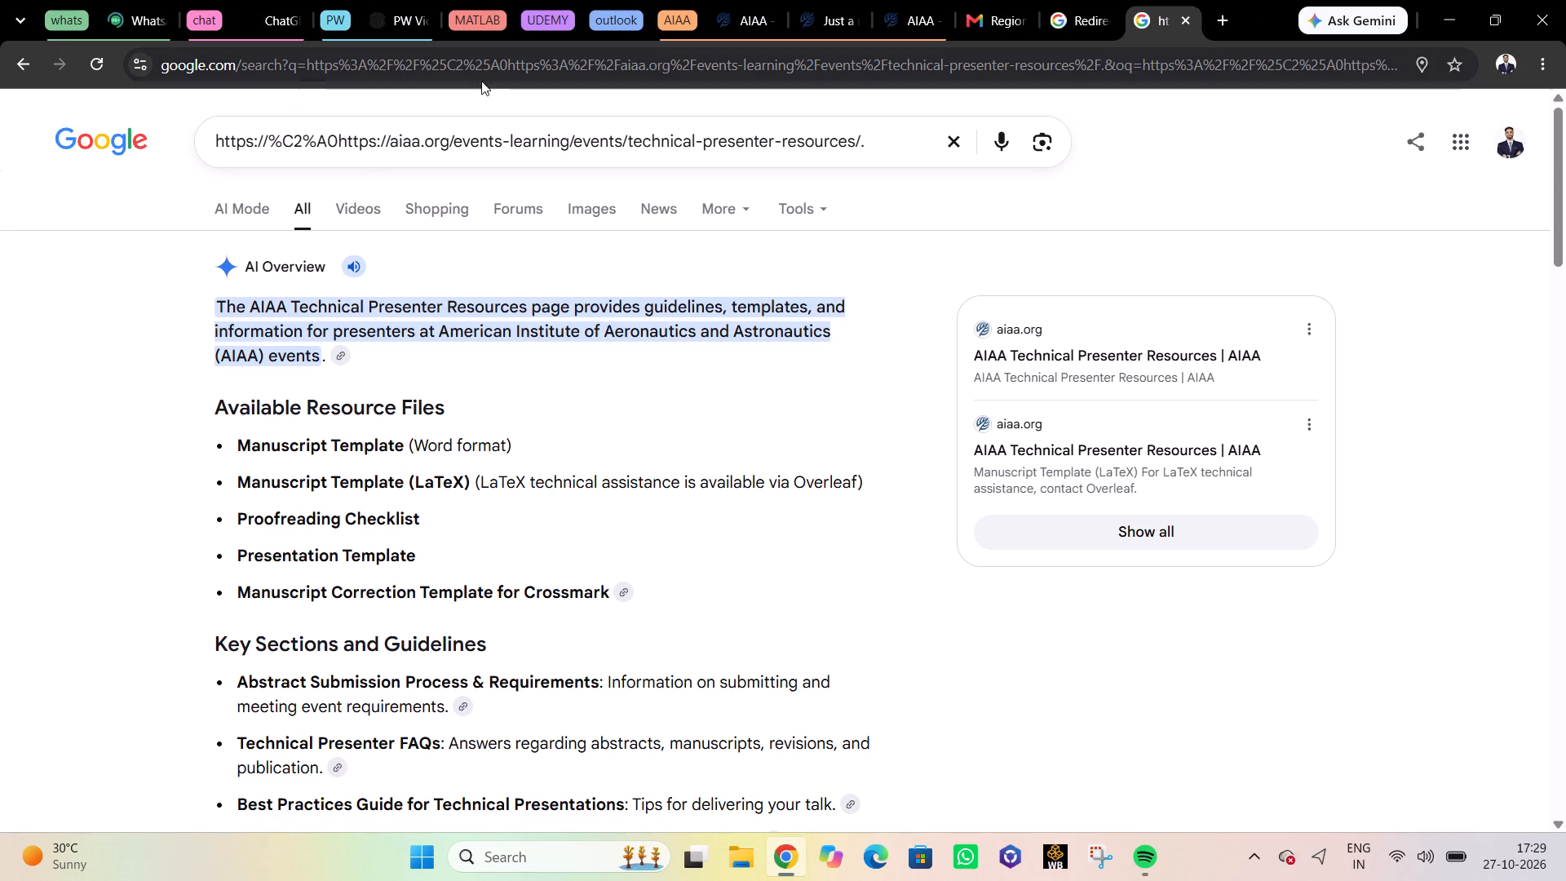
Pause the lecture video playing on the PW page.
{"action": "left_click", "coordinate": [398, 0]}
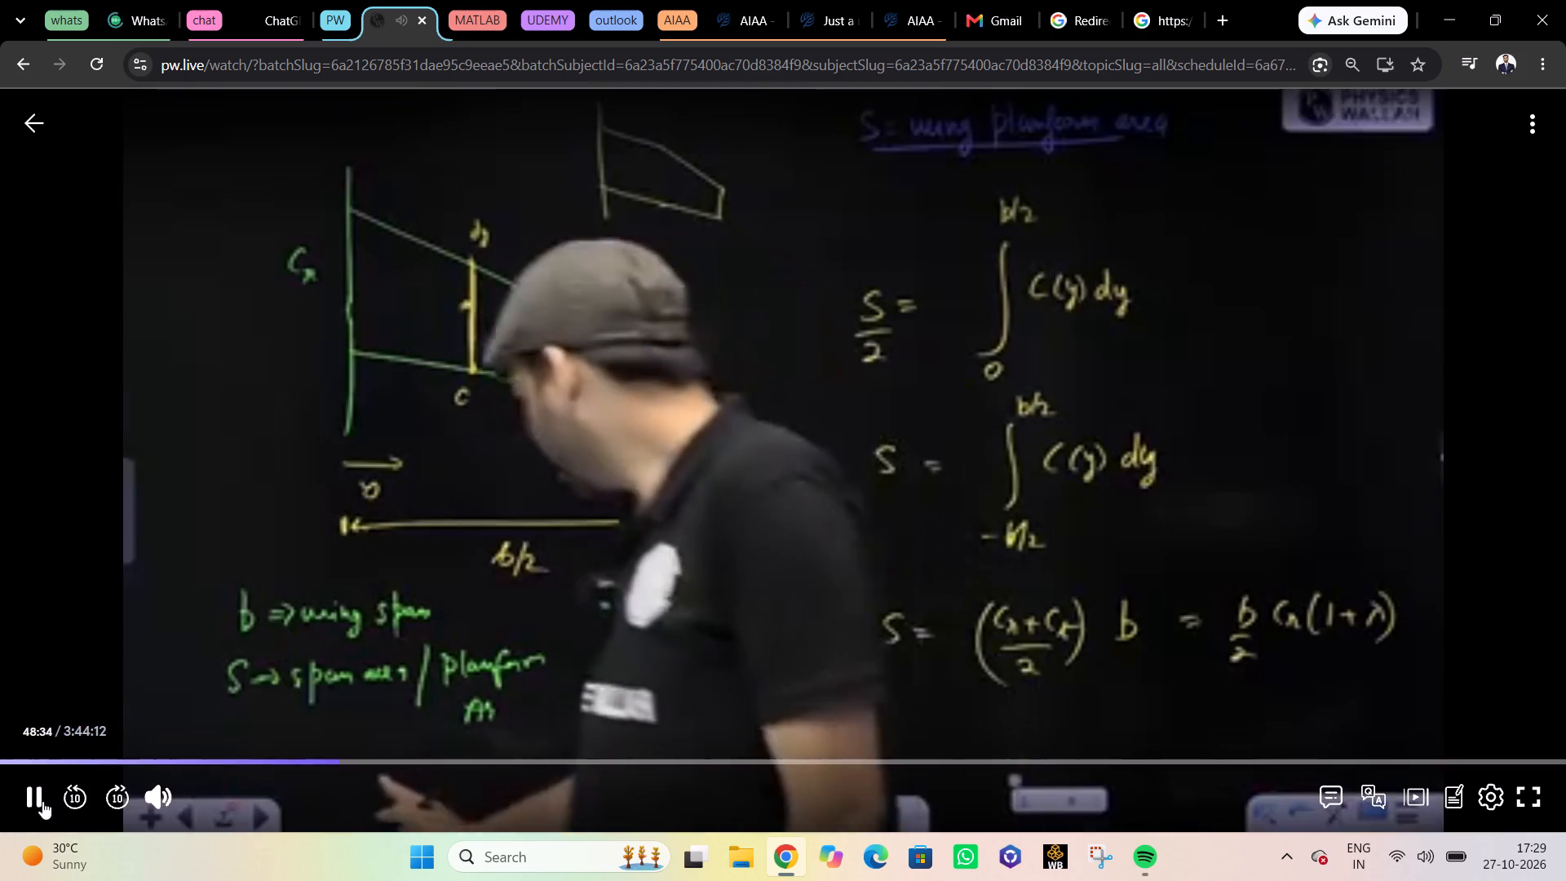
{"action": "left_click", "coordinate": [42, 801]}
{"action": "left_click_drag", "start_coordinate": [115, 787], "coordinate": [1565, 170]}
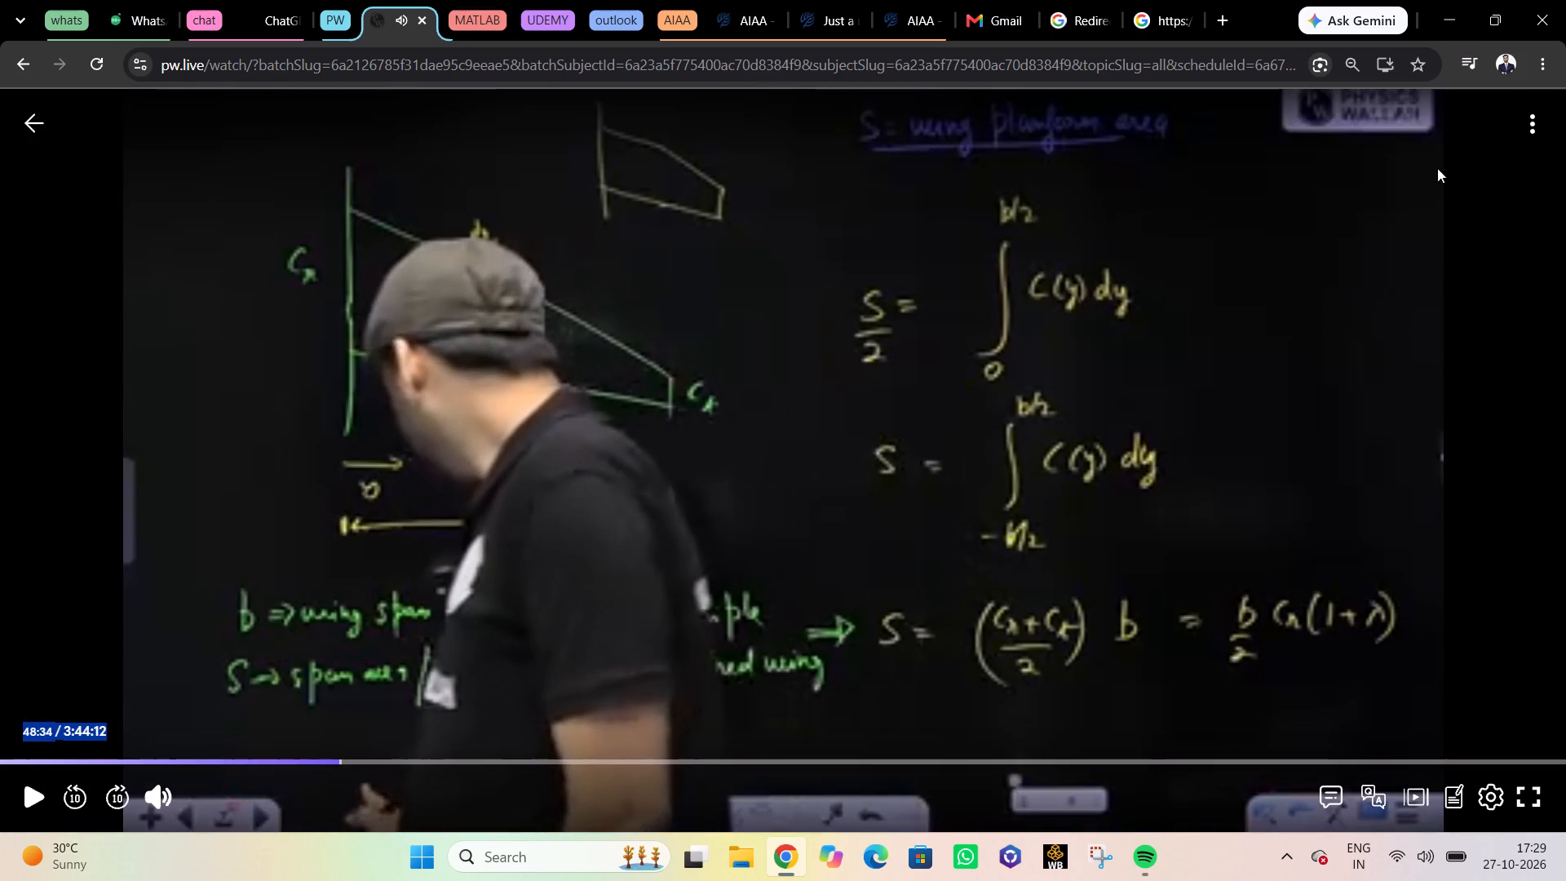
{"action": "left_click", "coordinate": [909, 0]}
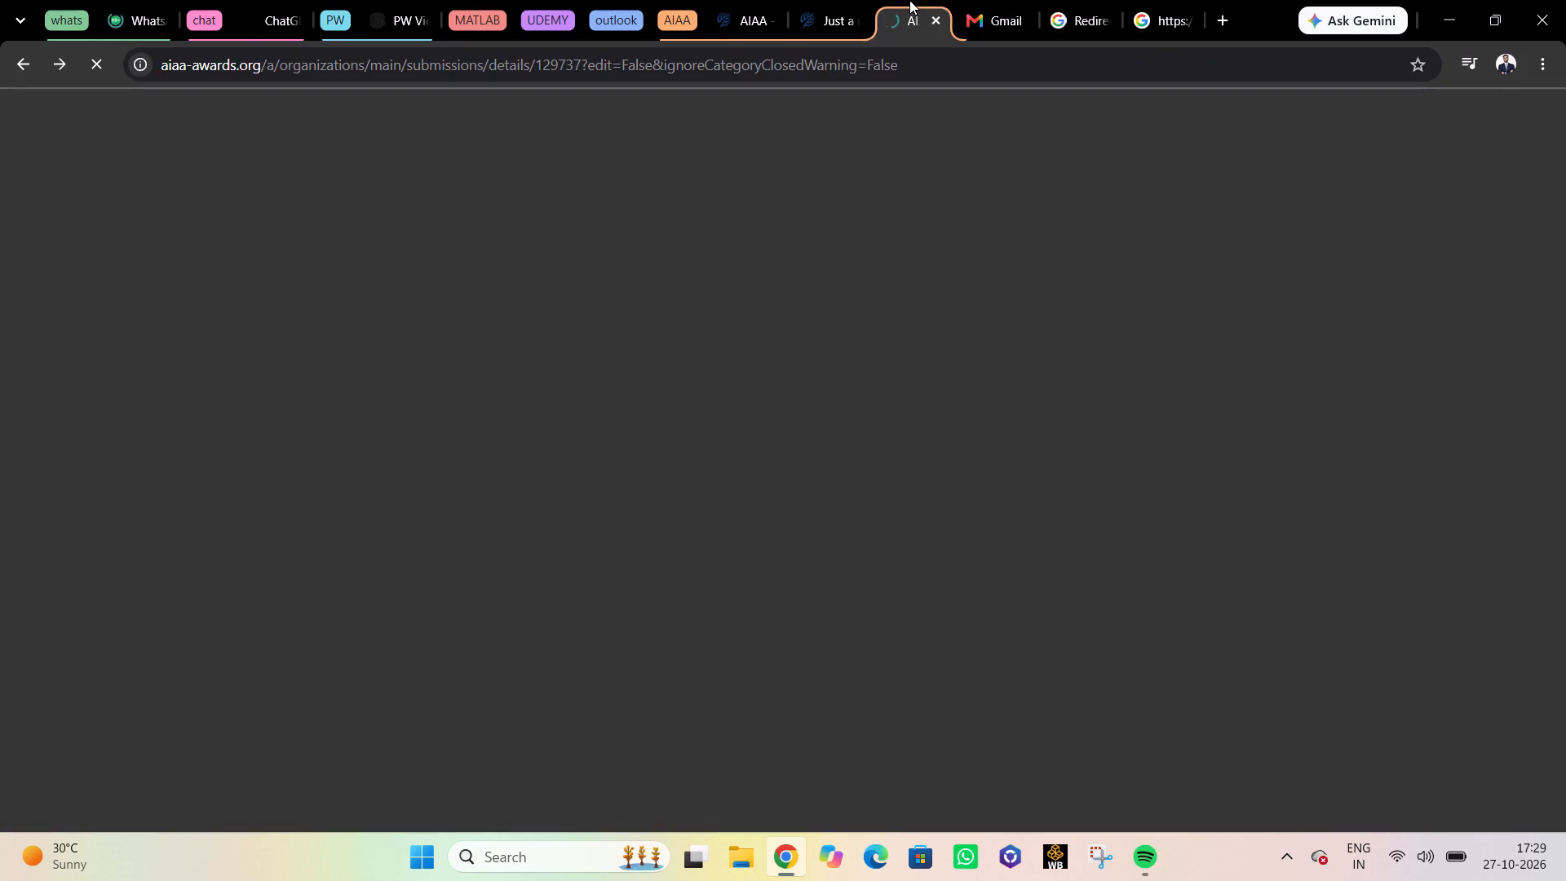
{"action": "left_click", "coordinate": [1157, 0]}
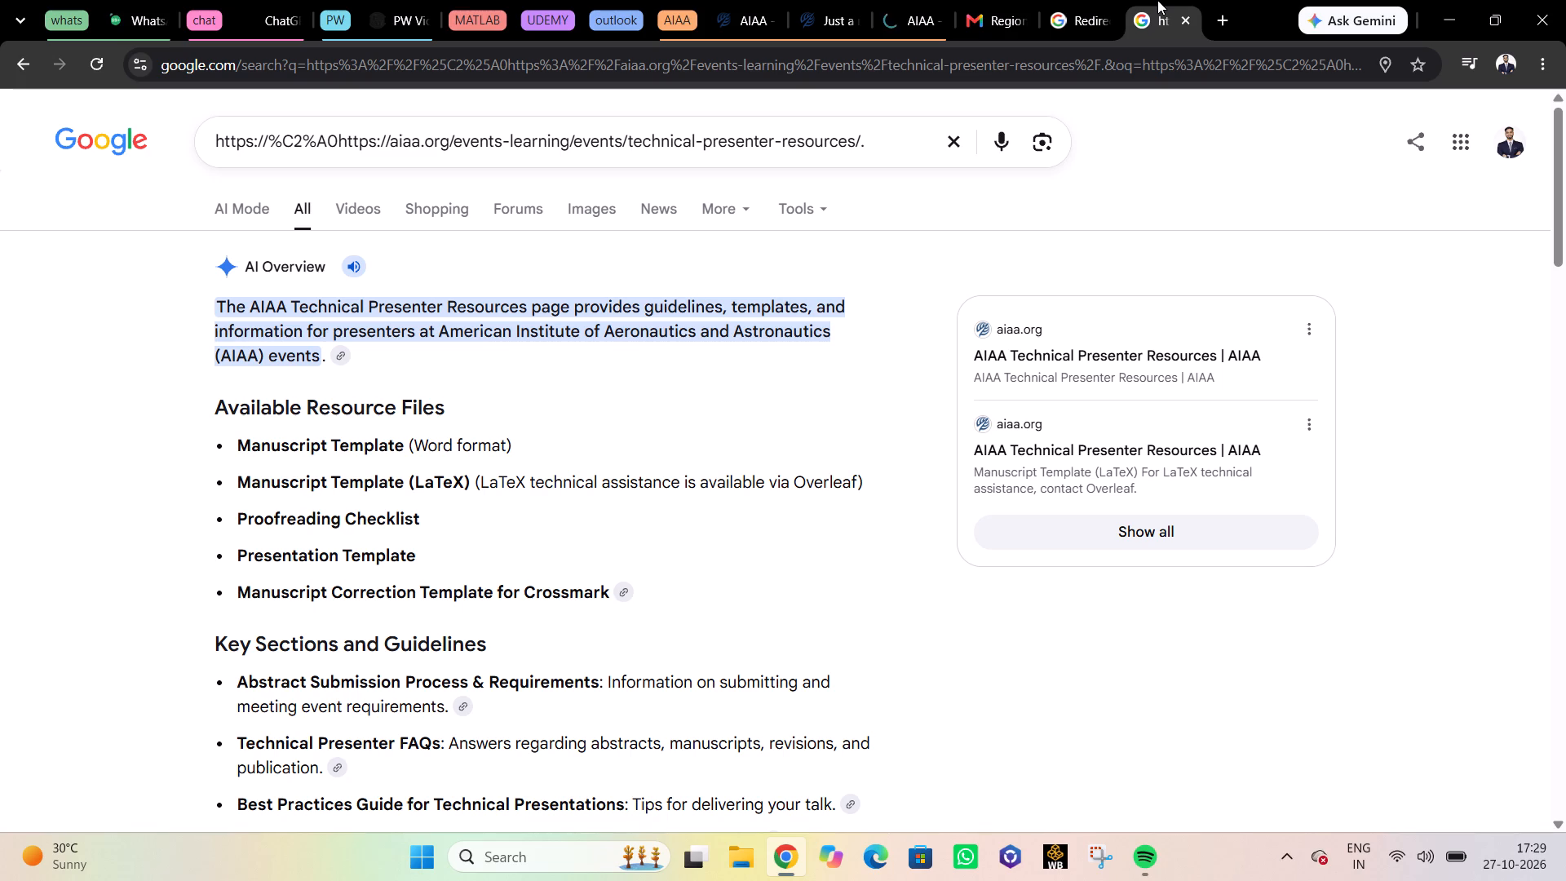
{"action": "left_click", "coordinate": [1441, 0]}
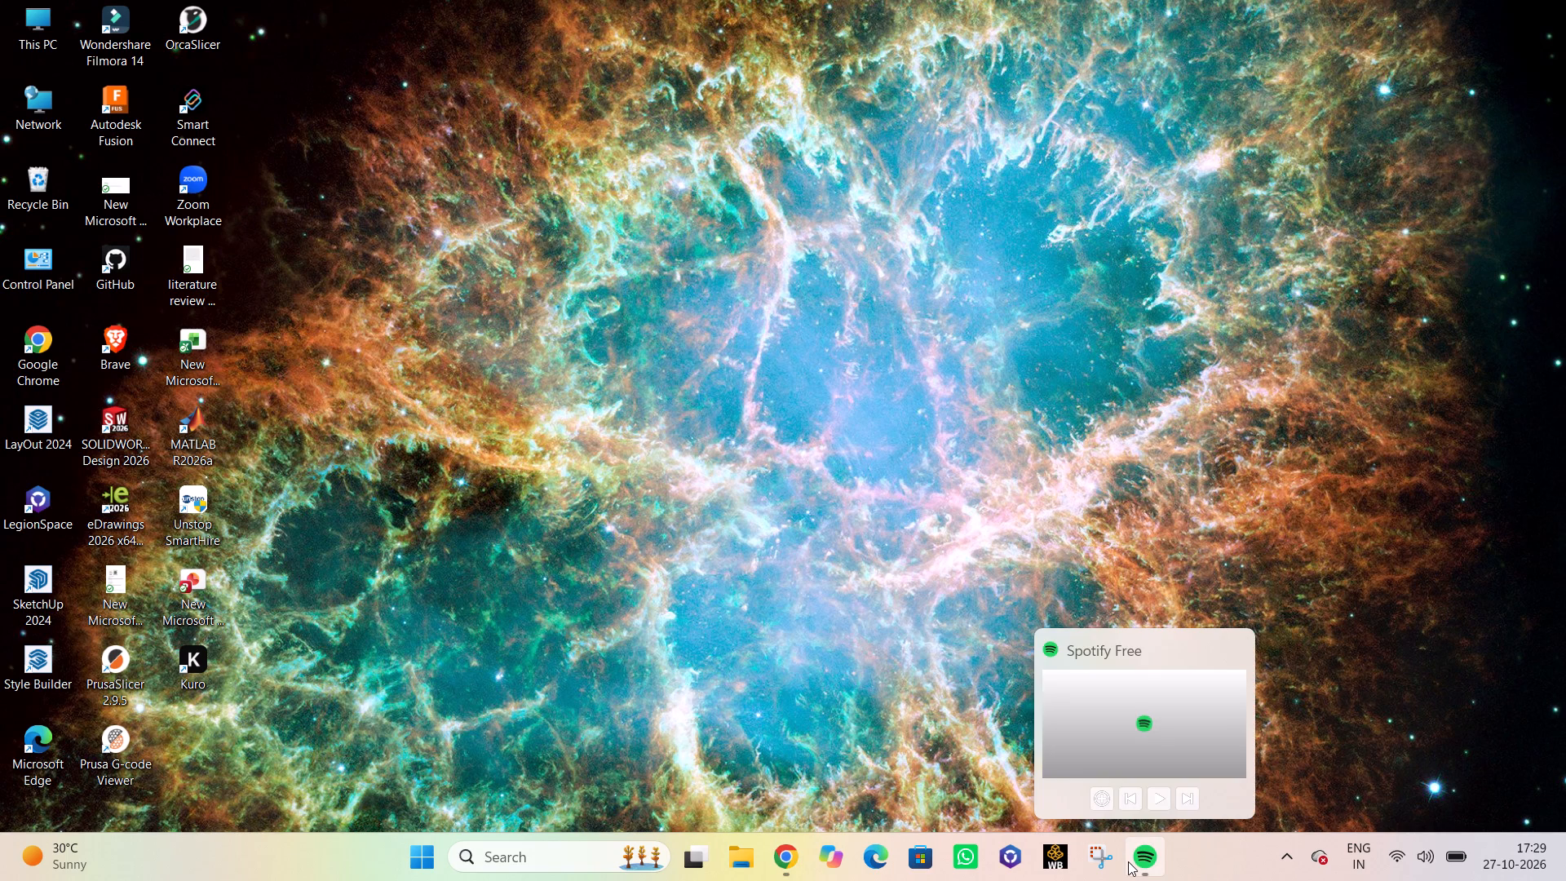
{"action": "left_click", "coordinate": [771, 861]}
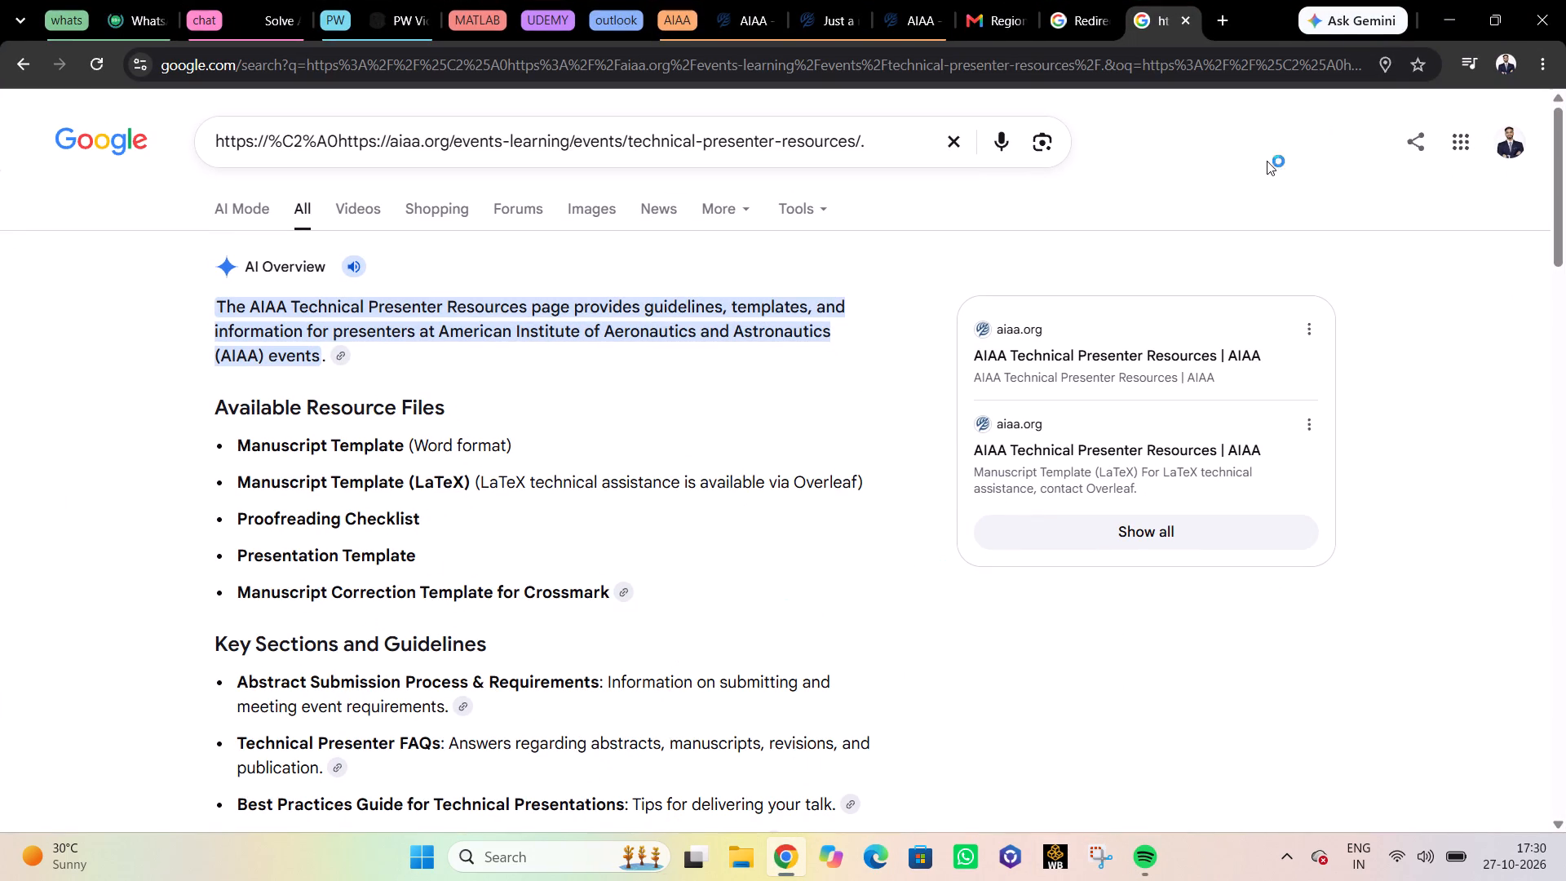
Minimize the Chrome window and launch Kuro from the desktop.
{"action": "left_click", "coordinate": [1456, 0]}
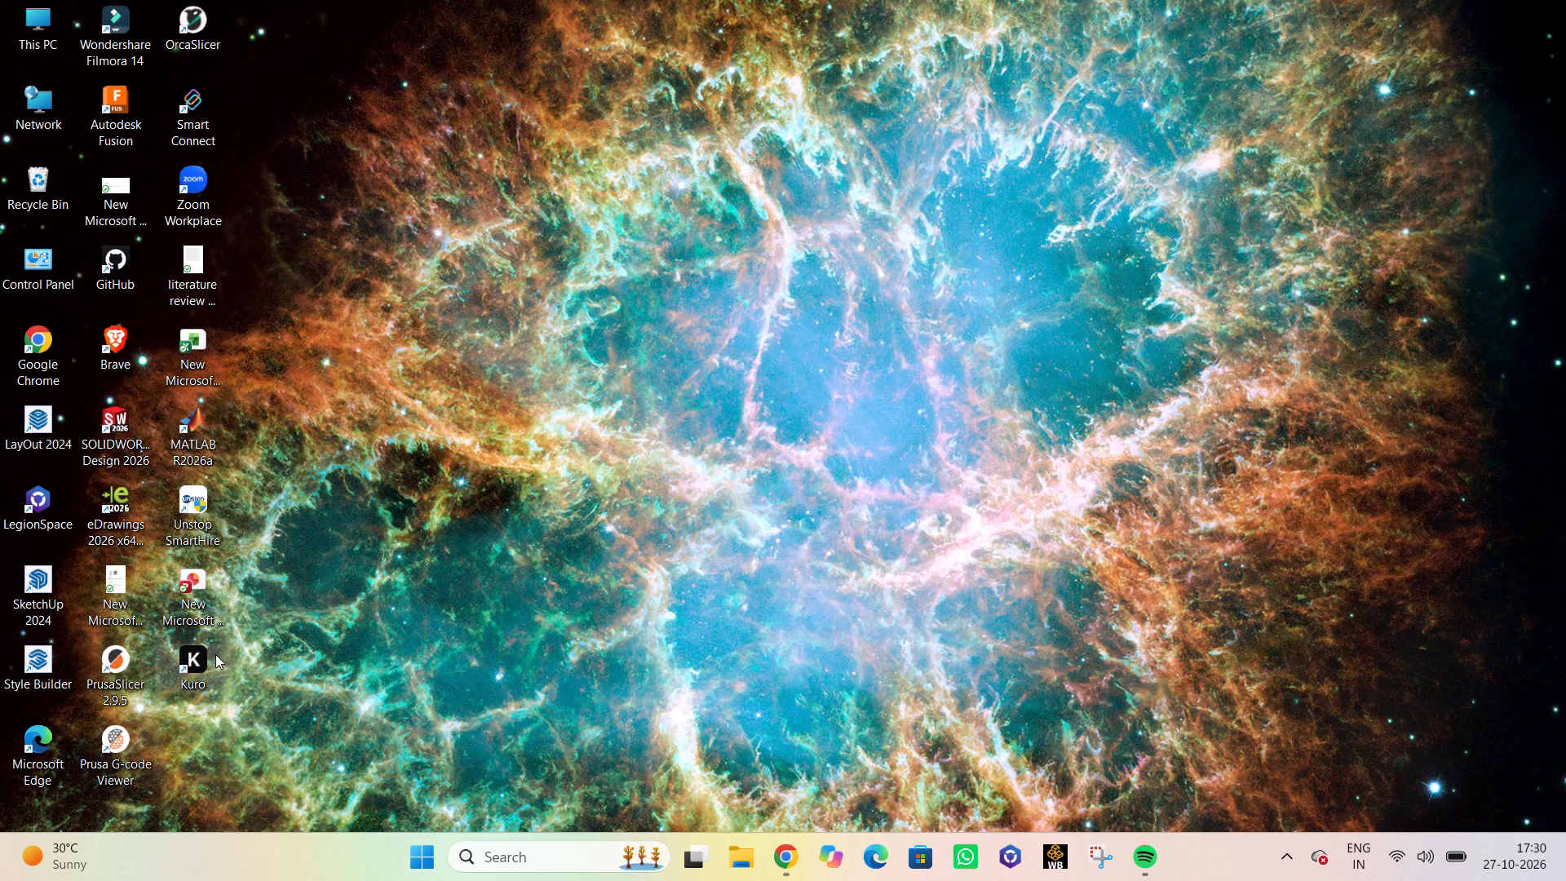
{"action": "double_click", "coordinate": [215, 654]}
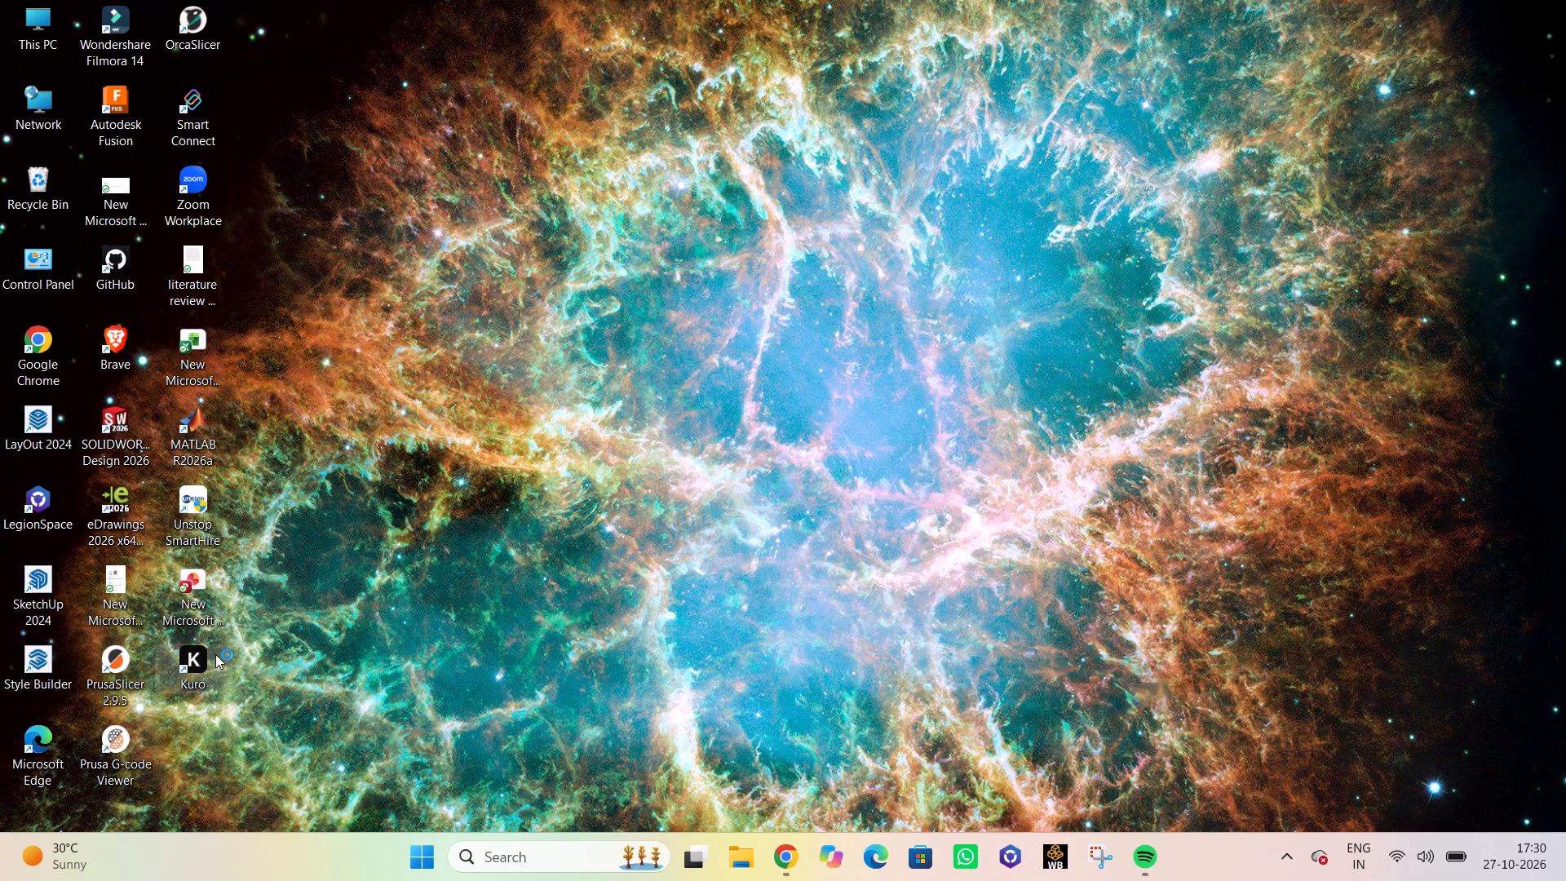
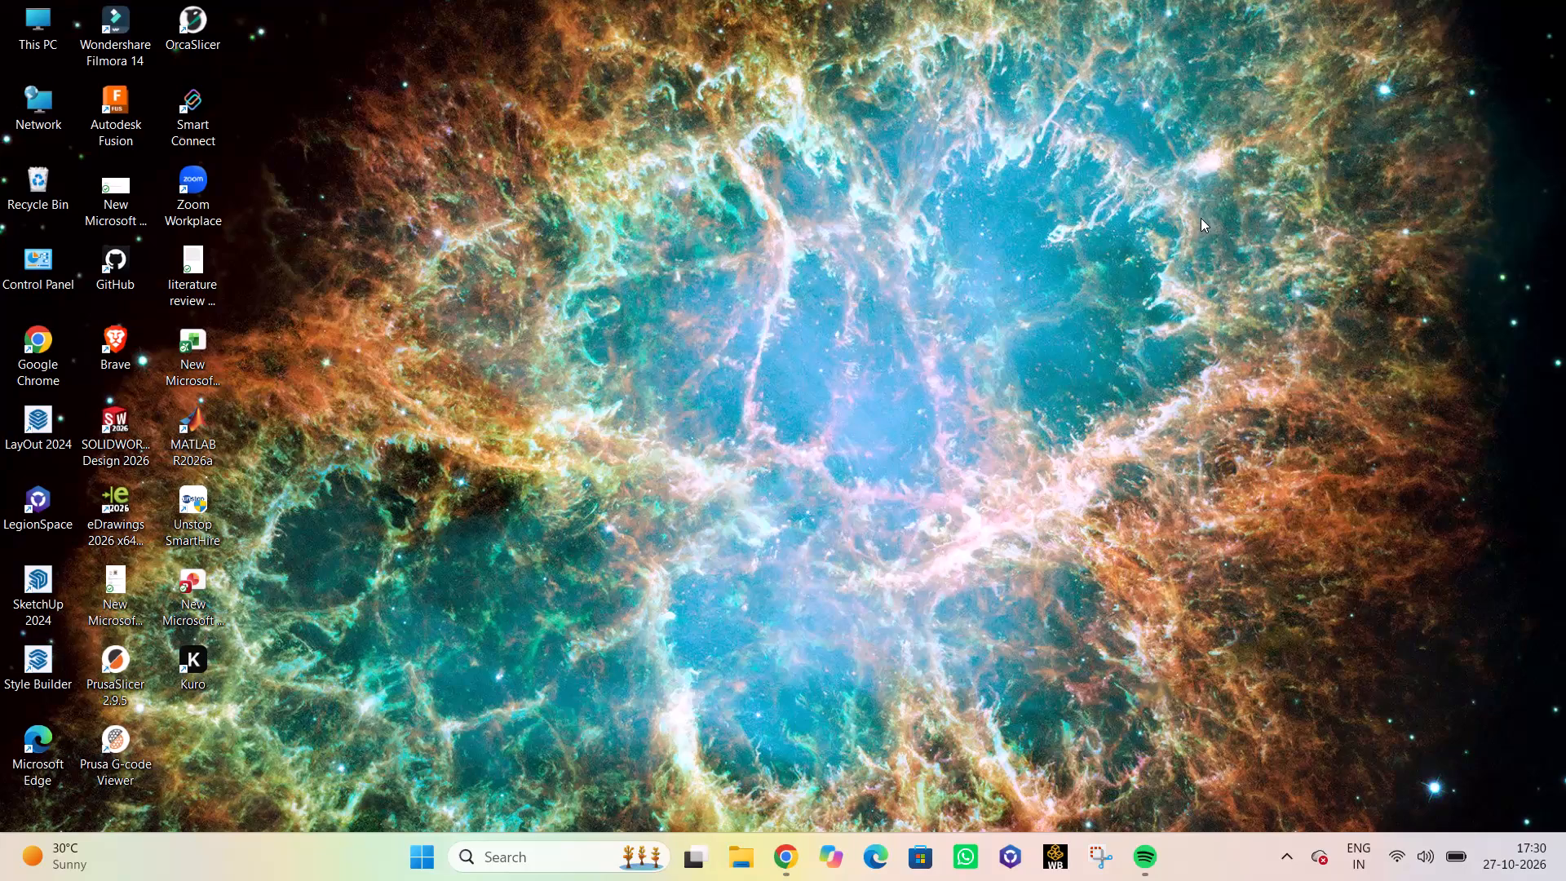
Open the Word document AIAAMeetingPapersTemplate_2025 (2) from the Downloads folder and enable editing.
{"action": "left_click", "coordinate": [1231, 304]}
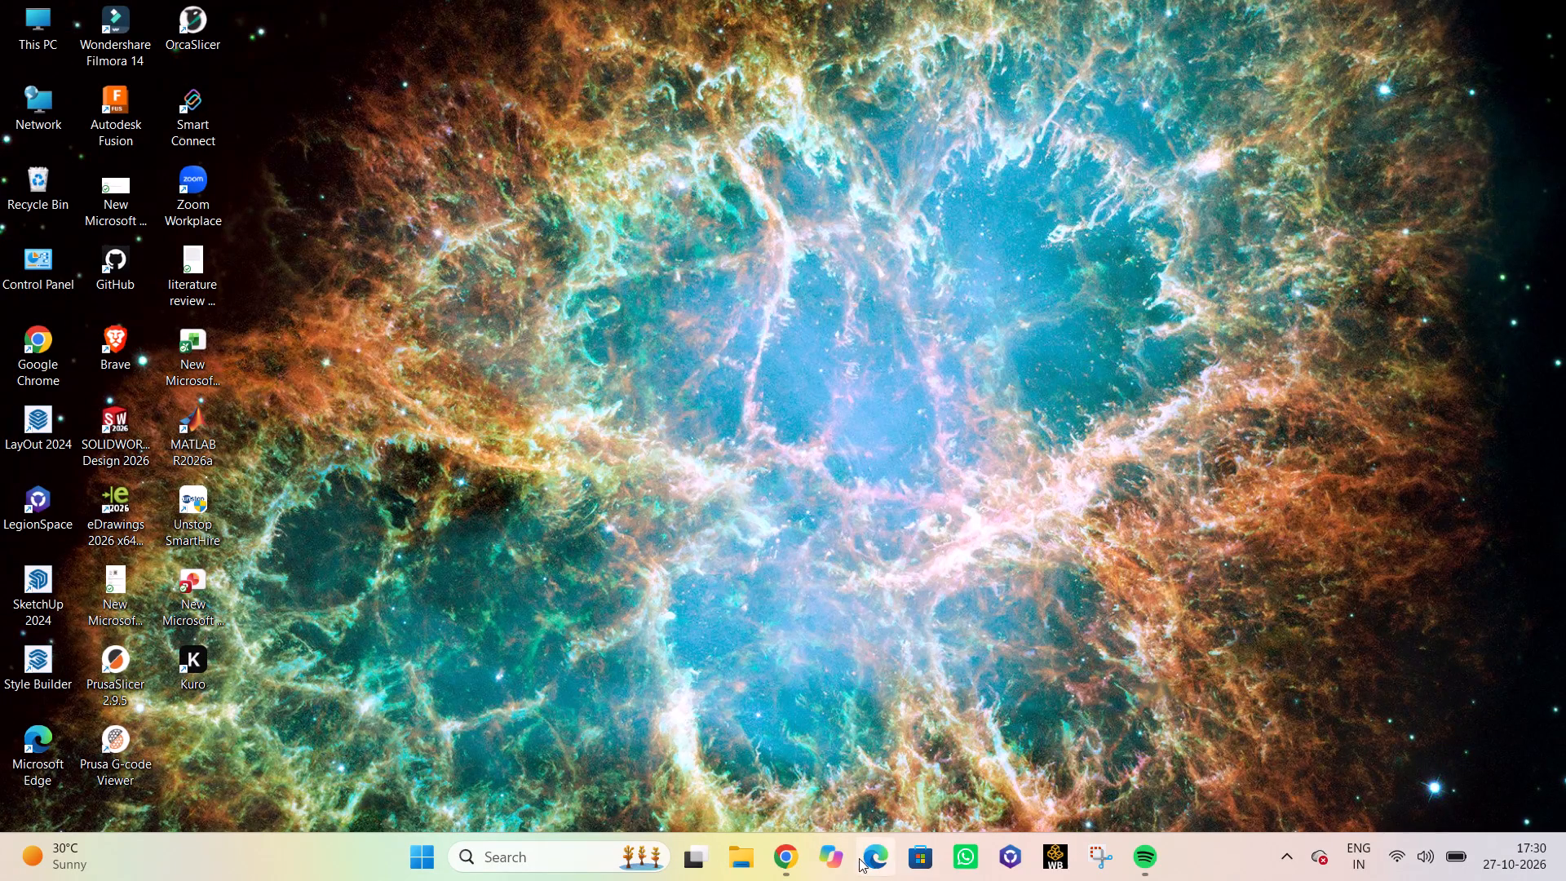
{"action": "left_click_drag", "start_coordinate": [777, 835], "coordinate": [767, 854]}
{"action": "left_click", "coordinate": [758, 852]}
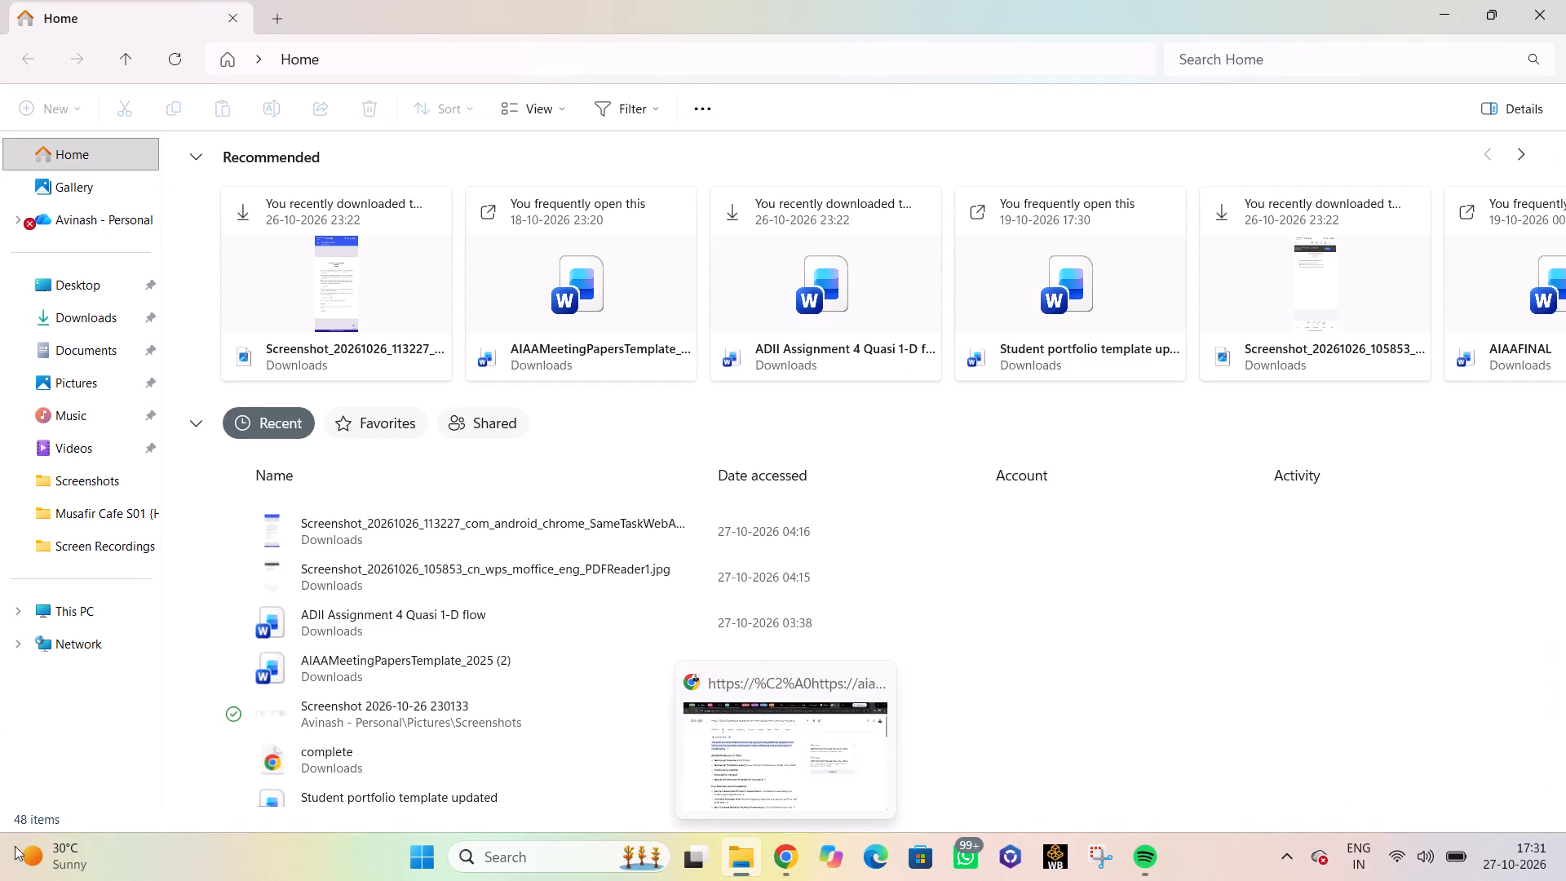
{"action": "left_click", "coordinate": [96, 332]}
{"action": "double_click", "coordinate": [337, 206]}
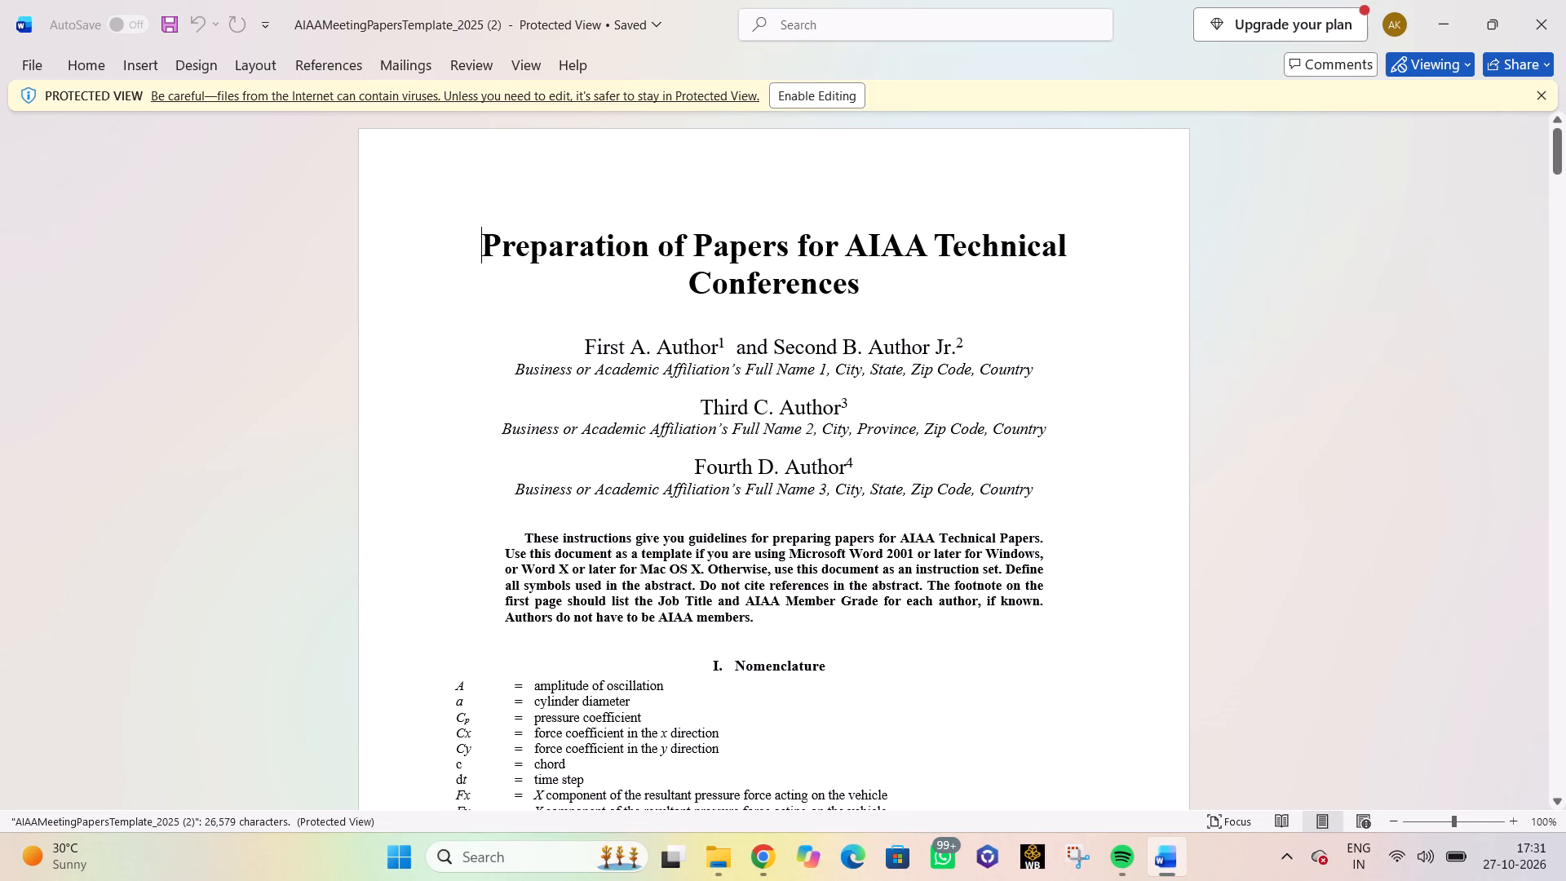
{"action": "left_click", "coordinate": [803, 96]}
Read the AIAA template's opening pages, from the title and nomenclature through the submission procedure and general guidelines.
{"action": "scroll", "coordinate": [846, 447], "scroll_direction": "down", "scroll_amount": 3}
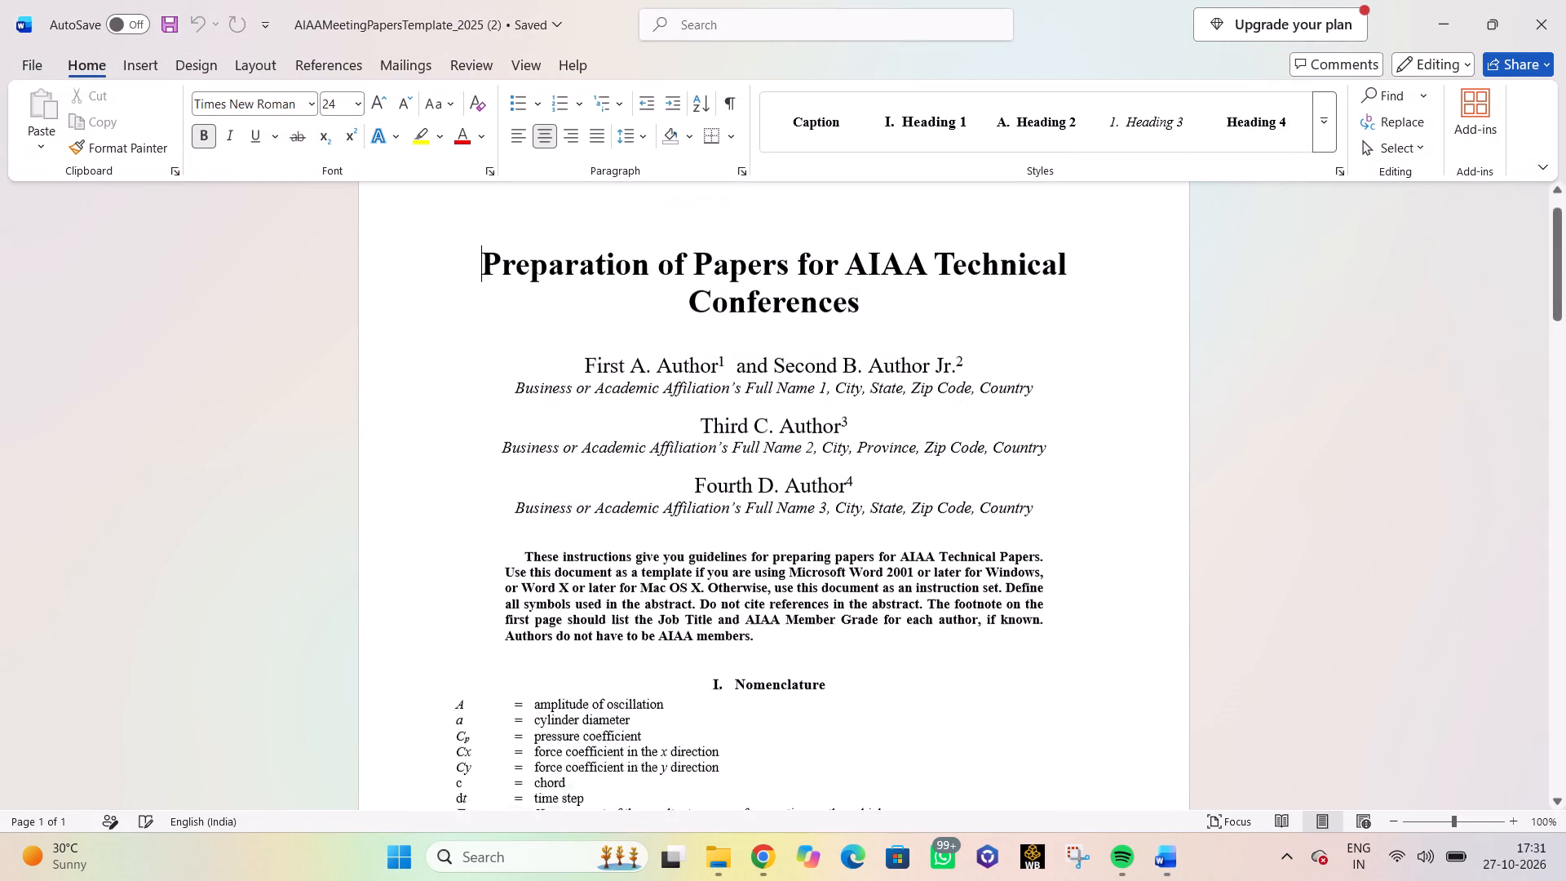
{"action": "scroll", "coordinate": [845, 454], "scroll_direction": "down", "scroll_amount": 14}
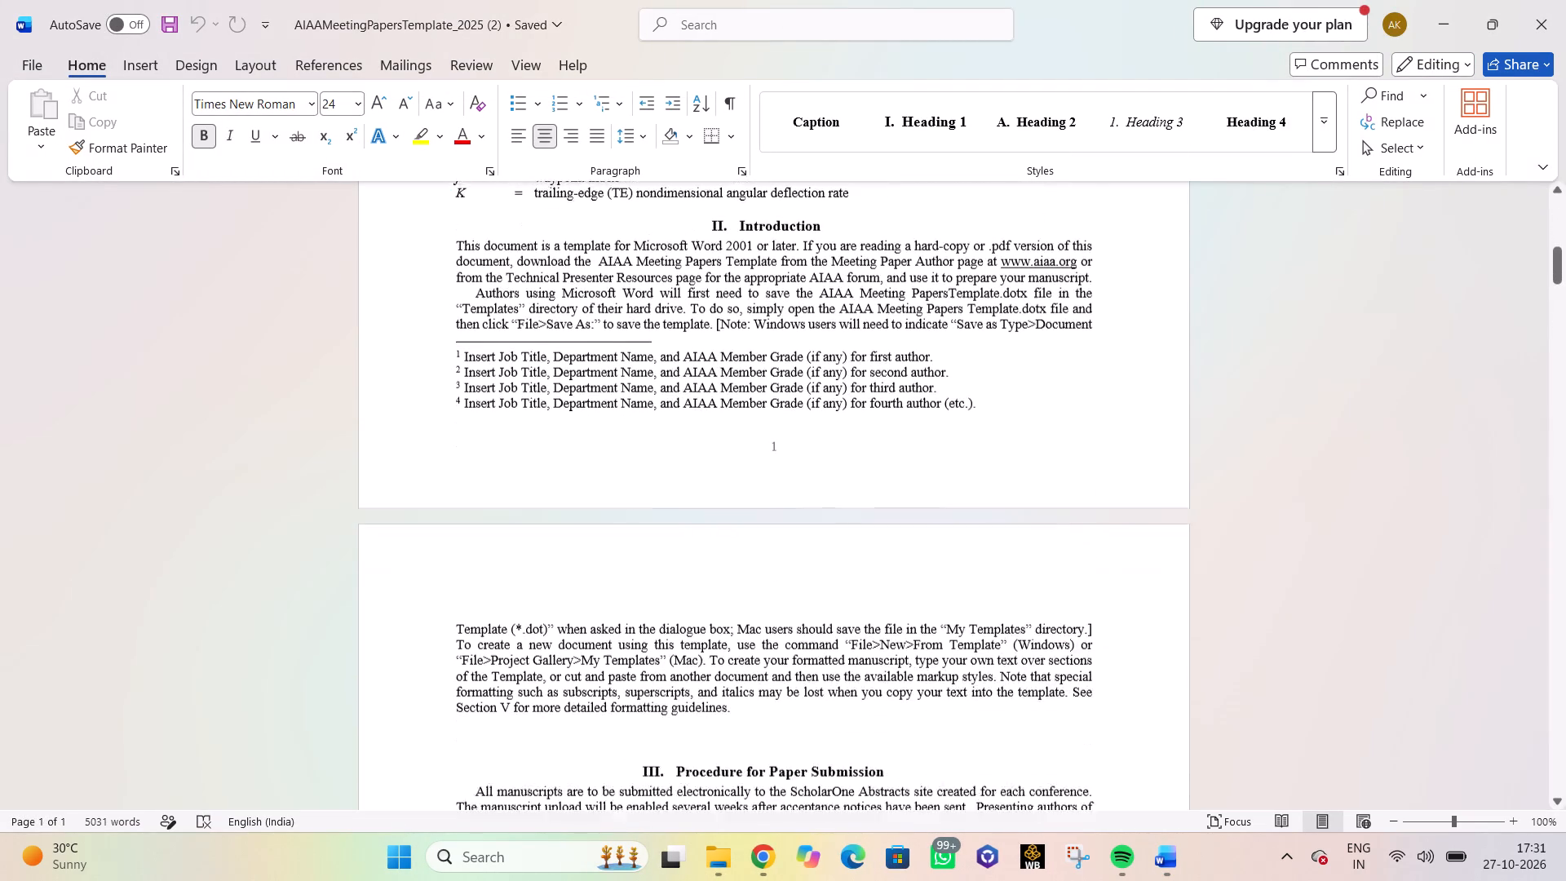
{"action": "scroll", "coordinate": [842, 452], "scroll_direction": "up", "scroll_amount": 4}
{"action": "scroll", "coordinate": [841, 456], "scroll_direction": "down", "scroll_amount": 2}
{"action": "scroll", "coordinate": [841, 458], "scroll_direction": "up", "scroll_amount": 1}
{"action": "scroll", "coordinate": [840, 458], "scroll_direction": "down", "scroll_amount": 9}
{"action": "scroll", "coordinate": [840, 458], "scroll_direction": "up", "scroll_amount": 1}
{"action": "scroll", "coordinate": [840, 458], "scroll_direction": "down", "scroll_amount": 2}
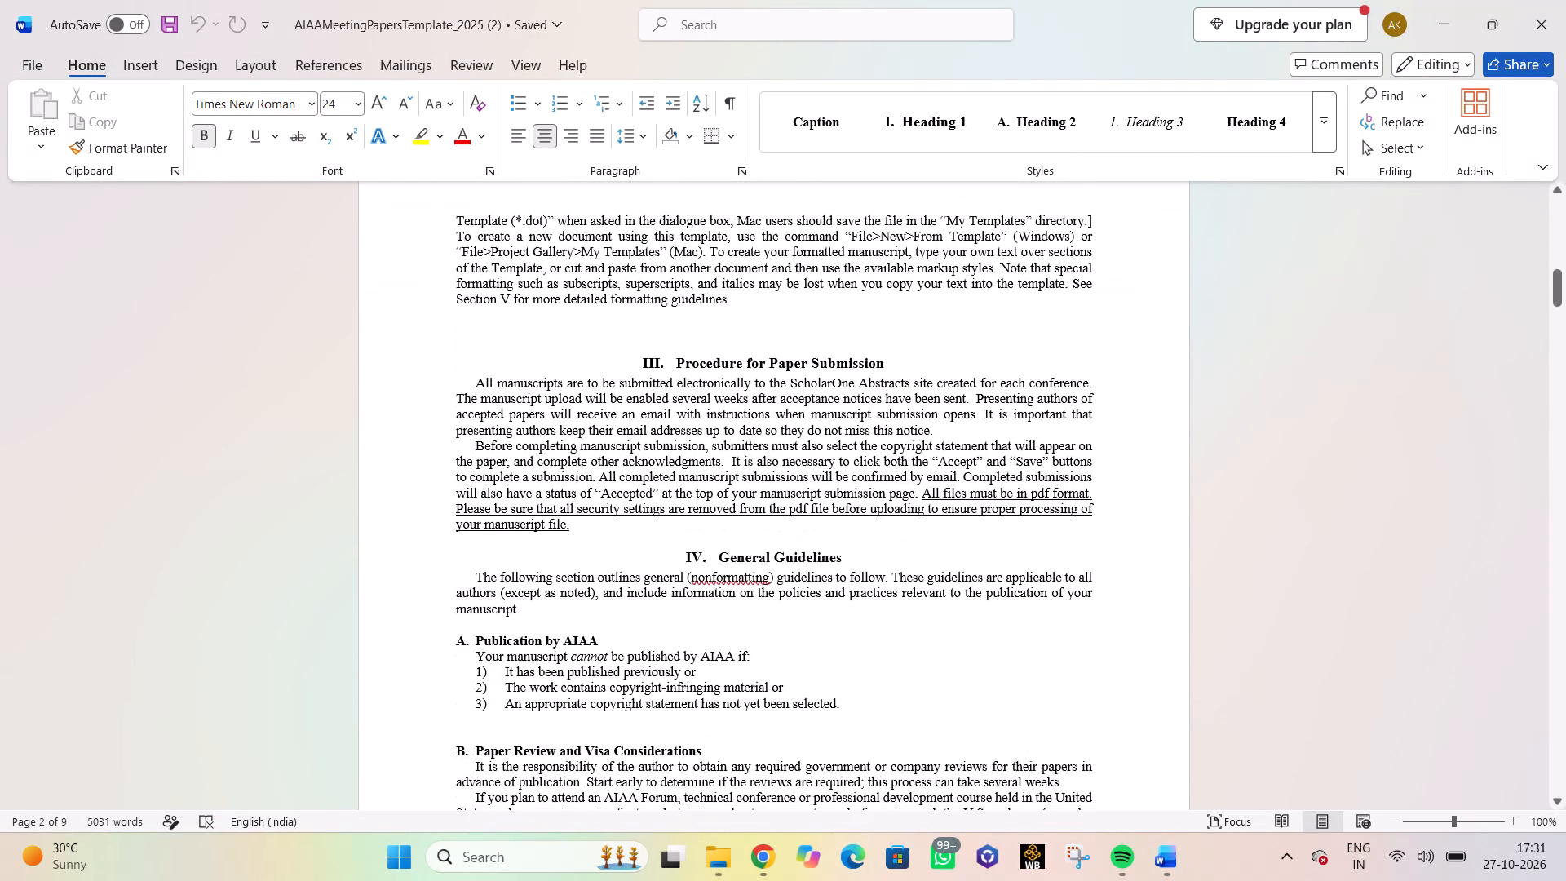
{"action": "scroll", "coordinate": [840, 458], "scroll_direction": "down", "scroll_amount": 4}
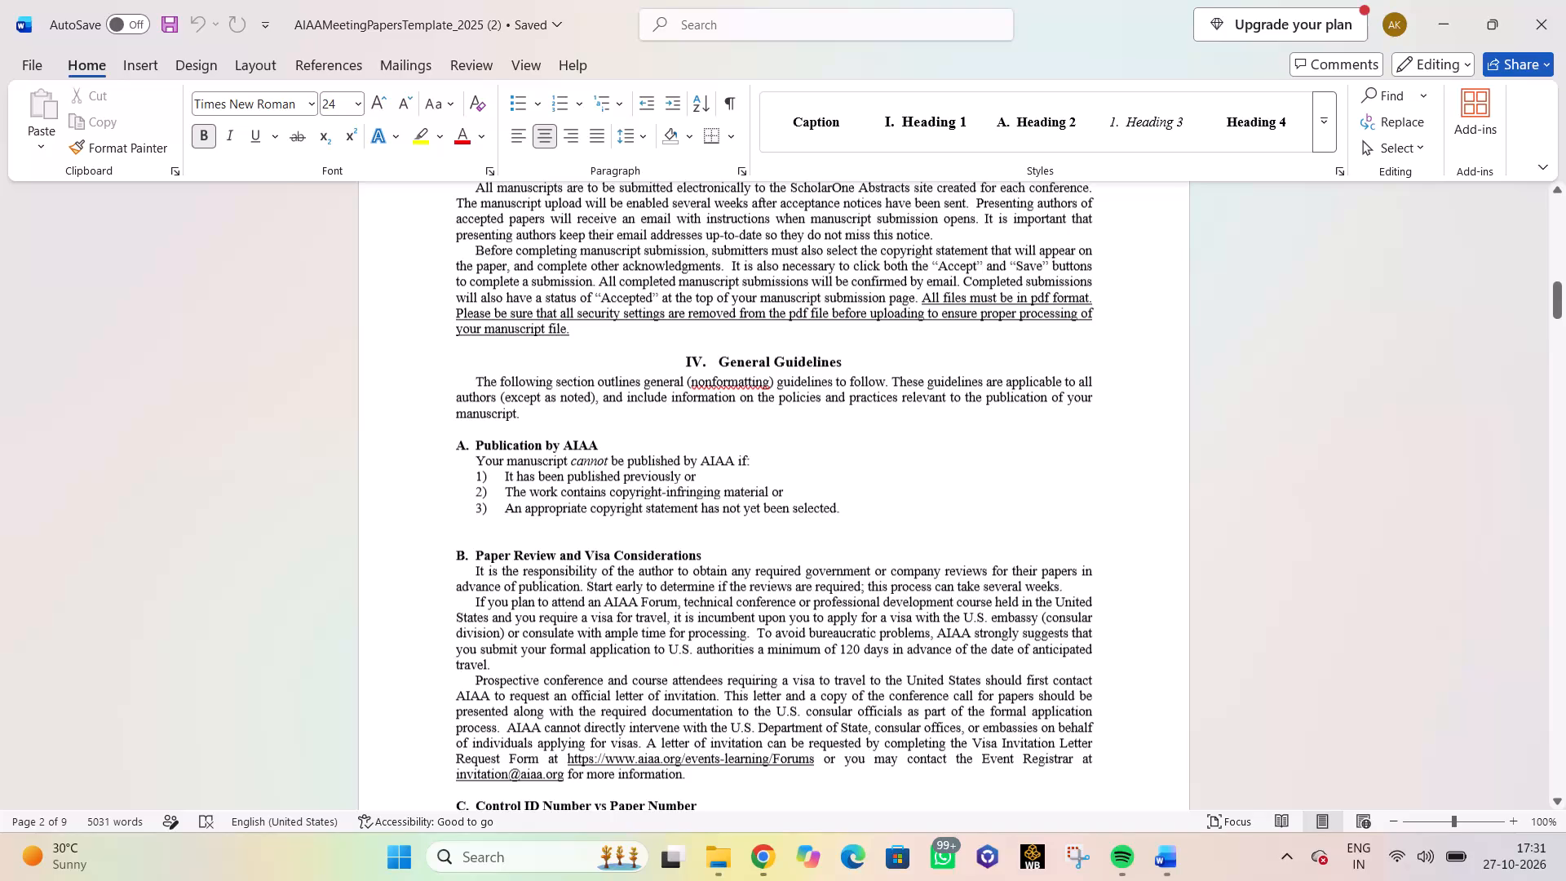
{"action": "scroll", "coordinate": [840, 459], "scroll_direction": "down", "scroll_amount": 8}
{"action": "scroll", "coordinate": [840, 460], "scroll_direction": "up", "scroll_amount": 1}
{"action": "scroll", "coordinate": [840, 461], "scroll_direction": "down", "scroll_amount": 6}
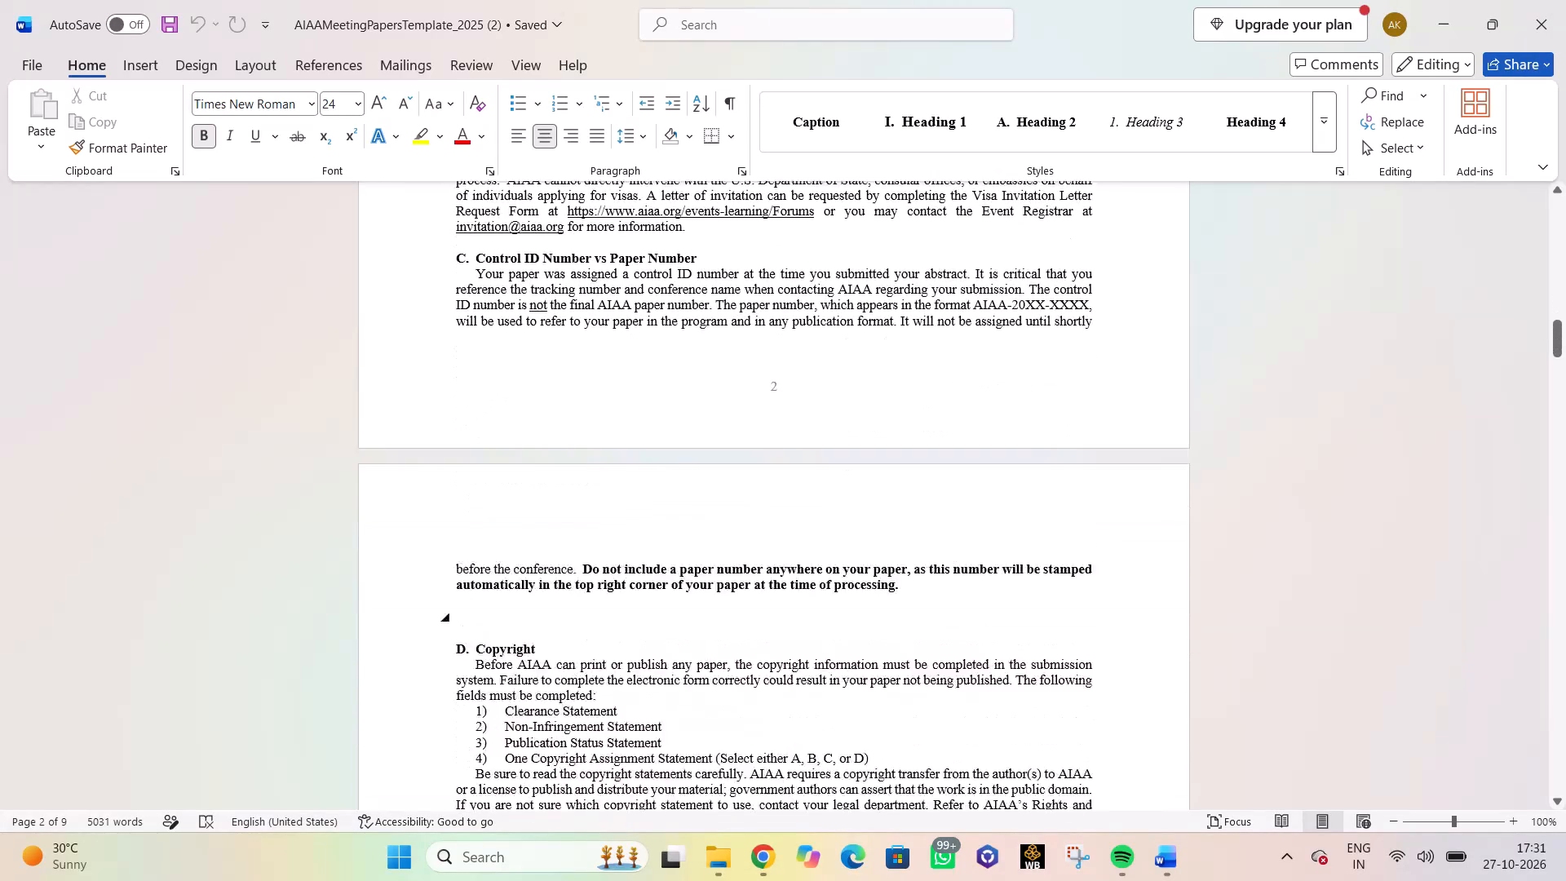
{"action": "scroll", "coordinate": [840, 461], "scroll_direction": "down", "scroll_amount": 9}
{"action": "scroll", "coordinate": [842, 457], "scroll_direction": "up", "scroll_amount": 1}
{"action": "scroll", "coordinate": [842, 457], "scroll_direction": "down", "scroll_amount": 4}
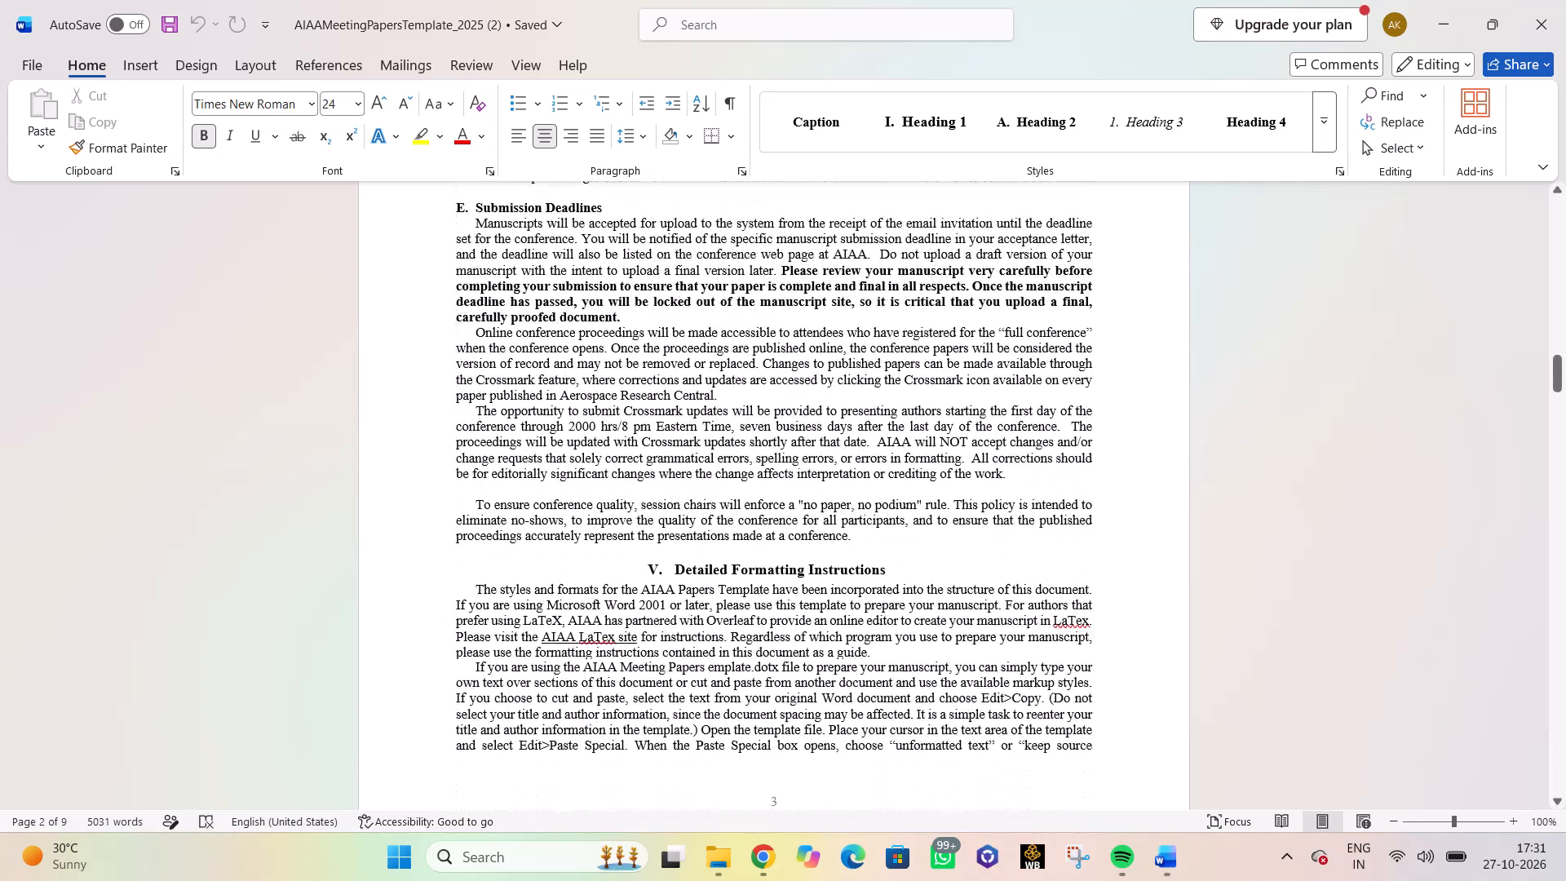
Examine the Detailed Formatting Instructions on document text, headings, abstract, nomenclature, and footnotes and references.
{"action": "scroll", "coordinate": [844, 457], "scroll_direction": "down", "scroll_amount": 3}
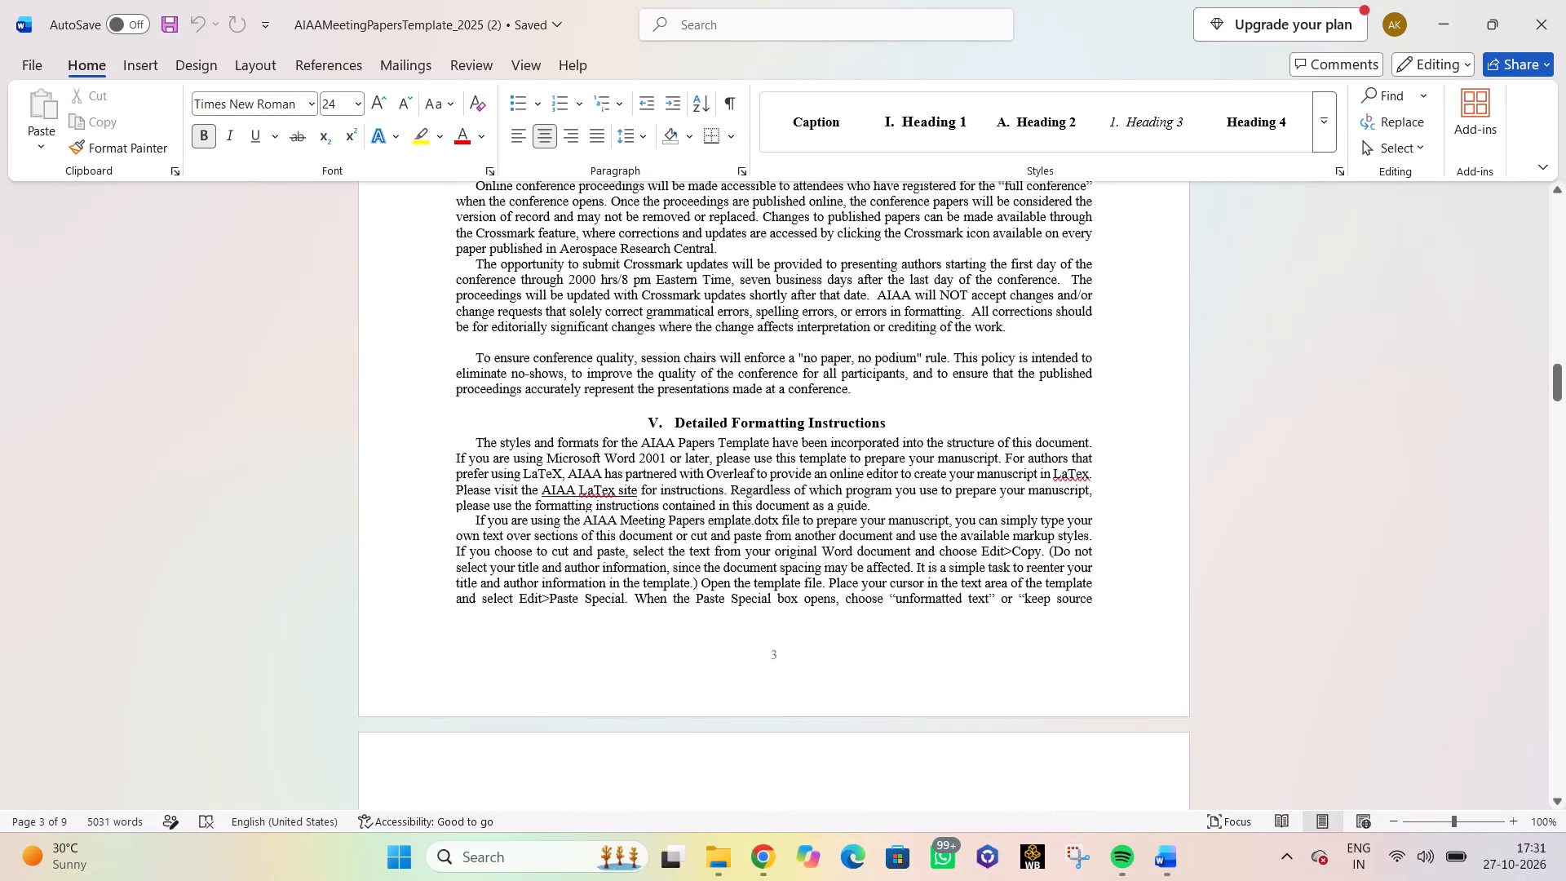
{"action": "scroll", "coordinate": [844, 458], "scroll_direction": "down", "scroll_amount": 1}
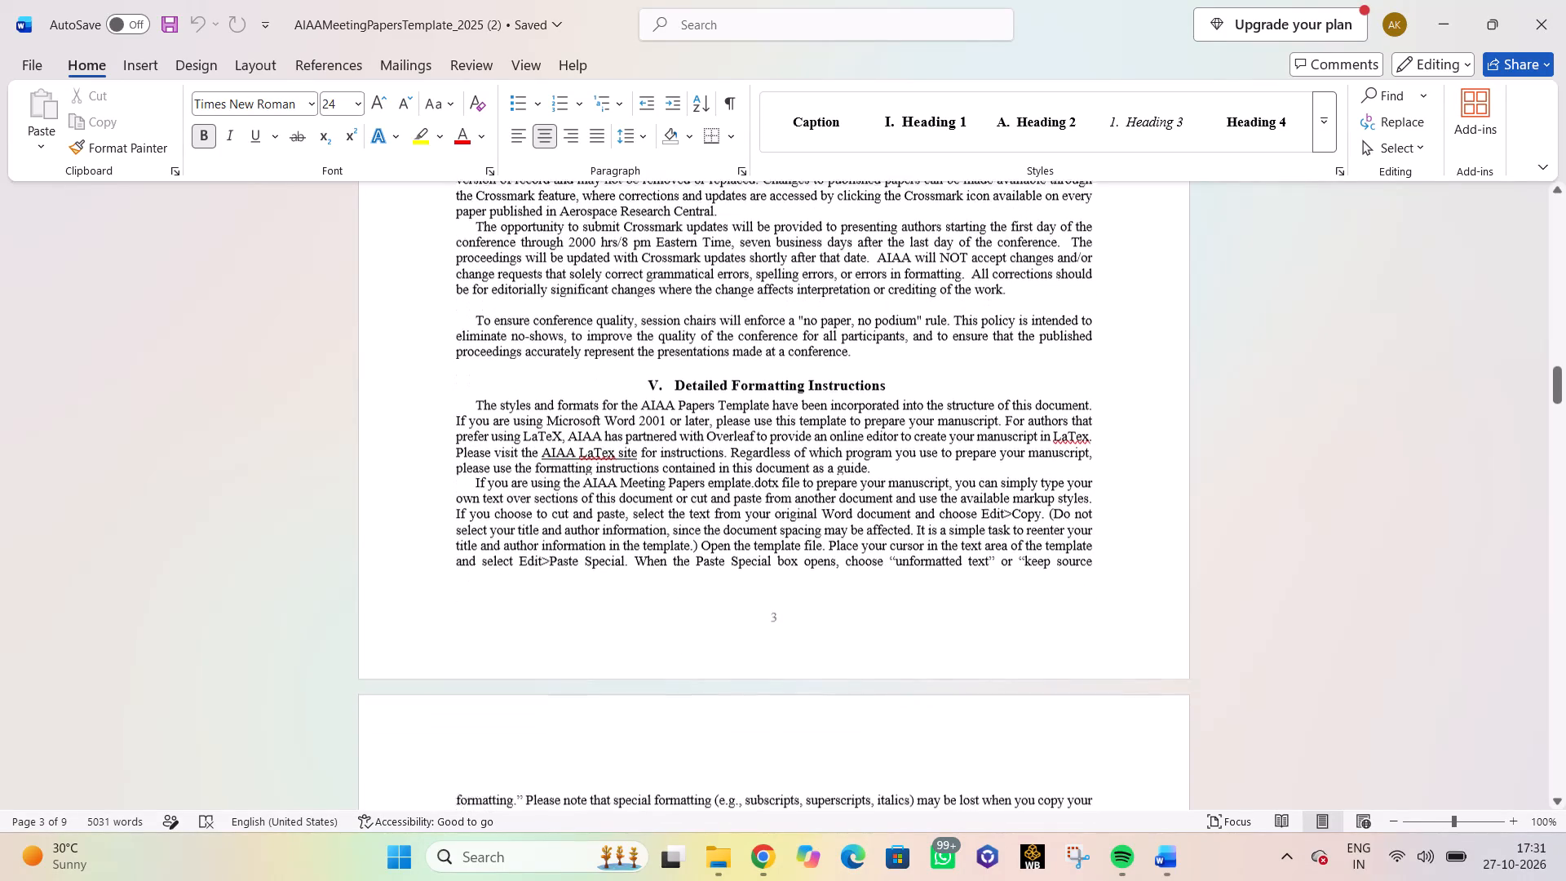
{"action": "left_click", "coordinate": [748, 540]}
{"action": "scroll", "coordinate": [785, 527], "scroll_direction": "down", "scroll_amount": 5}
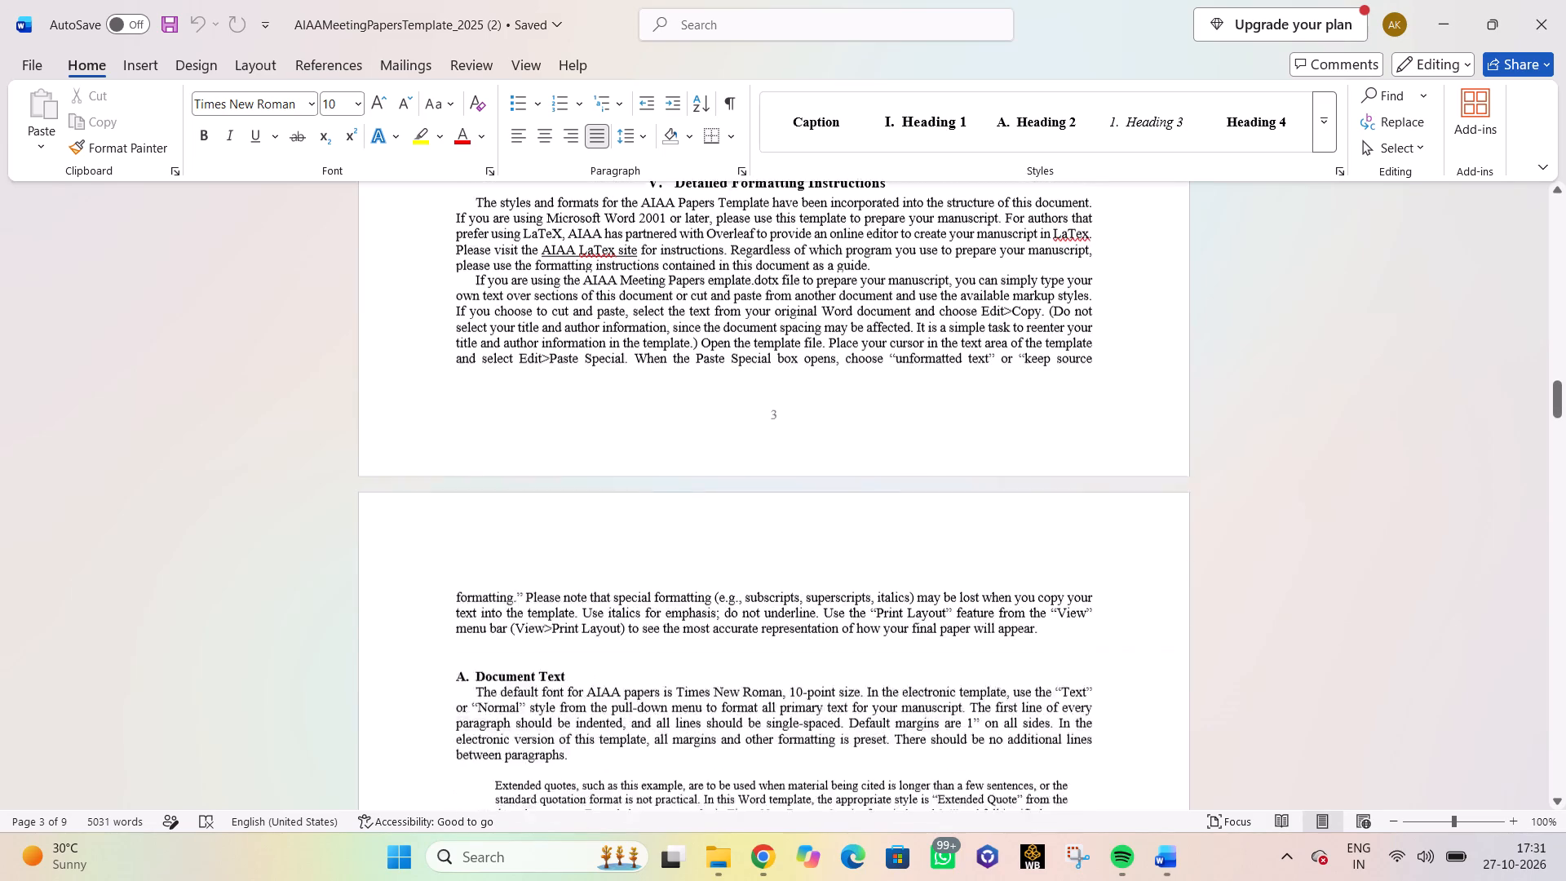
{"action": "scroll", "coordinate": [785, 525], "scroll_direction": "down", "scroll_amount": 5}
{"action": "scroll", "coordinate": [785, 524], "scroll_direction": "up", "scroll_amount": 1}
{"action": "scroll", "coordinate": [785, 524], "scroll_direction": "down", "scroll_amount": 2}
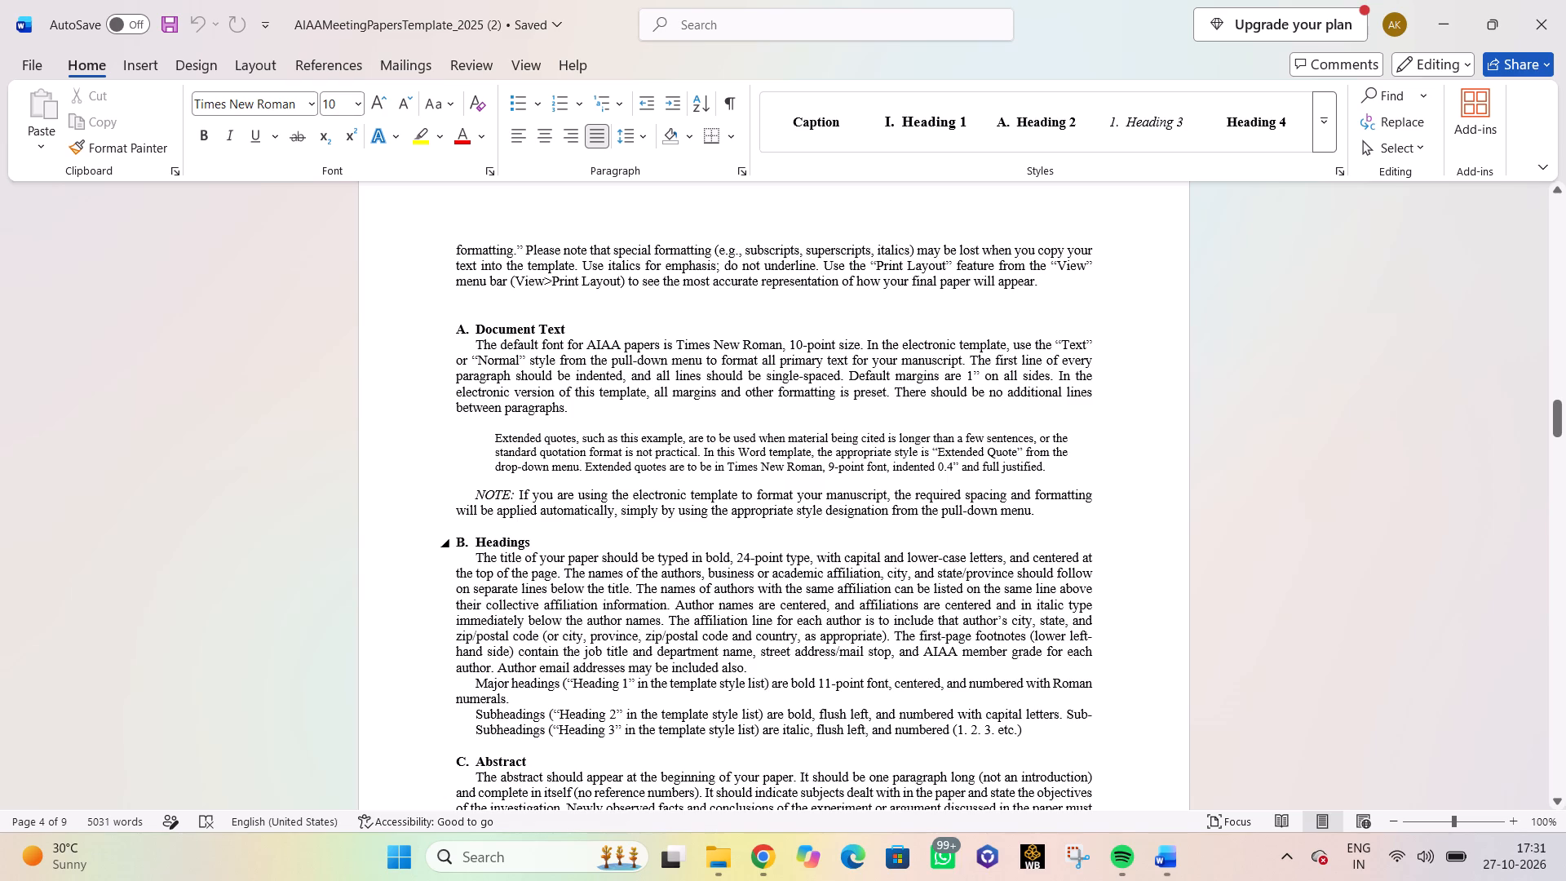
{"action": "scroll", "coordinate": [821, 537], "scroll_direction": "down", "scroll_amount": 9}
{"action": "scroll", "coordinate": [818, 540], "scroll_direction": "up", "scroll_amount": 1}
{"action": "scroll", "coordinate": [818, 542], "scroll_direction": "down", "scroll_amount": 1}
{"action": "scroll", "coordinate": [818, 542], "scroll_direction": "up", "scroll_amount": 1}
{"action": "scroll", "coordinate": [818, 542], "scroll_direction": "down", "scroll_amount": 1}
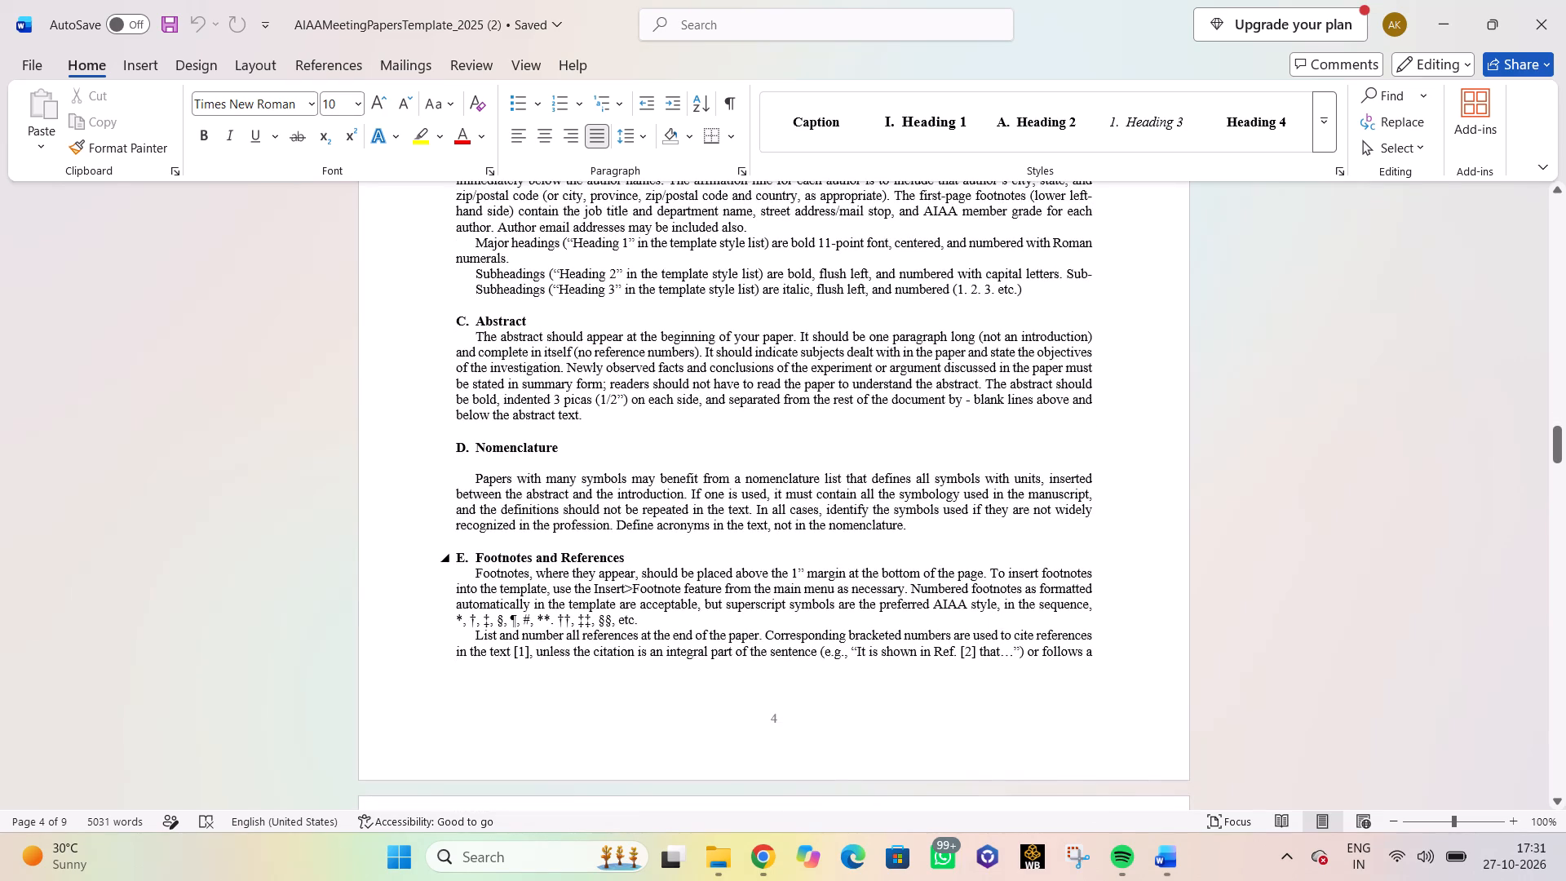
{"action": "scroll", "coordinate": [824, 542], "scroll_direction": "up", "scroll_amount": 10}
{"action": "scroll", "coordinate": [824, 542], "scroll_direction": "down", "scroll_amount": 1}
{"action": "scroll", "coordinate": [824, 542], "scroll_direction": "up", "scroll_amount": 1}
{"action": "scroll", "coordinate": [824, 542], "scroll_direction": "down", "scroll_amount": 1}
{"action": "scroll", "coordinate": [824, 542], "scroll_direction": "up", "scroll_amount": 1}
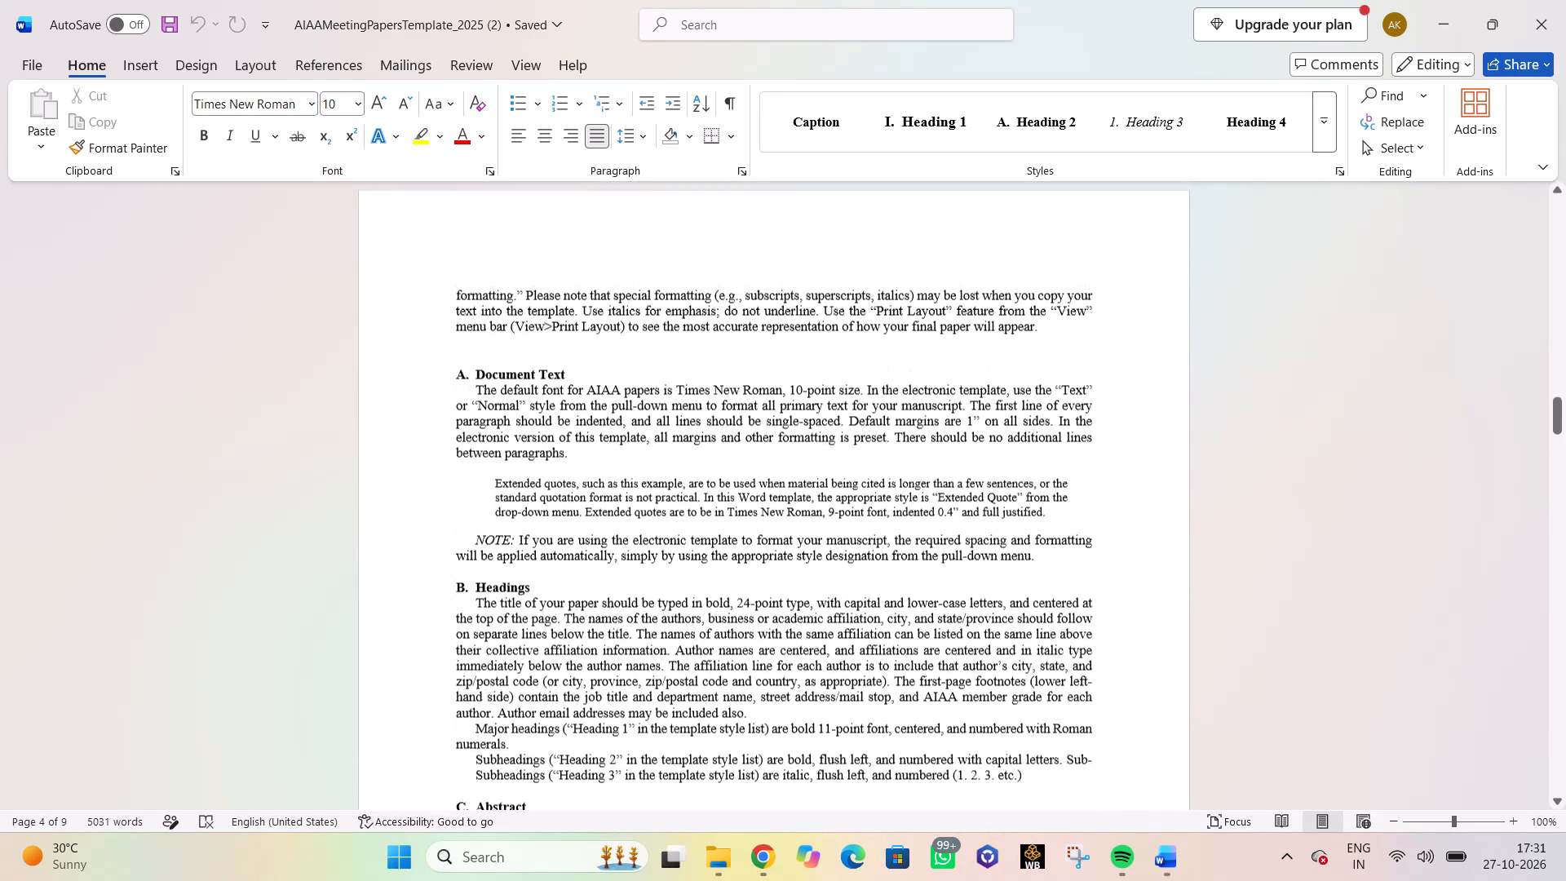
{"action": "scroll", "coordinate": [825, 542], "scroll_direction": "down", "scroll_amount": 2}
{"action": "scroll", "coordinate": [825, 542], "scroll_direction": "up", "scroll_amount": 4}
{"action": "scroll", "coordinate": [825, 542], "scroll_direction": "down", "scroll_amount": 4}
{"action": "scroll", "coordinate": [878, 550], "scroll_direction": "up", "scroll_amount": 1}
{"action": "scroll", "coordinate": [884, 555], "scroll_direction": "down", "scroll_amount": 2}
{"action": "scroll", "coordinate": [905, 560], "scroll_direction": "up", "scroll_amount": 2}
{"action": "scroll", "coordinate": [914, 574], "scroll_direction": "down", "scroll_amount": 6}
{"action": "scroll", "coordinate": [927, 578], "scroll_direction": "up", "scroll_amount": 1}
{"action": "scroll", "coordinate": [927, 578], "scroll_direction": "down", "scroll_amount": 6}
{"action": "scroll", "coordinate": [927, 578], "scroll_direction": "up", "scroll_amount": 1}
{"action": "scroll", "coordinate": [927, 579], "scroll_direction": "down", "scroll_amount": 2}
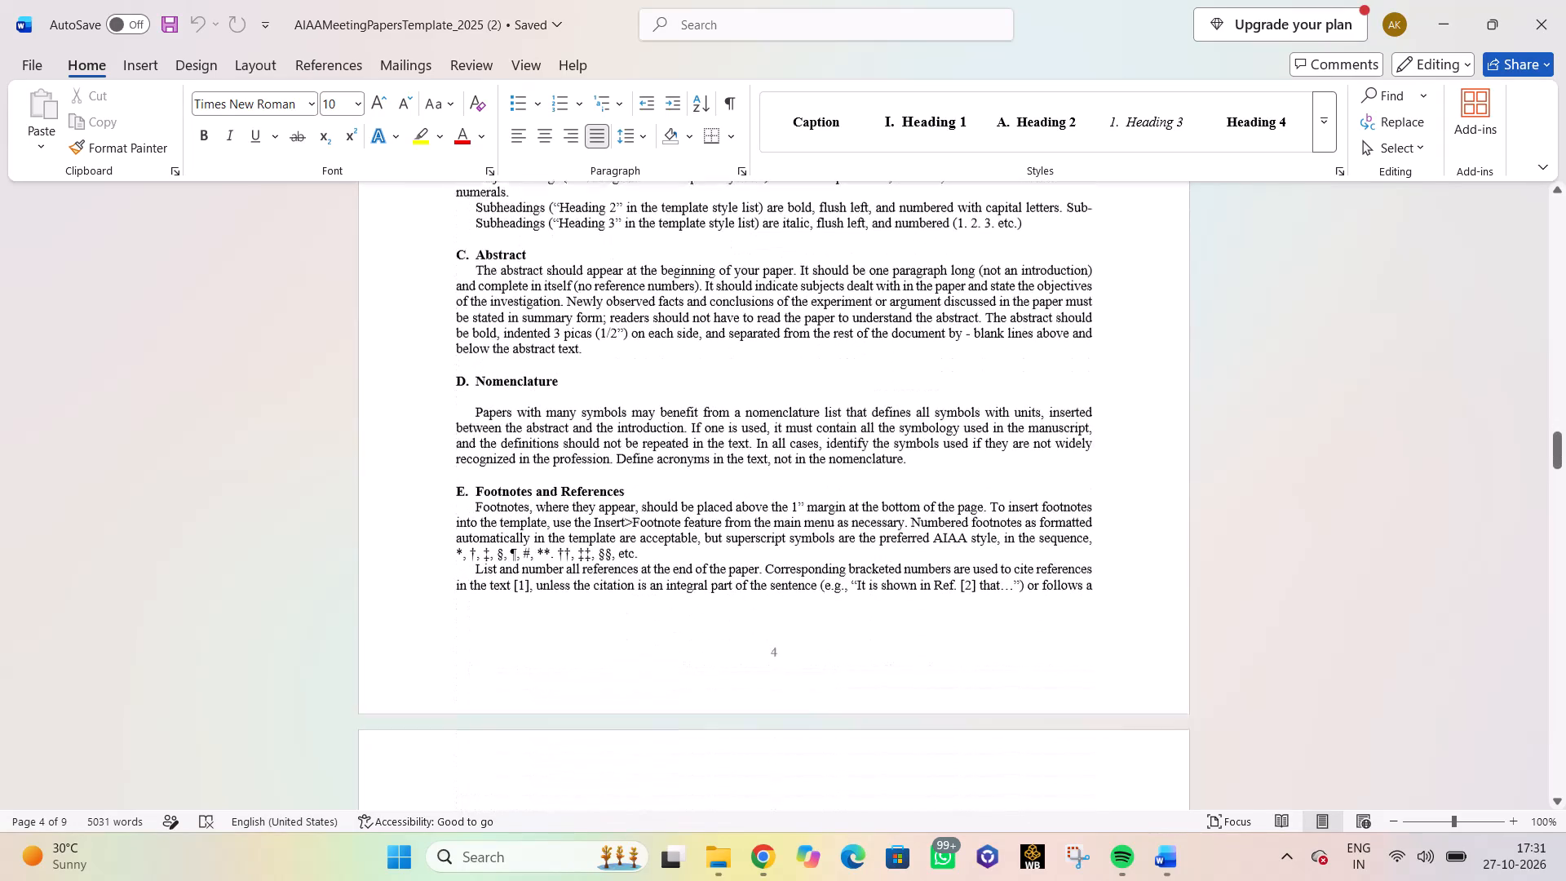
Examine the template's guidance on references, images, figures and tables, and on equations, numbers, symbols and abbreviations.
{"action": "scroll", "coordinate": [927, 579], "scroll_direction": "down", "scroll_amount": 9}
{"action": "scroll", "coordinate": [856, 555], "scroll_direction": "up", "scroll_amount": 1}
{"action": "scroll", "coordinate": [856, 556], "scroll_direction": "down", "scroll_amount": 3}
{"action": "scroll", "coordinate": [846, 551], "scroll_direction": "up", "scroll_amount": 1}
{"action": "scroll", "coordinate": [846, 551], "scroll_direction": "down", "scroll_amount": 1}
{"action": "scroll", "coordinate": [846, 551], "scroll_direction": "up", "scroll_amount": 1}
{"action": "scroll", "coordinate": [846, 551], "scroll_direction": "down", "scroll_amount": 2}
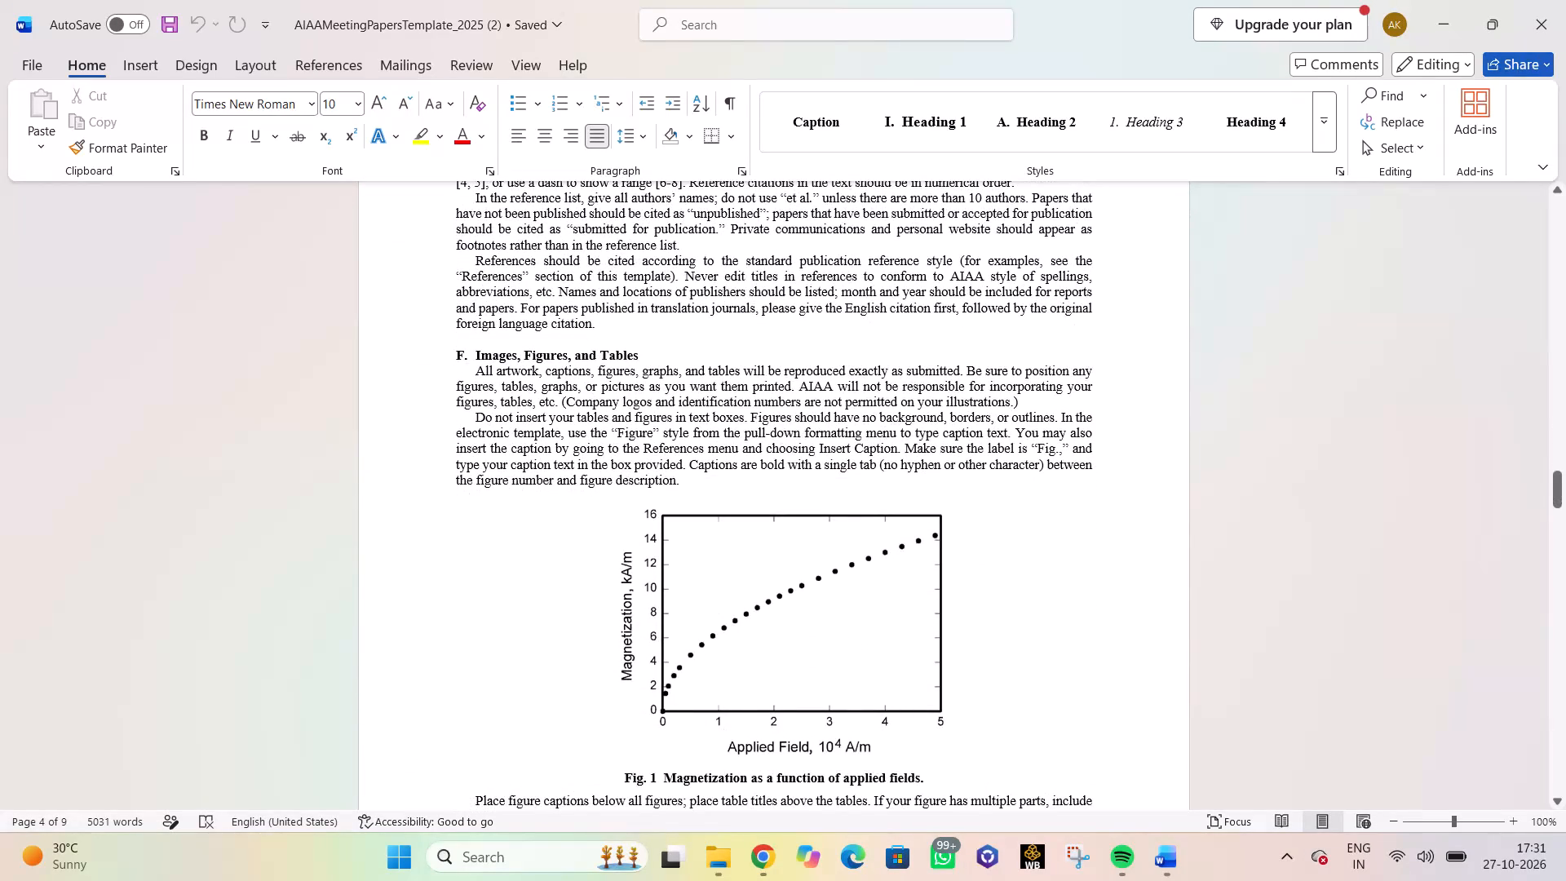
{"action": "scroll", "coordinate": [792, 608], "scroll_direction": "down", "scroll_amount": 10}
{"action": "scroll", "coordinate": [797, 578], "scroll_direction": "up", "scroll_amount": 1}
{"action": "scroll", "coordinate": [798, 576], "scroll_direction": "down", "scroll_amount": 8}
{"action": "scroll", "coordinate": [802, 580], "scroll_direction": "up", "scroll_amount": 1}
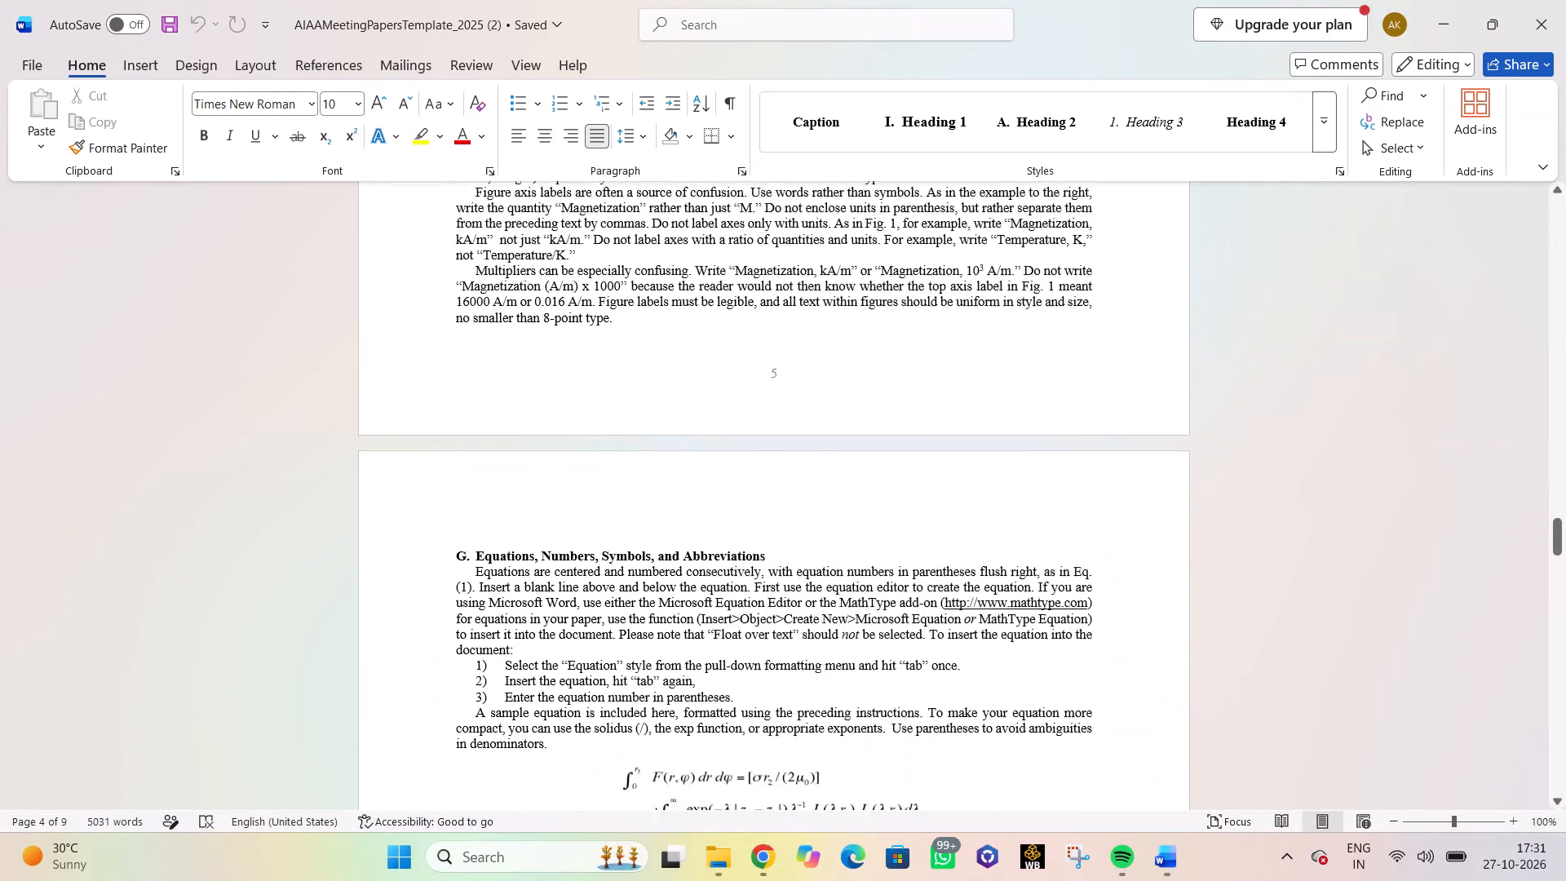
{"action": "scroll", "coordinate": [802, 582], "scroll_direction": "down", "scroll_amount": 7}
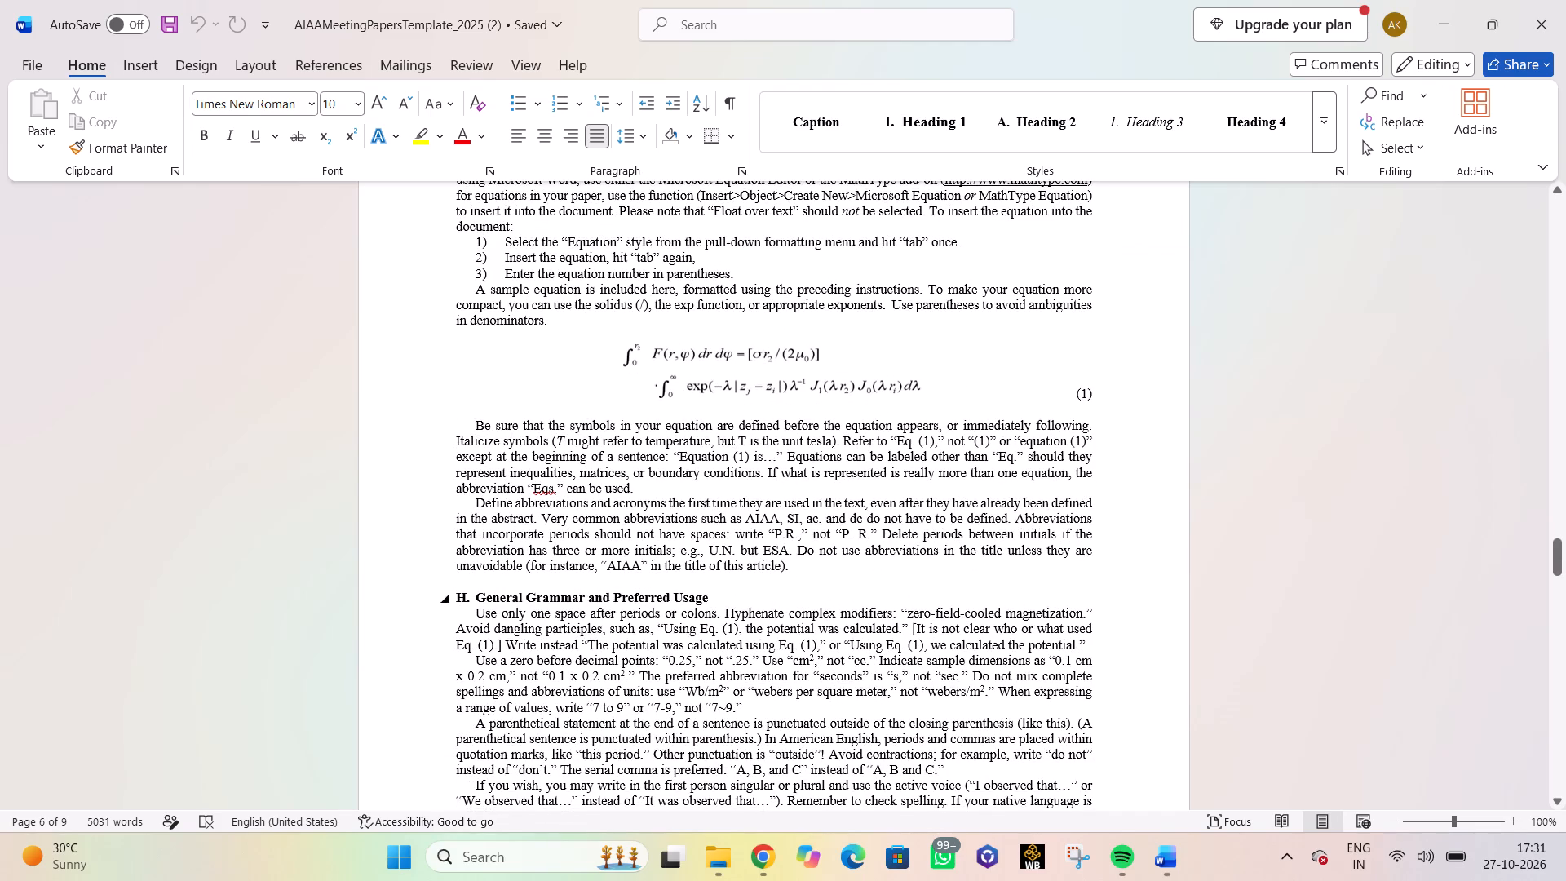
Read the template's closing sections, from General Grammar and Preferred Usage through the conclusion, appendix, acknowledgments and sample references.
{"action": "scroll", "coordinate": [851, 436], "scroll_direction": "down", "scroll_amount": 4}
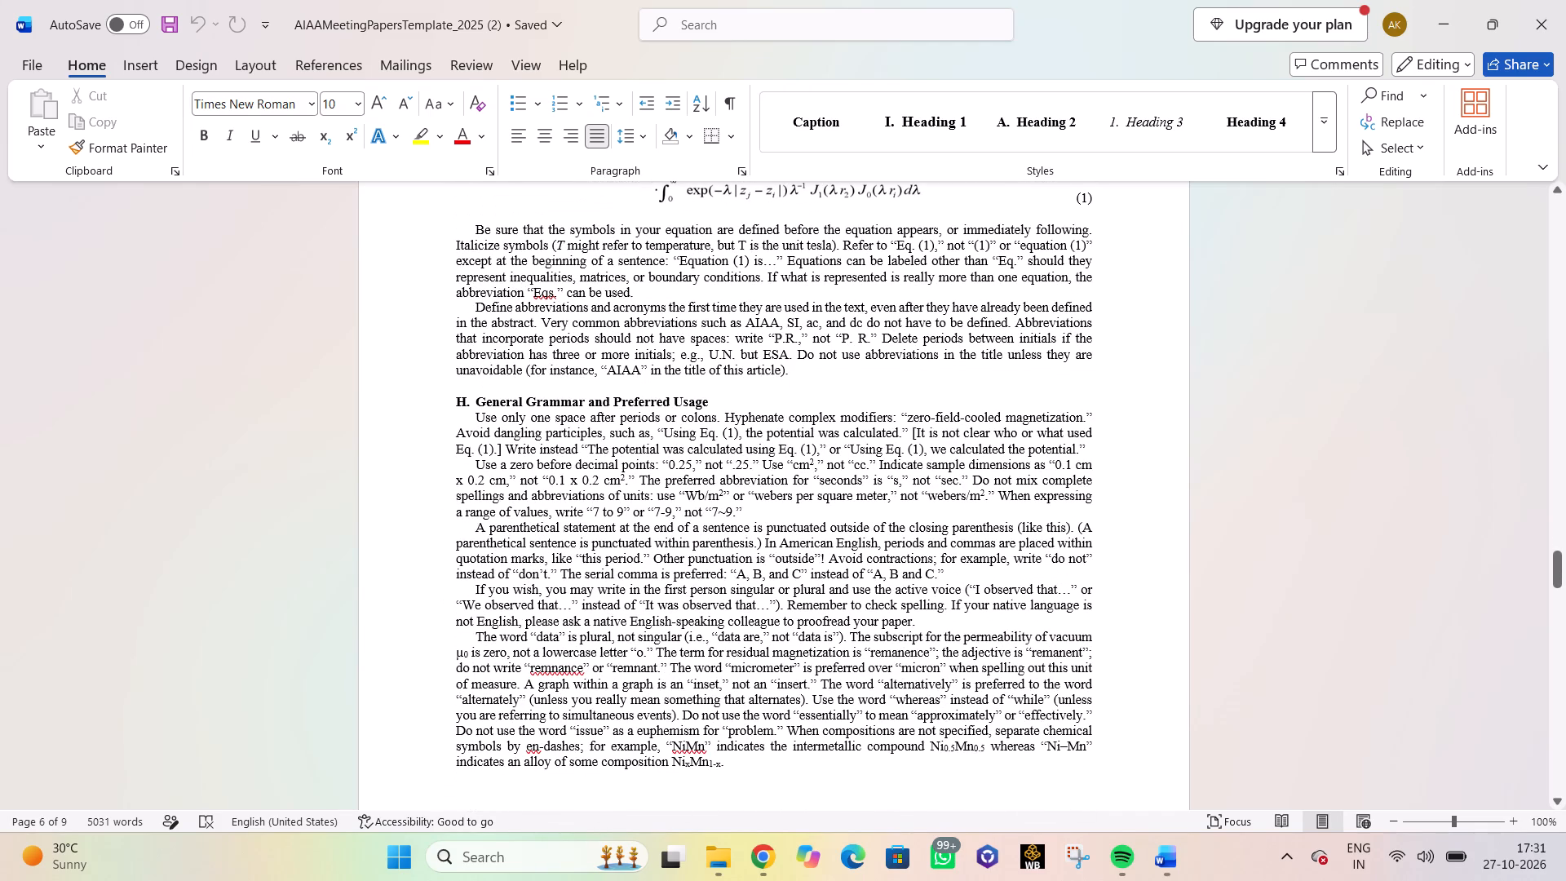
{"action": "scroll", "coordinate": [854, 445], "scroll_direction": "down", "scroll_amount": 8}
{"action": "scroll", "coordinate": [857, 462], "scroll_direction": "up", "scroll_amount": 2}
{"action": "scroll", "coordinate": [857, 463], "scroll_direction": "down", "scroll_amount": 5}
{"action": "scroll", "coordinate": [857, 463], "scroll_direction": "up", "scroll_amount": 1}
{"action": "scroll", "coordinate": [859, 462], "scroll_direction": "down", "scroll_amount": 1}
{"action": "scroll", "coordinate": [859, 464], "scroll_direction": "up", "scroll_amount": 1}
{"action": "scroll", "coordinate": [859, 466], "scroll_direction": "down", "scroll_amount": 1}
{"action": "scroll", "coordinate": [859, 466], "scroll_direction": "up", "scroll_amount": 2}
{"action": "scroll", "coordinate": [859, 467], "scroll_direction": "down", "scroll_amount": 2}
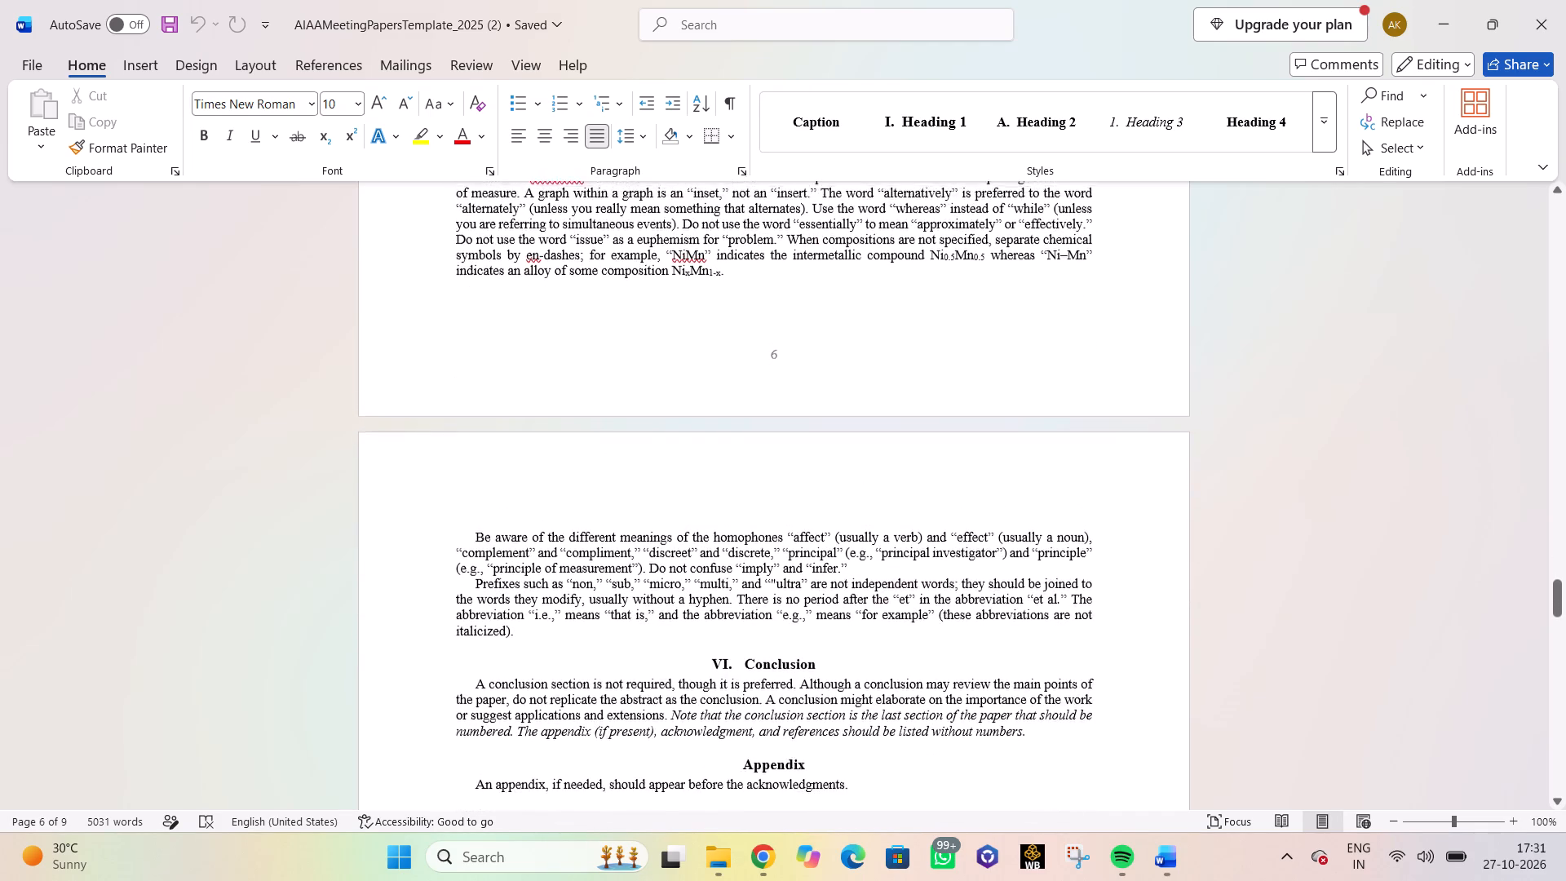
{"action": "scroll", "coordinate": [859, 464], "scroll_direction": "down", "scroll_amount": 1}
{"action": "scroll", "coordinate": [860, 466], "scroll_direction": "up", "scroll_amount": 2}
{"action": "scroll", "coordinate": [860, 466], "scroll_direction": "down", "scroll_amount": 10}
{"action": "scroll", "coordinate": [862, 463], "scroll_direction": "up", "scroll_amount": 2}
{"action": "scroll", "coordinate": [862, 463], "scroll_direction": "down", "scroll_amount": 3}
{"action": "scroll", "coordinate": [862, 463], "scroll_direction": "up", "scroll_amount": 1}
{"action": "scroll", "coordinate": [862, 463], "scroll_direction": "down", "scroll_amount": 4}
{"action": "scroll", "coordinate": [864, 463], "scroll_direction": "up", "scroll_amount": 2}
{"action": "scroll", "coordinate": [864, 463], "scroll_direction": "down", "scroll_amount": 1}
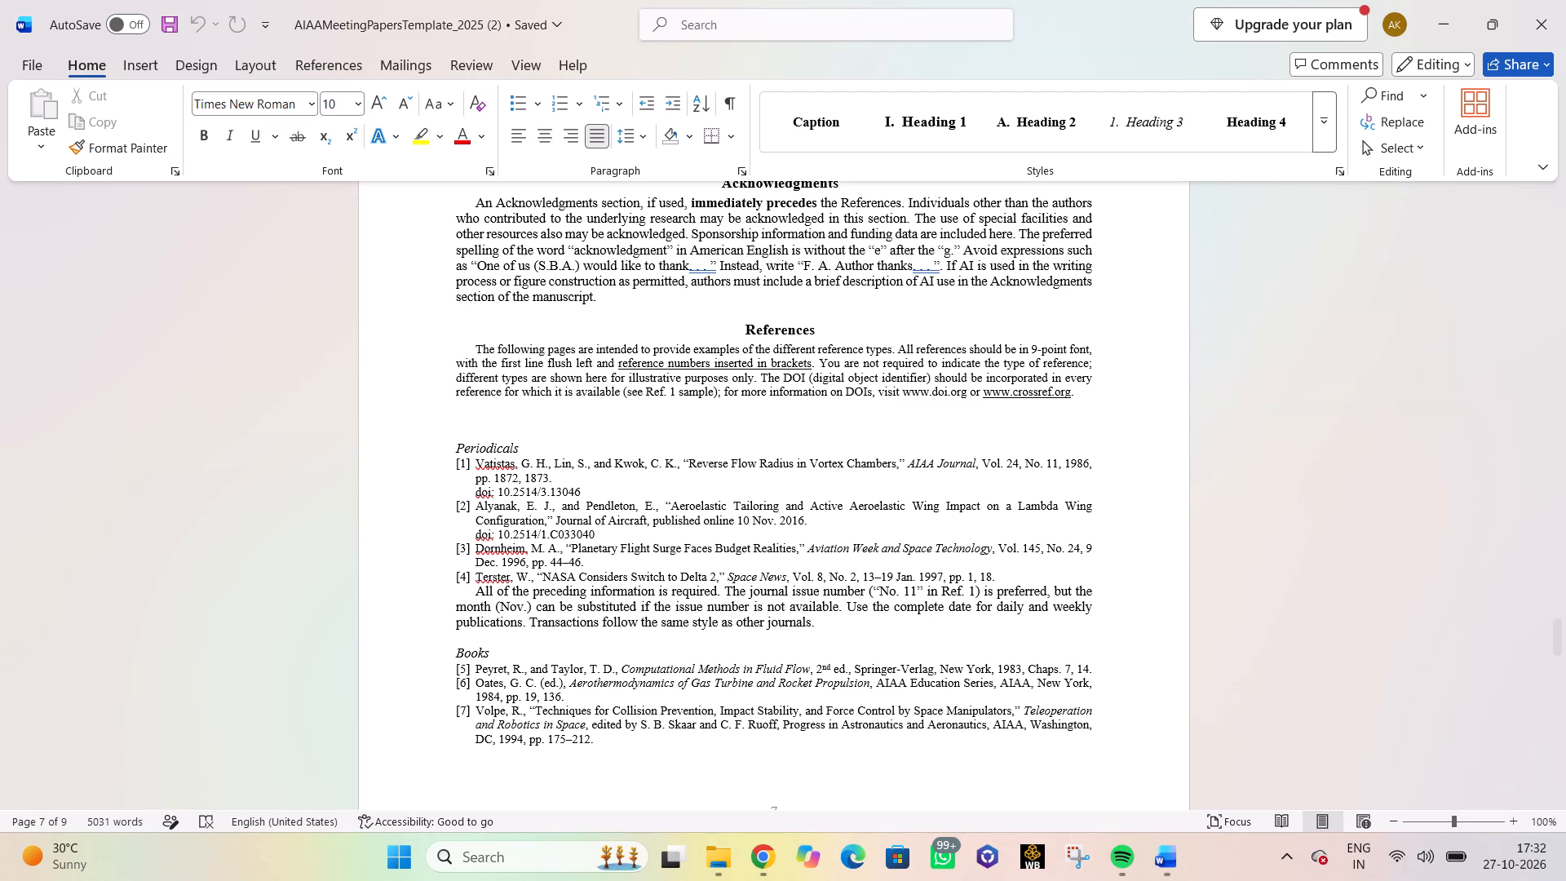
Switch to WhatsApp.
{"action": "left_click", "coordinate": [941, 852]}
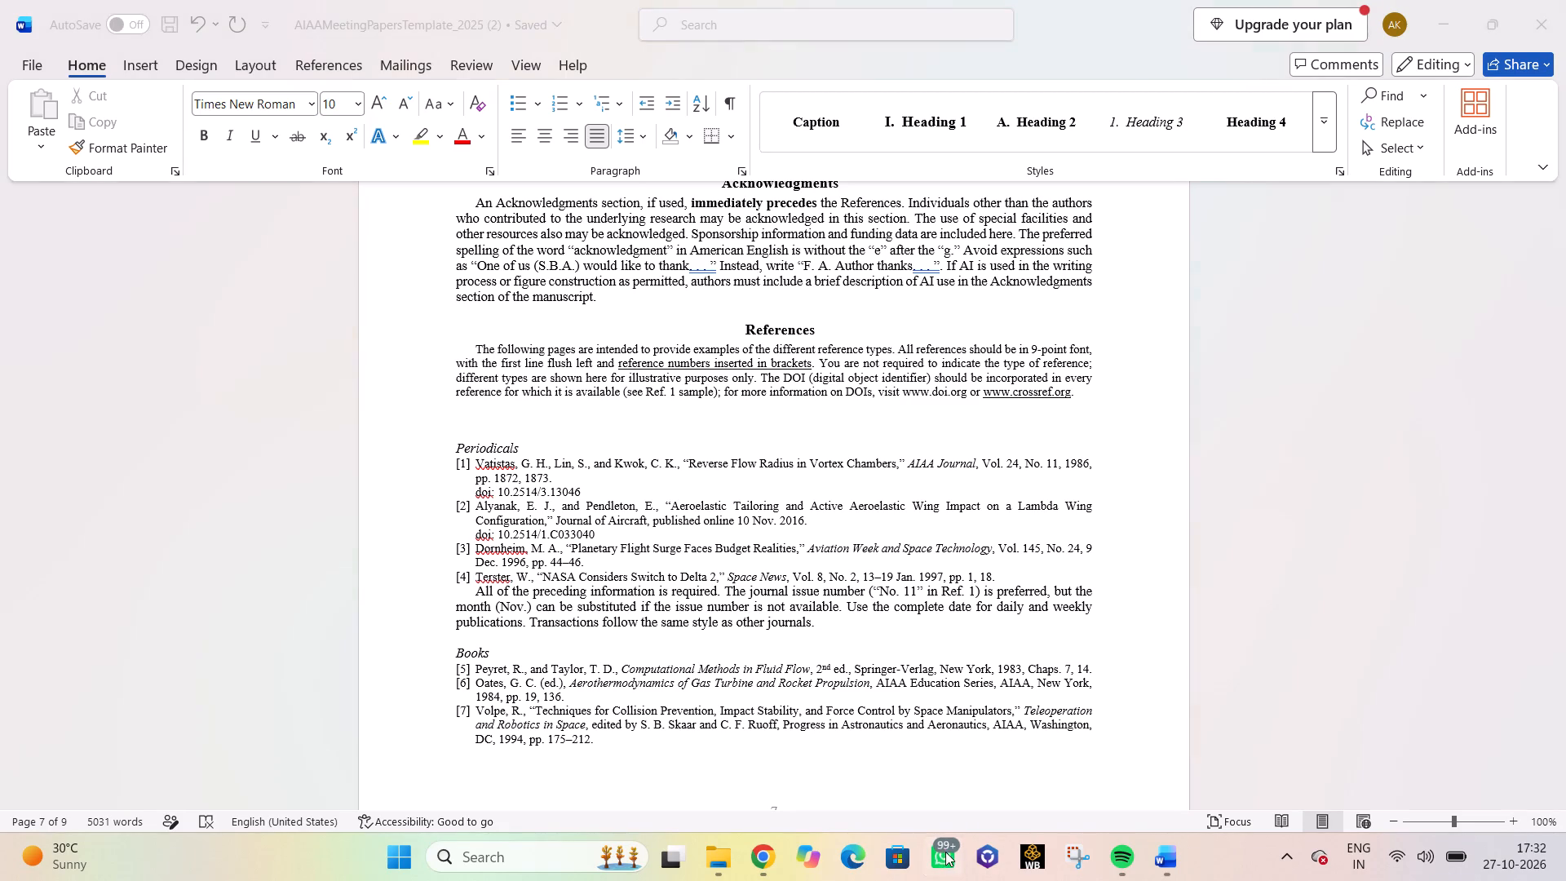
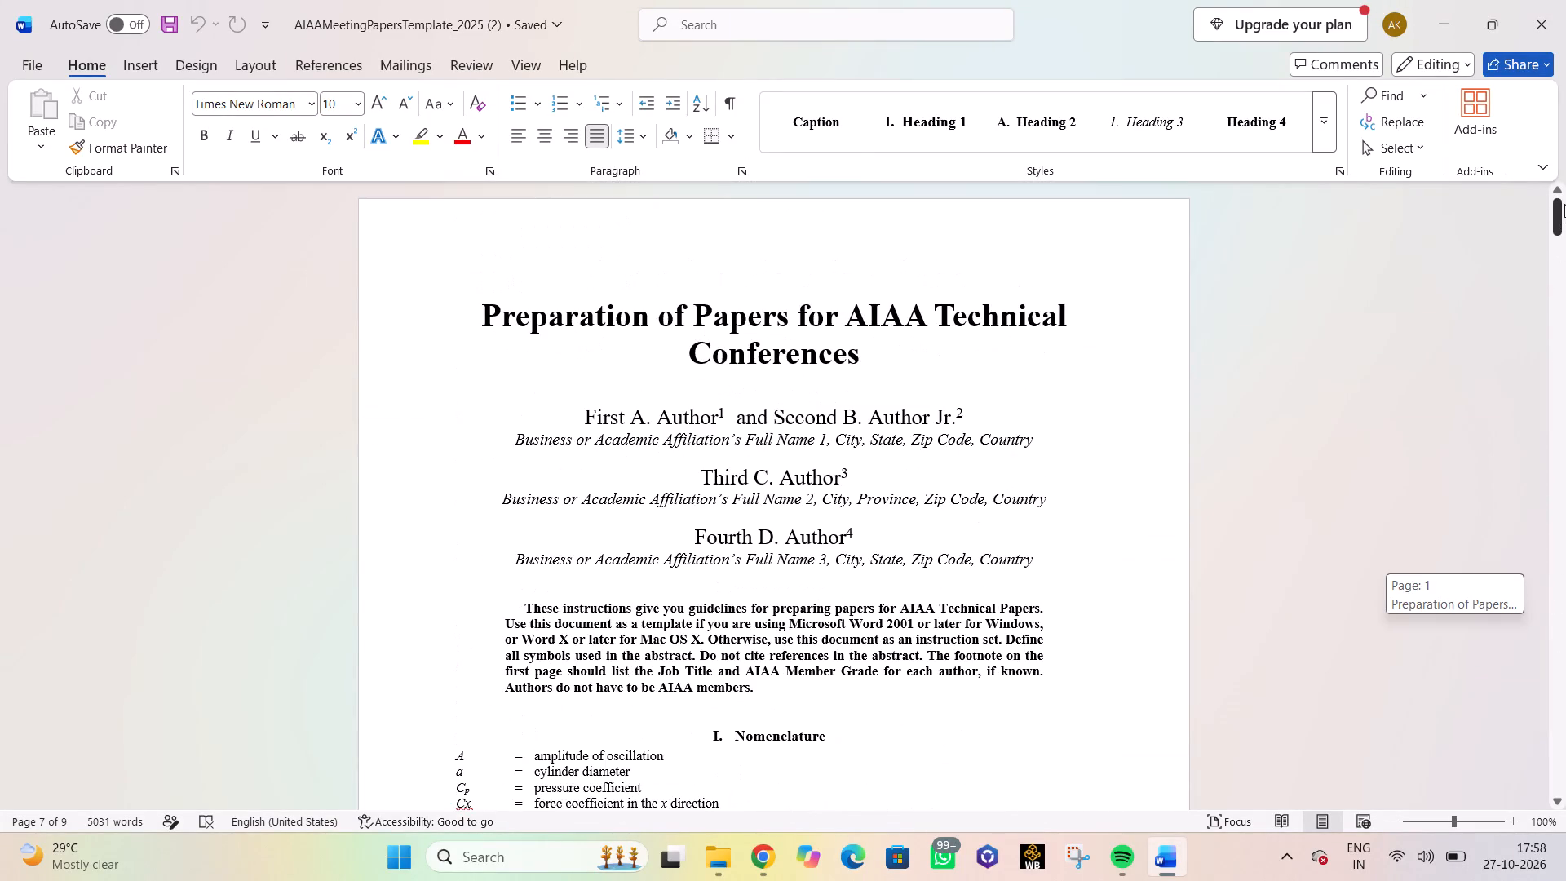
Look over the template's first page, covering the title block, abstract, nomenclature and author footnotes.
{"action": "left_click_drag", "start_coordinate": [1564, 204], "coordinate": [1564, 234]}
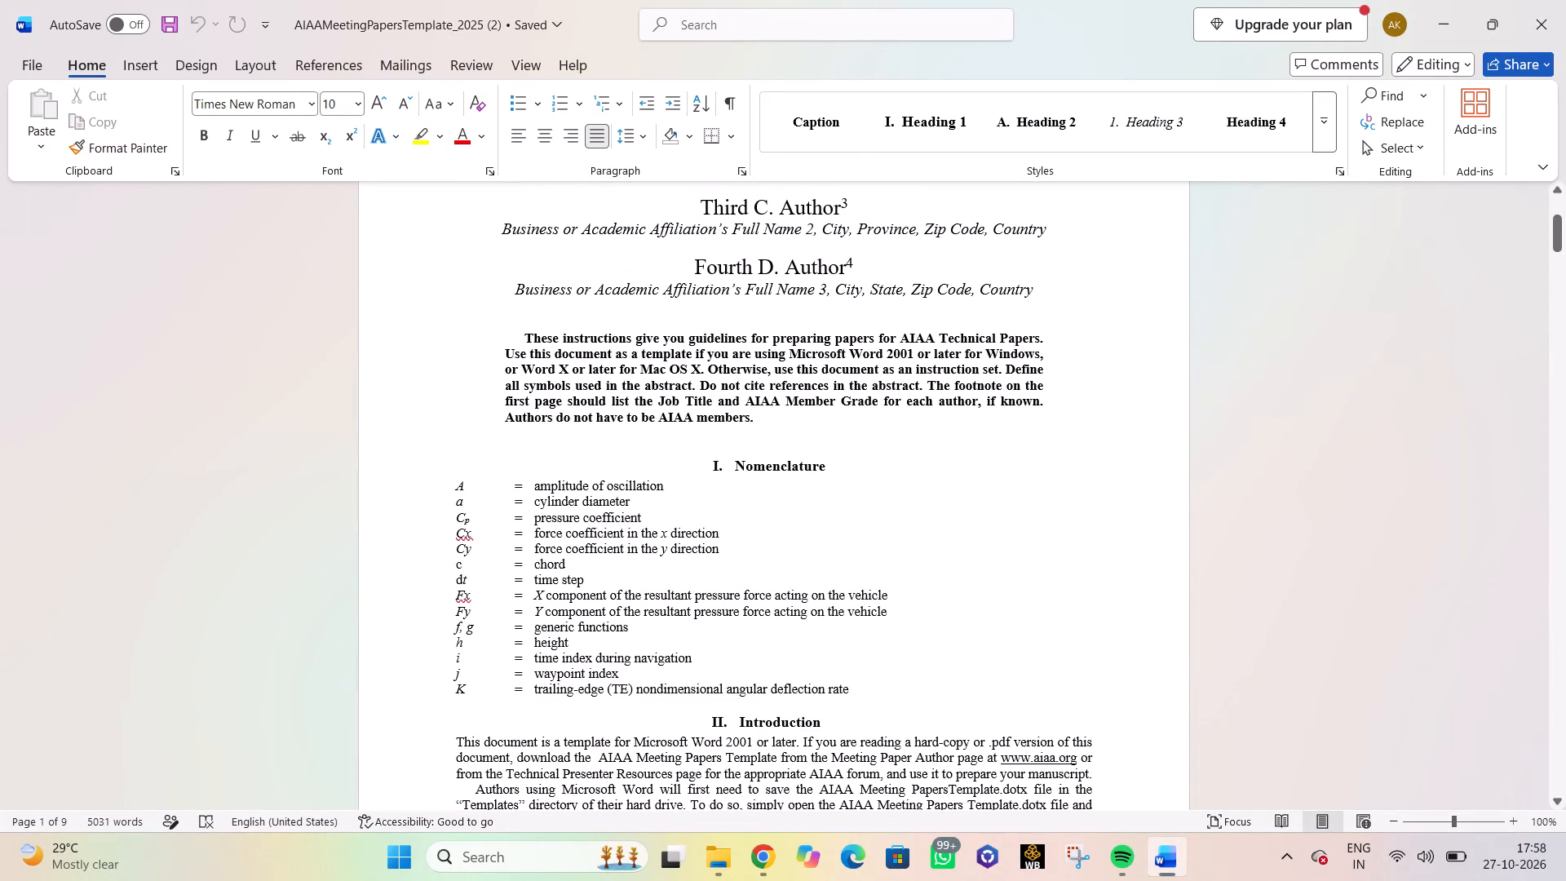
{"action": "left_click", "coordinate": [543, 351]}
{"action": "left_click", "coordinate": [594, 396]}
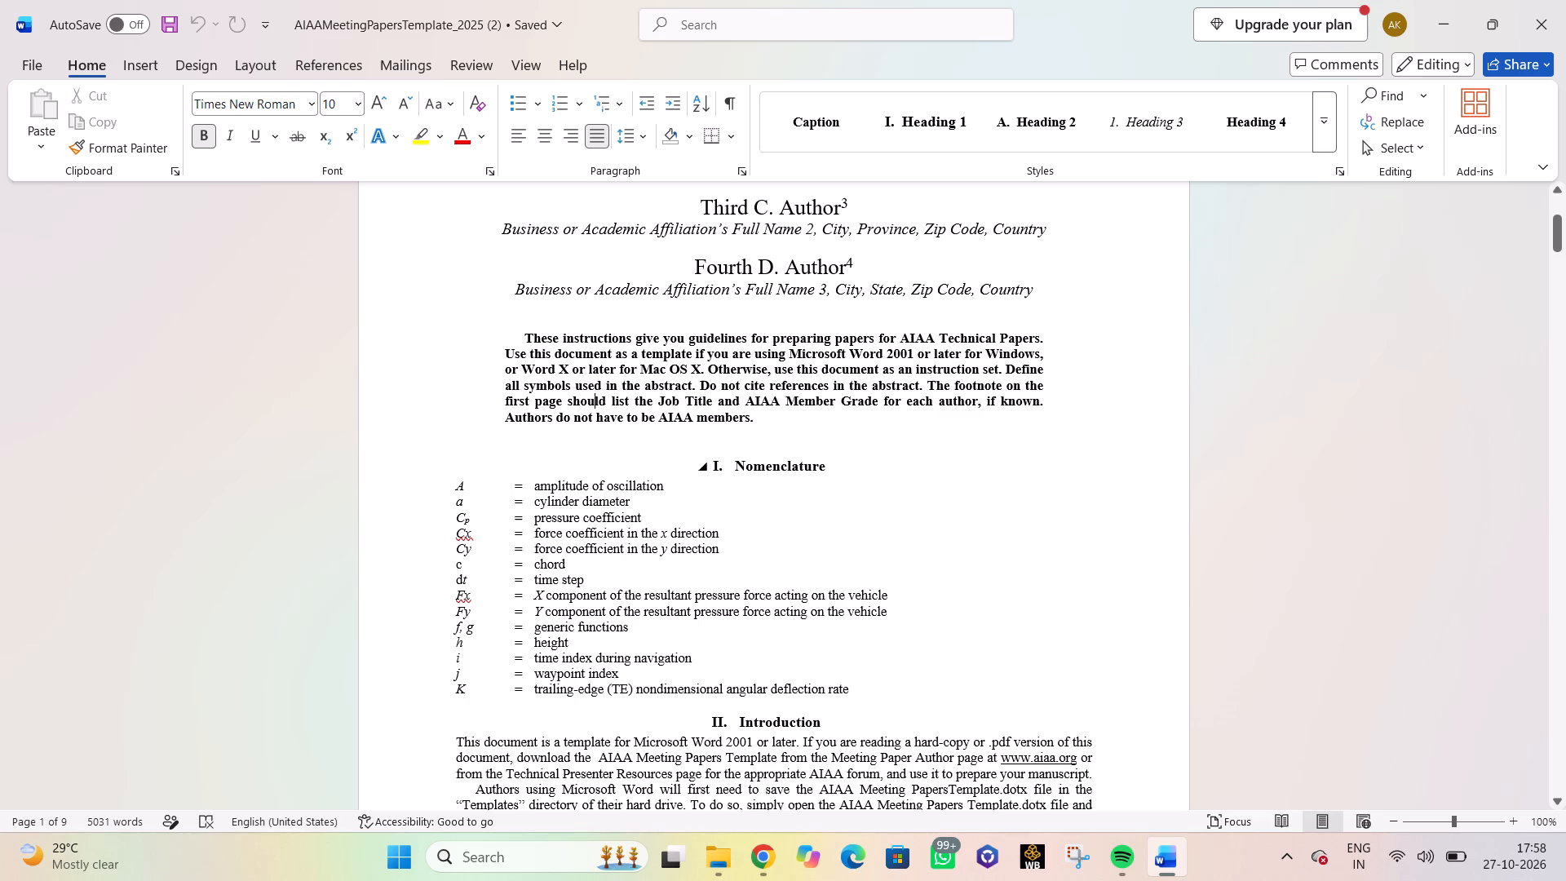
{"action": "left_click", "coordinate": [790, 468]}
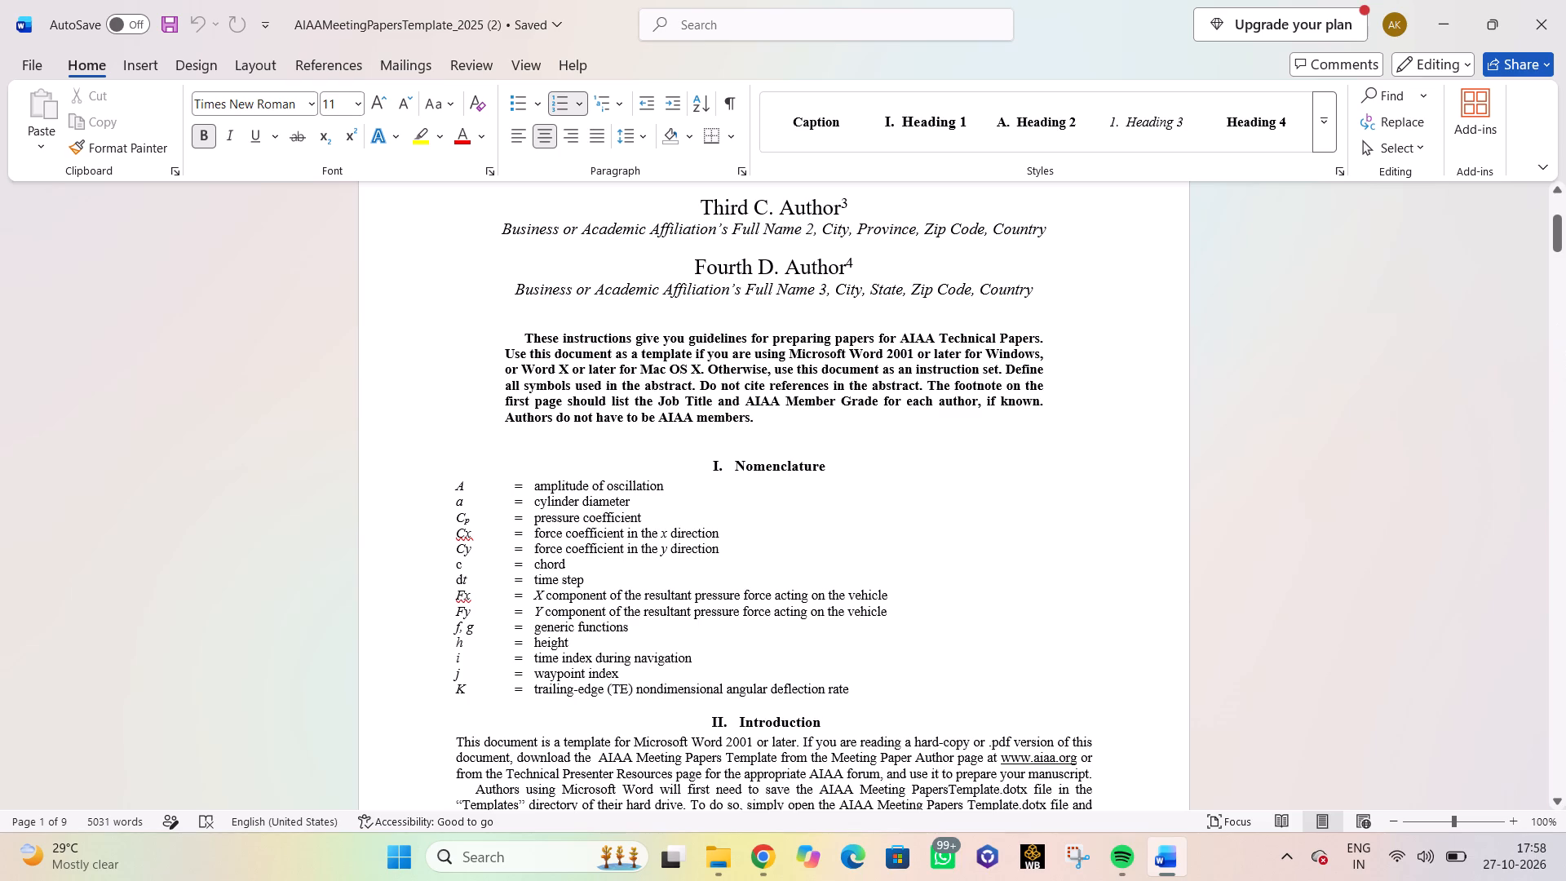
{"action": "scroll", "coordinate": [1192, 520], "scroll_direction": "down", "scroll_amount": 2}
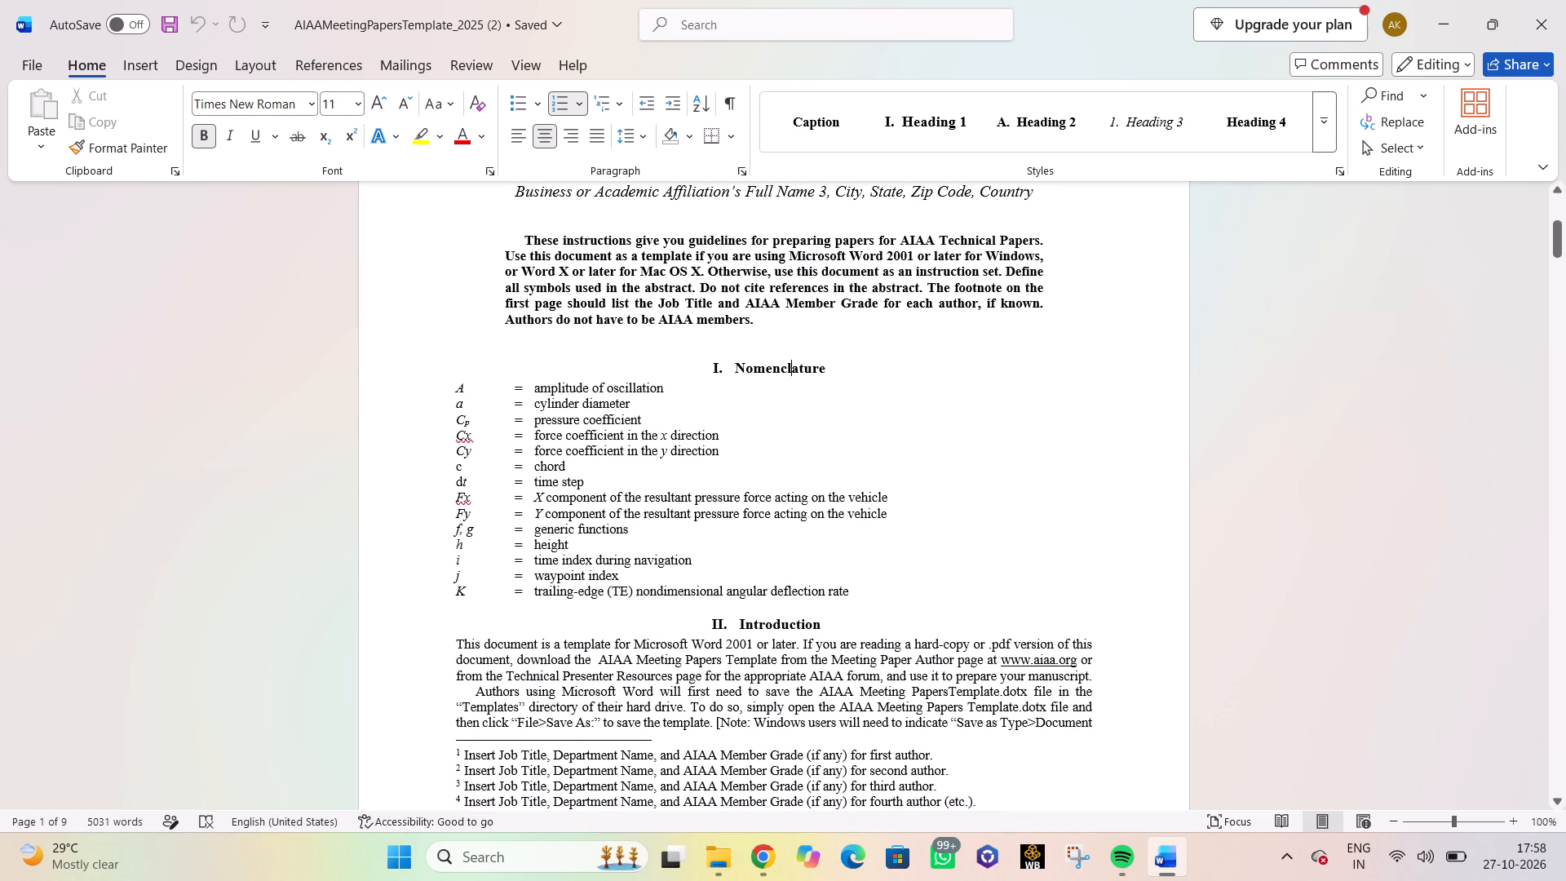
{"action": "scroll", "coordinate": [1054, 507], "scroll_direction": "up", "scroll_amount": 4}
{"action": "scroll", "coordinate": [922, 537], "scroll_direction": "up", "scroll_amount": 2}
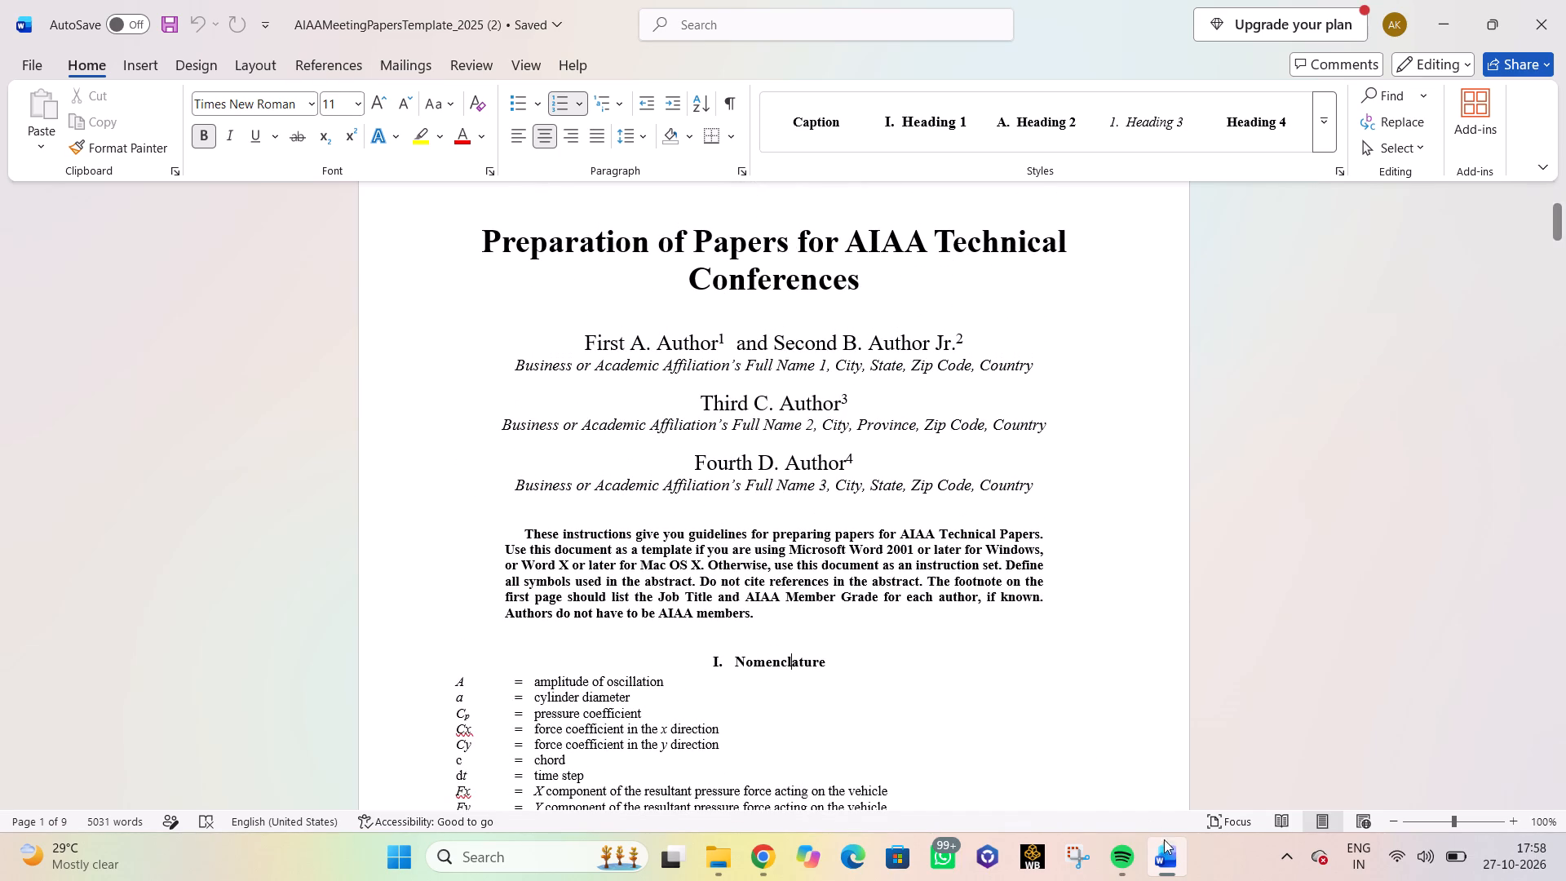
Open the AIAAFINAL Word document from the Downloads folder.
{"action": "left_click", "coordinate": [723, 858]}
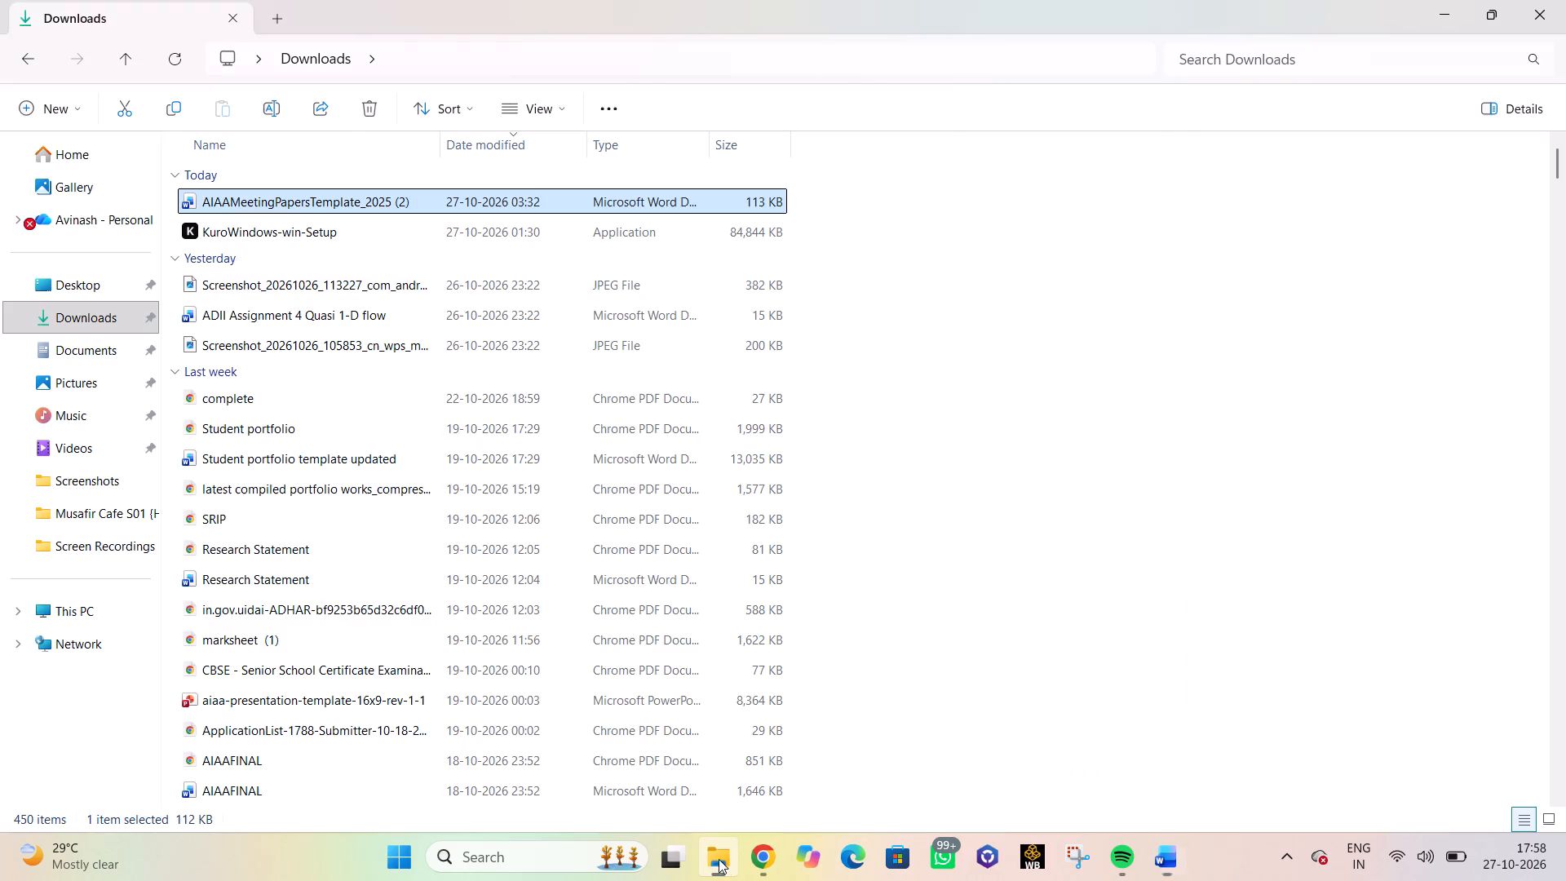
{"action": "double_click", "coordinate": [312, 784]}
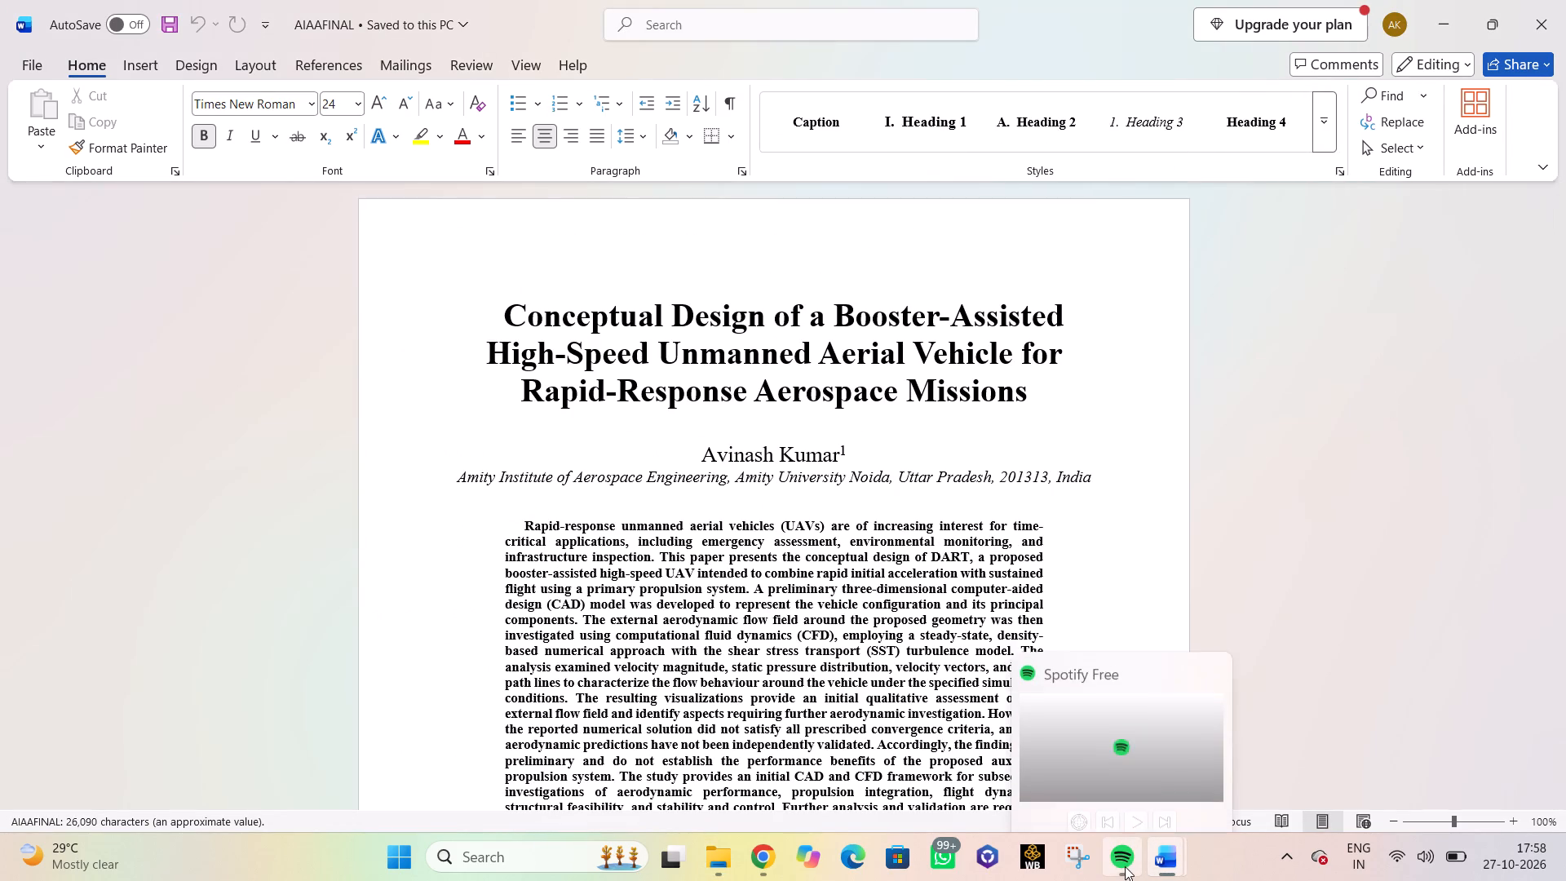
Replace the template's title with the title copied from AIAAFINAL, "Conceptual Design of a Booster-Assisted High-Speed Unmanned Aerial Vehicle for Rapid-Response Aerospace Missions".
{"action": "left_click", "coordinate": [1081, 747]}
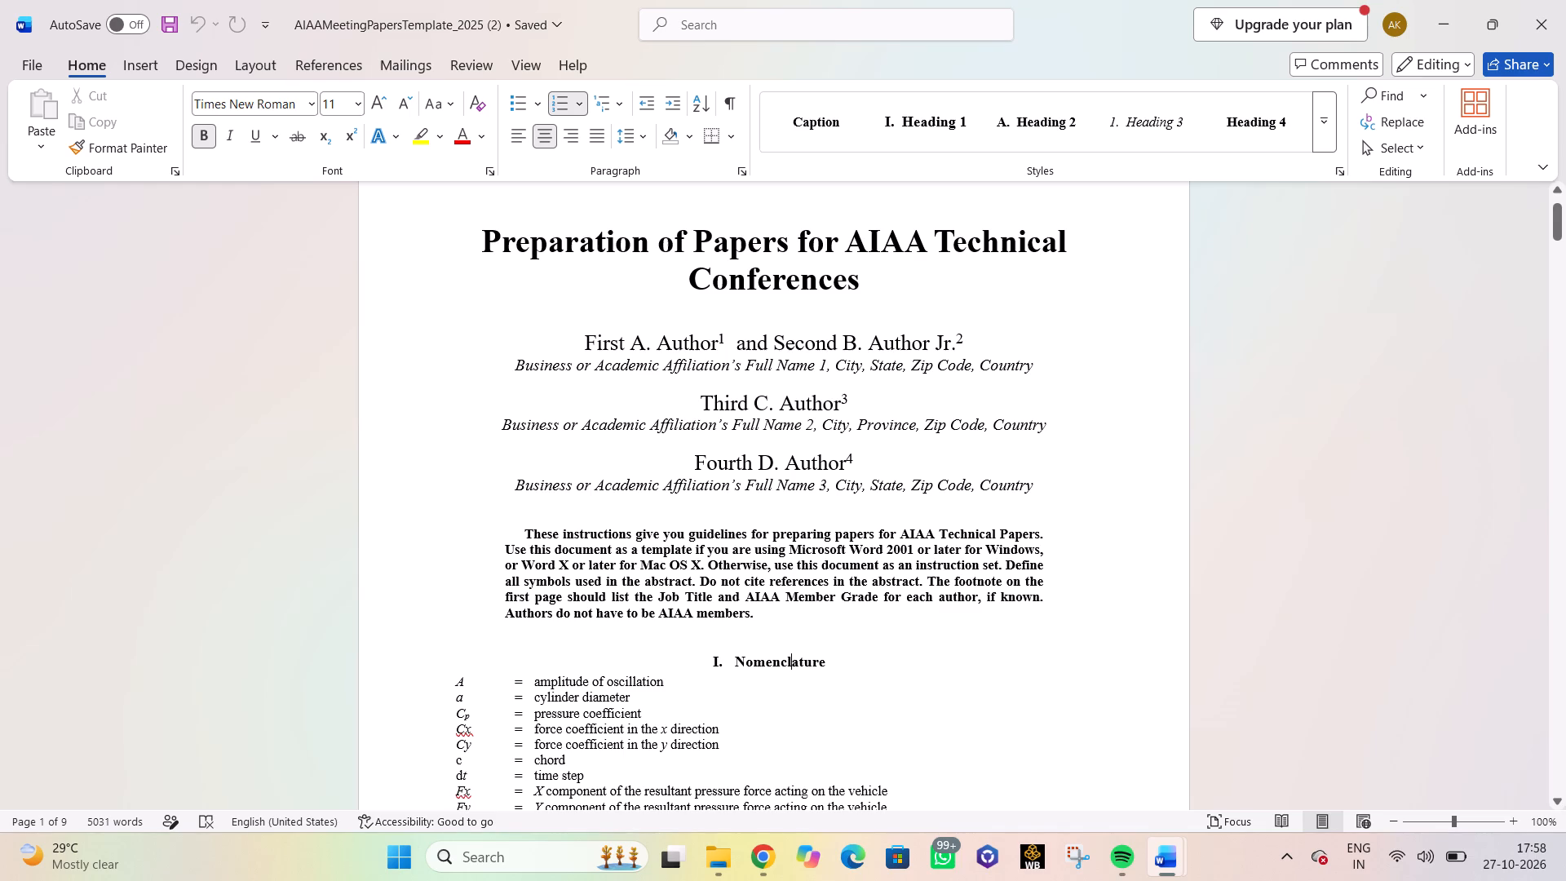
{"action": "scroll", "coordinate": [655, 327], "scroll_direction": "up", "scroll_amount": 3}
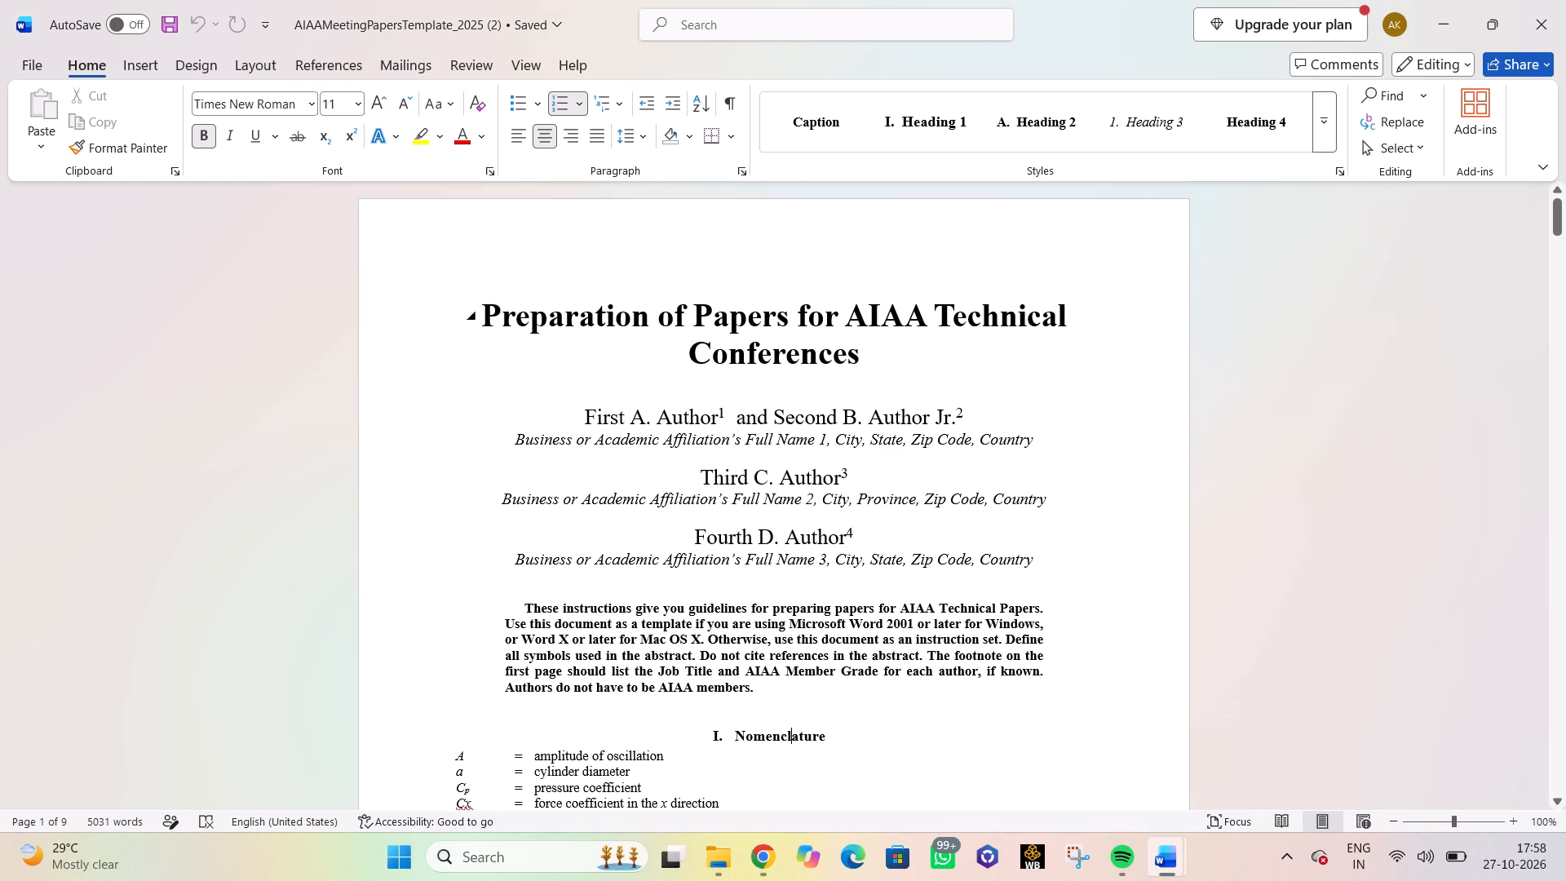
{"action": "left_click", "coordinate": [1254, 775]}
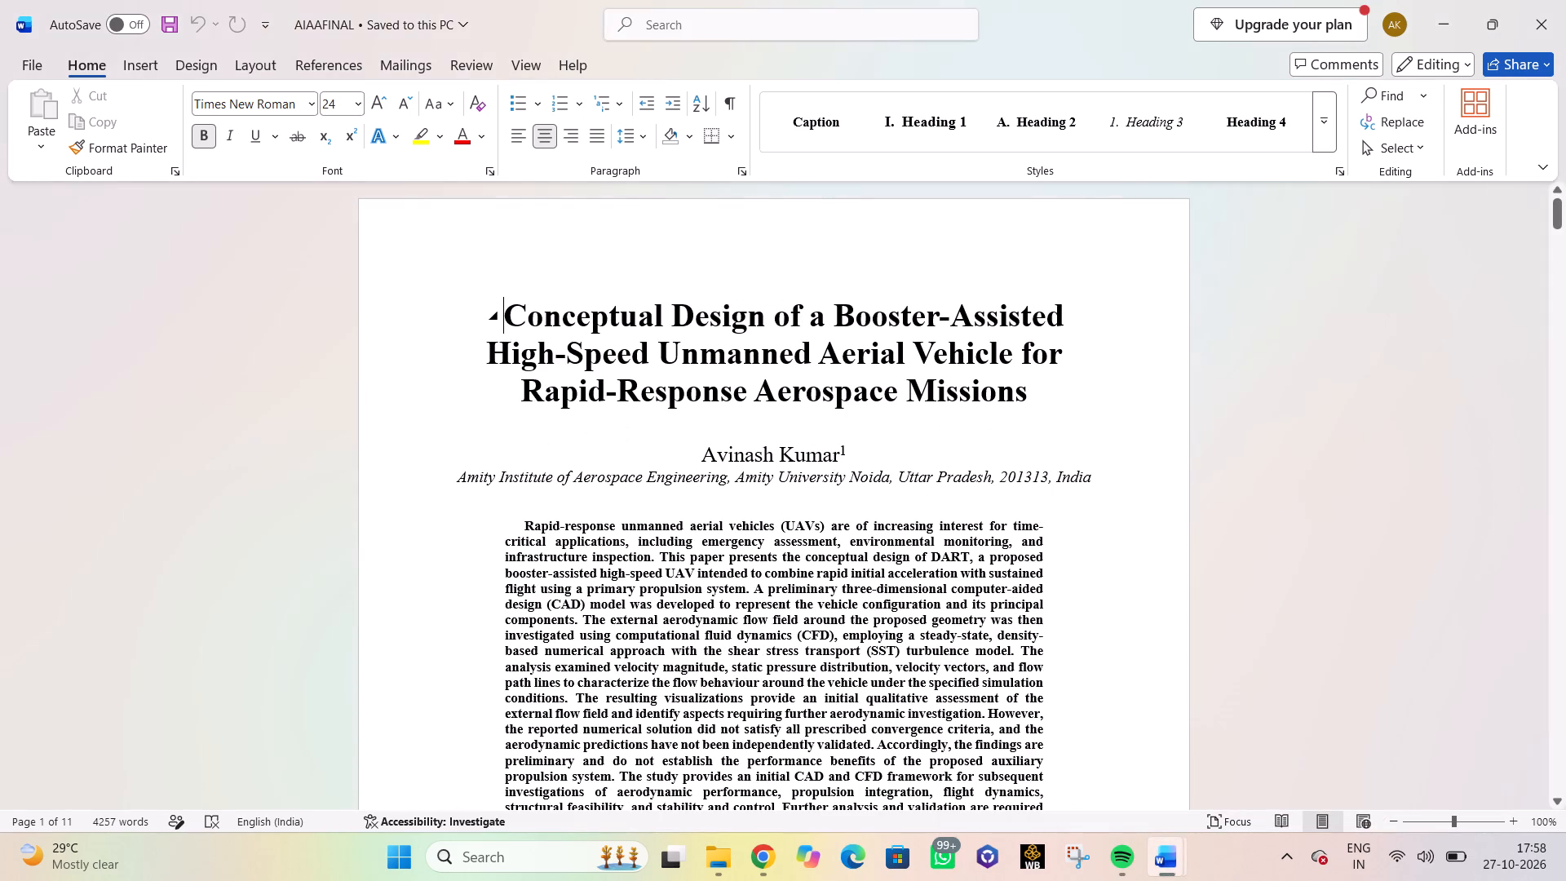
{"action": "left_click_drag", "start_coordinate": [505, 308], "coordinate": [993, 388]}
{"action": "key", "text": "ctrl+c"}
{"action": "left_click", "coordinate": [766, 317]}
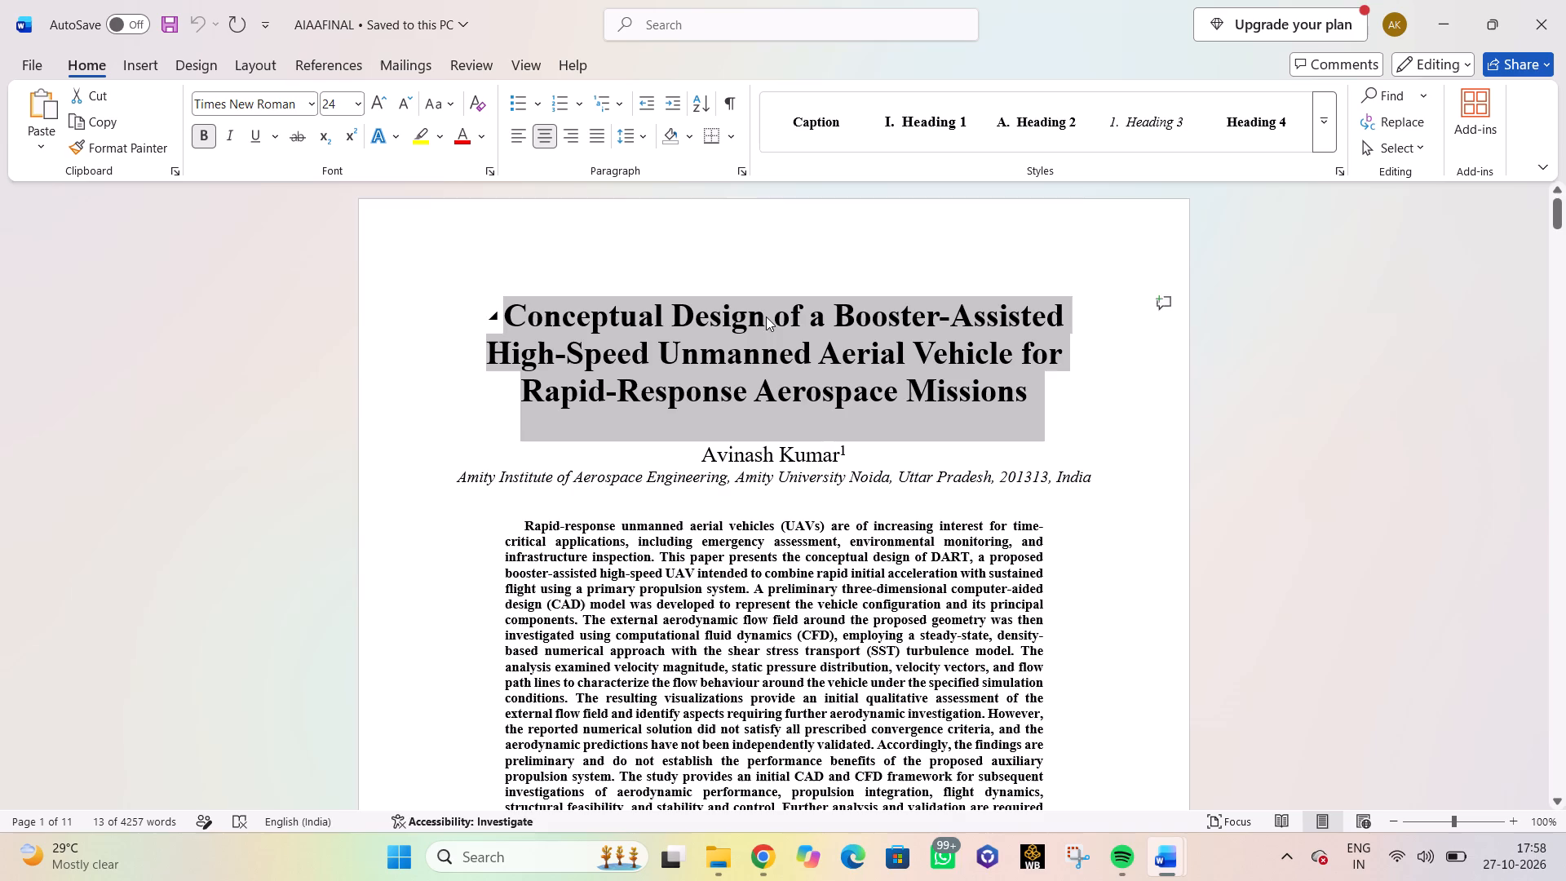
{"action": "left_click", "coordinate": [1059, 772]}
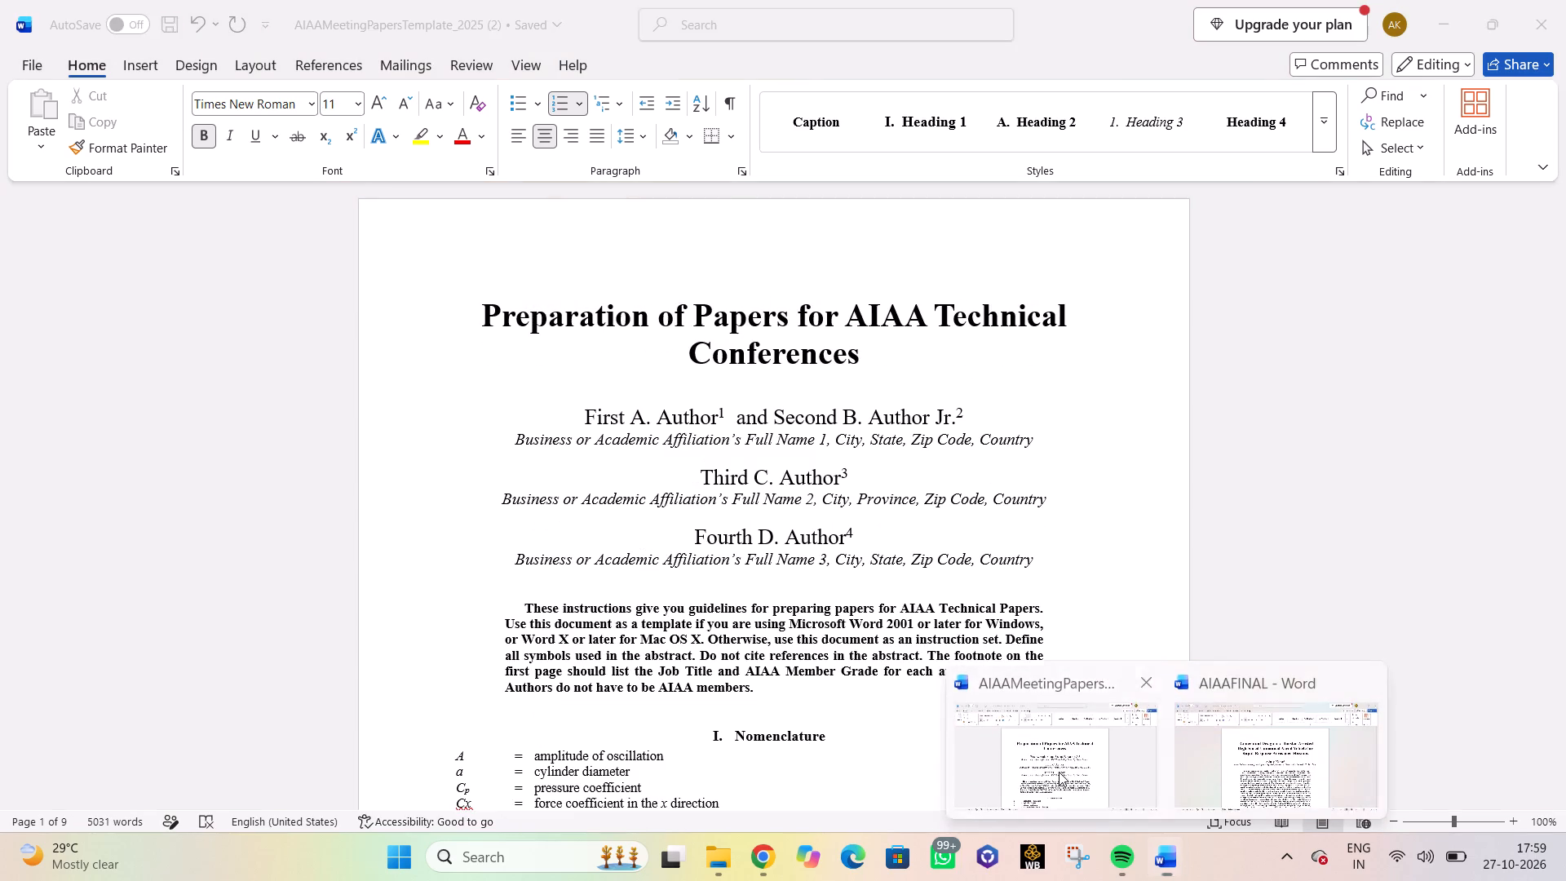
{"action": "left_click", "coordinate": [732, 333]}
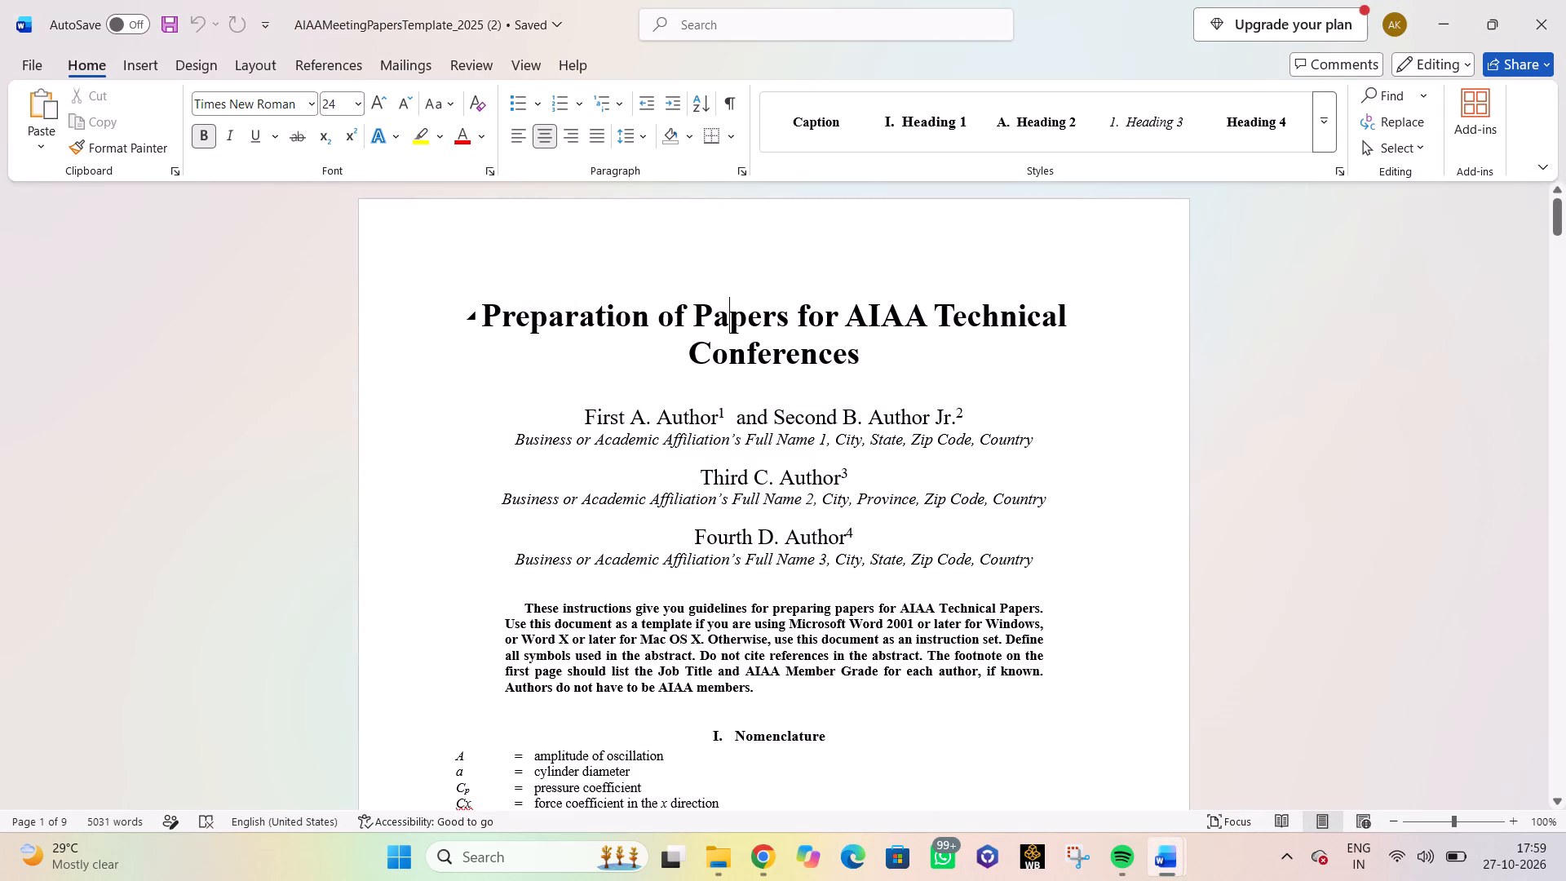
{"action": "left_click_drag", "start_coordinate": [485, 314], "coordinate": [831, 343]}
{"action": "key", "text": "ctrl+v"}
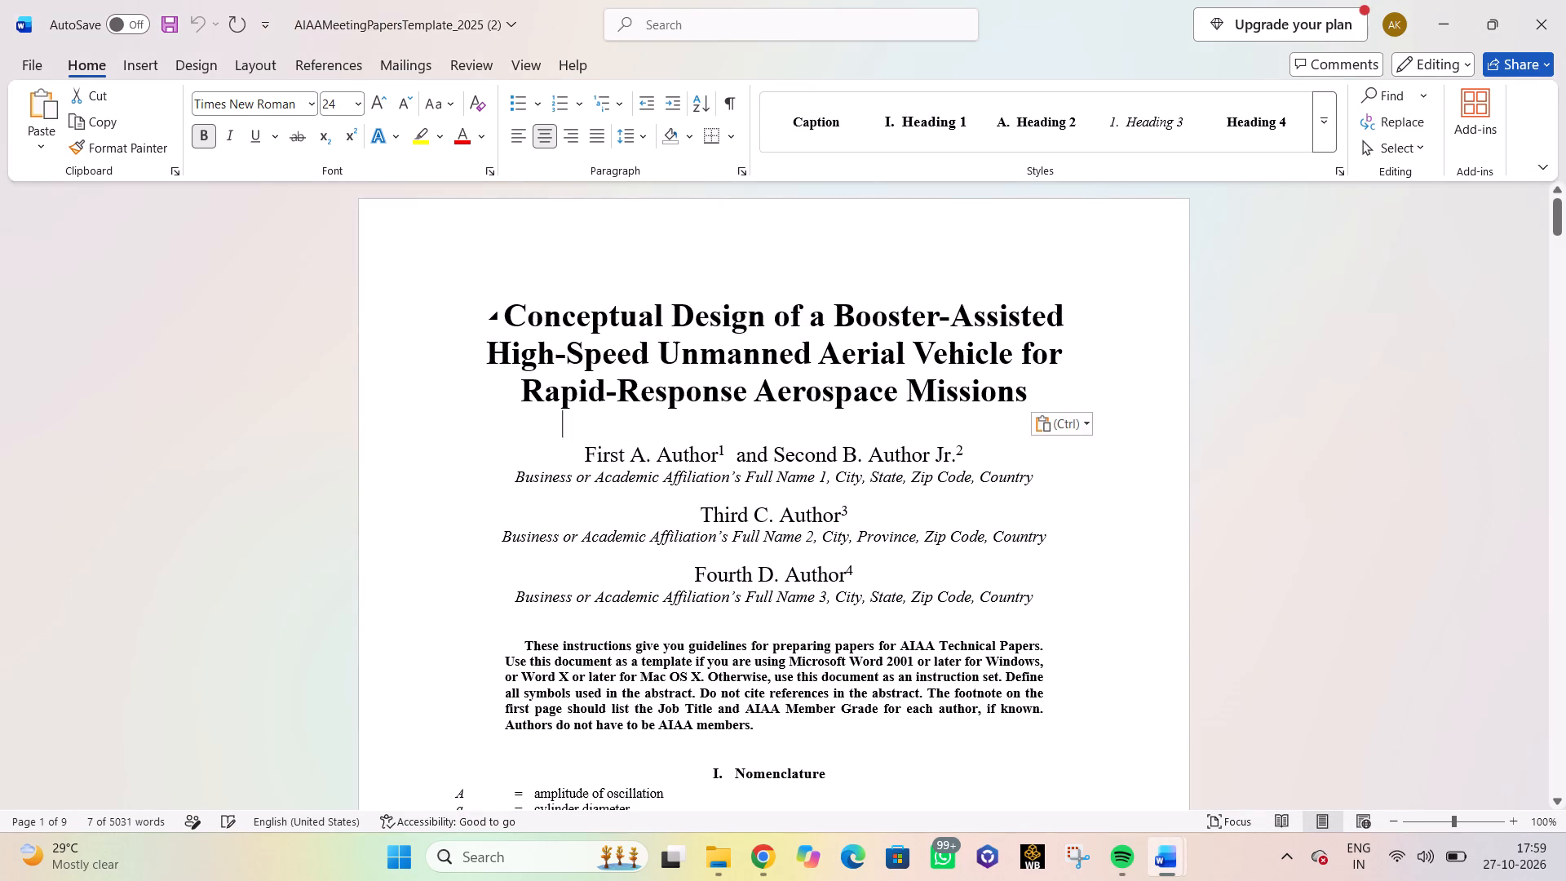
{"action": "left_click", "coordinate": [1307, 324]}
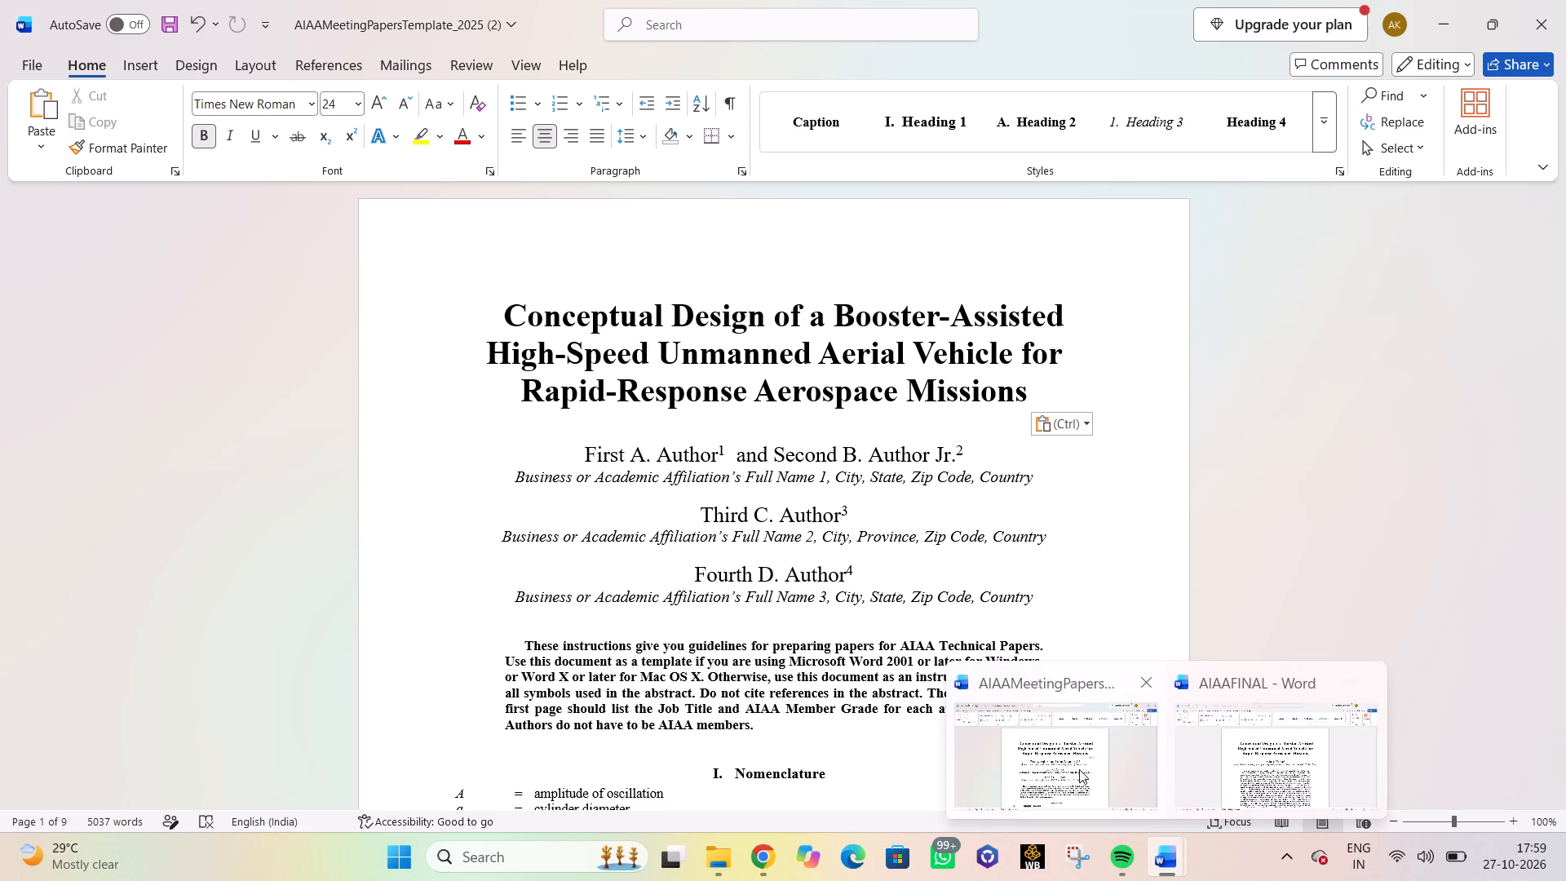
Remove the second author from the template's first author line and replace the first author with the author name and footnote copied from AIAAFINAL.
{"action": "left_click", "coordinate": [1272, 771]}
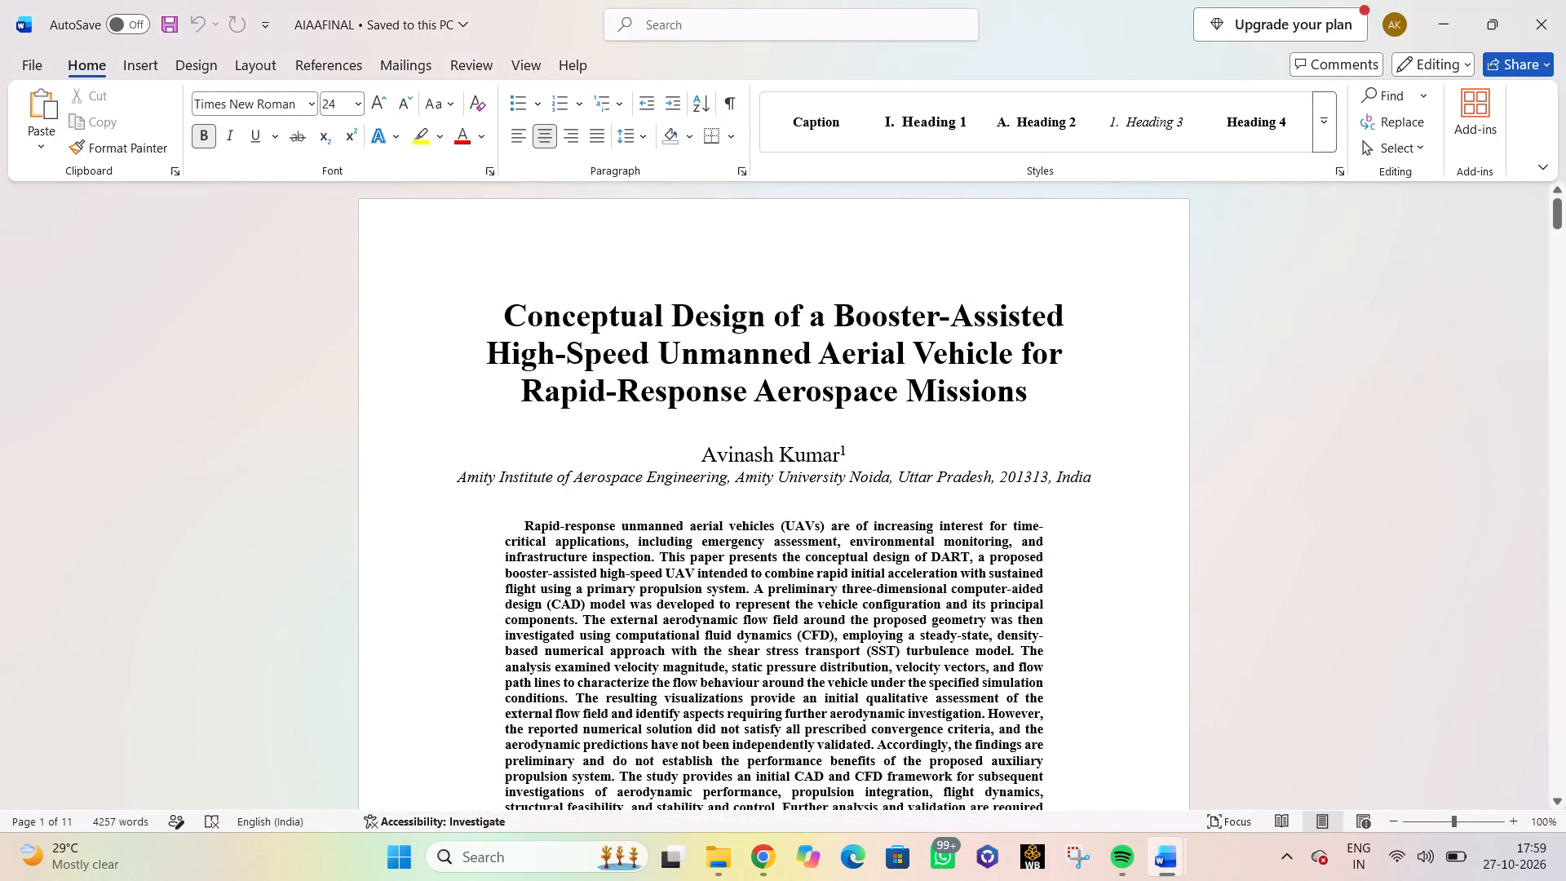
{"action": "left_click_drag", "start_coordinate": [702, 454], "coordinate": [843, 447]}
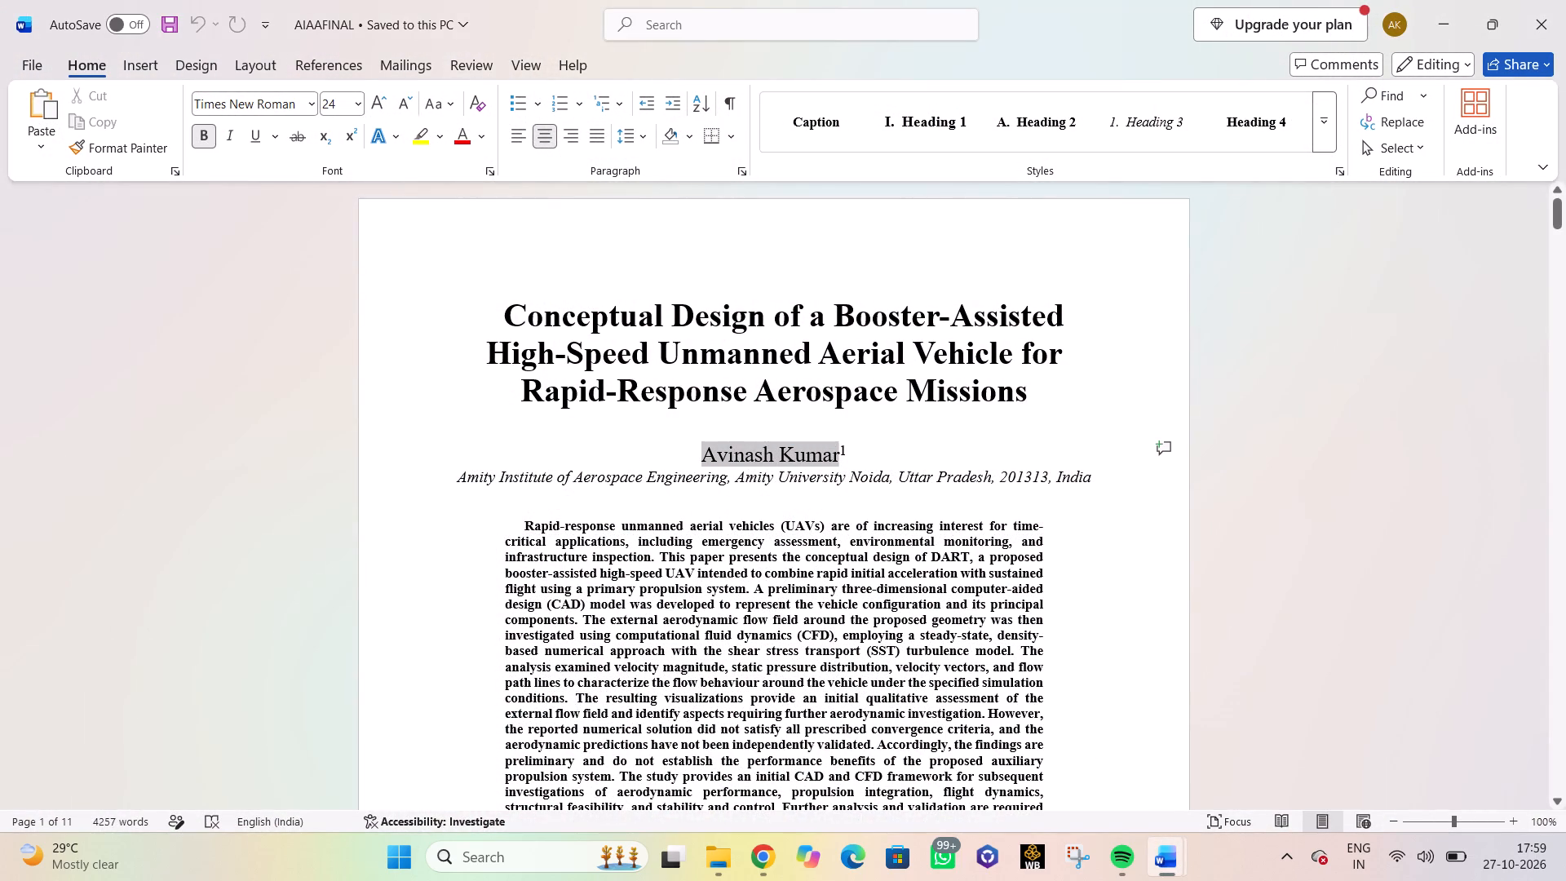
{"action": "left_click_drag", "start_coordinate": [843, 447], "coordinate": [851, 453]}
{"action": "key", "text": "ctrl+c"}
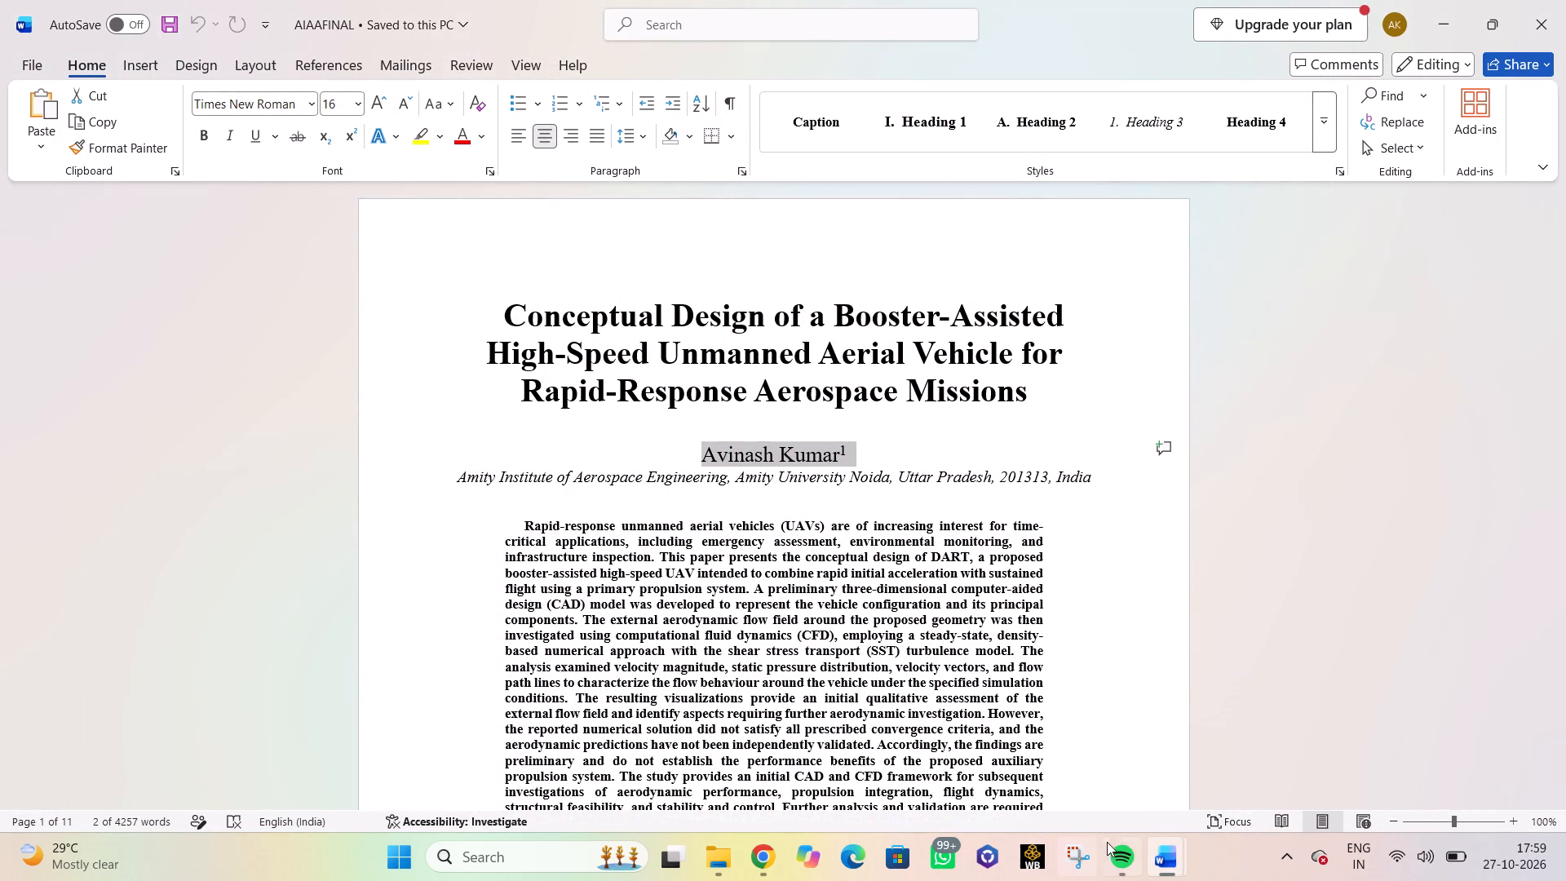
{"action": "left_click", "coordinate": [1052, 779]}
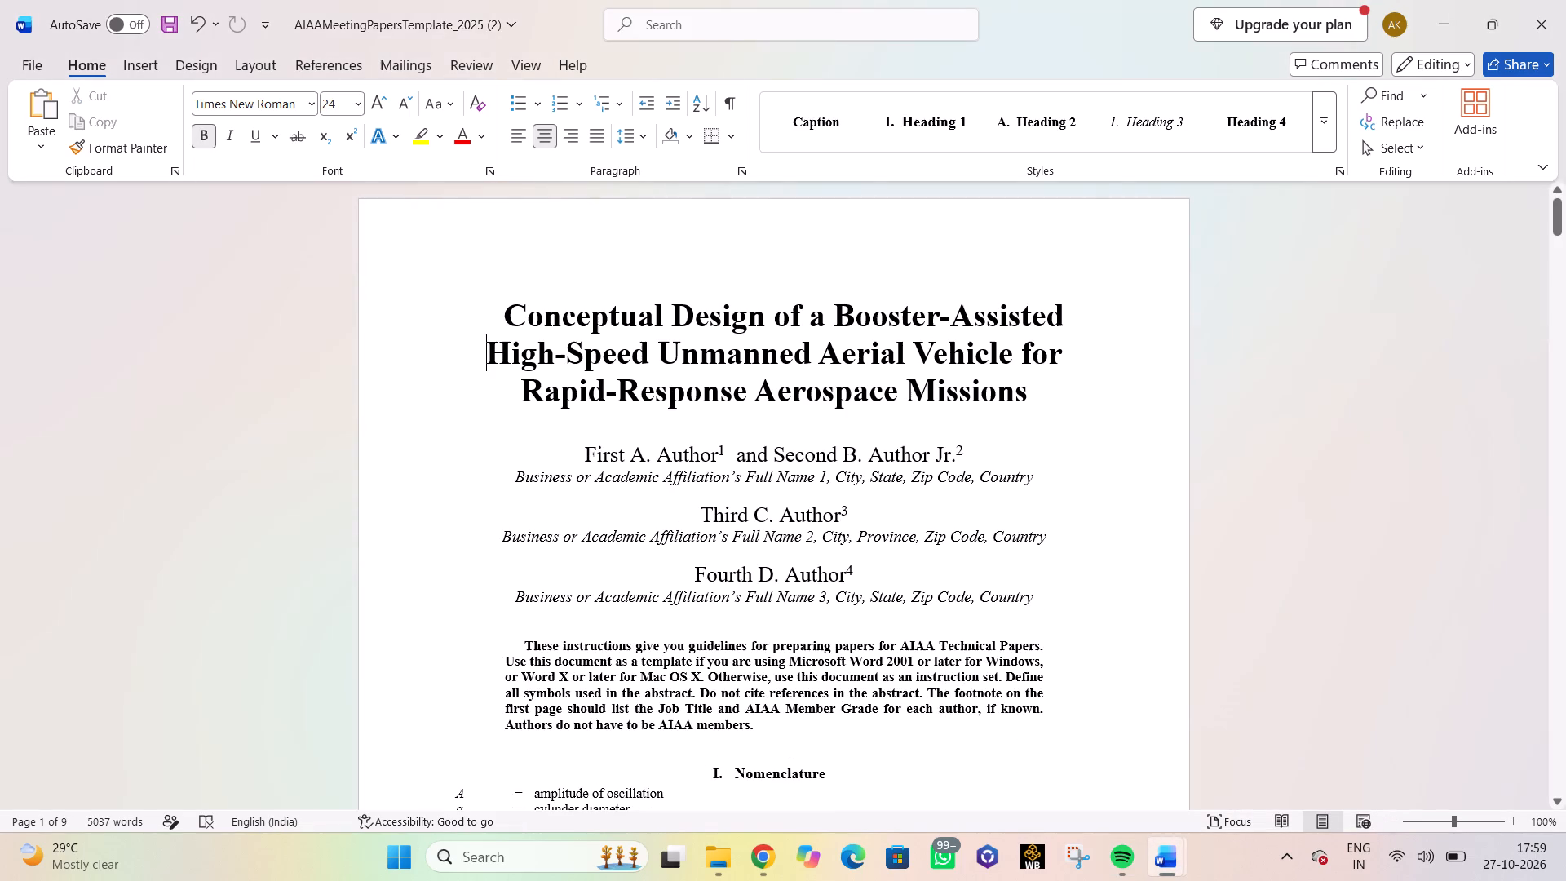
{"action": "left_click_drag", "start_coordinate": [738, 453], "coordinate": [860, 459]}
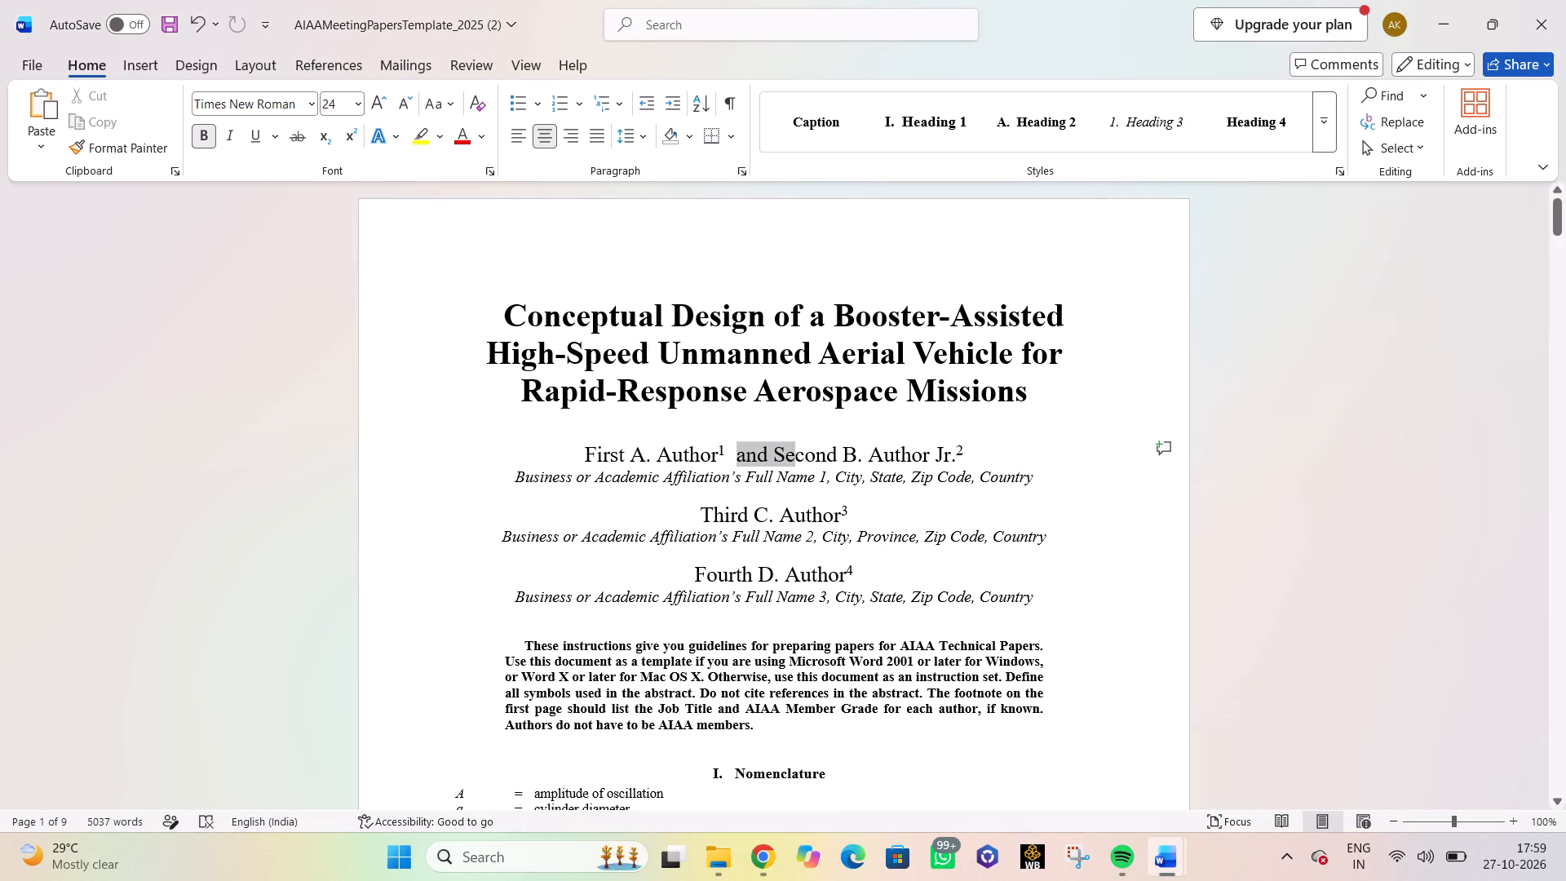
{"action": "left_click_drag", "start_coordinate": [860, 459], "coordinate": [962, 458]}
{"action": "key", "text": "BackSpace"}
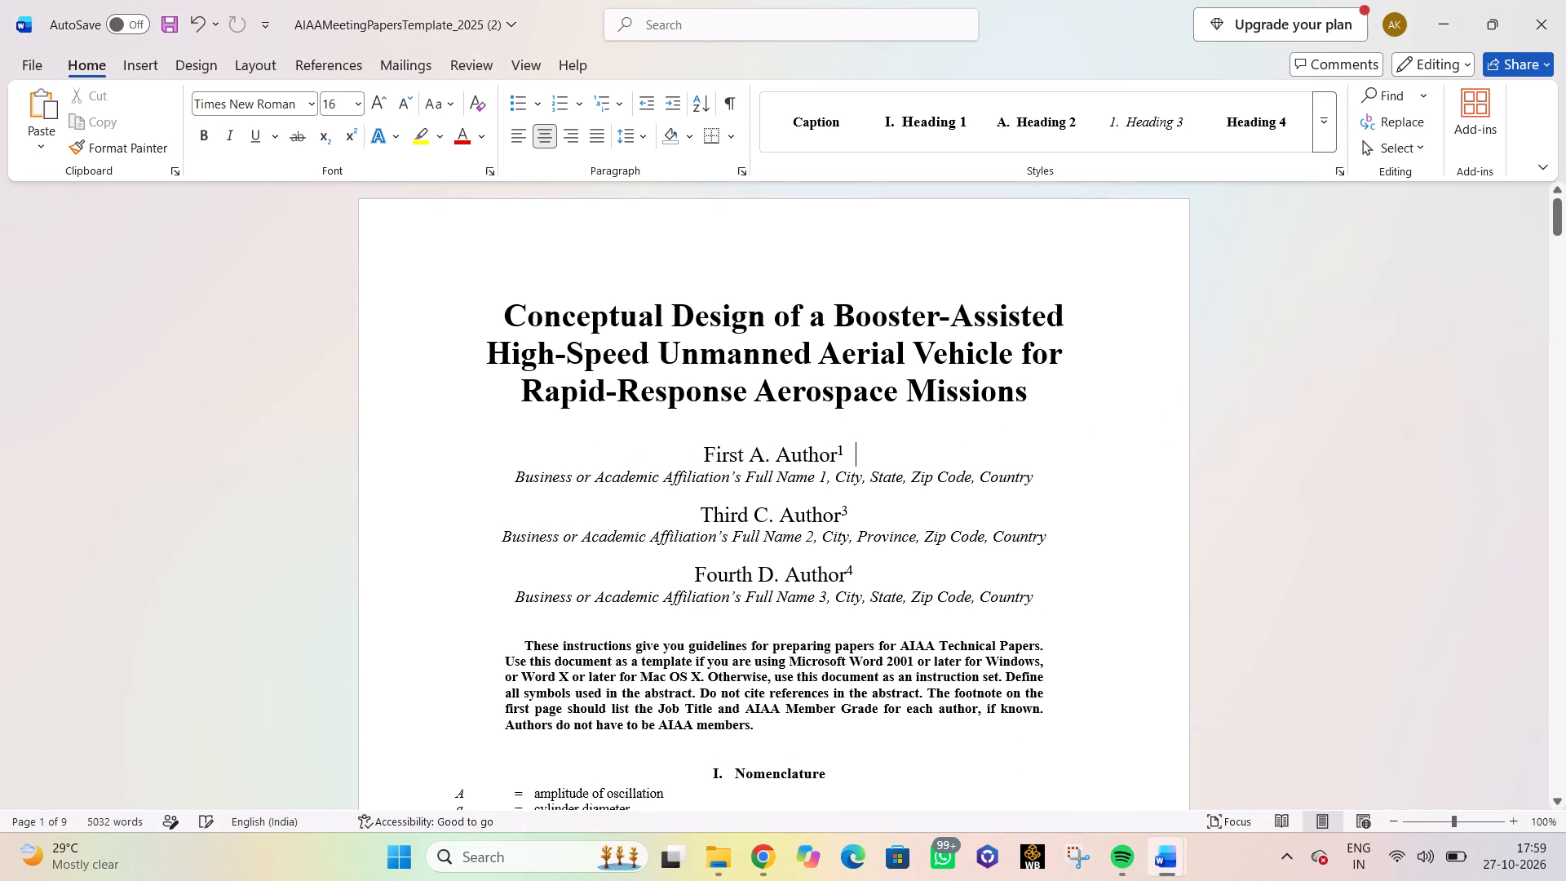
{"action": "left_click_drag", "start_coordinate": [856, 456], "coordinate": [706, 450]}
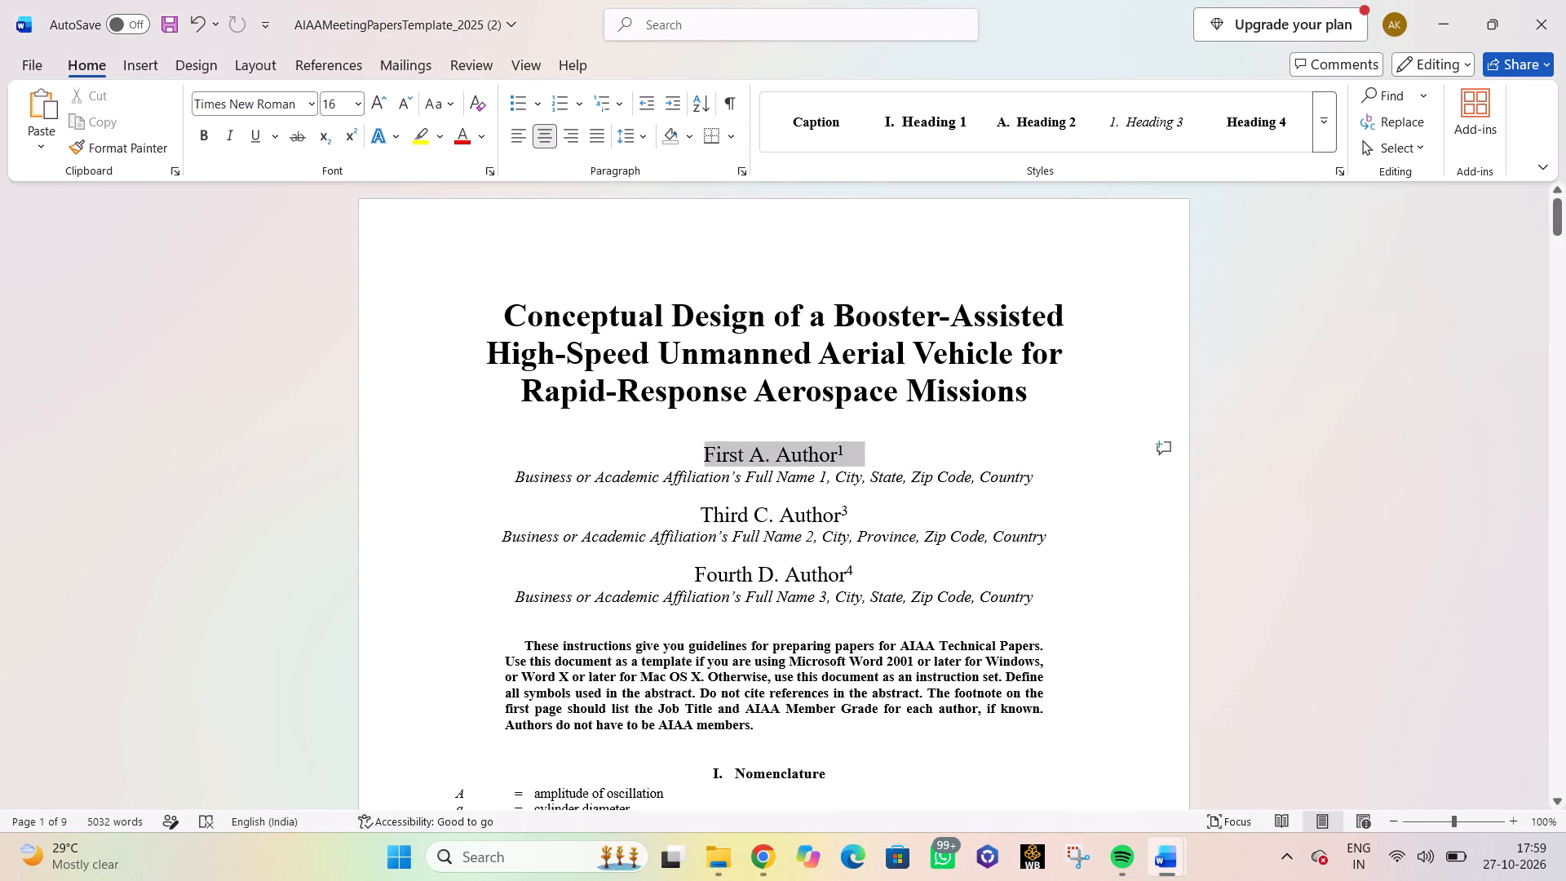
{"action": "left_click_drag", "start_coordinate": [706, 450], "coordinate": [705, 449]}
{"action": "key", "text": "ctrl+v"}
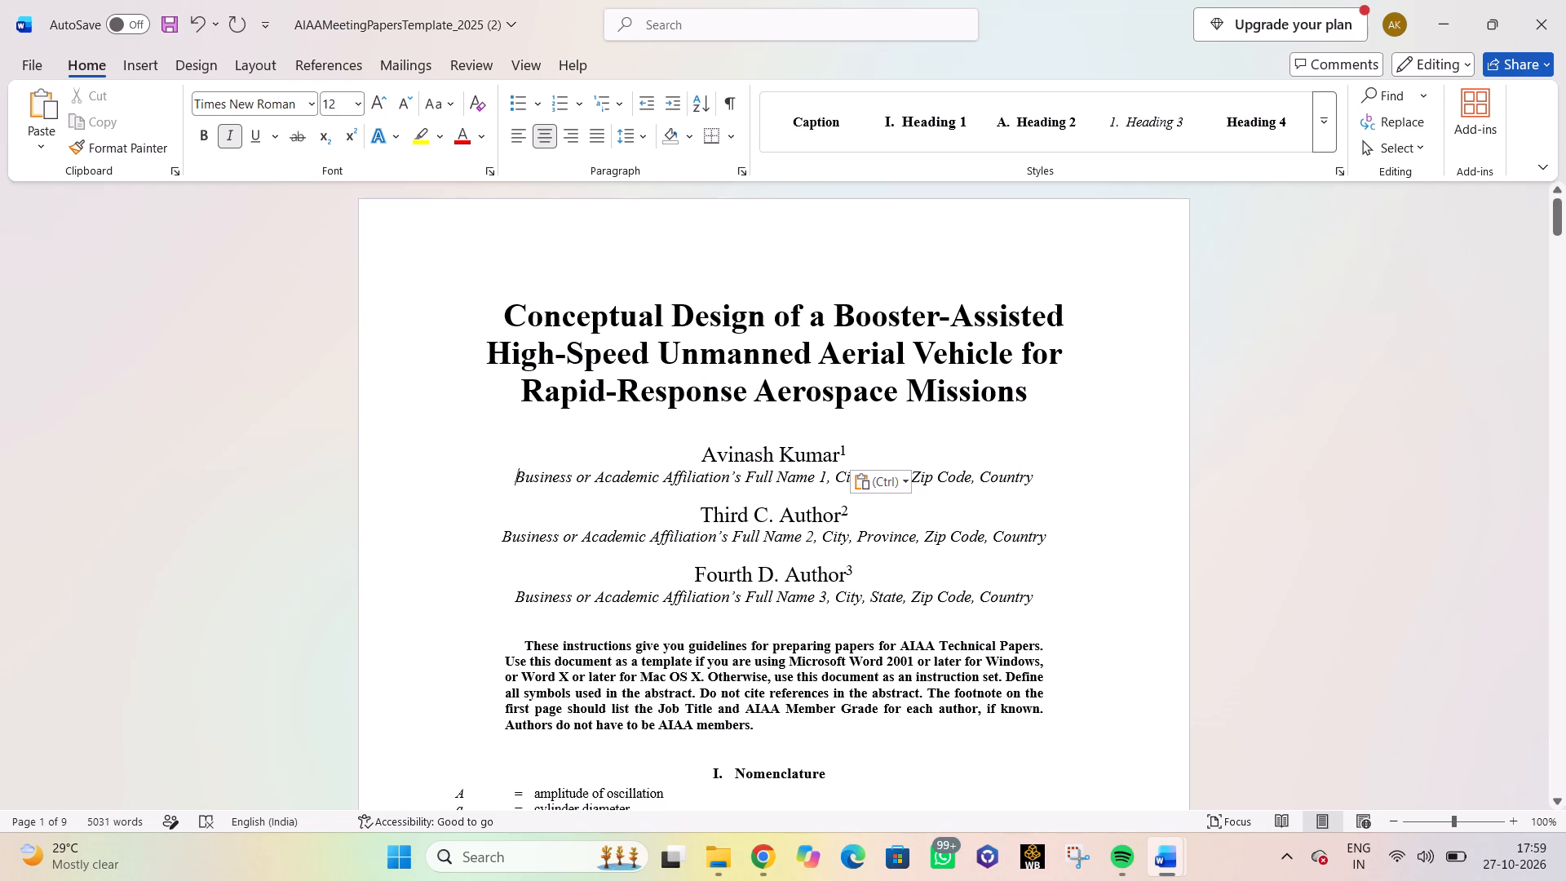
{"action": "left_click", "coordinate": [1267, 436]}
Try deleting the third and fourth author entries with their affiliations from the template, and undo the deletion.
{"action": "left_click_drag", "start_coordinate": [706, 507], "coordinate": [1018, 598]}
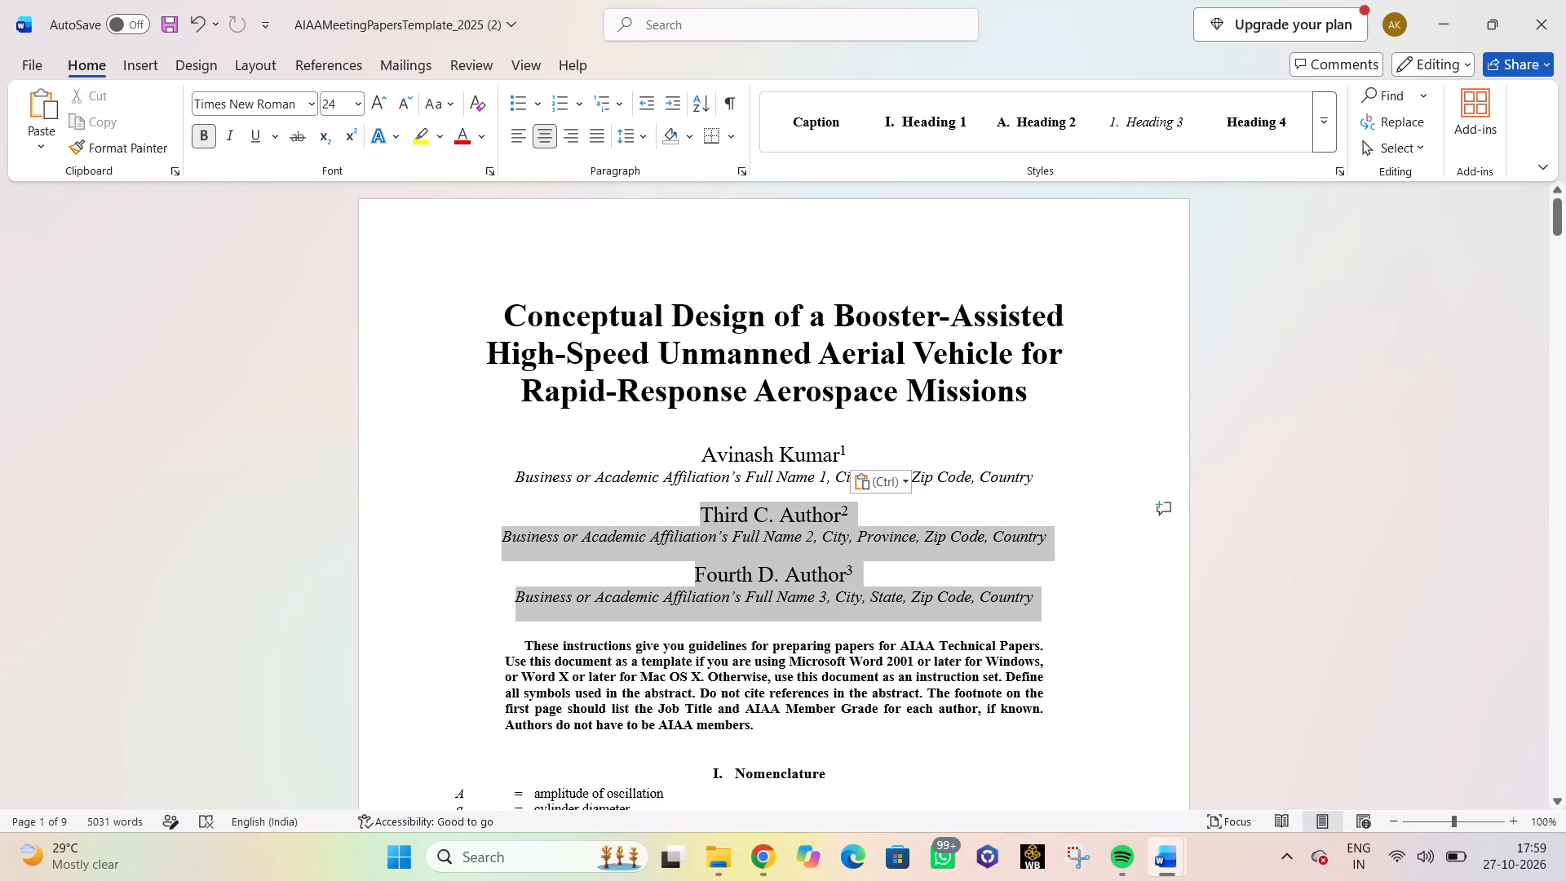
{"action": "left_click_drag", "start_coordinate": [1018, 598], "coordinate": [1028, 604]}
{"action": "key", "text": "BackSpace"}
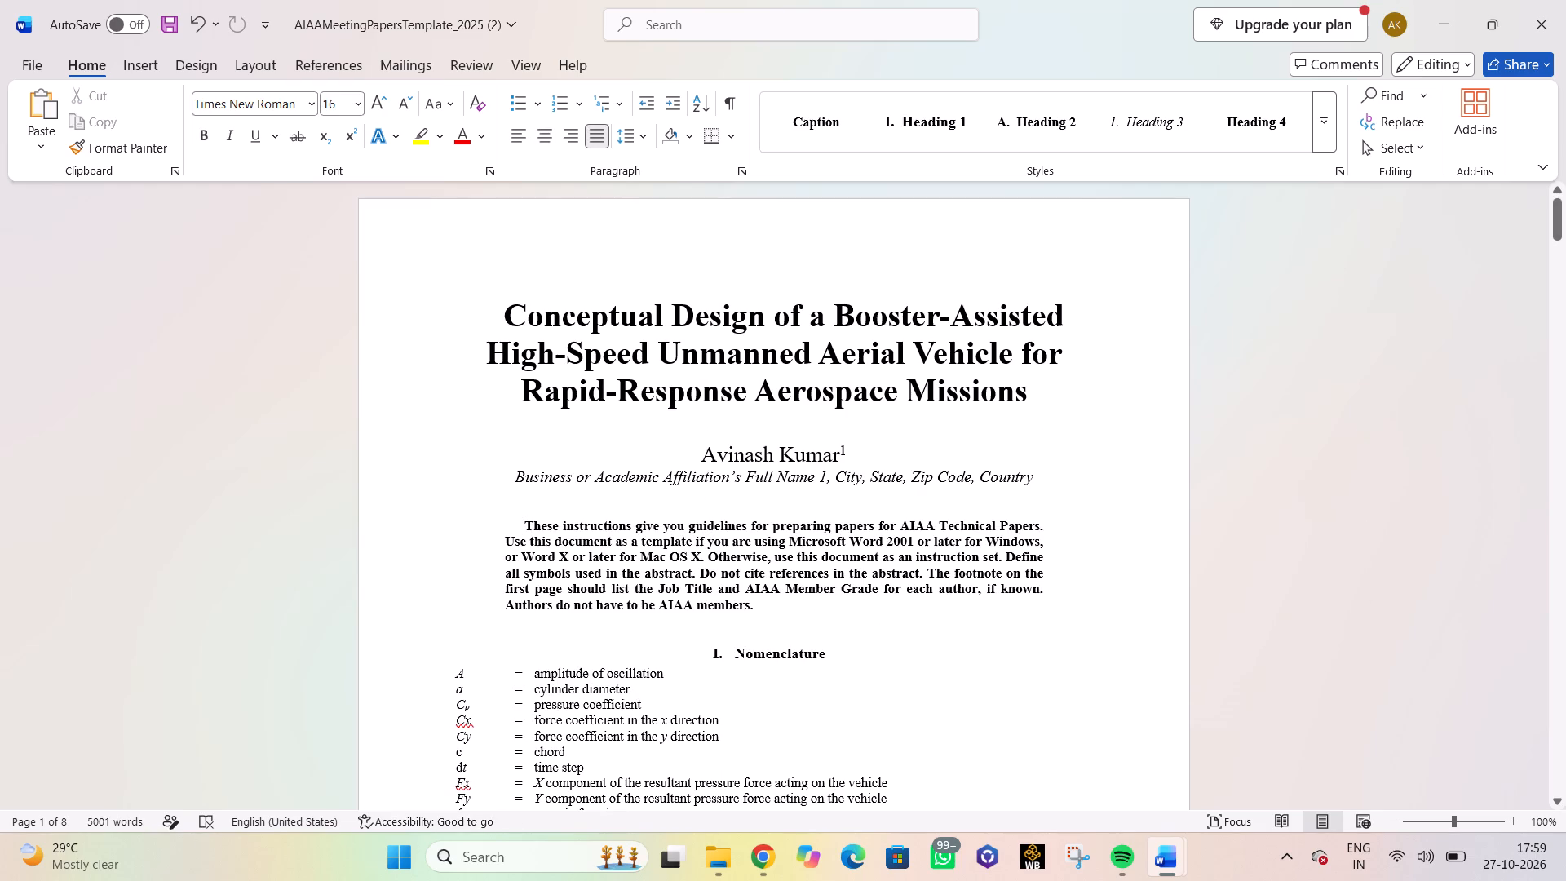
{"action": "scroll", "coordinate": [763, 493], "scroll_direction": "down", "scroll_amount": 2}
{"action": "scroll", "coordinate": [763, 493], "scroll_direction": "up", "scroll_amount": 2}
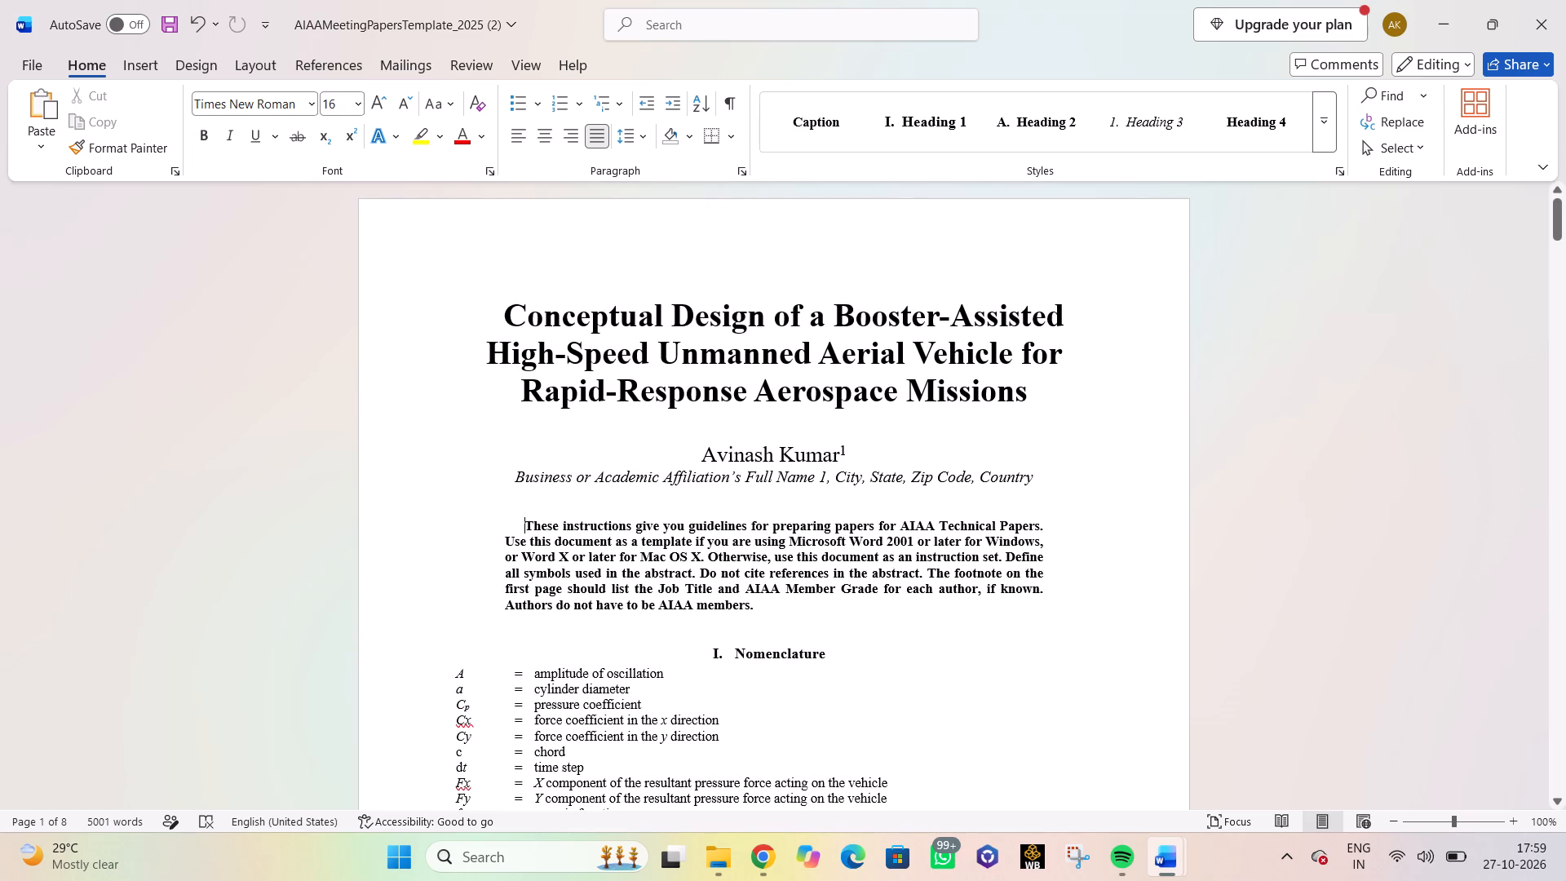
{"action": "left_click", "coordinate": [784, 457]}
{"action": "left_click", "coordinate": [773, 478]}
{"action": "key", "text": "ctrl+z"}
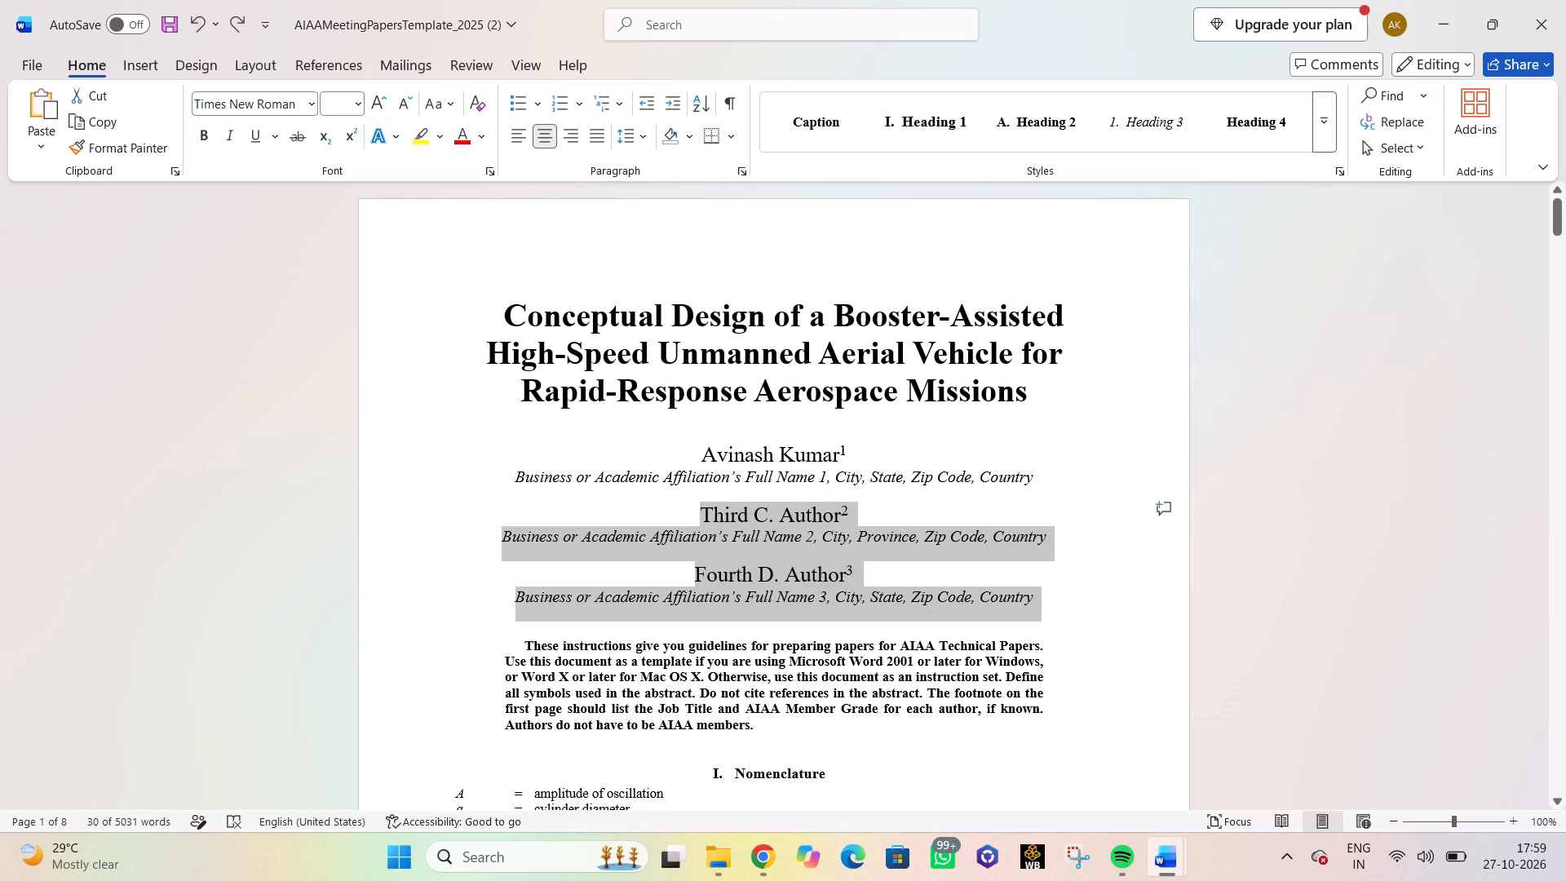
Delete the third and fourth author entries together with their affiliation lines from the template.
{"action": "left_click", "coordinate": [796, 509]}
{"action": "left_click_drag", "start_coordinate": [702, 507], "coordinate": [1004, 594]}
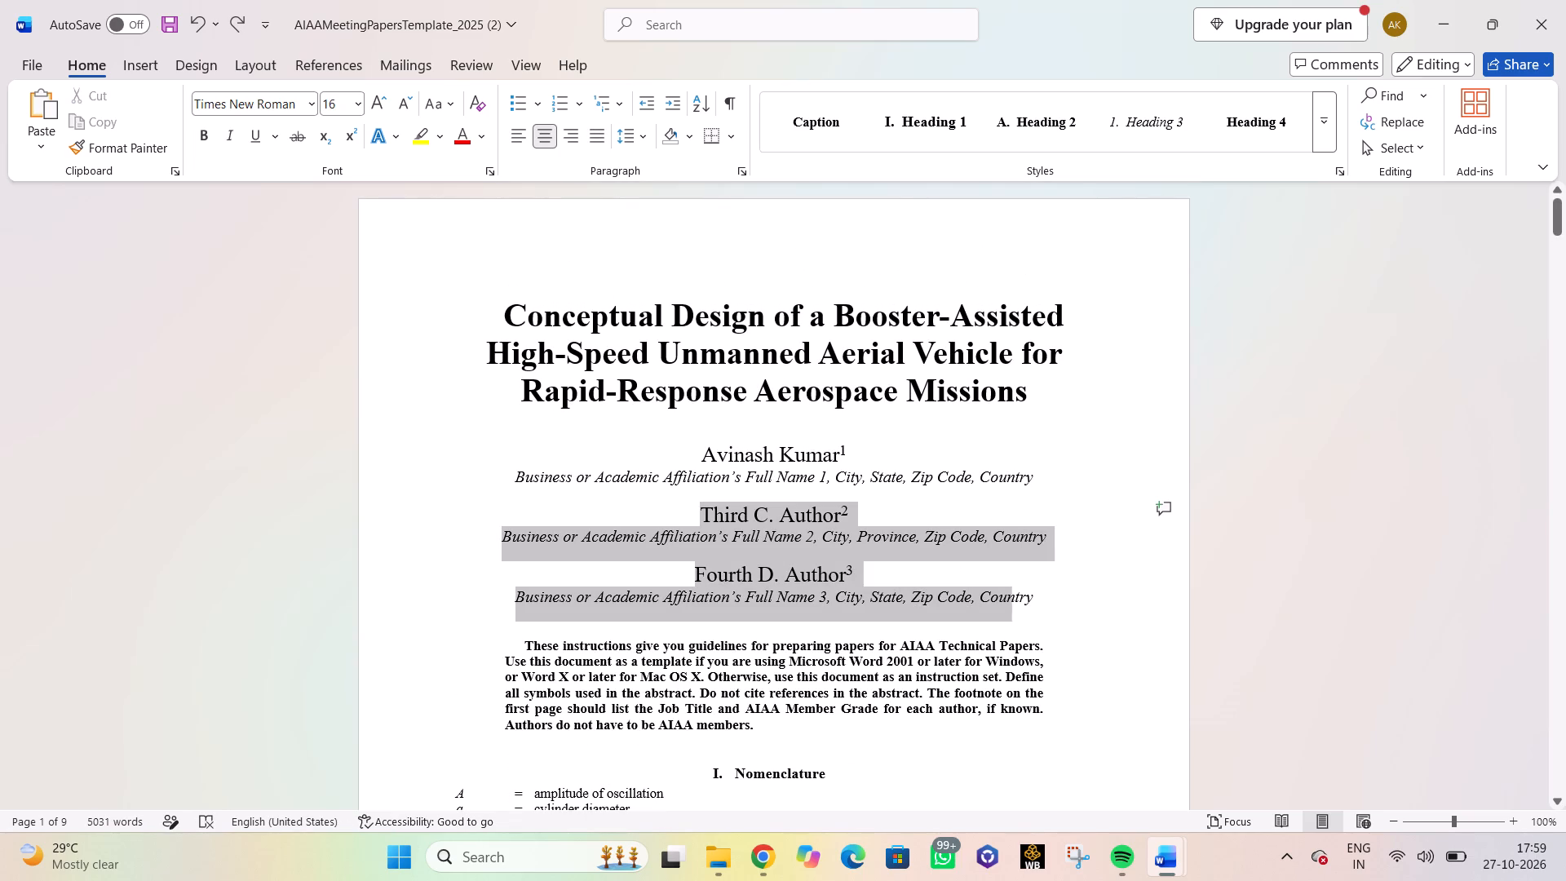
{"action": "left_click_drag", "start_coordinate": [1004, 594], "coordinate": [1037, 587]}
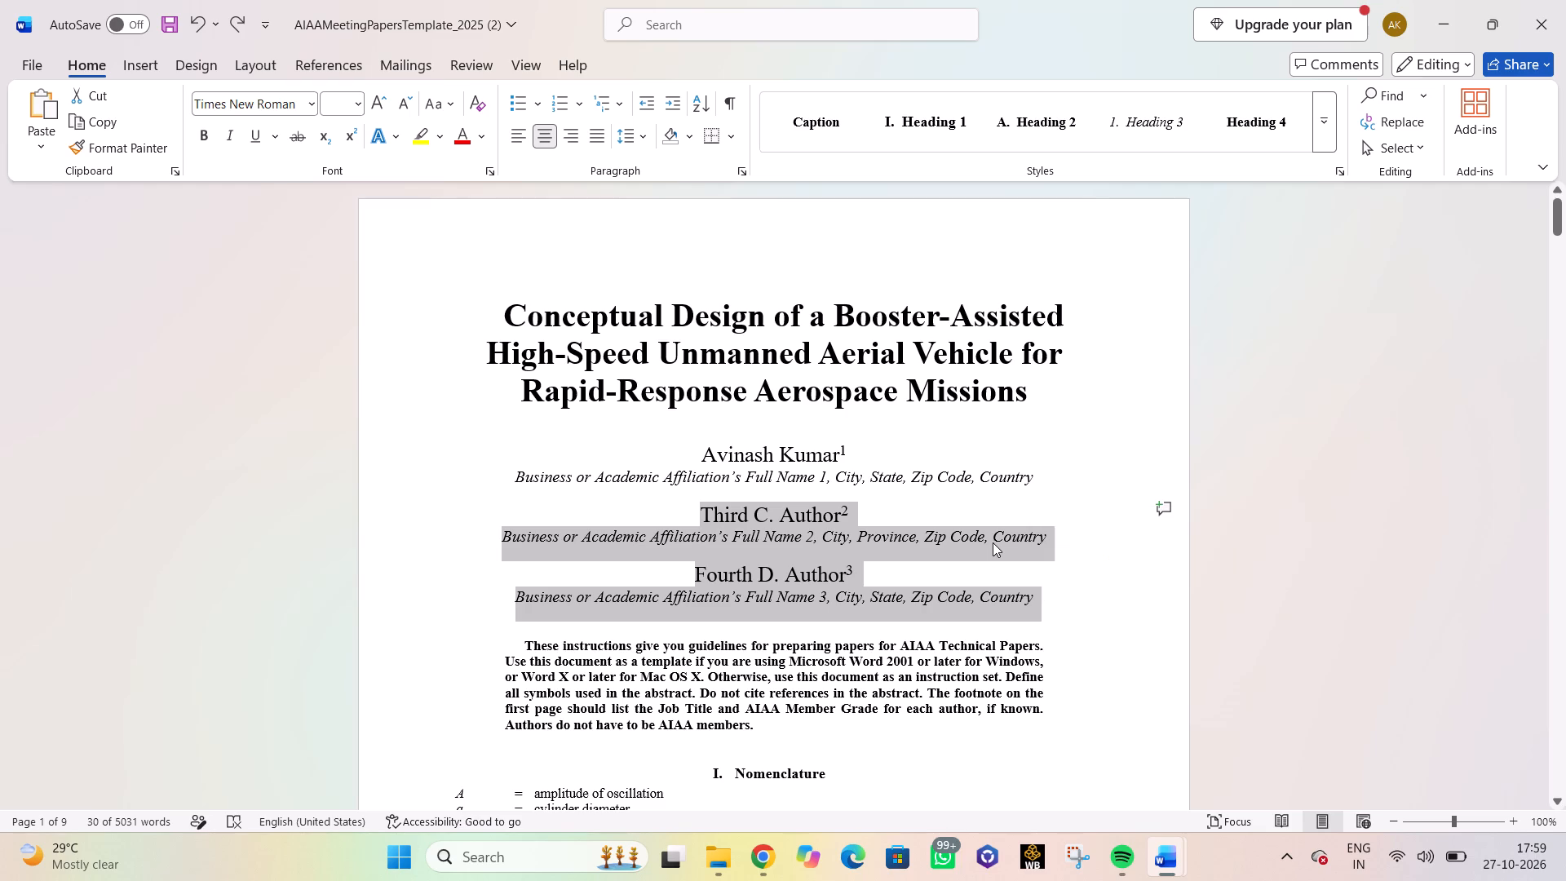
{"action": "key", "text": "BackSpace"}
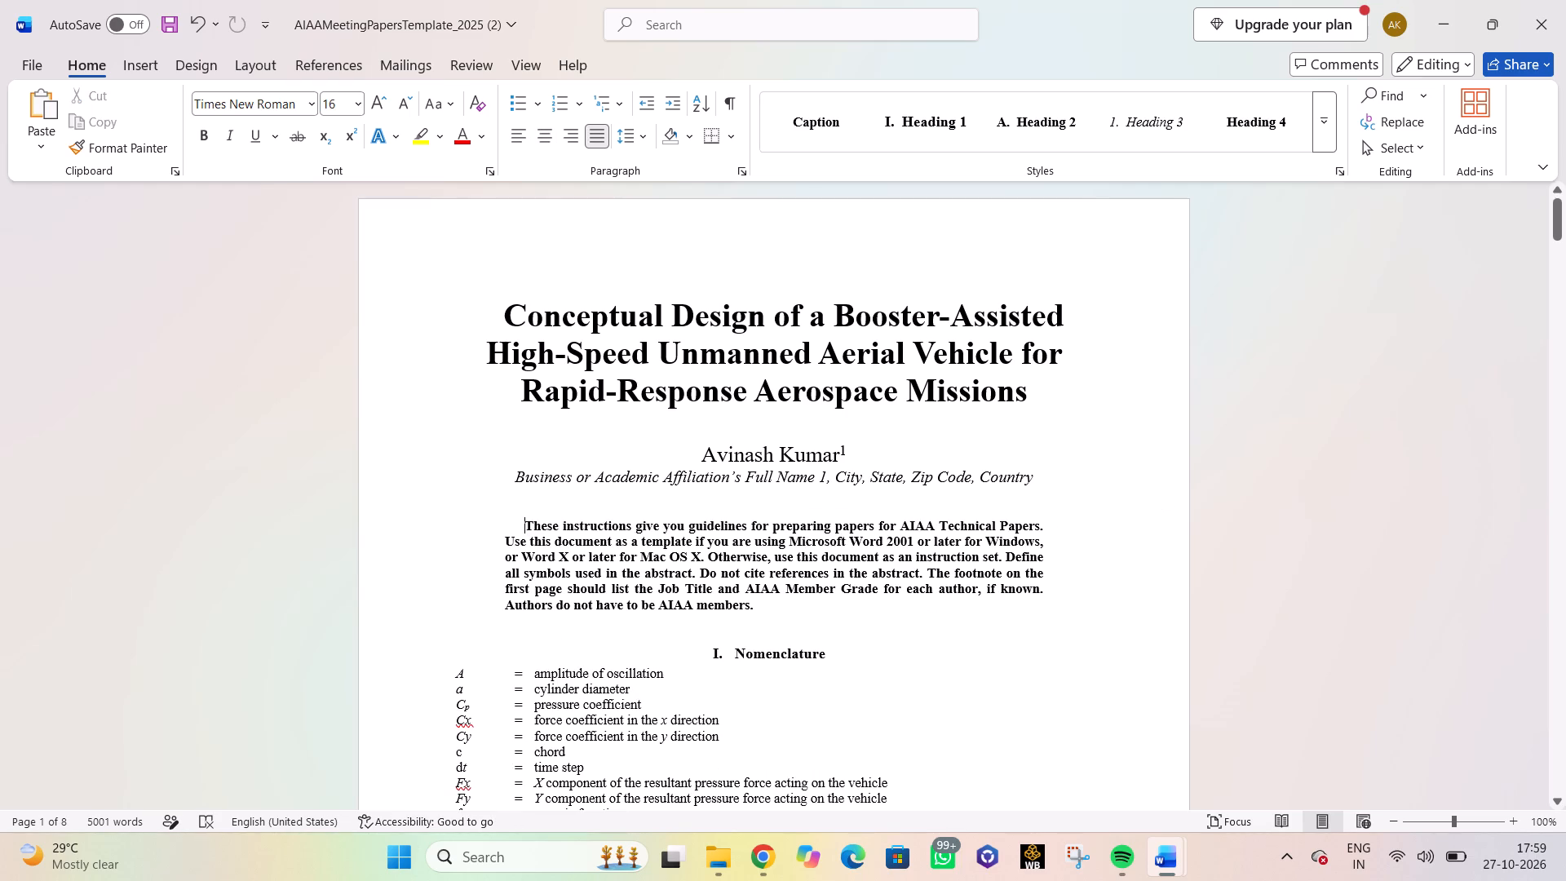
{"action": "key", "text": "ctrl+z"}
{"action": "key", "text": "BackSpace"}
{"action": "scroll", "coordinate": [834, 591], "scroll_direction": "down", "scroll_amount": 6}
{"action": "scroll", "coordinate": [834, 591], "scroll_direction": "up", "scroll_amount": 6}
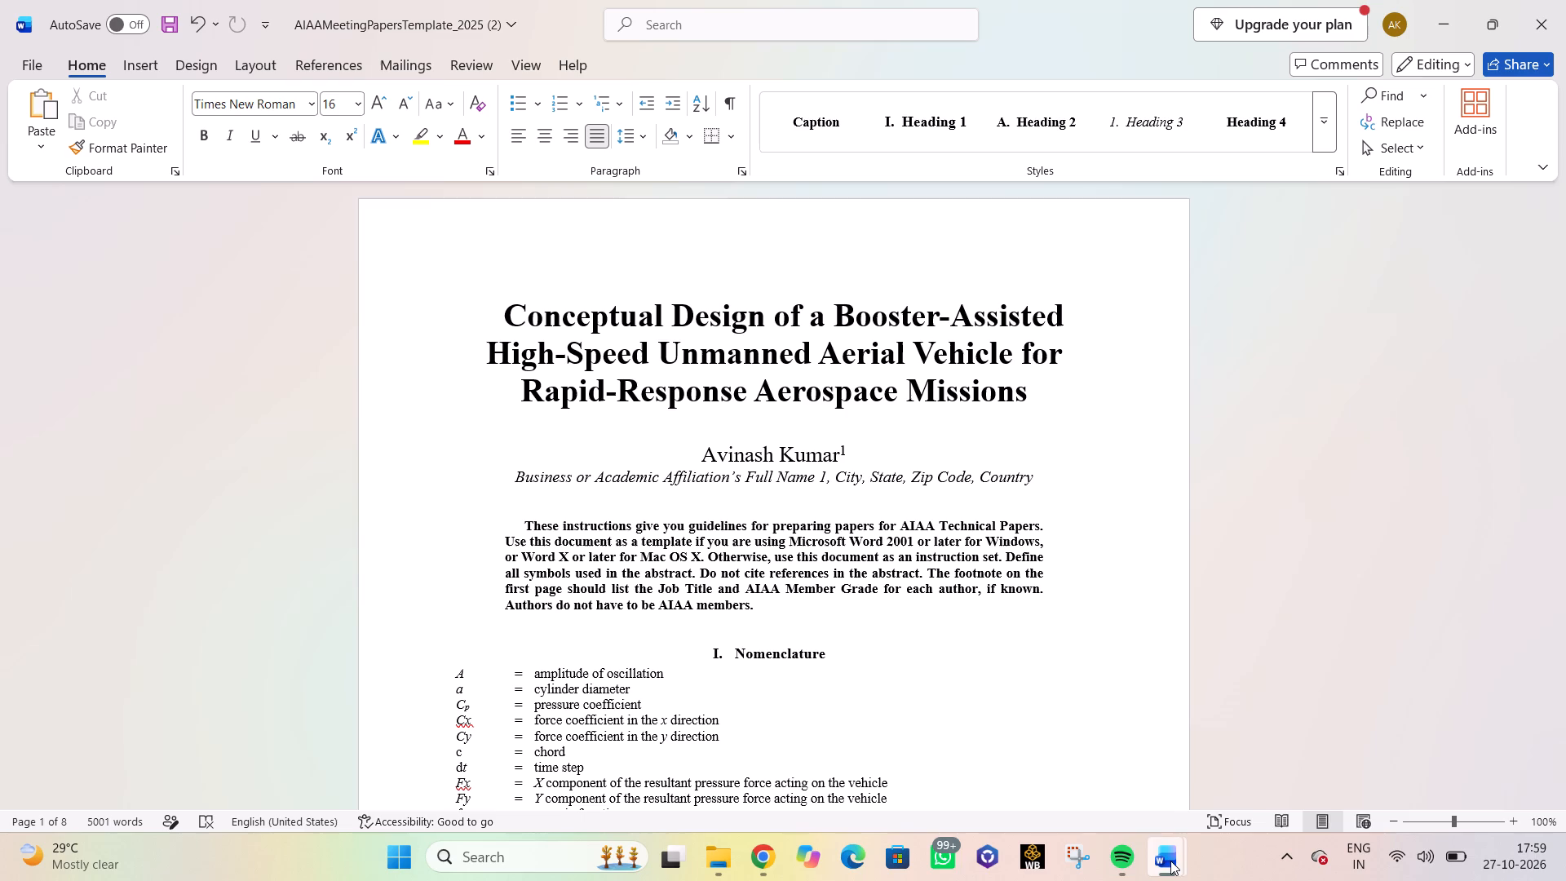
Replace the remaining placeholder affiliation line under the author in the template with the affiliation line copied from AIAAFINAL.
{"action": "left_click", "coordinate": [1241, 759]}
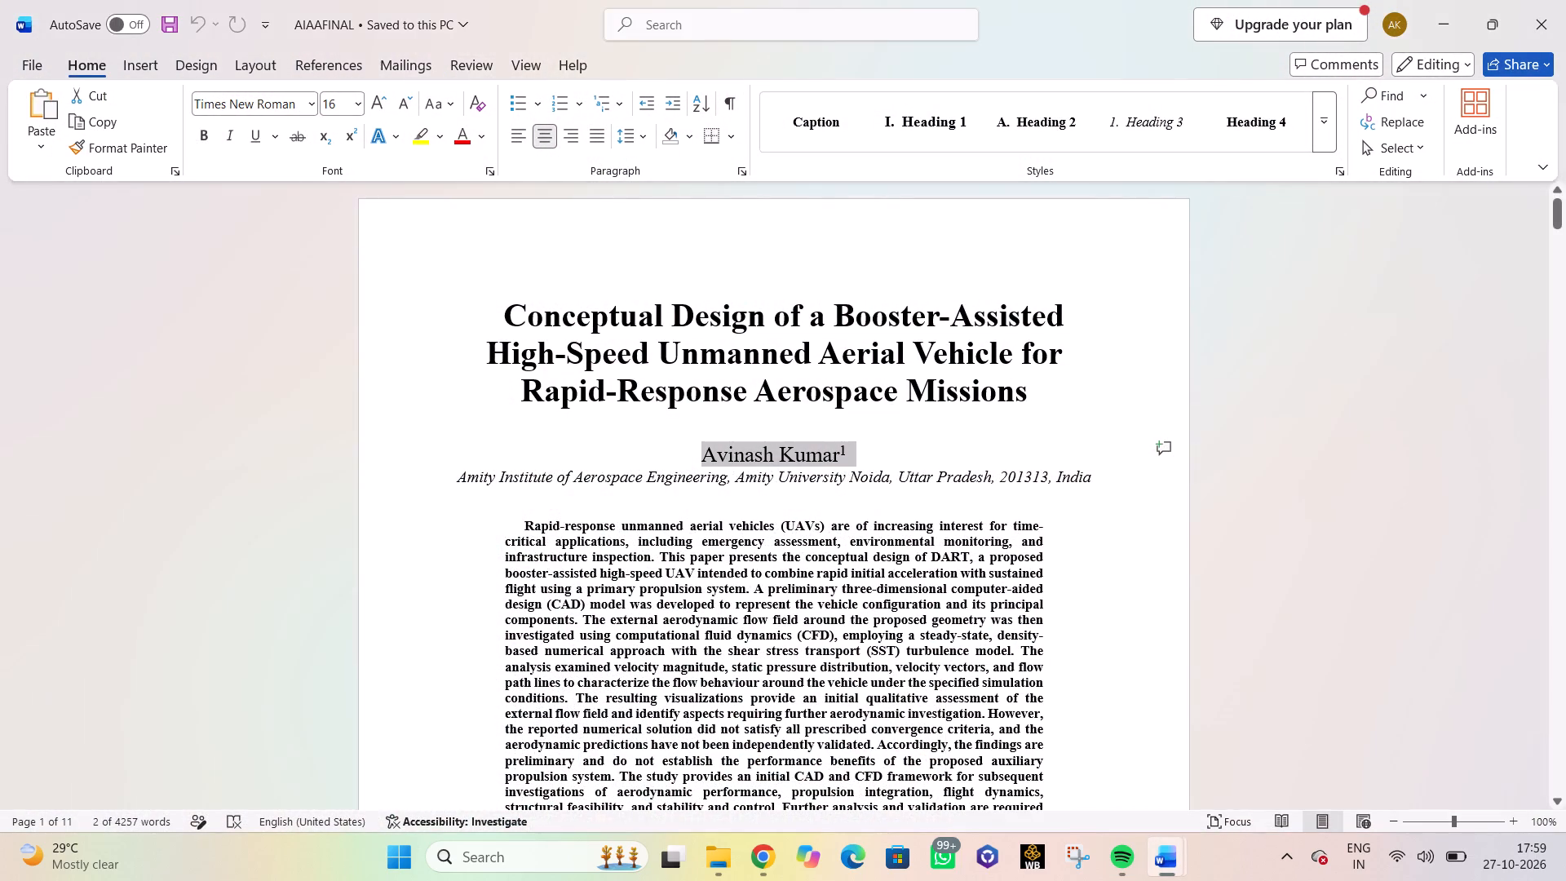
{"action": "left_click_drag", "start_coordinate": [457, 478], "coordinate": [1095, 478]}
{"action": "key", "text": "ctrl+c"}
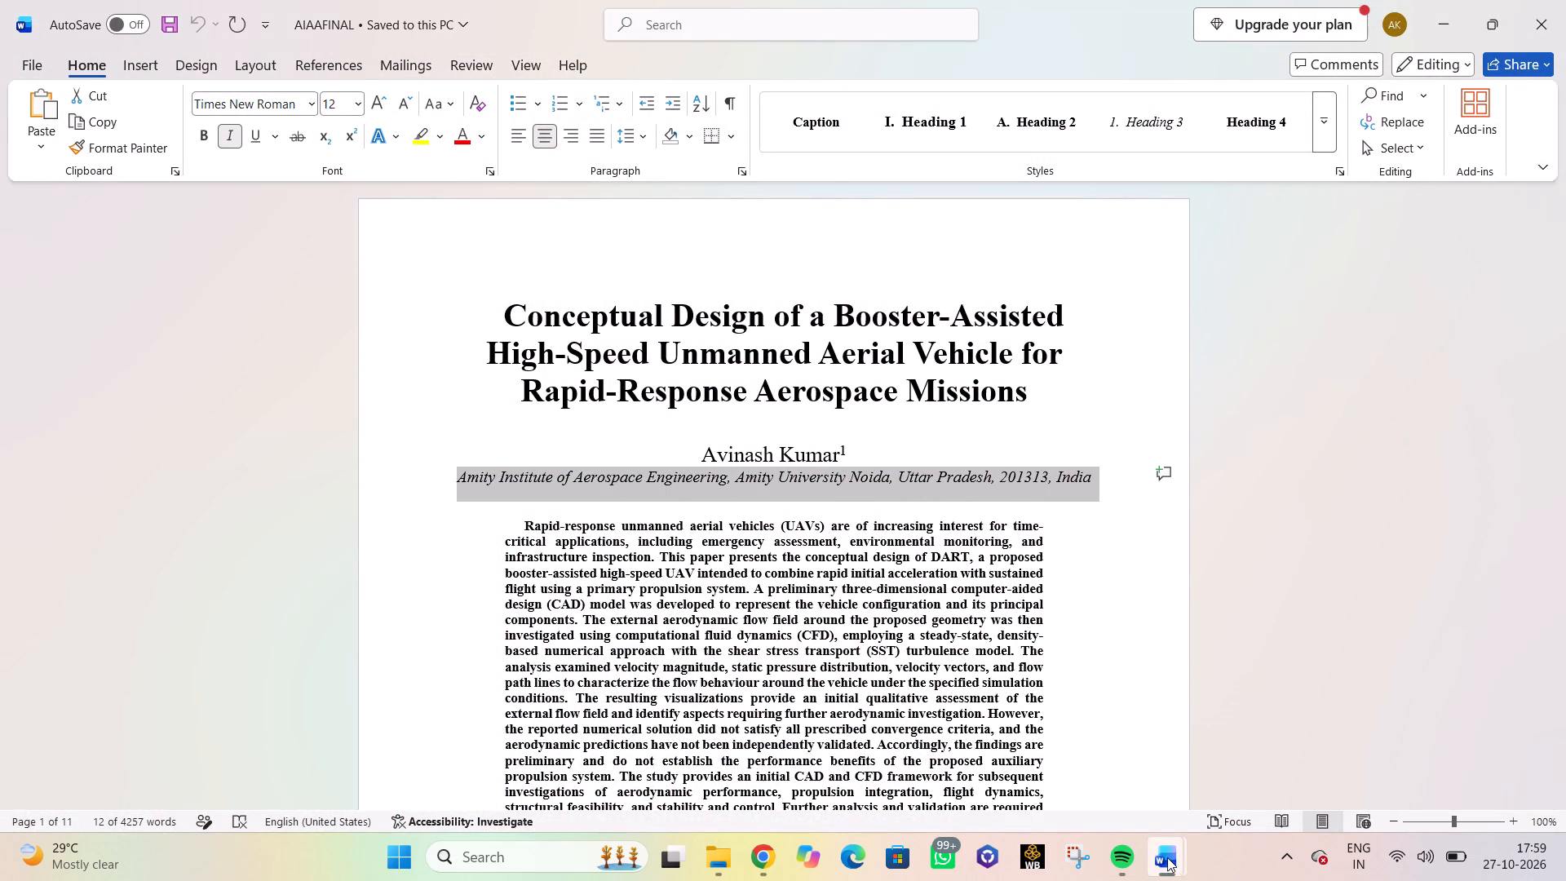
{"action": "left_click", "coordinate": [1101, 780]}
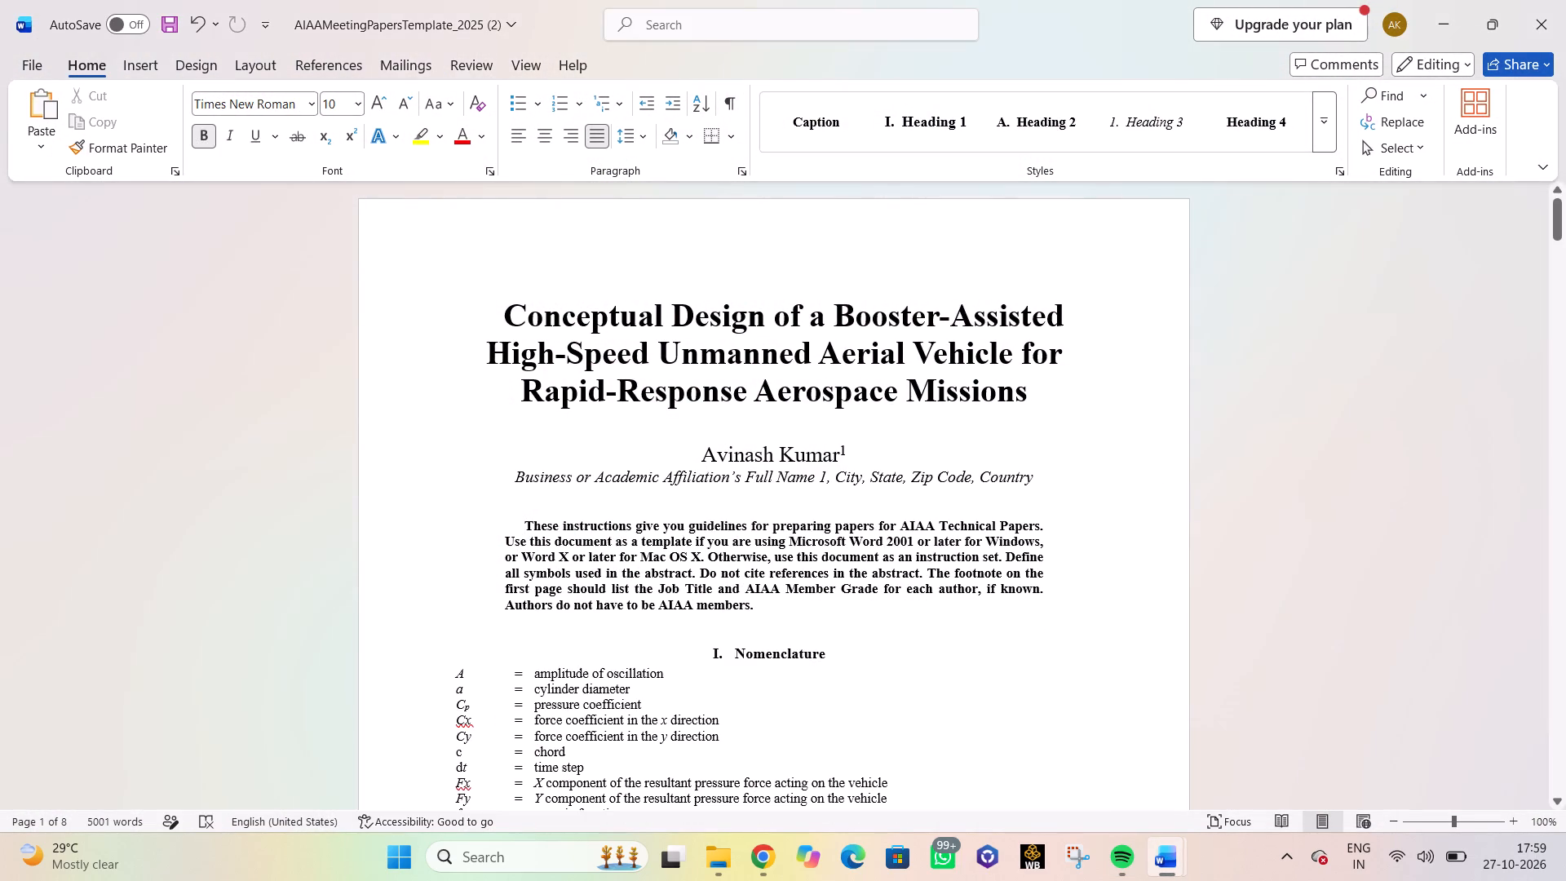
{"action": "left_click_drag", "start_coordinate": [520, 478], "coordinate": [1005, 463]}
{"action": "left_click_drag", "start_coordinate": [1005, 463], "coordinate": [1033, 480]}
{"action": "key", "text": "ctrl+v"}
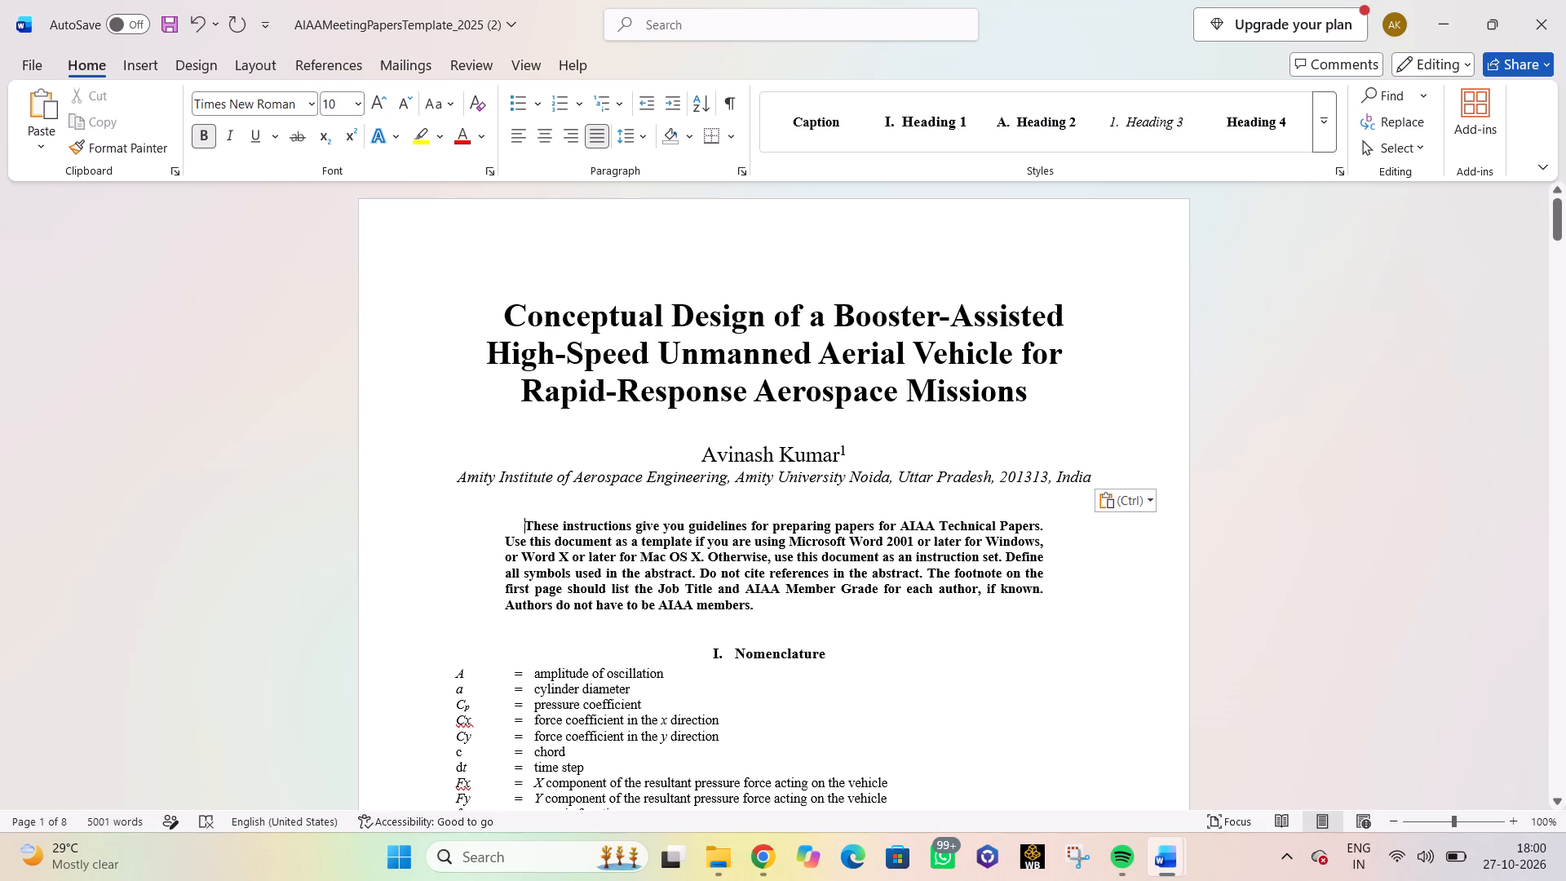
{"action": "left_click", "coordinate": [1367, 435]}
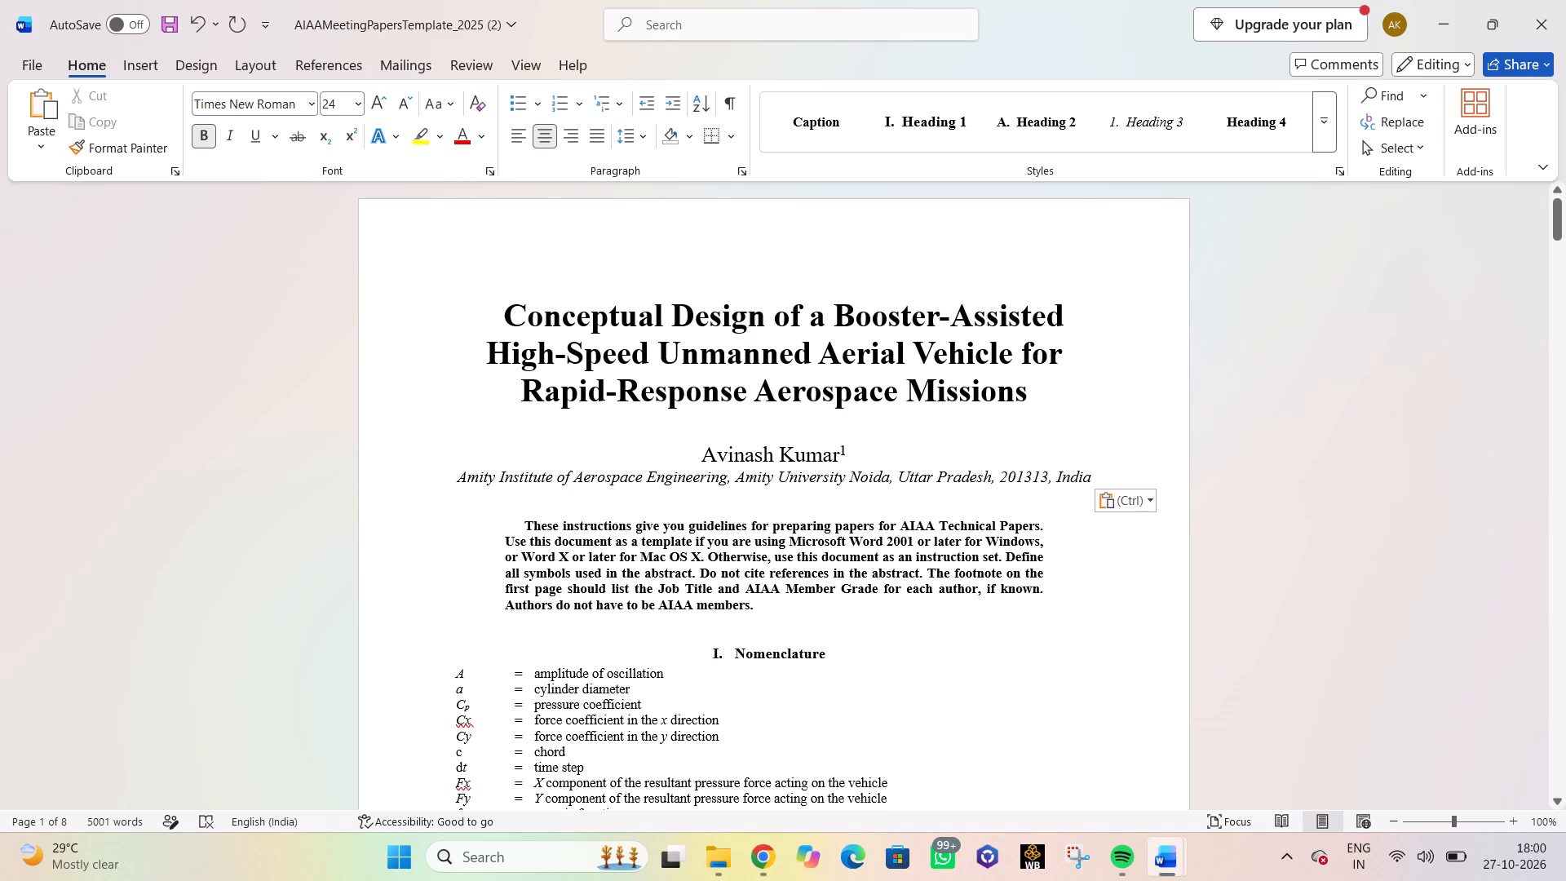
Delete "Amity University Noida," from the affiliation line in the template.
{"action": "left_click", "coordinate": [724, 476]}
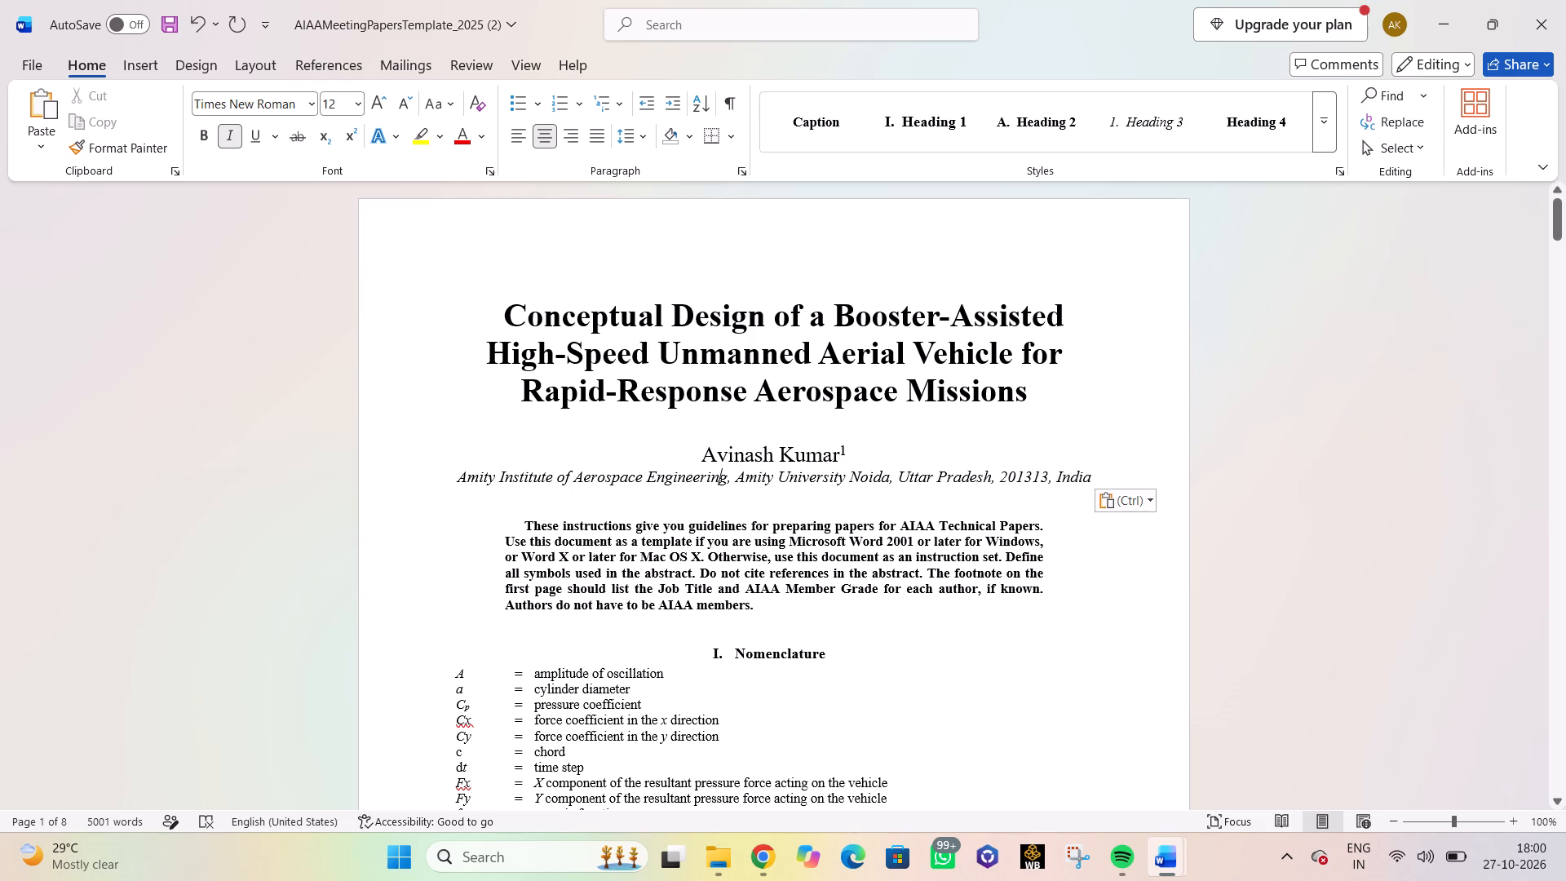
{"action": "left_click", "coordinate": [730, 478]}
{"action": "left_click_drag", "start_coordinate": [735, 474], "coordinate": [884, 473]}
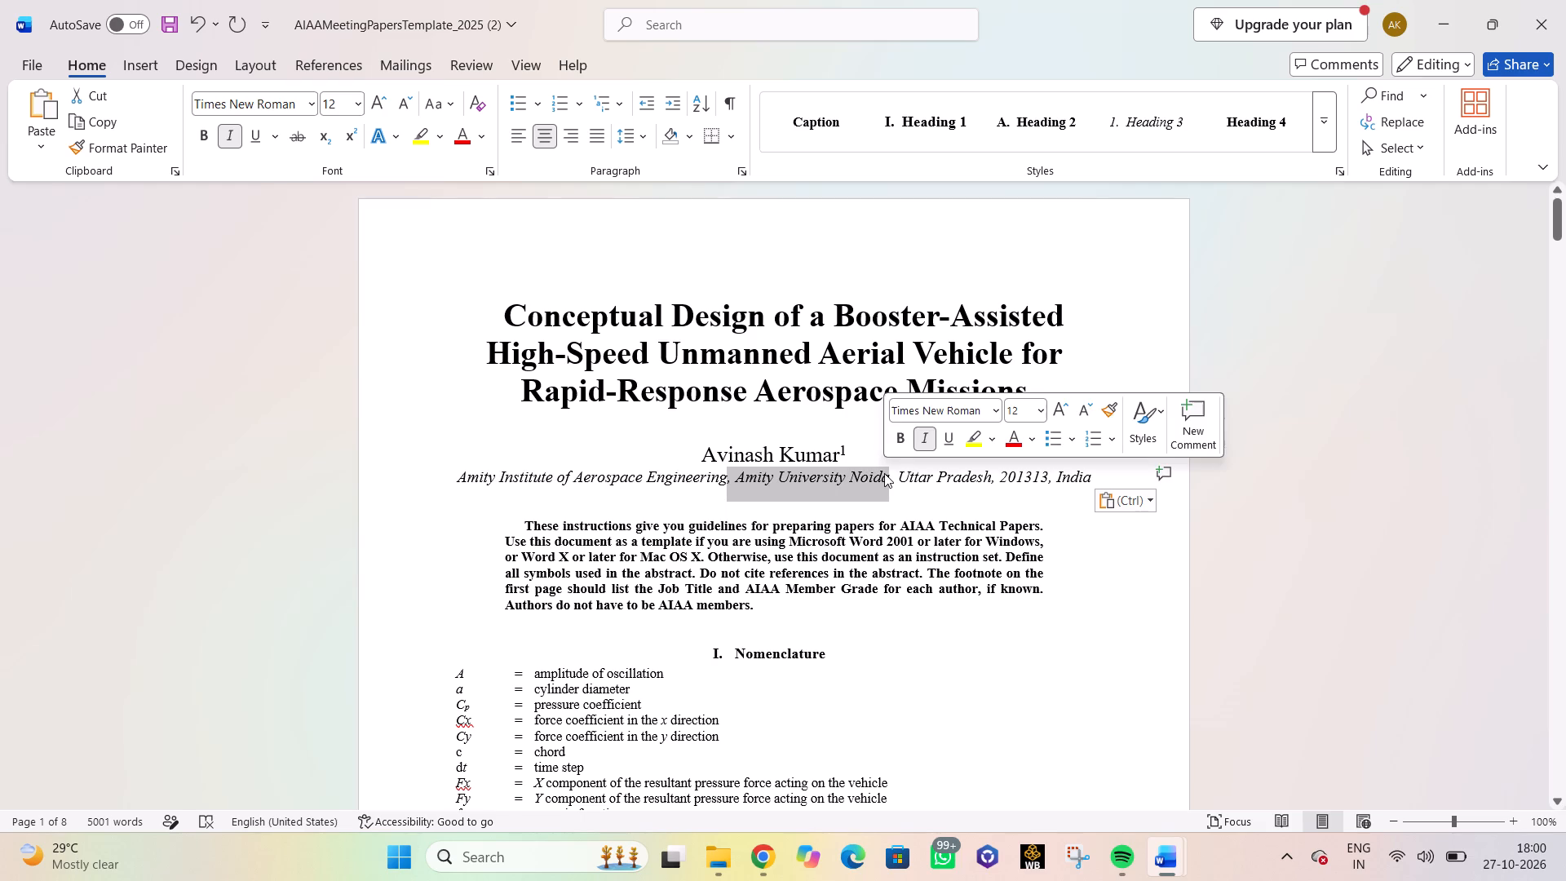
{"action": "key", "text": "BackSpace"}
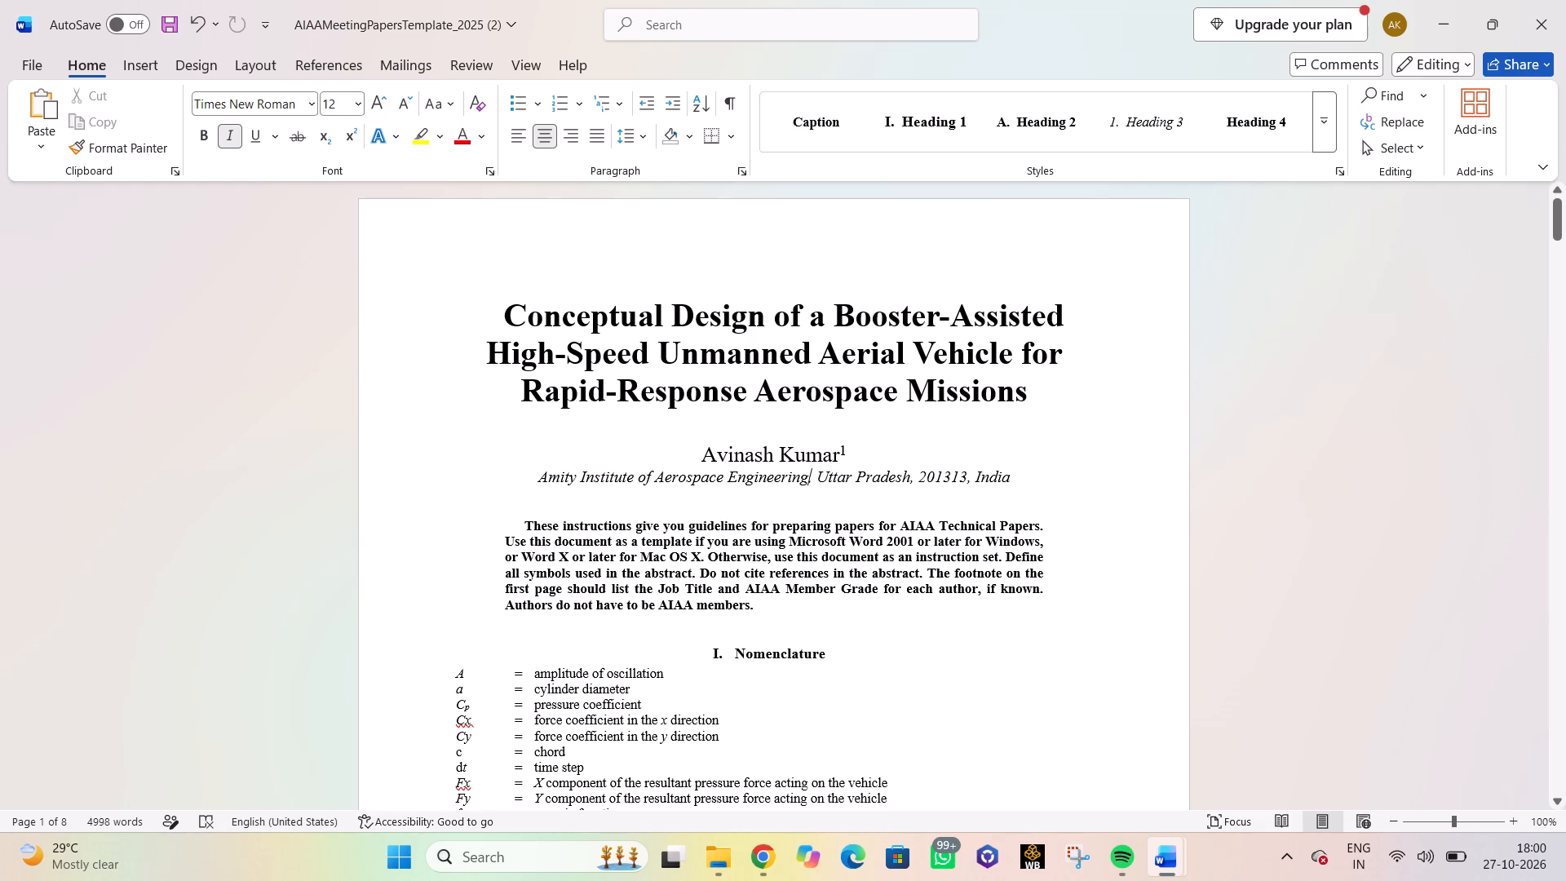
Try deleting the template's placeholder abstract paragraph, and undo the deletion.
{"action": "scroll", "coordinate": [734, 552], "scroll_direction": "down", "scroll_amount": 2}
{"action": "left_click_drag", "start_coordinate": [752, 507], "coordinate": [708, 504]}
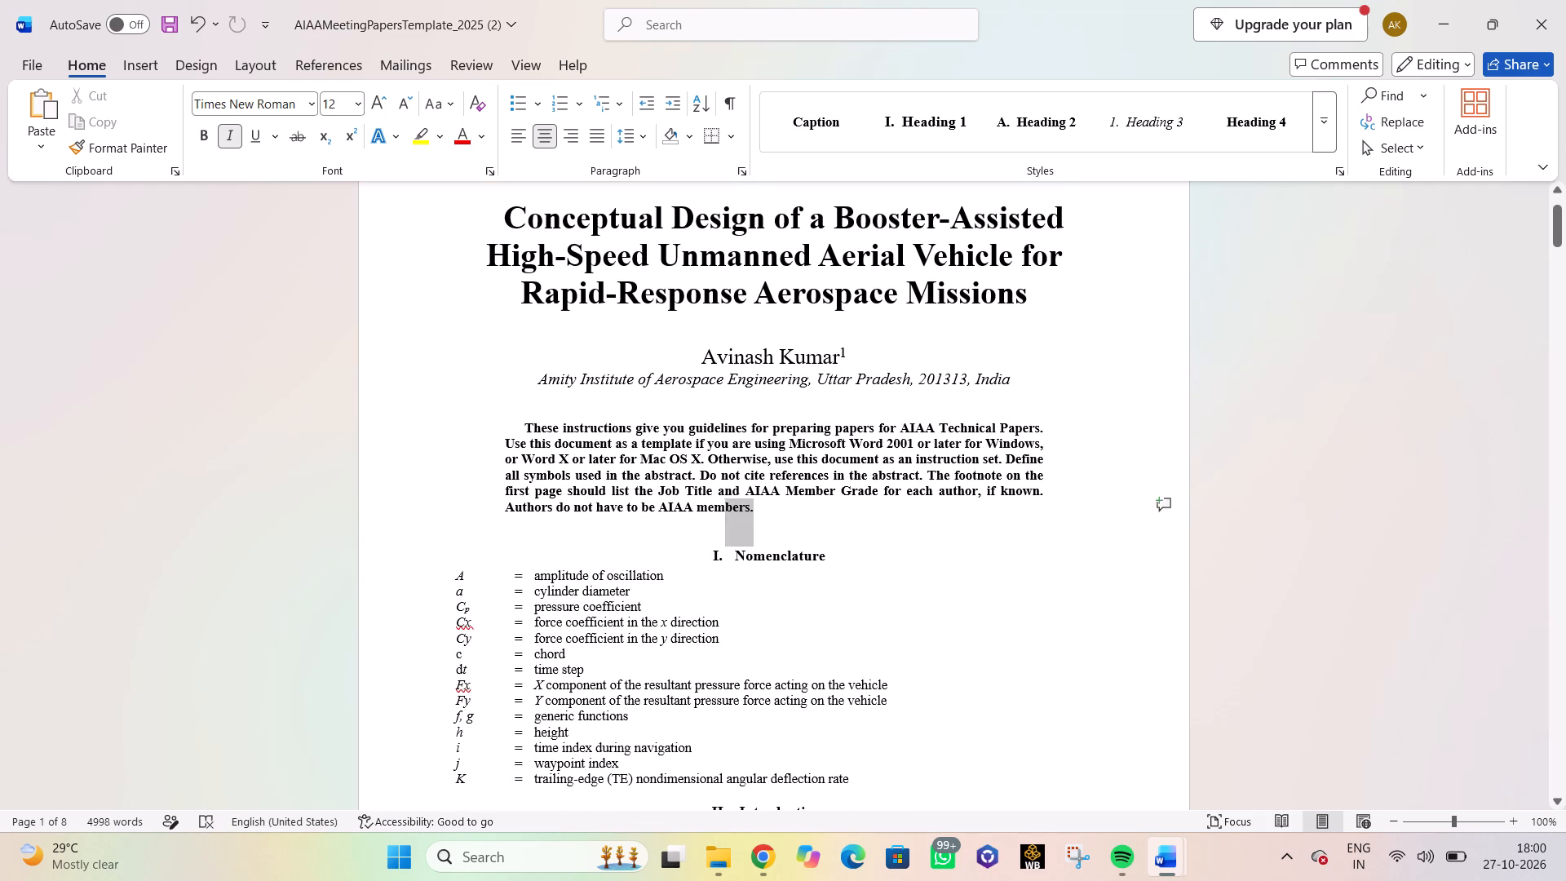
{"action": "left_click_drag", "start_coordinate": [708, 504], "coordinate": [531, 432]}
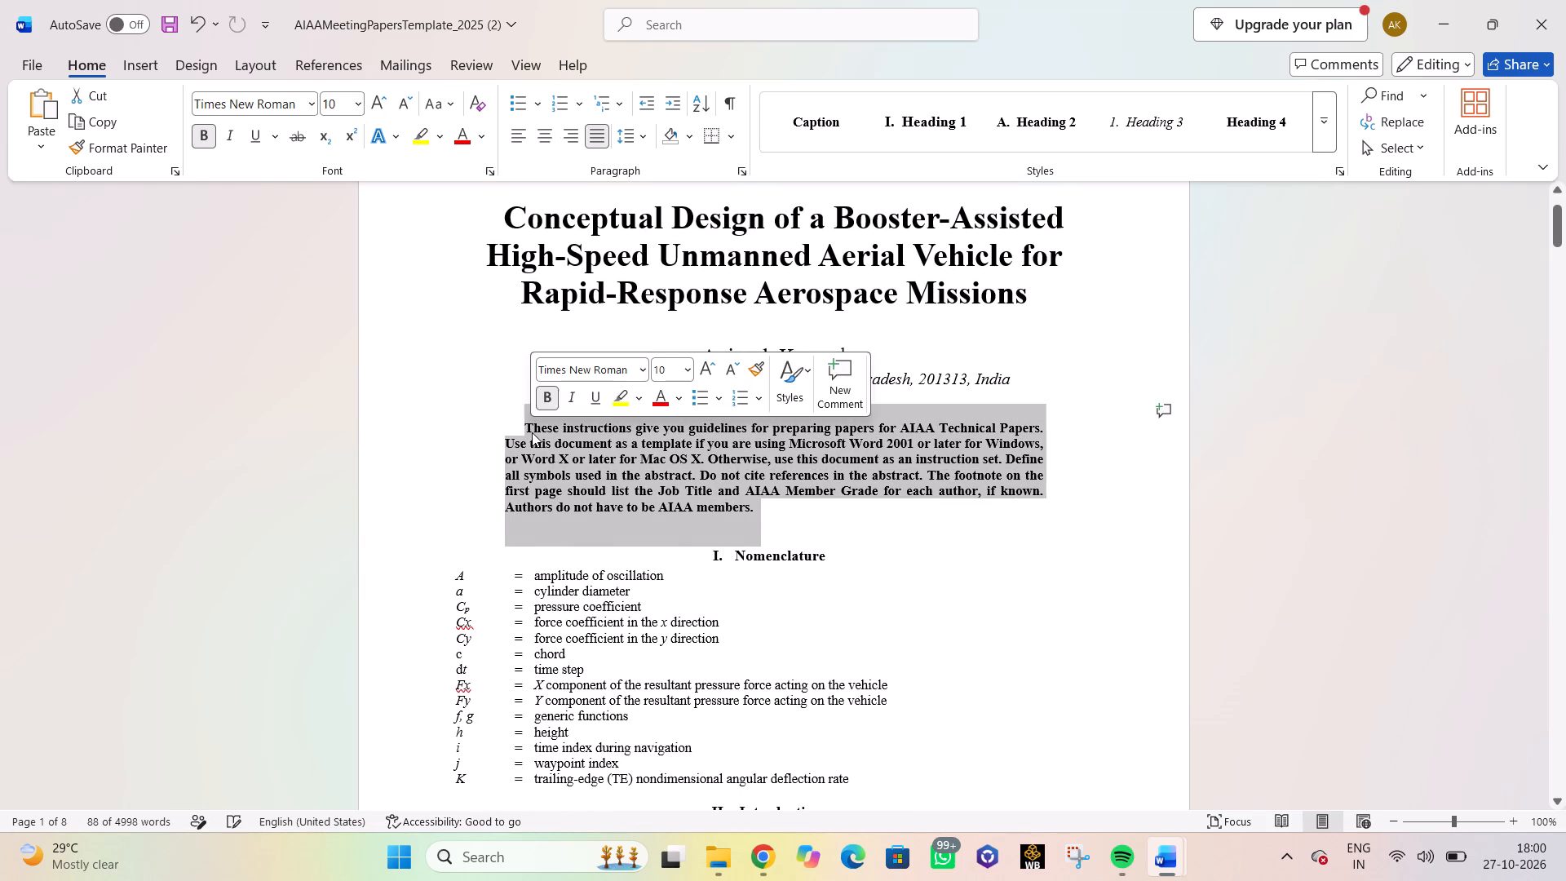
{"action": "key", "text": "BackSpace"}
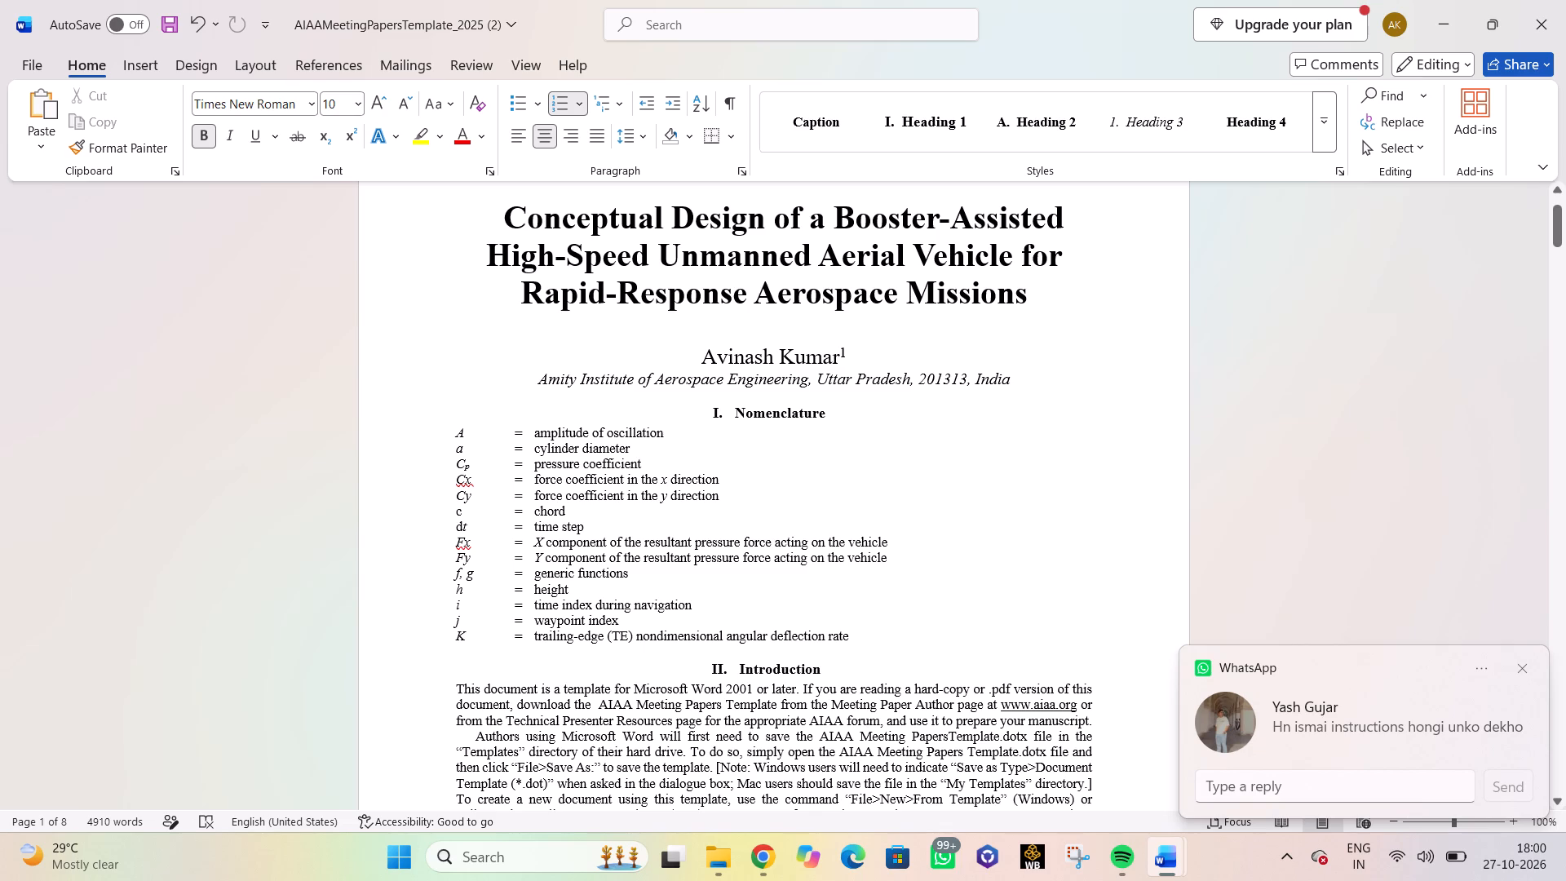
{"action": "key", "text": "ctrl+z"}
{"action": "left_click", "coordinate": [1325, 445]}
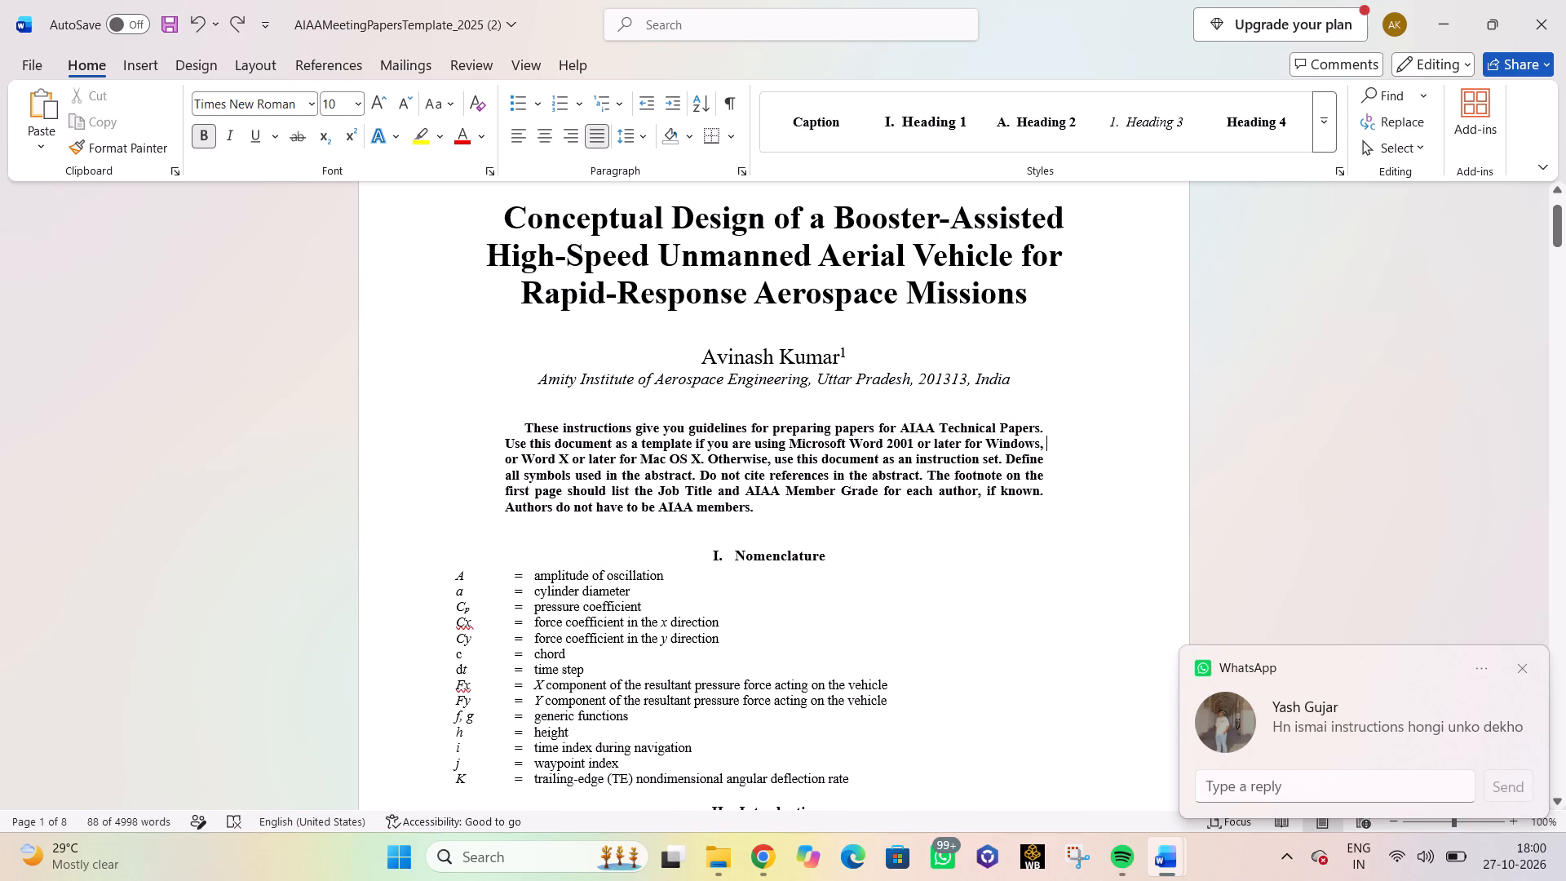
Copy the full abstract from AIAAFINAL and paste it after the last sentence of the template's placeholder abstract, separated by a space.
{"action": "left_click", "coordinate": [792, 463]}
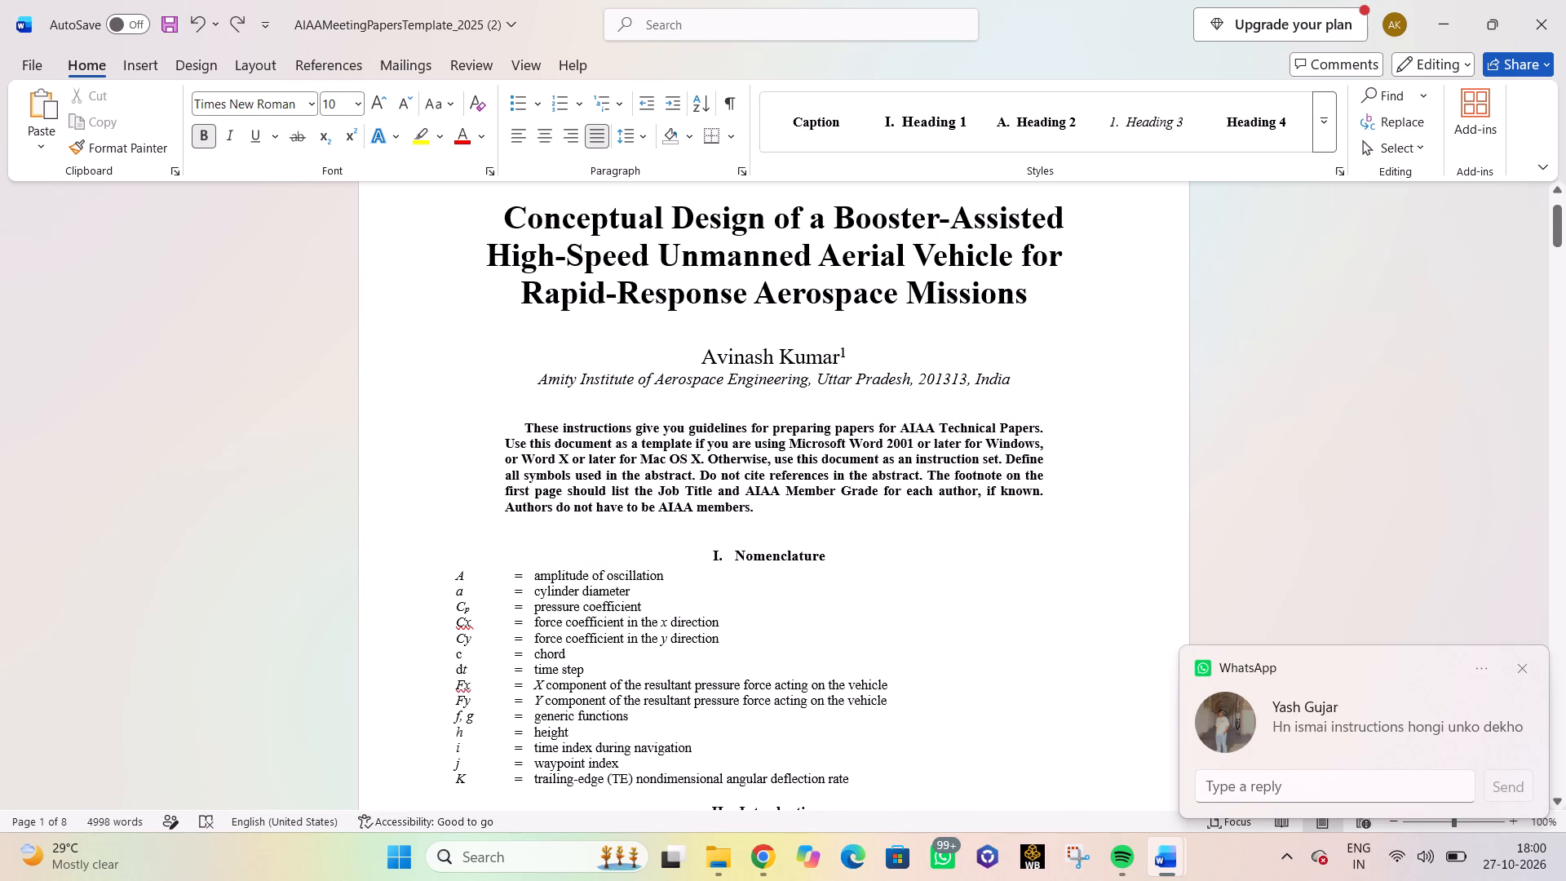
{"action": "left_click", "coordinate": [750, 506]}
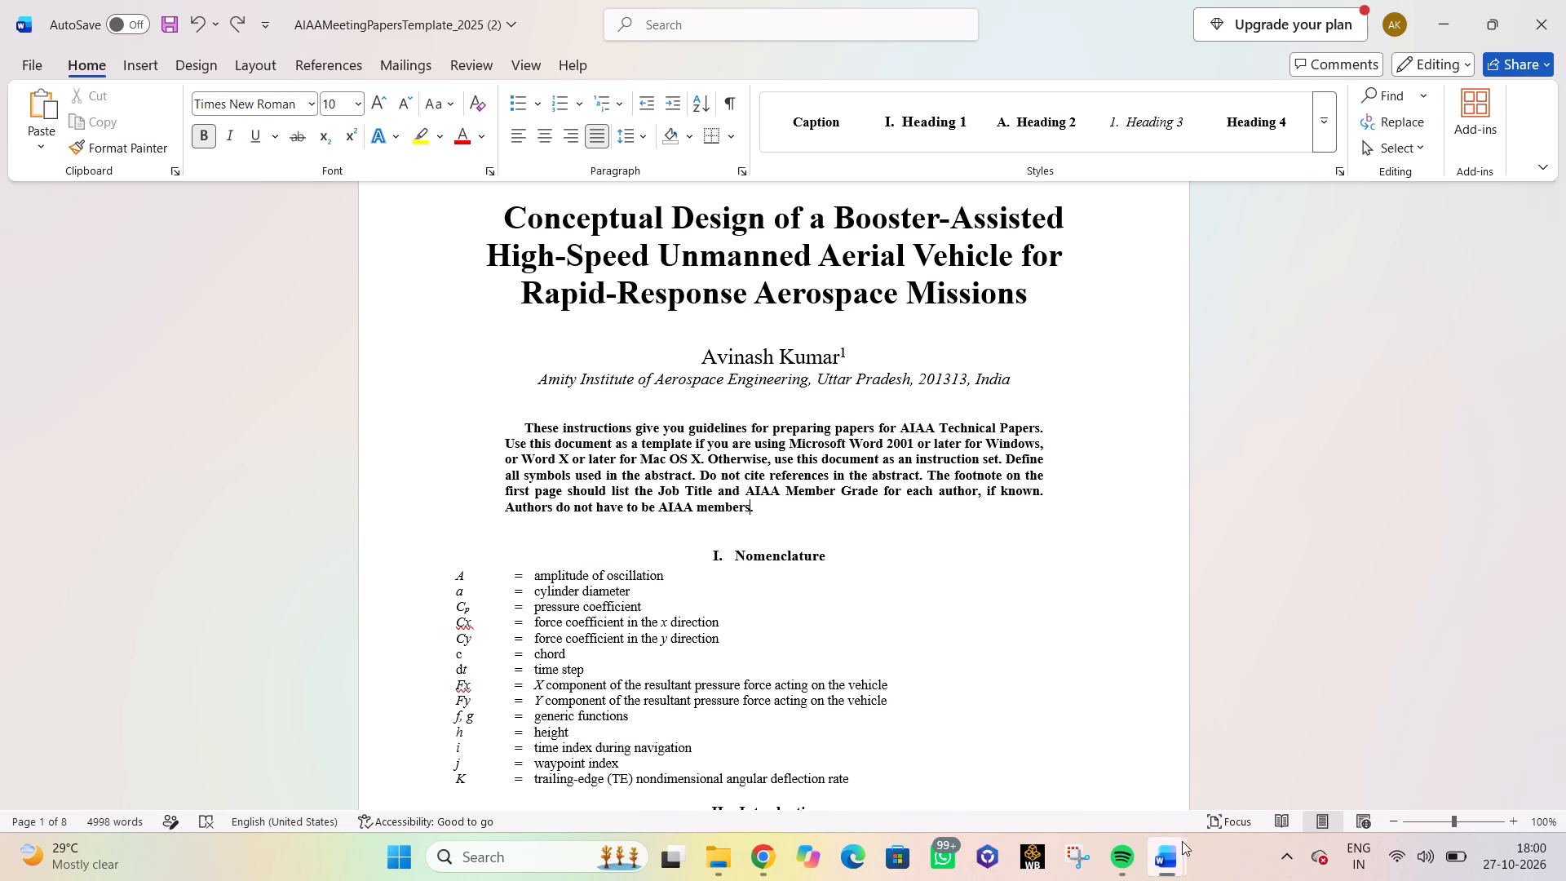
{"action": "left_click", "coordinate": [1247, 773]}
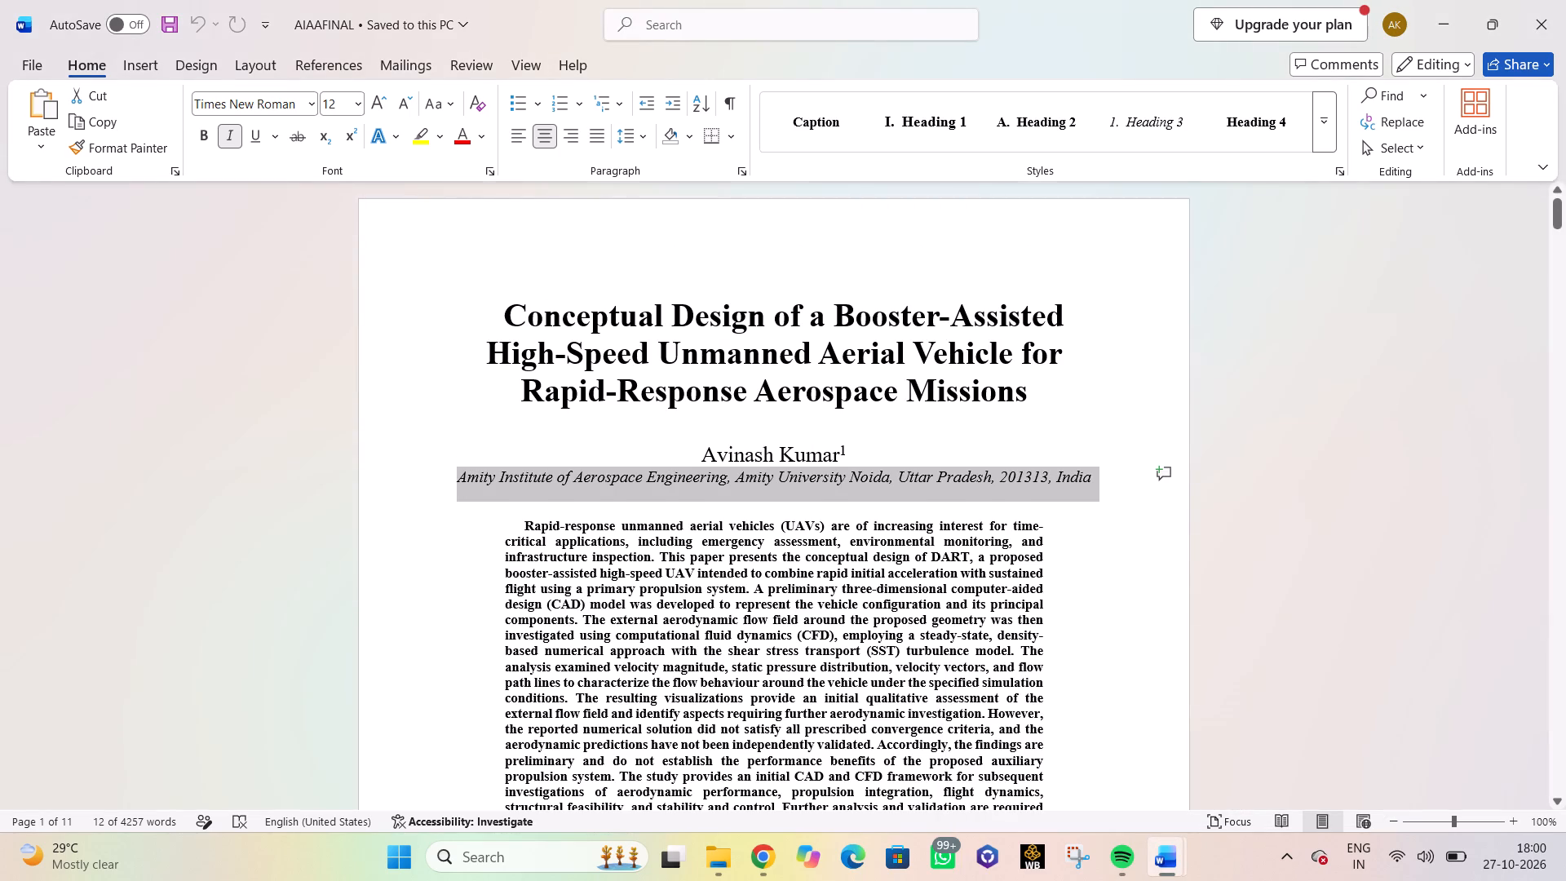
{"action": "scroll", "coordinate": [650, 569], "scroll_direction": "down", "scroll_amount": 5}
{"action": "left_click_drag", "start_coordinate": [524, 277], "coordinate": [642, 612]}
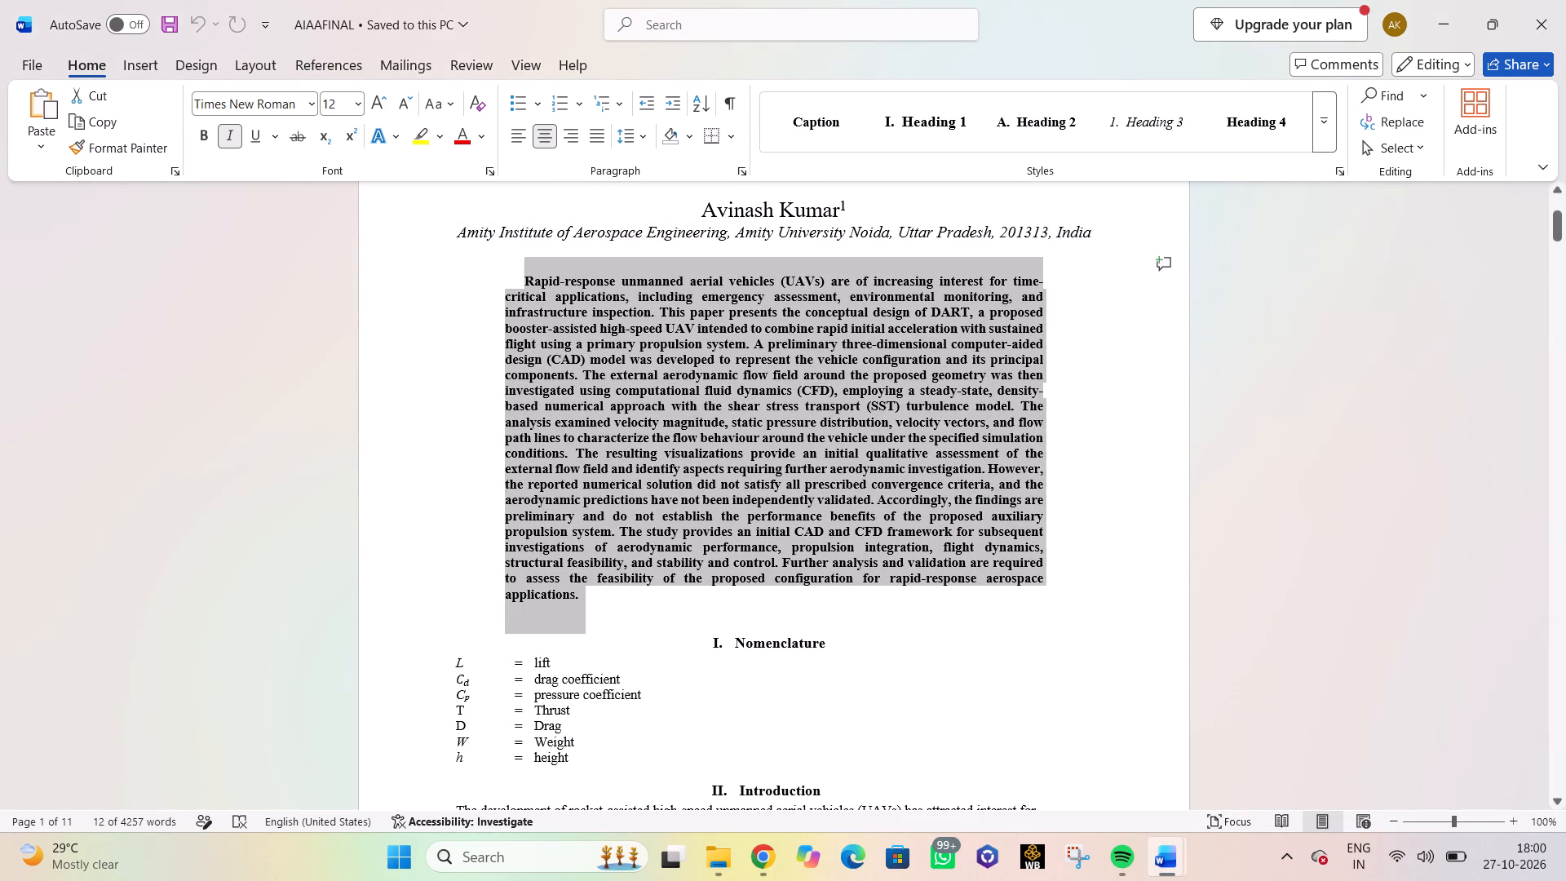
{"action": "left_click_drag", "start_coordinate": [642, 612], "coordinate": [577, 594]}
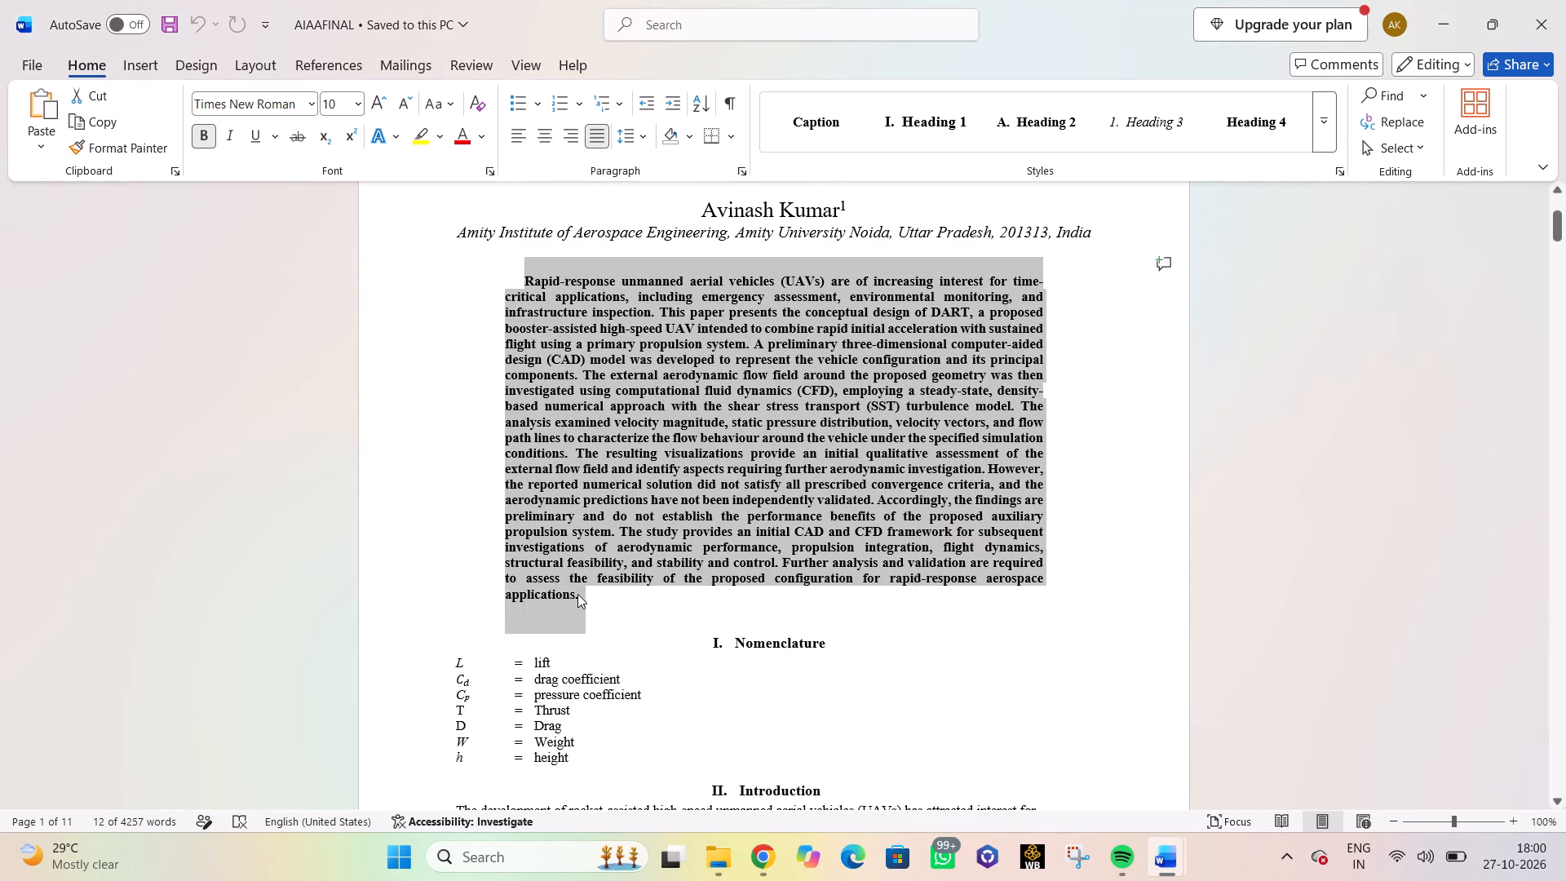
{"action": "key", "text": "ctrl+c"}
{"action": "left_click", "coordinate": [1049, 763]}
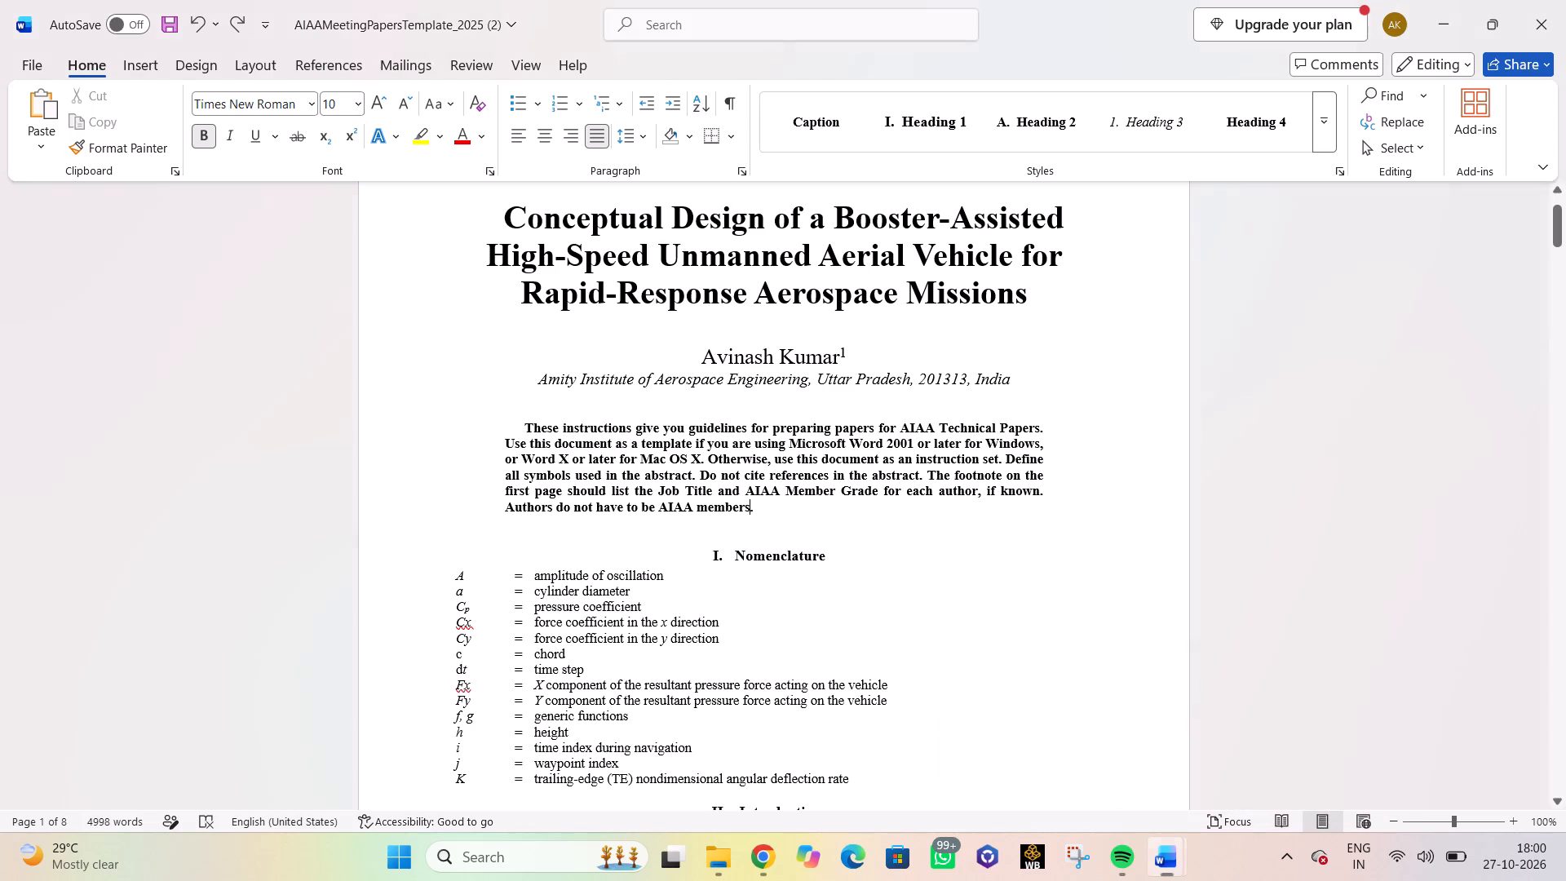
{"action": "left_click", "coordinate": [773, 498]}
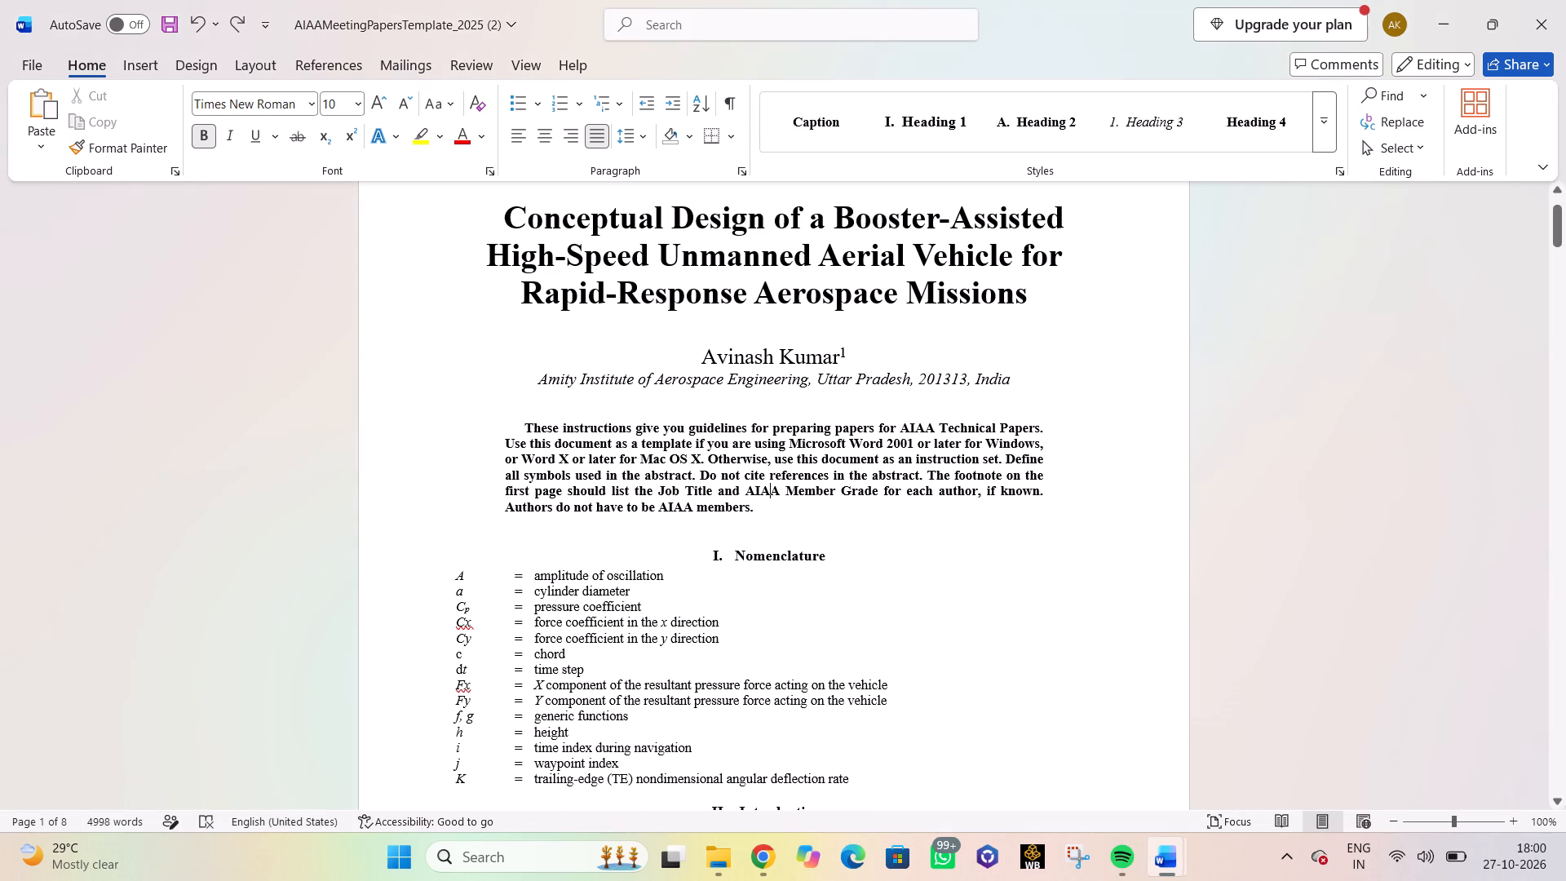
{"action": "left_click", "coordinate": [759, 507]}
{"action": "key", "text": "space"}
{"action": "key", "text": "ctrl+v"}
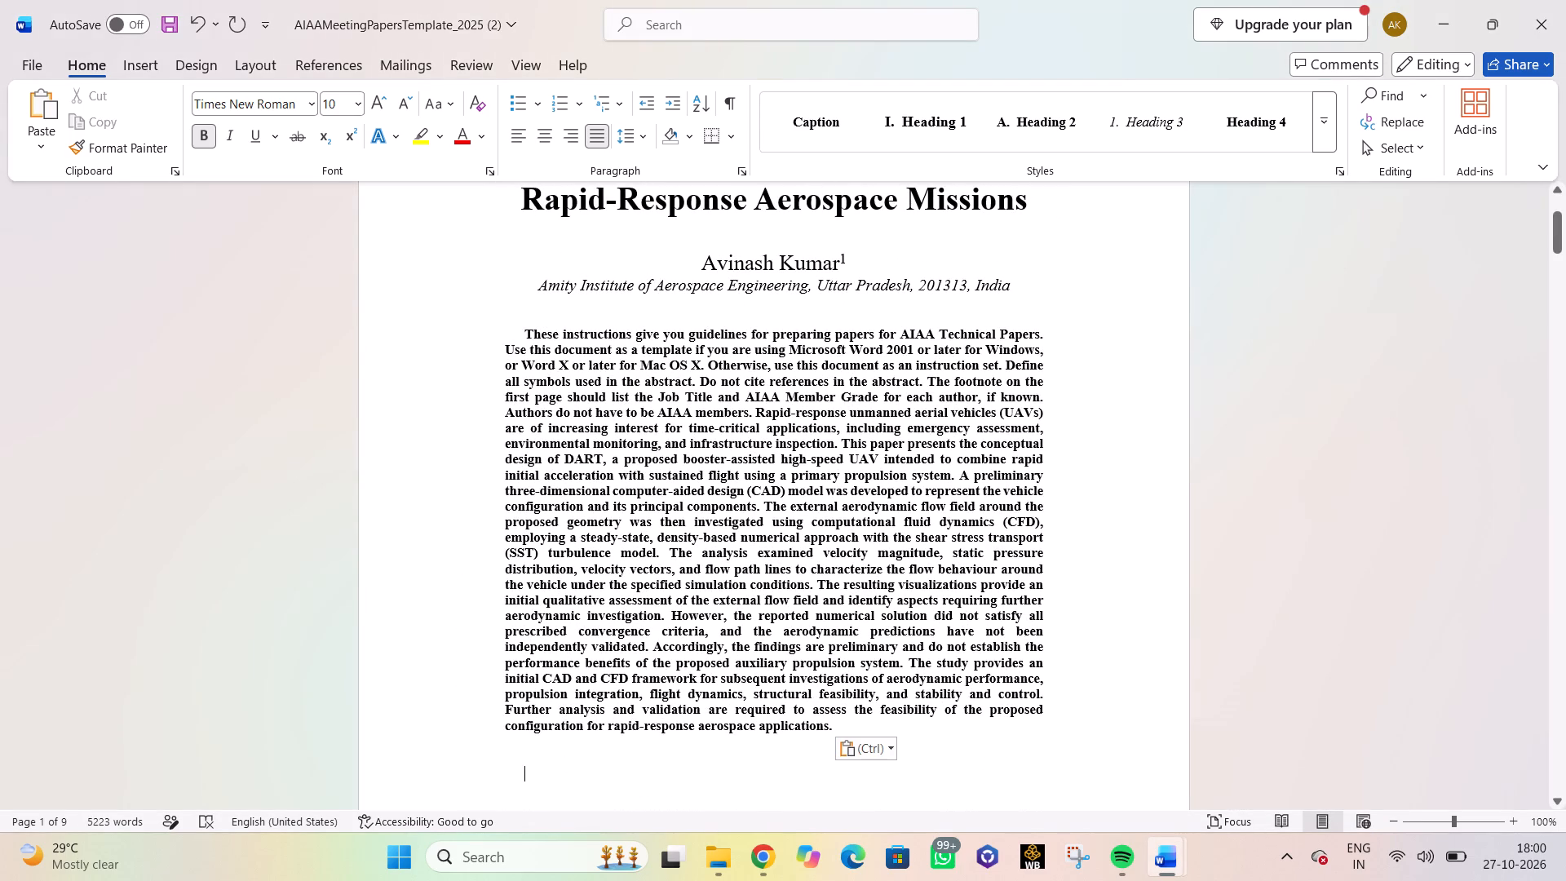
Delete the template's instruction text in front of the pasted abstract, from "These instructions give you guidelines" to "AIAA members.".
{"action": "left_click_drag", "start_coordinate": [754, 415], "coordinate": [604, 366]}
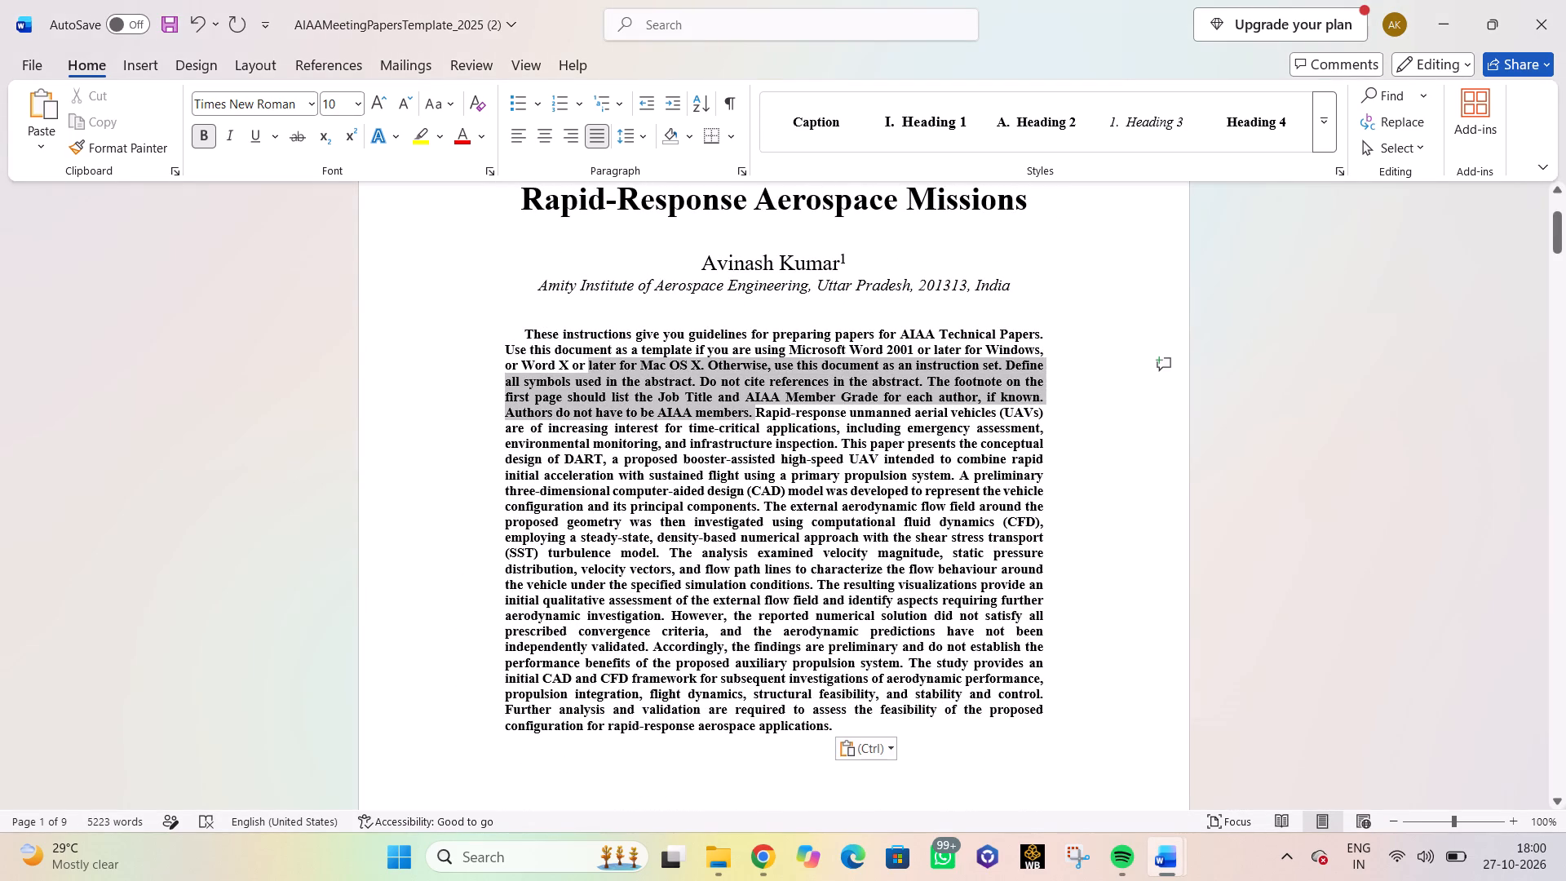
{"action": "left_click_drag", "start_coordinate": [604, 366], "coordinate": [549, 330]}
{"action": "key", "text": "BackSpace"}
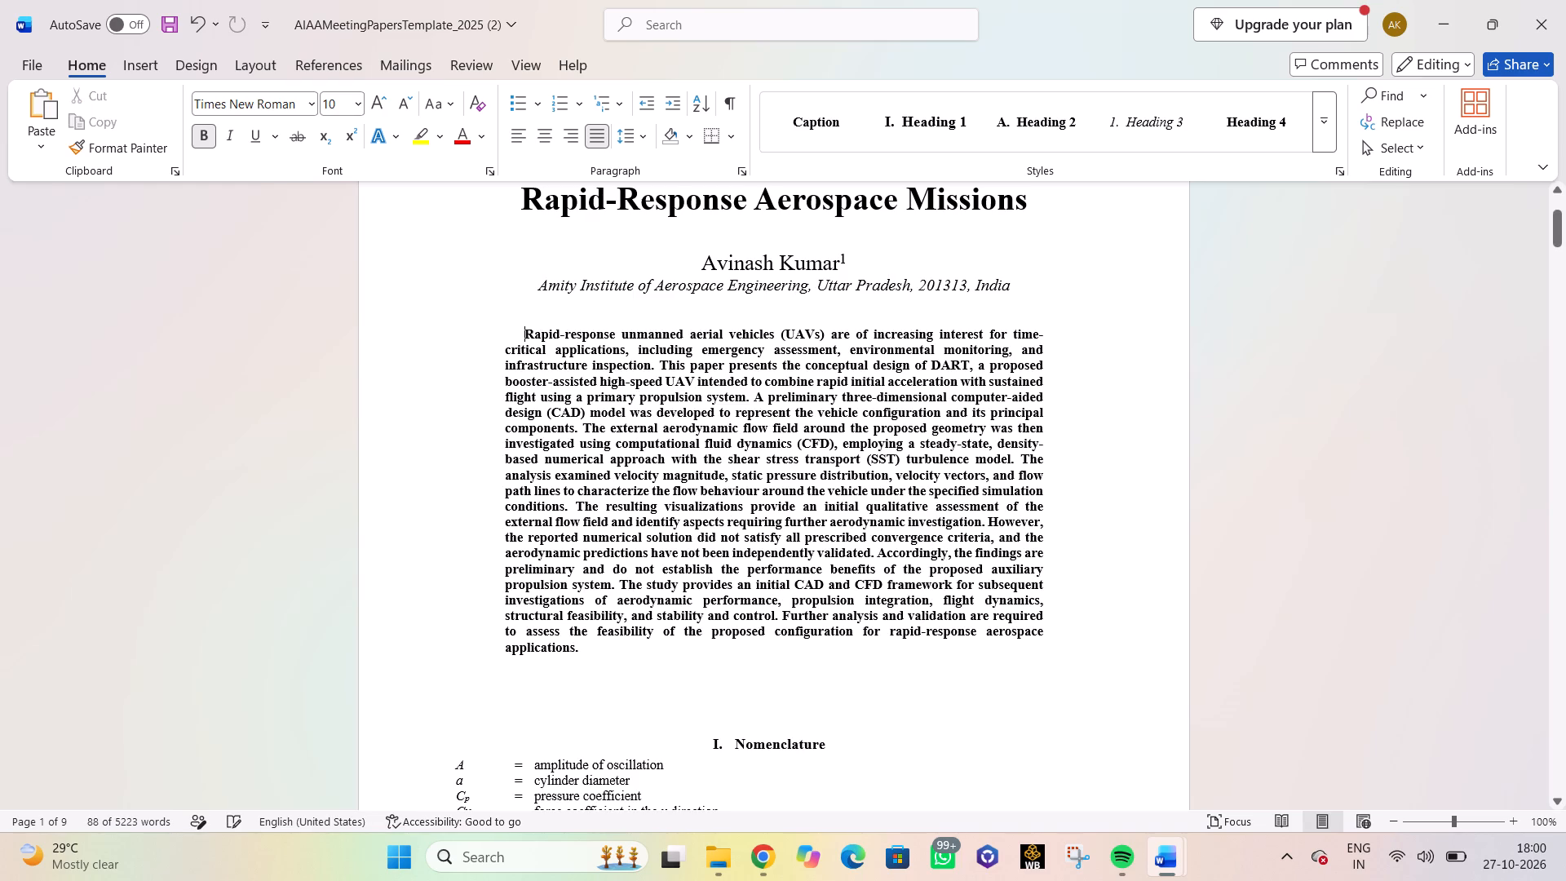
Remove the extra blank lines between the pasted abstract and the Nomenclature heading in the template.
{"action": "scroll", "coordinate": [735, 402], "scroll_direction": "down", "scroll_amount": 5}
{"action": "scroll", "coordinate": [736, 405], "scroll_direction": "up", "scroll_amount": 1}
{"action": "scroll", "coordinate": [736, 405], "scroll_direction": "down", "scroll_amount": 3}
{"action": "left_click", "coordinate": [763, 367]}
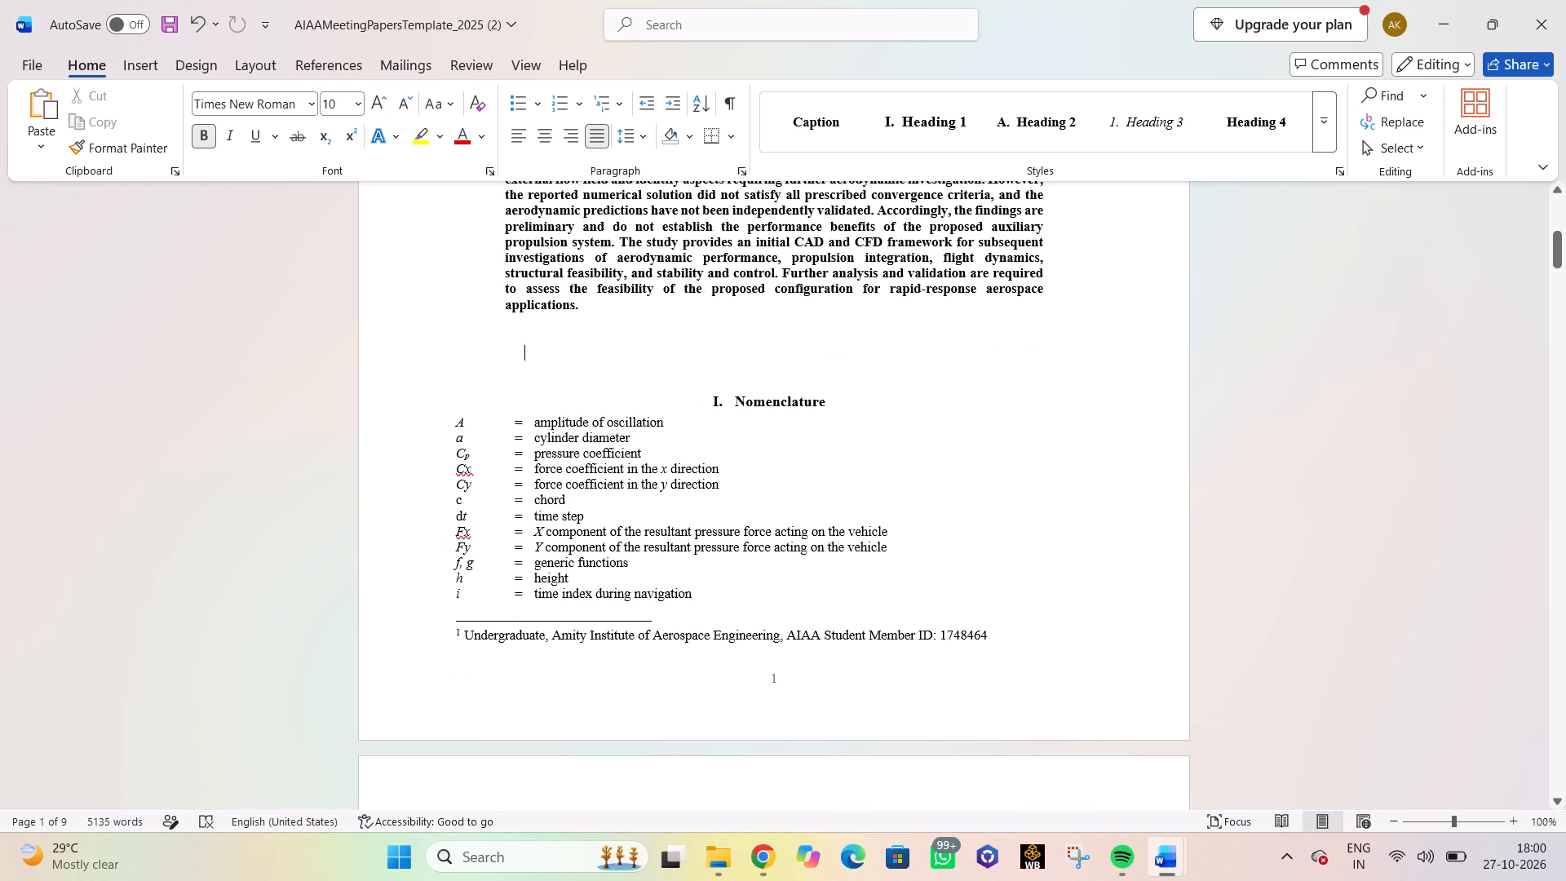
{"action": "key", "text": "BackSpace"}
{"action": "key", "text": "BackSpace"}
Compare the Nomenclature and Introduction sections of the template with those in AIAAFINAL.
{"action": "scroll", "coordinate": [872, 471], "scroll_direction": "down", "scroll_amount": 2}
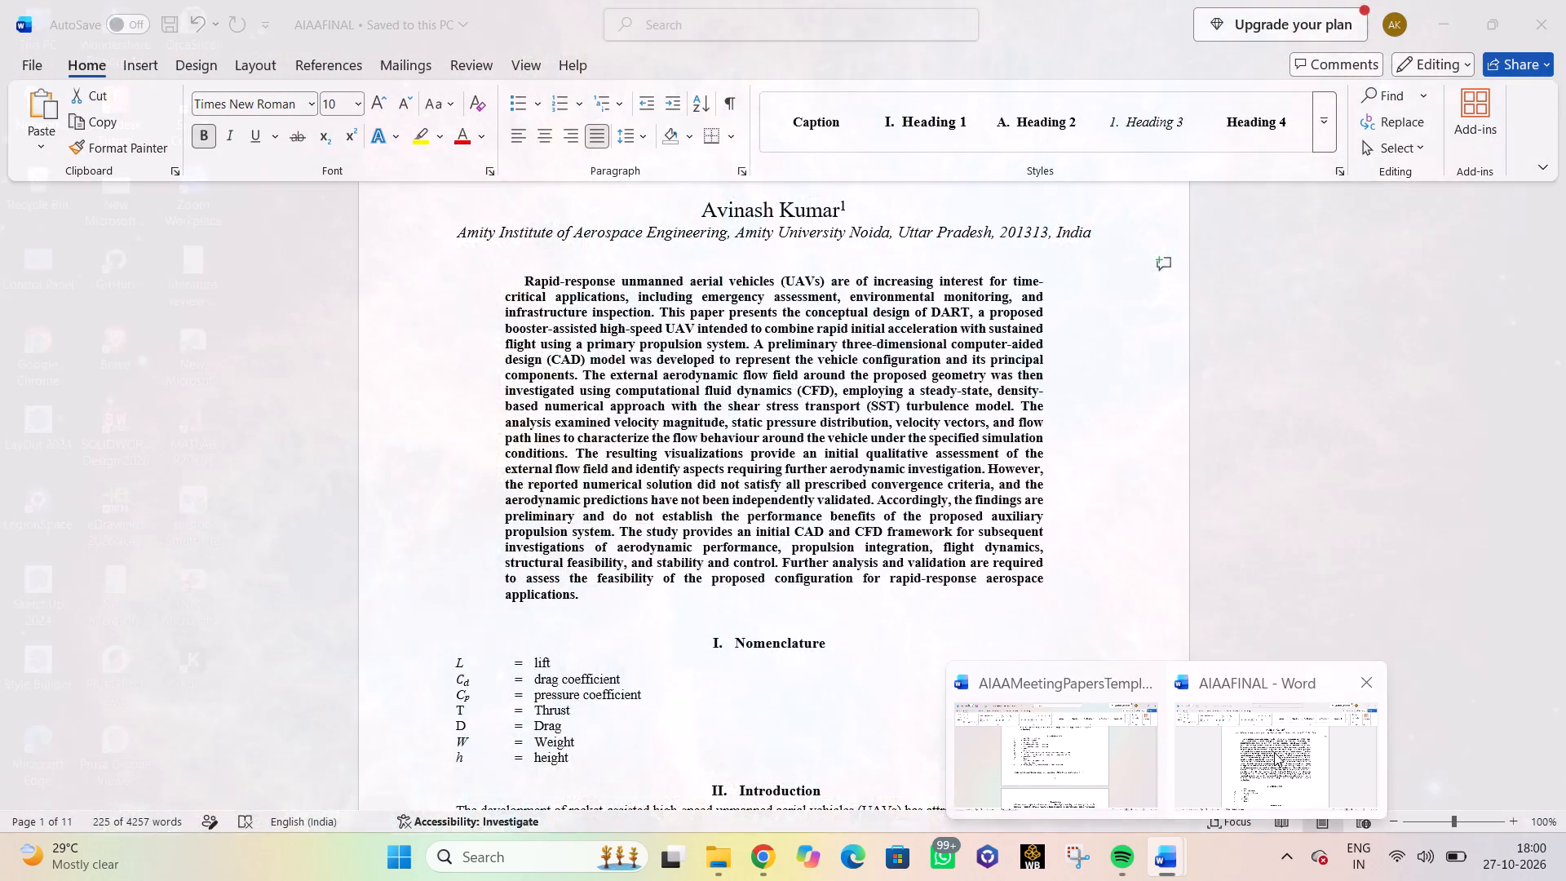
{"action": "left_click", "coordinate": [1070, 768]}
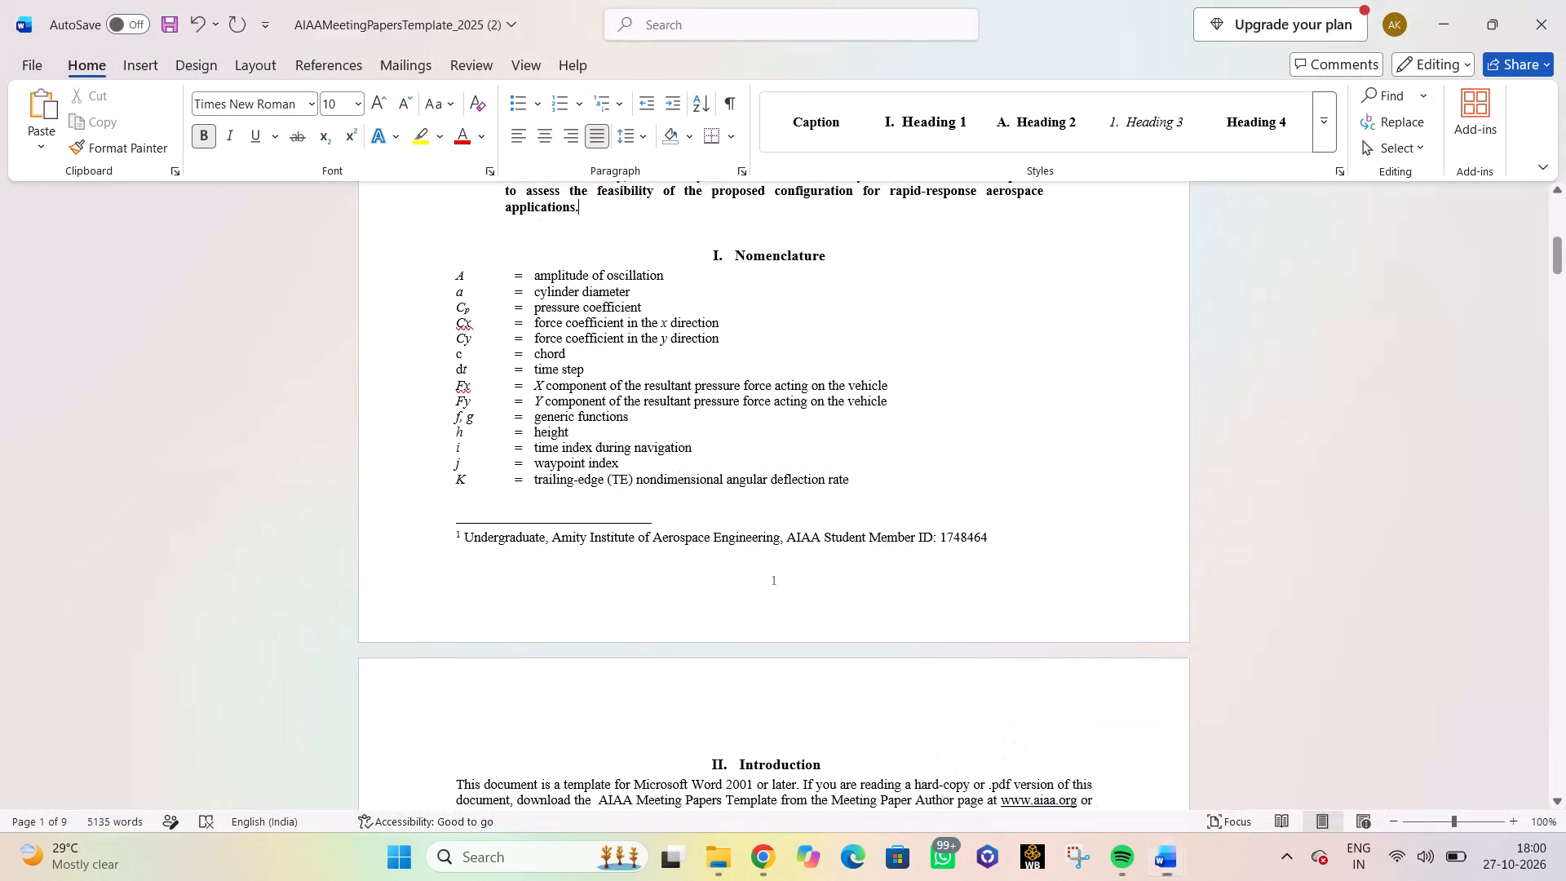
{"action": "scroll", "coordinate": [845, 565], "scroll_direction": "up", "scroll_amount": 8}
{"action": "scroll", "coordinate": [844, 565], "scroll_direction": "down", "scroll_amount": 1}
{"action": "scroll", "coordinate": [844, 564], "scroll_direction": "up", "scroll_amount": 2}
{"action": "scroll", "coordinate": [844, 564], "scroll_direction": "down", "scroll_amount": 5}
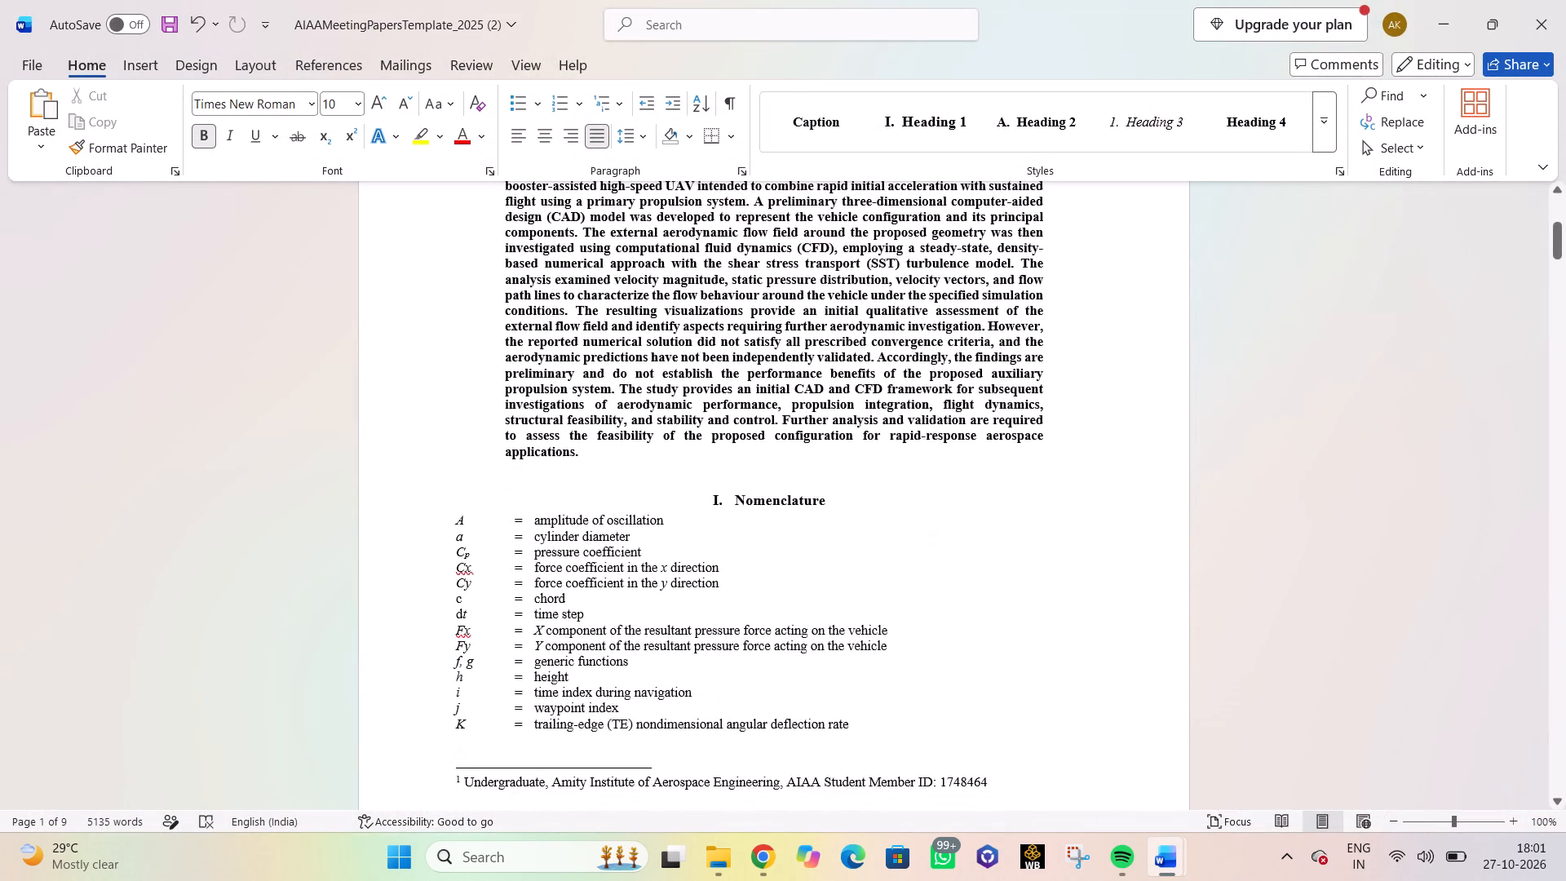
{"action": "scroll", "coordinate": [844, 564], "scroll_direction": "down", "scroll_amount": 2}
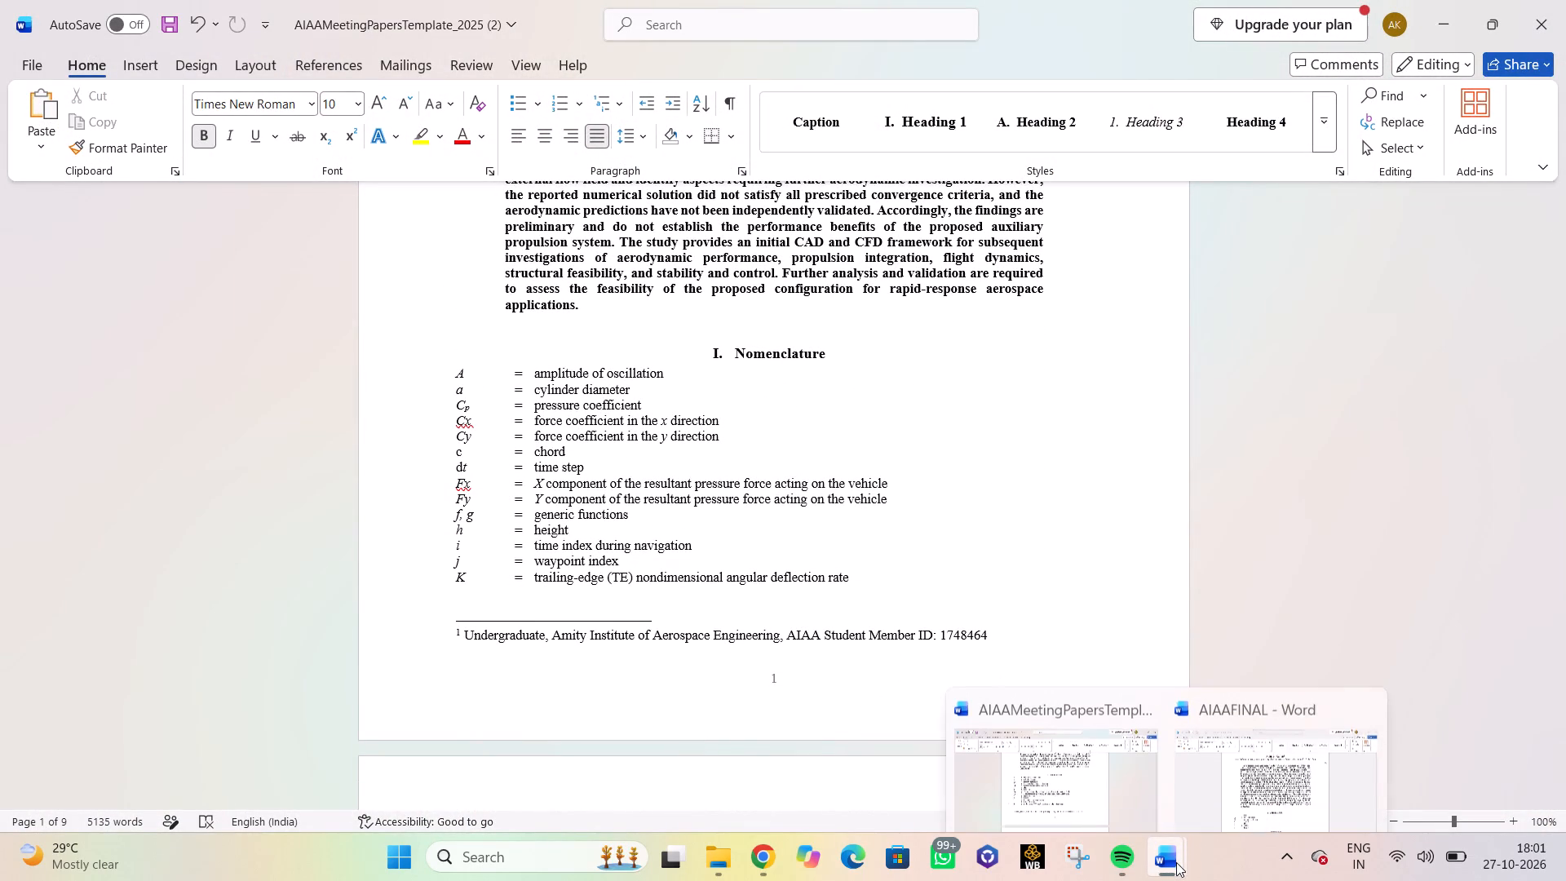
{"action": "left_click", "coordinate": [1261, 767]}
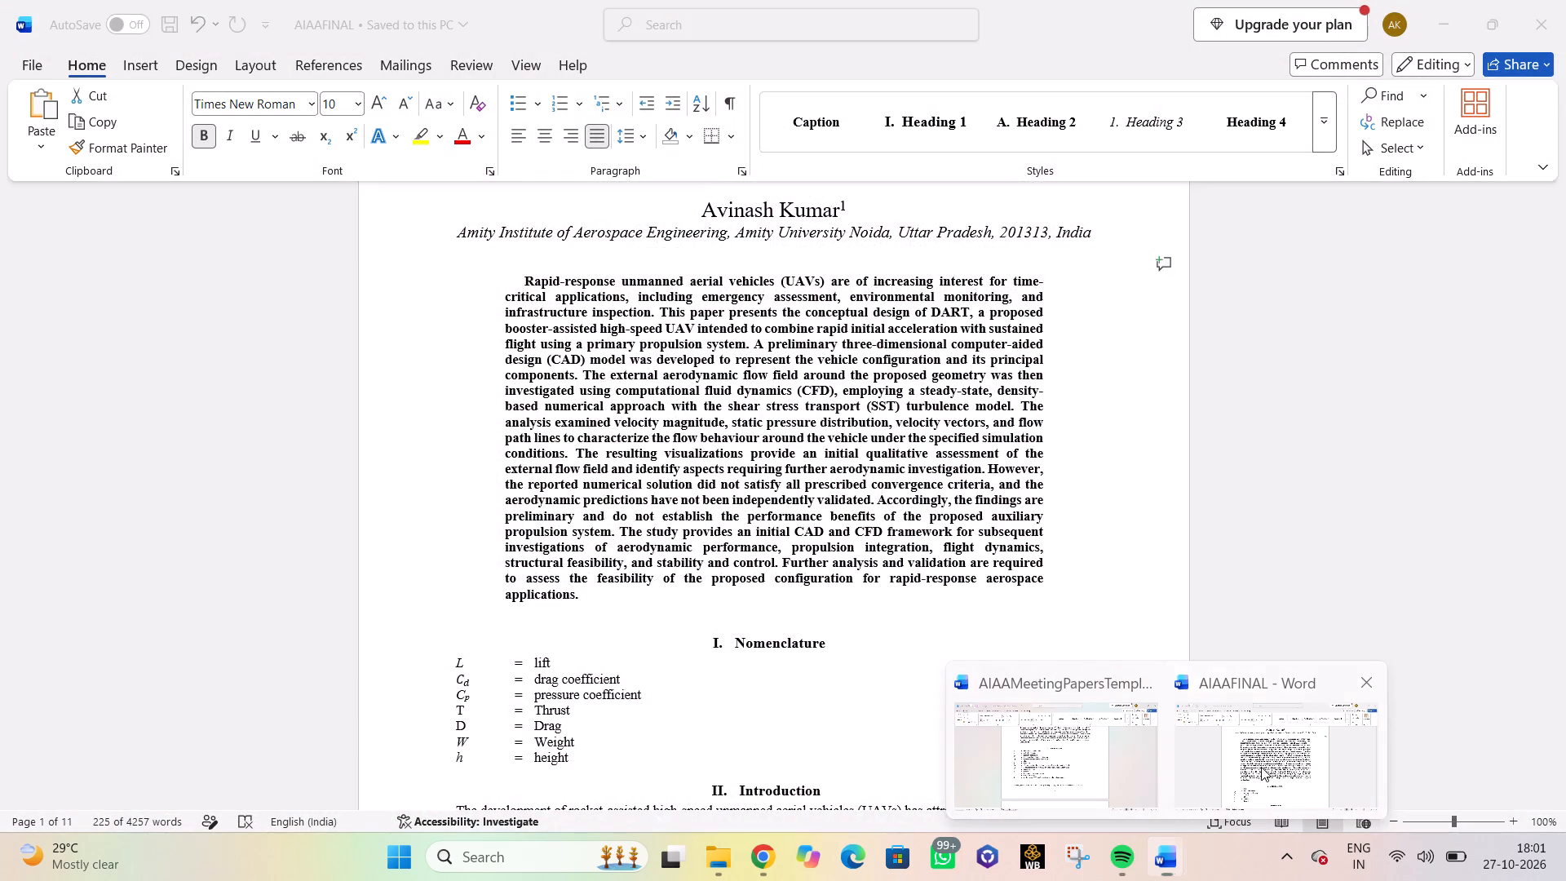
{"action": "scroll", "coordinate": [919, 566], "scroll_direction": "down", "scroll_amount": 7}
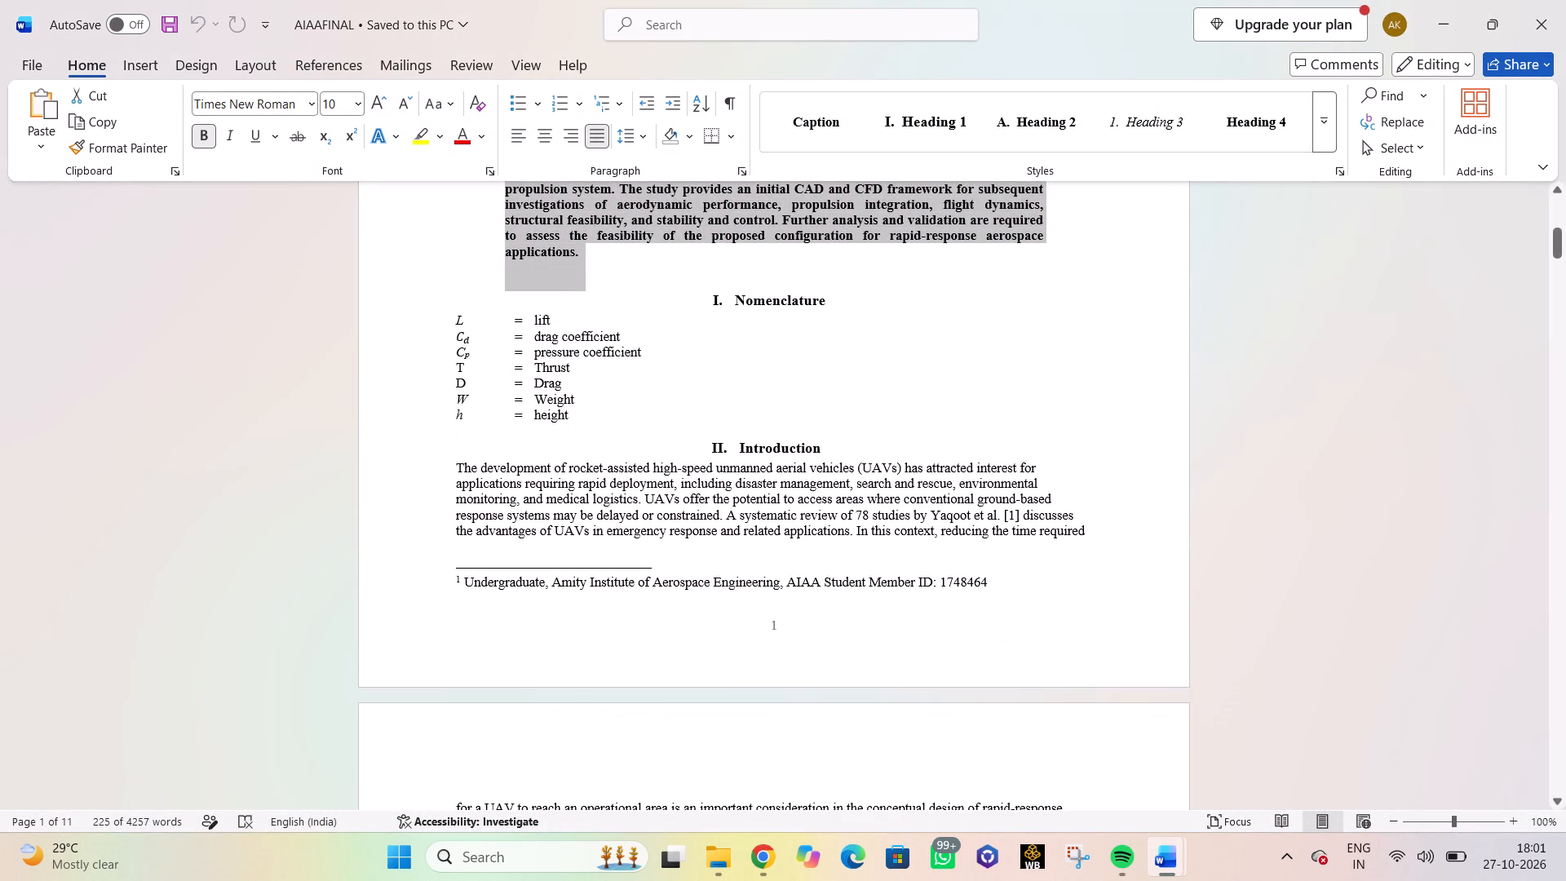
{"action": "left_click", "coordinate": [1057, 779]}
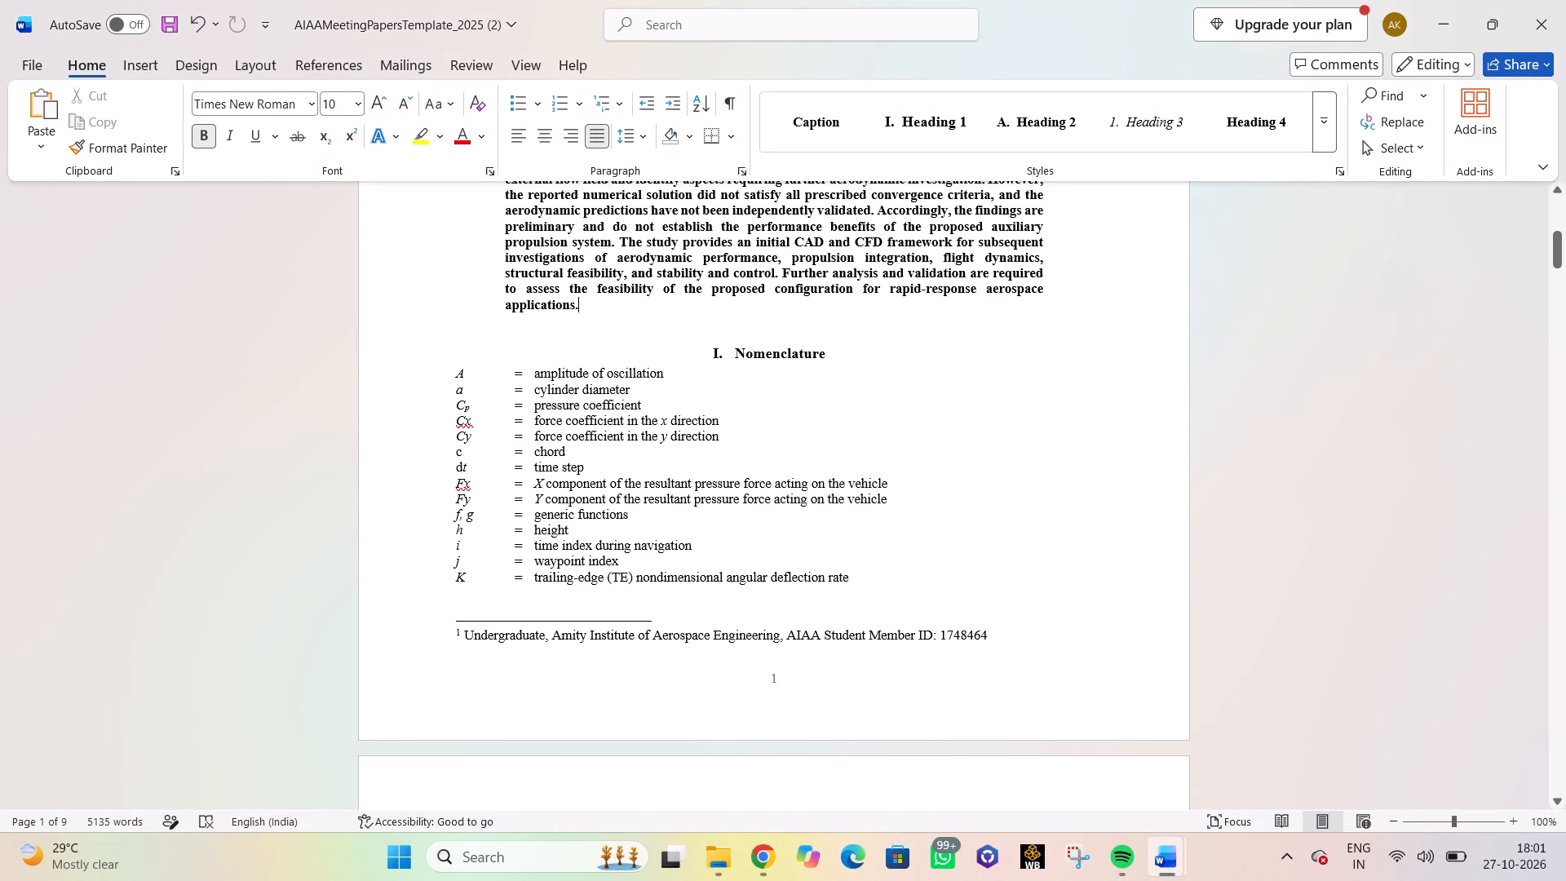
{"action": "scroll", "coordinate": [998, 642], "scroll_direction": "down", "scroll_amount": 2}
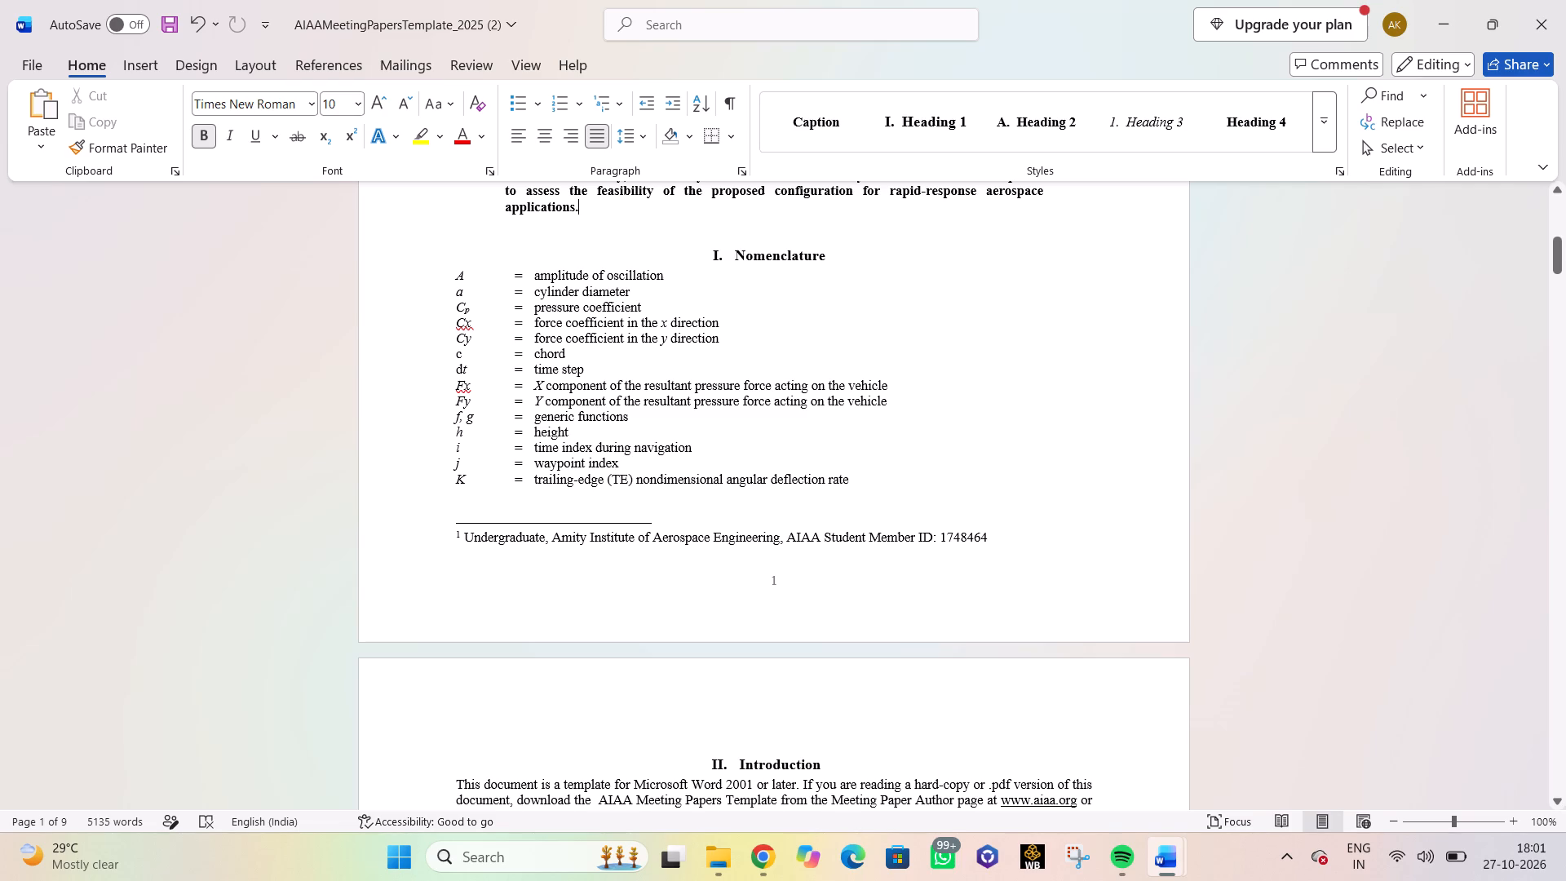
{"action": "scroll", "coordinate": [742, 527], "scroll_direction": "down", "scroll_amount": 2}
{"action": "scroll", "coordinate": [742, 527], "scroll_direction": "up", "scroll_amount": 1}
{"action": "scroll", "coordinate": [742, 527], "scroll_direction": "down", "scroll_amount": 5}
{"action": "scroll", "coordinate": [742, 527], "scroll_direction": "up", "scroll_amount": 2}
{"action": "scroll", "coordinate": [742, 527], "scroll_direction": "down", "scroll_amount": 4}
{"action": "scroll", "coordinate": [742, 527], "scroll_direction": "up", "scroll_amount": 6}
{"action": "scroll", "coordinate": [742, 527], "scroll_direction": "down", "scroll_amount": 2}
{"action": "scroll", "coordinate": [742, 527], "scroll_direction": "up", "scroll_amount": 1}
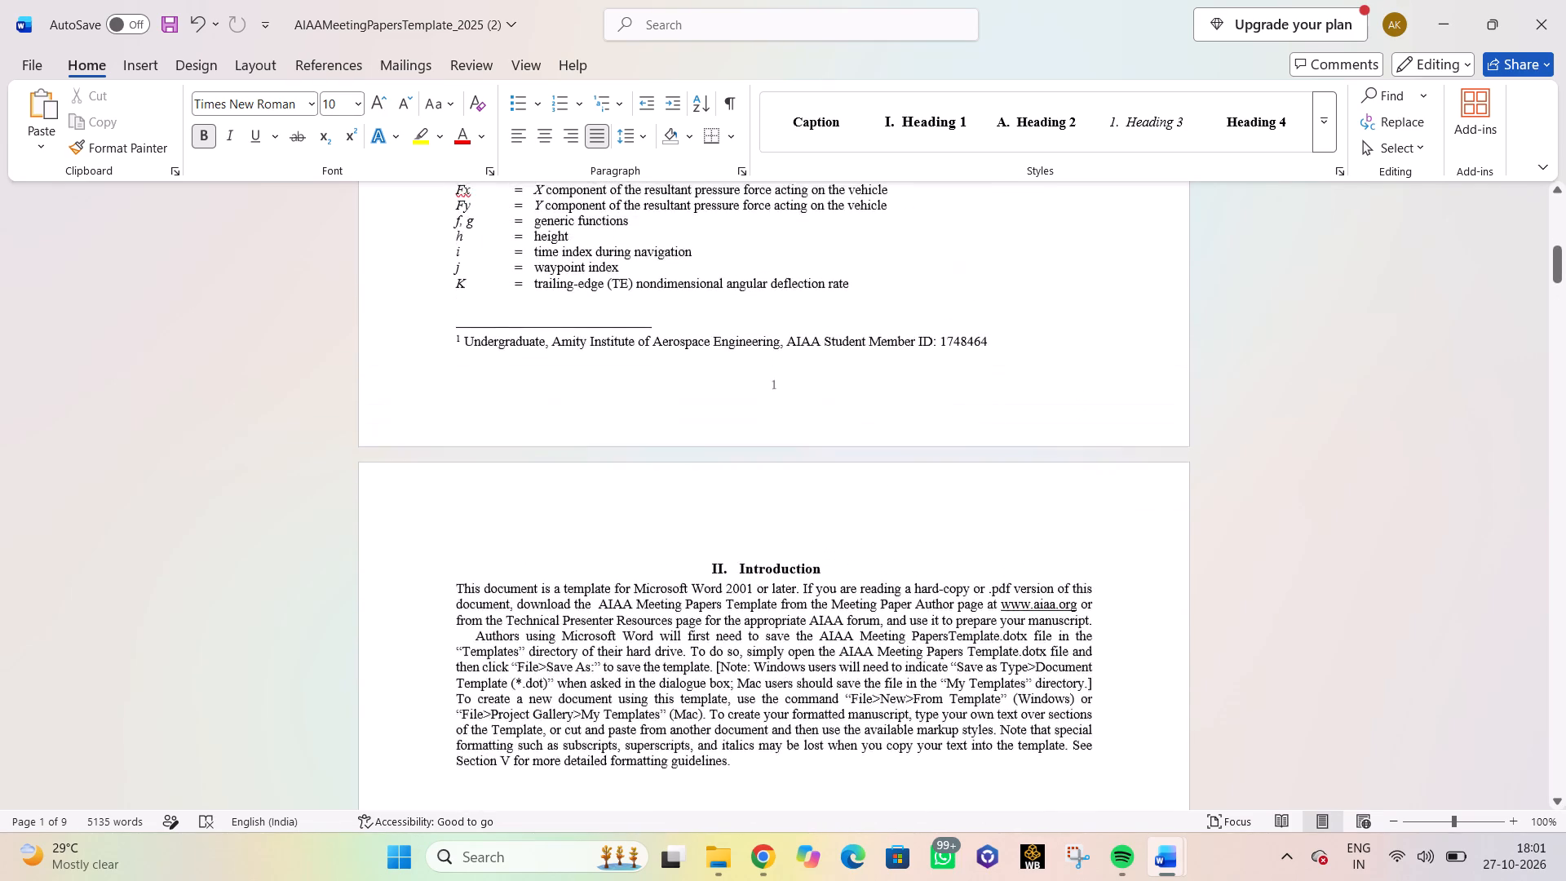
{"action": "scroll", "coordinate": [742, 526], "scroll_direction": "up", "scroll_amount": 1}
{"action": "scroll", "coordinate": [742, 526], "scroll_direction": "down", "scroll_amount": 1}
{"action": "scroll", "coordinate": [742, 526], "scroll_direction": "up", "scroll_amount": 4}
{"action": "scroll", "coordinate": [742, 526], "scroll_direction": "down", "scroll_amount": 1}
{"action": "scroll", "coordinate": [742, 526], "scroll_direction": "up", "scroll_amount": 1}
{"action": "scroll", "coordinate": [742, 526], "scroll_direction": "down", "scroll_amount": 2}
{"action": "scroll", "coordinate": [742, 526], "scroll_direction": "up", "scroll_amount": 5}
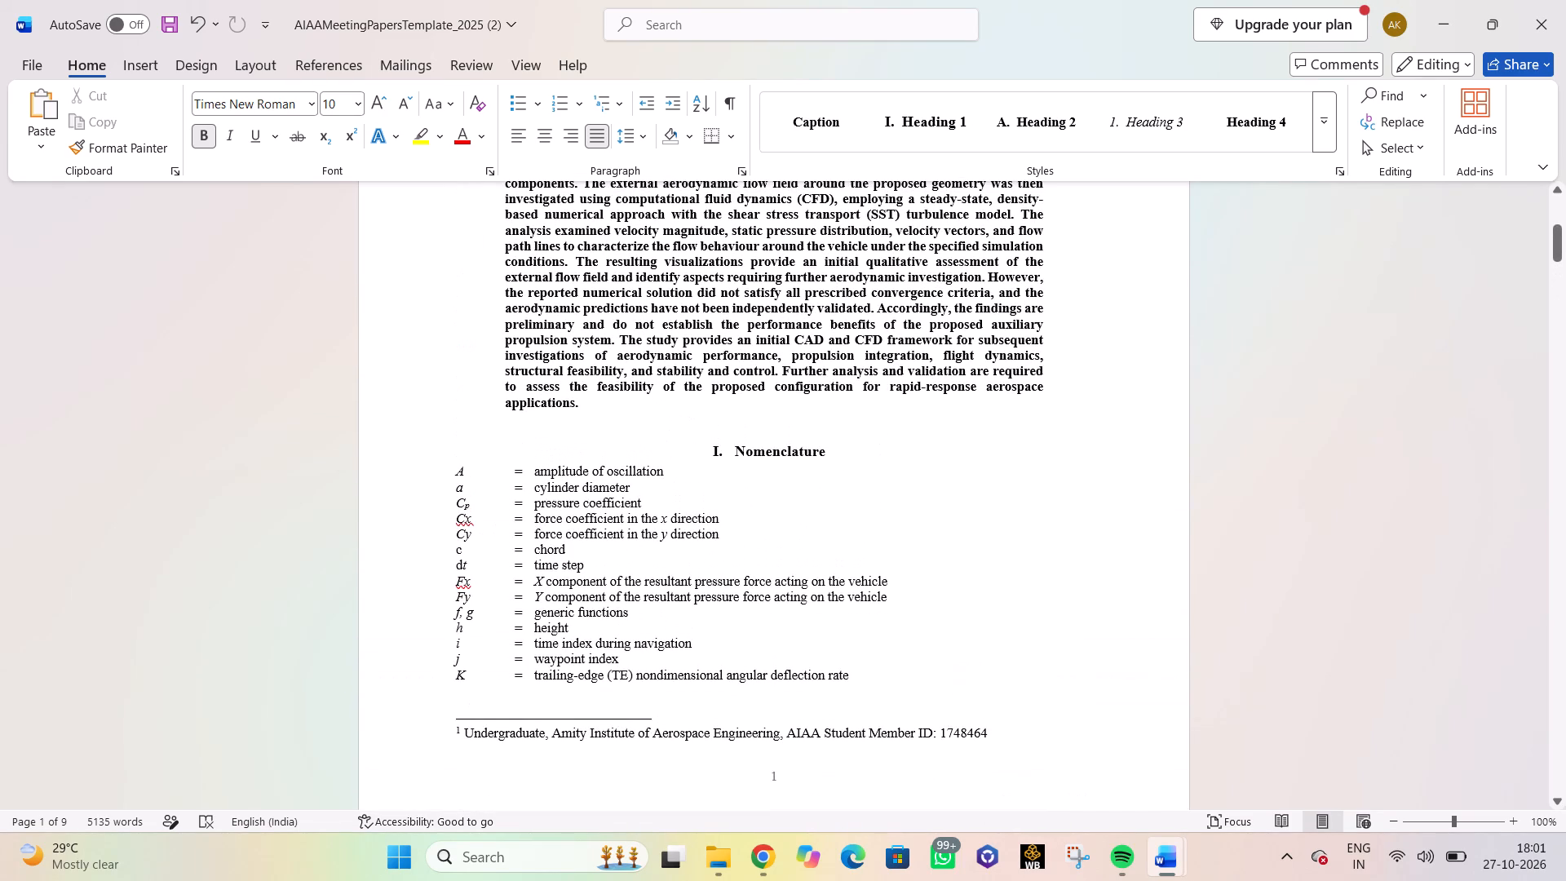
Copy the nomenclature entries from lift to height in AIAAFINAL and paste them over the template's sample nomenclature list, from amplitude of oscillation onward.
{"action": "left_click", "coordinate": [1251, 772]}
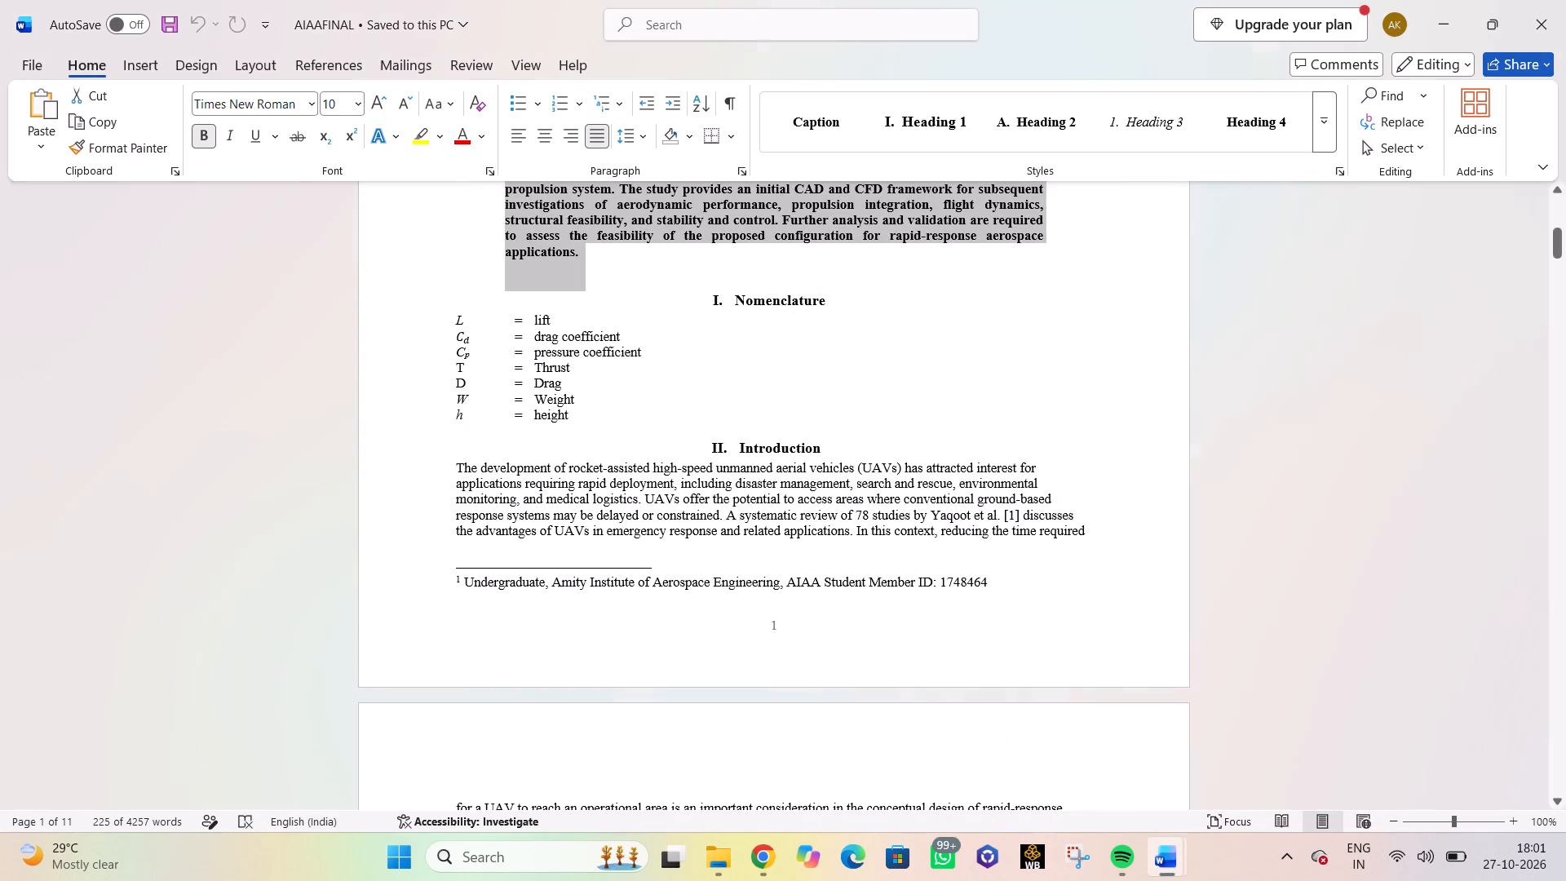
{"action": "left_click", "coordinate": [452, 311]}
{"action": "left_click_drag", "start_coordinate": [453, 317], "coordinate": [621, 416]}
{"action": "key", "text": "ctrl+c"}
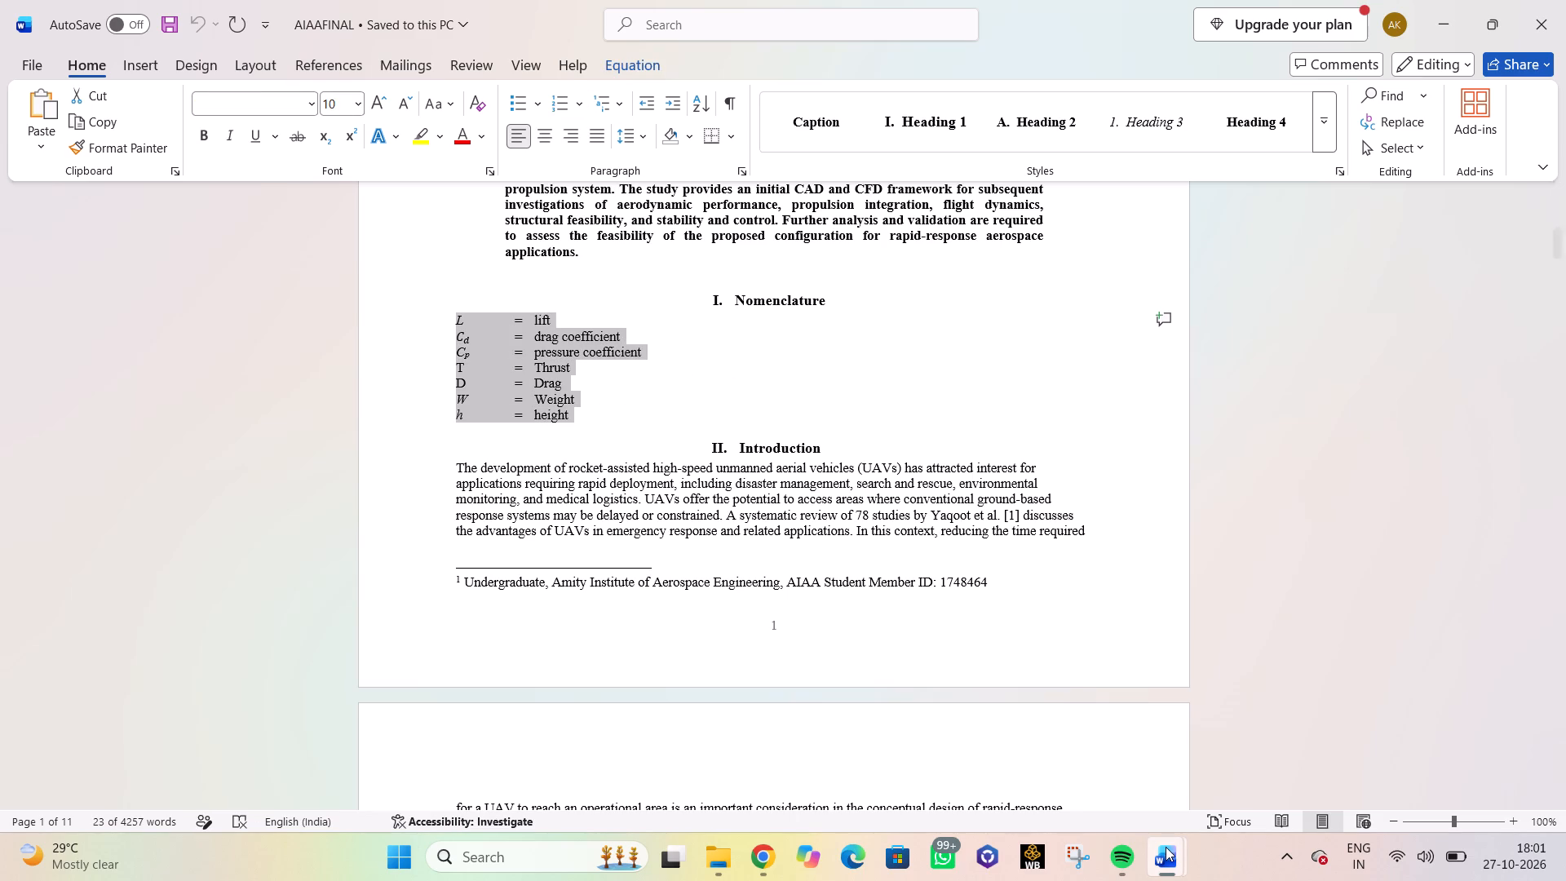
{"action": "left_click", "coordinate": [1069, 765]}
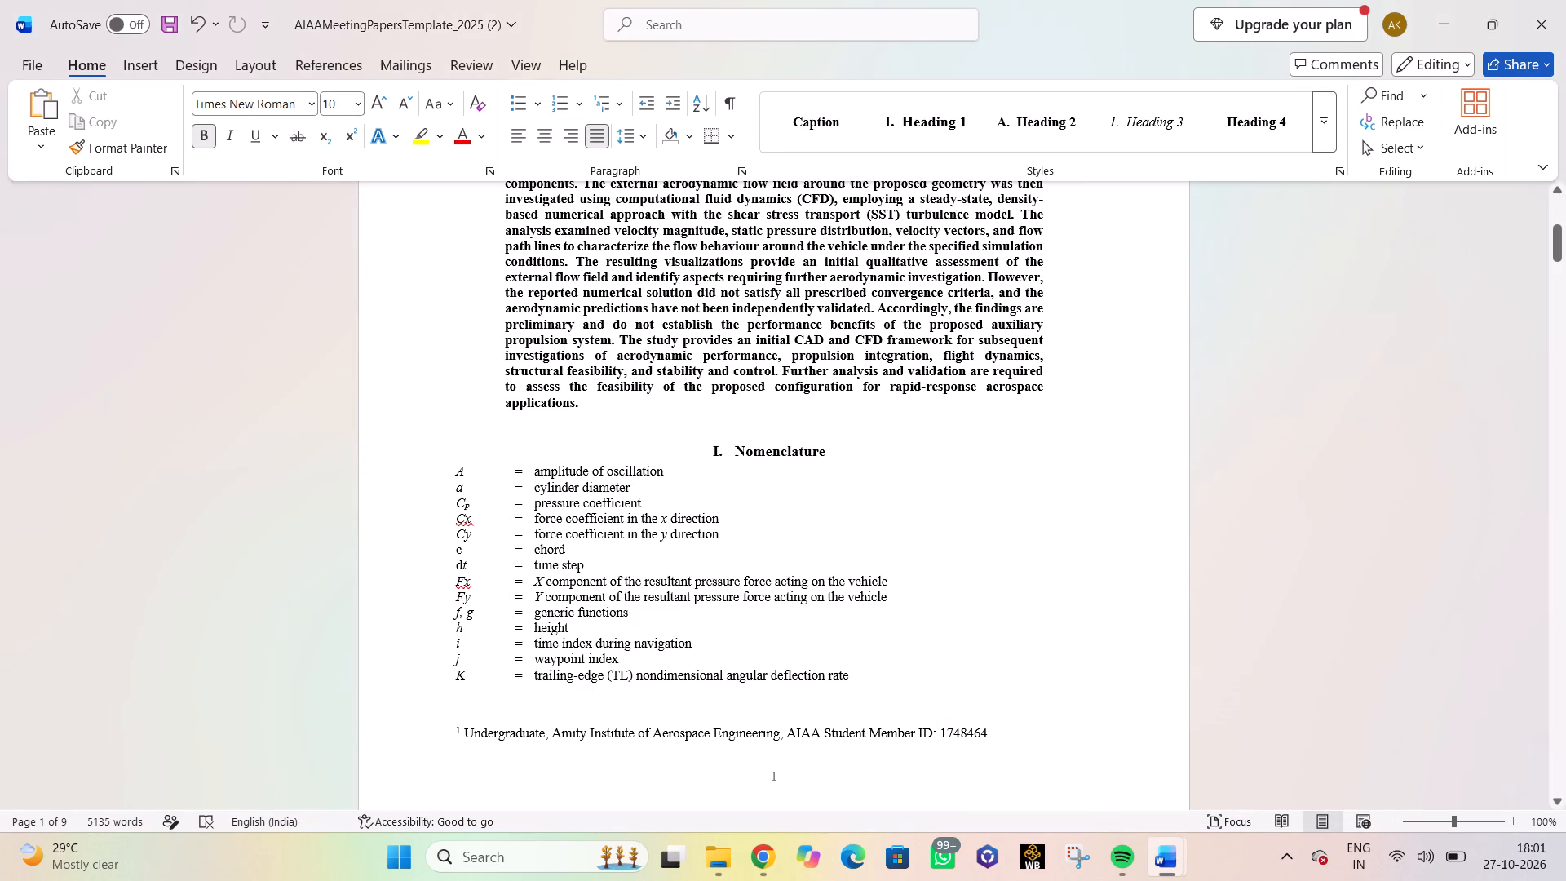
{"action": "left_click_drag", "start_coordinate": [457, 471], "coordinate": [881, 691]}
{"action": "key", "text": "ctrl+v"}
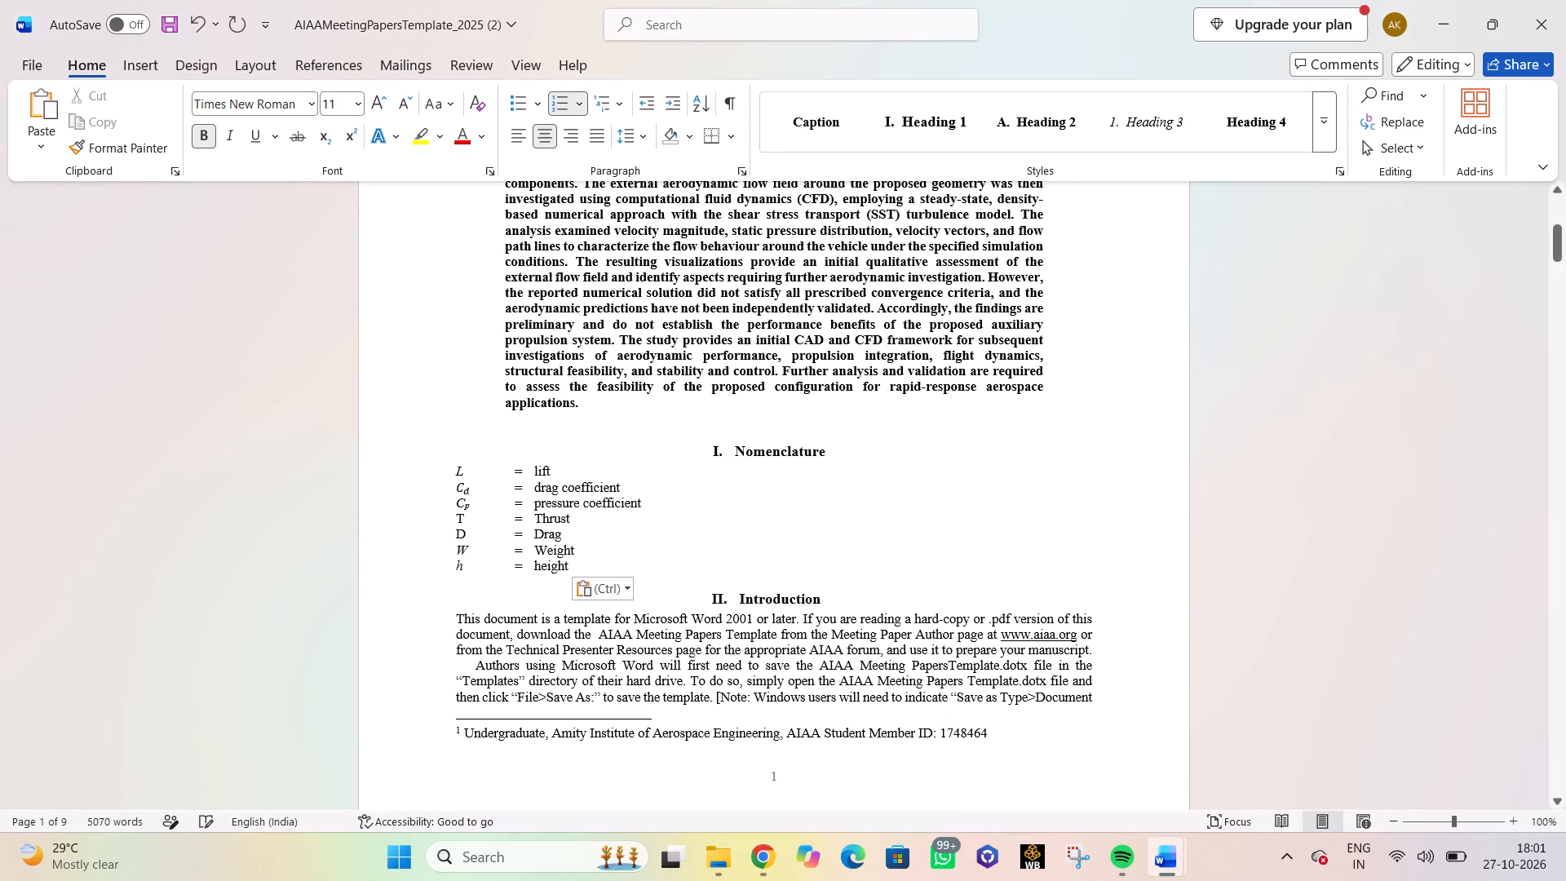
{"action": "left_click", "coordinate": [1277, 491]}
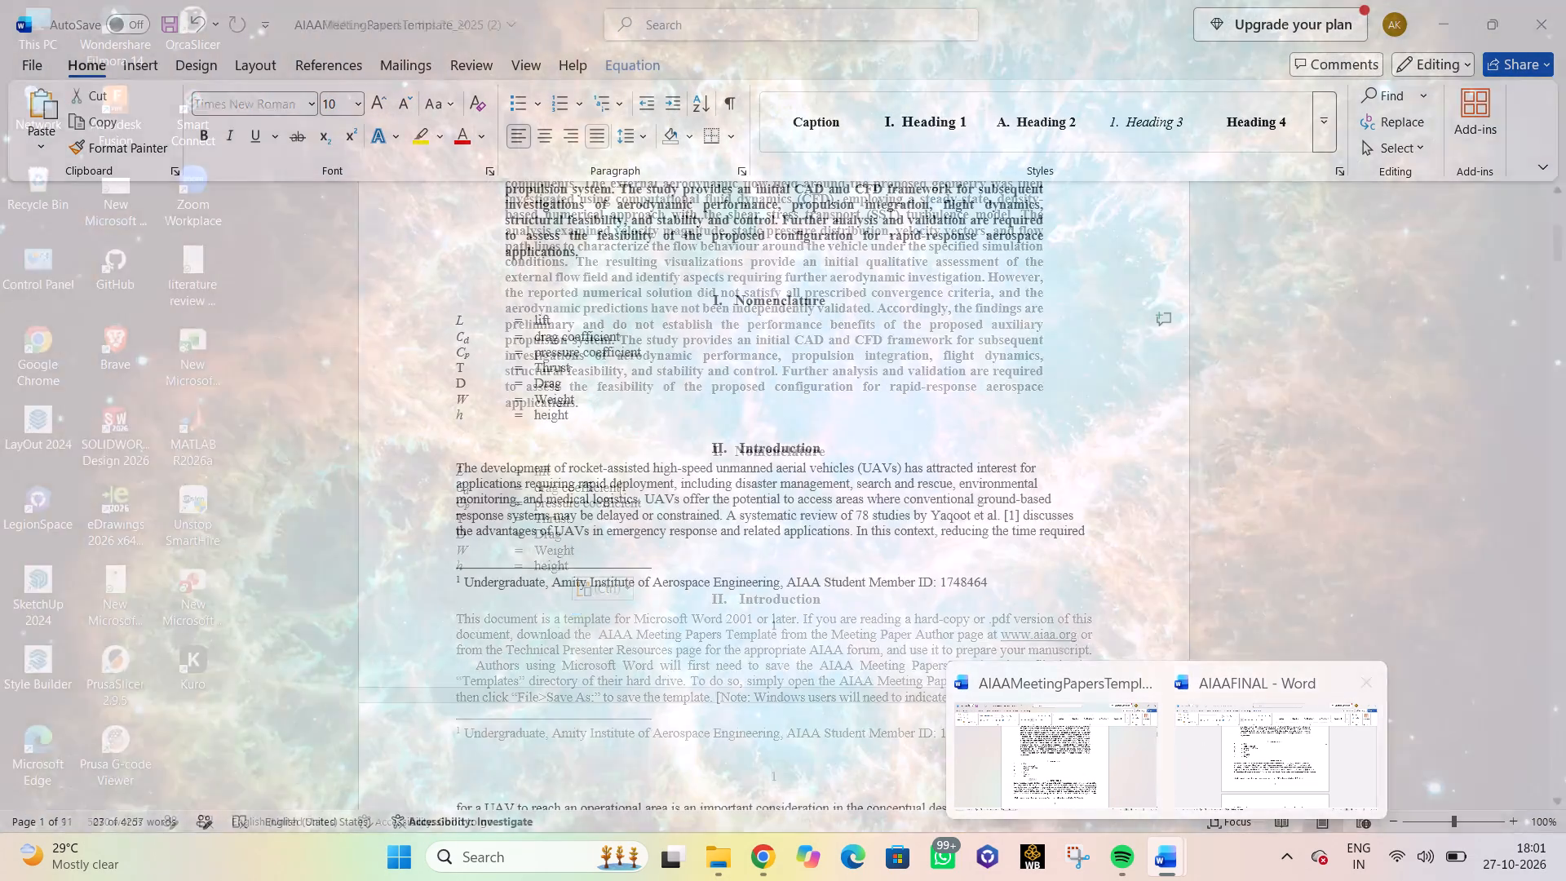
{"action": "left_click", "coordinate": [1297, 489]}
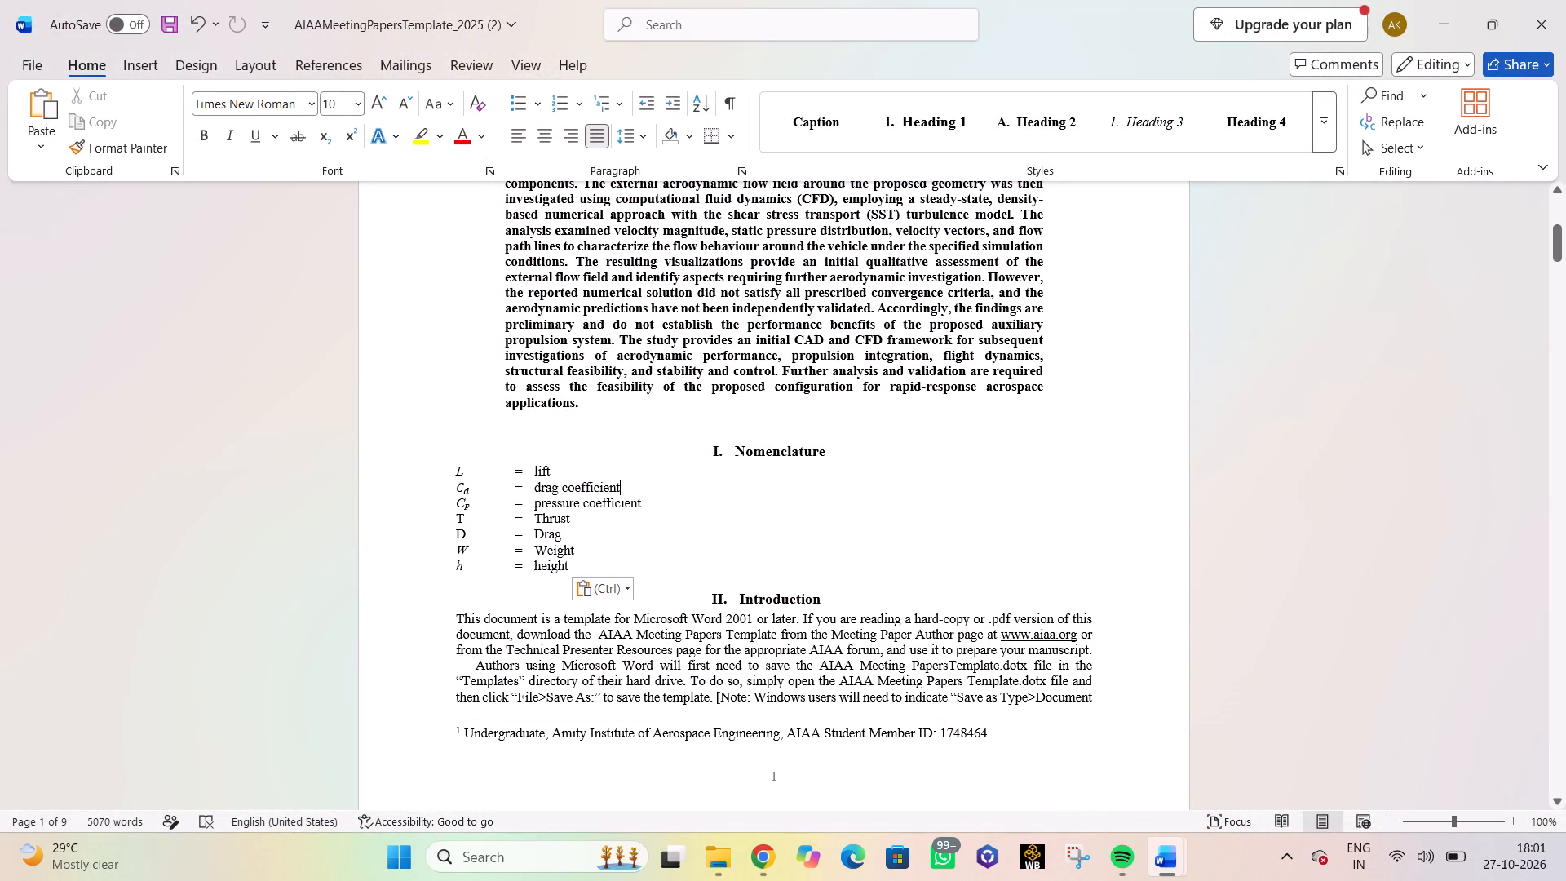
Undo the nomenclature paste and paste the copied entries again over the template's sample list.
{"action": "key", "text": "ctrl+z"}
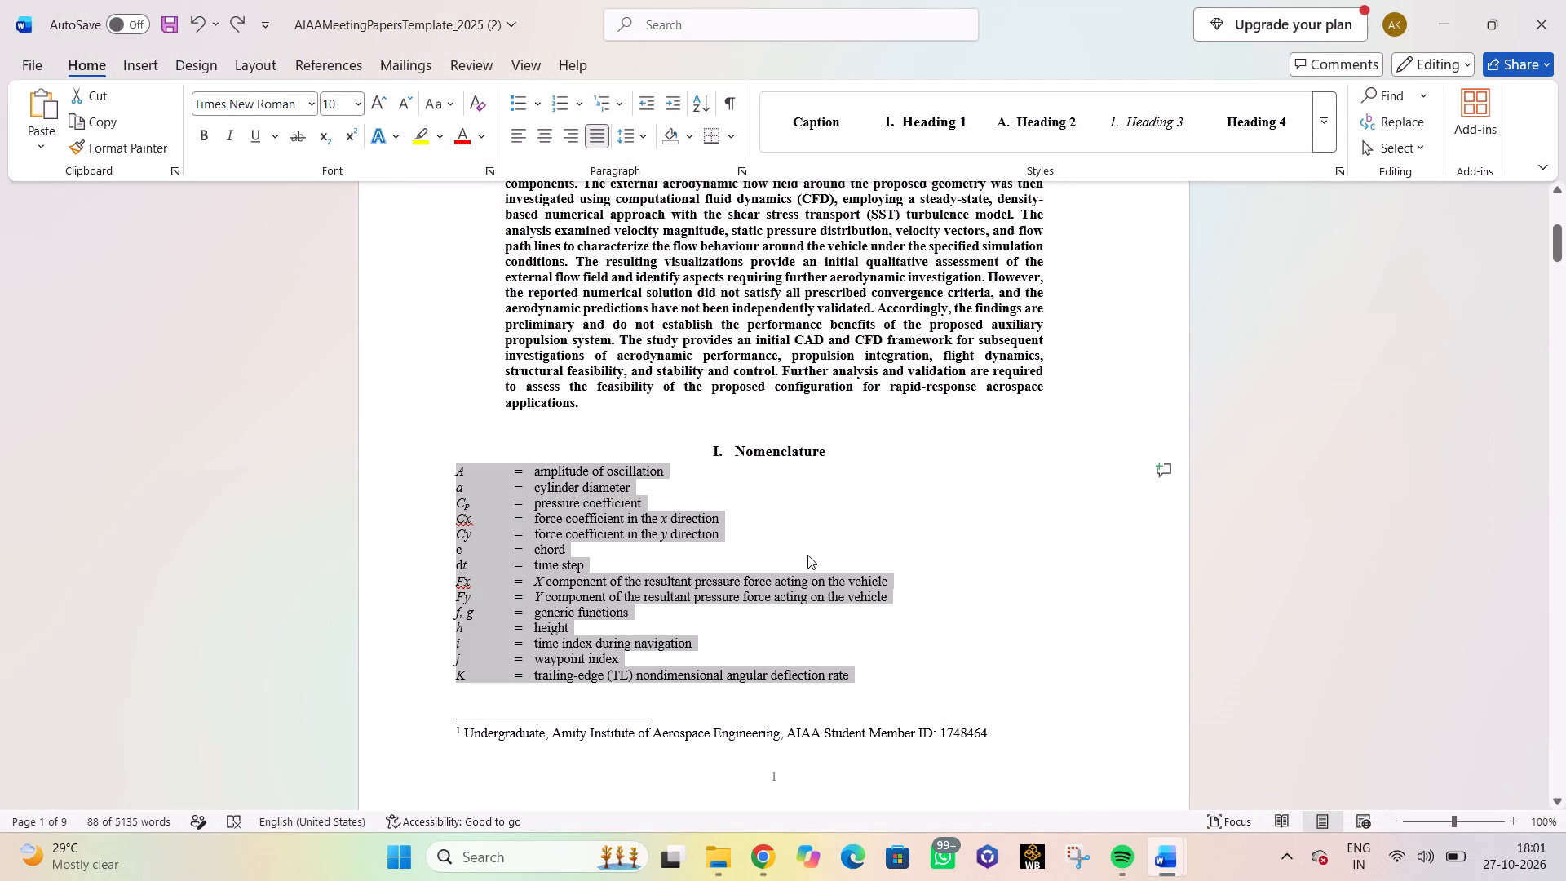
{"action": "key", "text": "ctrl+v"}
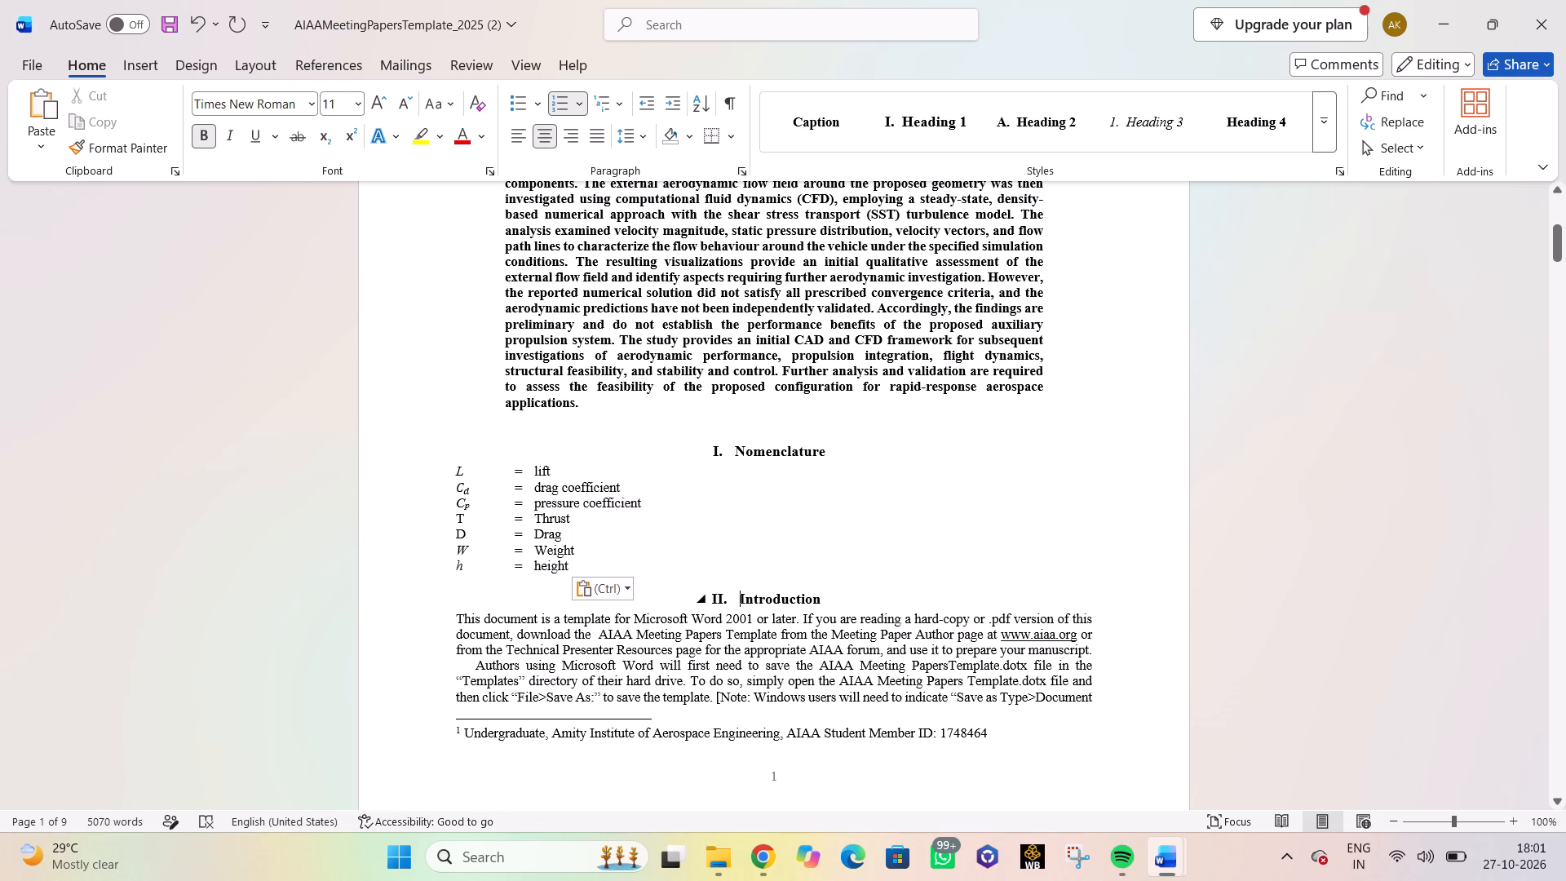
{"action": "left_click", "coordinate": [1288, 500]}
Copy the full Introduction text from AIAAFINAL, from "The development of rocket-assisted" to "can be established.", without its heading.
{"action": "scroll", "coordinate": [1079, 519], "scroll_direction": "down", "scroll_amount": 4}
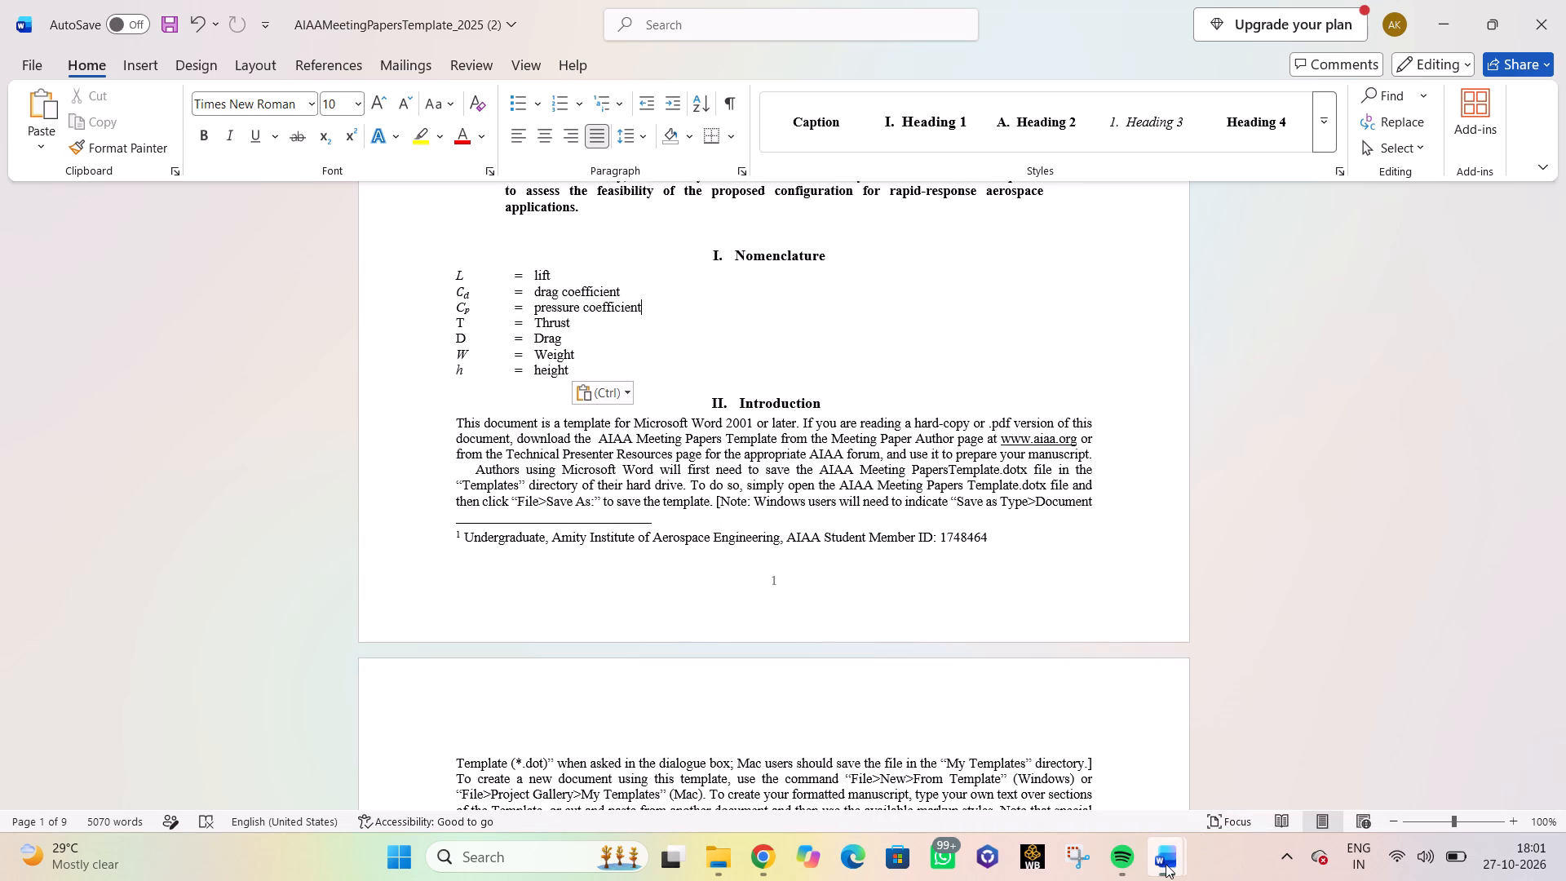
{"action": "left_click", "coordinate": [1250, 768]}
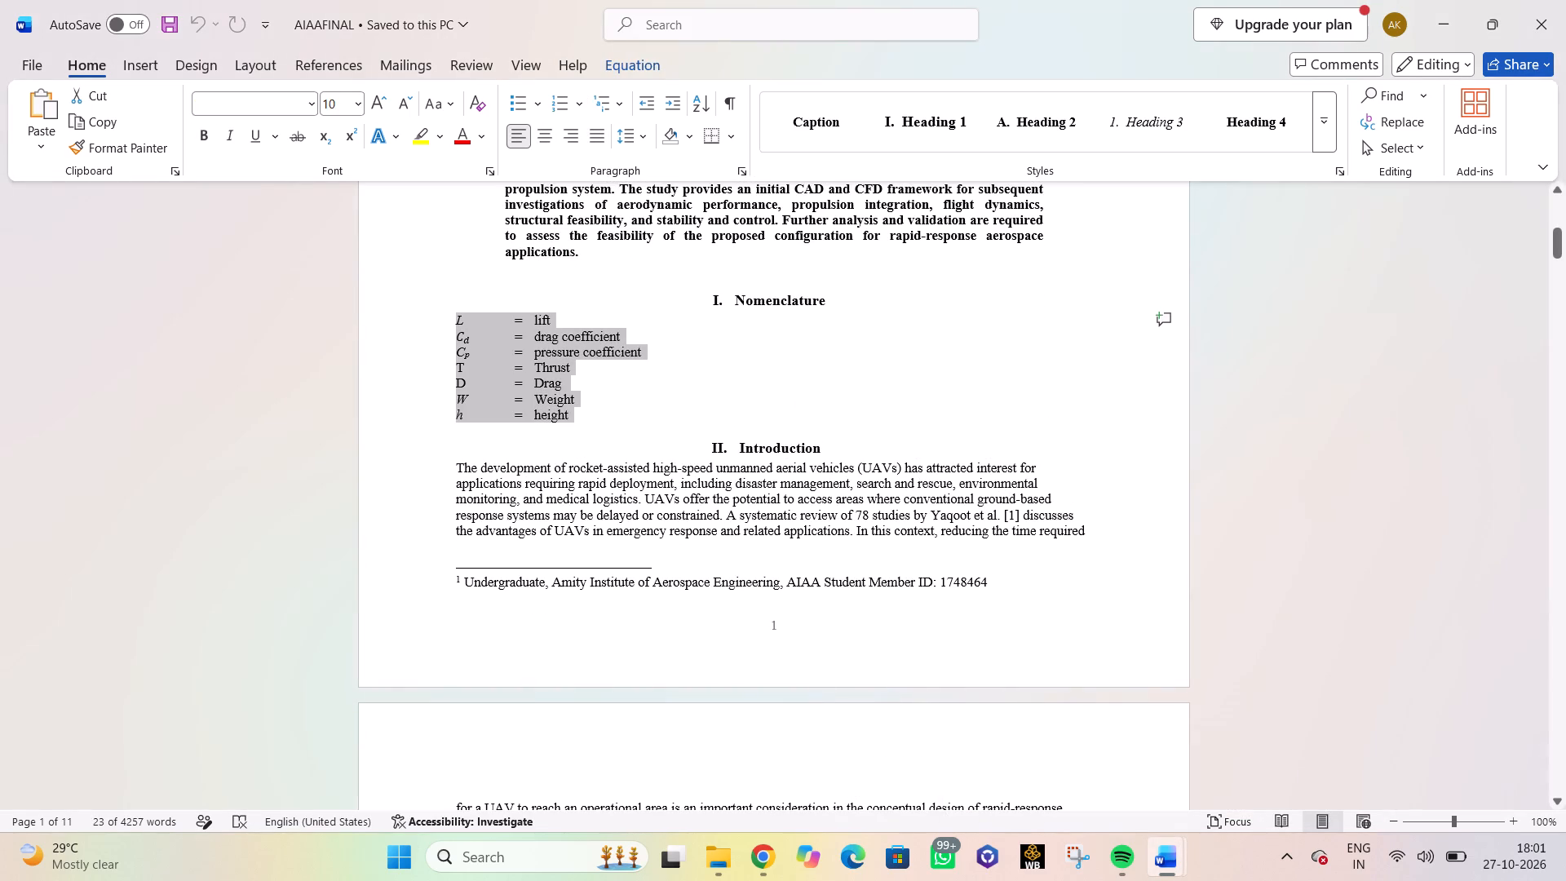
{"action": "left_click_drag", "start_coordinate": [454, 468], "coordinate": [1029, 524]}
{"action": "scroll", "coordinate": [1029, 524], "scroll_direction": "down", "scroll_amount": 2}
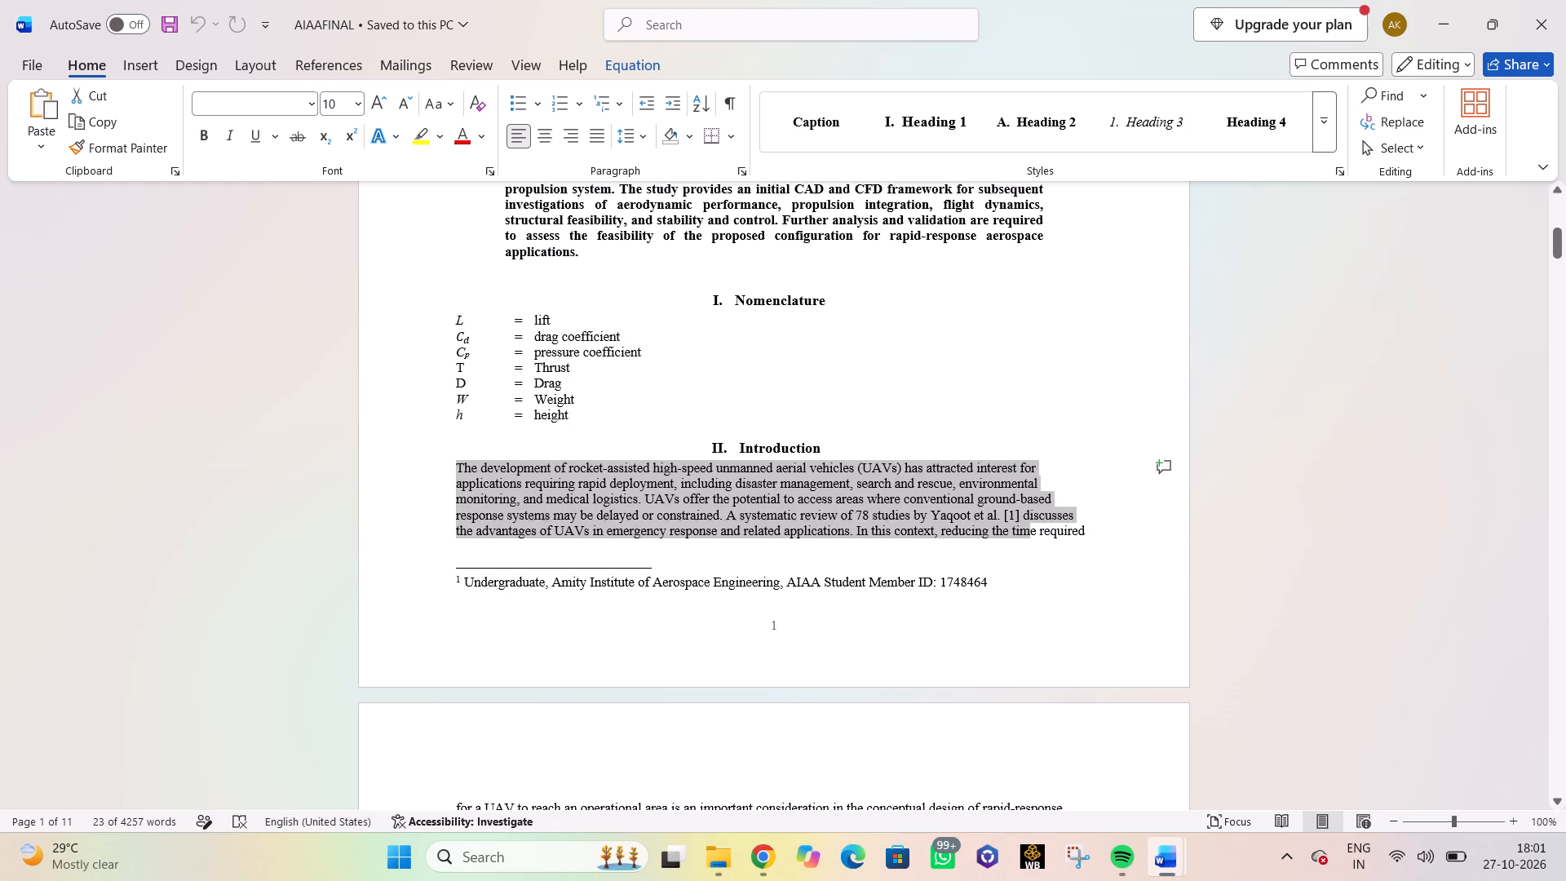
{"action": "scroll", "coordinate": [1029, 524], "scroll_direction": "down", "scroll_amount": 4}
{"action": "left_click_drag", "start_coordinate": [1029, 524], "coordinate": [1004, 542]}
{"action": "scroll", "coordinate": [1029, 539], "scroll_direction": "down", "scroll_amount": 11}
{"action": "left_click_drag", "start_coordinate": [1004, 542], "coordinate": [999, 564]}
{"action": "scroll", "coordinate": [1004, 542], "scroll_direction": "up", "scroll_amount": 1}
{"action": "scroll", "coordinate": [1004, 543], "scroll_direction": "down", "scroll_amount": 8}
{"action": "scroll", "coordinate": [997, 569], "scroll_direction": "up", "scroll_amount": 1}
{"action": "scroll", "coordinate": [997, 569], "scroll_direction": "down", "scroll_amount": 4}
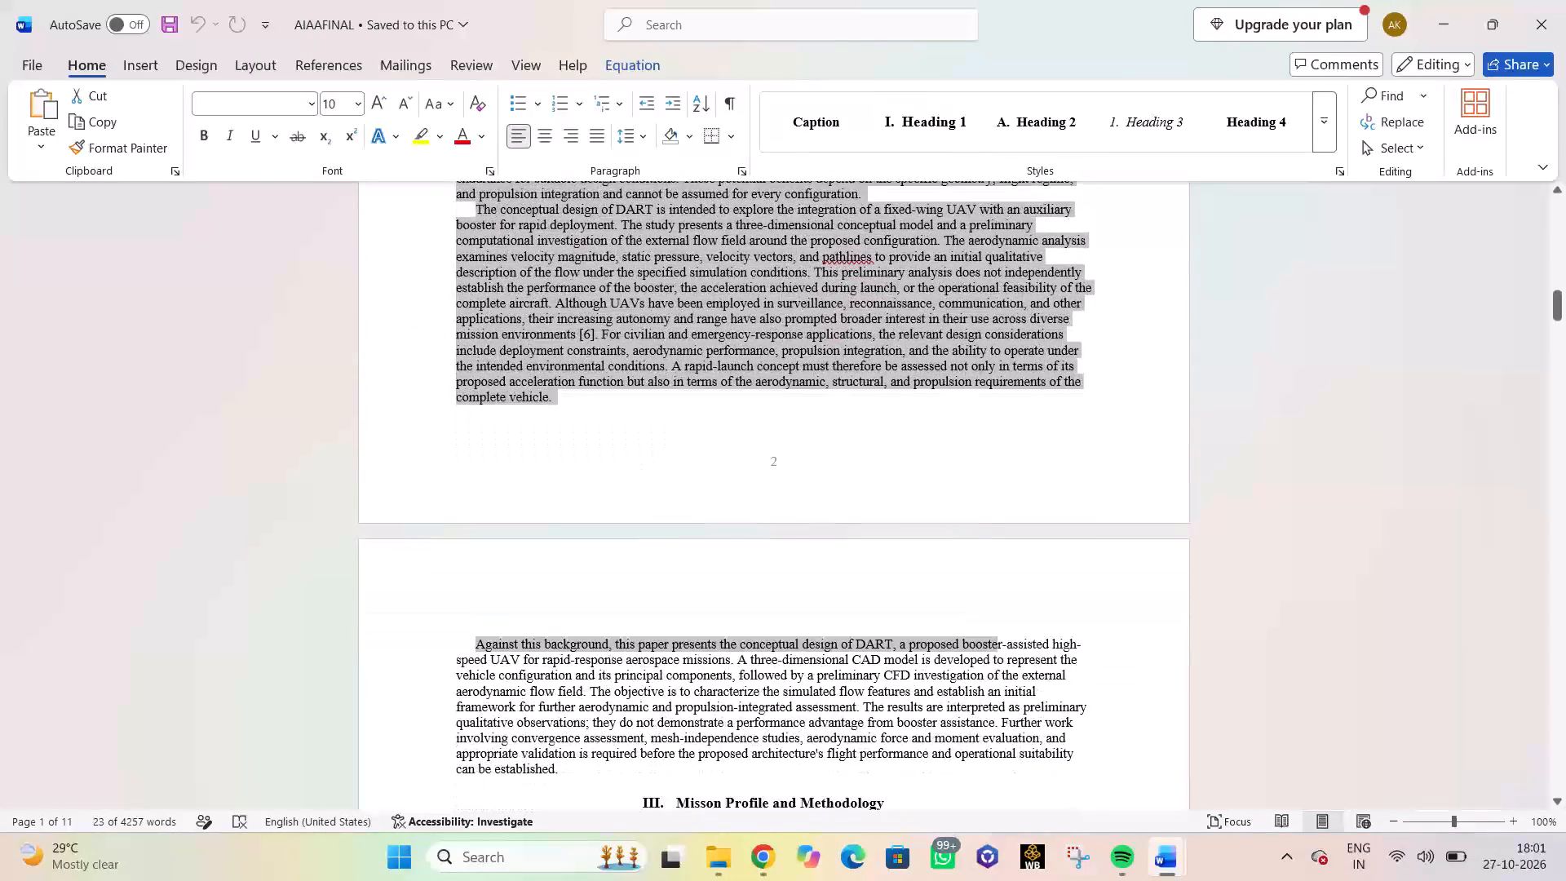
{"action": "scroll", "coordinate": [999, 564], "scroll_direction": "down", "scroll_amount": 4}
{"action": "left_click_drag", "start_coordinate": [999, 564], "coordinate": [560, 507]}
{"action": "key", "text": "ctrl+c"}
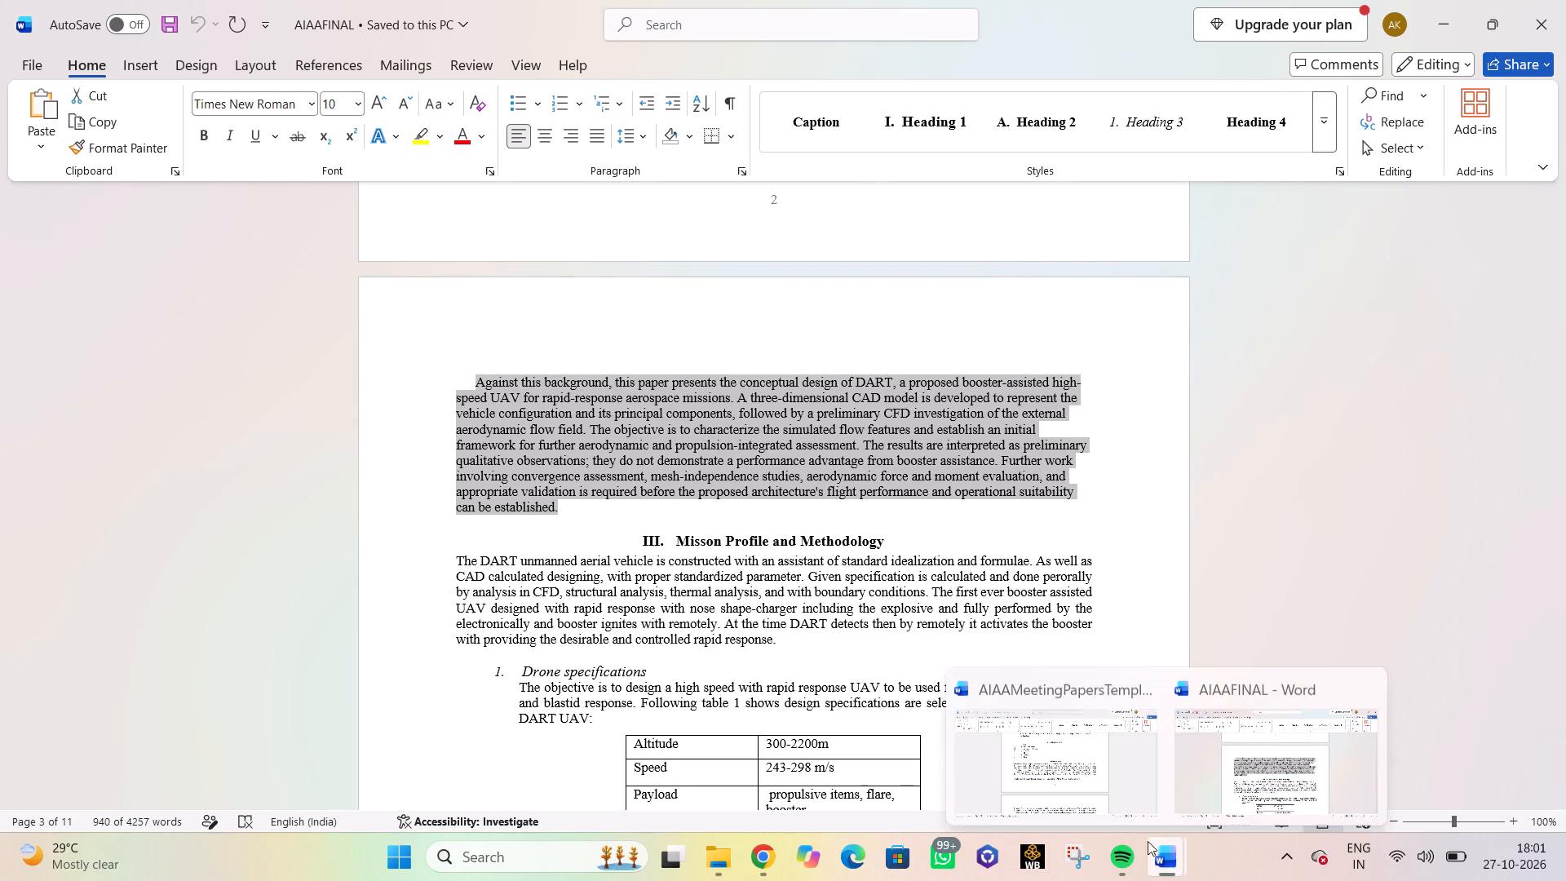
Examine the extent of the placeholder Introduction text in the AIAA meeting papers template, up to the Procedure for Paper Submission heading.
{"action": "left_click", "coordinate": [1074, 777]}
{"action": "scroll", "coordinate": [744, 533], "scroll_direction": "down", "scroll_amount": 2}
{"action": "scroll", "coordinate": [743, 532], "scroll_direction": "up", "scroll_amount": 5}
{"action": "scroll", "coordinate": [743, 532], "scroll_direction": "down", "scroll_amount": 4}
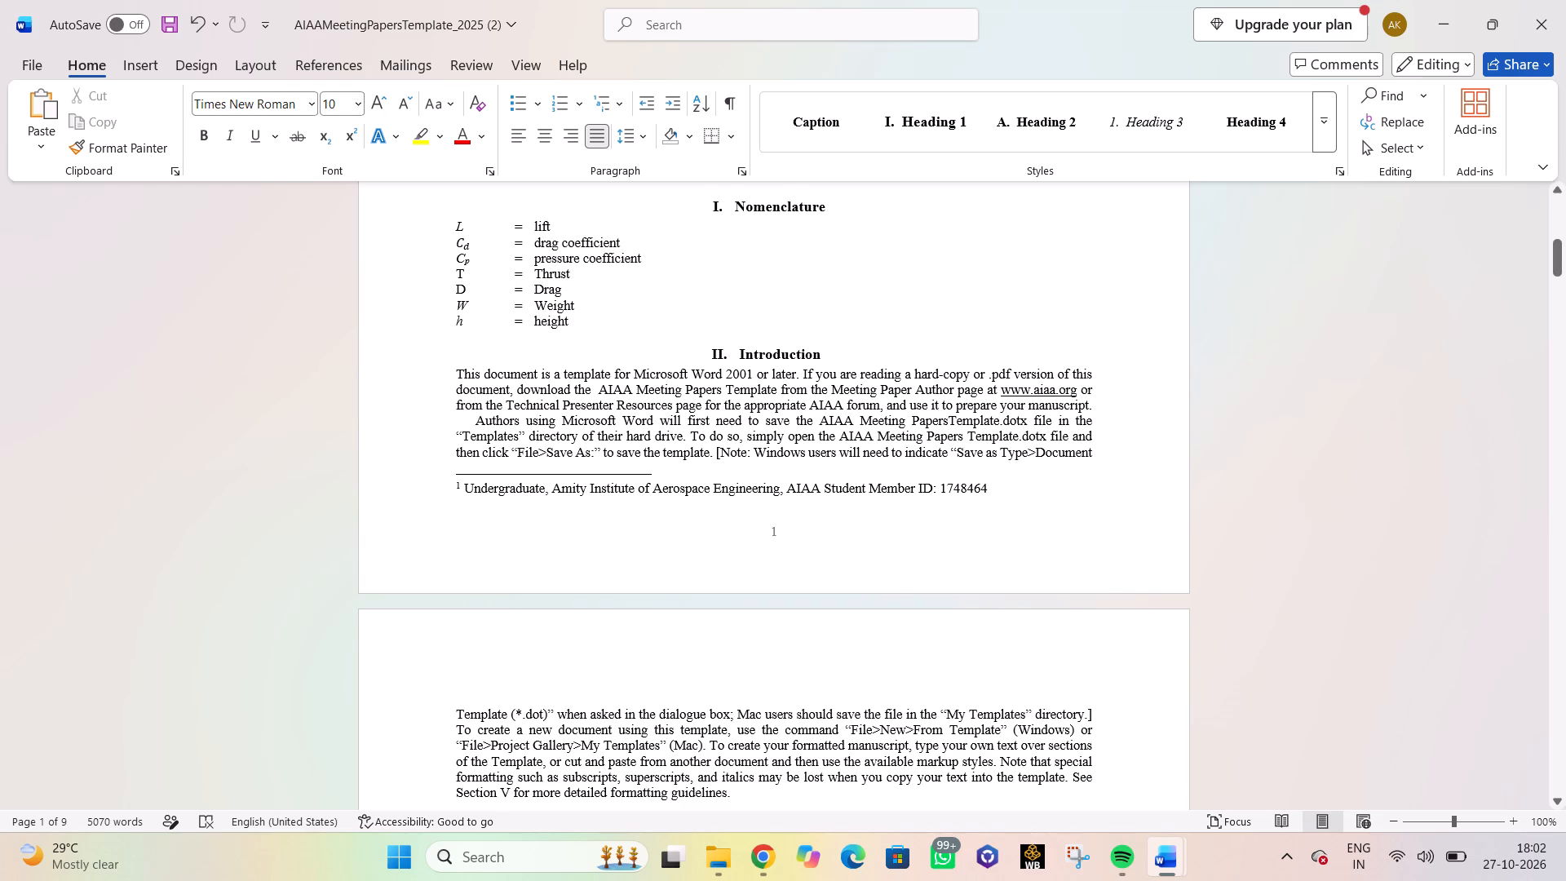
{"action": "scroll", "coordinate": [876, 418], "scroll_direction": "up", "scroll_amount": 1}
{"action": "scroll", "coordinate": [876, 418], "scroll_direction": "down", "scroll_amount": 4}
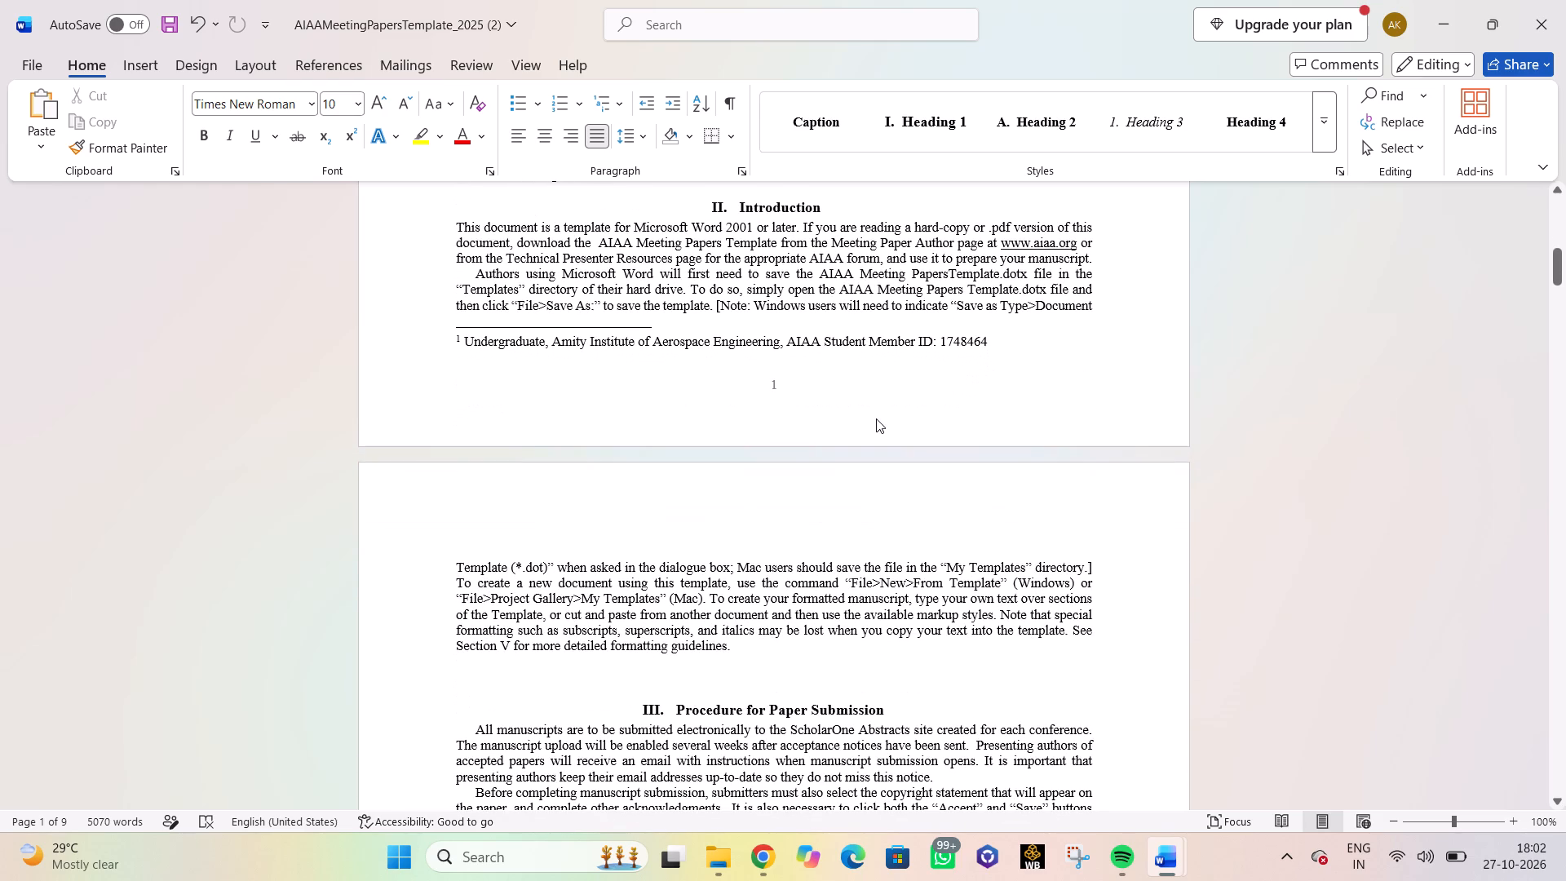
{"action": "scroll", "coordinate": [876, 418], "scroll_direction": "down", "scroll_amount": 2}
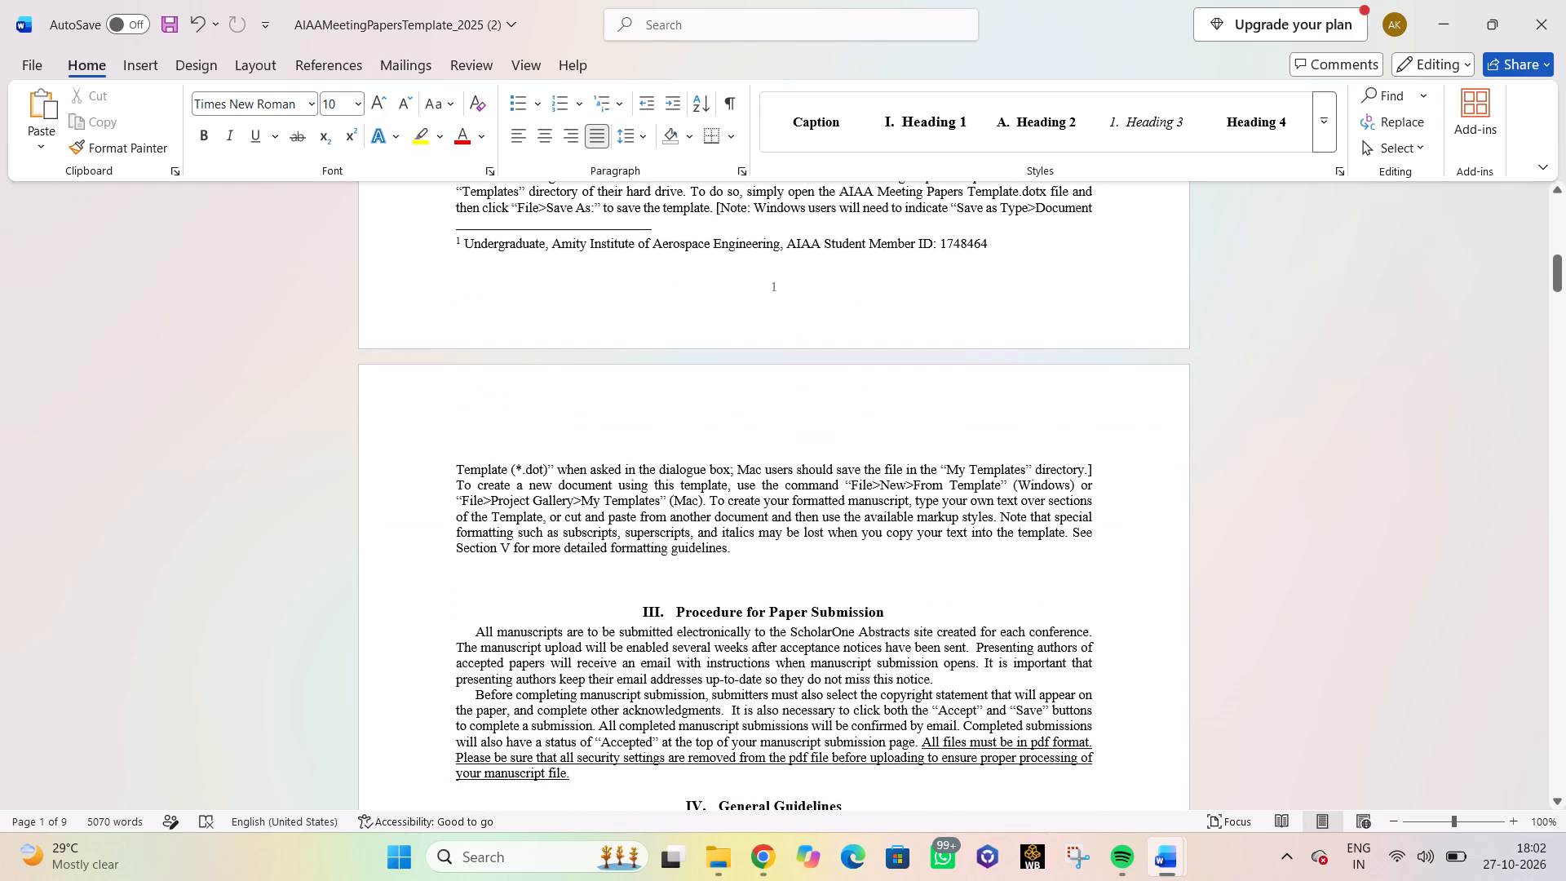
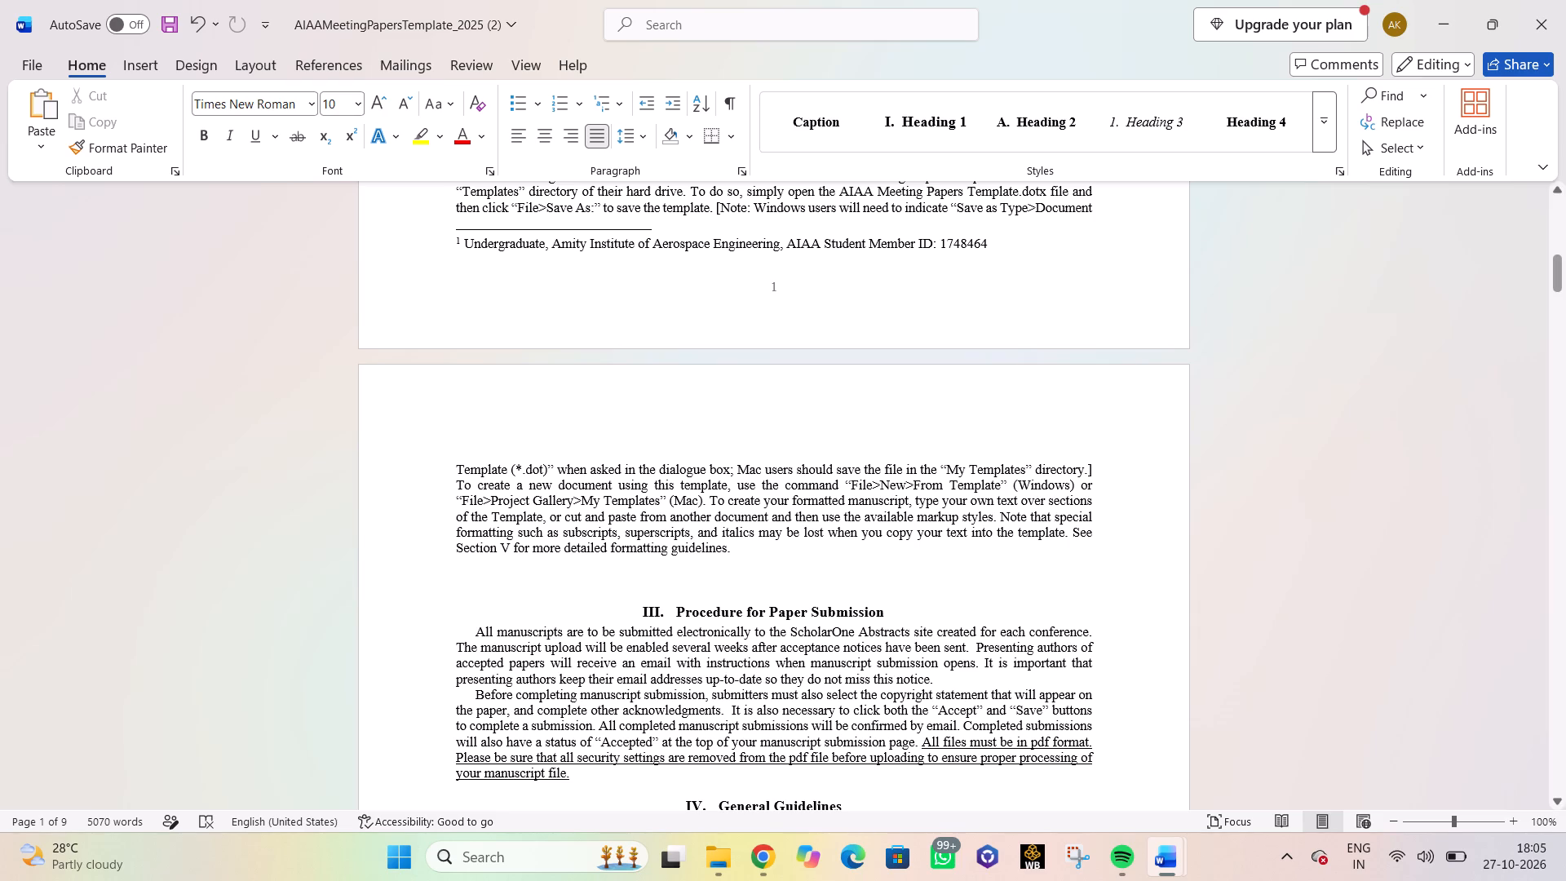
Examine the template's guidance from Procedure for Paper Submission through Detailed Formatting Instructions to the Document Text section.
{"action": "scroll", "coordinate": [1231, 724], "scroll_direction": "down", "scroll_amount": 10}
{"action": "scroll", "coordinate": [1077, 528], "scroll_direction": "down", "scroll_amount": 2}
{"action": "scroll", "coordinate": [1077, 528], "scroll_direction": "up", "scroll_amount": 1}
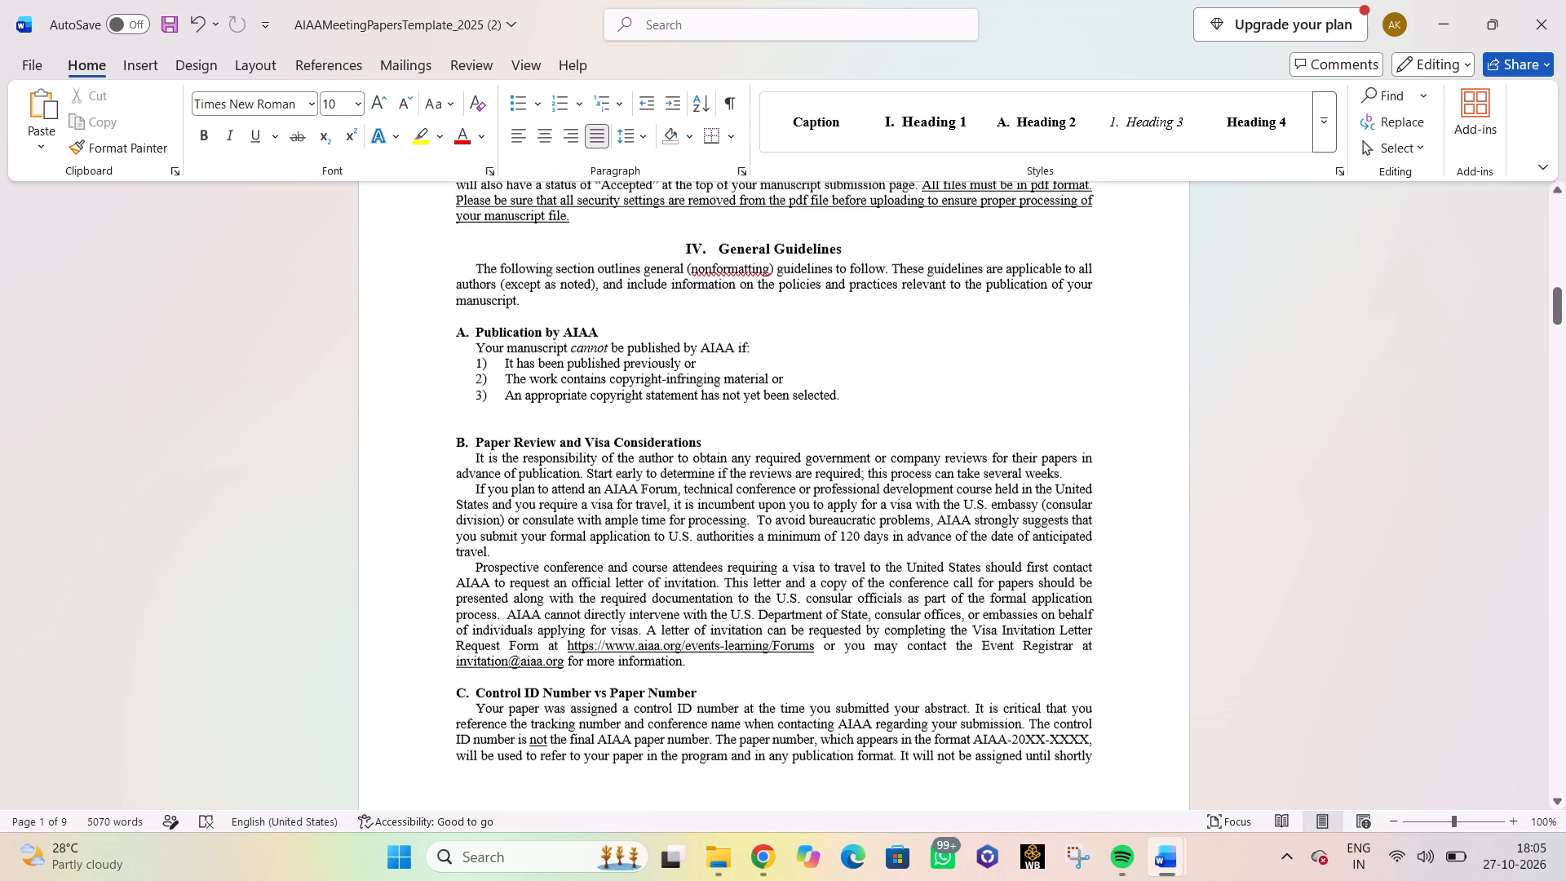
{"action": "scroll", "coordinate": [1077, 528], "scroll_direction": "down", "scroll_amount": 8}
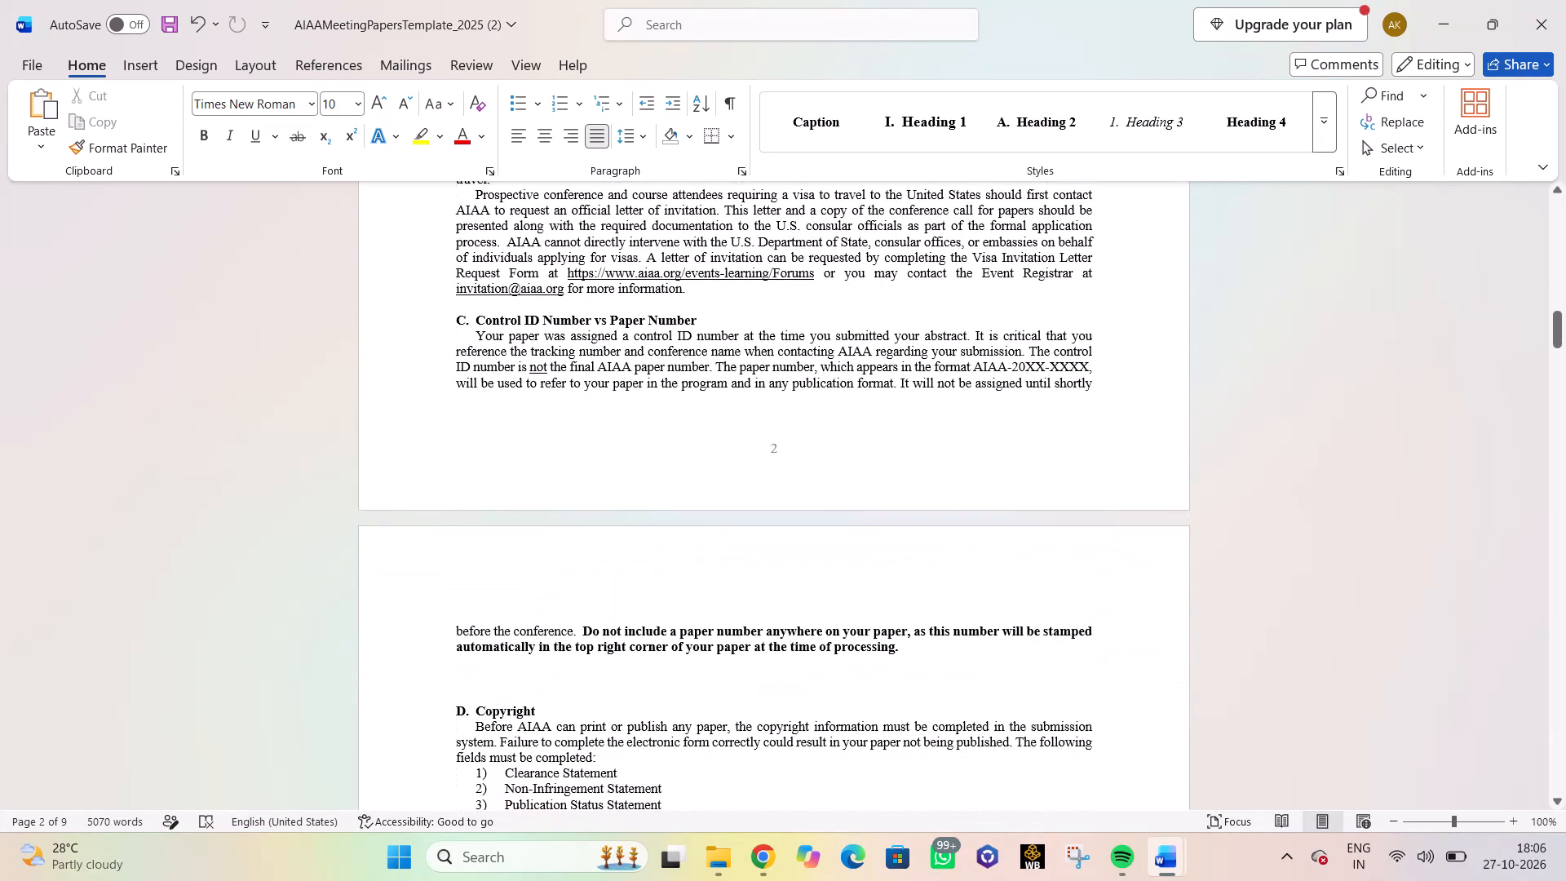
{"action": "scroll", "coordinate": [999, 500], "scroll_direction": "down", "scroll_amount": 7}
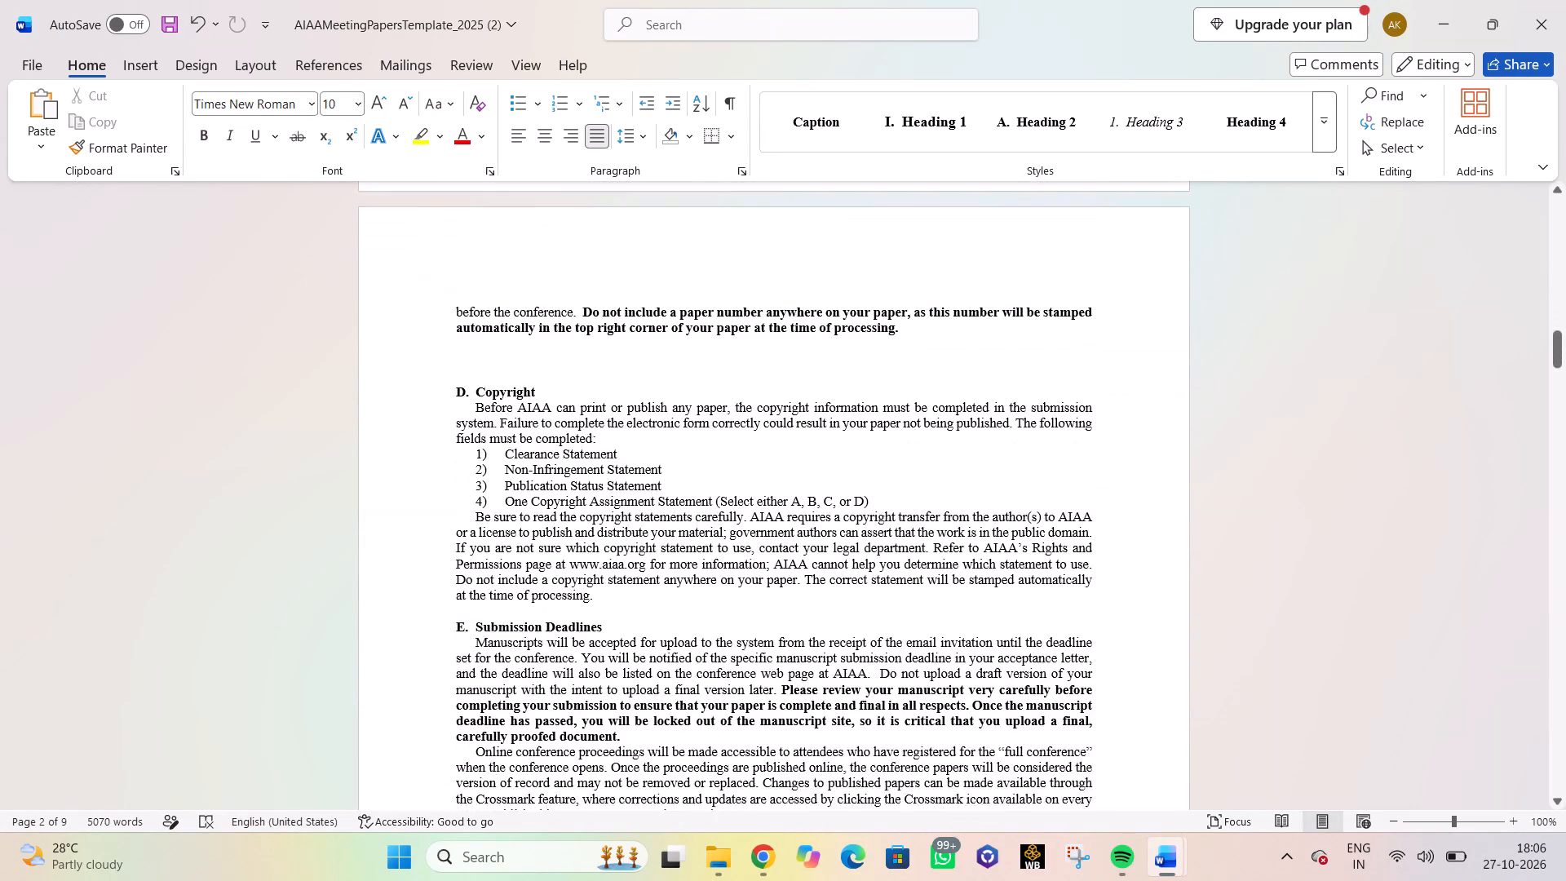
{"action": "scroll", "coordinate": [1002, 493], "scroll_direction": "down", "scroll_amount": 2}
{"action": "scroll", "coordinate": [1002, 493], "scroll_direction": "up", "scroll_amount": 1}
{"action": "scroll", "coordinate": [1002, 493], "scroll_direction": "down", "scroll_amount": 6}
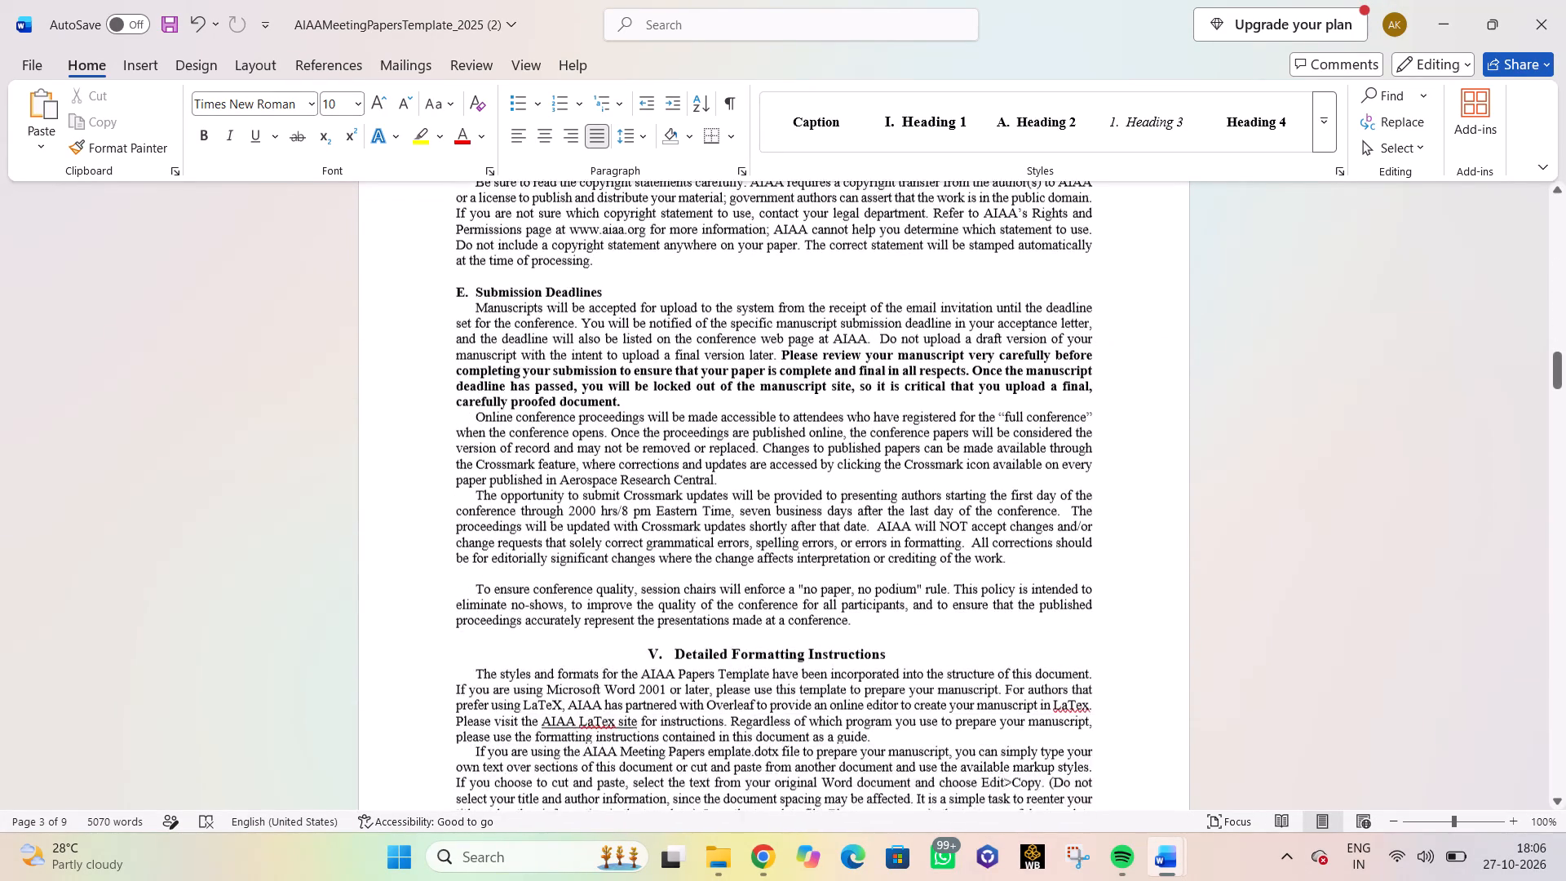
{"action": "scroll", "coordinate": [1002, 493], "scroll_direction": "down", "scroll_amount": 3}
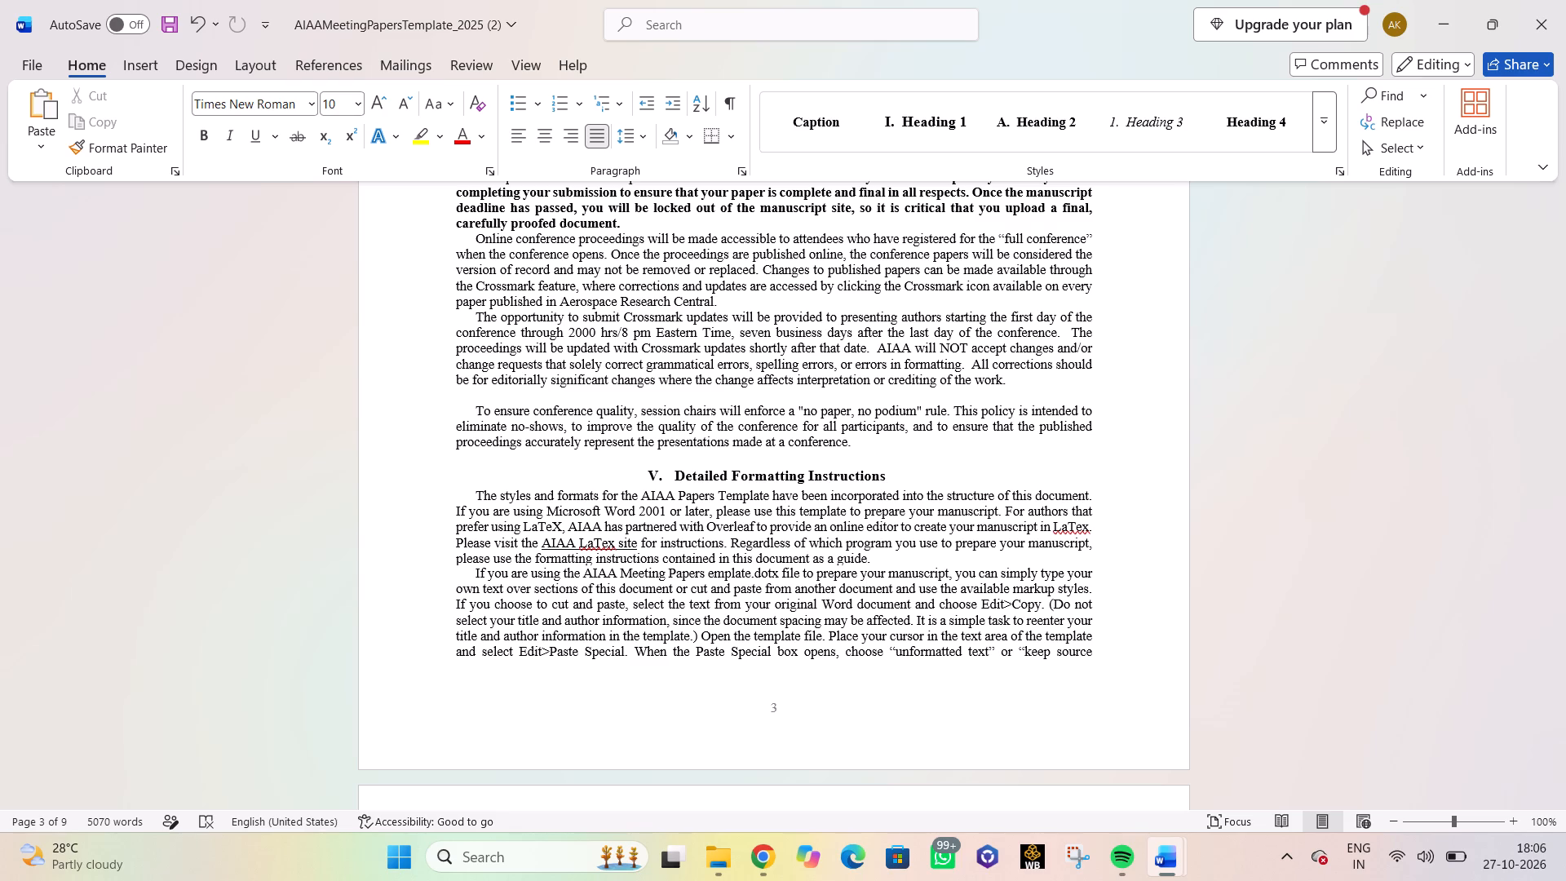
{"action": "scroll", "coordinate": [827, 564], "scroll_direction": "down", "scroll_amount": 6}
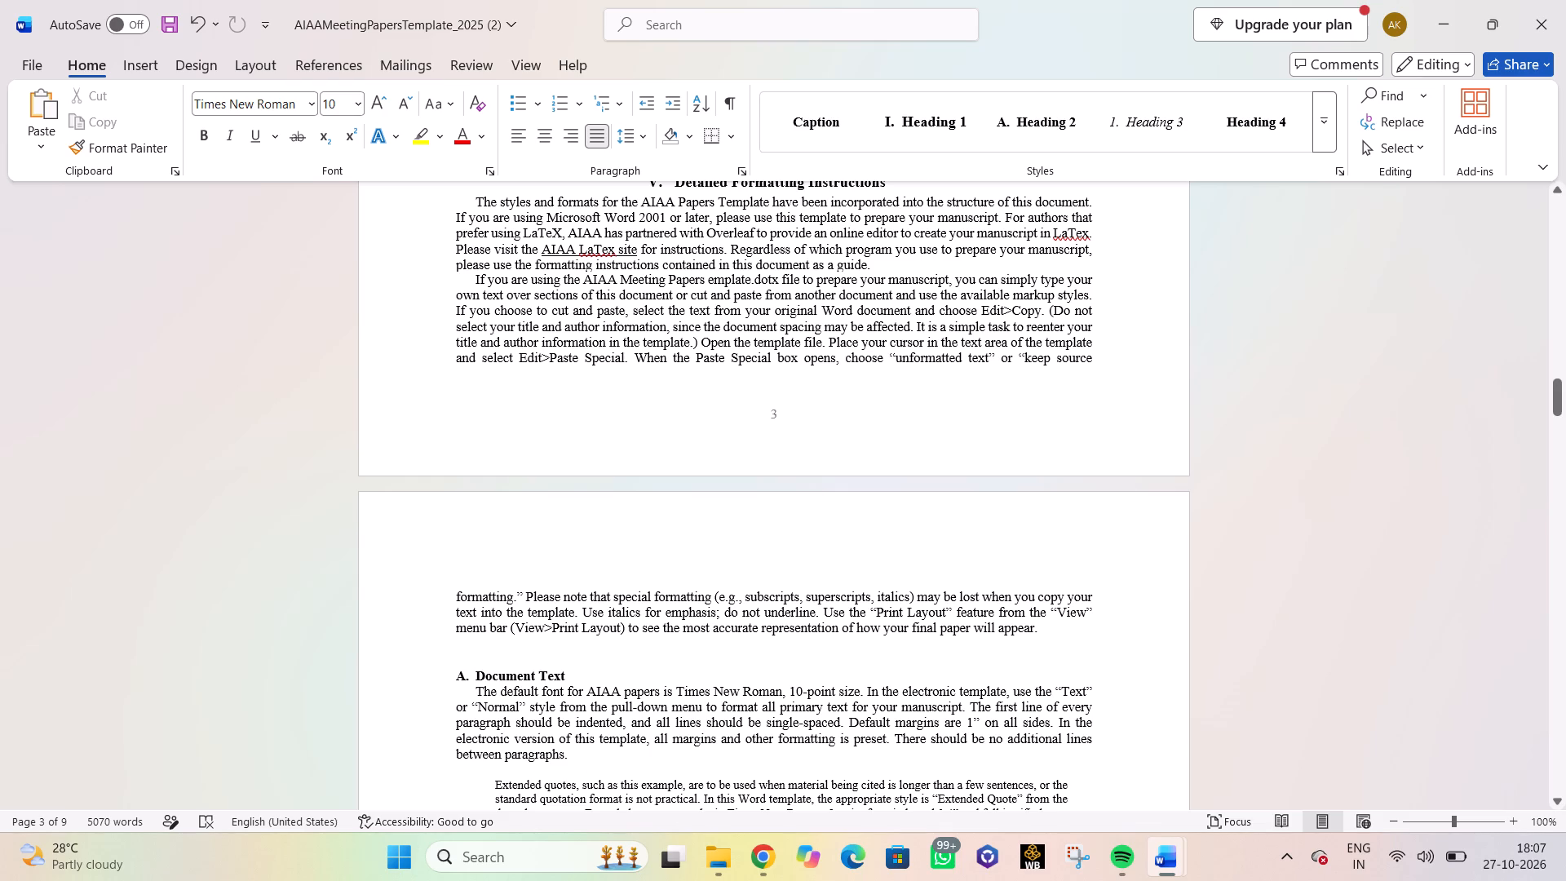
Apply the Normal page margins, 2.54 cm on every side, to the template.
{"action": "left_click", "coordinate": [462, 303]}
{"action": "left_click", "coordinate": [140, 67]}
{"action": "left_click", "coordinate": [202, 62]}
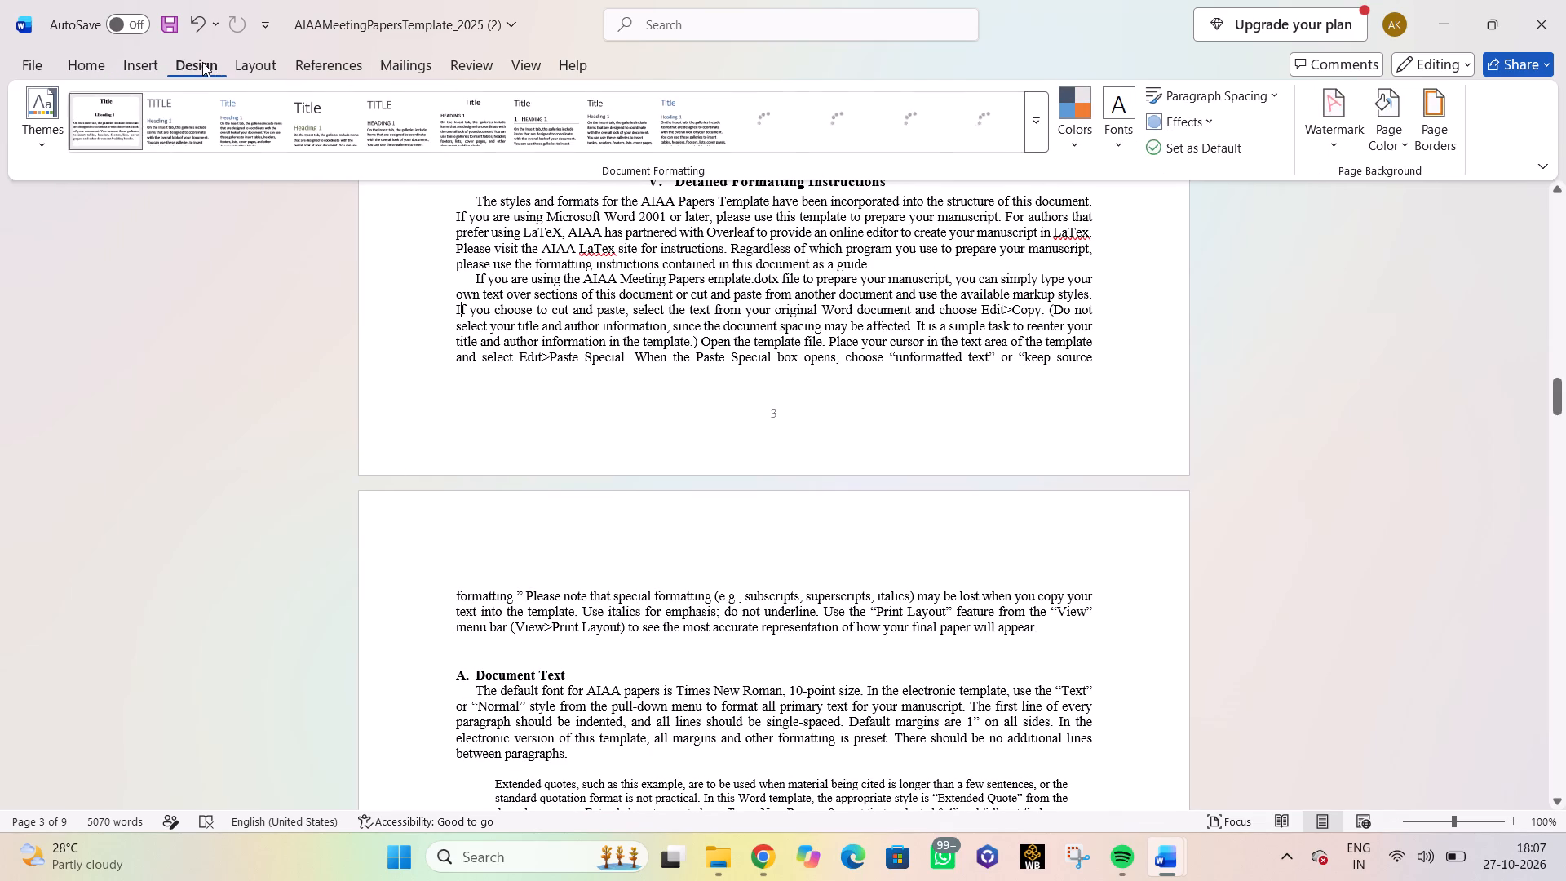
{"action": "left_click", "coordinate": [239, 61]}
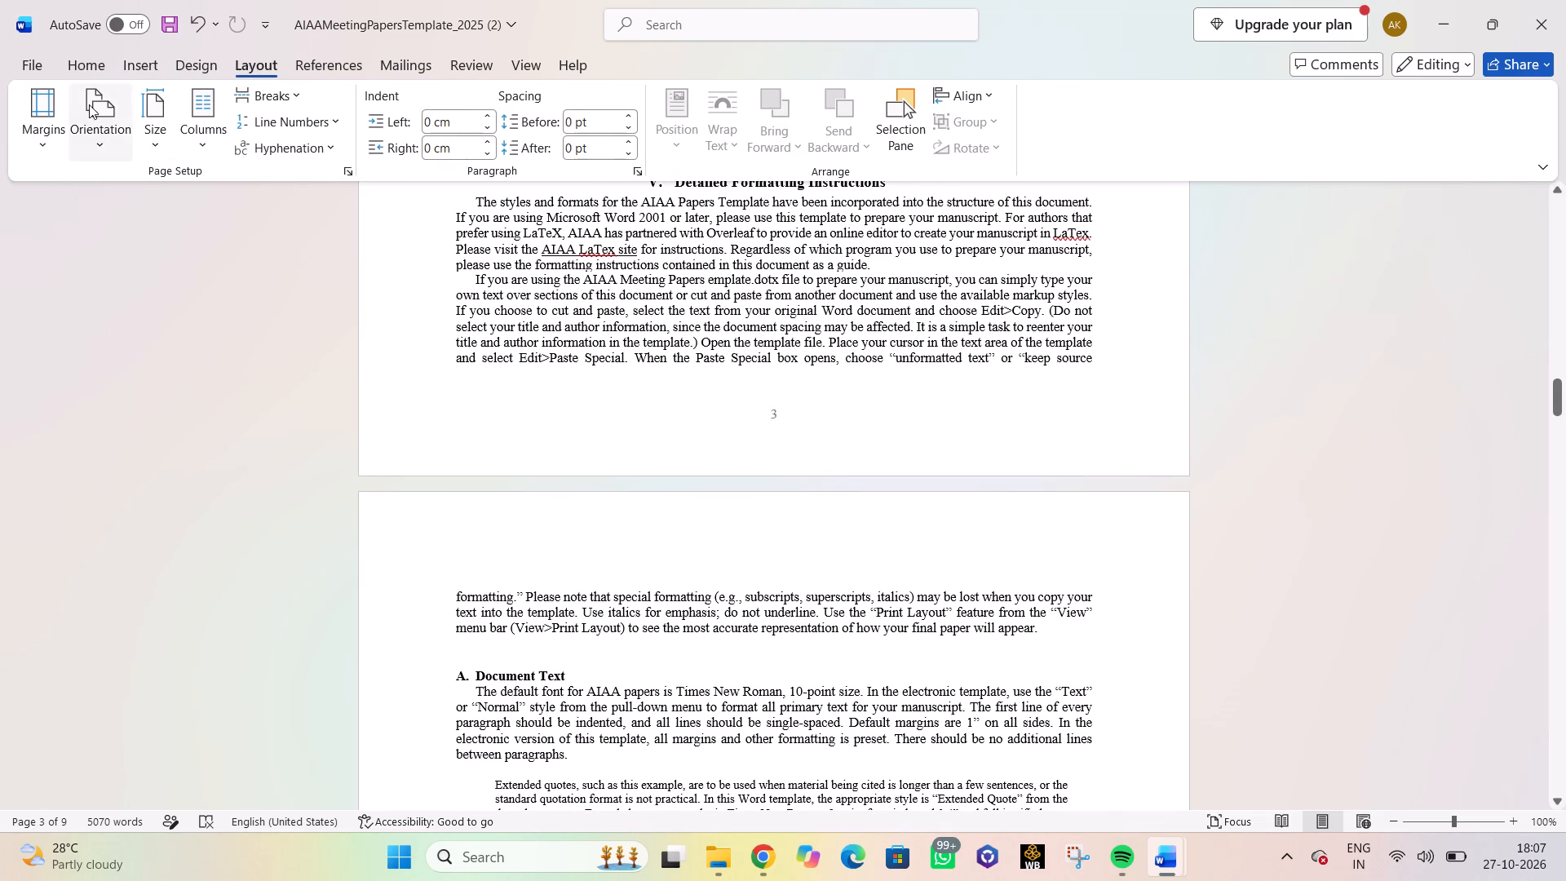
{"action": "left_click", "coordinate": [56, 111]}
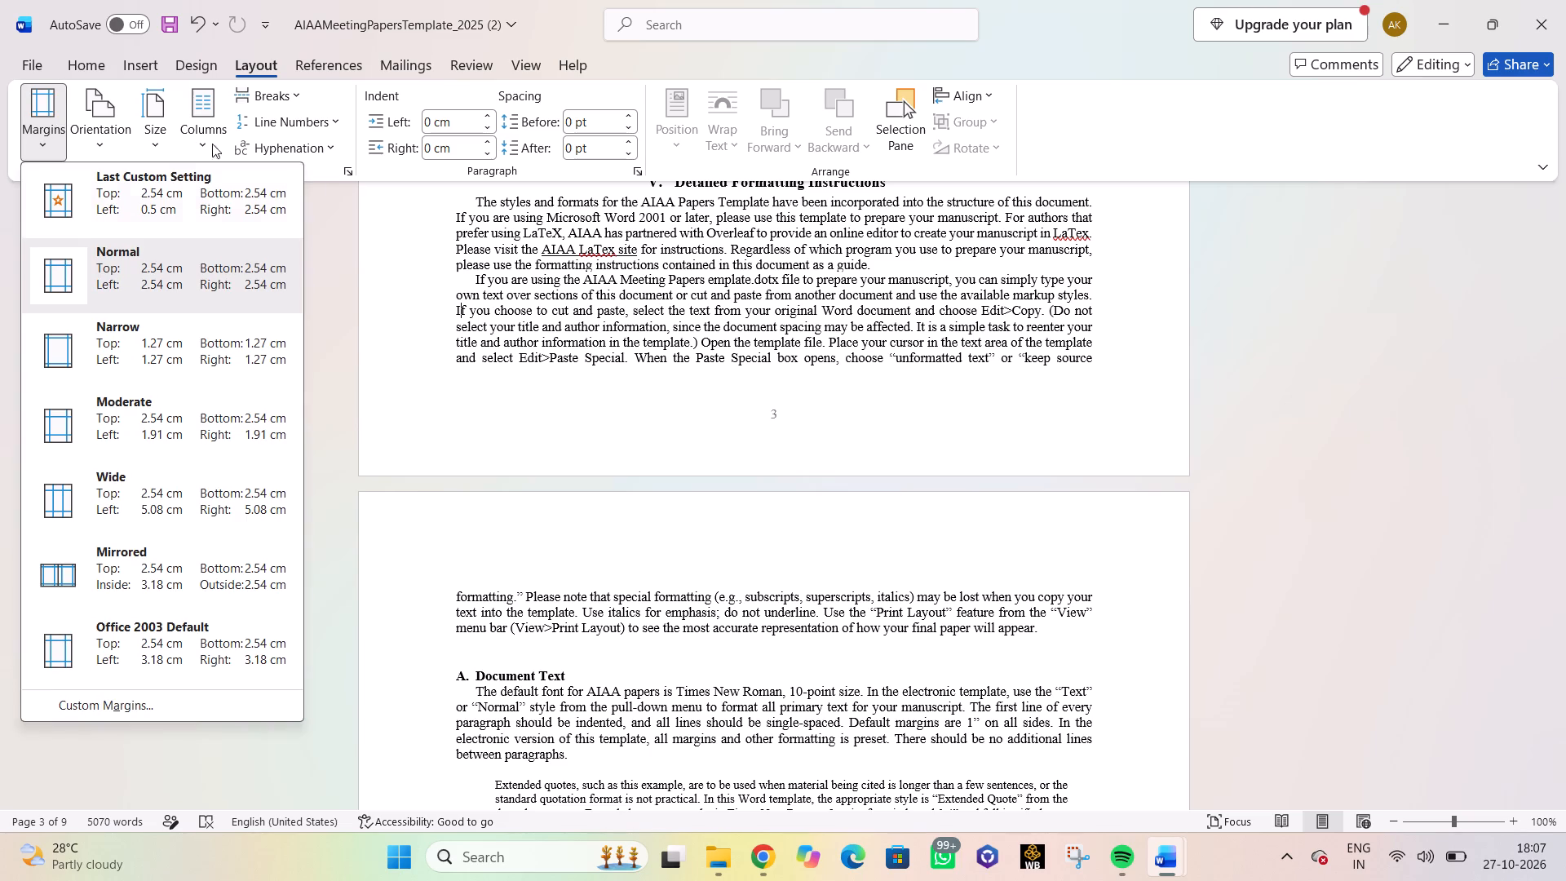
{"action": "left_click", "coordinate": [153, 270]}
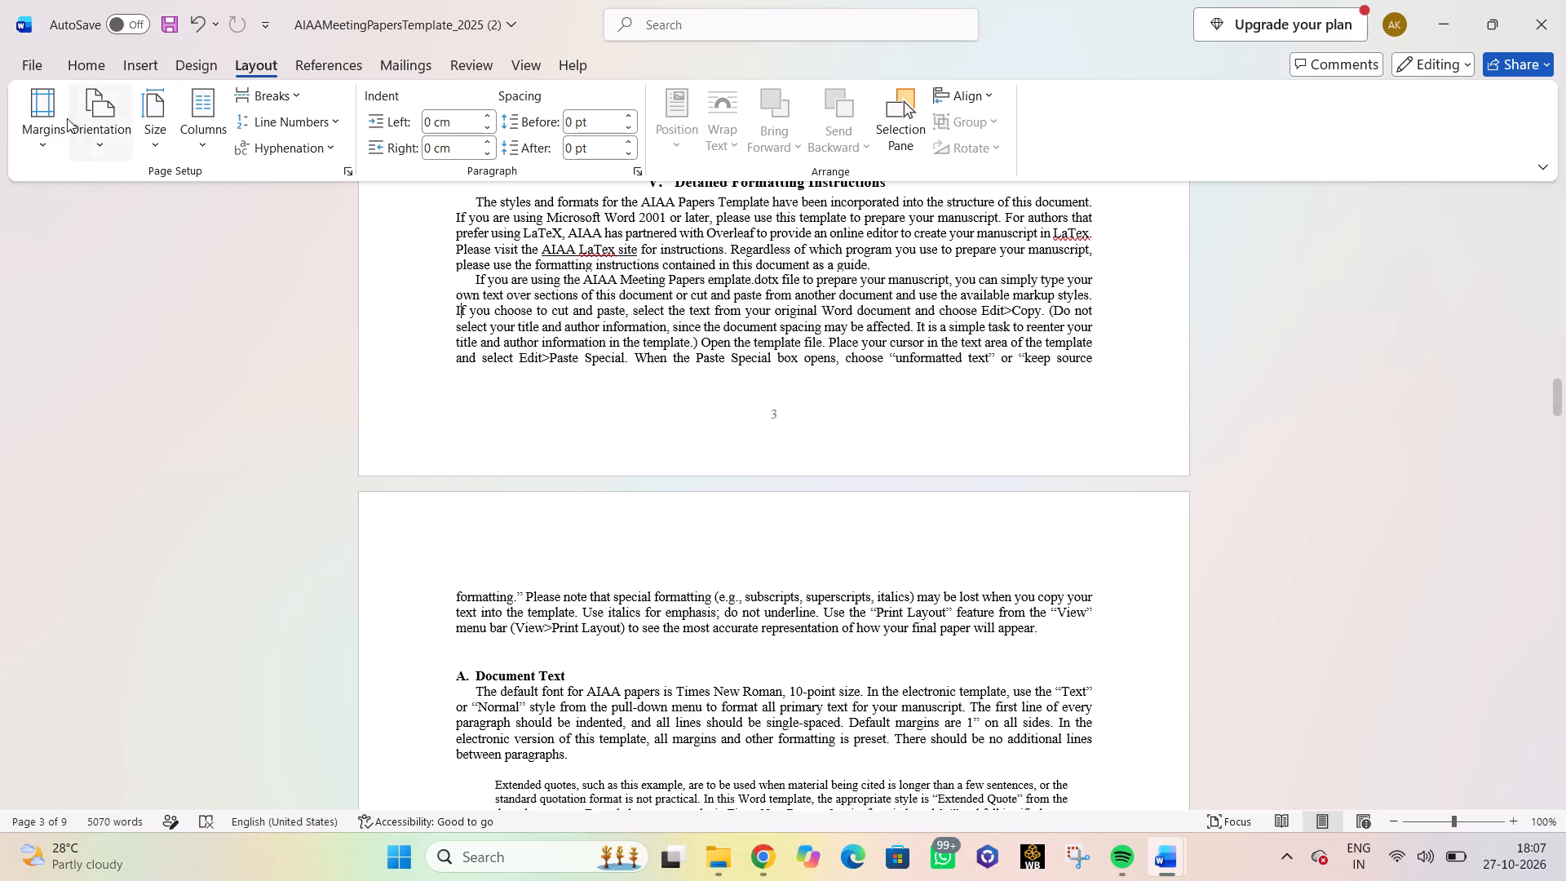
{"action": "left_click", "coordinate": [40, 148]}
{"action": "left_click", "coordinate": [95, 274]}
Paste the copied Introduction text in the Introduction section, directly before the placeholder paragraph starting "Authors using Microsoft Word".
{"action": "scroll", "coordinate": [564, 401], "scroll_direction": "up", "scroll_amount": 5}
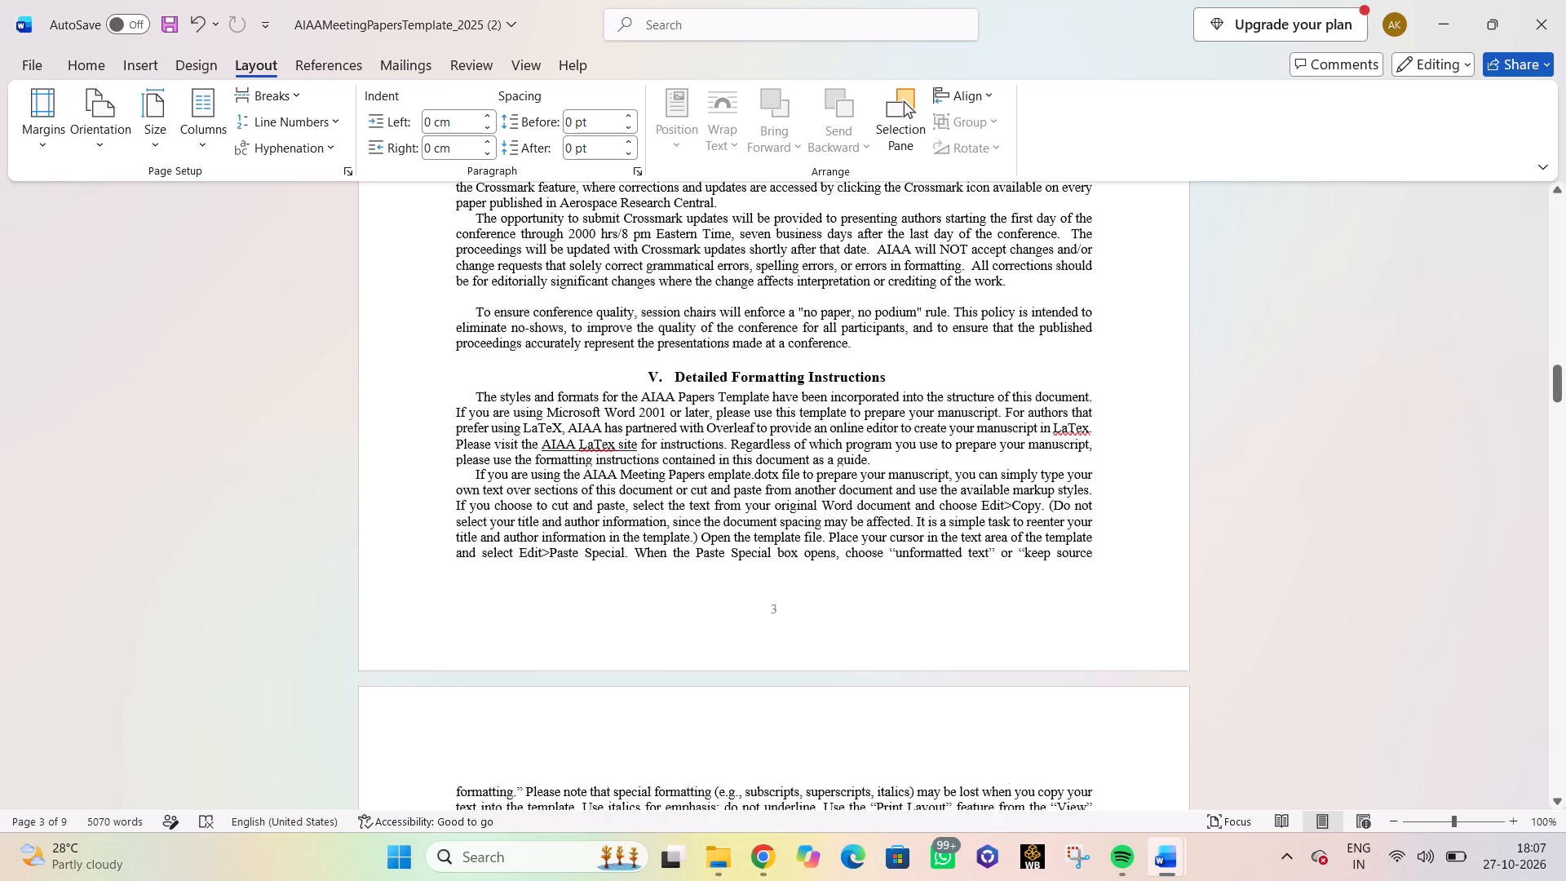
{"action": "scroll", "coordinate": [568, 403], "scroll_direction": "up", "scroll_amount": 2}
{"action": "scroll", "coordinate": [568, 403], "scroll_direction": "down", "scroll_amount": 1}
{"action": "scroll", "coordinate": [568, 403], "scroll_direction": "up", "scroll_amount": 3}
{"action": "scroll", "coordinate": [568, 403], "scroll_direction": "down", "scroll_amount": 1}
{"action": "scroll", "coordinate": [568, 402], "scroll_direction": "up", "scroll_amount": 9}
{"action": "scroll", "coordinate": [568, 402], "scroll_direction": "down", "scroll_amount": 1}
{"action": "scroll", "coordinate": [568, 402], "scroll_direction": "up", "scroll_amount": 5}
{"action": "scroll", "coordinate": [568, 402], "scroll_direction": "down", "scroll_amount": 2}
{"action": "scroll", "coordinate": [568, 402], "scroll_direction": "up", "scroll_amount": 2}
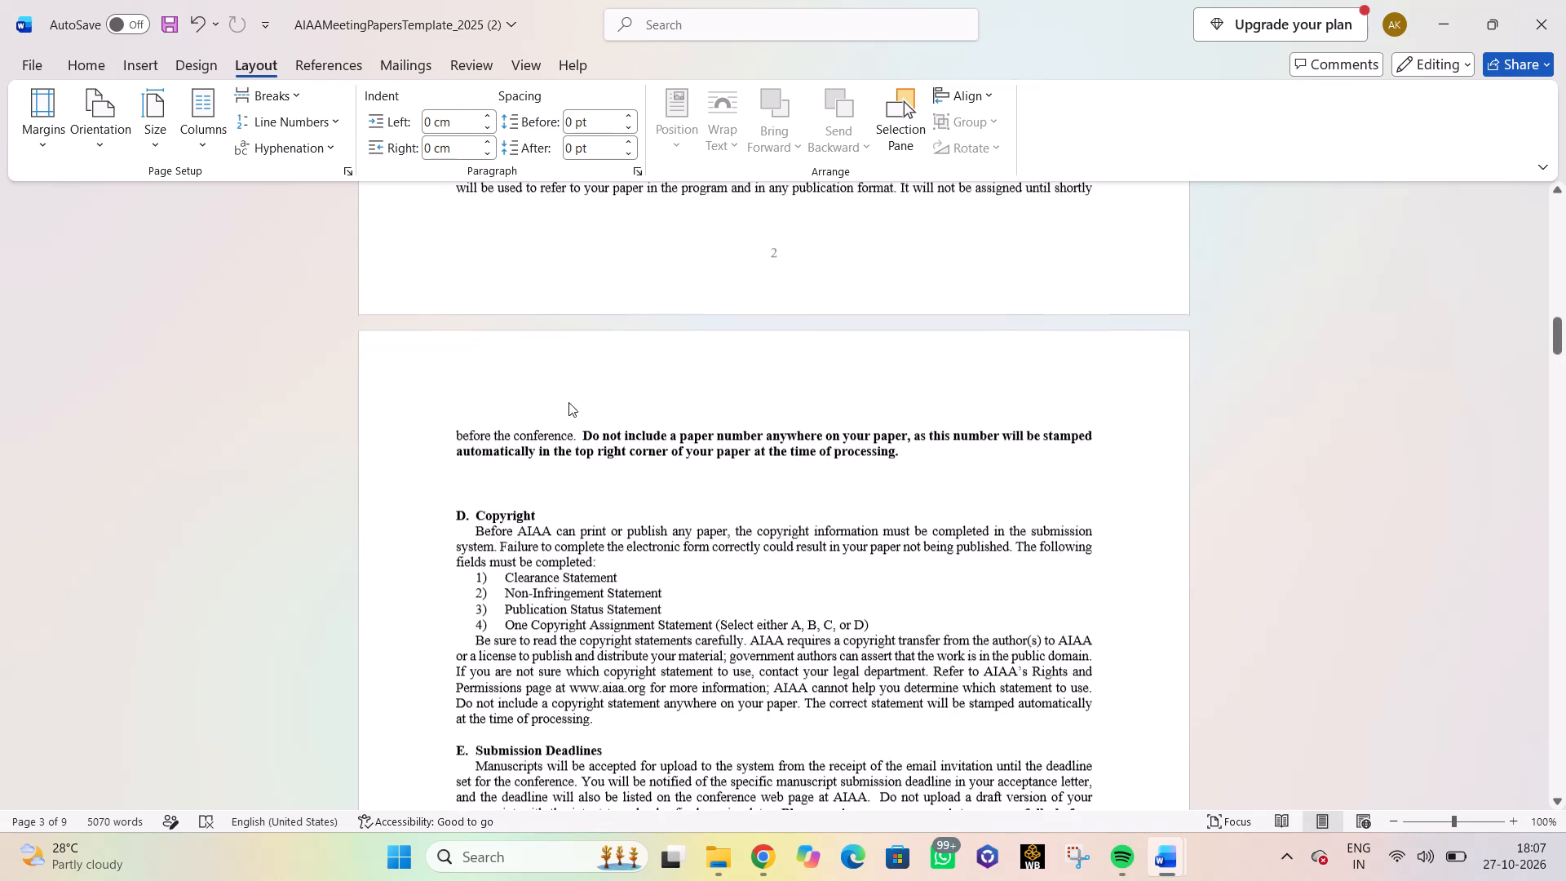
{"action": "scroll", "coordinate": [568, 402], "scroll_direction": "up", "scroll_amount": 2}
{"action": "scroll", "coordinate": [568, 402], "scroll_direction": "down", "scroll_amount": 1}
{"action": "scroll", "coordinate": [568, 402], "scroll_direction": "up", "scroll_amount": 3}
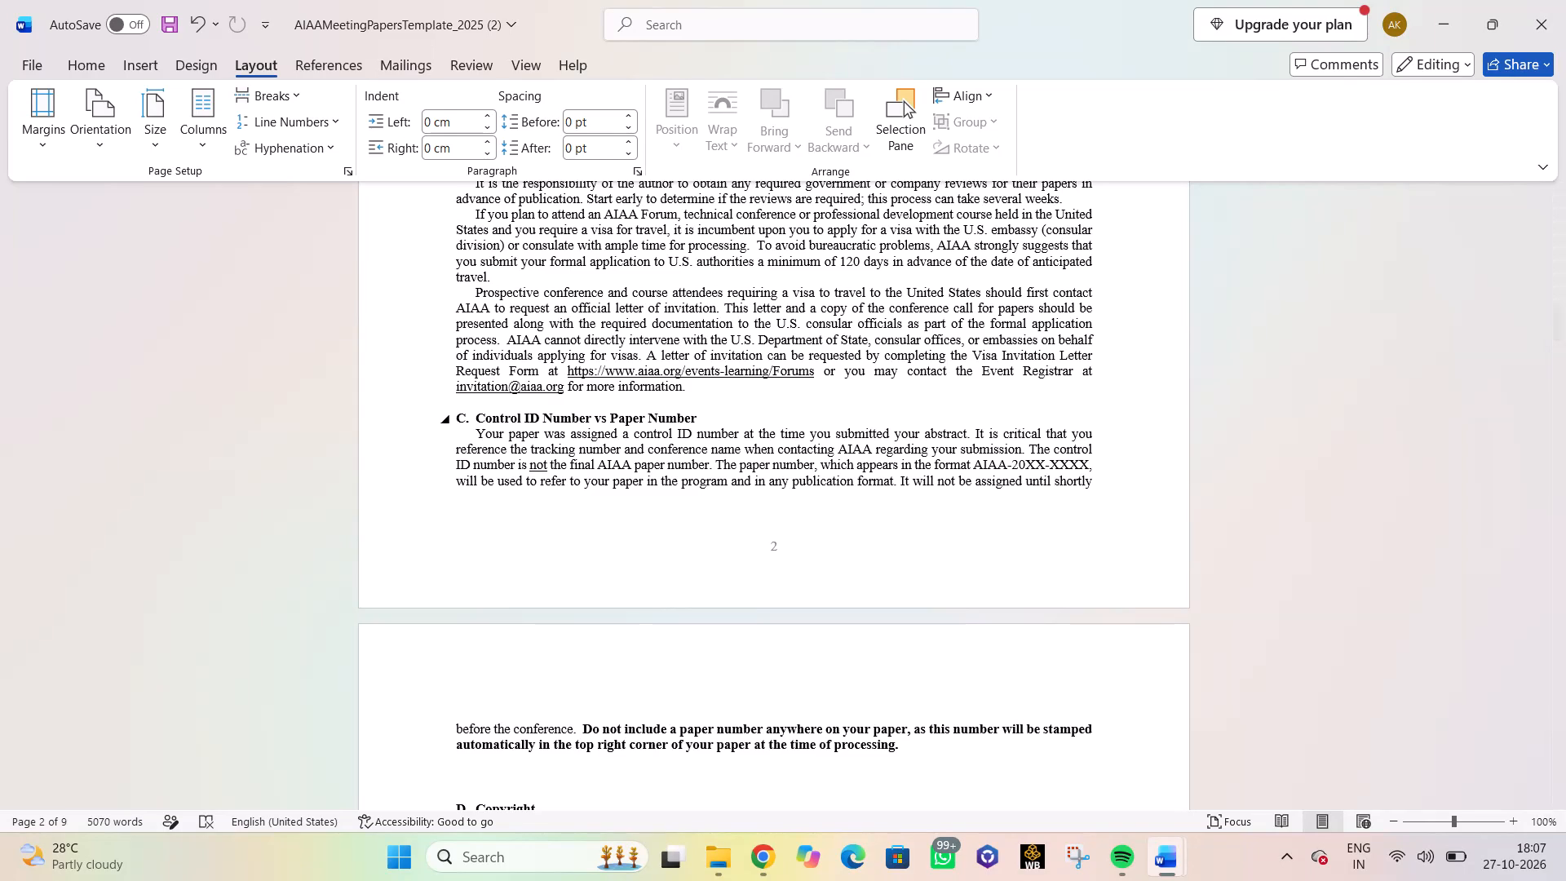
{"action": "scroll", "coordinate": [570, 399], "scroll_direction": "down", "scroll_amount": 3}
{"action": "scroll", "coordinate": [569, 399], "scroll_direction": "up", "scroll_amount": 3}
{"action": "scroll", "coordinate": [569, 398], "scroll_direction": "down", "scroll_amount": 1}
{"action": "scroll", "coordinate": [569, 398], "scroll_direction": "up", "scroll_amount": 2}
{"action": "scroll", "coordinate": [569, 398], "scroll_direction": "down", "scroll_amount": 1}
{"action": "scroll", "coordinate": [569, 398], "scroll_direction": "up", "scroll_amount": 2}
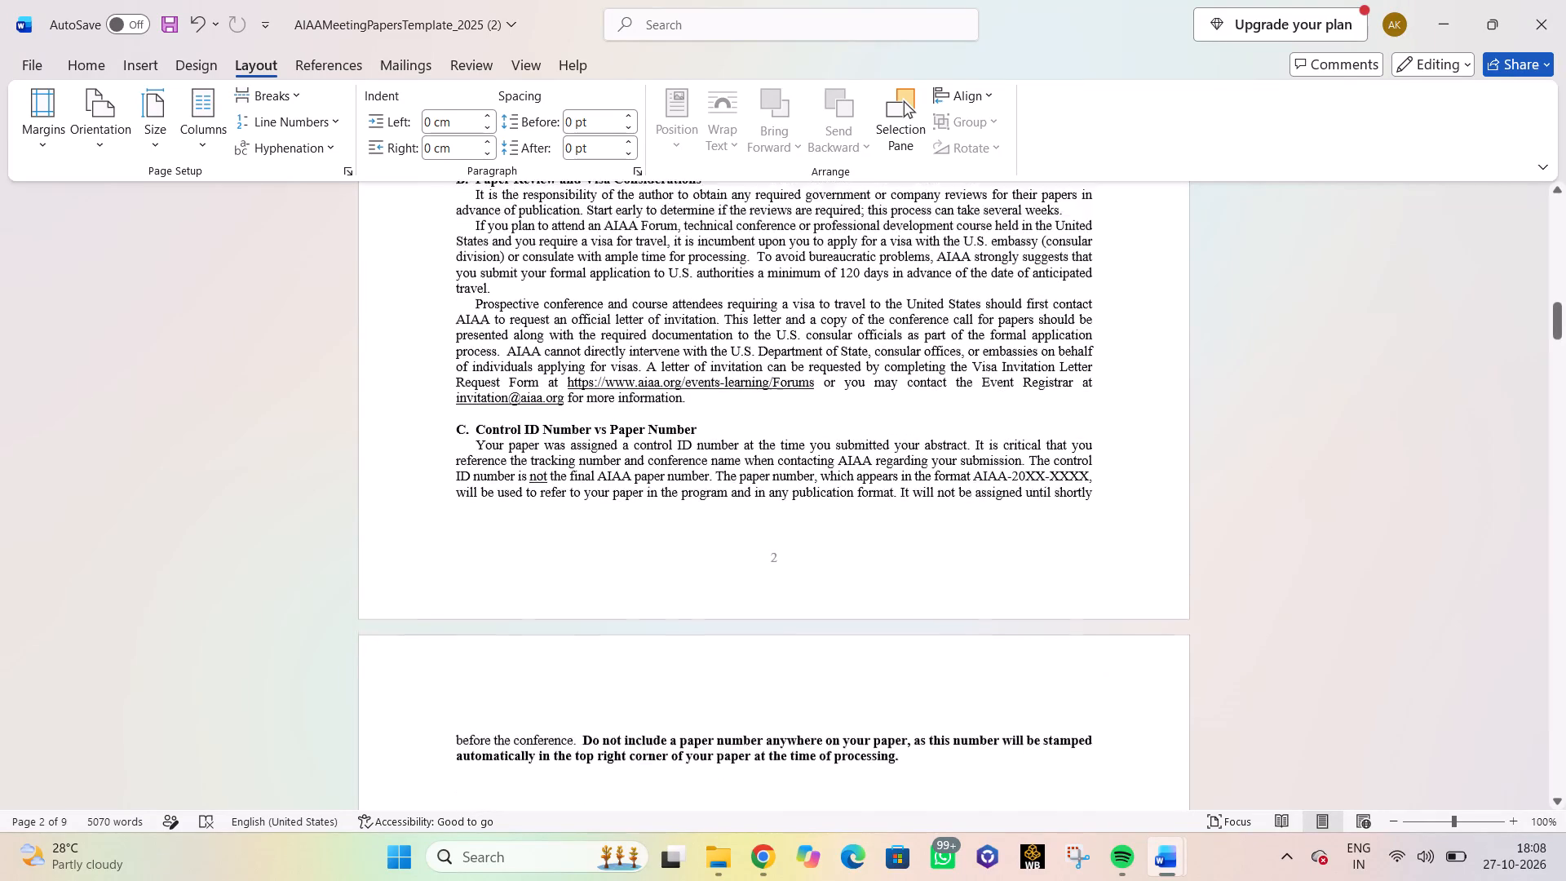
{"action": "scroll", "coordinate": [569, 398], "scroll_direction": "up", "scroll_amount": 2}
{"action": "scroll", "coordinate": [569, 398], "scroll_direction": "down", "scroll_amount": 3}
{"action": "scroll", "coordinate": [569, 398], "scroll_direction": "up", "scroll_amount": 10}
{"action": "scroll", "coordinate": [569, 398], "scroll_direction": "down", "scroll_amount": 2}
{"action": "scroll", "coordinate": [569, 398], "scroll_direction": "up", "scroll_amount": 10}
{"action": "scroll", "coordinate": [569, 397], "scroll_direction": "down", "scroll_amount": 1}
{"action": "scroll", "coordinate": [569, 397], "scroll_direction": "up", "scroll_amount": 6}
{"action": "scroll", "coordinate": [569, 397], "scroll_direction": "down", "scroll_amount": 3}
{"action": "scroll", "coordinate": [569, 397], "scroll_direction": "up", "scroll_amount": 1}
{"action": "scroll", "coordinate": [569, 397], "scroll_direction": "down", "scroll_amount": 2}
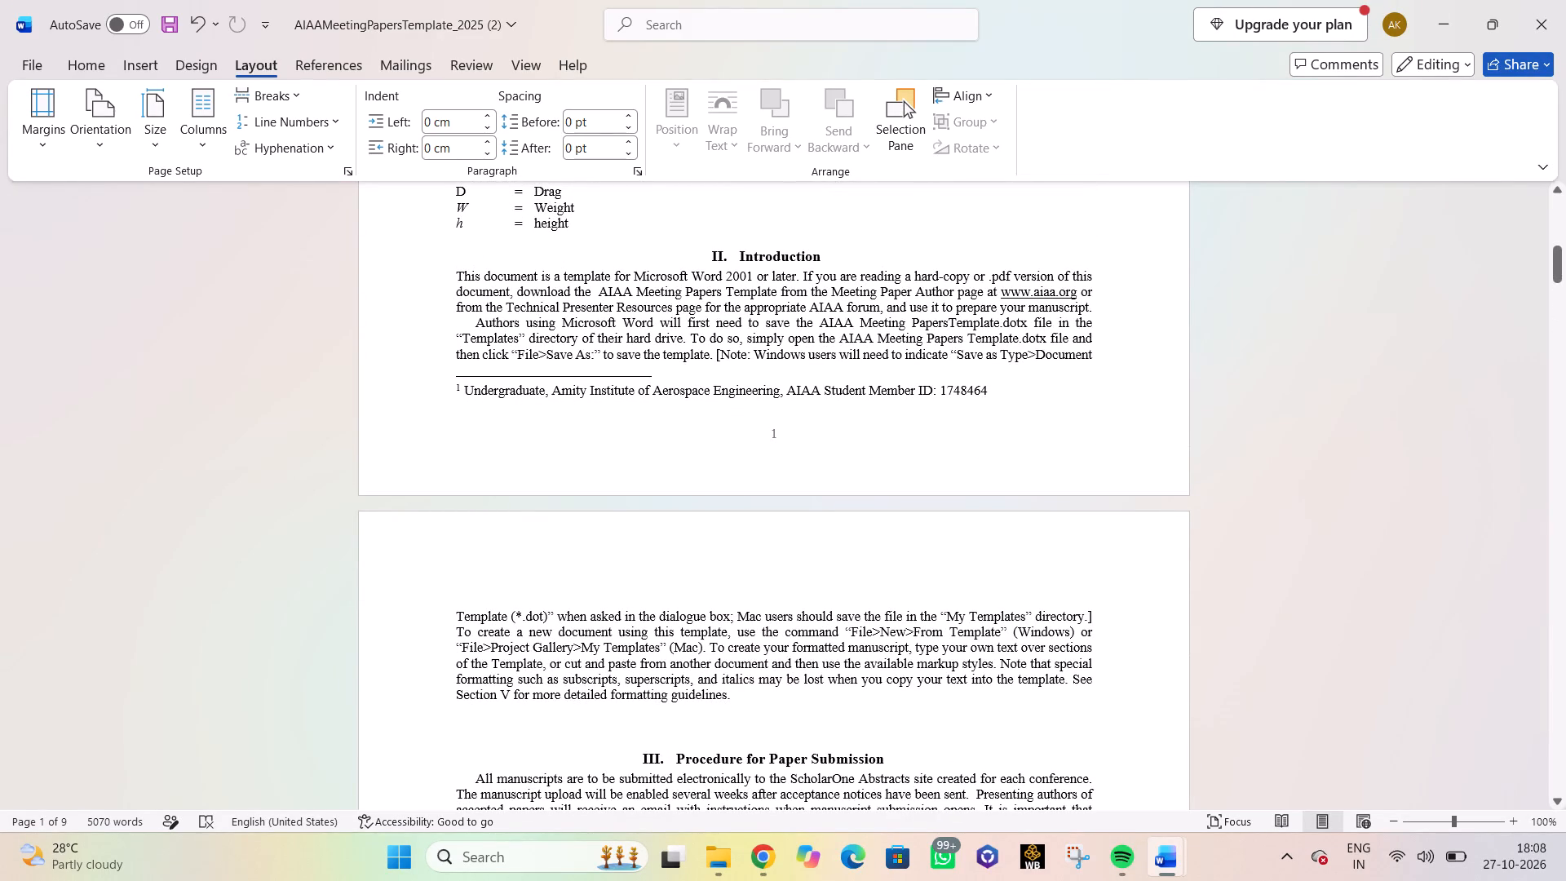
{"action": "left_click", "coordinate": [476, 321]}
{"action": "key", "text": "ctrl+v"}
Delete the placeholder paragraph starting "This document is a template" under the Introduction heading, along with the blank line it leaves.
{"action": "scroll", "coordinate": [475, 330], "scroll_direction": "up", "scroll_amount": 10}
{"action": "scroll", "coordinate": [475, 330], "scroll_direction": "down", "scroll_amount": 3}
{"action": "scroll", "coordinate": [475, 330], "scroll_direction": "up", "scroll_amount": 19}
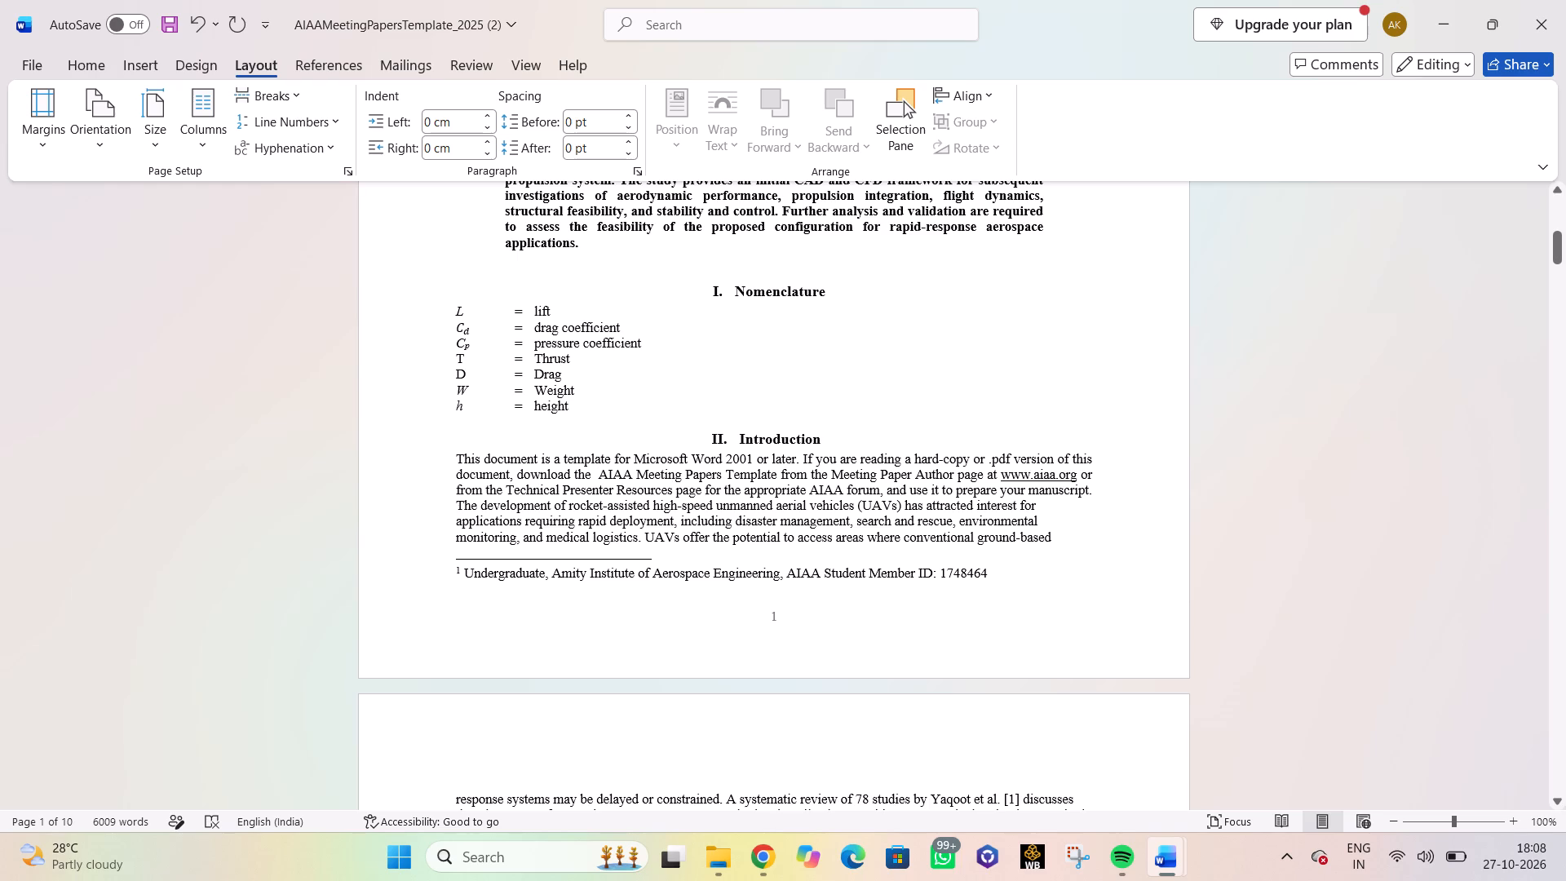
{"action": "left_click", "coordinate": [1043, 463]}
{"action": "left_click", "coordinate": [91, 64]}
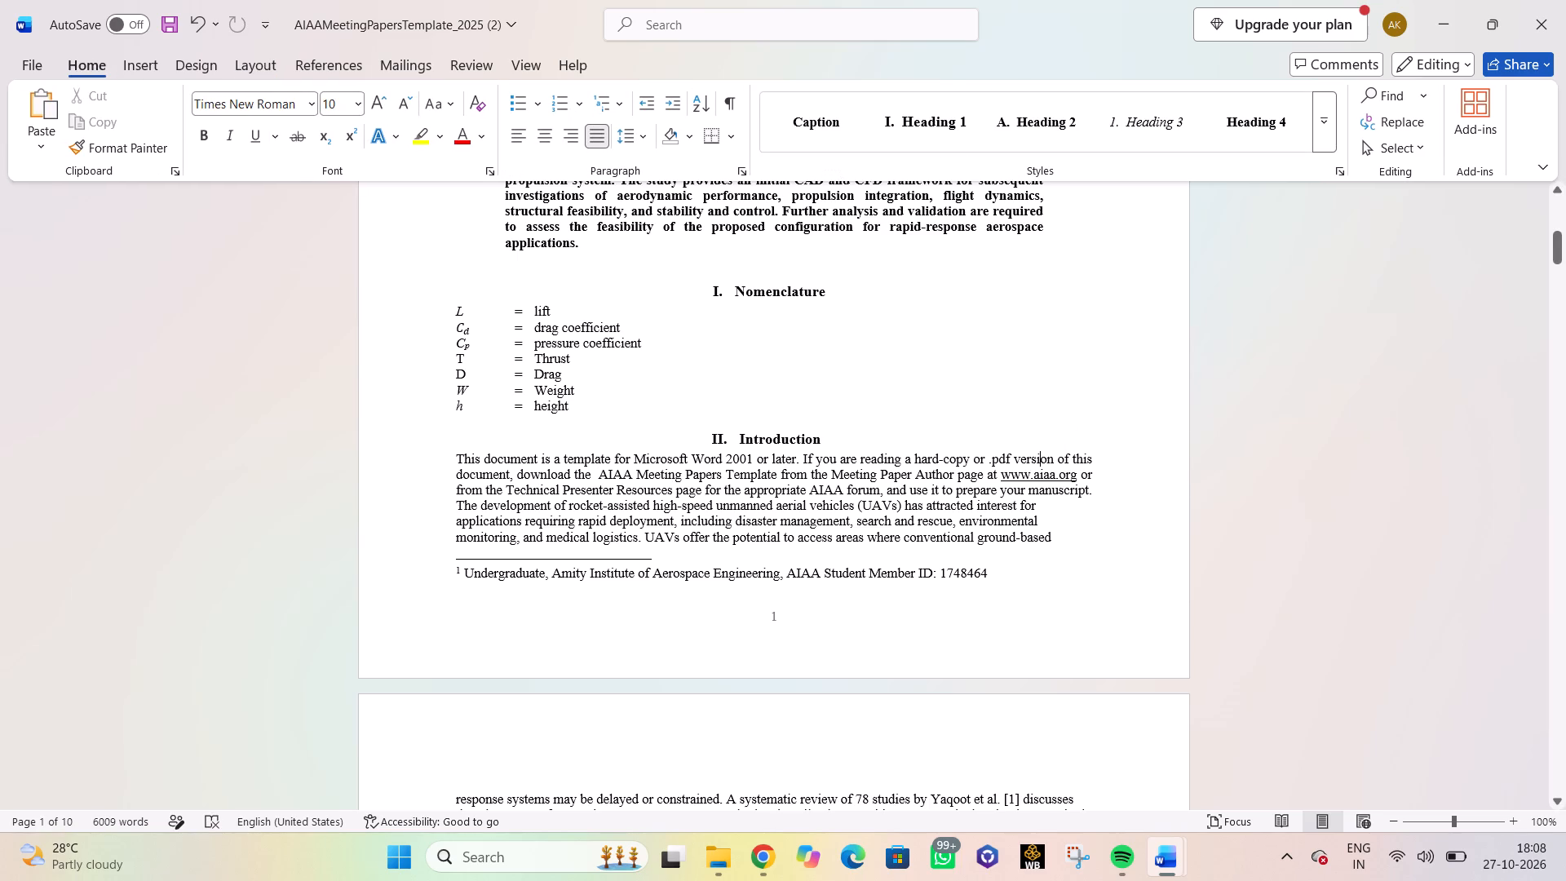
{"action": "left_click", "coordinate": [964, 524]}
{"action": "left_click_drag", "start_coordinate": [1101, 491], "coordinate": [1051, 501]}
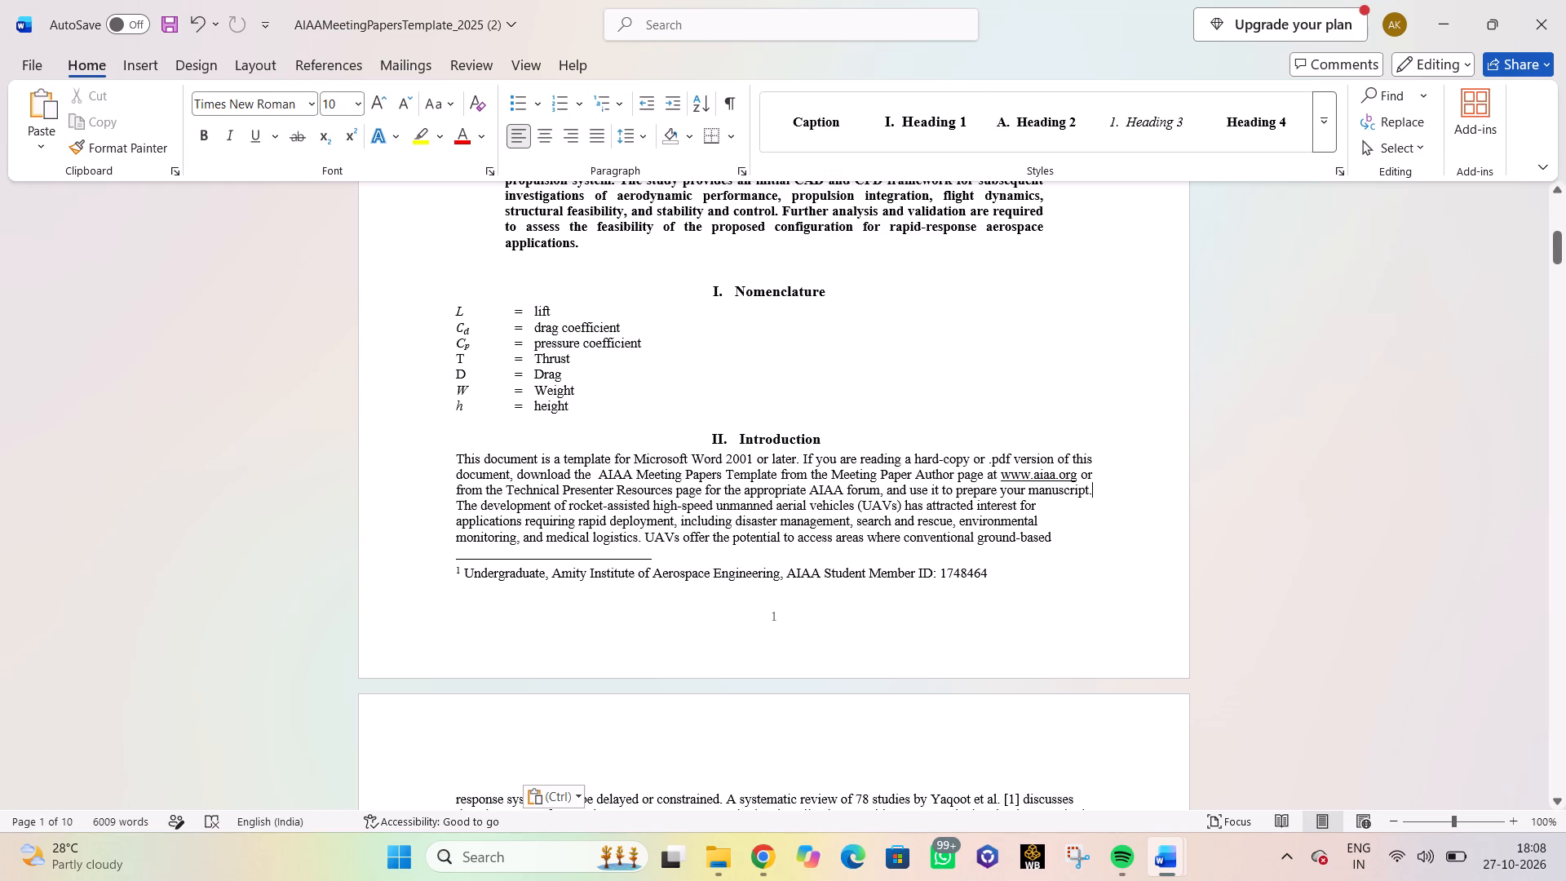
{"action": "left_click_drag", "start_coordinate": [1051, 501], "coordinate": [460, 458]}
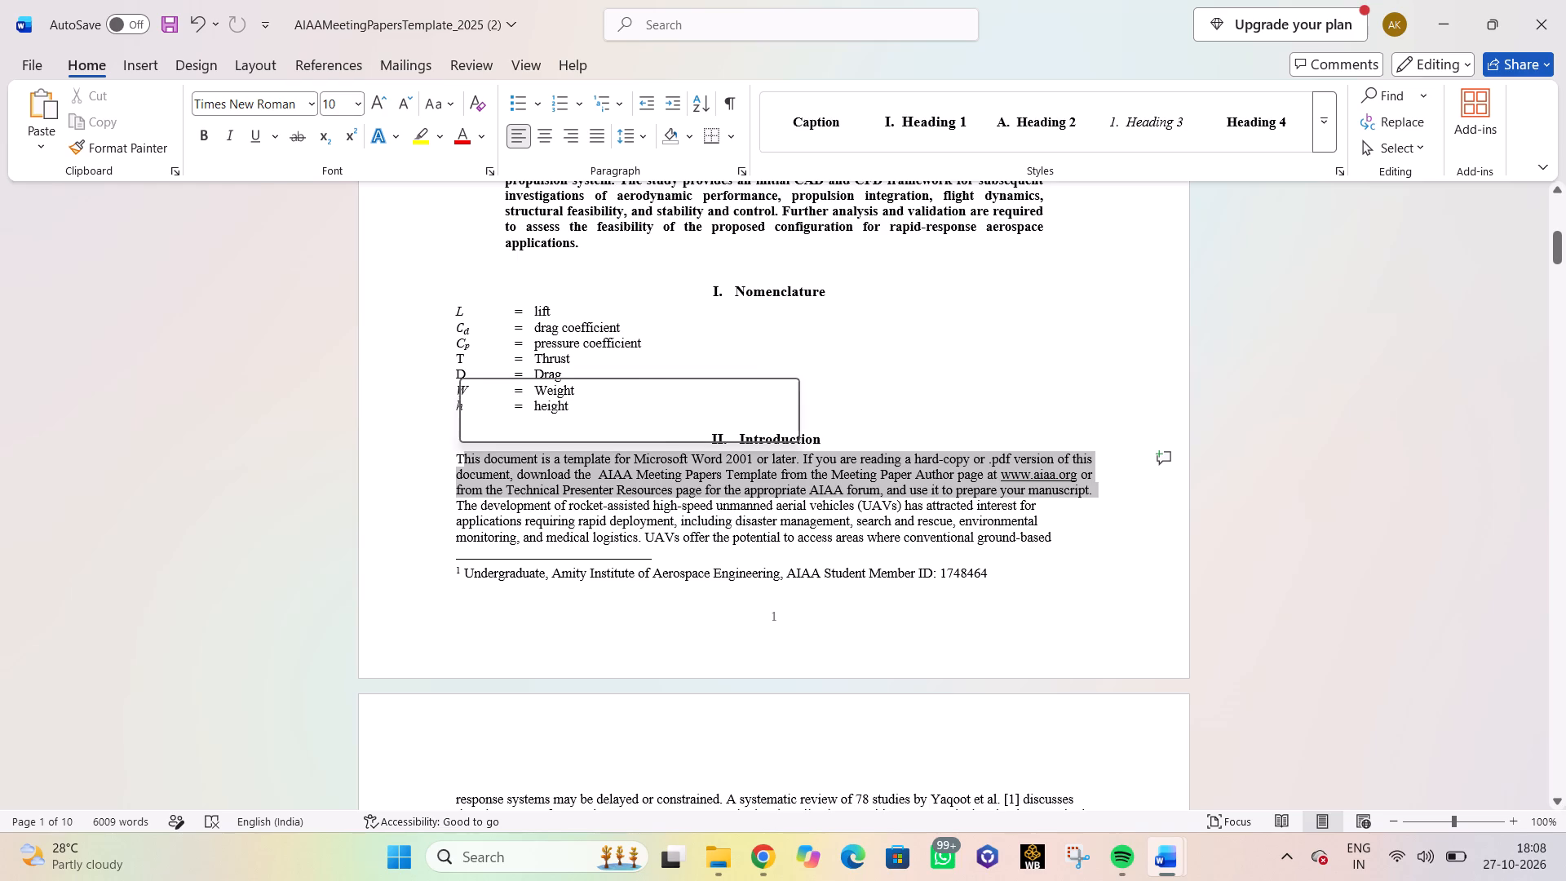
{"action": "key", "text": "BackSpace"}
{"action": "key", "text": "BackSpace"}
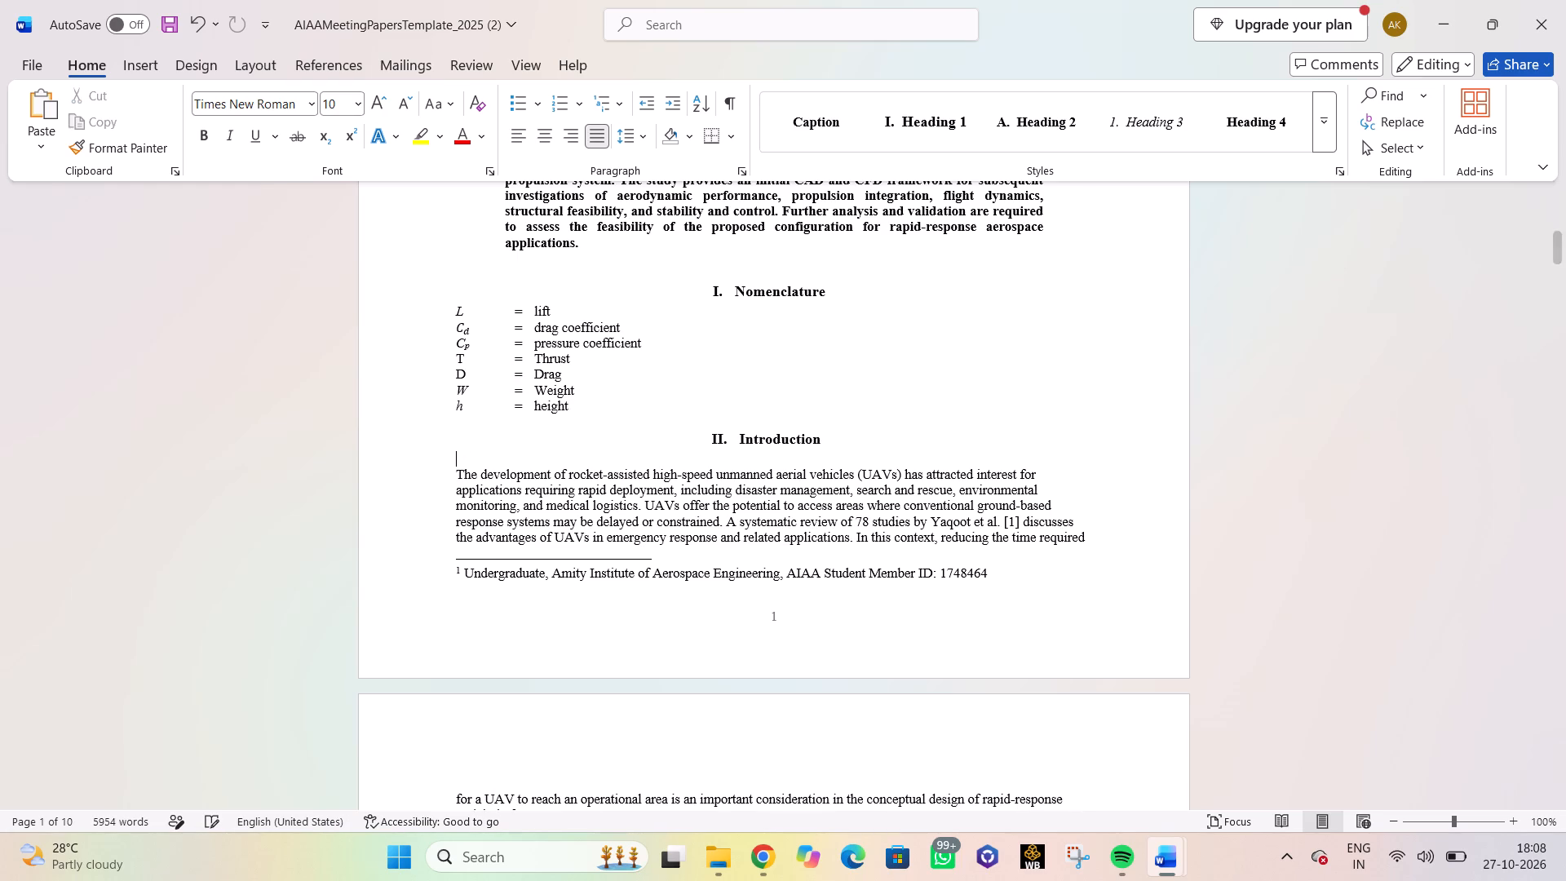
{"action": "key", "text": "BackSpace"}
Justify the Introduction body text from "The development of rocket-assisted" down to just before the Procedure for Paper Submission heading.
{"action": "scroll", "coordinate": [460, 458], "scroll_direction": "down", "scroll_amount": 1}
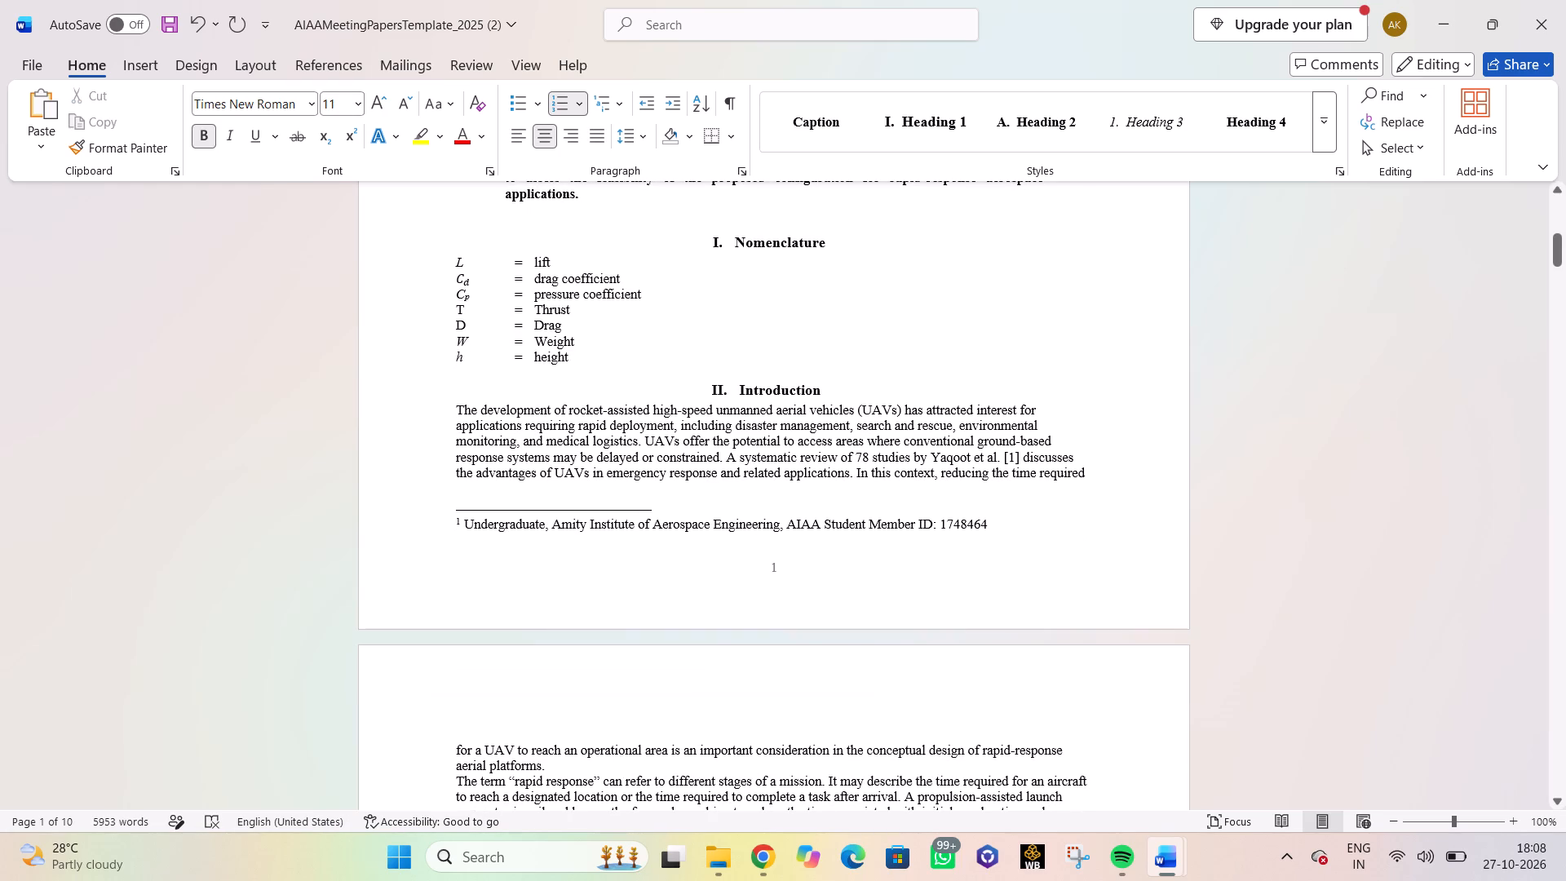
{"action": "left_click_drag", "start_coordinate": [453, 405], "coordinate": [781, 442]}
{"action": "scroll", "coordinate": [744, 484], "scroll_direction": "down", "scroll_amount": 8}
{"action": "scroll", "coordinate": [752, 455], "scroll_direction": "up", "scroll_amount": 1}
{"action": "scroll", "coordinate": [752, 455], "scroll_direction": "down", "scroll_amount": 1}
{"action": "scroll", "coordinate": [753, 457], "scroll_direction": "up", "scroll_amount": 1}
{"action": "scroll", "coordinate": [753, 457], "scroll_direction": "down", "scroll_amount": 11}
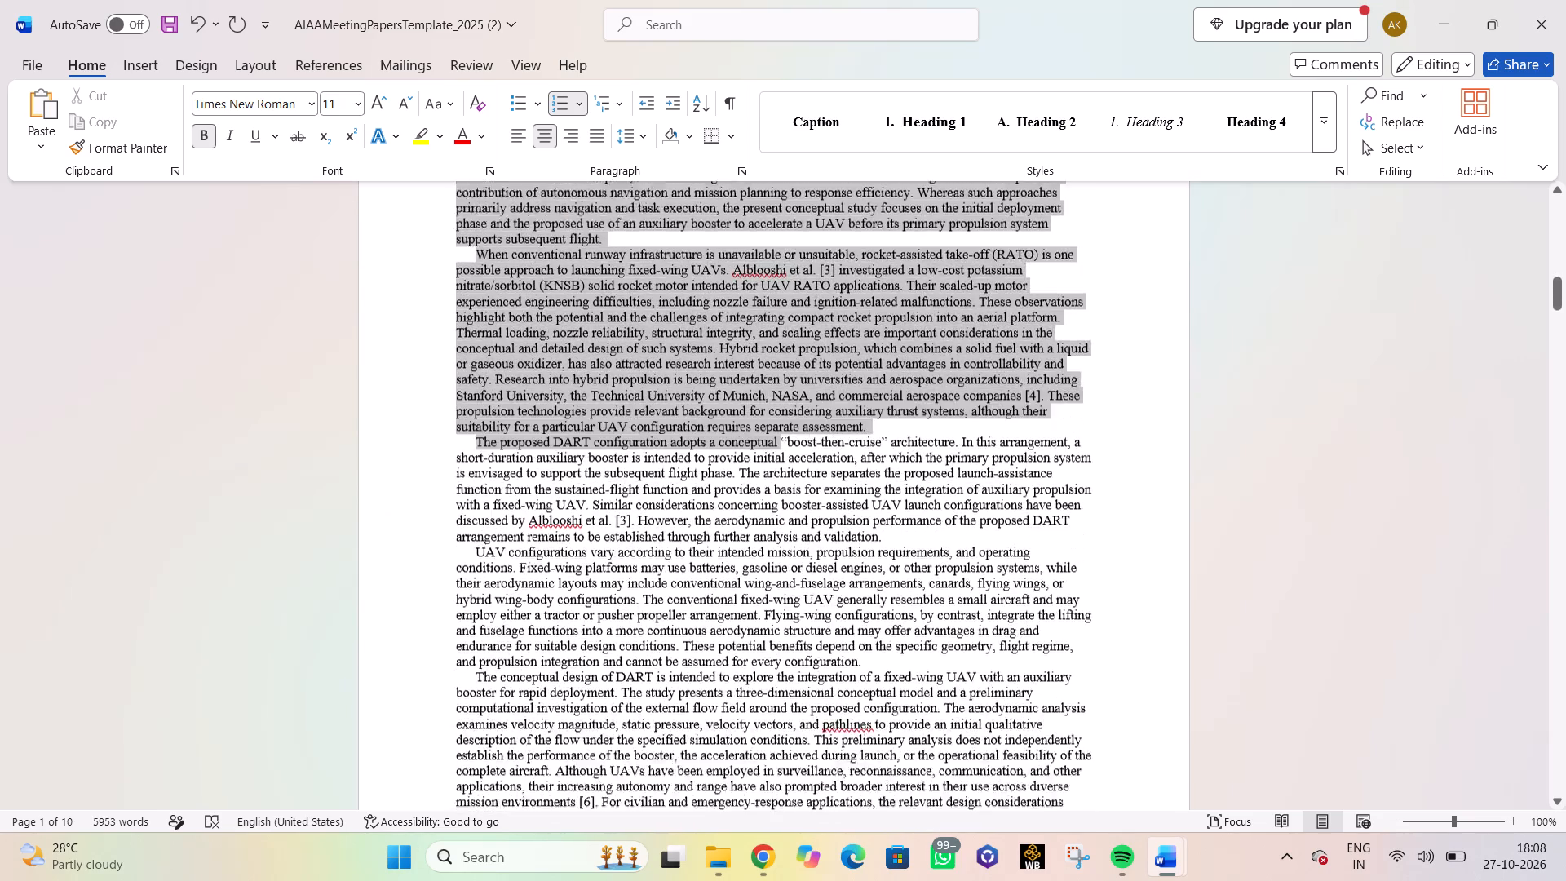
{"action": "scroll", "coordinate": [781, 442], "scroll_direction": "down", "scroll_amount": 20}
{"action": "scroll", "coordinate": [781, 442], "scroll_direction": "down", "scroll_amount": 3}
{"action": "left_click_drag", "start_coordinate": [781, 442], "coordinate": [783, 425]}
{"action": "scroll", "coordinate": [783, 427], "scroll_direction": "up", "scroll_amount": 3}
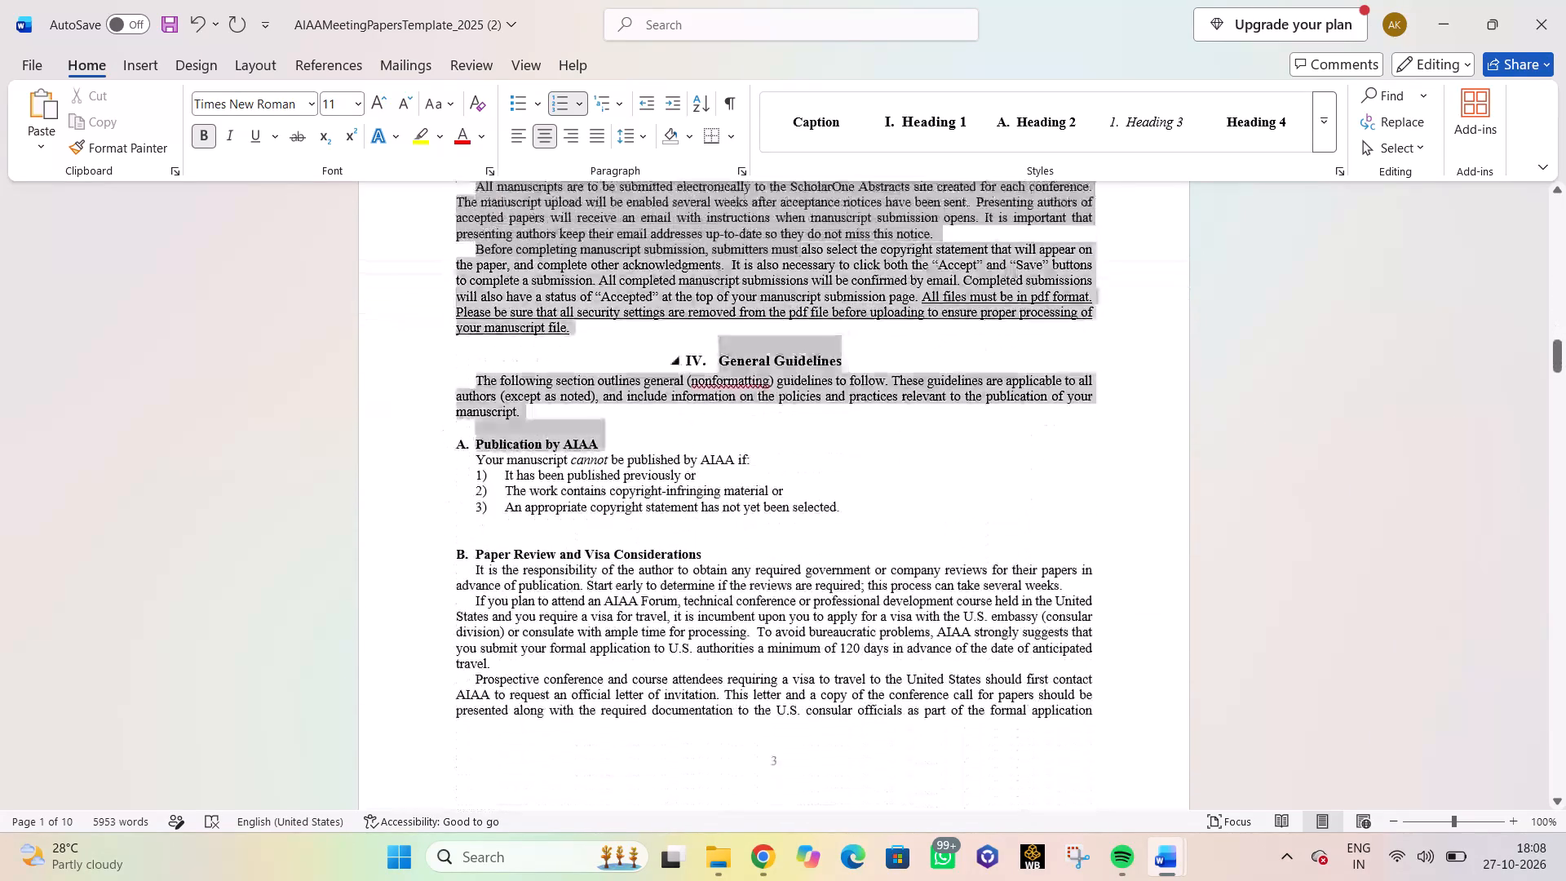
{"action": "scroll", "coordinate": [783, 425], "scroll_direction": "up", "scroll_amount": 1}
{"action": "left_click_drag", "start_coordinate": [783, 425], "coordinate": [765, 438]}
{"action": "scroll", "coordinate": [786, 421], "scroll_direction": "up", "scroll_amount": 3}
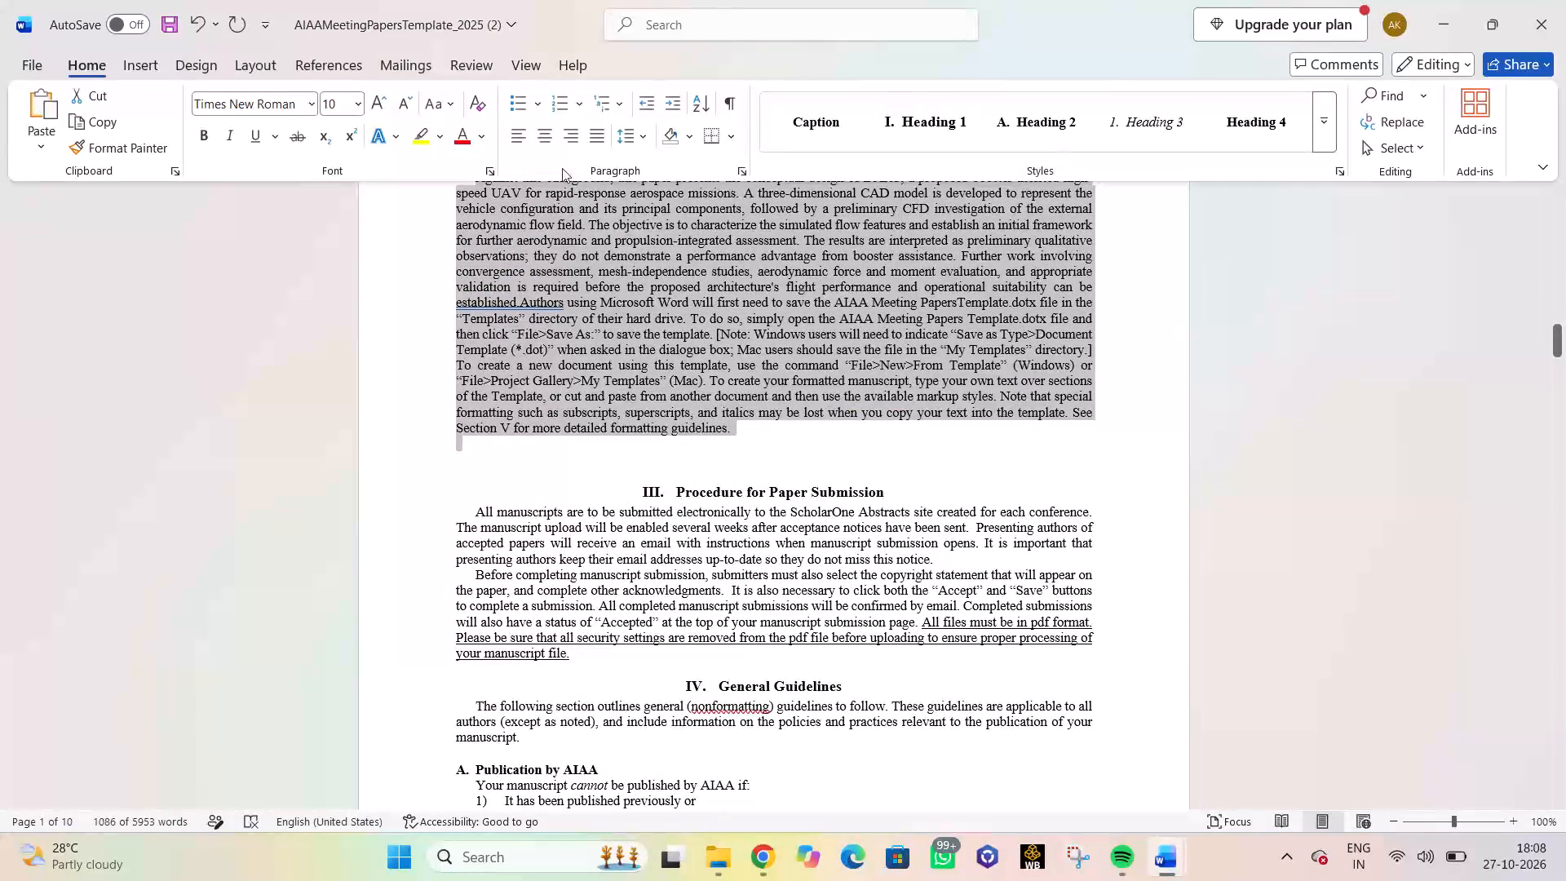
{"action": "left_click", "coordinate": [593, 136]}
Review the justified Introduction text from its heading down to the Procedure for Paper Submission heading.
{"action": "scroll", "coordinate": [918, 362], "scroll_direction": "up", "scroll_amount": 12}
{"action": "scroll", "coordinate": [919, 365], "scroll_direction": "down", "scroll_amount": 1}
{"action": "scroll", "coordinate": [919, 365], "scroll_direction": "up", "scroll_amount": 3}
{"action": "scroll", "coordinate": [918, 365], "scroll_direction": "down", "scroll_amount": 2}
{"action": "scroll", "coordinate": [918, 365], "scroll_direction": "up", "scroll_amount": 7}
{"action": "scroll", "coordinate": [918, 365], "scroll_direction": "down", "scroll_amount": 1}
{"action": "scroll", "coordinate": [918, 365], "scroll_direction": "up", "scroll_amount": 3}
{"action": "scroll", "coordinate": [918, 365], "scroll_direction": "down", "scroll_amount": 3}
{"action": "scroll", "coordinate": [918, 365], "scroll_direction": "up", "scroll_amount": 3}
{"action": "scroll", "coordinate": [918, 365], "scroll_direction": "down", "scroll_amount": 1}
{"action": "scroll", "coordinate": [918, 365], "scroll_direction": "up", "scroll_amount": 11}
{"action": "scroll", "coordinate": [918, 365], "scroll_direction": "down", "scroll_amount": 1}
{"action": "scroll", "coordinate": [918, 365], "scroll_direction": "up", "scroll_amount": 4}
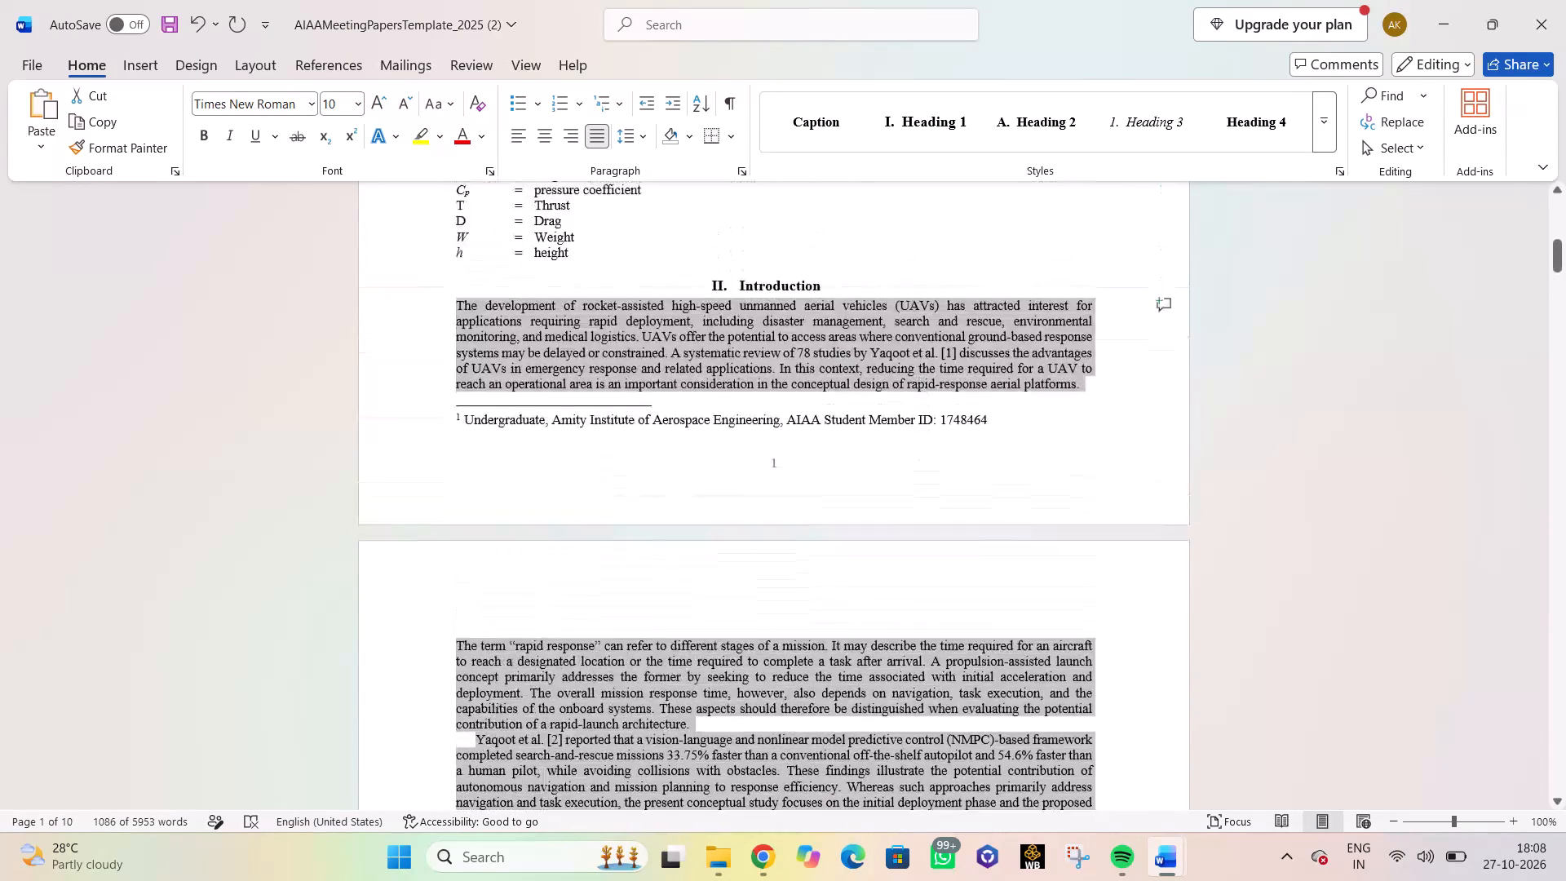
{"action": "scroll", "coordinate": [918, 365], "scroll_direction": "up", "scroll_amount": 2}
{"action": "left_click", "coordinate": [1368, 485]}
{"action": "scroll", "coordinate": [1063, 494], "scroll_direction": "down", "scroll_amount": 1}
{"action": "scroll", "coordinate": [1050, 500], "scroll_direction": "up", "scroll_amount": 1}
{"action": "scroll", "coordinate": [1046, 501], "scroll_direction": "down", "scroll_amount": 14}
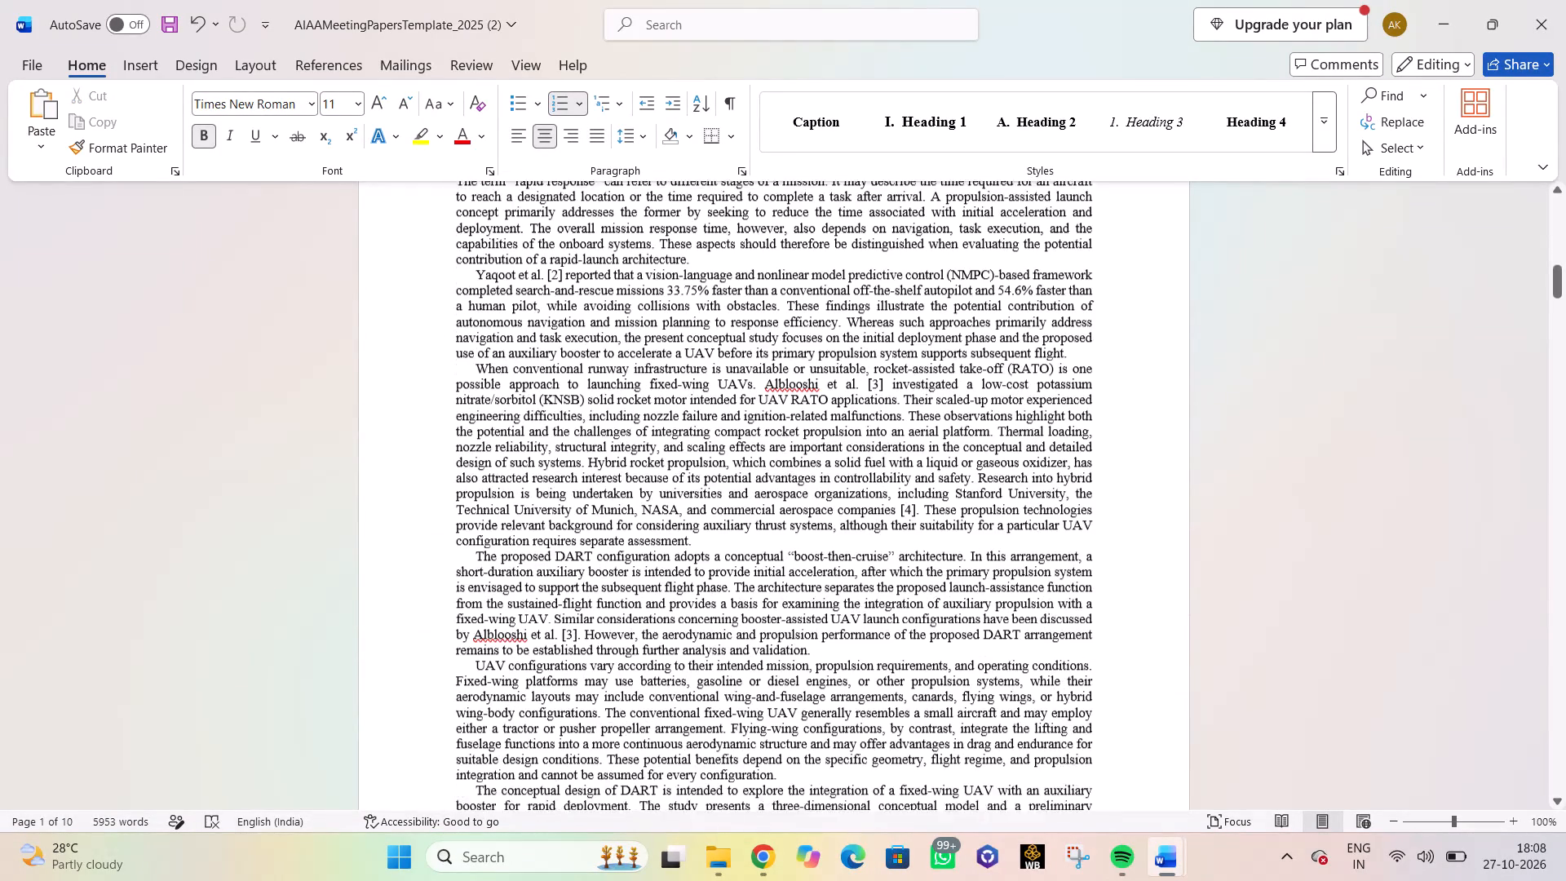
{"action": "scroll", "coordinate": [834, 395], "scroll_direction": "down", "scroll_amount": 5}
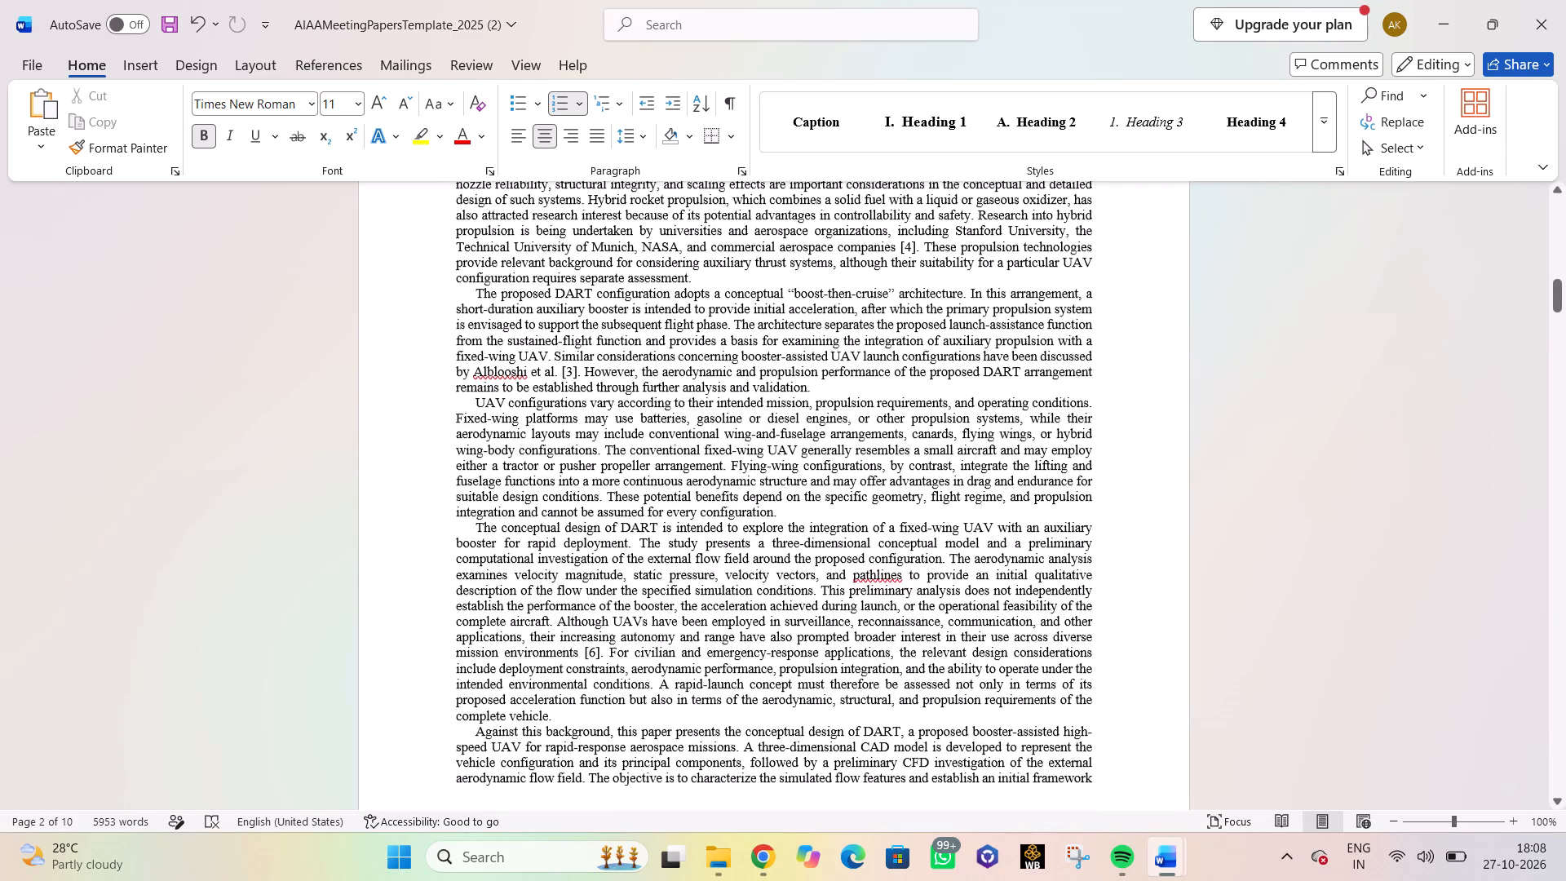
{"action": "scroll", "coordinate": [833, 393], "scroll_direction": "down", "scroll_amount": 3}
{"action": "scroll", "coordinate": [646, 515], "scroll_direction": "down", "scroll_amount": 4}
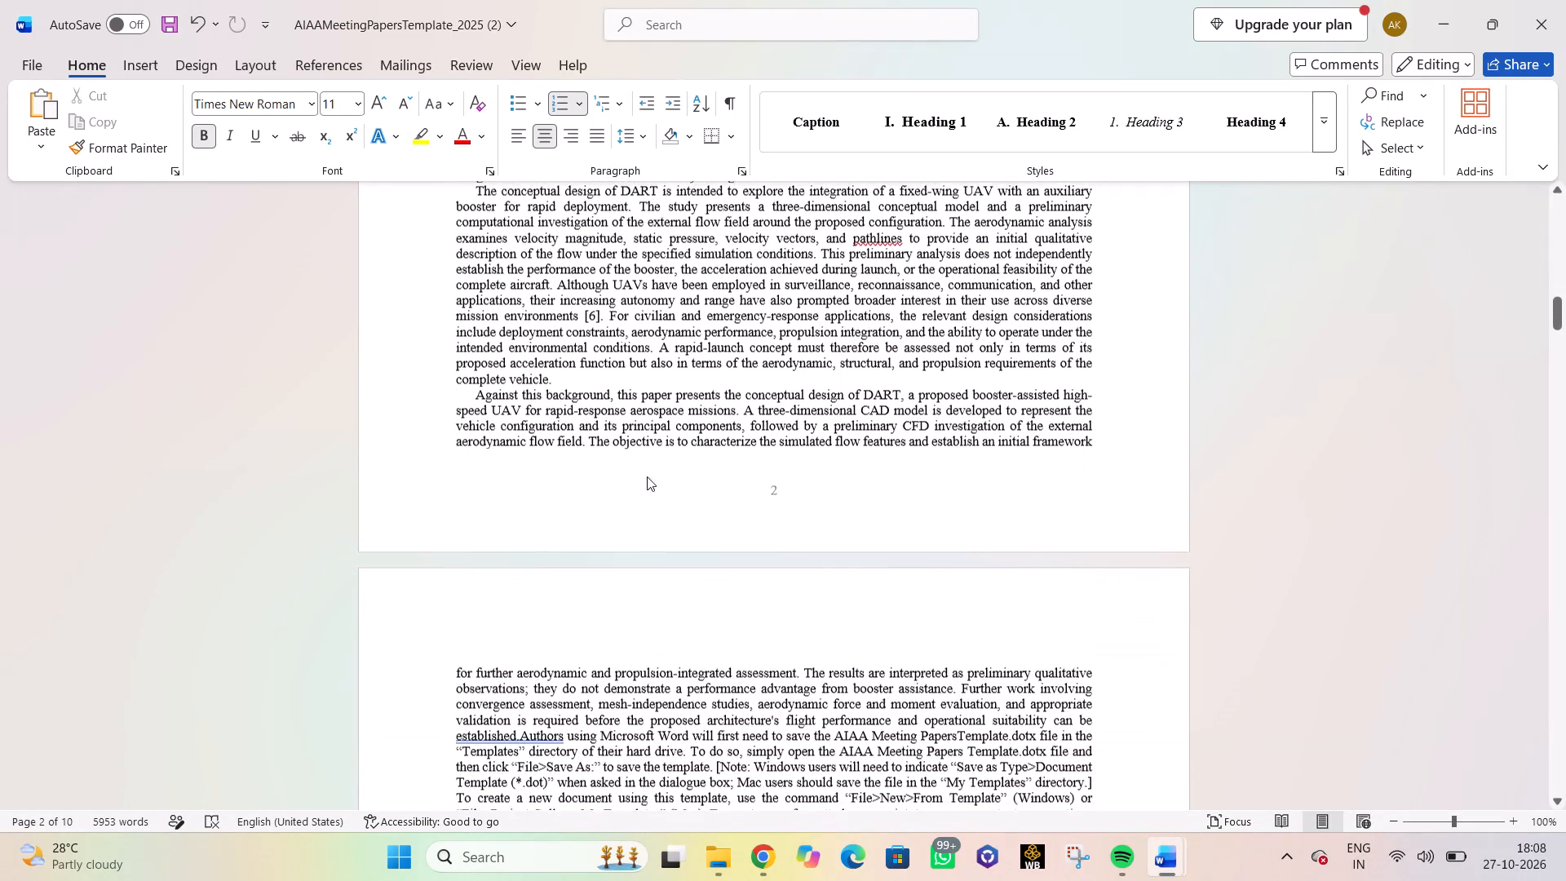
{"action": "scroll", "coordinate": [648, 451], "scroll_direction": "down", "scroll_amount": 3}
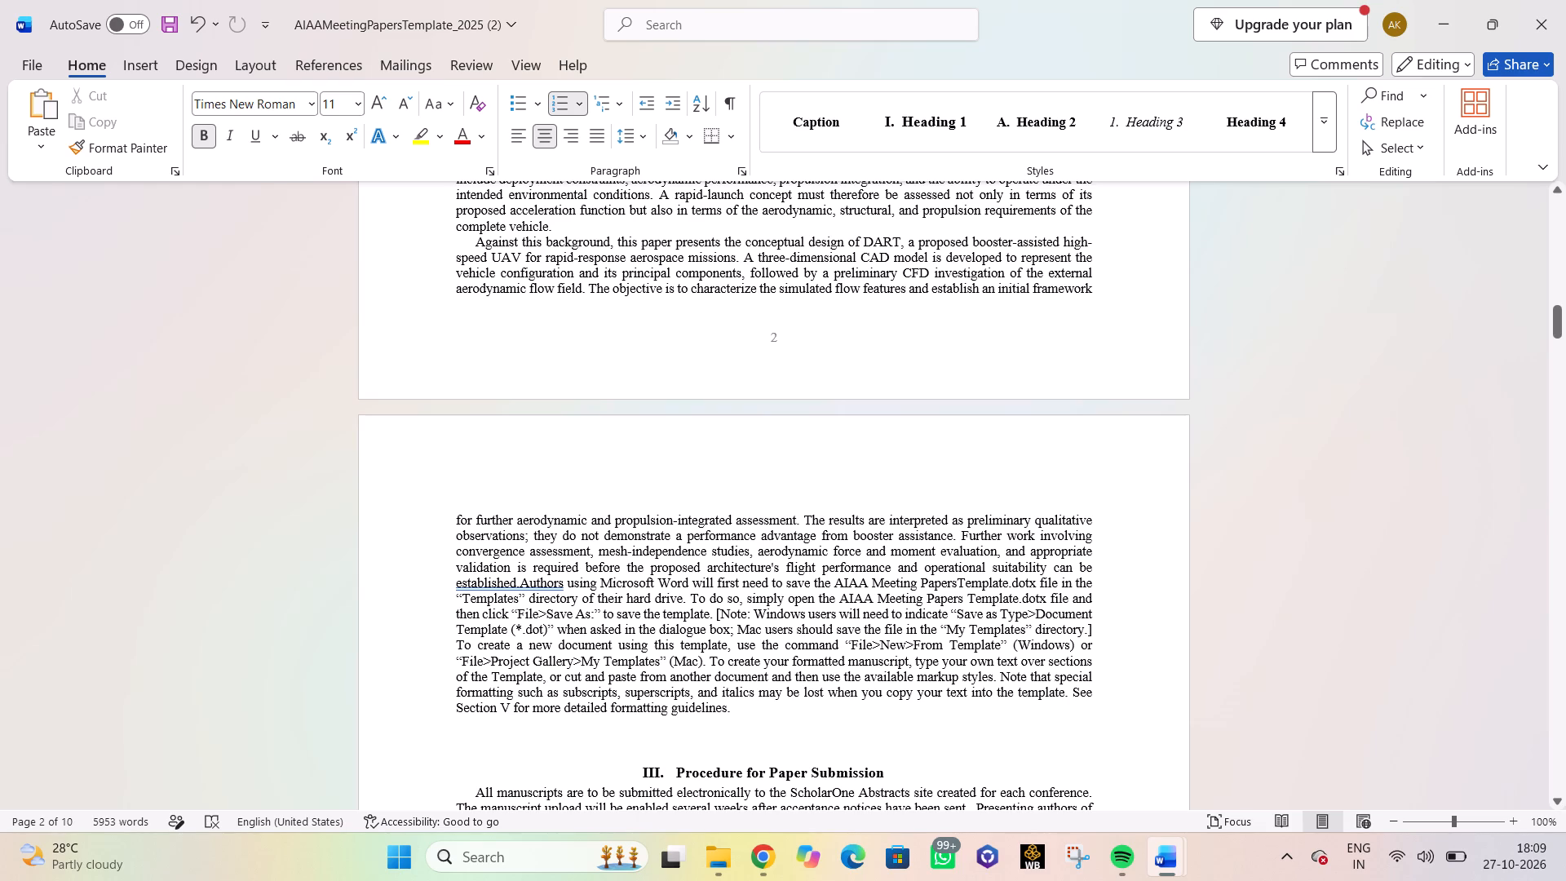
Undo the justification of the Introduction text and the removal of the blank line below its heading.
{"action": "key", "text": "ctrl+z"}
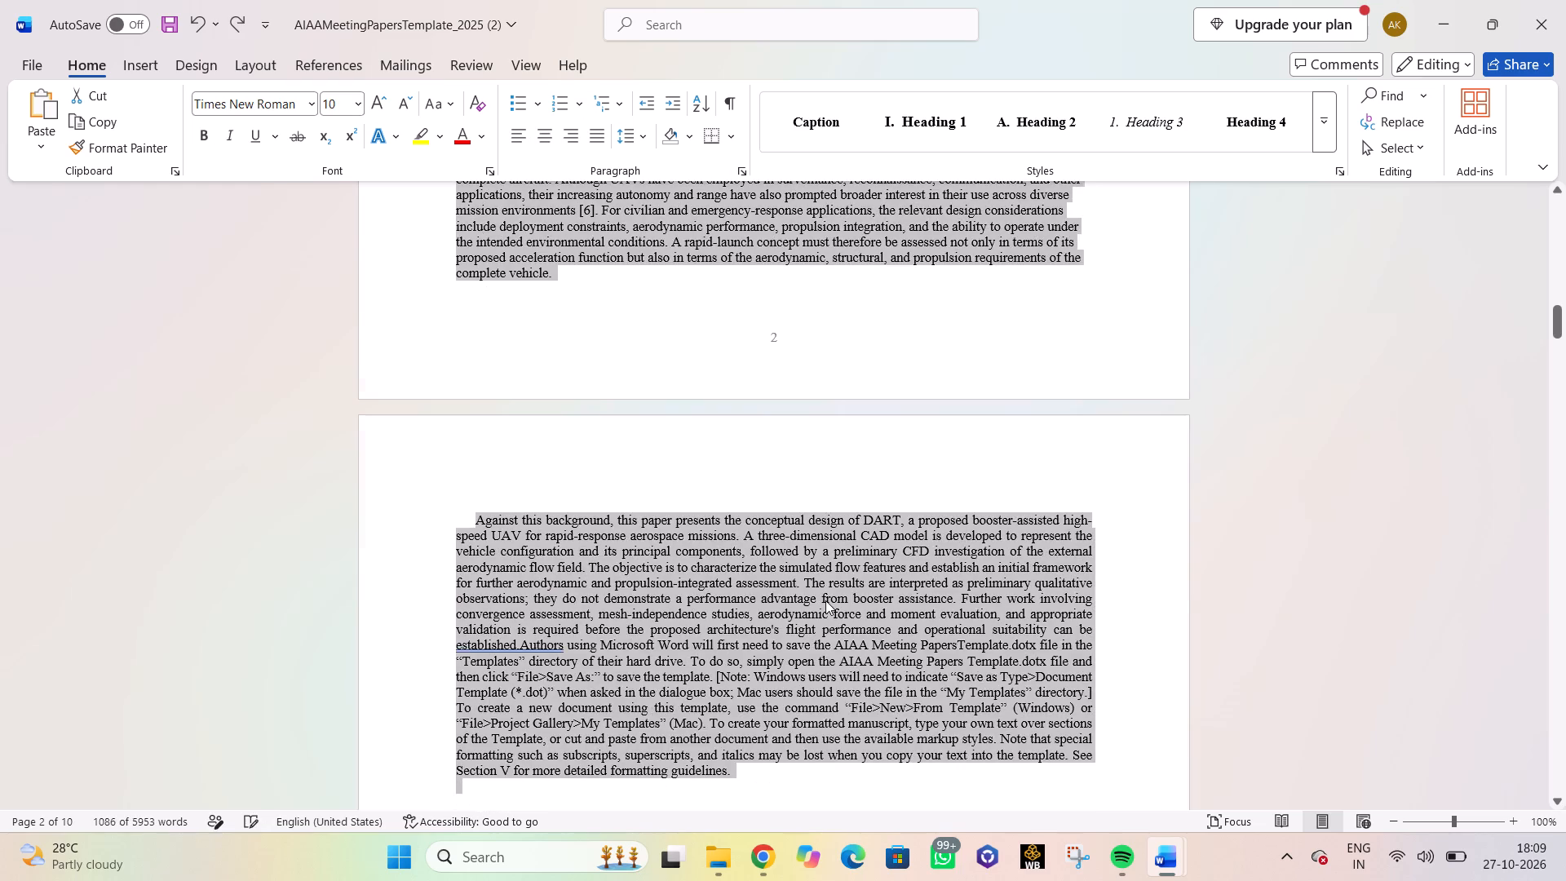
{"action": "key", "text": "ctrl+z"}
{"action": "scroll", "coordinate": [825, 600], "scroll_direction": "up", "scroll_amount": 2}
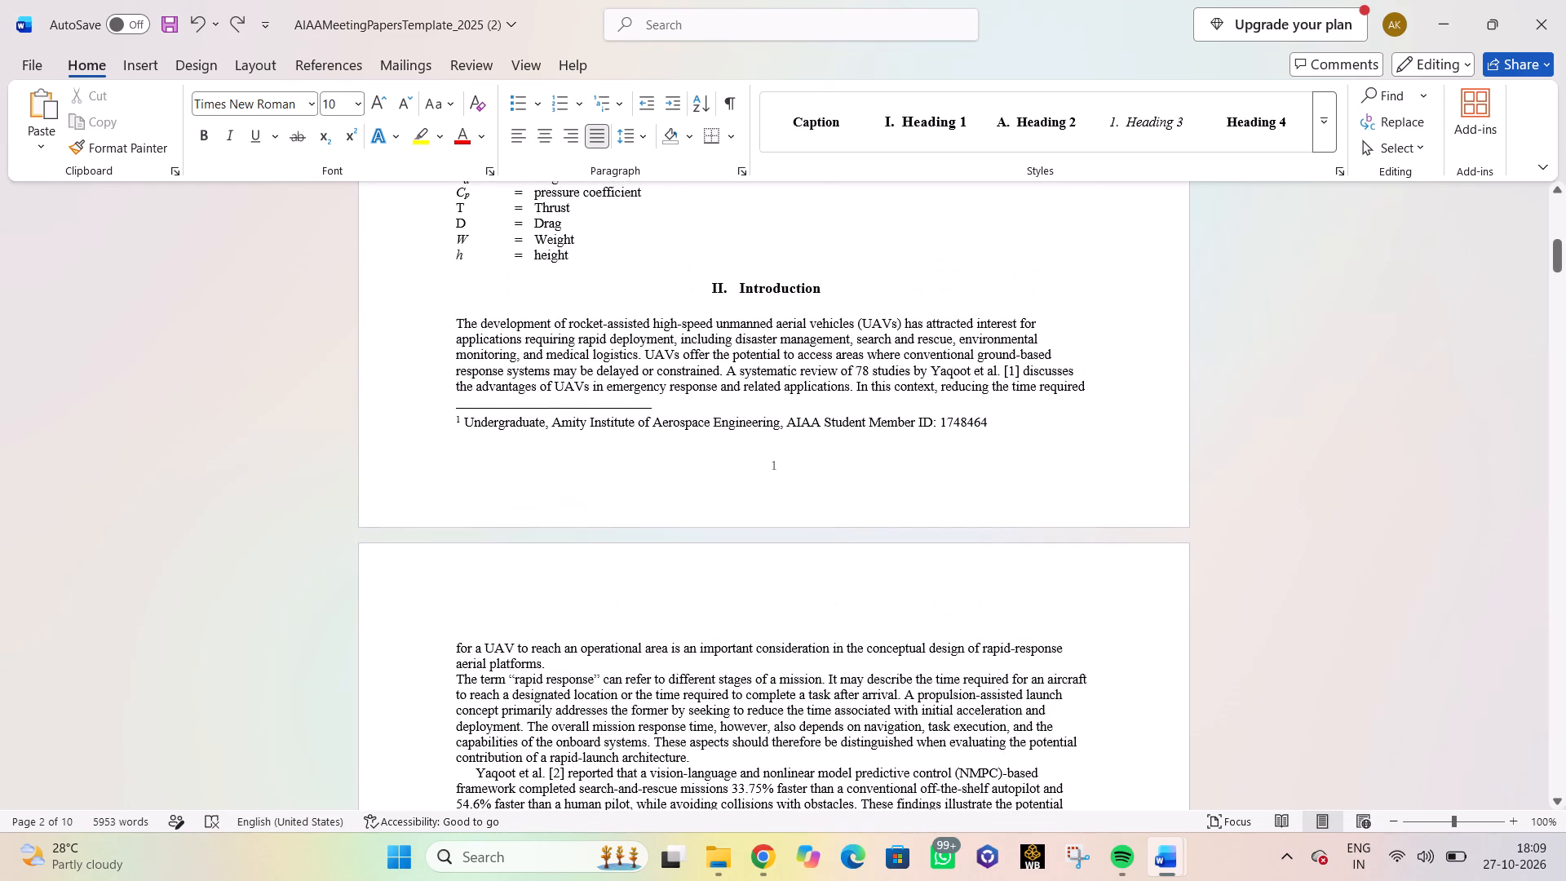
Undo the deletion of the "This document is a template" paragraph and the earlier pasting of the Introduction text.
{"action": "key", "text": "ctrl+z"}
{"action": "key", "text": "ctrl+z"}
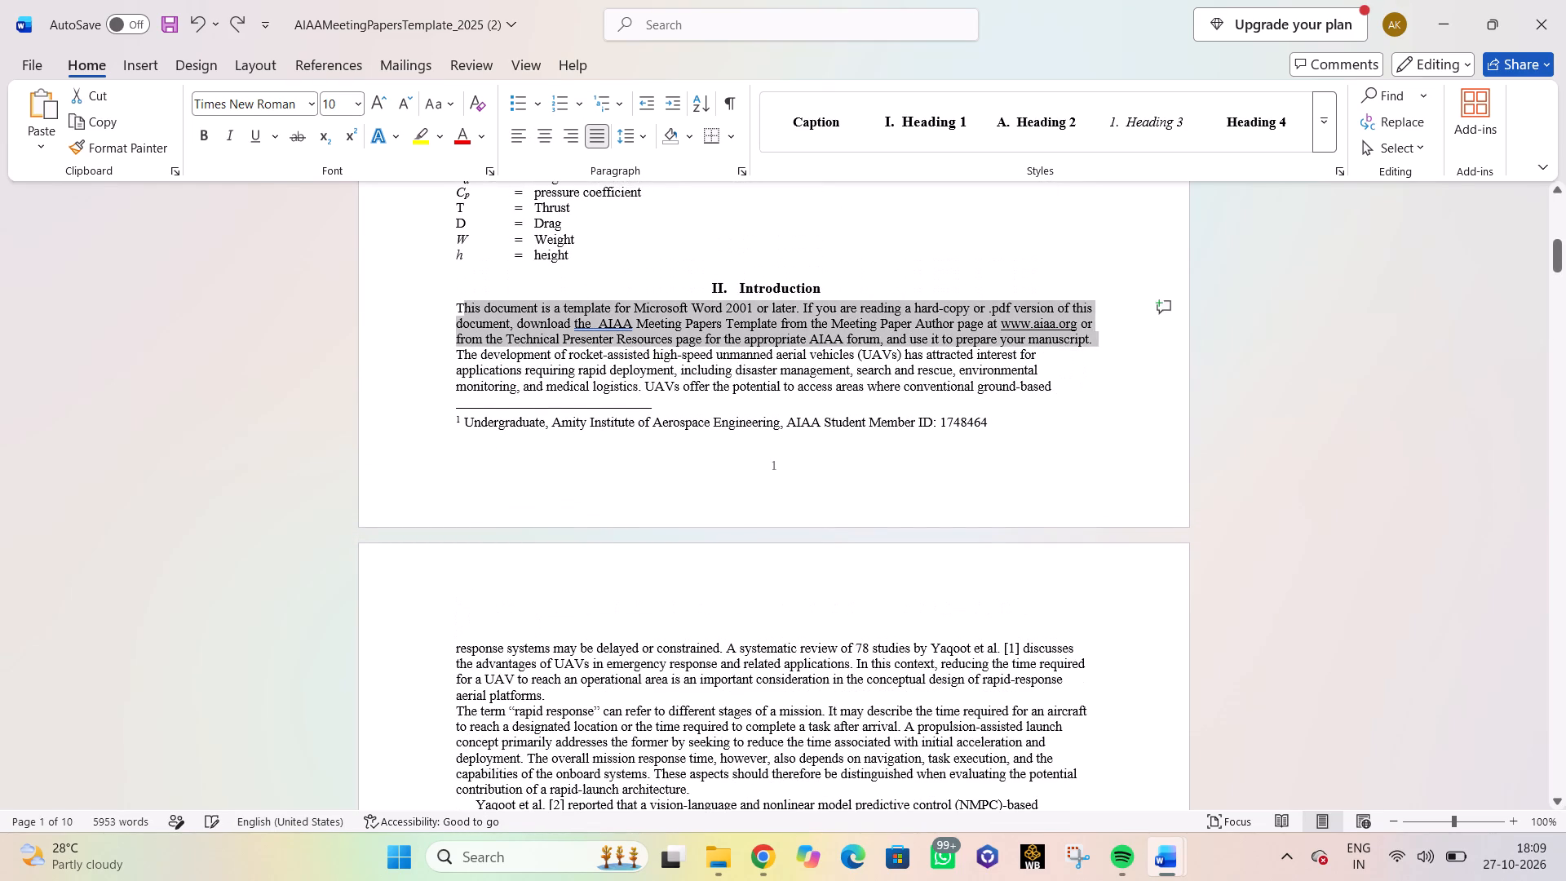
{"action": "key", "text": "ctrl+z"}
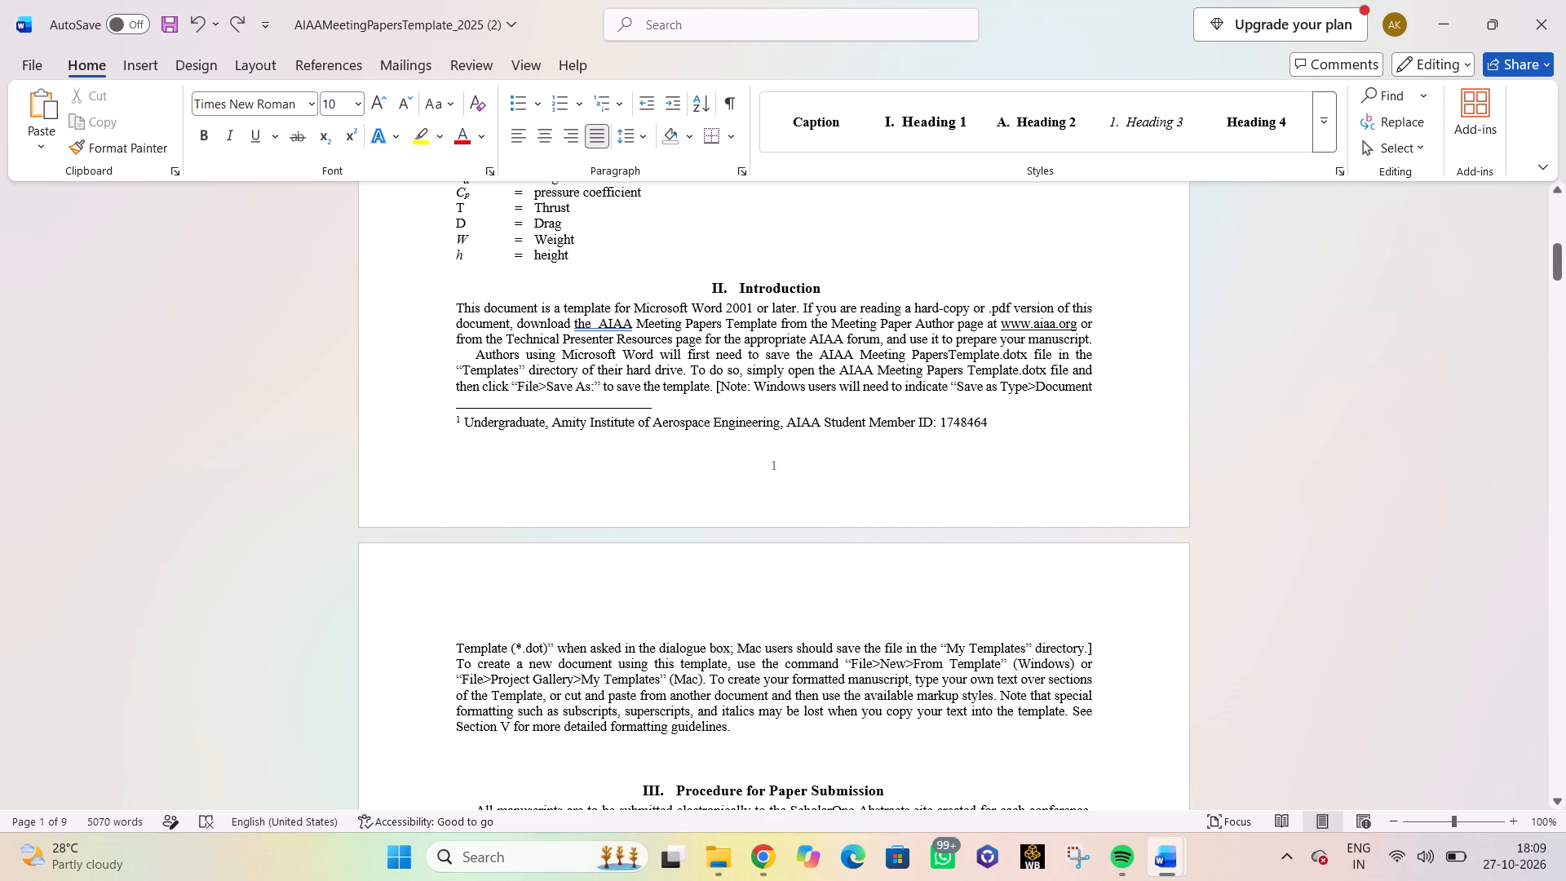
Paste the Introduction text again after the first placeholder paragraph and delete the leftover placeholder text starting "Authors using Microsoft Word".
{"action": "key", "text": "ctrl+v"}
{"action": "scroll", "coordinate": [818, 596], "scroll_direction": "down", "scroll_amount": 3}
{"action": "scroll", "coordinate": [817, 598], "scroll_direction": "up", "scroll_amount": 1}
{"action": "scroll", "coordinate": [817, 598], "scroll_direction": "down", "scroll_amount": 1}
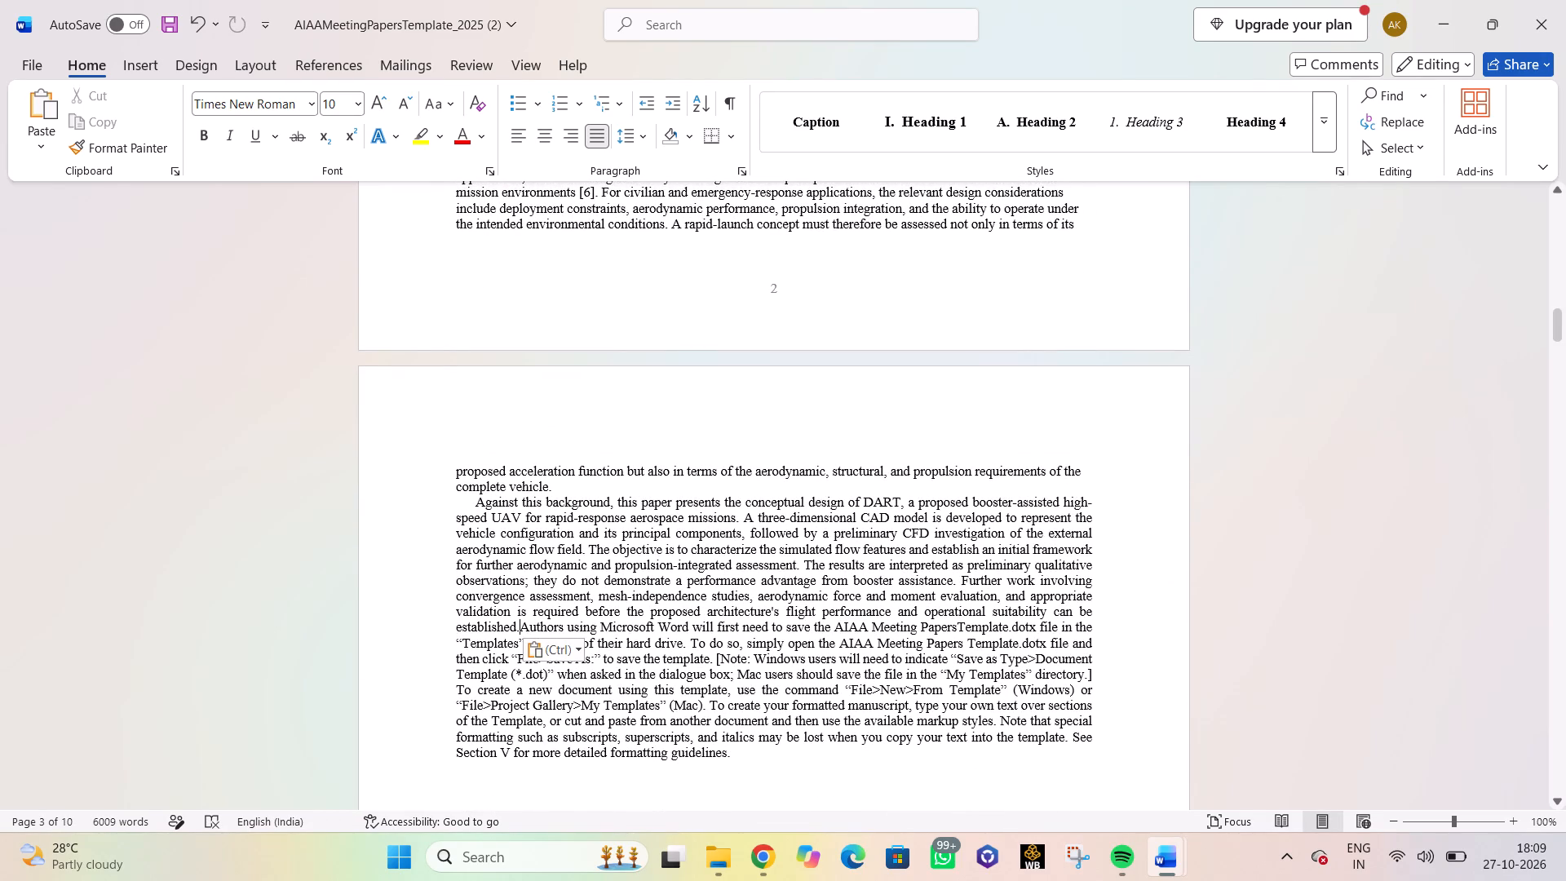
{"action": "left_click_drag", "start_coordinate": [521, 628], "coordinate": [755, 745]}
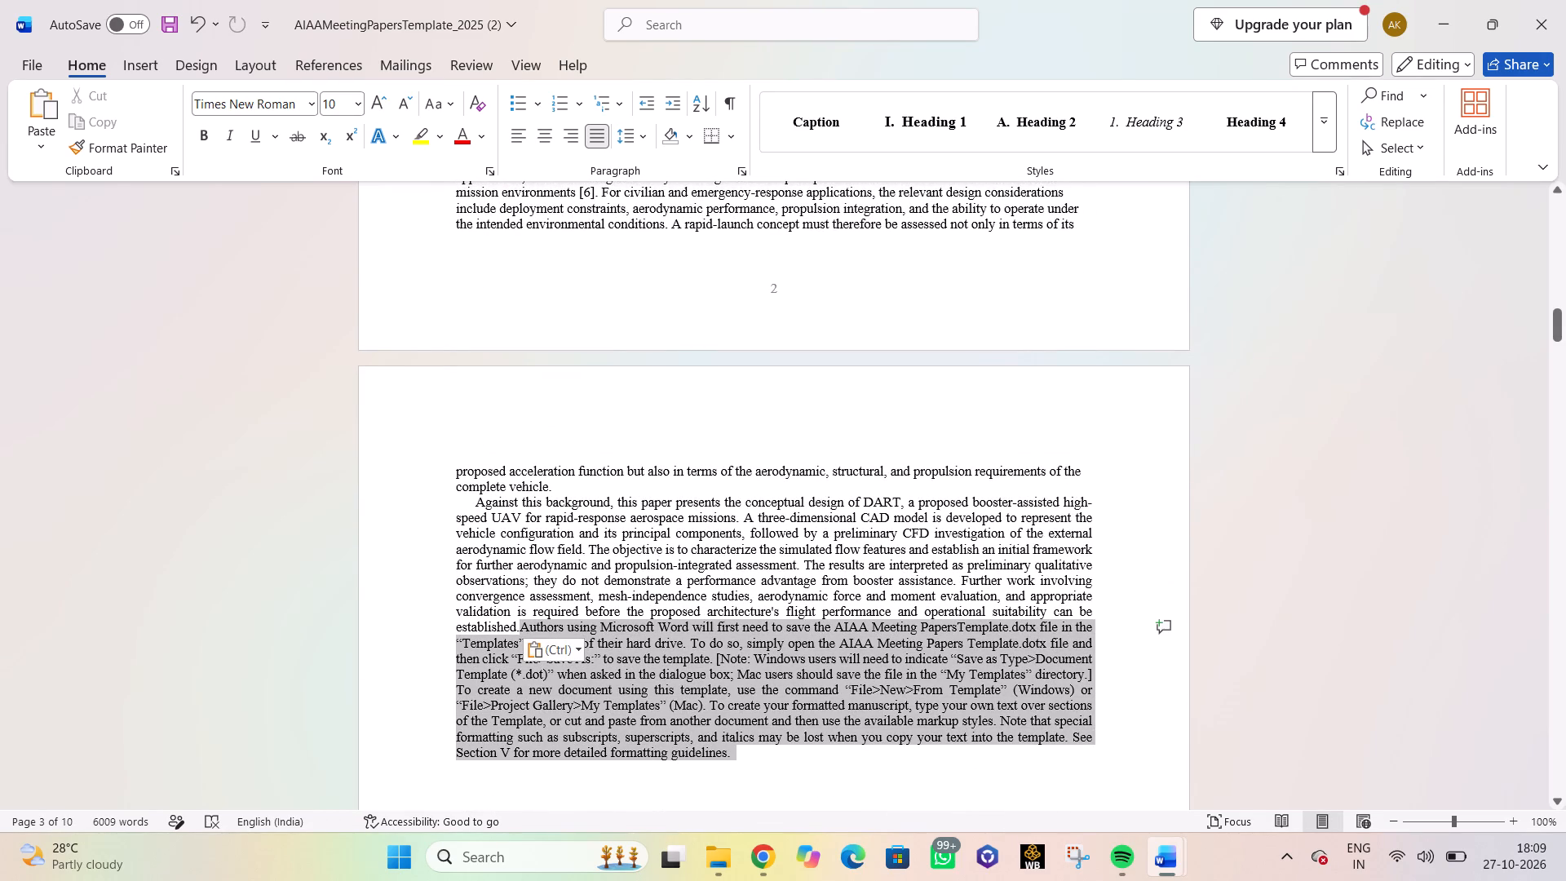
{"action": "left_click_drag", "start_coordinate": [755, 745], "coordinate": [755, 748]}
{"action": "key", "text": "BackSpace"}
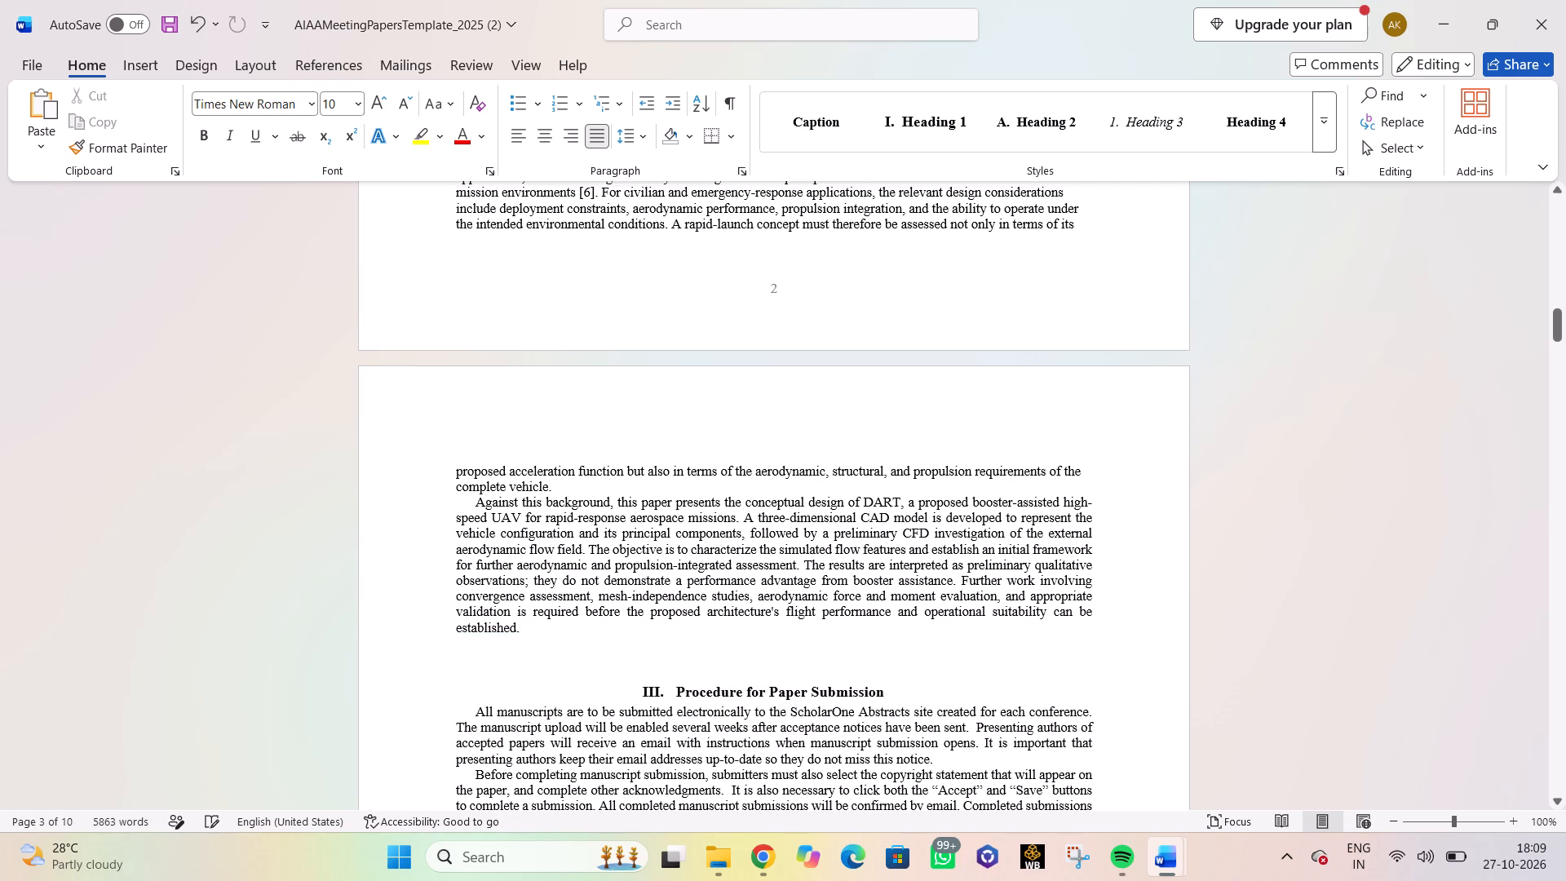
Justify the whole Introduction body text, from its last word "established." back up to the section heading.
{"action": "scroll", "coordinate": [738, 725], "scroll_direction": "up", "scroll_amount": 3}
{"action": "left_click_drag", "start_coordinate": [520, 782], "coordinate": [511, 533]}
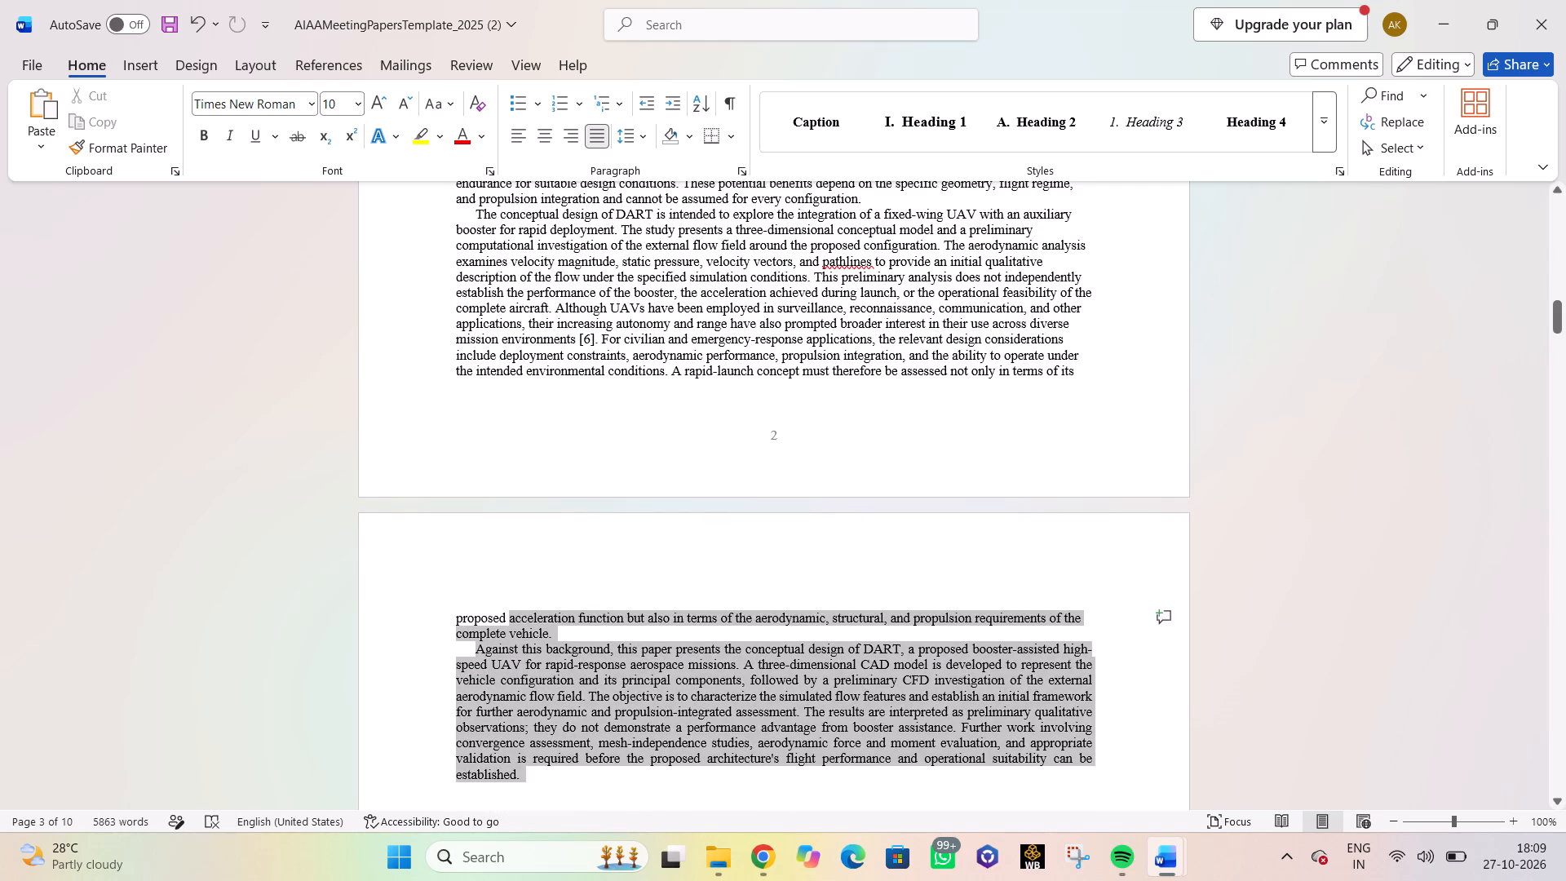
{"action": "left_click_drag", "start_coordinate": [511, 533], "coordinate": [560, 434]}
{"action": "scroll", "coordinate": [531, 485], "scroll_direction": "up", "scroll_amount": 6}
{"action": "scroll", "coordinate": [557, 455], "scroll_direction": "down", "scroll_amount": 2}
{"action": "scroll", "coordinate": [557, 455], "scroll_direction": "up", "scroll_amount": 3}
{"action": "scroll", "coordinate": [557, 453], "scroll_direction": "down", "scroll_amount": 1}
{"action": "scroll", "coordinate": [557, 453], "scroll_direction": "up", "scroll_amount": 1}
{"action": "scroll", "coordinate": [558, 451], "scroll_direction": "down", "scroll_amount": 2}
{"action": "scroll", "coordinate": [558, 451], "scroll_direction": "up", "scroll_amount": 14}
{"action": "left_click_drag", "start_coordinate": [560, 434], "coordinate": [465, 356]}
{"action": "scroll", "coordinate": [557, 423], "scroll_direction": "up", "scroll_amount": 5}
{"action": "left_click", "coordinate": [601, 134]}
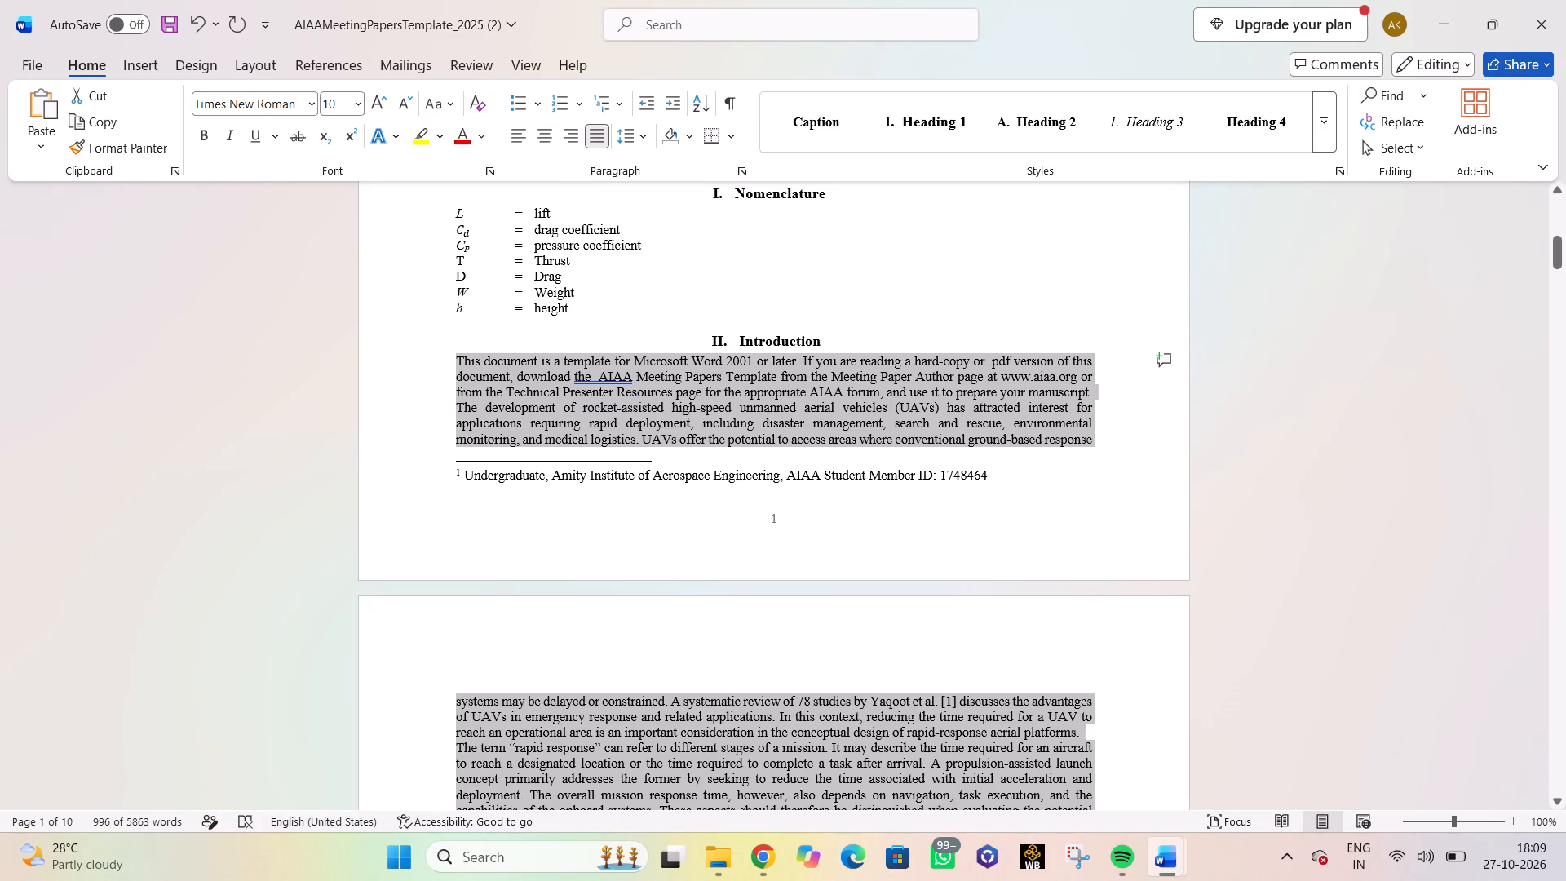
{"action": "left_click", "coordinate": [1301, 475]}
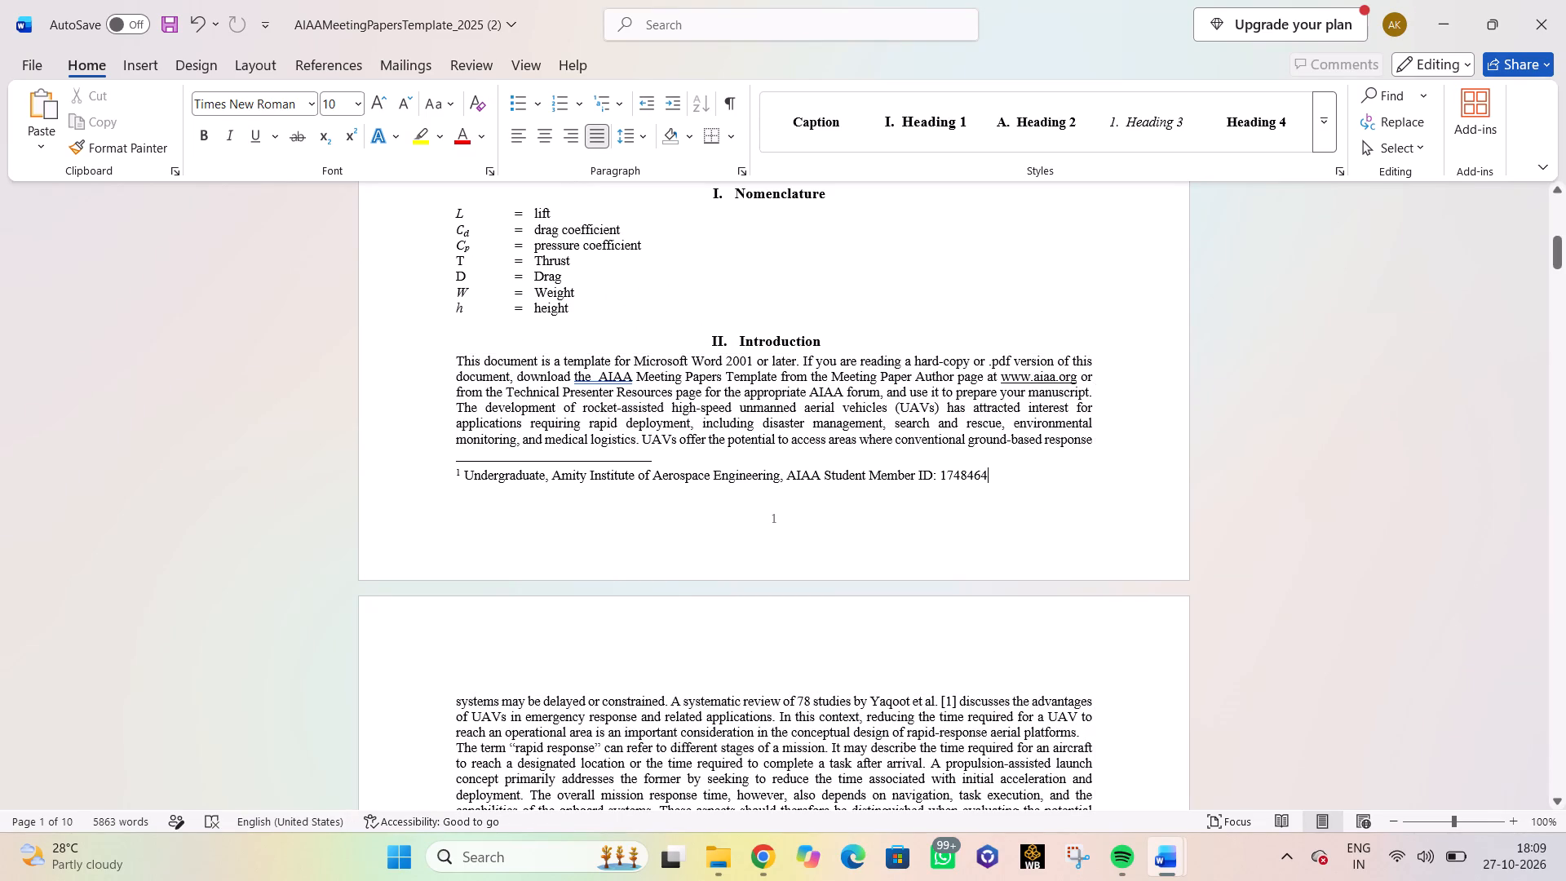
Delete the placeholder paragraph starting "This document is a template" directly under the Introduction heading.
{"action": "left_click_drag", "start_coordinate": [1097, 393], "coordinate": [458, 356]}
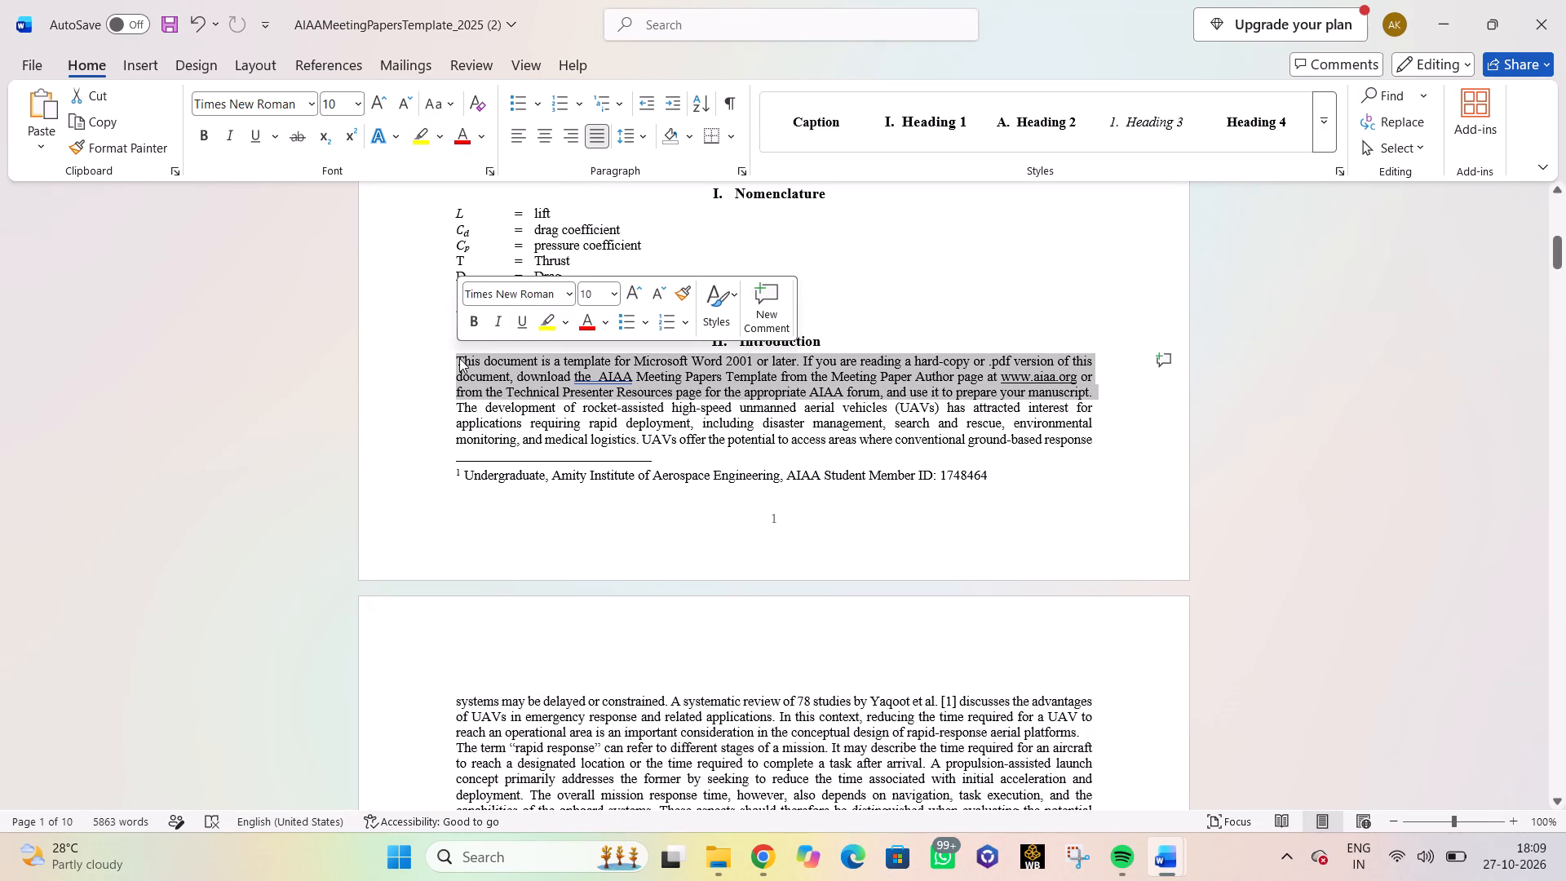
{"action": "key", "text": "BackSpace"}
Review the justified Introduction text from its heading down to the Procedure for Paper Submission section.
{"action": "scroll", "coordinate": [462, 358], "scroll_direction": "down", "scroll_amount": 3}
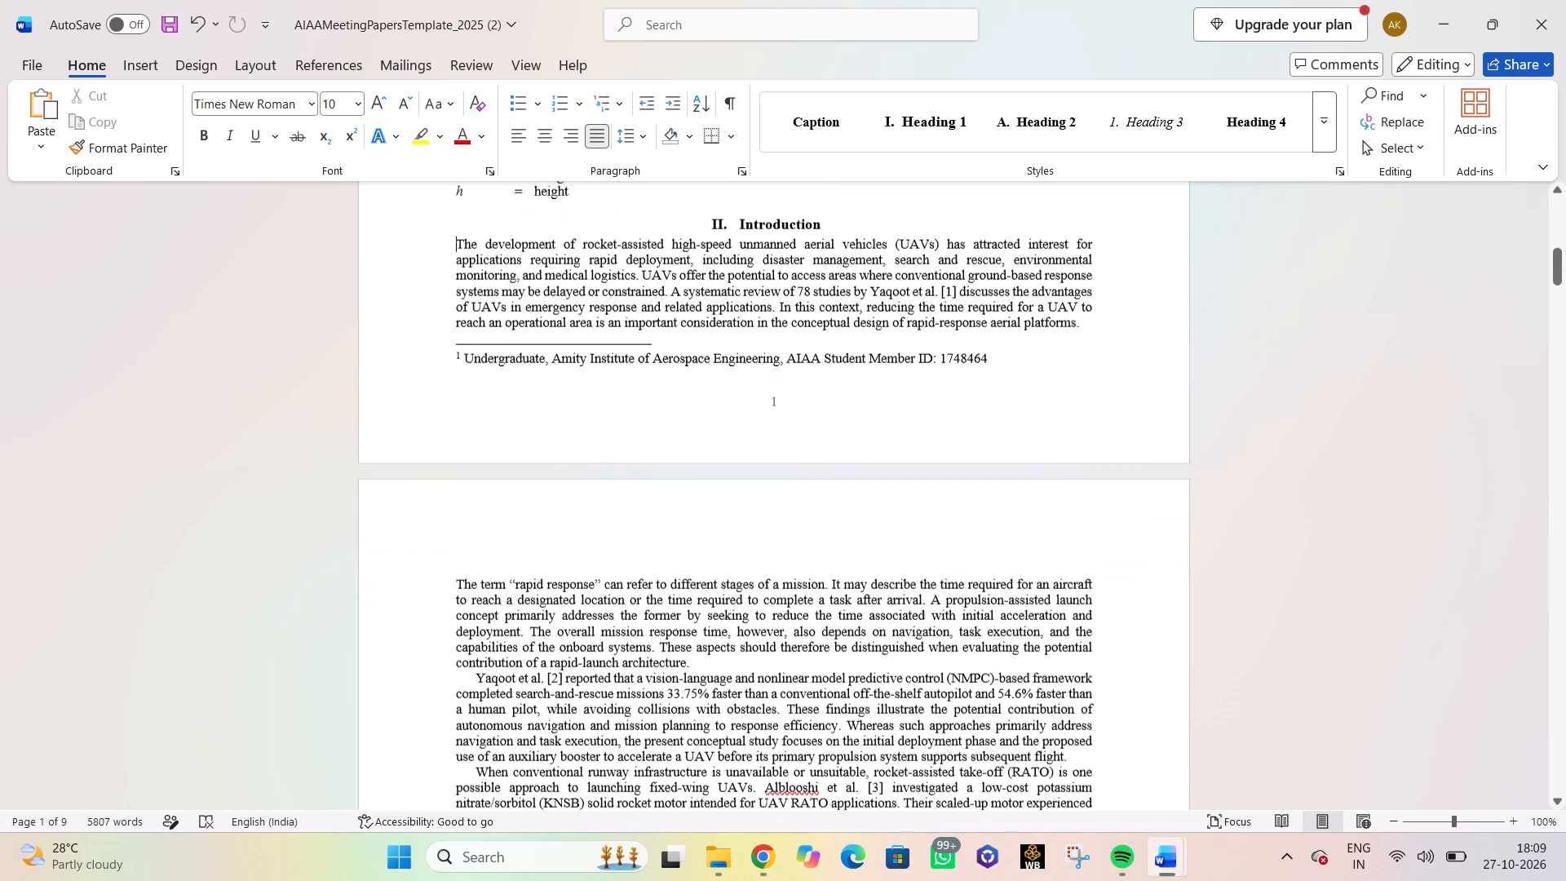
{"action": "scroll", "coordinate": [694, 405], "scroll_direction": "down", "scroll_amount": 12}
{"action": "scroll", "coordinate": [697, 405], "scroll_direction": "up", "scroll_amount": 2}
{"action": "scroll", "coordinate": [697, 405], "scroll_direction": "down", "scroll_amount": 3}
{"action": "scroll", "coordinate": [697, 405], "scroll_direction": "up", "scroll_amount": 1}
{"action": "scroll", "coordinate": [697, 405], "scroll_direction": "down", "scroll_amount": 6}
{"action": "scroll", "coordinate": [697, 405], "scroll_direction": "up", "scroll_amount": 1}
{"action": "scroll", "coordinate": [697, 405], "scroll_direction": "down", "scroll_amount": 4}
{"action": "scroll", "coordinate": [697, 404], "scroll_direction": "up", "scroll_amount": 1}
{"action": "scroll", "coordinate": [697, 404], "scroll_direction": "down", "scroll_amount": 1}
{"action": "scroll", "coordinate": [697, 404], "scroll_direction": "up", "scroll_amount": 2}
{"action": "scroll", "coordinate": [697, 405], "scroll_direction": "down", "scroll_amount": 8}
{"action": "left_click", "coordinate": [744, 422]}
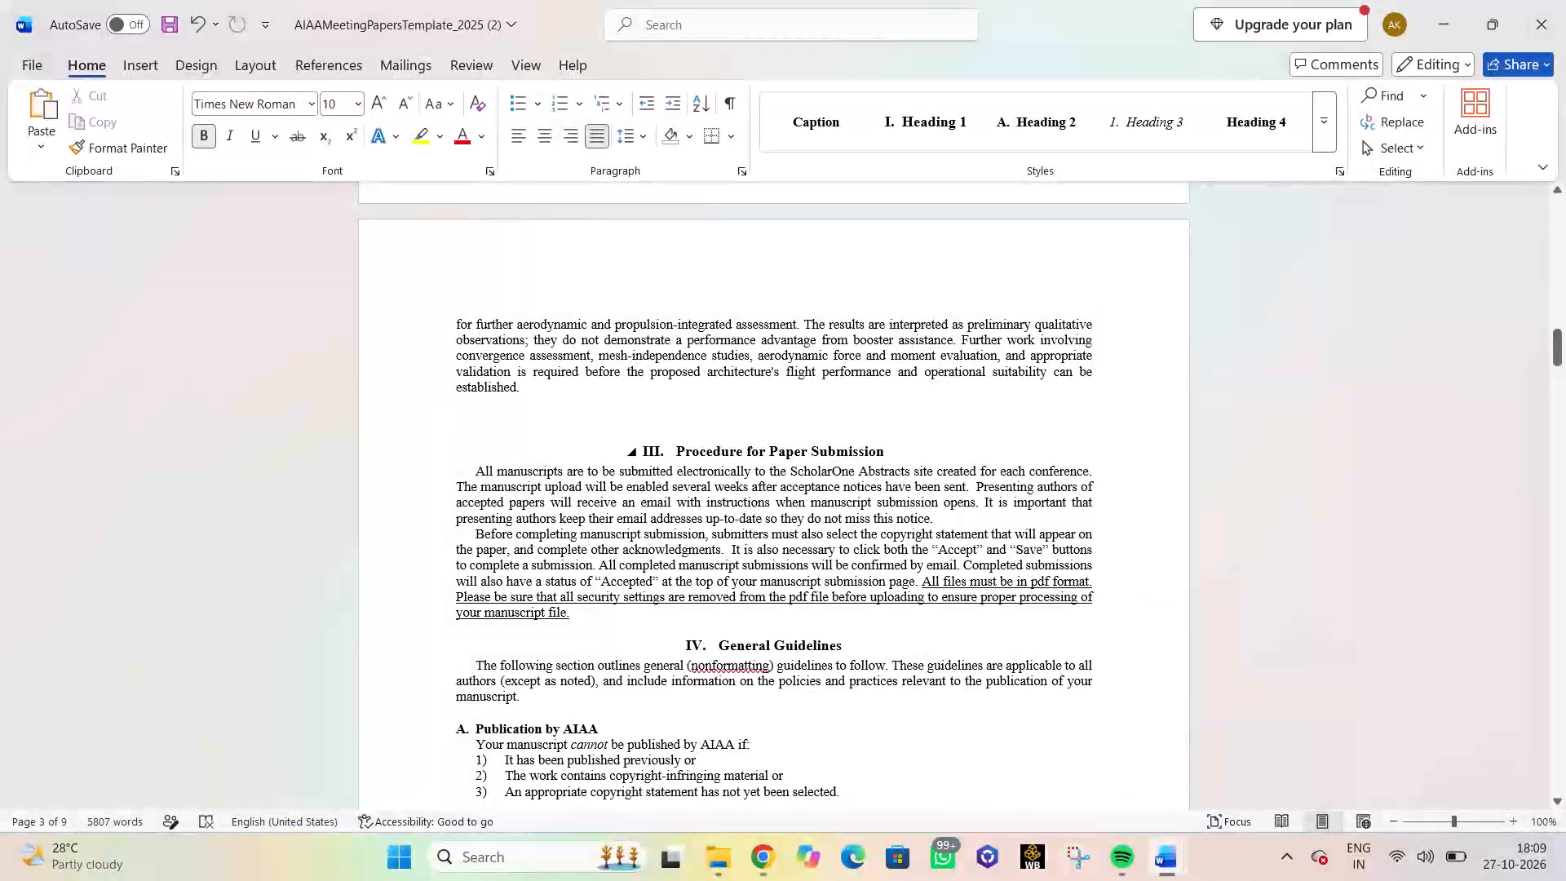
{"action": "scroll", "coordinate": [743, 453], "scroll_direction": "down", "scroll_amount": 2}
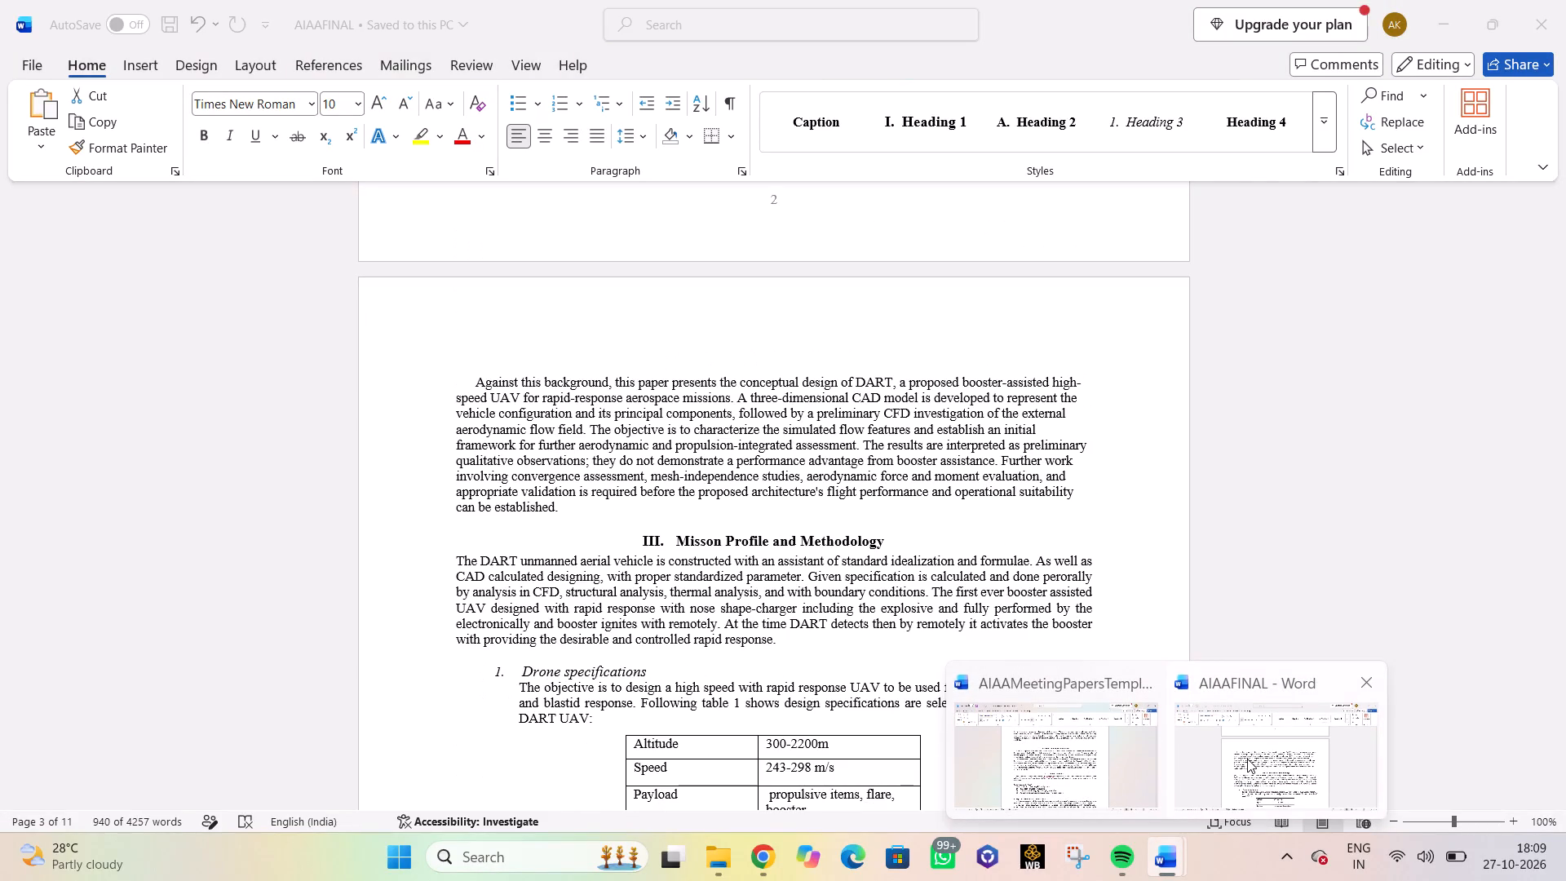
Switch to the AIAAFINAL document and copy the section III heading text "Misson Profile and Methodology".
{"action": "left_click", "coordinate": [1247, 759]}
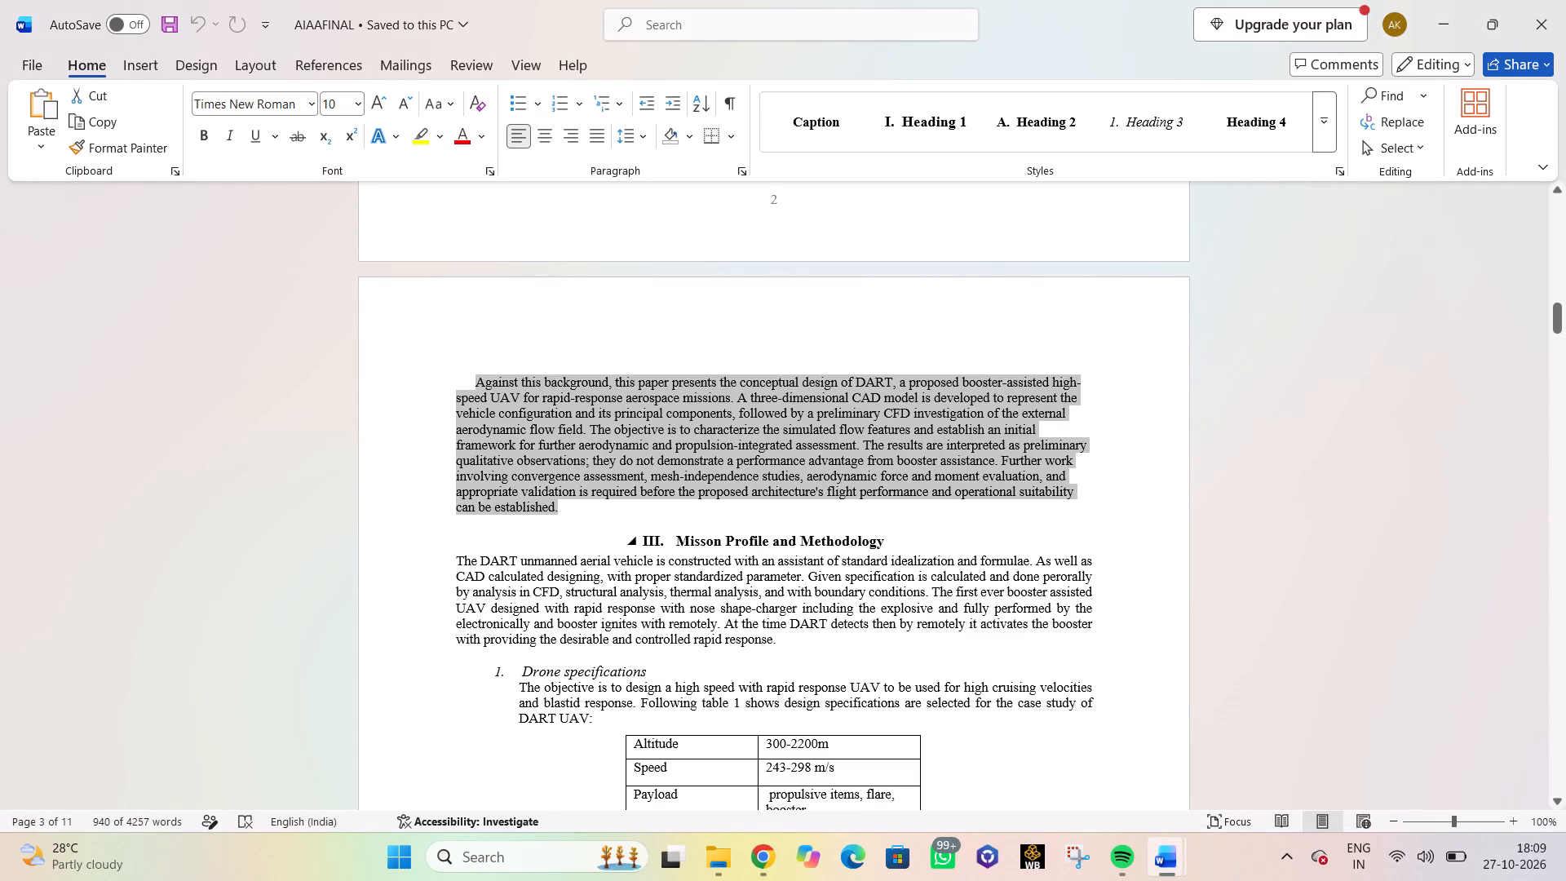
{"action": "left_click_drag", "start_coordinate": [679, 541], "coordinate": [895, 536]}
{"action": "key", "text": "ctrl+c"}
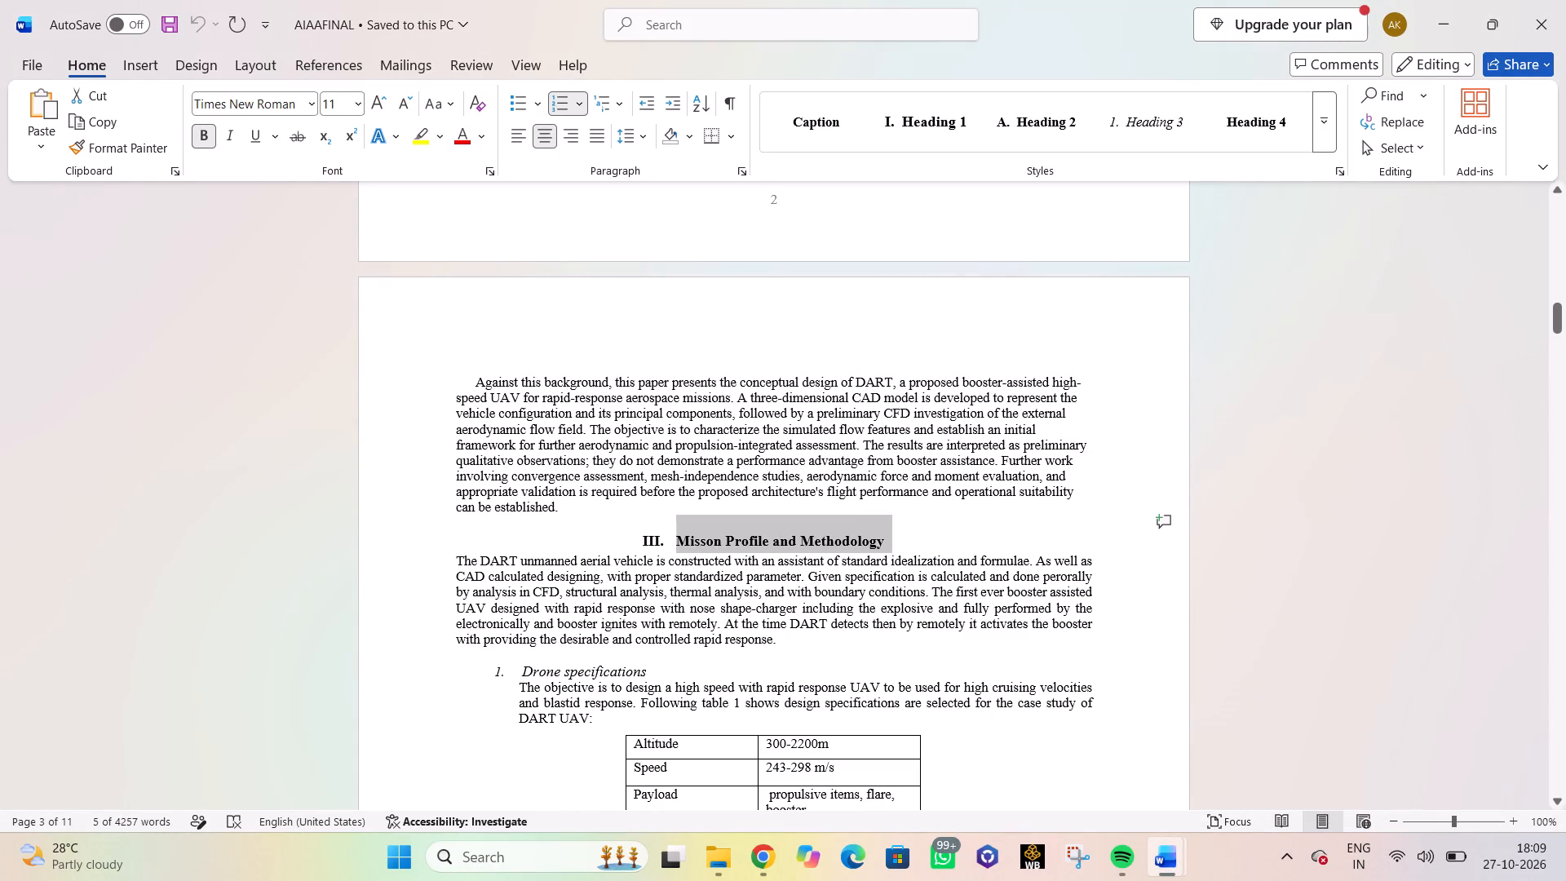
Paste the copied heading over the end of the template's "Procedure for Paper Submission" heading and remove the extra empty heading line.
{"action": "left_click", "coordinate": [1090, 765]}
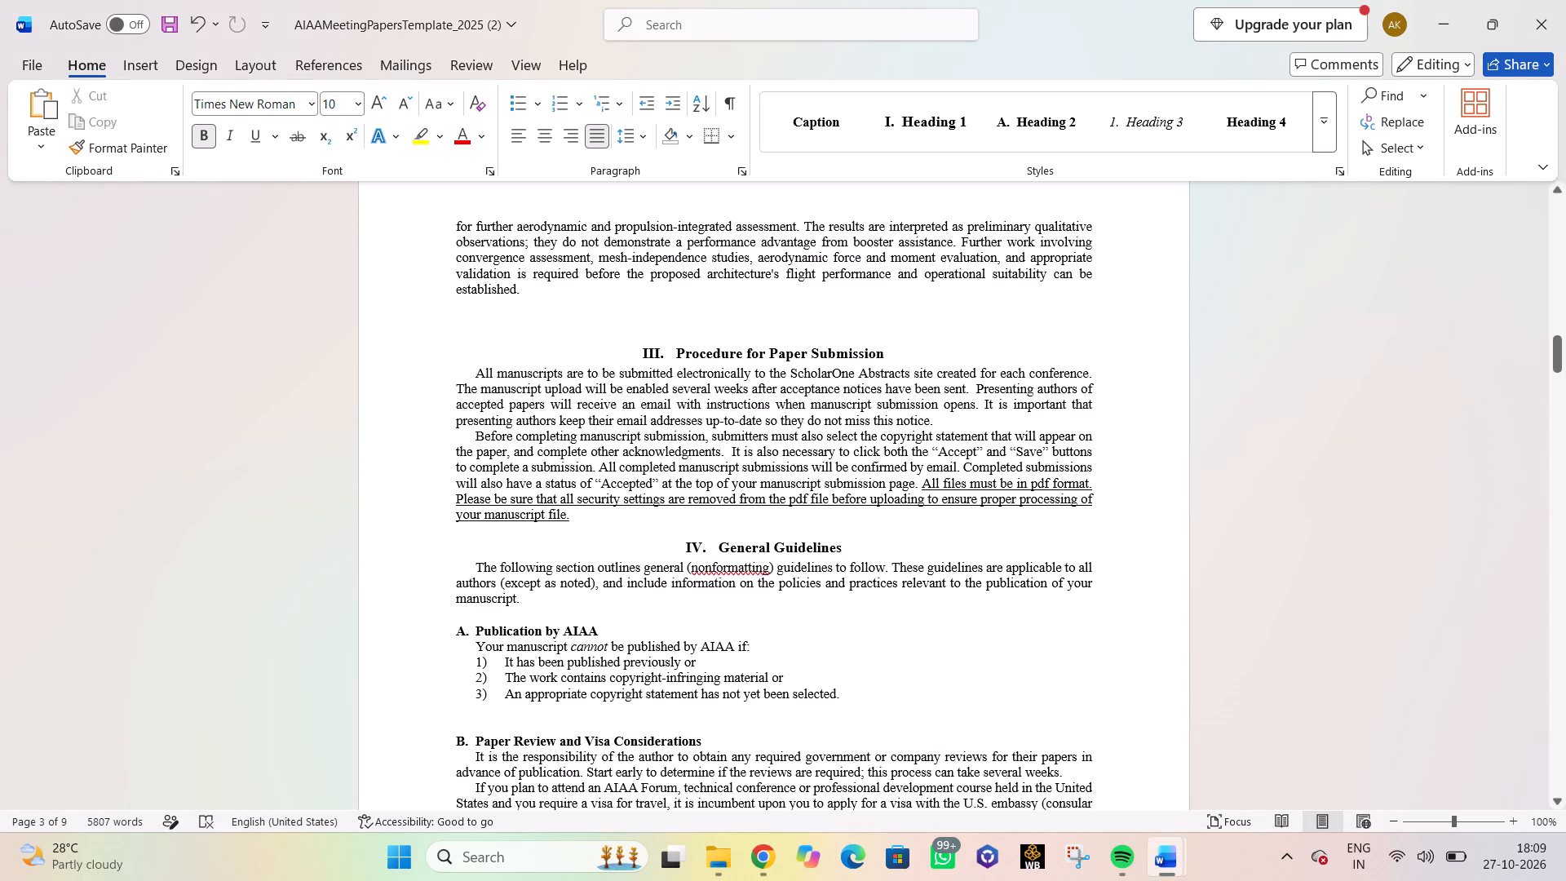
{"action": "left_click_drag", "start_coordinate": [678, 351], "coordinate": [891, 351]}
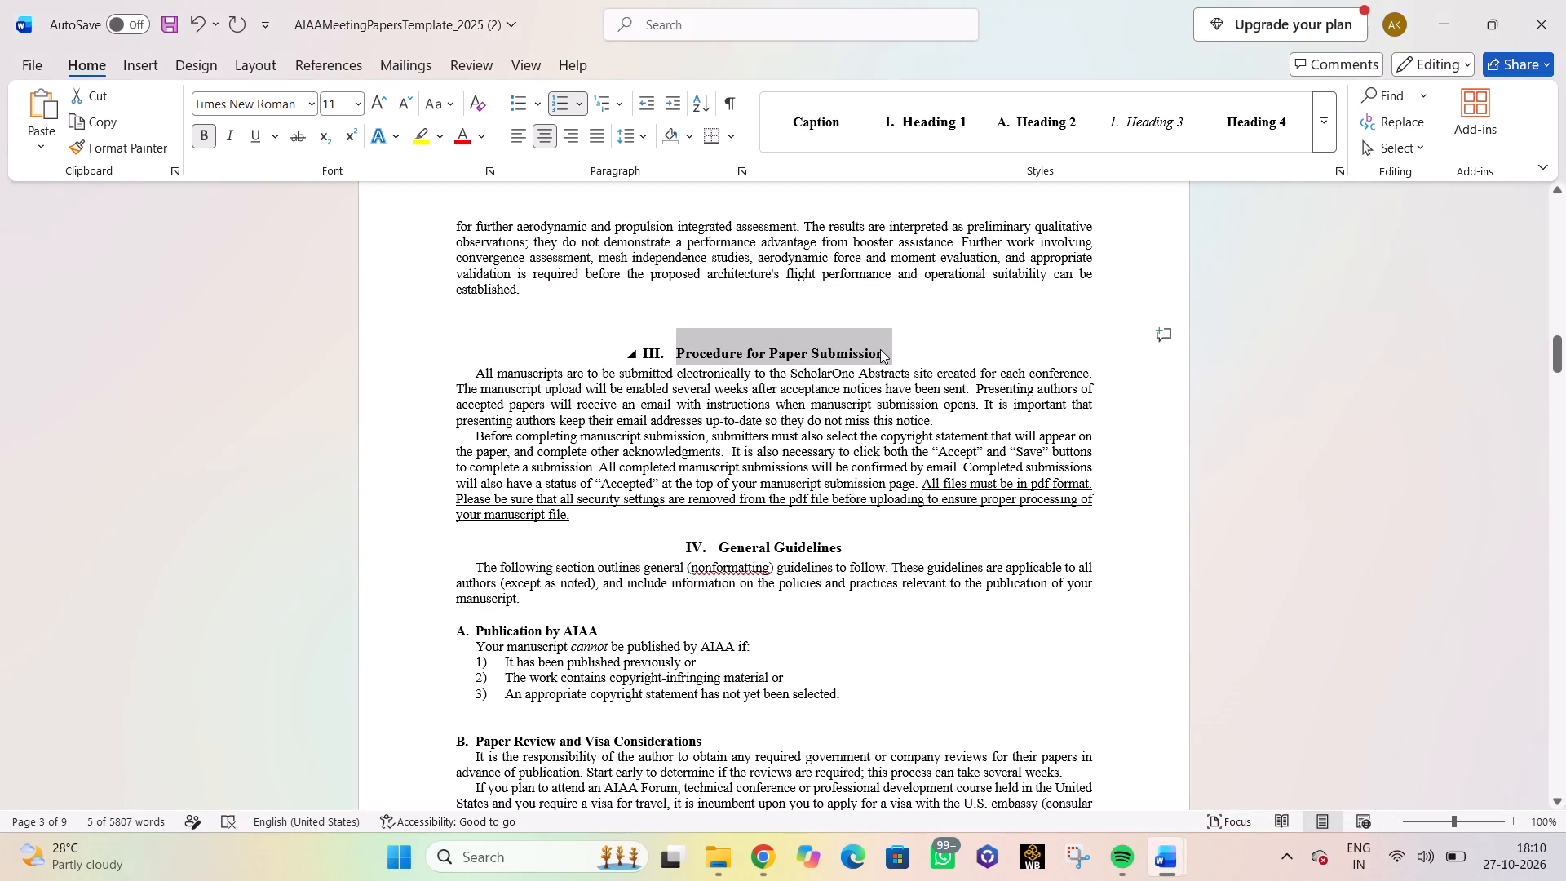
{"action": "left_click", "coordinate": [1303, 410]}
{"action": "left_click", "coordinate": [884, 354]}
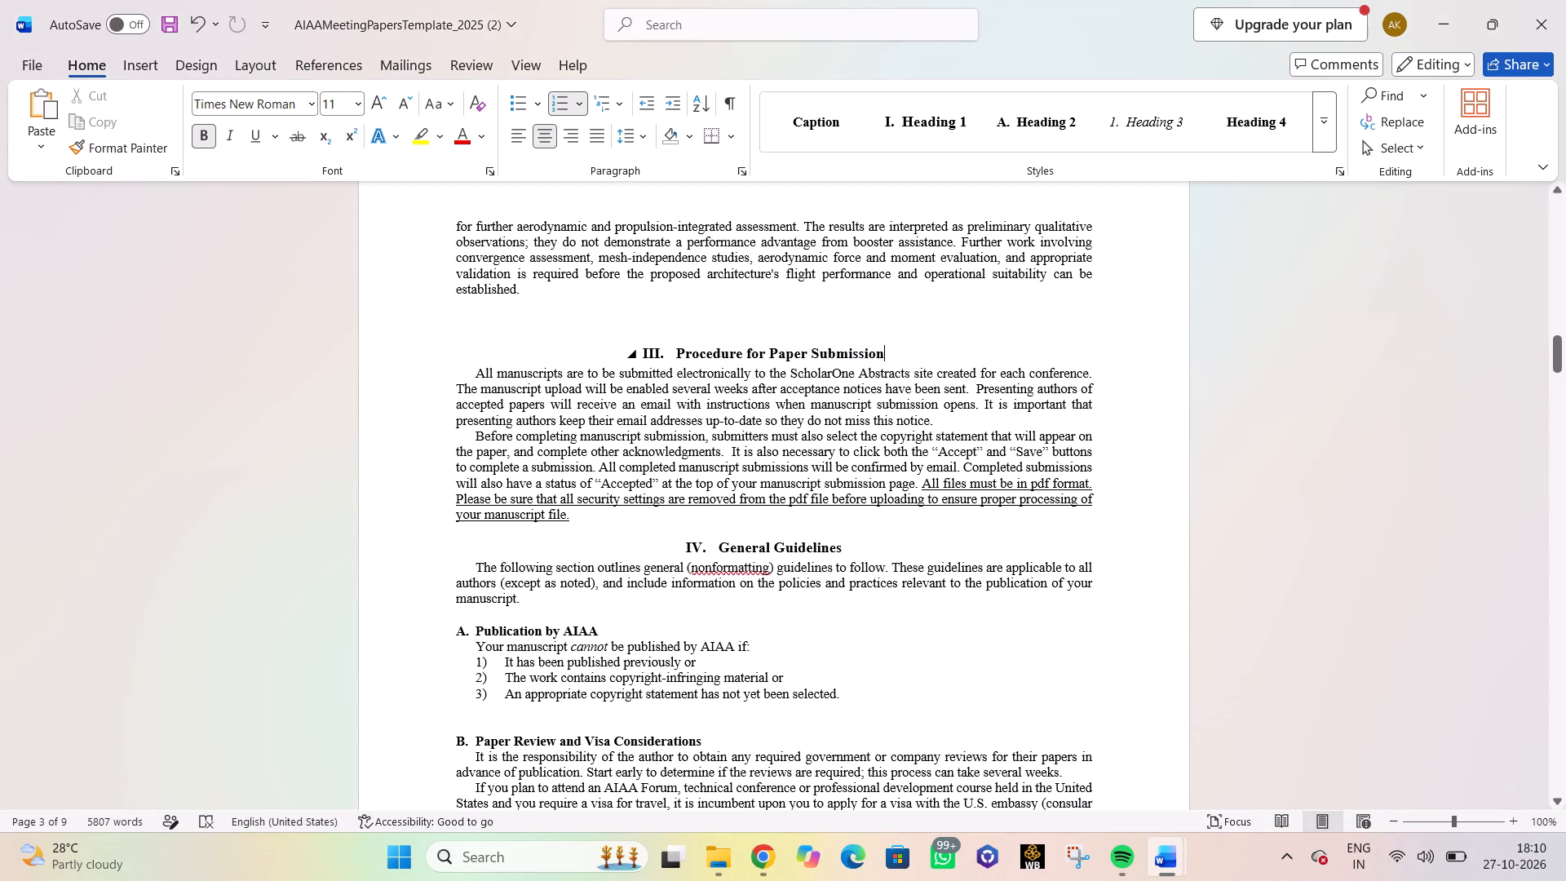
{"action": "key", "text": "BackSpace"}
{"action": "key", "text": "BackSpace"}
{"action": "key", "text": "BackSpace"}
{"action": "key", "text": "BackSpace"}
{"action": "key", "text": "BackSpace"}
{"action": "key", "text": "BackSpace"}
{"action": "key", "text": "BackSpace"}
{"action": "key", "text": "BackSpace"}
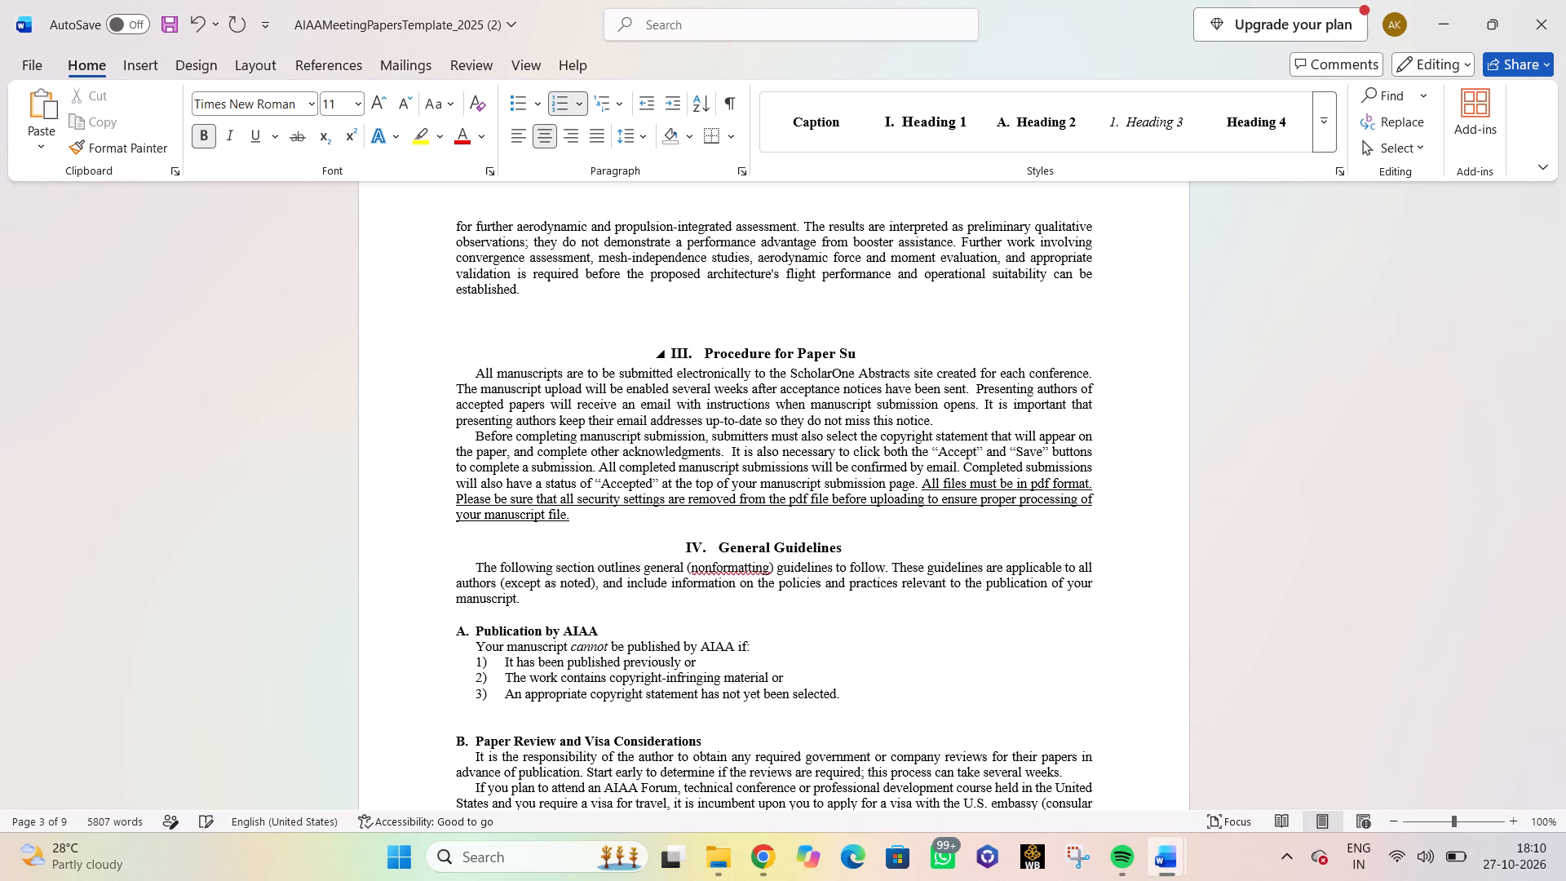
{"action": "key", "text": "ctrl+v"}
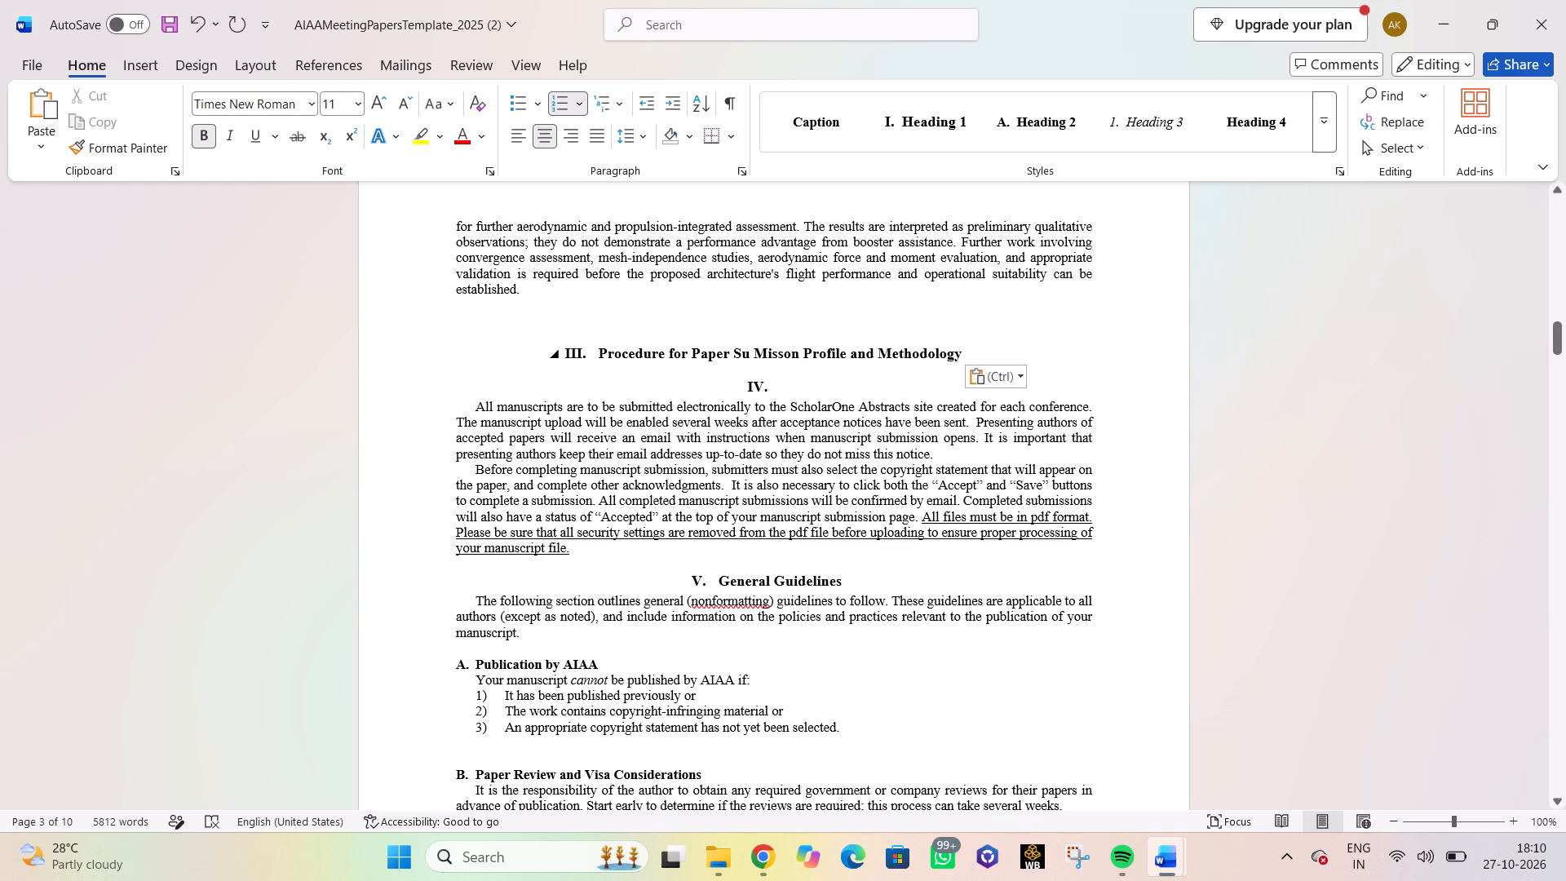
{"action": "key", "text": "BackSpace"}
{"action": "key", "text": "BackSpace"}
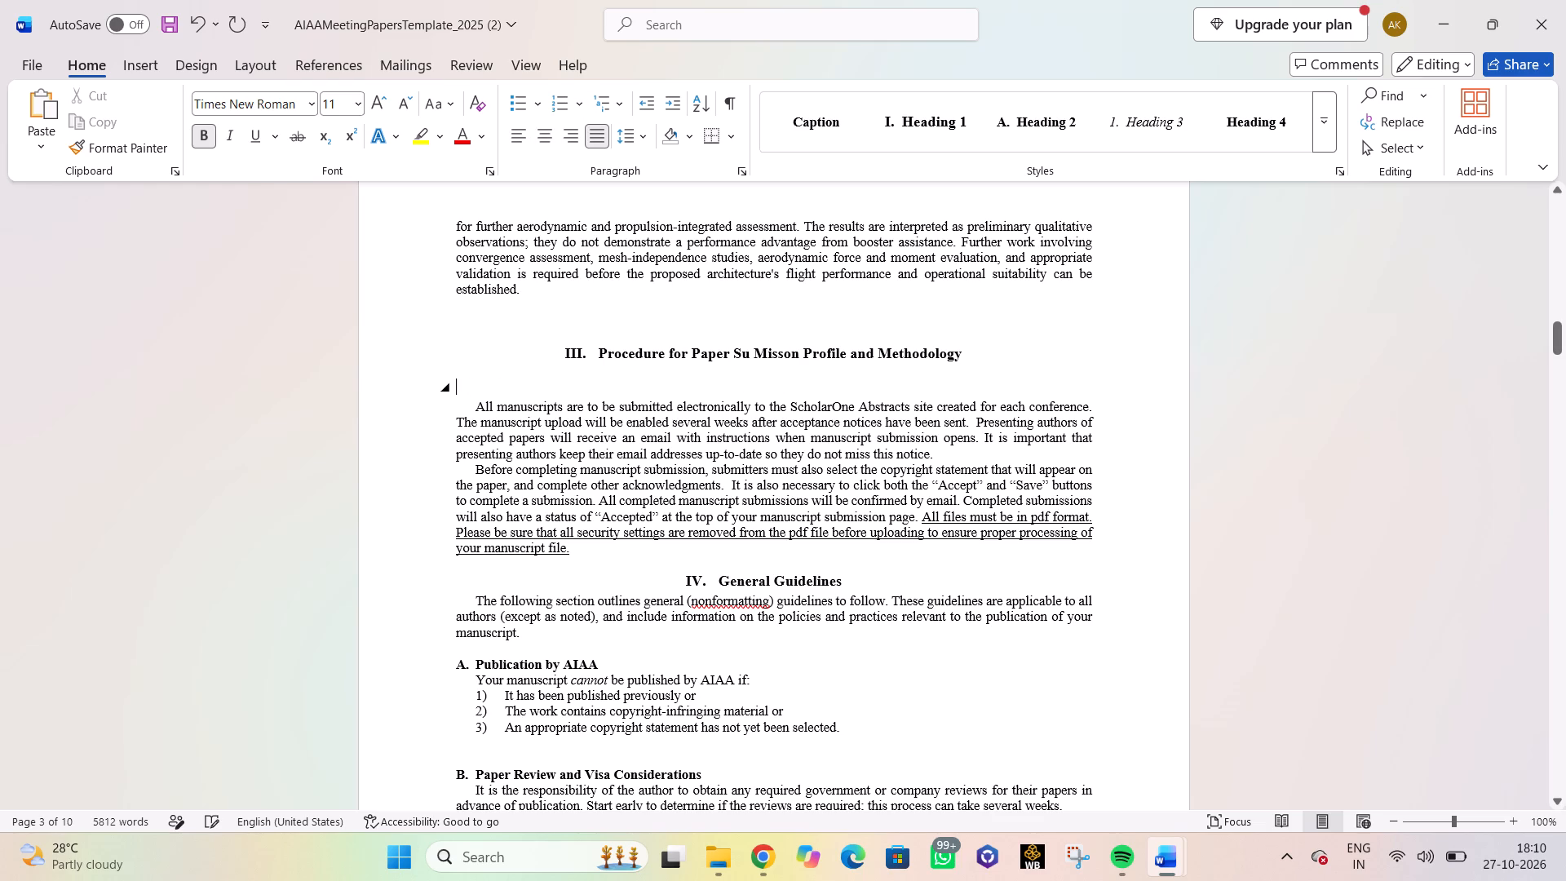
{"action": "key", "text": "BackSpace"}
Delete the leftover "Procedure for Paper Su" so the numbered section III heading reads only "Misson Profile and Methodology".
{"action": "left_click", "coordinate": [754, 351]}
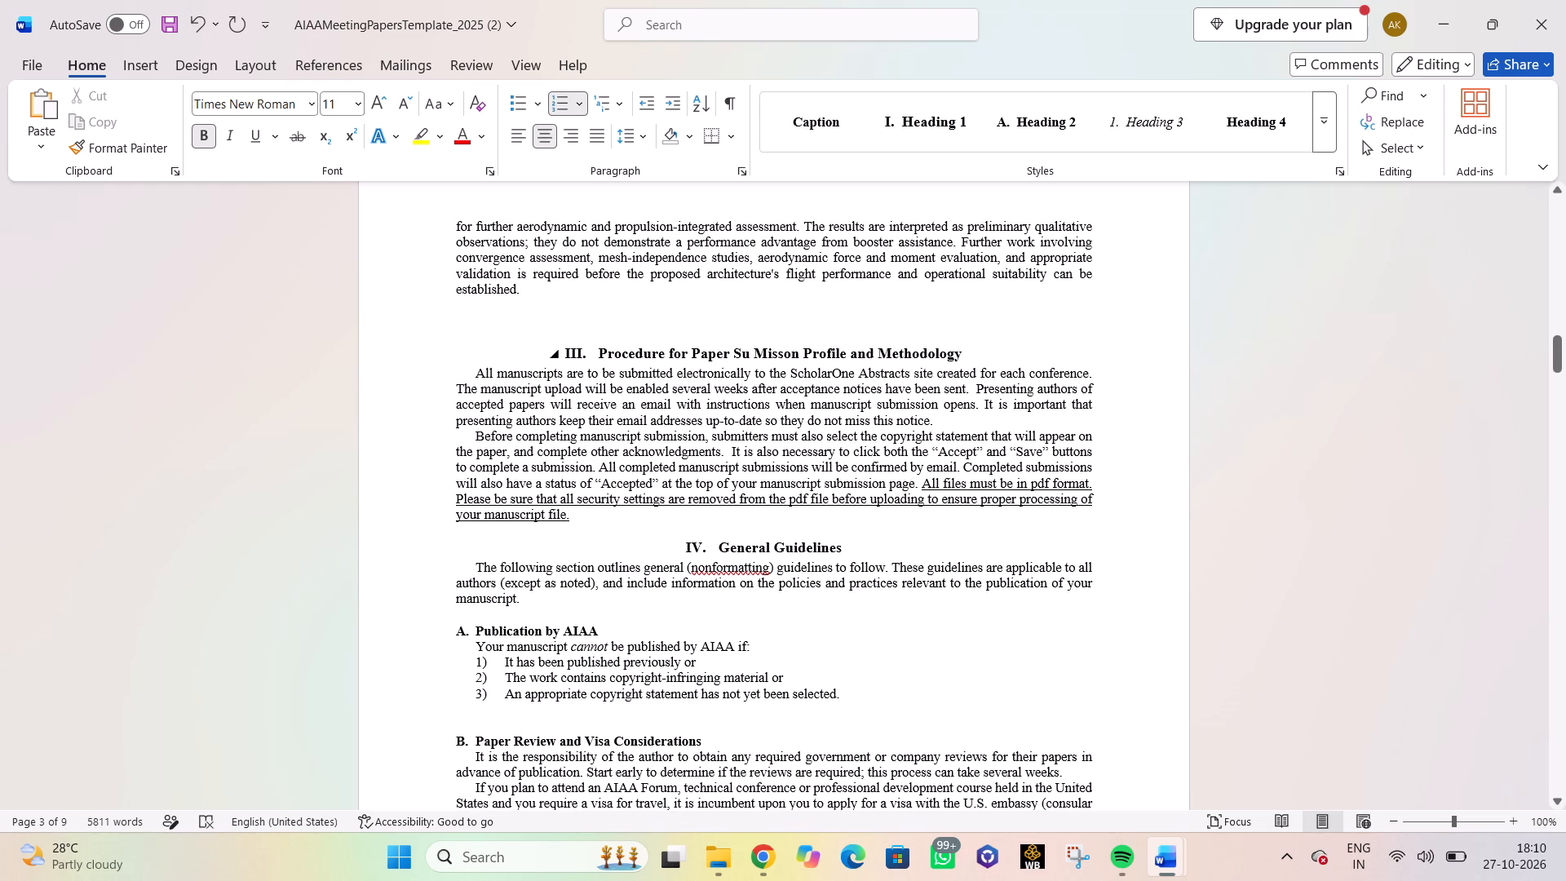
{"action": "key", "text": "BackSpace"}
{"action": "key", "text": "BackSpace"}
{"action": "key", "text": "BackSpace"}
{"action": "key", "text": "BackSpace"}
{"action": "key", "text": "BackSpace"}
{"action": "key", "text": "BackSpace"}
{"action": "key", "text": "BackSpace"}
{"action": "key", "text": "BackSpace"}
{"action": "key", "text": "BackSpace"}
{"action": "key", "text": "BackSpace"}
{"action": "key", "text": "BackSpace"}
{"action": "key", "text": "BackSpace"}
{"action": "key", "text": "BackSpace"}
{"action": "key", "text": "BackSpace"}
{"action": "key", "text": "BackSpace"}
{"action": "key", "text": "BackSpace"}
{"action": "key", "text": "BackSpace"}
{"action": "key", "text": "BackSpace"}
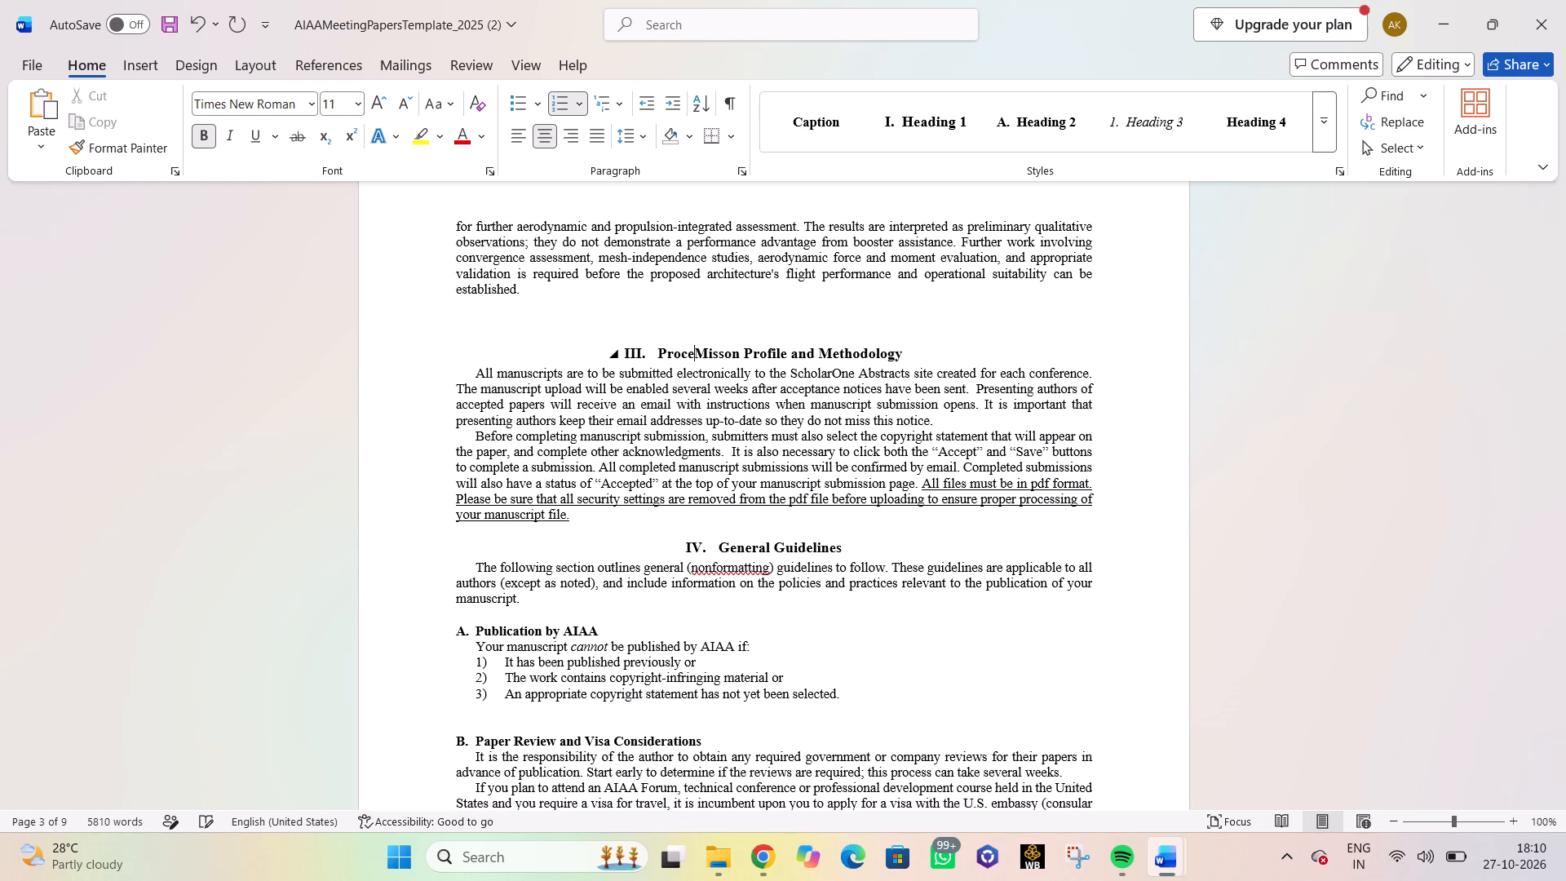
{"action": "key", "text": "BackSpace"}
{"action": "key", "text": "BackSpace"}
{"action": "key", "text": "BackSpace"}
{"action": "key", "text": "BackSpace"}
{"action": "key", "text": "BackSpace"}
{"action": "key", "text": "BackSpace"}
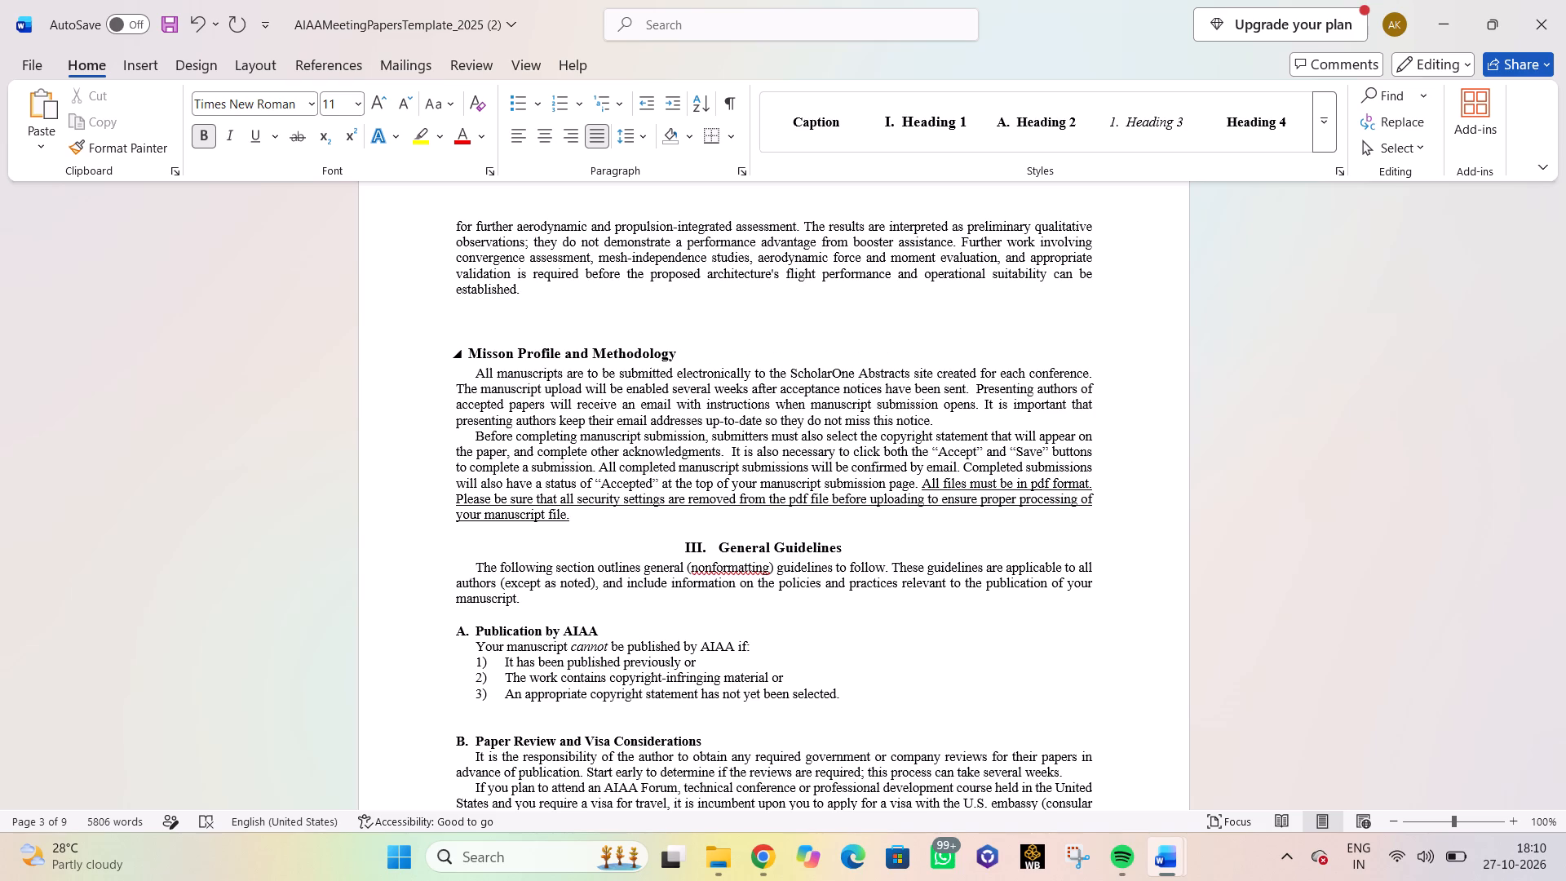
{"action": "key", "text": "ctrl+z"}
{"action": "key", "text": "ctrl+z"}
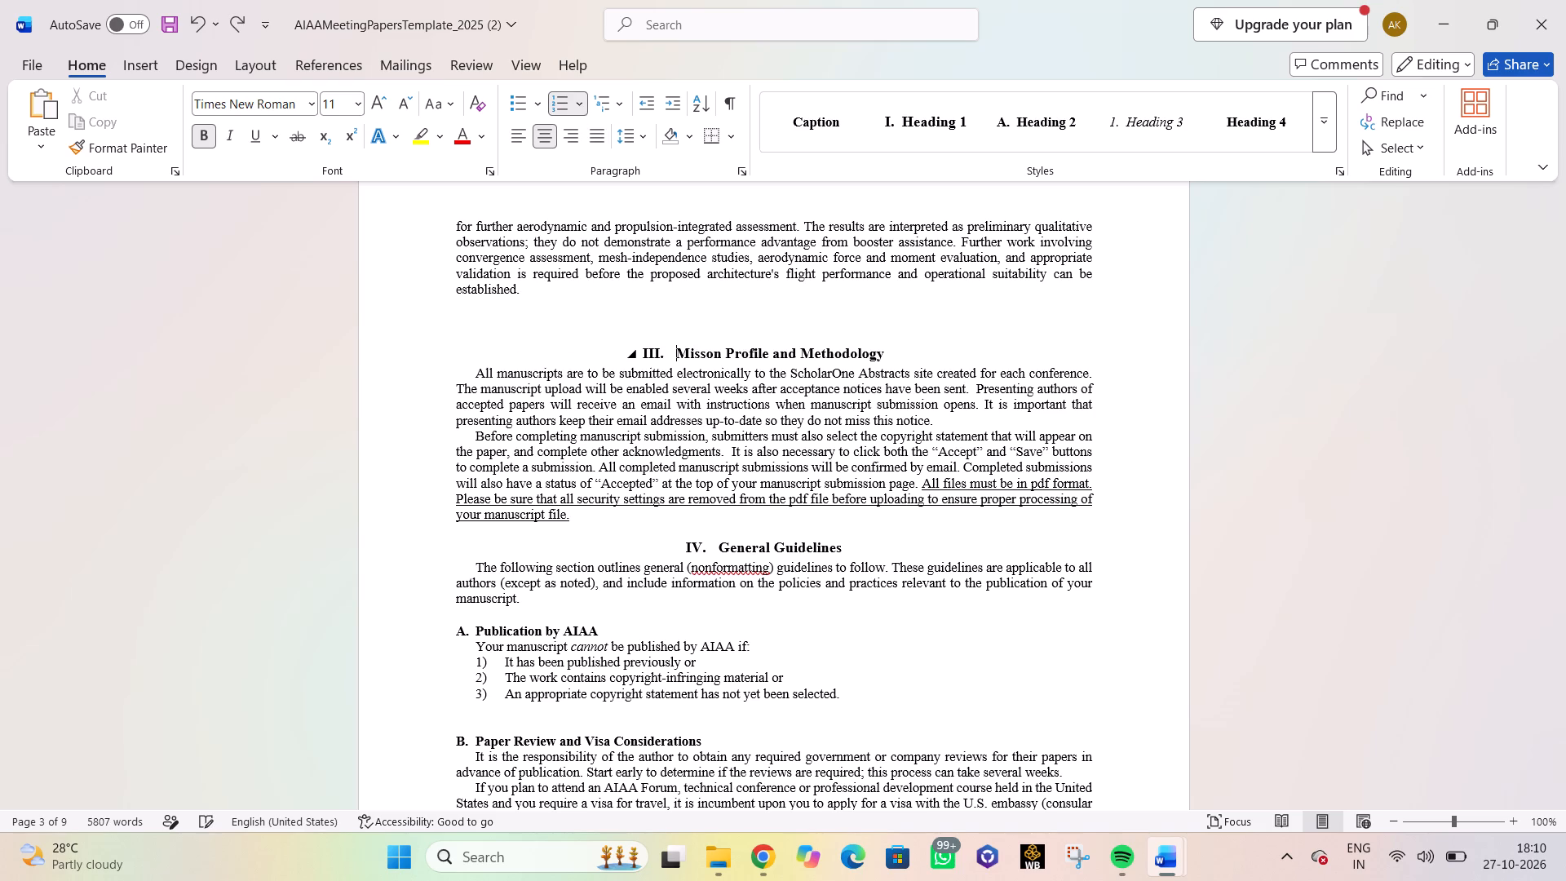
{"action": "left_click", "coordinate": [1338, 383]}
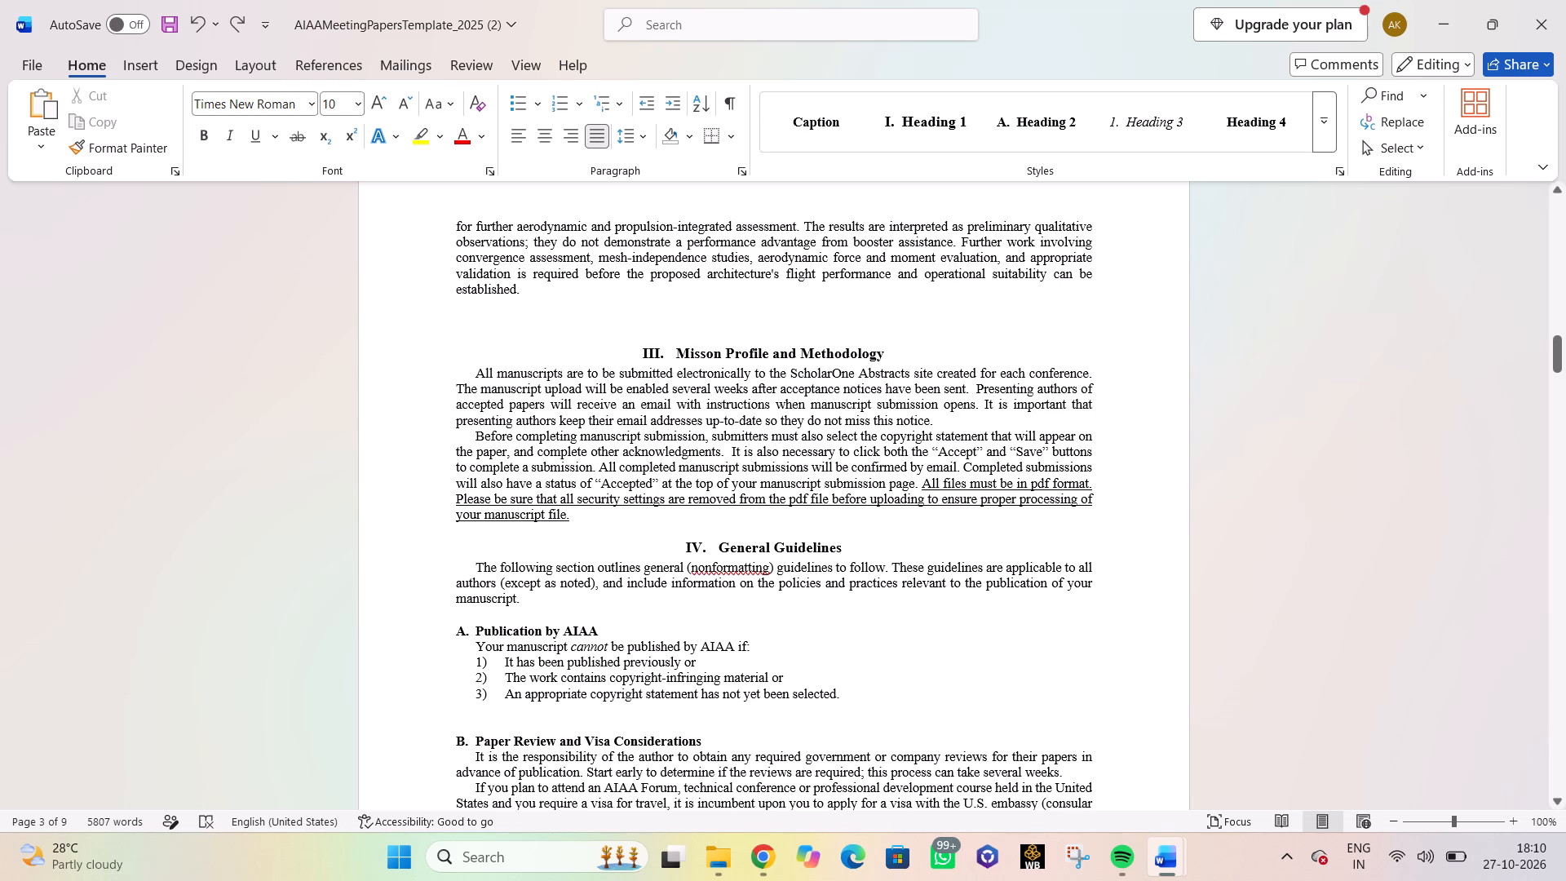
Replace the template's placeholder text under Misson Profile and Methodology with AIAAFINAL's paragraph starting "The DART unmanned aerial vehicle".
{"action": "left_click", "coordinate": [581, 403]}
{"action": "left_click", "coordinate": [1232, 759]}
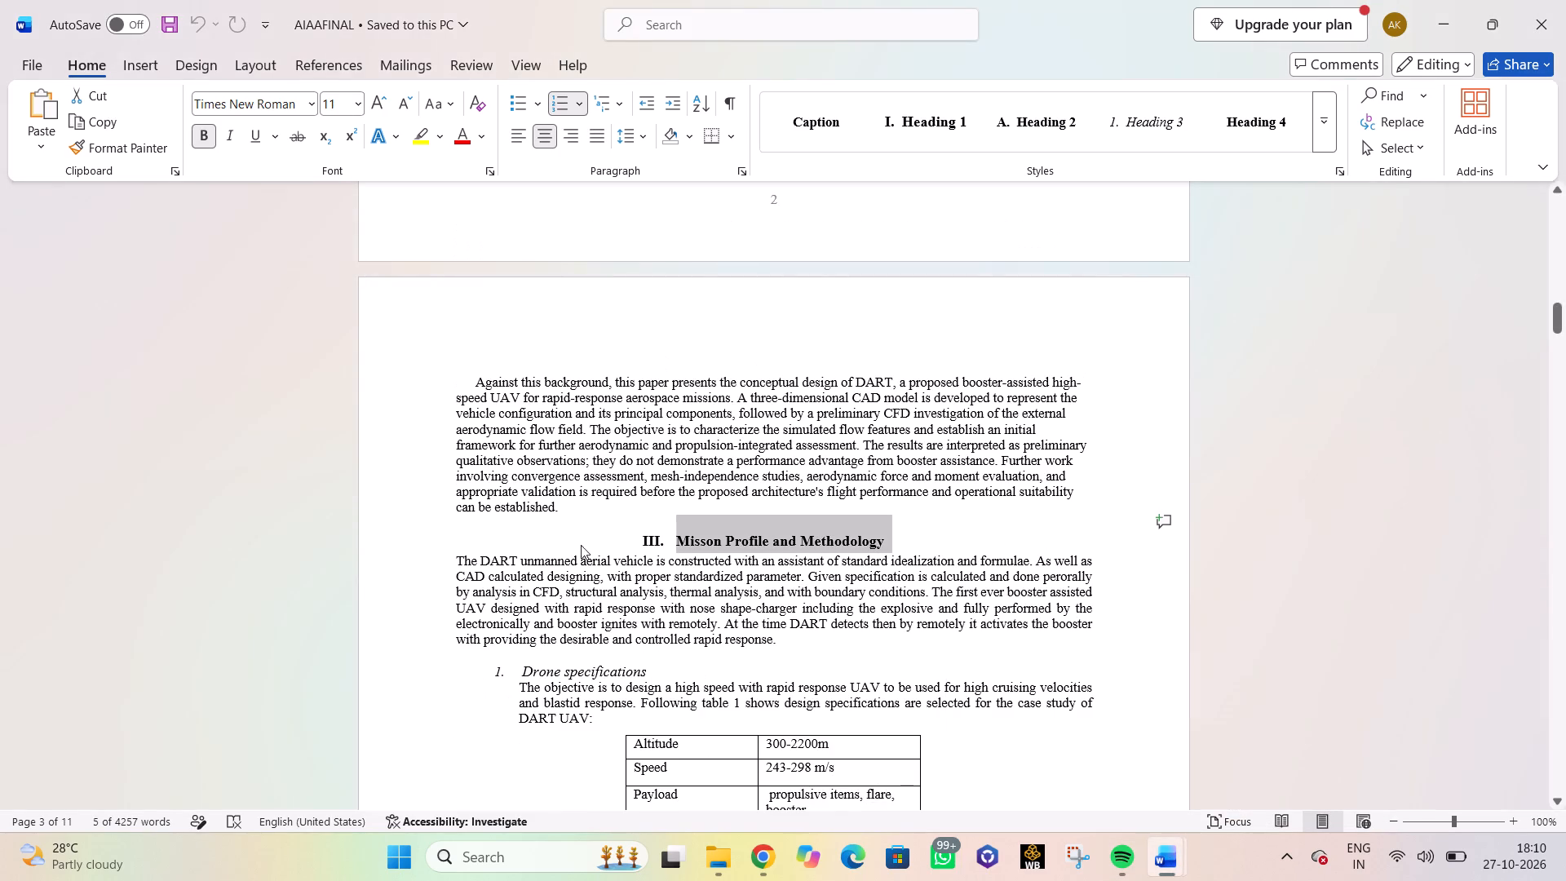
{"action": "left_click_drag", "start_coordinate": [456, 560], "coordinate": [783, 645]}
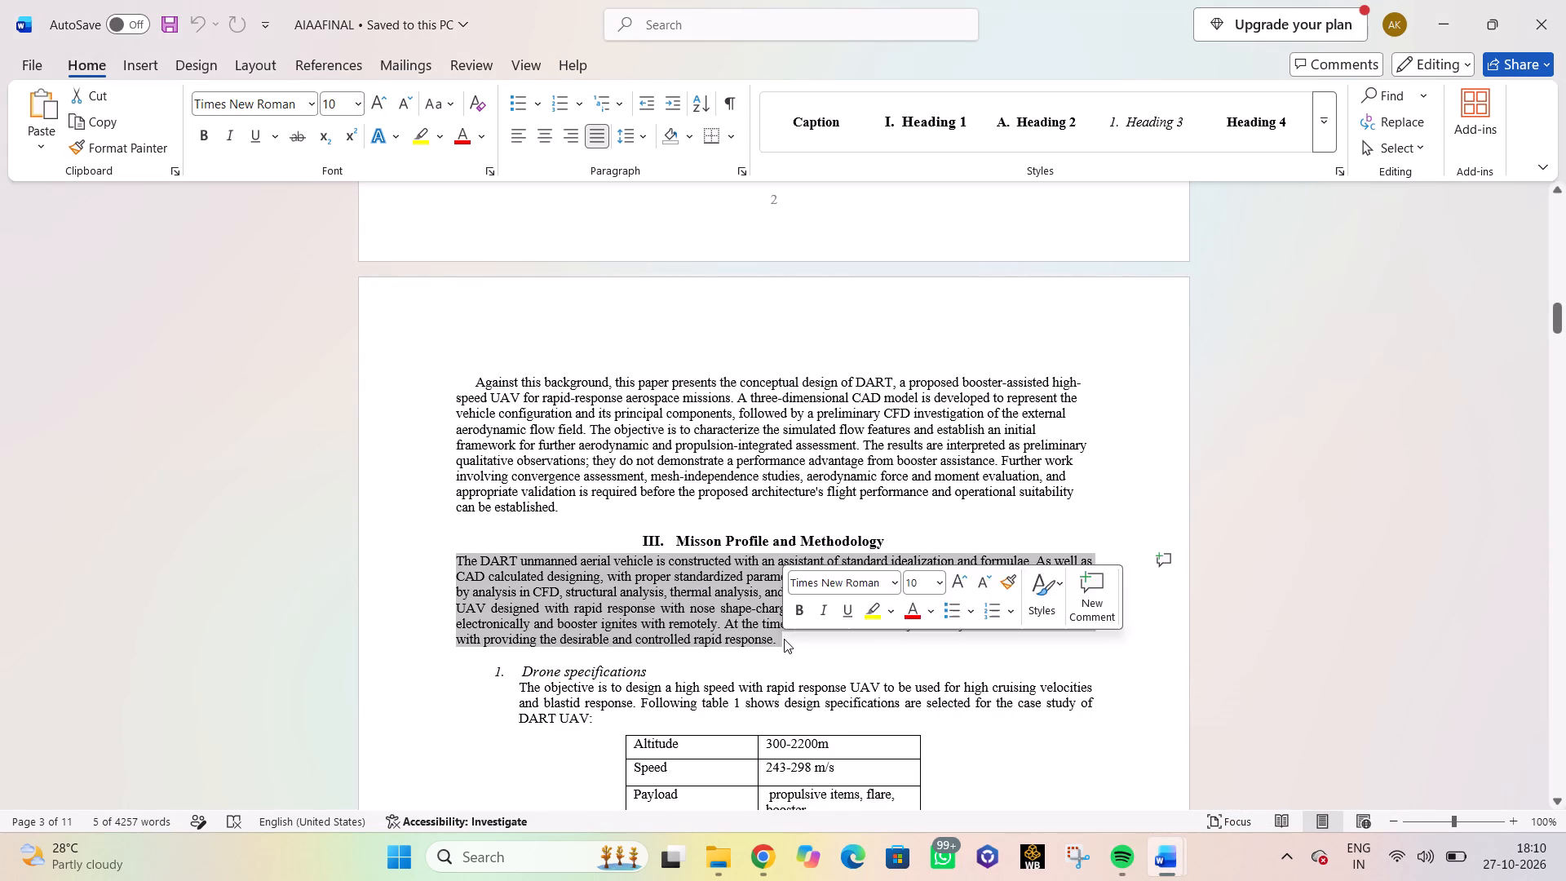
{"action": "key", "text": "ctrl+c"}
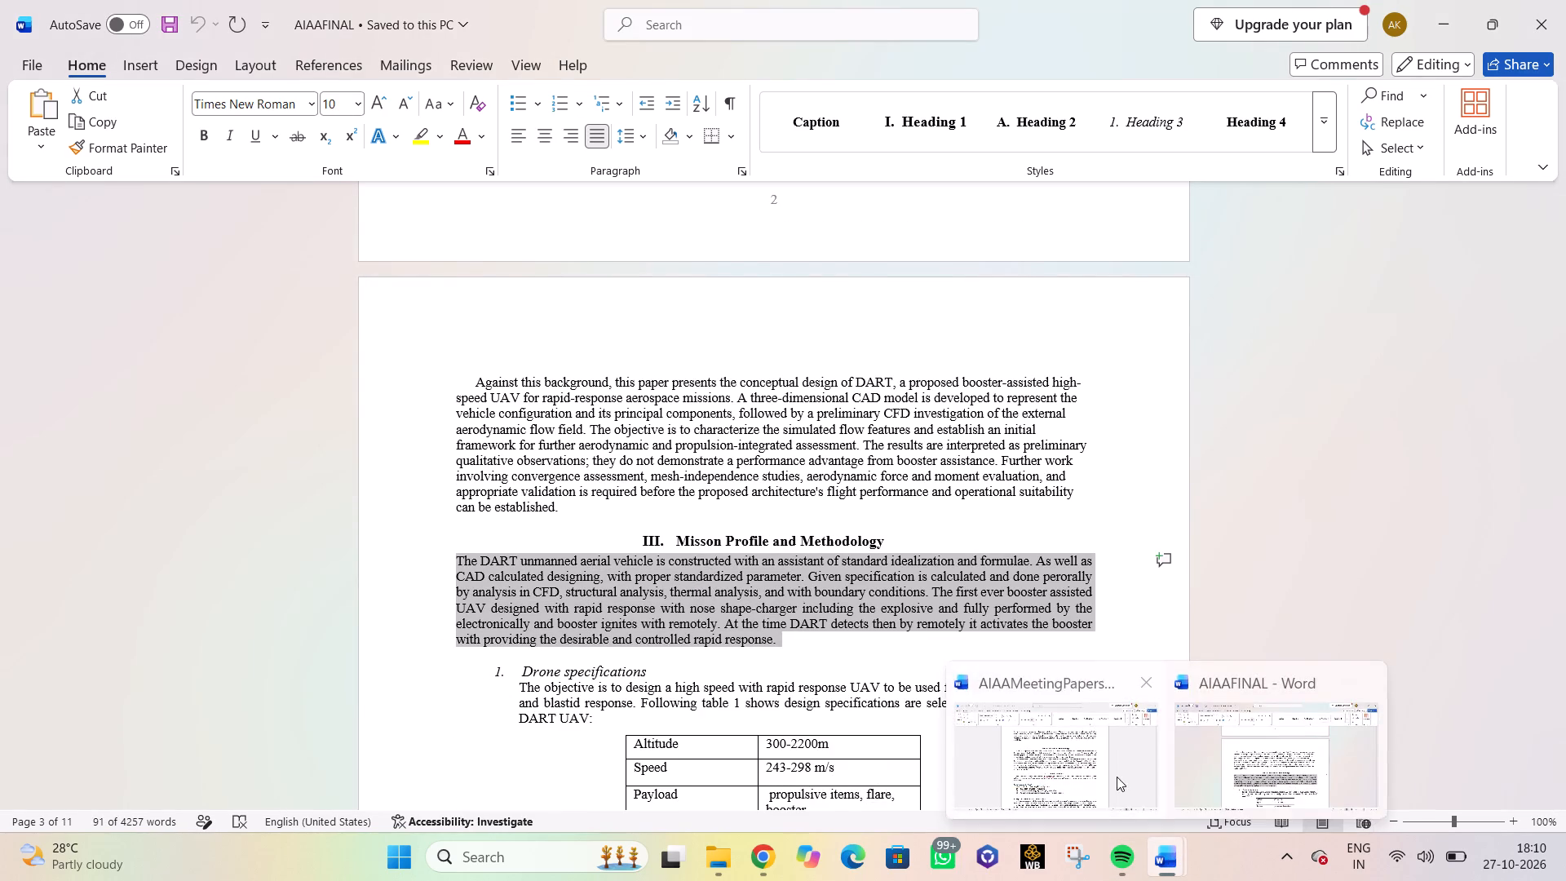
{"action": "left_click", "coordinate": [1117, 775]}
{"action": "left_click_drag", "start_coordinate": [474, 369], "coordinate": [594, 516]}
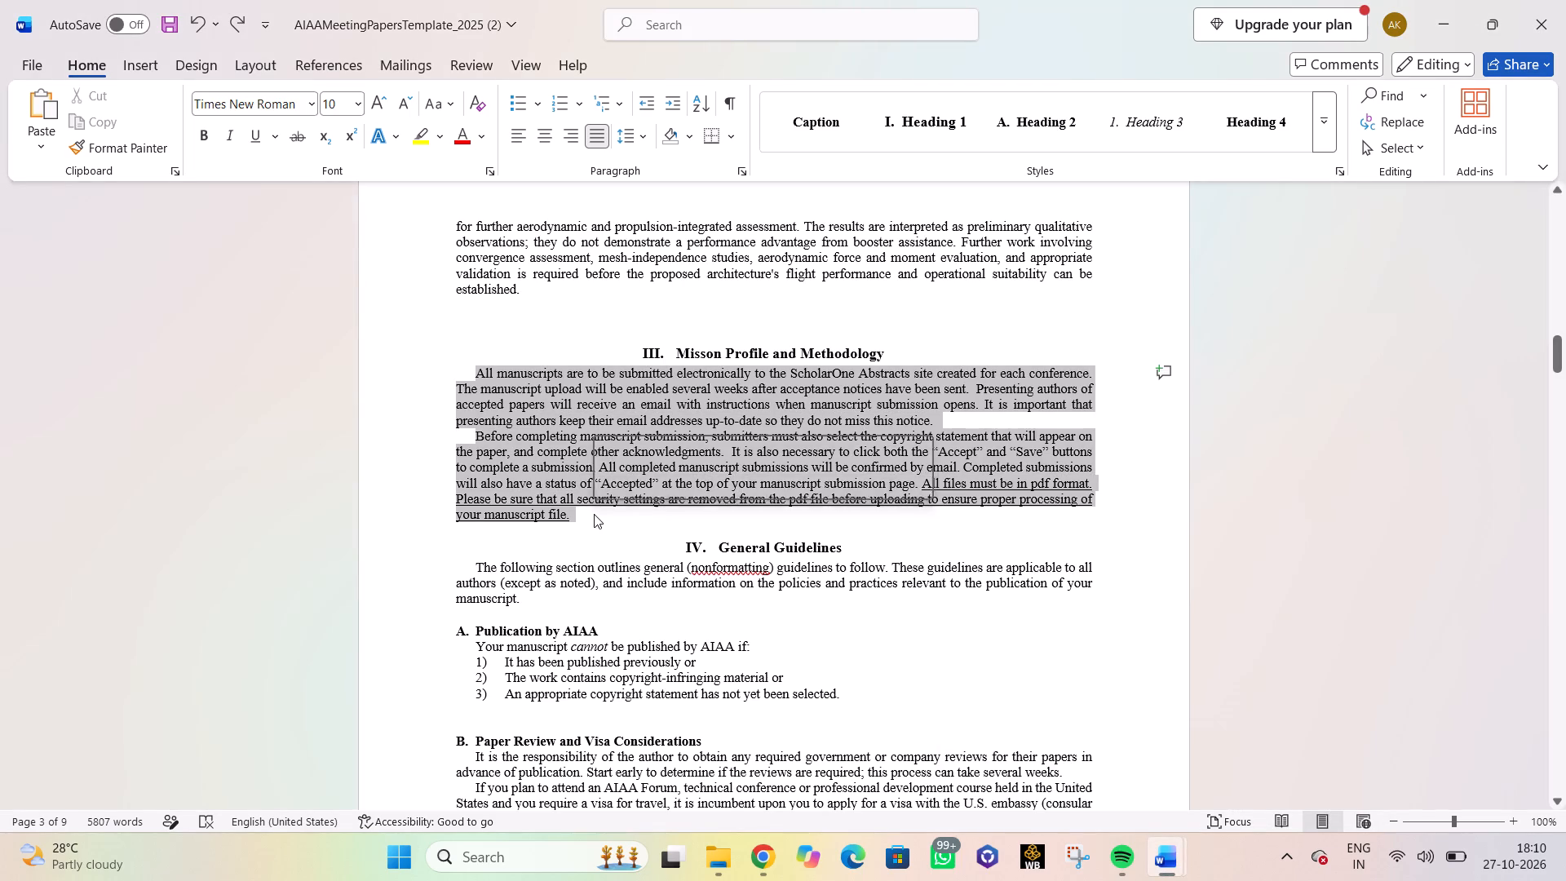
{"action": "key", "text": "ctrl+v"}
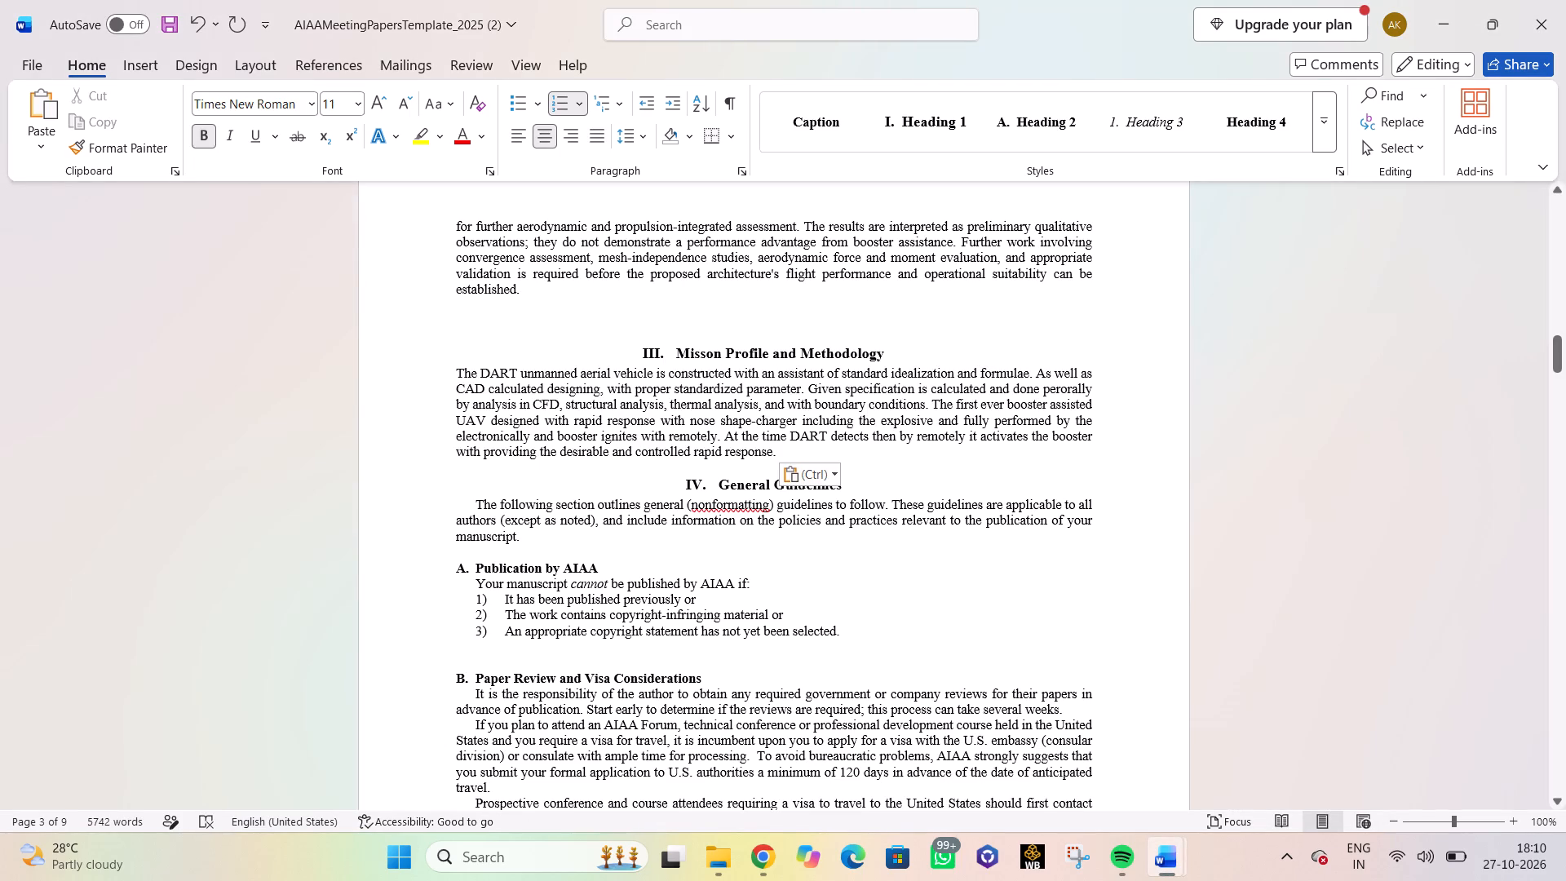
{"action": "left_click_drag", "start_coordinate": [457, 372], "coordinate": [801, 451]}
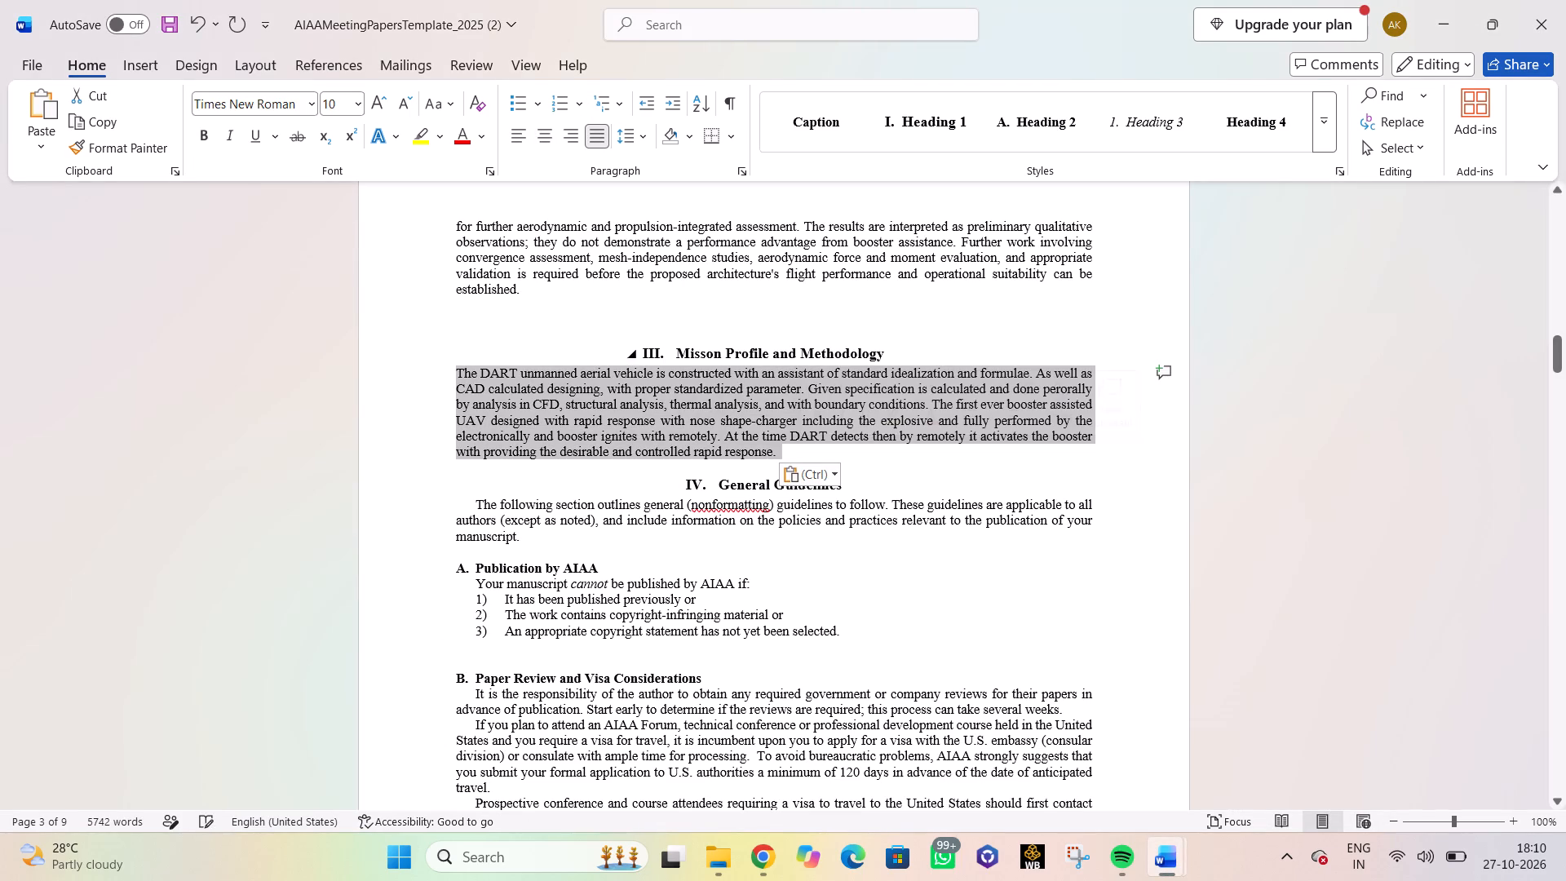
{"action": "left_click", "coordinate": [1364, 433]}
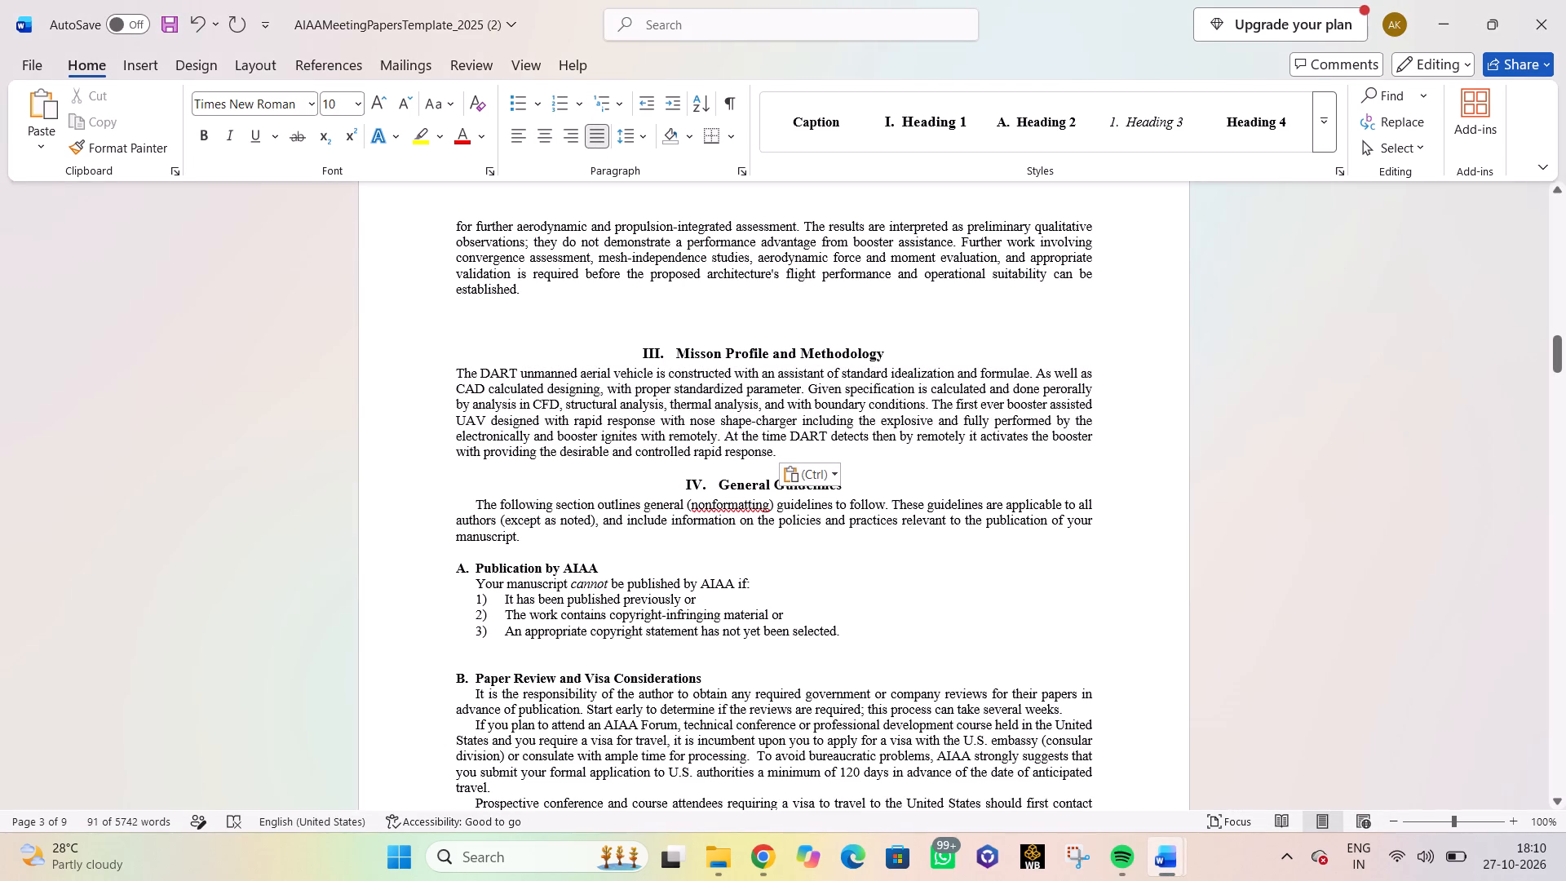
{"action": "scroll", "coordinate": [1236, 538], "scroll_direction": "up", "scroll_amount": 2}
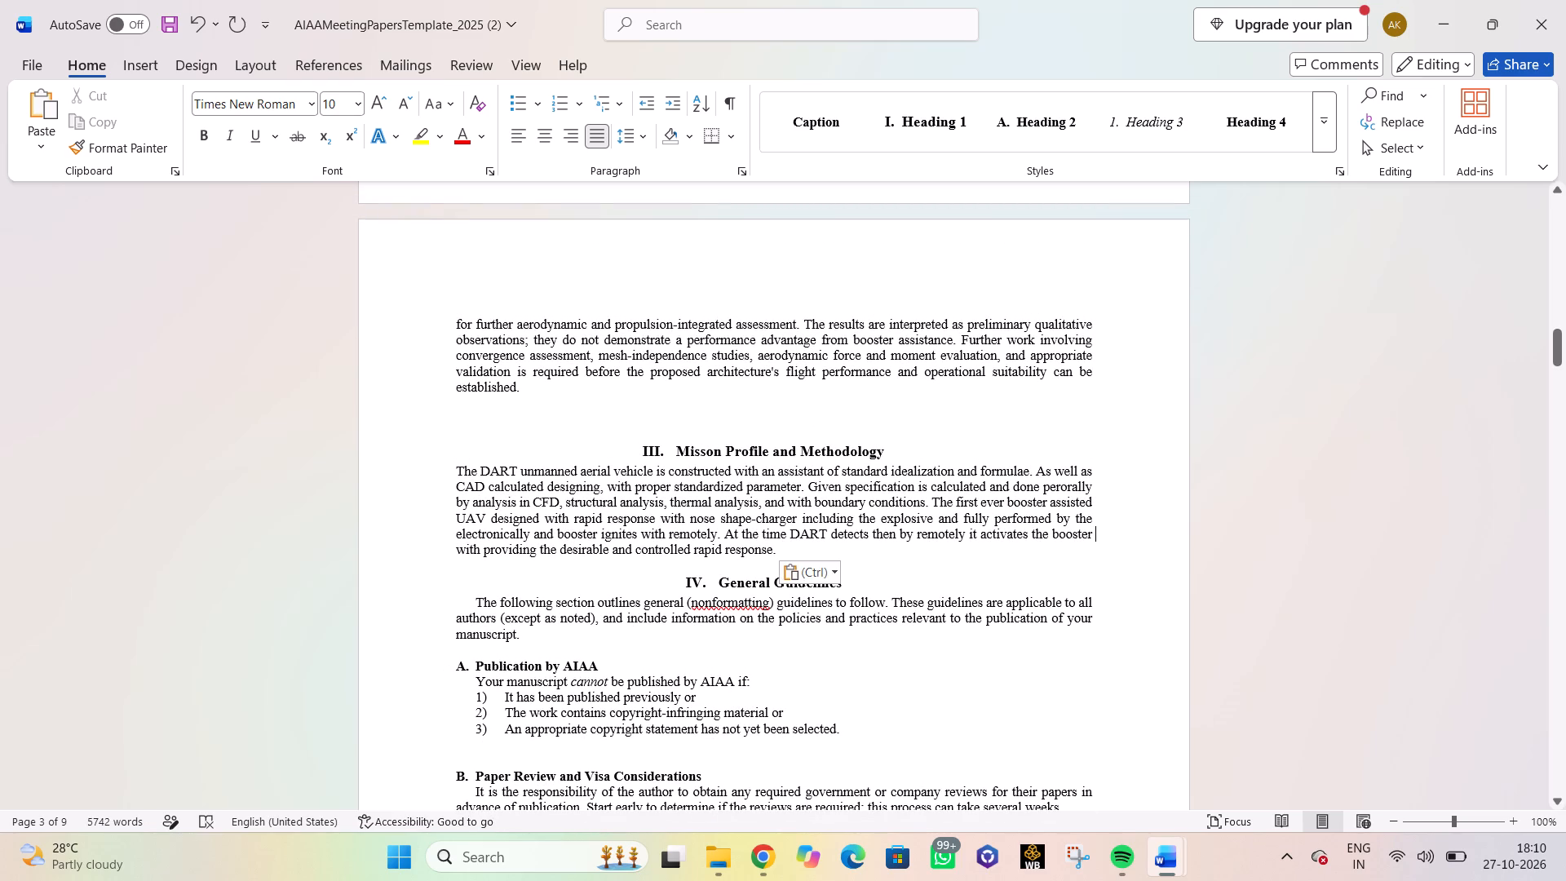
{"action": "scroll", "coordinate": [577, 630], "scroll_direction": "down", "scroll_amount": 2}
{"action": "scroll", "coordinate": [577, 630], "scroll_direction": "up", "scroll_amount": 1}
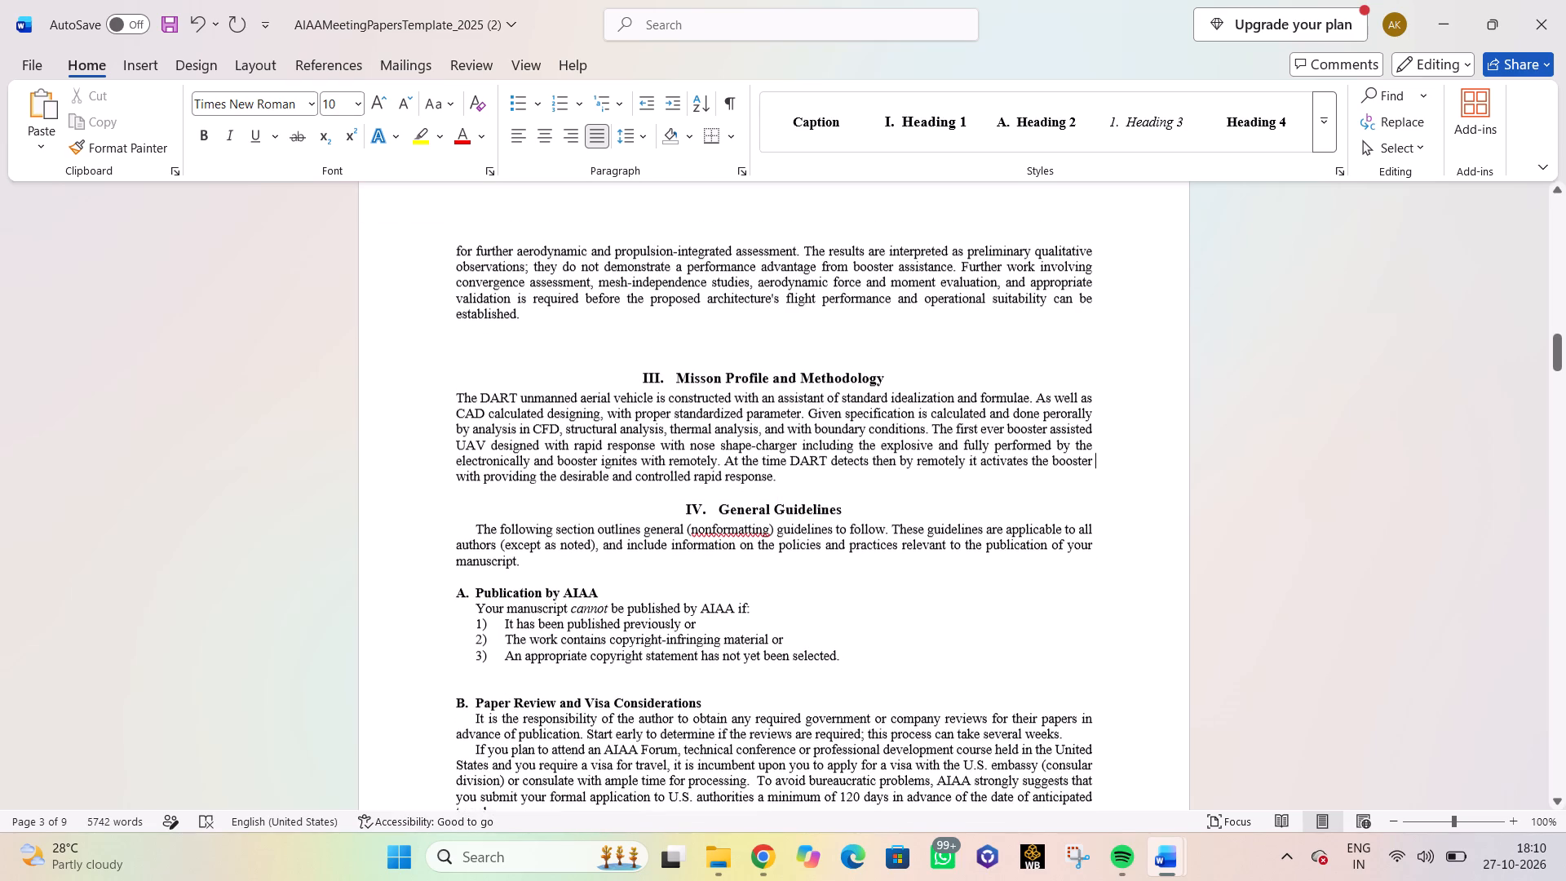
Switch to the AIAAFINAL document and shift the numbered "Drone specifications" heading out to the page's left text margin.
{"action": "scroll", "coordinate": [577, 630], "scroll_direction": "up", "scroll_amount": 2}
{"action": "scroll", "coordinate": [577, 629], "scroll_direction": "down", "scroll_amount": 2}
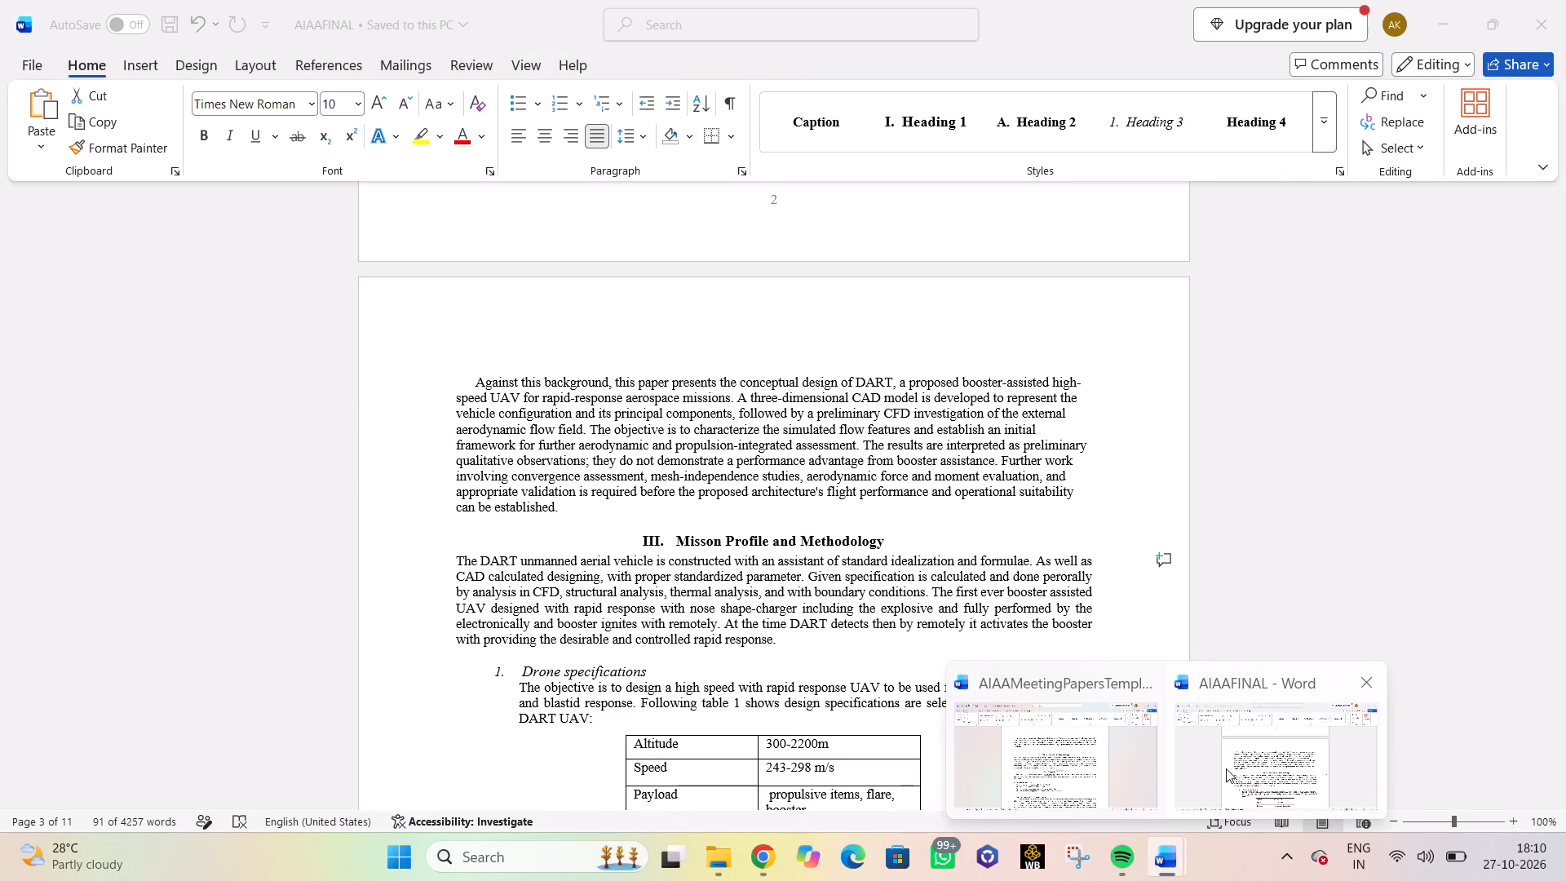
{"action": "left_click", "coordinate": [1228, 767]}
{"action": "left_click", "coordinate": [567, 665]}
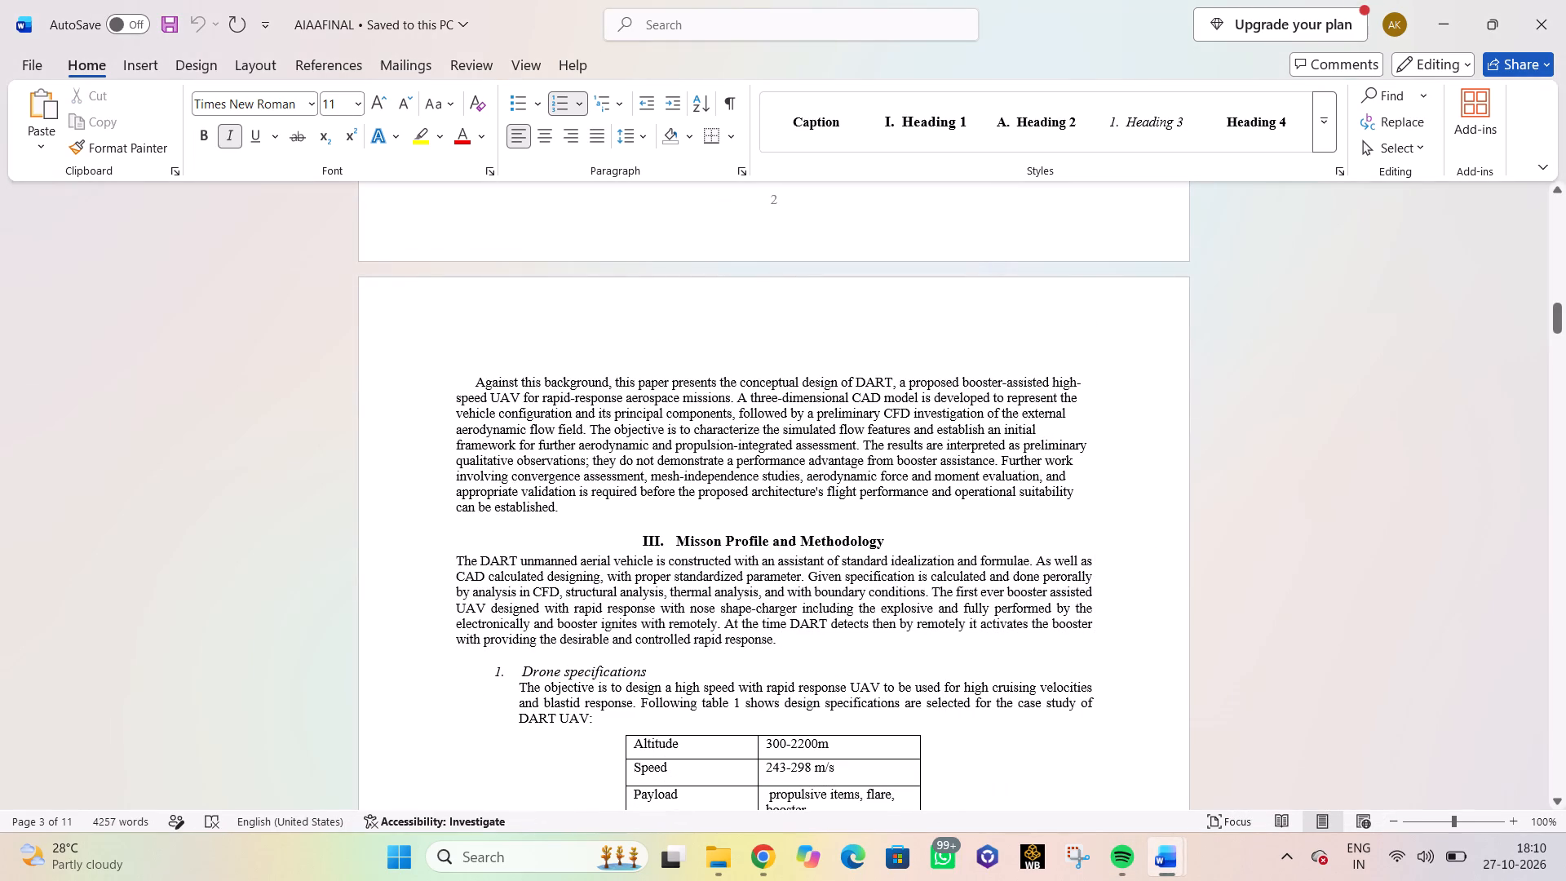
{"action": "left_click_drag", "start_coordinate": [495, 671], "coordinate": [475, 675]}
{"action": "left_click_drag", "start_coordinate": [475, 675], "coordinate": [446, 677]}
{"action": "left_click", "coordinate": [632, 669]}
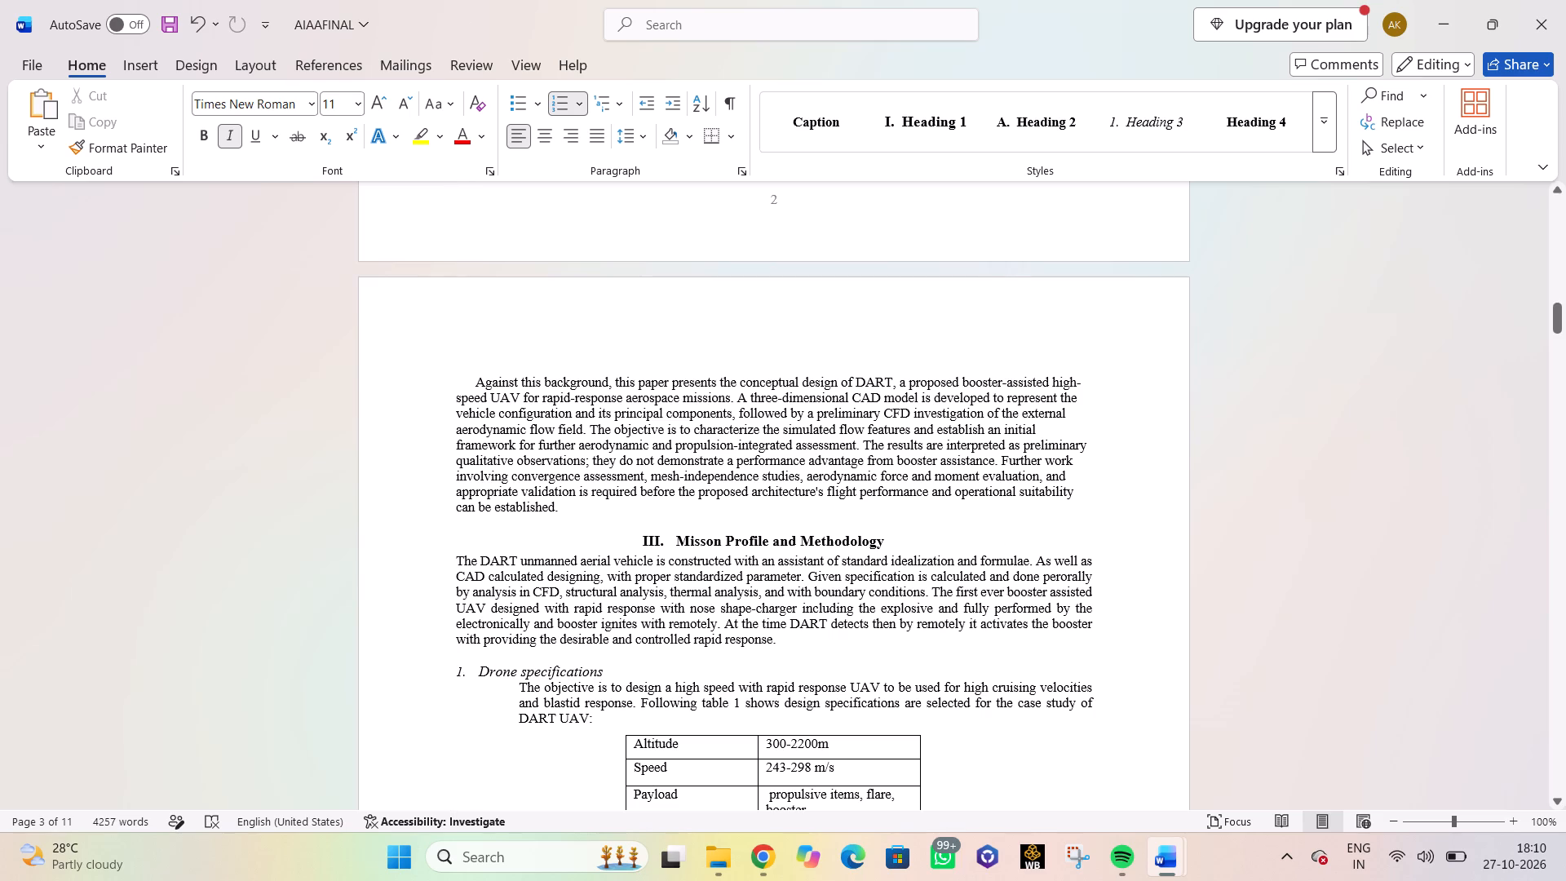
{"action": "left_click_drag", "start_coordinate": [604, 673], "coordinate": [596, 675]}
{"action": "left_click", "coordinate": [1275, 560]}
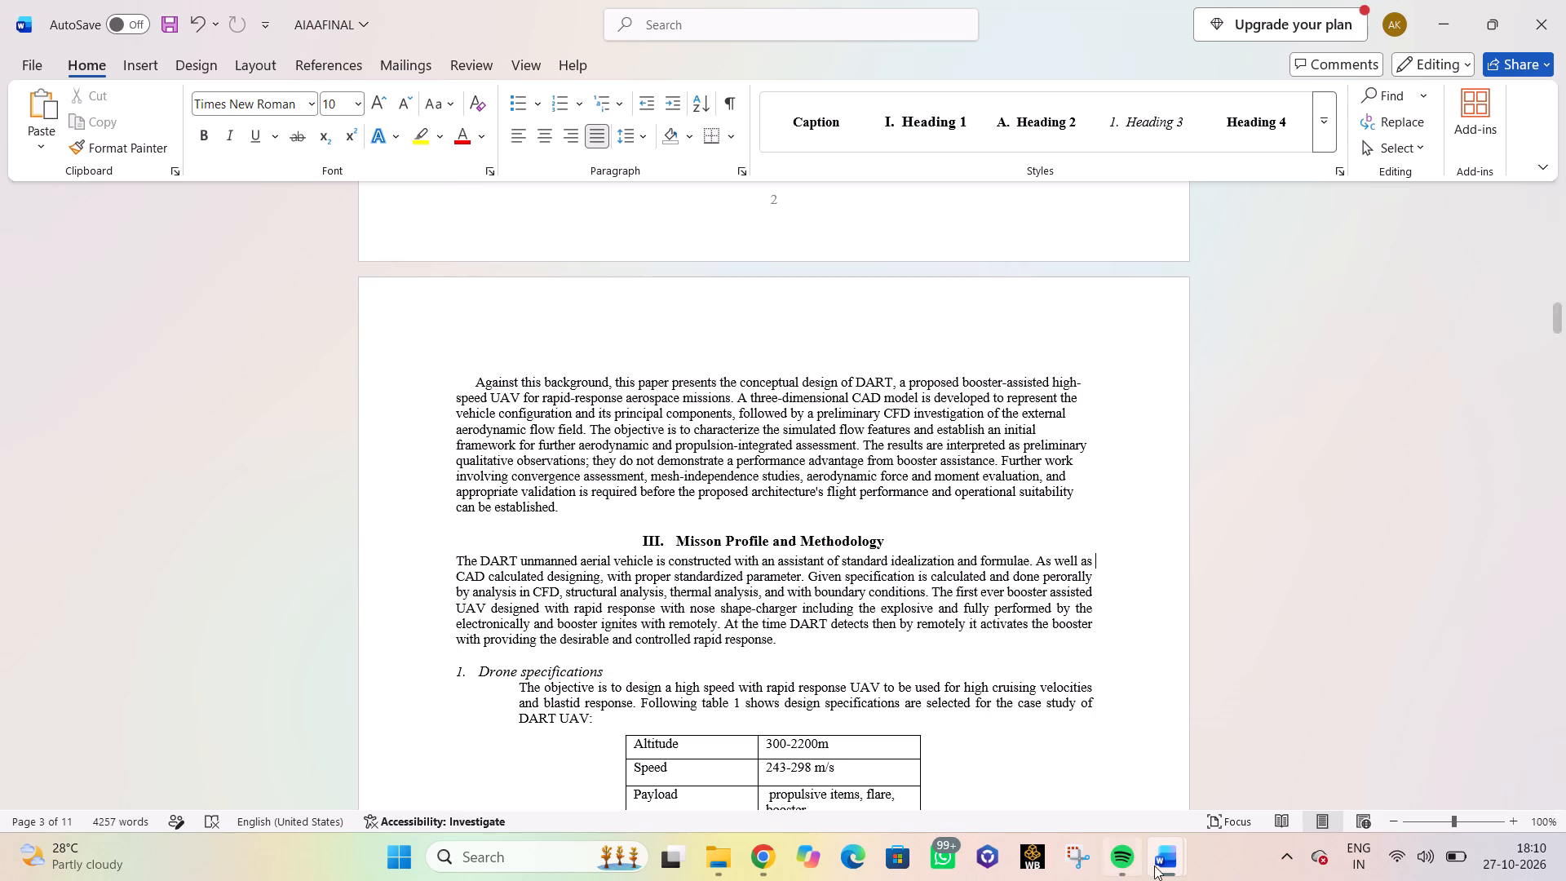
In the template, copy the "Publication by AIAA" subheading and paste it on a new line below the Misson Profile and Methodology paragraph.
{"action": "left_click", "coordinate": [1065, 767]}
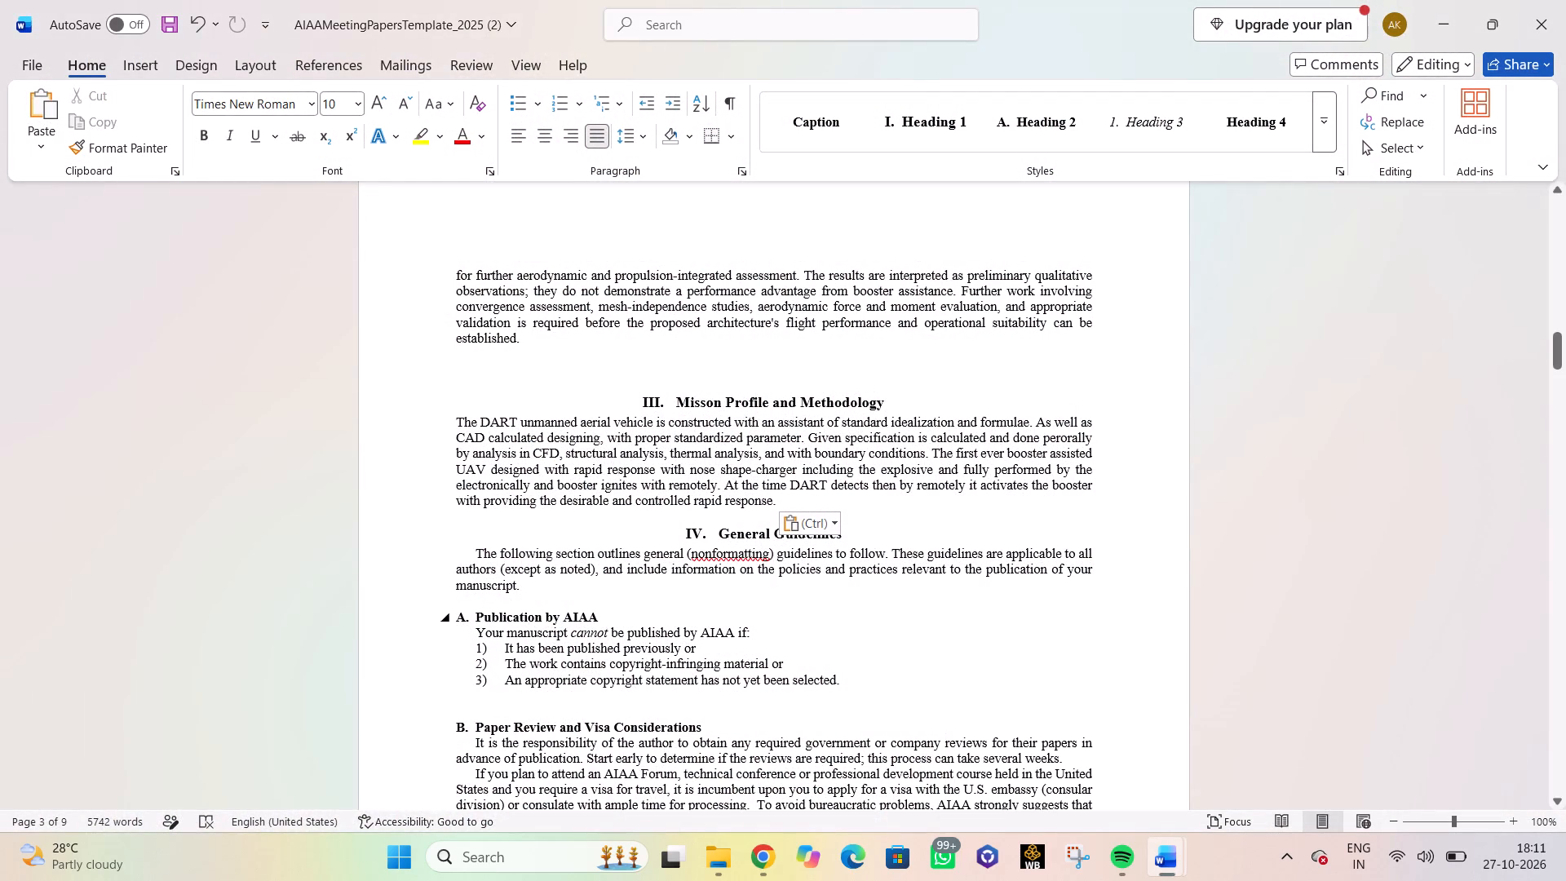
{"action": "left_click_drag", "start_coordinate": [456, 614], "coordinate": [606, 614]}
{"action": "key", "text": "ctrl+c"}
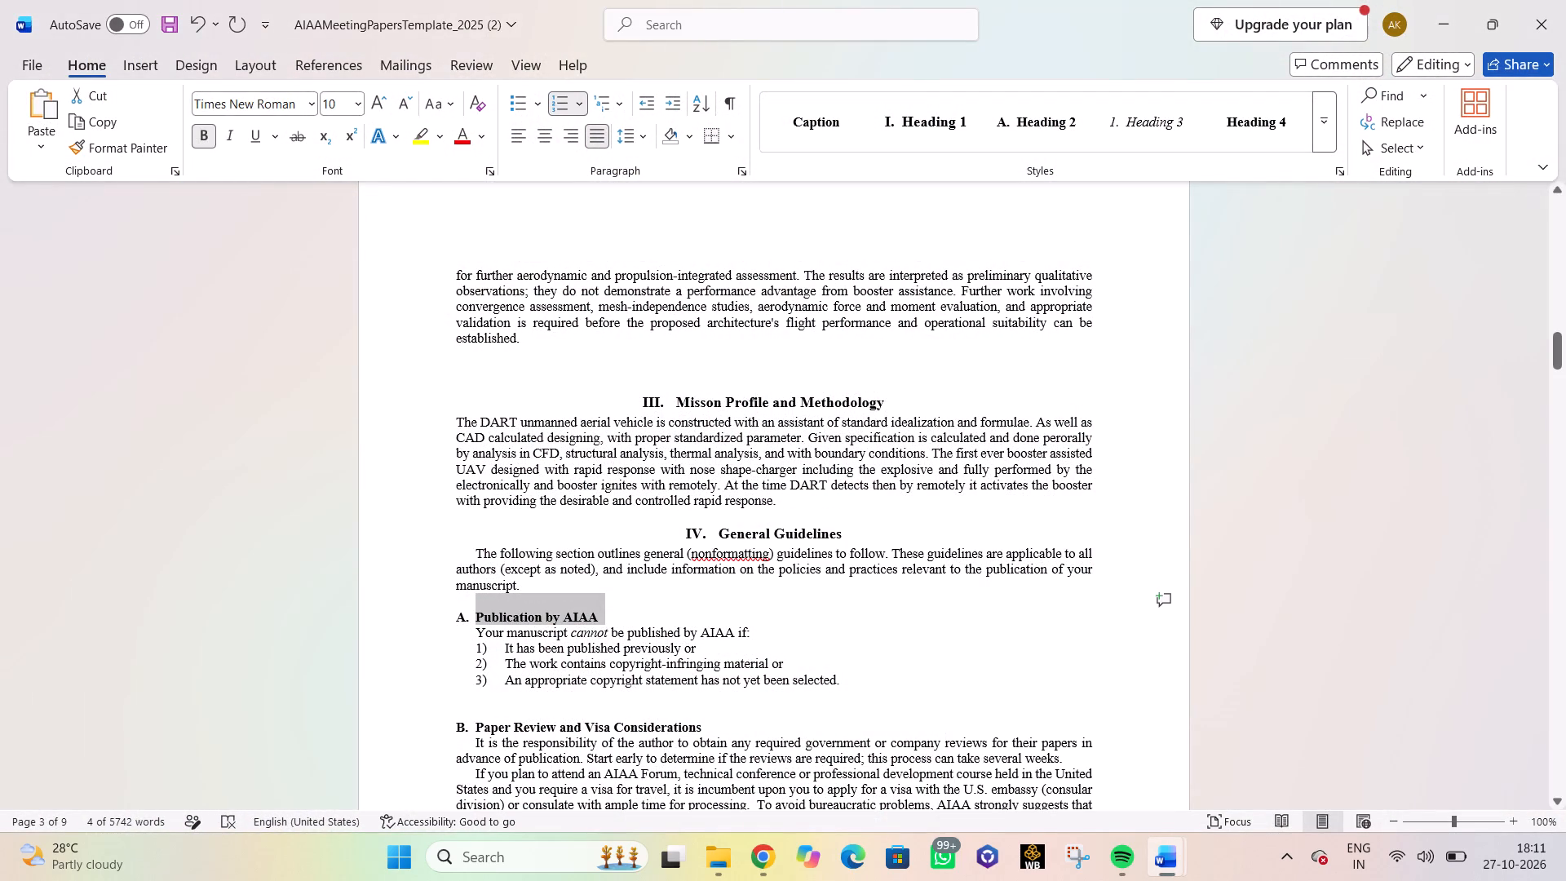
{"action": "left_click", "coordinate": [790, 502]}
{"action": "key", "text": "Return"}
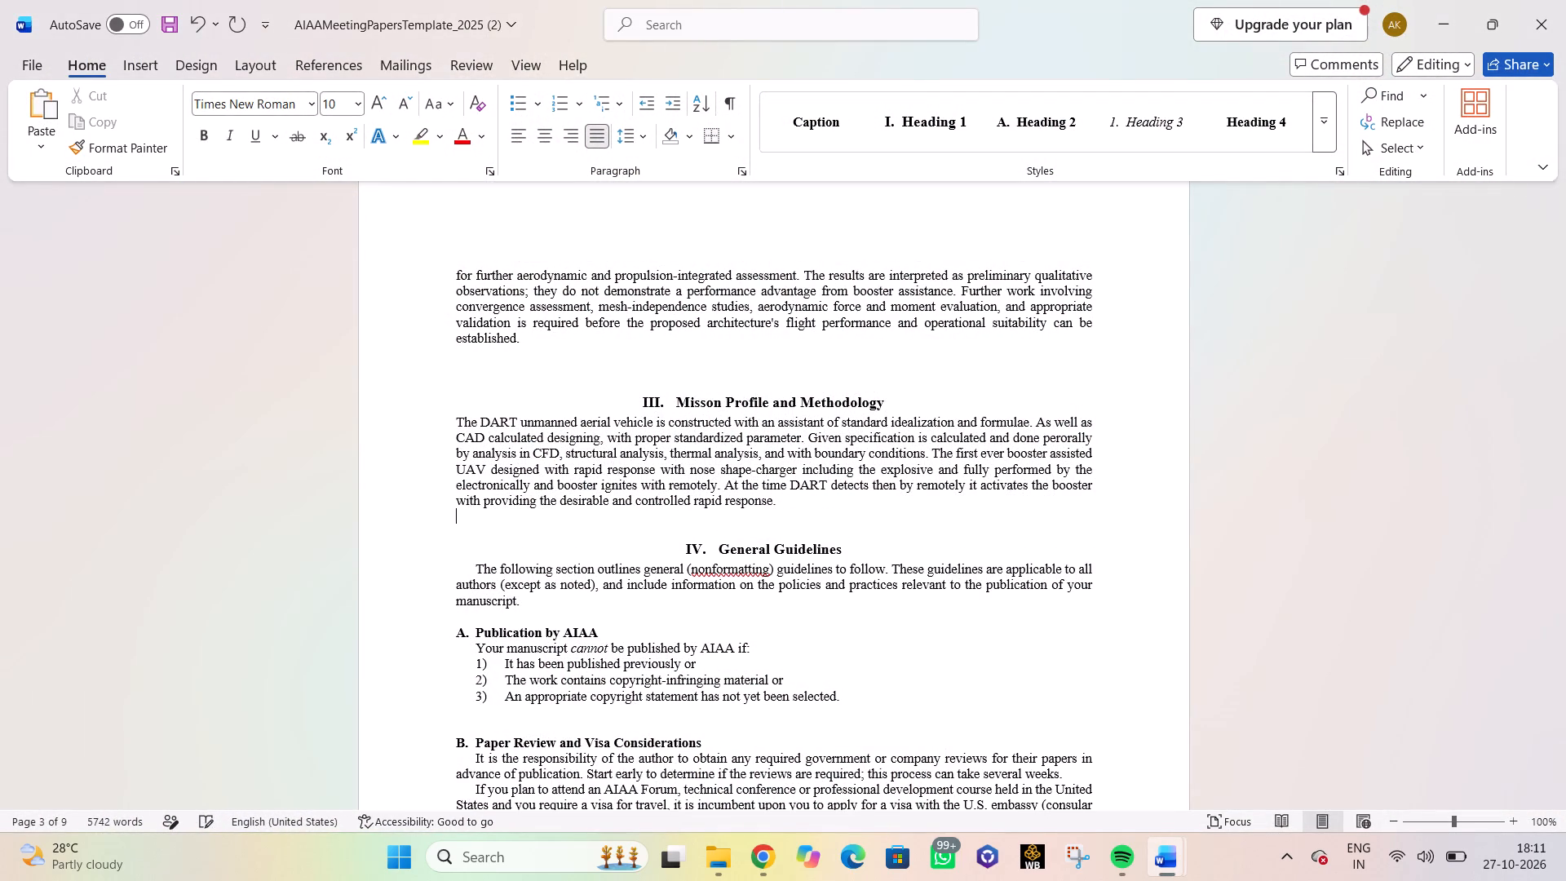
{"action": "key", "text": "ctrl+v"}
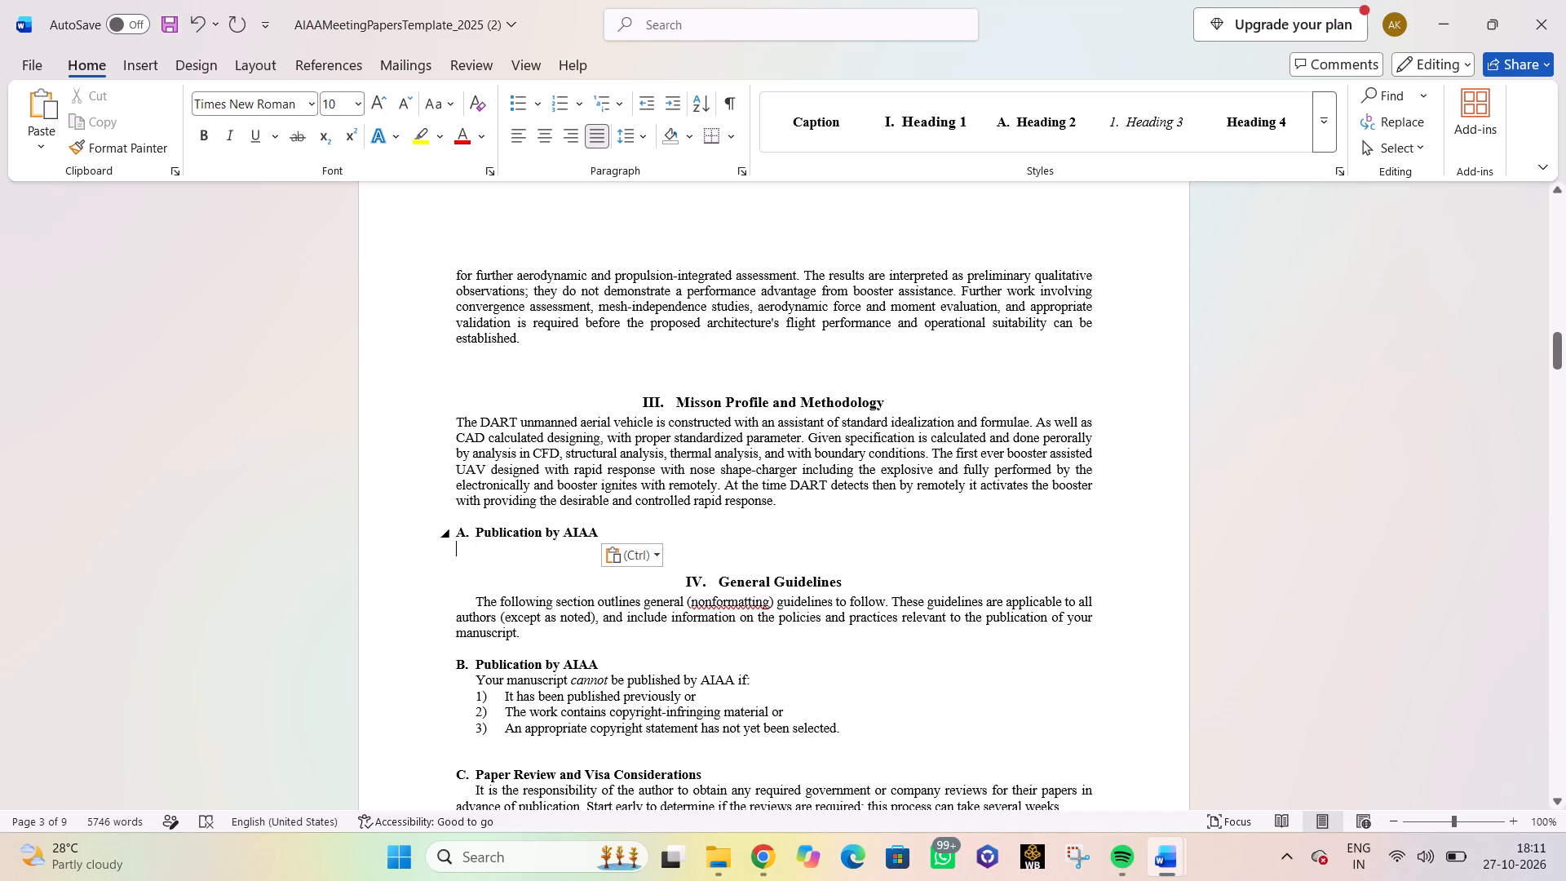
Replace the text of the pasted subheading A with "Drone specification".
{"action": "left_click", "coordinate": [601, 533]}
{"action": "key", "text": "BackSpace"}
{"action": "key", "text": "BackSpace"}
{"action": "key", "text": "BackSpace"}
{"action": "key", "text": "BackSpace"}
{"action": "key", "text": "BackSpace"}
{"action": "key", "text": "BackSpace"}
{"action": "key", "text": "BackSpace"}
{"action": "key", "text": "BackSpace"}
{"action": "key", "text": "BackSpace"}
{"action": "key", "text": "BackSpace"}
{"action": "key", "text": "BackSpace"}
{"action": "key", "text": "BackSpace"}
{"action": "key", "text": "BackSpace"}
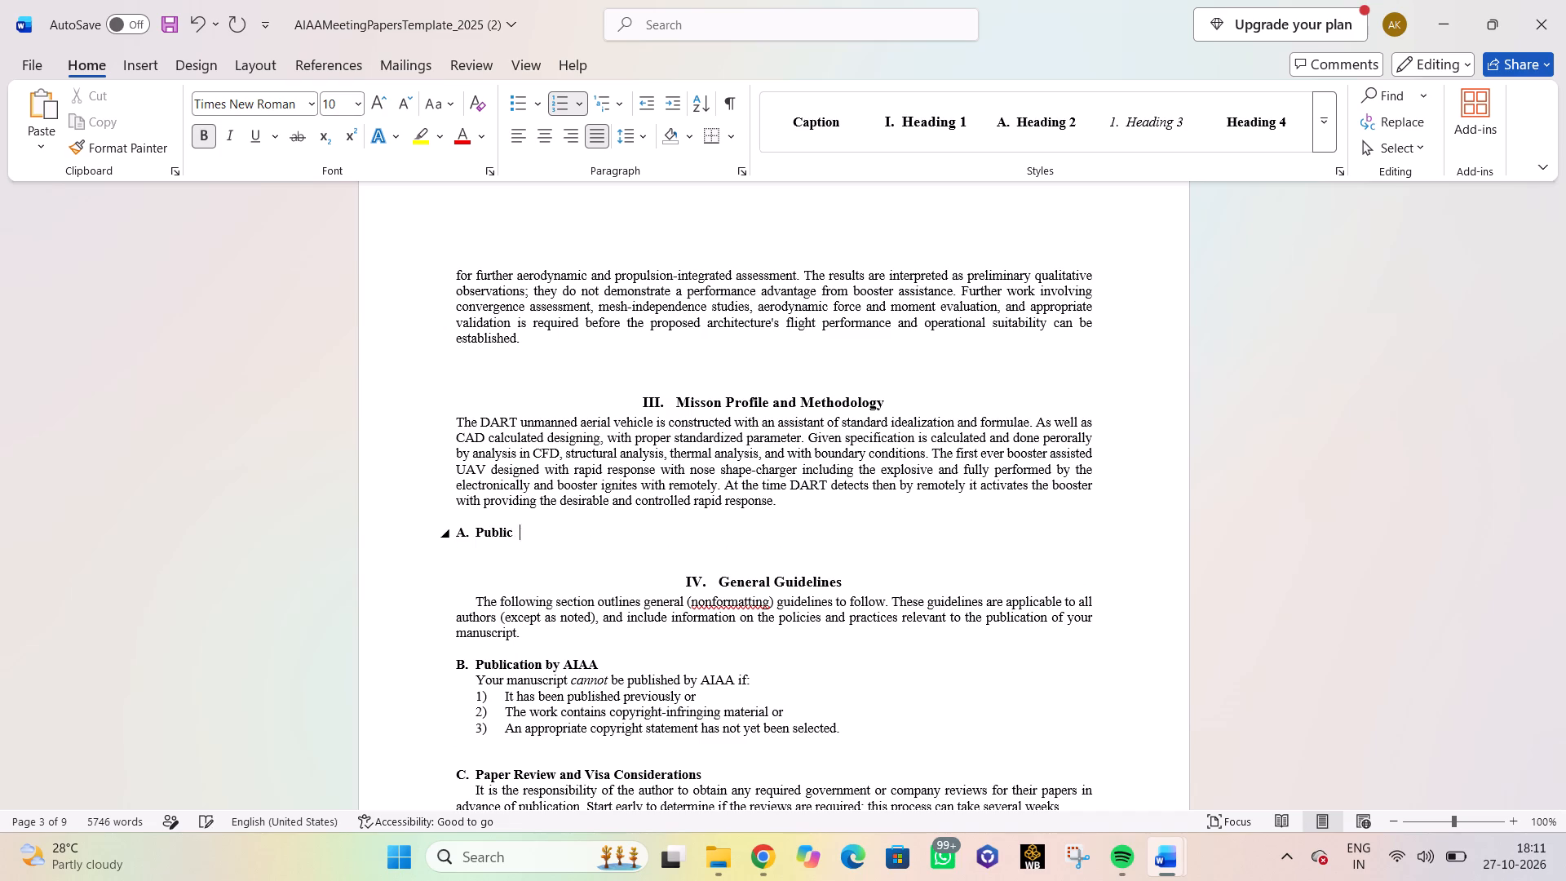
{"action": "key", "text": "BackSpace"}
{"action": "key", "text": "BackSpace"}
{"action": "key", "text": "BackSpace"}
{"action": "key", "text": "BackSpace"}
{"action": "key", "text": "BackSpace"}
{"action": "key", "text": "BackSpace"}
{"action": "type", "text": "drone"}
{"action": "key", "text": "space"}
{"action": "type", "text": "specifiv"}
{"action": "key", "text": "BackSpace"}
{"action": "type", "text": "cation"}
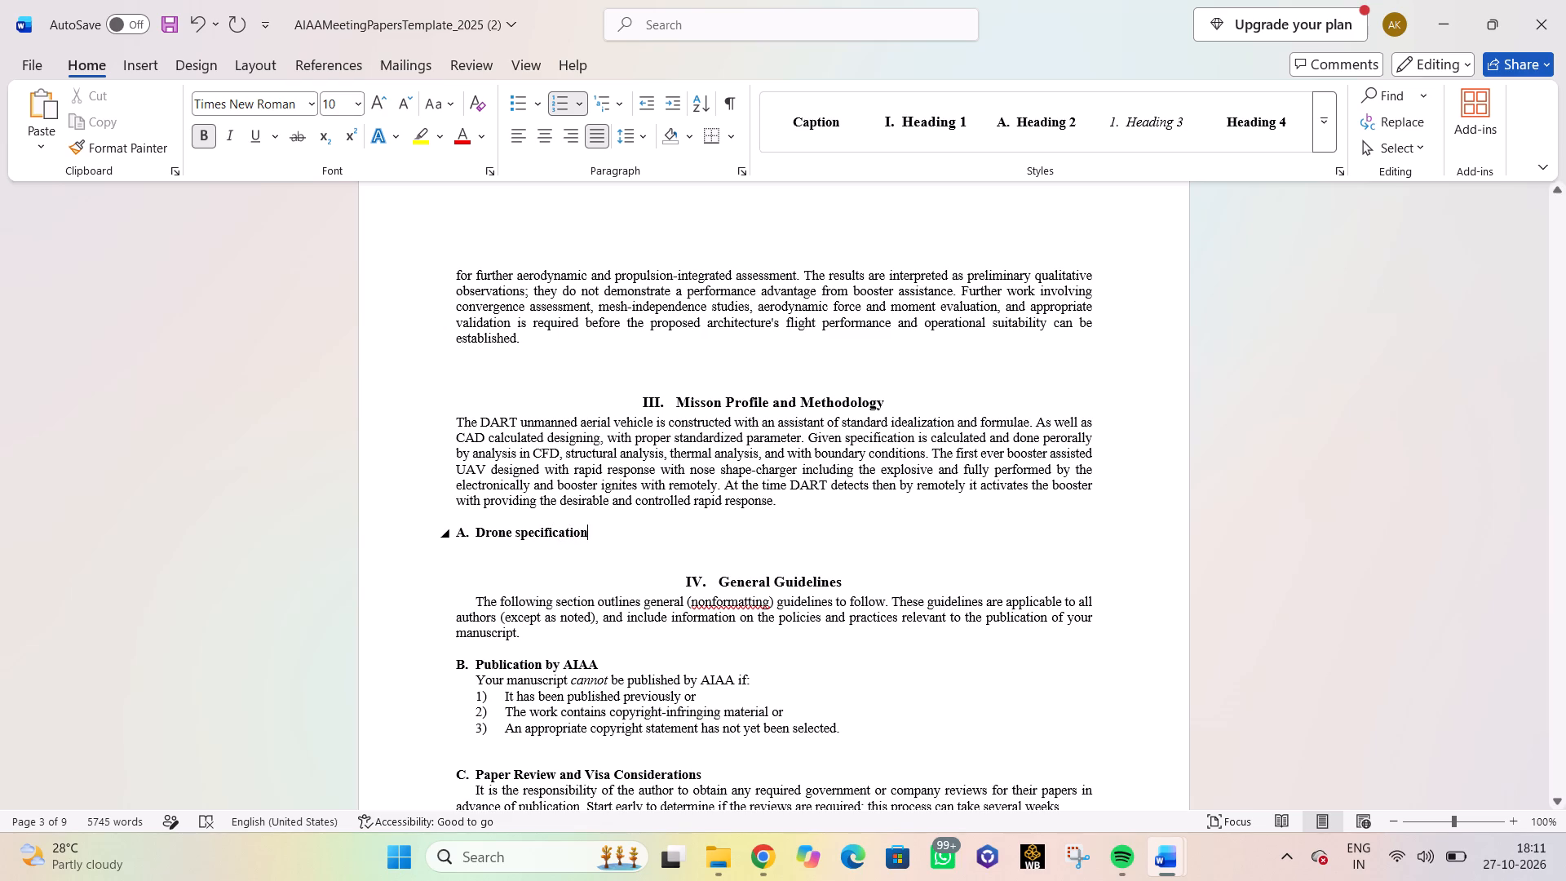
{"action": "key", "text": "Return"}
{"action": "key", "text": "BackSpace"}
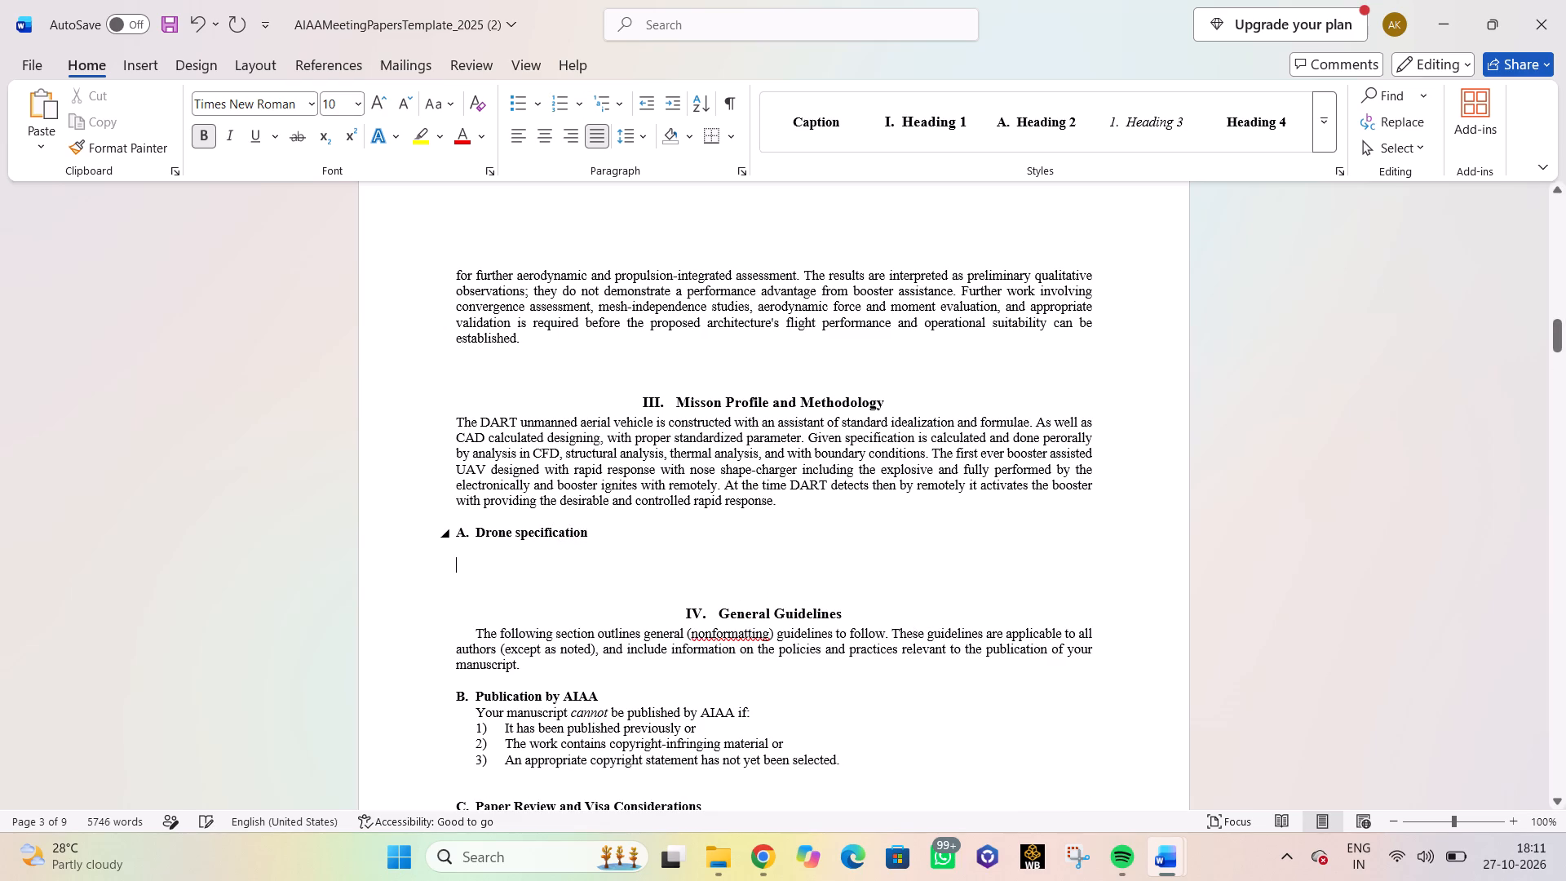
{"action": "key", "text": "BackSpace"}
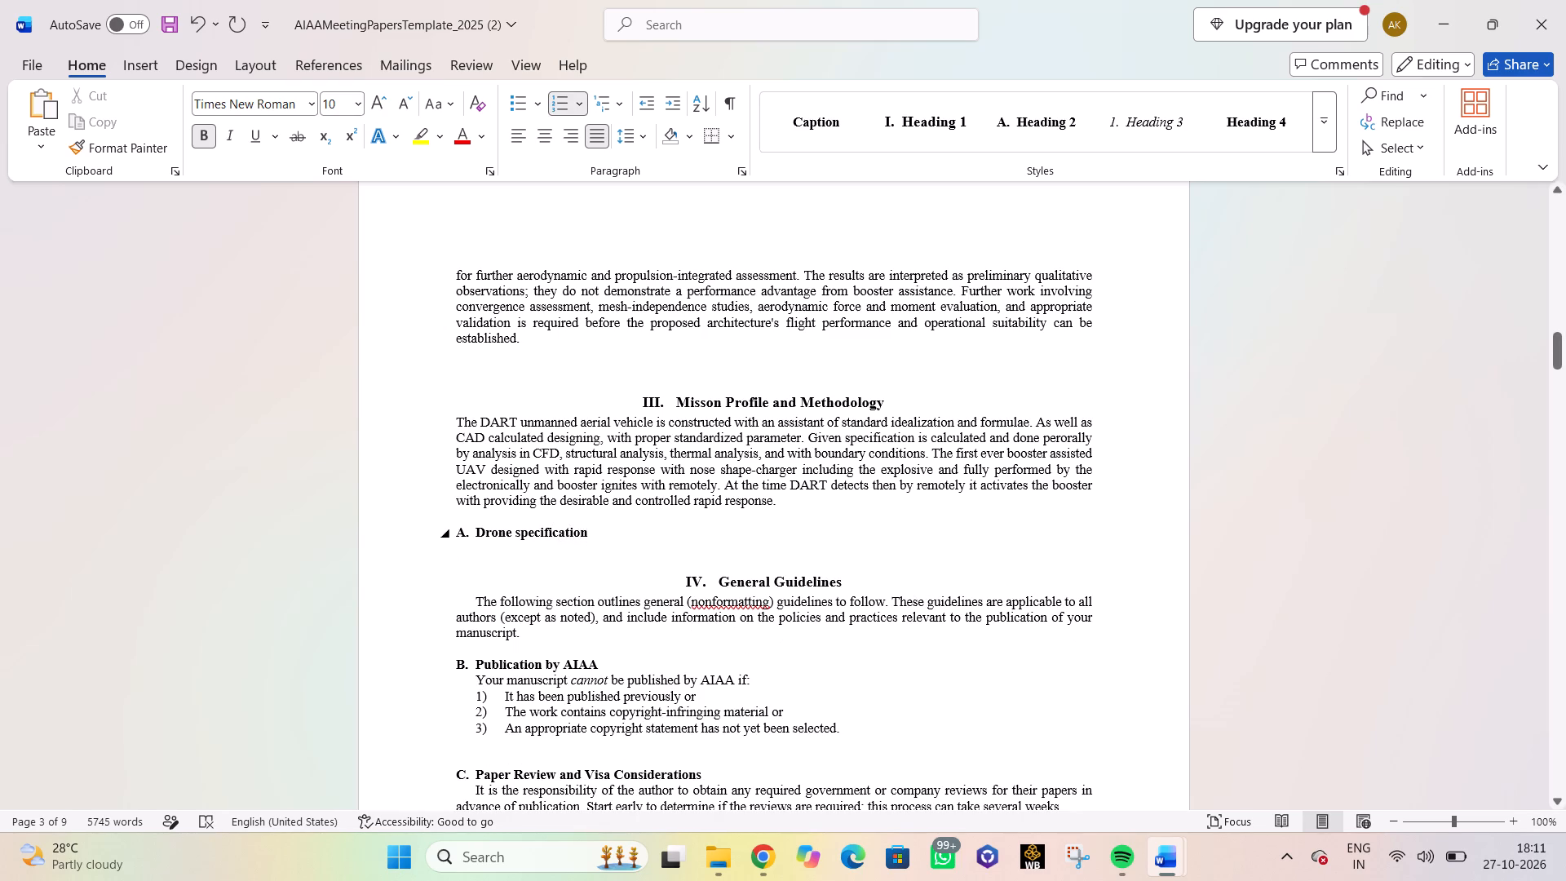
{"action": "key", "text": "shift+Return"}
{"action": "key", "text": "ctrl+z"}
Copy AIAAFINAL's Drone specifications paragraph, table and Table 1 caption, and paste them under the template's "Drone specification" subheading.
{"action": "left_click", "coordinate": [1232, 770]}
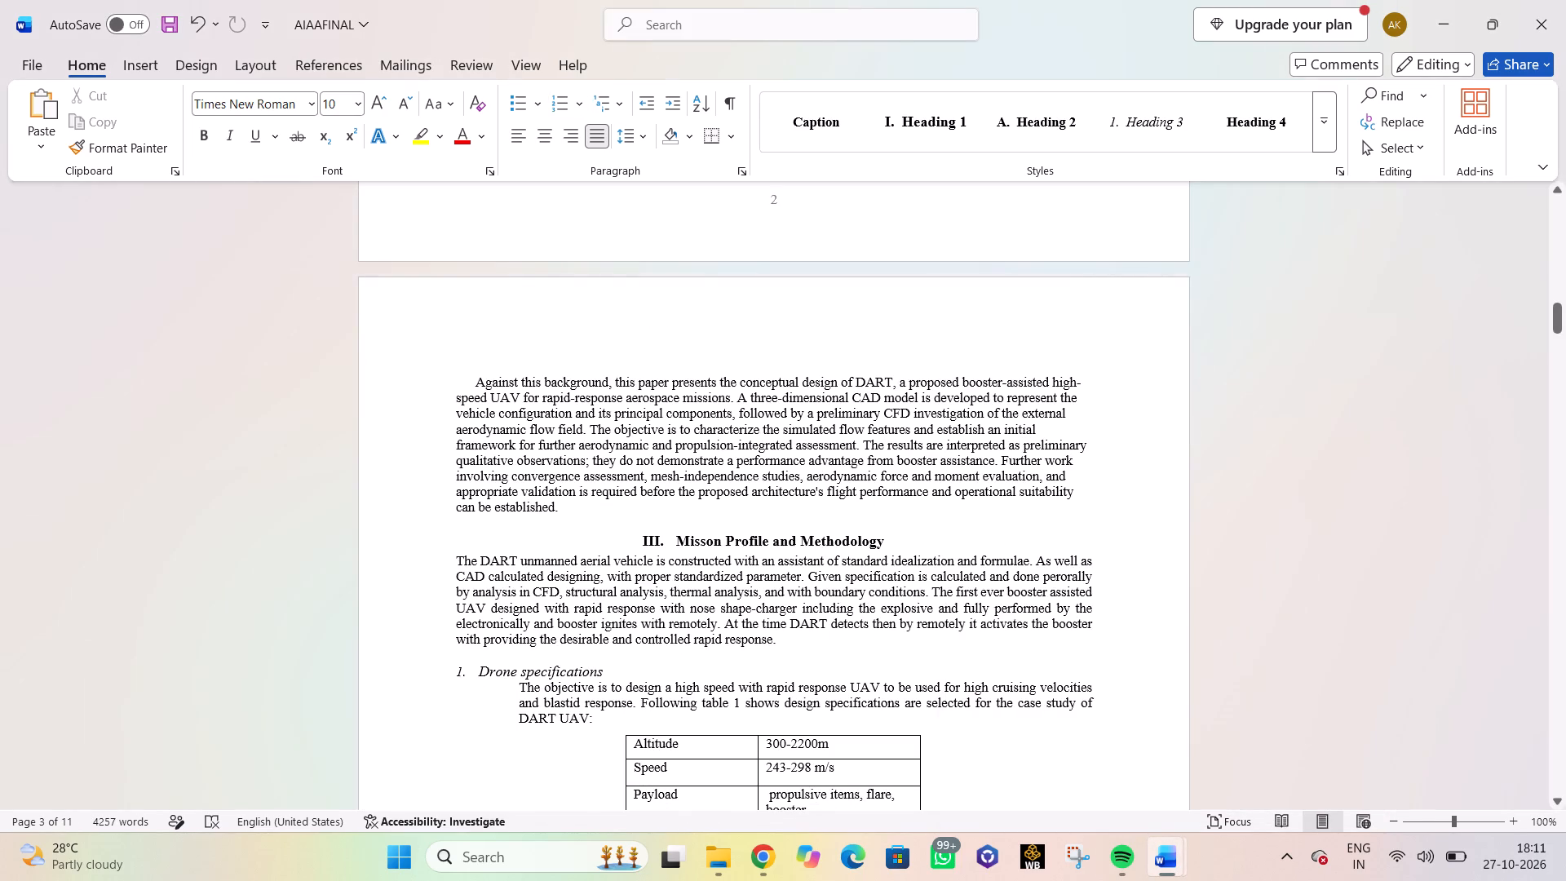
{"action": "scroll", "coordinate": [752, 614], "scroll_direction": "down", "scroll_amount": 5}
{"action": "left_click_drag", "start_coordinate": [515, 441], "coordinate": [644, 489]}
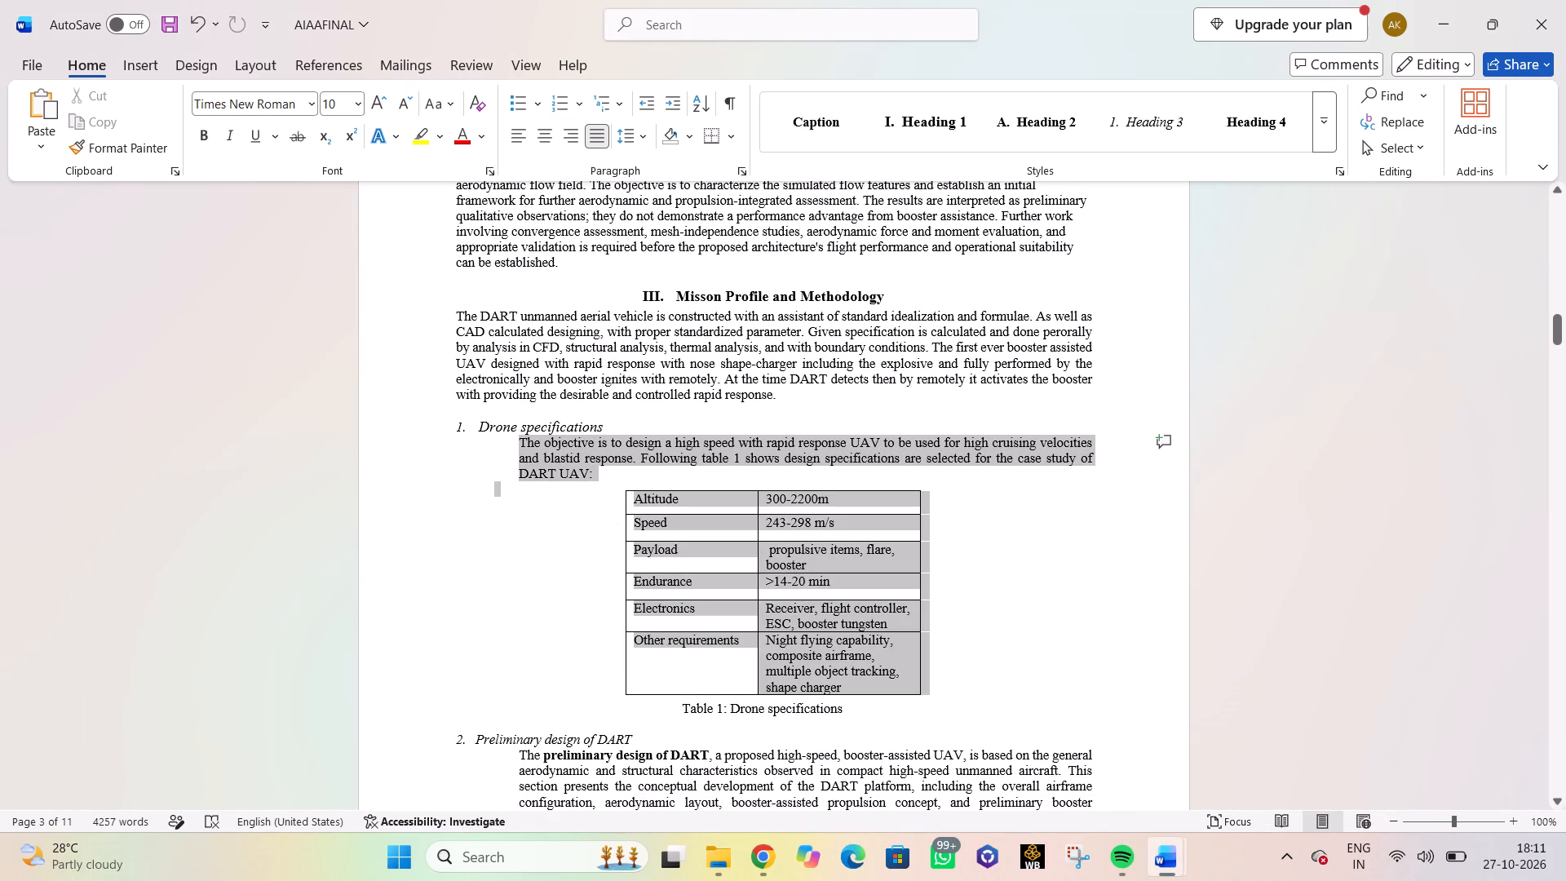
{"action": "left_click_drag", "start_coordinate": [644, 489], "coordinate": [847, 711]}
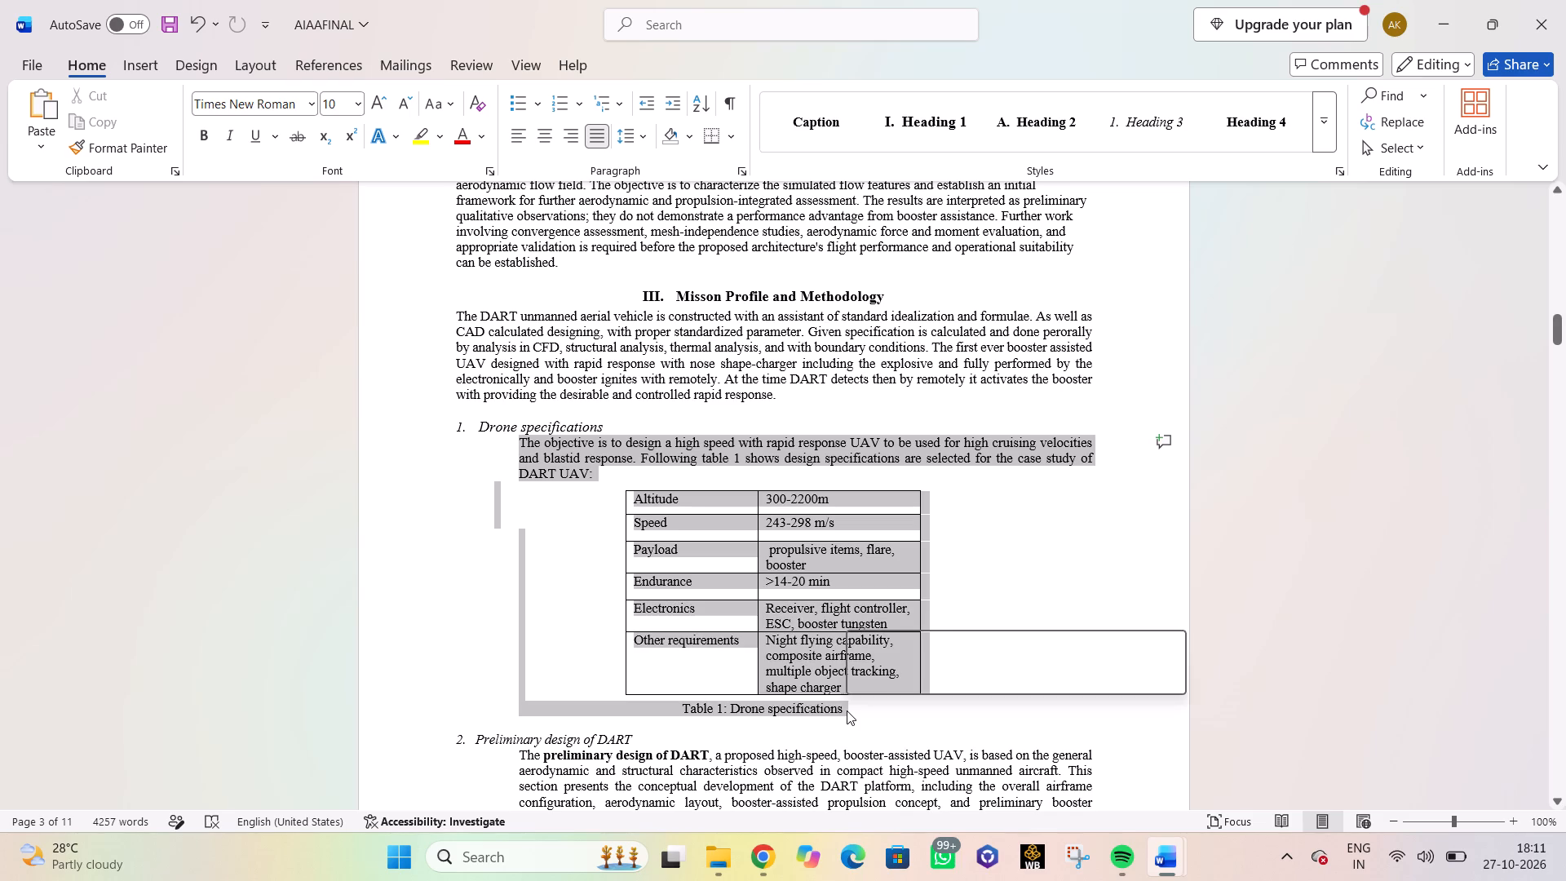
{"action": "key", "text": "ctrl+c"}
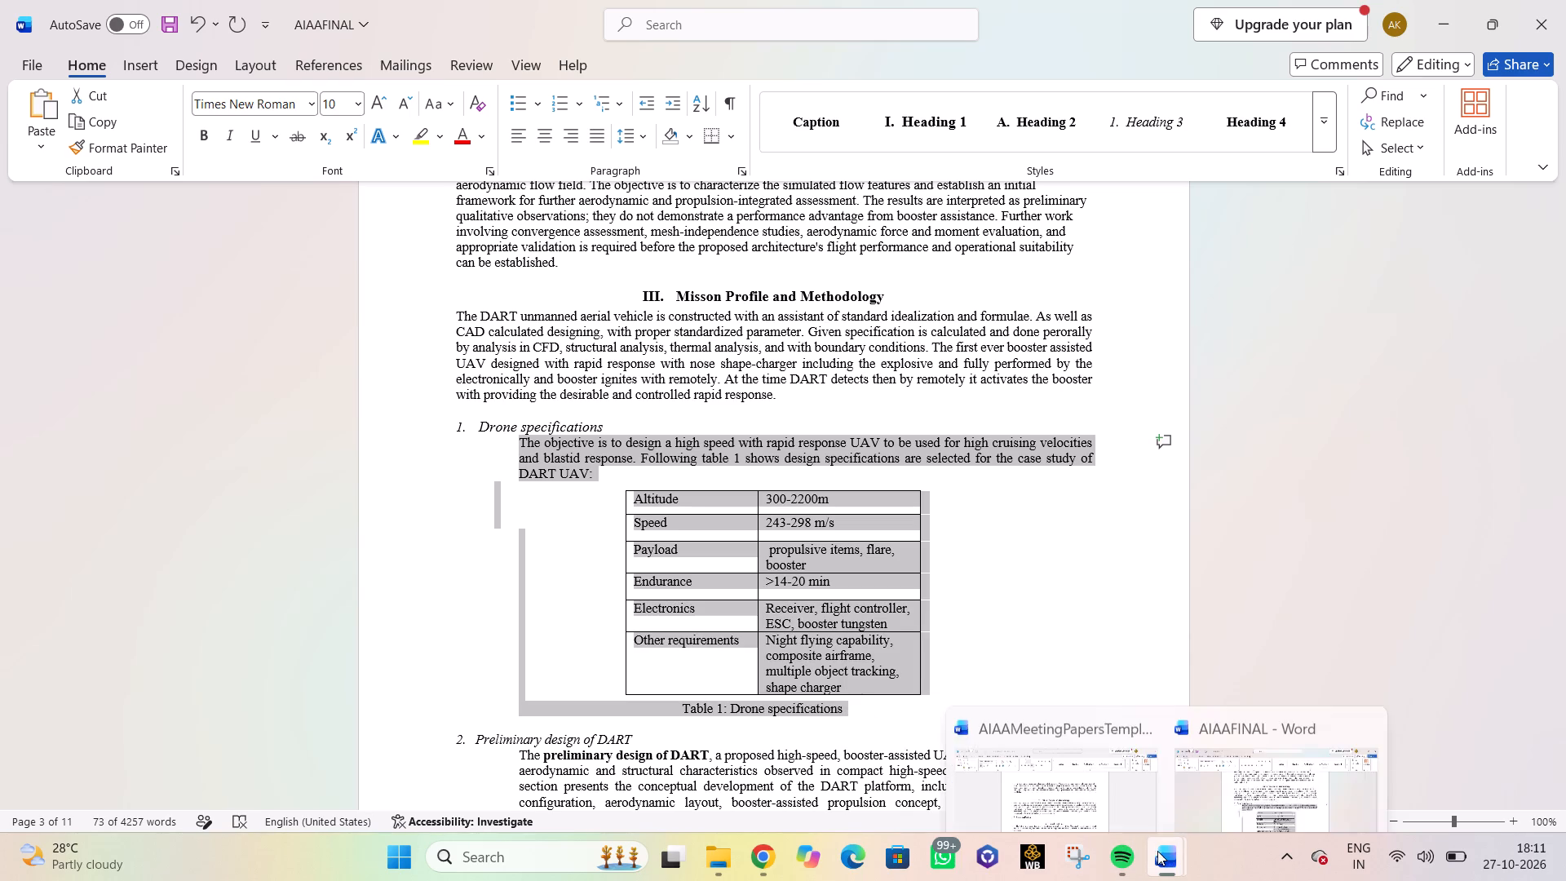
{"action": "left_click", "coordinate": [1080, 740]}
{"action": "scroll", "coordinate": [612, 613], "scroll_direction": "down", "scroll_amount": 3}
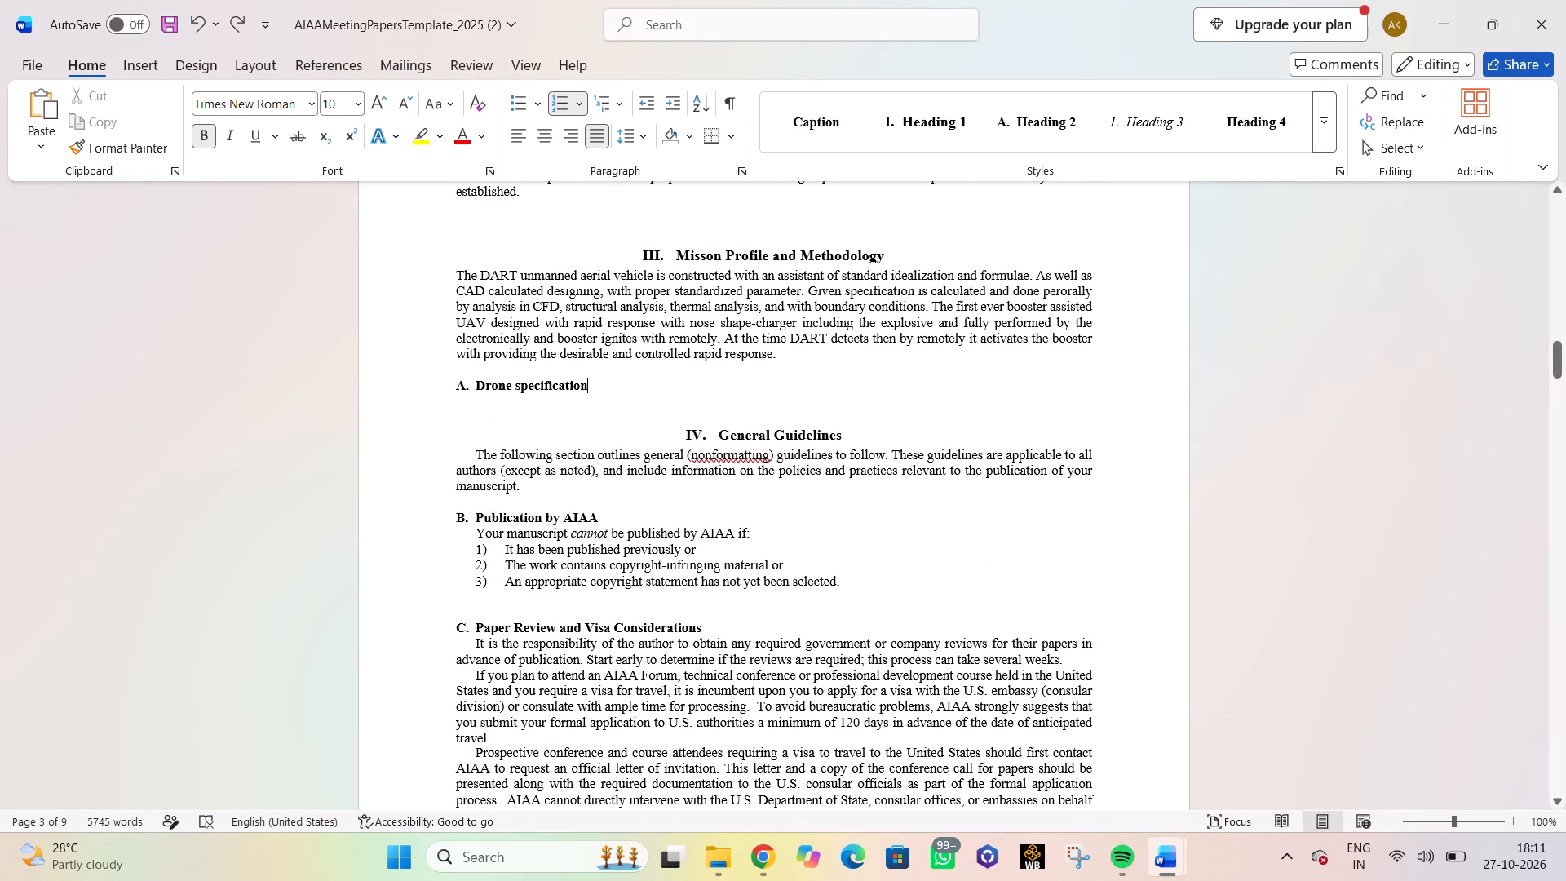
{"action": "left_click", "coordinate": [479, 402]}
{"action": "key", "text": "ctrl+v"}
Apply justified alignment to the pasted drone specification content and remove the indent of the paragraph starting "The objective is".
{"action": "left_click_drag", "start_coordinate": [520, 400], "coordinate": [598, 443]}
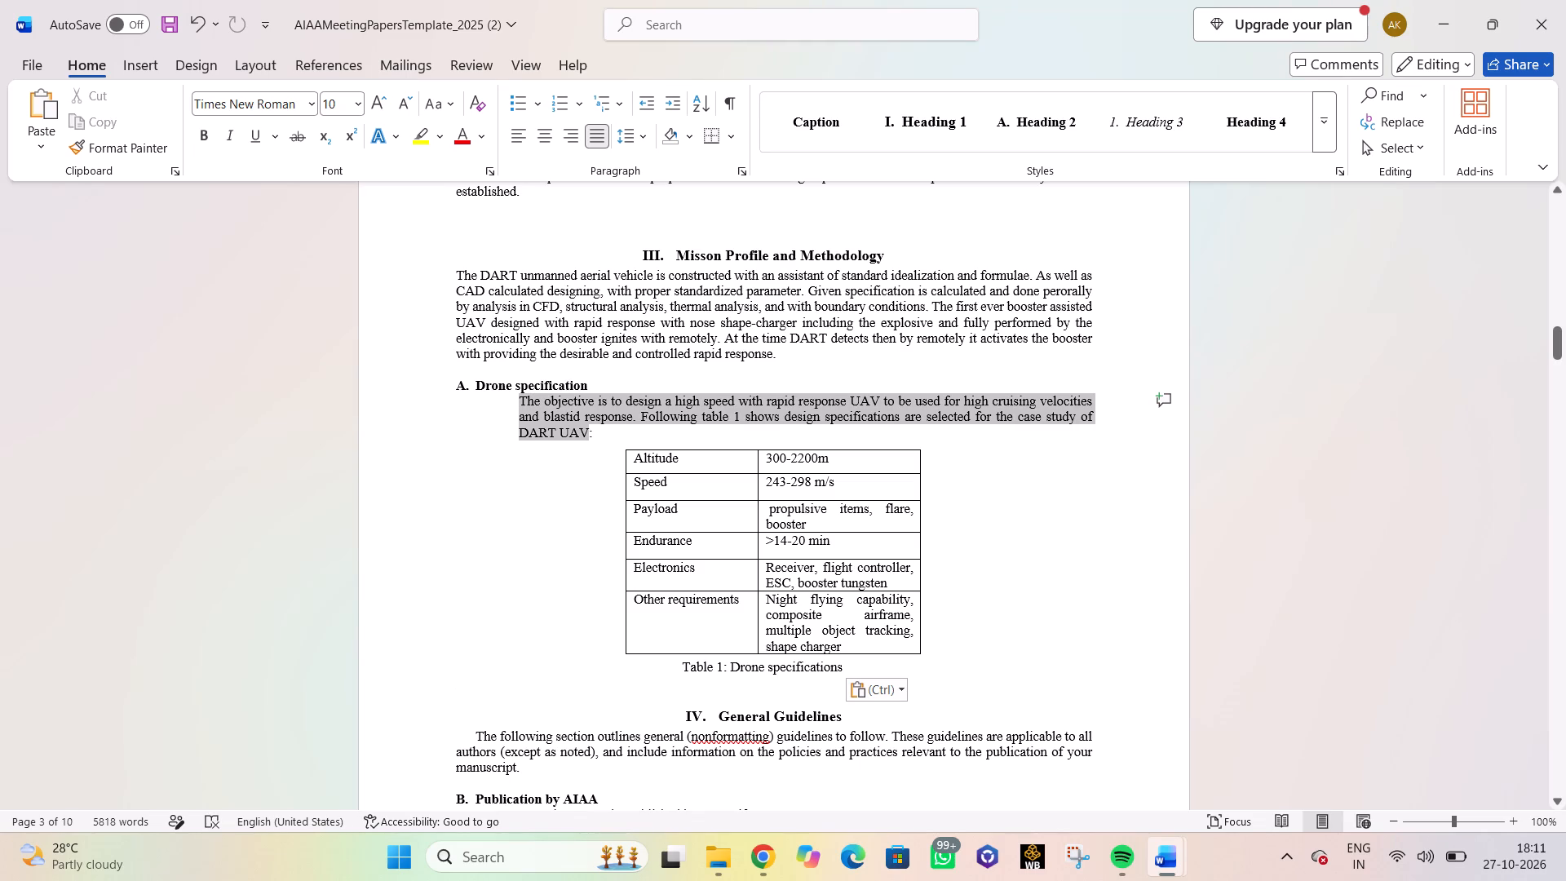
{"action": "left_click_drag", "start_coordinate": [598, 443], "coordinate": [842, 662]}
{"action": "left_click", "coordinate": [591, 130]}
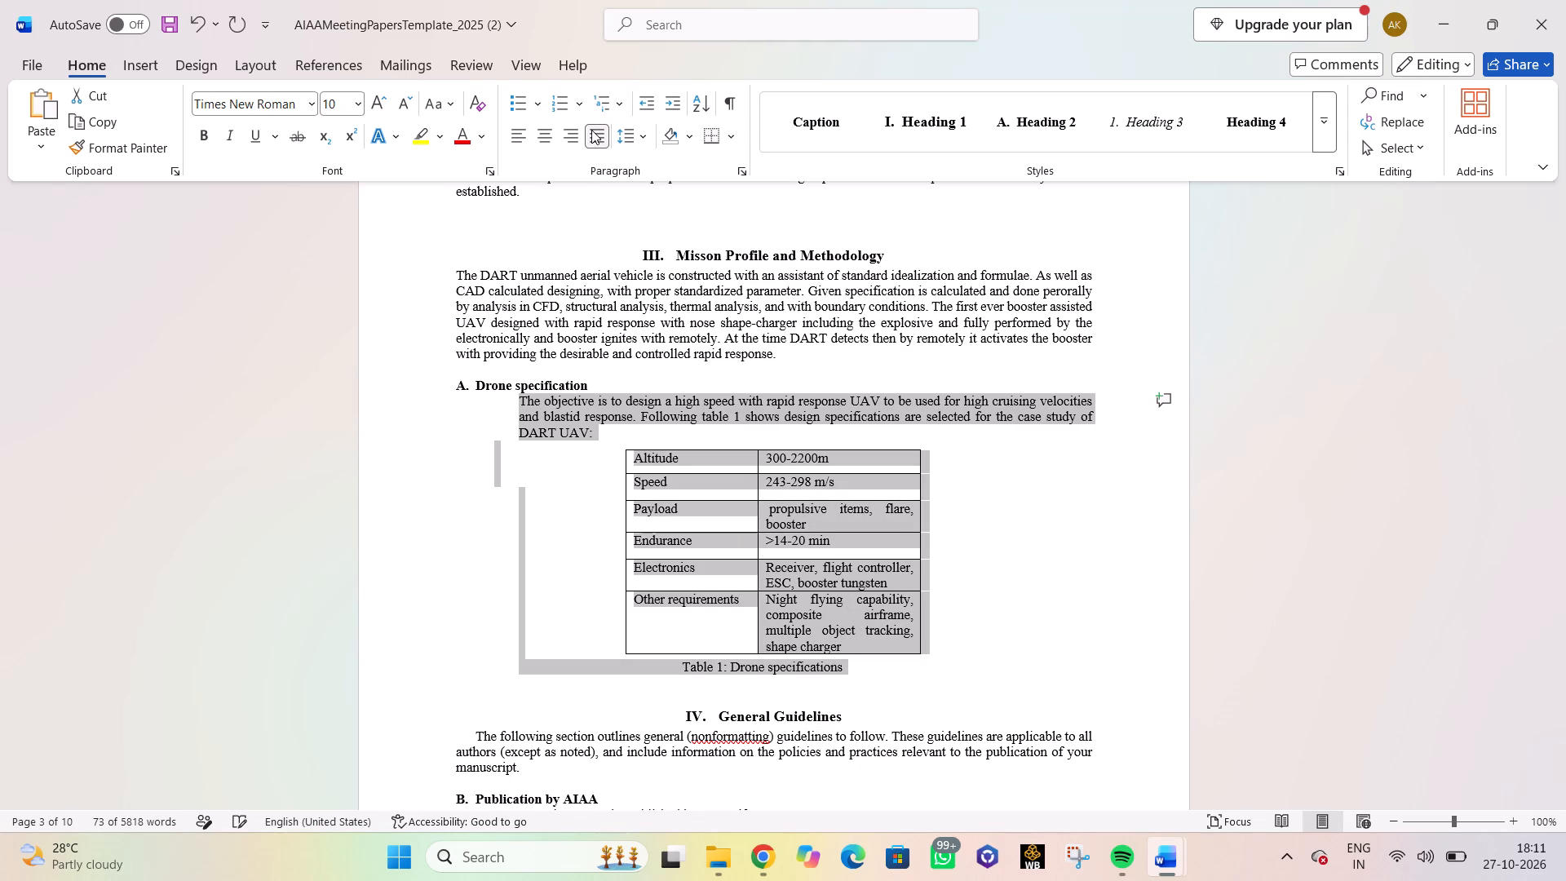
{"action": "left_click", "coordinate": [1312, 542]}
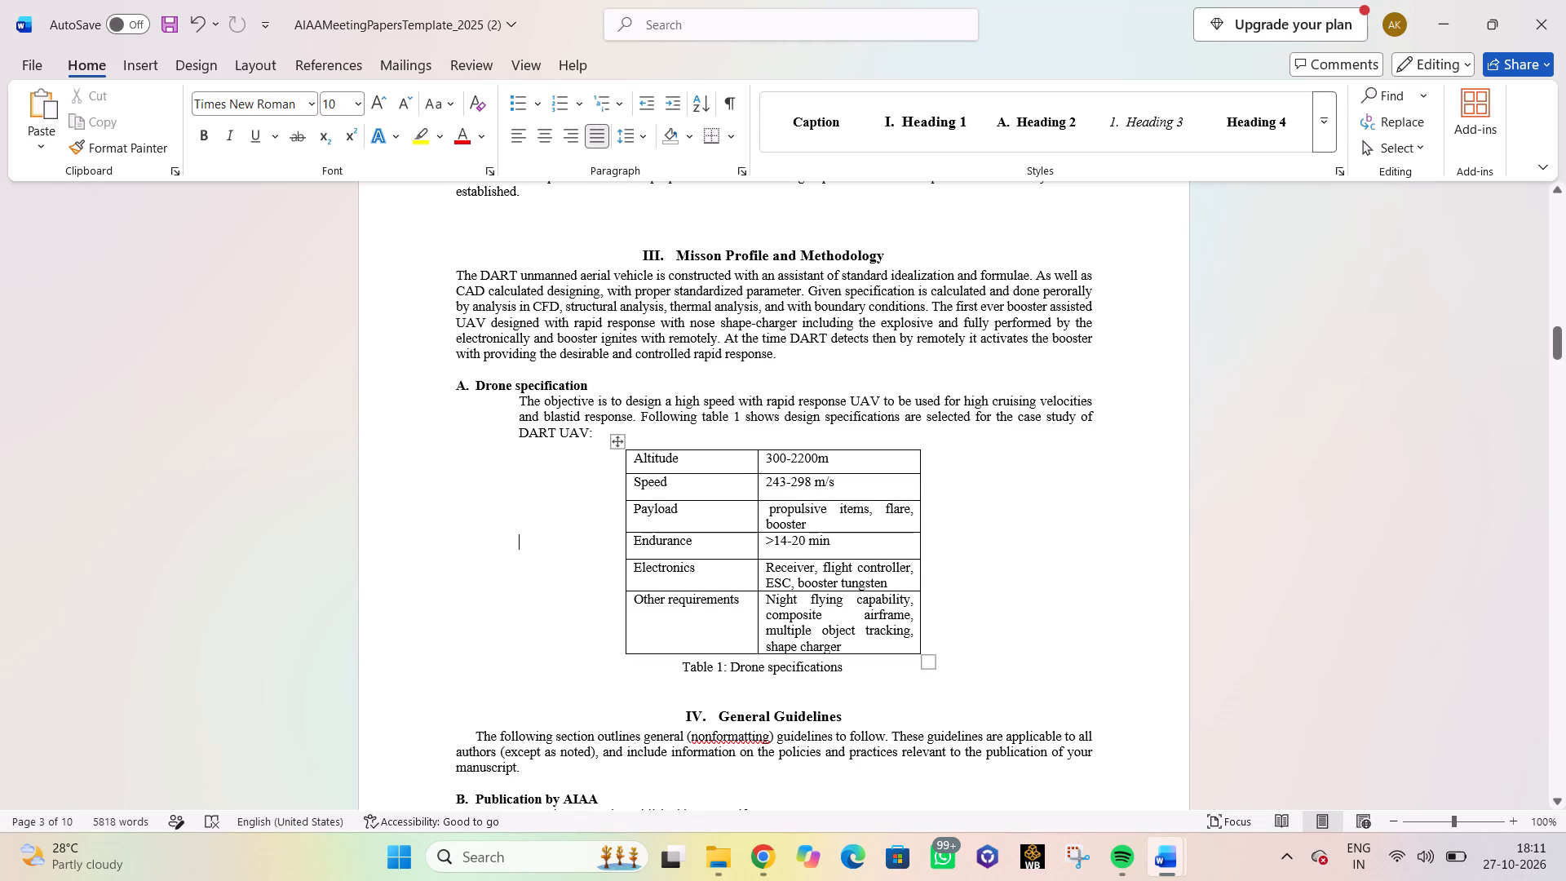
{"action": "left_click", "coordinate": [522, 398]}
{"action": "key", "text": "BackSpace"}
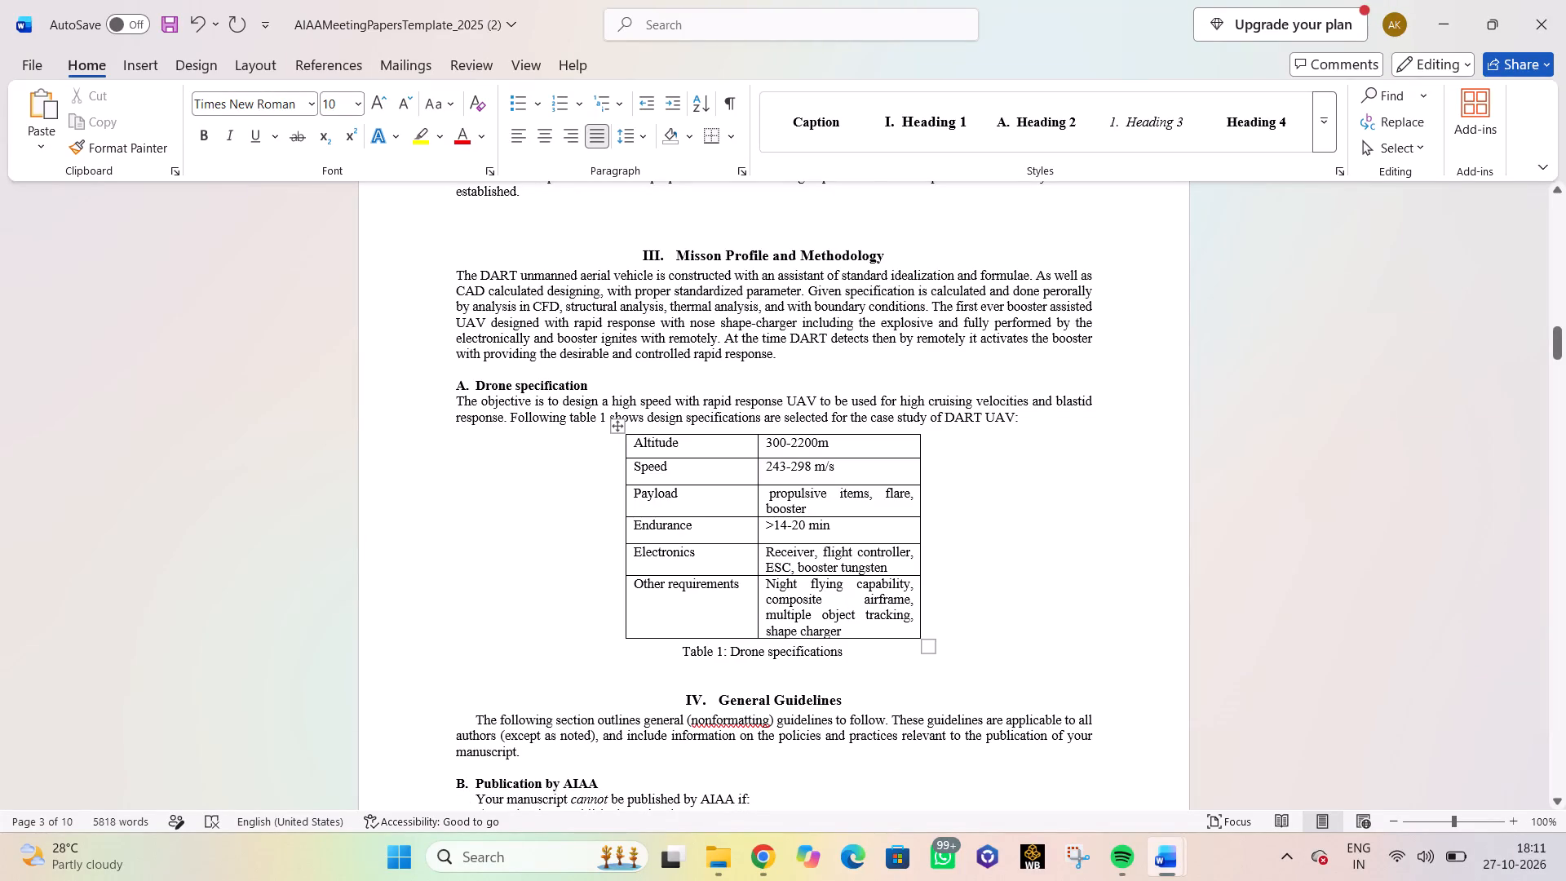
Add an empty lettered subheading B. on a new line below the "Table 1: Drone specifications" caption.
{"action": "scroll", "coordinate": [717, 460], "scroll_direction": "down", "scroll_amount": 3}
{"action": "scroll", "coordinate": [718, 461], "scroll_direction": "up", "scroll_amount": 1}
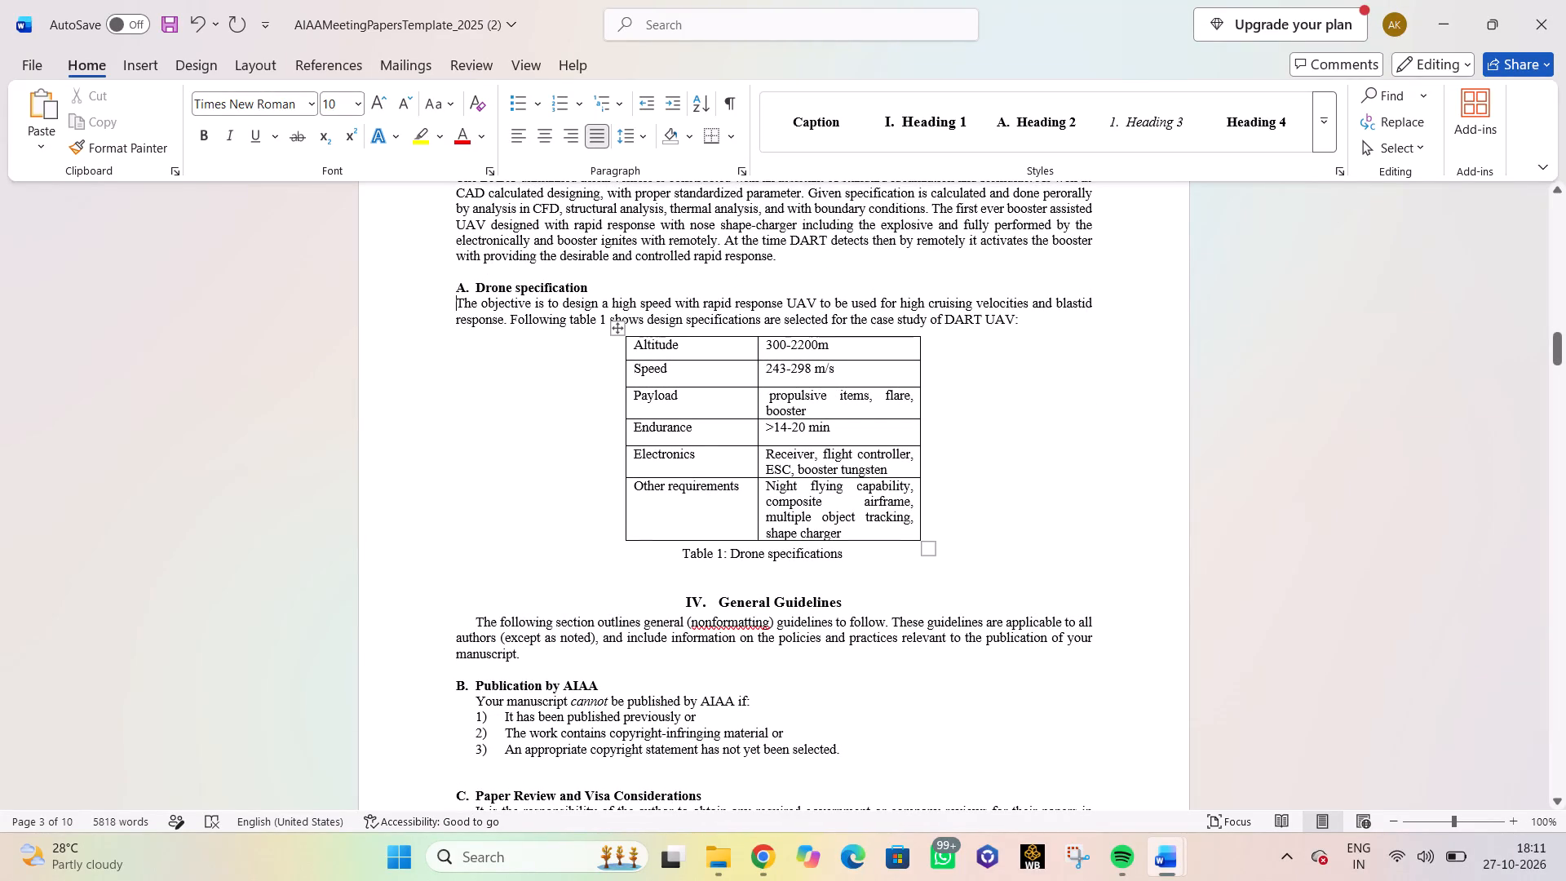
{"action": "left_click", "coordinate": [480, 577]}
{"action": "left_click", "coordinate": [882, 546]}
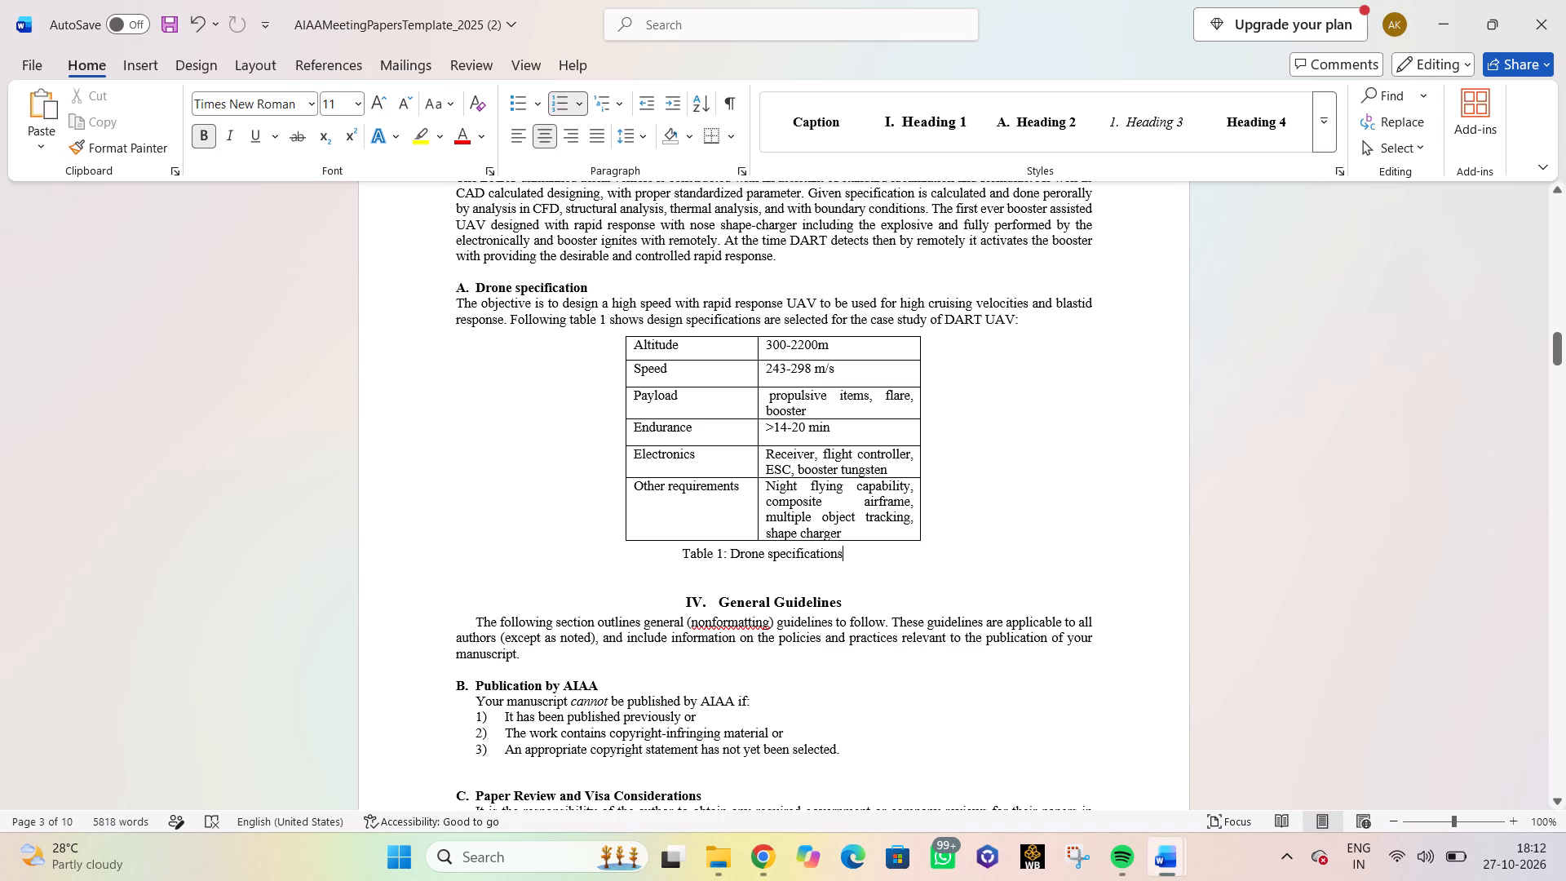
{"action": "key", "text": "Return"}
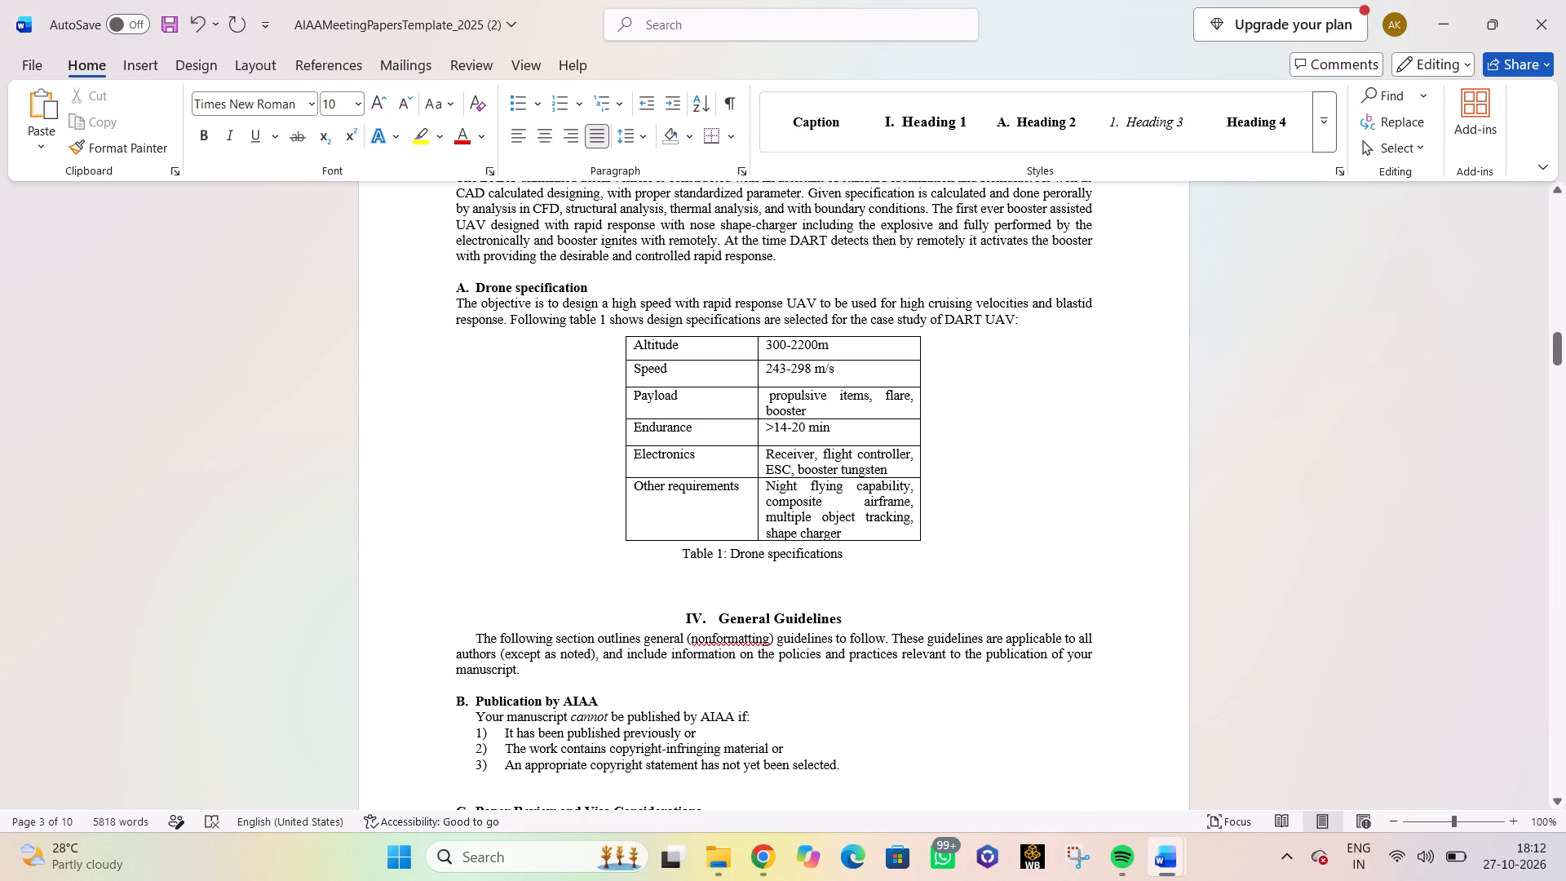
{"action": "type", "text": "B."}
{"action": "key", "text": "space"}
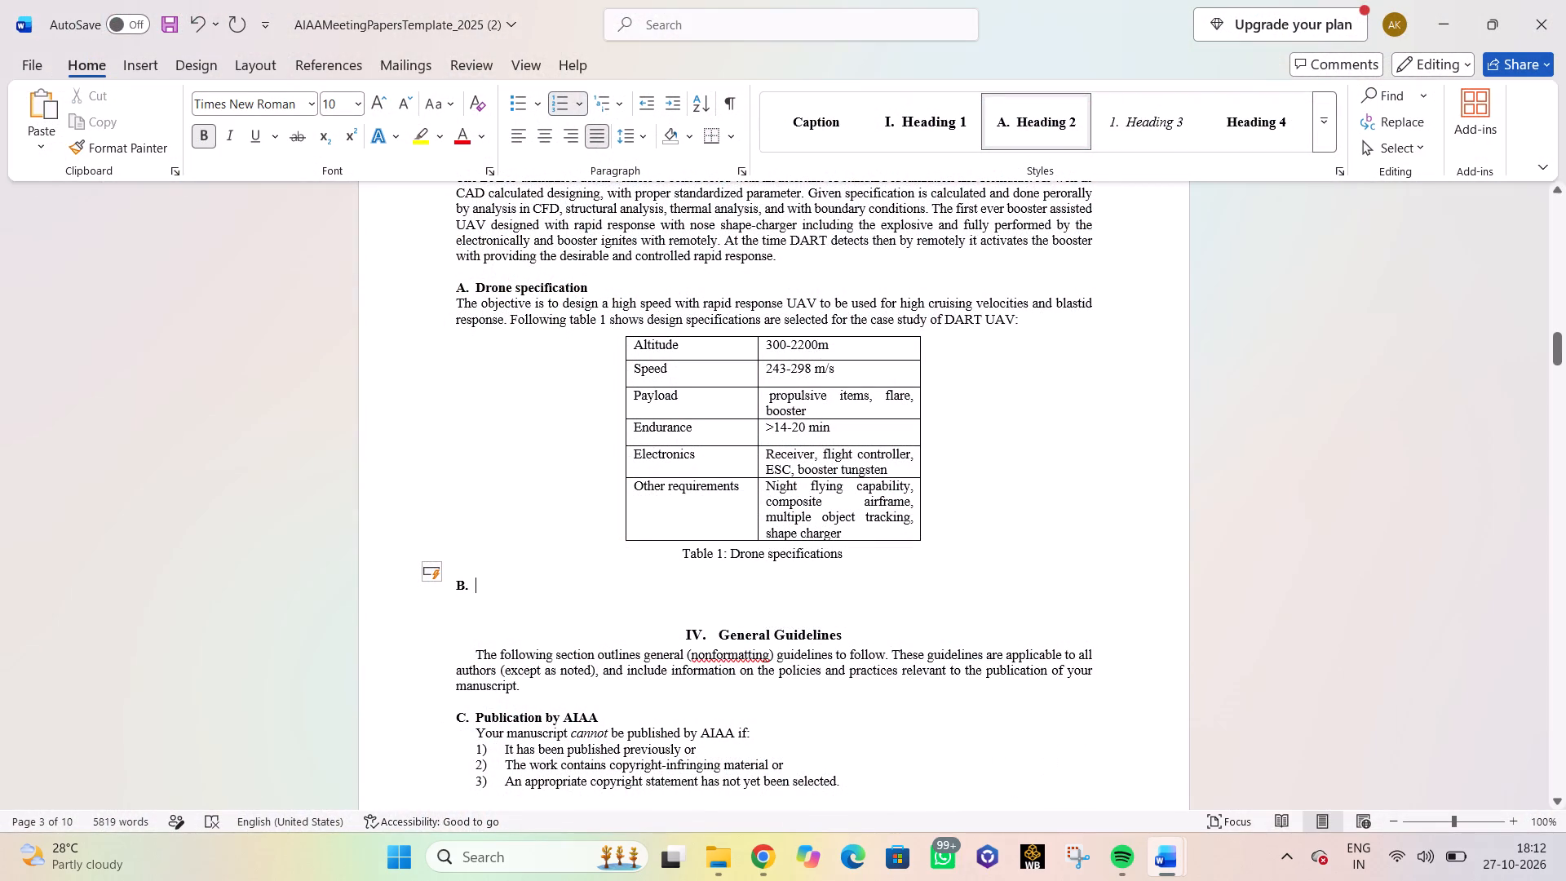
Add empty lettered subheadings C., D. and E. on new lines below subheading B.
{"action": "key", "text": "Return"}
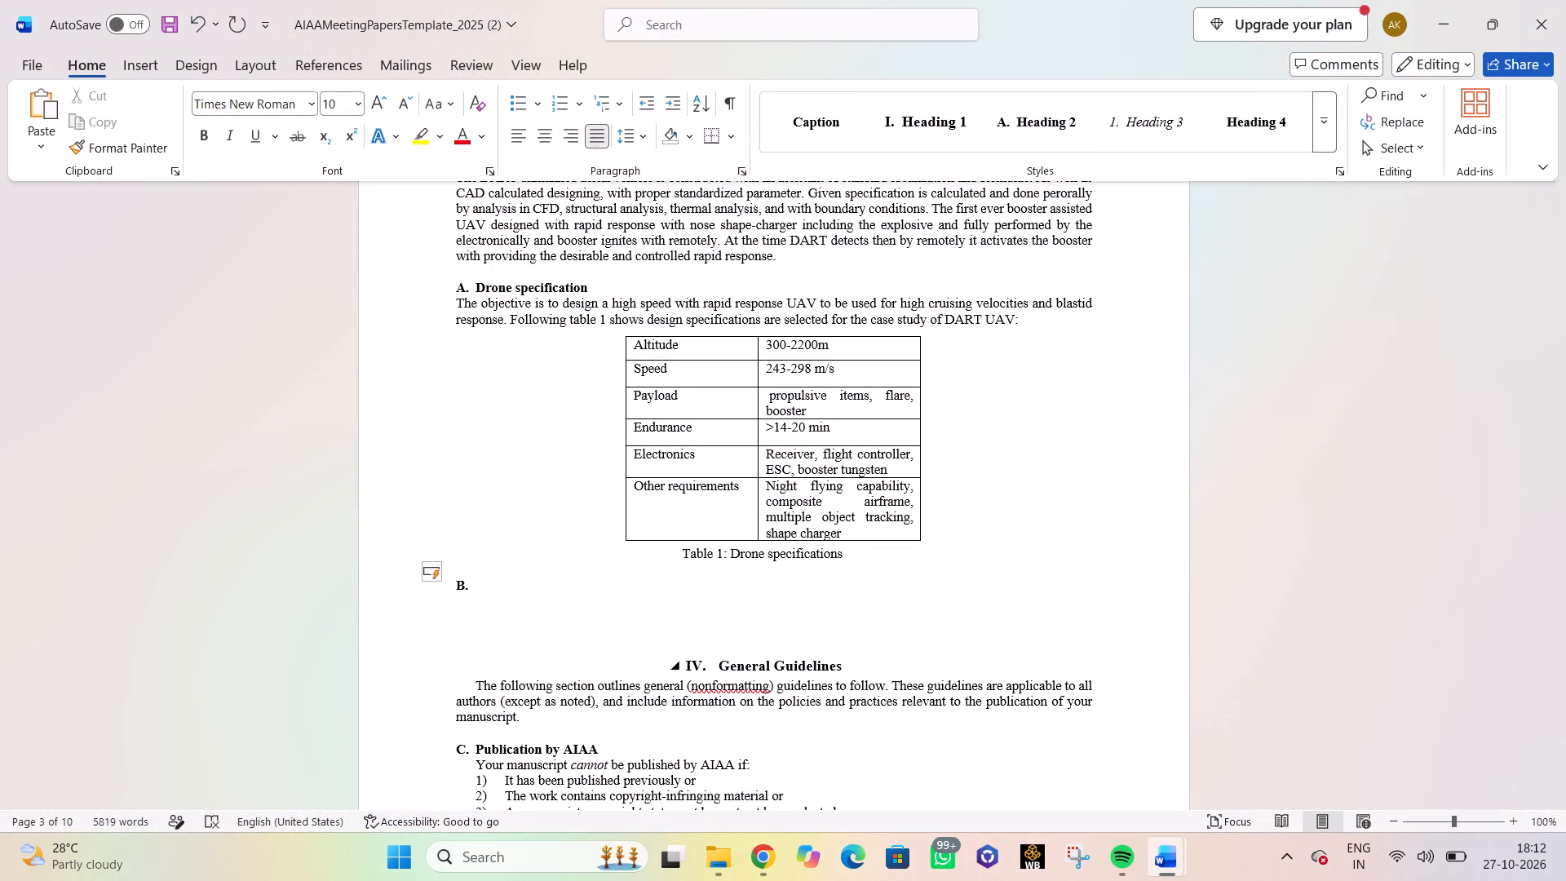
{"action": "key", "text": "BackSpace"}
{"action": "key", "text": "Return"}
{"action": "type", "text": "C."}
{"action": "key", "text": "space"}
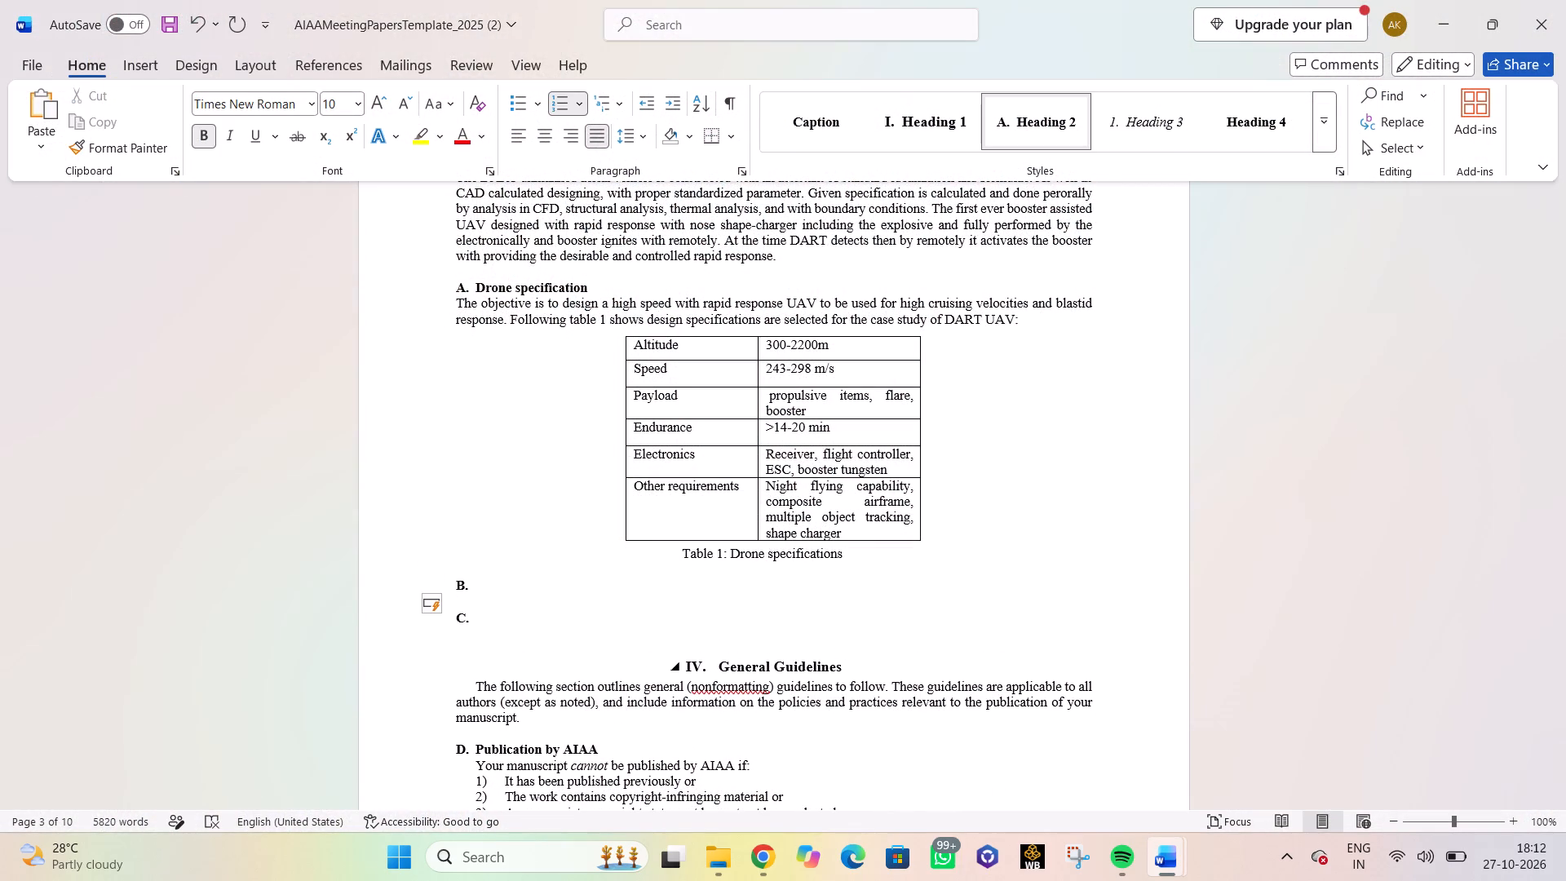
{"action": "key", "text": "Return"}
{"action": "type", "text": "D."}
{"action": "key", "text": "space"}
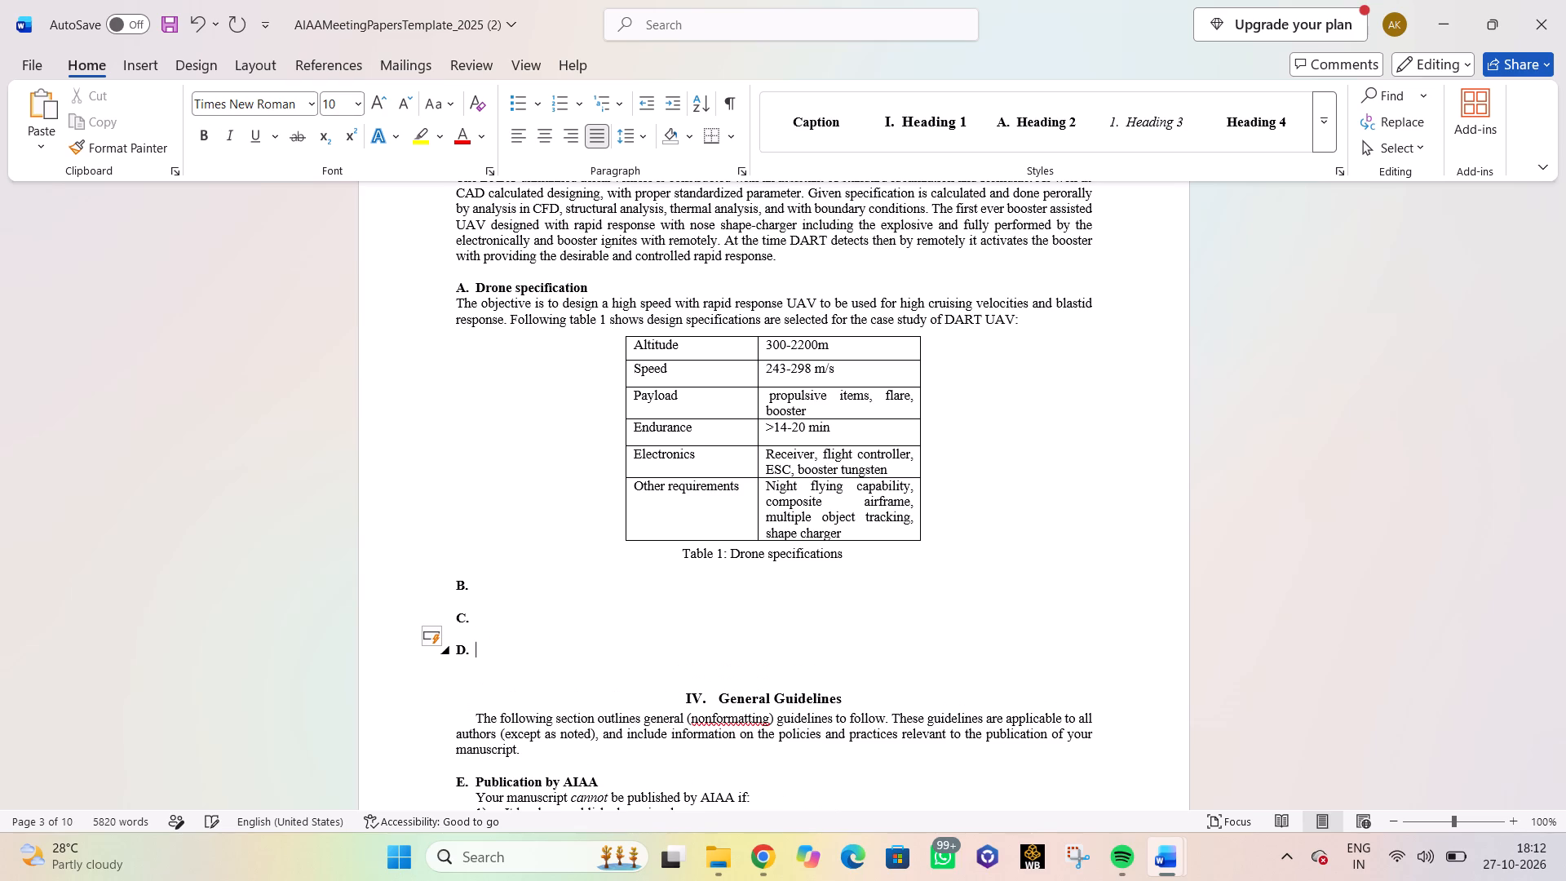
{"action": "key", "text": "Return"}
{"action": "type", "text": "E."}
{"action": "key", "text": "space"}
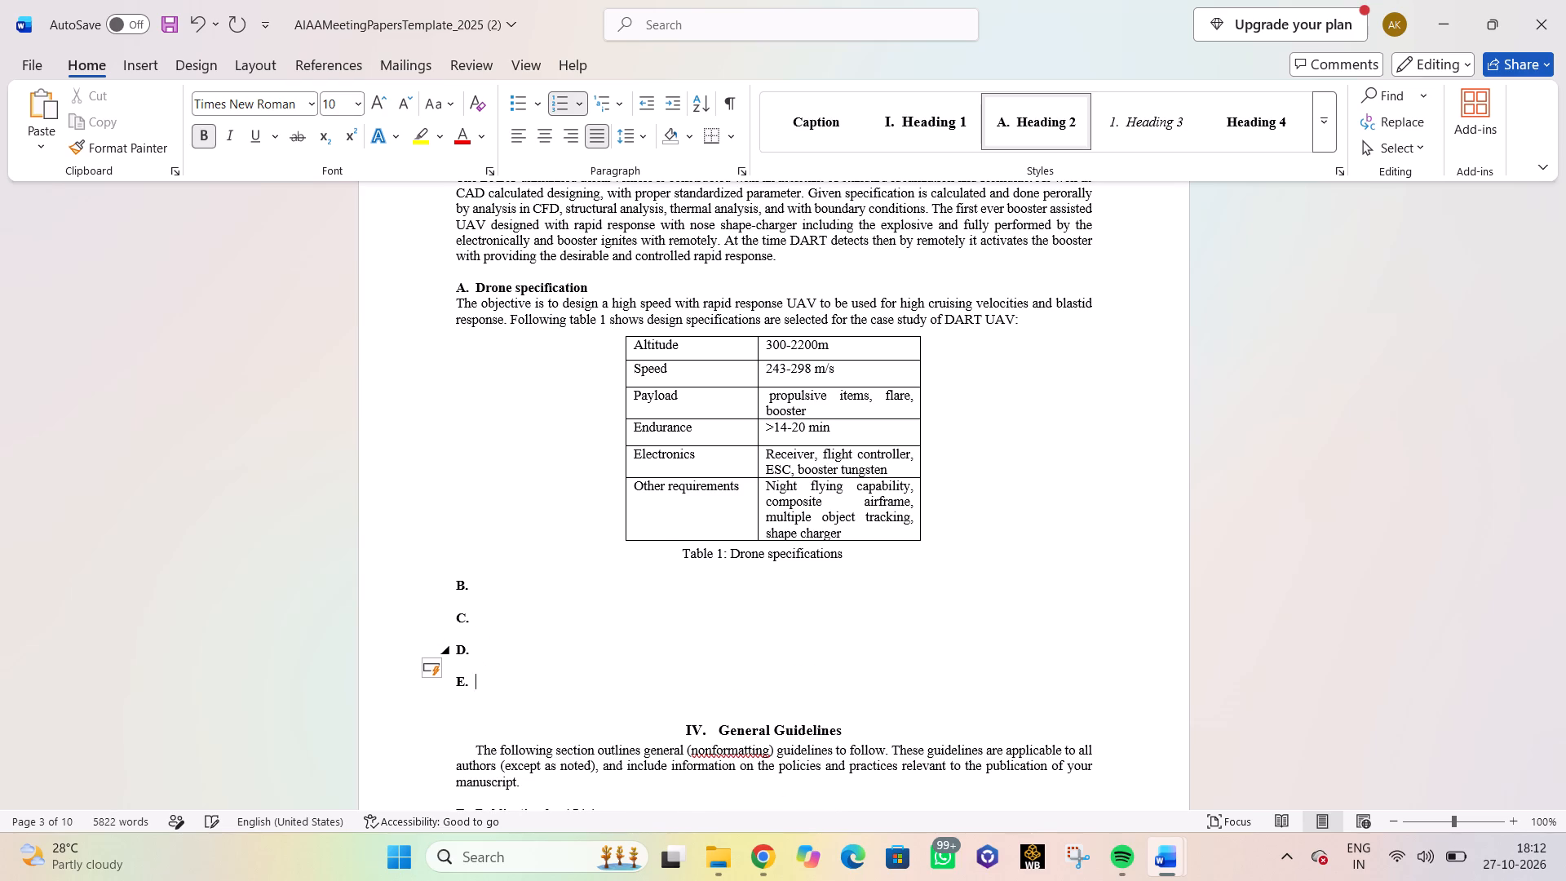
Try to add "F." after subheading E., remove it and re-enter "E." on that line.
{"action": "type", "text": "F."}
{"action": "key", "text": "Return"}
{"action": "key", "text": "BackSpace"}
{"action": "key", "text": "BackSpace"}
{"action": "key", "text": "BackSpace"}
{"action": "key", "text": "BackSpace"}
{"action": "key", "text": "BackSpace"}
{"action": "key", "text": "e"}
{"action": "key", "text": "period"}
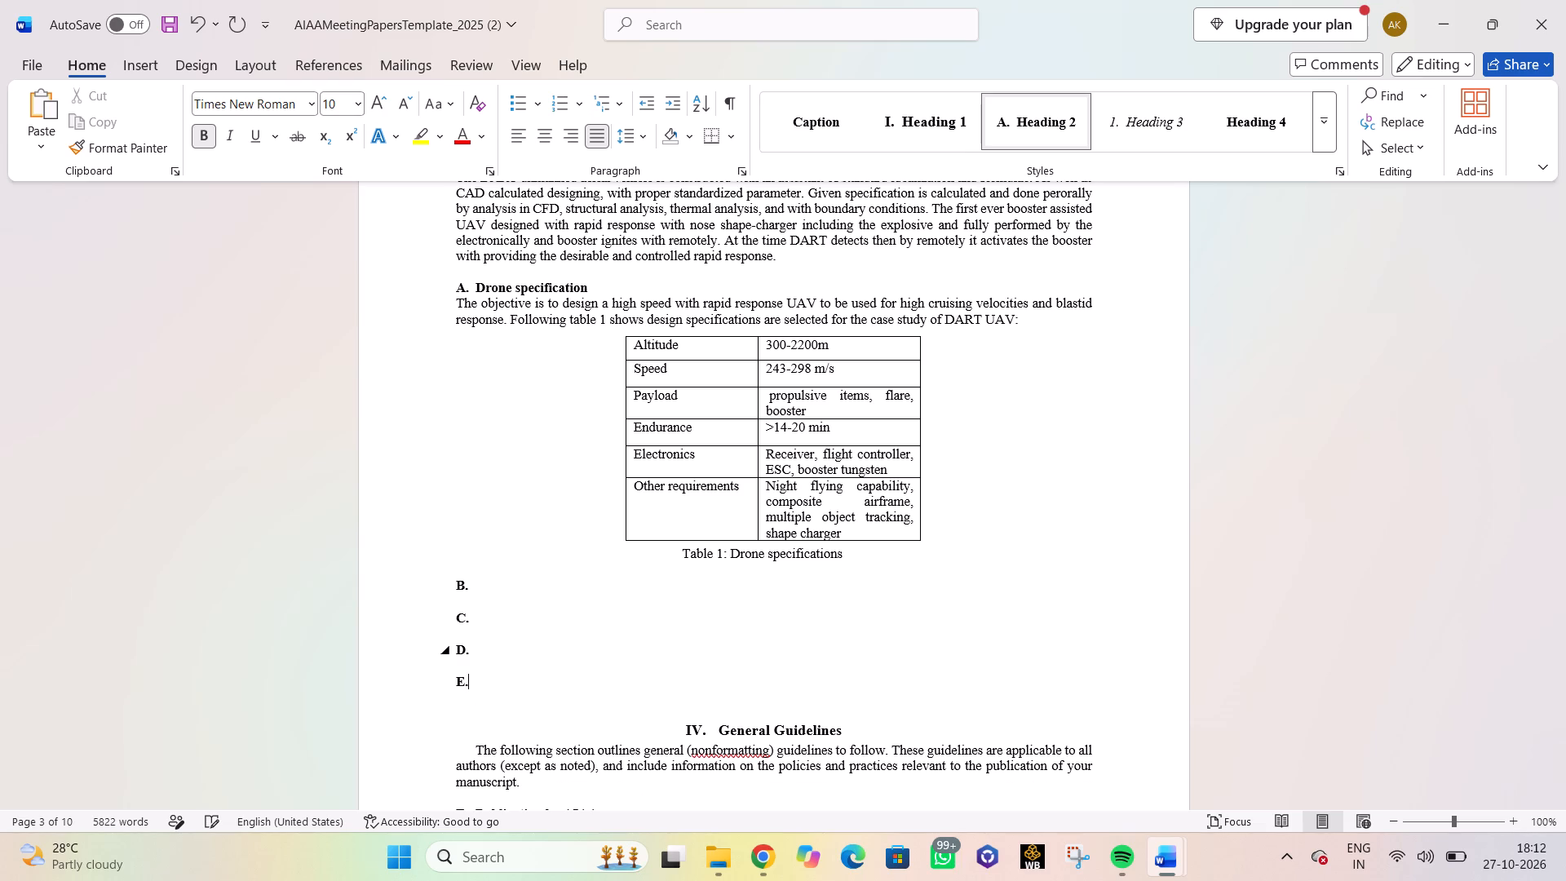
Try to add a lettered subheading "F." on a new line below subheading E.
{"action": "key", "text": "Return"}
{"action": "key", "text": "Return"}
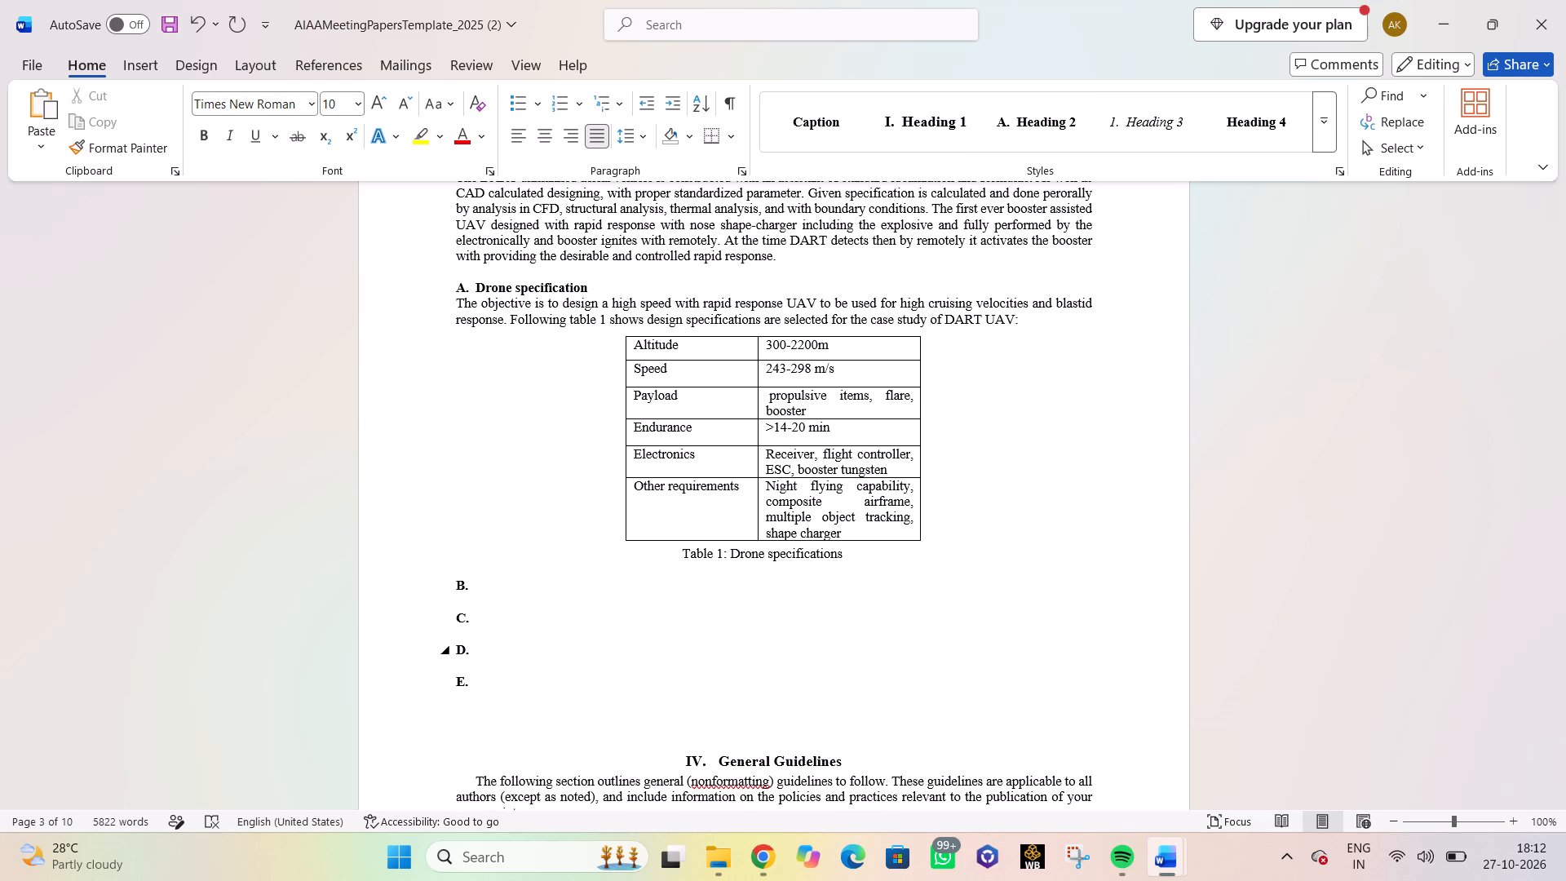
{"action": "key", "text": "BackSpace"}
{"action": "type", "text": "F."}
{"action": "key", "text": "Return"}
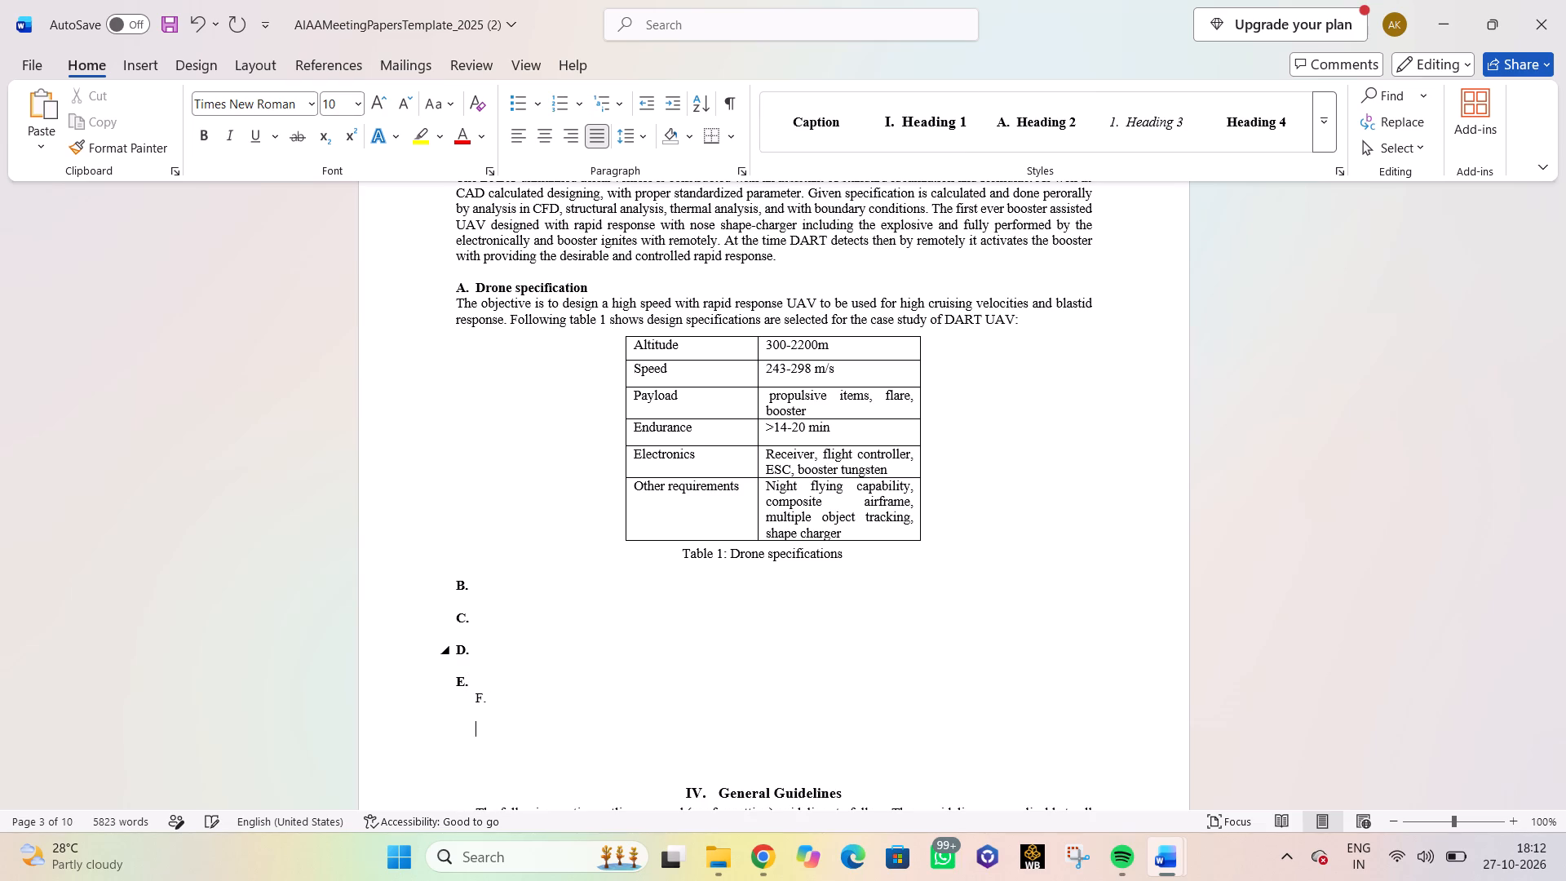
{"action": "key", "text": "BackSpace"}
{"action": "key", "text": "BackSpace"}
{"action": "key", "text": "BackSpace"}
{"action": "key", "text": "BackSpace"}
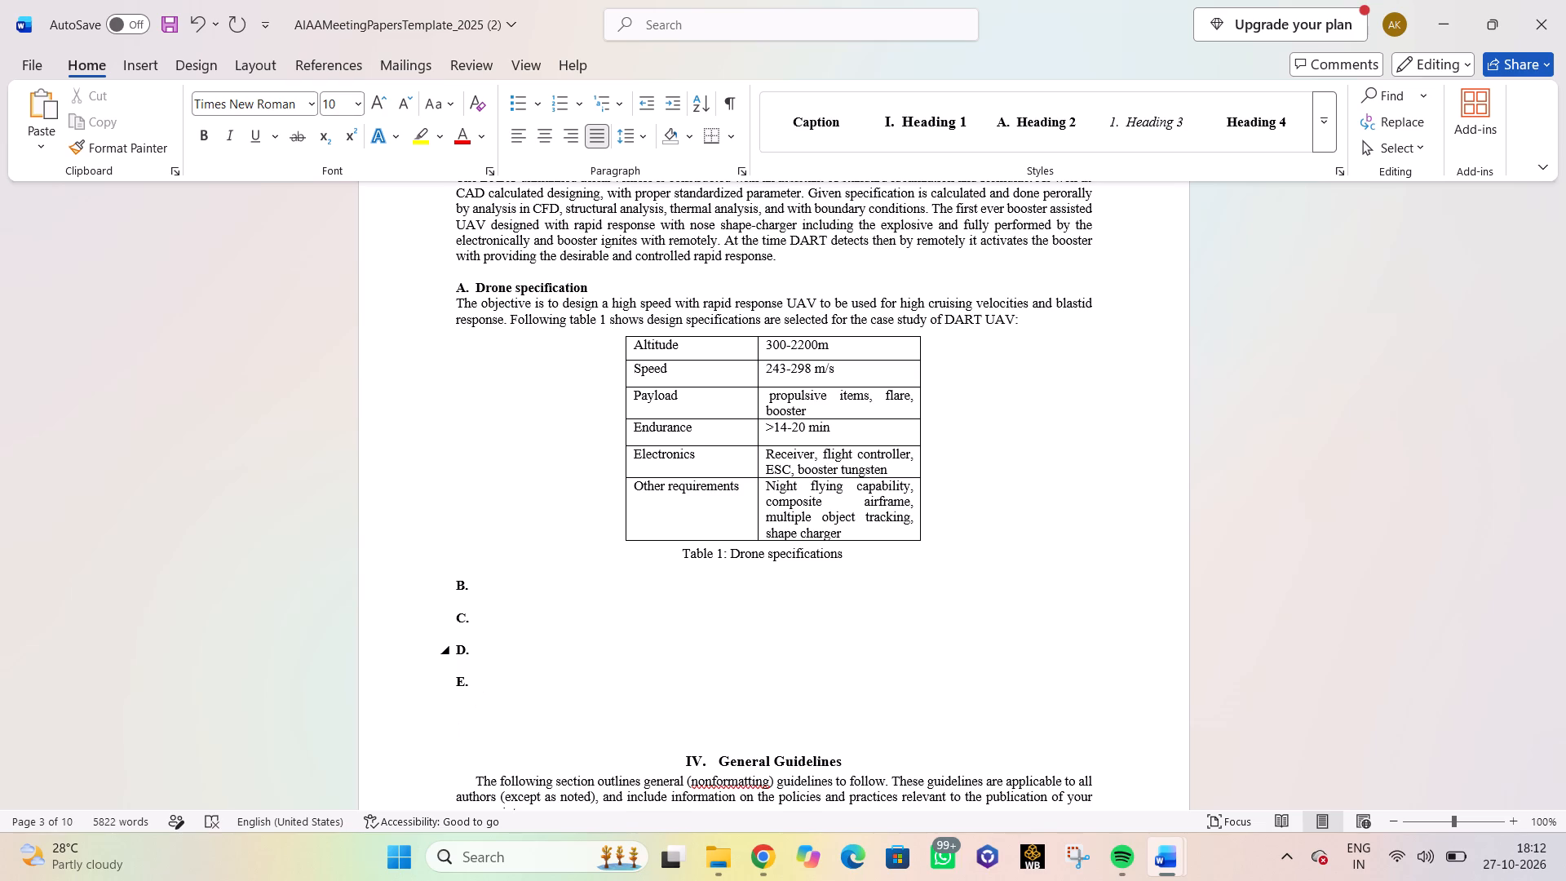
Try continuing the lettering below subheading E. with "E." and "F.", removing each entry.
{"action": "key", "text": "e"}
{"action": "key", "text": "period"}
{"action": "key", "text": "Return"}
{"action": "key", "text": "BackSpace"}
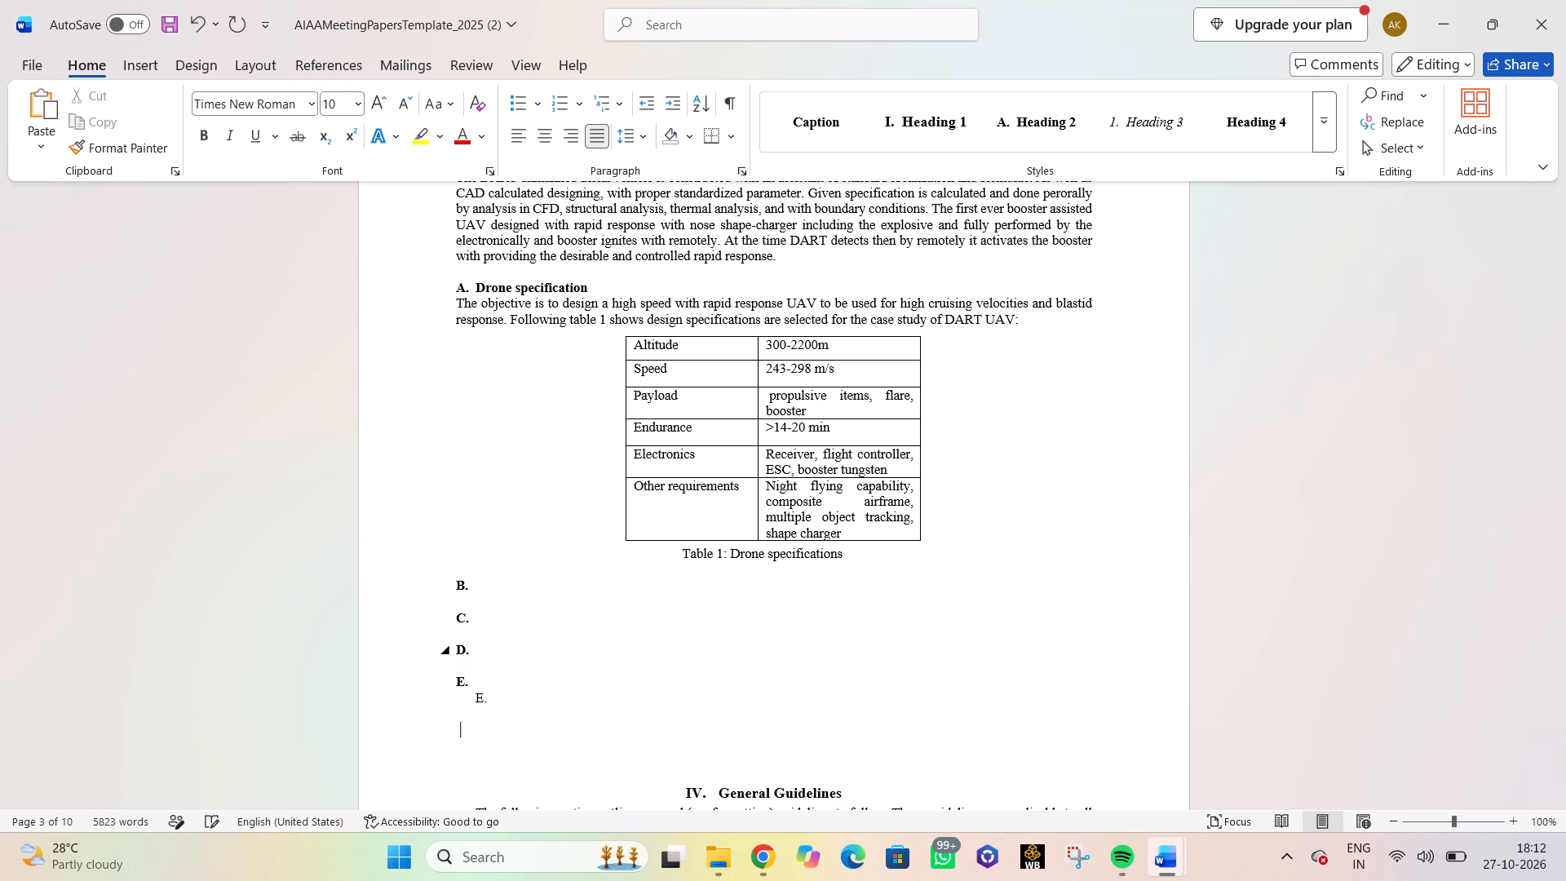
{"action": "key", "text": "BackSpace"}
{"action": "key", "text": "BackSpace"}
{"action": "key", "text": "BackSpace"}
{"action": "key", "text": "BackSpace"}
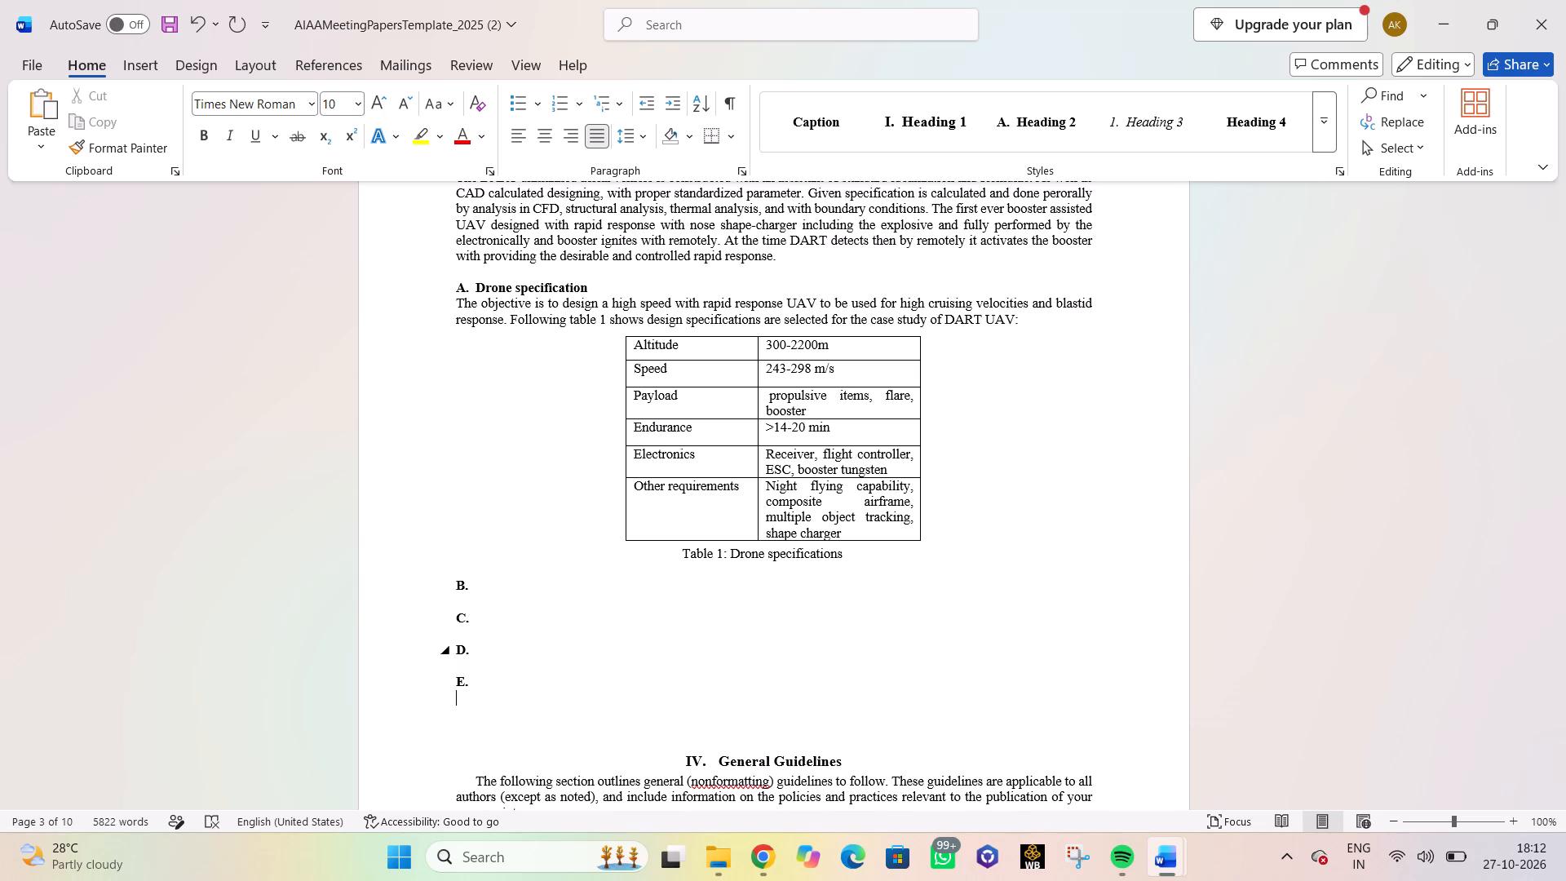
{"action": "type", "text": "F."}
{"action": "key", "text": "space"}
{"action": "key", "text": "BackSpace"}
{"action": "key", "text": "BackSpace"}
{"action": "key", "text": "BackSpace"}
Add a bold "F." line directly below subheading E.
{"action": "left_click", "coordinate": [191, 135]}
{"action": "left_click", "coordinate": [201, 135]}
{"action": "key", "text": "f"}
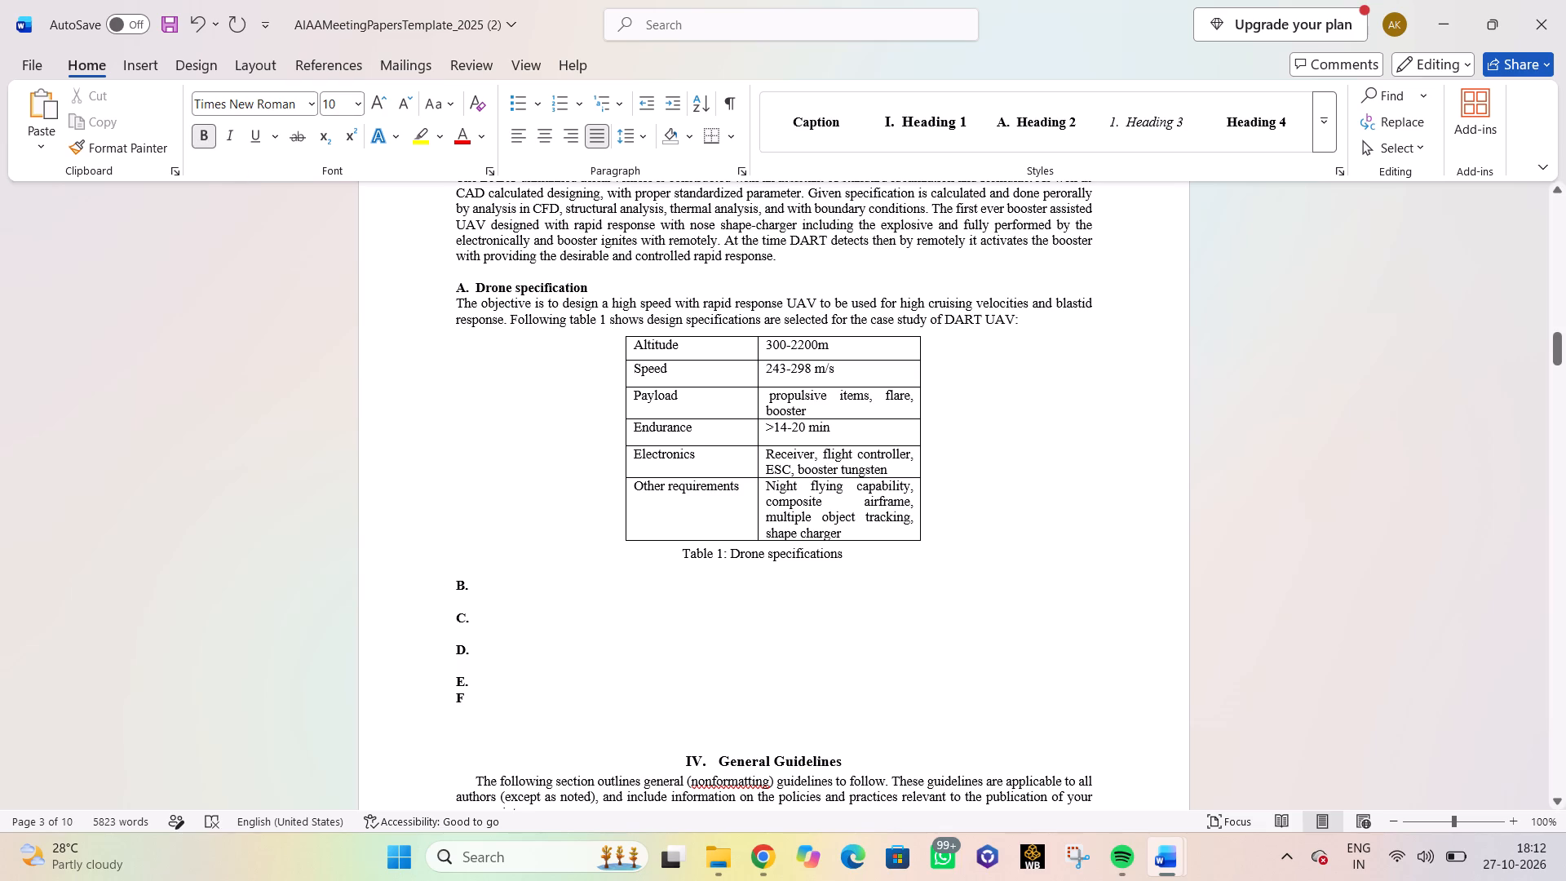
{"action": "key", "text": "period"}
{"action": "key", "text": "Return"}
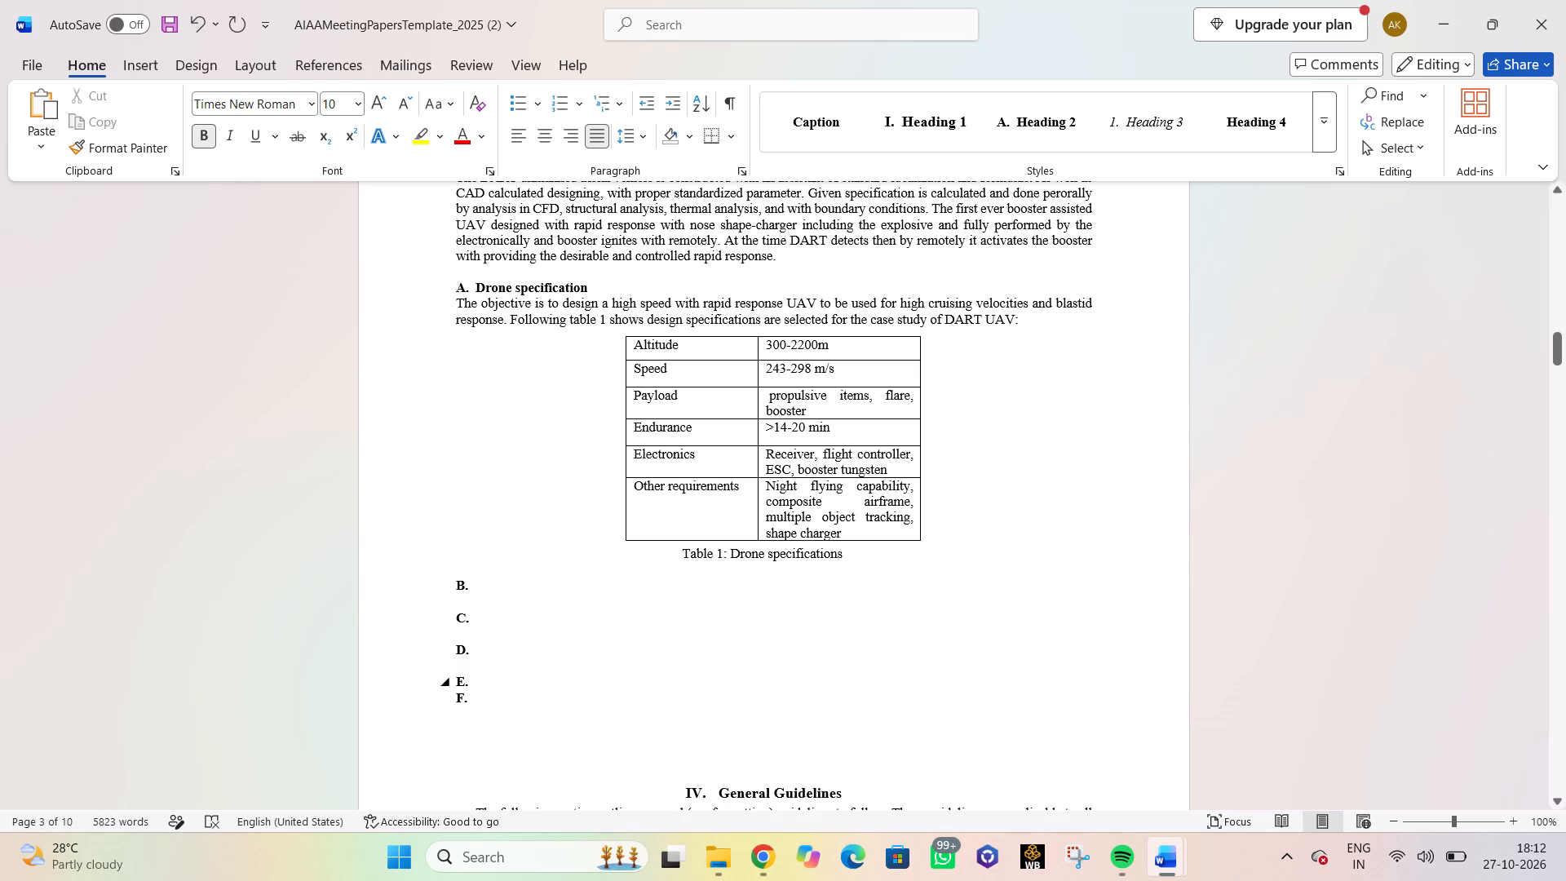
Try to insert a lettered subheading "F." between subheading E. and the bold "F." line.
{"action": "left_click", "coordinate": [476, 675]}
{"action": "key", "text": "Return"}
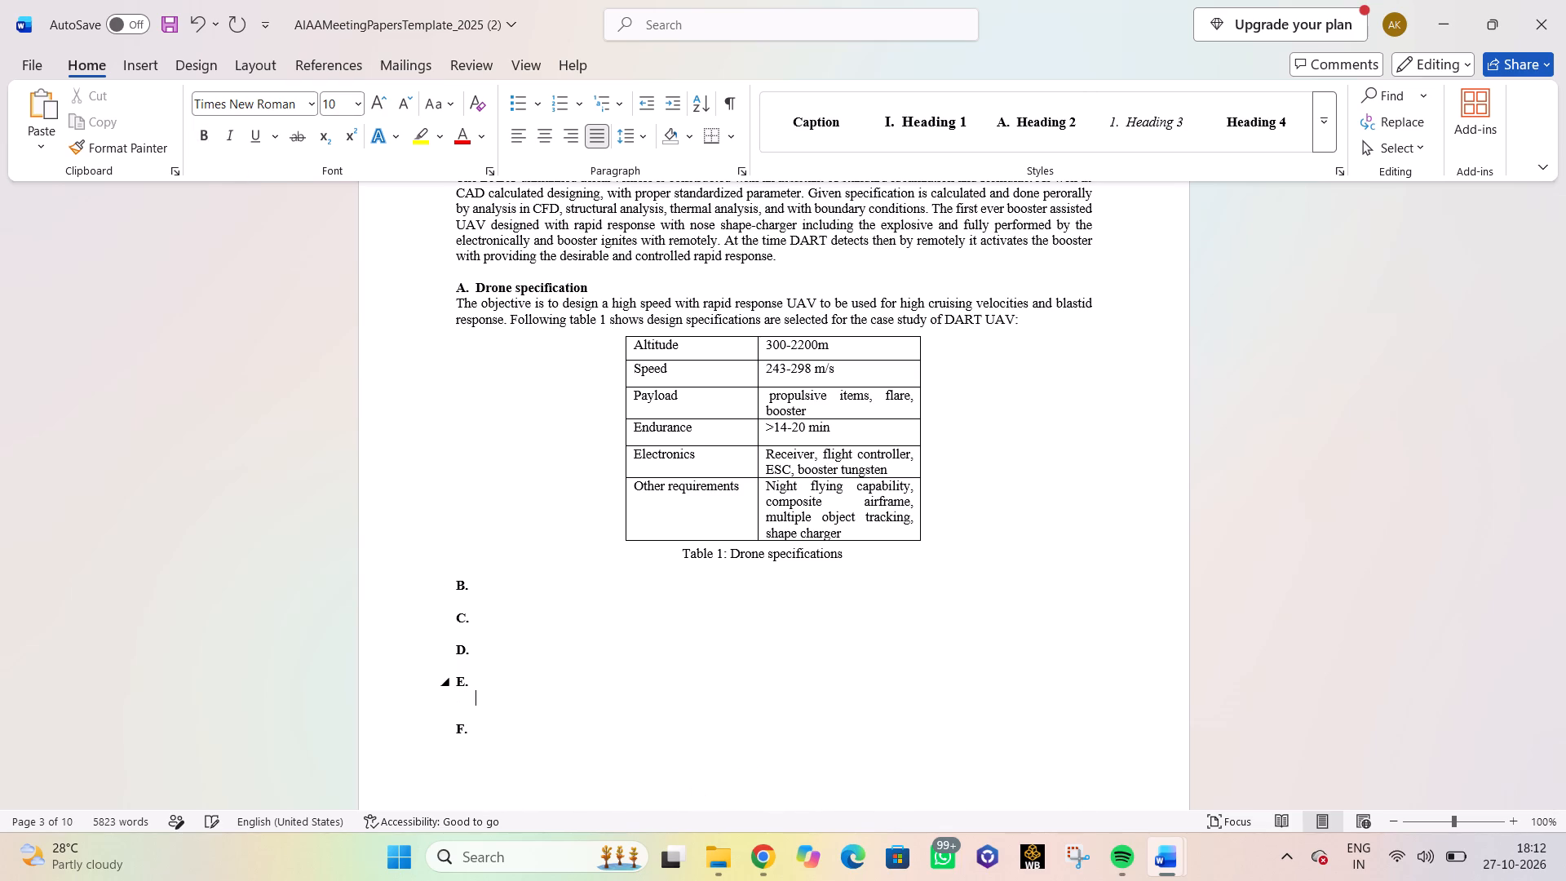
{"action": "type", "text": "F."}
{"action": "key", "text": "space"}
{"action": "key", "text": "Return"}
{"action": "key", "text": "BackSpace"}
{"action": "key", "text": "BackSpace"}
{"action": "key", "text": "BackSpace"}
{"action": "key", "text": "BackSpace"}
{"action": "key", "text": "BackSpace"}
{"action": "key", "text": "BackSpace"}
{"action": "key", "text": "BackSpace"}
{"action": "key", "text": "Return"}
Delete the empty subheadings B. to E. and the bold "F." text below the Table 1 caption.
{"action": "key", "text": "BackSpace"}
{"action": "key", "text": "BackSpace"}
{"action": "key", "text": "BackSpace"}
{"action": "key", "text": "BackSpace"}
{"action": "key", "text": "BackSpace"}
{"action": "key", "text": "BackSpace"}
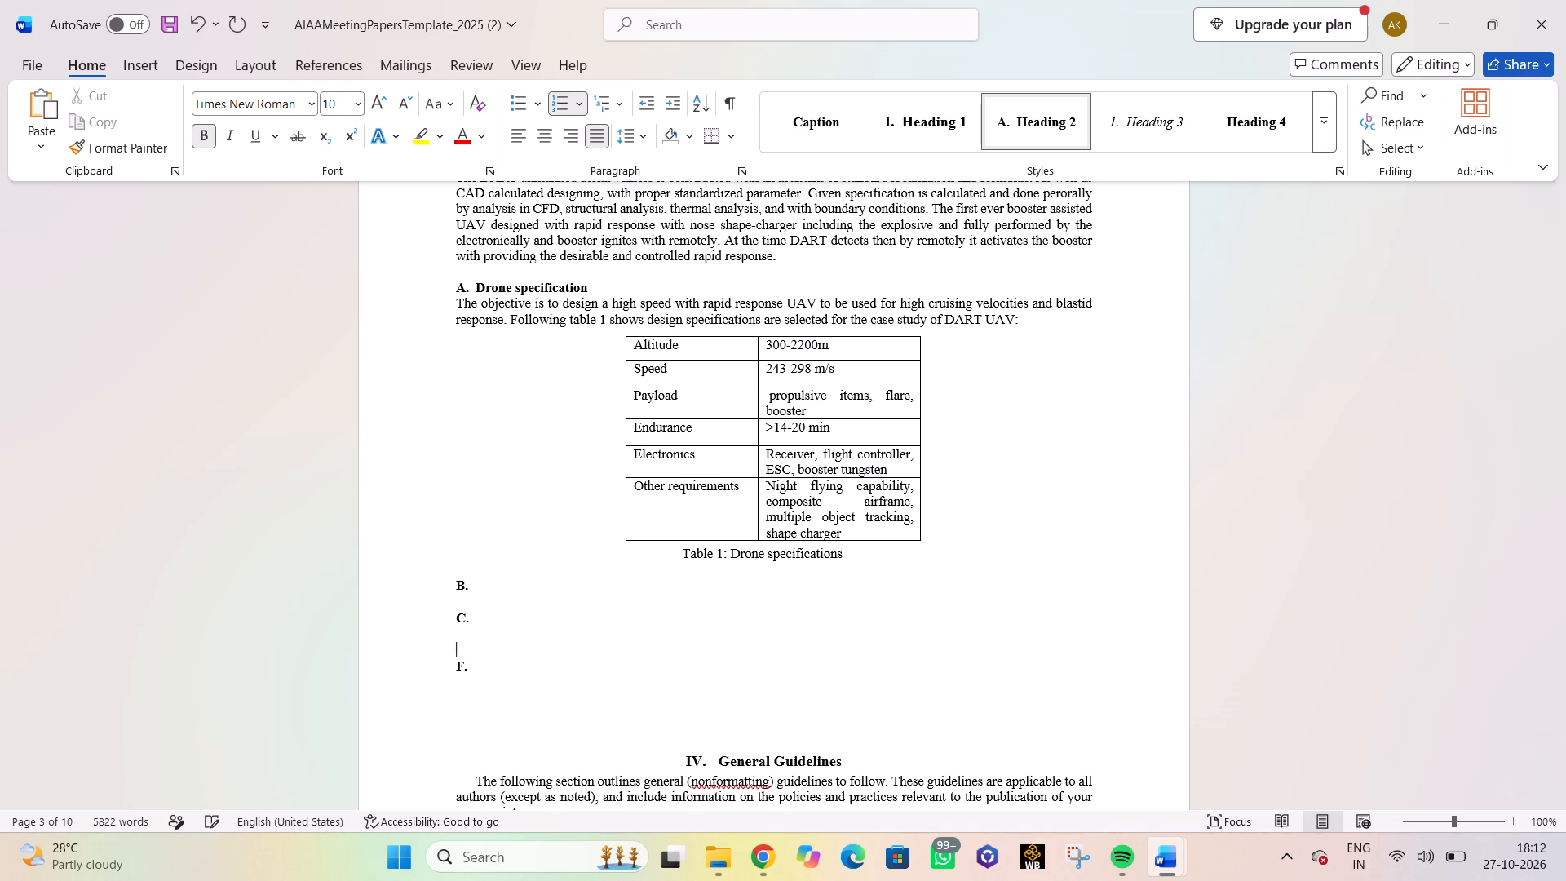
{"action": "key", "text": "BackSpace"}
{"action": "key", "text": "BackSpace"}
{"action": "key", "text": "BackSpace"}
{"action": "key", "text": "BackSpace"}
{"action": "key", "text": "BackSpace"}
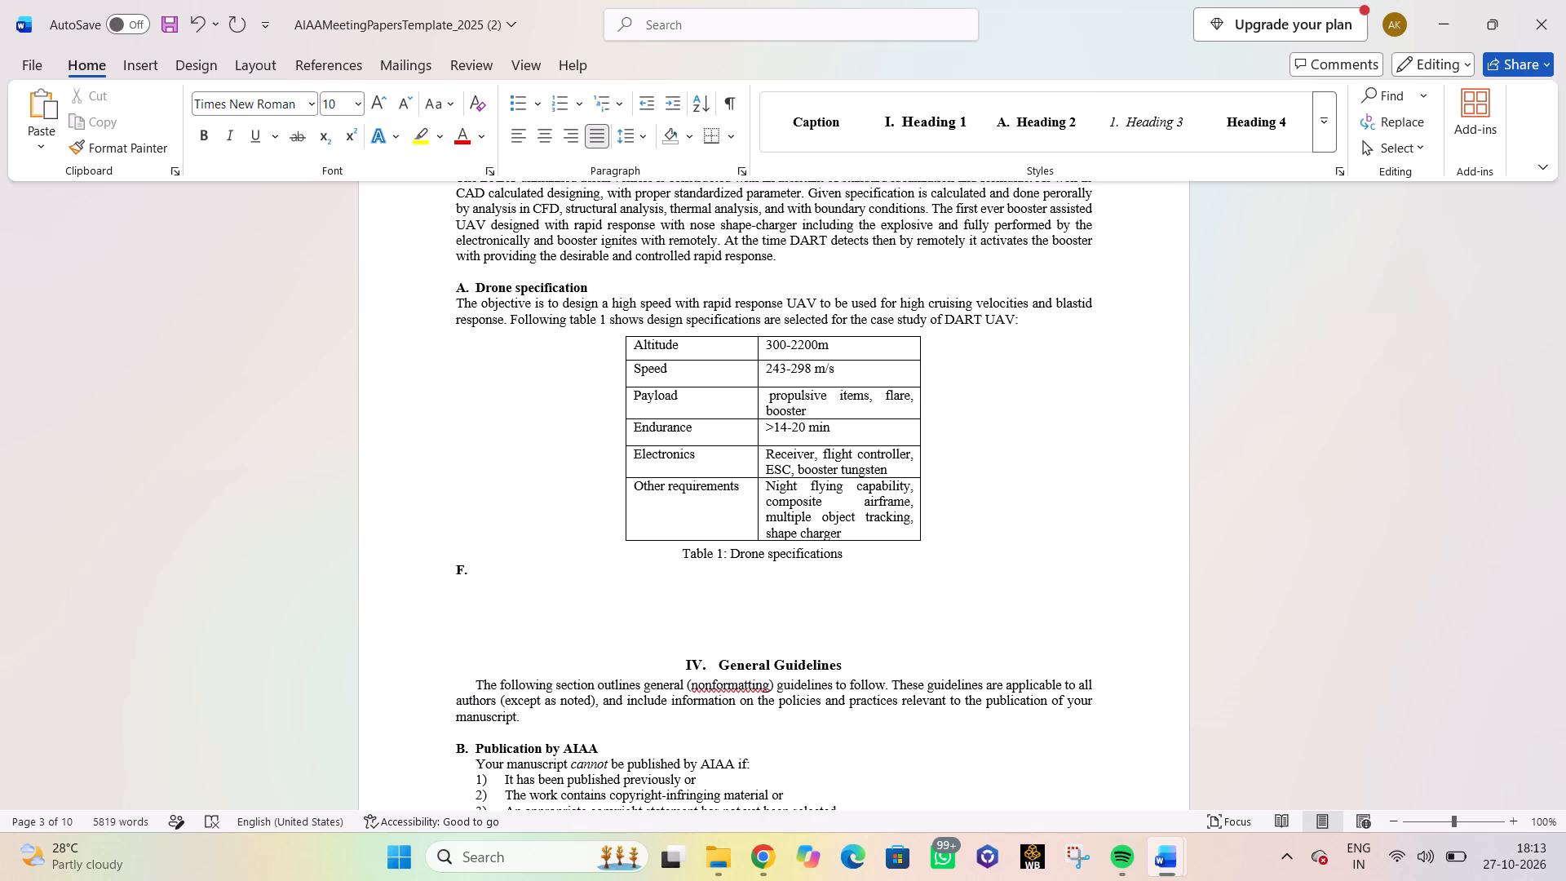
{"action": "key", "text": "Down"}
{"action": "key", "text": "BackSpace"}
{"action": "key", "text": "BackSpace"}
Add an empty lettered subheading B. below the "Table 1: Drone specifications" caption.
{"action": "type", "text": "B."}
{"action": "key", "text": "space"}
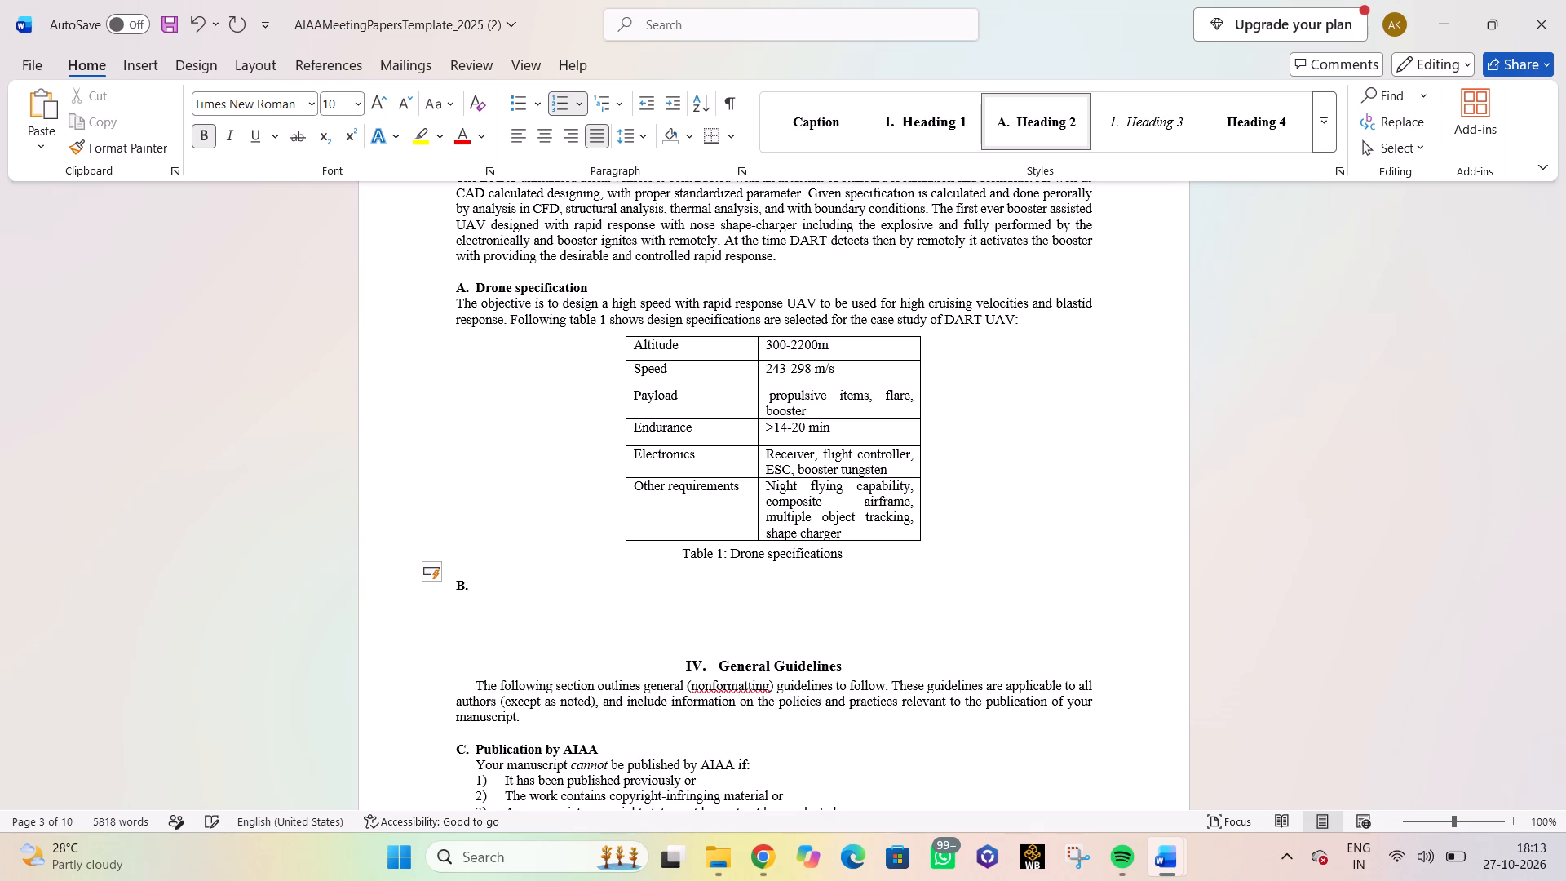
{"action": "key", "text": "Return"}
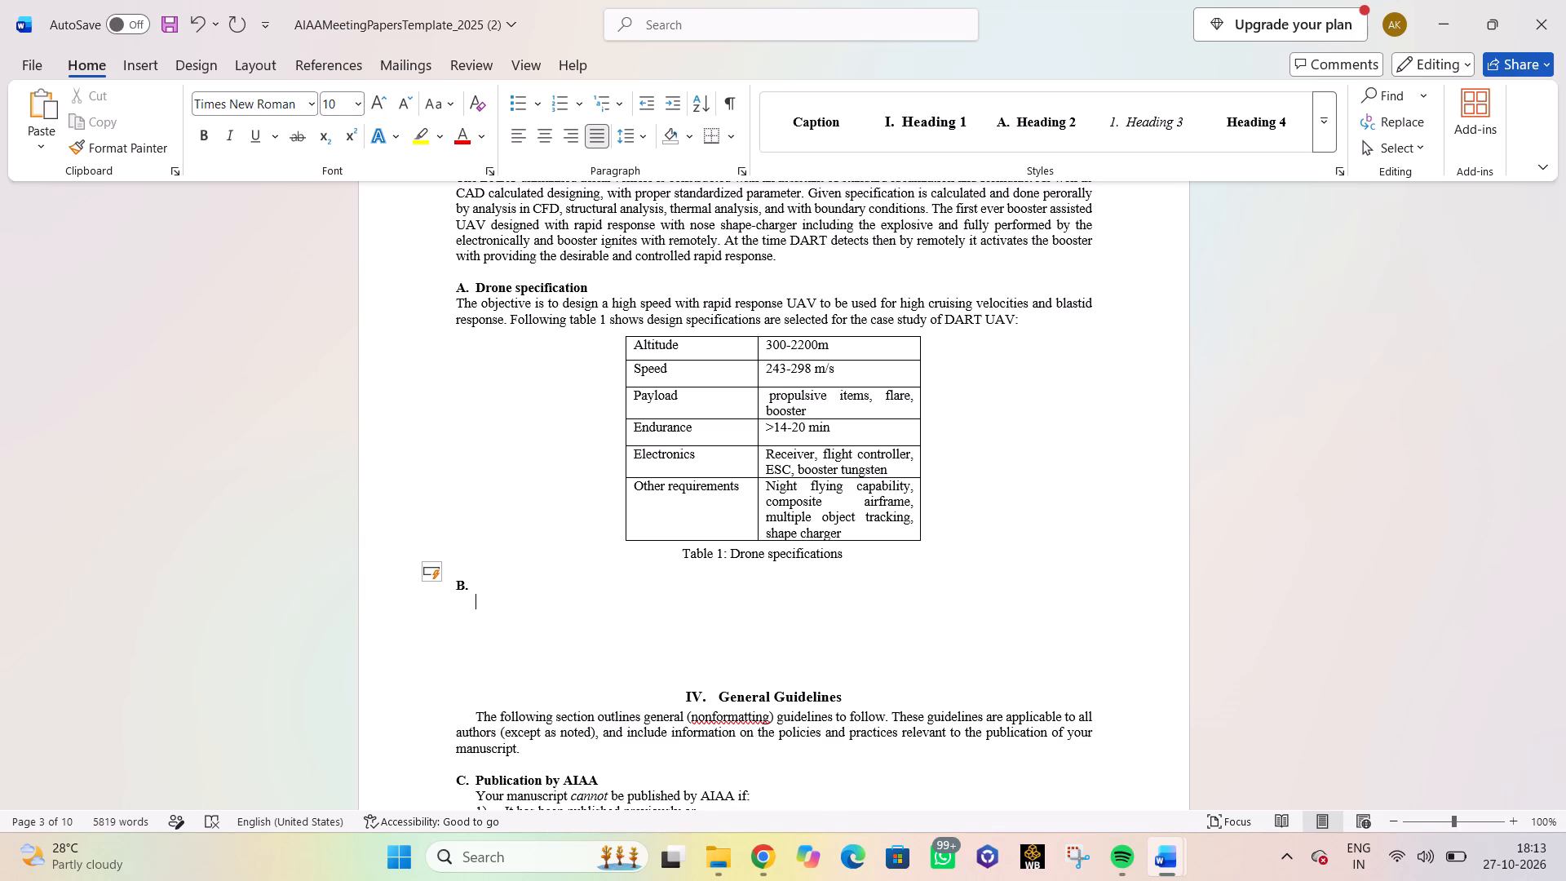
{"action": "key", "text": "BackSpace"}
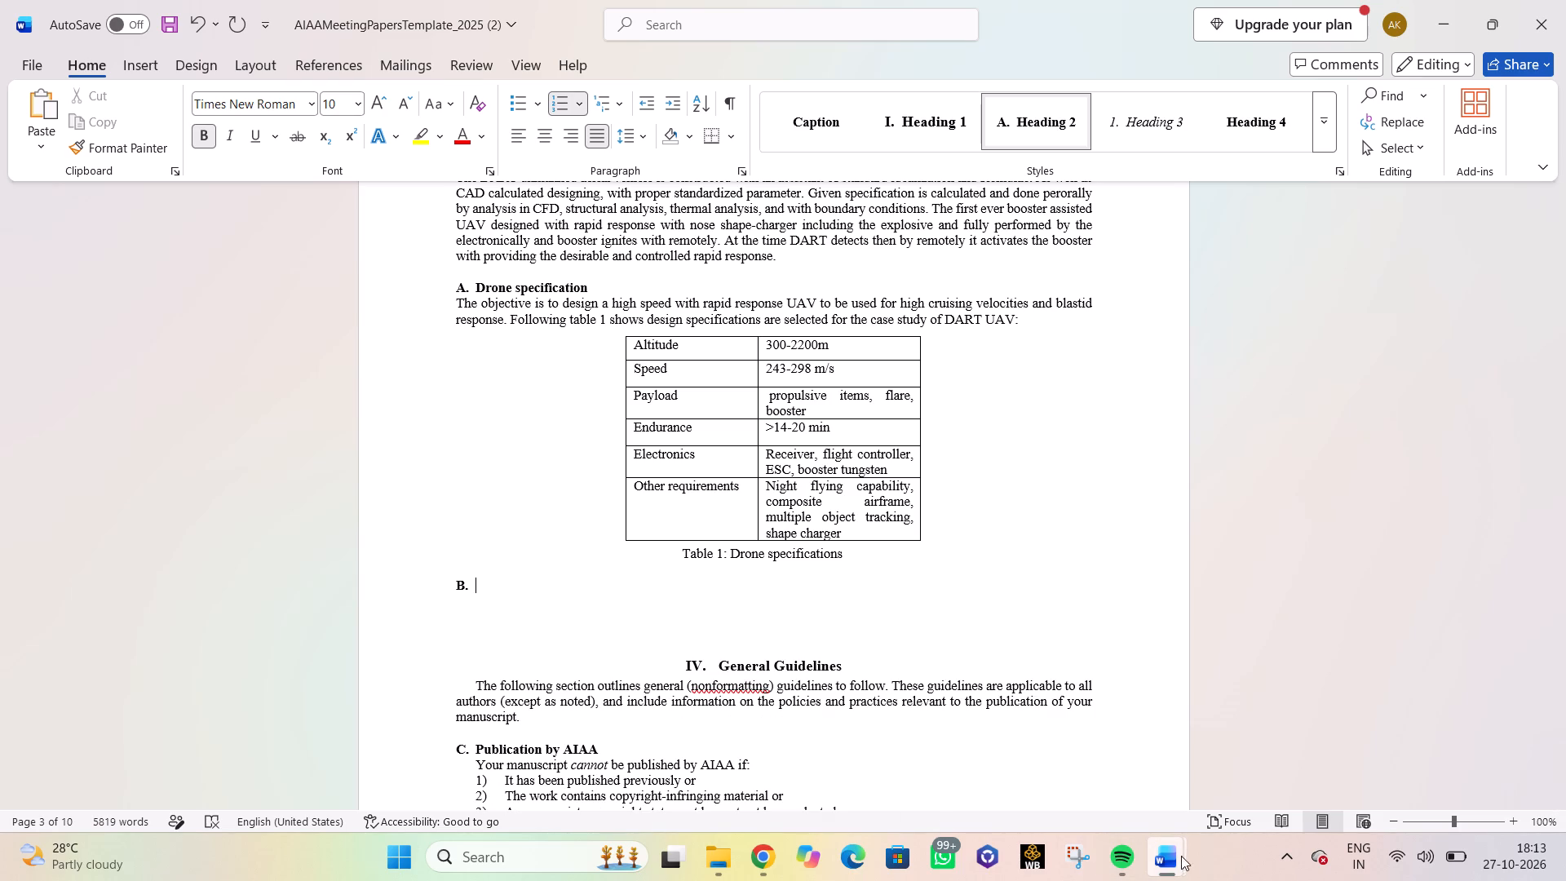
Check the section 2 title in AIAAFINAL and enter "Prilimeanary design of Dart" as the template's subheading B text.
{"action": "left_click", "coordinate": [1248, 760]}
{"action": "scroll", "coordinate": [679, 553], "scroll_direction": "up", "scroll_amount": 1}
{"action": "scroll", "coordinate": [679, 555], "scroll_direction": "down", "scroll_amount": 2}
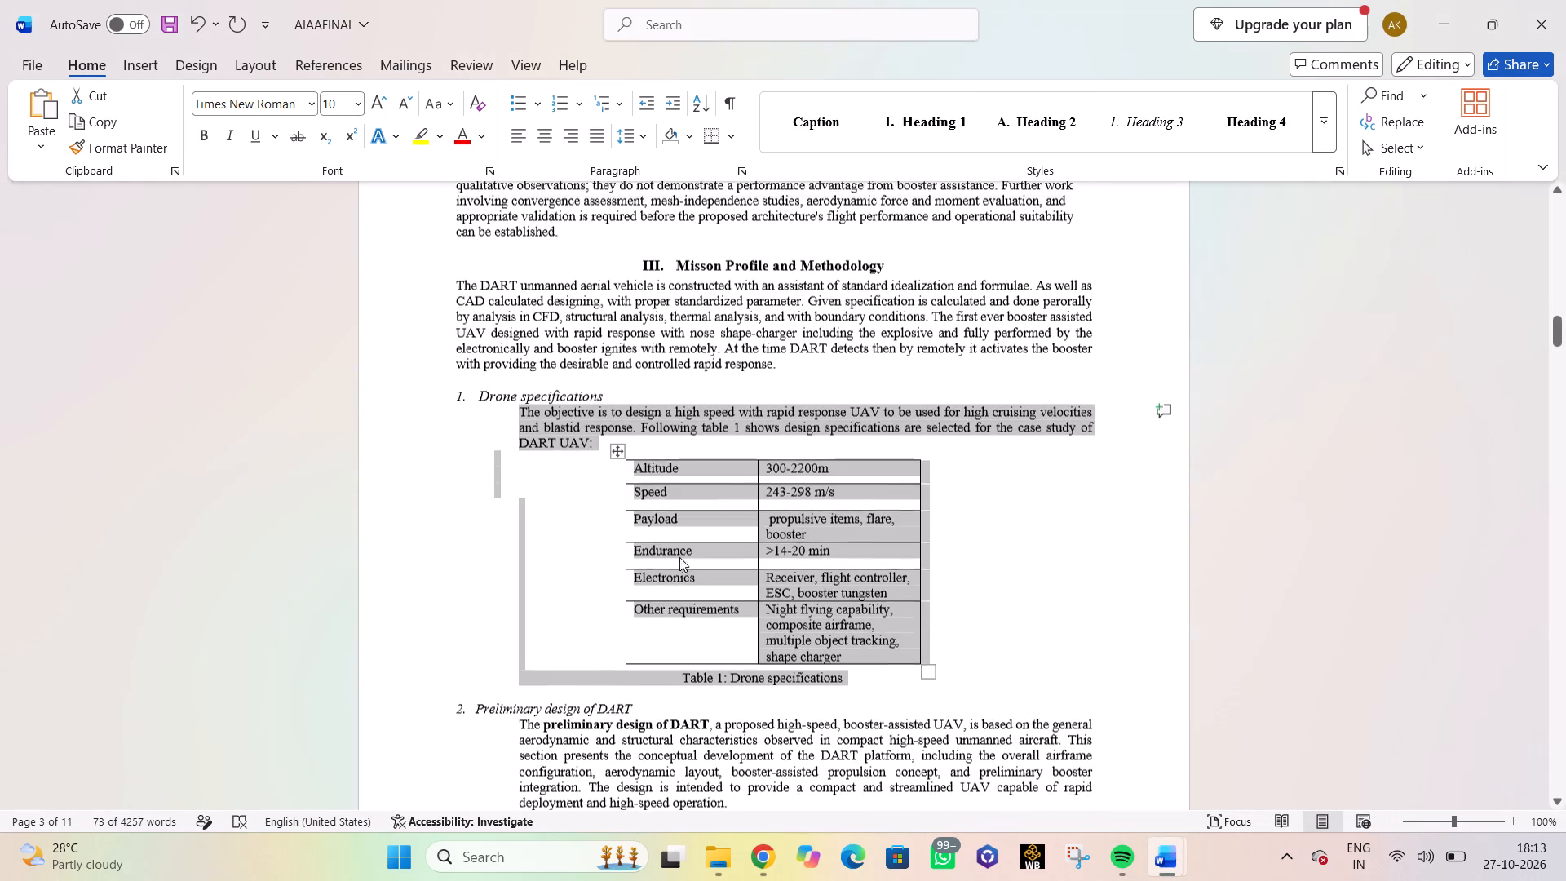
{"action": "scroll", "coordinate": [679, 557], "scroll_direction": "down", "scroll_amount": 2}
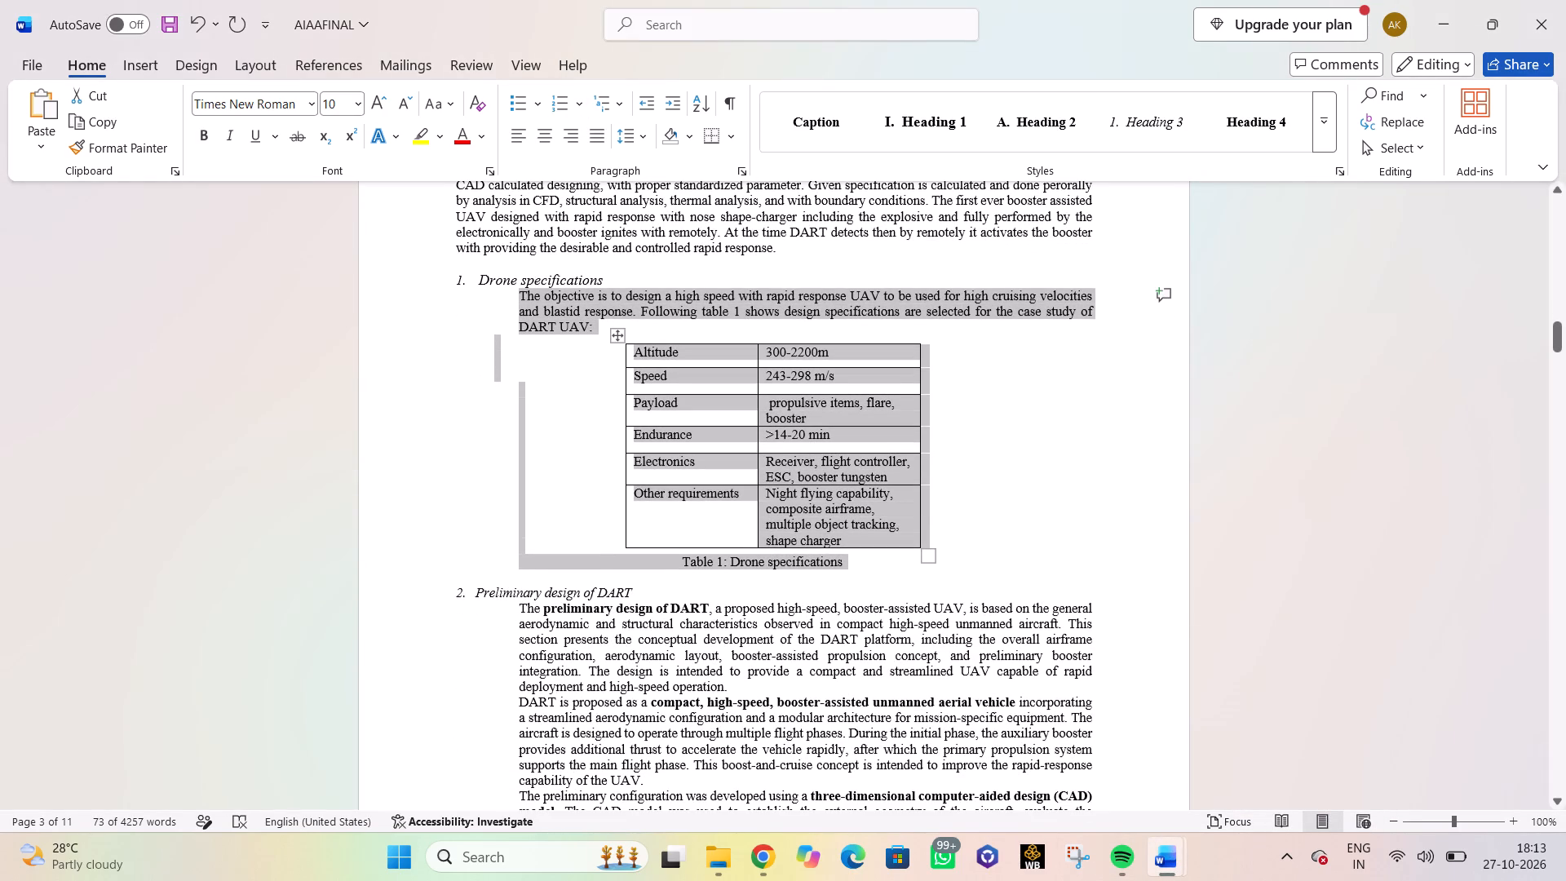
{"action": "left_click", "coordinate": [1077, 750]}
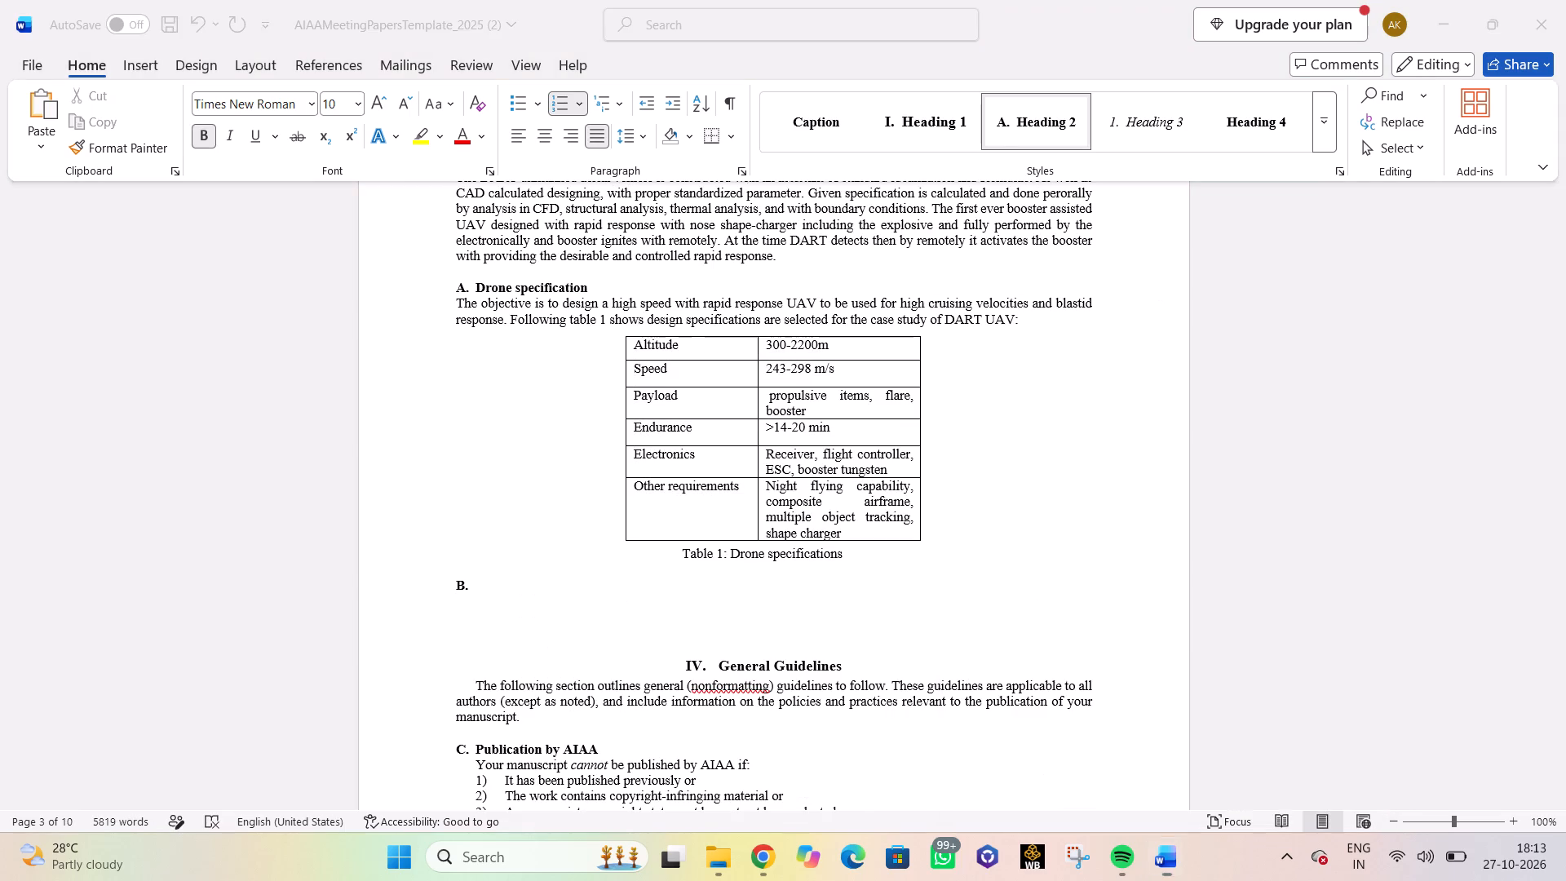
{"action": "type", "text": "pri"}
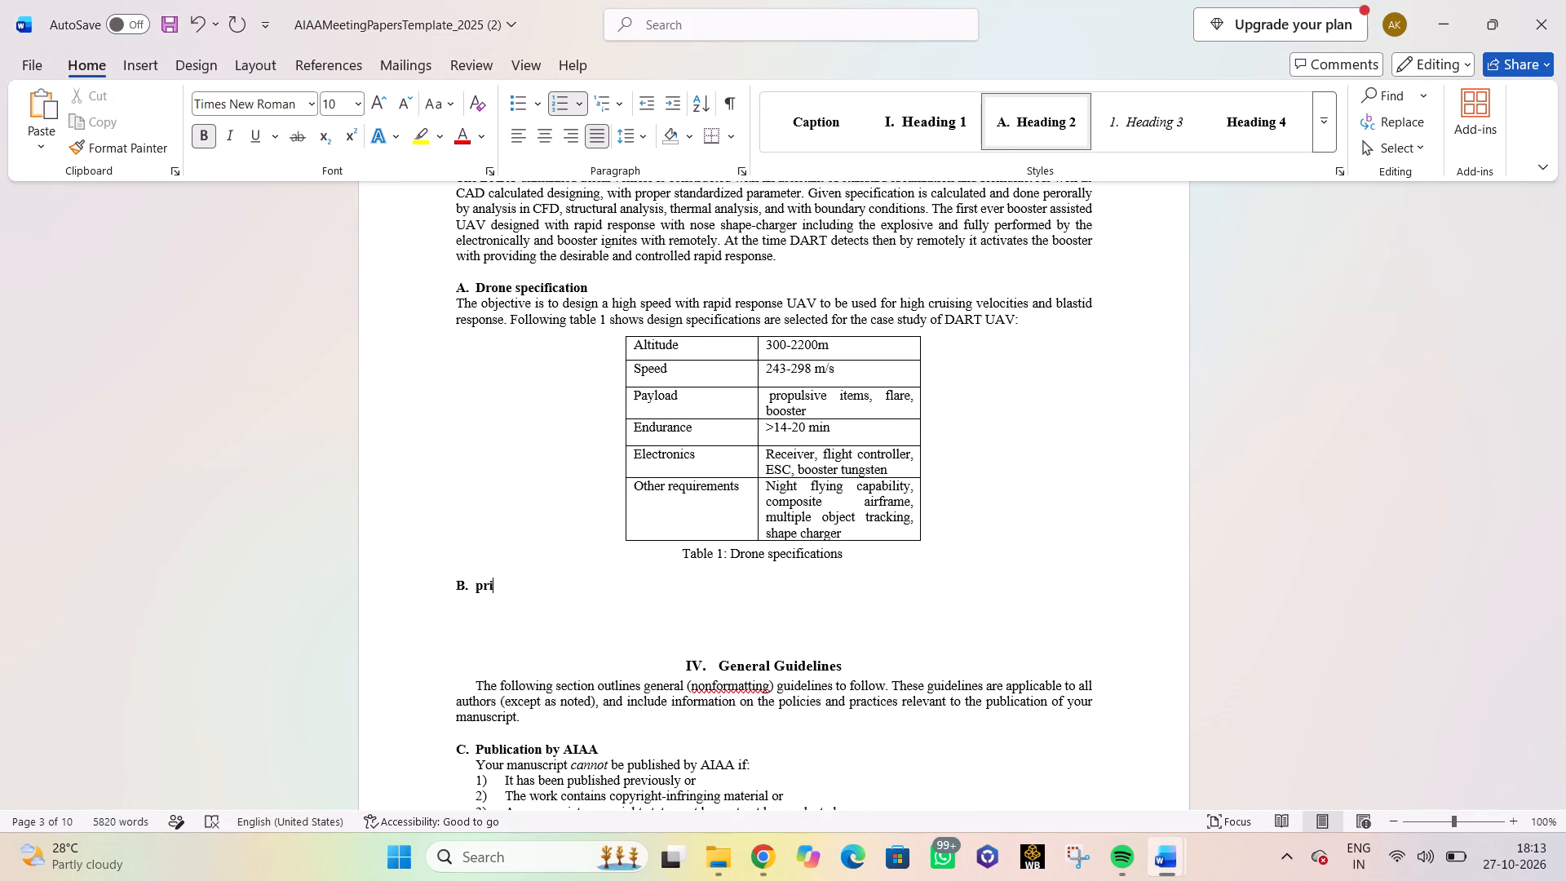
{"action": "type", "text": "lim"}
{"action": "type", "text": "eanary"}
{"action": "key", "text": "space"}
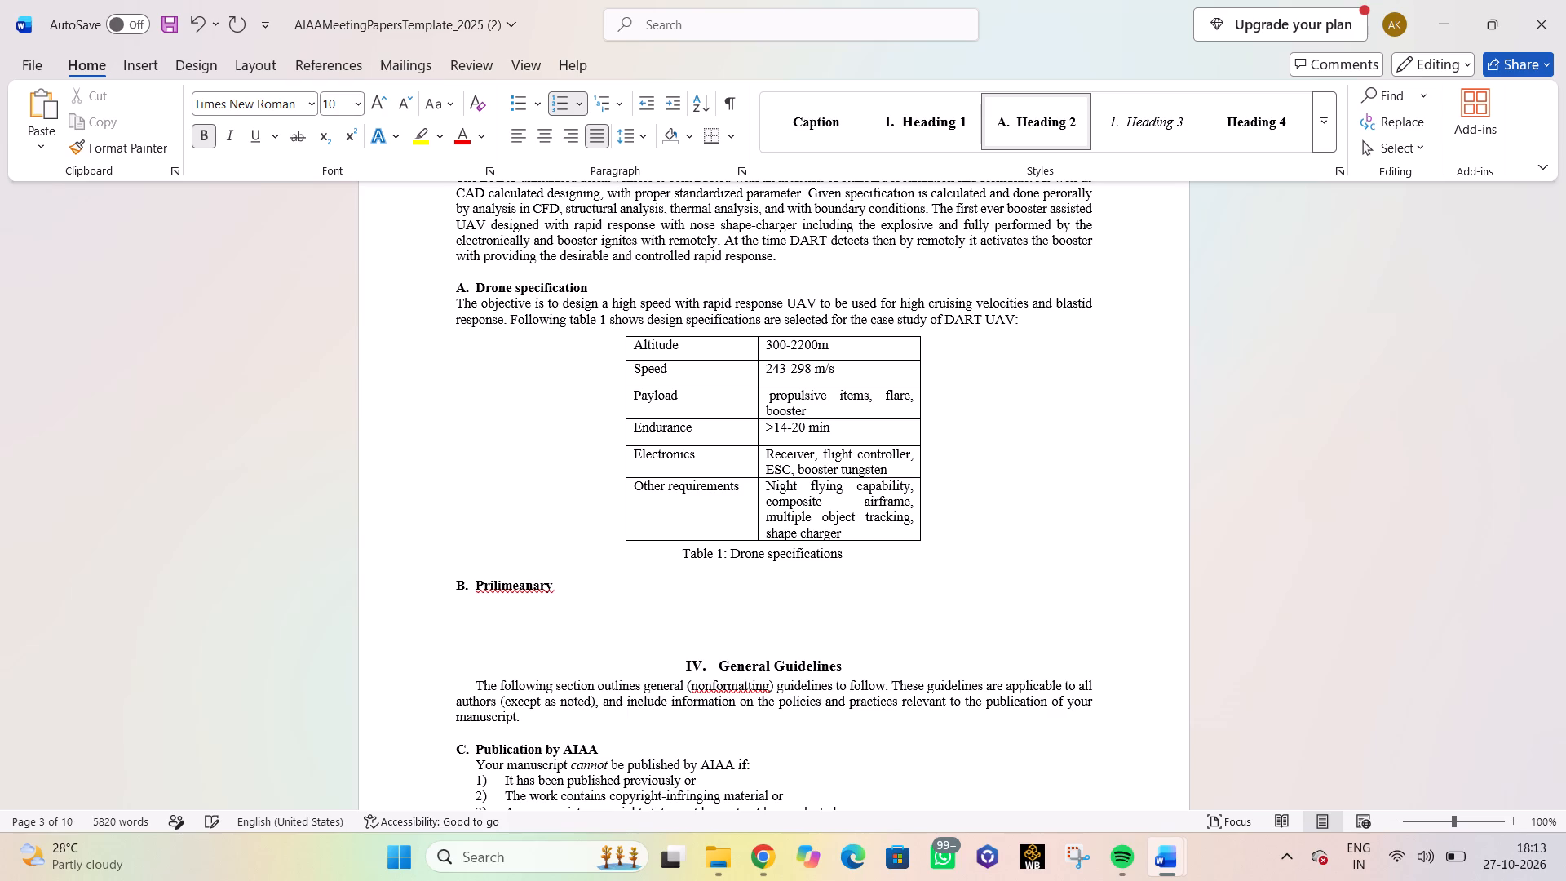
{"action": "type", "text": "design of dart"}
{"action": "key", "text": "space"}
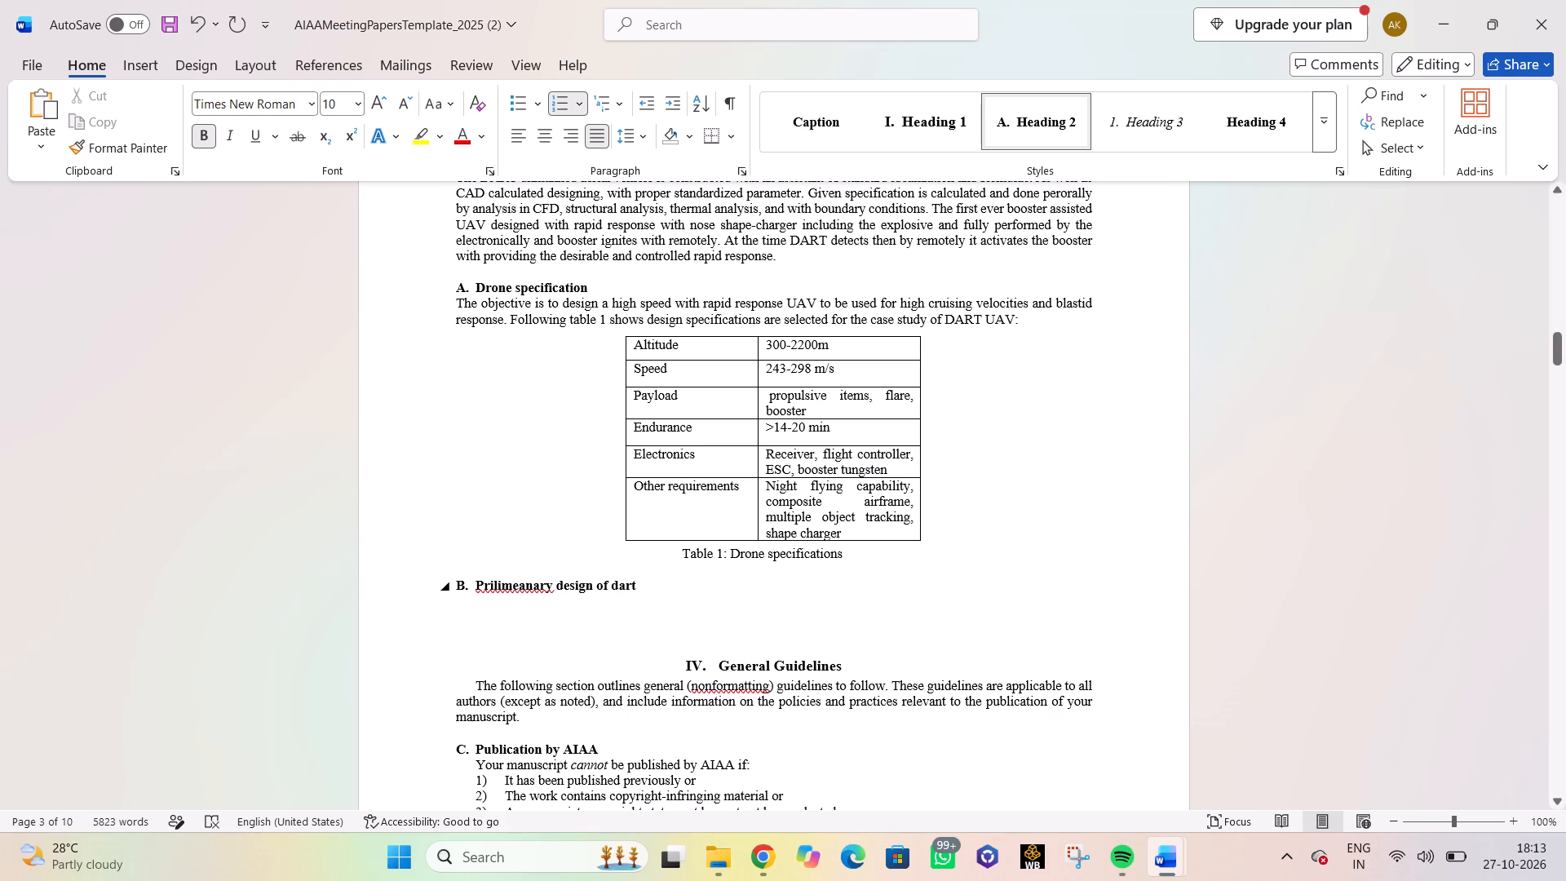
{"action": "left_click", "coordinate": [618, 587]}
{"action": "key", "text": "BackSpace"}
{"action": "key", "text": "d"}
Correct the misspelled first word of subheading B to "Preliminary" and add an empty body line below the subheading.
{"action": "right_click", "coordinate": [490, 583]}
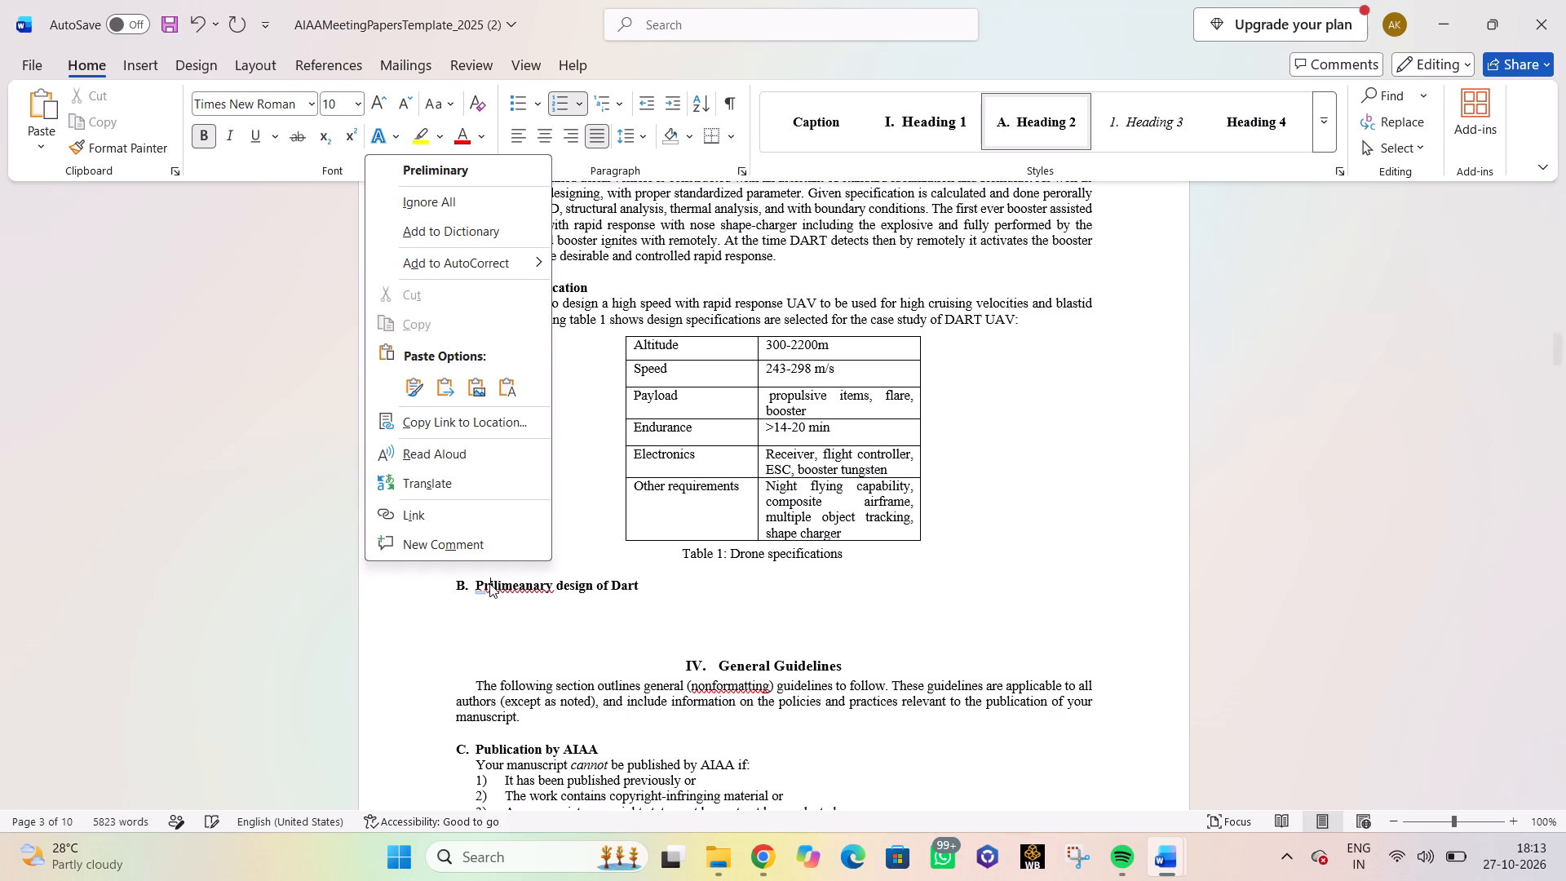
{"action": "left_click", "coordinate": [457, 165]}
{"action": "left_click", "coordinate": [667, 586]}
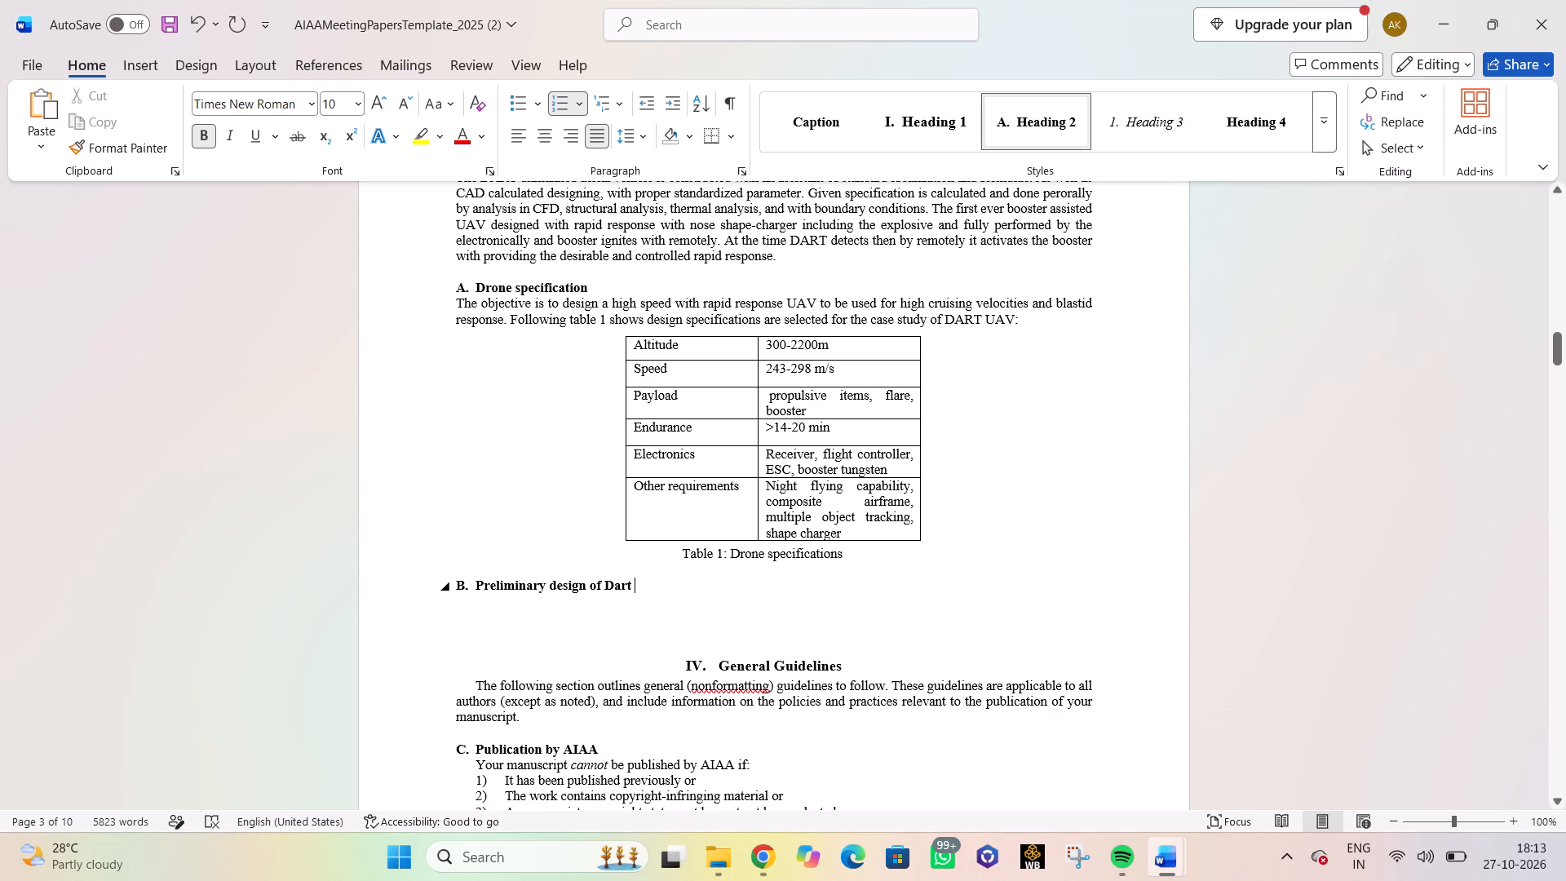
{"action": "key", "text": "Return"}
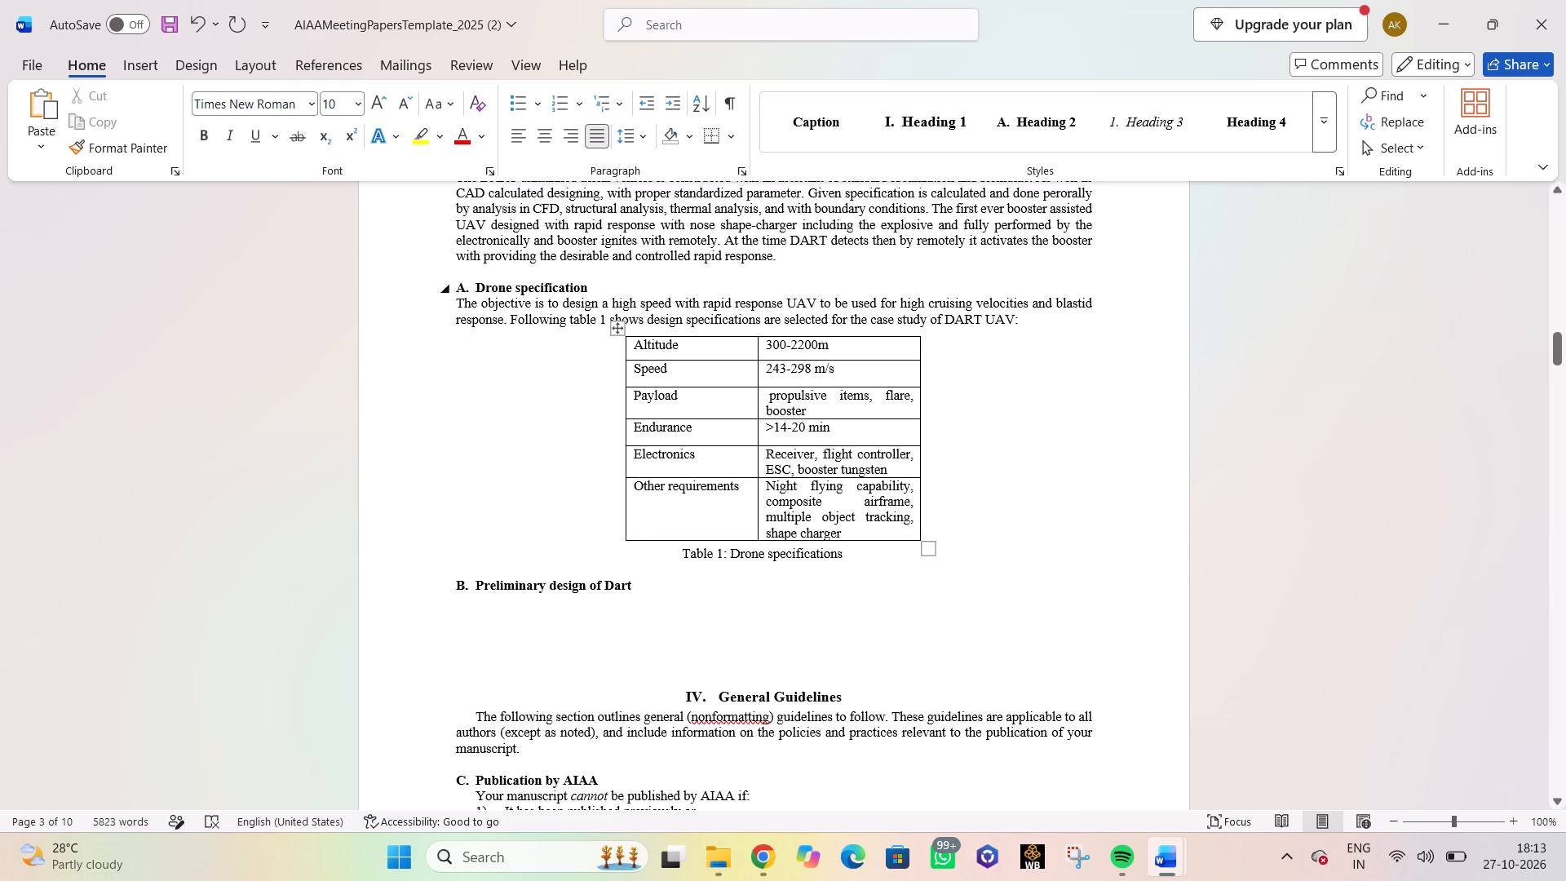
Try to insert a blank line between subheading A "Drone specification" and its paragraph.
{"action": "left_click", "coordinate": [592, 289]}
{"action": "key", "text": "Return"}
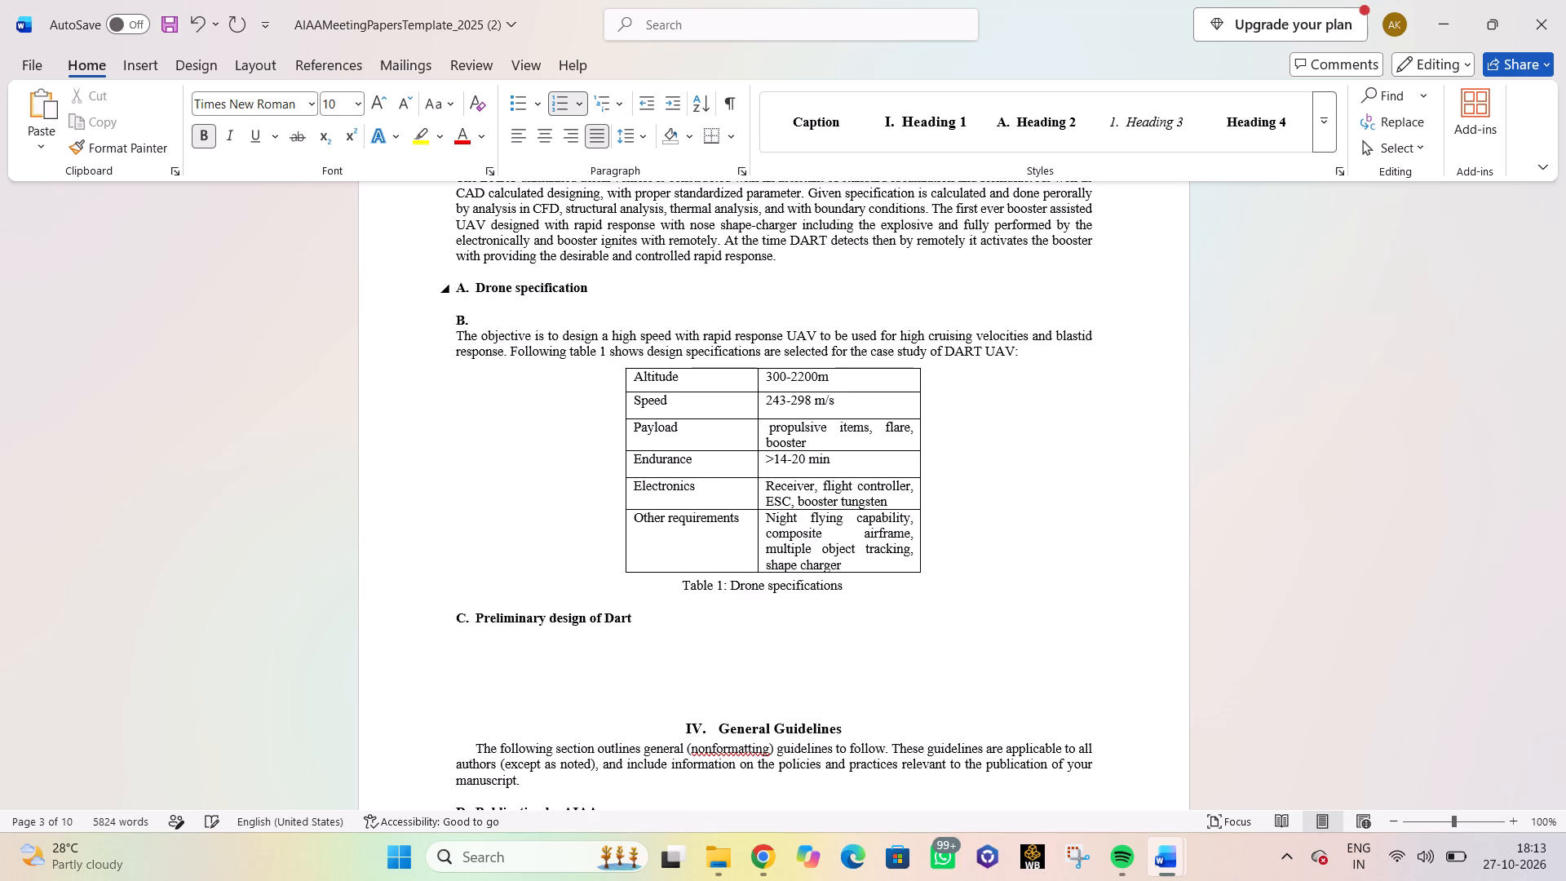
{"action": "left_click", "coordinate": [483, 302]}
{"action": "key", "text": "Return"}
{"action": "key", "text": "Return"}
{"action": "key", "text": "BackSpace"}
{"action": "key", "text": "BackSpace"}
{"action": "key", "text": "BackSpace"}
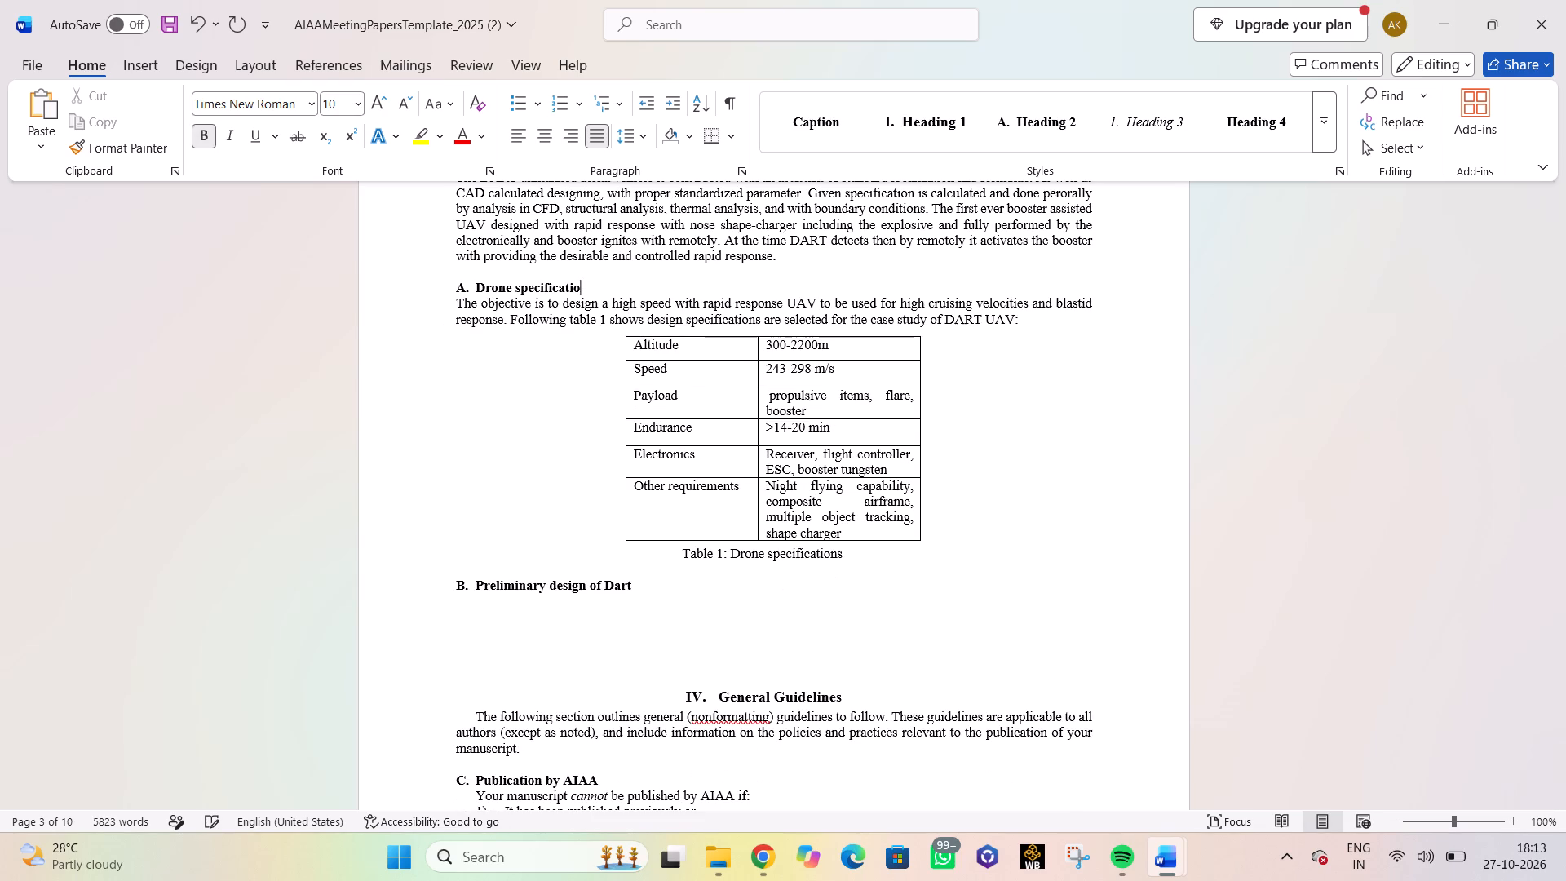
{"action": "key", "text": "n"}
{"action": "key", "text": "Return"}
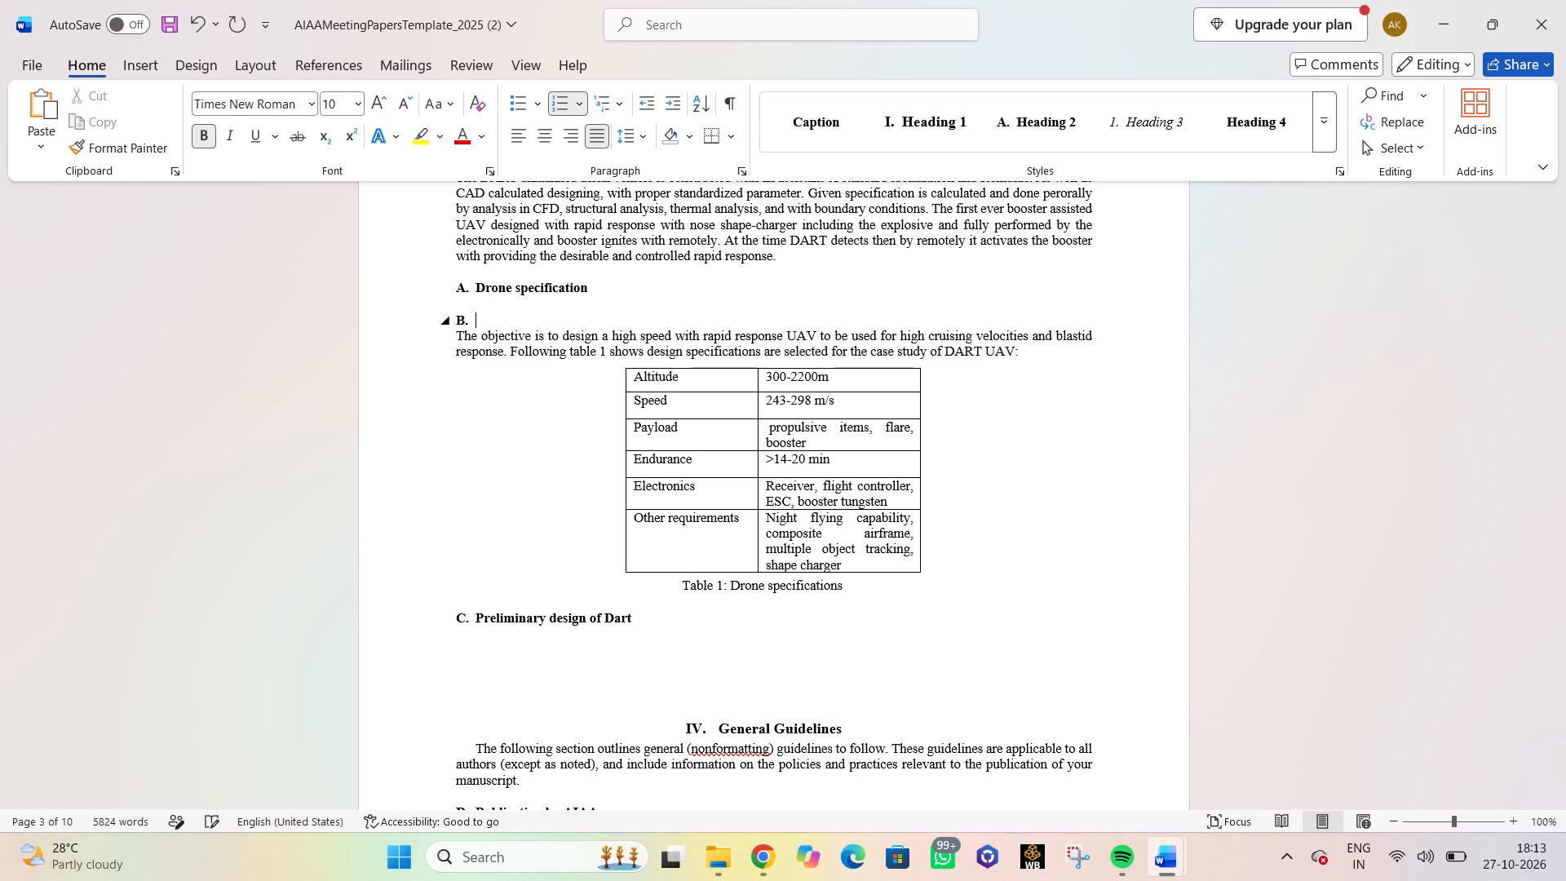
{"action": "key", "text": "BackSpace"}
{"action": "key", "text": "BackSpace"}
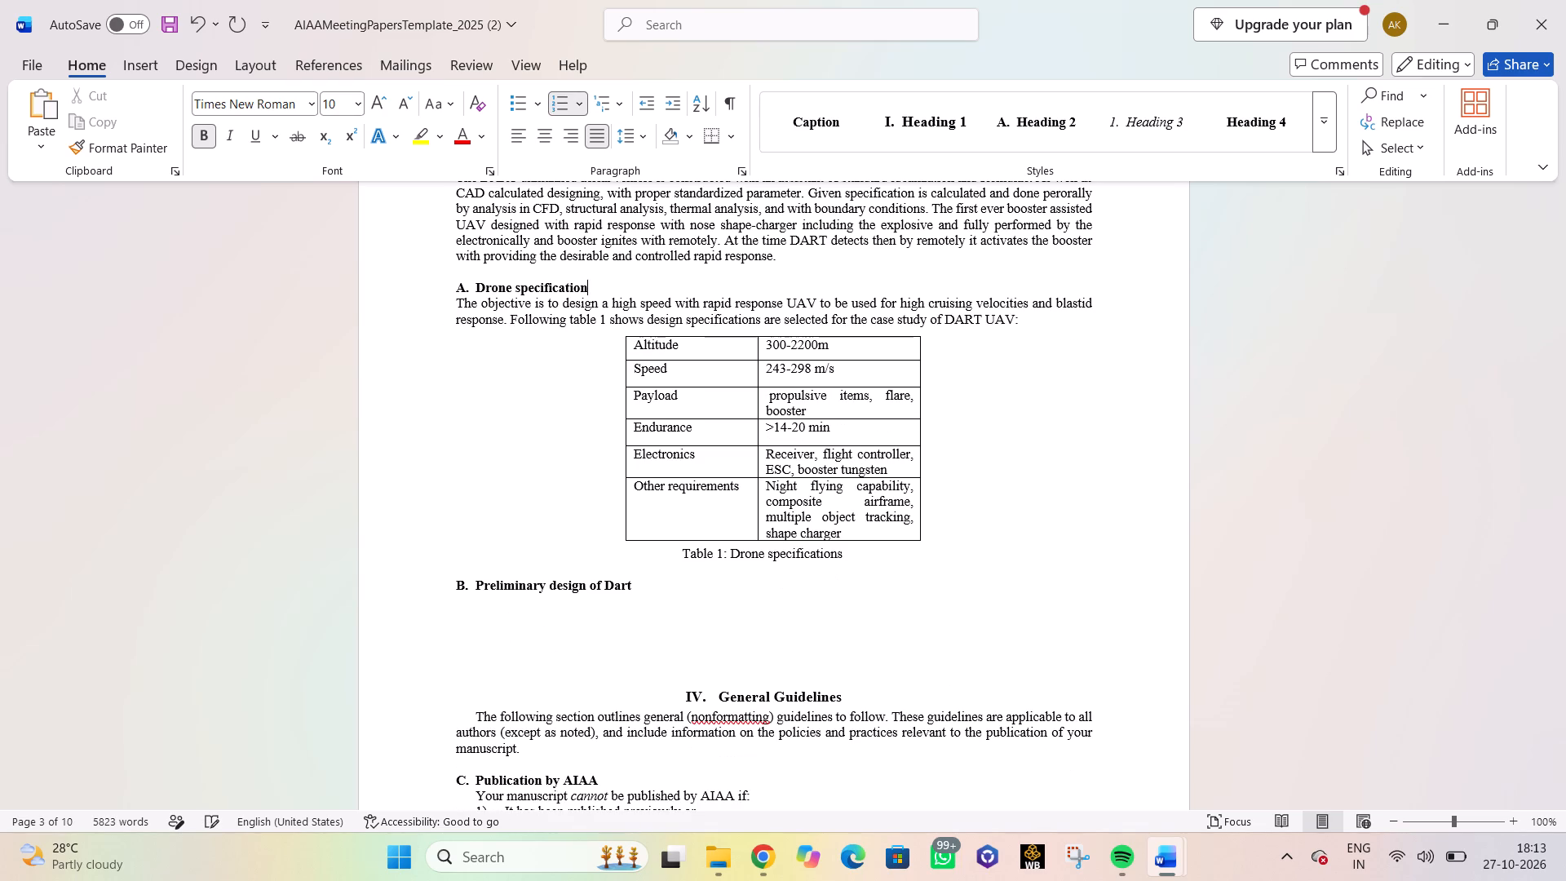
Indent the first line of the paragraph under "Drone specification" with spaces.
{"action": "left_click", "coordinate": [453, 303]}
{"action": "key", "text": "space"}
{"action": "key", "text": "space"}
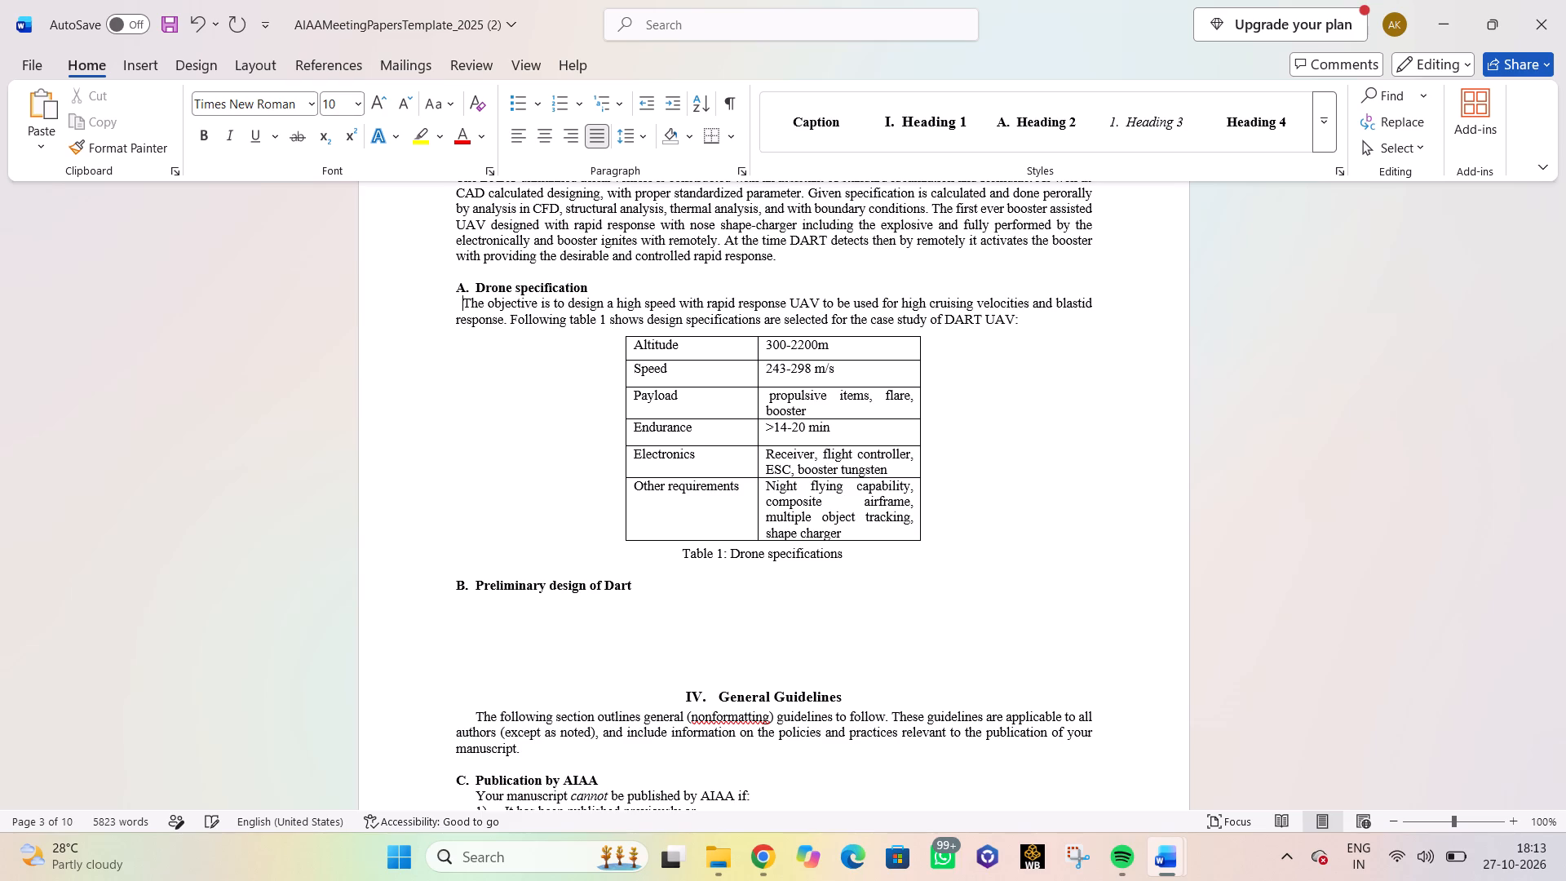
{"action": "key", "text": "space"}
{"action": "key", "text": "space"}
{"action": "key", "text": "space"}
{"action": "key", "text": "space"}
{"action": "key", "text": "space"}
{"action": "key", "text": "space"}
{"action": "key", "text": "space"}
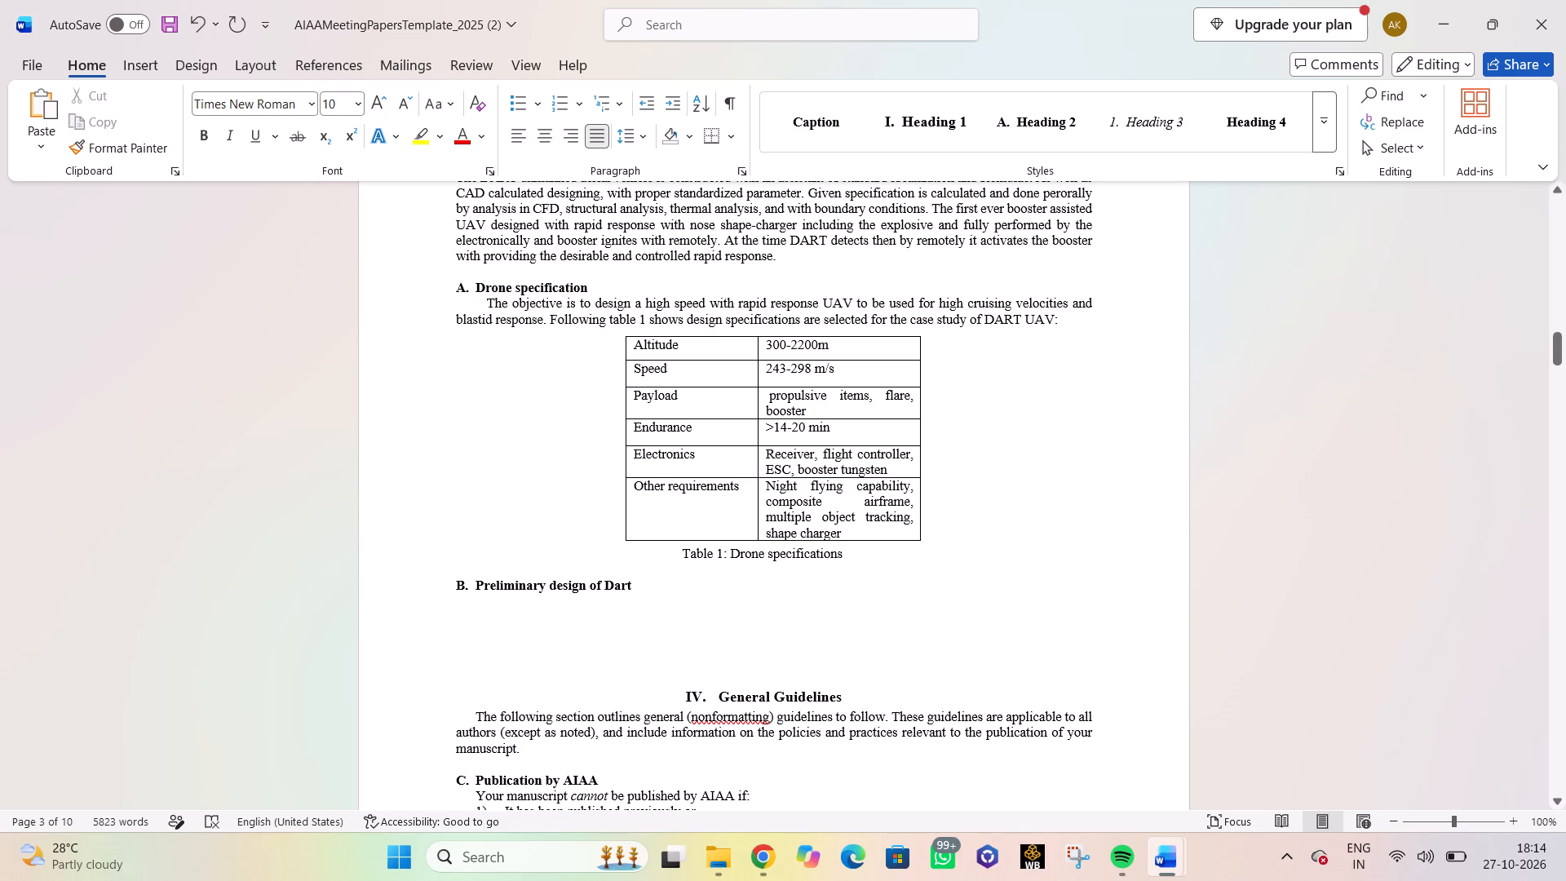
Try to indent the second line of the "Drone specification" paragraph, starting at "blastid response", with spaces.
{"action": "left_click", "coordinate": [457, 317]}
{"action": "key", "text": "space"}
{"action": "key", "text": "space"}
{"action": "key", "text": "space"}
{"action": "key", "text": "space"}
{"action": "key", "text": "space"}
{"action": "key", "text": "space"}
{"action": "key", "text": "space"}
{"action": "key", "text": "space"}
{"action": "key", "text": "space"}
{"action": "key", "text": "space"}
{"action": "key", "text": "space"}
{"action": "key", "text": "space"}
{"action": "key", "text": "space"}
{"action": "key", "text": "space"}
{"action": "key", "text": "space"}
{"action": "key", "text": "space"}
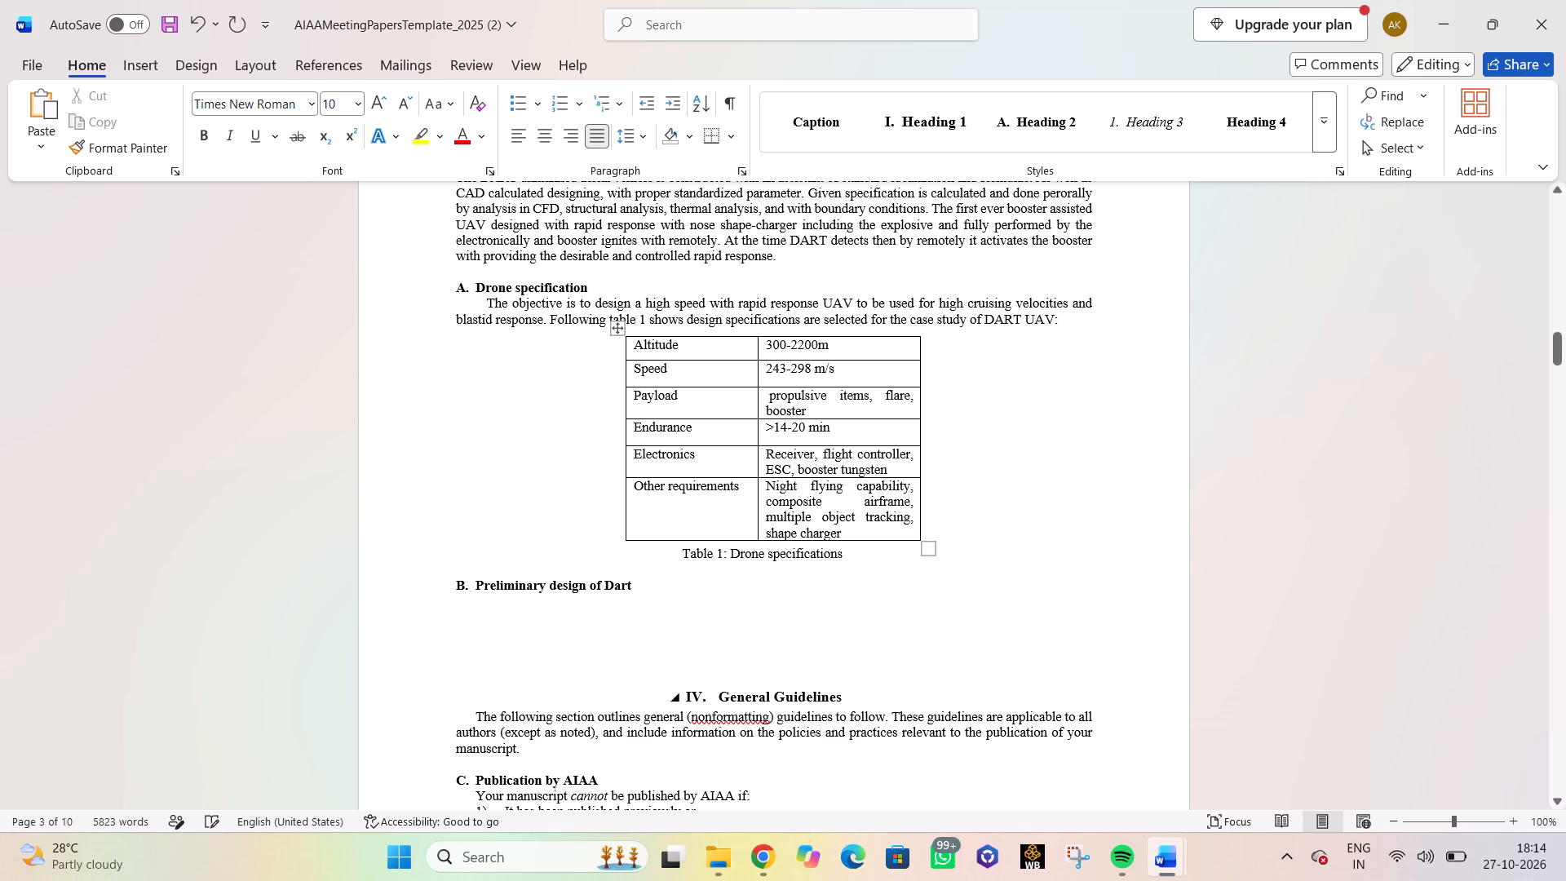
Reduce the first-line indent of the "Drone specification" paragraph so it lines up with the subheading's text.
{"action": "scroll", "coordinate": [1001, 581], "scroll_direction": "down", "scroll_amount": 4}
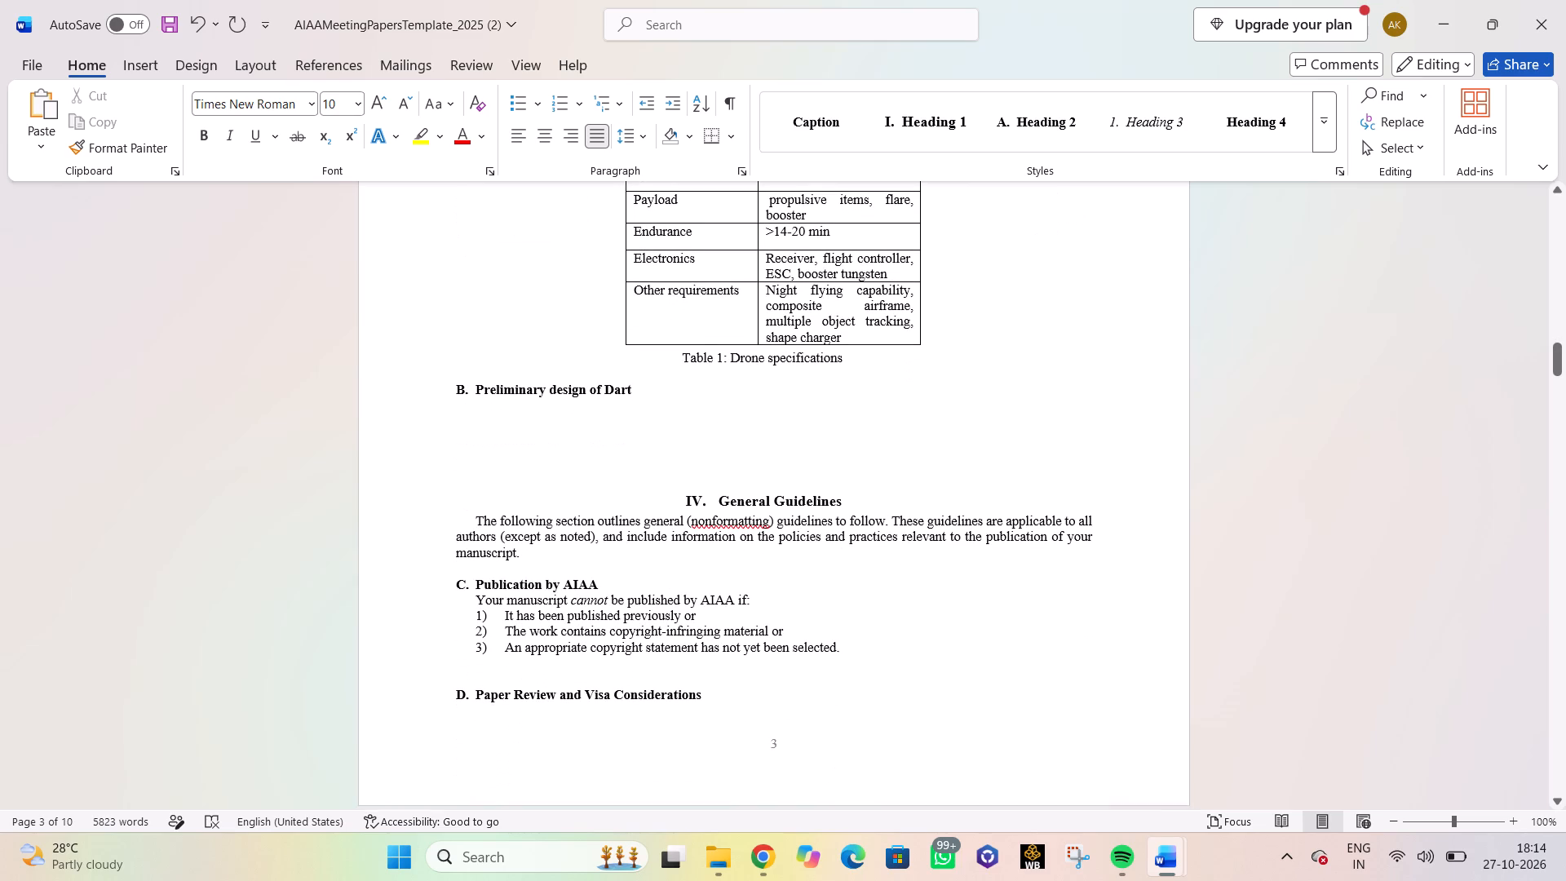
{"action": "scroll", "coordinate": [955, 520], "scroll_direction": "up", "scroll_amount": 9}
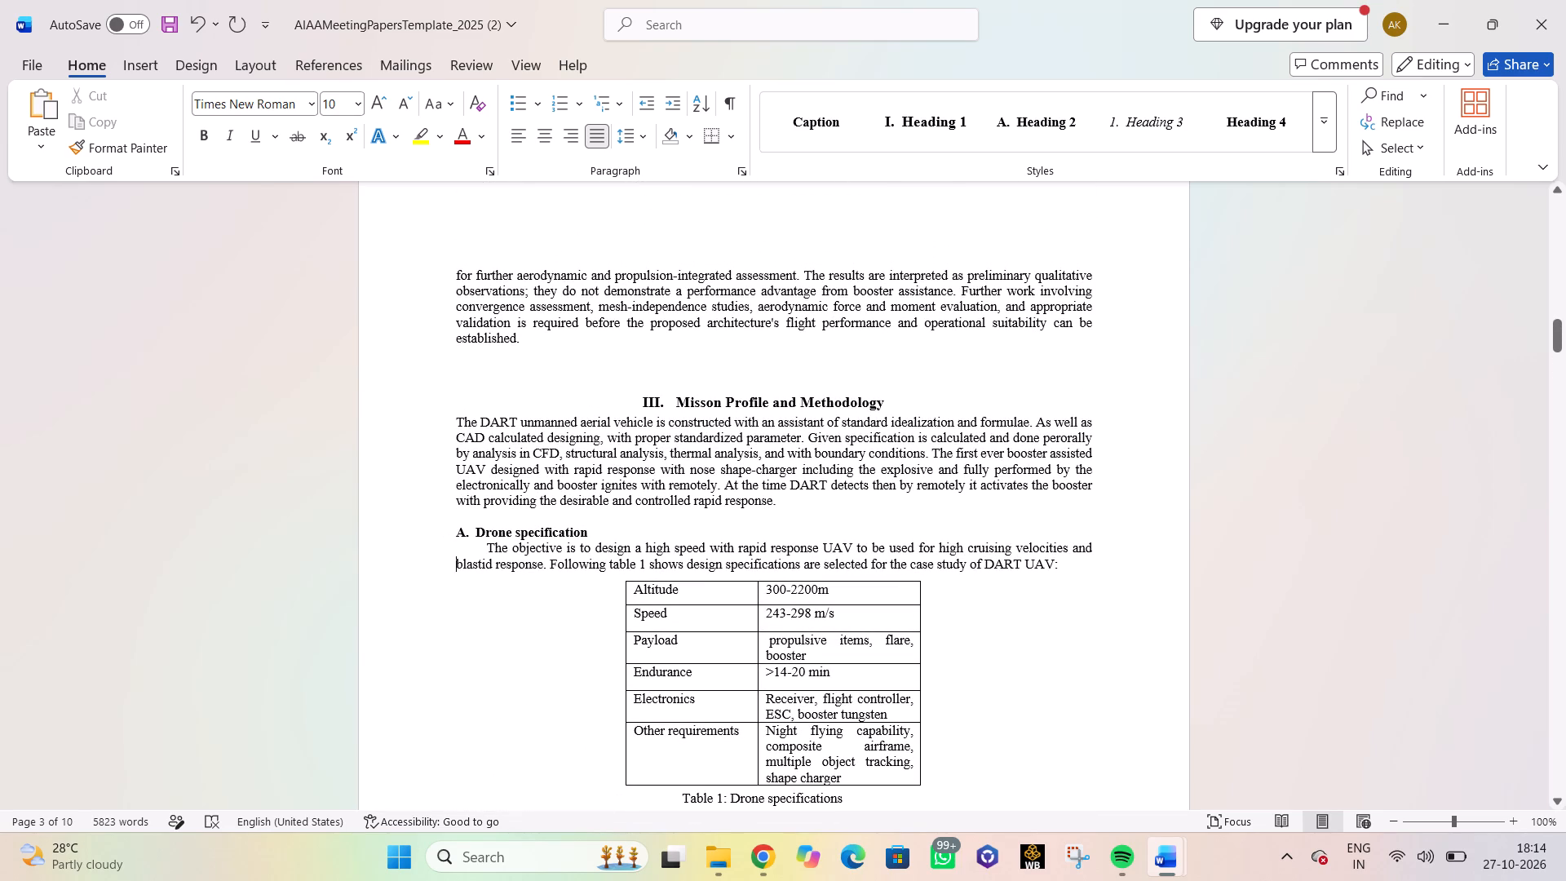
{"action": "left_click", "coordinate": [489, 549]}
{"action": "key", "text": "BackSpace"}
{"action": "key", "text": "BackSpace"}
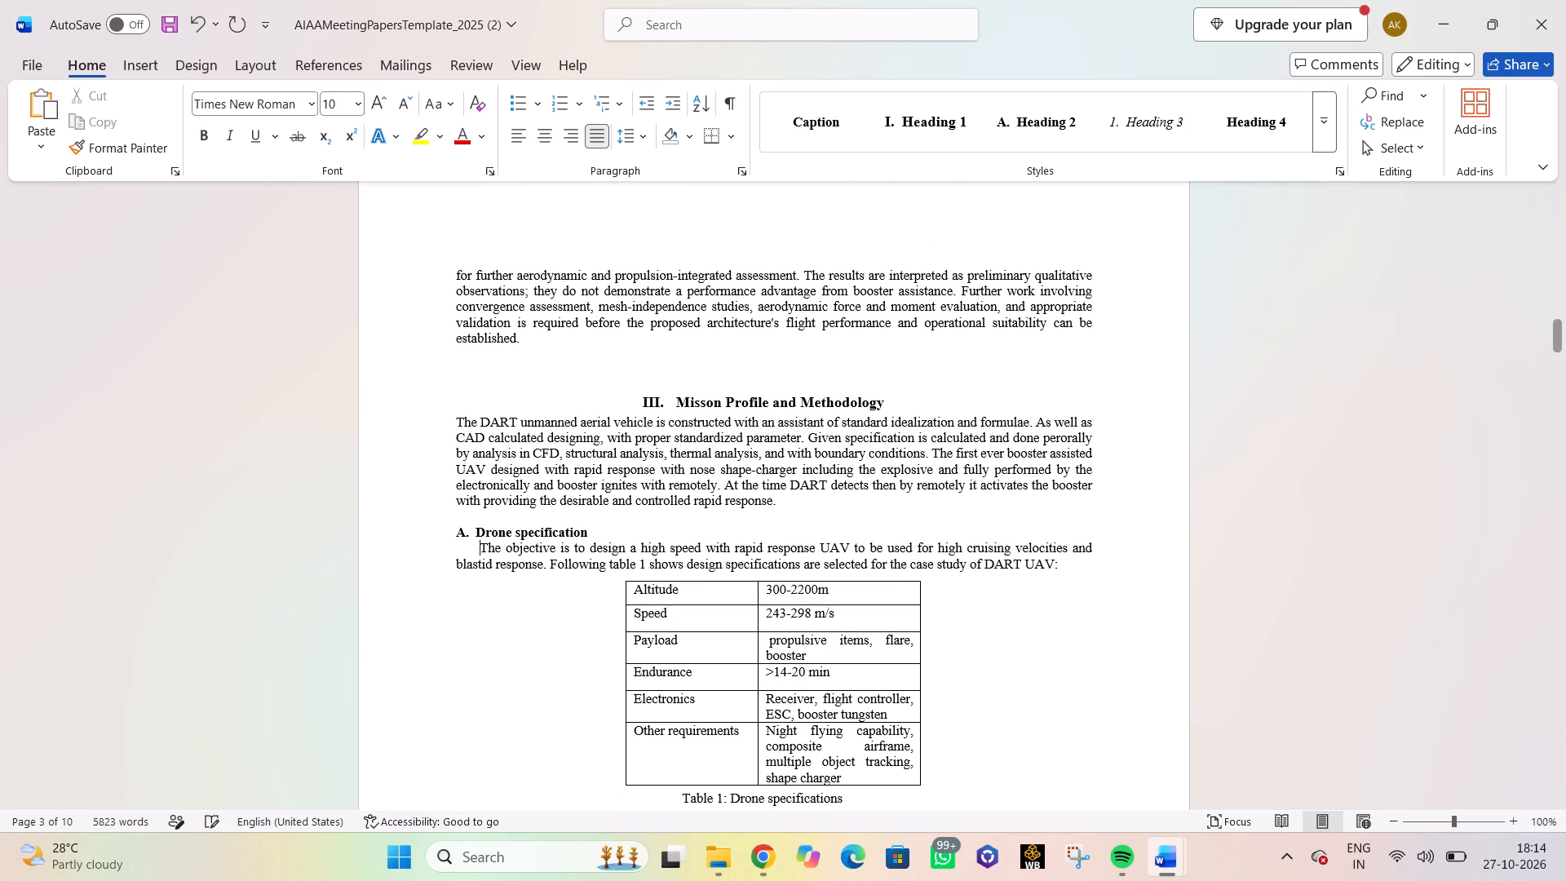
{"action": "key", "text": "BackSpace"}
{"action": "key", "text": "BackSpace"}
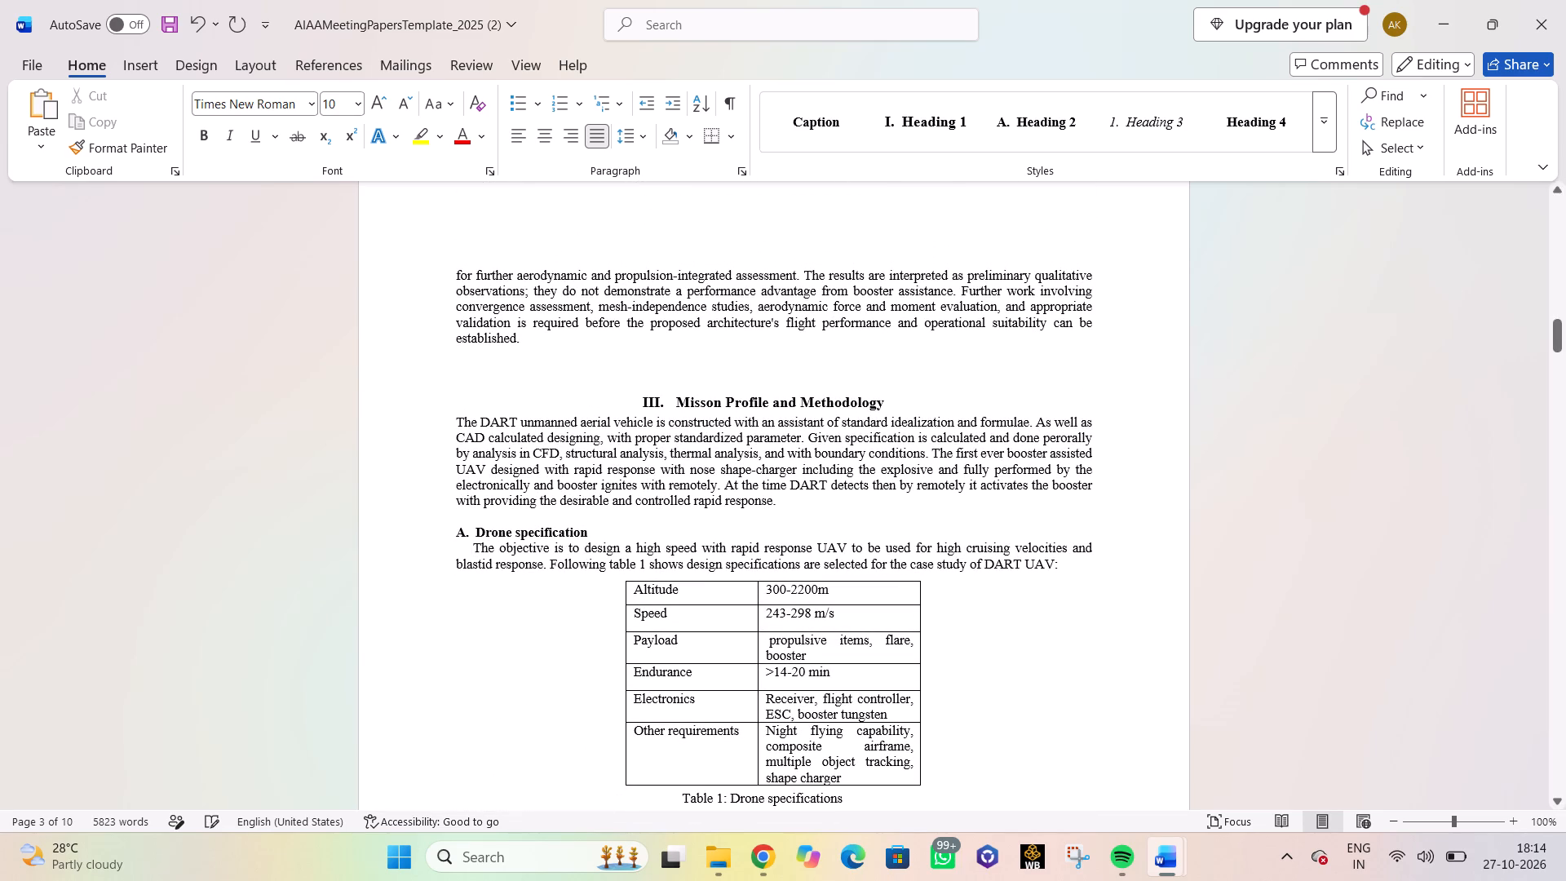
{"action": "key", "text": "space"}
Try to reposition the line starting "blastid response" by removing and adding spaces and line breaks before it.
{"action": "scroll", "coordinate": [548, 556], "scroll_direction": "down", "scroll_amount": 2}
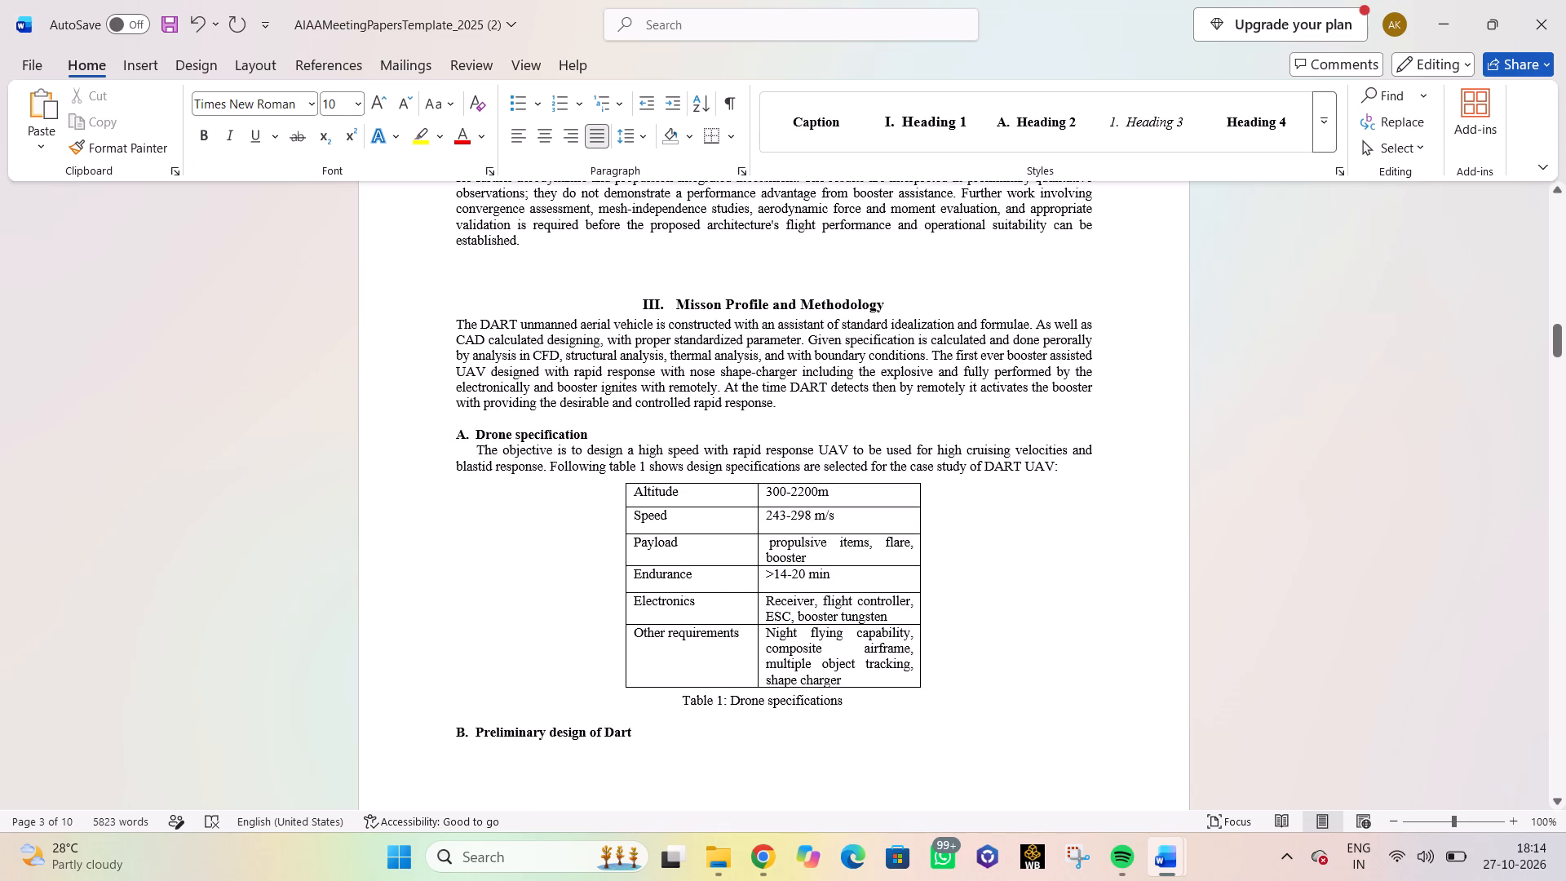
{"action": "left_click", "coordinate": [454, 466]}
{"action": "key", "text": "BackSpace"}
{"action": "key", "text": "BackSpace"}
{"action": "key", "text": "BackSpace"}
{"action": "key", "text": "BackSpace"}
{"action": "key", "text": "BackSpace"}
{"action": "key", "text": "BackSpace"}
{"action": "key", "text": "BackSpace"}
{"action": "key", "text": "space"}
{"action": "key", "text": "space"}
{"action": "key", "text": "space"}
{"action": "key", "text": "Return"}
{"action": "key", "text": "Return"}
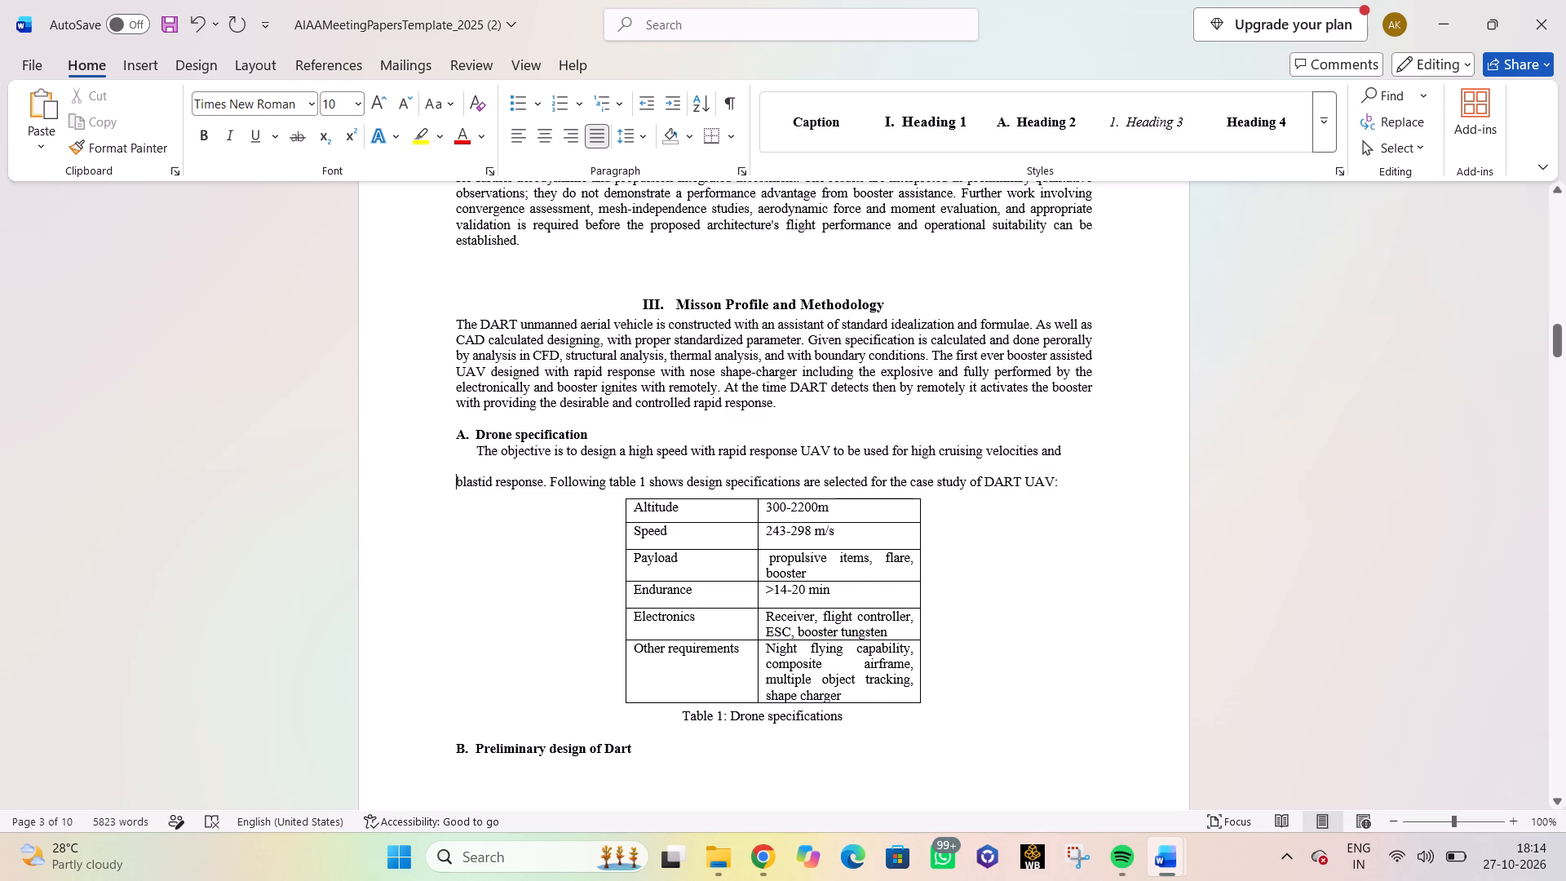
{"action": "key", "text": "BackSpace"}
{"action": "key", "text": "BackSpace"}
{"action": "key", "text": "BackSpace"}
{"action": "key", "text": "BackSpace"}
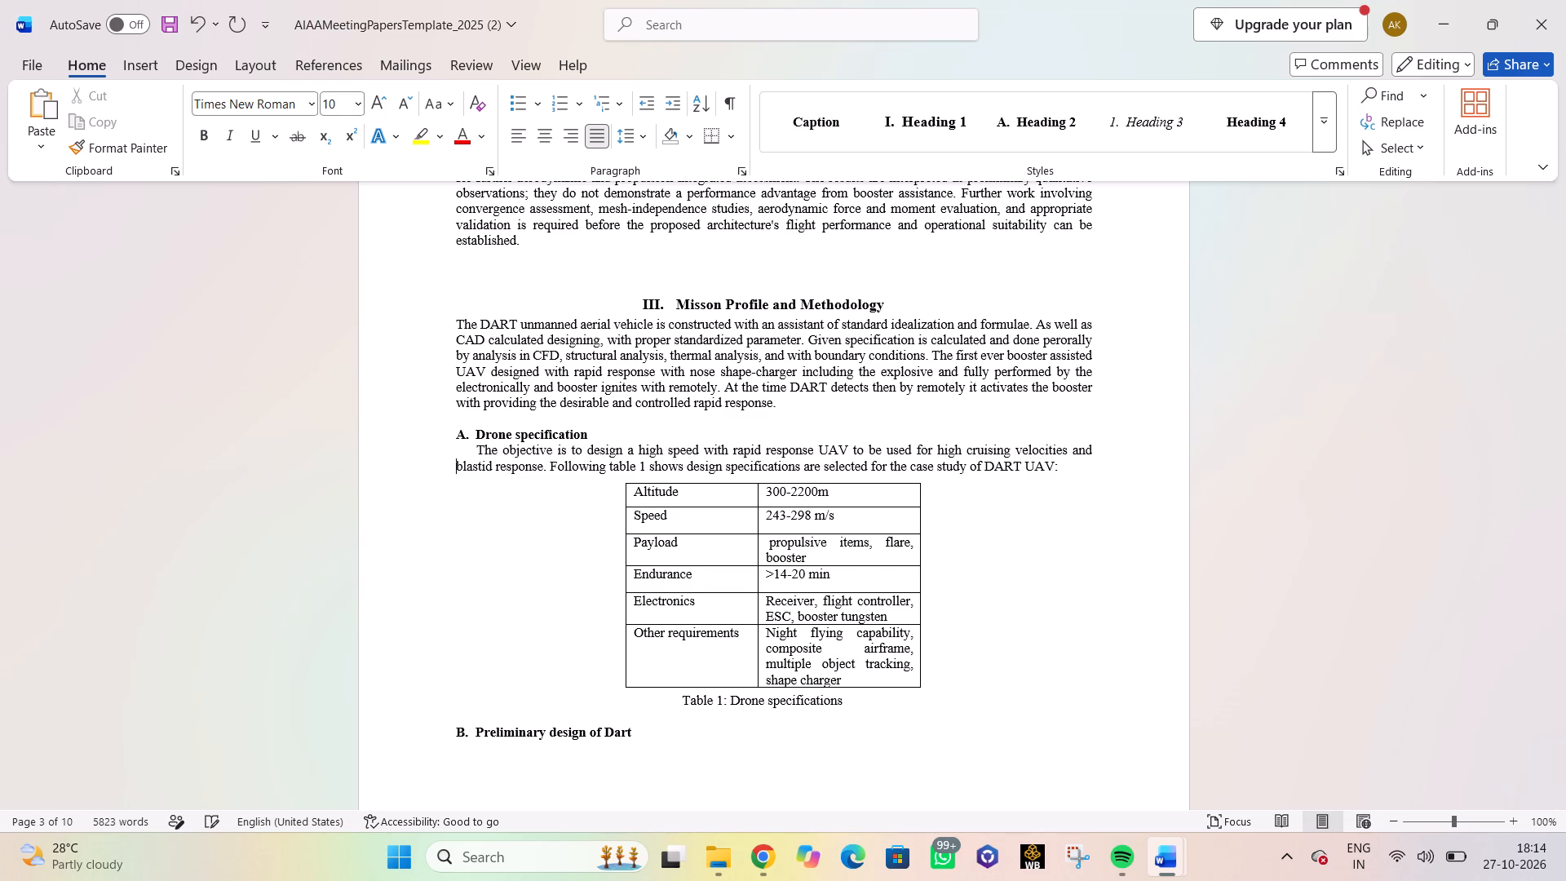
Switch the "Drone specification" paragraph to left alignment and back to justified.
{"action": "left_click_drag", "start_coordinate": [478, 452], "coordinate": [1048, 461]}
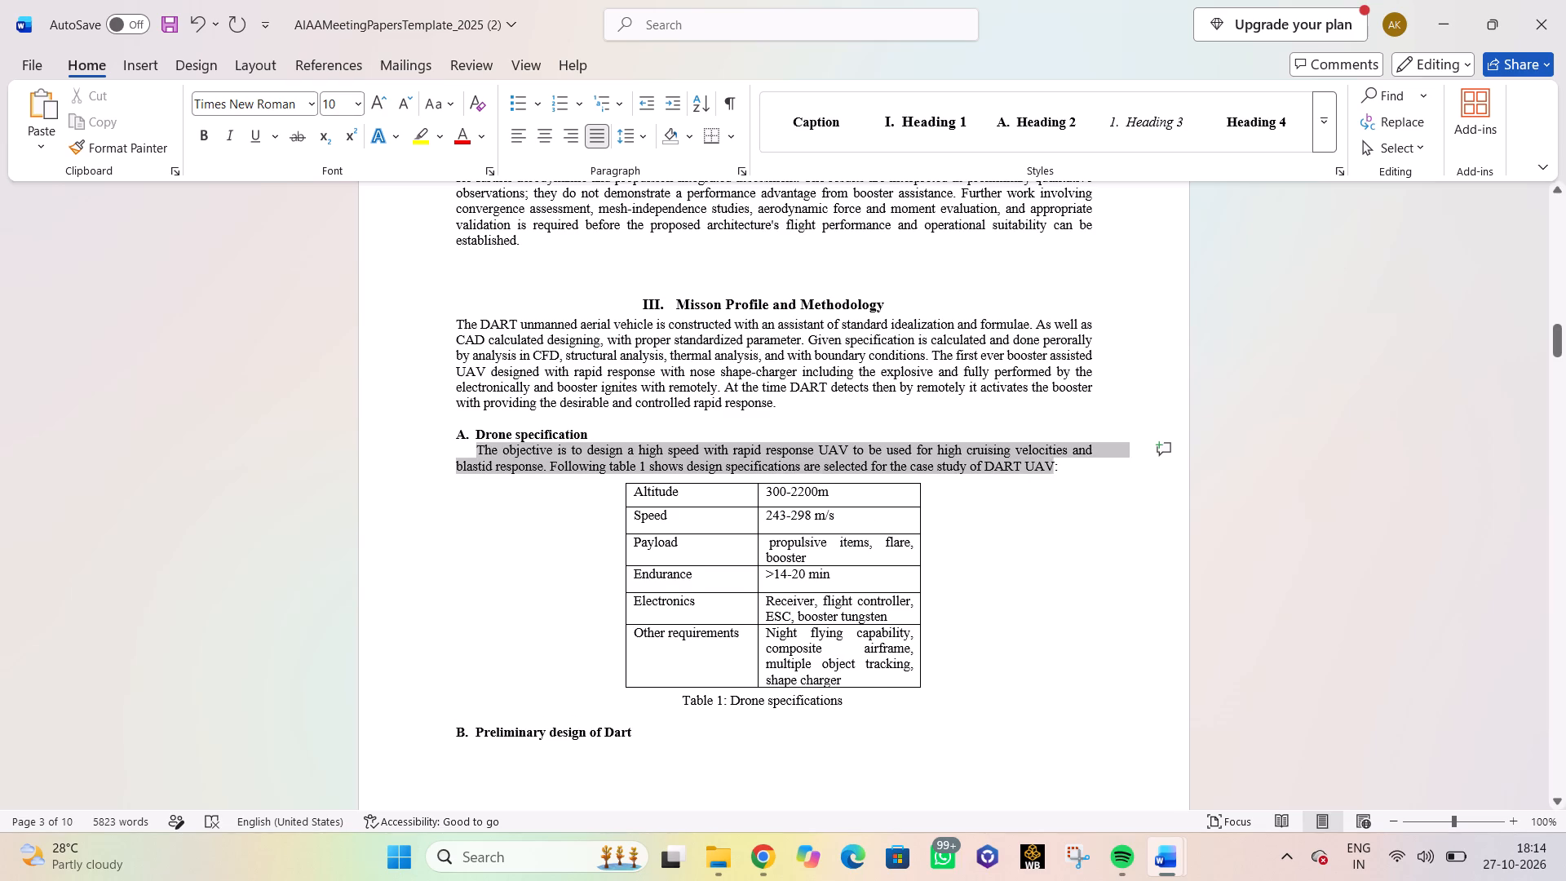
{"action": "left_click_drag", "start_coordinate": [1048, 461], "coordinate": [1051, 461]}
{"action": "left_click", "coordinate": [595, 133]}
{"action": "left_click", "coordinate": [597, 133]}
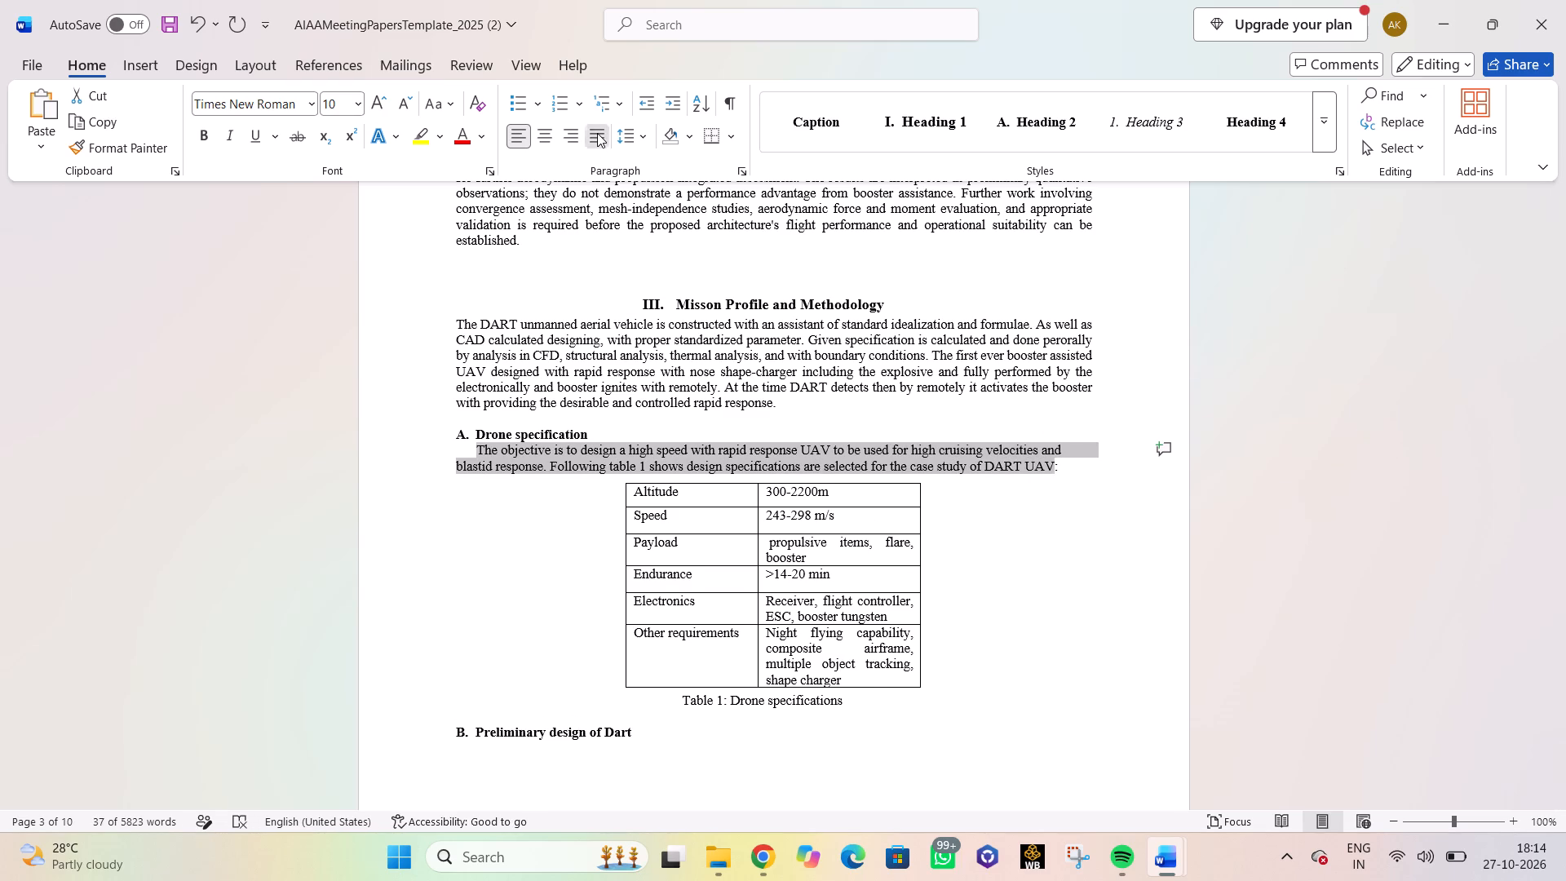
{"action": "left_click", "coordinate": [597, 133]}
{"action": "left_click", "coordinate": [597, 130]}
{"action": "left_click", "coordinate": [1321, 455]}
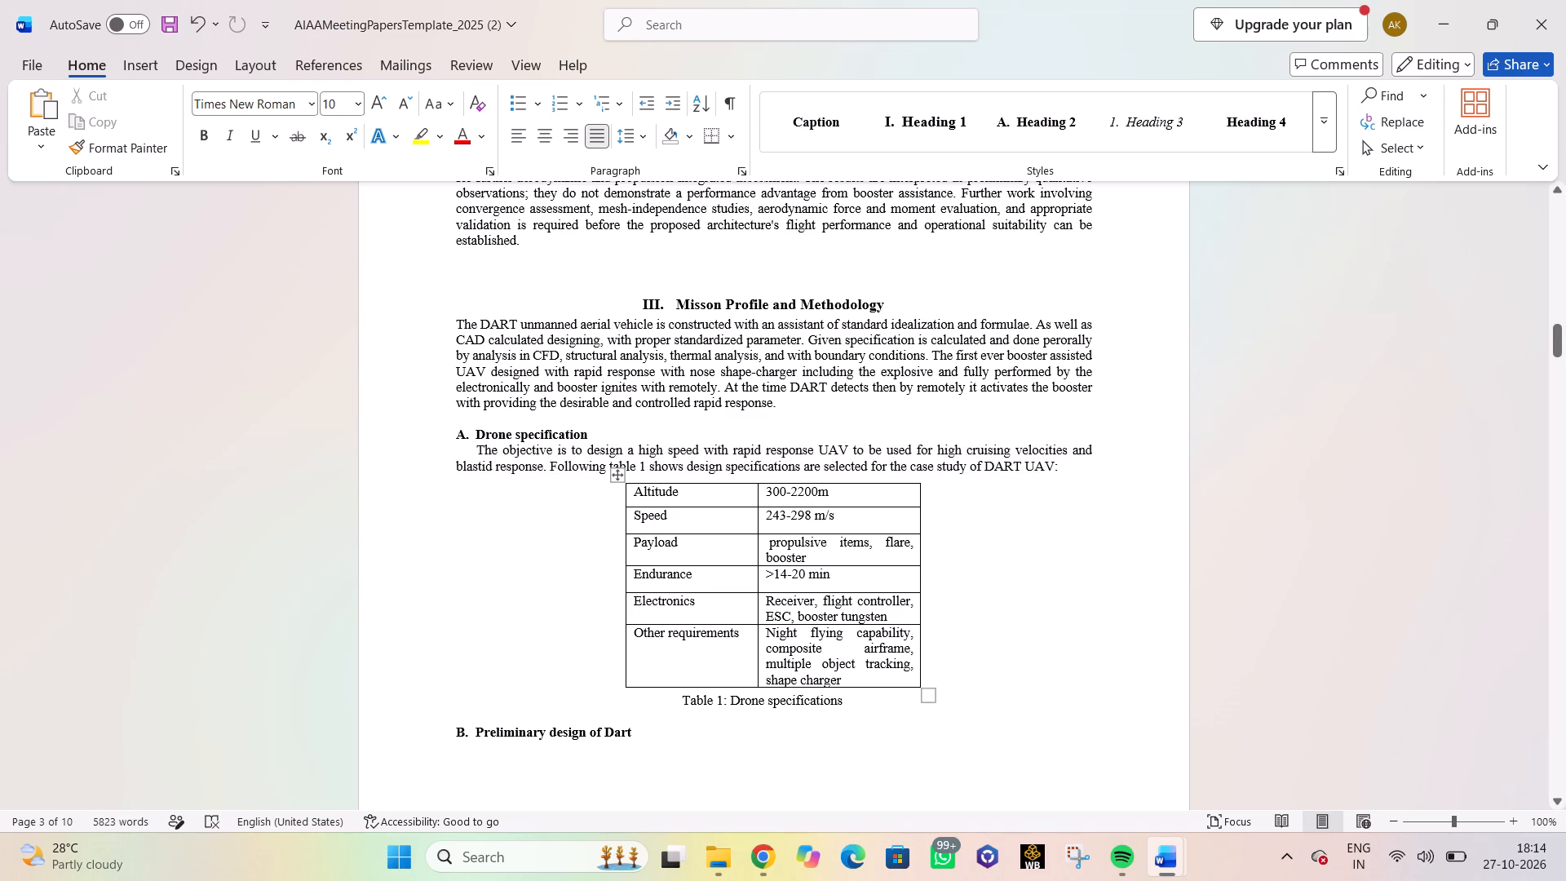
Insert another body line directly below subheading B "Preliminary design of Dart".
{"action": "scroll", "coordinate": [635, 574], "scroll_direction": "down", "scroll_amount": 2}
{"action": "scroll", "coordinate": [635, 574], "scroll_direction": "up", "scroll_amount": 1}
{"action": "scroll", "coordinate": [635, 574], "scroll_direction": "down", "scroll_amount": 1}
{"action": "left_click", "coordinate": [644, 638]}
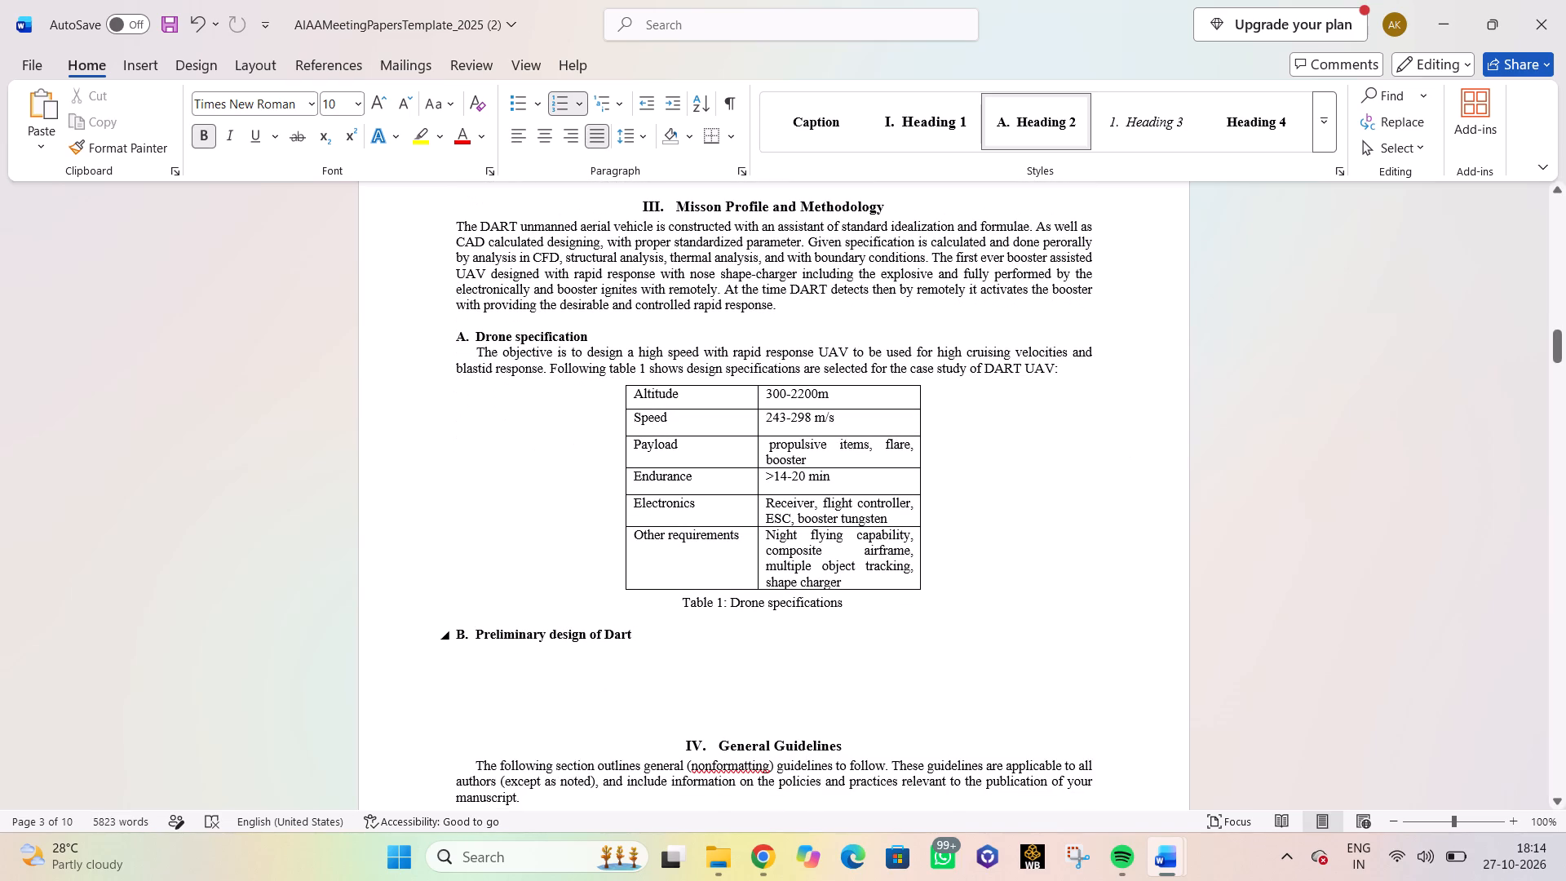
{"action": "key", "text": "Return"}
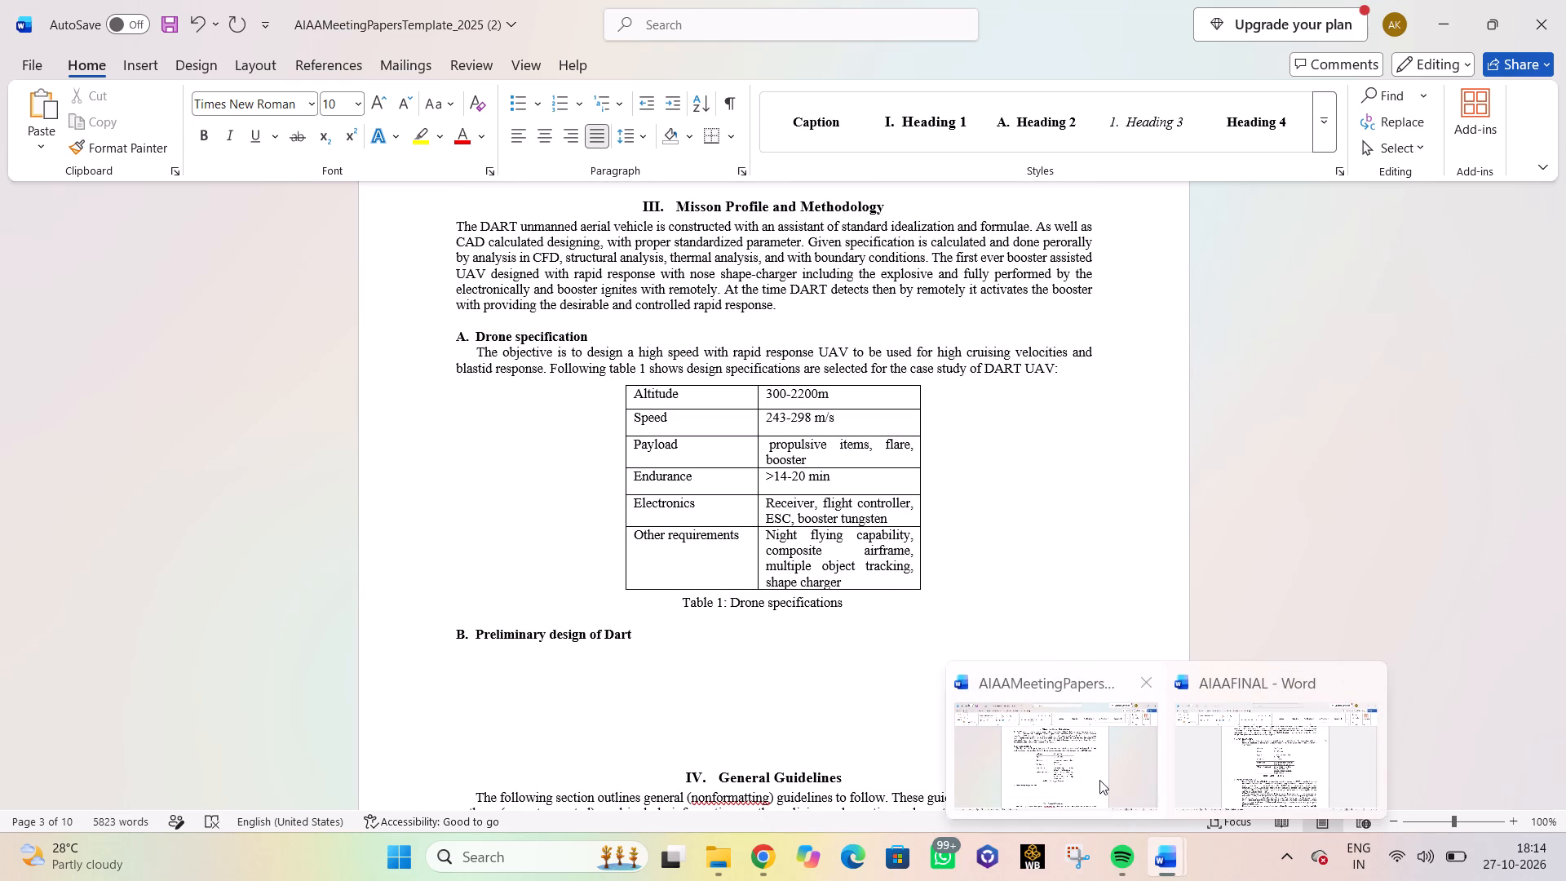
Copy the body paragraphs of "Preliminary design of DART" from AIAAFINAL and paste them under subheading B in the template.
{"action": "left_click", "coordinate": [1099, 780]}
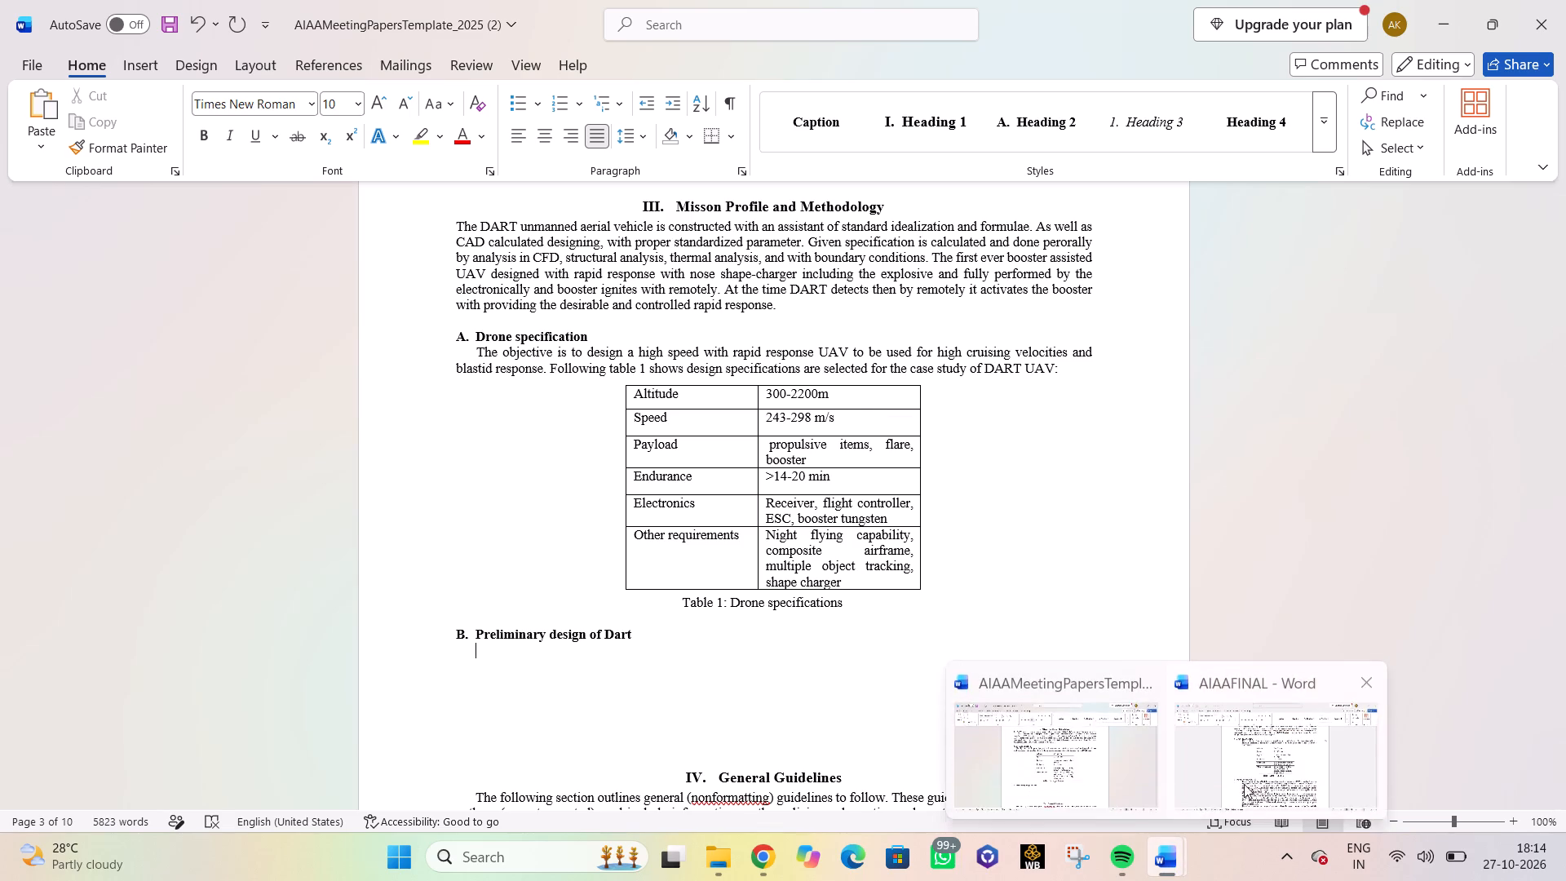
{"action": "left_click", "coordinate": [1254, 775]}
{"action": "scroll", "coordinate": [772, 649], "scroll_direction": "down", "scroll_amount": 3}
{"action": "left_click_drag", "start_coordinate": [515, 461], "coordinate": [622, 498]}
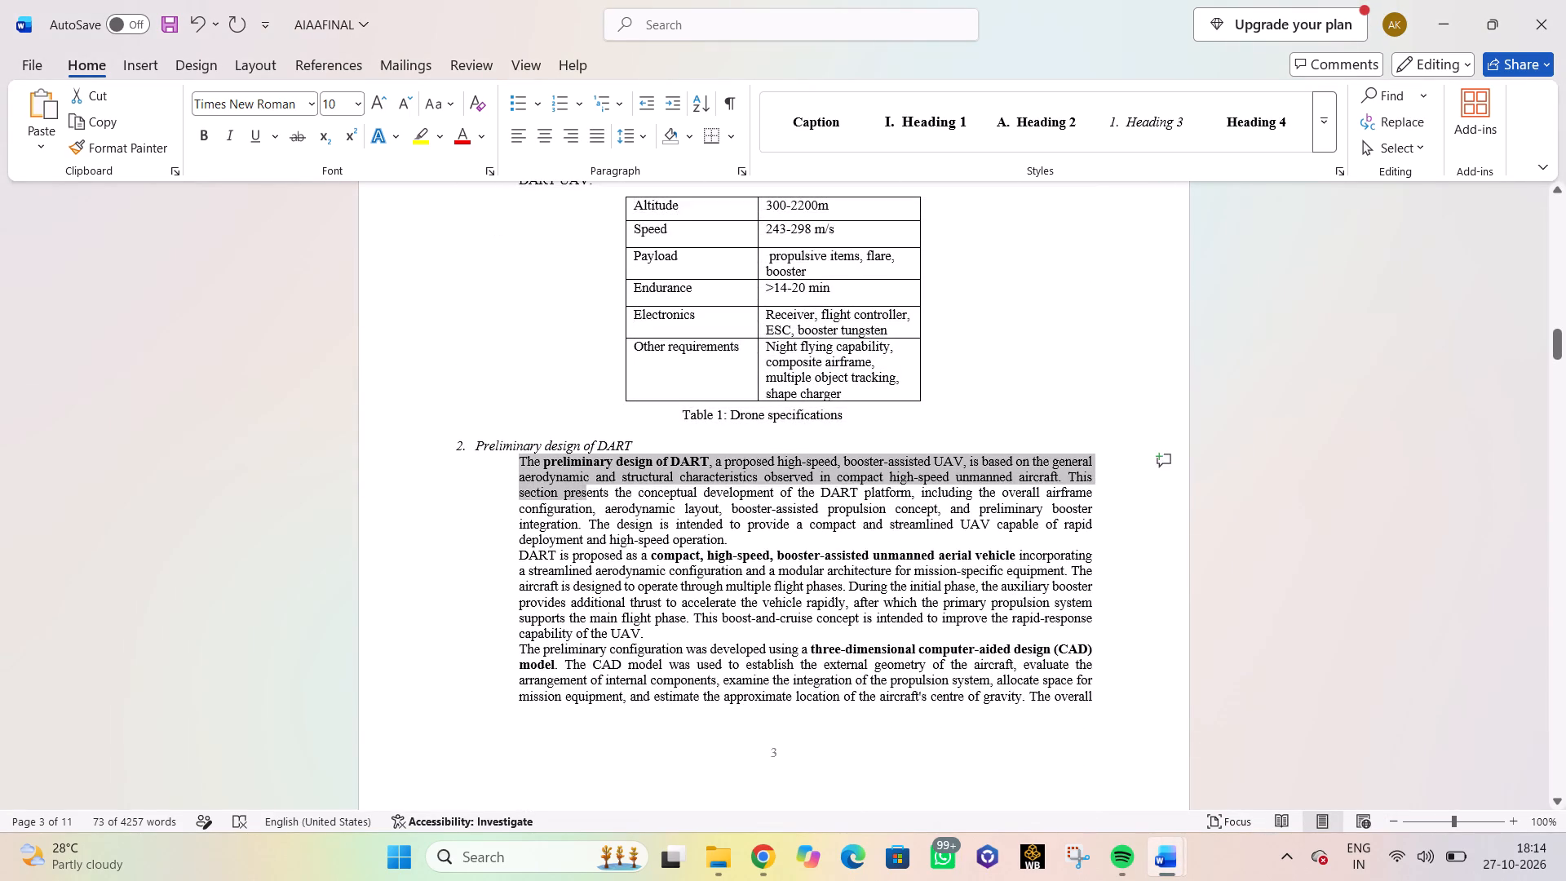
{"action": "left_click_drag", "start_coordinate": [622, 498], "coordinate": [751, 357]}
{"action": "scroll", "coordinate": [801, 470], "scroll_direction": "down", "scroll_amount": 13}
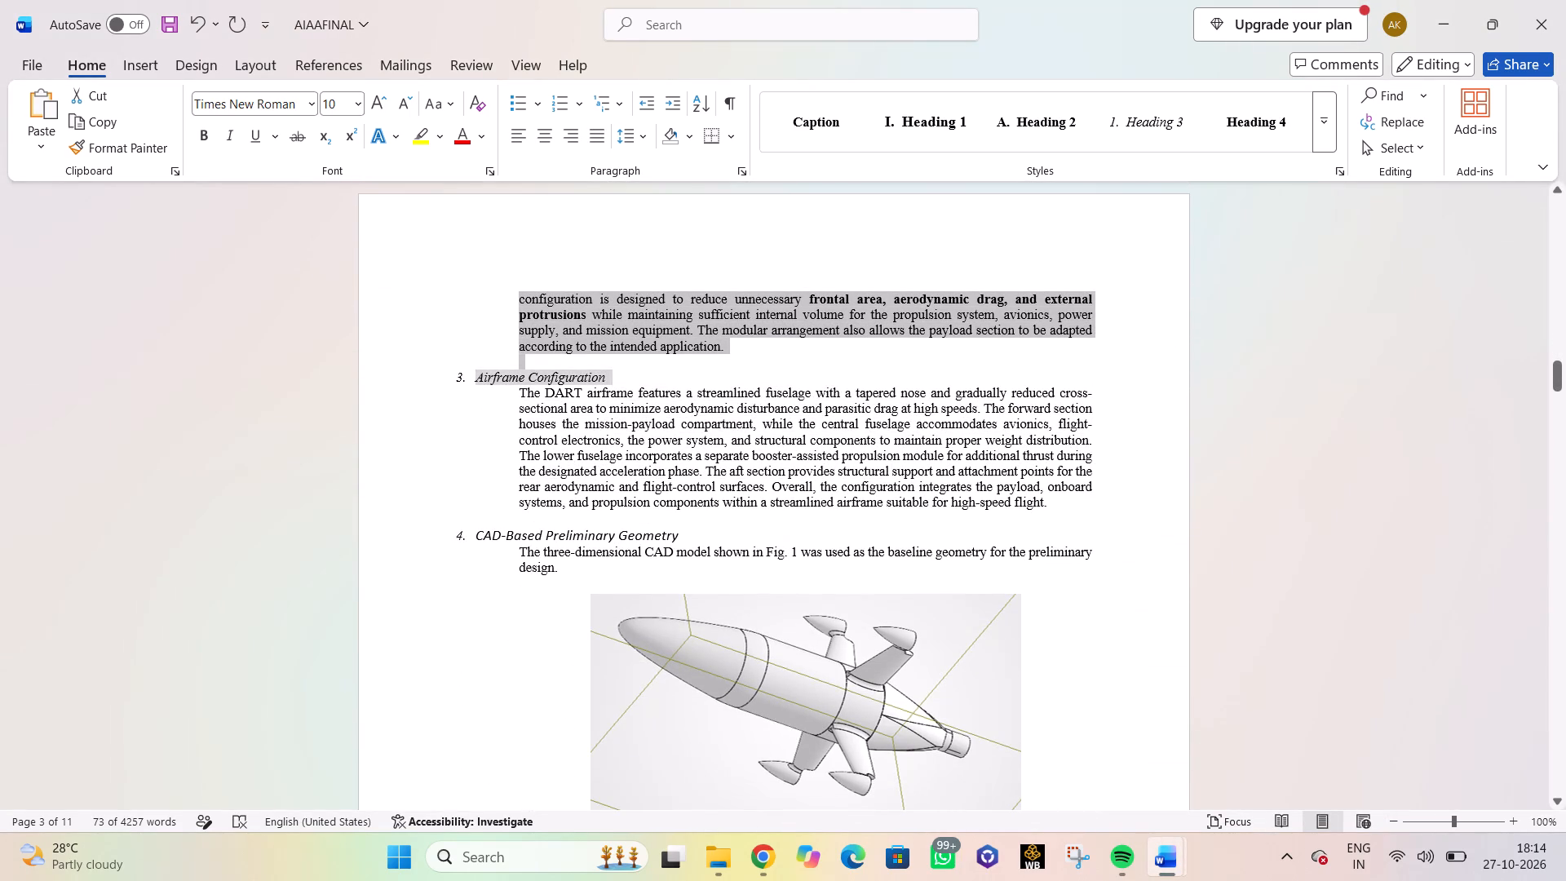
{"action": "left_click_drag", "start_coordinate": [751, 357], "coordinate": [726, 348]}
{"action": "key", "text": "ctrl+c"}
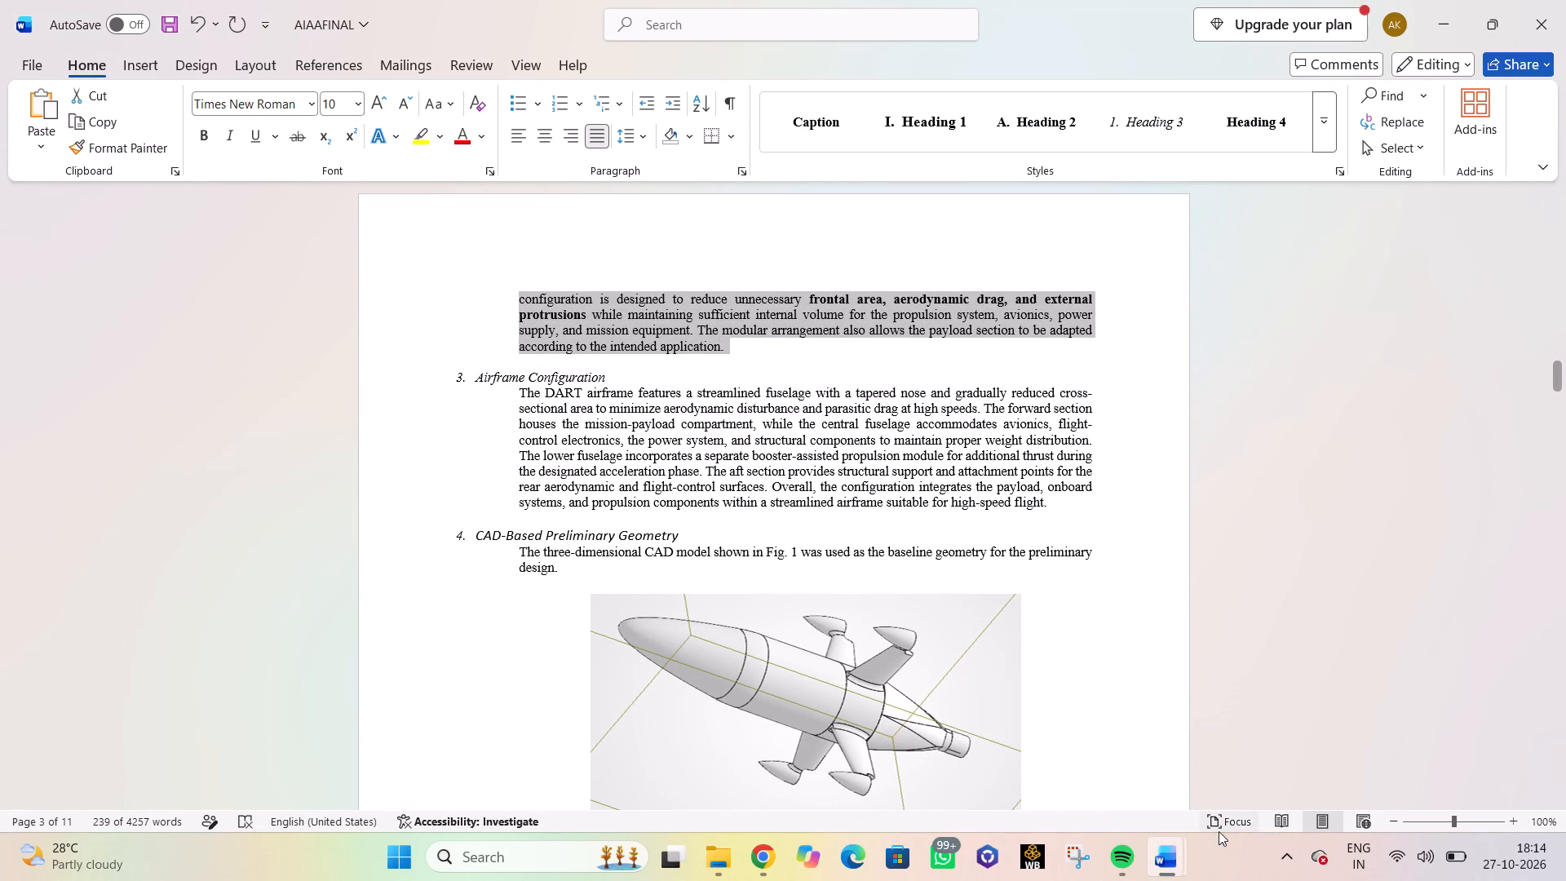
{"action": "left_click", "coordinate": [1057, 761]}
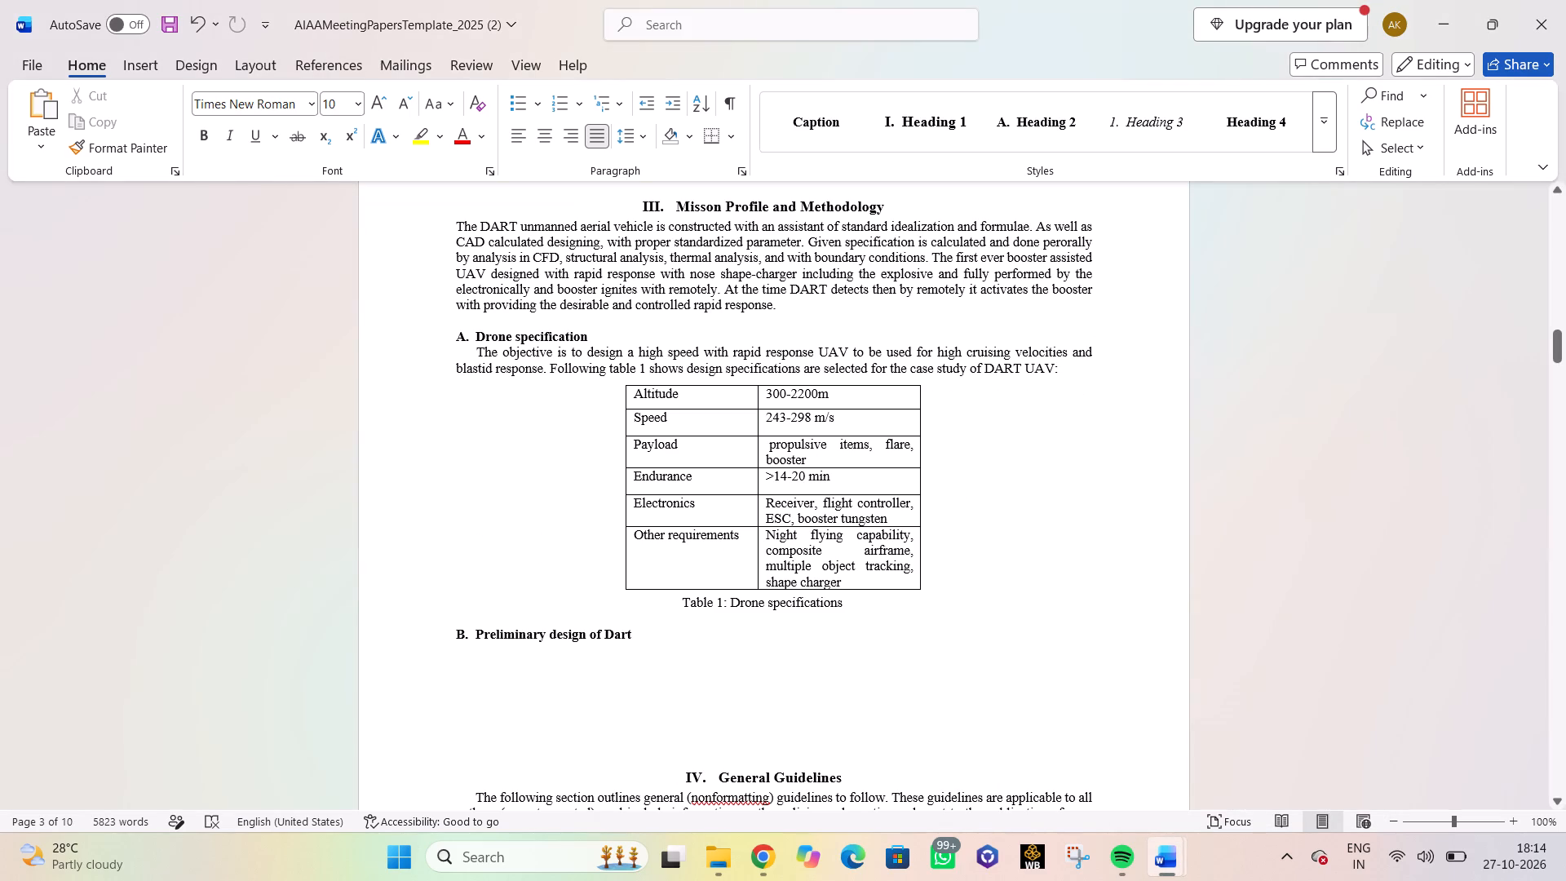
{"action": "key", "text": "ctrl+v"}
{"action": "scroll", "coordinate": [574, 489], "scroll_direction": "up", "scroll_amount": 3}
{"action": "scroll", "coordinate": [574, 489], "scroll_direction": "down", "scroll_amount": 1}
{"action": "scroll", "coordinate": [574, 489], "scroll_direction": "up", "scroll_amount": 3}
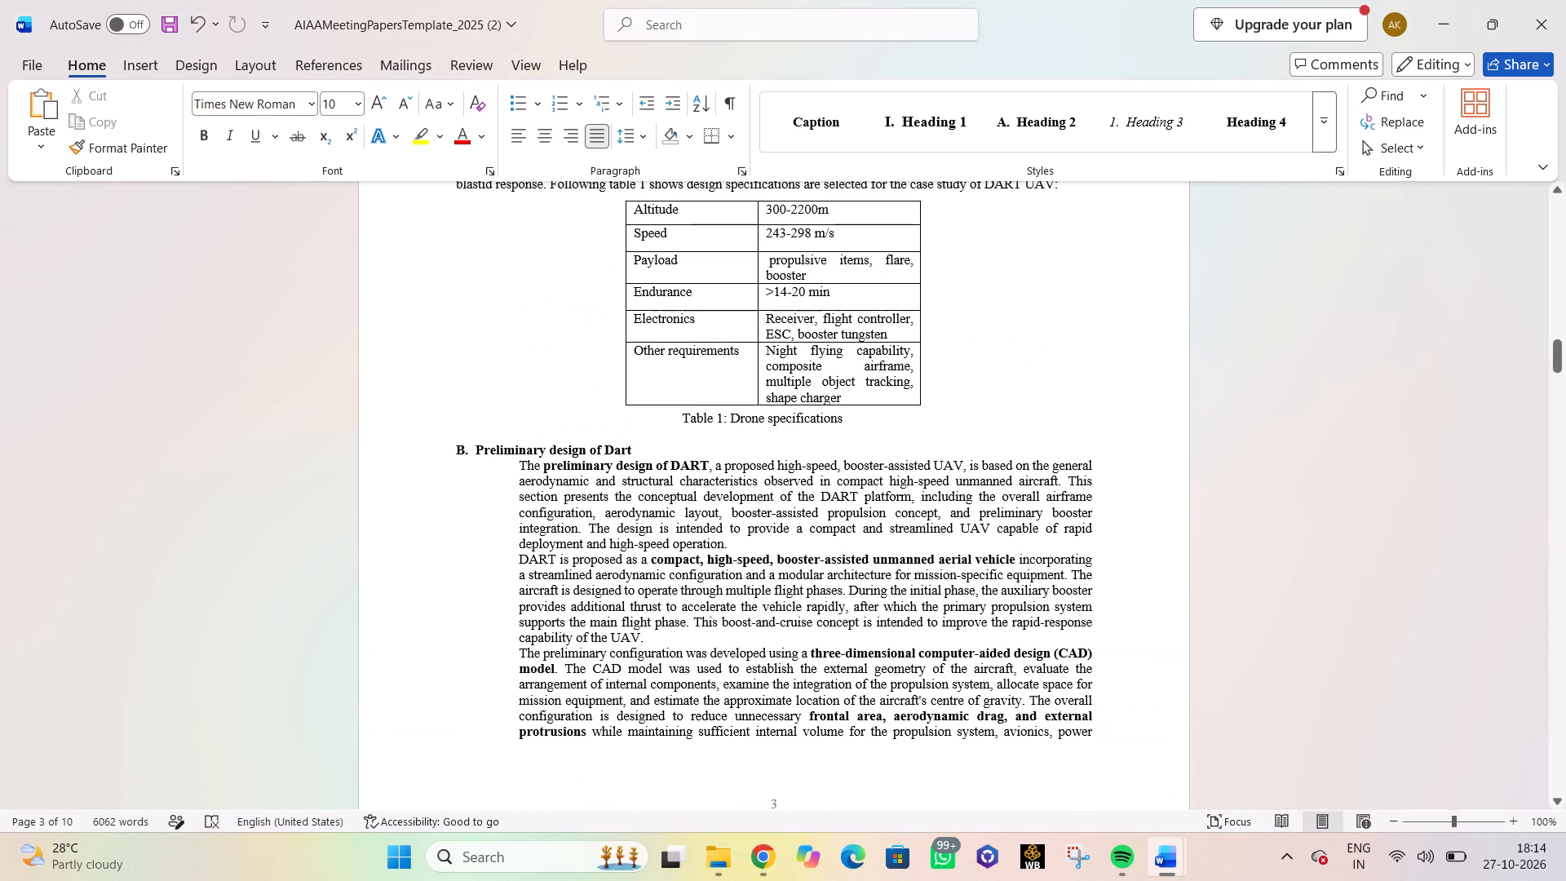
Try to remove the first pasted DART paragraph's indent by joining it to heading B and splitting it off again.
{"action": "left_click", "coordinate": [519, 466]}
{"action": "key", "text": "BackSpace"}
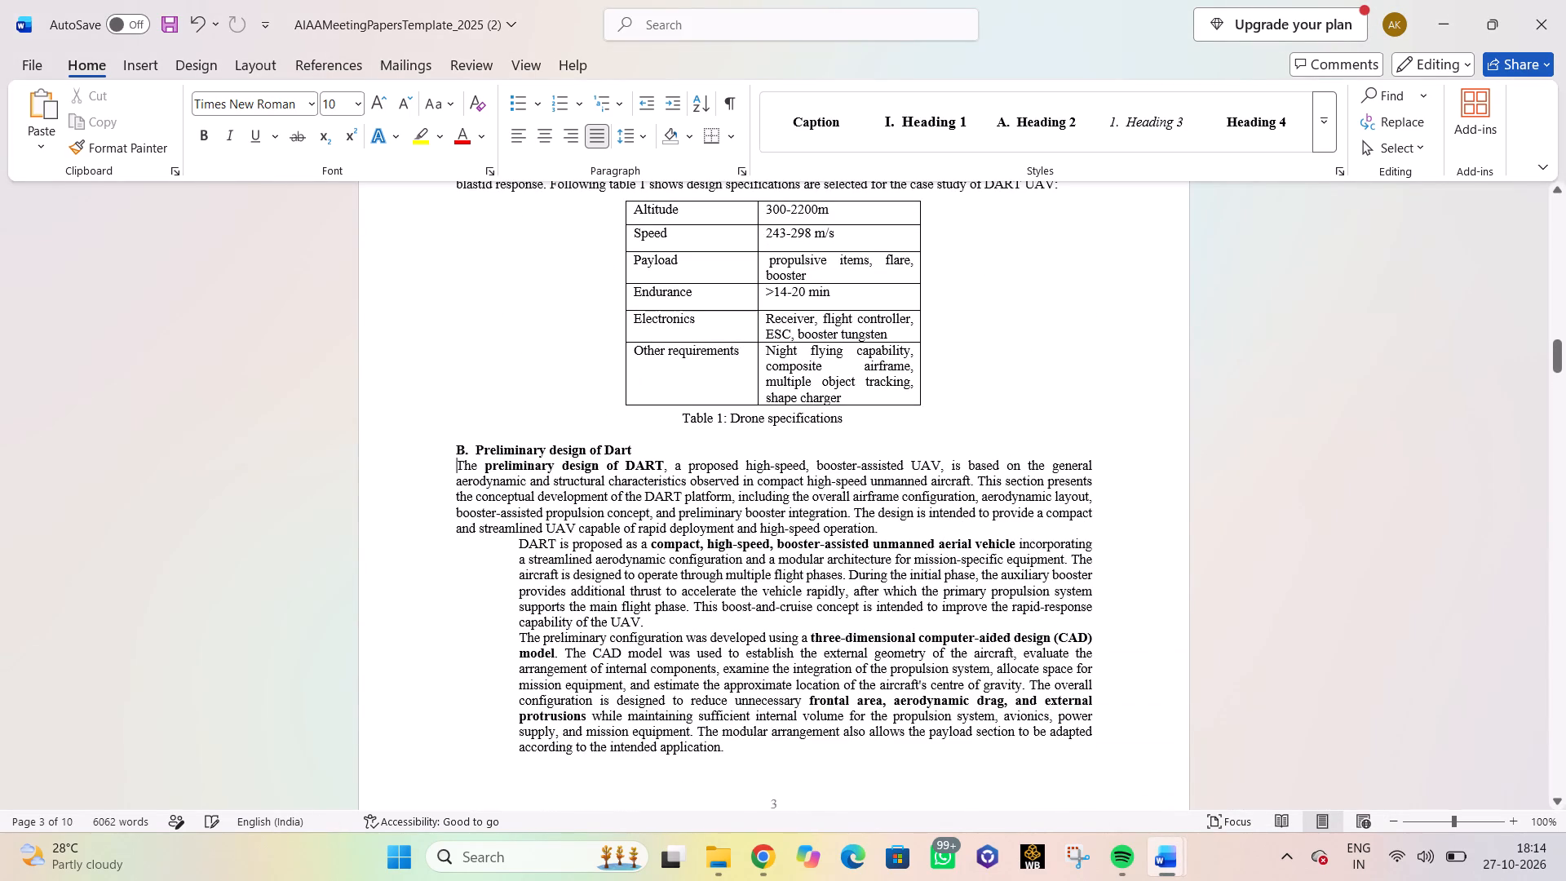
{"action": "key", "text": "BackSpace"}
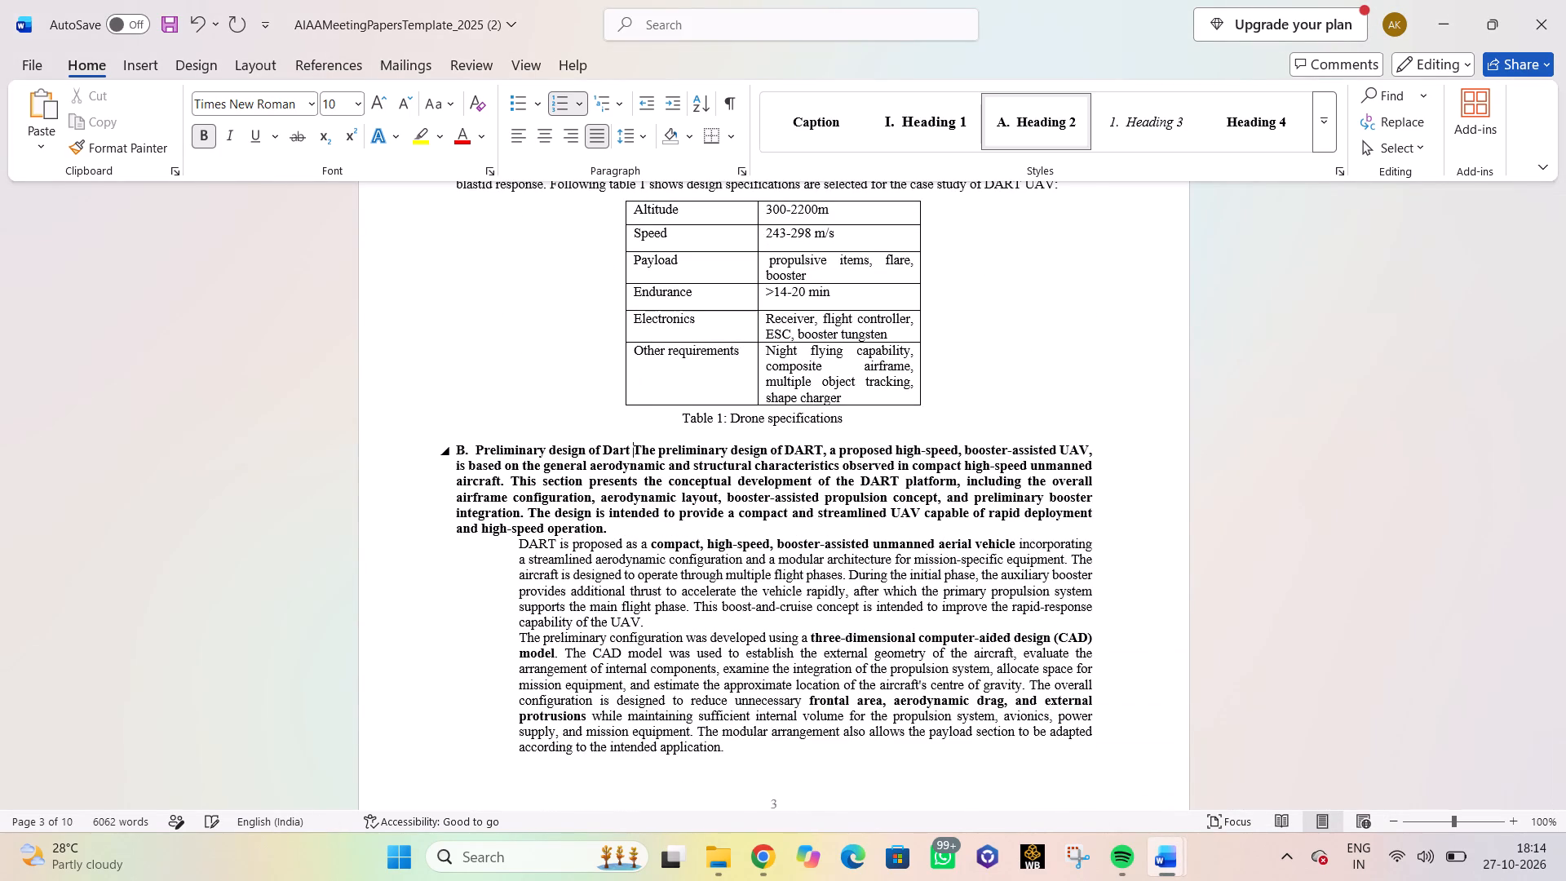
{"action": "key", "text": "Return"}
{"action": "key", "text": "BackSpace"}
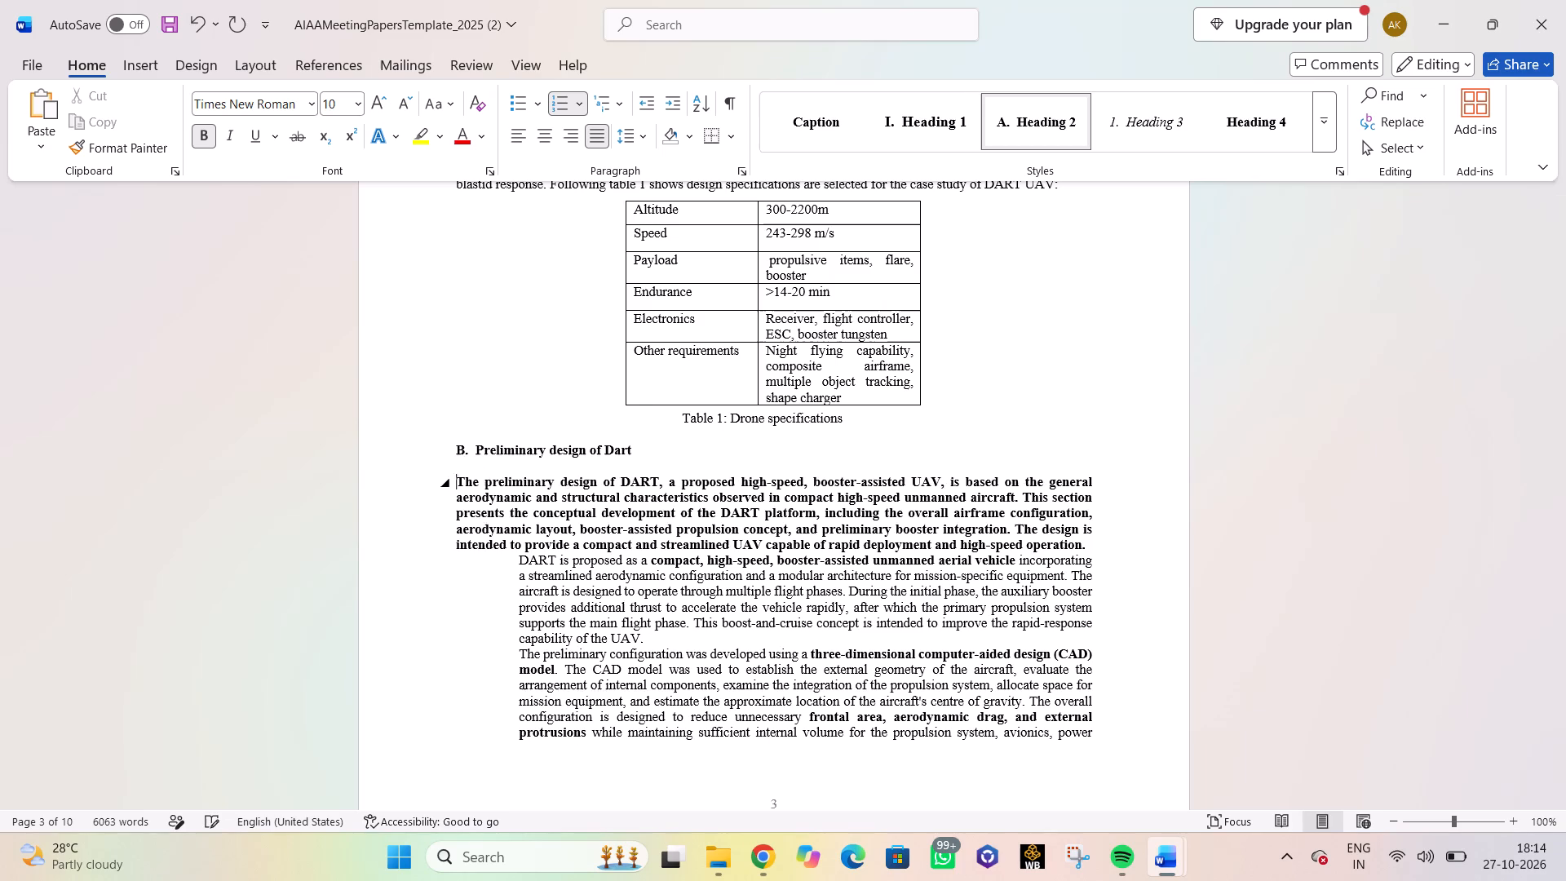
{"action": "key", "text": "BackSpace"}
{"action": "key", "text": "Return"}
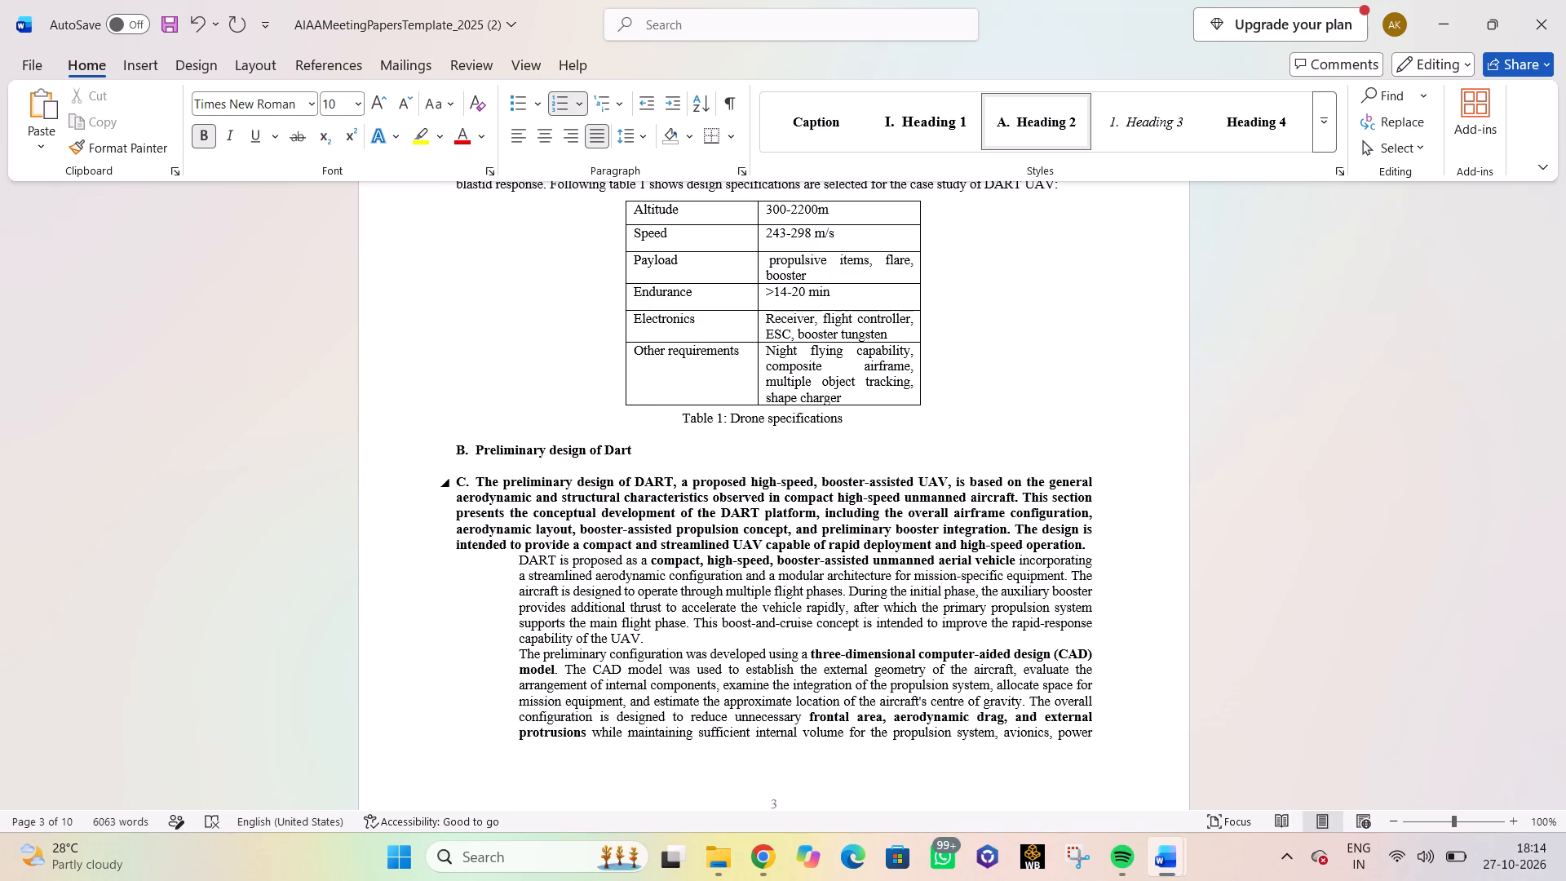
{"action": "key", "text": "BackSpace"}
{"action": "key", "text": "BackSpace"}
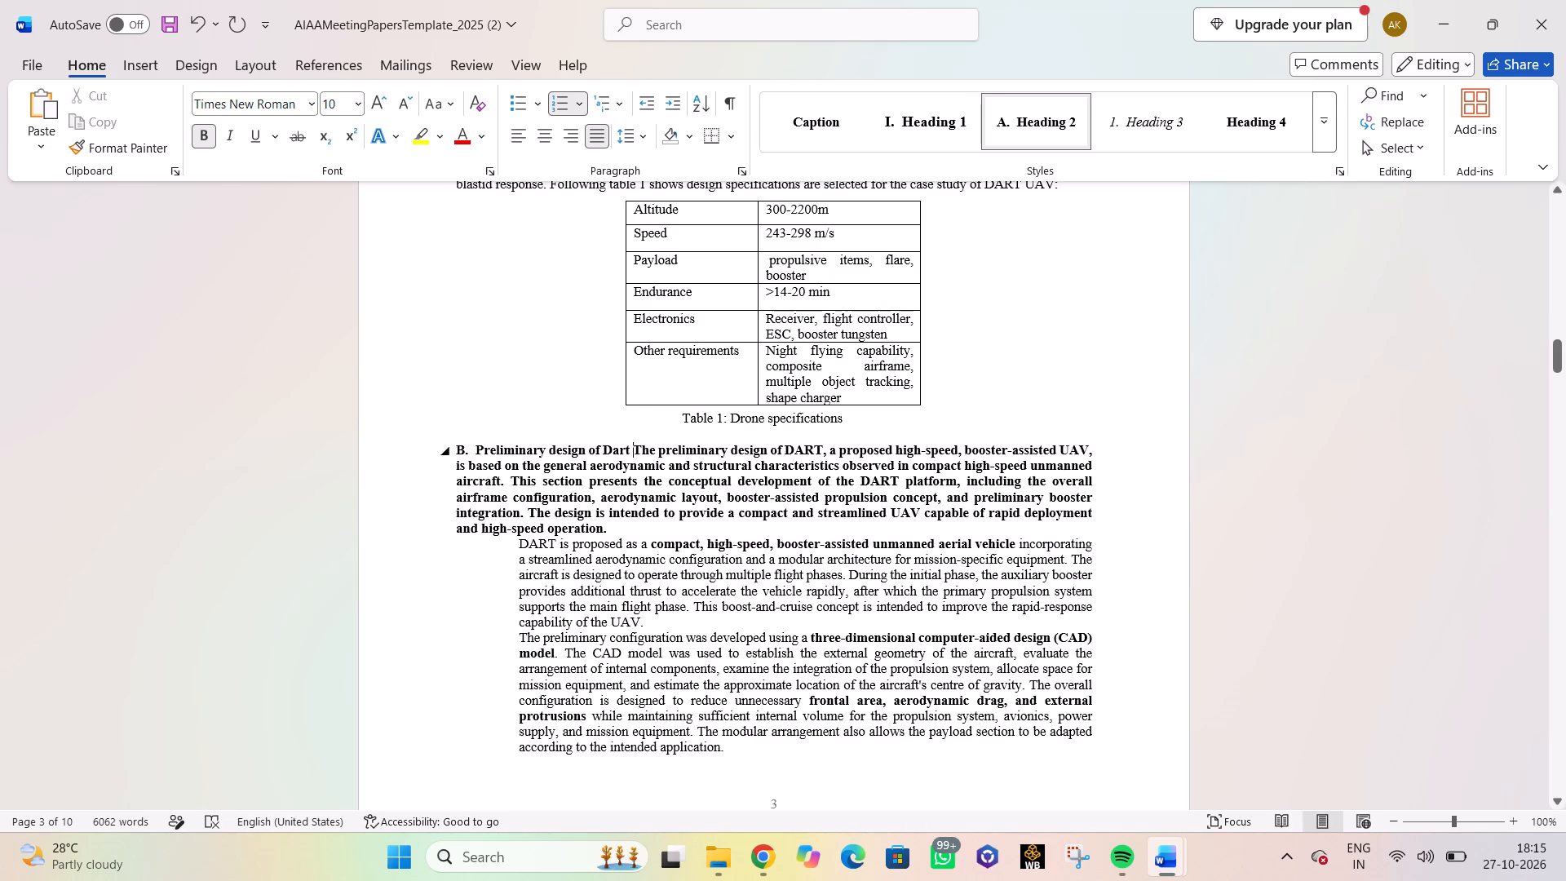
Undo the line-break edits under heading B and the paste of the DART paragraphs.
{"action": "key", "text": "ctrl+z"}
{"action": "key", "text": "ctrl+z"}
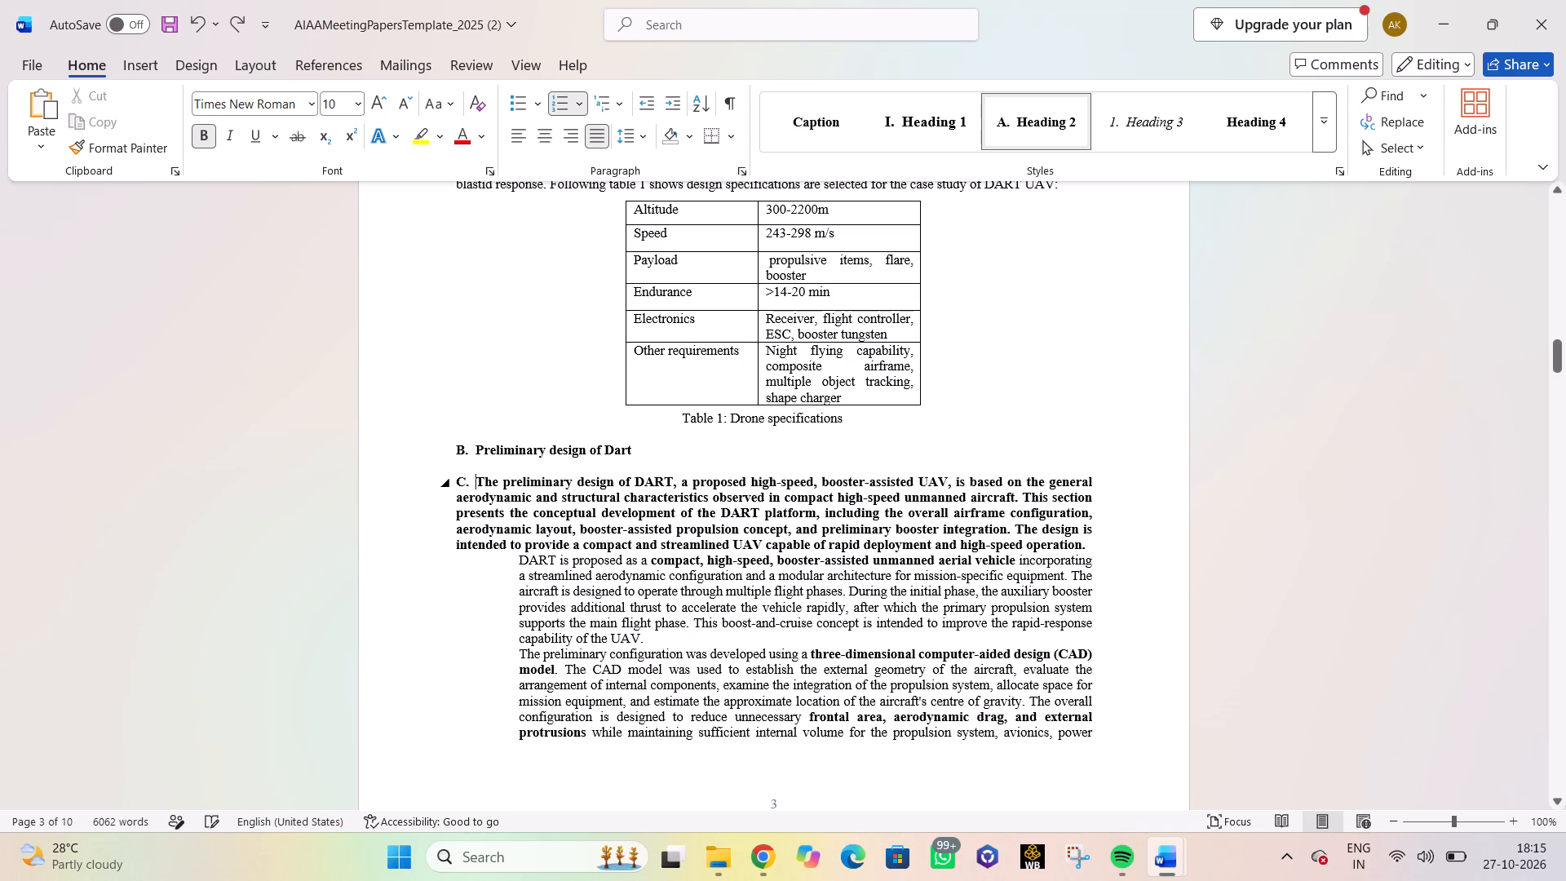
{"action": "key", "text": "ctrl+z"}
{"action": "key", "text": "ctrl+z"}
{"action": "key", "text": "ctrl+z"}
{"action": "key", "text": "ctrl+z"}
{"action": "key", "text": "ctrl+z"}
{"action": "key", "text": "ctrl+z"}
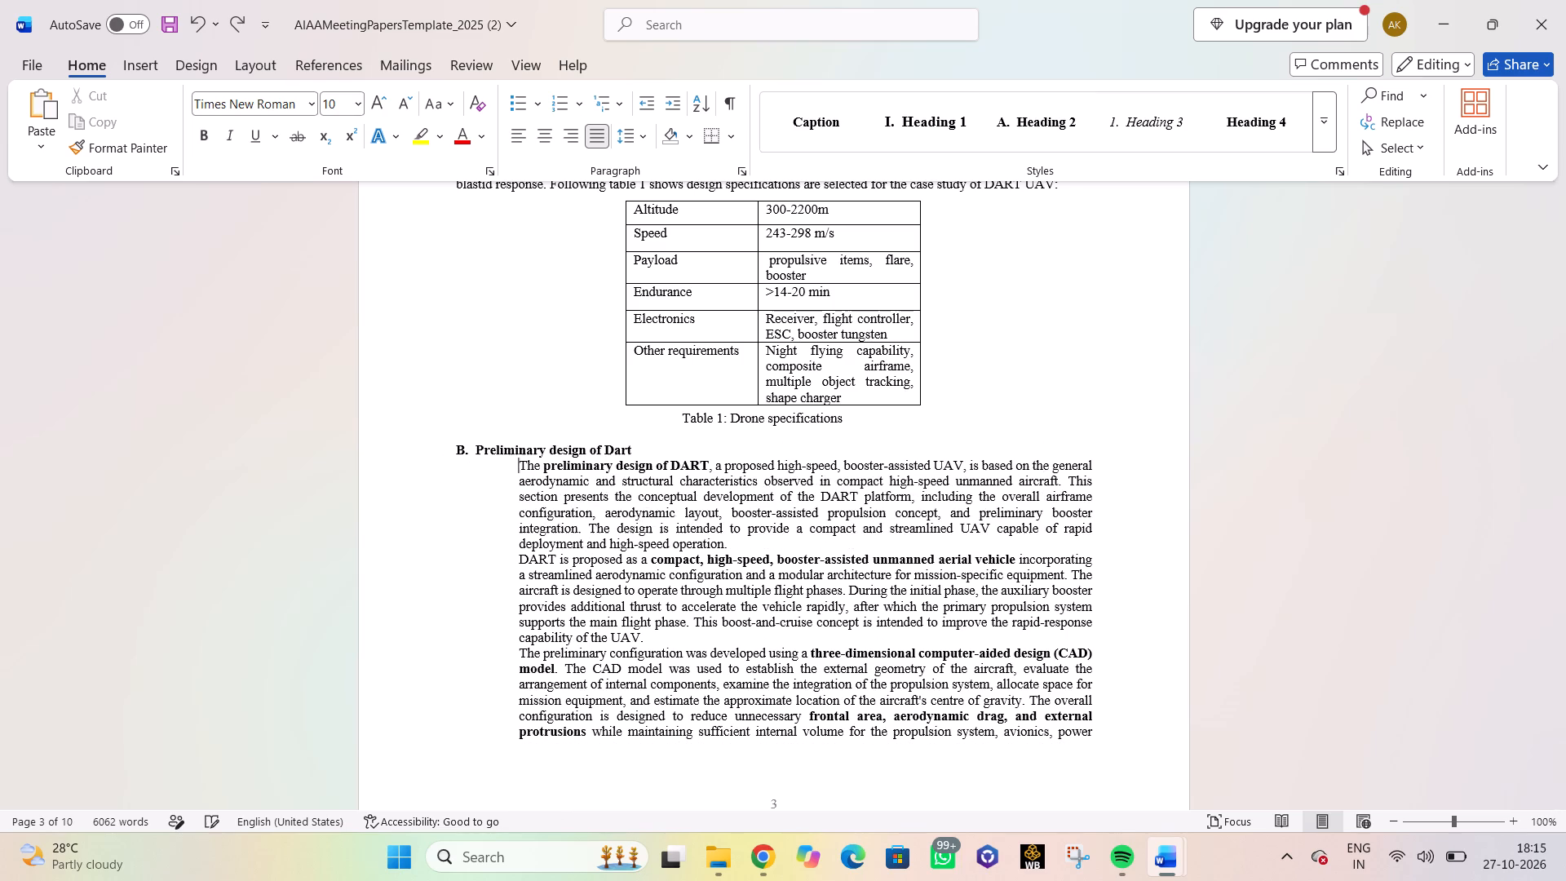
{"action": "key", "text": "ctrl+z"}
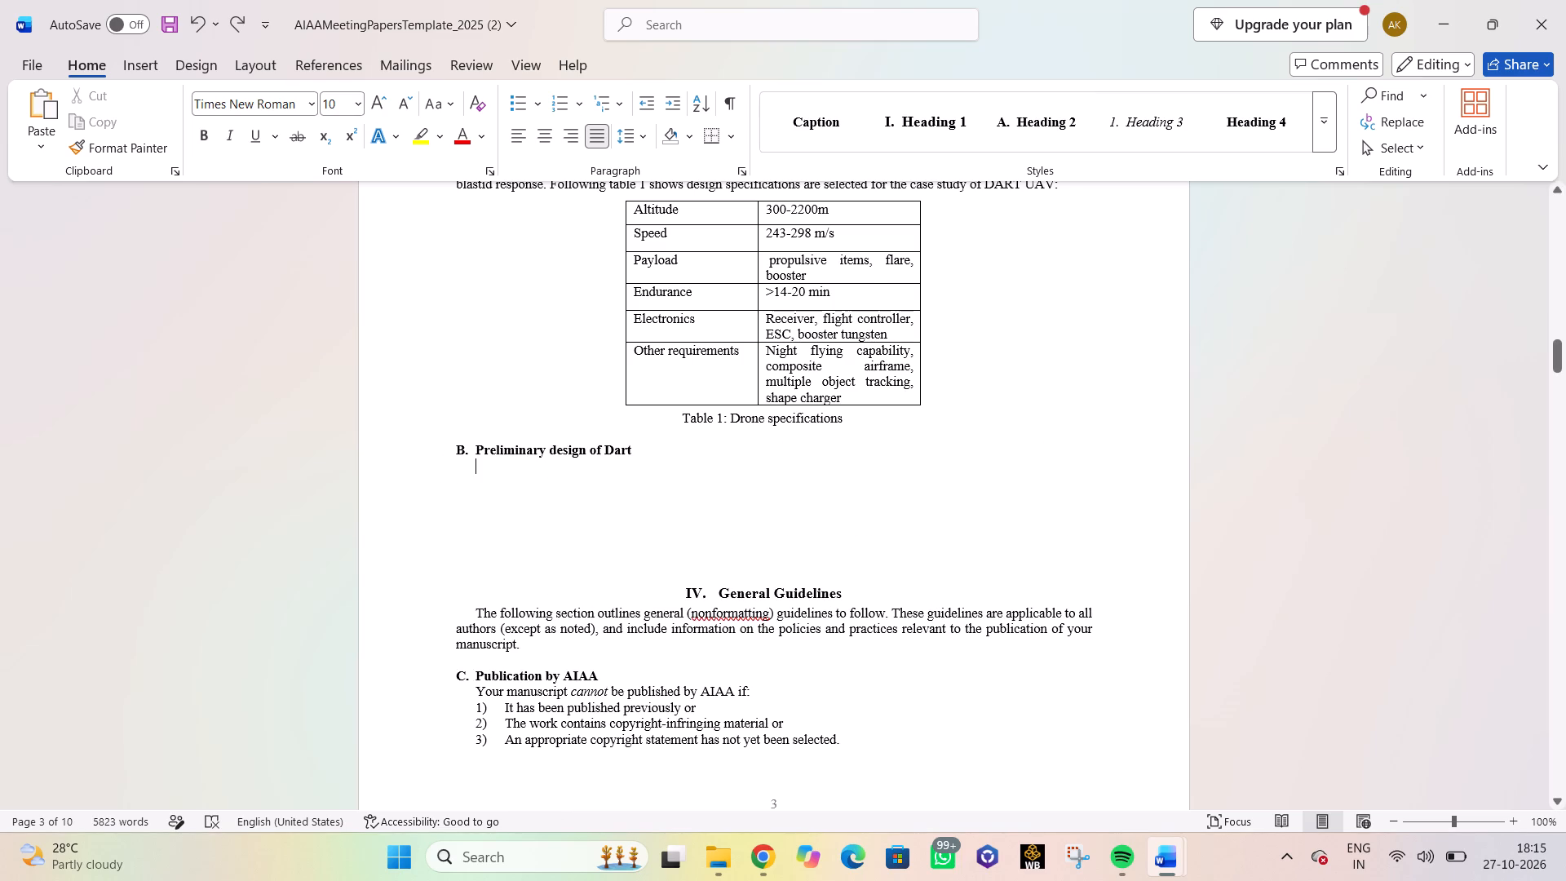
Enter a line of filler text under "Preliminary design of Dart" and paste the copied DART paragraphs on a new line below it.
{"action": "key", "text": "t"}
{"action": "key", "text": "h"}
{"action": "type", "text": "e hsfhda"}
{"action": "type", "text": "yus"}
{"action": "key", "text": "u"}
{"action": "type", "text": "gvsbhvsfgfdshvbsxhsvh"}
{"action": "key", "text": "ctrl+v"}
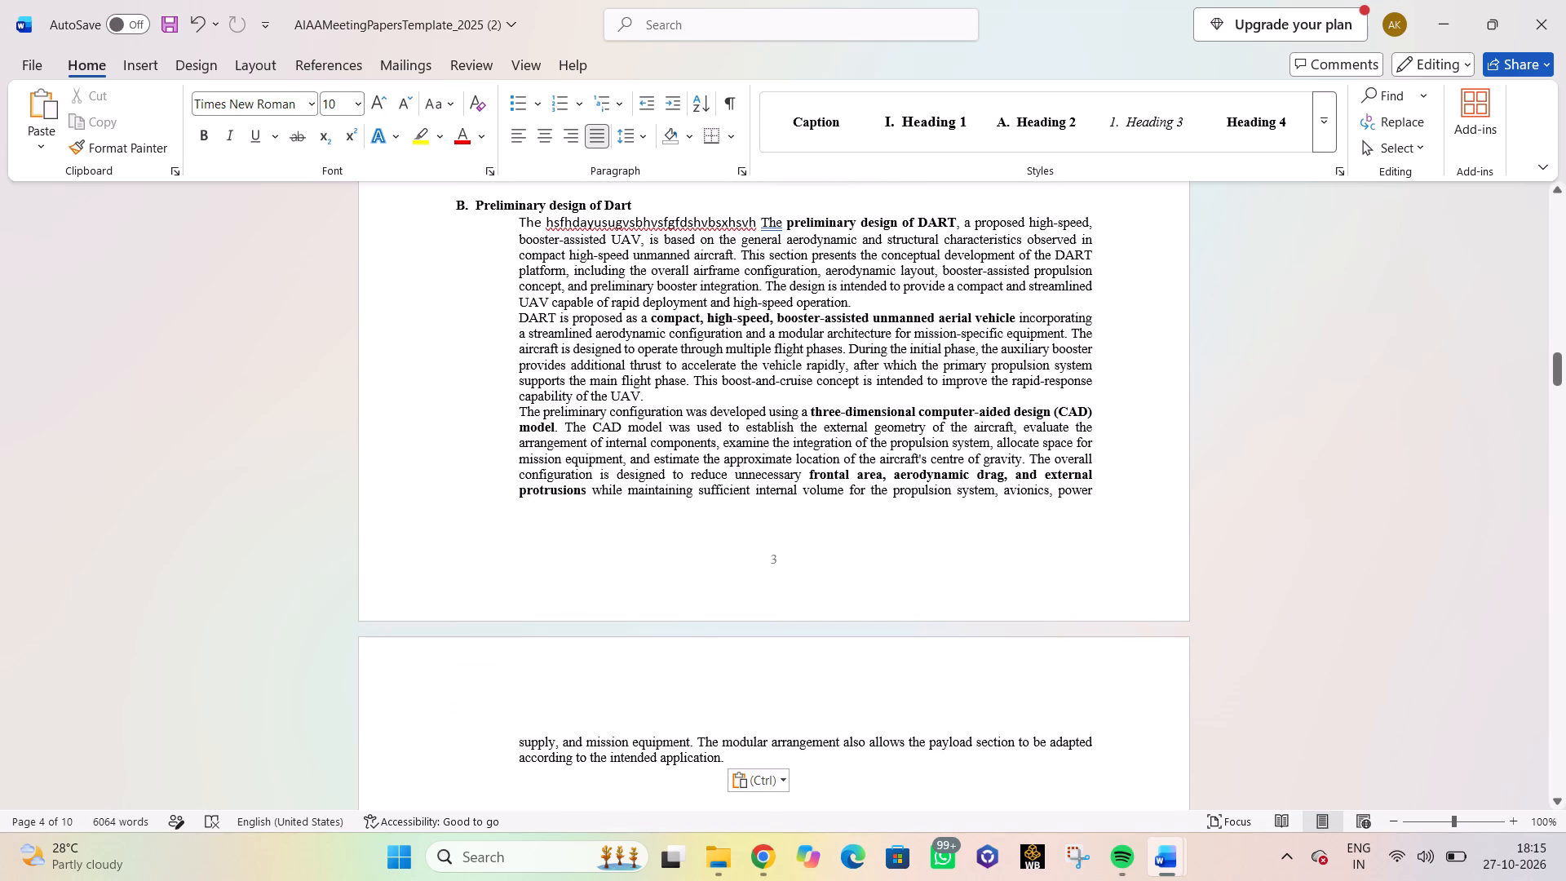
{"action": "key", "text": "ctrl+z"}
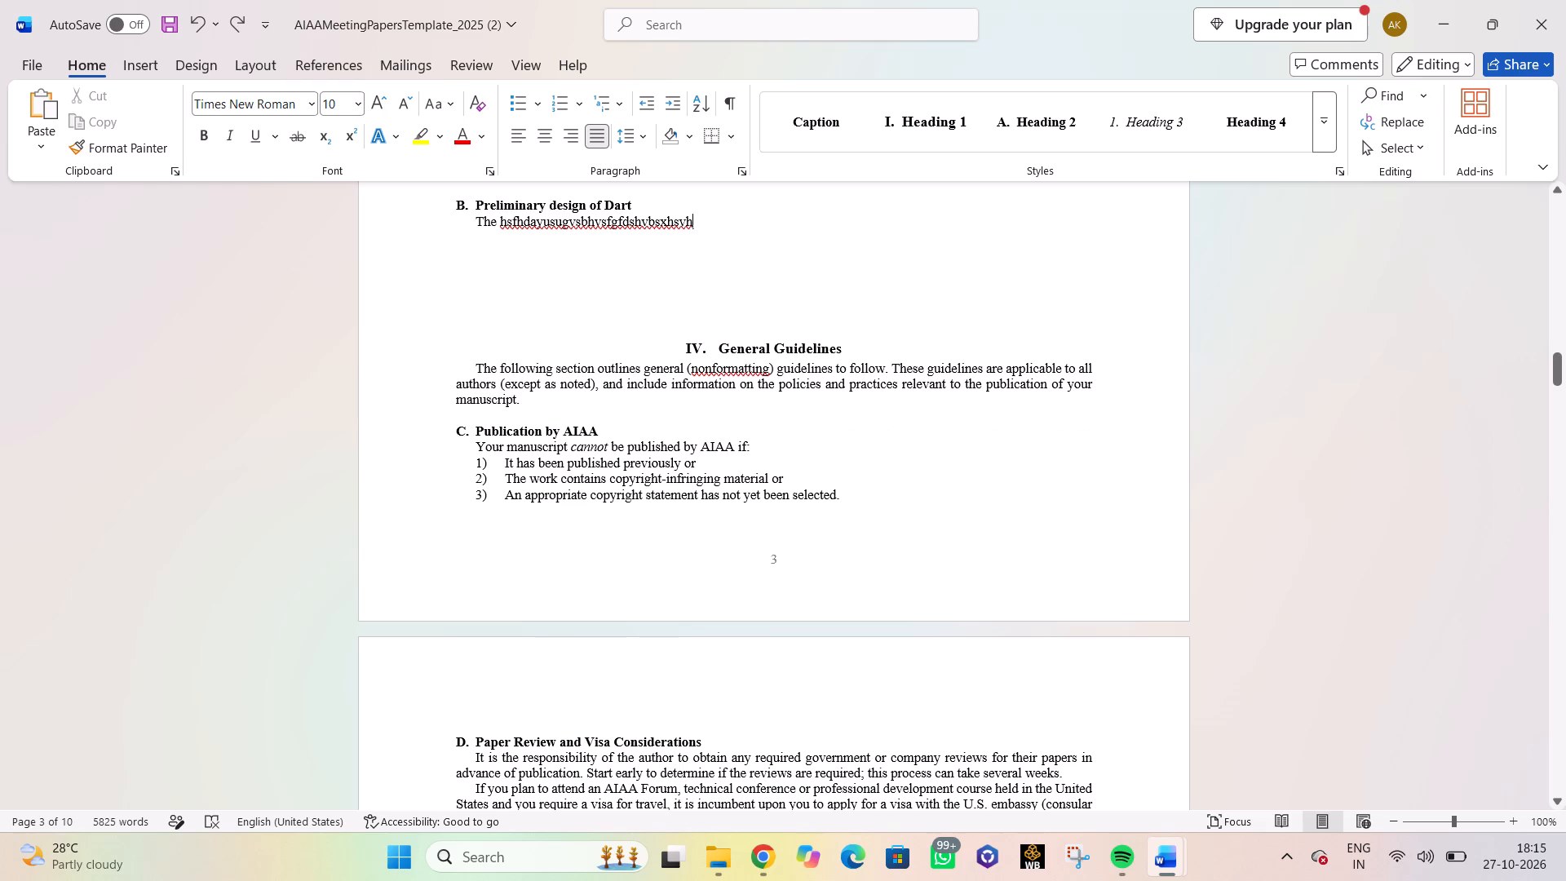
{"action": "key", "text": "space"}
{"action": "key", "text": "Return"}
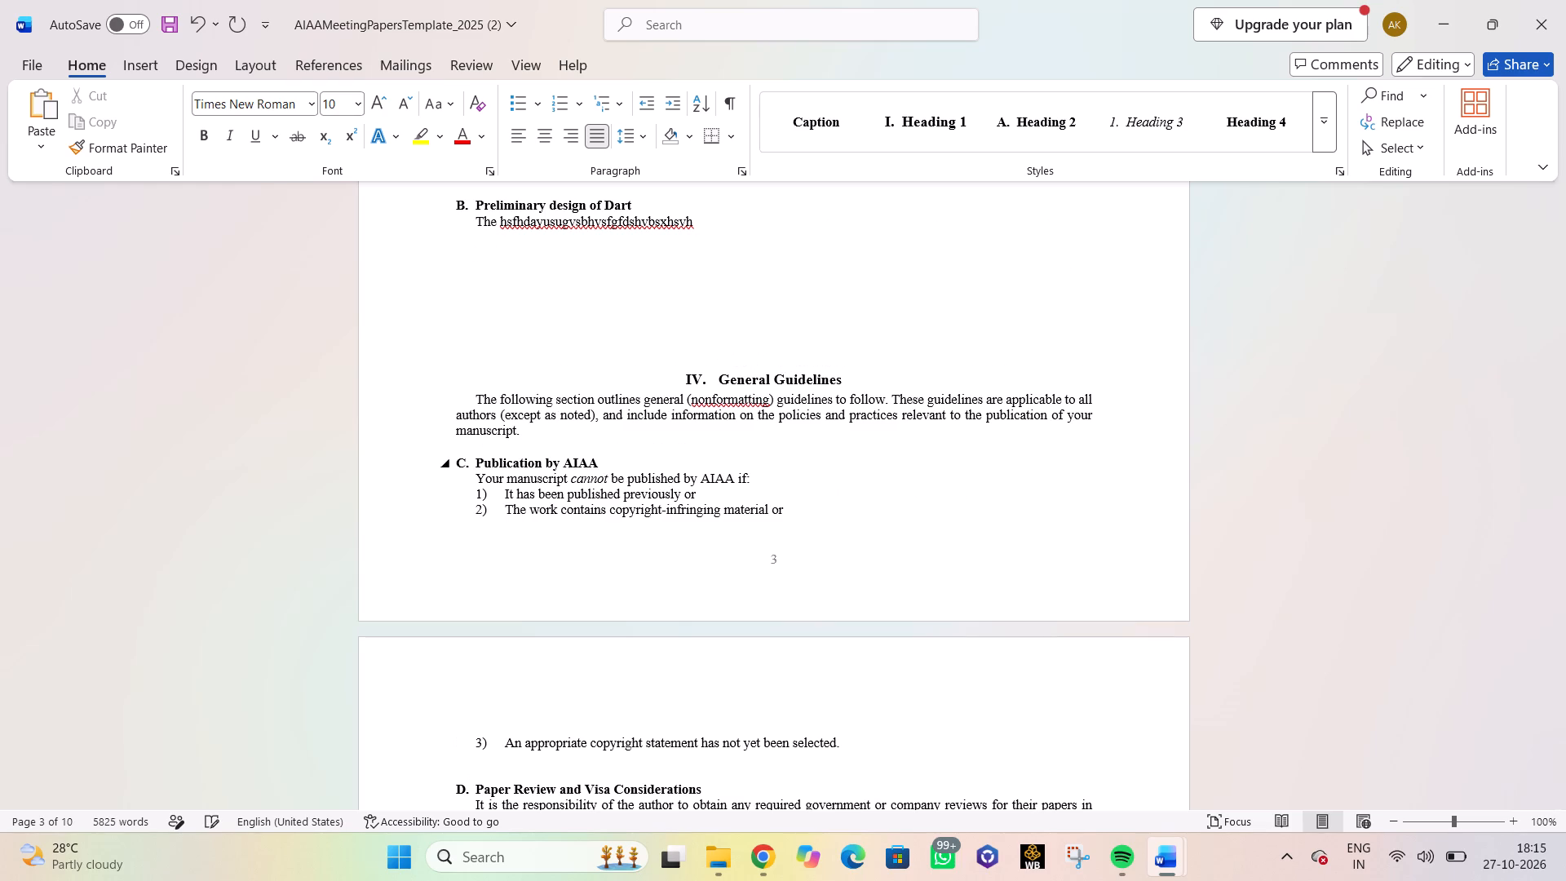
{"action": "key", "text": "ctrl+v"}
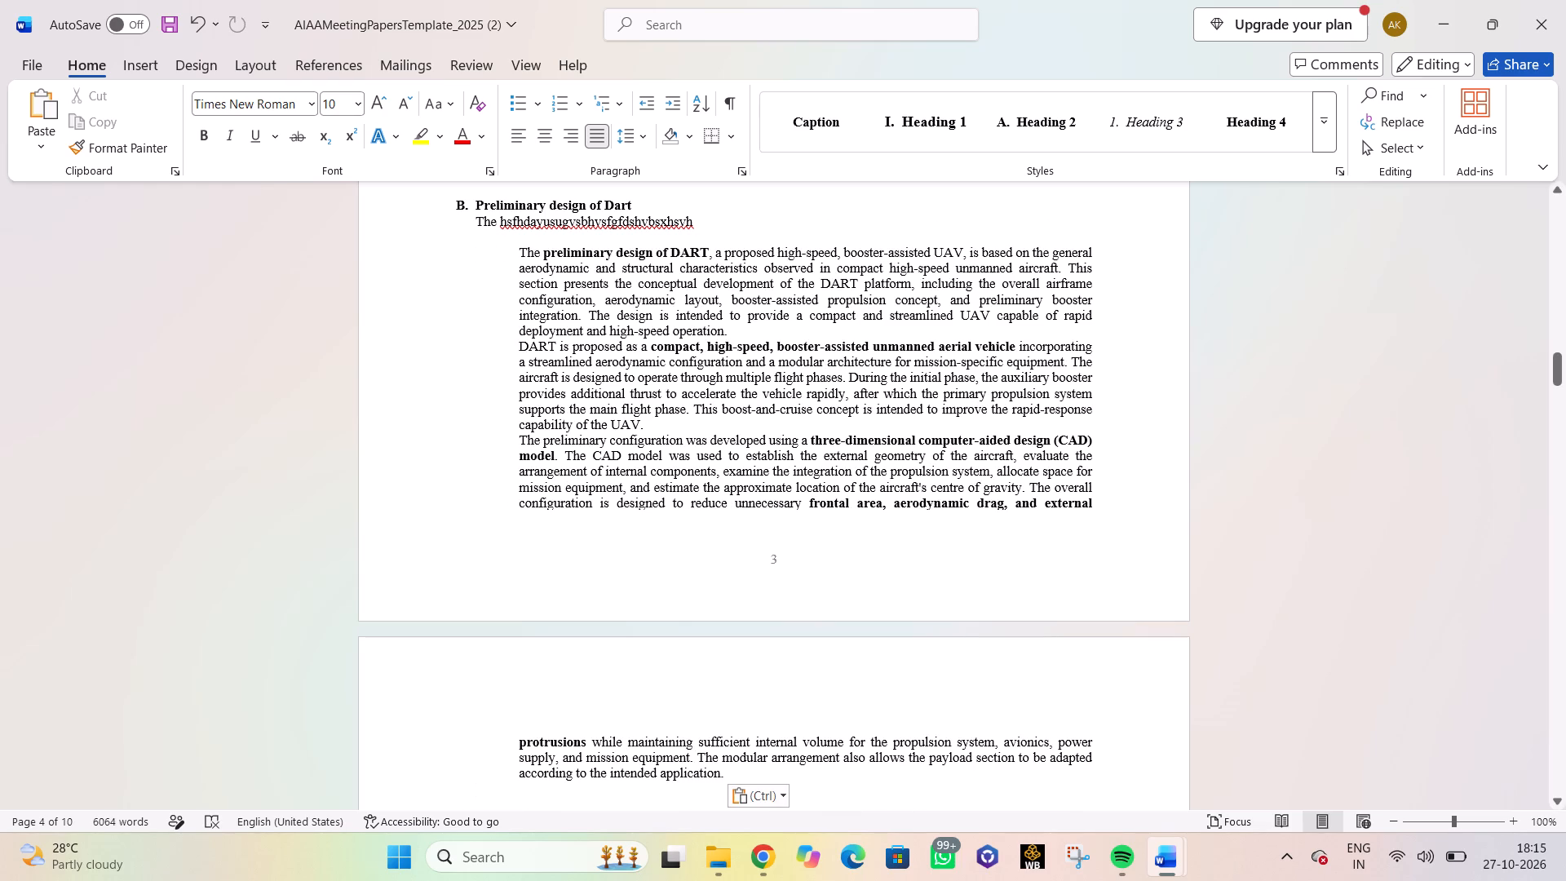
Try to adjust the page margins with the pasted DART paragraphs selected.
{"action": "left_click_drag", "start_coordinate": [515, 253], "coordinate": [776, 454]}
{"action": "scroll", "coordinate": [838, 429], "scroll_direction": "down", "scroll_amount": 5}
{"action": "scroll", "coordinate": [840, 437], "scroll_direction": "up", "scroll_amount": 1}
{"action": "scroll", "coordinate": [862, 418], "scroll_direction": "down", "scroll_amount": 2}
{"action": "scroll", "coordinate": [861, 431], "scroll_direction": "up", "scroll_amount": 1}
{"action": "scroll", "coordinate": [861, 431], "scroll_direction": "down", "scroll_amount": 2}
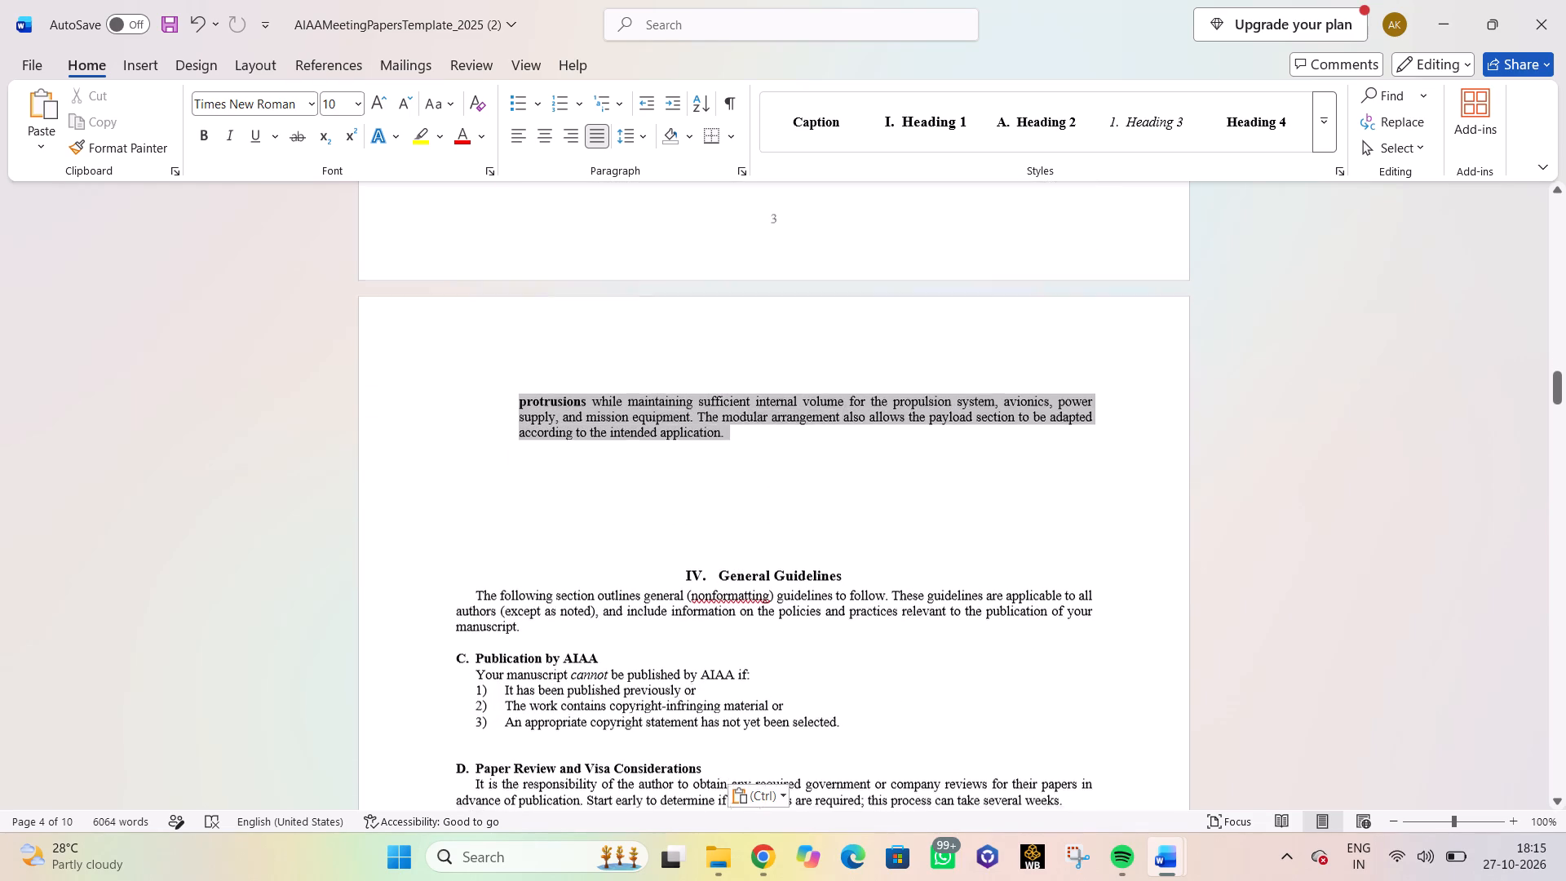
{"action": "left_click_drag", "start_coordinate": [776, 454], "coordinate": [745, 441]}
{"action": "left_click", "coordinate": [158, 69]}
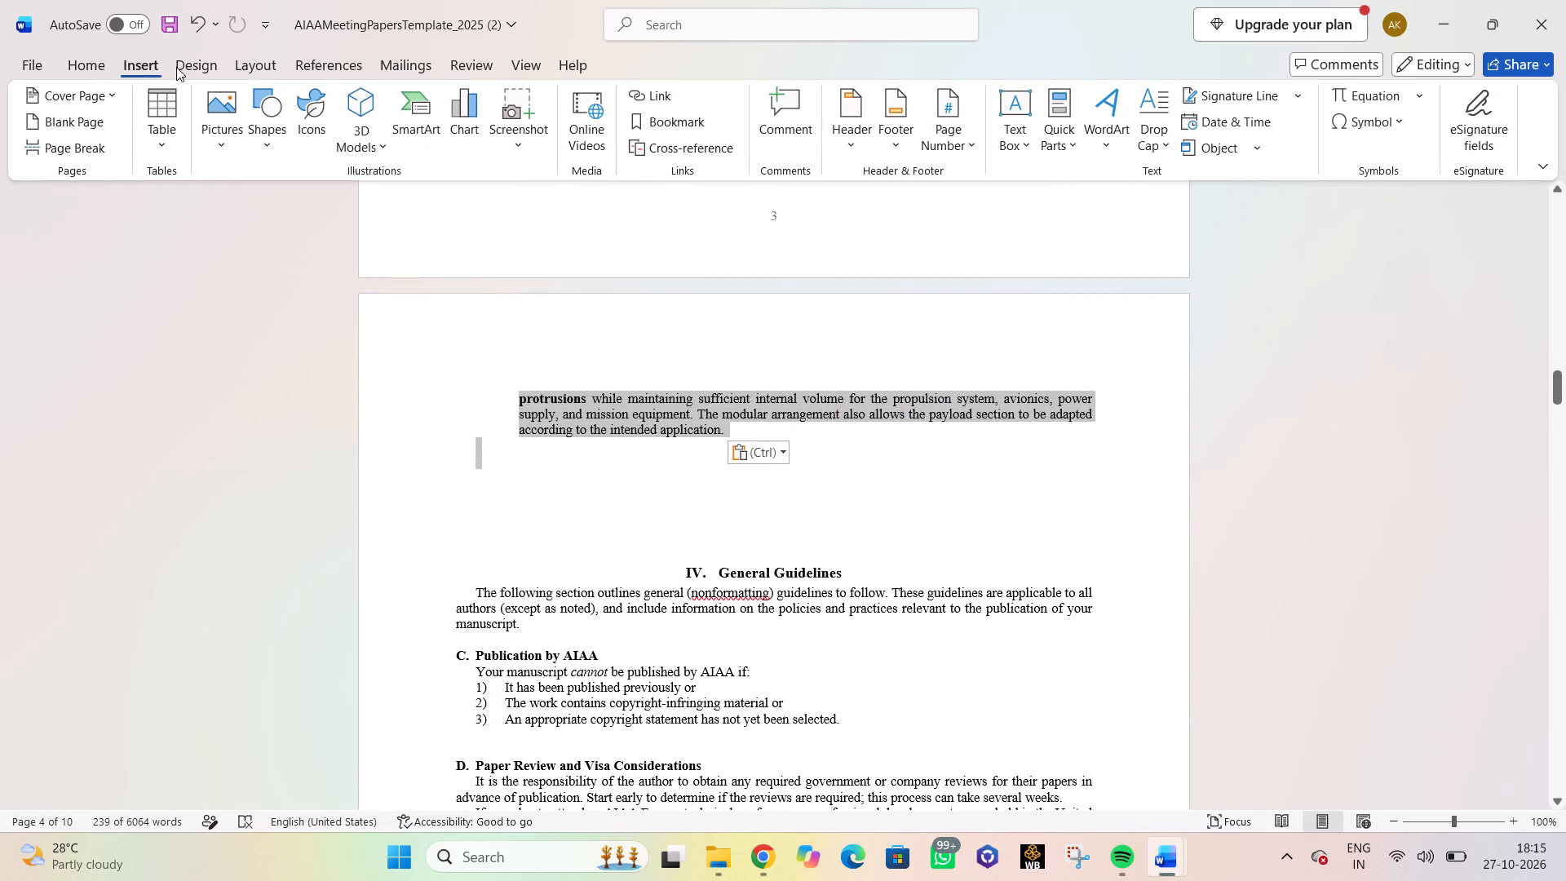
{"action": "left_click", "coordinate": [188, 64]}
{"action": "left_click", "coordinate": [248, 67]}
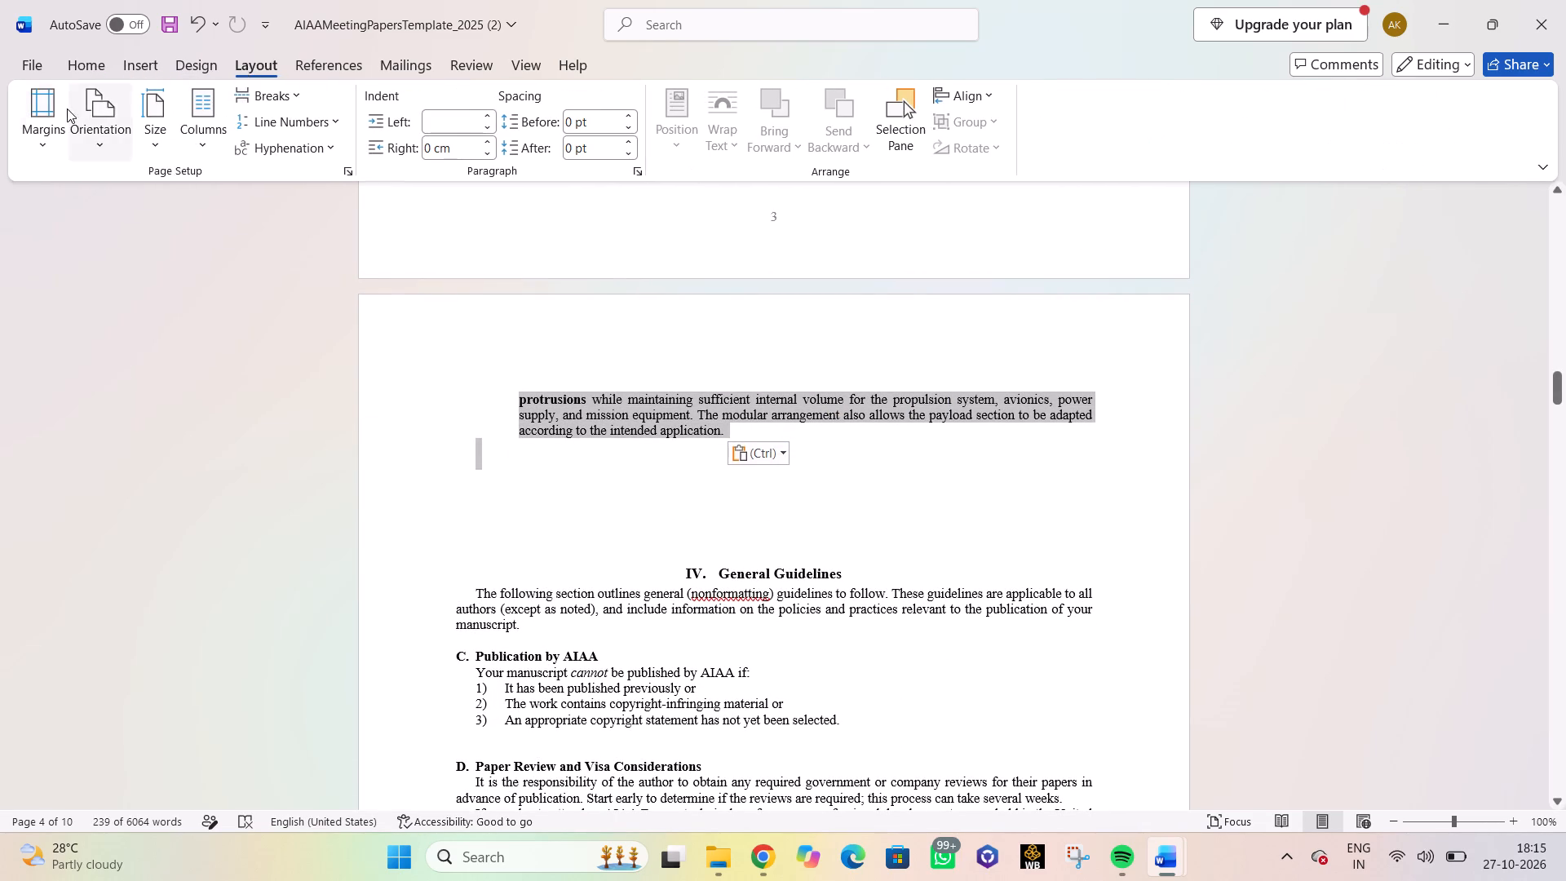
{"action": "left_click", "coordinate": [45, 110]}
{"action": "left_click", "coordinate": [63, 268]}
Set the left indent of the three pasted DART paragraphs to 1 cm.
{"action": "left_click", "coordinate": [478, 444]}
{"action": "scroll", "coordinate": [507, 430], "scroll_direction": "up", "scroll_amount": 7}
{"action": "scroll", "coordinate": [507, 430], "scroll_direction": "down", "scroll_amount": 3}
{"action": "scroll", "coordinate": [507, 430], "scroll_direction": "up", "scroll_amount": 2}
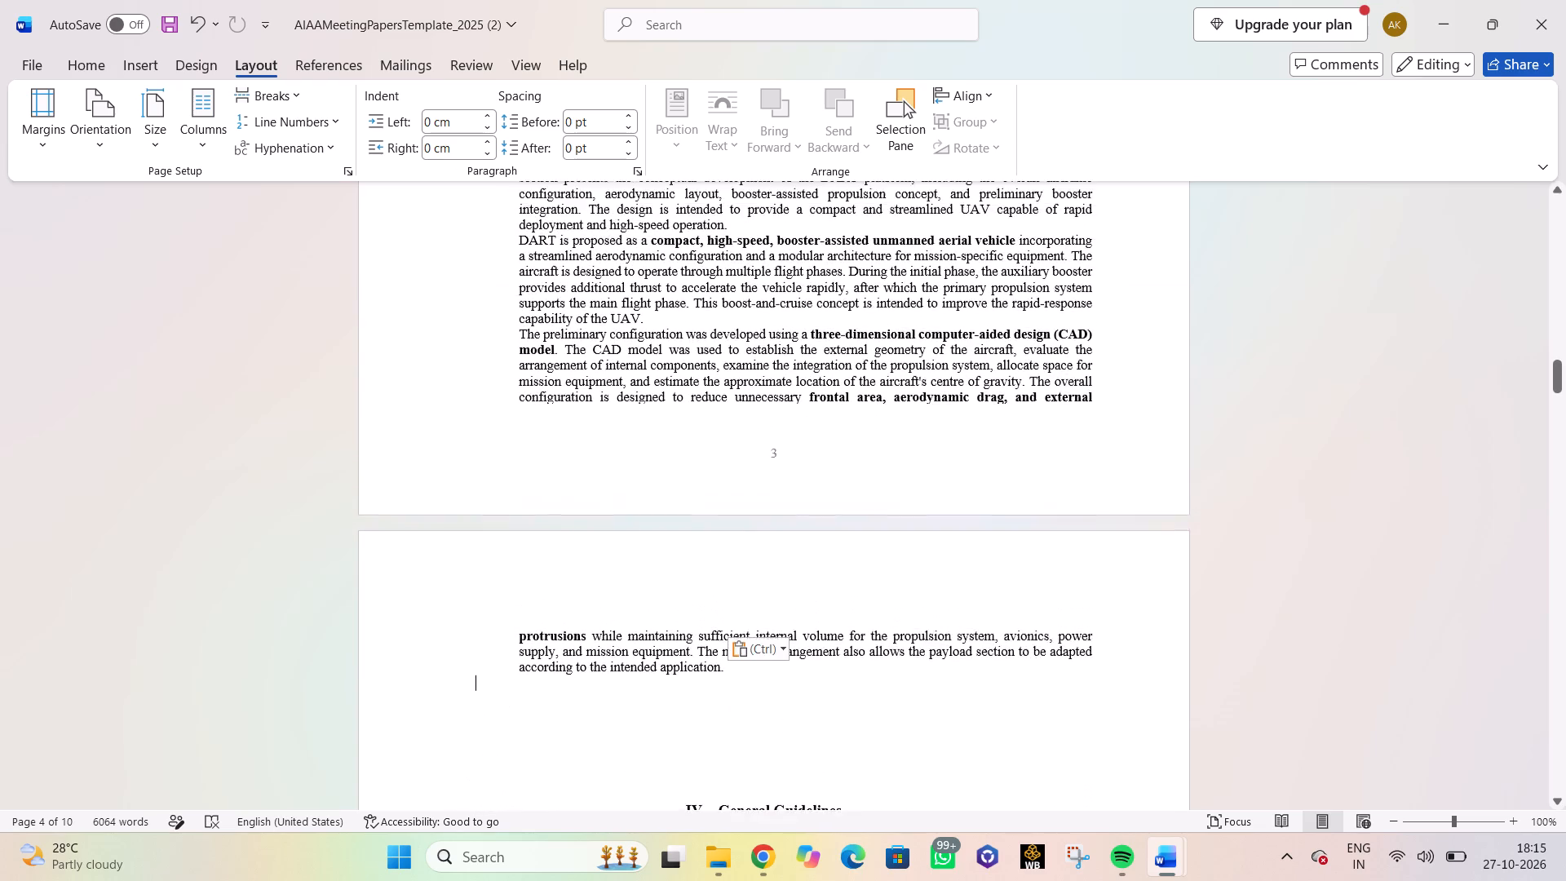
{"action": "scroll", "coordinate": [507, 430], "scroll_direction": "up", "scroll_amount": 6}
{"action": "left_click_drag", "start_coordinate": [515, 489], "coordinate": [707, 437]}
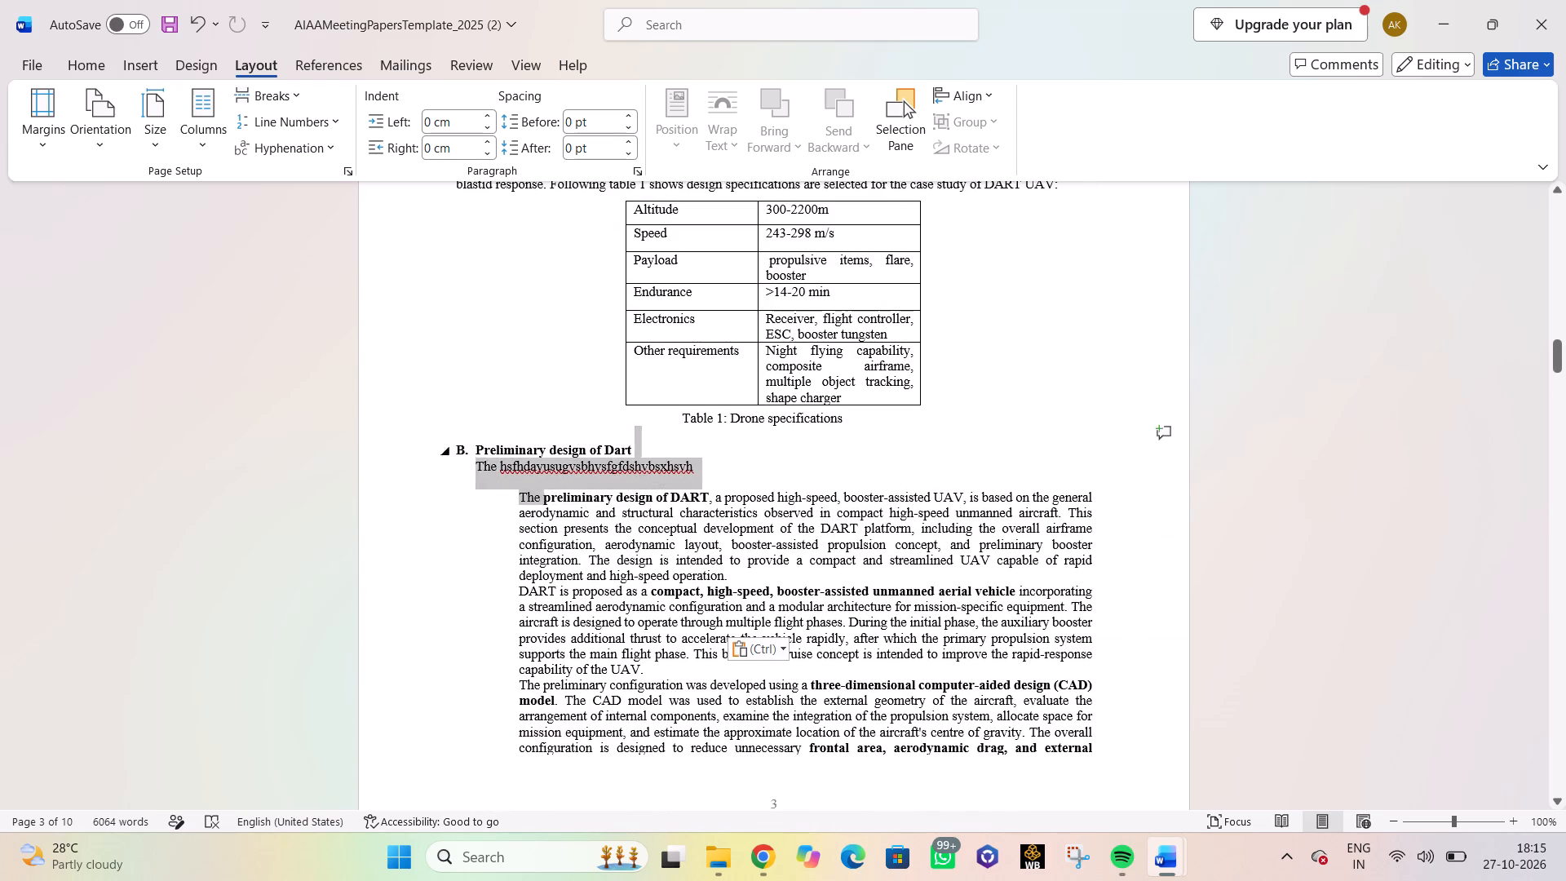
{"action": "left_click_drag", "start_coordinate": [707, 437], "coordinate": [769, 573]}
{"action": "scroll", "coordinate": [743, 432], "scroll_direction": "down", "scroll_amount": 9}
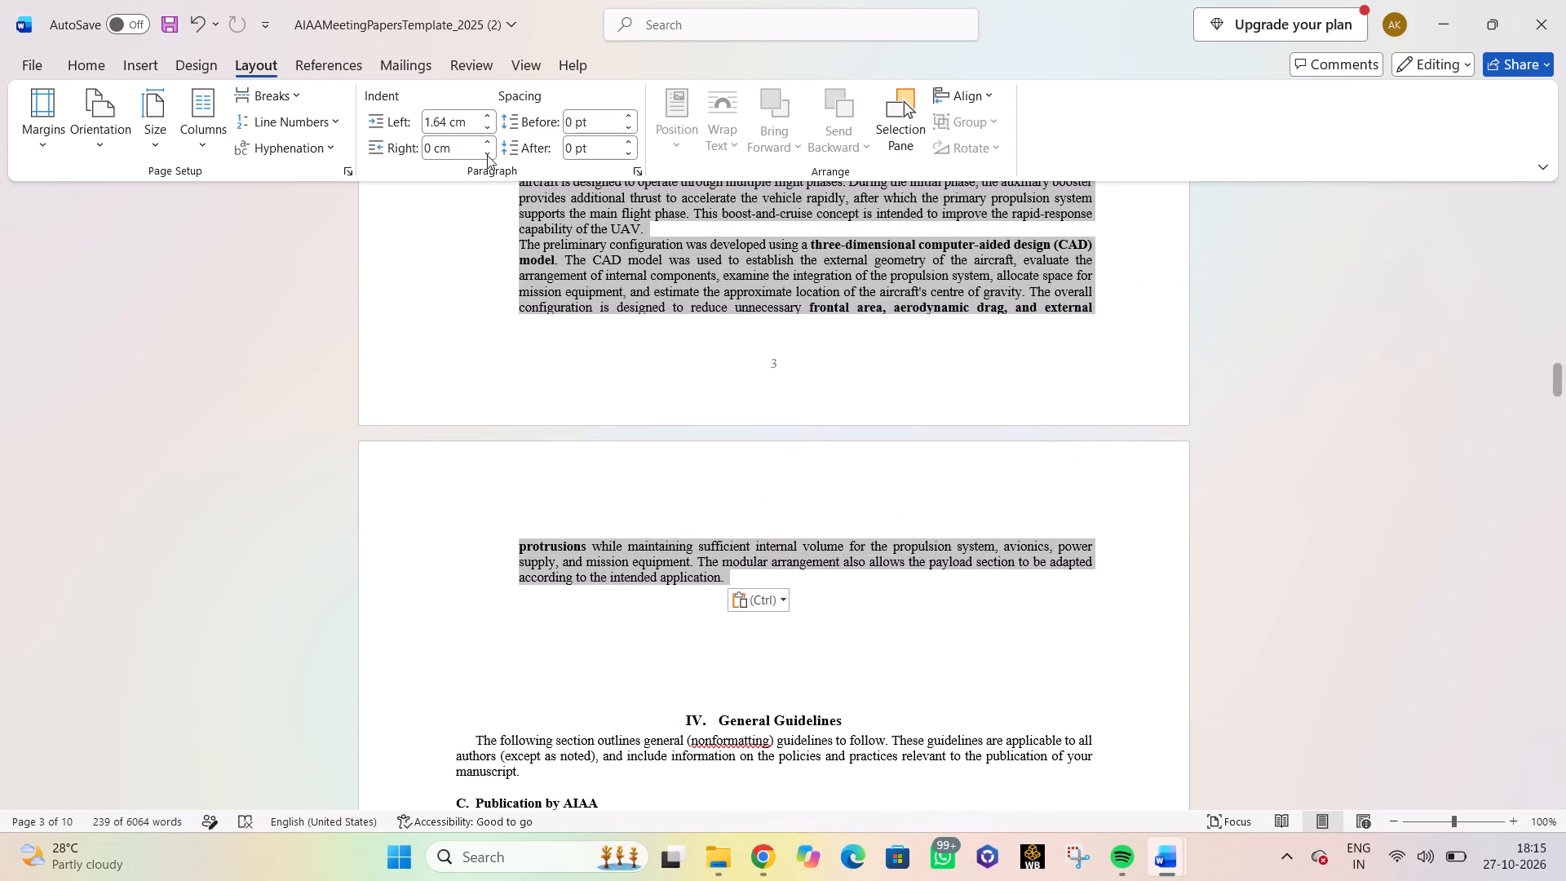
{"action": "left_click", "coordinate": [474, 124]}
{"action": "key", "text": "1"}
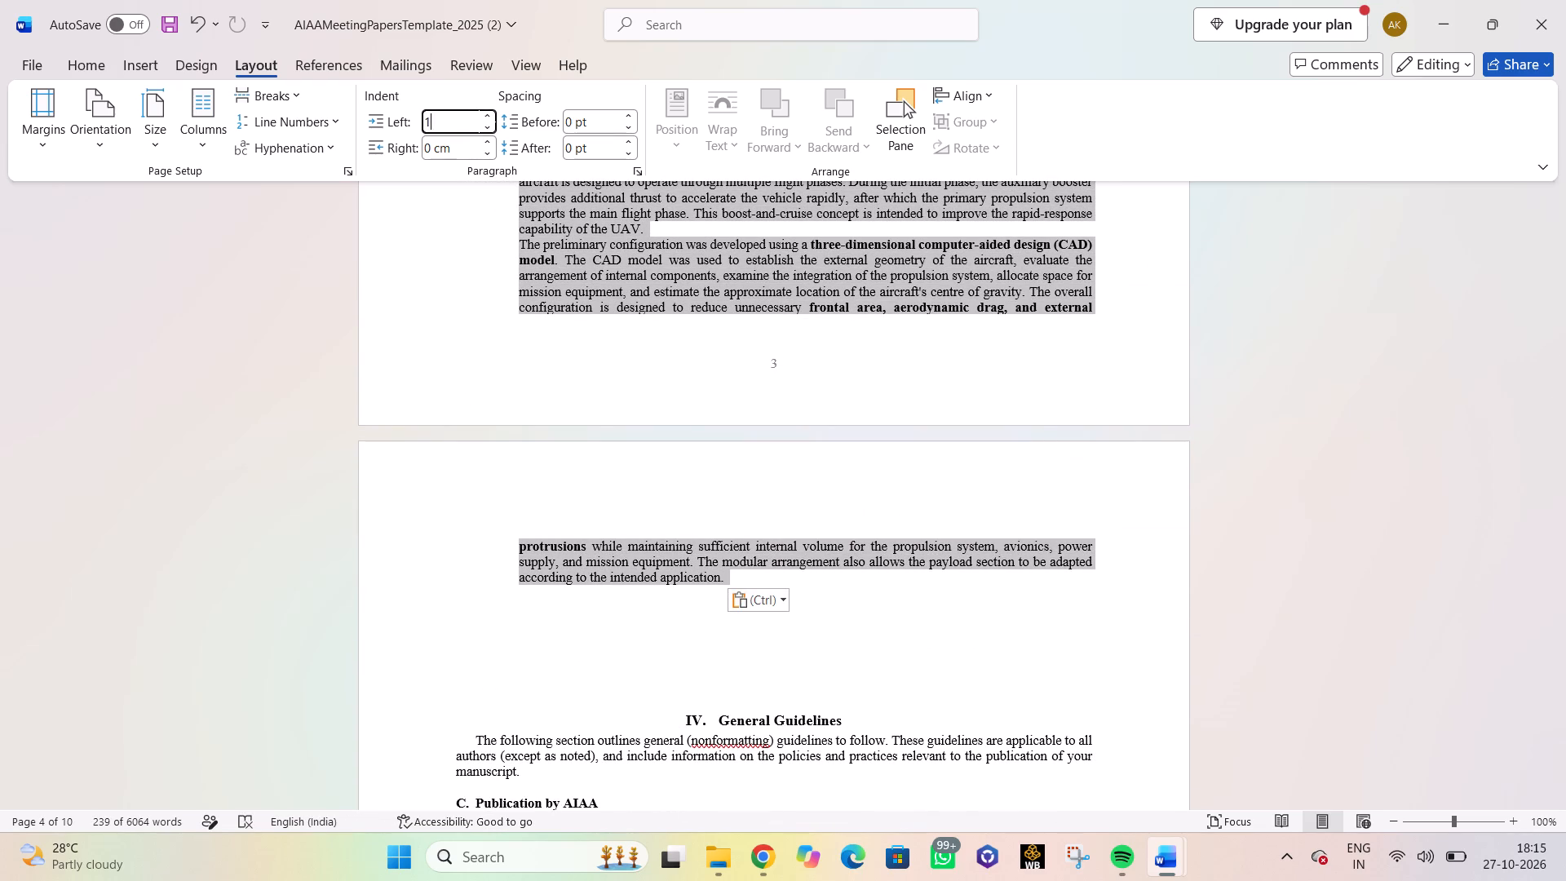
{"action": "key", "text": "Return"}
{"action": "scroll", "coordinate": [474, 124], "scroll_direction": "up", "scroll_amount": 4}
{"action": "scroll", "coordinate": [474, 124], "scroll_direction": "down", "scroll_amount": 1}
{"action": "scroll", "coordinate": [474, 124], "scroll_direction": "up", "scroll_amount": 6}
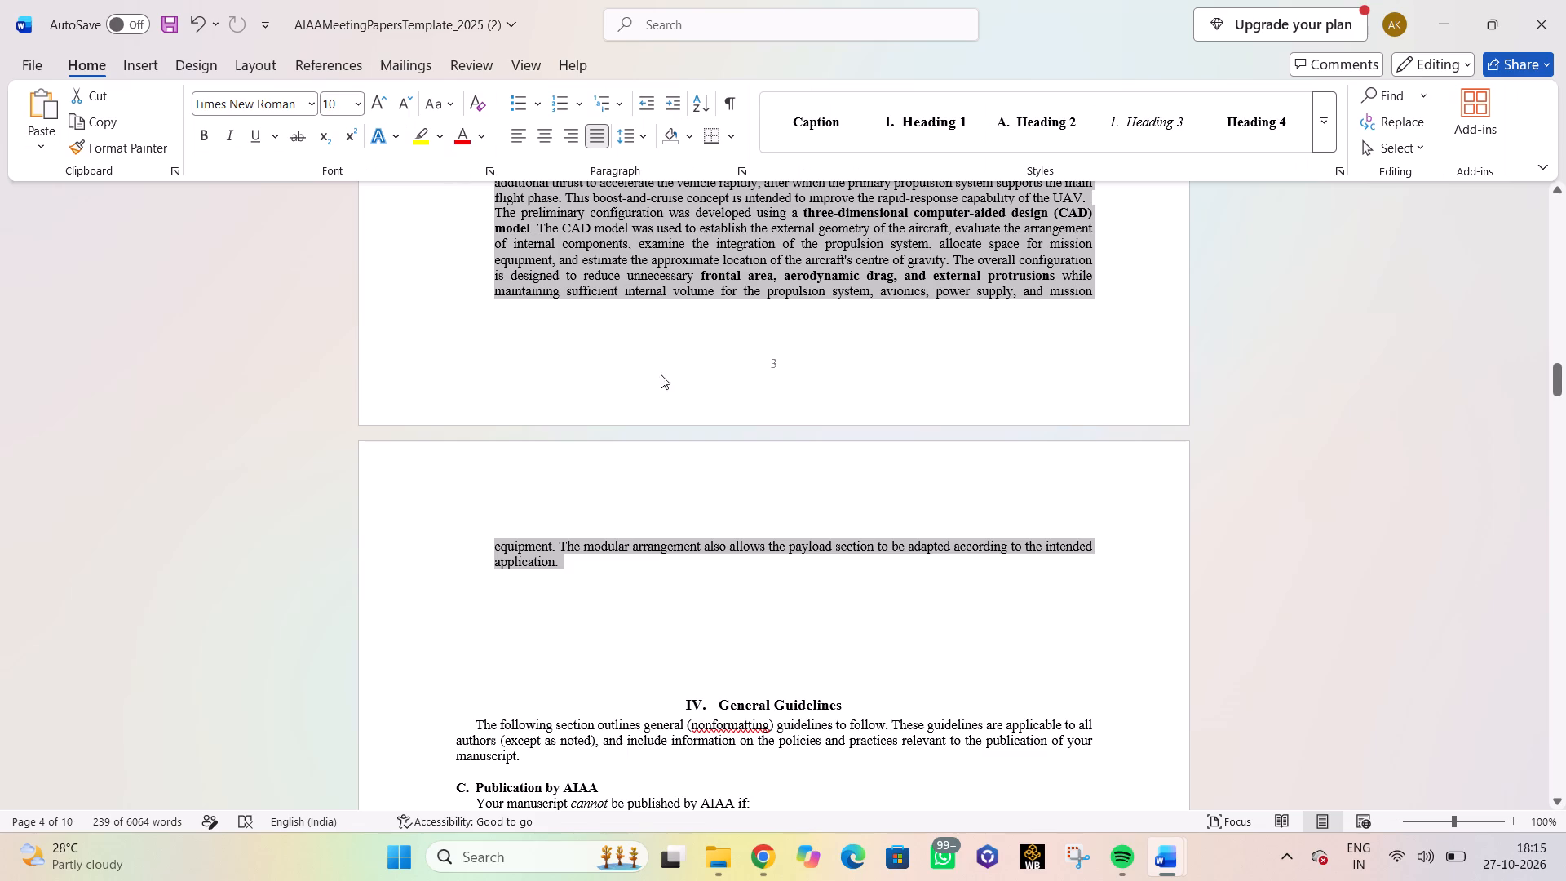
Check the layout of the indented DART paragraphs against the table above and the General Guidelines section below.
{"action": "left_click", "coordinate": [1233, 427]}
{"action": "scroll", "coordinate": [792, 383], "scroll_direction": "up", "scroll_amount": 6}
{"action": "scroll", "coordinate": [791, 383], "scroll_direction": "down", "scroll_amount": 5}
{"action": "scroll", "coordinate": [791, 383], "scroll_direction": "up", "scroll_amount": 7}
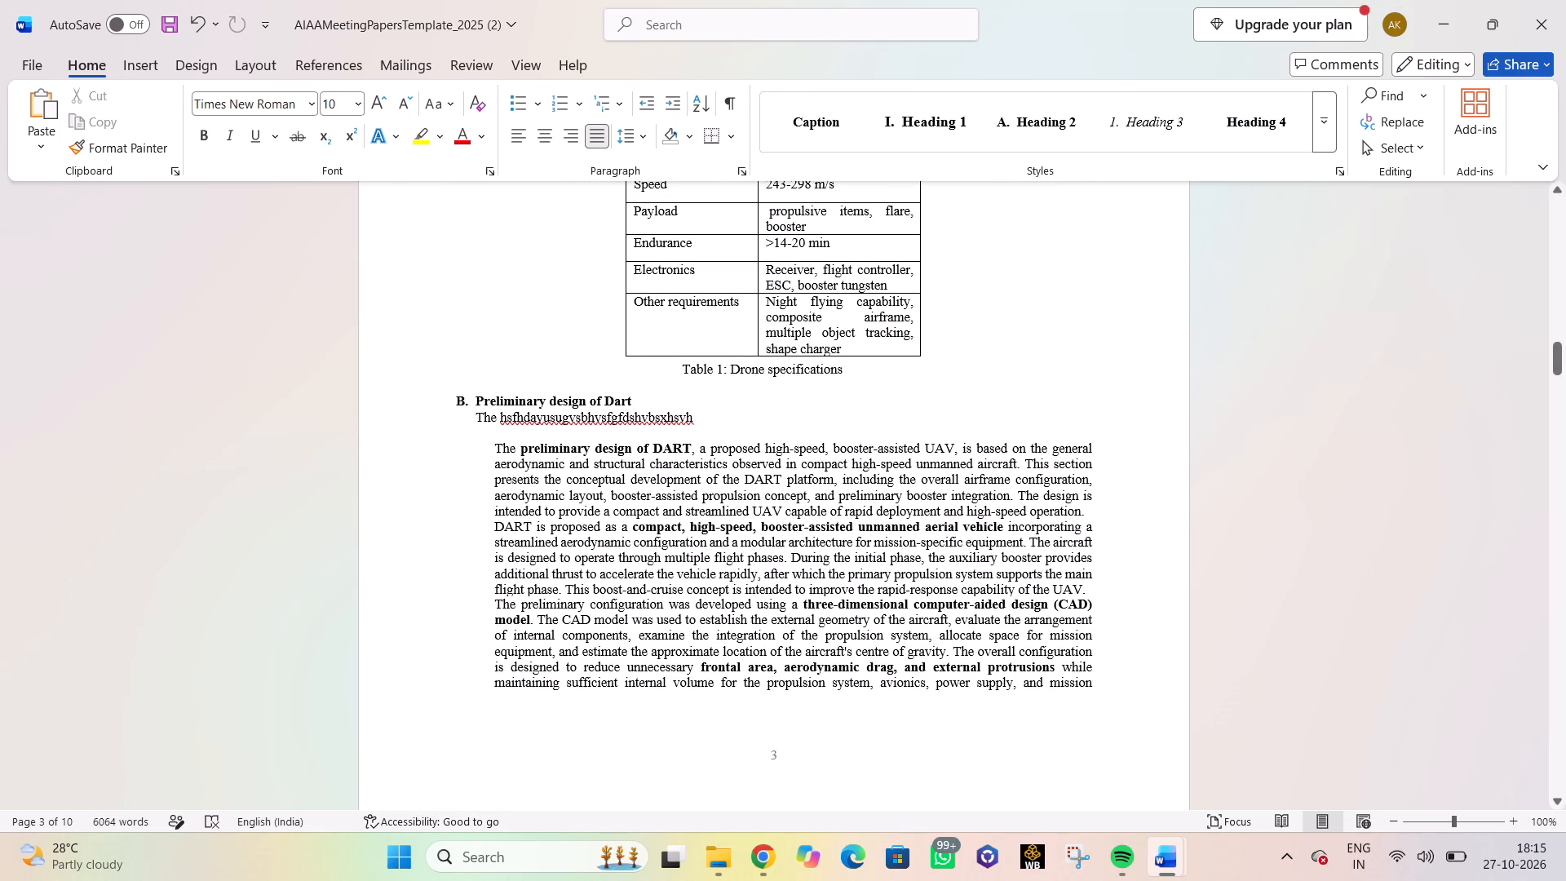
{"action": "scroll", "coordinate": [540, 418], "scroll_direction": "up", "scroll_amount": 6}
{"action": "scroll", "coordinate": [545, 410], "scroll_direction": "down", "scroll_amount": 8}
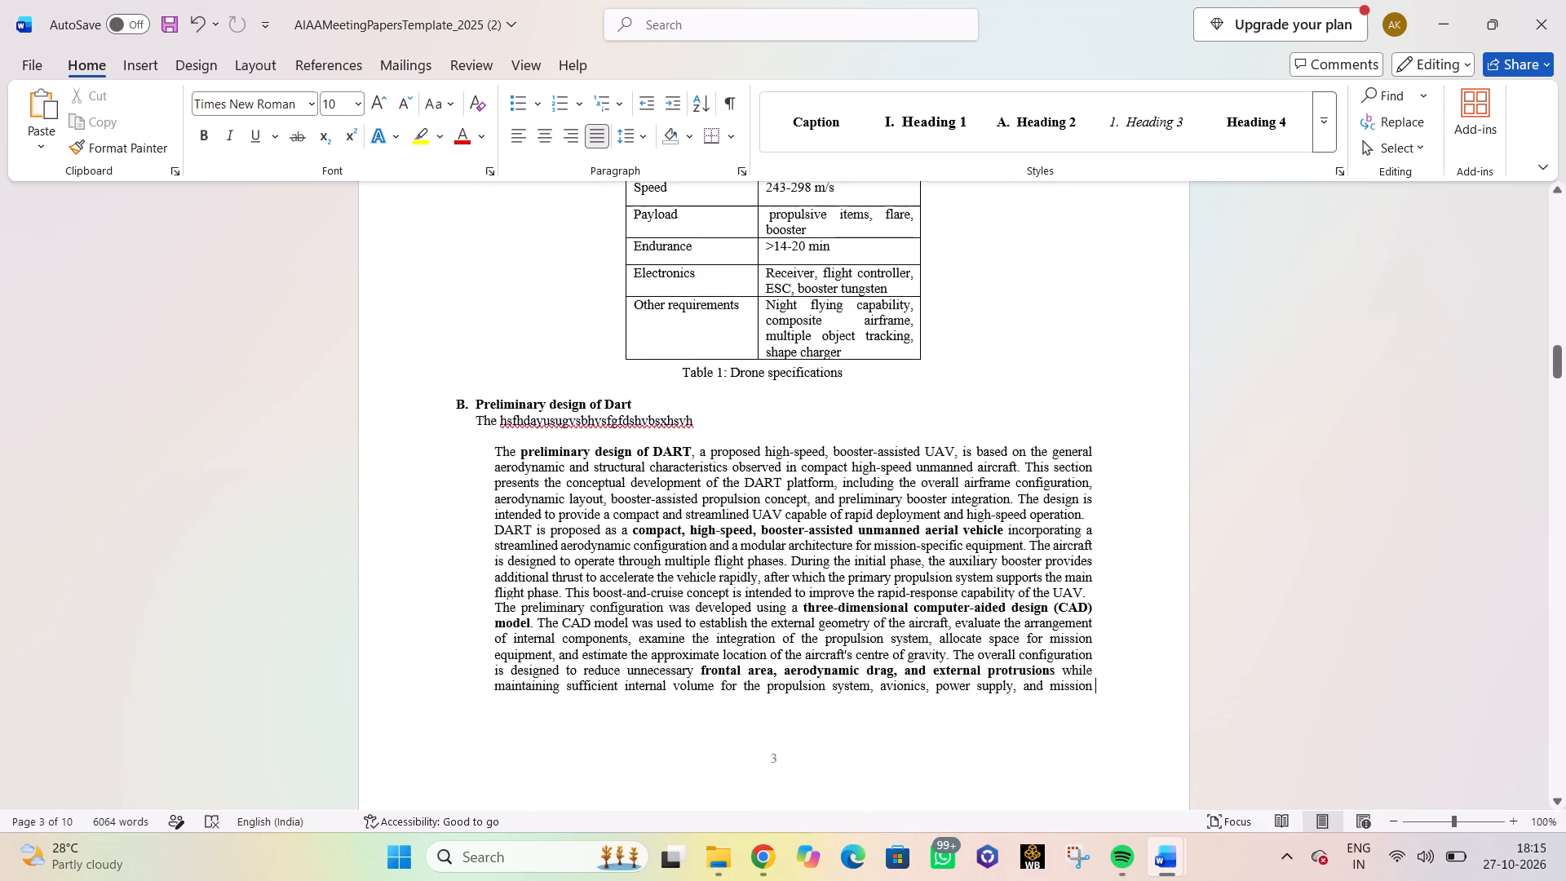
{"action": "scroll", "coordinate": [555, 397], "scroll_direction": "down", "scroll_amount": 3}
{"action": "scroll", "coordinate": [555, 397], "scroll_direction": "up", "scroll_amount": 1}
{"action": "scroll", "coordinate": [555, 397], "scroll_direction": "down", "scroll_amount": 11}
{"action": "scroll", "coordinate": [560, 386], "scroll_direction": "up", "scroll_amount": 1}
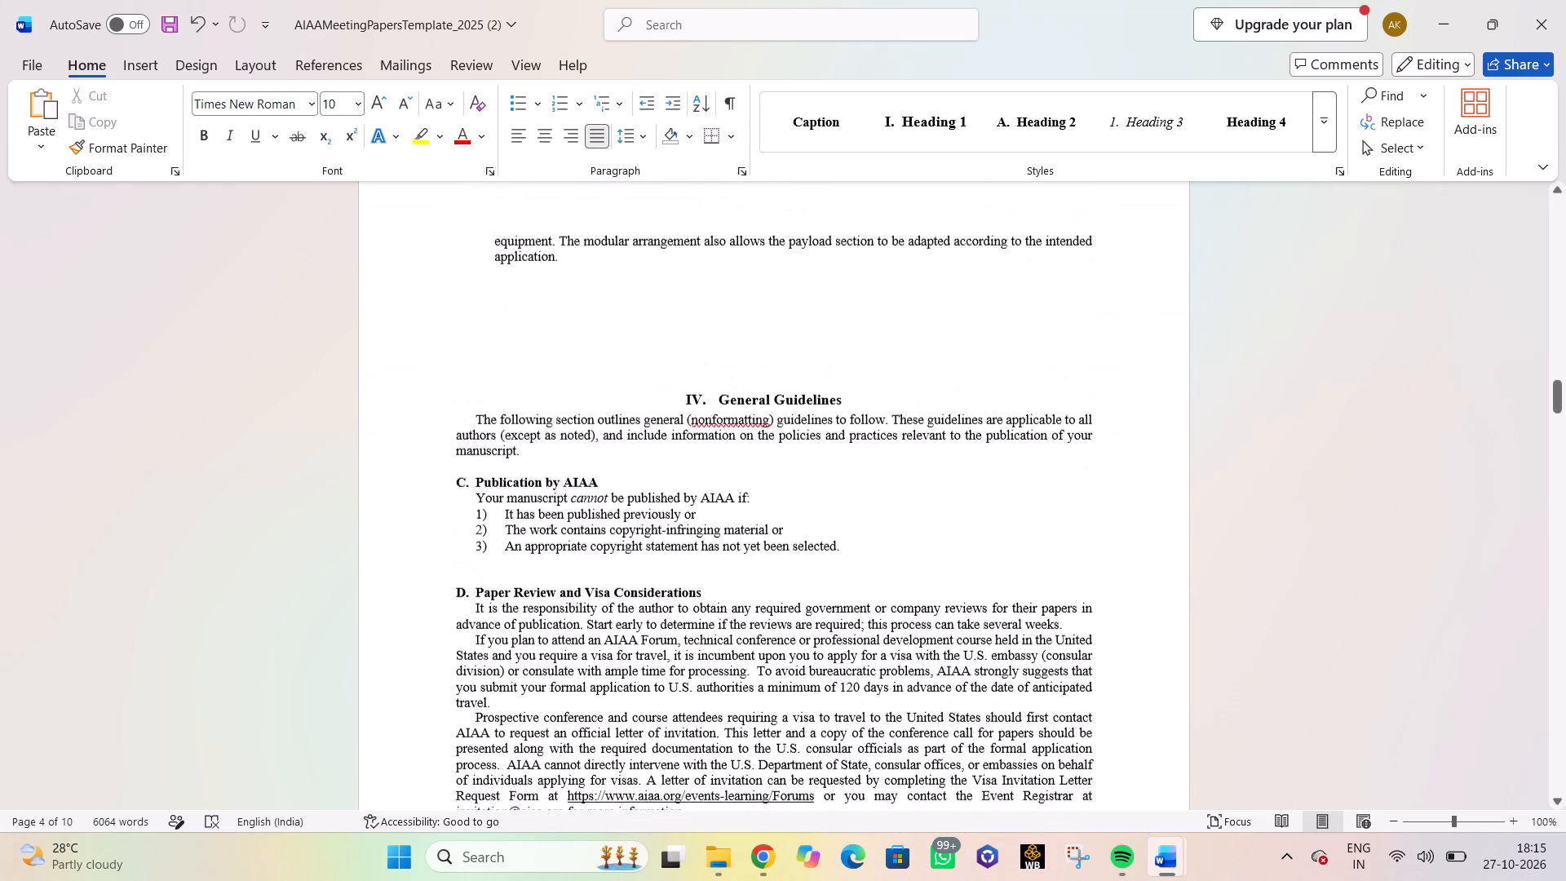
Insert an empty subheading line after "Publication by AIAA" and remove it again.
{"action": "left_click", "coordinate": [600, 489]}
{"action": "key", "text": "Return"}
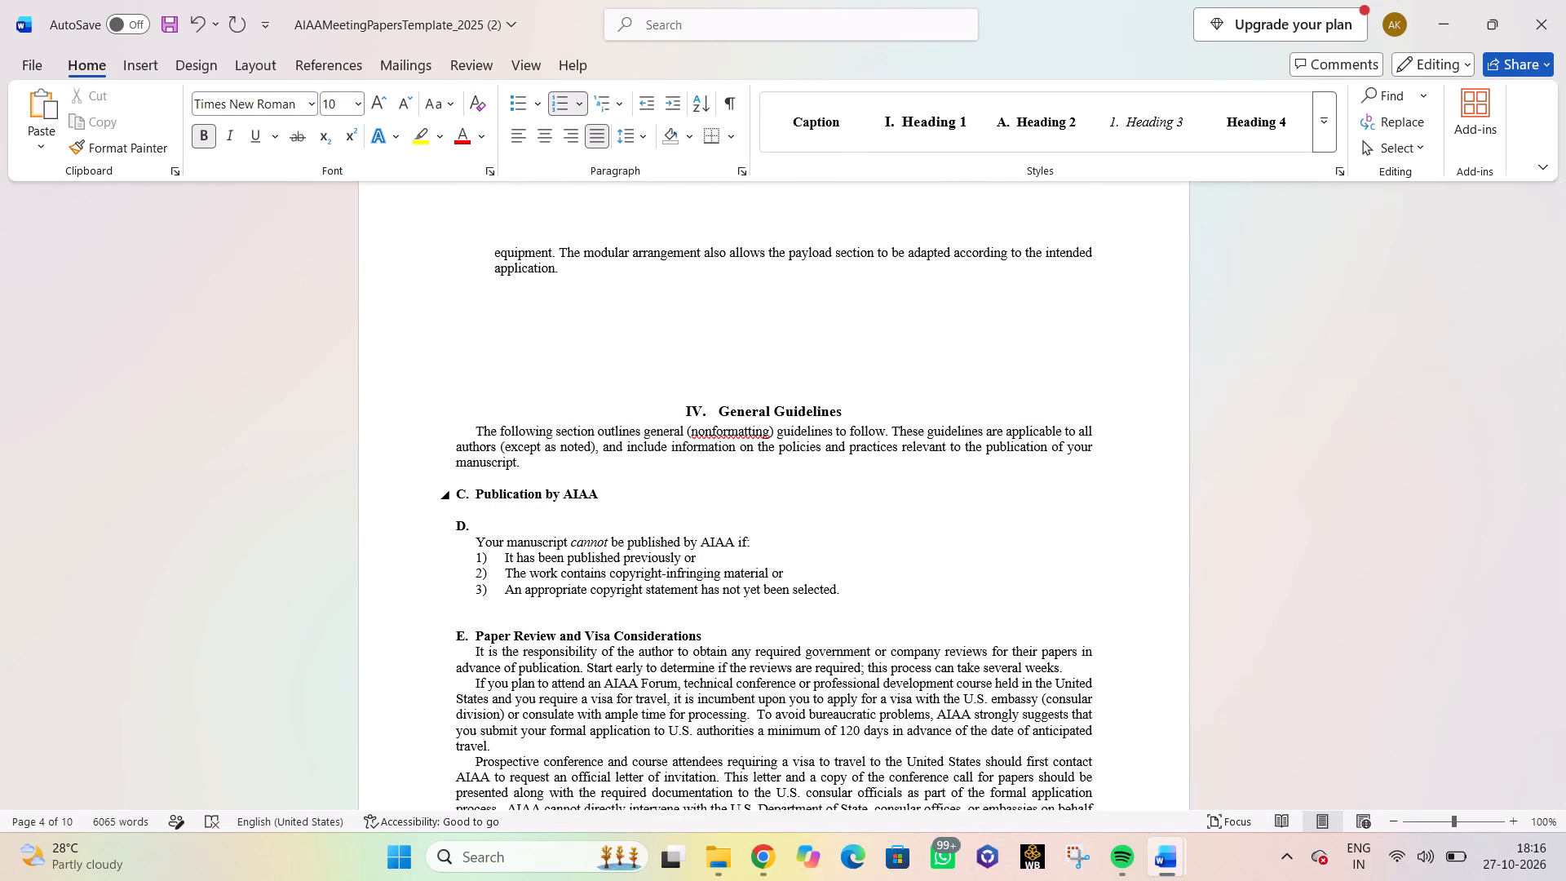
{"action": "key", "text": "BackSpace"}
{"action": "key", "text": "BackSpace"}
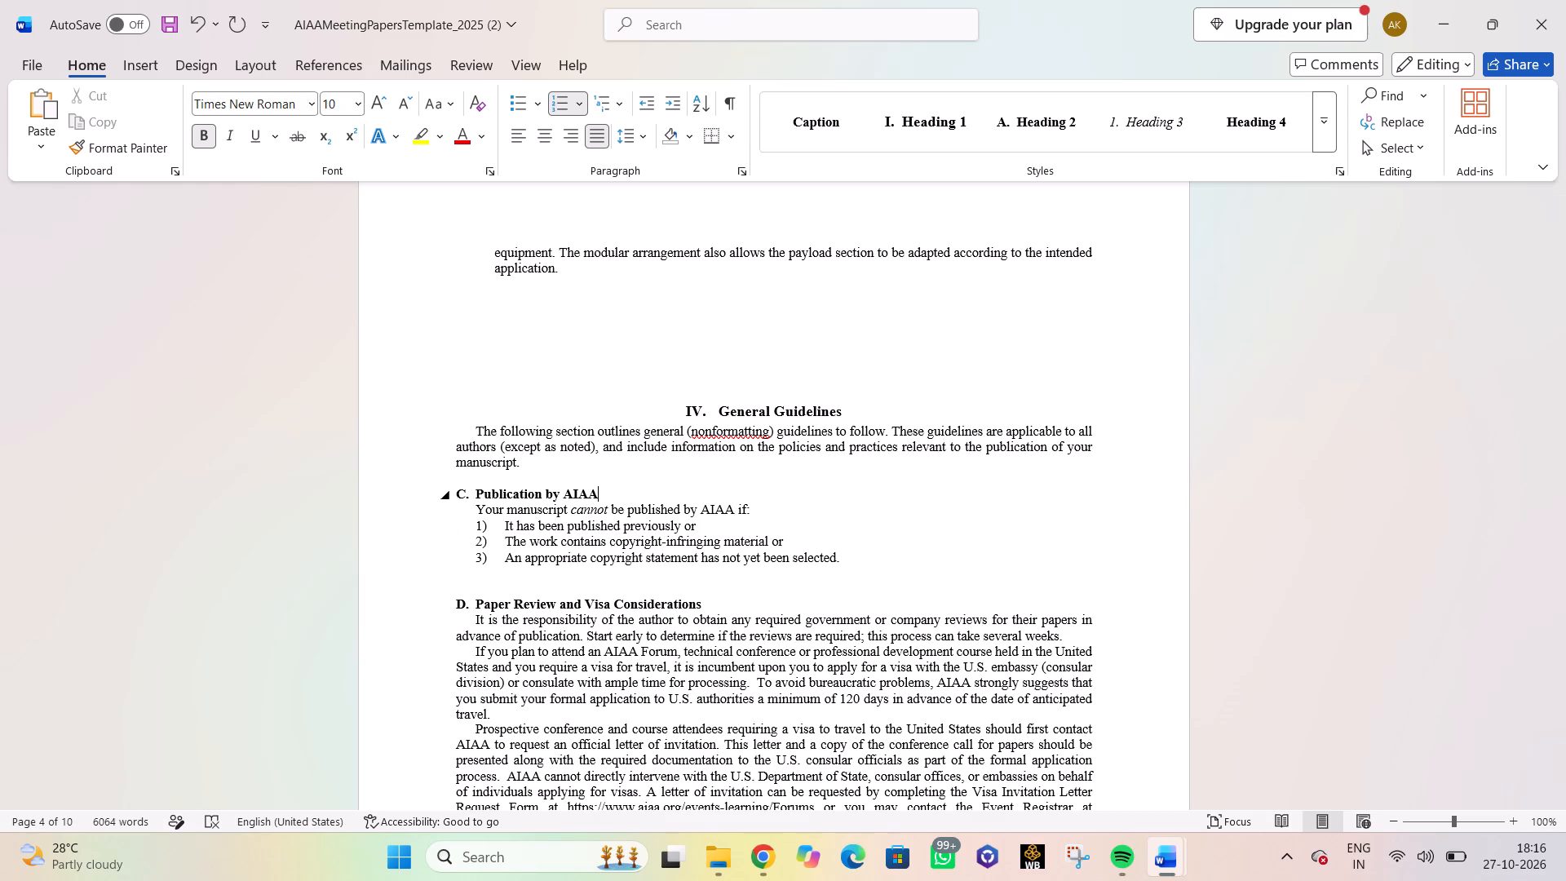
Join the "preliminary design of DART" paragraph to the filler line under heading B and delete all the filler text.
{"action": "scroll", "coordinate": [644, 429], "scroll_direction": "up", "scroll_amount": 2}
{"action": "scroll", "coordinate": [644, 429], "scroll_direction": "down", "scroll_amount": 1}
{"action": "scroll", "coordinate": [644, 429], "scroll_direction": "up", "scroll_amount": 4}
{"action": "scroll", "coordinate": [644, 429], "scroll_direction": "down", "scroll_amount": 1}
{"action": "scroll", "coordinate": [644, 429], "scroll_direction": "up", "scroll_amount": 5}
{"action": "scroll", "coordinate": [644, 429], "scroll_direction": "down", "scroll_amount": 1}
{"action": "scroll", "coordinate": [644, 429], "scroll_direction": "up", "scroll_amount": 6}
{"action": "scroll", "coordinate": [644, 429], "scroll_direction": "down", "scroll_amount": 1}
{"action": "scroll", "coordinate": [644, 429], "scroll_direction": "up", "scroll_amount": 1}
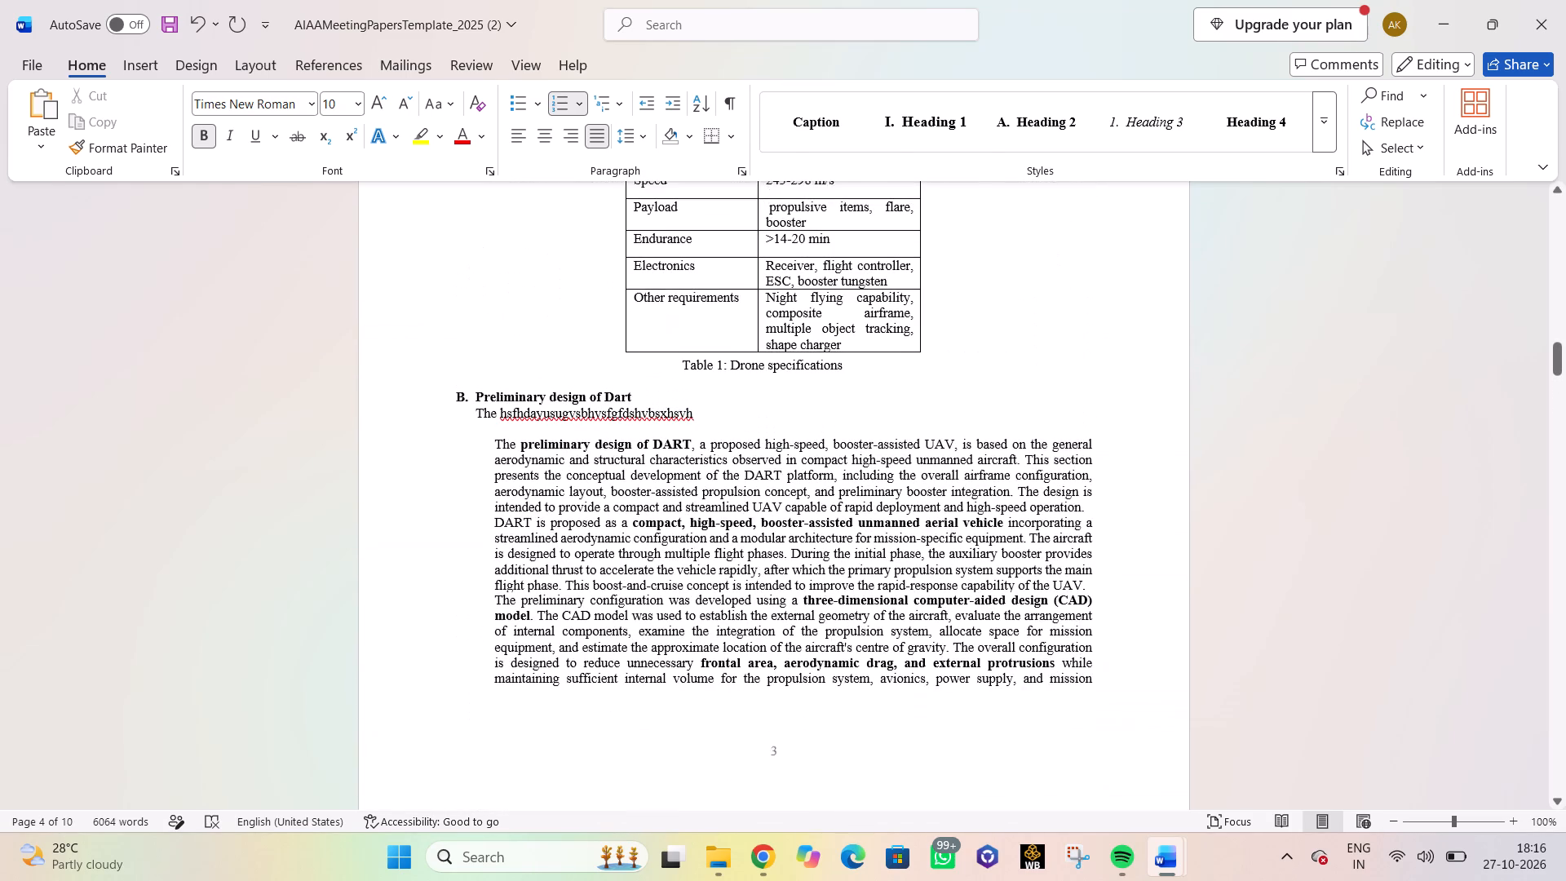
{"action": "left_click", "coordinate": [495, 446]}
{"action": "key", "text": "BackSpace"}
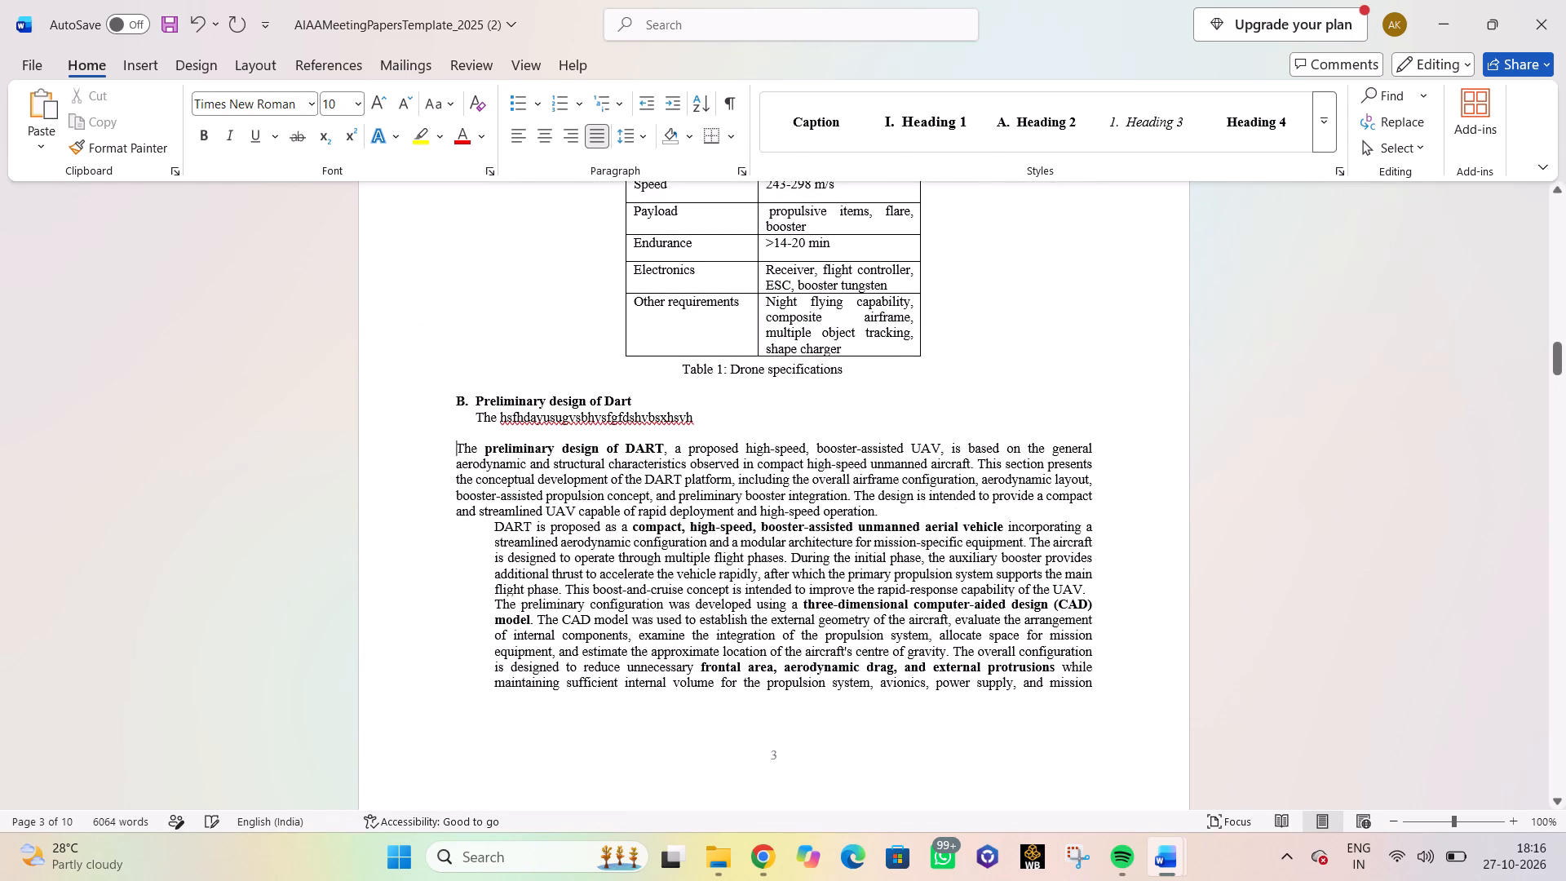
{"action": "key", "text": "BackSpace"}
{"action": "key", "text": "BackSpace"}
{"action": "key", "text": "BackSpace"}
{"action": "key", "text": "BackSpace"}
{"action": "key", "text": "BackSpace"}
{"action": "key", "text": "BackSpace"}
{"action": "key", "text": "BackSpace"}
{"action": "key", "text": "BackSpace"}
{"action": "key", "text": "BackSpace"}
{"action": "key", "text": "BackSpace"}
{"action": "key", "text": "BackSpace"}
{"action": "key", "text": "BackSpace"}
{"action": "key", "text": "BackSpace"}
{"action": "key", "text": "BackSpace"}
{"action": "key", "text": "BackSpace"}
{"action": "key", "text": "BackSpace"}
{"action": "key", "text": "BackSpace"}
{"action": "key", "text": "BackSpace"}
{"action": "key", "text": "BackSpace"}
{"action": "key", "text": "BackSpace"}
{"action": "key", "text": "BackSpace"}
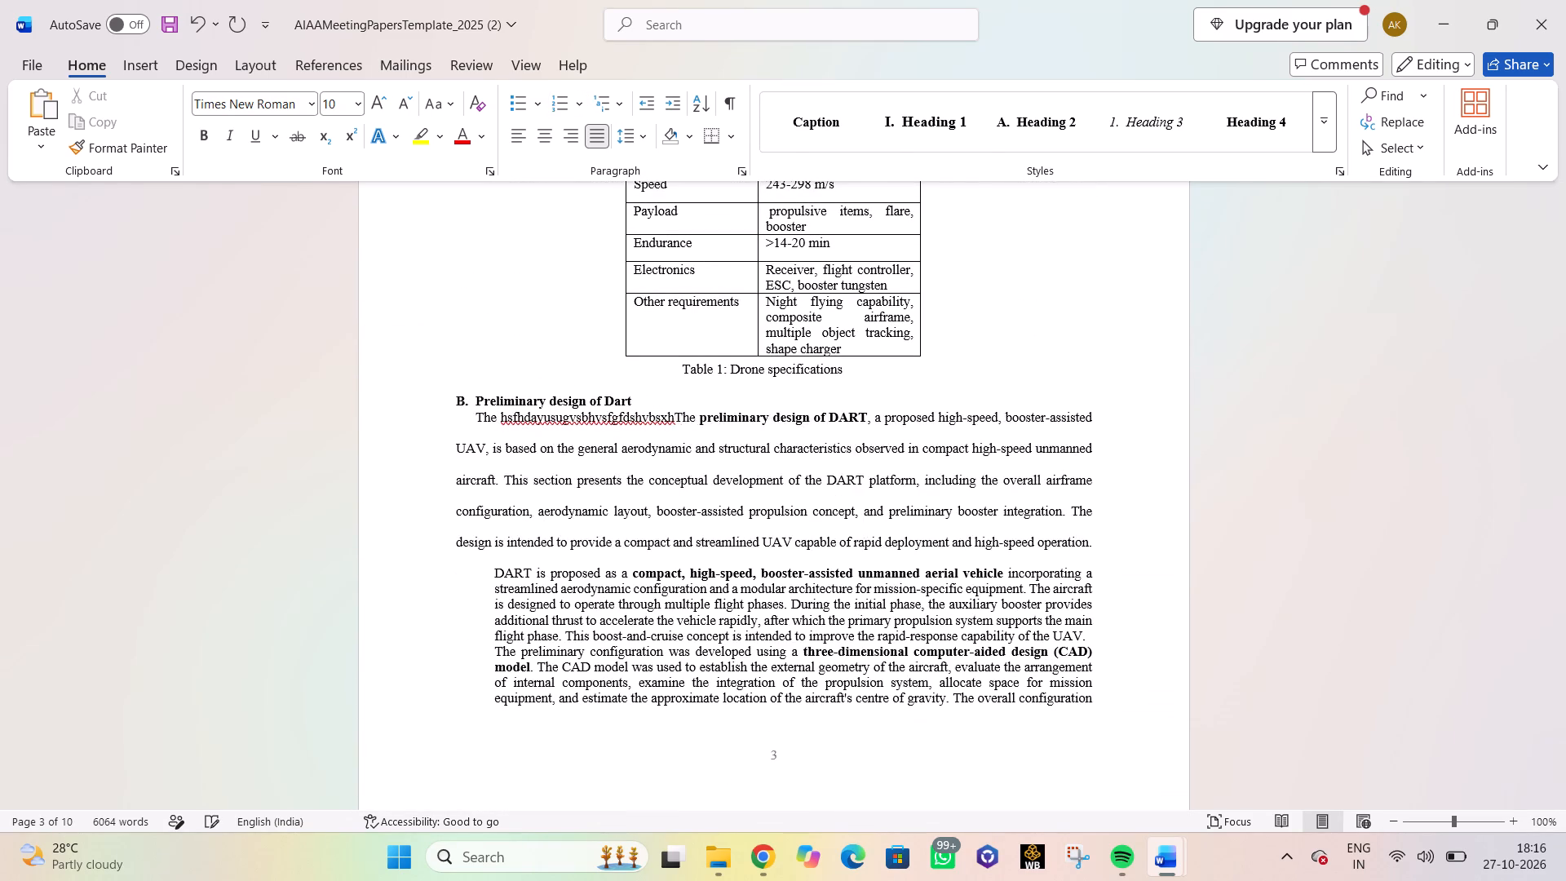
{"action": "key", "text": "BackSpace"}
{"action": "key", "text": "BackSpace"}
{"action": "key", "text": "BackSpace"}
{"action": "key", "text": "BackSpace"}
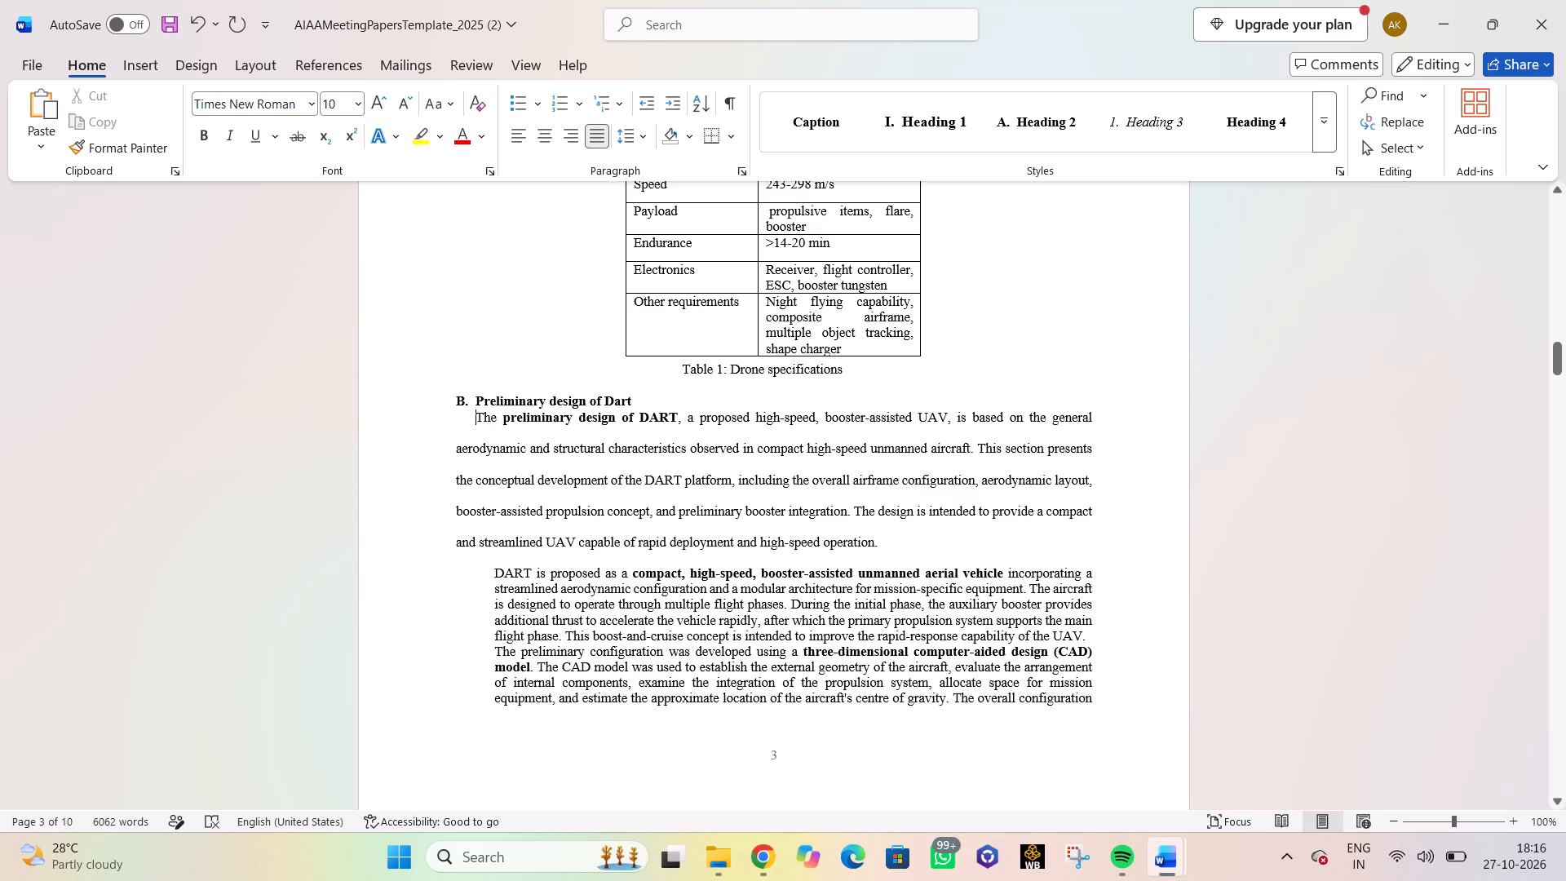
Join the paragraph starting "DART is proposed" to the one above, then split it off as a new body paragraph with matching indentation.
{"action": "left_click", "coordinate": [494, 576]}
{"action": "key", "text": "BackSpace"}
{"action": "key", "text": "BackSpace"}
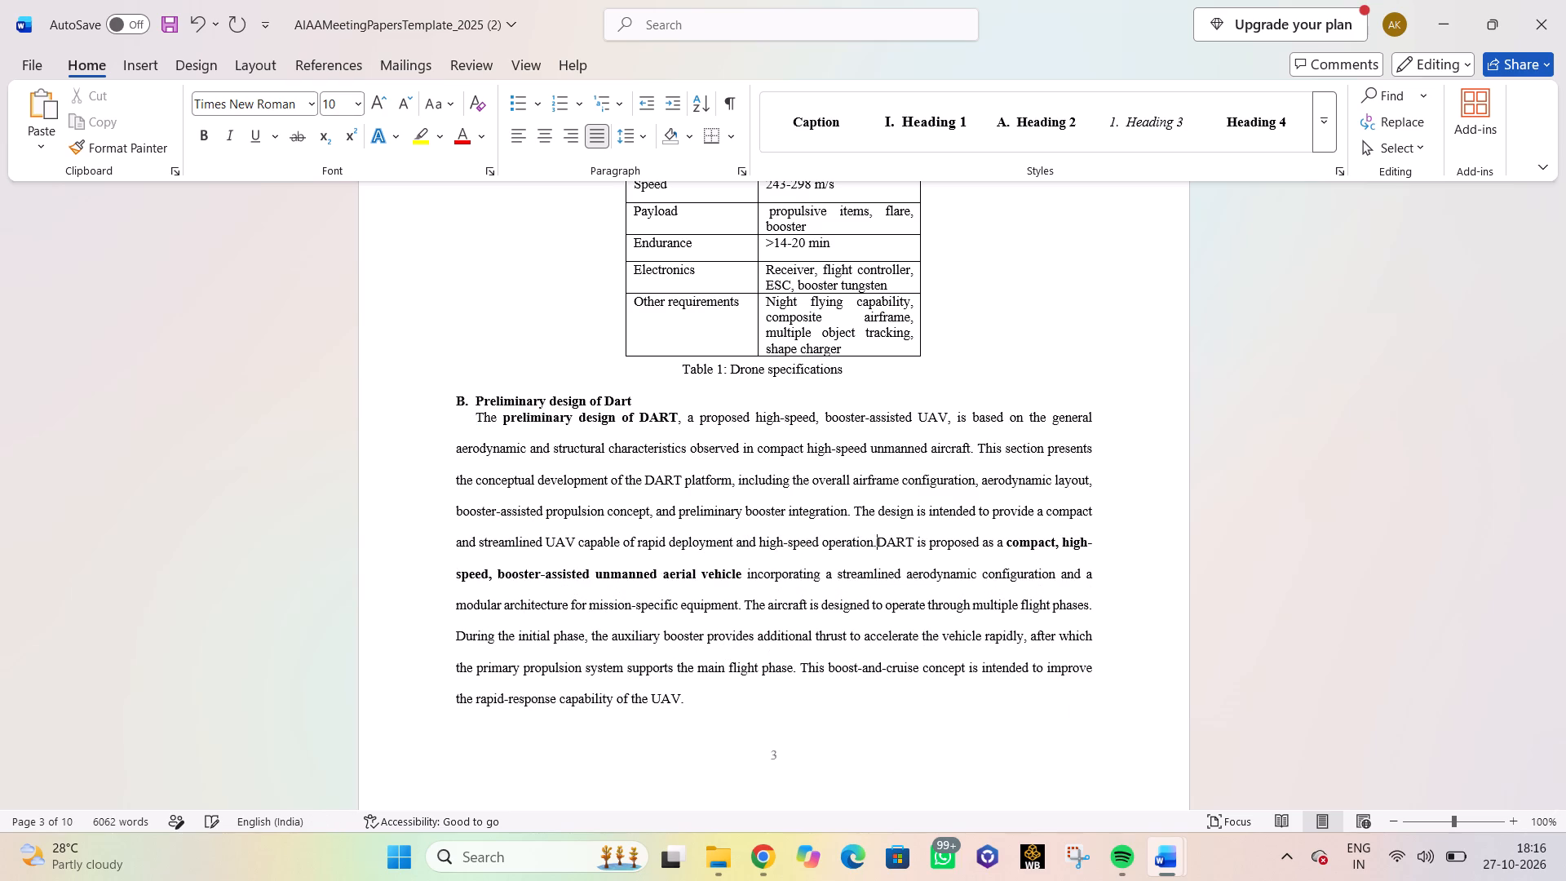
{"action": "key", "text": "space"}
{"action": "scroll", "coordinate": [494, 576], "scroll_direction": "down", "scroll_amount": 4}
{"action": "scroll", "coordinate": [495, 585], "scroll_direction": "up", "scroll_amount": 1}
{"action": "scroll", "coordinate": [495, 585], "scroll_direction": "down", "scroll_amount": 1}
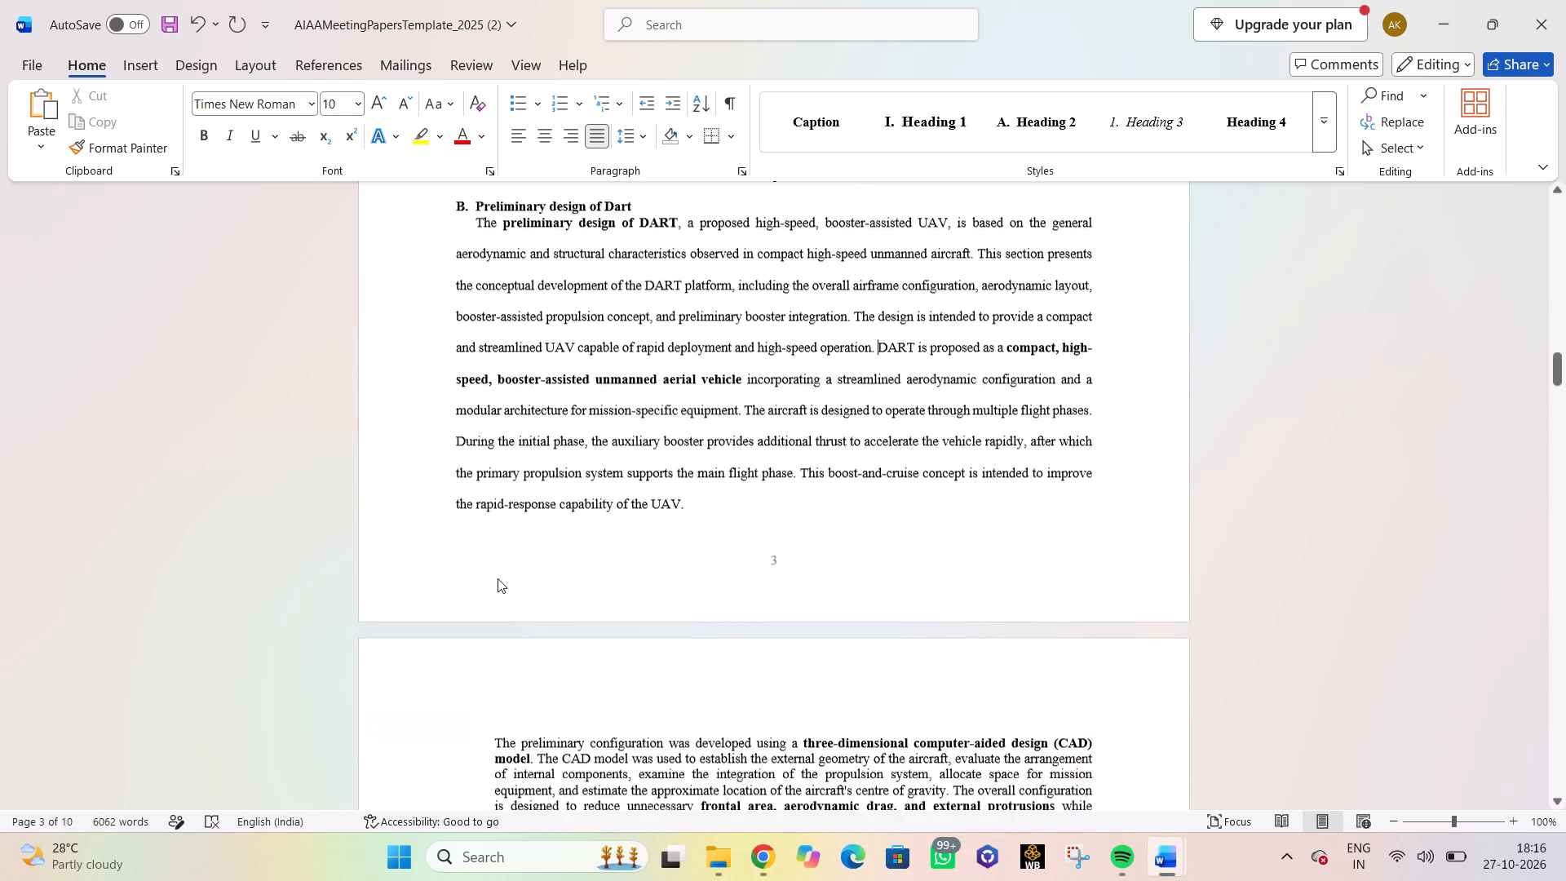
{"action": "scroll", "coordinate": [498, 577], "scroll_direction": "down", "scroll_amount": 3}
{"action": "key", "text": "Return"}
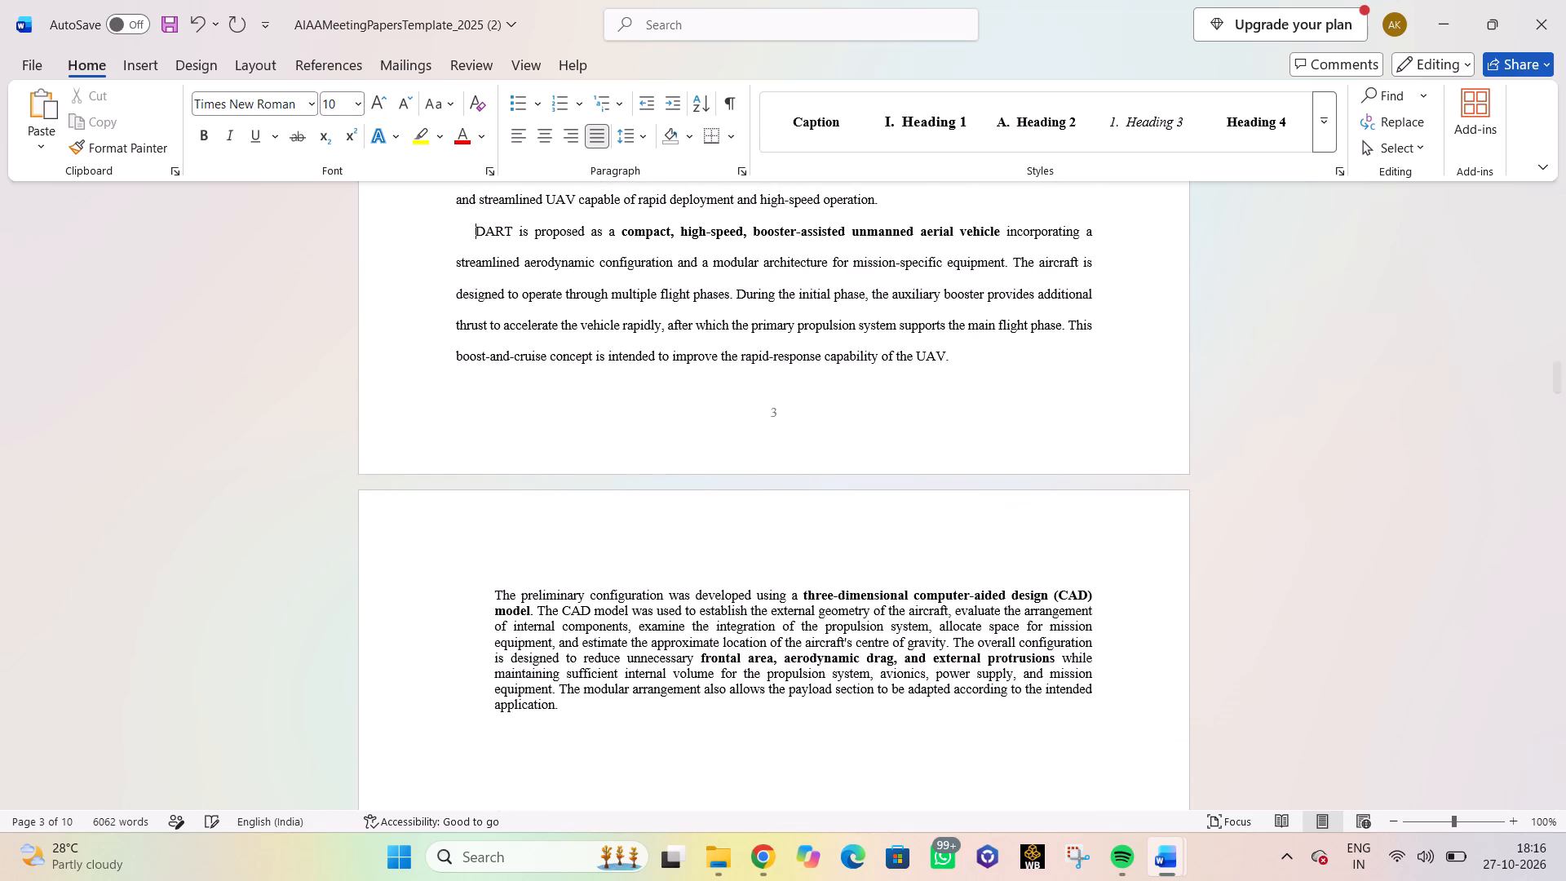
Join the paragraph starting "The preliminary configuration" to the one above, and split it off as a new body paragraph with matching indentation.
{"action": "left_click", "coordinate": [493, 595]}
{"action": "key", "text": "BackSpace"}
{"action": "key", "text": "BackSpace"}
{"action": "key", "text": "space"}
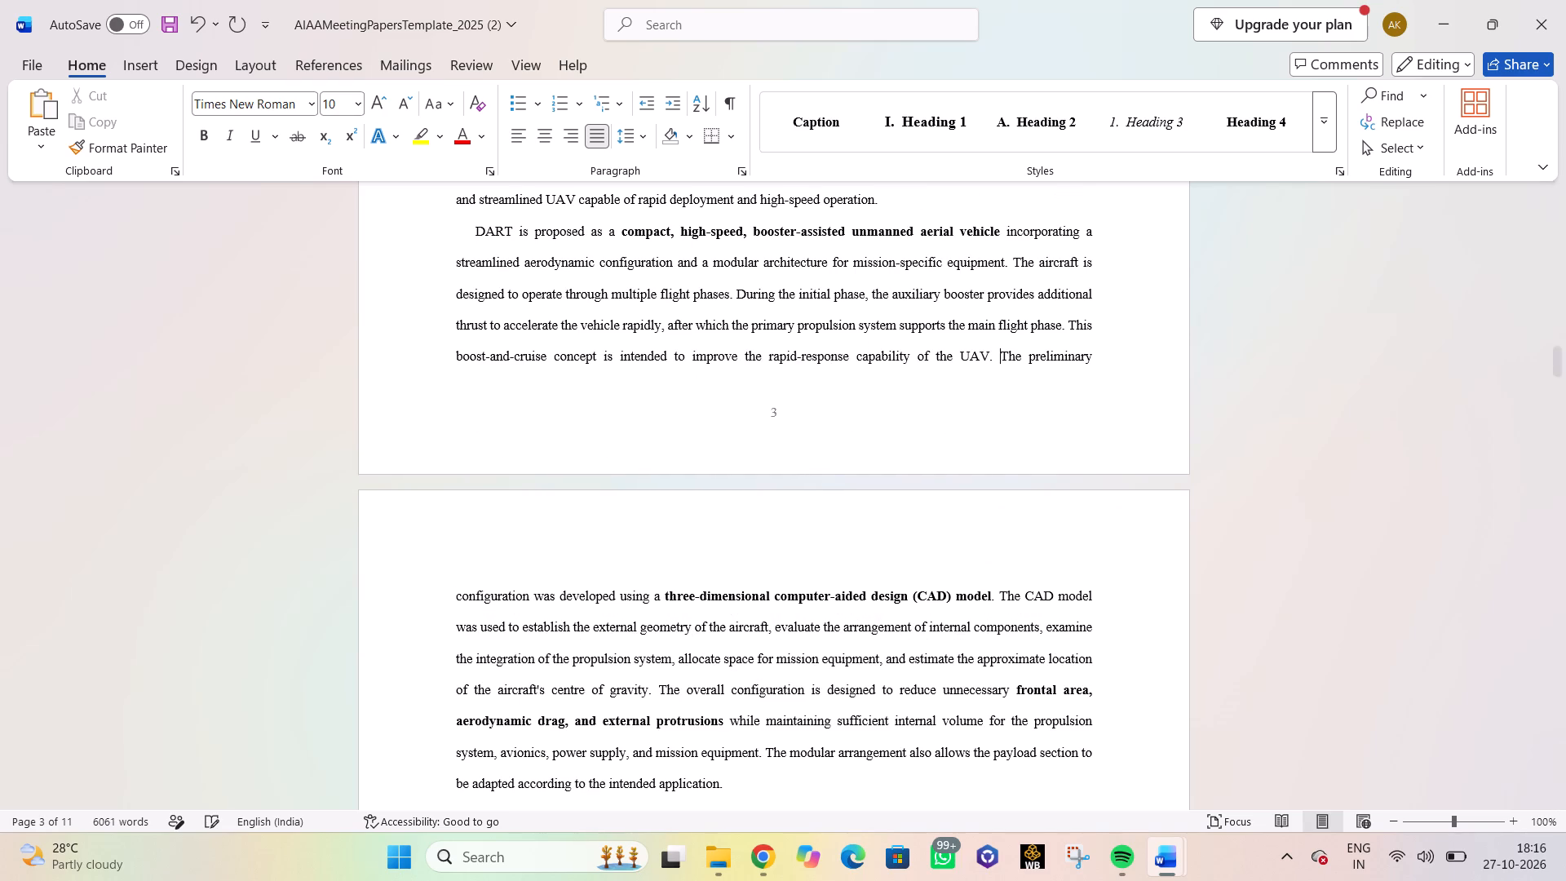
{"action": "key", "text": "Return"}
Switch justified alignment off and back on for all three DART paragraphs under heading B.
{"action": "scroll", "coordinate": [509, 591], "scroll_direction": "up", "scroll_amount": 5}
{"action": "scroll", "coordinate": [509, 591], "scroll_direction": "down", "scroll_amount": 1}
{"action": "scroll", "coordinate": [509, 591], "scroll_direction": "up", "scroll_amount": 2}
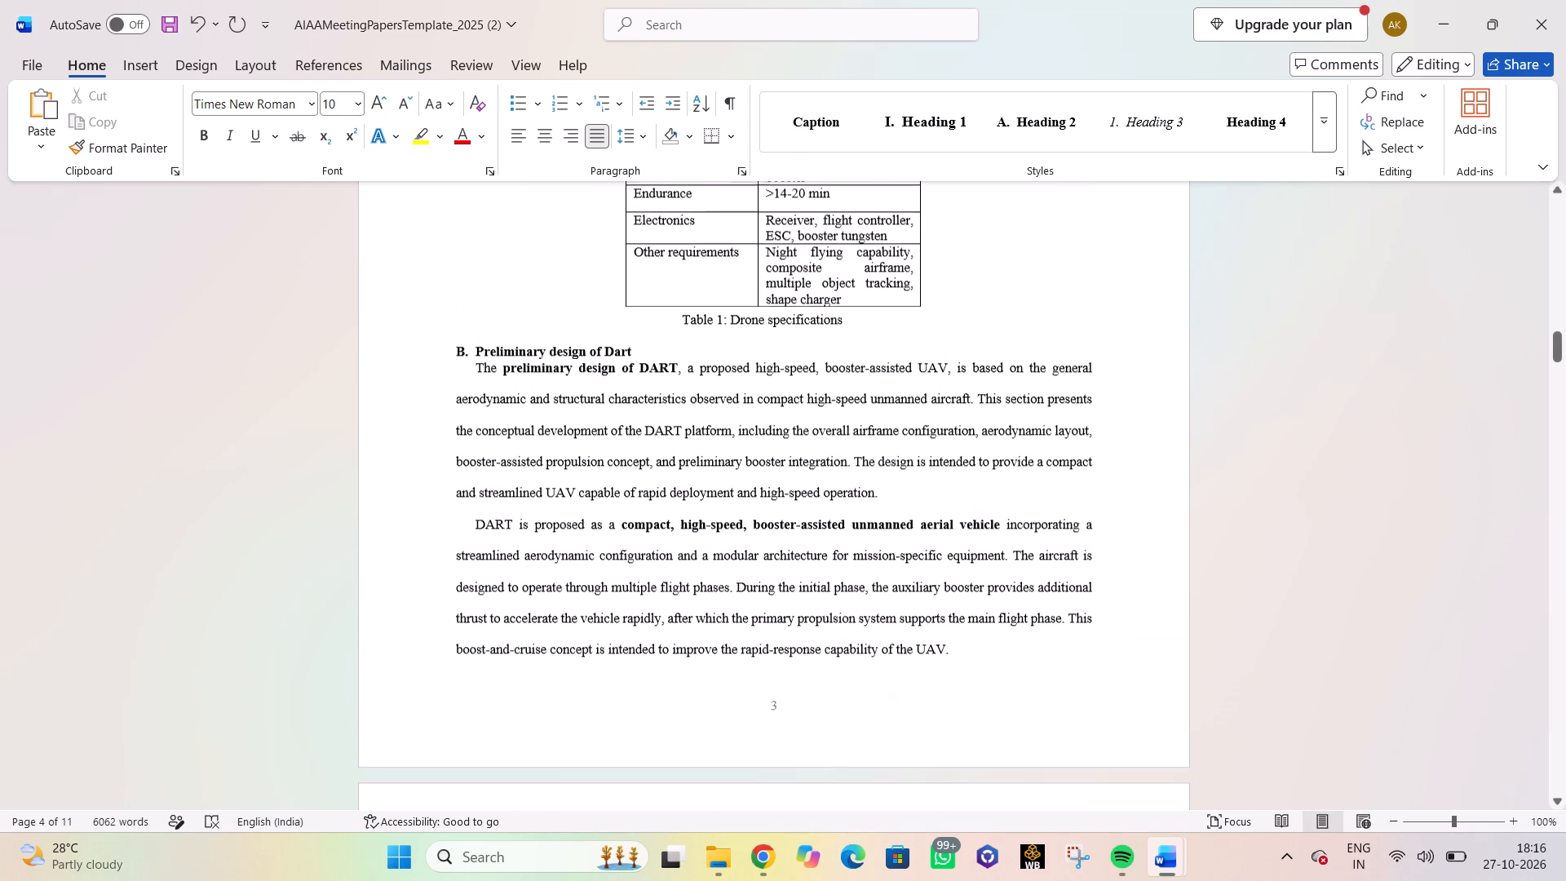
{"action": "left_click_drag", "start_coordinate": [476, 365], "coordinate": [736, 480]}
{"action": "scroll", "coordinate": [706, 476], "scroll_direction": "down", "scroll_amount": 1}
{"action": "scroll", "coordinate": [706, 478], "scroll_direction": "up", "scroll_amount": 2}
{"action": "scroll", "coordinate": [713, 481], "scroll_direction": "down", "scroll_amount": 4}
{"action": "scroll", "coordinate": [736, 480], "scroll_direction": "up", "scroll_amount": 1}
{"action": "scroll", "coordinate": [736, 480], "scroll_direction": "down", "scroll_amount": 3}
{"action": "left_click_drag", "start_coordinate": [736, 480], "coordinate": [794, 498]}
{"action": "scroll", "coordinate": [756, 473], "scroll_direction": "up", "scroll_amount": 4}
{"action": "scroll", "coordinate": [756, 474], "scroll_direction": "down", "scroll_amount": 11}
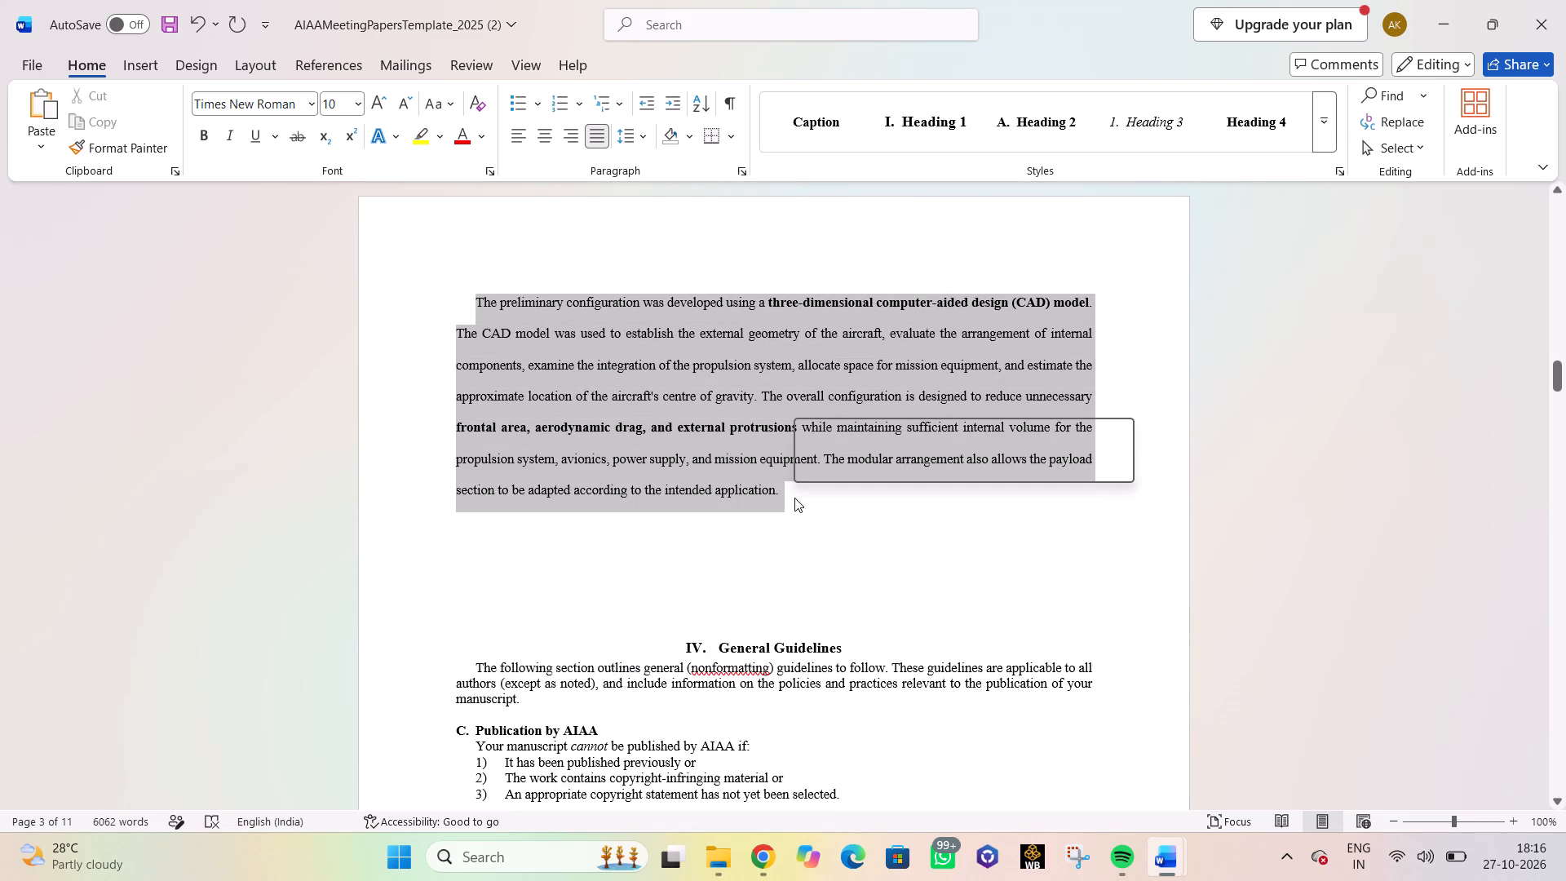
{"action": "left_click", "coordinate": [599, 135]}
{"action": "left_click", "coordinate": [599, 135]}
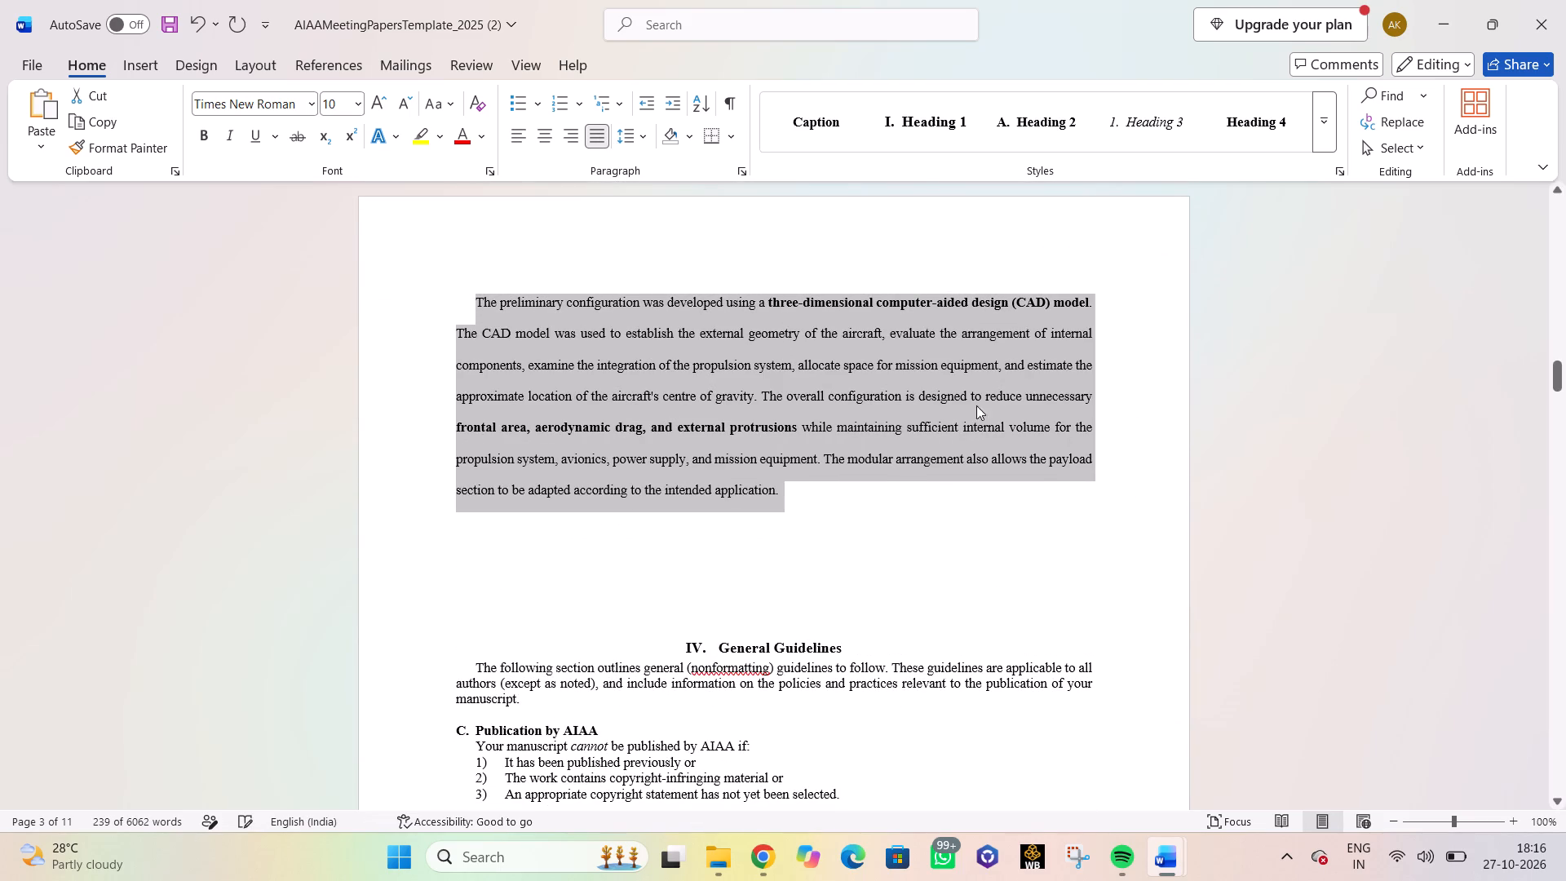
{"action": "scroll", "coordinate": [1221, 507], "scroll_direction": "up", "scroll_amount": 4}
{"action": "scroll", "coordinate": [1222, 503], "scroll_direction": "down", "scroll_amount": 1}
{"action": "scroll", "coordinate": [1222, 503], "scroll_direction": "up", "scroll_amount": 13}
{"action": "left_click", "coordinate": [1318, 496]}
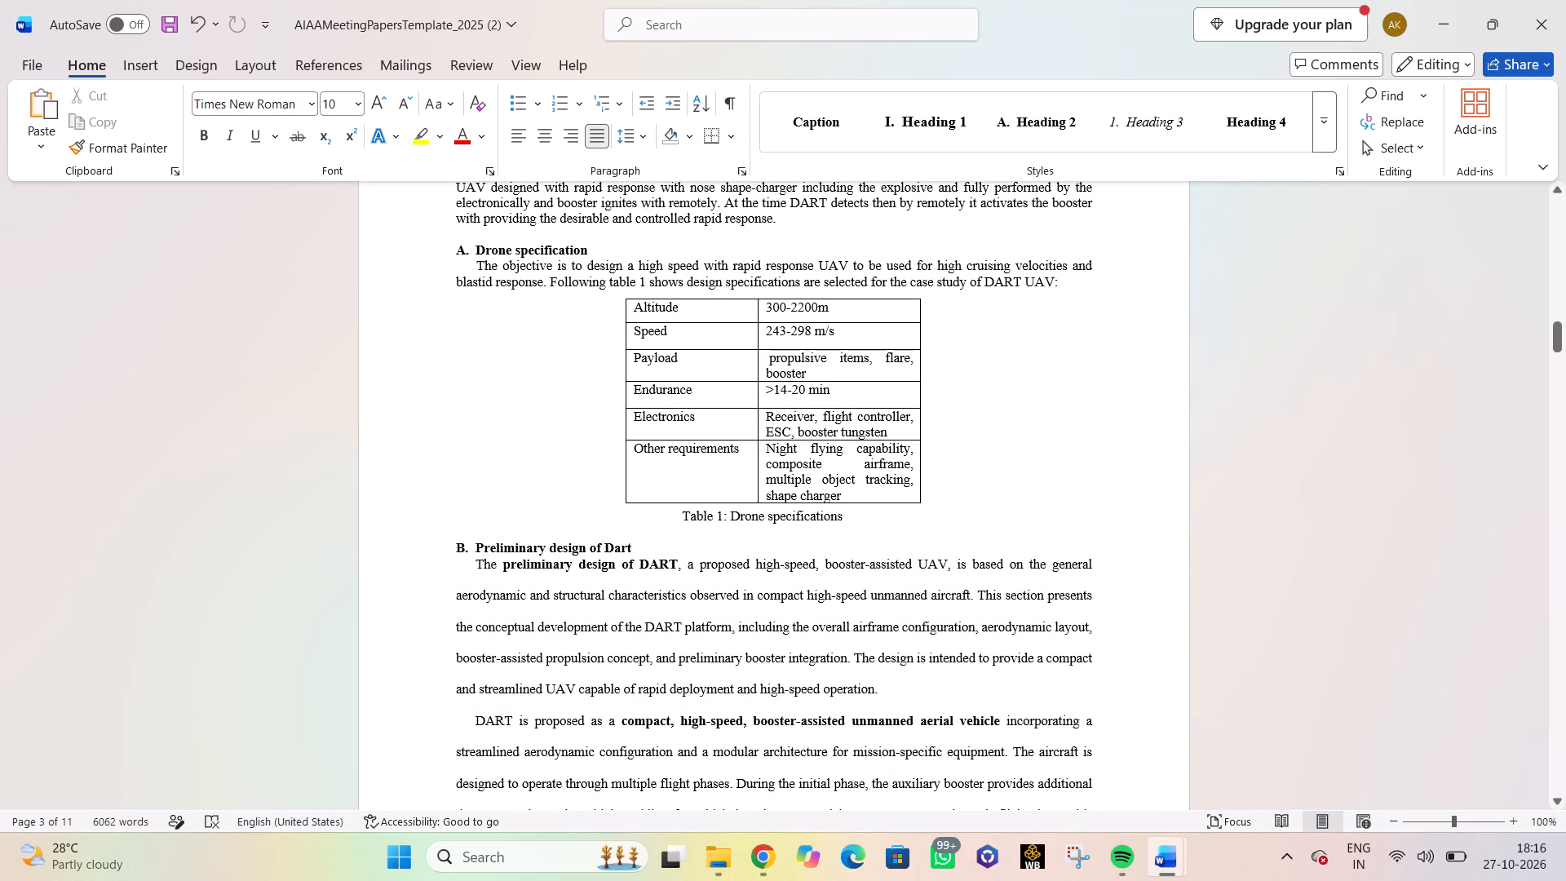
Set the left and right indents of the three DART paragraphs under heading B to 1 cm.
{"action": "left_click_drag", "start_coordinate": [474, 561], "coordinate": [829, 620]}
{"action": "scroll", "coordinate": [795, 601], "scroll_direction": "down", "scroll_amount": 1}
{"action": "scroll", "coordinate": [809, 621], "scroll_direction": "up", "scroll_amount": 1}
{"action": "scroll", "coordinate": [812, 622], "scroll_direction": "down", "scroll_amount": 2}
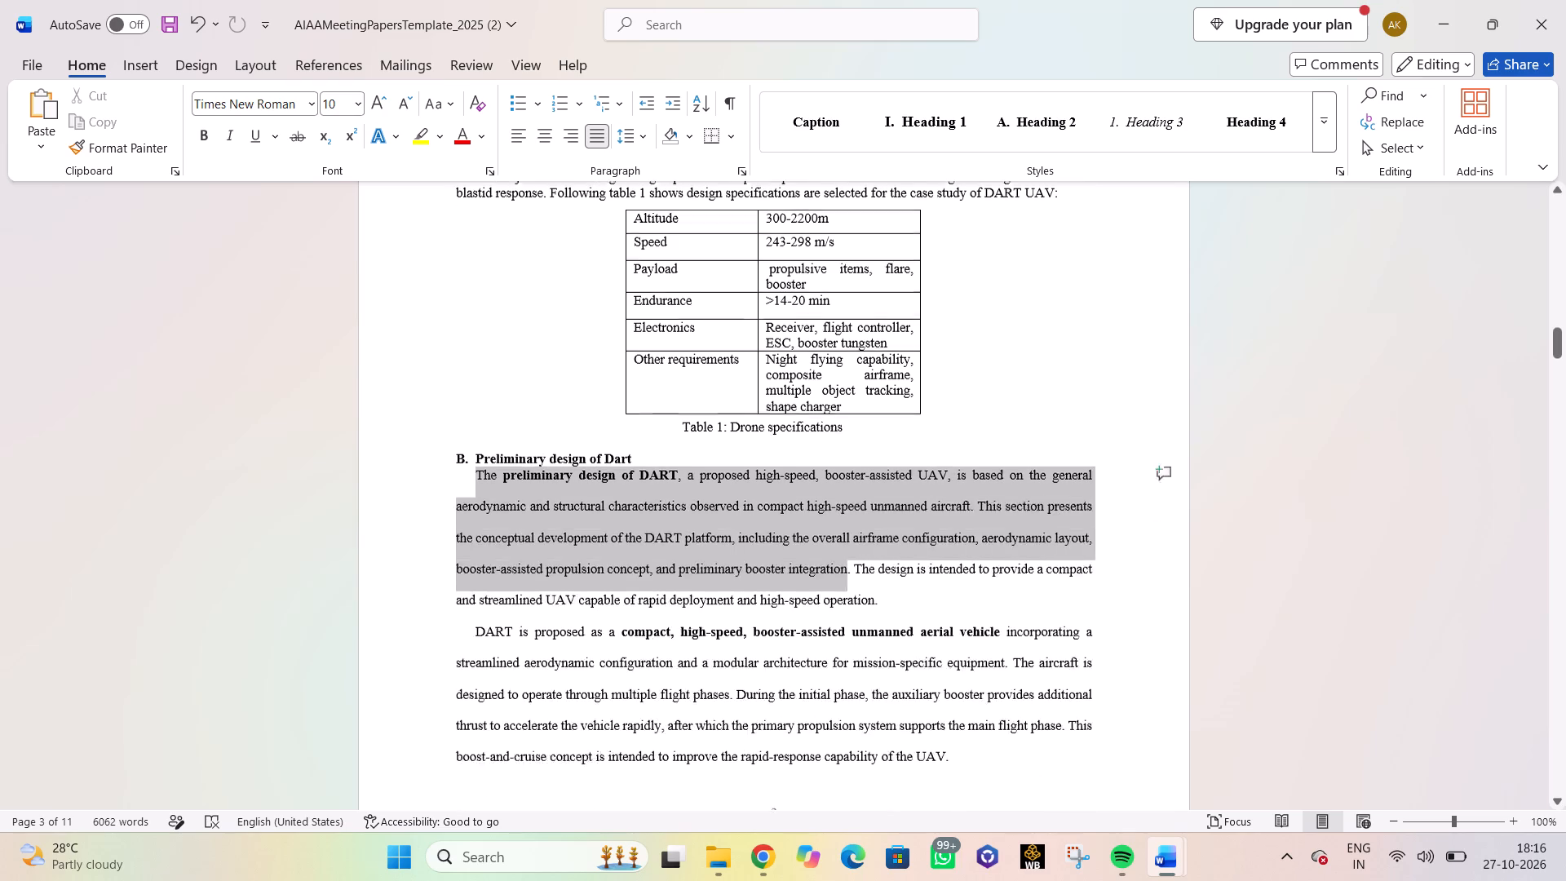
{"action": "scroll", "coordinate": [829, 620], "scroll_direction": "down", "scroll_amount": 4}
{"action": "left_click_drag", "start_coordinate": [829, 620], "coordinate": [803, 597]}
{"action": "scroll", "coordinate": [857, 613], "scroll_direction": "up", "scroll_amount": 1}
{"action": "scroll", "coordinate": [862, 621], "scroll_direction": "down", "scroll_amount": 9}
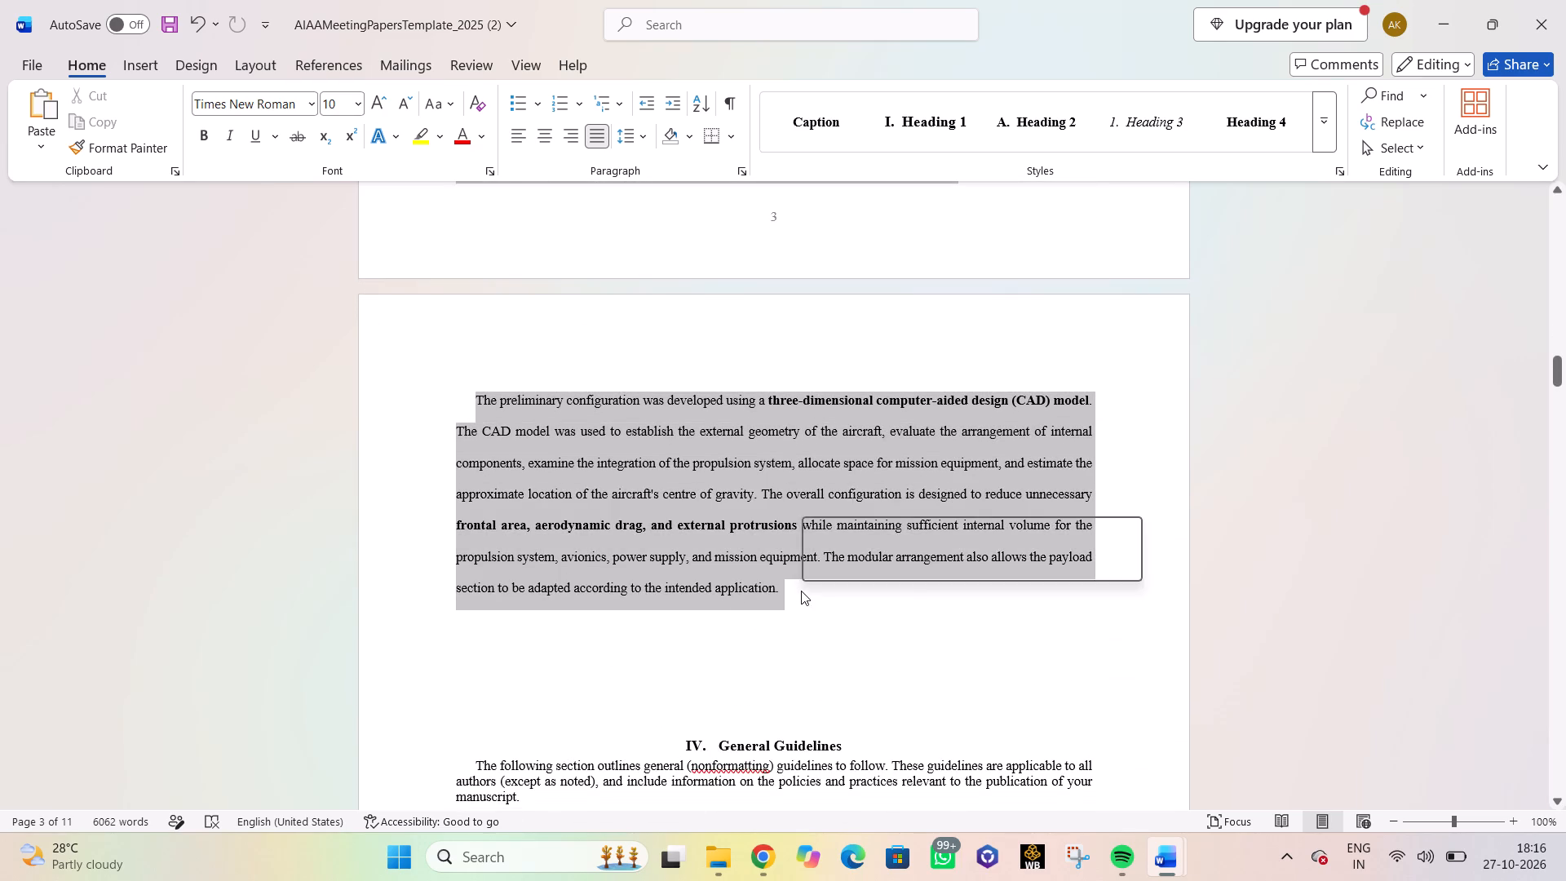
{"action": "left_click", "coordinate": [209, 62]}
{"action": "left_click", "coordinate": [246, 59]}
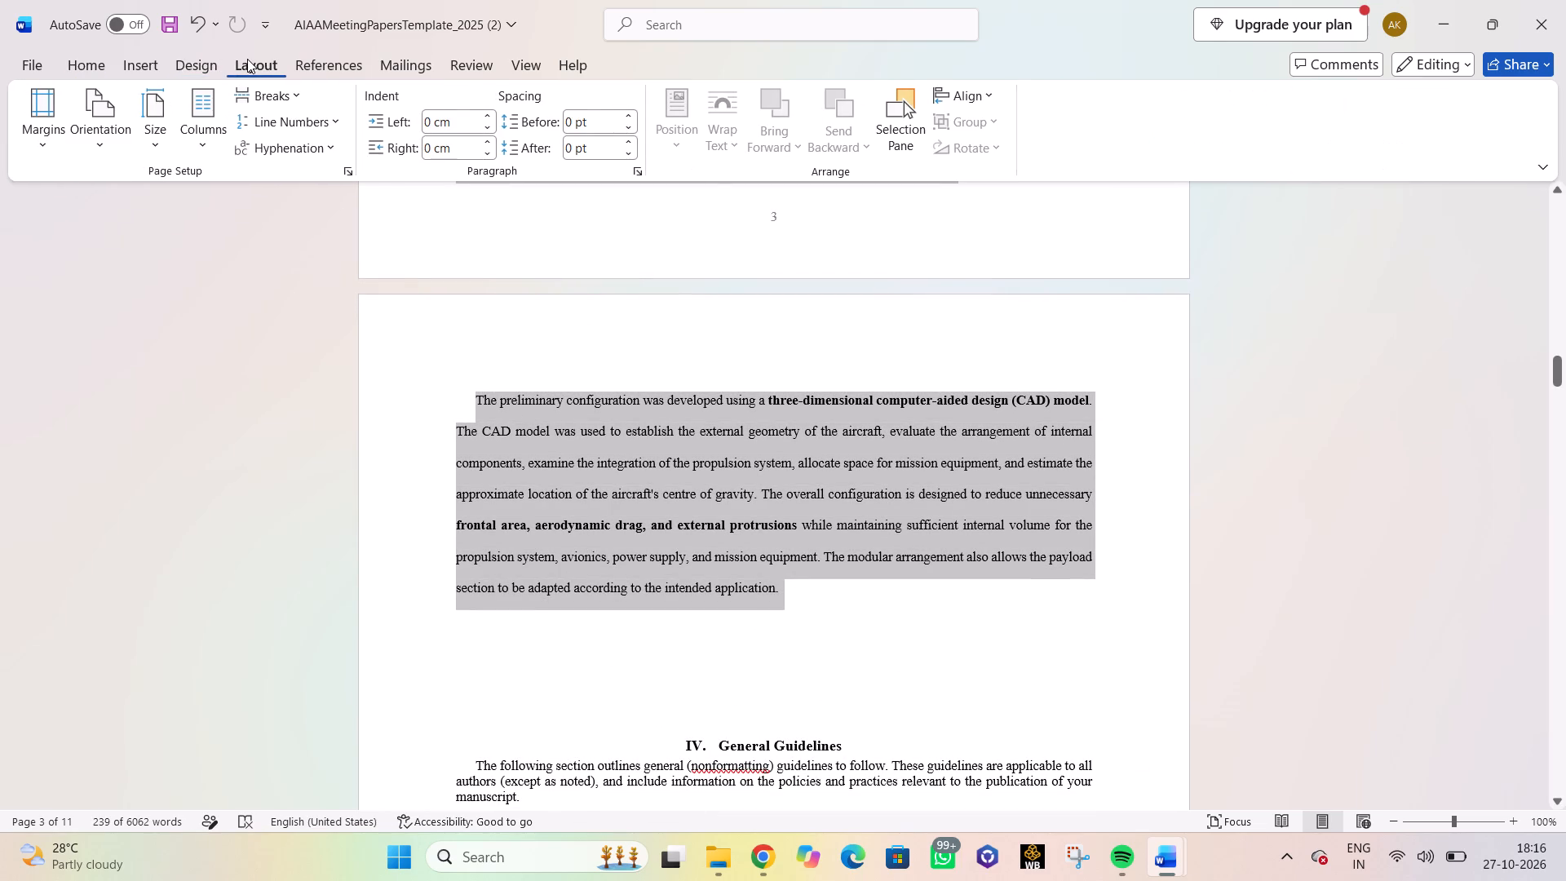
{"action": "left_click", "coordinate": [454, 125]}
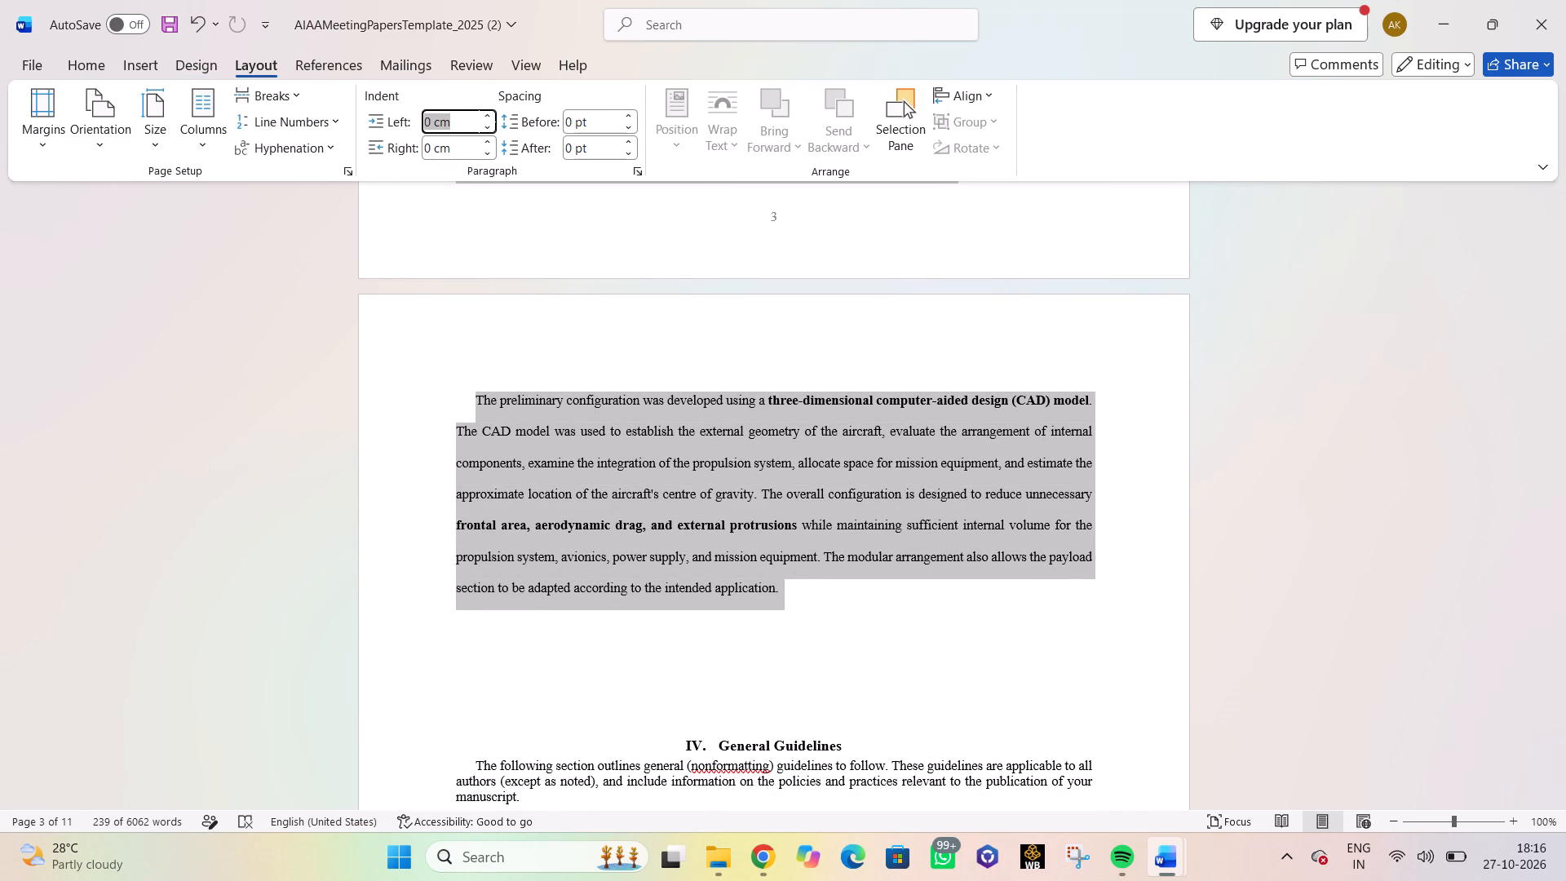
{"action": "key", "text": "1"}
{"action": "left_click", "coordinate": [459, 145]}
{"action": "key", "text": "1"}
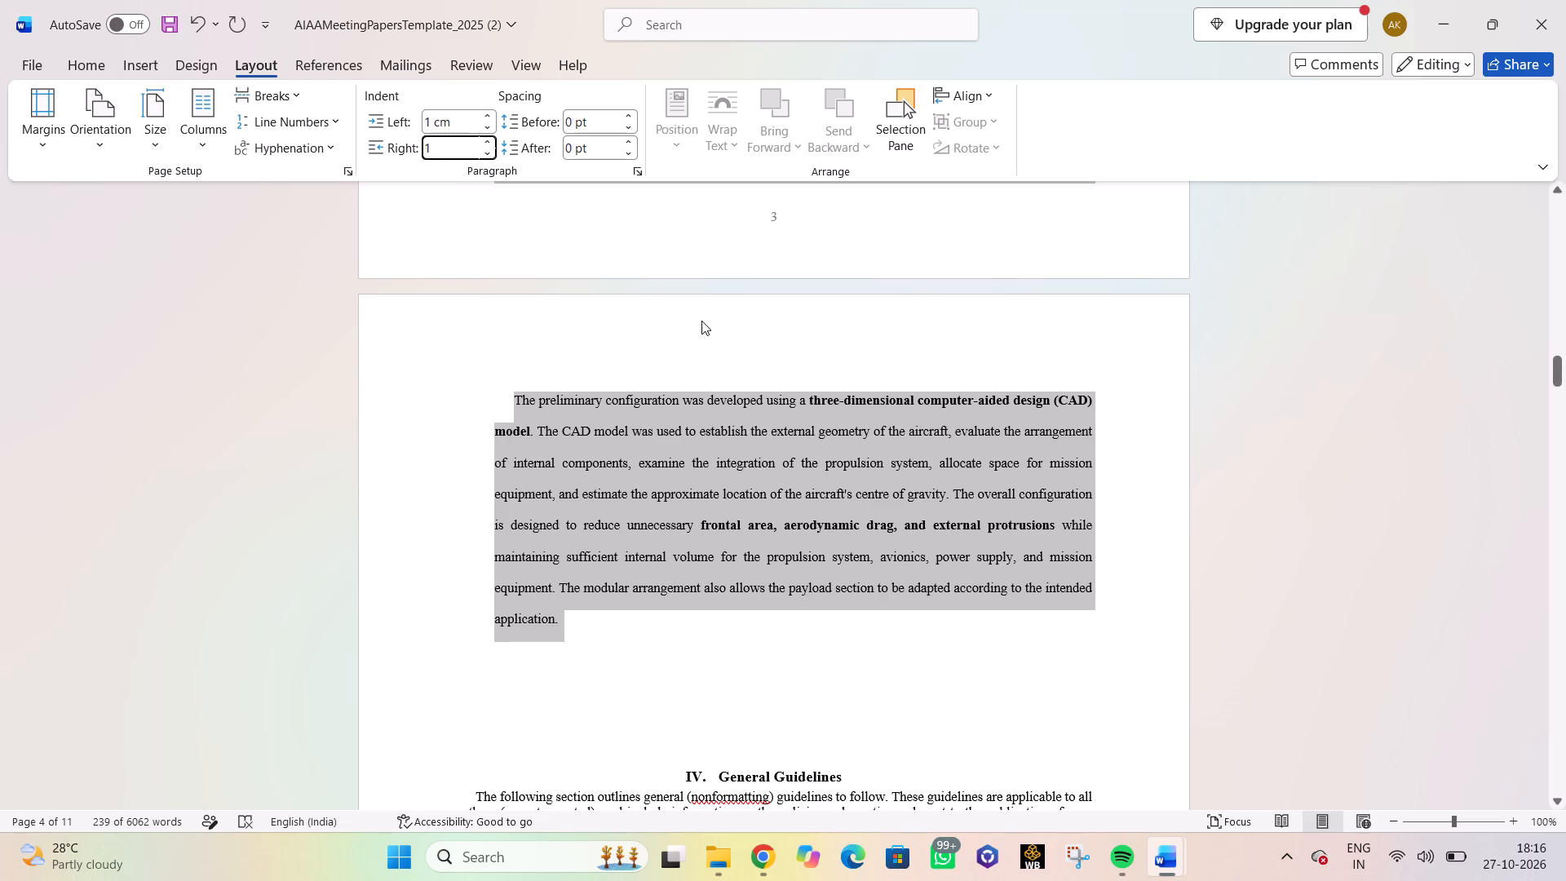
Check the indented DART paragraphs against the specification table and the section text above them.
{"action": "scroll", "coordinate": [701, 321], "scroll_direction": "up", "scroll_amount": 13}
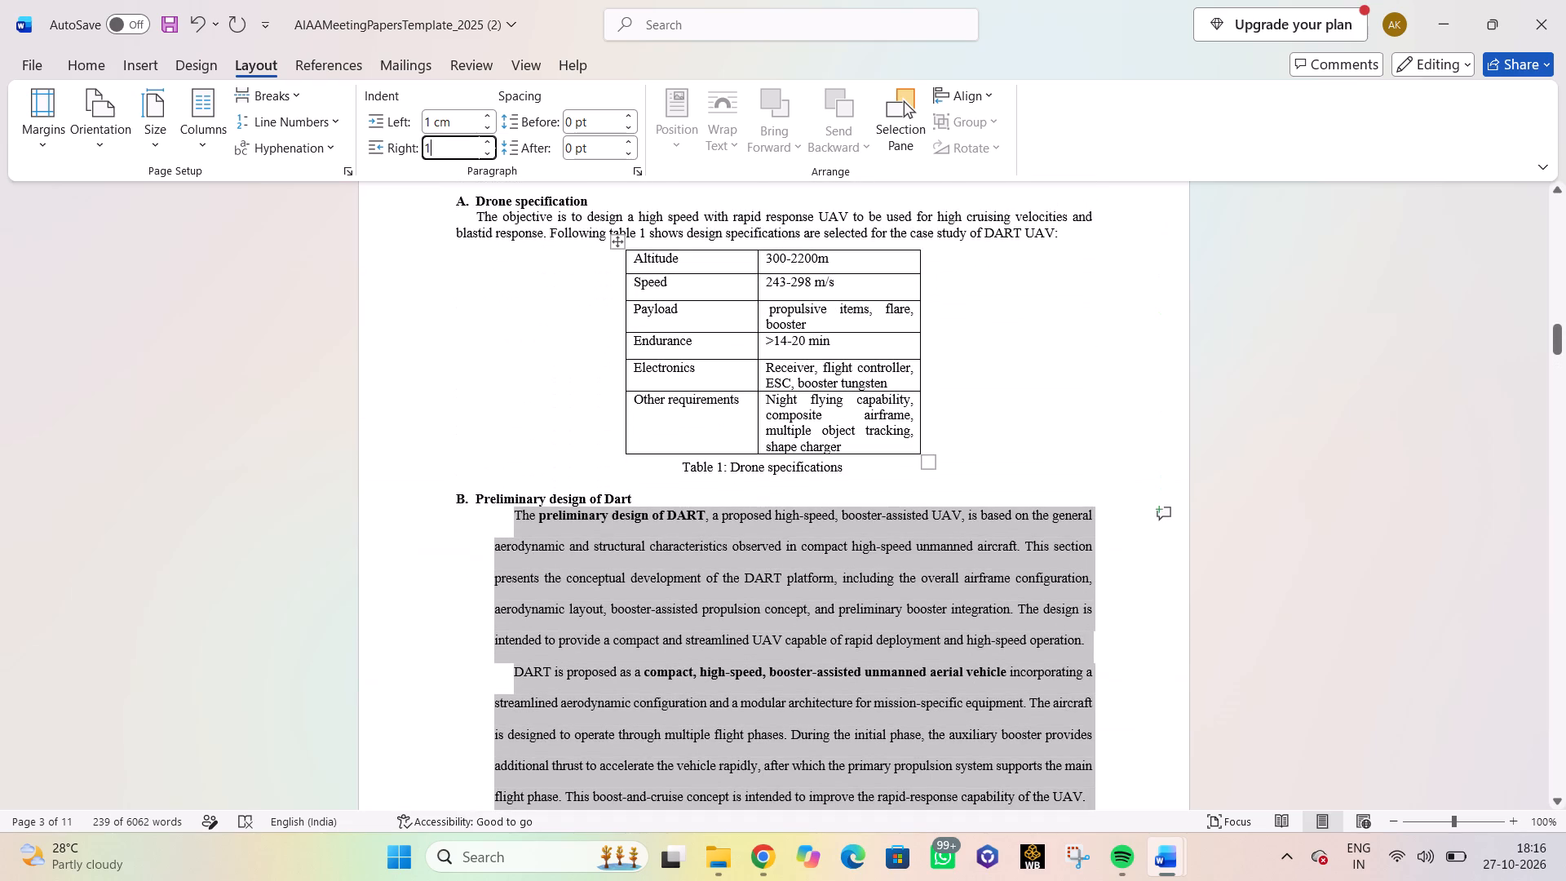
{"action": "scroll", "coordinate": [704, 320], "scroll_direction": "up", "scroll_amount": 1}
{"action": "scroll", "coordinate": [704, 320], "scroll_direction": "down", "scroll_amount": 1}
{"action": "scroll", "coordinate": [704, 320], "scroll_direction": "up", "scroll_amount": 3}
{"action": "scroll", "coordinate": [704, 320], "scroll_direction": "down", "scroll_amount": 1}
{"action": "scroll", "coordinate": [704, 320], "scroll_direction": "up", "scroll_amount": 2}
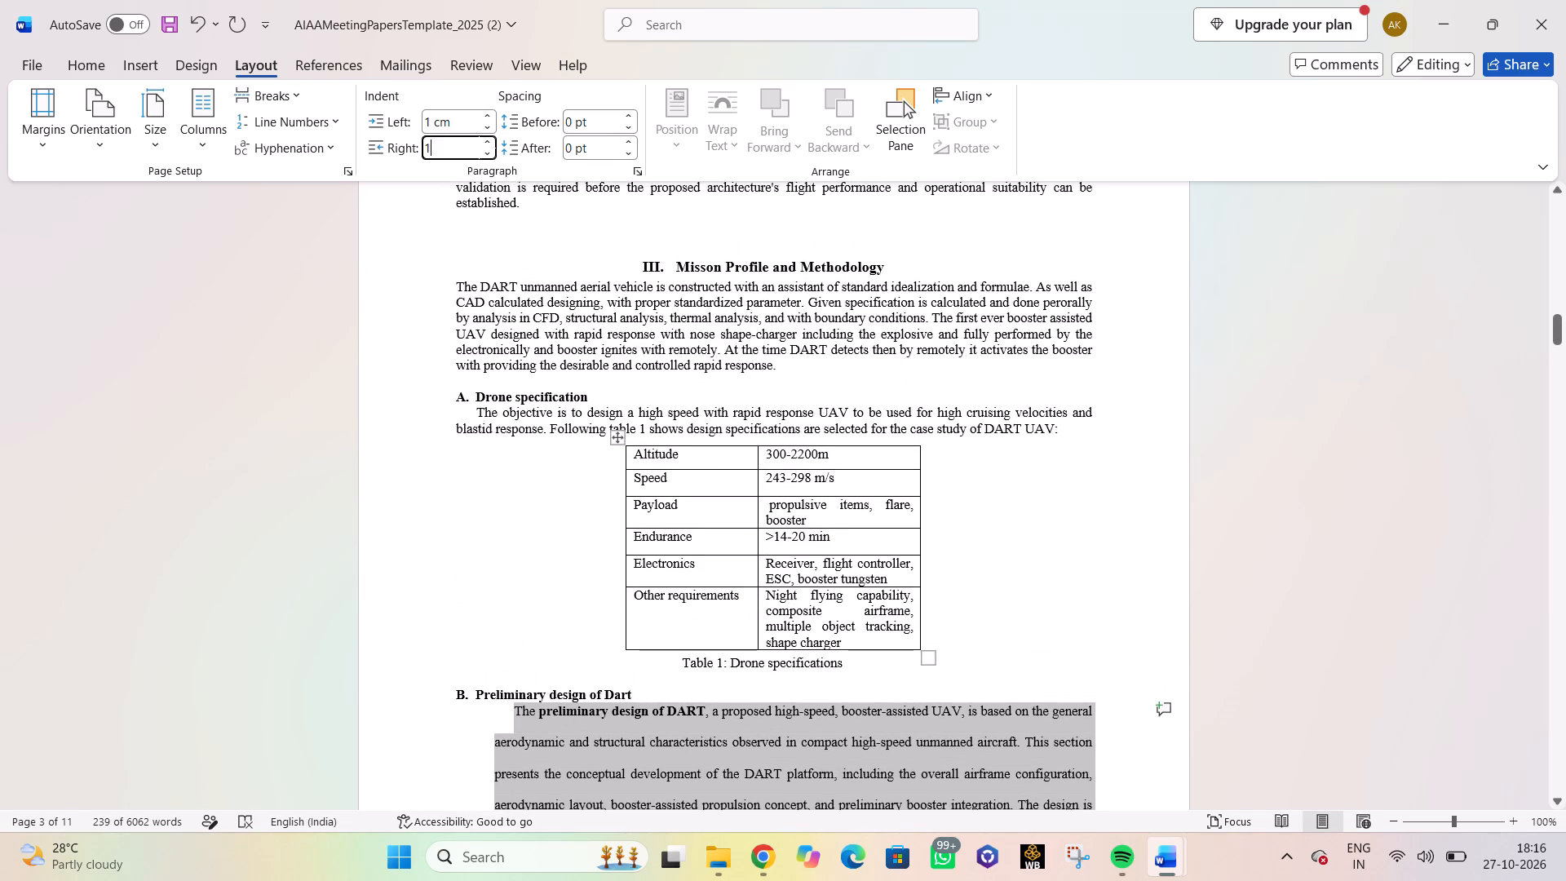
{"action": "scroll", "coordinate": [705, 319], "scroll_direction": "down", "scroll_amount": 3}
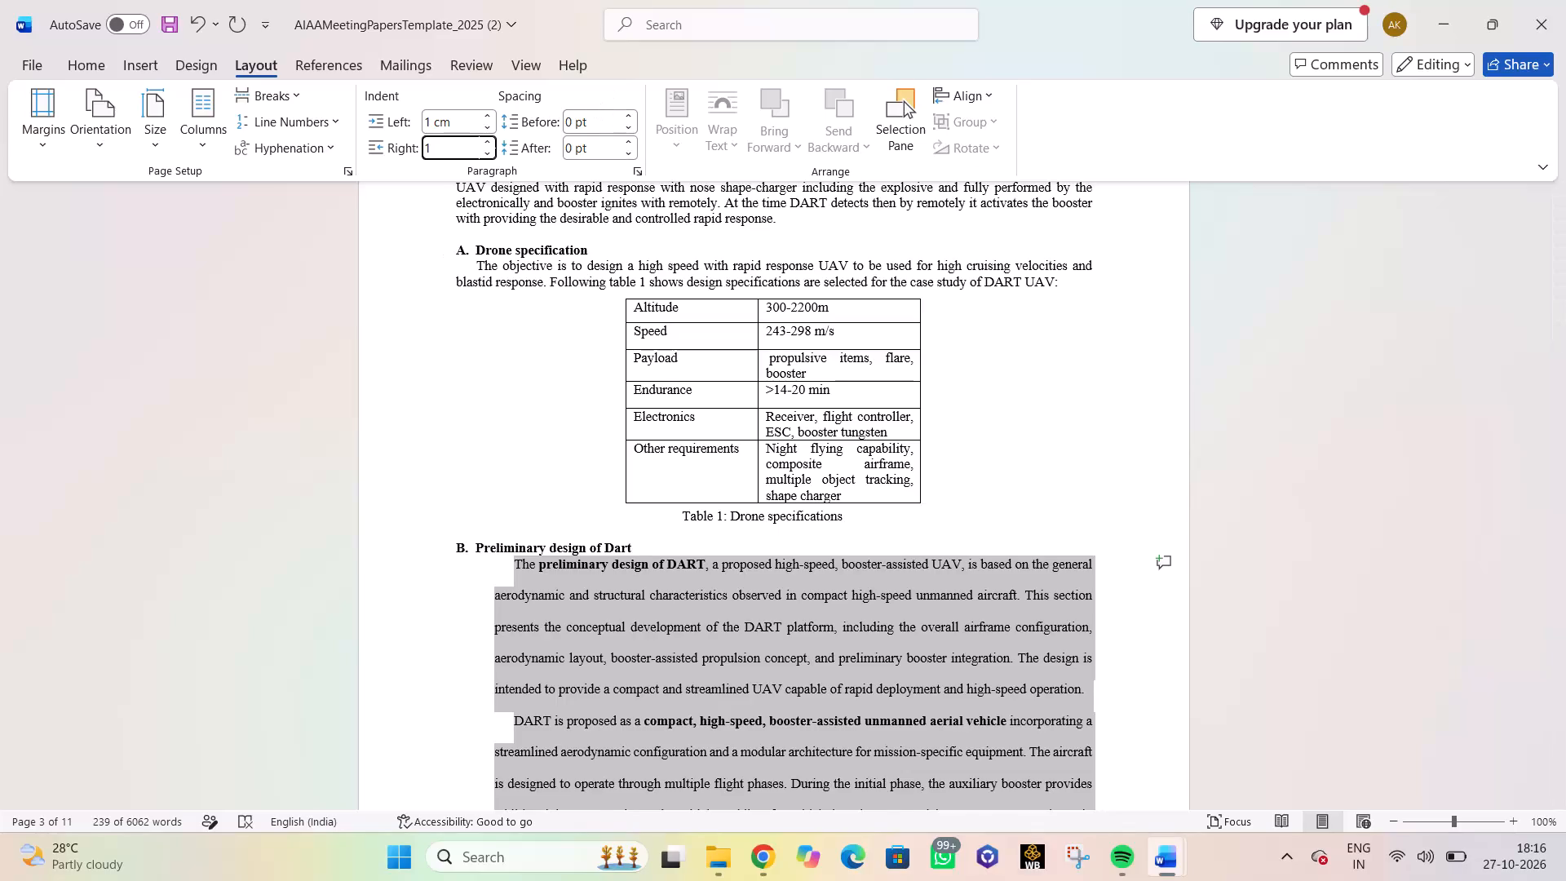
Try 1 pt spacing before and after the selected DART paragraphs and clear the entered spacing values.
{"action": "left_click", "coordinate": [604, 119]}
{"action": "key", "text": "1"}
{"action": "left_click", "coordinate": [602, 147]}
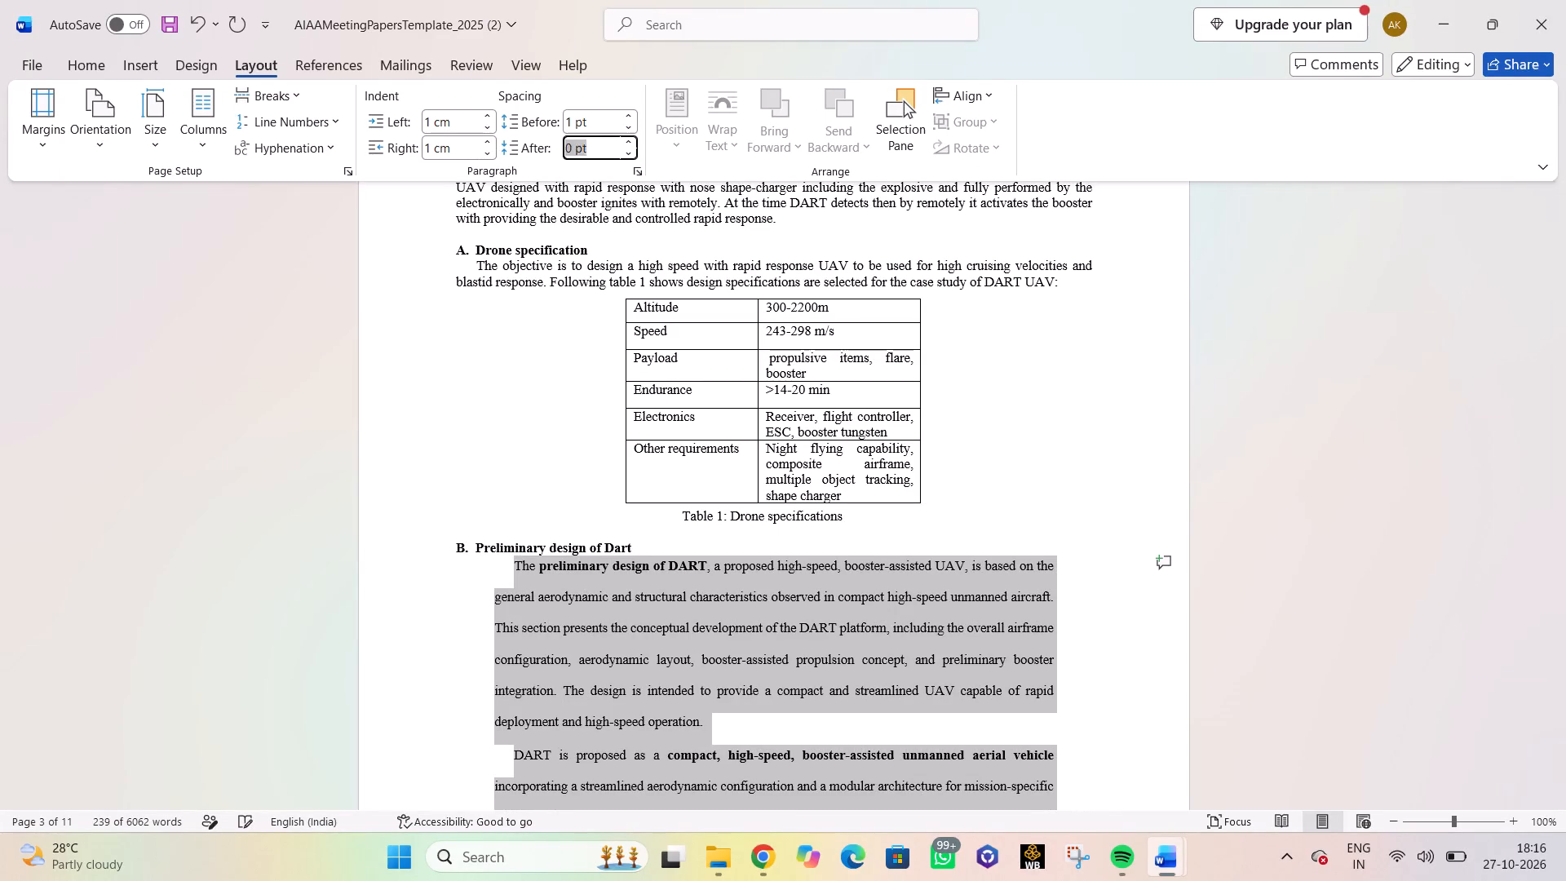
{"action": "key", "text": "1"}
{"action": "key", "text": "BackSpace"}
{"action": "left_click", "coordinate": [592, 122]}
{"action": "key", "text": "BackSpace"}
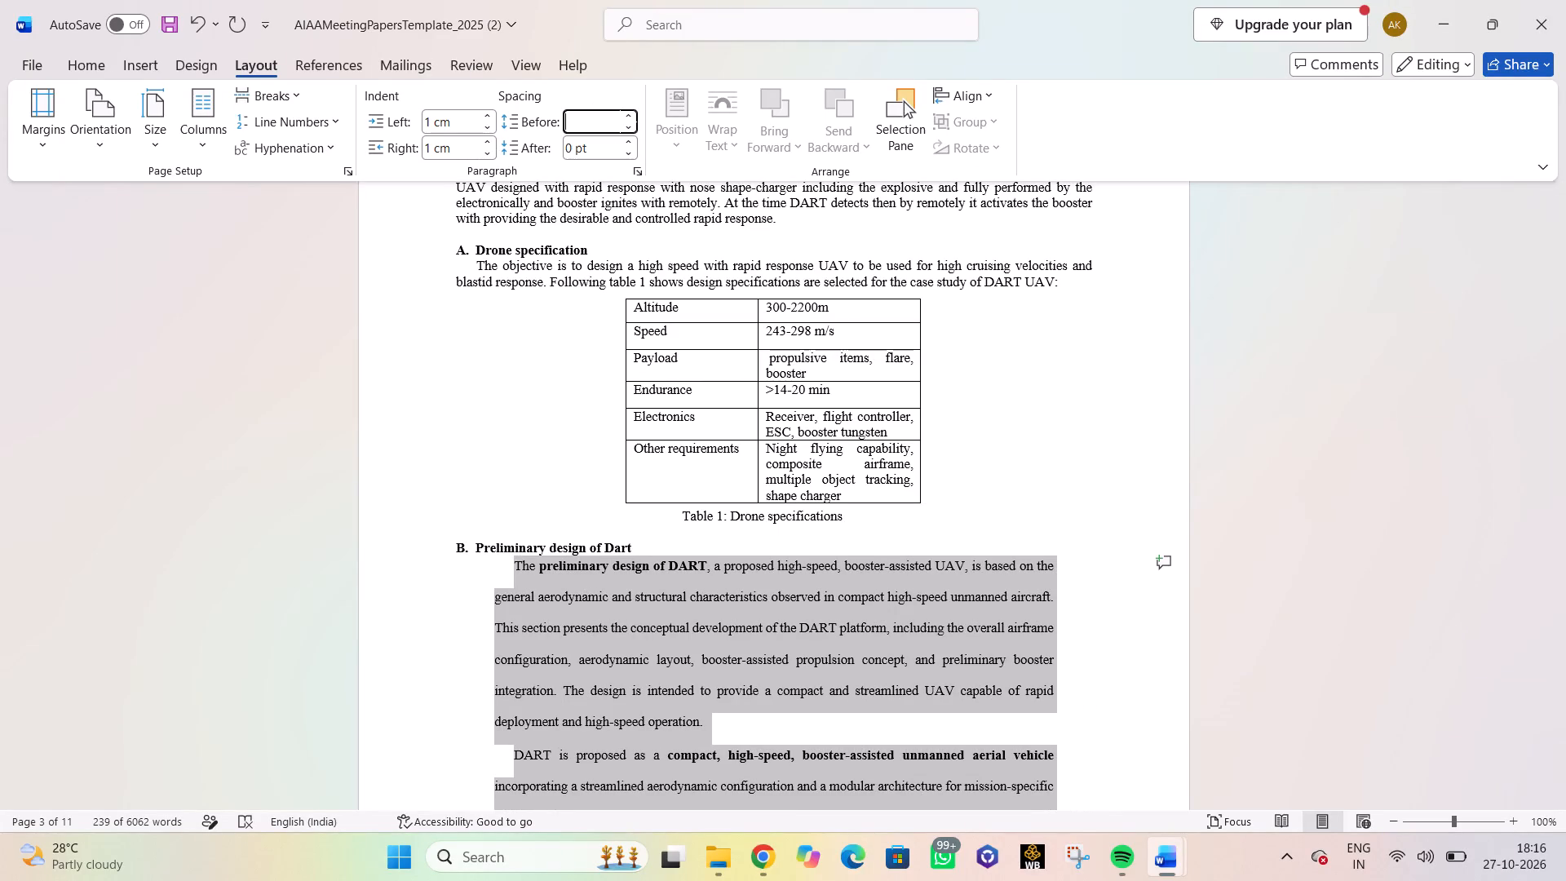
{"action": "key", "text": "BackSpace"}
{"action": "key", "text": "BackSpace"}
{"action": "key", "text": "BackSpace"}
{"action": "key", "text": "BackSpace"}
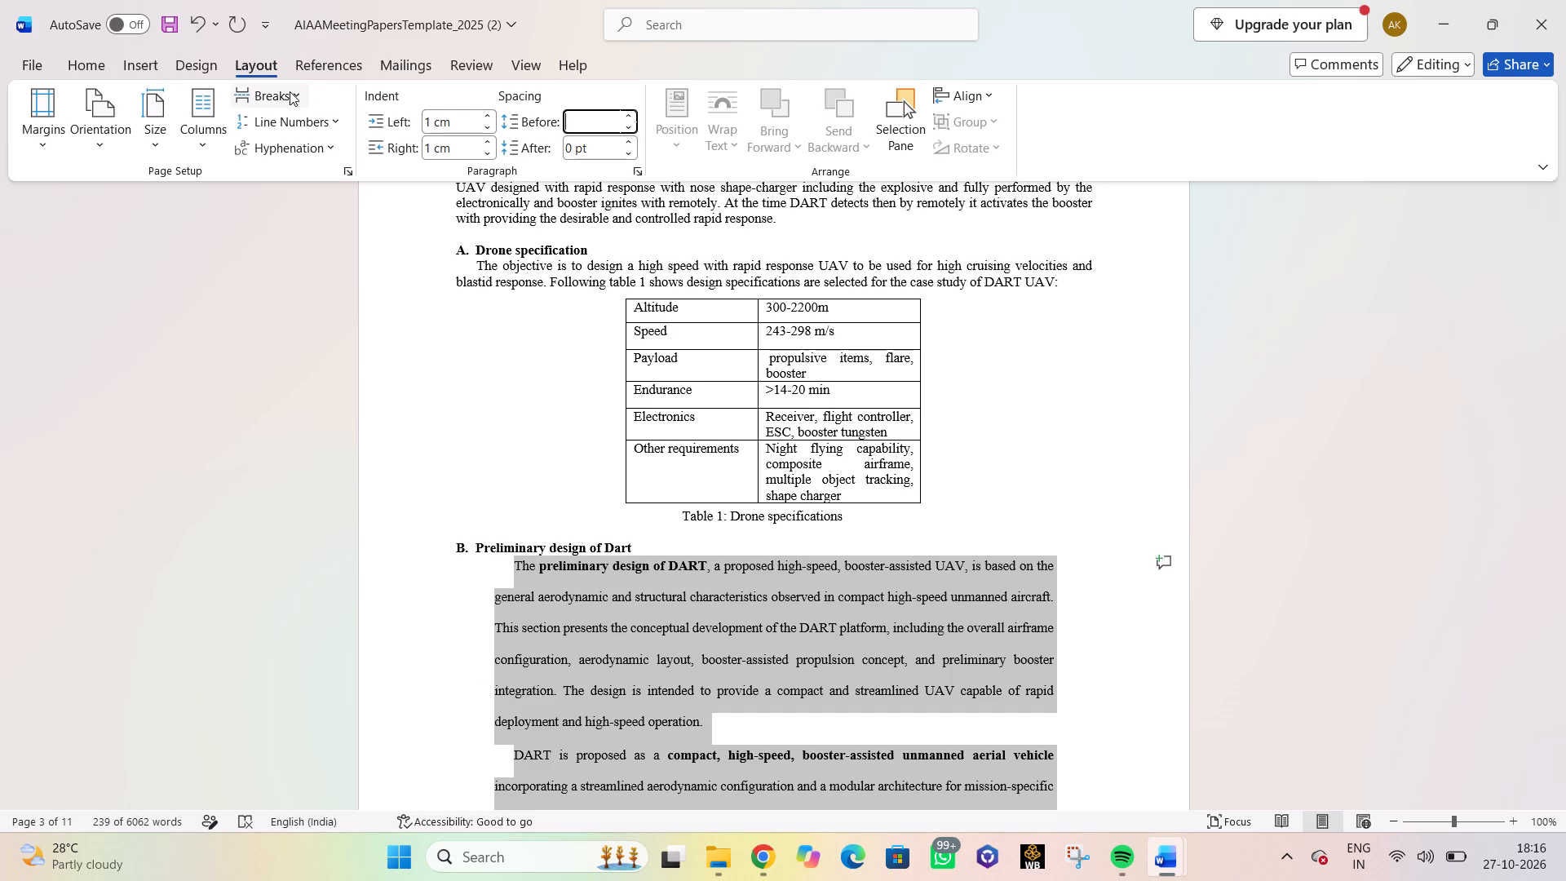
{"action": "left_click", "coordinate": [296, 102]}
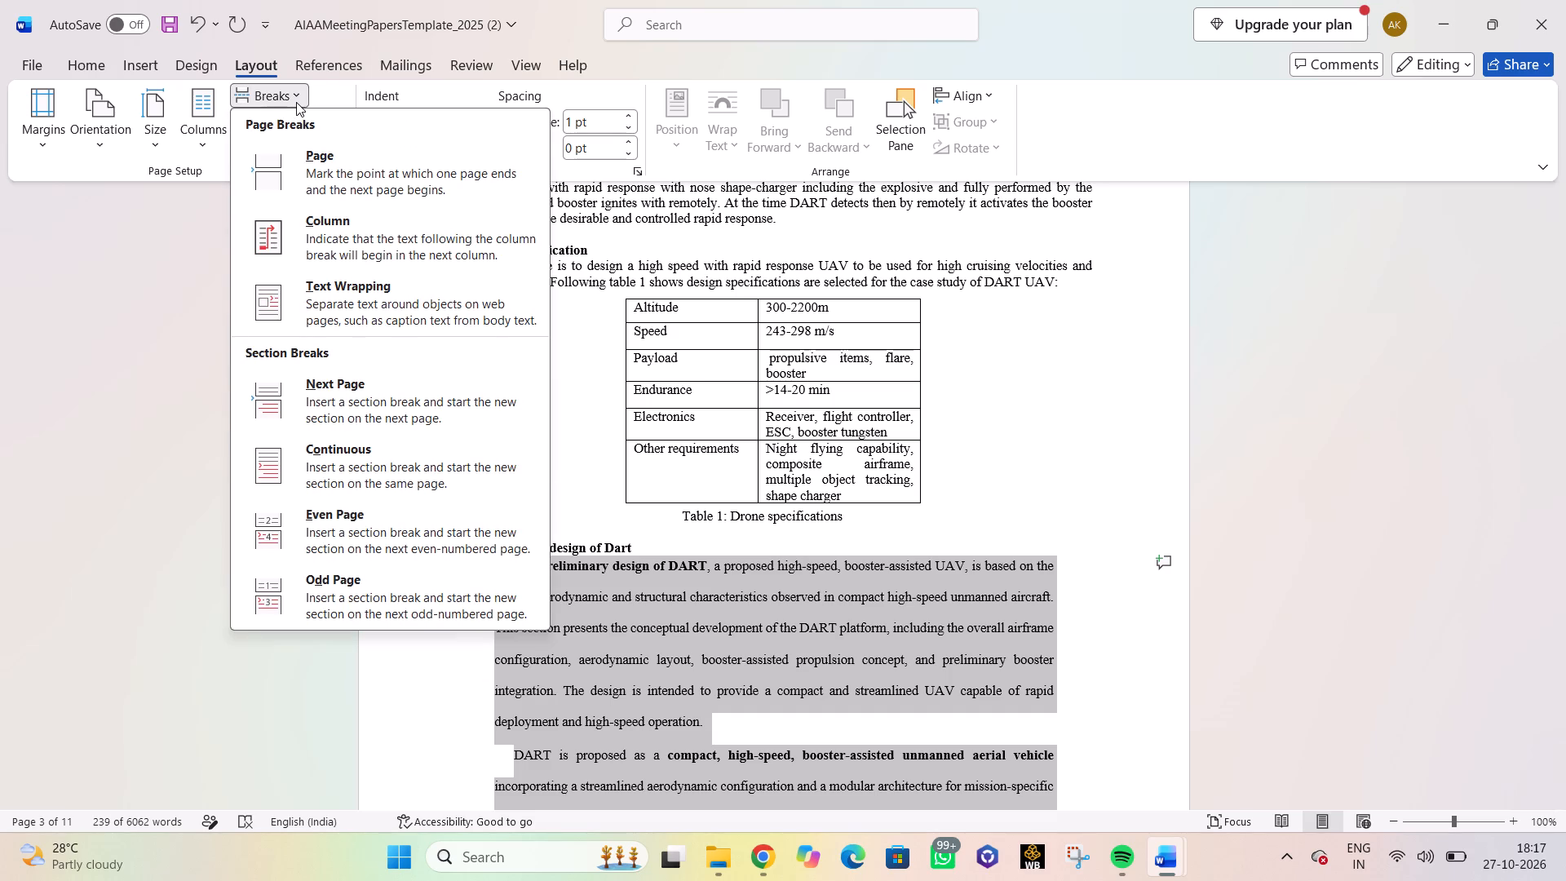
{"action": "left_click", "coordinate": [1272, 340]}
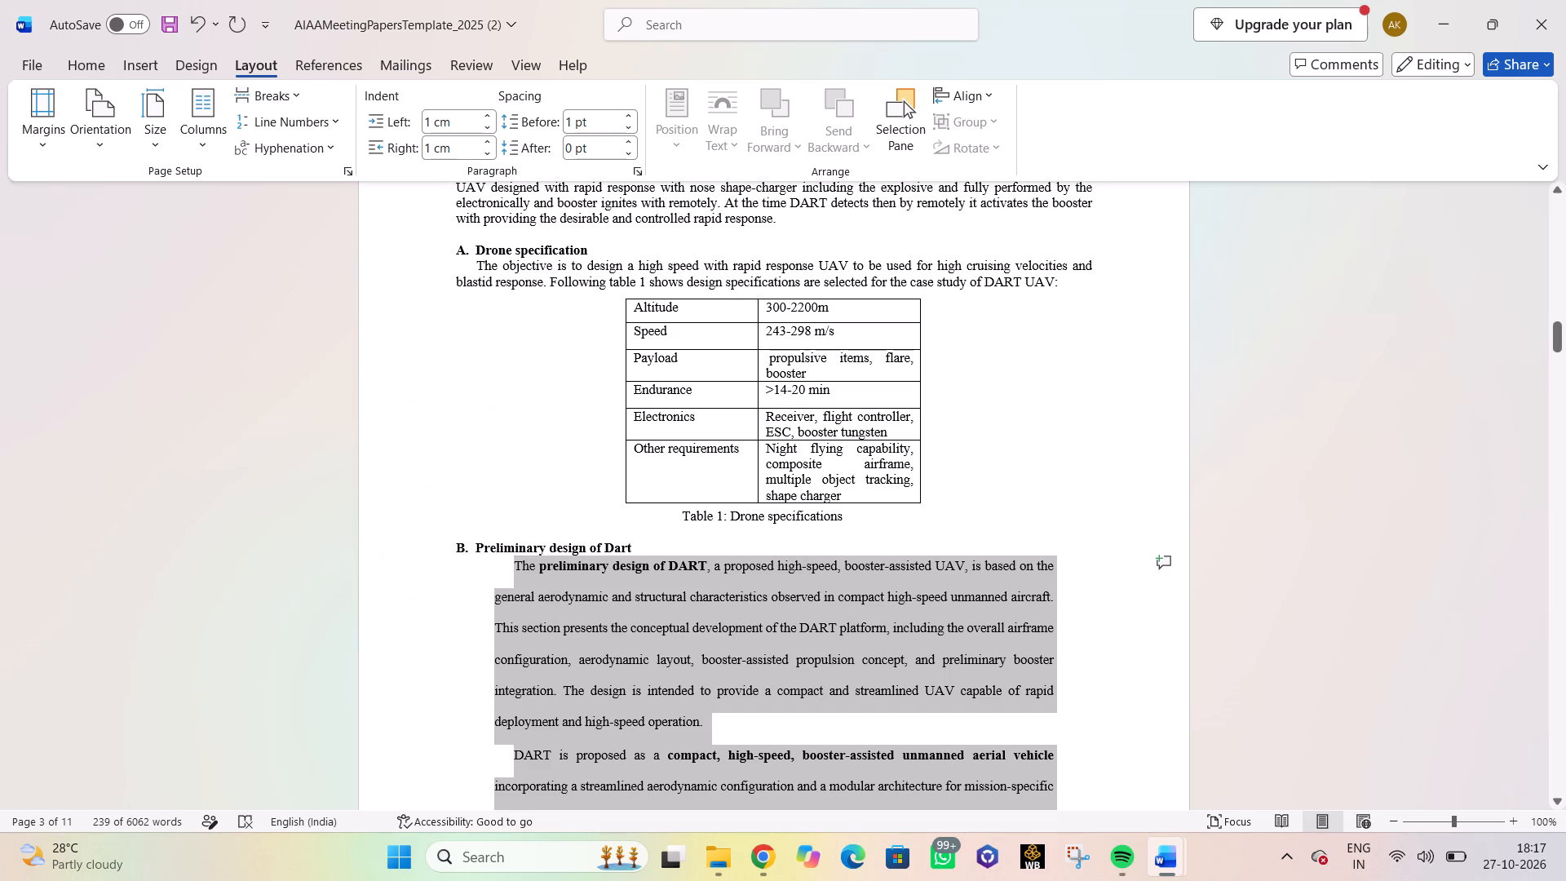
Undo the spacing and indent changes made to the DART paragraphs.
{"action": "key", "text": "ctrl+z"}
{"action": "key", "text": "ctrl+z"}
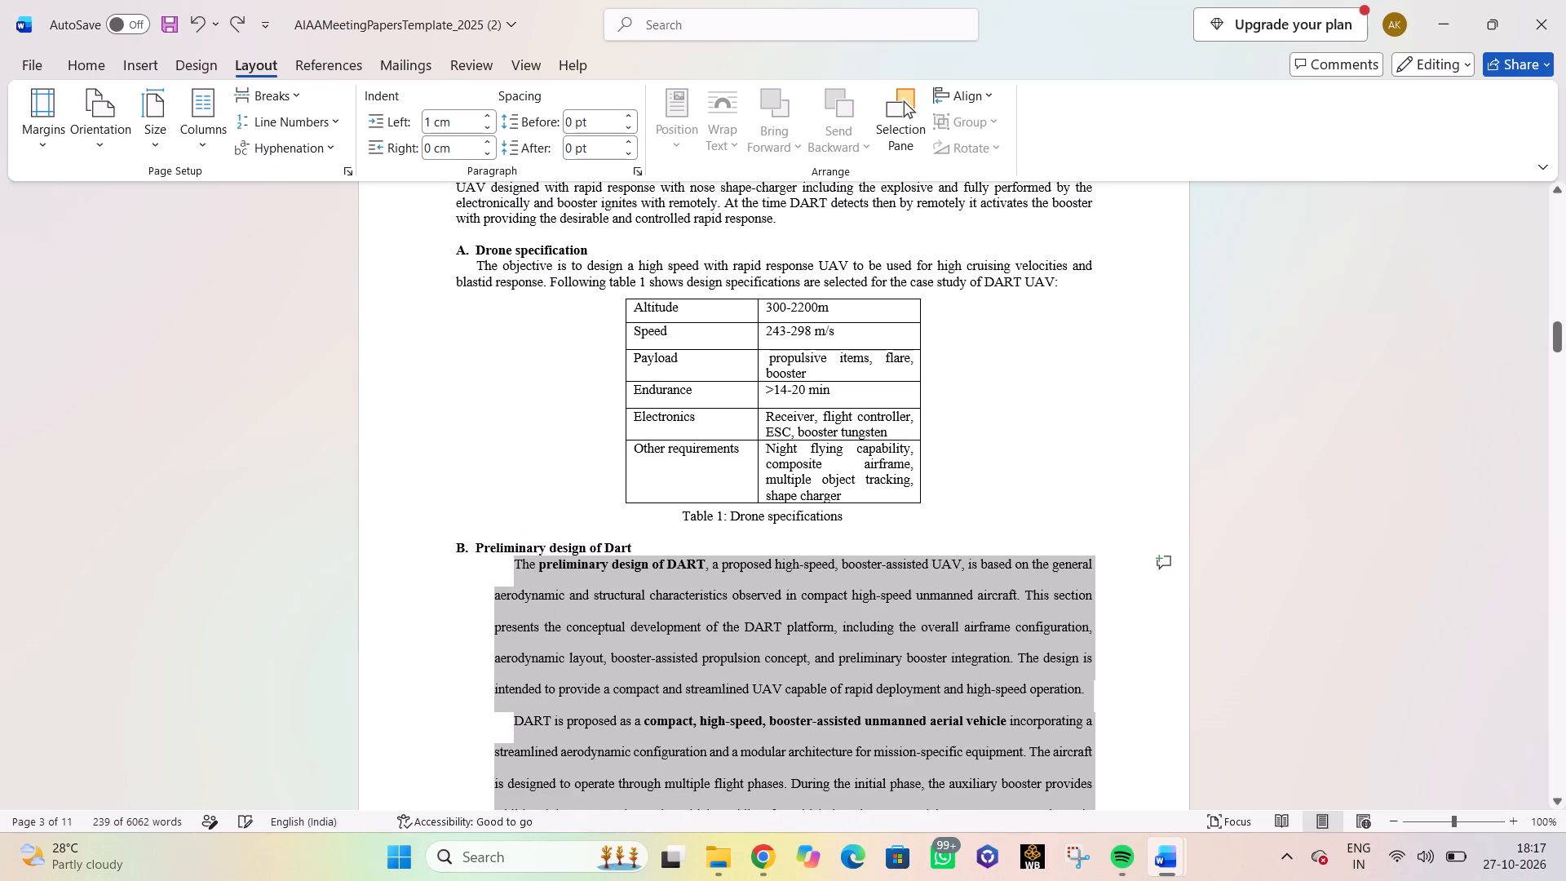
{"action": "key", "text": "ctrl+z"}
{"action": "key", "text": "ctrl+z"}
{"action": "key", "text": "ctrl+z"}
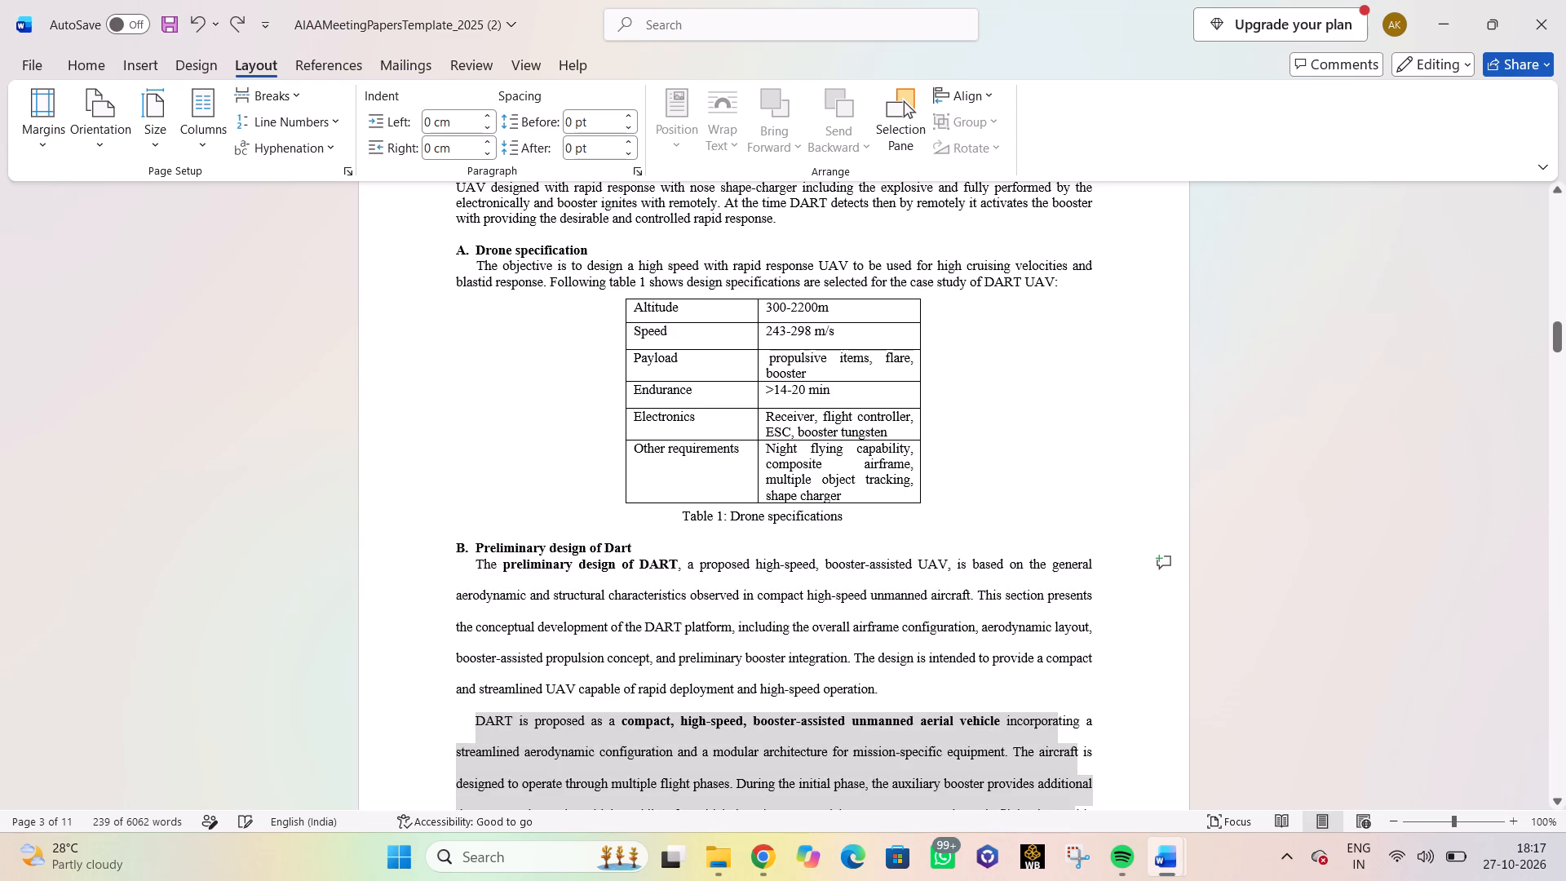
Undo the paragraph joins, the pasted DART text and the filler under heading B until only "the" remains there.
{"action": "key", "text": "ctrl+z"}
{"action": "key", "text": "ctrl+z"}
{"action": "key", "text": "ctrl+z"}
{"action": "key", "text": "ctrl+z"}
{"action": "key", "text": "ctrl+z"}
{"action": "key", "text": "ctrl+z"}
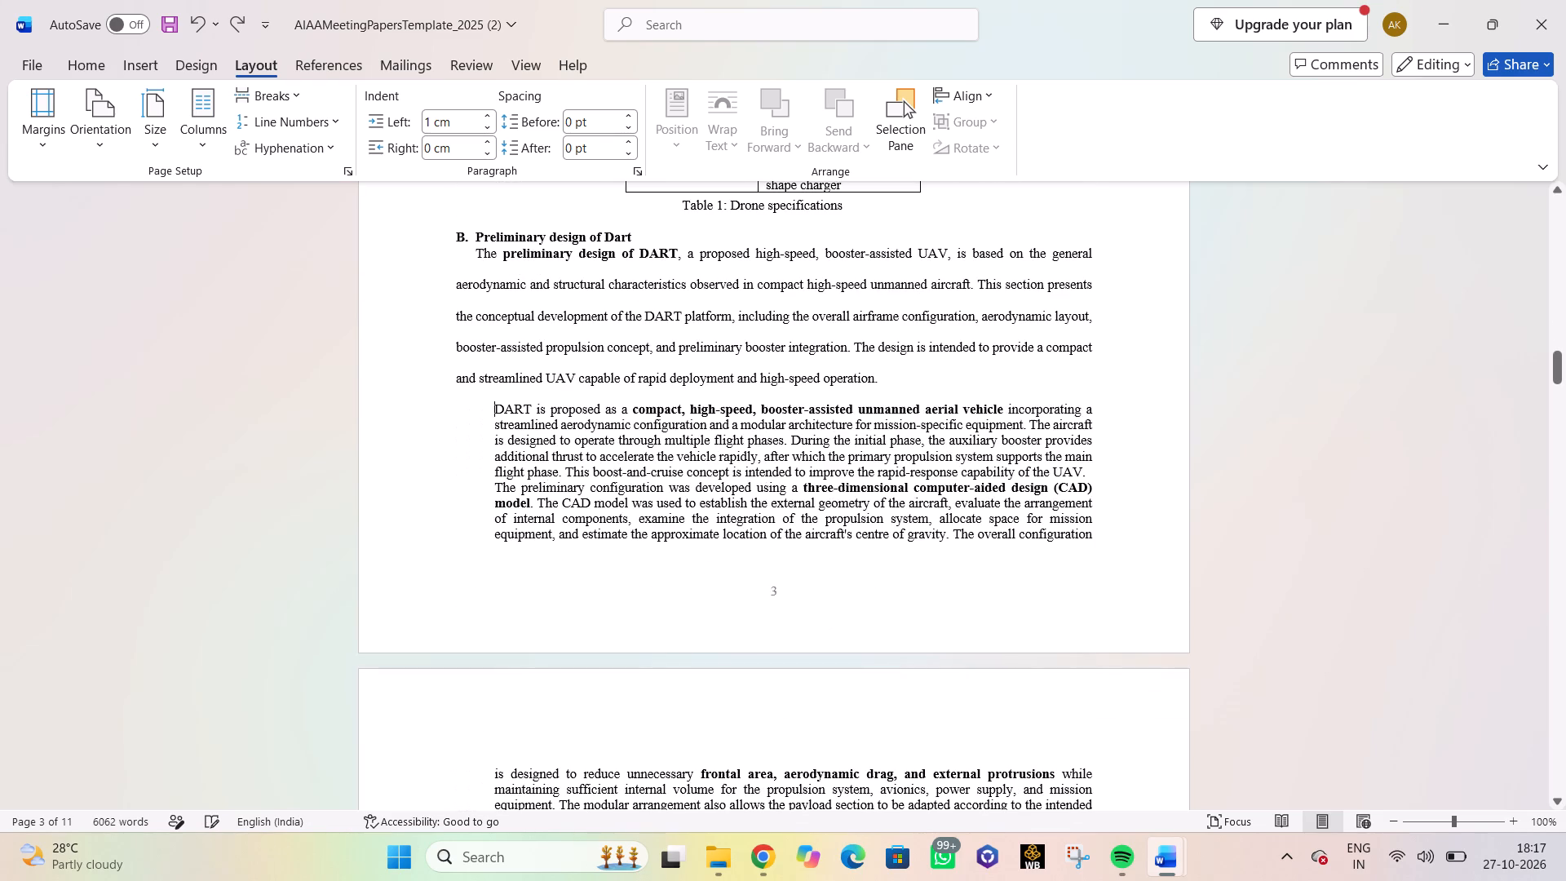
{"action": "key", "text": "ctrl+z"}
{"action": "key", "text": "ctrl+z"}
{"action": "key", "text": "ctrl+z"}
{"action": "key", "text": "ctrl+z"}
{"action": "key", "text": "ctrl+z"}
{"action": "key", "text": "ctrl+z"}
{"action": "key", "text": "ctrl+z"}
{"action": "key", "text": "ctrl+z"}
{"action": "key", "text": "ctrl+z"}
{"action": "key", "text": "ctrl+z"}
{"action": "key", "text": "ctrl+z"}
{"action": "key", "text": "ctrl+z"}
{"action": "key", "text": "ctrl+z"}
{"action": "key", "text": "ctrl+z"}
{"action": "key", "text": "ctrl+z"}
{"action": "key", "text": "ctrl+z"}
{"action": "key", "text": "ctrl+z"}
{"action": "key", "text": "ctrl+z"}
{"action": "key", "text": "ctrl+z"}
{"action": "key", "text": "ctrl+z"}
{"action": "key", "text": "ctrl+z"}
{"action": "key", "text": "ctrl+z"}
{"action": "key", "text": "ctrl+z"}
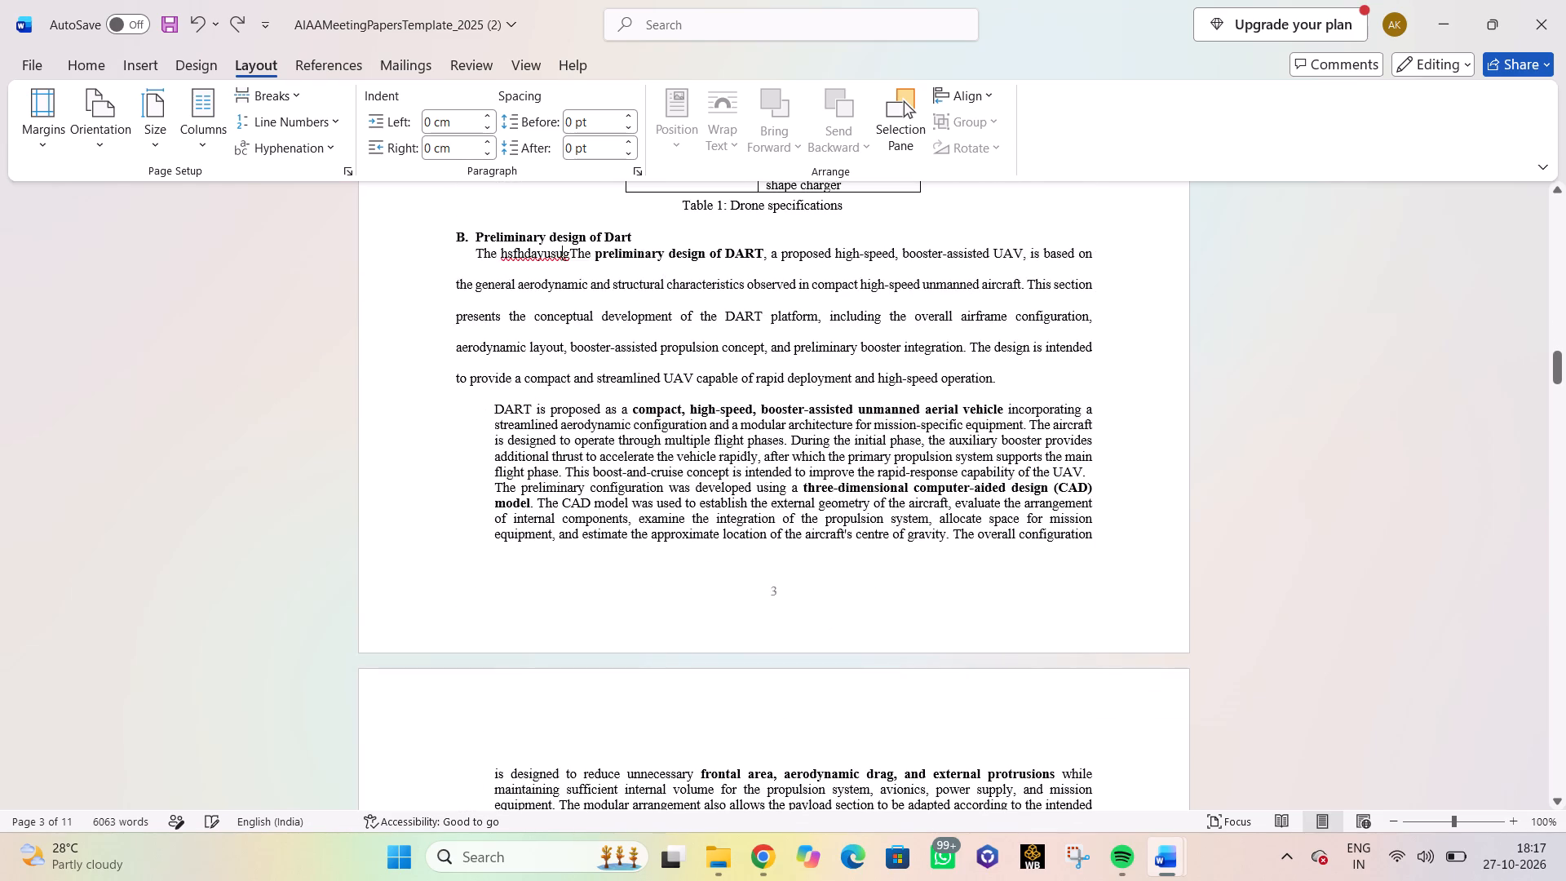
{"action": "scroll", "coordinate": [1292, 406], "scroll_direction": "up", "scroll_amount": 4}
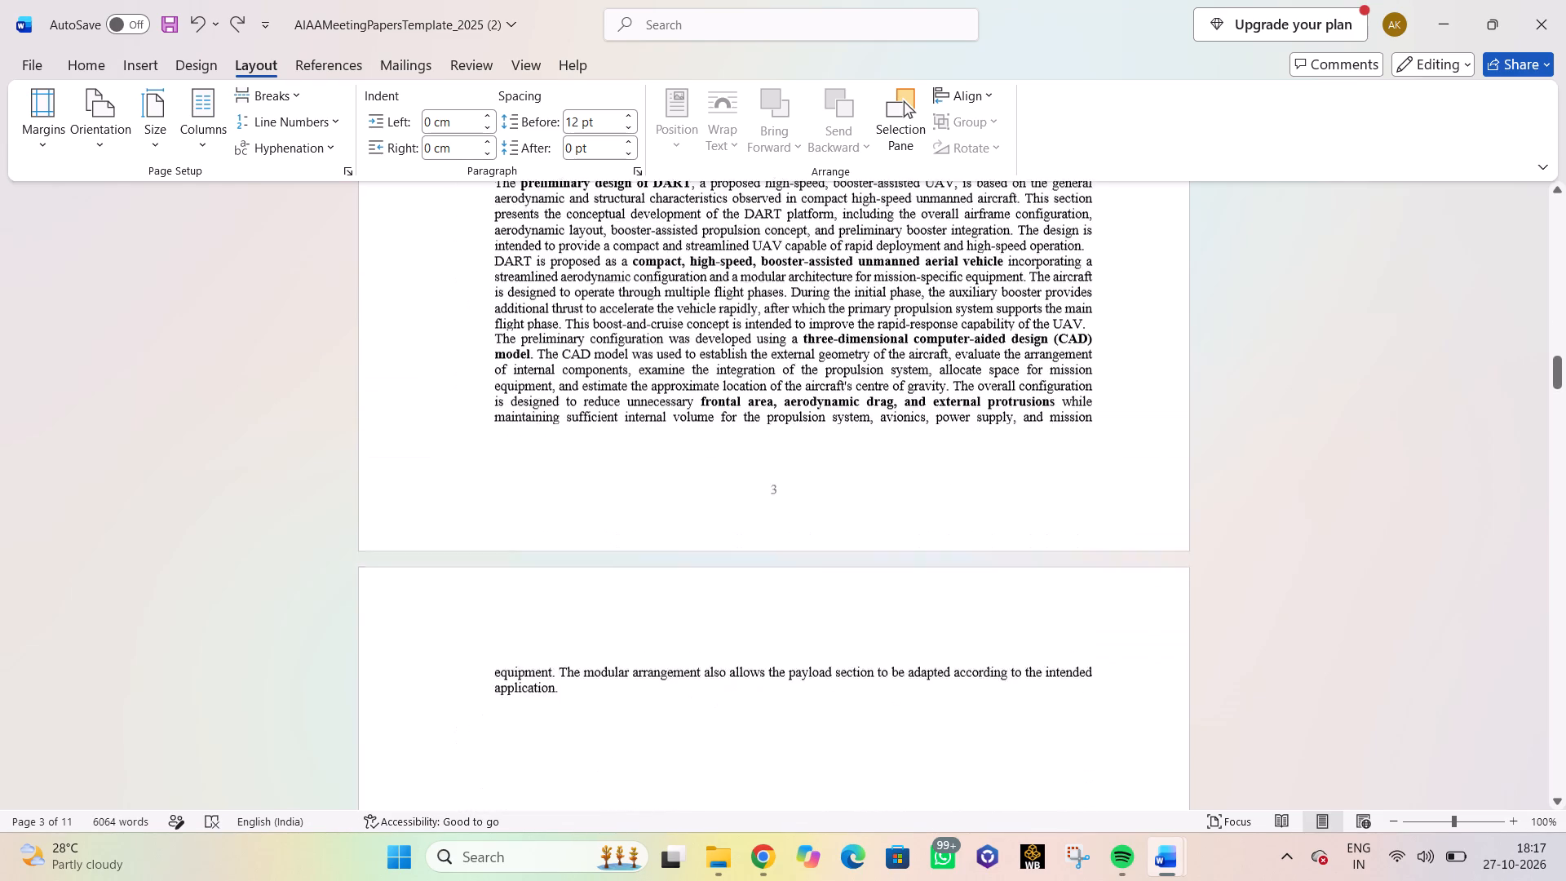
{"action": "scroll", "coordinate": [1292, 406], "scroll_direction": "down", "scroll_amount": 1}
{"action": "scroll", "coordinate": [1292, 406], "scroll_direction": "up", "scroll_amount": 6}
{"action": "key", "text": "ctrl+z"}
{"action": "key", "text": "ctrl+z"}
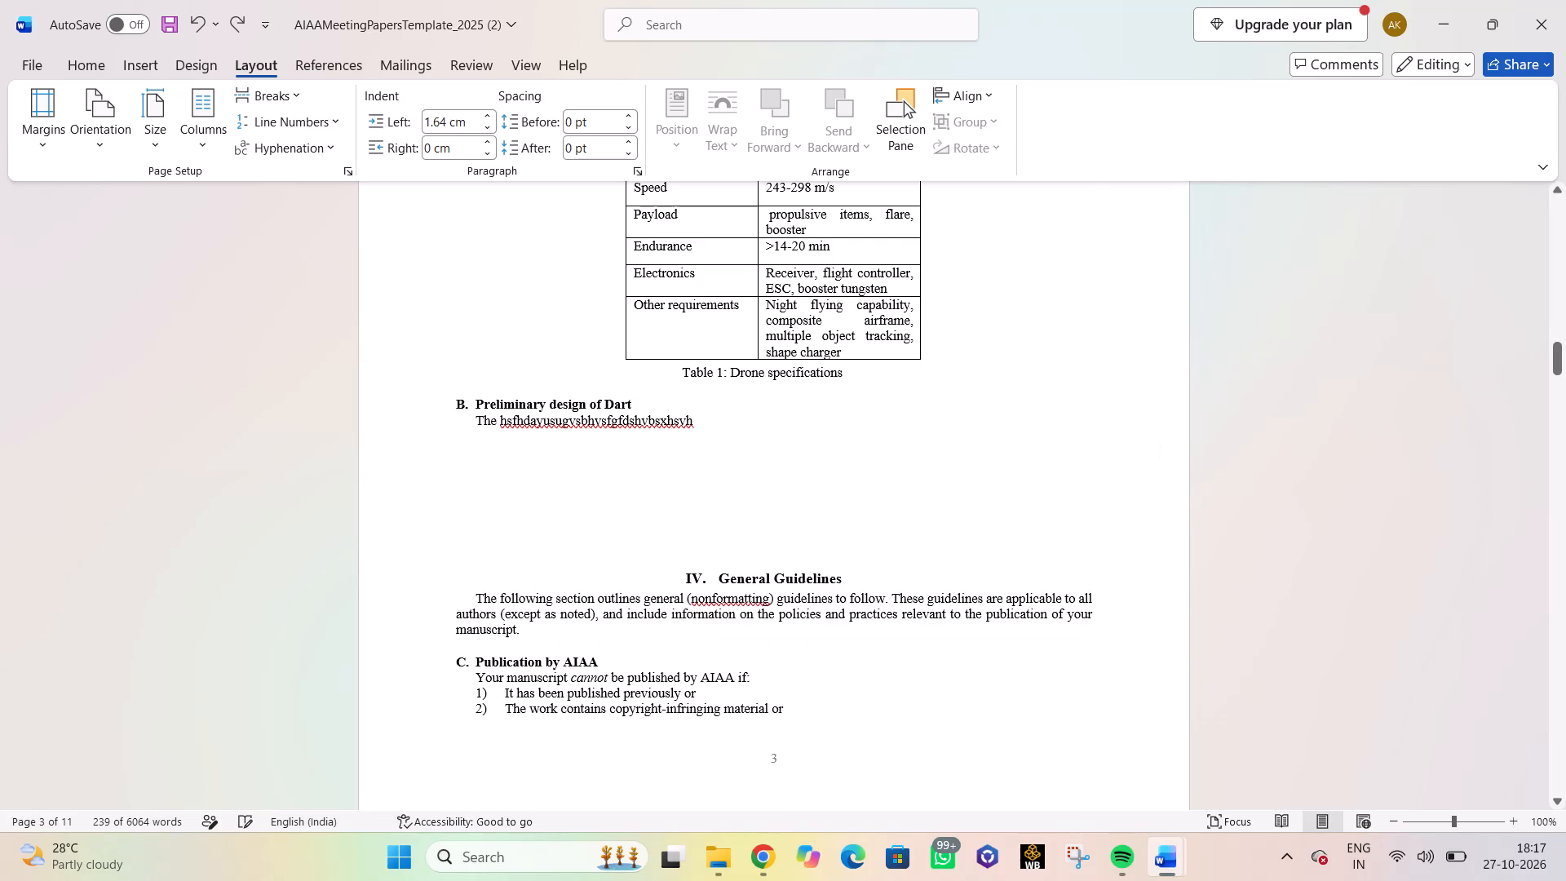
{"action": "key", "text": "ctrl+z"}
{"action": "key", "text": "ctrl+z"}
{"action": "key", "text": "ctrl+z"}
{"action": "key", "text": "ctrl+z"}
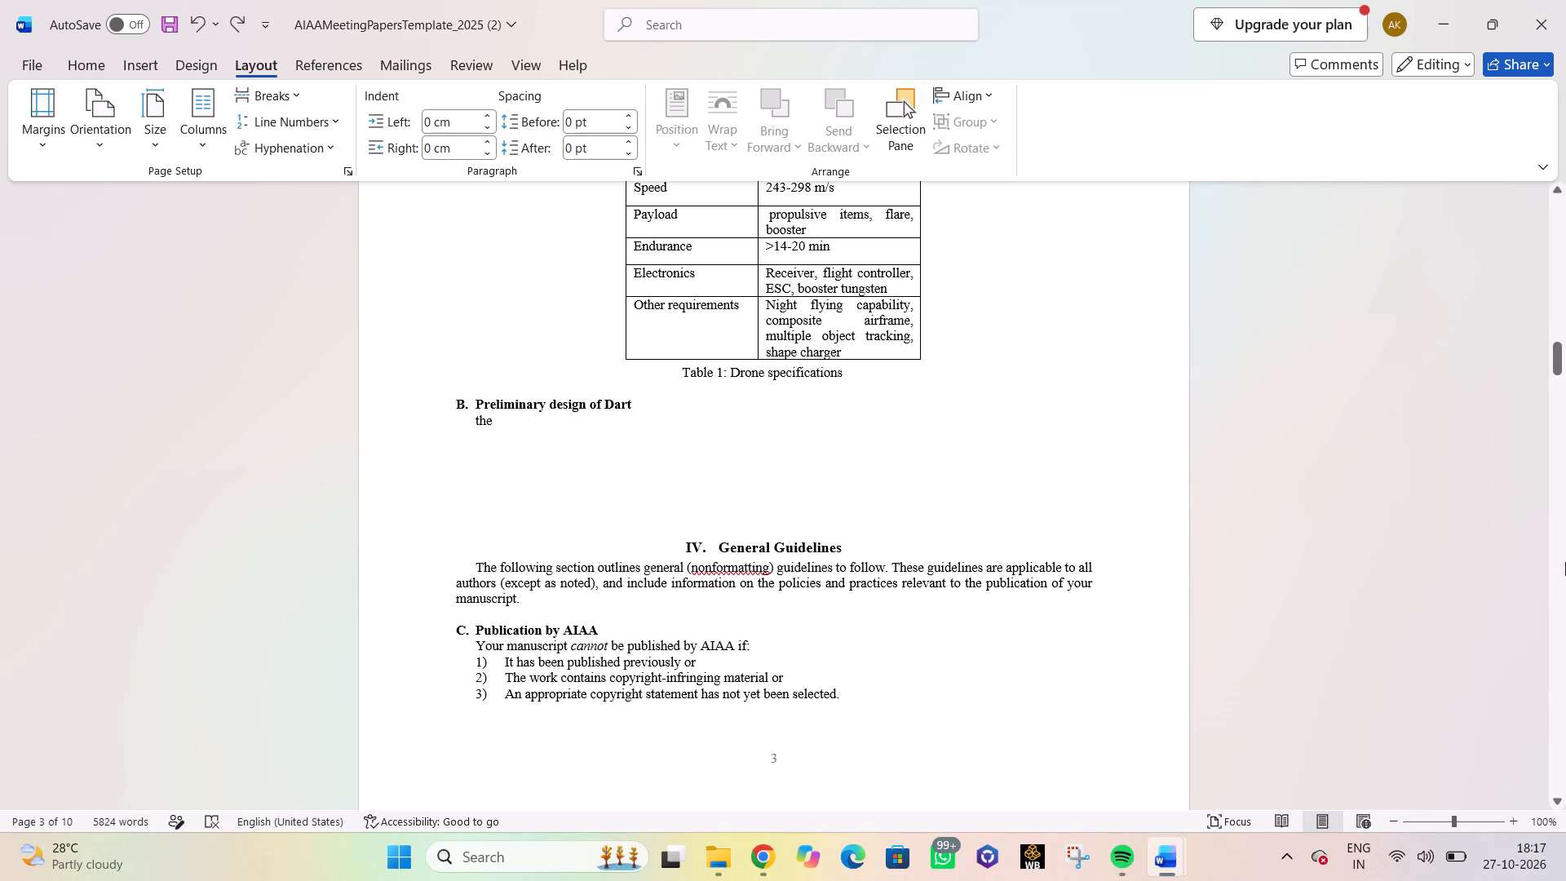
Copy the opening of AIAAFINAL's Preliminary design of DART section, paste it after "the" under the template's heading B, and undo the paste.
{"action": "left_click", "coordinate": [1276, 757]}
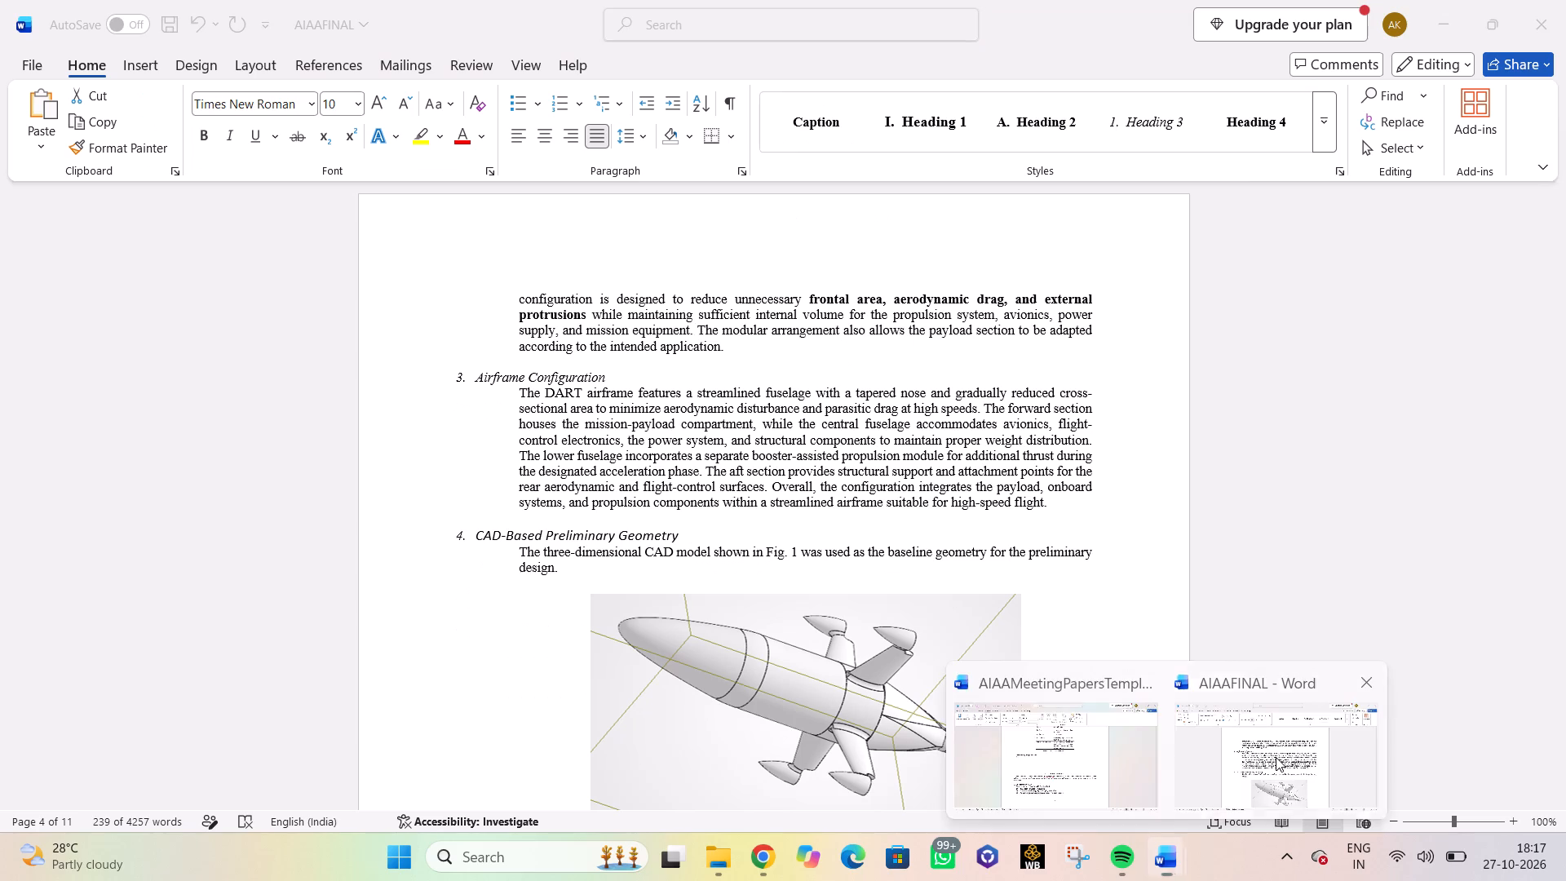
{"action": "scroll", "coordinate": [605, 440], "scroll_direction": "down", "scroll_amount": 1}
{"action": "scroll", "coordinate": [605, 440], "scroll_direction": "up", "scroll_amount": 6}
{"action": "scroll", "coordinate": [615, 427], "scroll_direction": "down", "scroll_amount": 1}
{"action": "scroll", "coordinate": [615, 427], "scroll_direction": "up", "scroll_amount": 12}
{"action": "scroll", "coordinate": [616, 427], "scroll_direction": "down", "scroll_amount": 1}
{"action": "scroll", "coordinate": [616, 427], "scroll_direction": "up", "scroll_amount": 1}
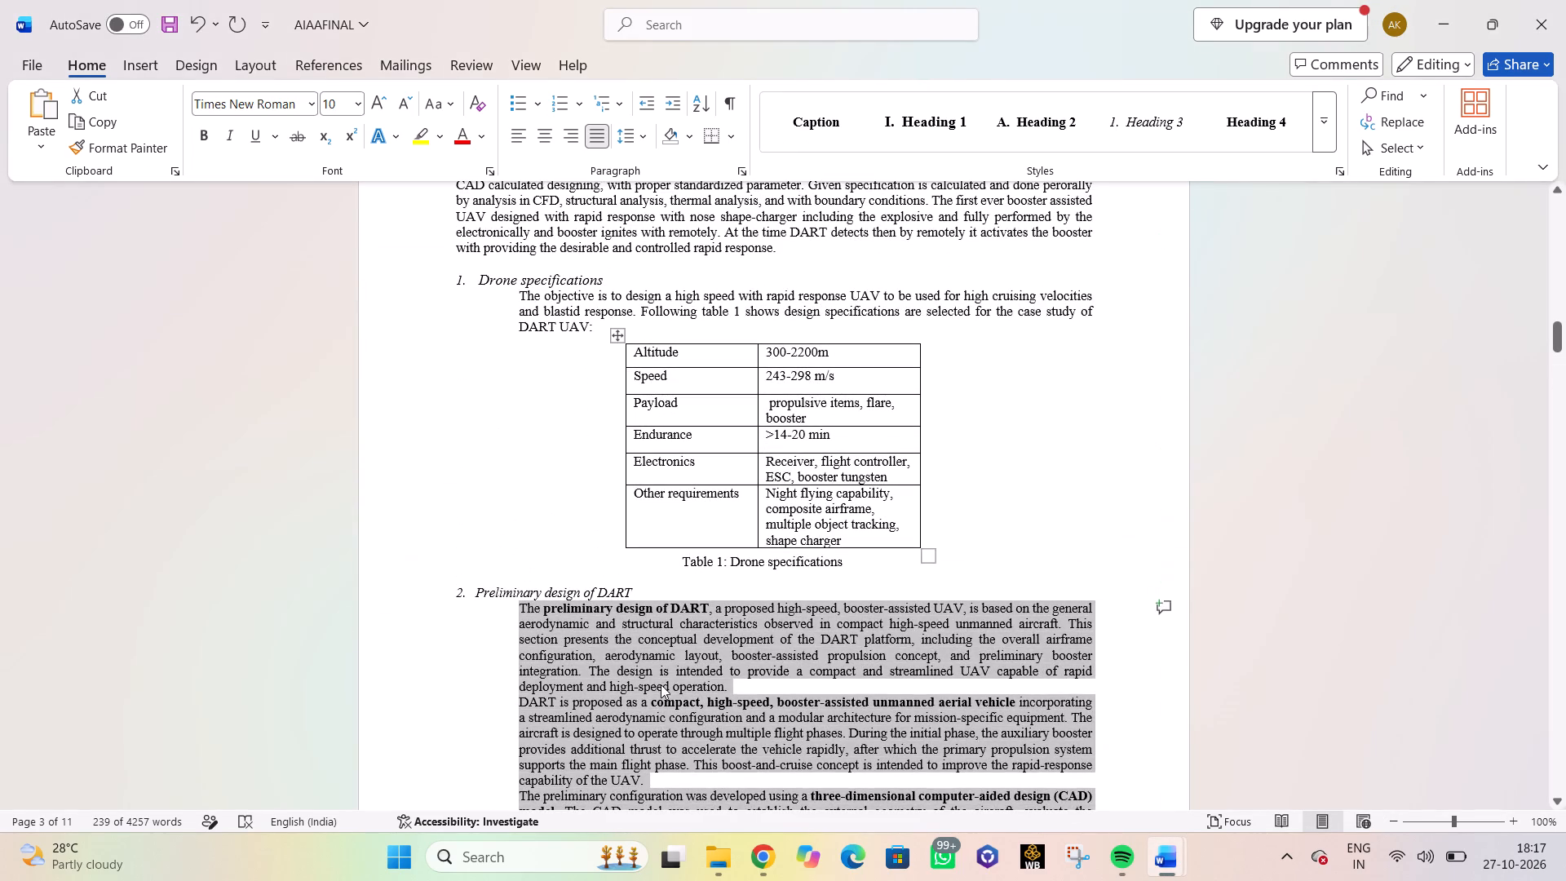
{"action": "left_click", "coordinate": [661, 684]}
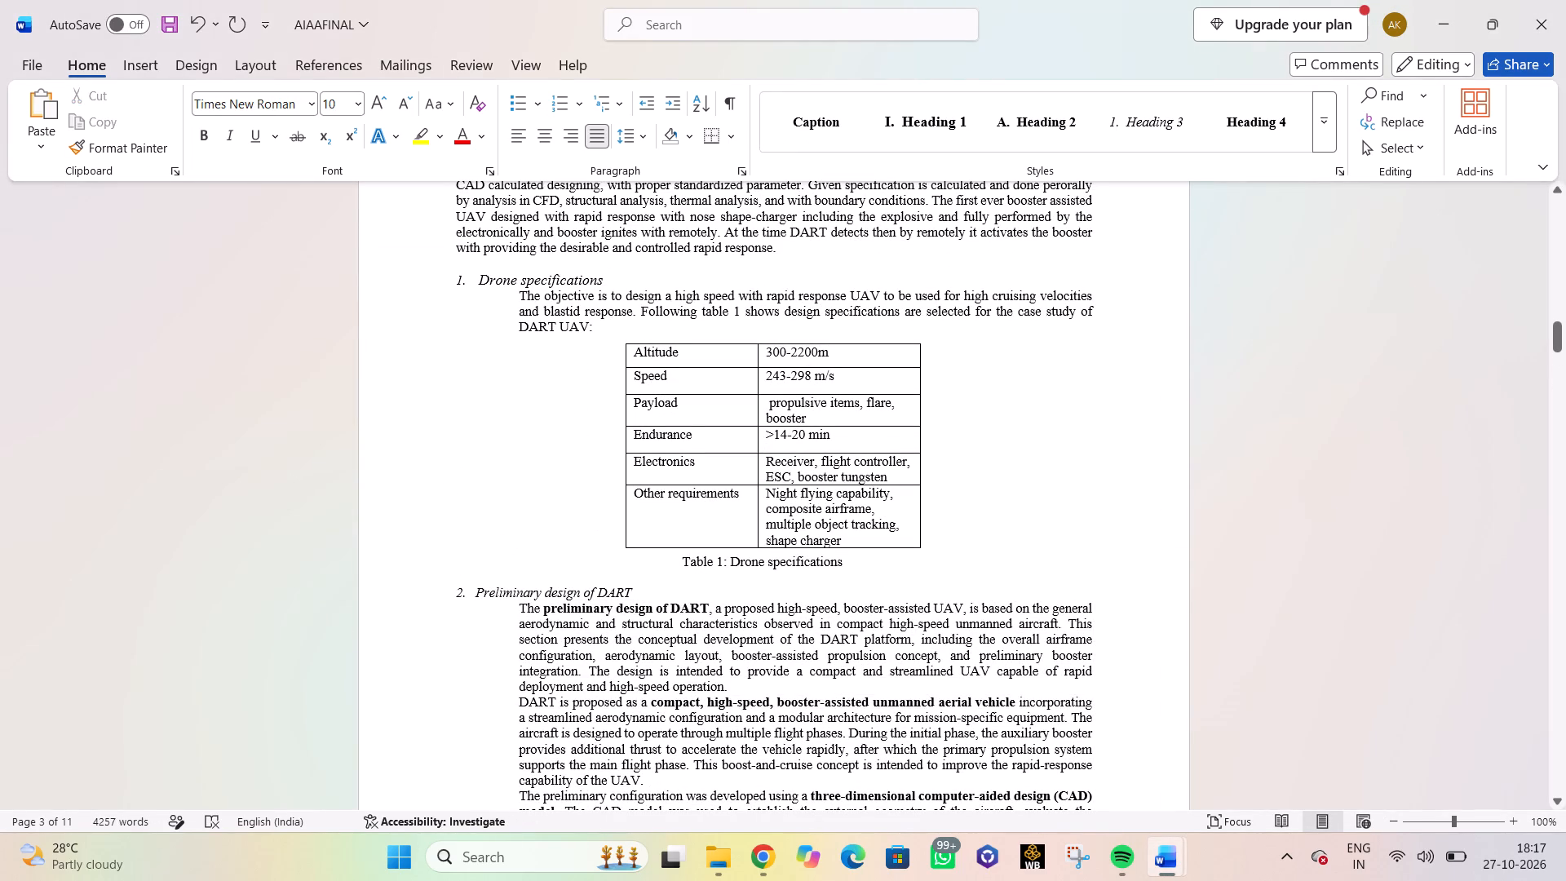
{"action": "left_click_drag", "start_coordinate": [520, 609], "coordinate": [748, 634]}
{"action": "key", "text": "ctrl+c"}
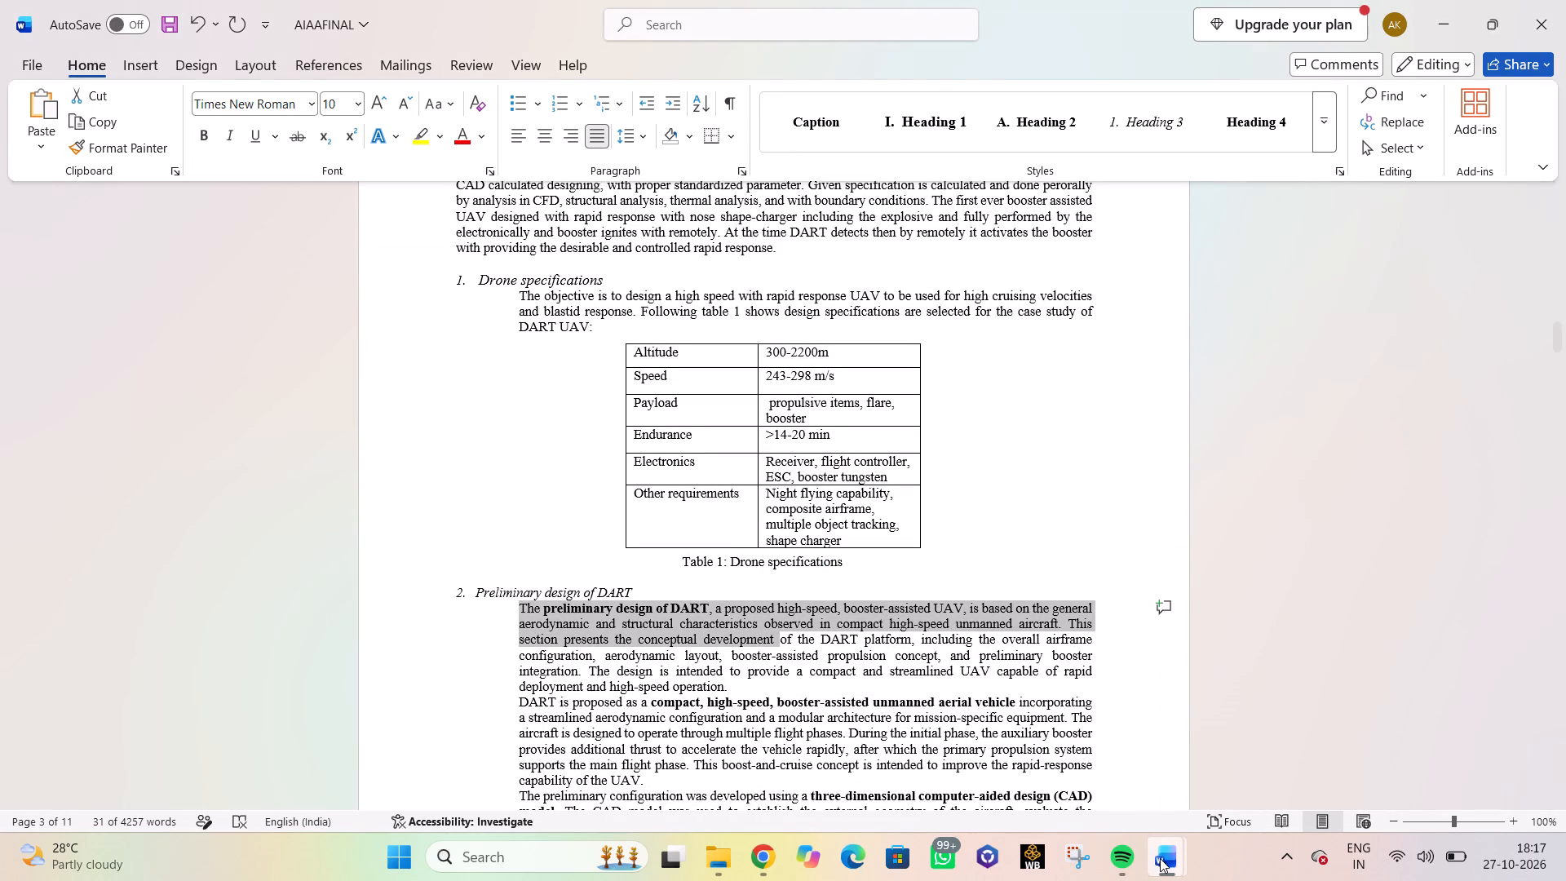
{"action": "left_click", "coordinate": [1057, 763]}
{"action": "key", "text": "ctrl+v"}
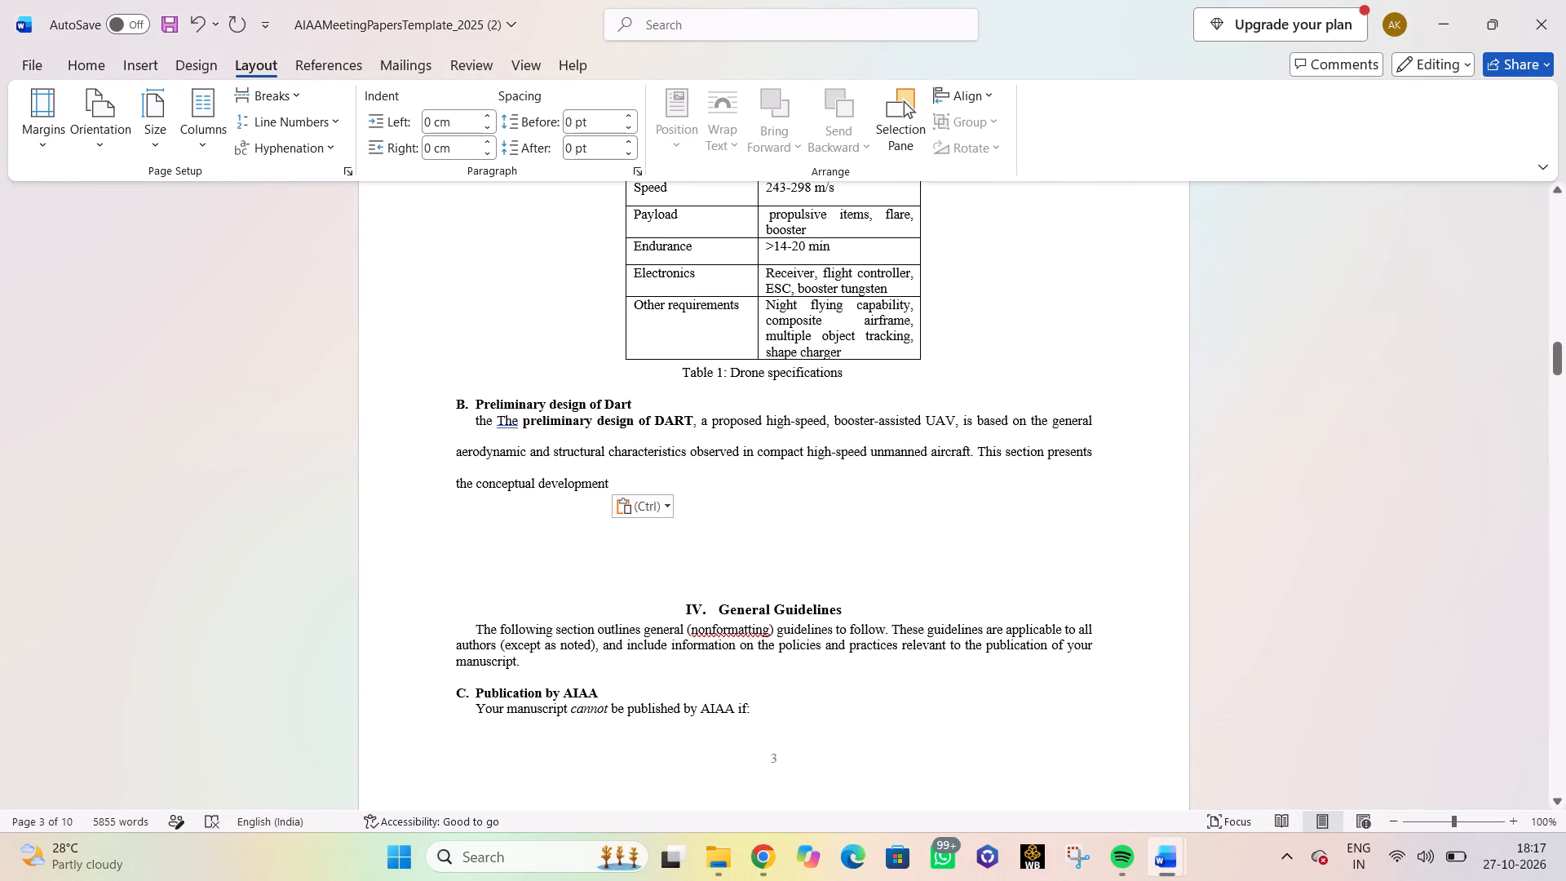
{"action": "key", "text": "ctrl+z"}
Enter the trial characters "hdhdh" after "the" under heading B and clear all the text from that line.
{"action": "key", "text": "h"}
{"action": "type", "text": "dh"}
{"action": "type", "text": "dh"}
{"action": "key", "text": "Return"}
{"action": "key", "text": "BackSpace"}
{"action": "key", "text": "BackSpace"}
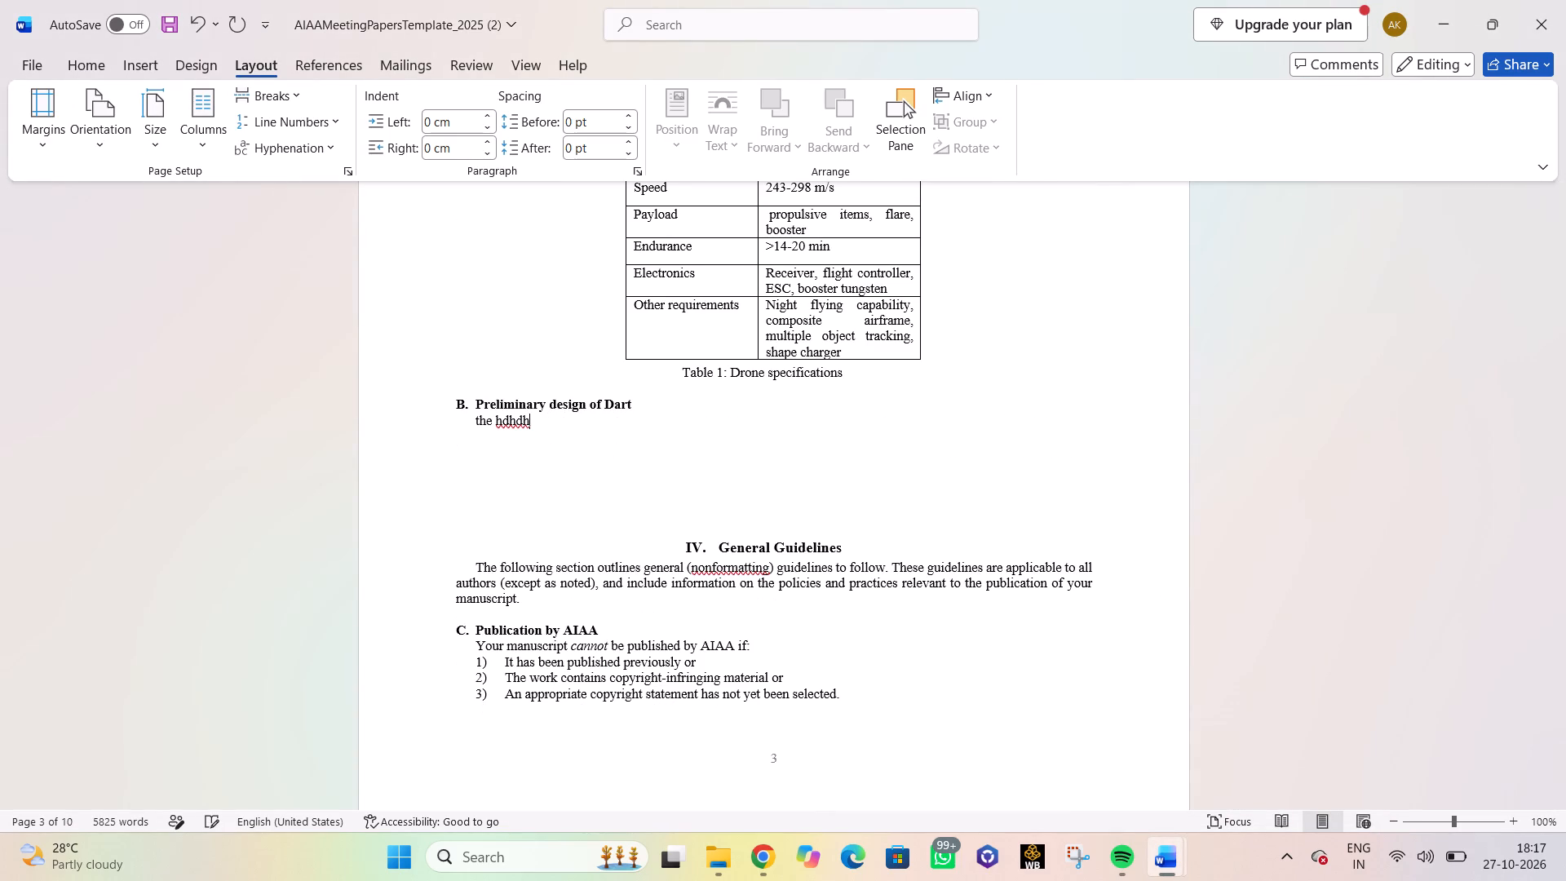
{"action": "key", "text": "BackSpace"}
{"action": "key", "text": "BackSpace"}
{"action": "key", "text": "BackSpace"}
{"action": "key", "text": "BackSpace"}
{"action": "key", "text": "BackSpace"}
{"action": "key", "text": "BackSpace"}
{"action": "key", "text": "BackSpace"}
{"action": "key", "text": "BackSpace"}
{"action": "key", "text": "BackSpace"}
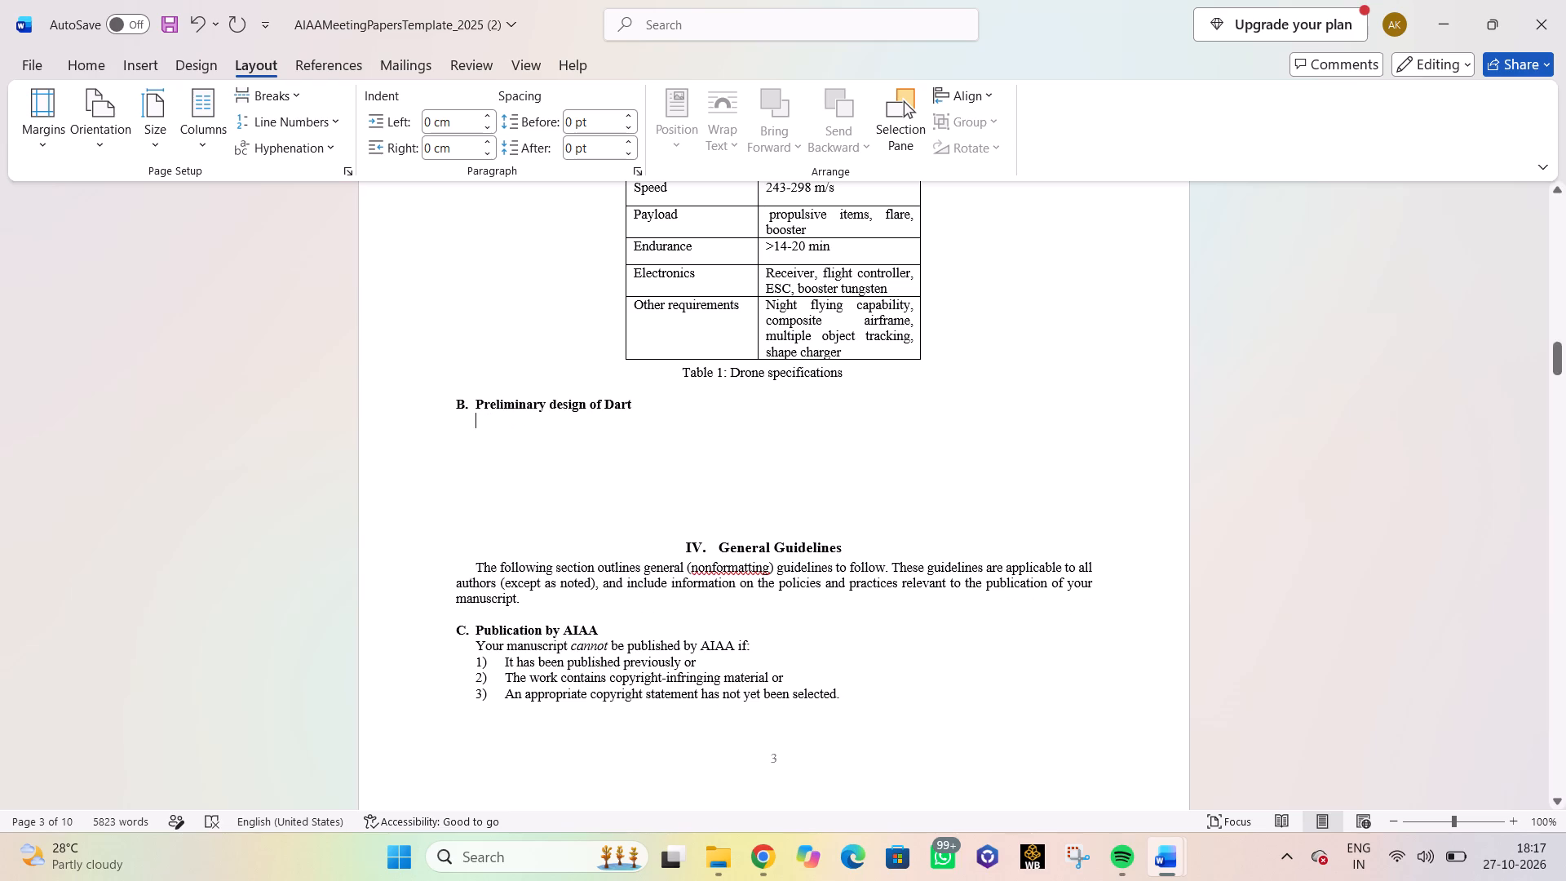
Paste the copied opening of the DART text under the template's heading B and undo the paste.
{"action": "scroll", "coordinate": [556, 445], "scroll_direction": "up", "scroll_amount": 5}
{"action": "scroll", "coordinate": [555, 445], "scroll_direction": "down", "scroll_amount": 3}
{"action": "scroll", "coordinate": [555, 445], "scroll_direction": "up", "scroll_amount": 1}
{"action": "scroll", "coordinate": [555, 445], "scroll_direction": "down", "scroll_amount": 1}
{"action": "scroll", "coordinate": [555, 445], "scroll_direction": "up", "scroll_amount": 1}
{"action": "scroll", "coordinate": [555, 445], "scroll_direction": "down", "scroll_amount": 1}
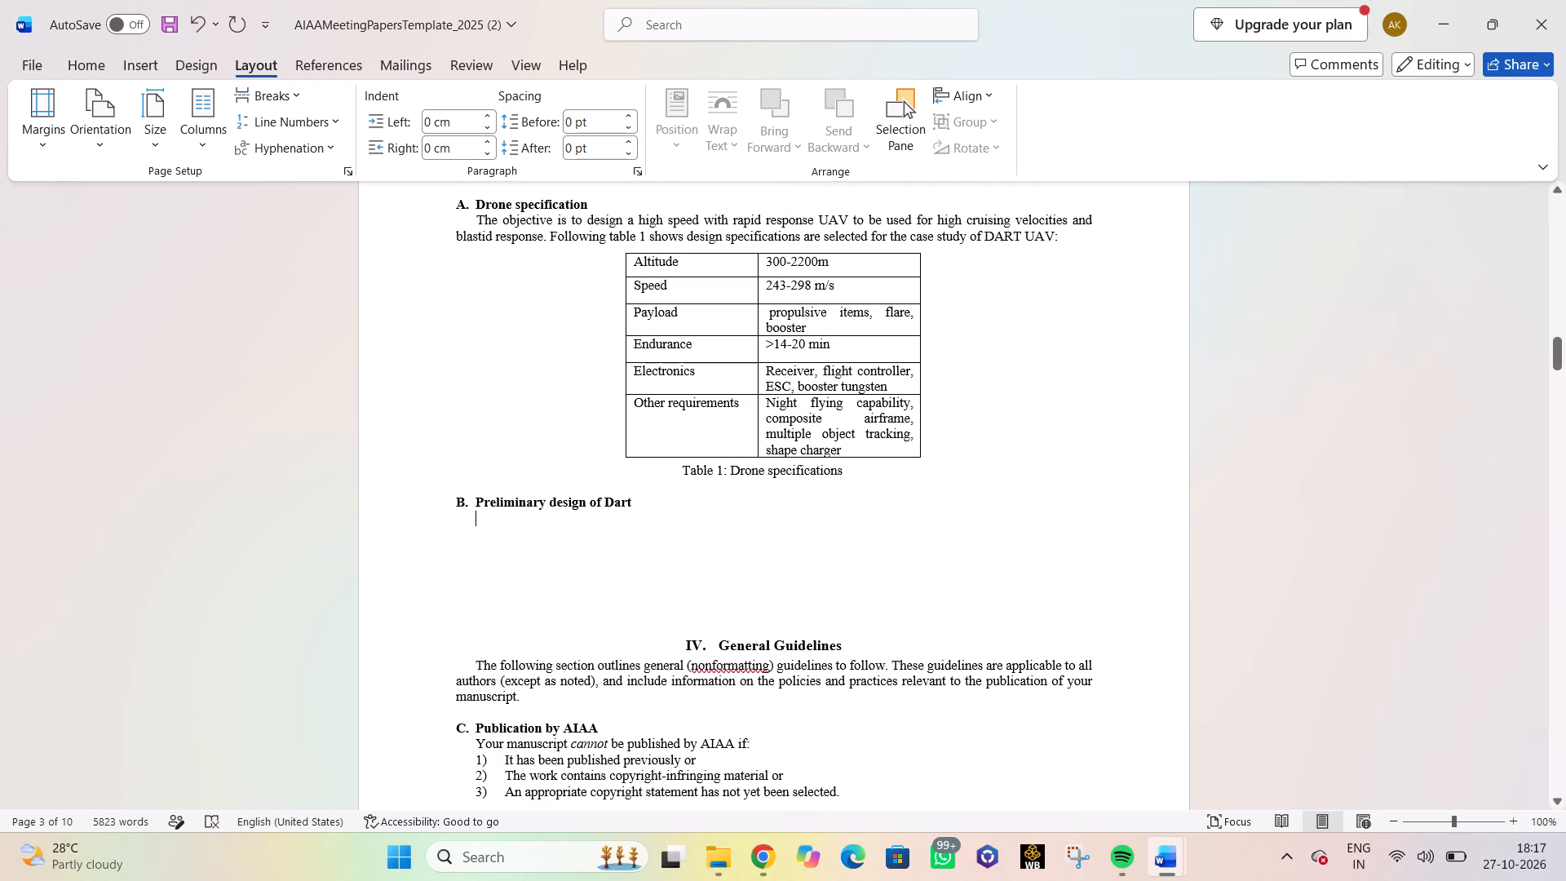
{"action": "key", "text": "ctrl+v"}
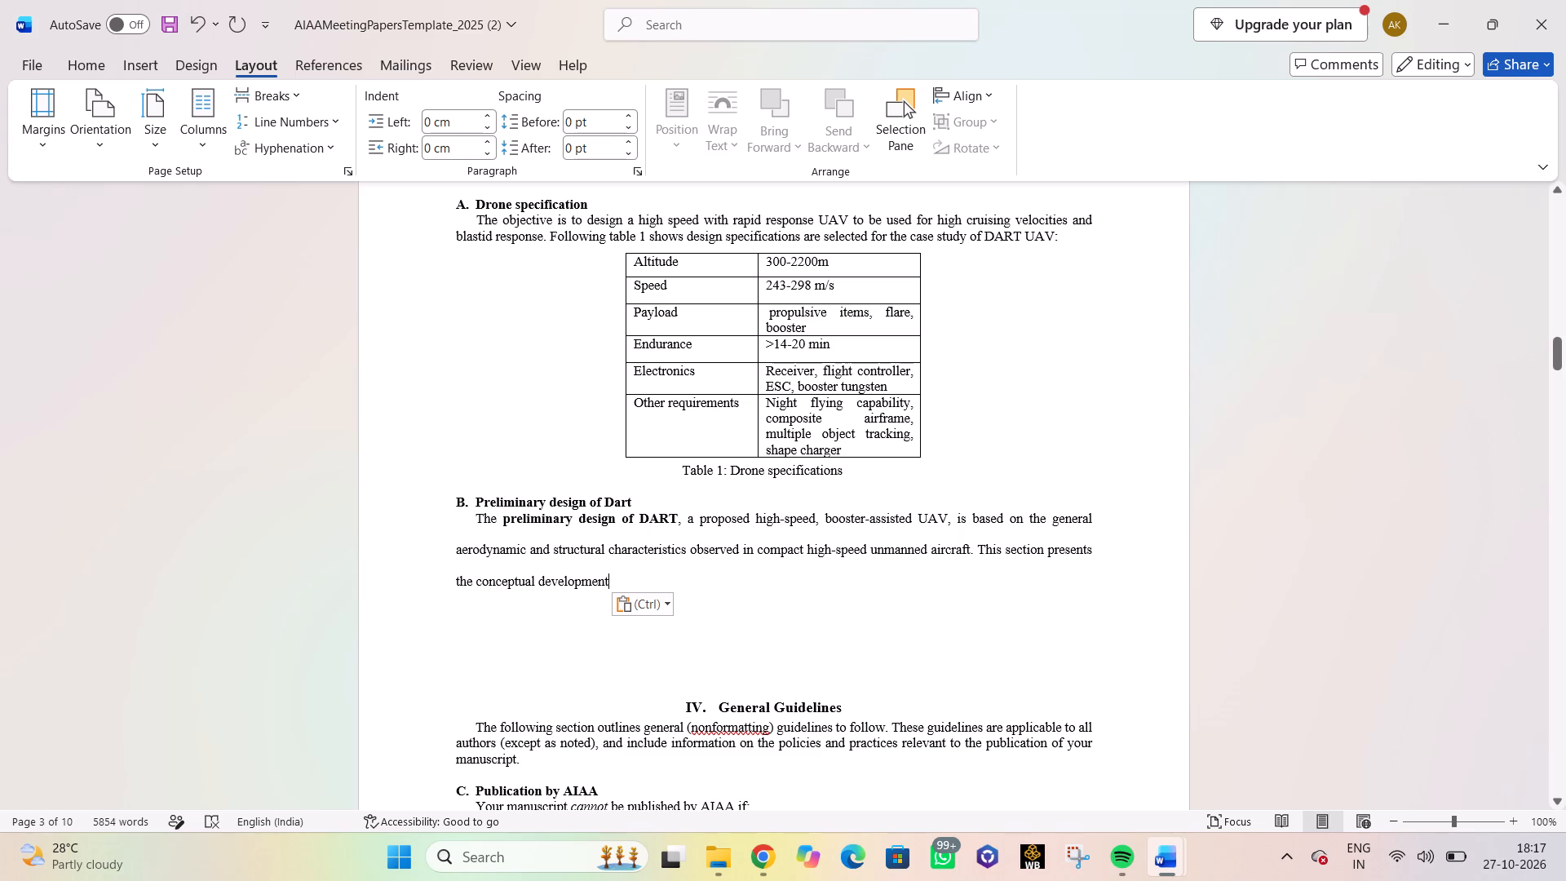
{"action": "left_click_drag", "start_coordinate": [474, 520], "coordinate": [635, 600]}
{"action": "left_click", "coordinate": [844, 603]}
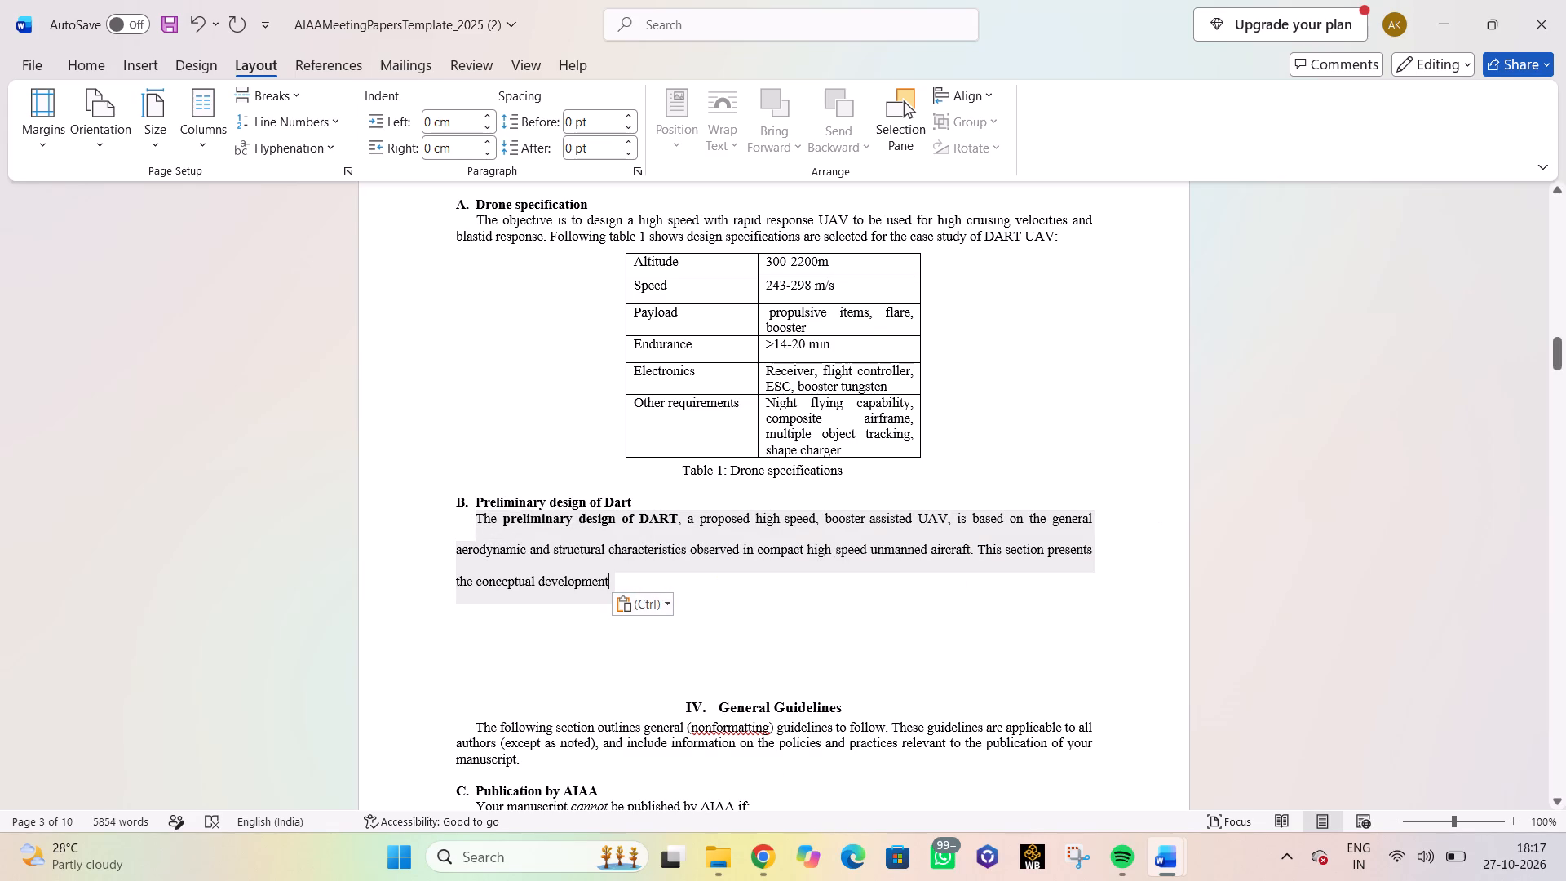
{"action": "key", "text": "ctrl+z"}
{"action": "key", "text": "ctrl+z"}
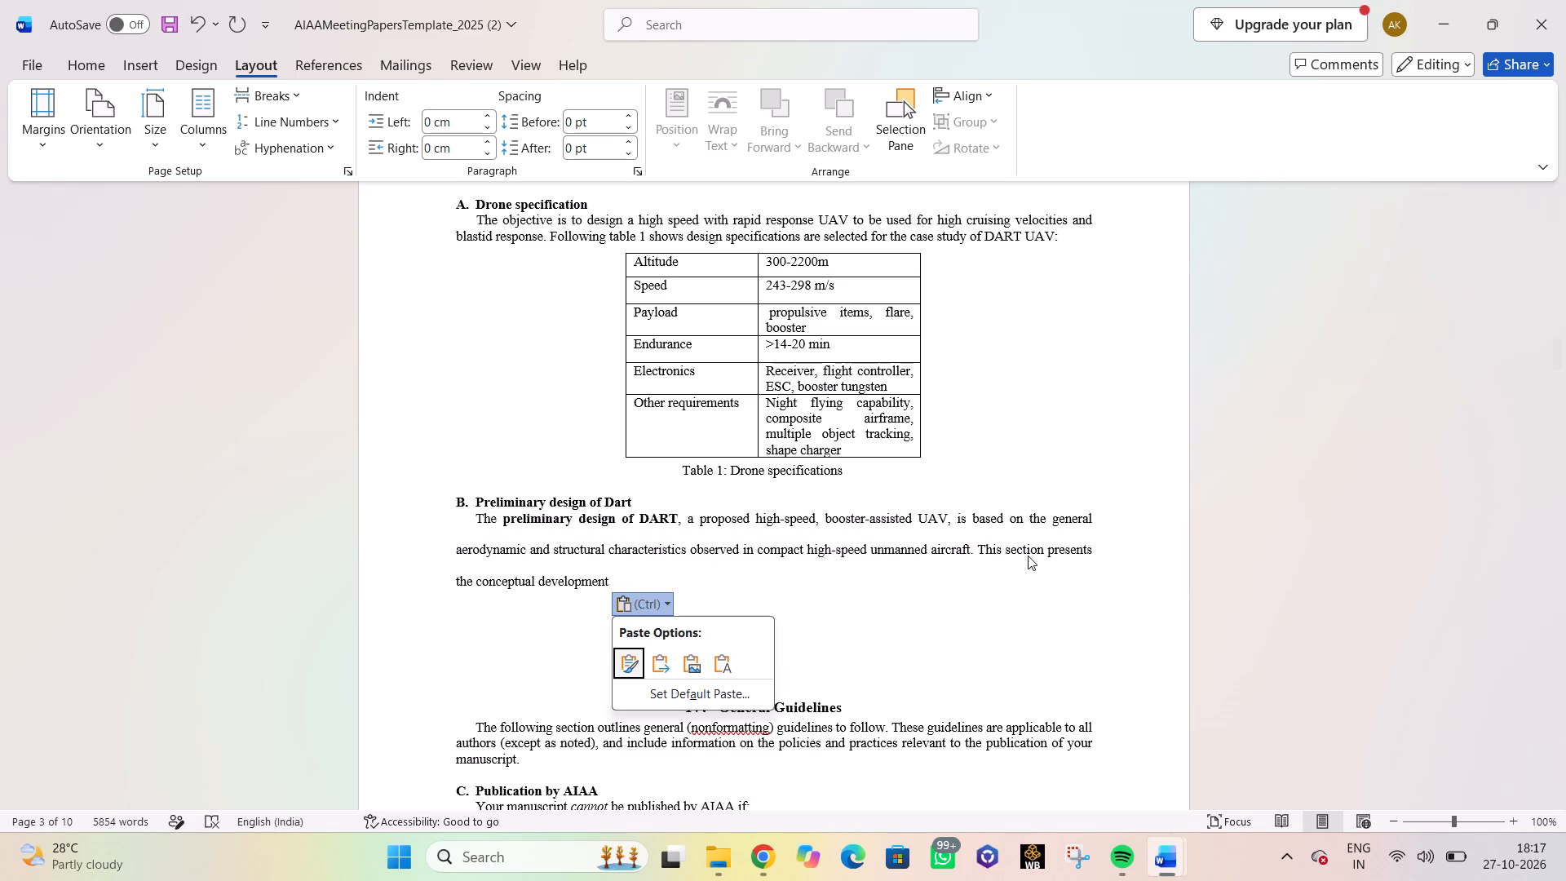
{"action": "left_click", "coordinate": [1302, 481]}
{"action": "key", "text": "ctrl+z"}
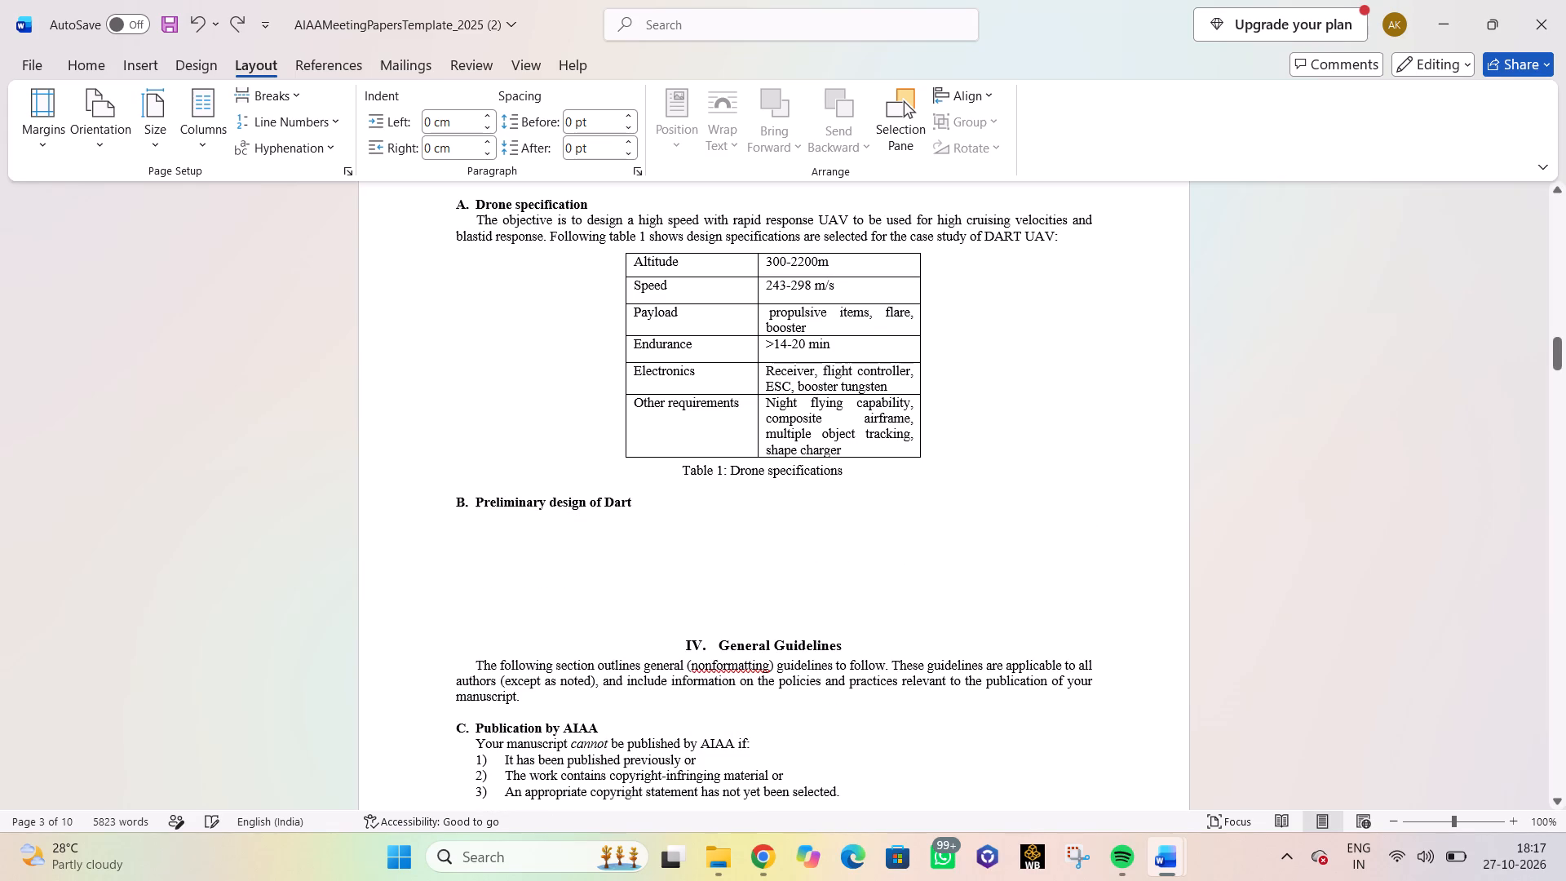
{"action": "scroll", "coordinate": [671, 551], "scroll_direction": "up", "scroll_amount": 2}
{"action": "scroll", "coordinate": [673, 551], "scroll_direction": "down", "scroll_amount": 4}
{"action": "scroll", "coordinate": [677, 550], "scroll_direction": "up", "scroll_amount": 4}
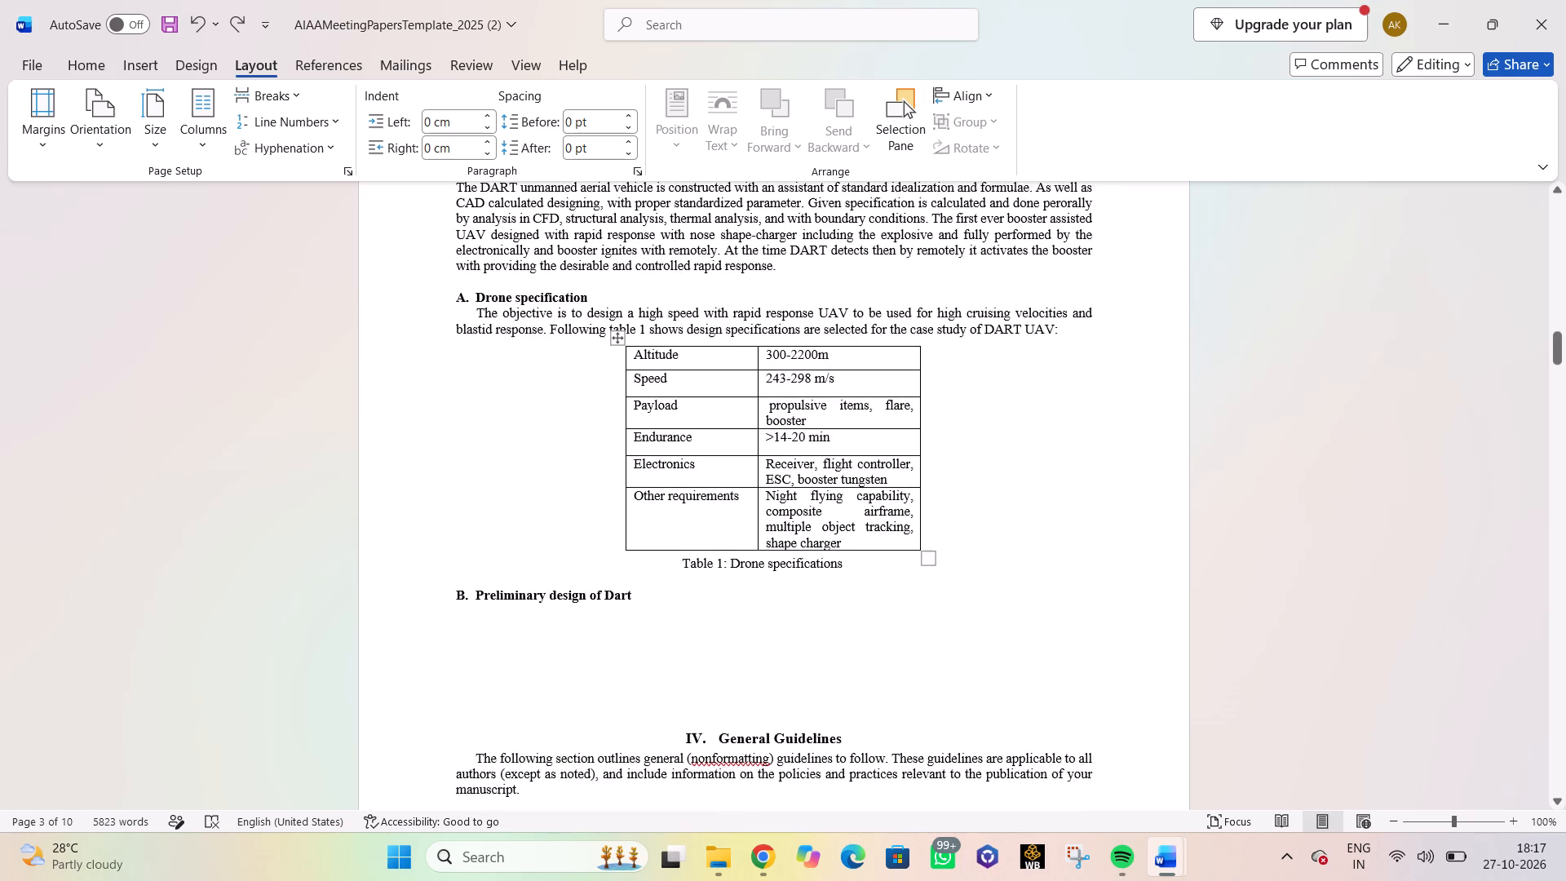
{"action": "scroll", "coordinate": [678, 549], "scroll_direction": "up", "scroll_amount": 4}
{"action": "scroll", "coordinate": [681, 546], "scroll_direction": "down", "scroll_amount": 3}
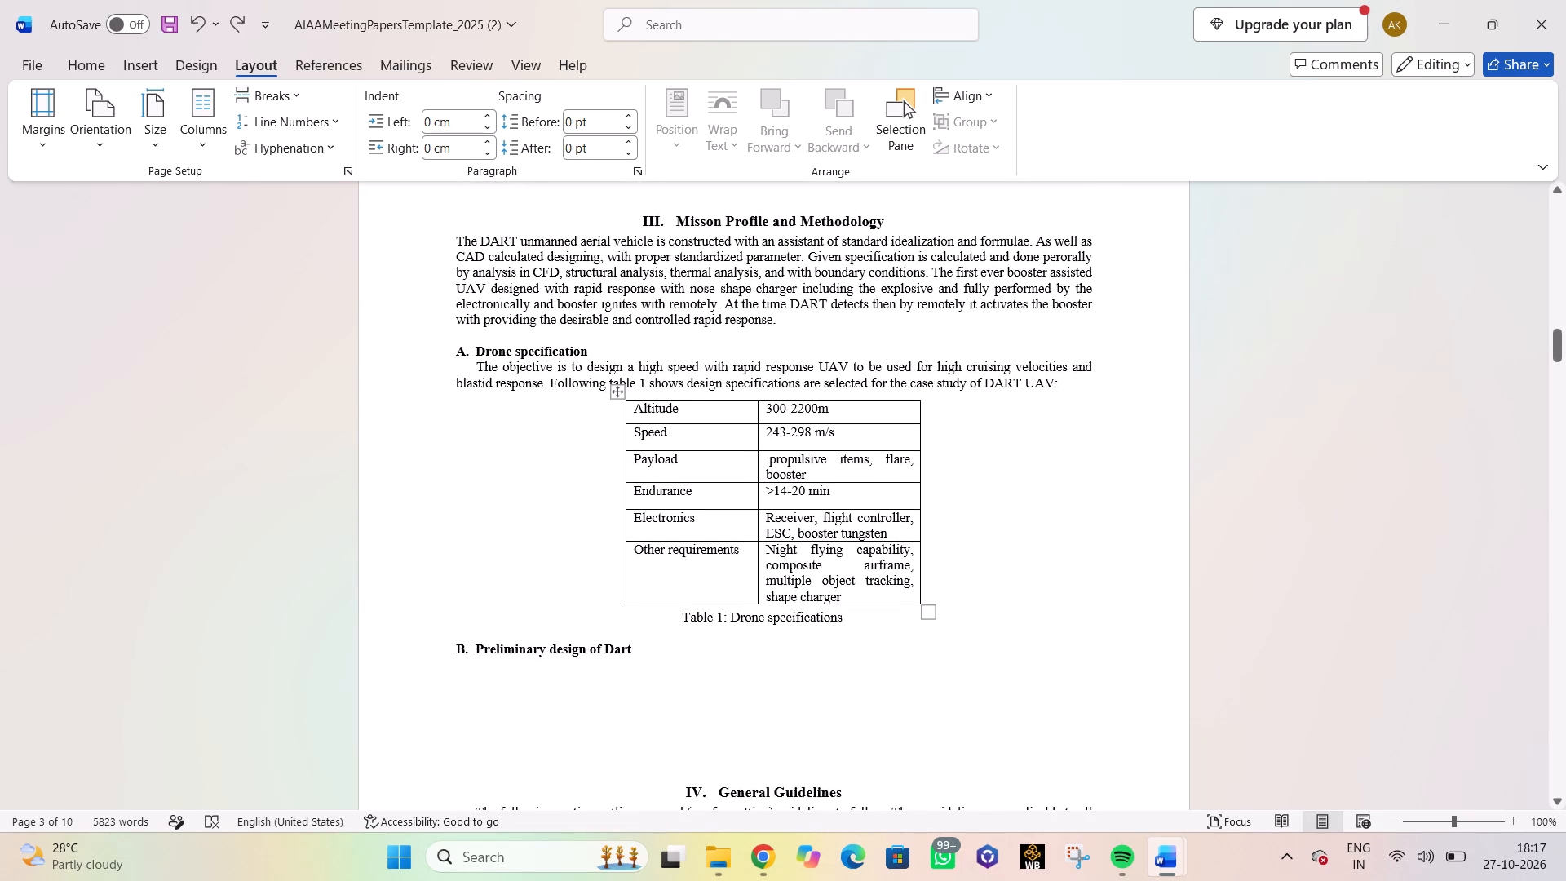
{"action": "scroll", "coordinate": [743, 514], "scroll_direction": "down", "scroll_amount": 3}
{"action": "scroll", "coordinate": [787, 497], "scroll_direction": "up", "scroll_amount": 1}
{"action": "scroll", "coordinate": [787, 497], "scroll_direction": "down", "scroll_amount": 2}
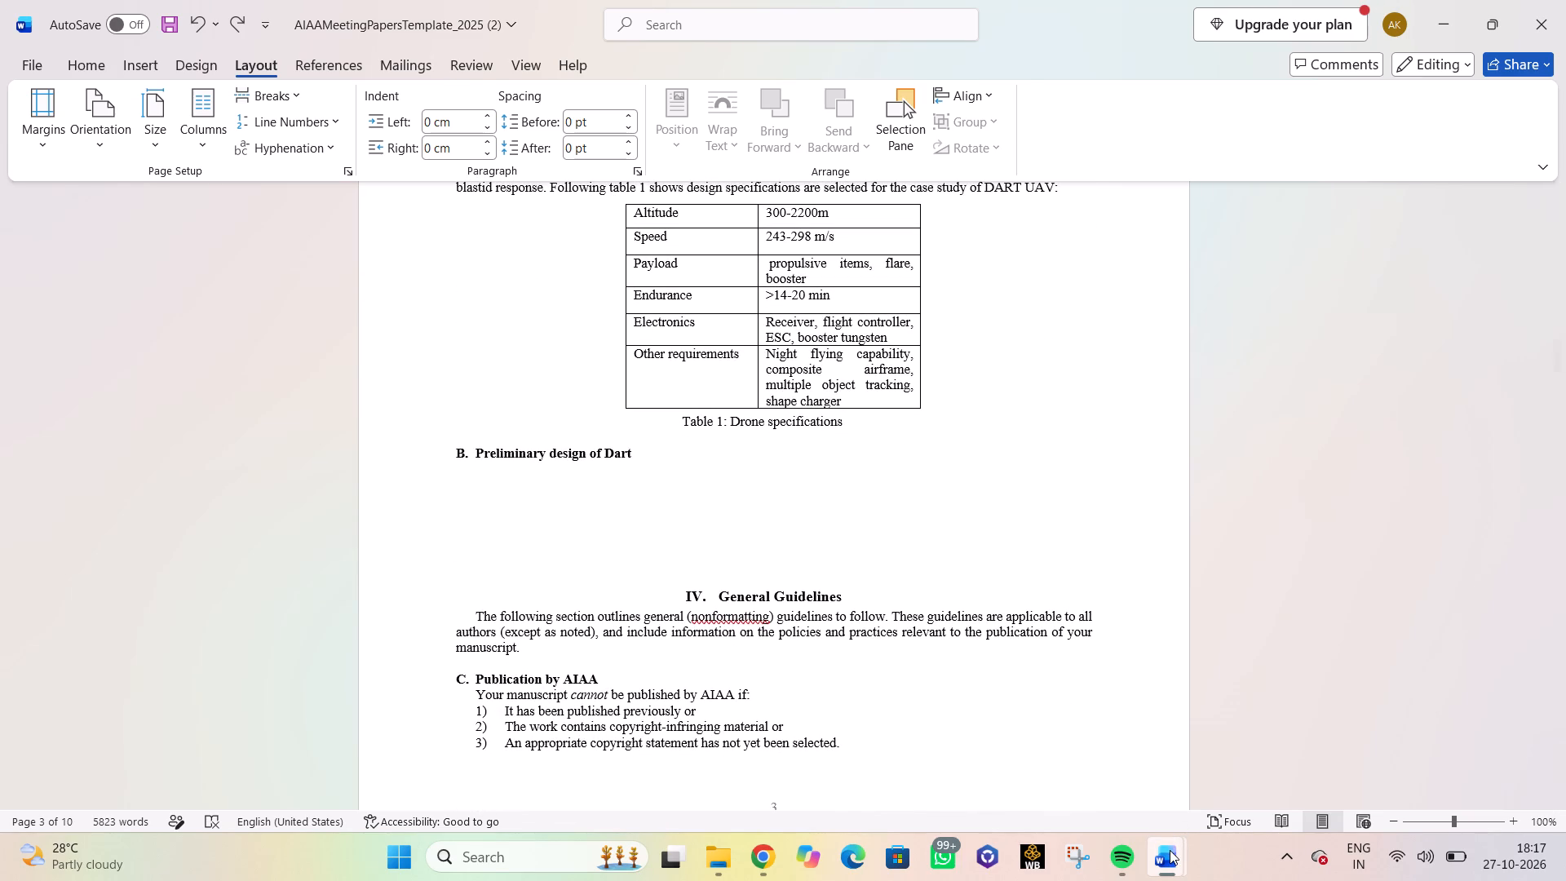
Copy all three paragraphs of AIAAFINAL's Preliminary design of DART section and paste them under the template's heading B.
{"action": "left_click", "coordinate": [1236, 750]}
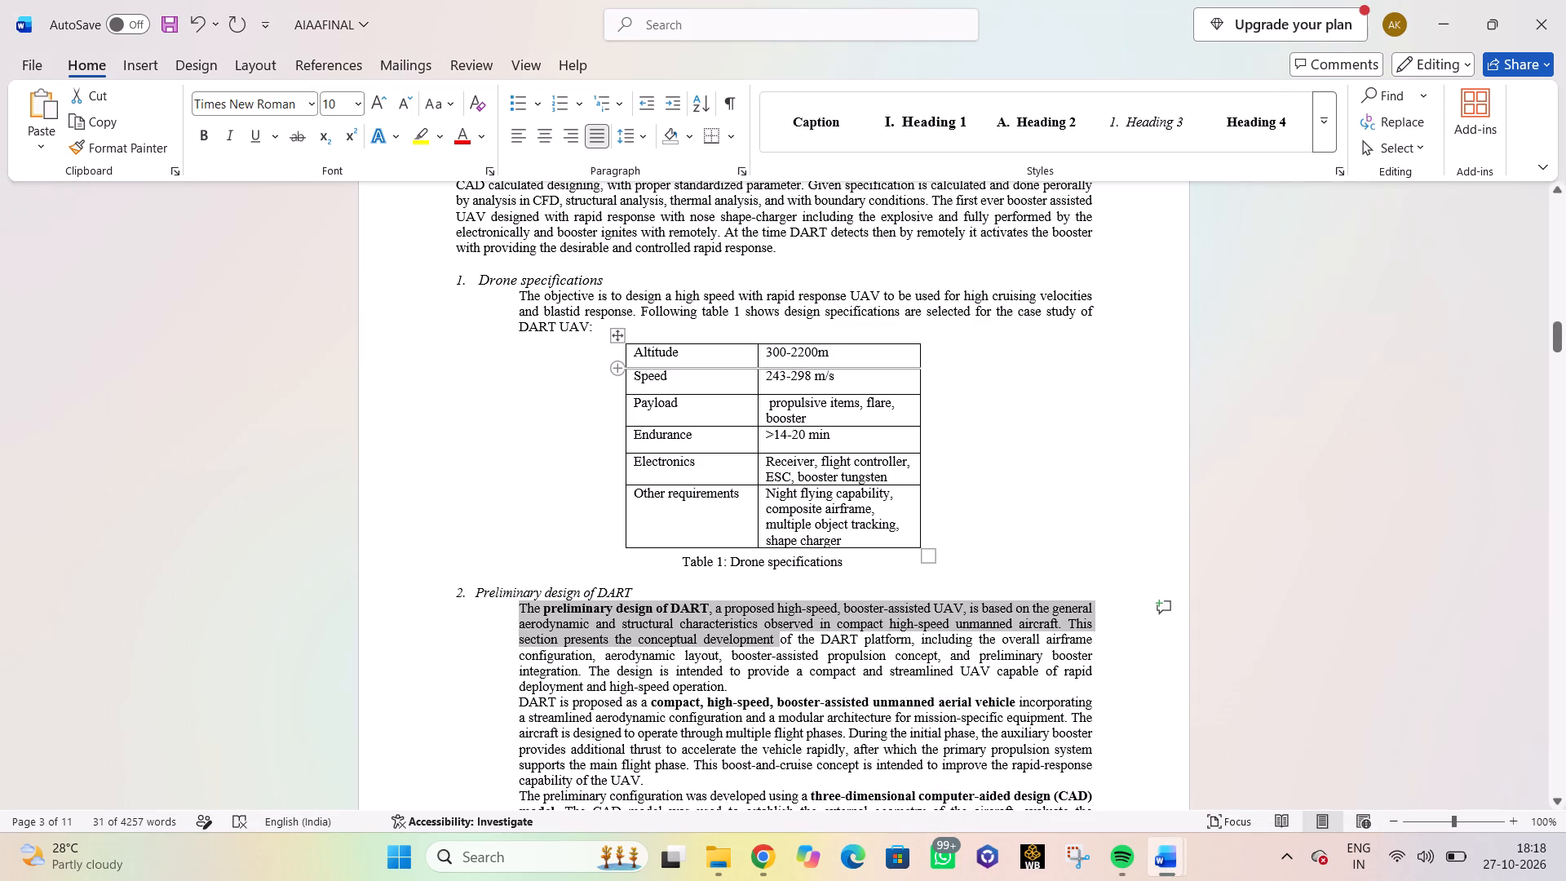
{"action": "scroll", "coordinate": [595, 526], "scroll_direction": "down", "scroll_amount": 2}
{"action": "scroll", "coordinate": [595, 526], "scroll_direction": "up", "scroll_amount": 1}
{"action": "scroll", "coordinate": [595, 526], "scroll_direction": "down", "scroll_amount": 2}
{"action": "left_click", "coordinate": [560, 473]}
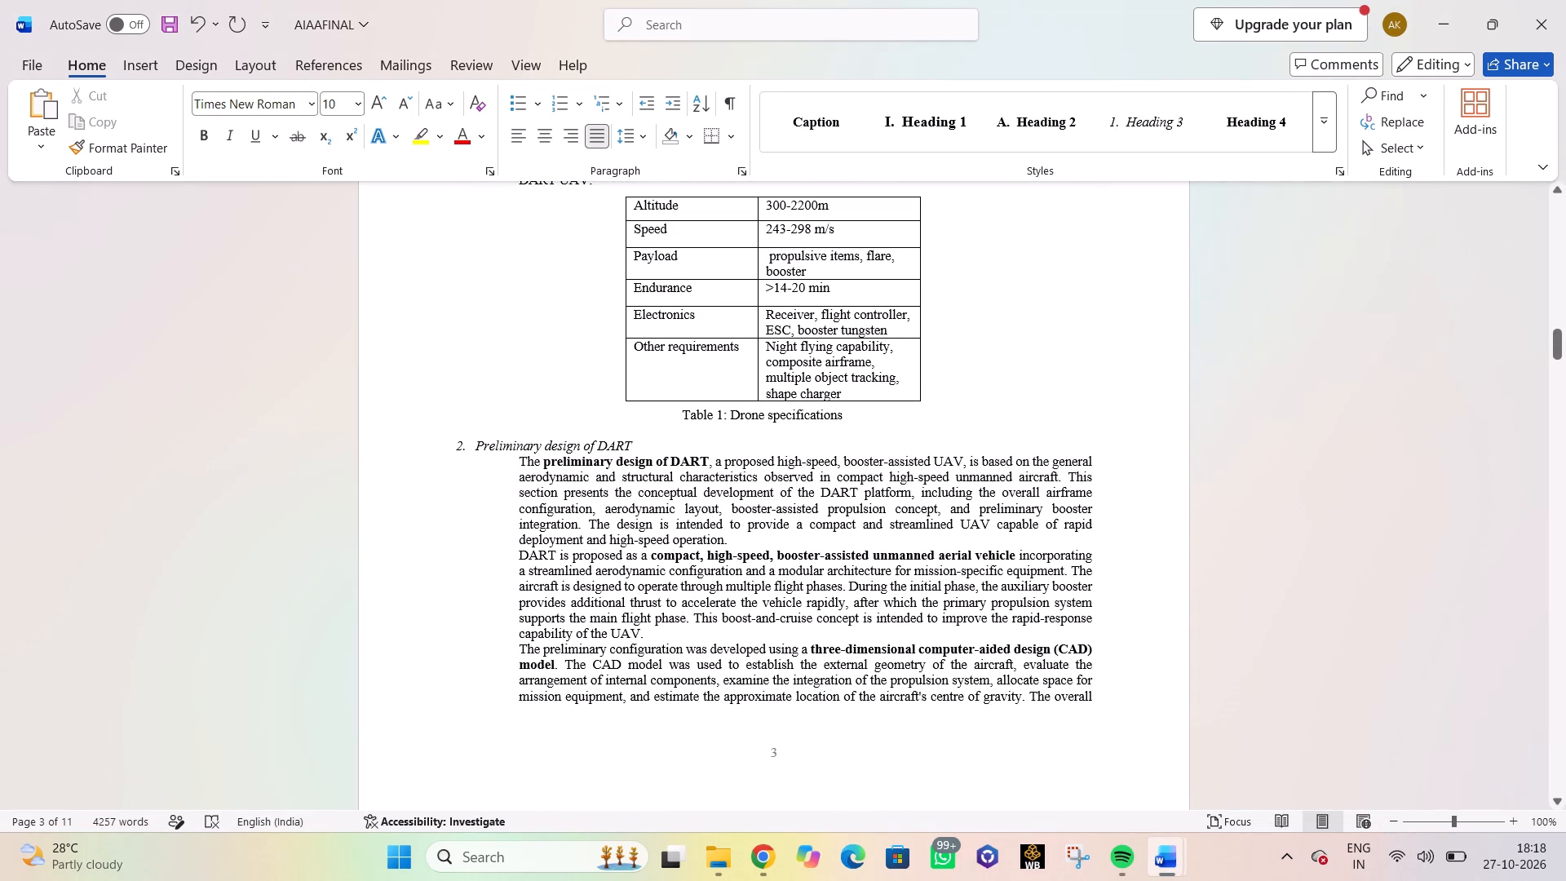
{"action": "left_click_drag", "start_coordinate": [514, 458], "coordinate": [834, 586]}
{"action": "scroll", "coordinate": [888, 547], "scroll_direction": "down", "scroll_amount": 8}
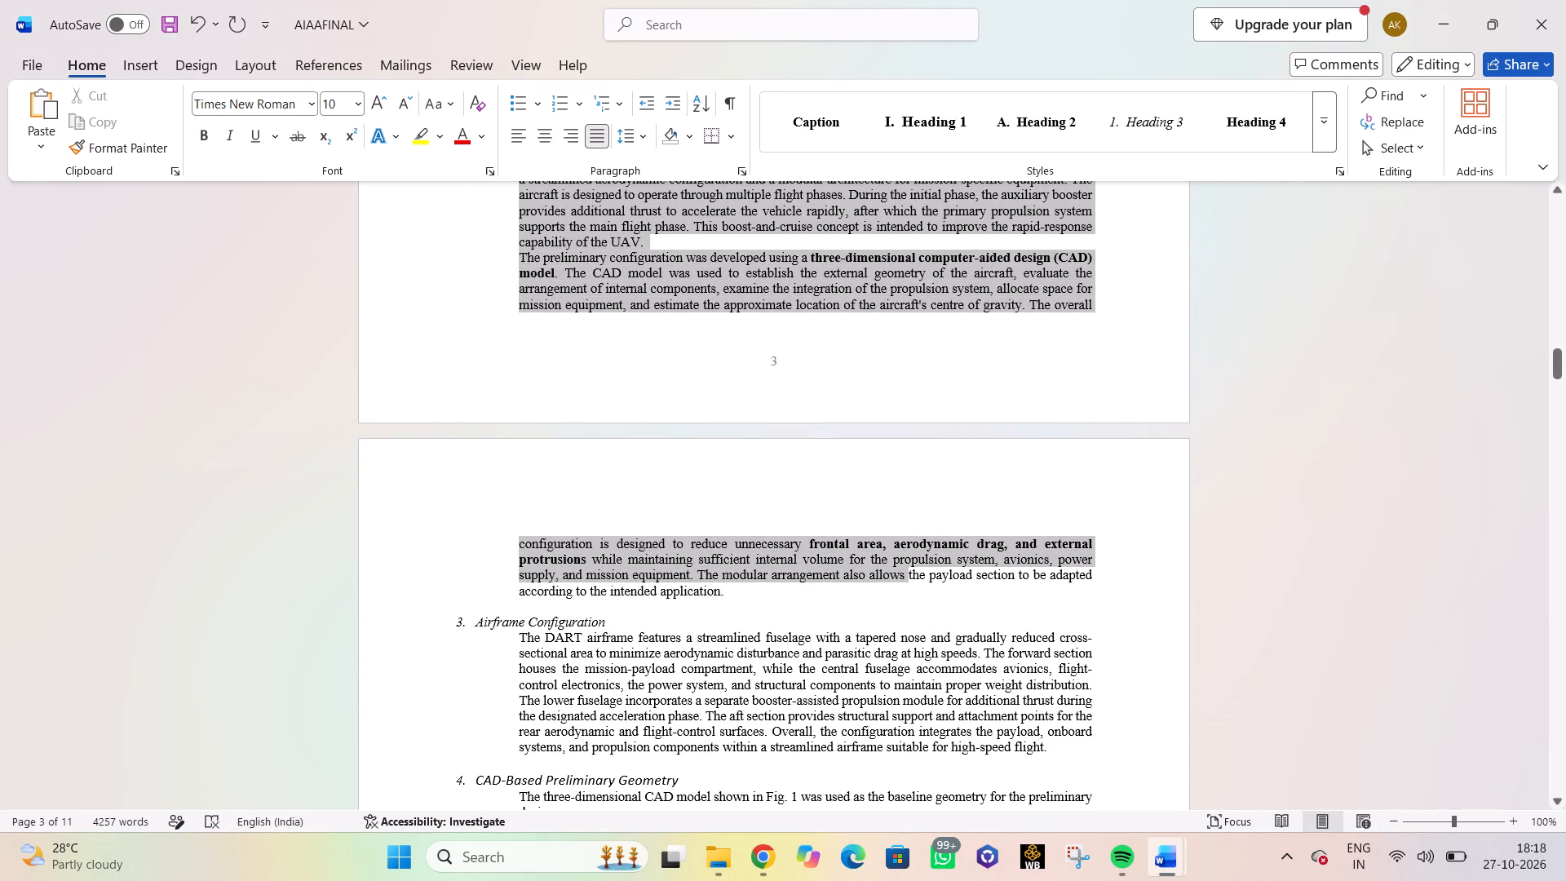
{"action": "left_click_drag", "start_coordinate": [834, 586], "coordinate": [739, 592]}
{"action": "key", "text": "ctrl+c"}
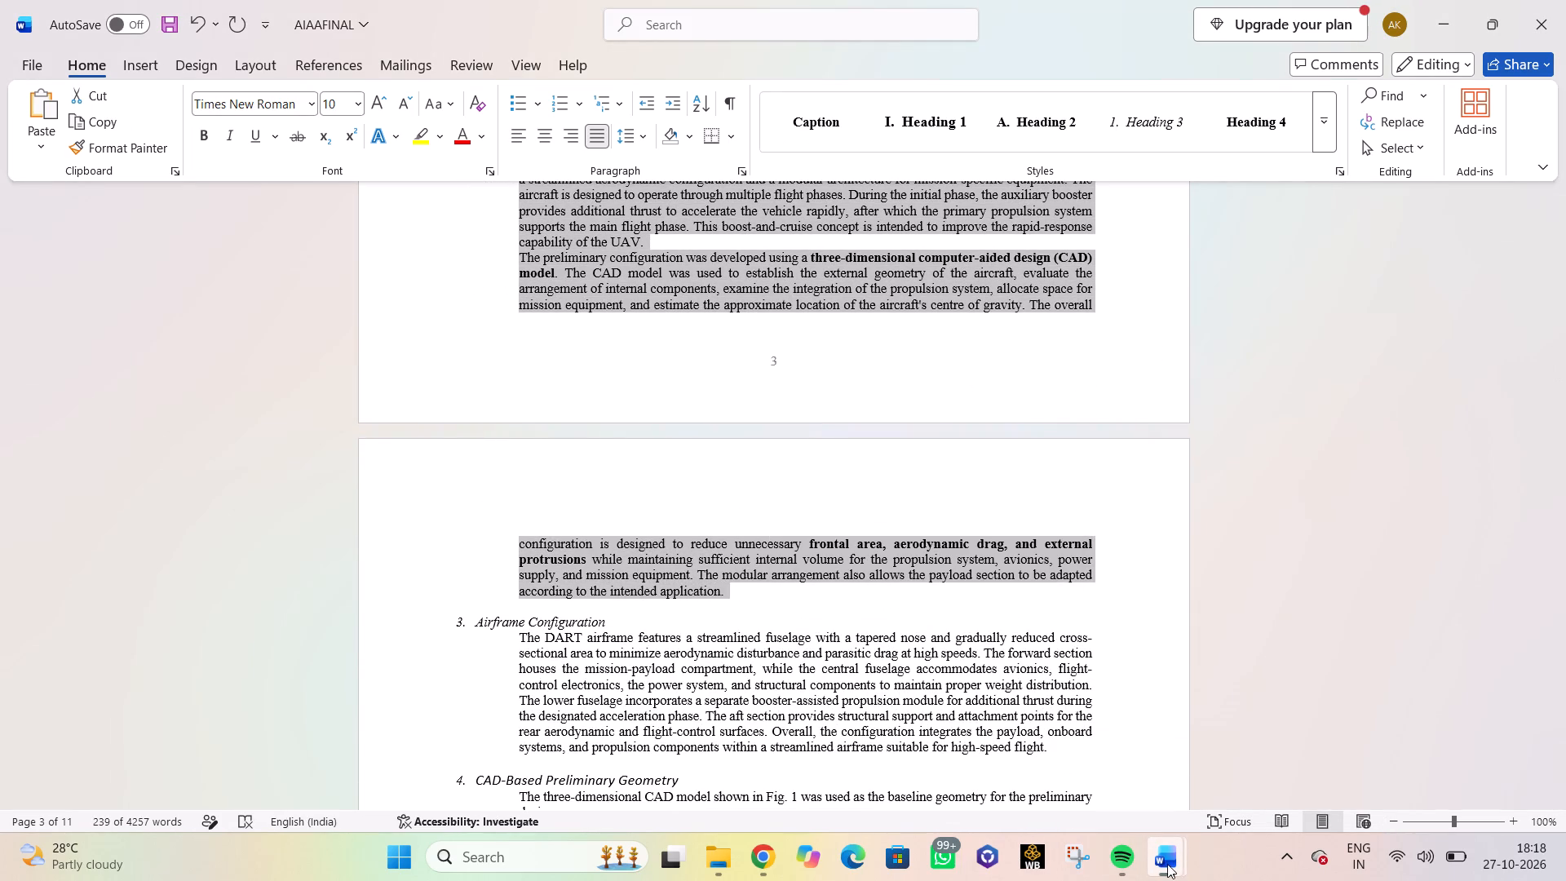
{"action": "left_click", "coordinate": [1095, 771]}
{"action": "key", "text": "space"}
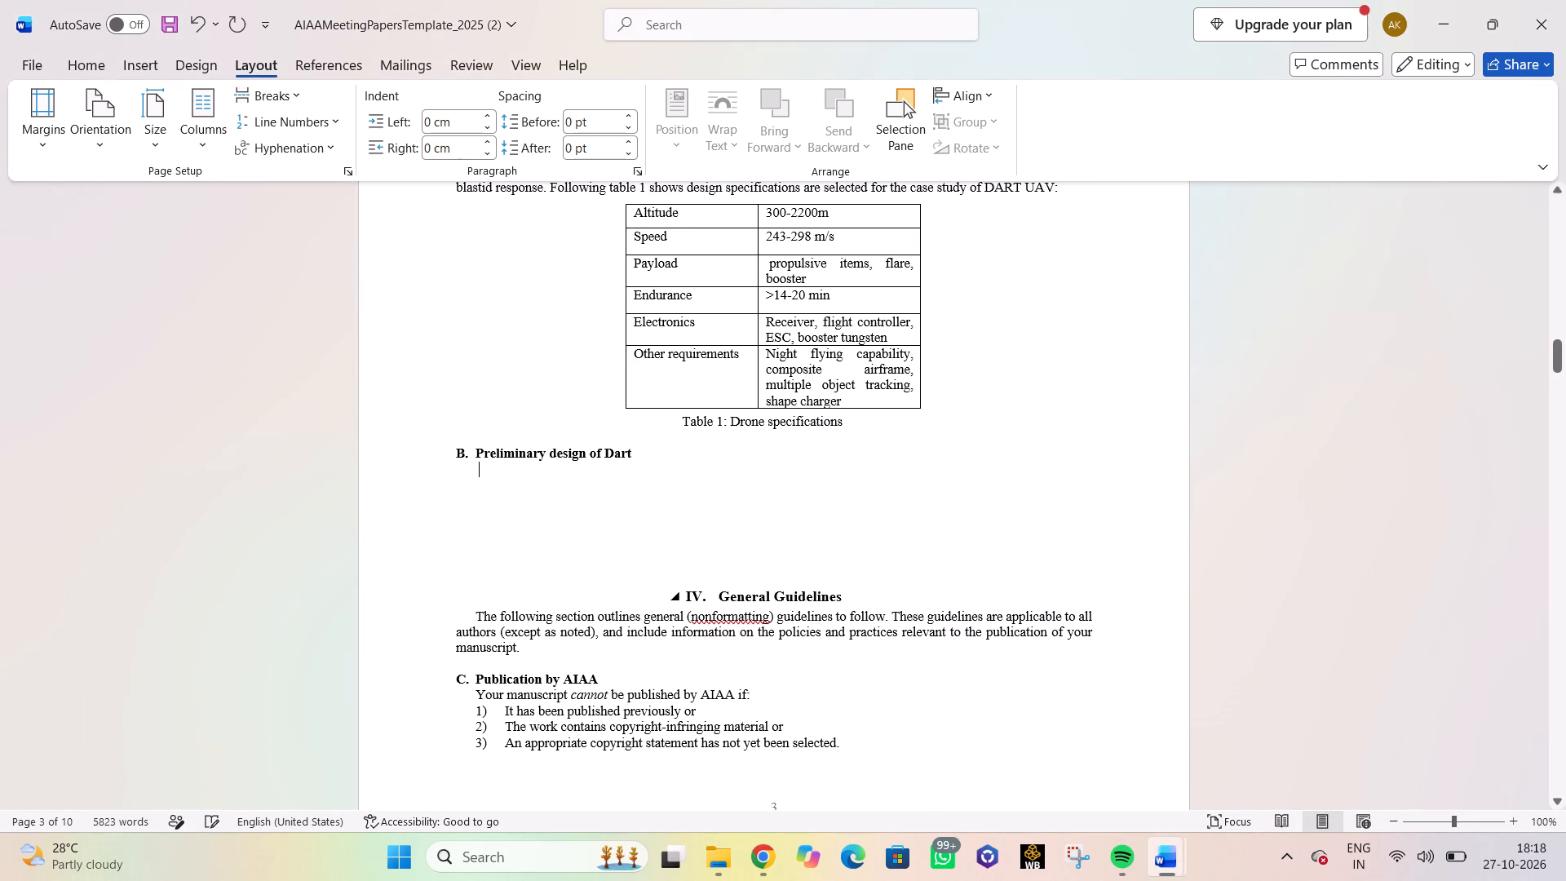
{"action": "key", "text": "ctrl+v"}
Remove the leading space and the left indent from the three pasted DART paragraphs, aligning them with the body margin.
{"action": "scroll", "coordinate": [681, 545], "scroll_direction": "up", "scroll_amount": 3}
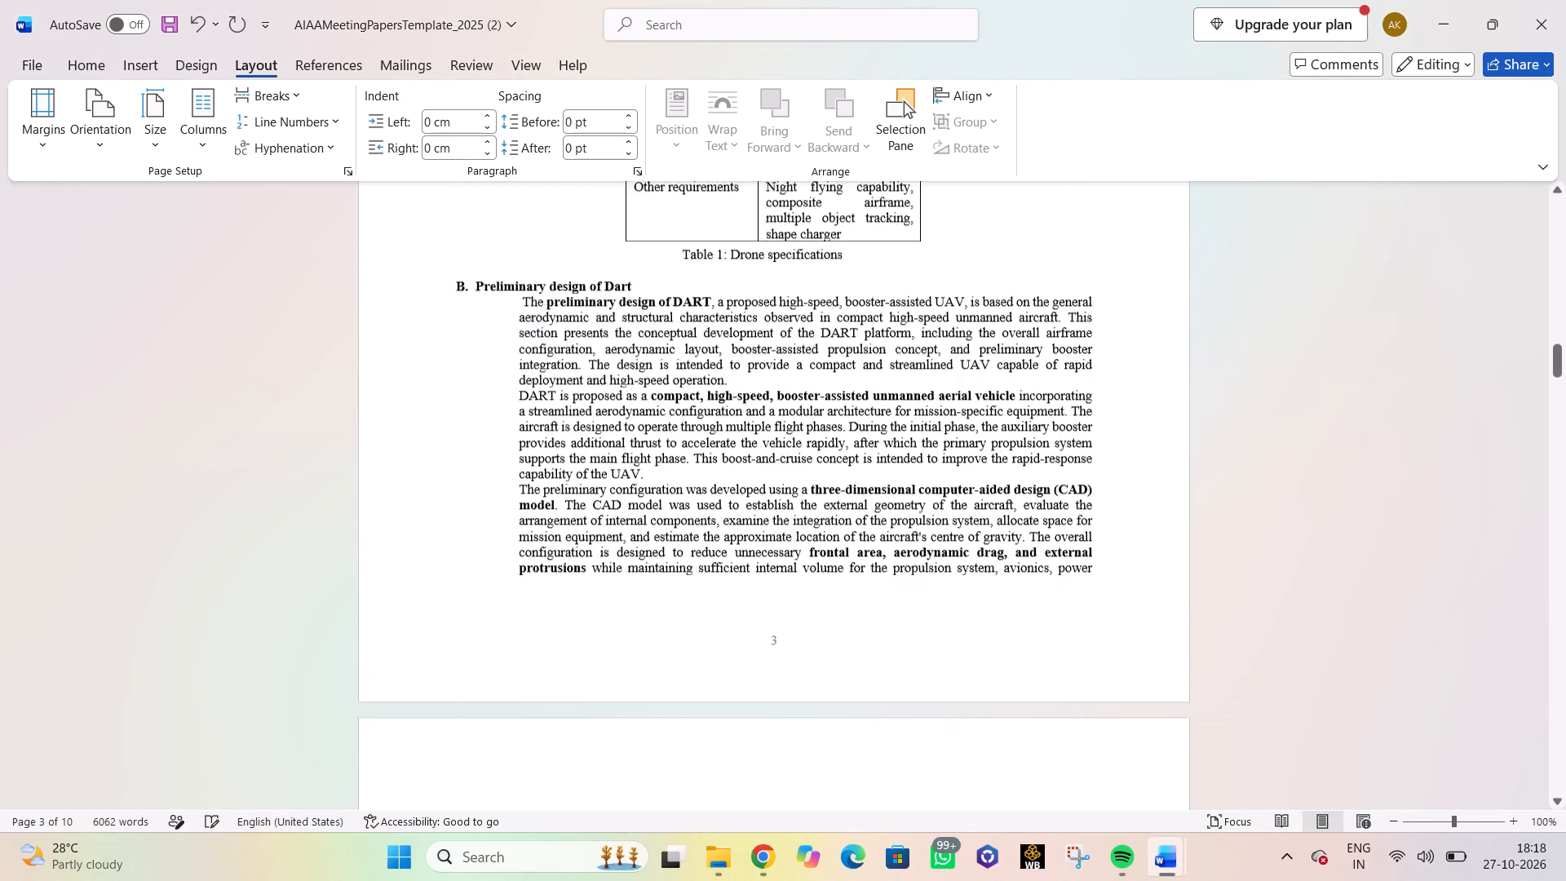
{"action": "scroll", "coordinate": [681, 544], "scroll_direction": "up", "scroll_amount": 2}
{"action": "left_click", "coordinate": [525, 471]}
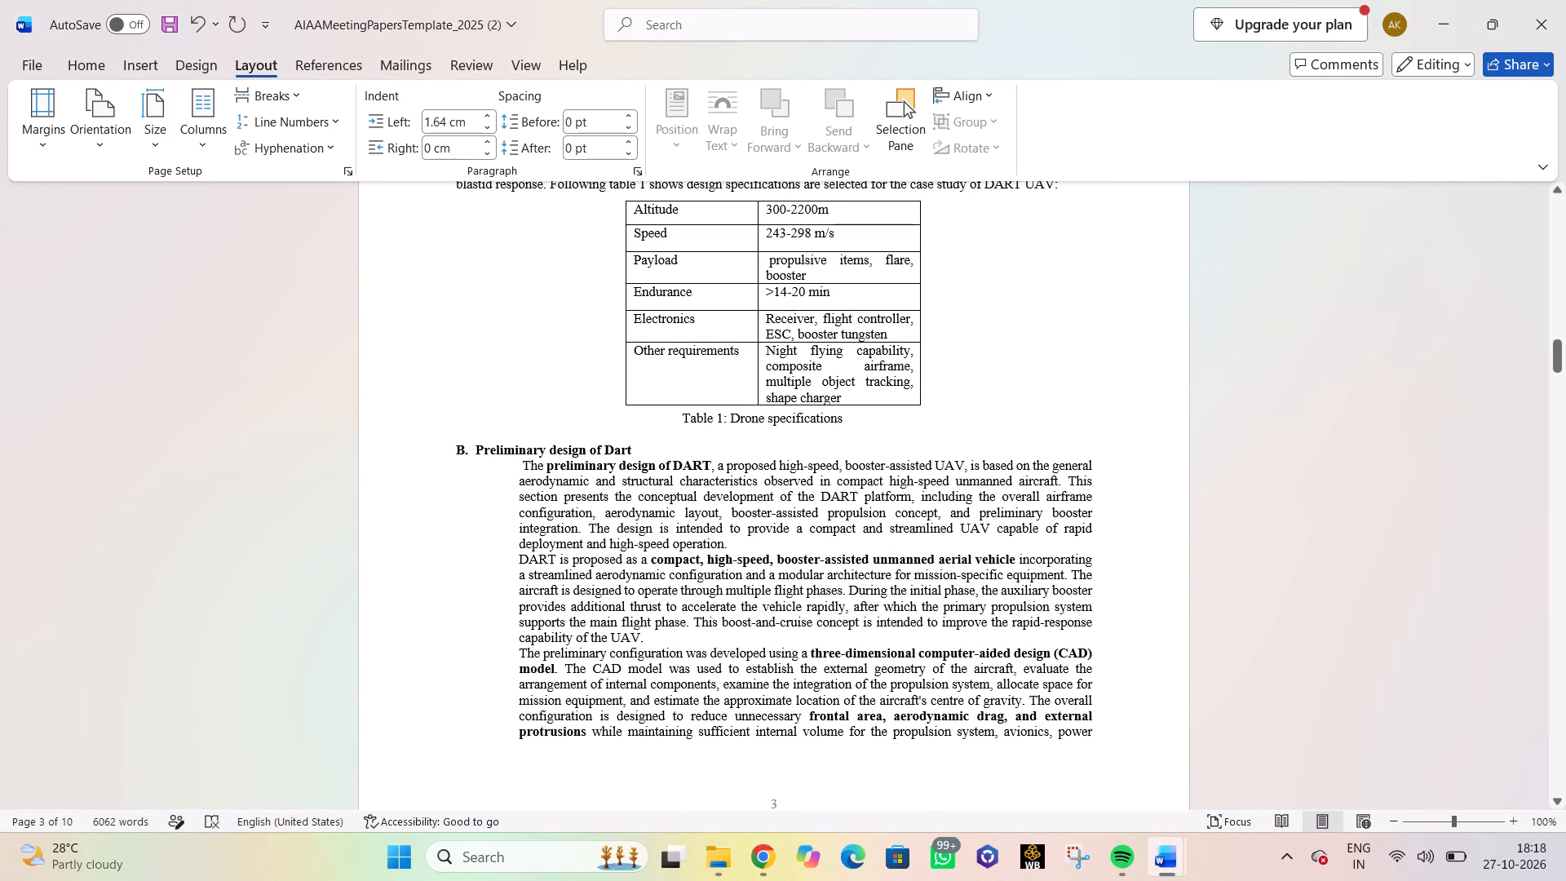
{"action": "key", "text": "BackSpace"}
{"action": "key", "text": "BackSpace"}
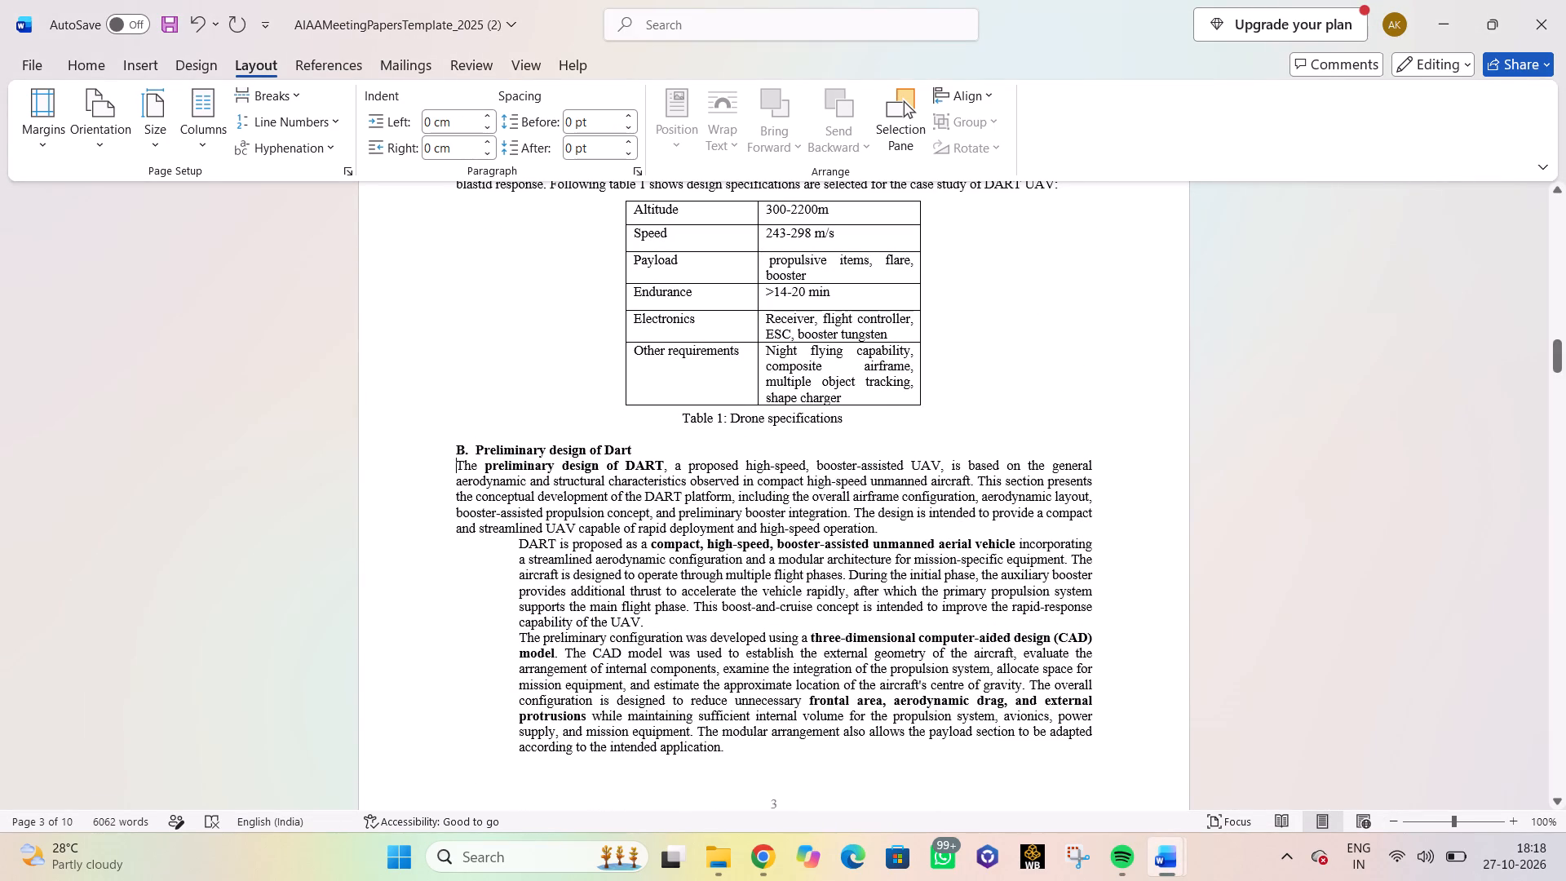
{"action": "left_click", "coordinate": [517, 546]}
{"action": "key", "text": "BackSpace"}
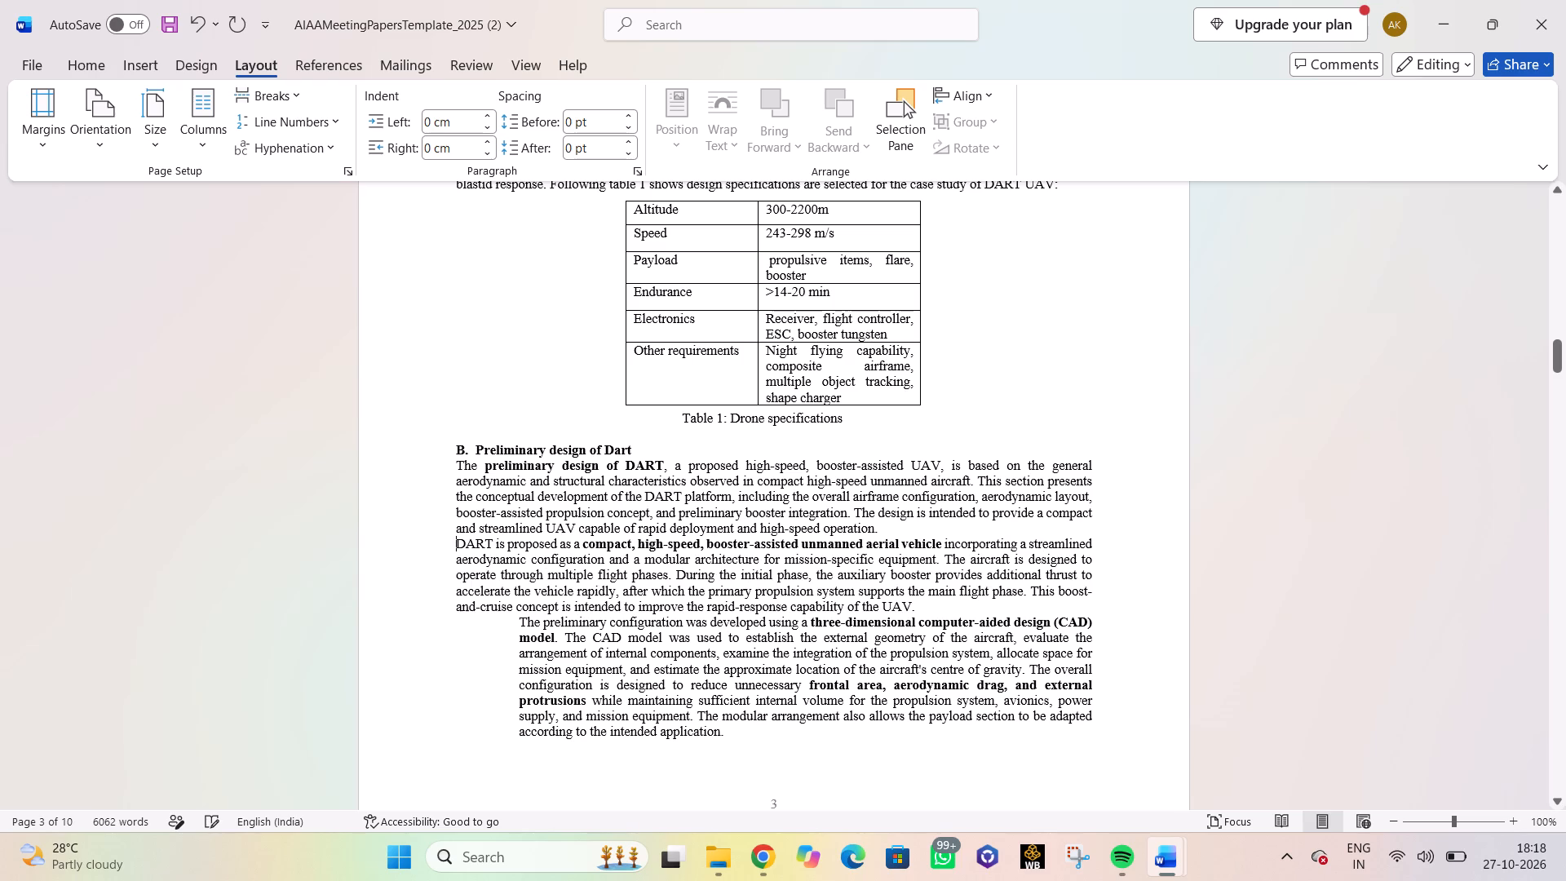
{"action": "left_click", "coordinate": [518, 621]}
{"action": "key", "text": "BackSpace"}
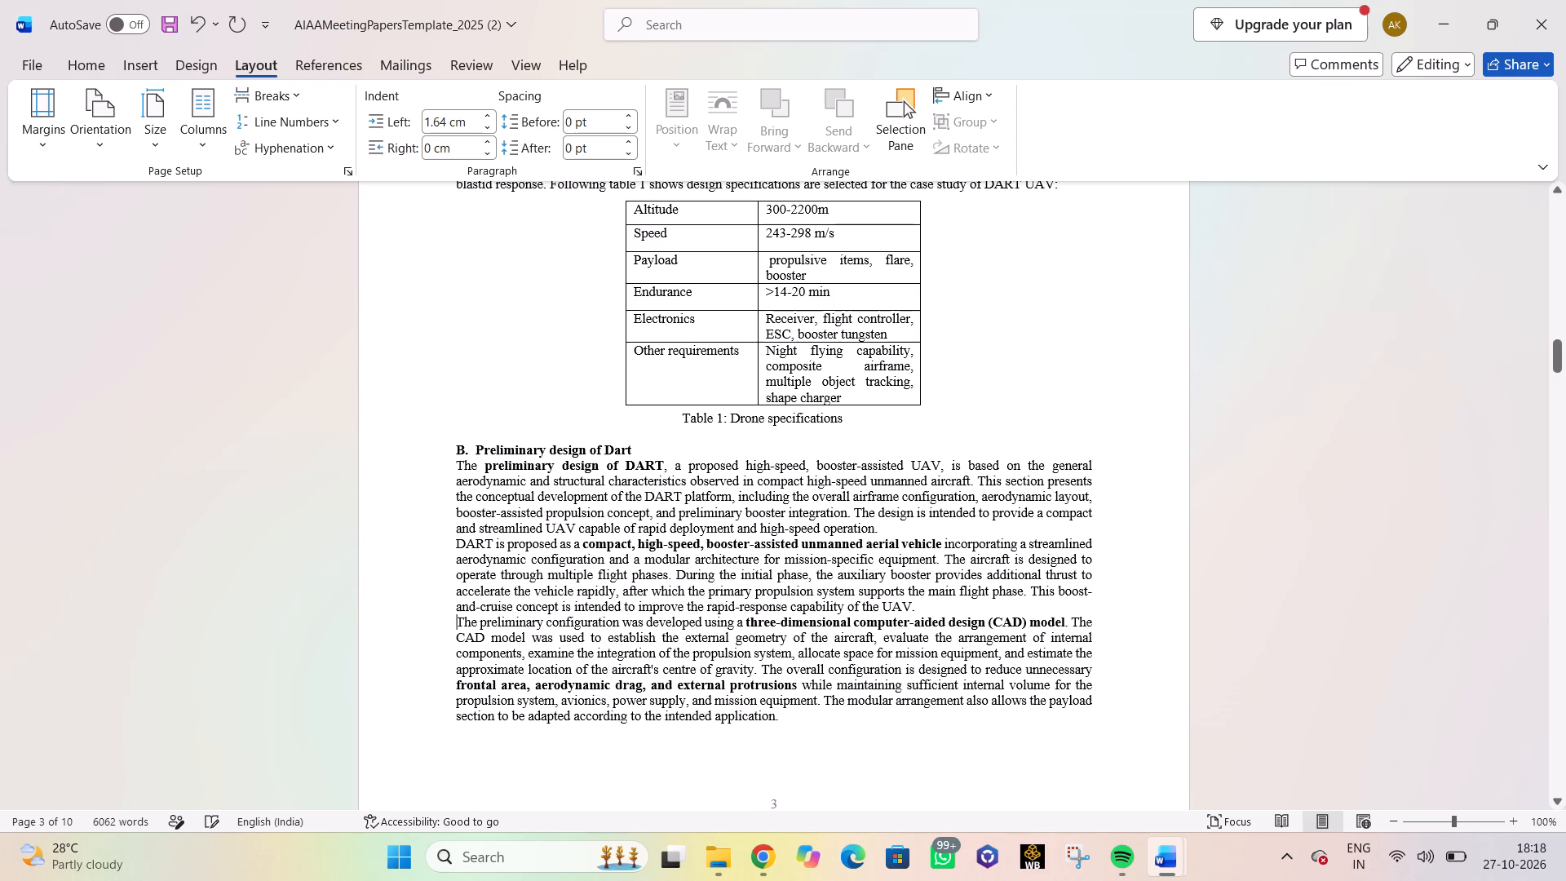
Compare the layout of the DART paragraphs under heading B with the sections before and after them.
{"action": "scroll", "coordinate": [577, 677], "scroll_direction": "down", "scroll_amount": 4}
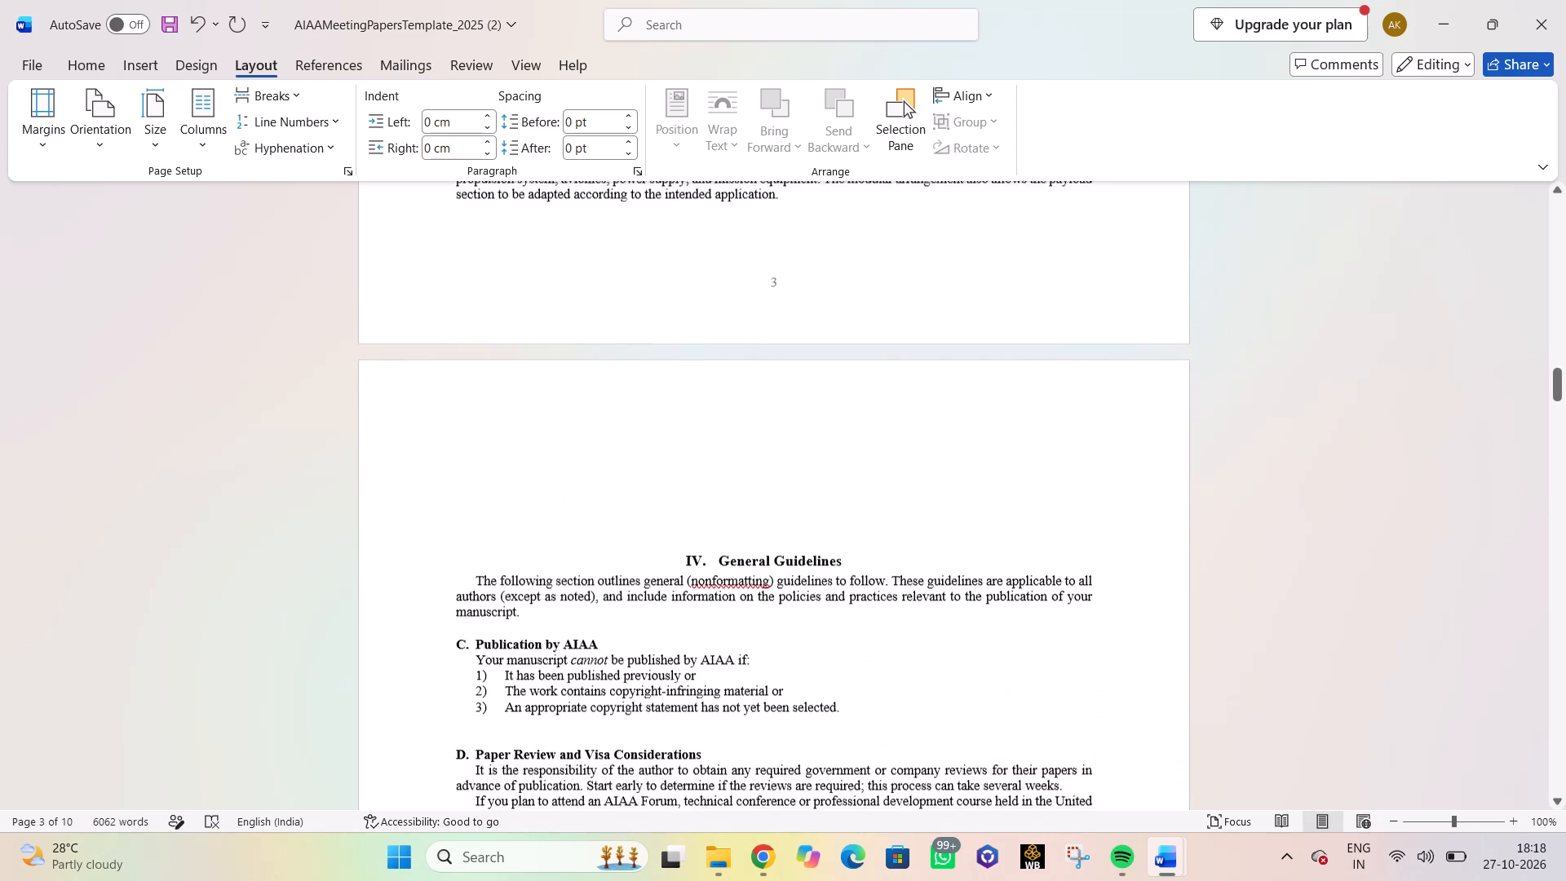
{"action": "scroll", "coordinate": [577, 677], "scroll_direction": "up", "scroll_amount": 3}
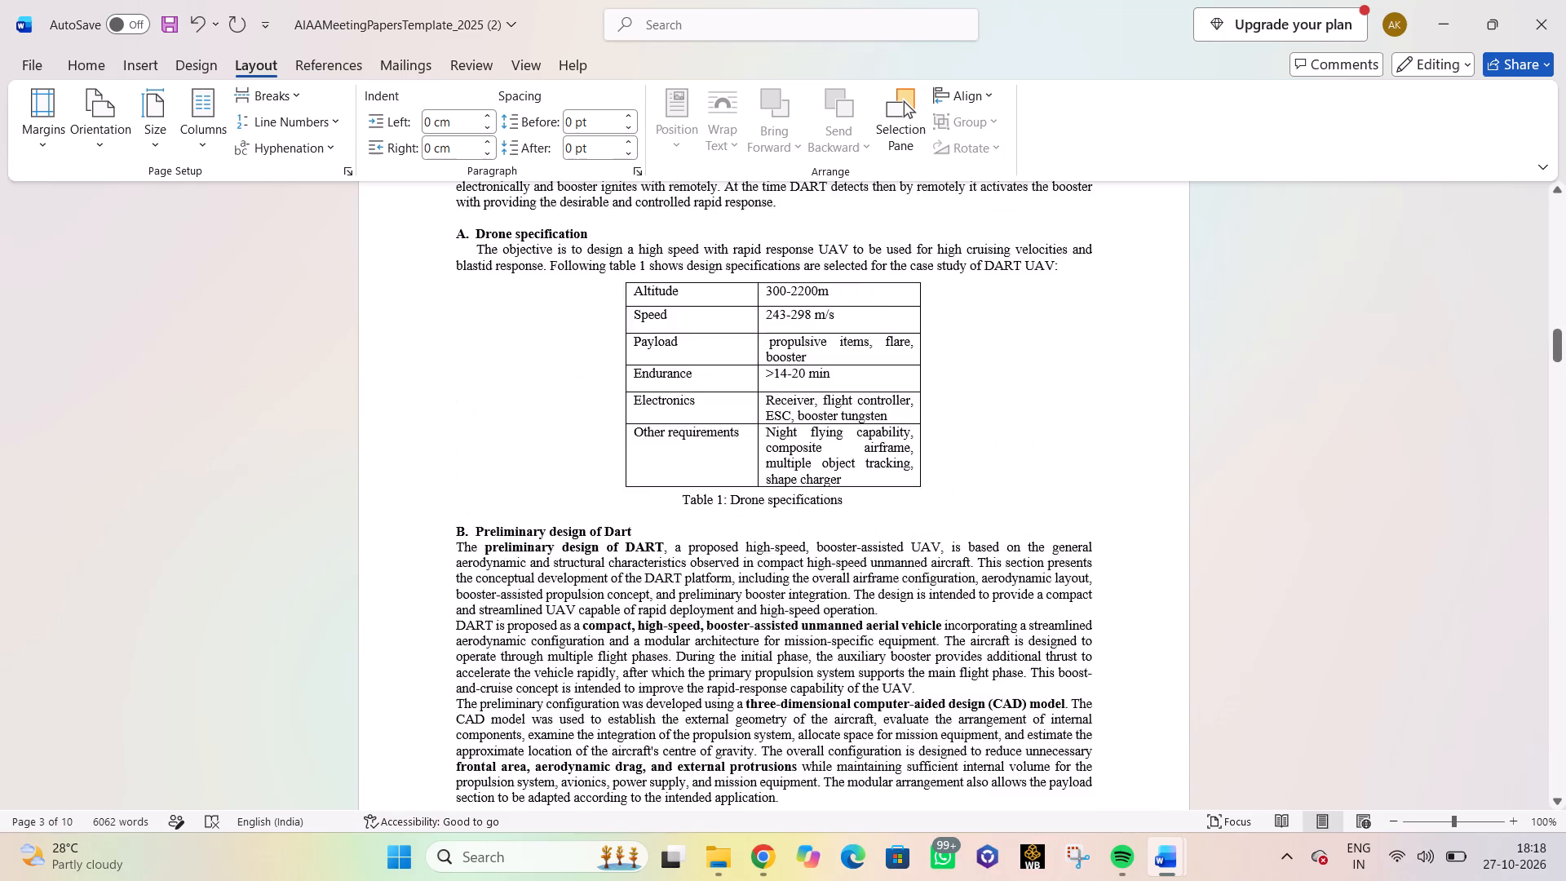
{"action": "scroll", "coordinate": [577, 677], "scroll_direction": "up", "scroll_amount": 1}
{"action": "scroll", "coordinate": [577, 677], "scroll_direction": "down", "scroll_amount": 2}
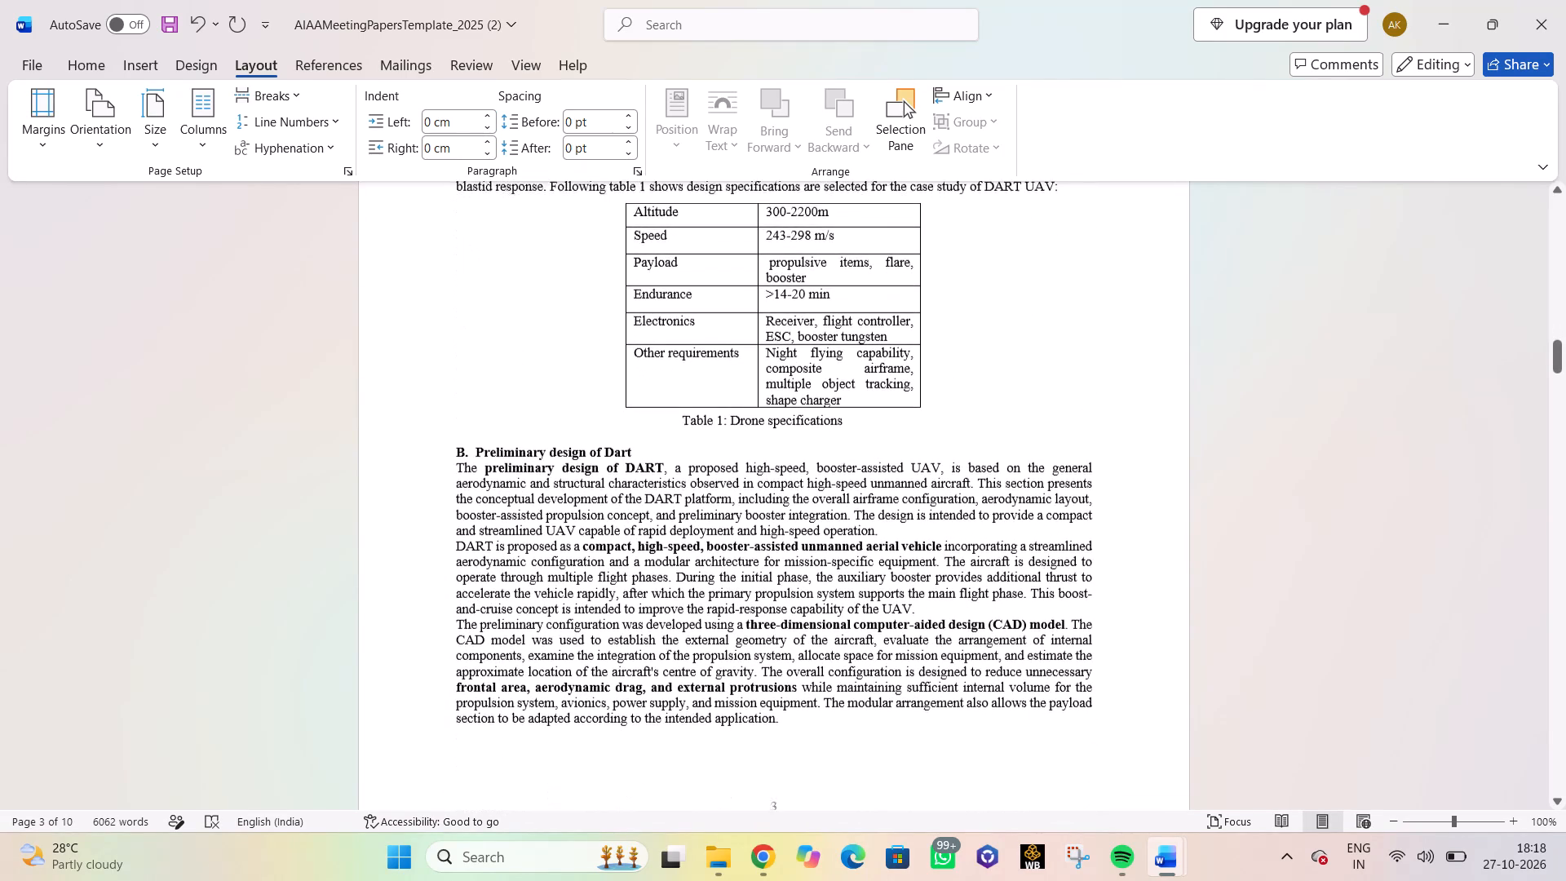
{"action": "scroll", "coordinate": [577, 677], "scroll_direction": "down", "scroll_amount": 2}
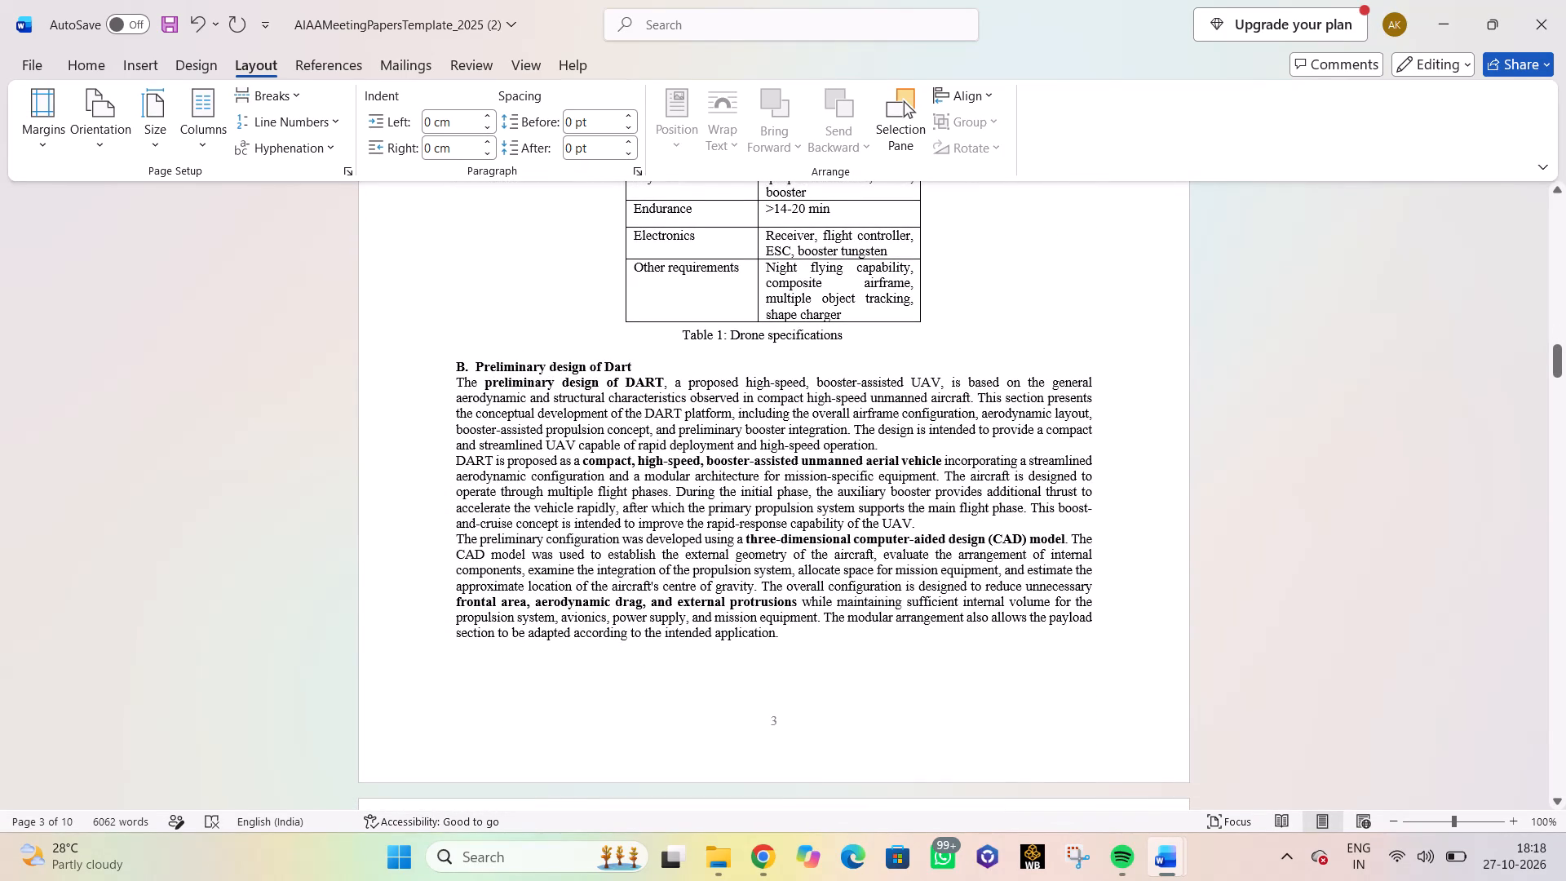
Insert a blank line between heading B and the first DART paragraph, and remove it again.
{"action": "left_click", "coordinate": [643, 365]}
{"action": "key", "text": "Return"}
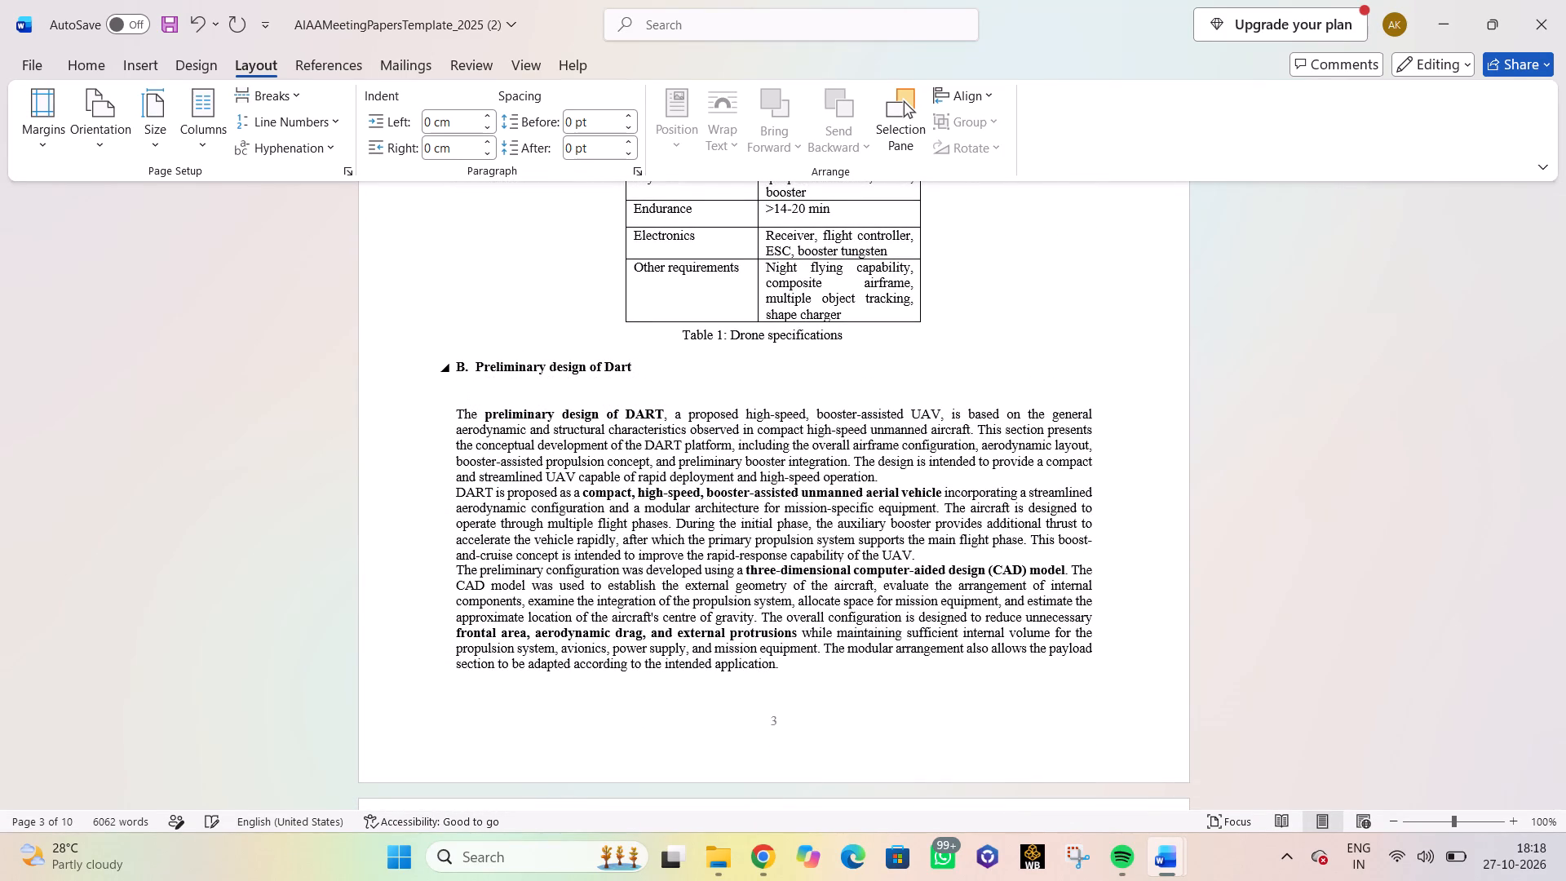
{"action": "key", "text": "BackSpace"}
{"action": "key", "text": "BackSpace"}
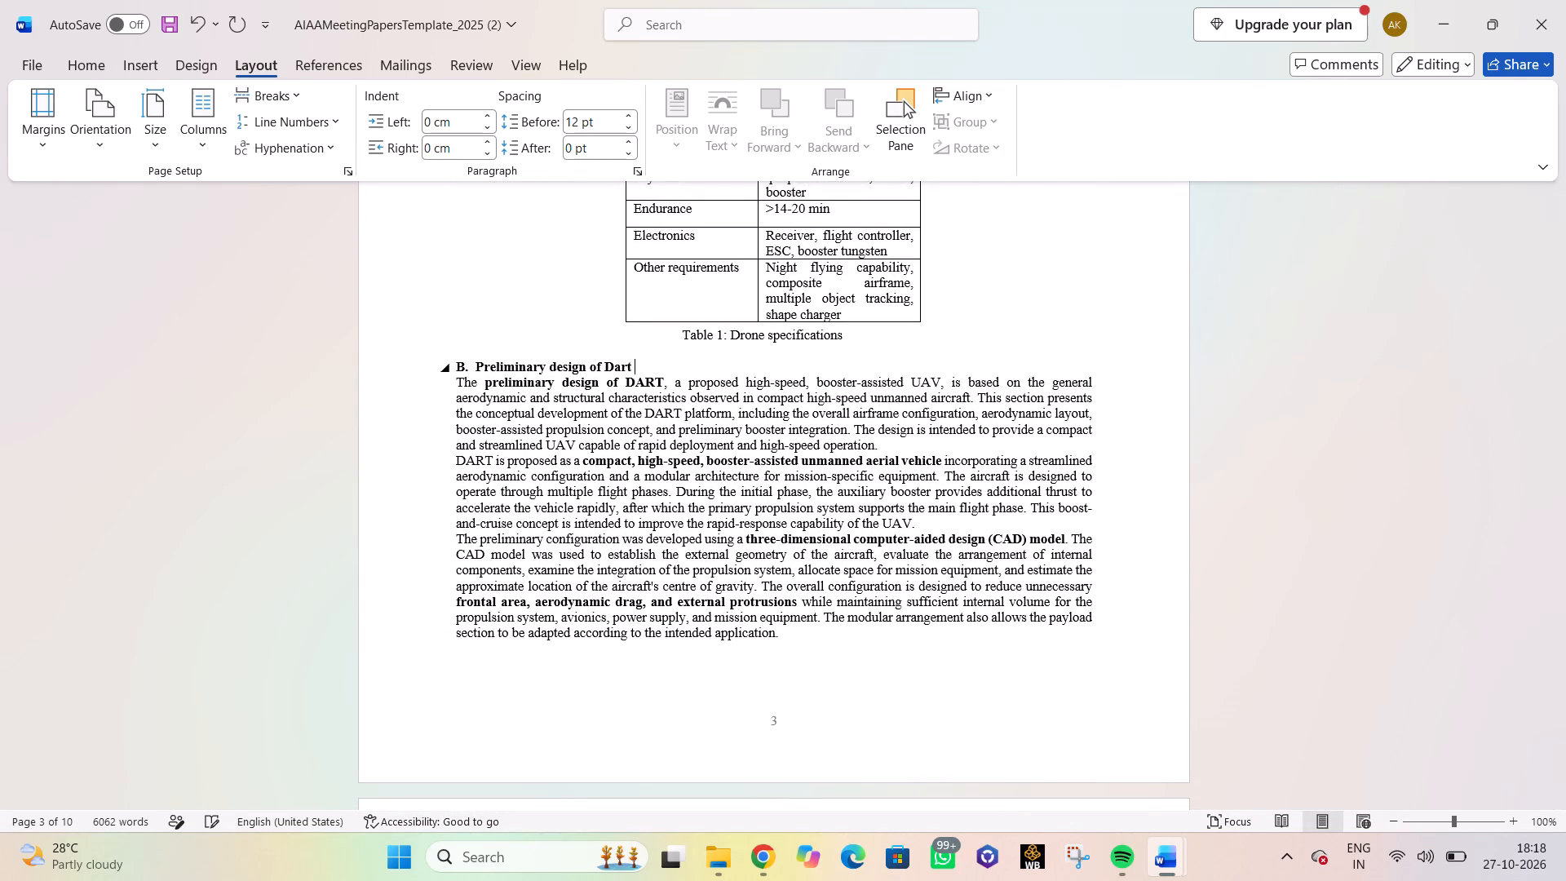
Indent the first line of the first DART paragraph under heading B.
{"action": "left_click", "coordinate": [454, 382]}
{"action": "key", "text": "Tab"}
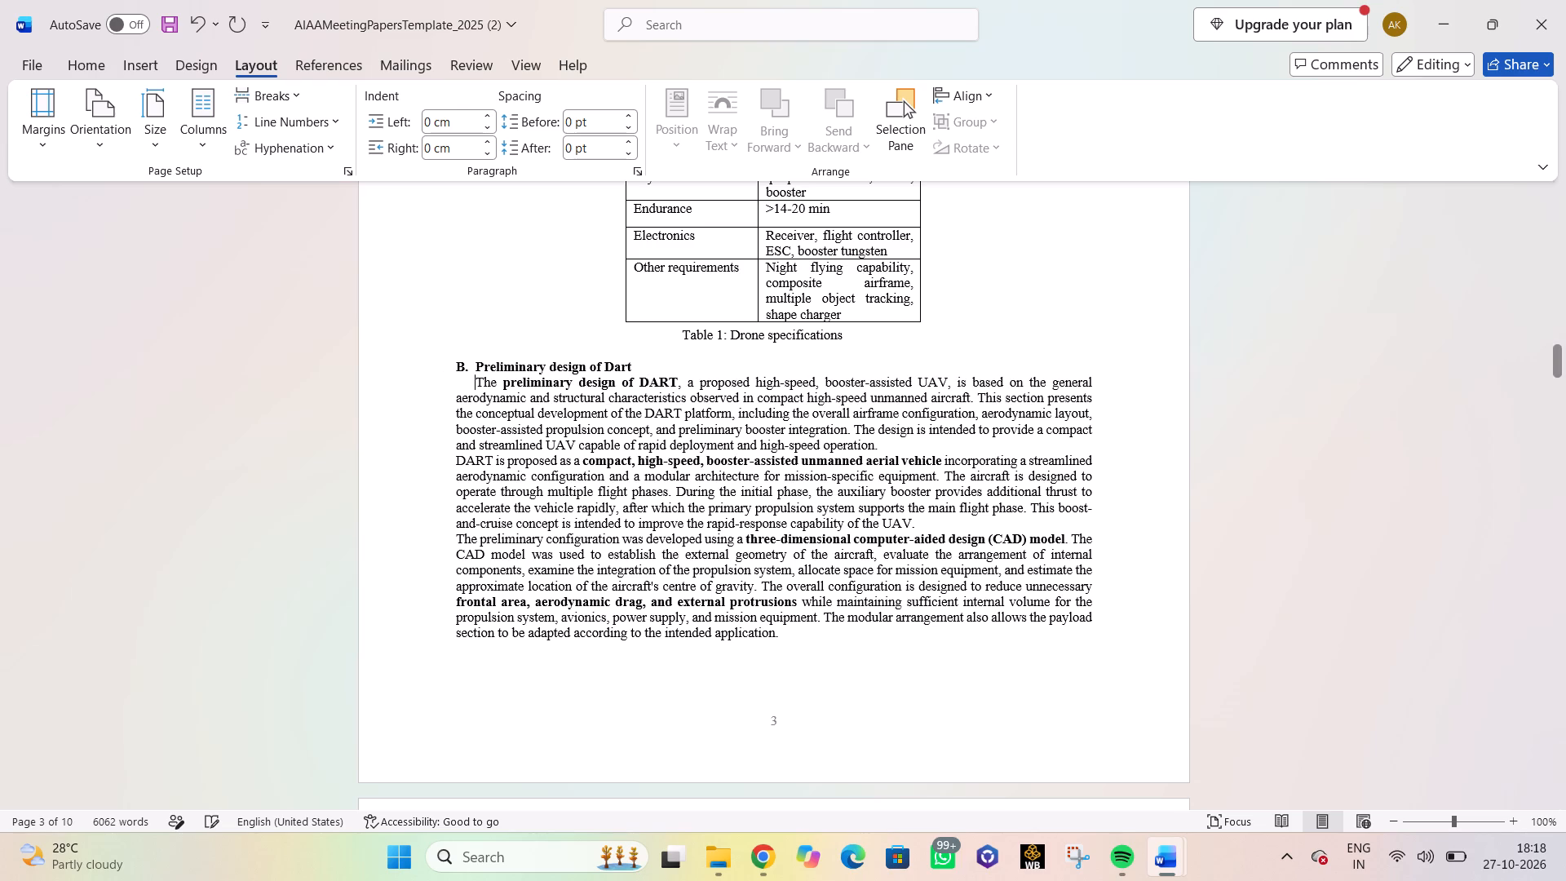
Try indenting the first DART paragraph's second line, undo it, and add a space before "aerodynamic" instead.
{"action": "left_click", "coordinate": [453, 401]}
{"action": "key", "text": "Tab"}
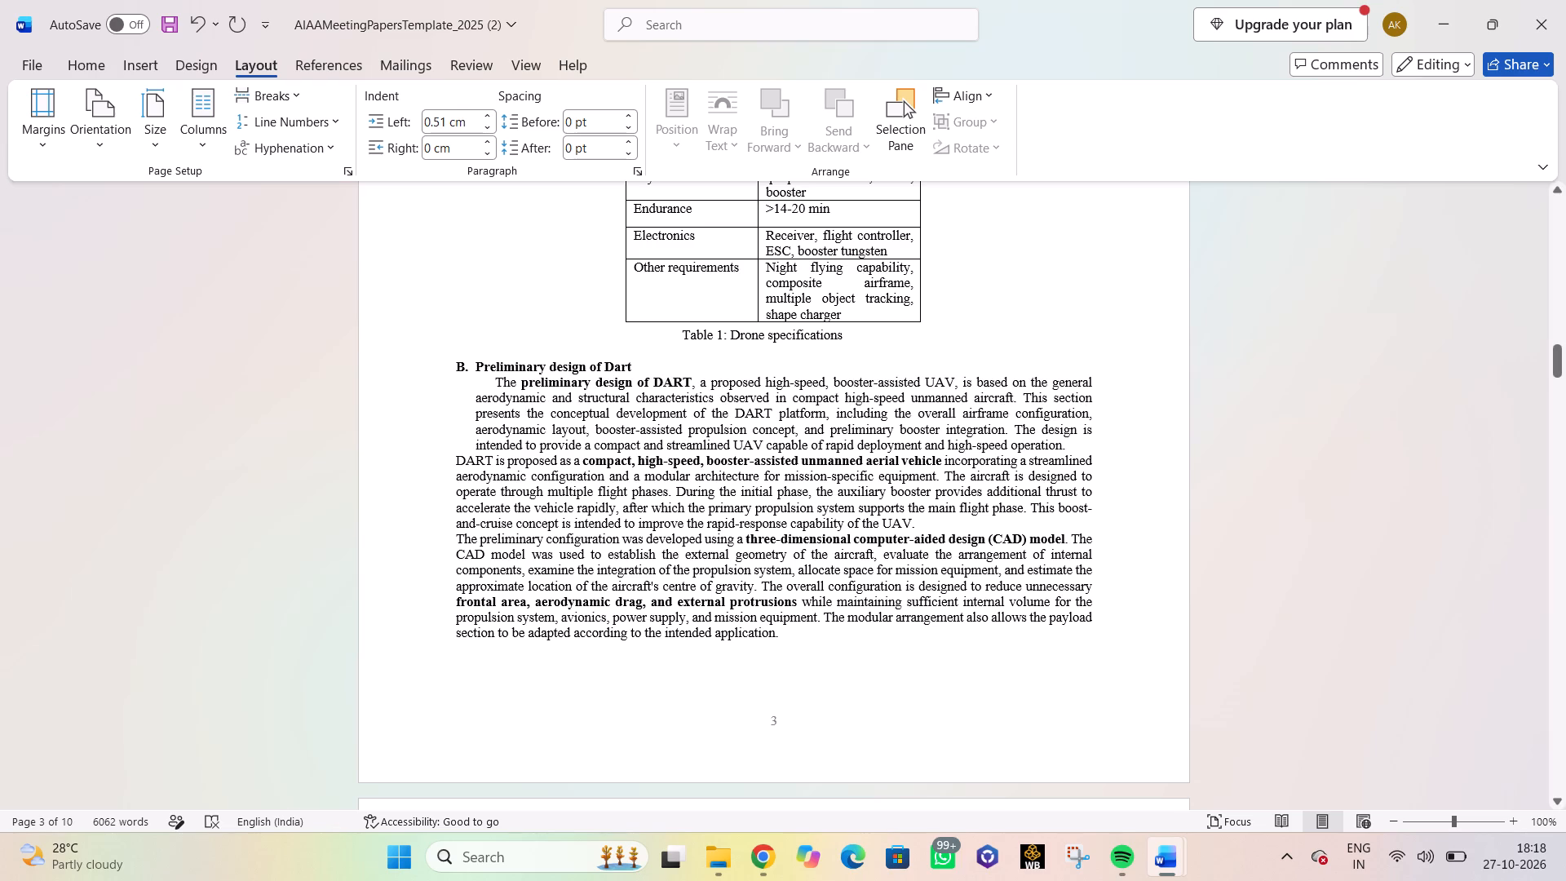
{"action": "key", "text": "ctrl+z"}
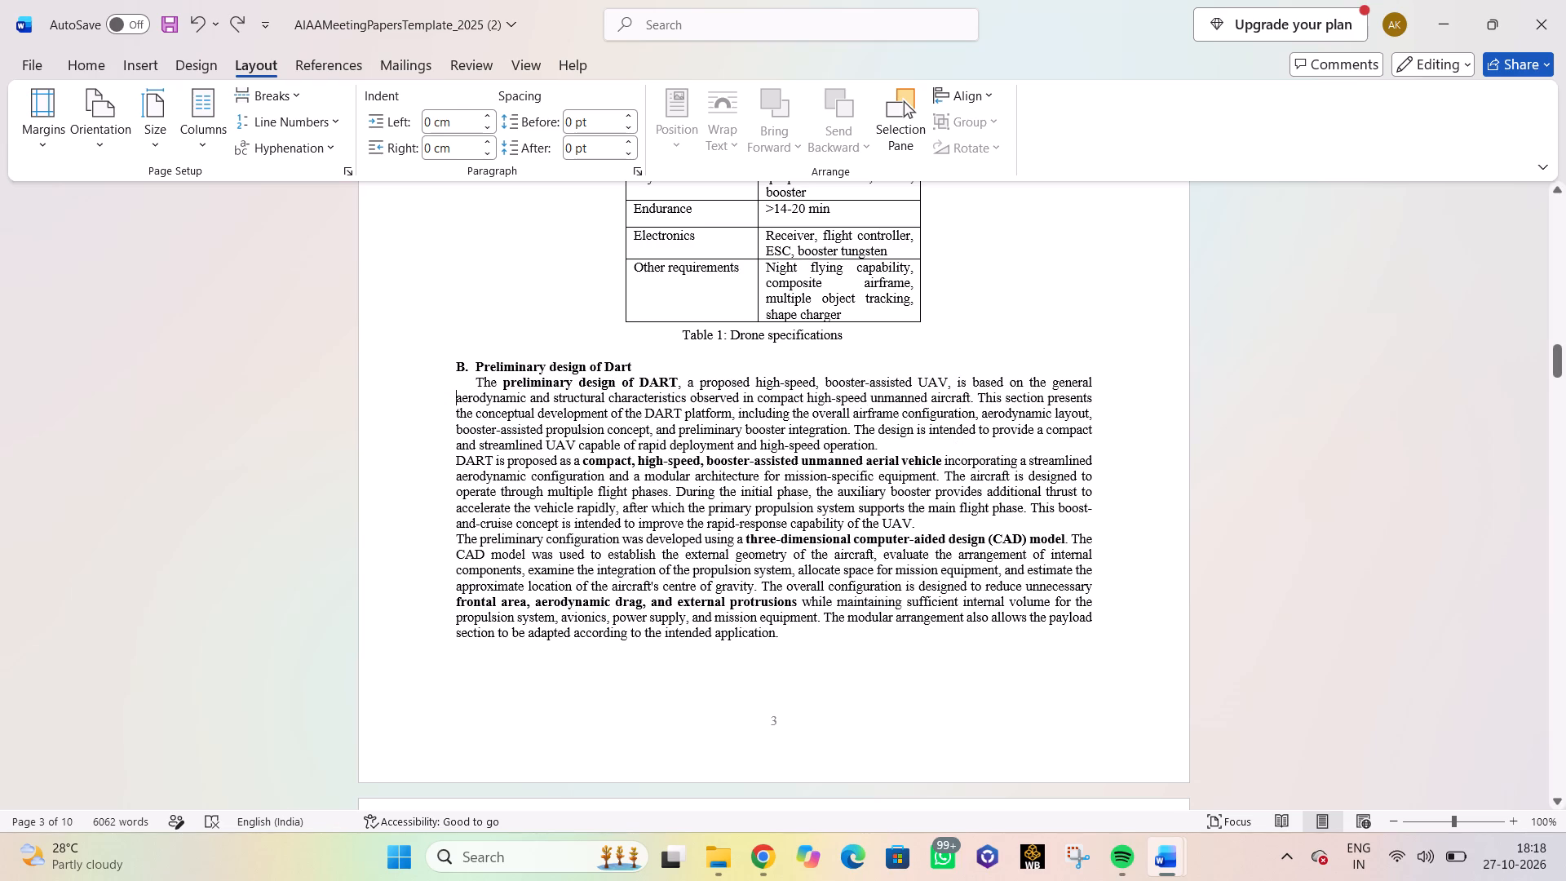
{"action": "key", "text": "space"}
Indent the first lines of the second and third DART paragraphs under heading B.
{"action": "left_click", "coordinate": [457, 467]}
{"action": "key", "text": "Tab"}
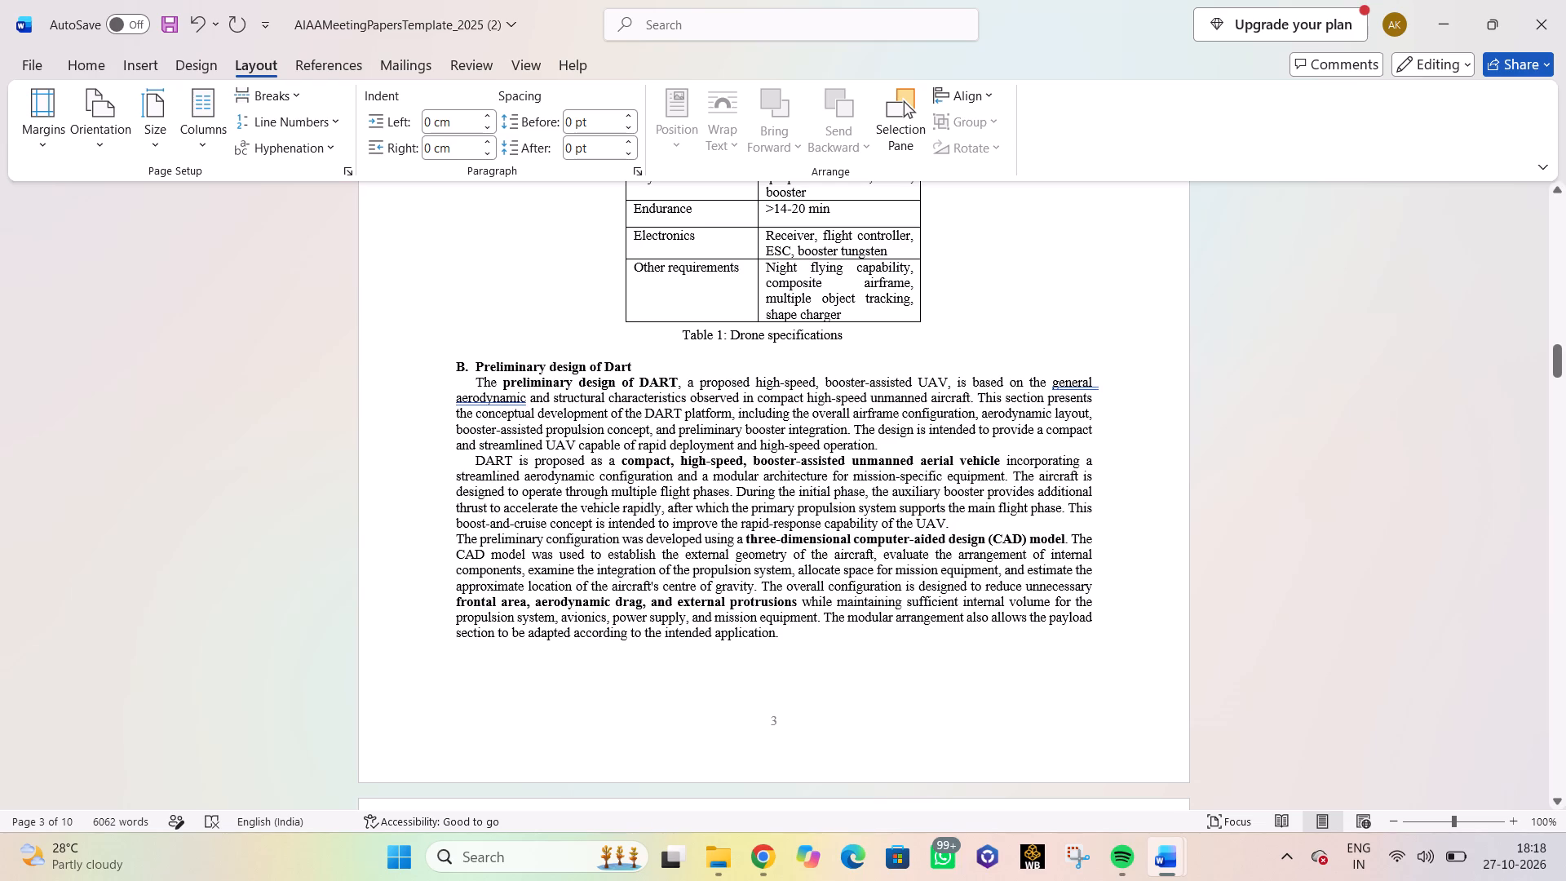
{"action": "left_click", "coordinate": [455, 533]}
{"action": "key", "text": "Tab"}
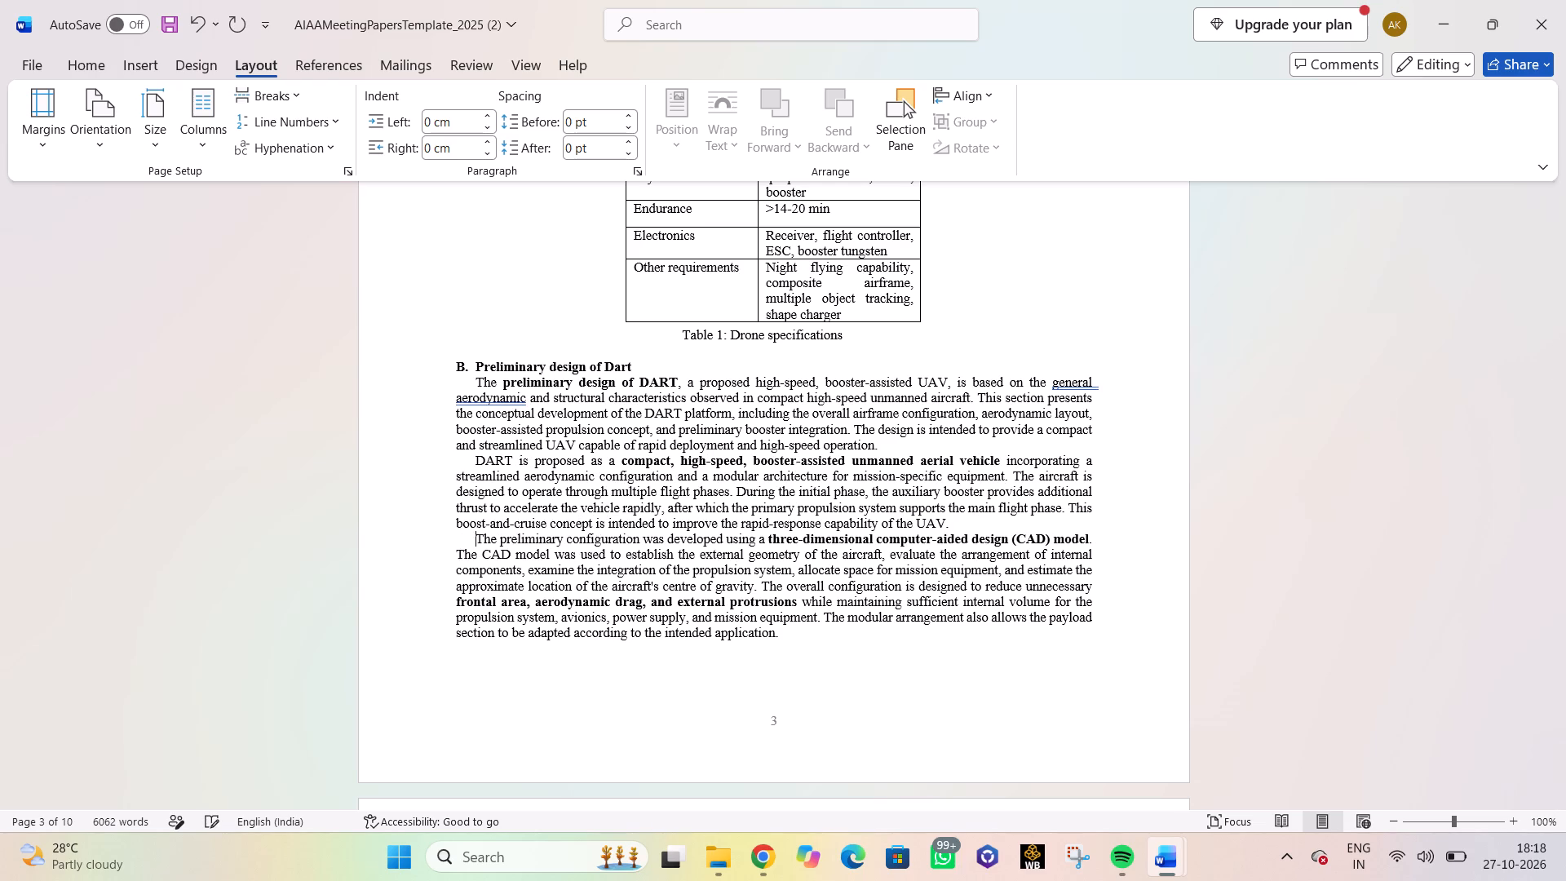
Apply the suggested correction to the flagged phrase "general aerodynamic" in the first DART paragraph.
{"action": "scroll", "coordinate": [526, 610], "scroll_direction": "down", "scroll_amount": 1}
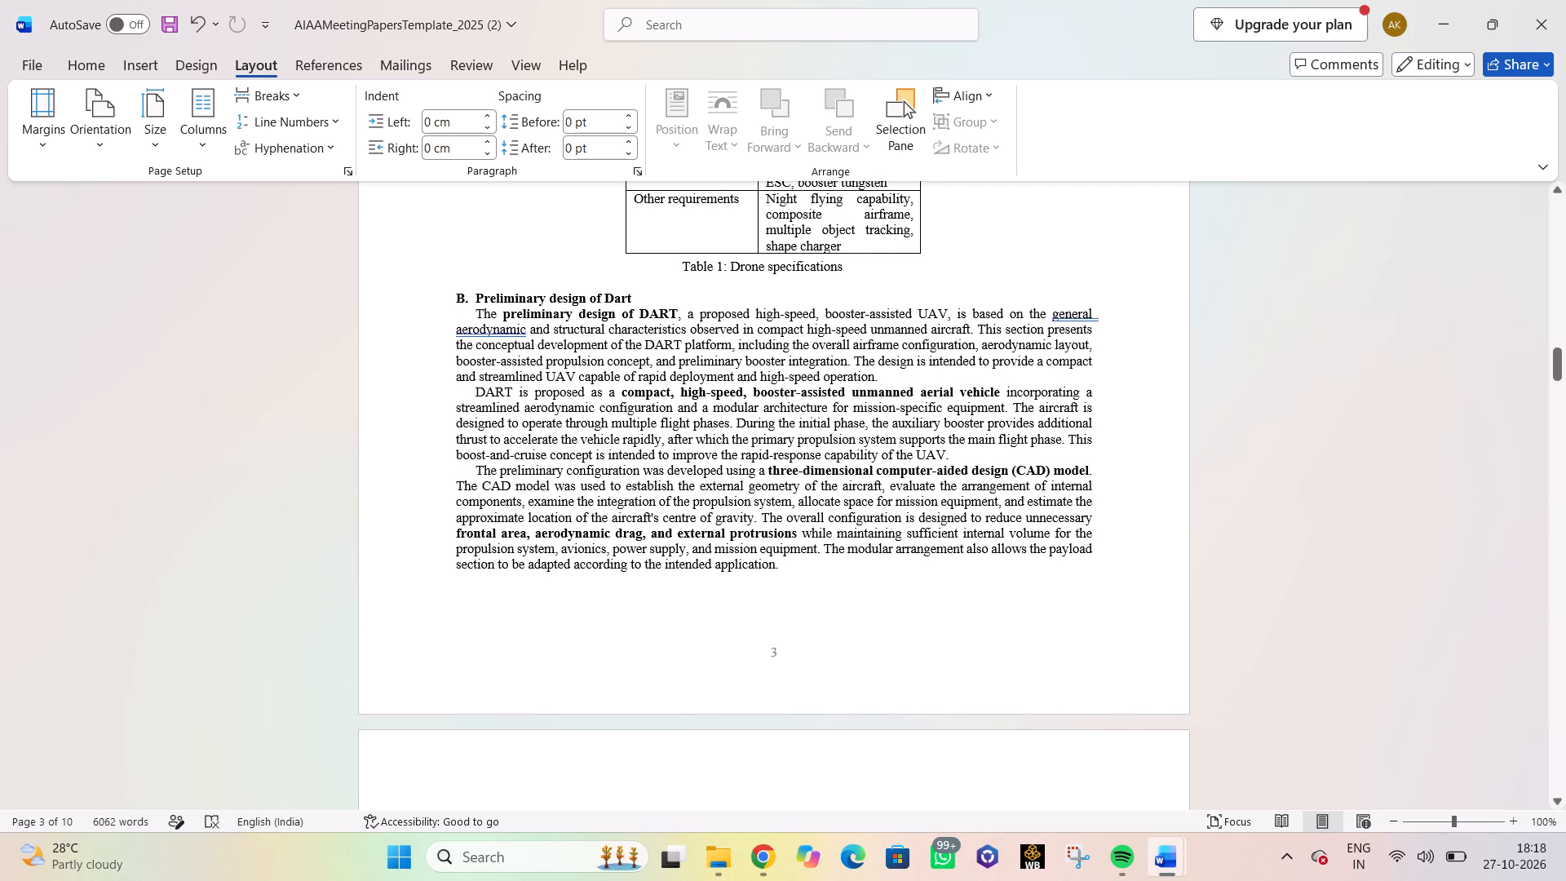
{"action": "right_click", "coordinate": [1072, 313]}
{"action": "left_click", "coordinate": [1050, 338]}
Delete the empty lines between the last DART paragraph under heading B and the General Guidelines heading.
{"action": "scroll", "coordinate": [637, 475], "scroll_direction": "down", "scroll_amount": 3}
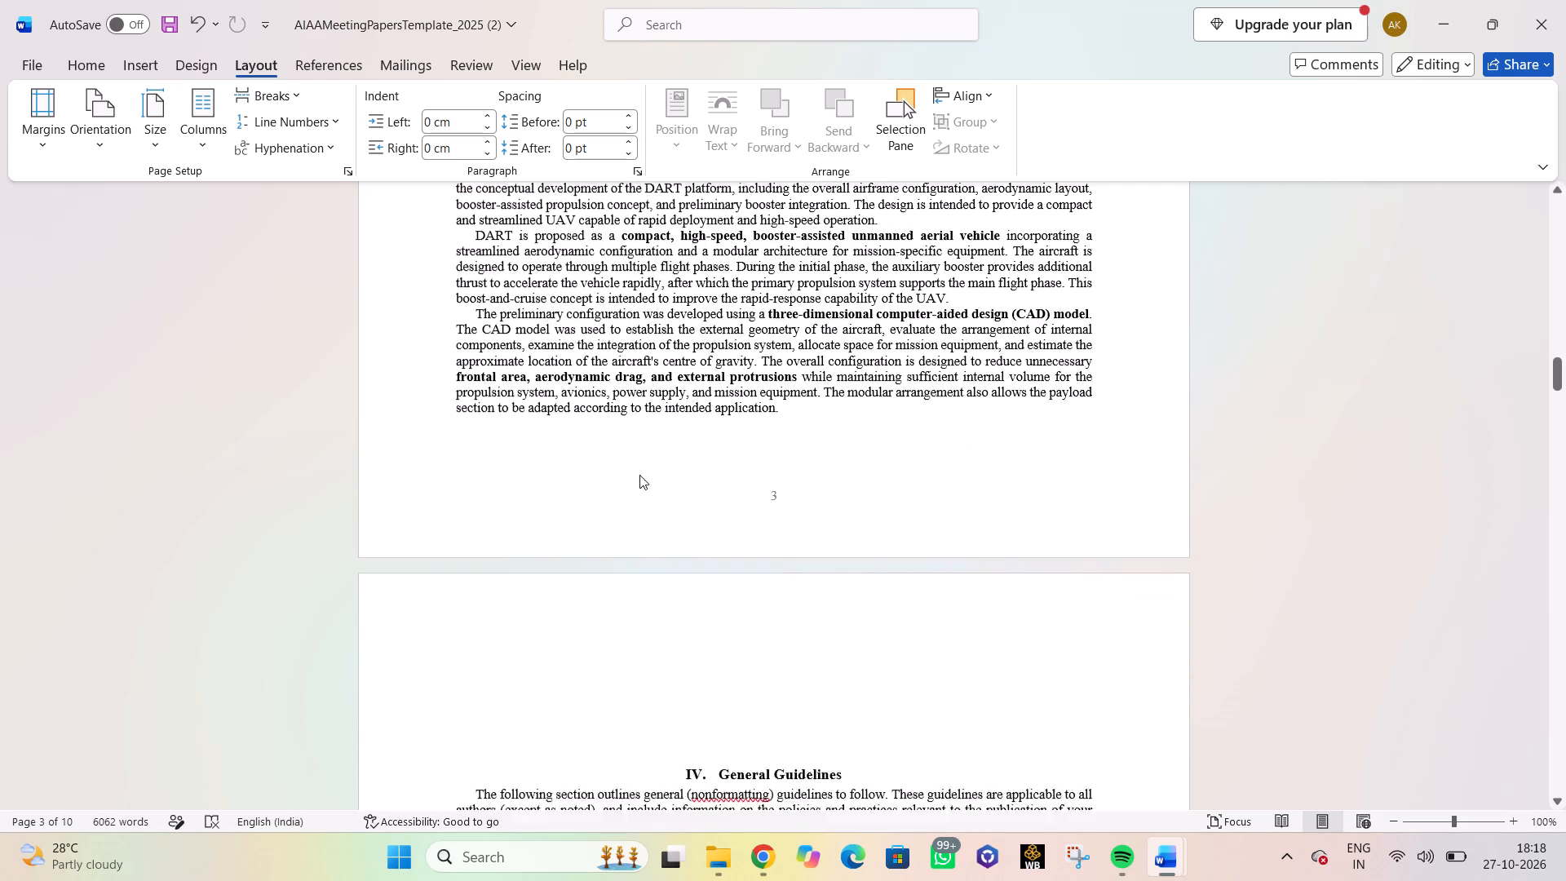
{"action": "scroll", "coordinate": [639, 475], "scroll_direction": "down", "scroll_amount": 3}
{"action": "scroll", "coordinate": [644, 467], "scroll_direction": "up", "scroll_amount": 1}
{"action": "scroll", "coordinate": [644, 467], "scroll_direction": "down", "scroll_amount": 2}
{"action": "scroll", "coordinate": [644, 467], "scroll_direction": "up", "scroll_amount": 2}
{"action": "scroll", "coordinate": [644, 466], "scroll_direction": "down", "scroll_amount": 2}
{"action": "scroll", "coordinate": [644, 466], "scroll_direction": "up", "scroll_amount": 1}
{"action": "left_click", "coordinate": [767, 608]}
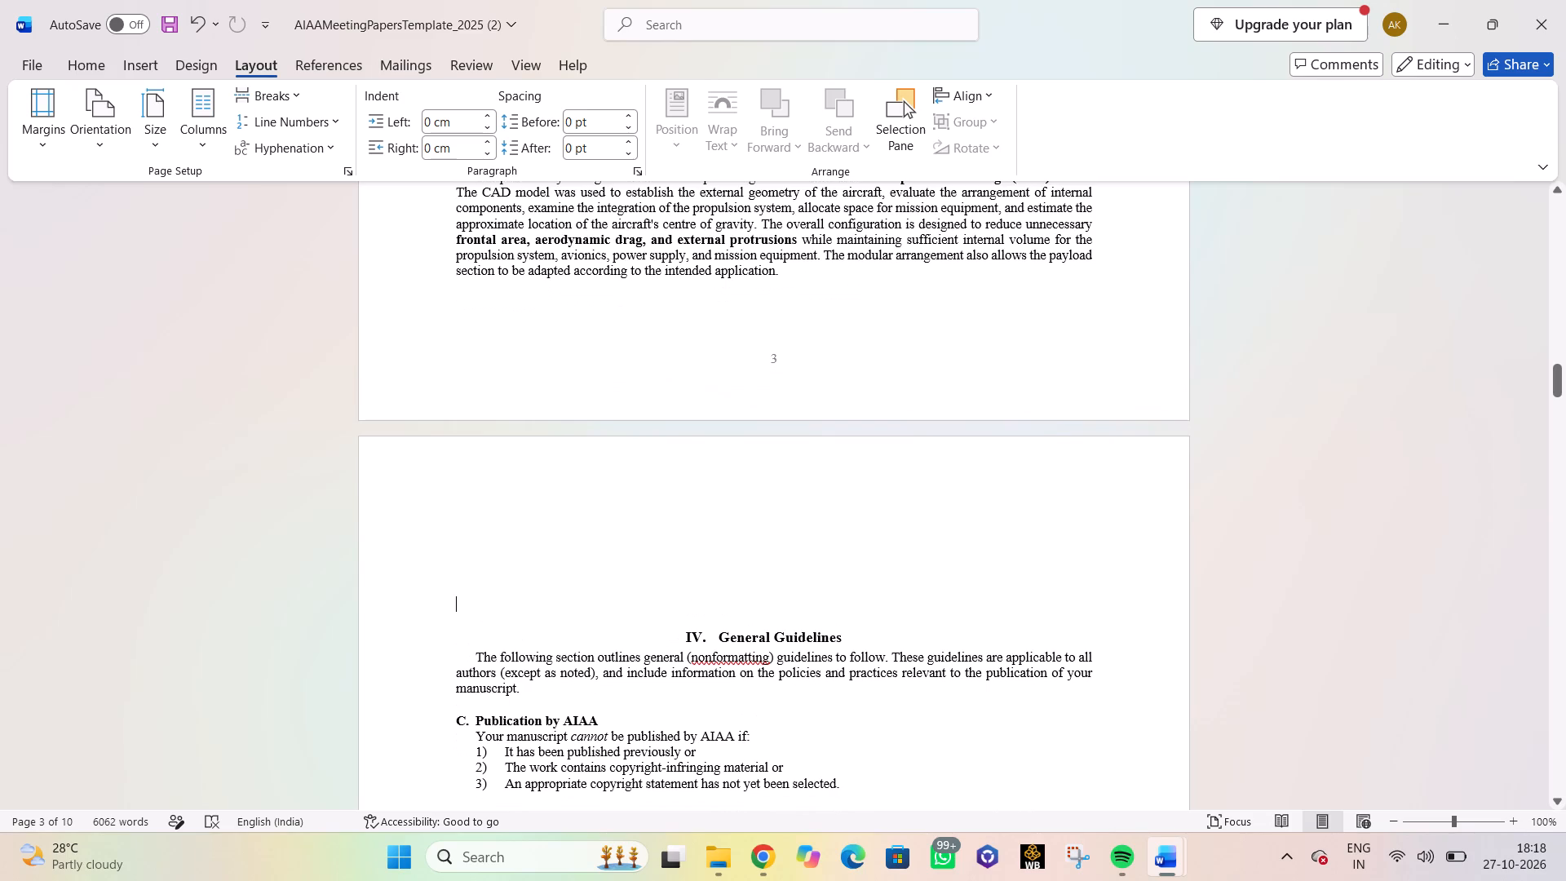
{"action": "key", "text": "BackSpace"}
{"action": "key", "text": "BackSpace"}
{"action": "key", "text": "BackSpace"}
{"action": "key", "text": "BackSpace"}
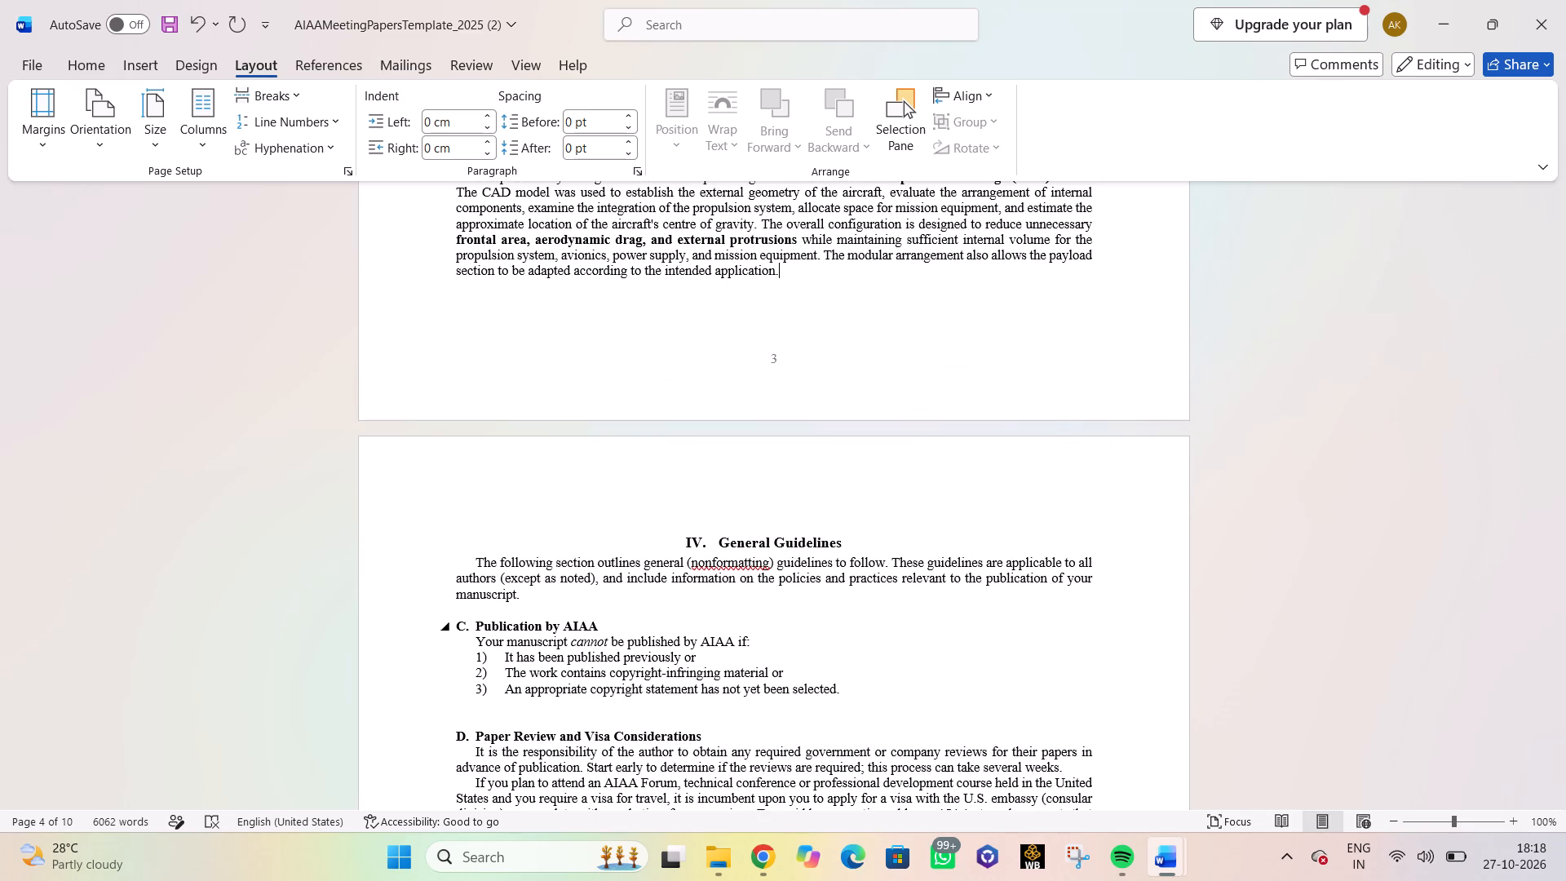
Check which section follows the DART text in AIAAFINAL and review the template's section III layout through General Guidelines.
{"action": "scroll", "coordinate": [756, 615], "scroll_direction": "up", "scroll_amount": 7}
{"action": "scroll", "coordinate": [759, 607], "scroll_direction": "down", "scroll_amount": 3}
{"action": "scroll", "coordinate": [759, 607], "scroll_direction": "up", "scroll_amount": 3}
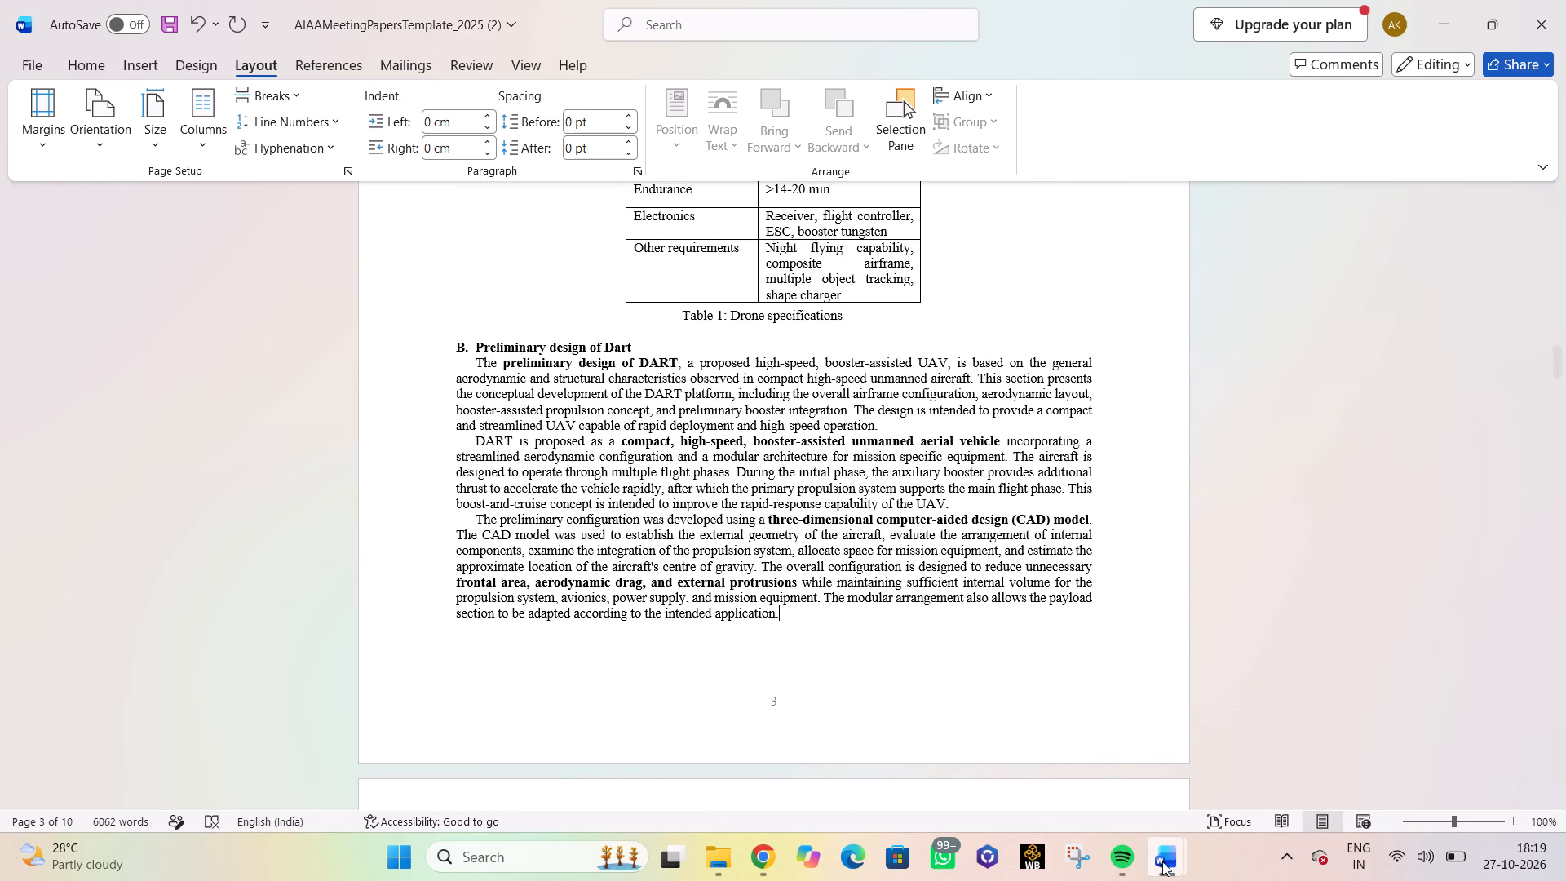
{"action": "left_click", "coordinate": [1257, 750]}
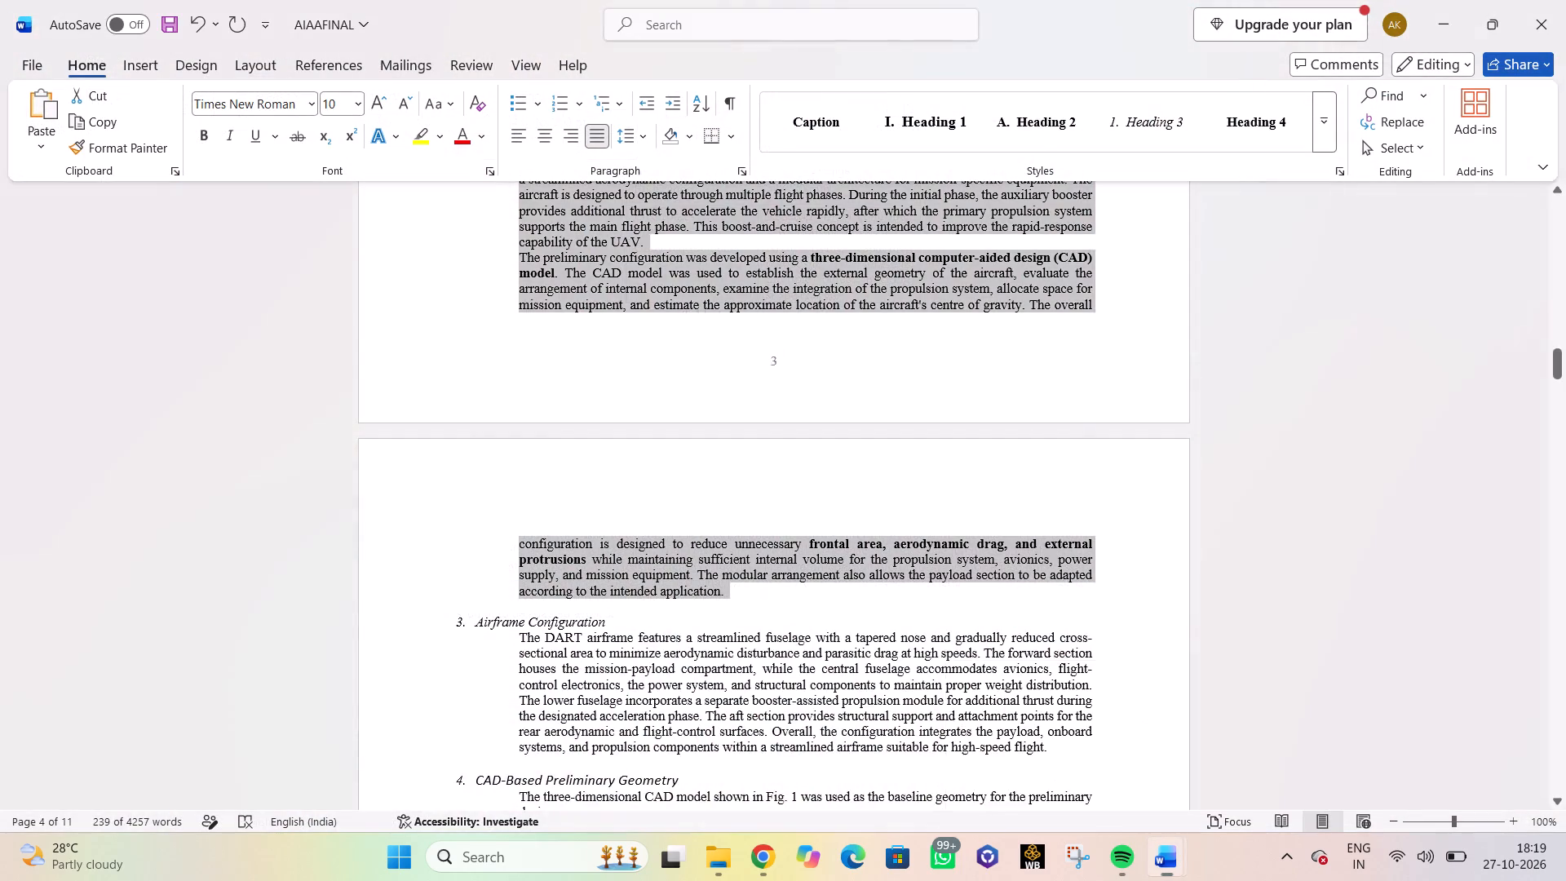
{"action": "scroll", "coordinate": [937, 508], "scroll_direction": "down", "scroll_amount": 5}
{"action": "left_click", "coordinate": [1262, 460]}
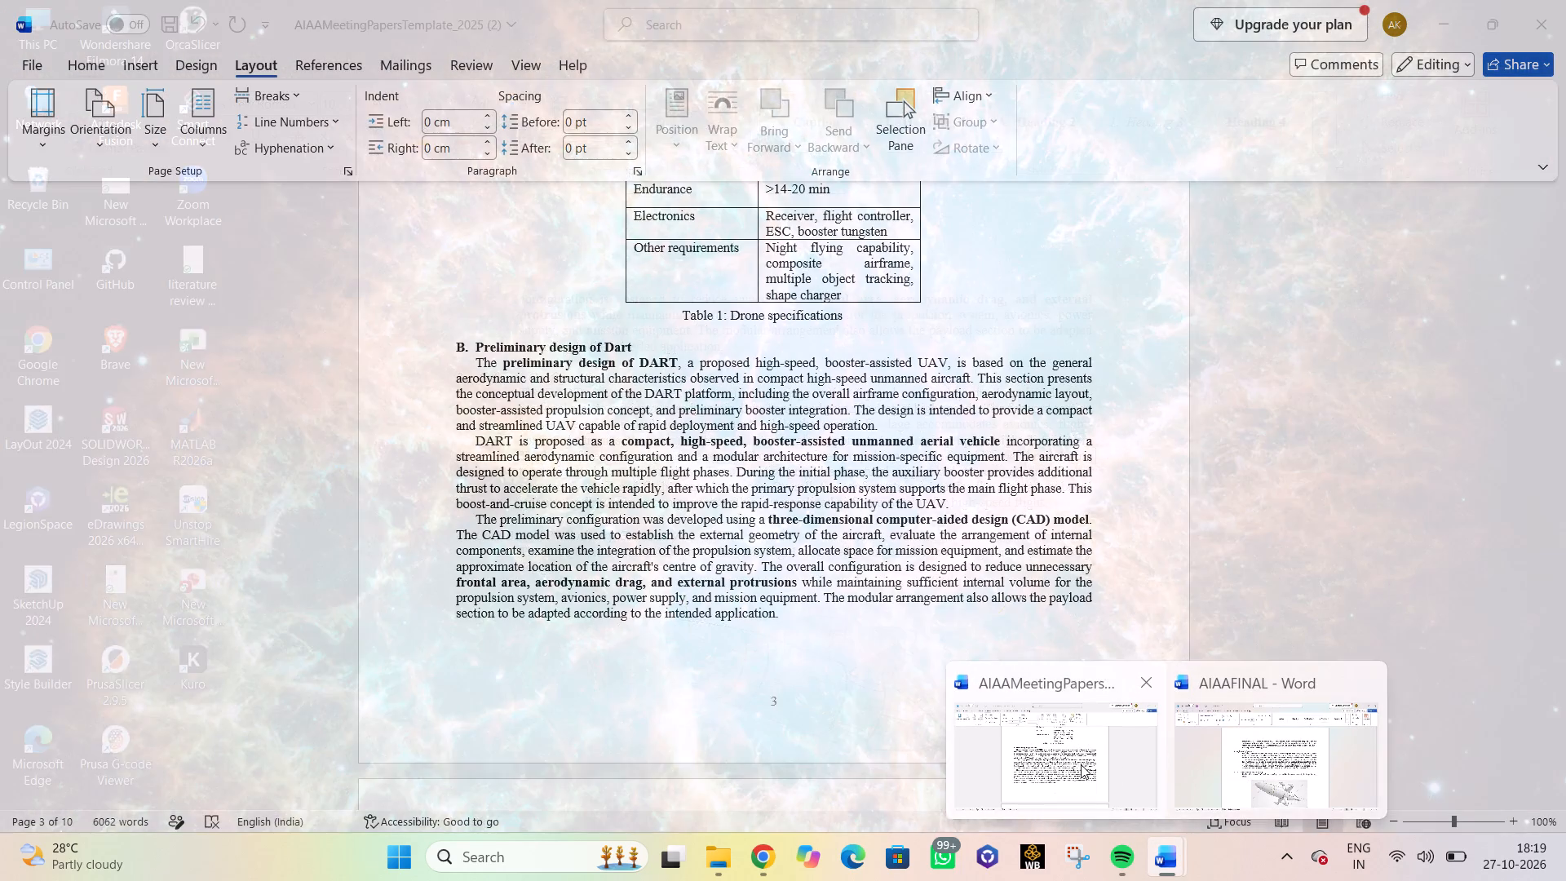
{"action": "left_click", "coordinate": [1081, 764]}
{"action": "scroll", "coordinate": [633, 512], "scroll_direction": "up", "scroll_amount": 2}
{"action": "scroll", "coordinate": [633, 512], "scroll_direction": "down", "scroll_amount": 2}
{"action": "scroll", "coordinate": [633, 512], "scroll_direction": "up", "scroll_amount": 3}
{"action": "scroll", "coordinate": [633, 510], "scroll_direction": "down", "scroll_amount": 5}
{"action": "scroll", "coordinate": [633, 510], "scroll_direction": "up", "scroll_amount": 8}
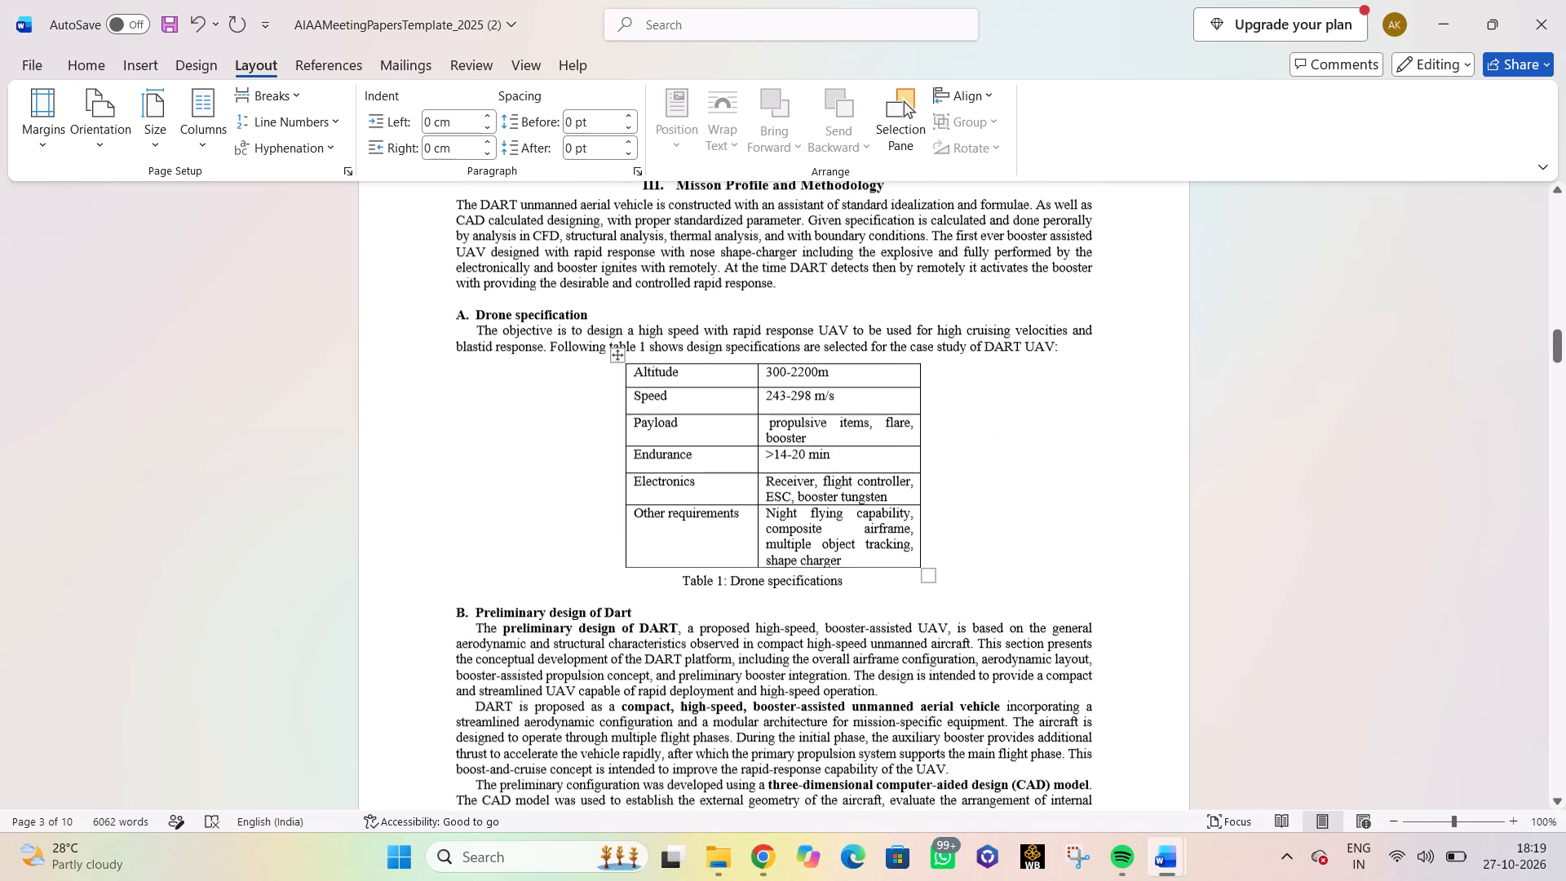
{"action": "scroll", "coordinate": [635, 510], "scroll_direction": "down", "scroll_amount": 1}
{"action": "scroll", "coordinate": [635, 510], "scroll_direction": "up", "scroll_amount": 1}
{"action": "scroll", "coordinate": [635, 510], "scroll_direction": "down", "scroll_amount": 2}
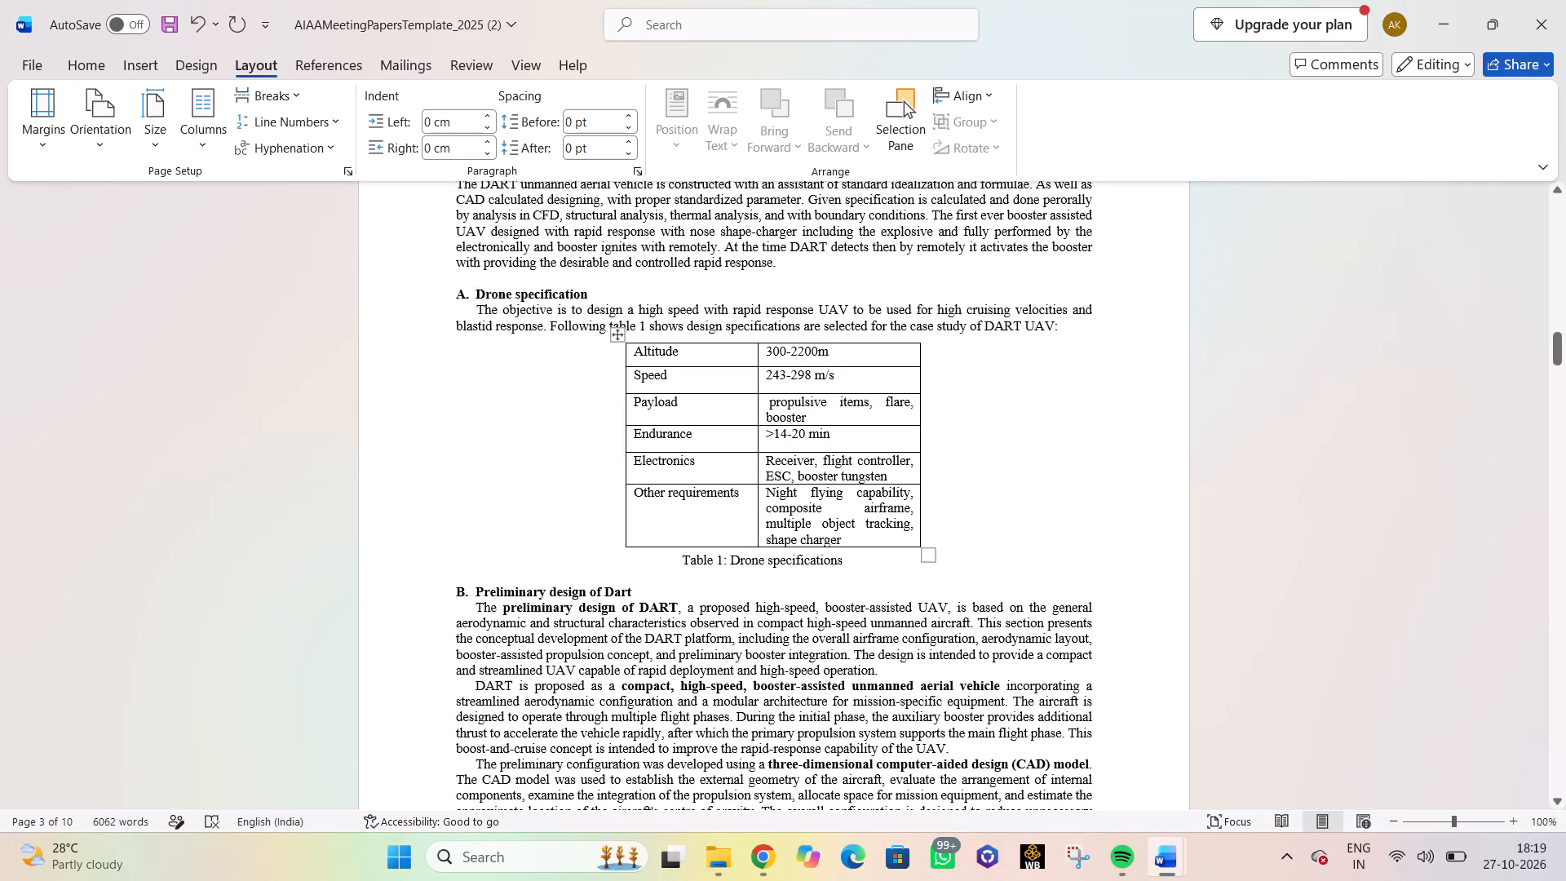
{"action": "scroll", "coordinate": [635, 508], "scroll_direction": "down", "scroll_amount": 1}
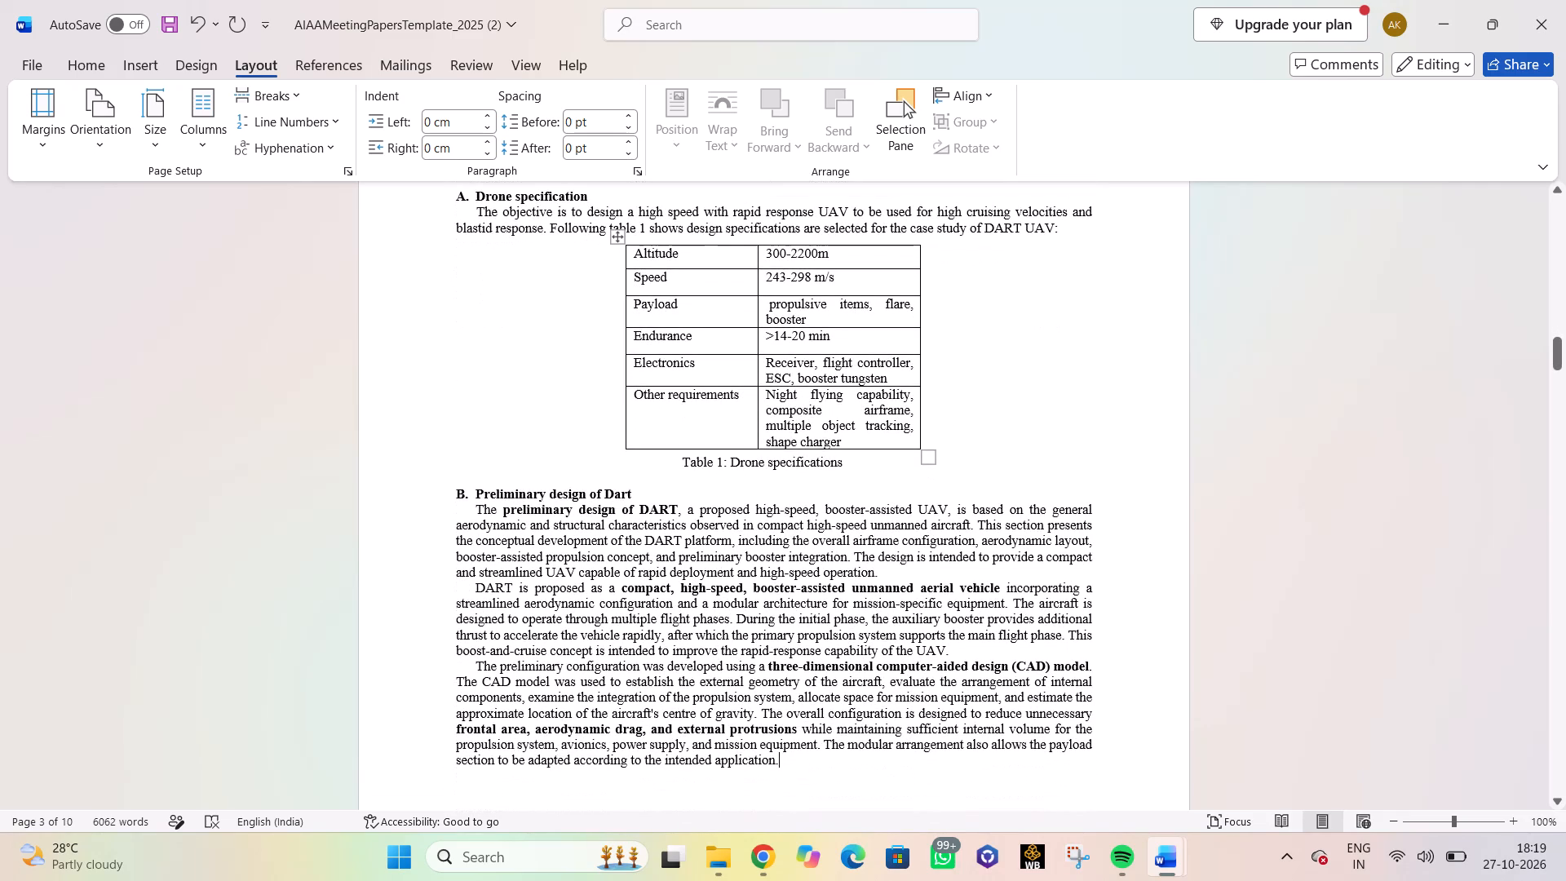
{"action": "scroll", "coordinate": [635, 508], "scroll_direction": "down", "scroll_amount": 6}
{"action": "scroll", "coordinate": [635, 508], "scroll_direction": "up", "scroll_amount": 2}
{"action": "scroll", "coordinate": [635, 508], "scroll_direction": "down", "scroll_amount": 1}
{"action": "scroll", "coordinate": [635, 508], "scroll_direction": "up", "scroll_amount": 9}
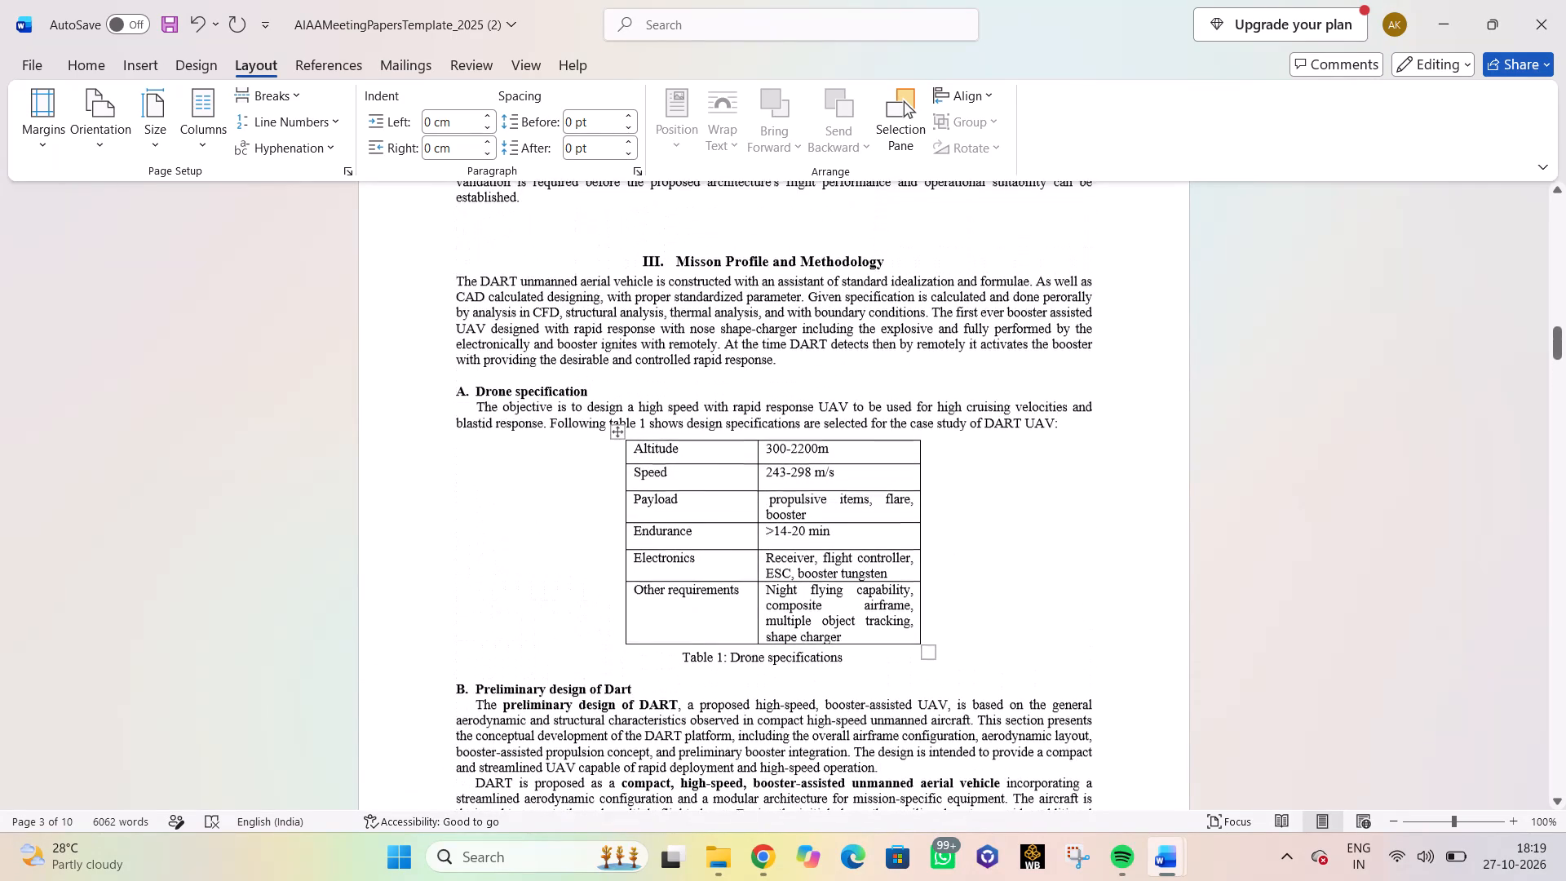
{"action": "scroll", "coordinate": [644, 504], "scroll_direction": "down", "scroll_amount": 1}
{"action": "scroll", "coordinate": [644, 504], "scroll_direction": "up", "scroll_amount": 1}
{"action": "scroll", "coordinate": [644, 504], "scroll_direction": "down", "scroll_amount": 14}
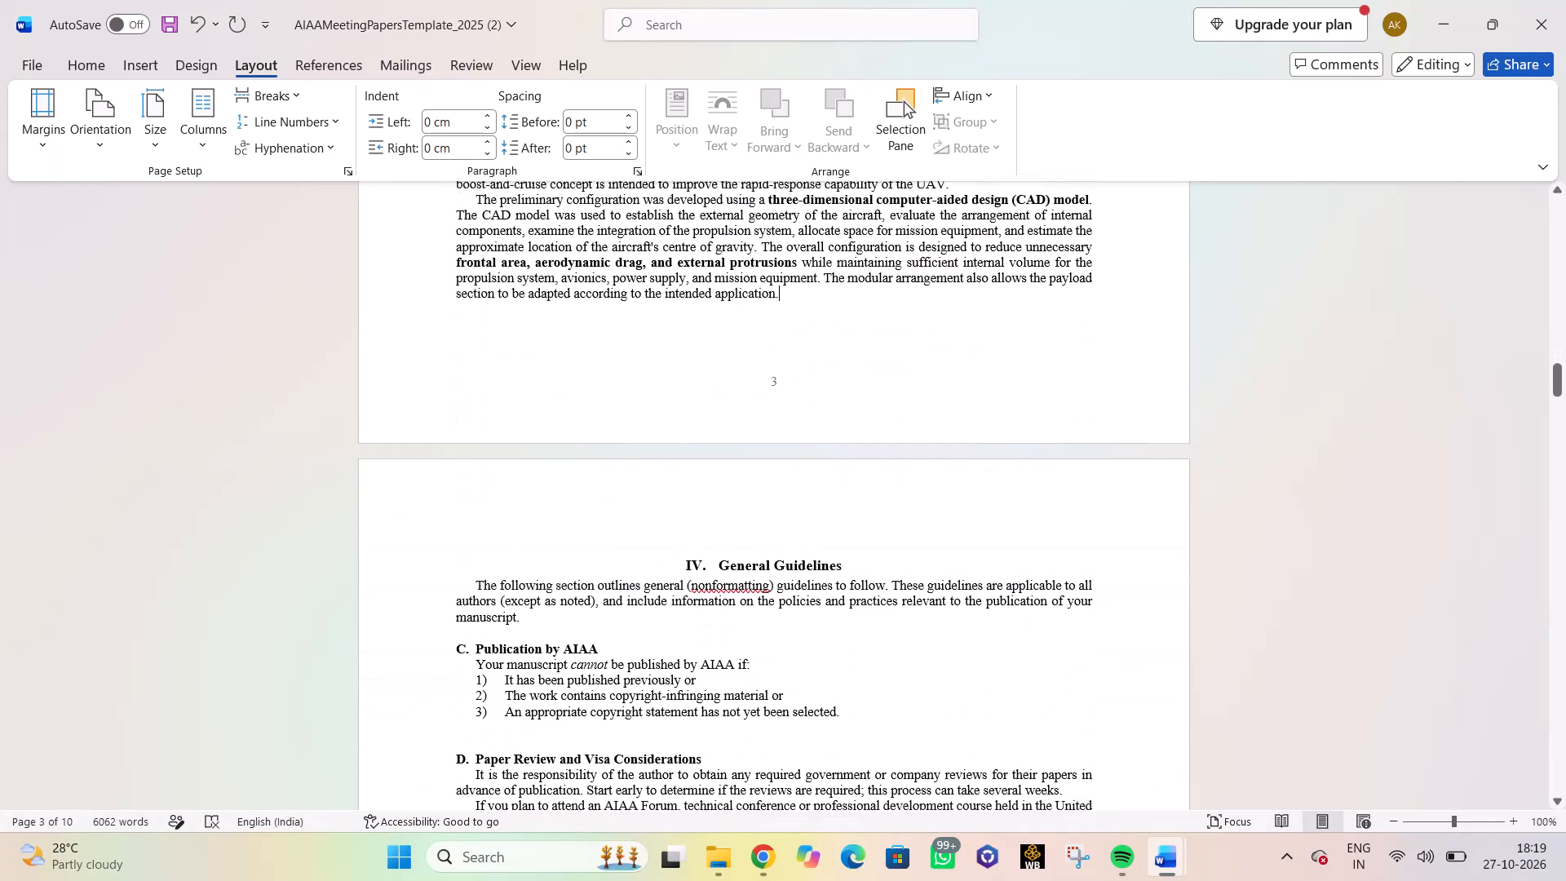
{"action": "scroll", "coordinate": [709, 514], "scroll_direction": "up", "scroll_amount": 6}
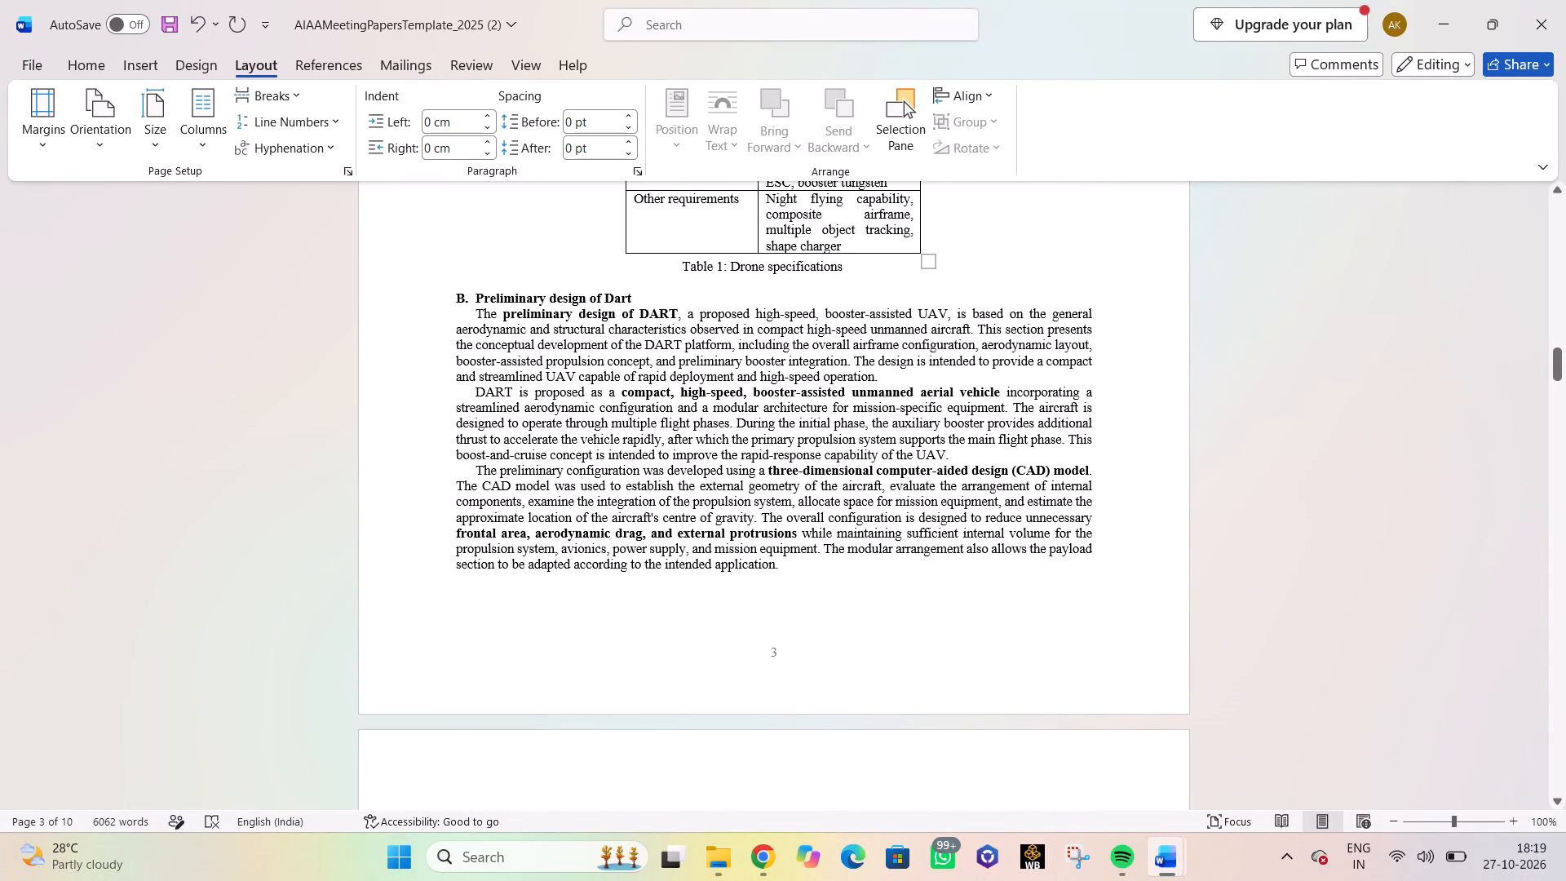
Add subheading C "Airframe configuration" after the last DART paragraph of subheading B, with a new body line beneath it.
{"action": "key", "text": "Return"}
{"action": "type", "text": "C."}
{"action": "key", "text": "space"}
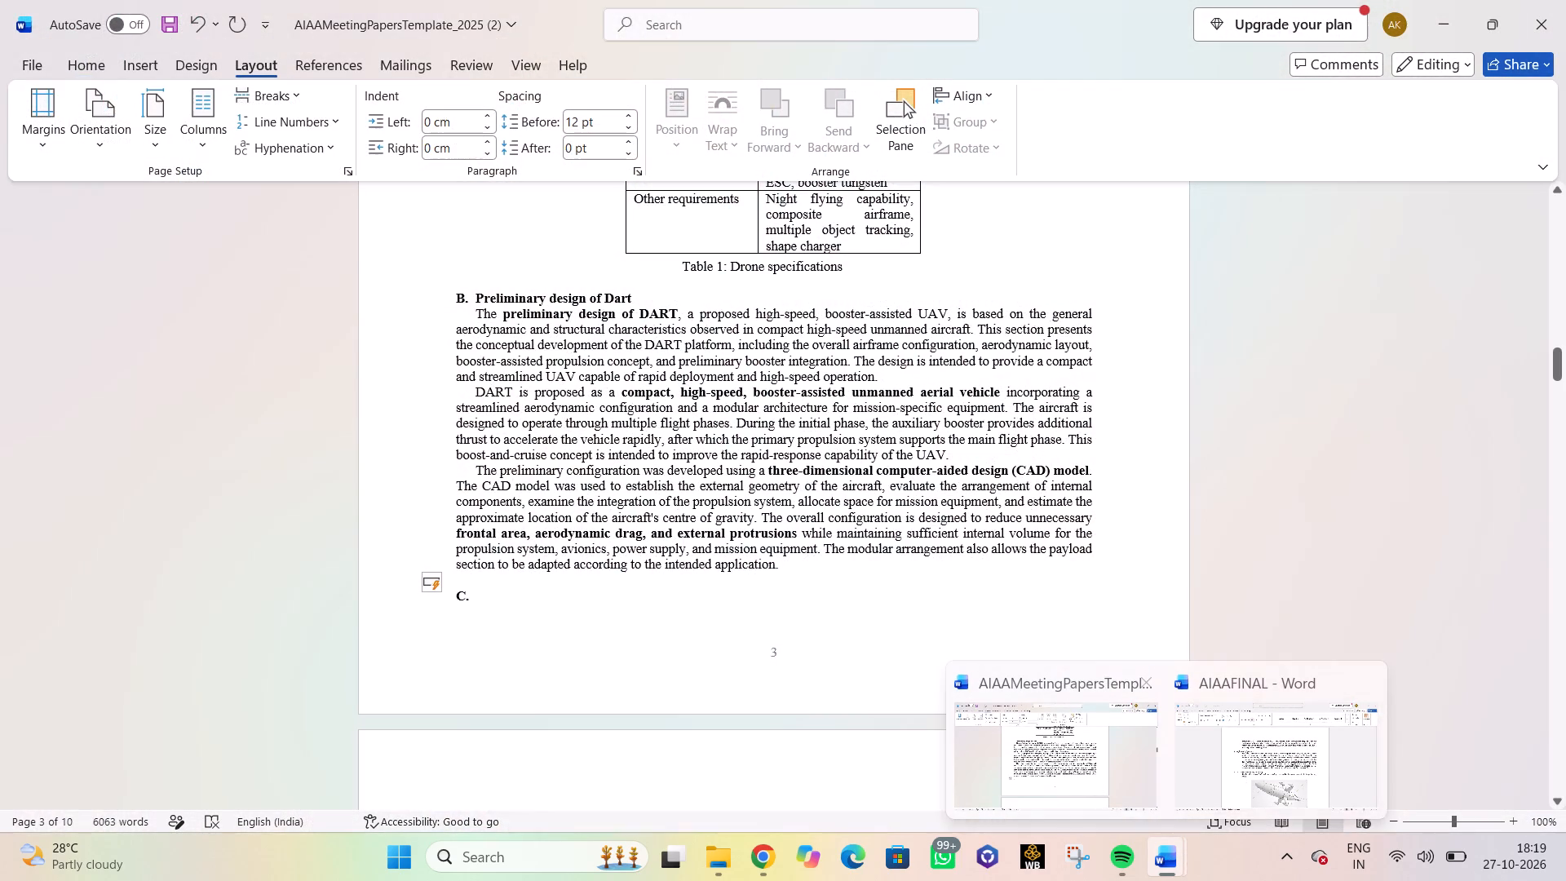
{"action": "key", "text": "a"}
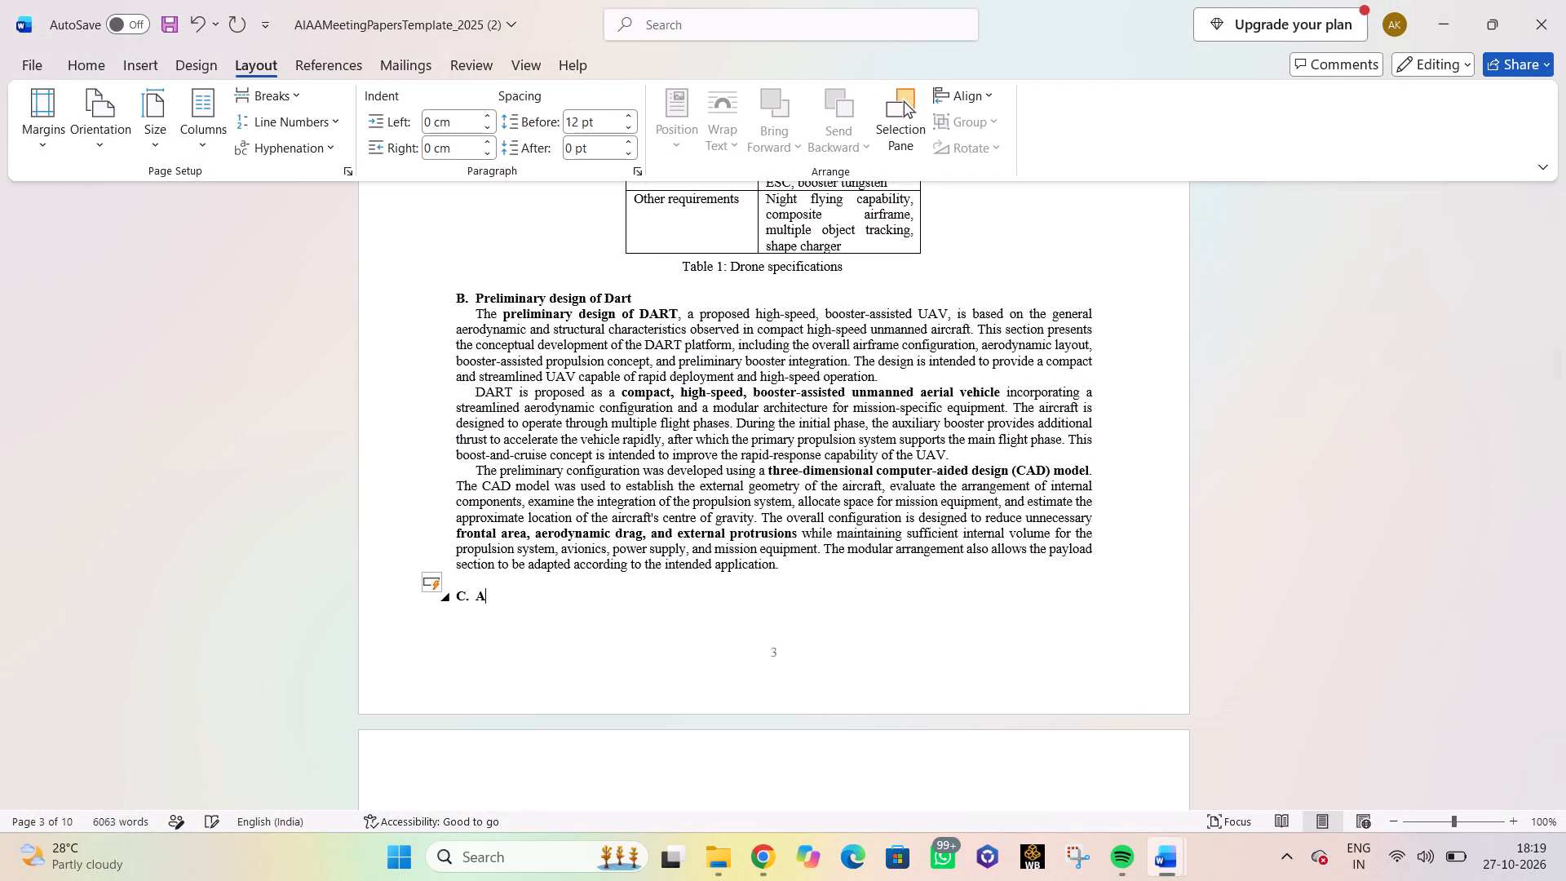
{"action": "type", "text": "rf"}
{"action": "key", "text": "r"}
{"action": "key", "text": "a"}
{"action": "type", "text": "me"}
{"action": "key", "text": "space"}
{"action": "type", "text": "configu"}
{"action": "key", "text": "r"}
{"action": "key", "text": "a"}
{"action": "key", "text": "t"}
{"action": "key", "text": "i"}
{"action": "key", "text": "o"}
{"action": "key", "text": "n"}
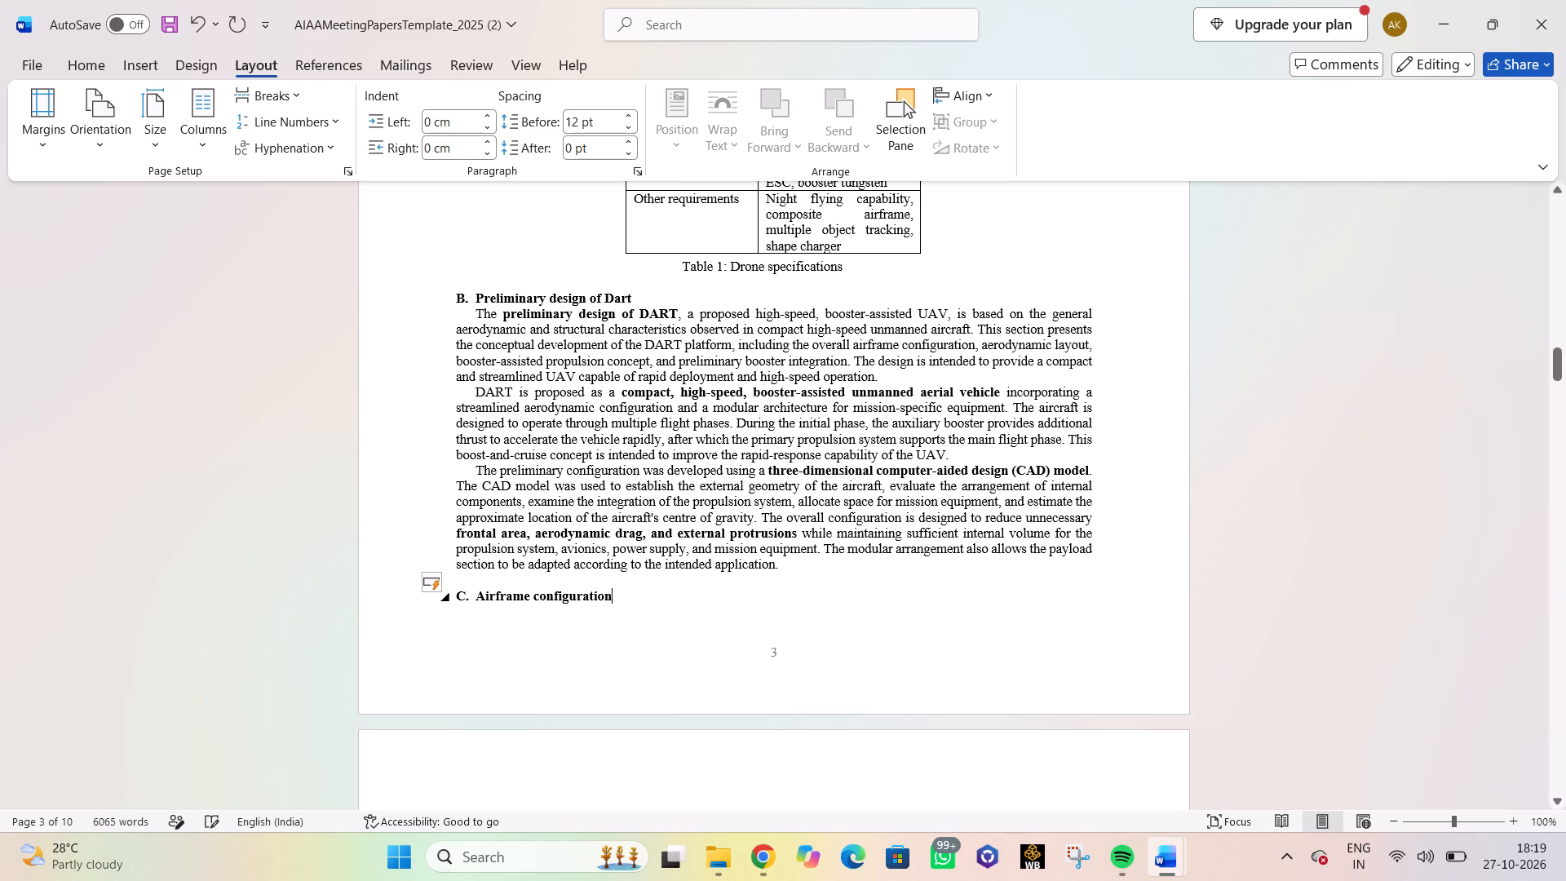
{"action": "key", "text": "Return"}
Copy the Airframe Configuration paragraph from AIAAFINAL into the template beneath subheading C.
{"action": "scroll", "coordinate": [951, 569], "scroll_direction": "down", "scroll_amount": 2}
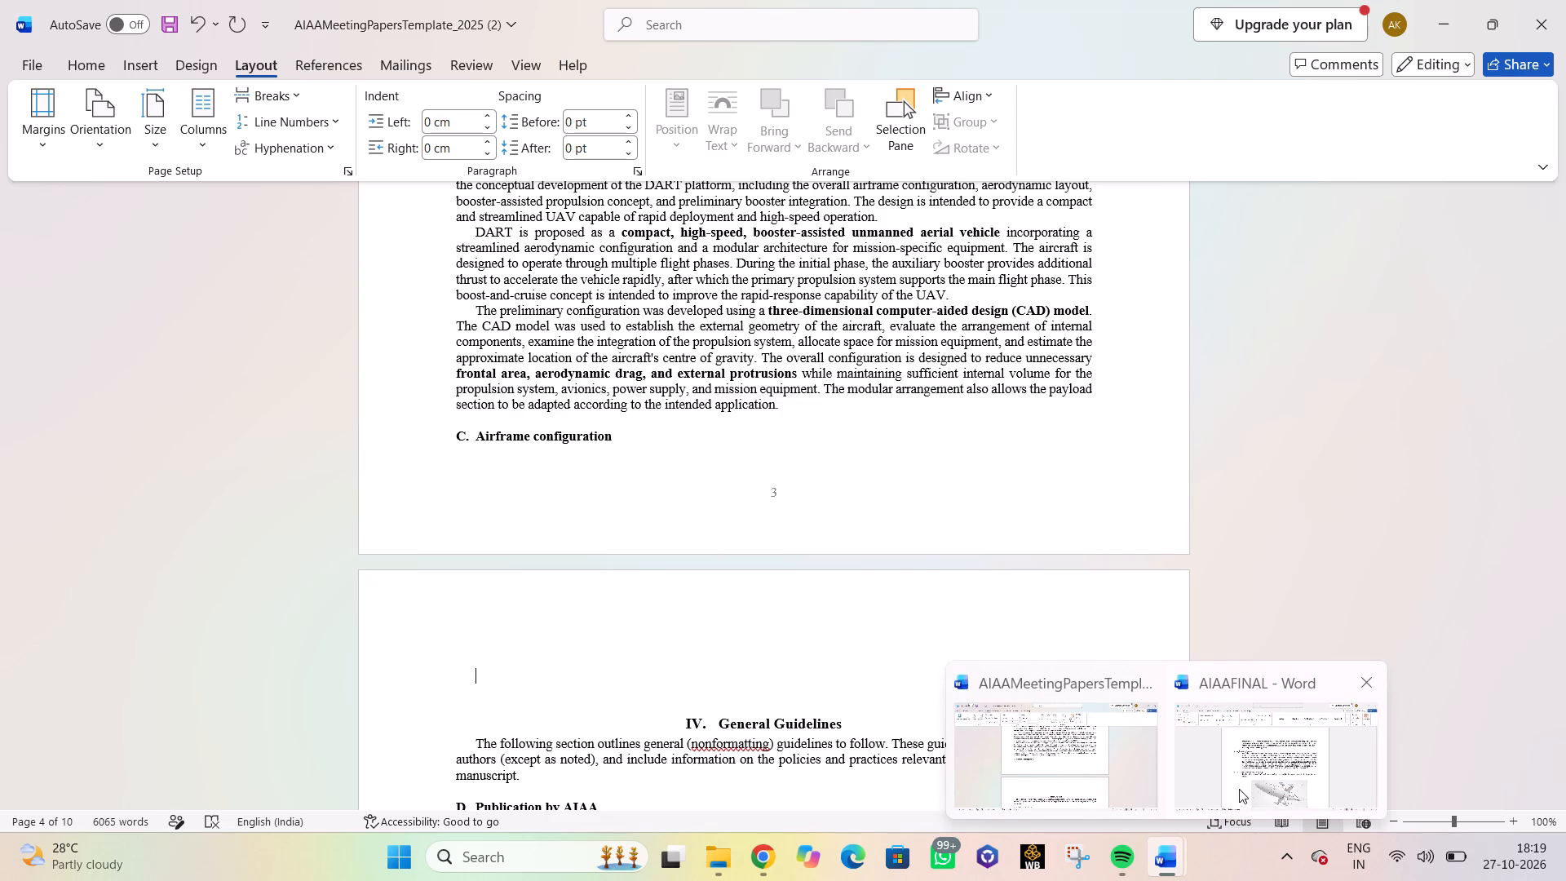
{"action": "left_click", "coordinate": [1254, 768]}
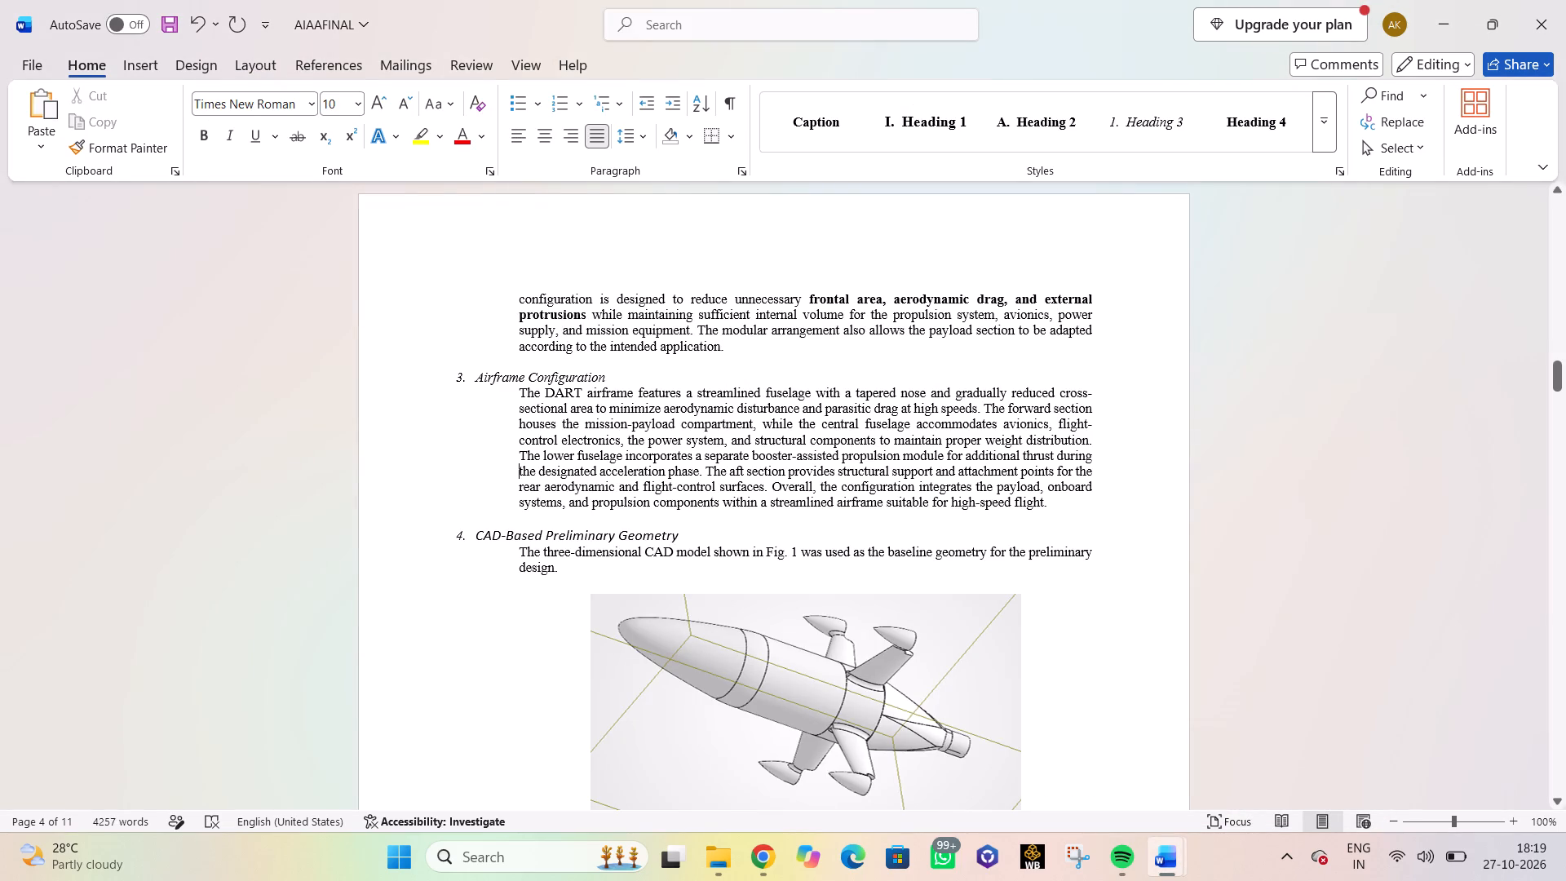
{"action": "left_click_drag", "start_coordinate": [515, 391], "coordinate": [1060, 498]}
{"action": "key", "text": "ctrl+c"}
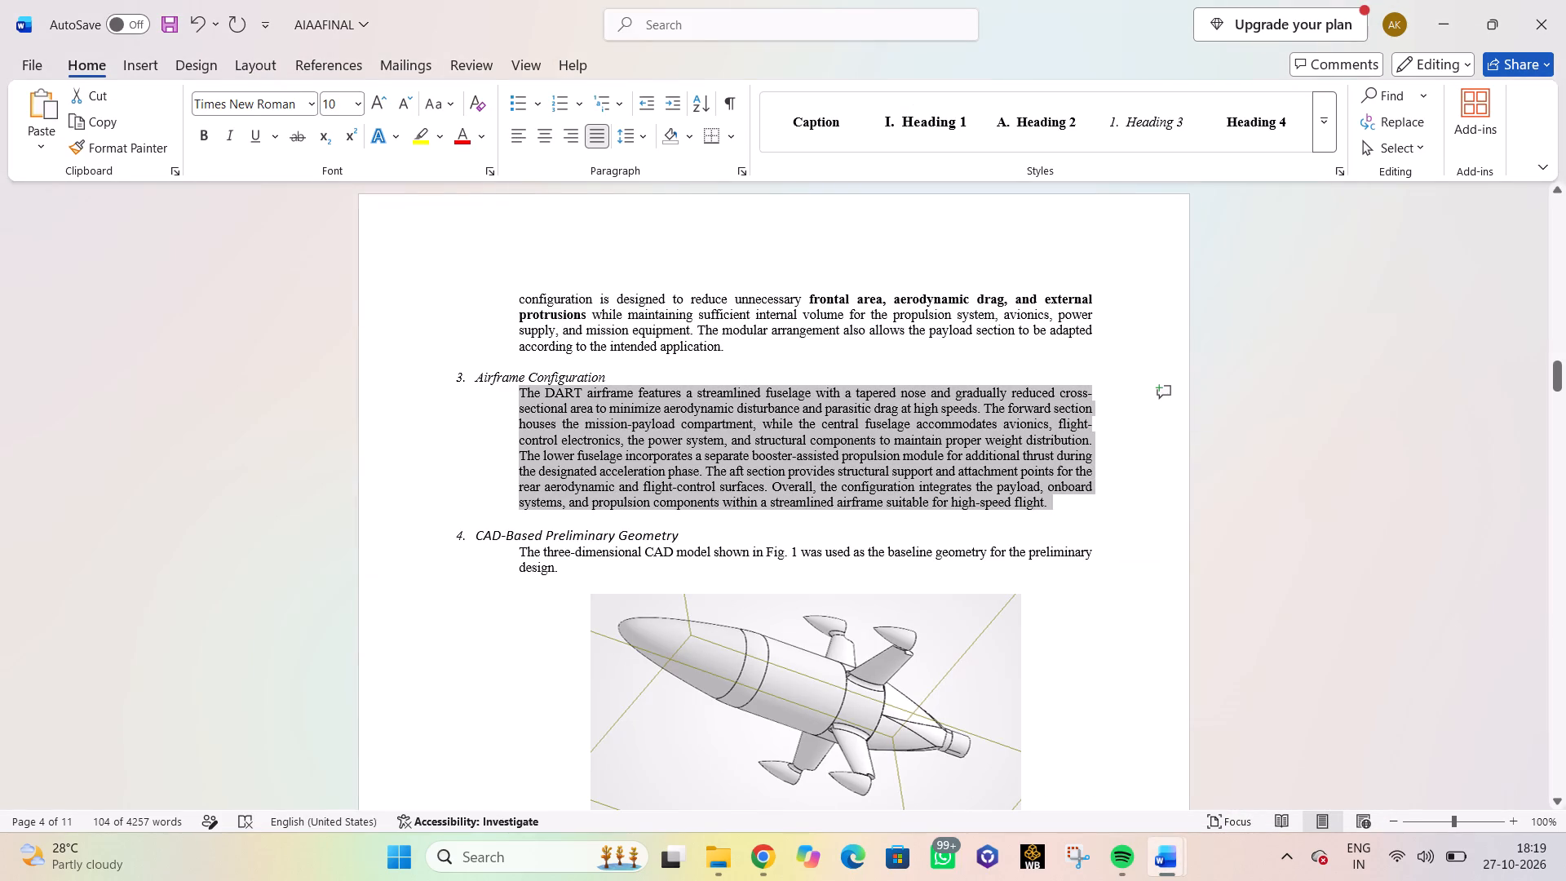
{"action": "left_click", "coordinate": [1042, 769]}
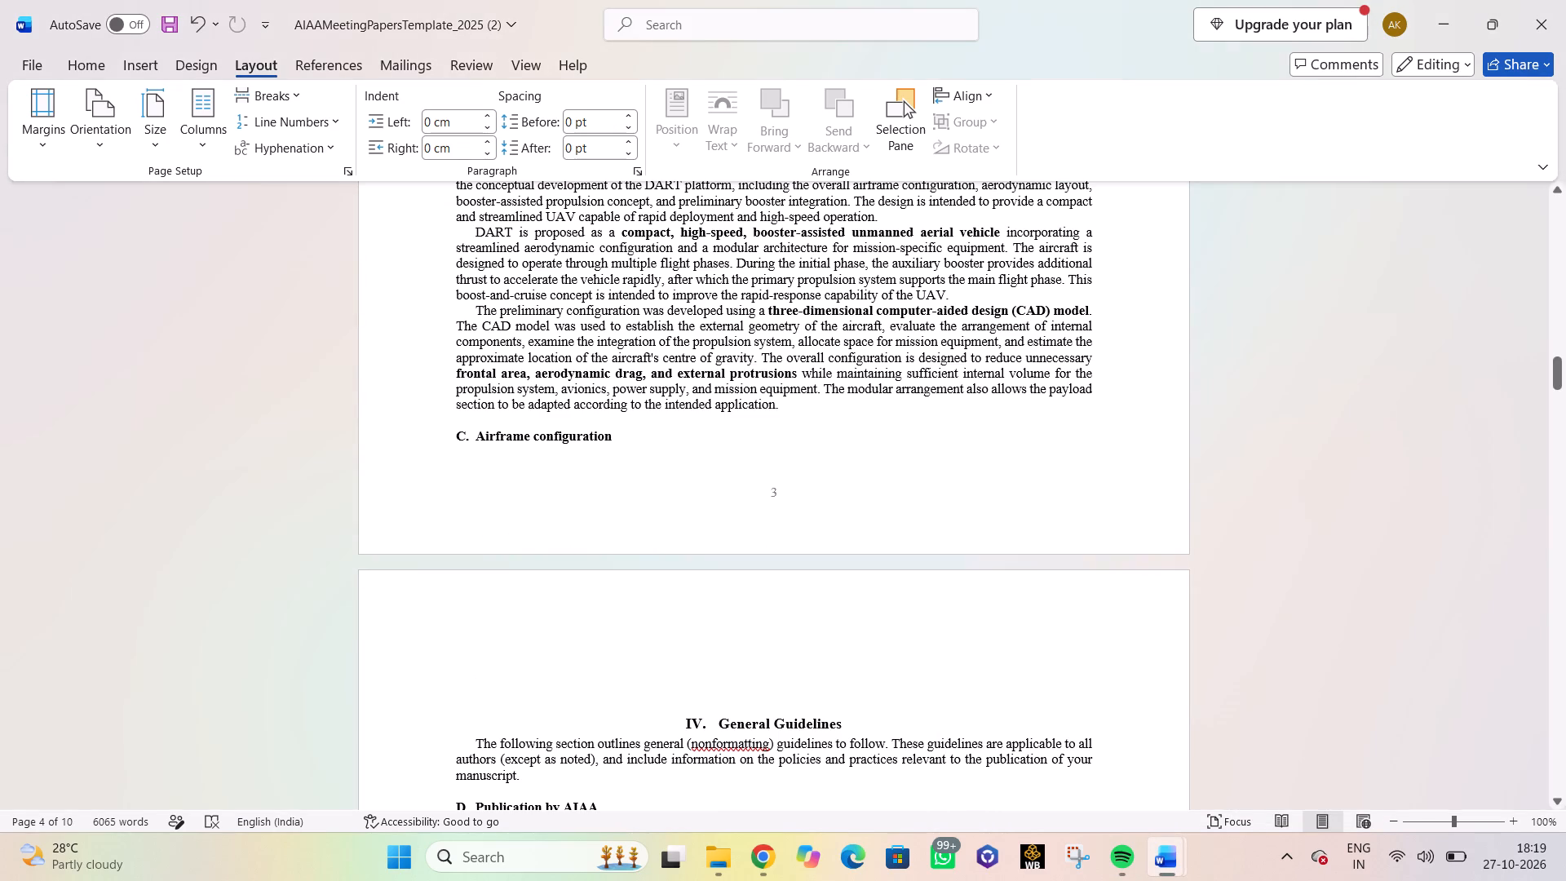
{"action": "key", "text": "ctrl+v"}
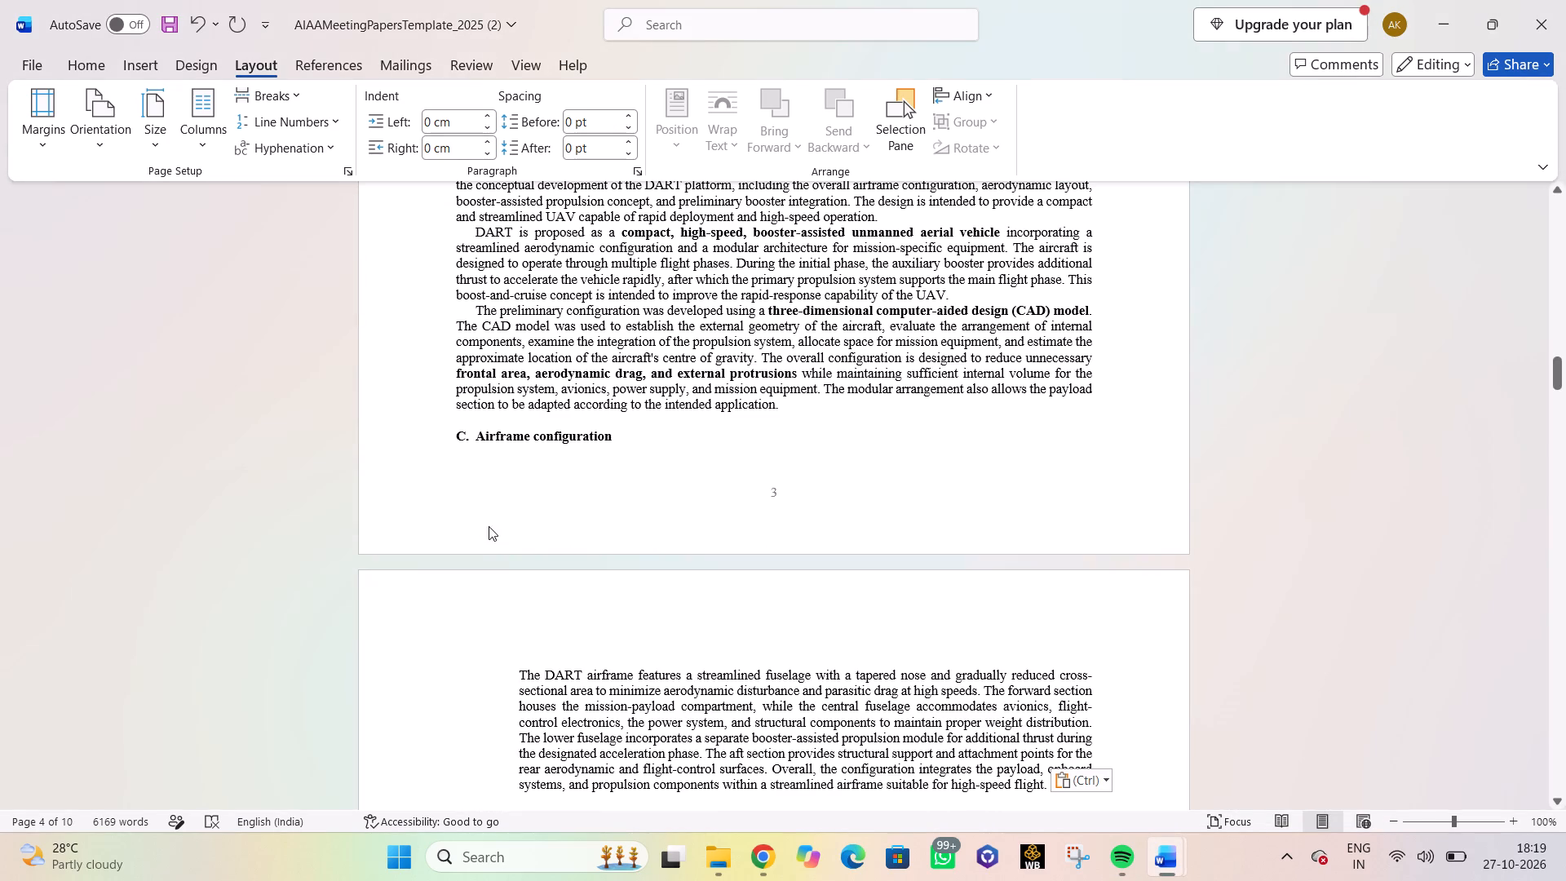
Insert an empty line after the last paragraph of subheading B to push subheading C onto the next page.
{"action": "left_click", "coordinate": [789, 409]}
{"action": "key", "text": "Return"}
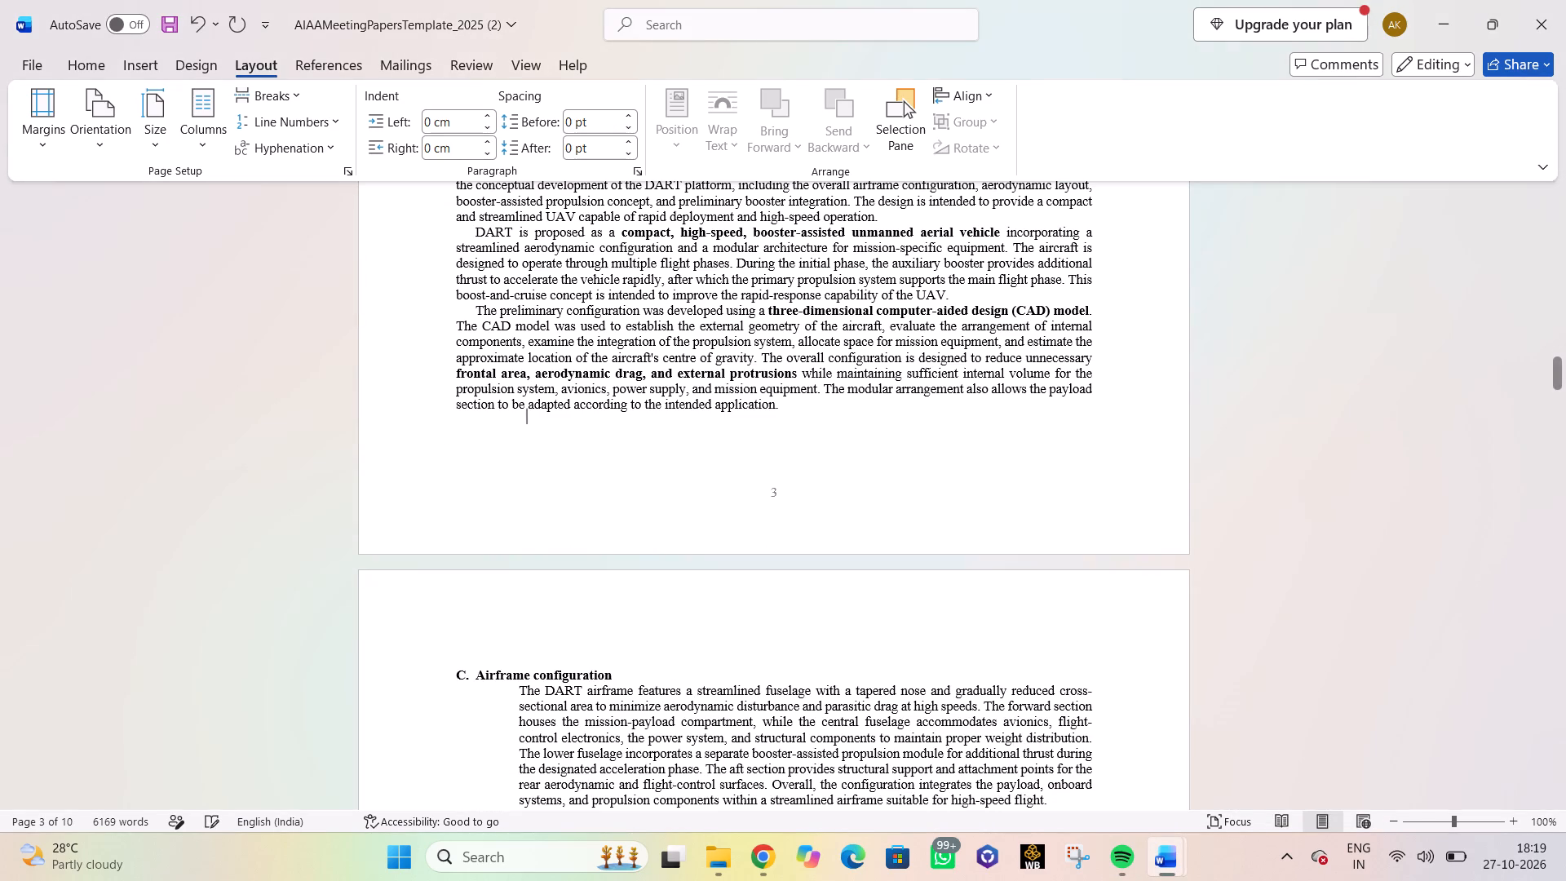
Remove the left indent from the pasted airframe paragraph and indent only its first line.
{"action": "scroll", "coordinate": [791, 409], "scroll_direction": "down", "scroll_amount": 5}
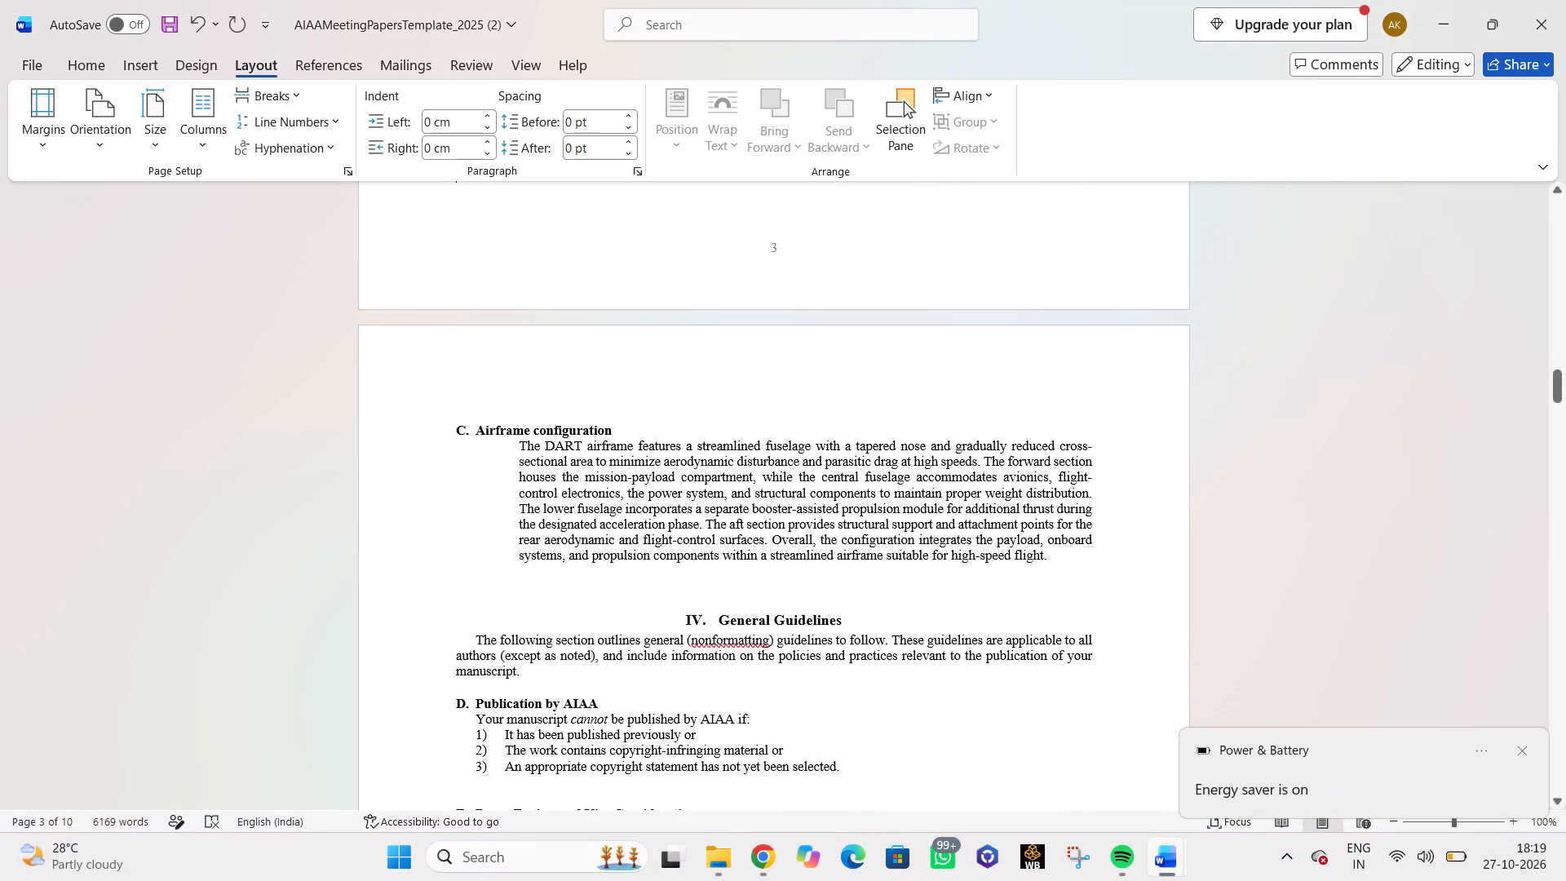
{"action": "left_click", "coordinate": [519, 447]}
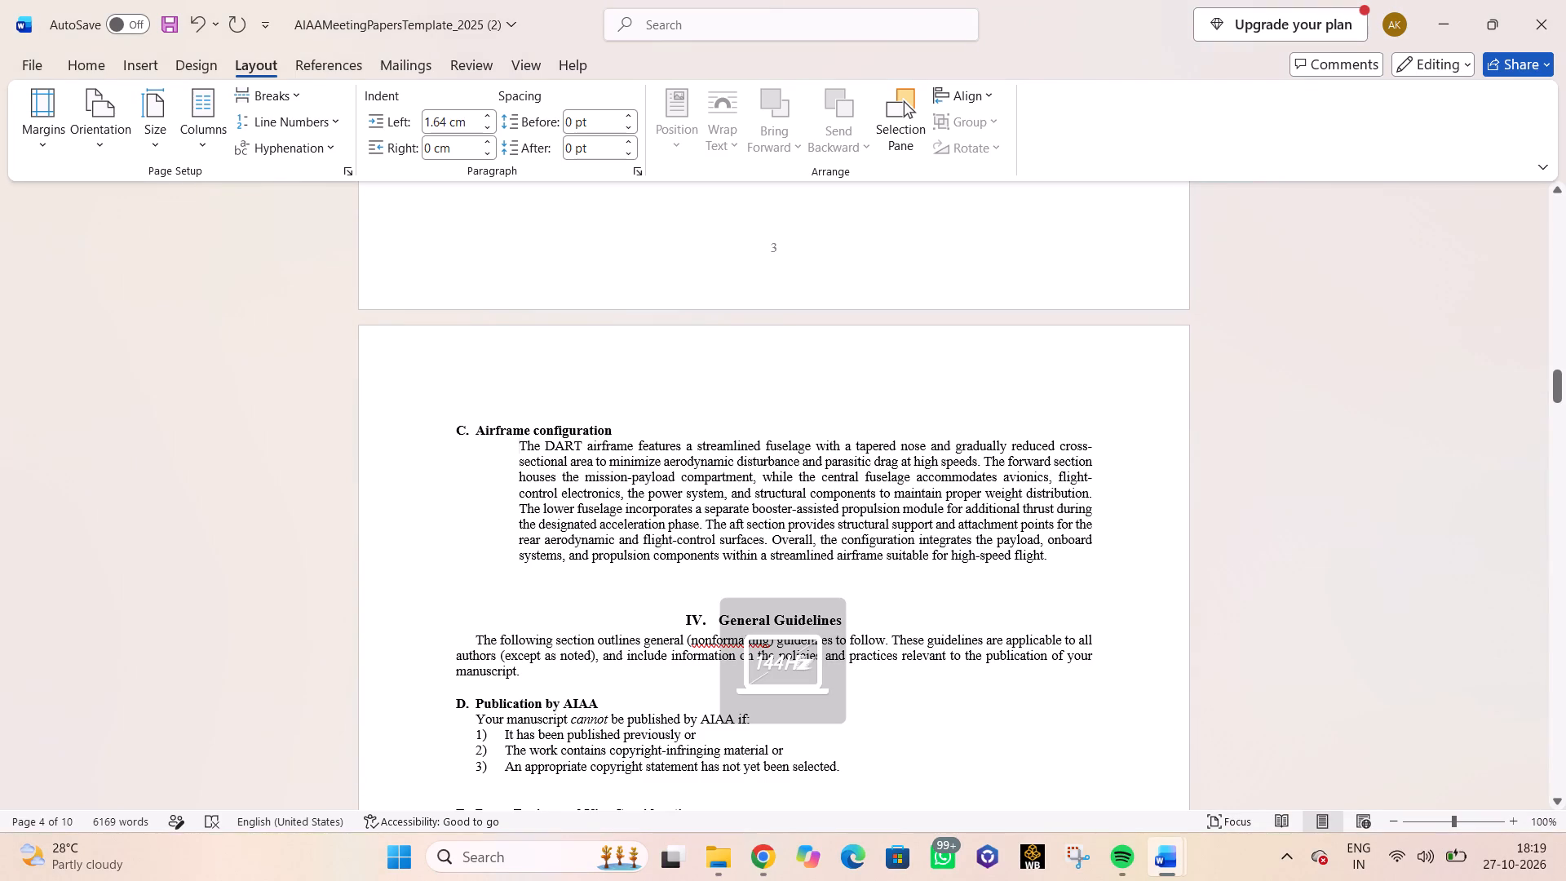
{"action": "key", "text": "BackSpace"}
{"action": "key", "text": "Tab"}
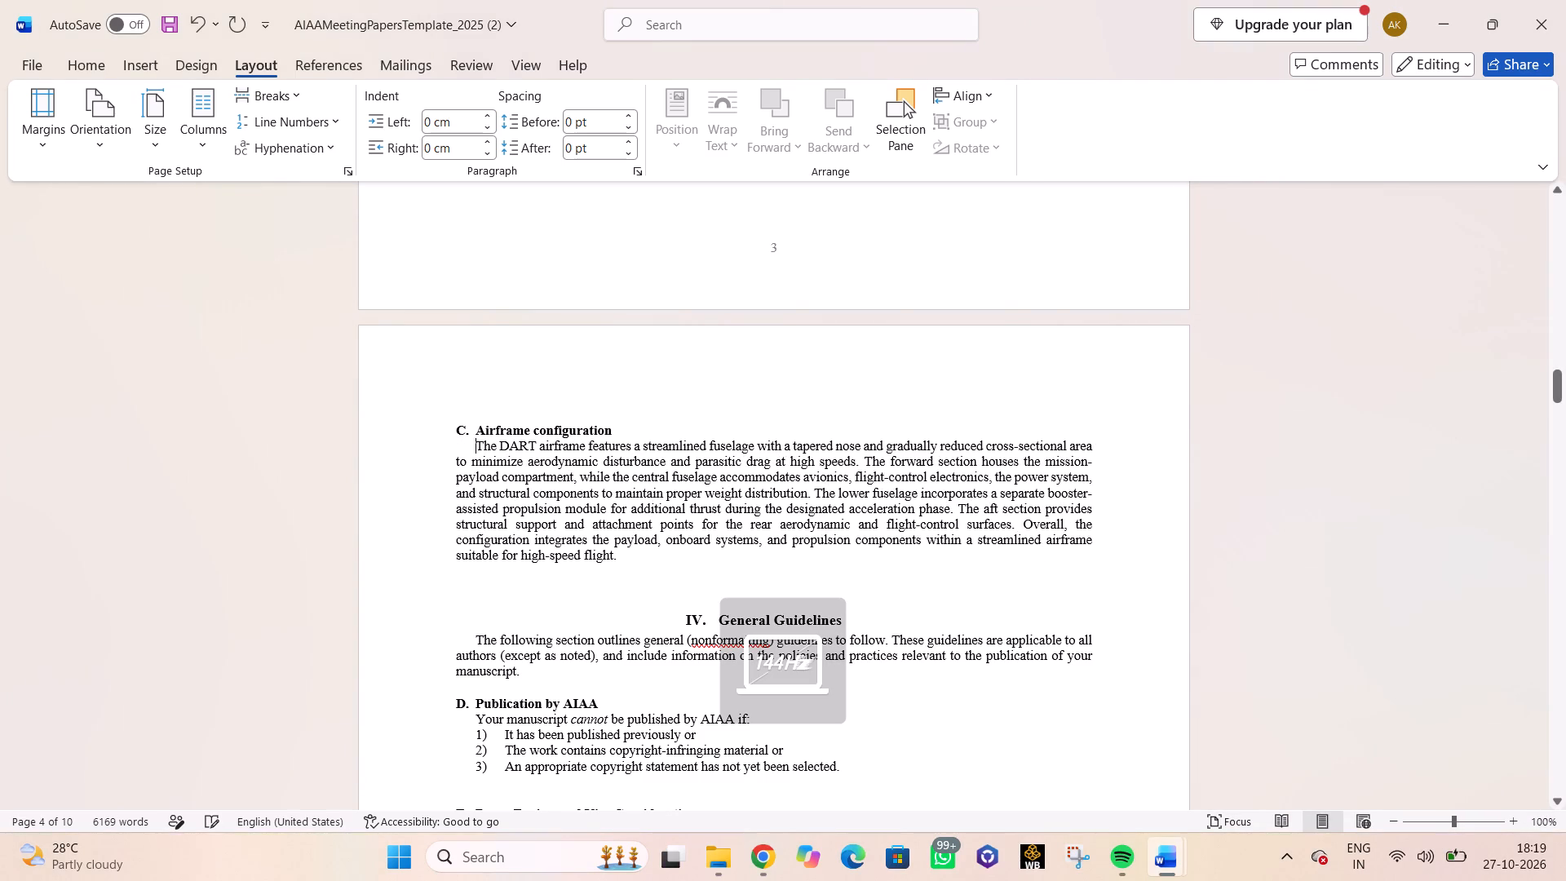
{"action": "left_click", "coordinate": [1233, 451]}
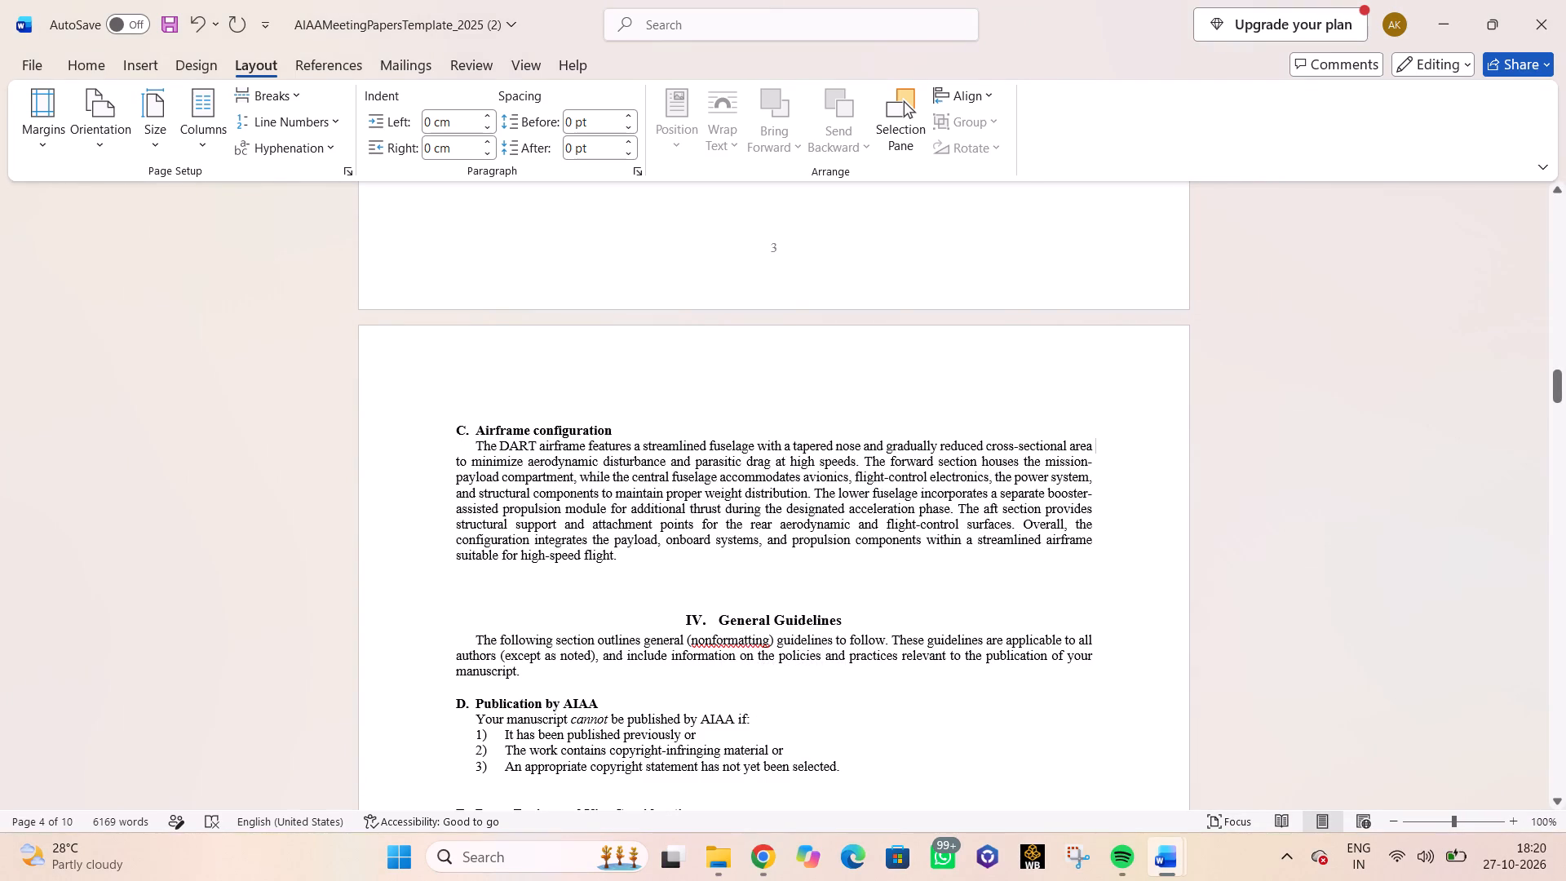
Start a new subheading D directly after the airframe paragraph, using a capital letter so it takes the subheading format.
{"action": "scroll", "coordinate": [528, 476], "scroll_direction": "down", "scroll_amount": 1}
{"action": "scroll", "coordinate": [528, 476], "scroll_direction": "up", "scroll_amount": 1}
{"action": "scroll", "coordinate": [528, 476], "scroll_direction": "down", "scroll_amount": 2}
{"action": "left_click", "coordinate": [628, 459]}
{"action": "key", "text": "Return"}
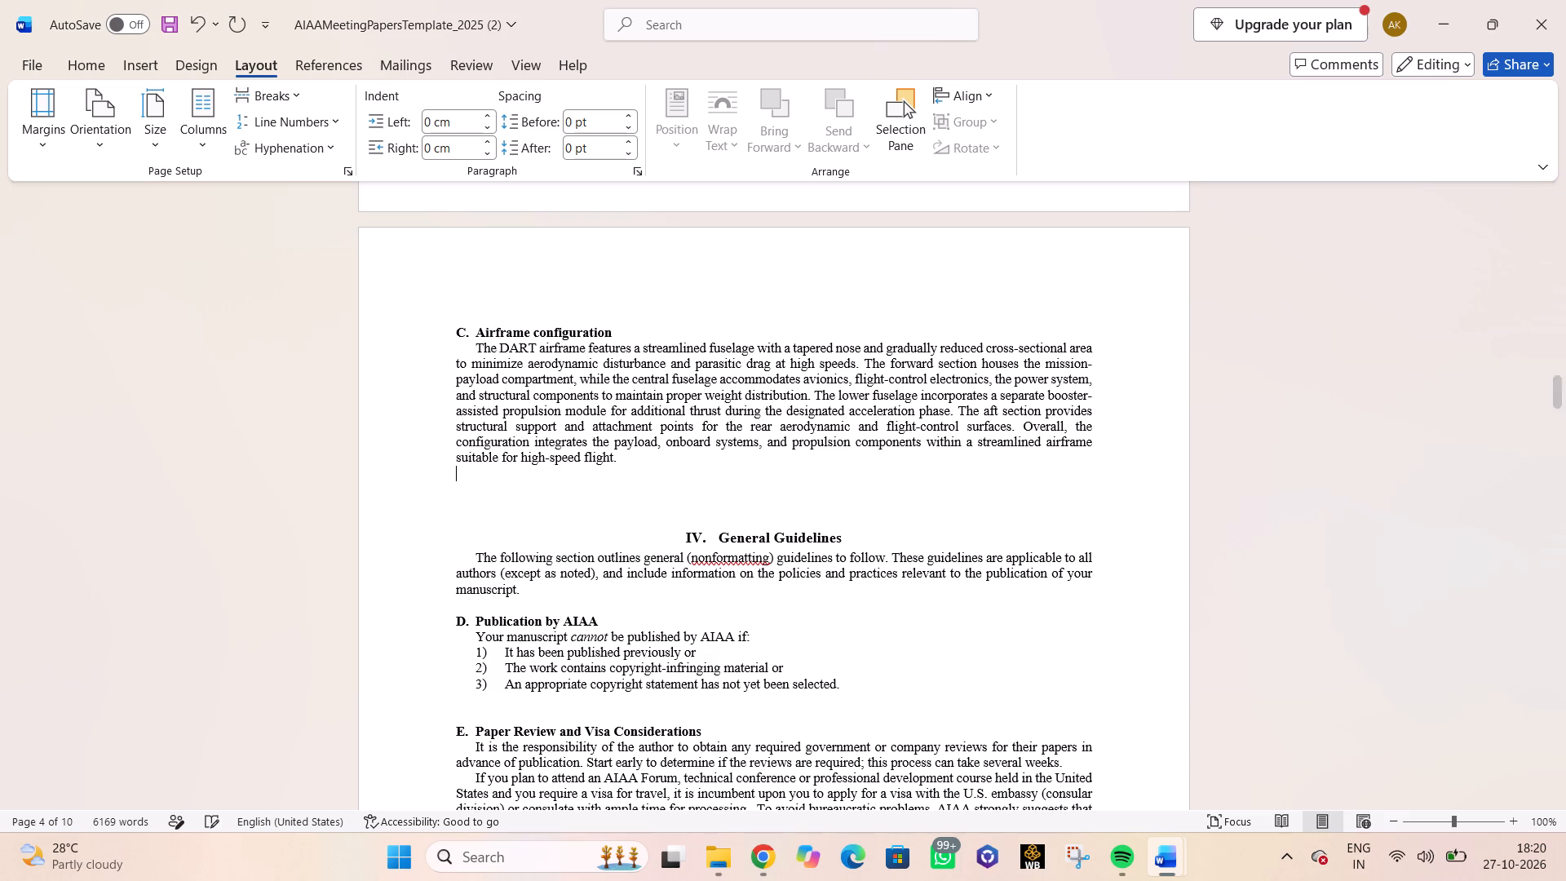
{"action": "type", "text": "d."}
{"action": "key", "text": "space"}
{"action": "key", "text": "BackSpace"}
{"action": "key", "text": "BackSpace"}
{"action": "key", "text": "BackSpace"}
{"action": "type", "text": "D."}
{"action": "key", "text": "space"}
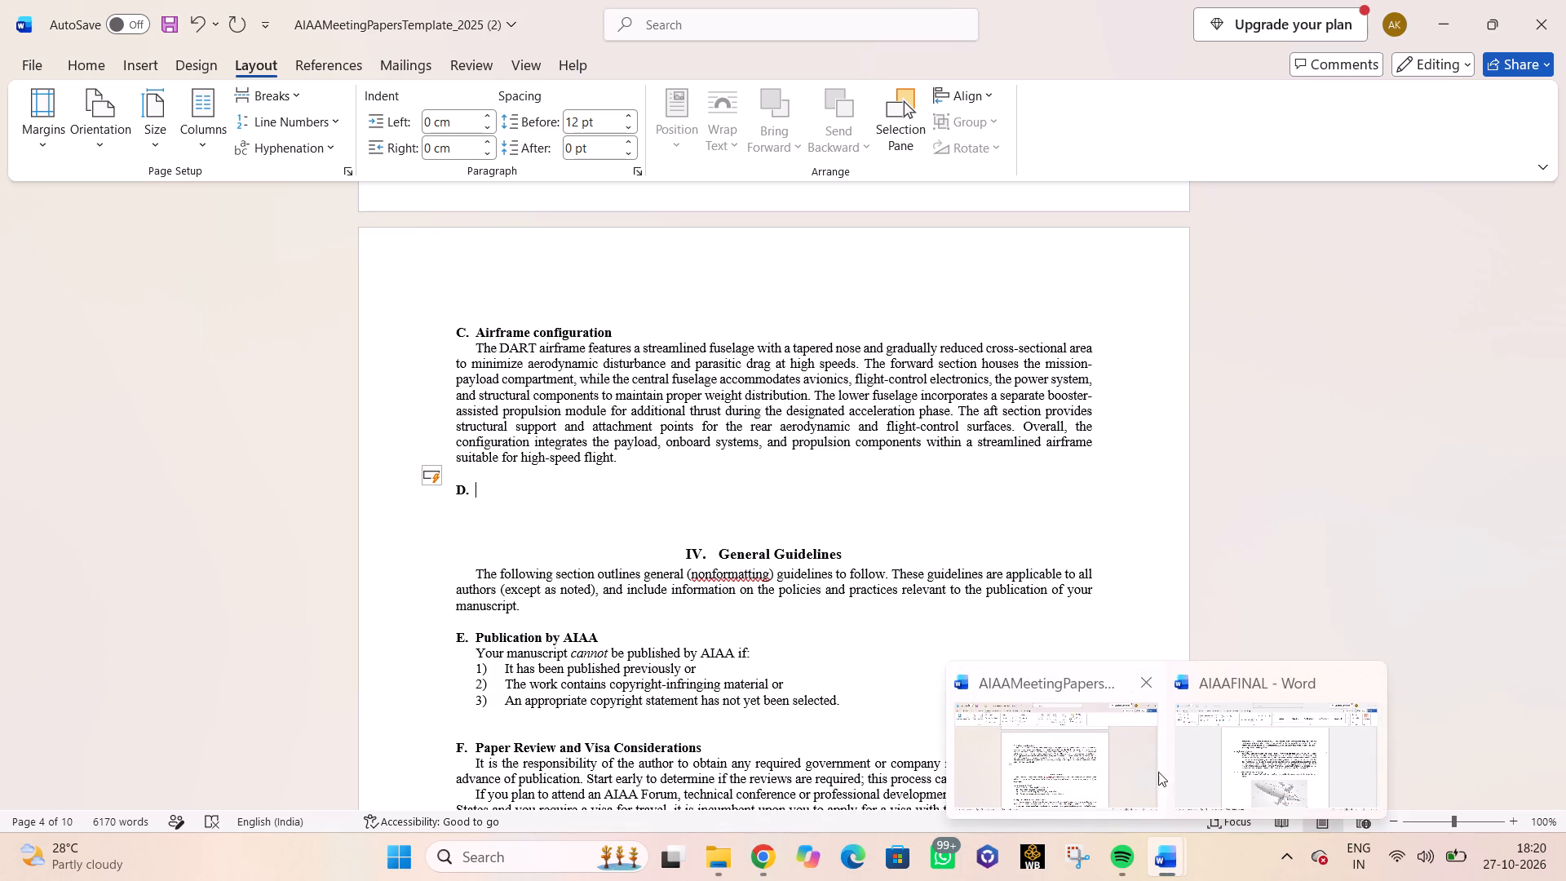
Copy the title "CAD-Based Preliminary Geometry" from AIAAFINAL and paste it at subheading D in the template.
{"action": "left_click", "coordinate": [1217, 760]}
{"action": "scroll", "coordinate": [714, 538], "scroll_direction": "down", "scroll_amount": 2}
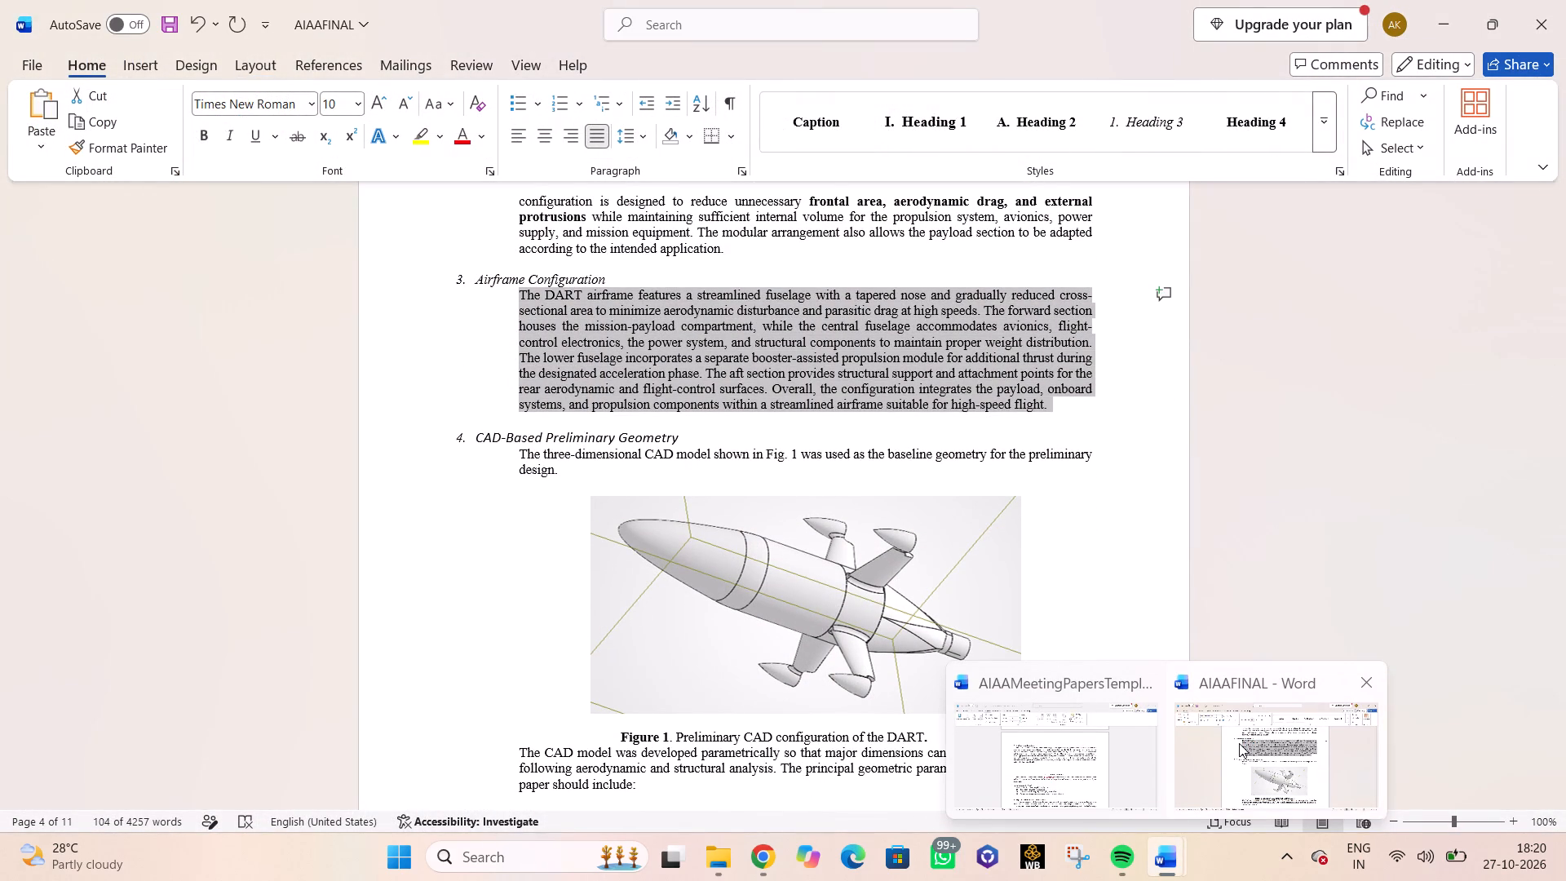
{"action": "left_click_drag", "start_coordinate": [481, 436], "coordinate": [687, 424]}
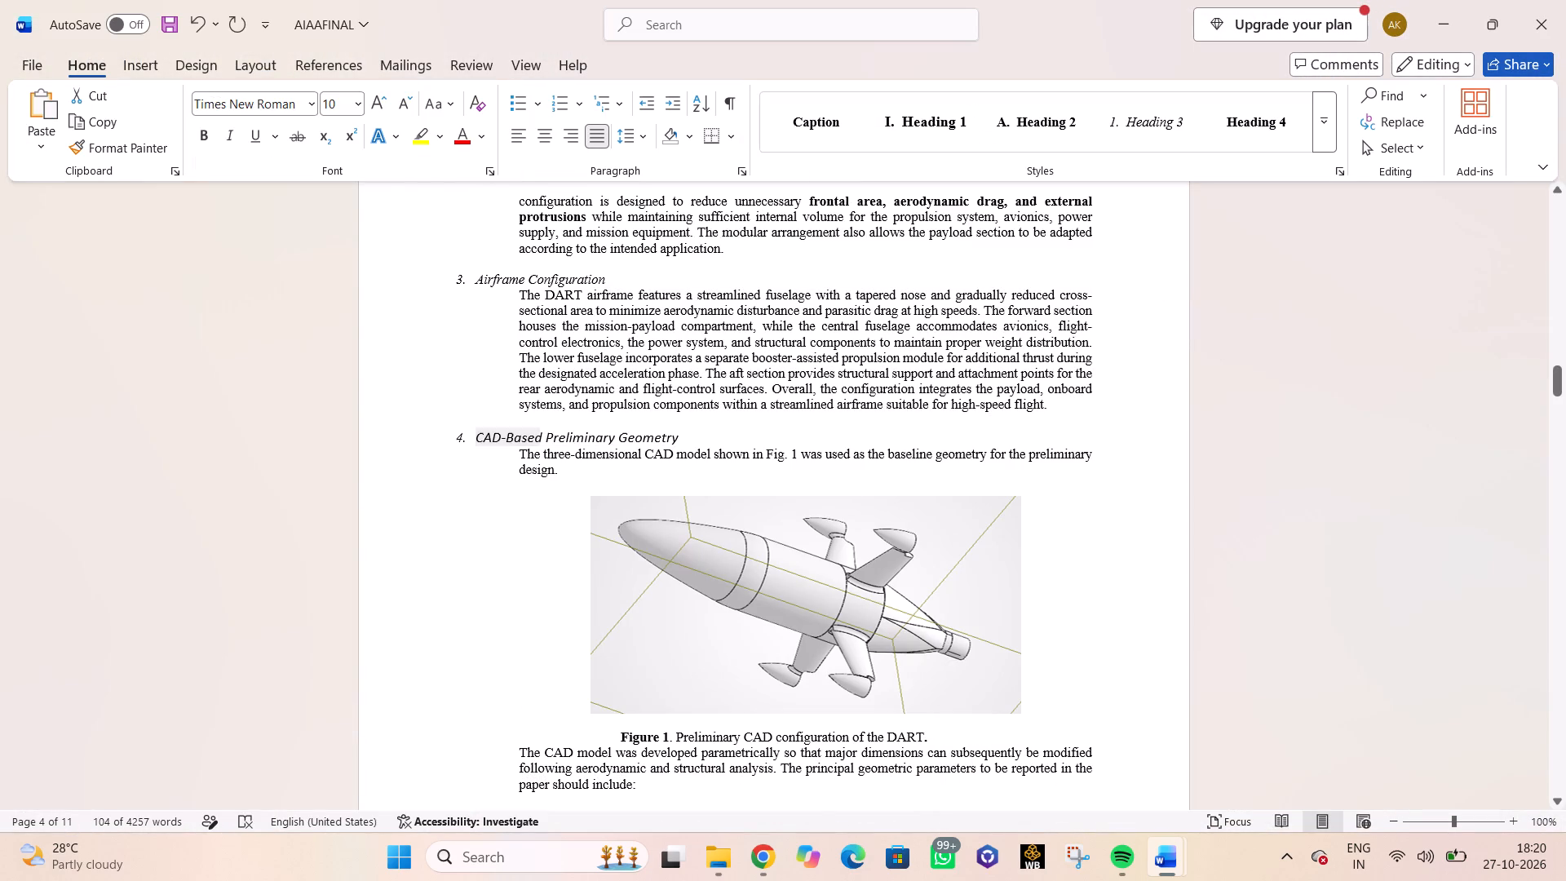
{"action": "left_click_drag", "start_coordinate": [687, 424], "coordinate": [680, 431]}
{"action": "key", "text": "ctrl+c"}
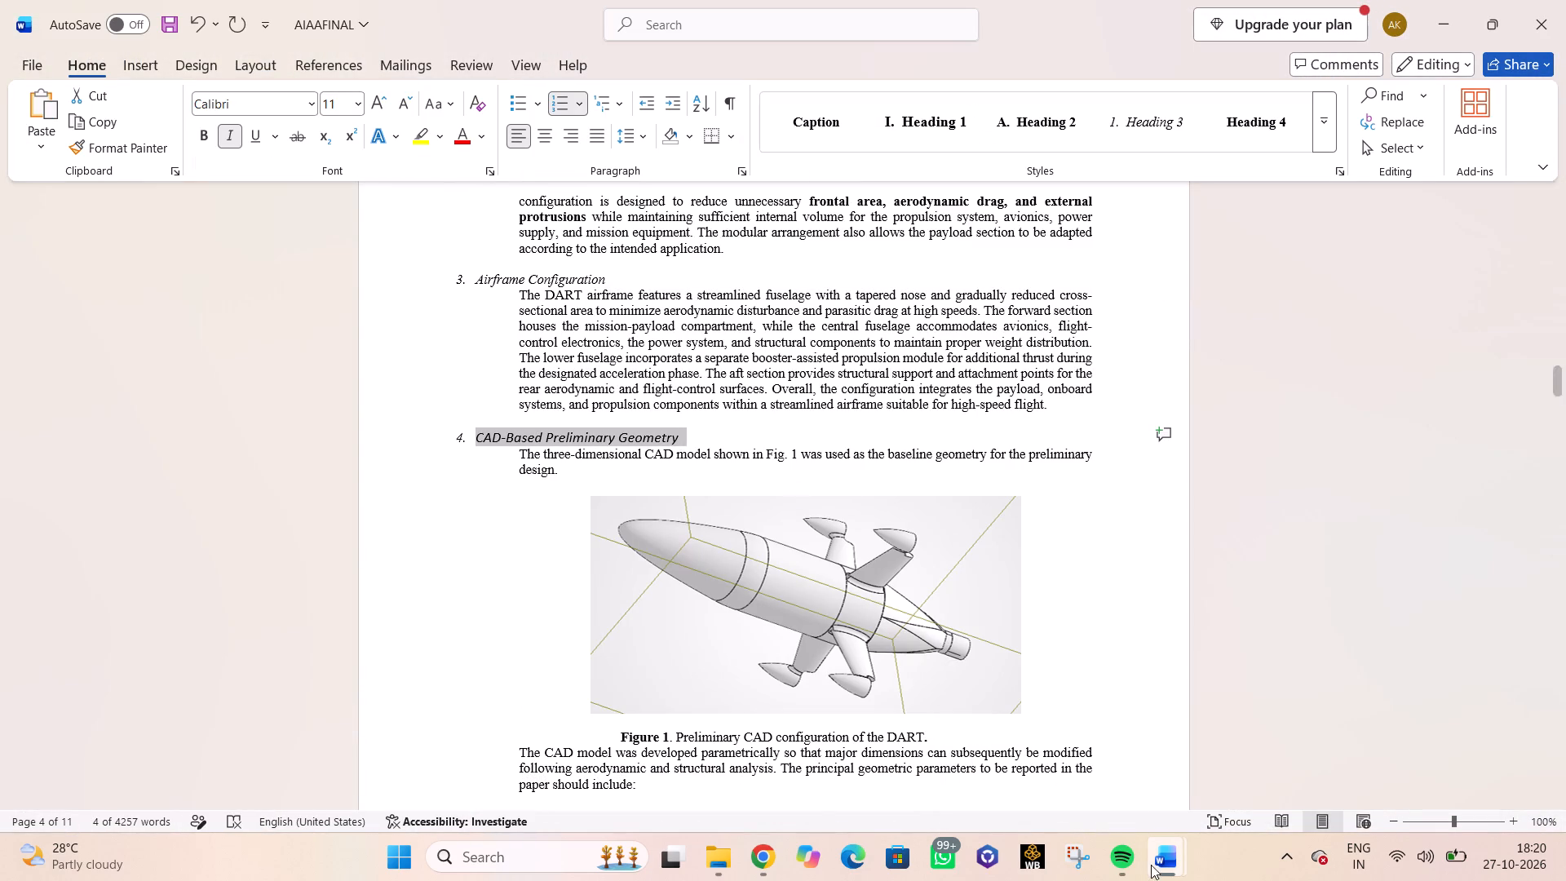
{"action": "left_click", "coordinate": [1059, 781]}
{"action": "key", "text": "ctrl+v"}
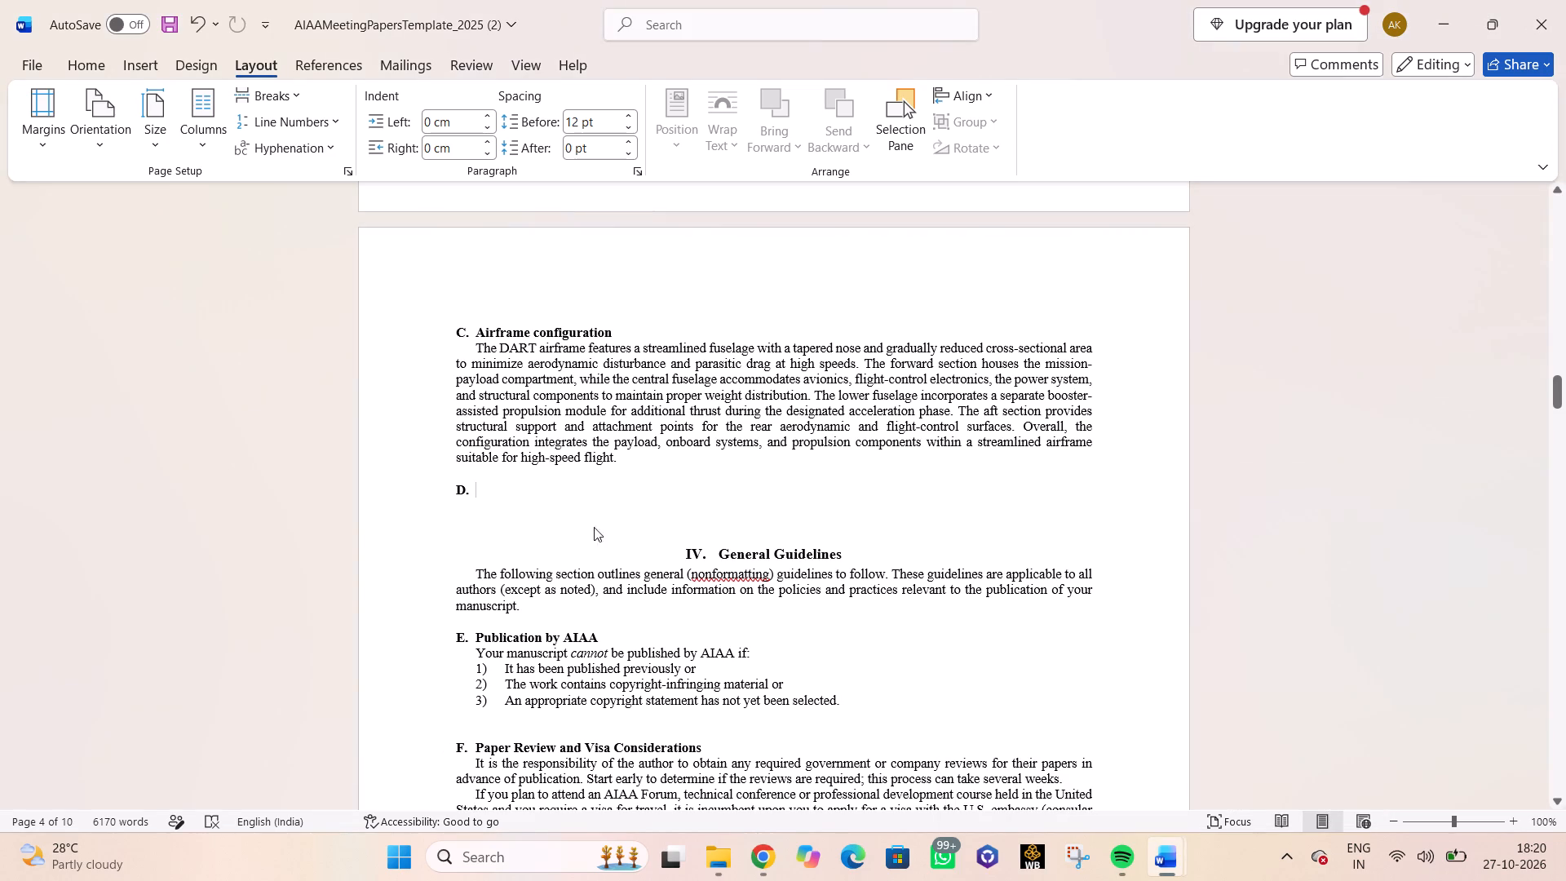
Change the pasted "CAD-Based Preliminary Geometry" title from italic to bold.
{"action": "left_click_drag", "start_coordinate": [477, 476], "coordinate": [672, 459]}
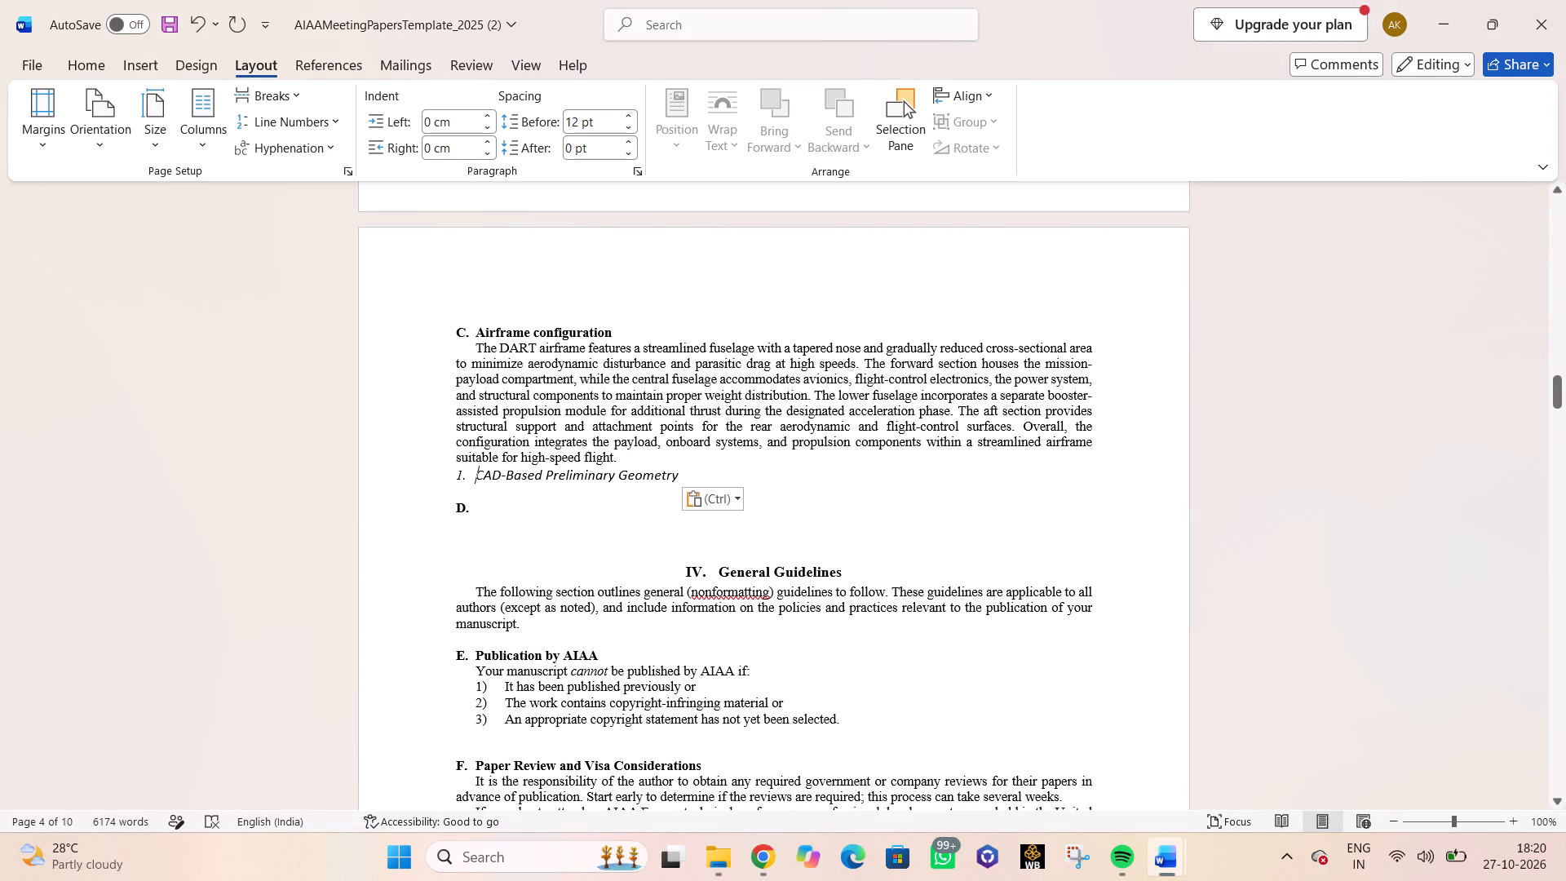
{"action": "left_click_drag", "start_coordinate": [672, 459], "coordinate": [681, 474]}
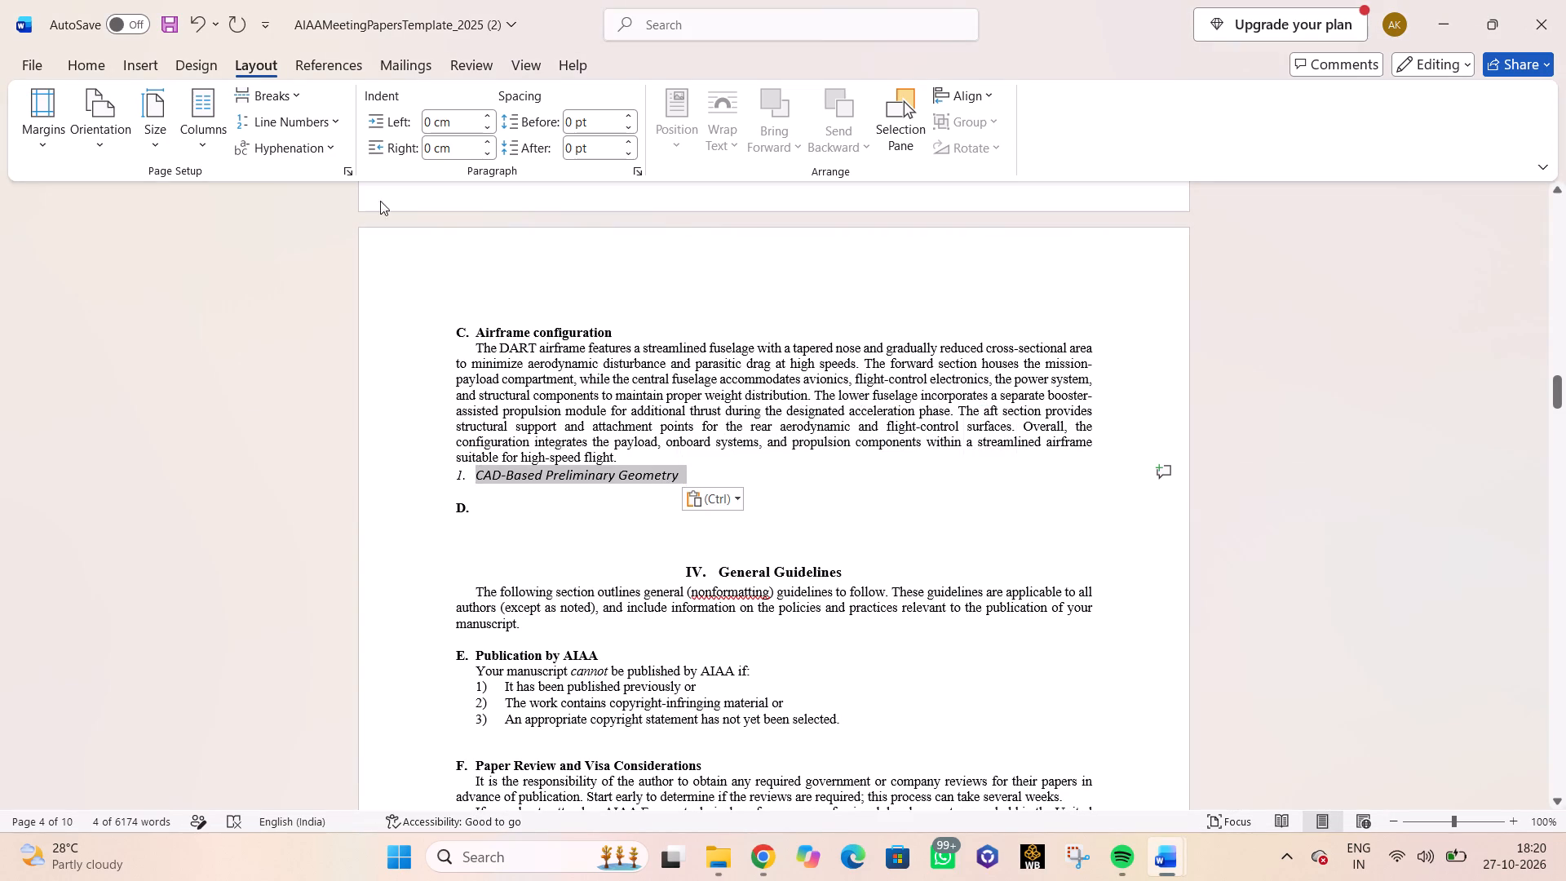
{"action": "left_click", "coordinate": [85, 63]}
{"action": "left_click", "coordinate": [223, 135]}
{"action": "left_click", "coordinate": [197, 135]}
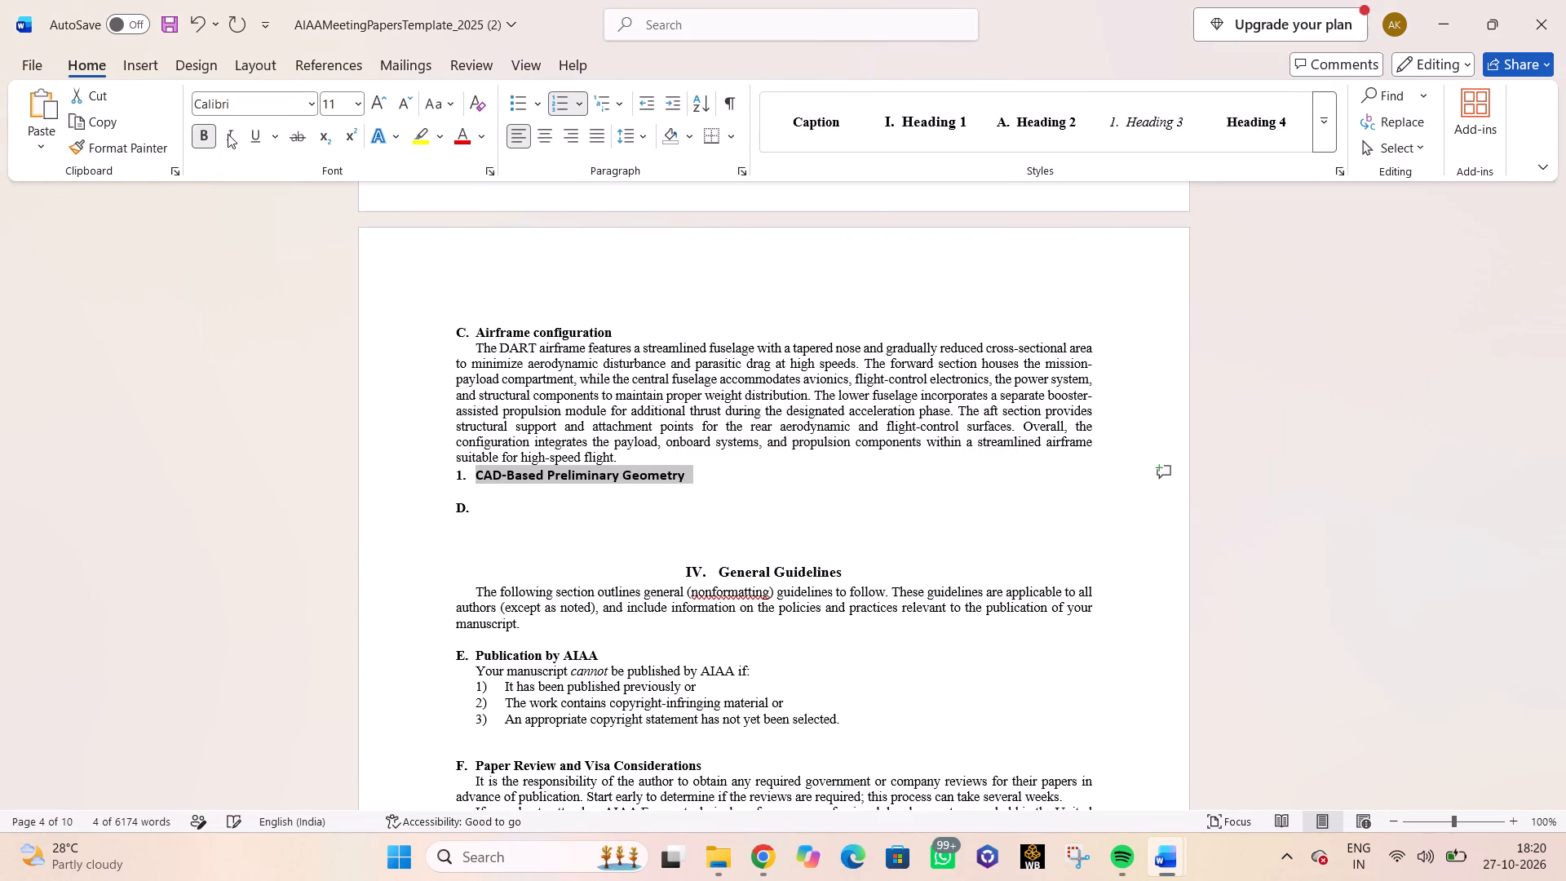
{"action": "left_click", "coordinate": [1246, 510]}
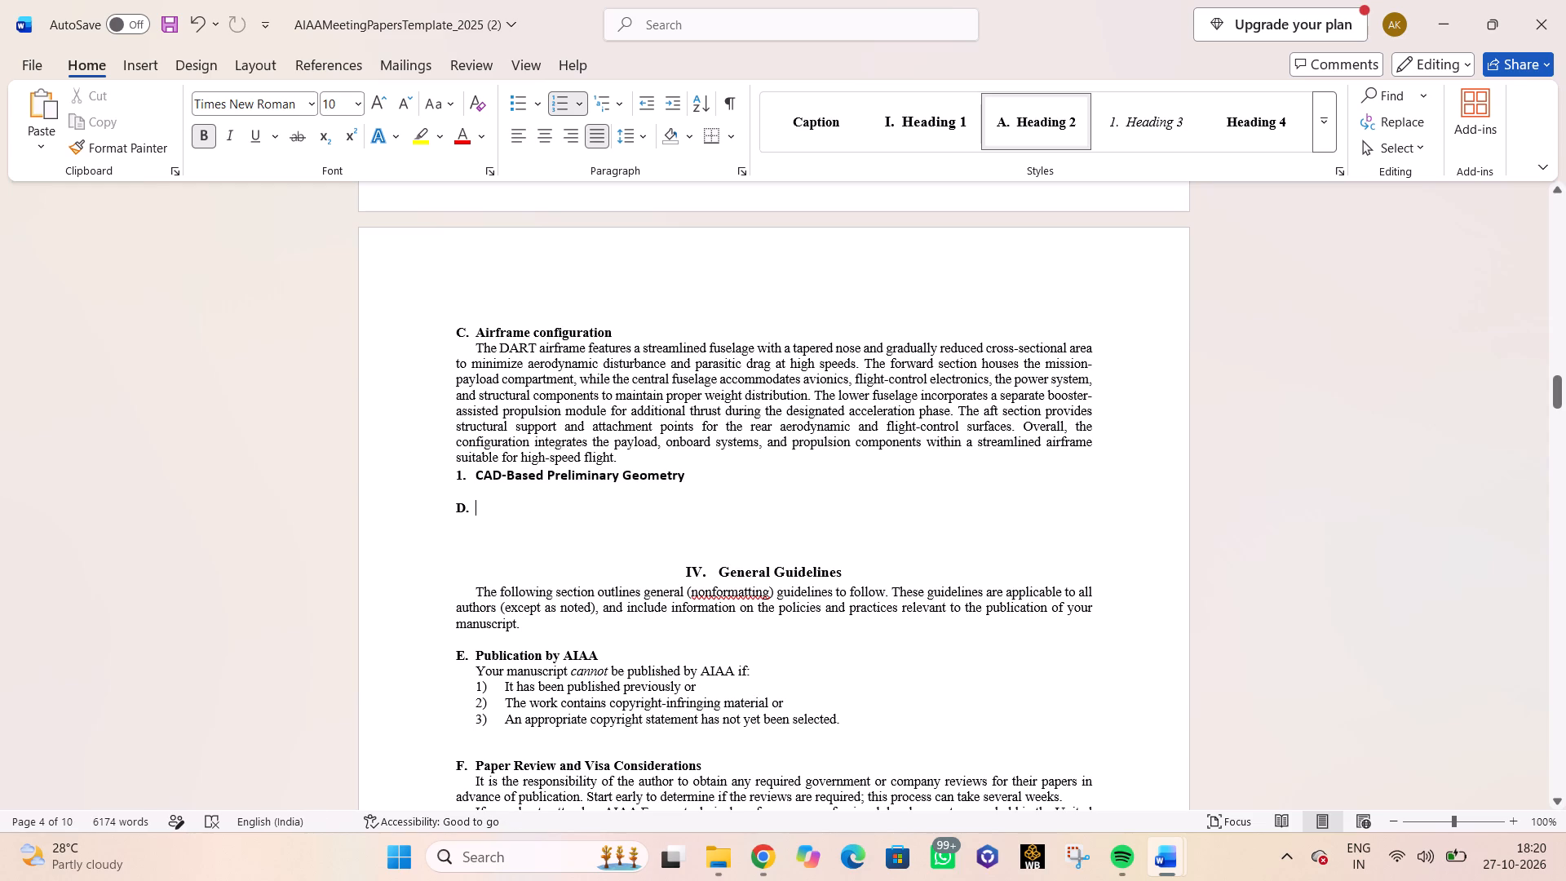
Remove the pasted title's list number and join the title to the end of the airframe paragraph, separated by a space.
{"action": "left_click", "coordinate": [473, 475]}
{"action": "key", "text": "BackSpace"}
{"action": "key", "text": "BackSpace"}
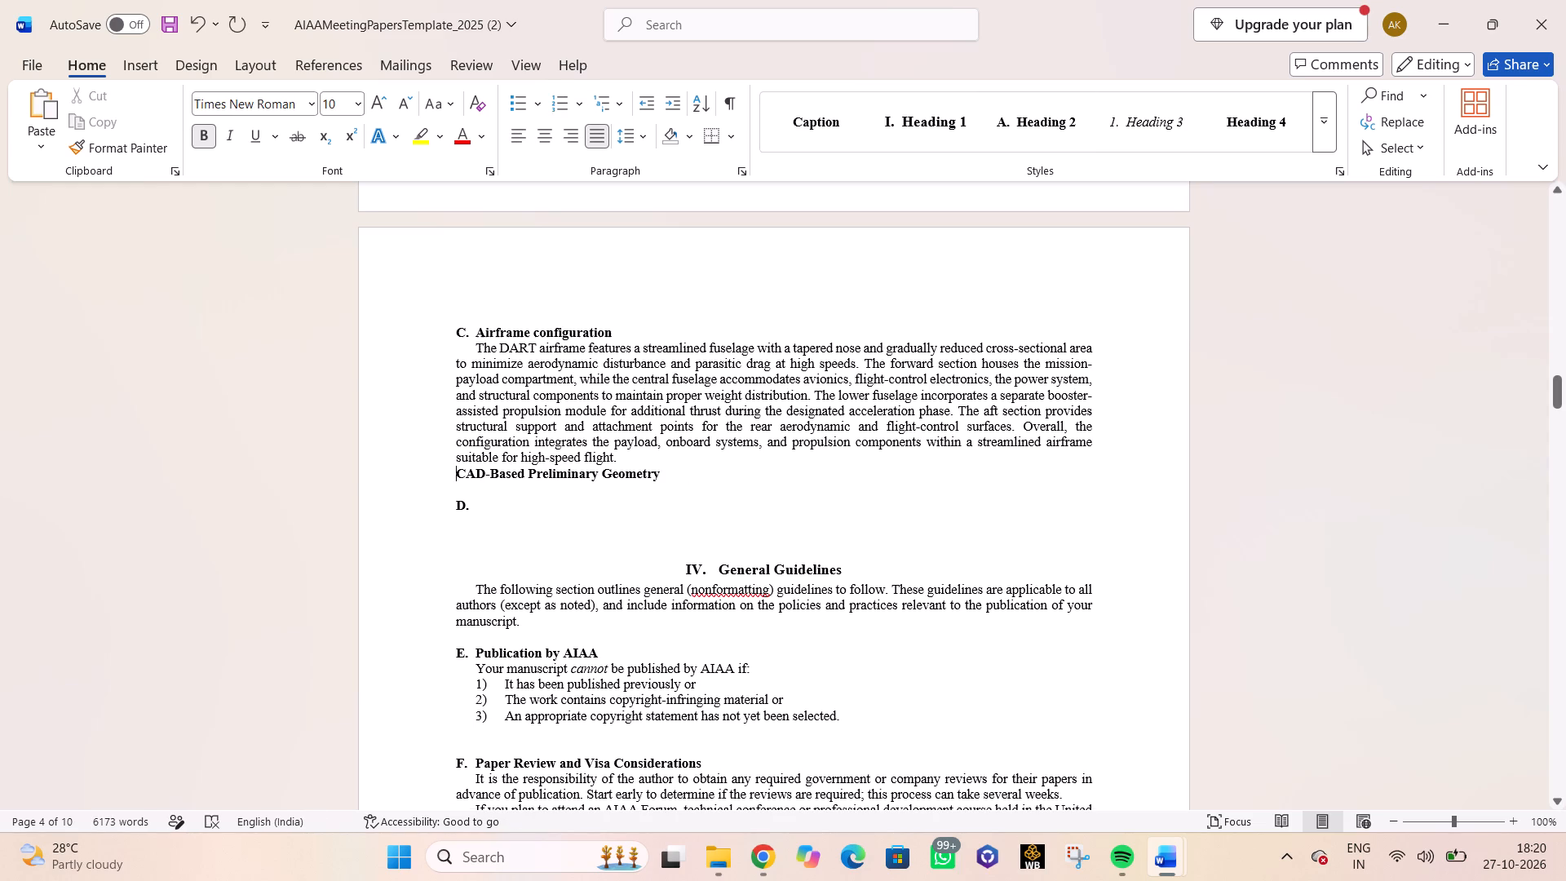
{"action": "key", "text": "BackSpace"}
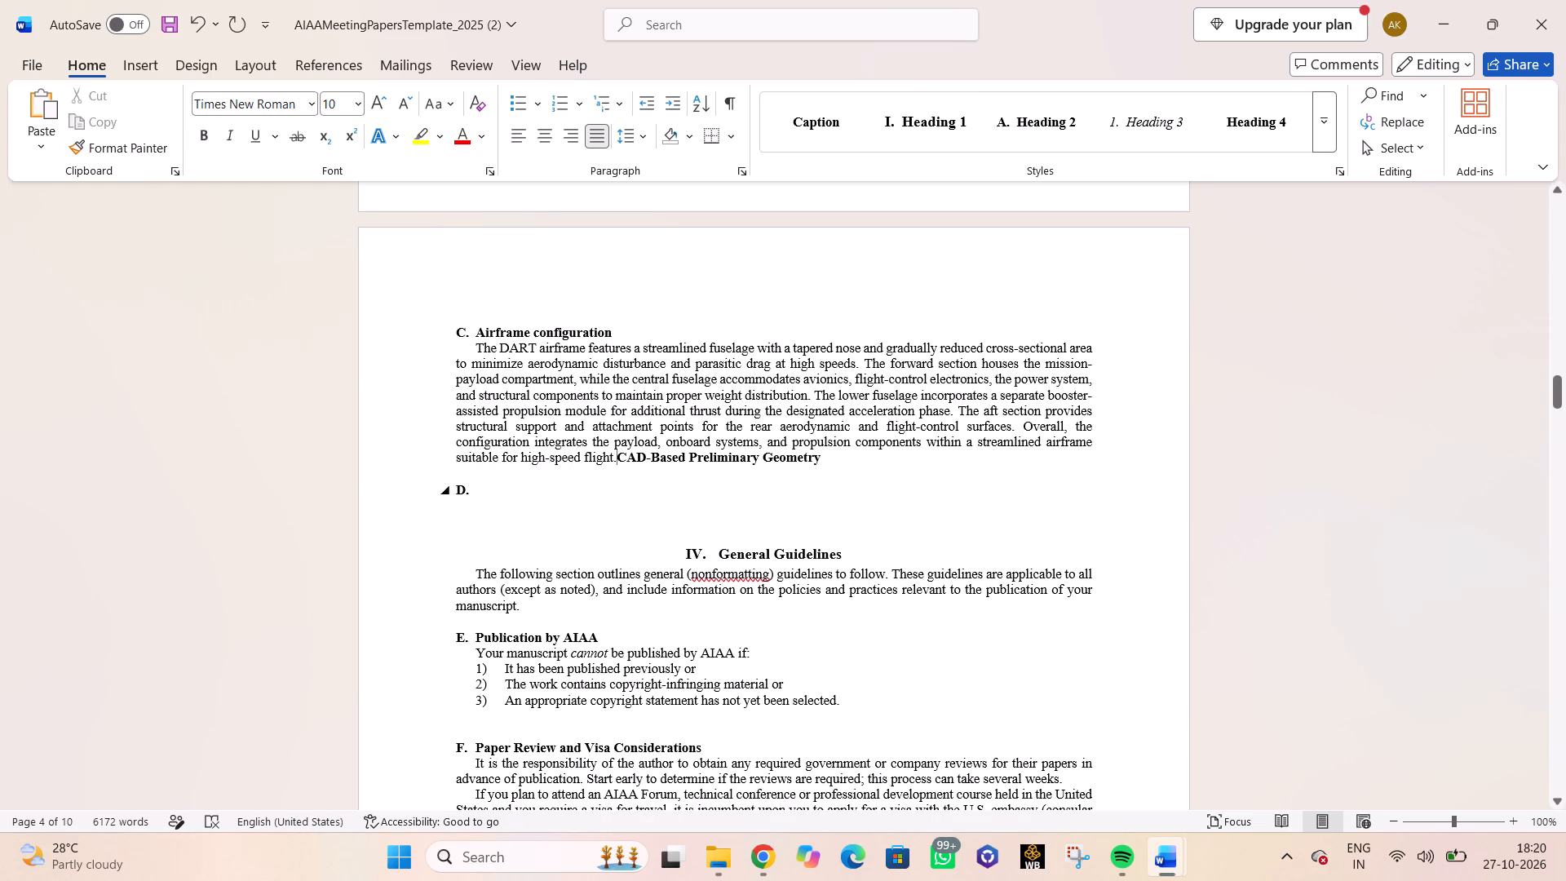
{"action": "key", "text": "space"}
Copy the bold "CAD-Based Preliminary Geometry" title into the empty subheading D.
{"action": "left_click_drag", "start_coordinate": [622, 458], "coordinate": [809, 458]}
{"action": "key", "text": "ctrl+c"}
{"action": "left_click", "coordinate": [491, 491]}
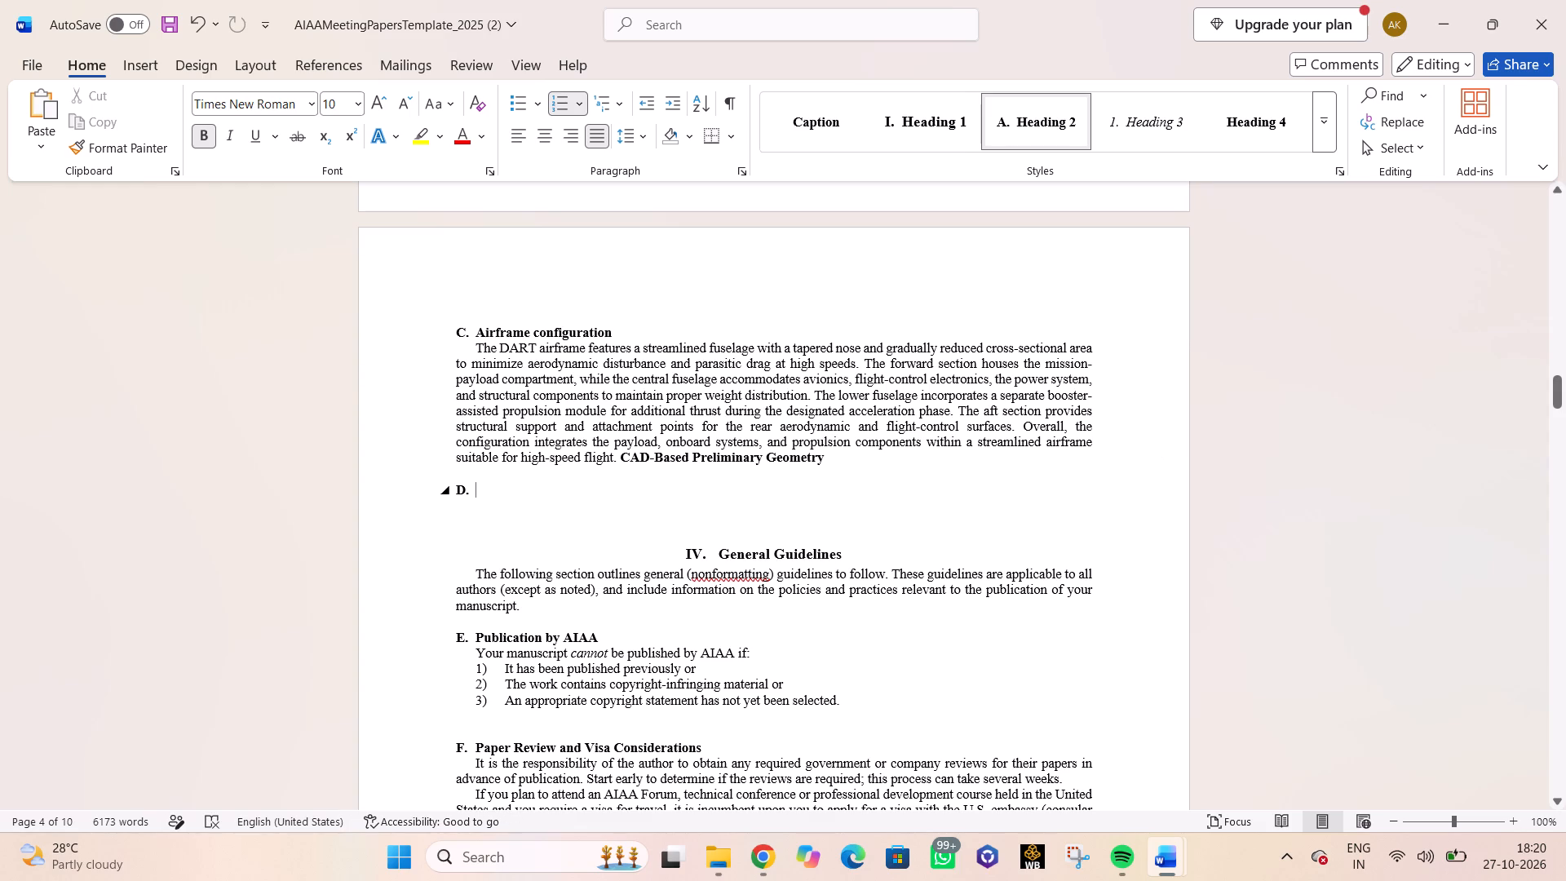
{"action": "key", "text": "ctrl+v"}
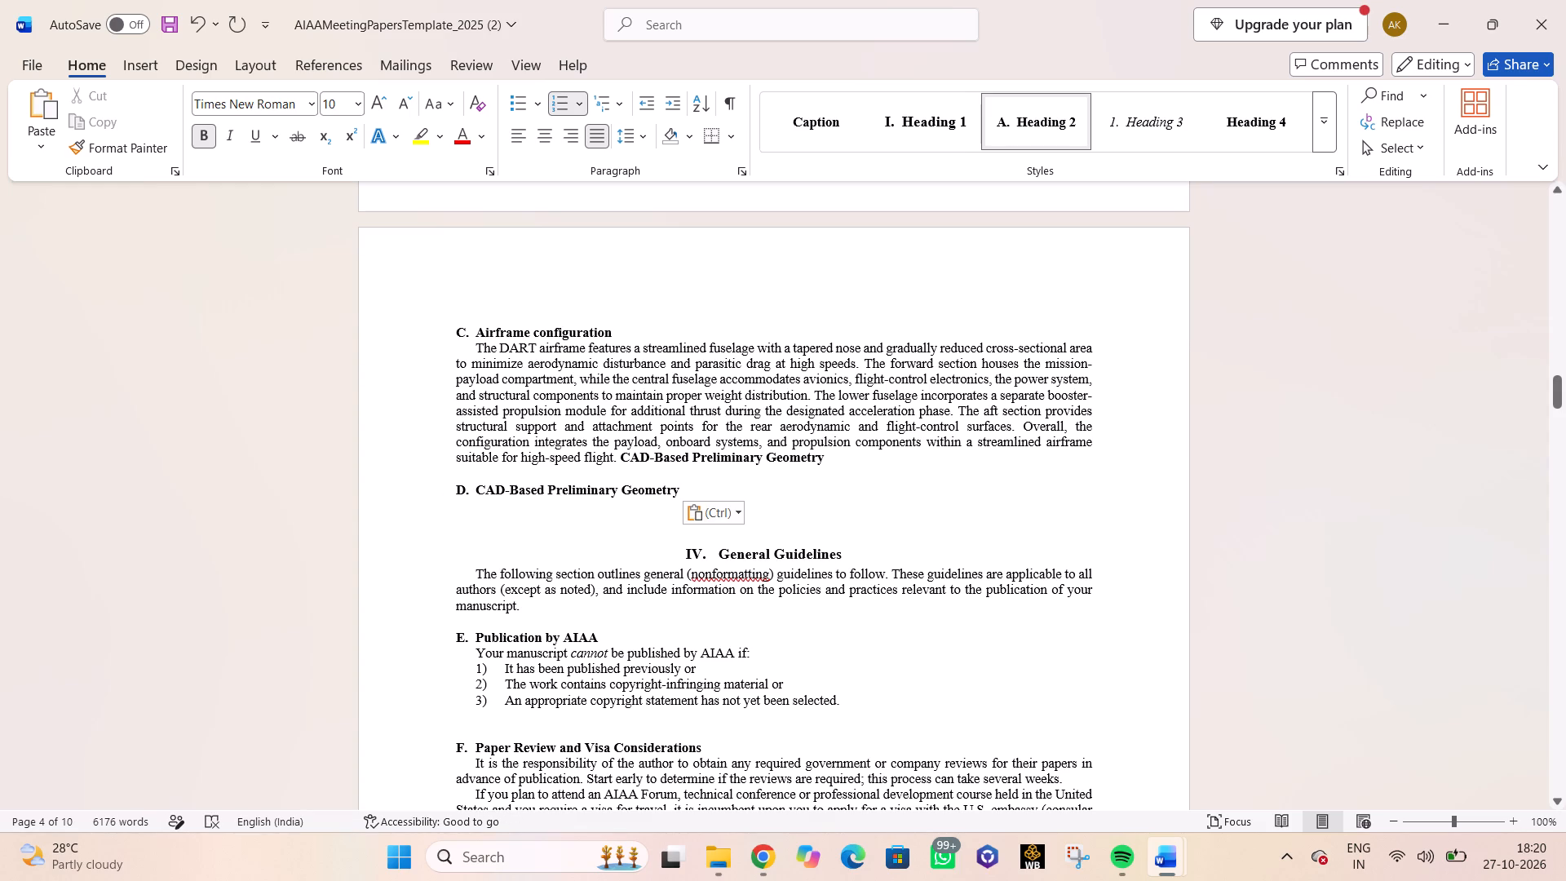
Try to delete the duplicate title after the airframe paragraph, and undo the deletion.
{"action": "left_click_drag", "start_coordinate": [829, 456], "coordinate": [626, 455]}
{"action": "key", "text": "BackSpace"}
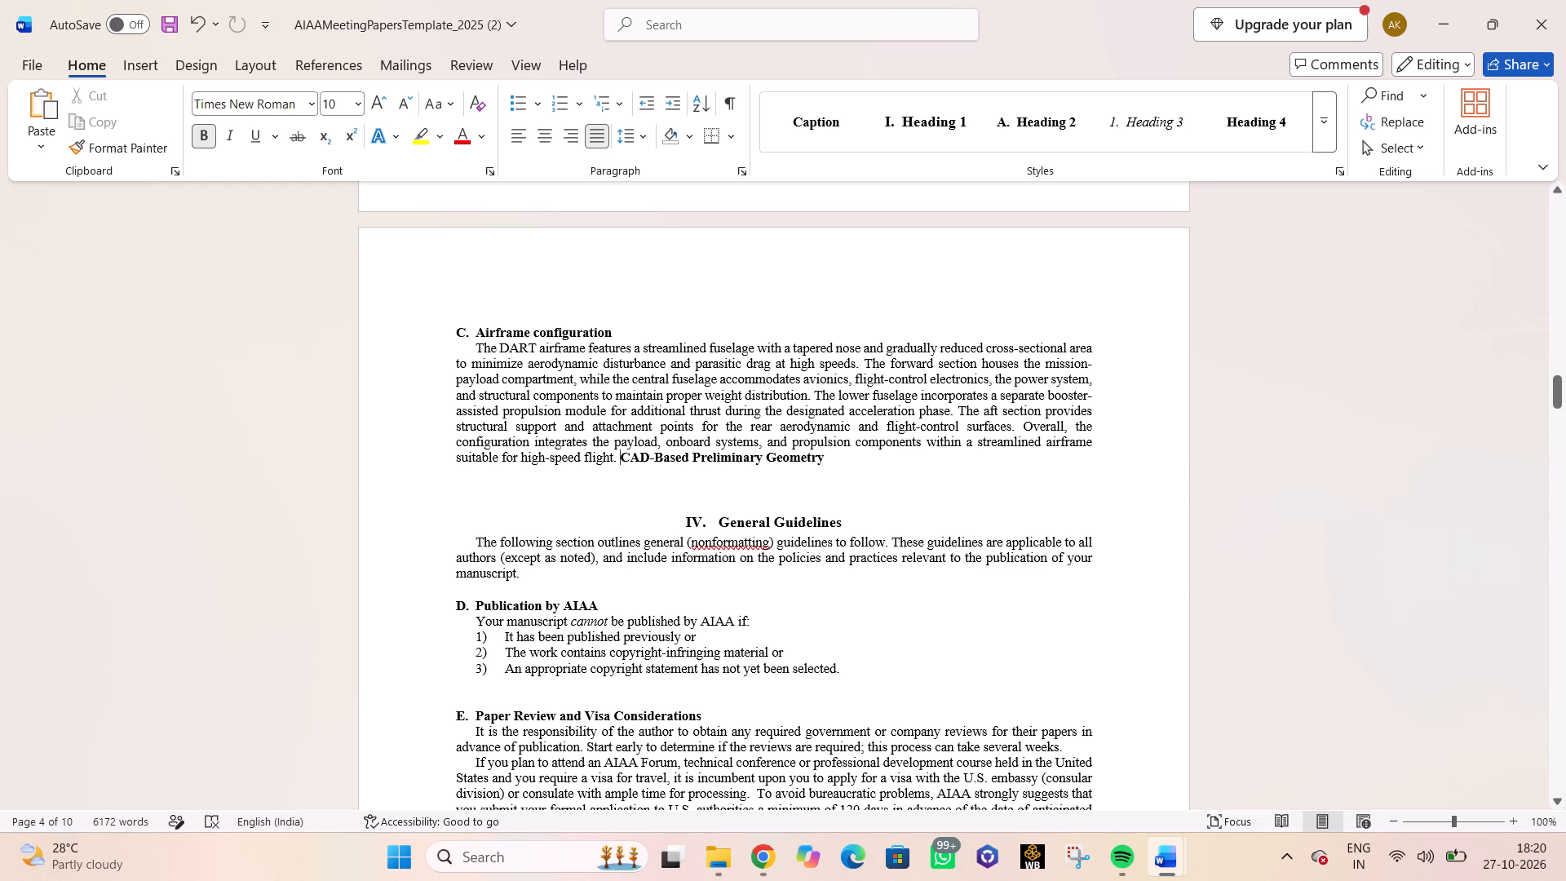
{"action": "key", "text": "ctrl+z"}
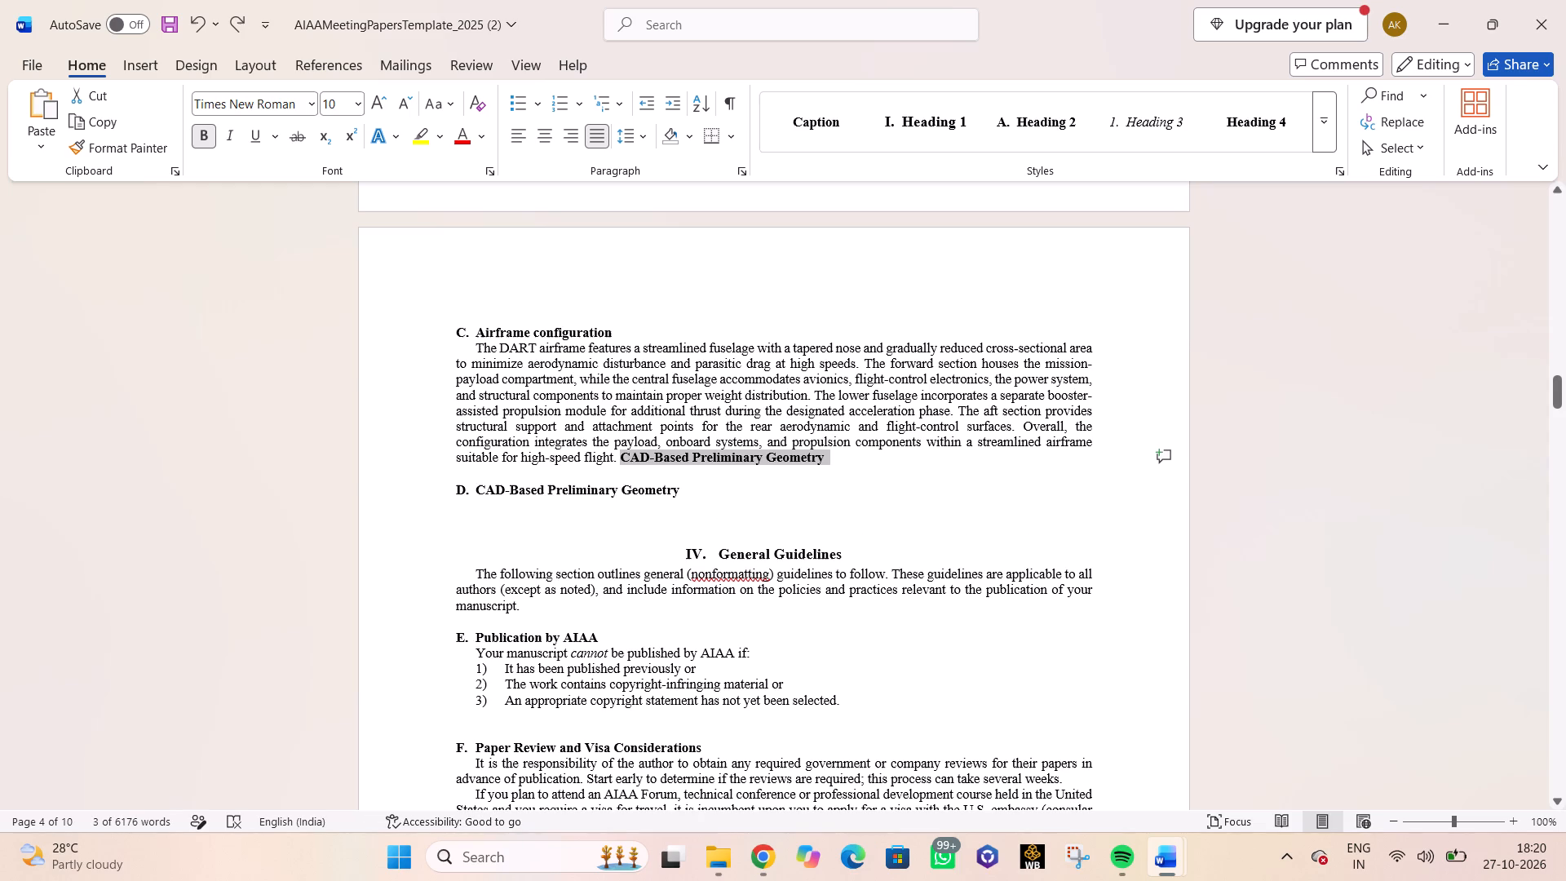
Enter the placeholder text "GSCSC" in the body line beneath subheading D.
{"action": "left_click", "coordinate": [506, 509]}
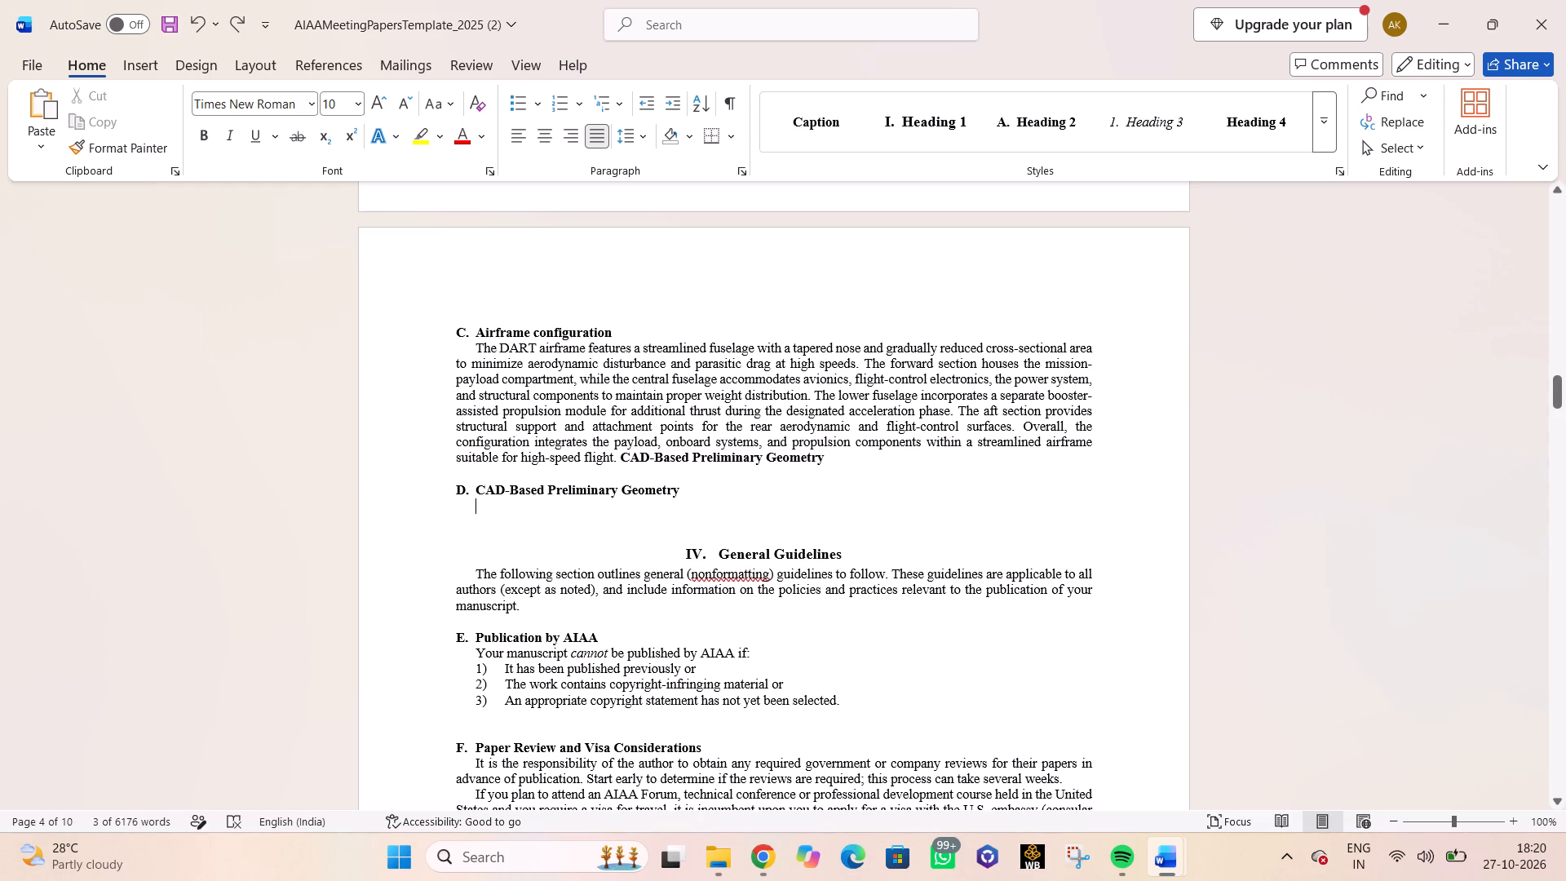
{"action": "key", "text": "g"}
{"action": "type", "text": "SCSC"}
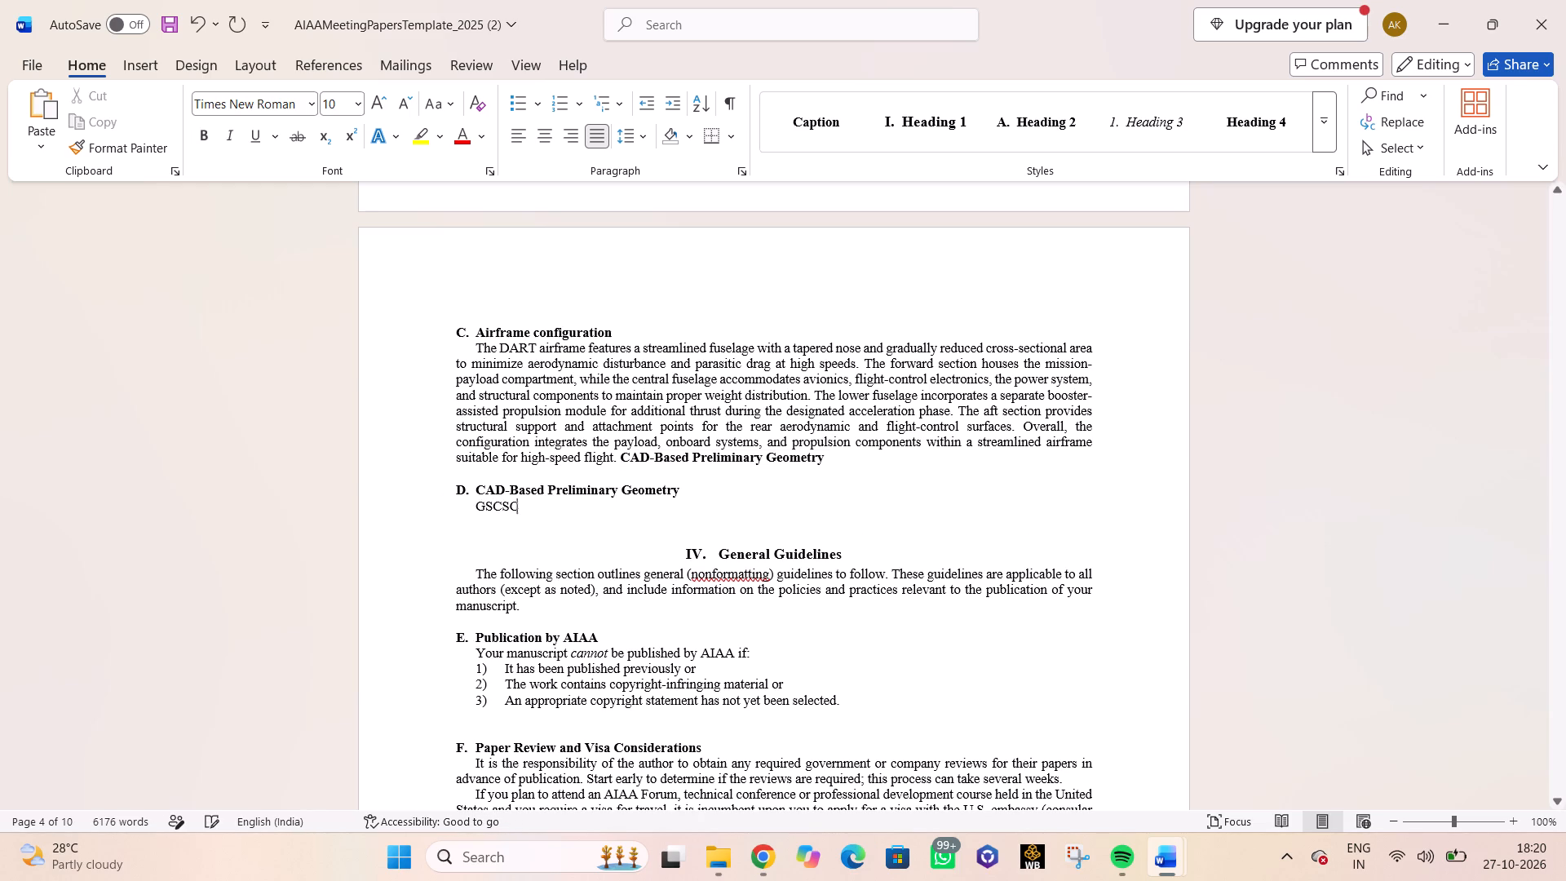
Delete the duplicate "CAD-Based Preliminary Geometry" title from the end of the airframe paragraph.
{"action": "left_click", "coordinate": [830, 456]}
{"action": "key", "text": "BackSpace"}
{"action": "key", "text": "BackSpace"}
{"action": "key", "text": "BackSpace"}
{"action": "key", "text": "BackSpace"}
{"action": "key", "text": "BackSpace"}
{"action": "key", "text": "BackSpace"}
{"action": "key", "text": "BackSpace"}
{"action": "key", "text": "BackSpace"}
{"action": "key", "text": "BackSpace"}
{"action": "key", "text": "BackSpace"}
{"action": "key", "text": "BackSpace"}
{"action": "key", "text": "BackSpace"}
{"action": "key", "text": "BackSpace"}
{"action": "key", "text": "BackSpace"}
{"action": "key", "text": "BackSpace"}
{"action": "key", "text": "BackSpace"}
{"action": "key", "text": "BackSpace"}
{"action": "key", "text": "BackSpace"}
{"action": "key", "text": "BackSpace"}
{"action": "key", "text": "BackSpace"}
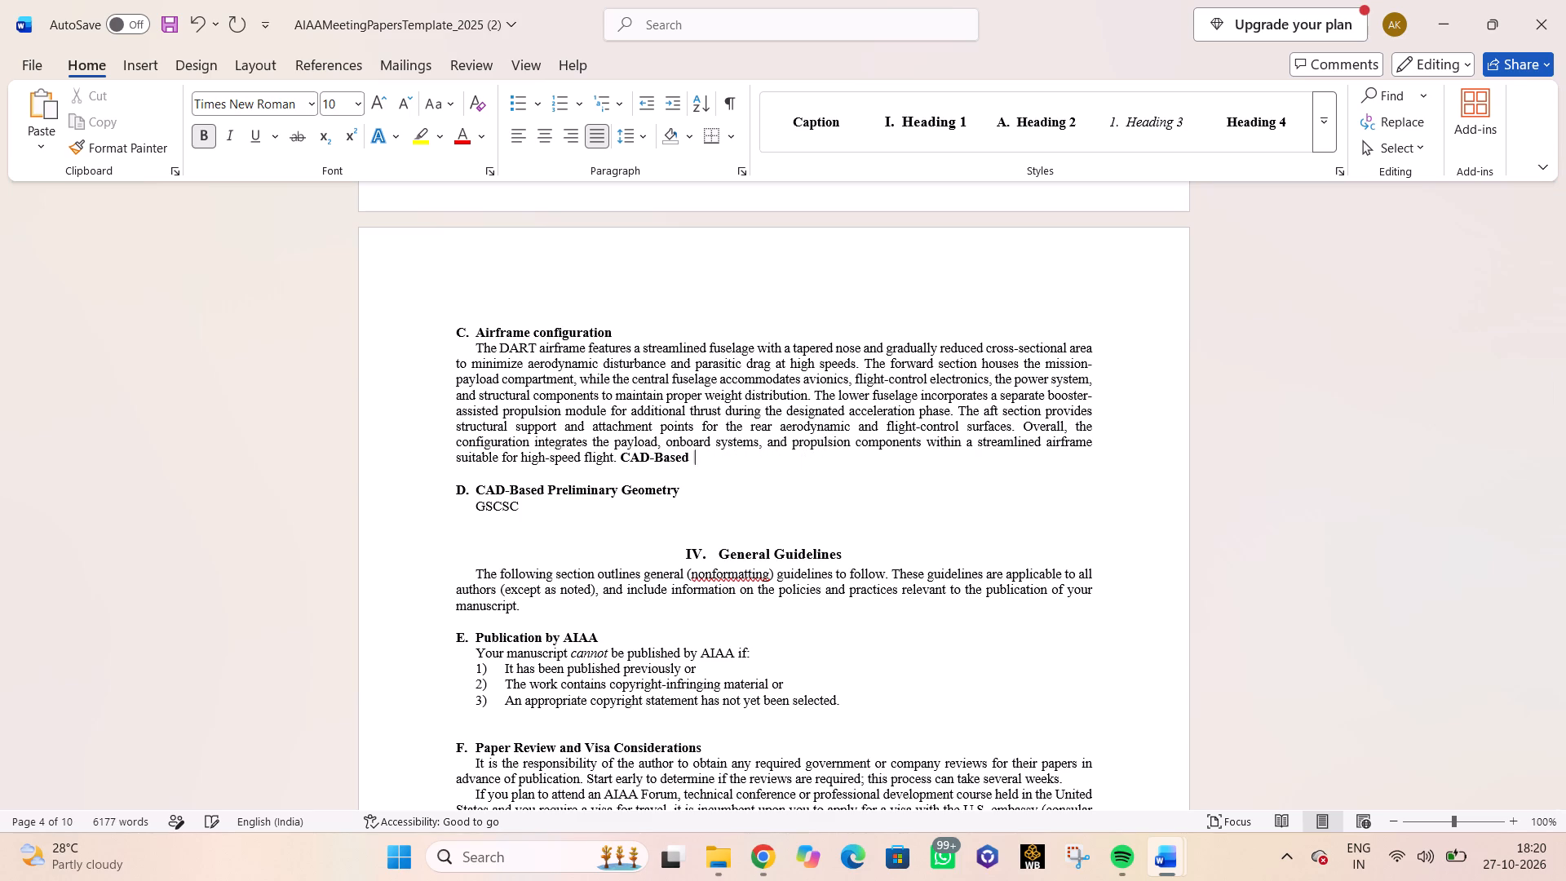
{"action": "key", "text": "BackSpace"}
{"action": "key", "text": "BackSpace"}
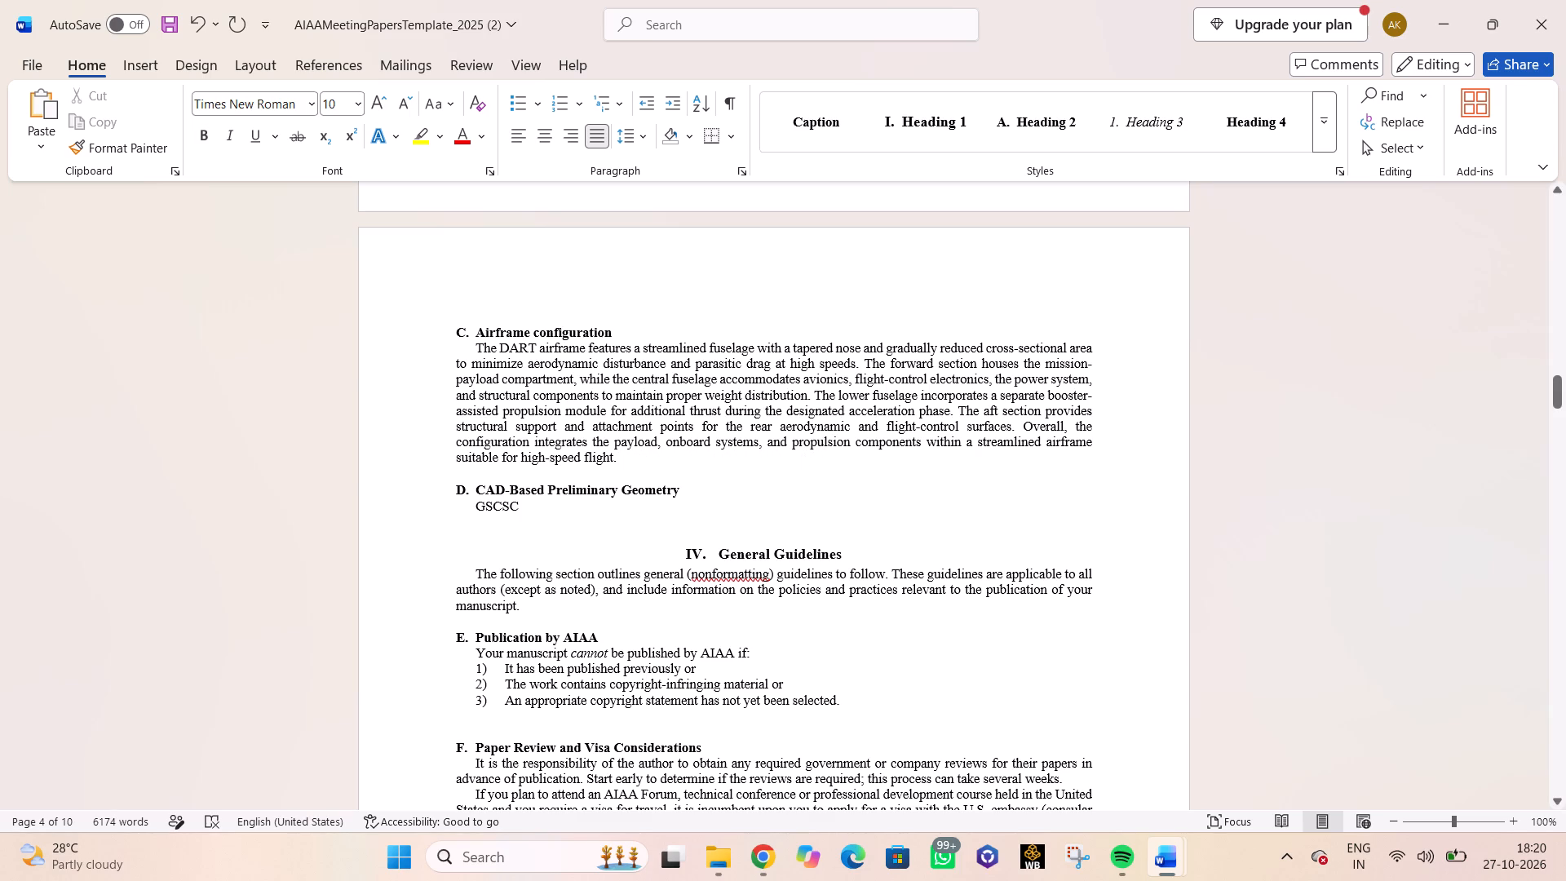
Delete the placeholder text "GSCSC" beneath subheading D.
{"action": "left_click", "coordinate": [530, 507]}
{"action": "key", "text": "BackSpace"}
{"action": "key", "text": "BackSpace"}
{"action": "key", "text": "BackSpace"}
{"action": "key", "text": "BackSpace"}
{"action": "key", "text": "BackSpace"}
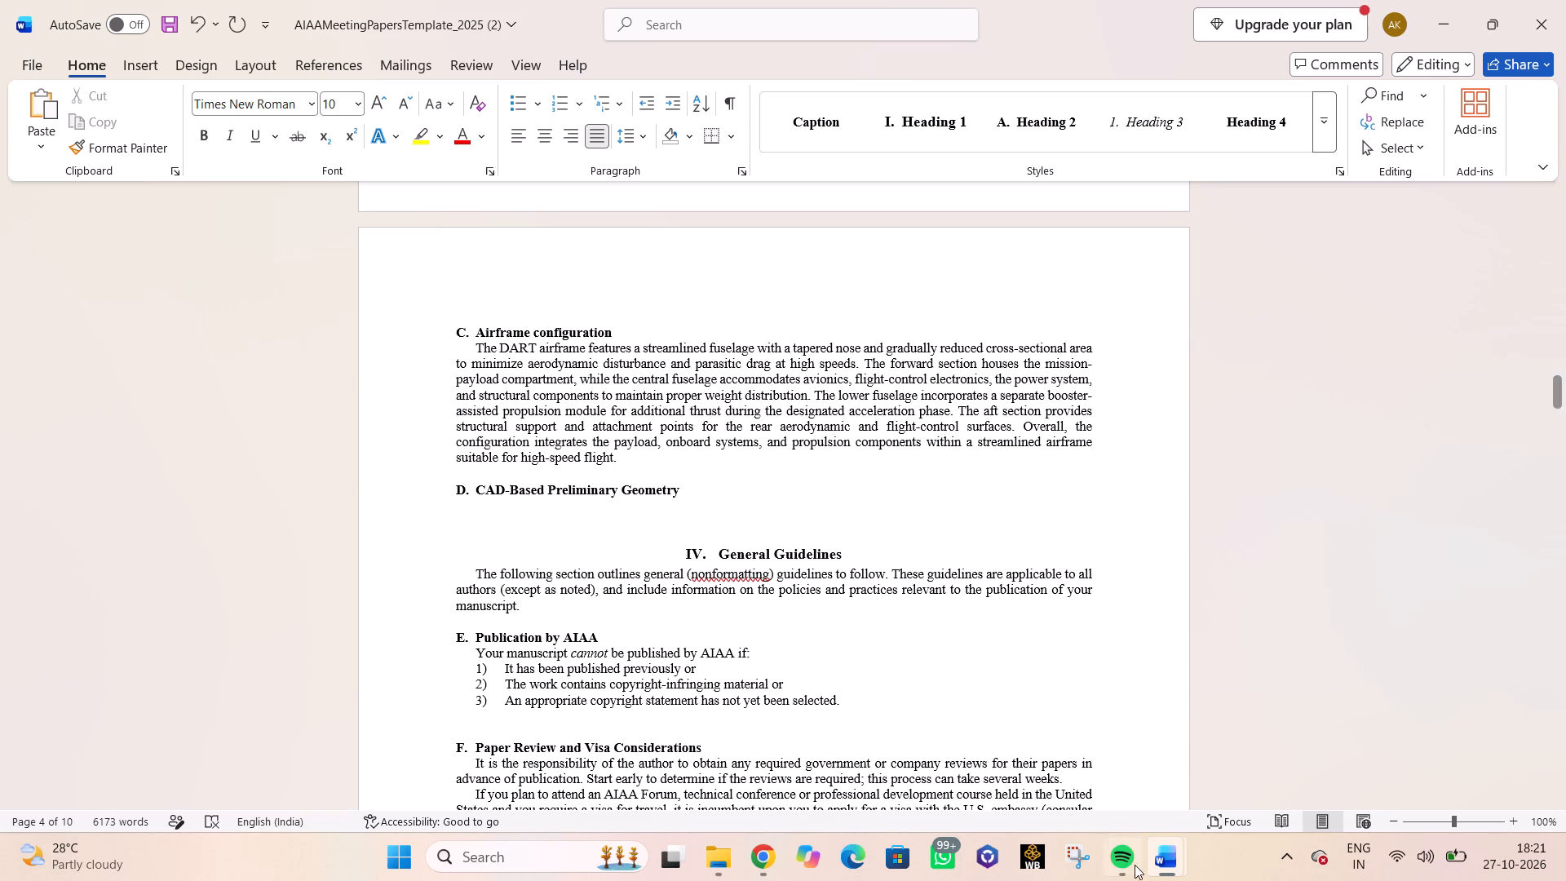
Copy the CAD-Based Preliminary Geometry text, Figure 1, caption and parameter table from AIAAFINAL and paste them beneath subheading D in the template.
{"action": "left_click", "coordinate": [1264, 755]}
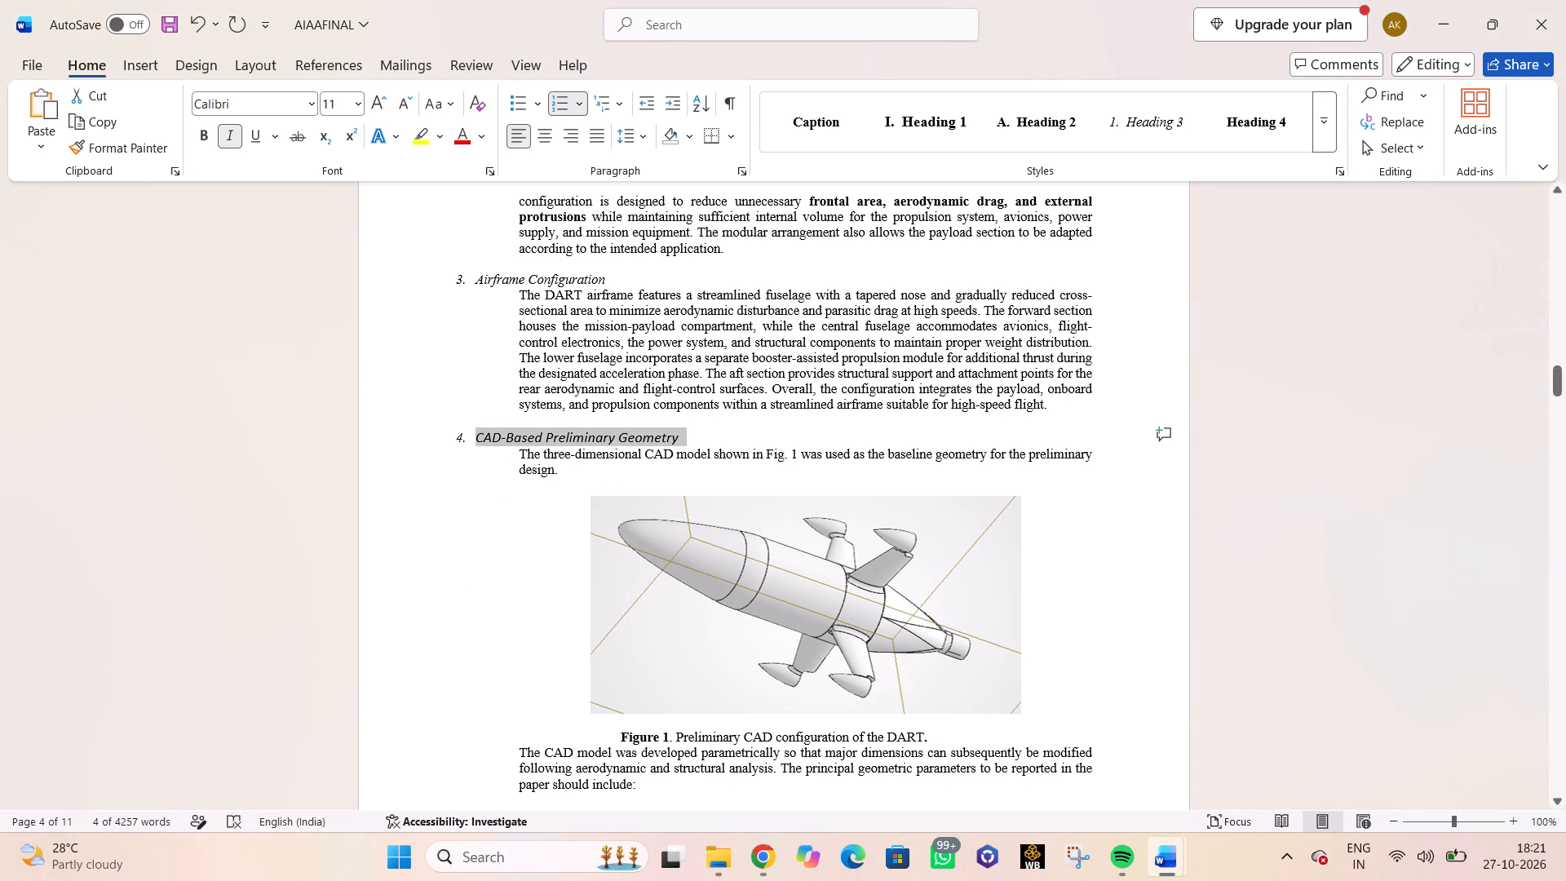
{"action": "left_click_drag", "start_coordinate": [520, 455], "coordinate": [848, 573]}
{"action": "scroll", "coordinate": [828, 590], "scroll_direction": "down", "scroll_amount": 8}
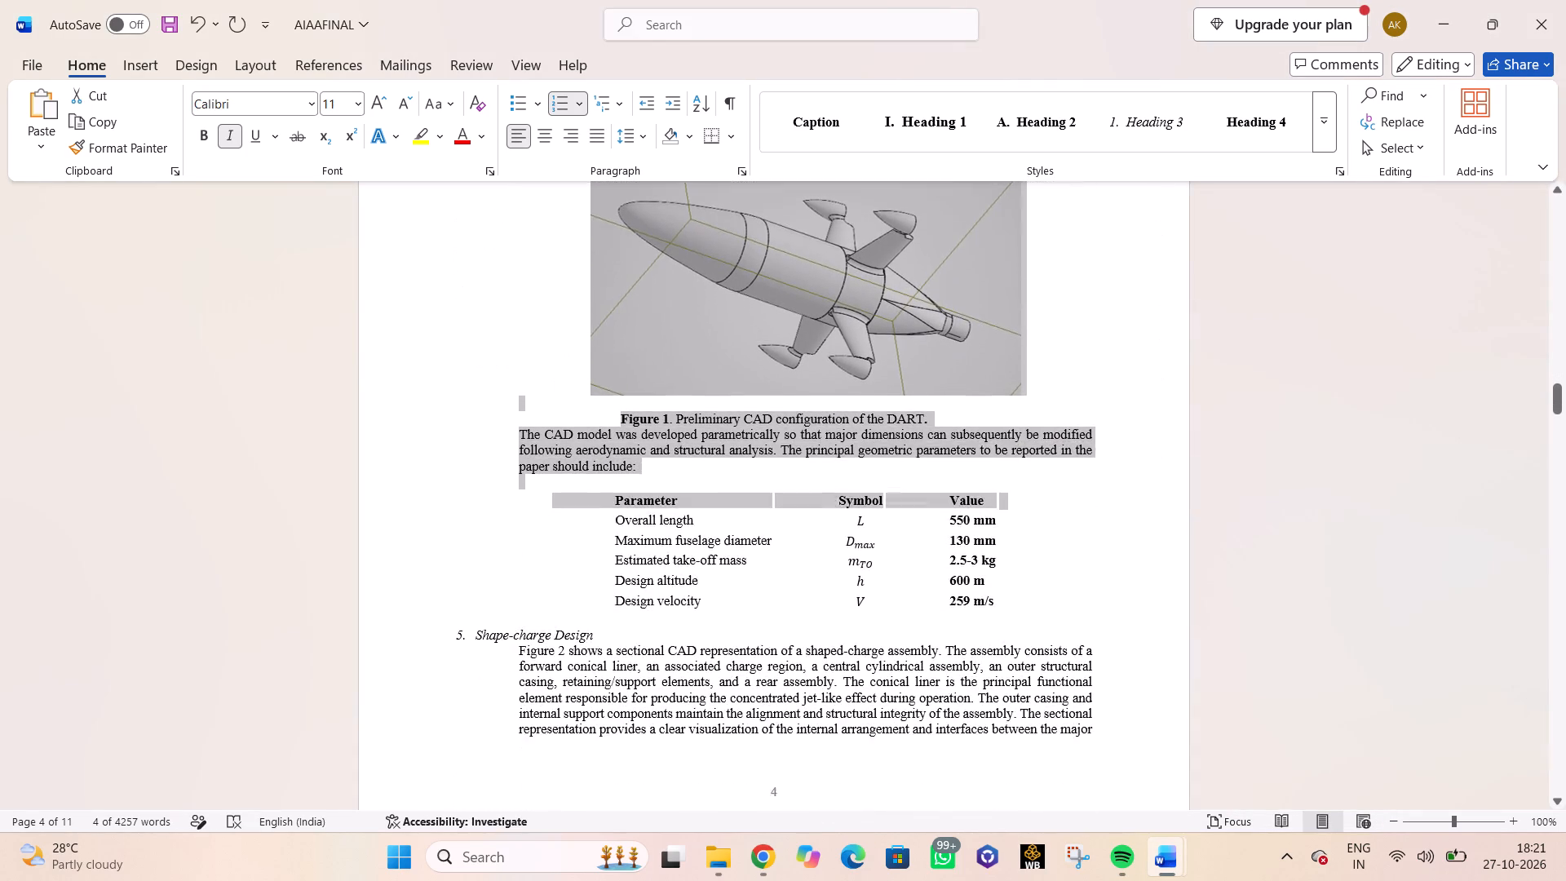
{"action": "left_click_drag", "start_coordinate": [848, 573], "coordinate": [995, 526]}
{"action": "key", "text": "ctrl+c"}
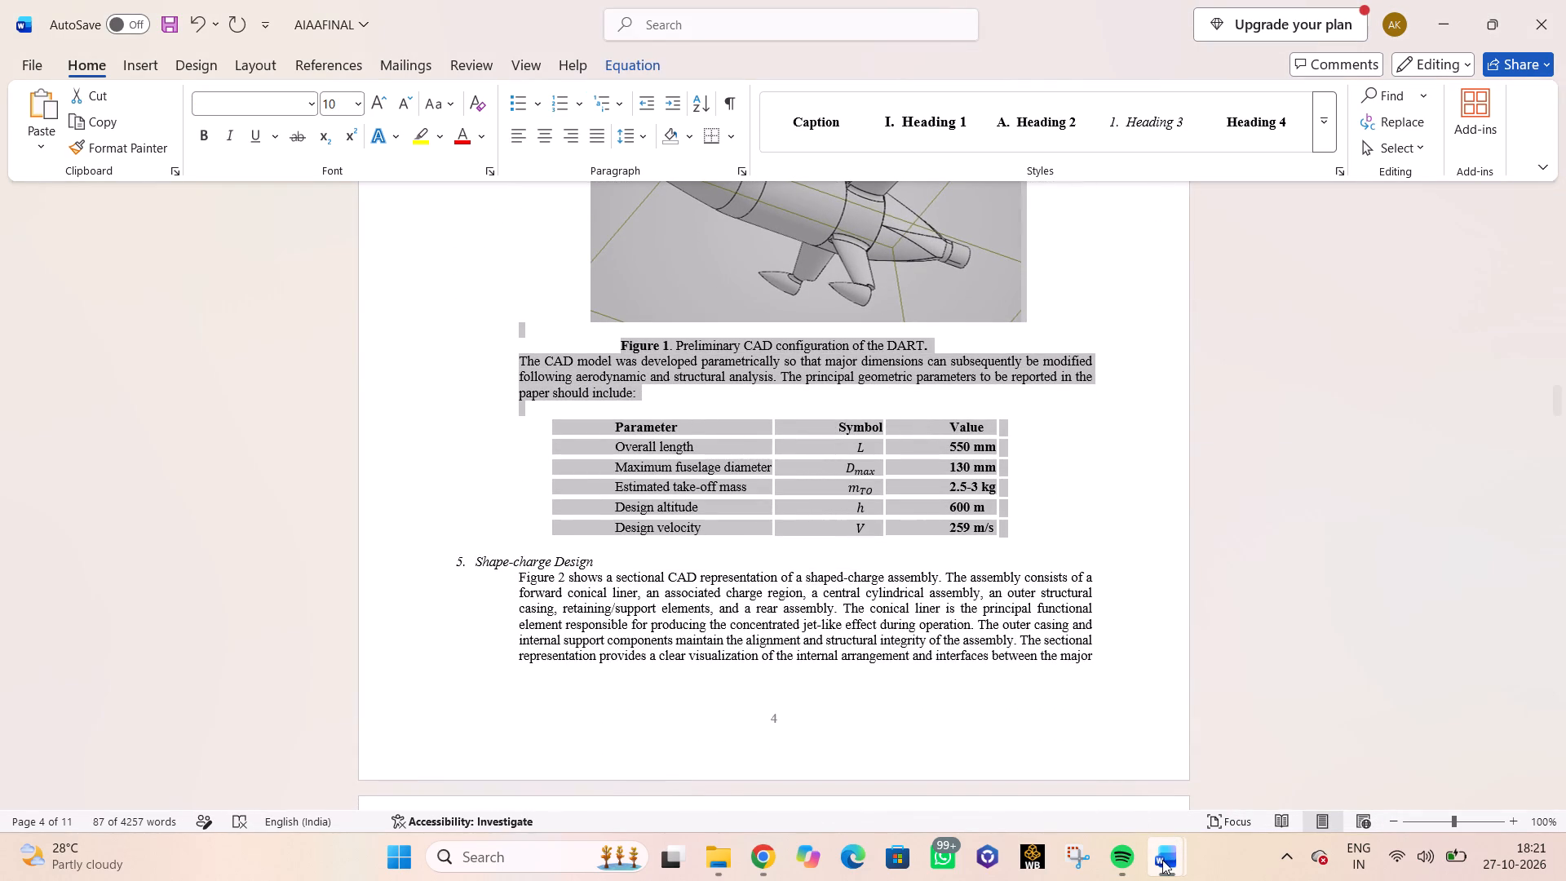
{"action": "left_click", "coordinate": [1063, 775]}
{"action": "key", "text": "ctrl+v"}
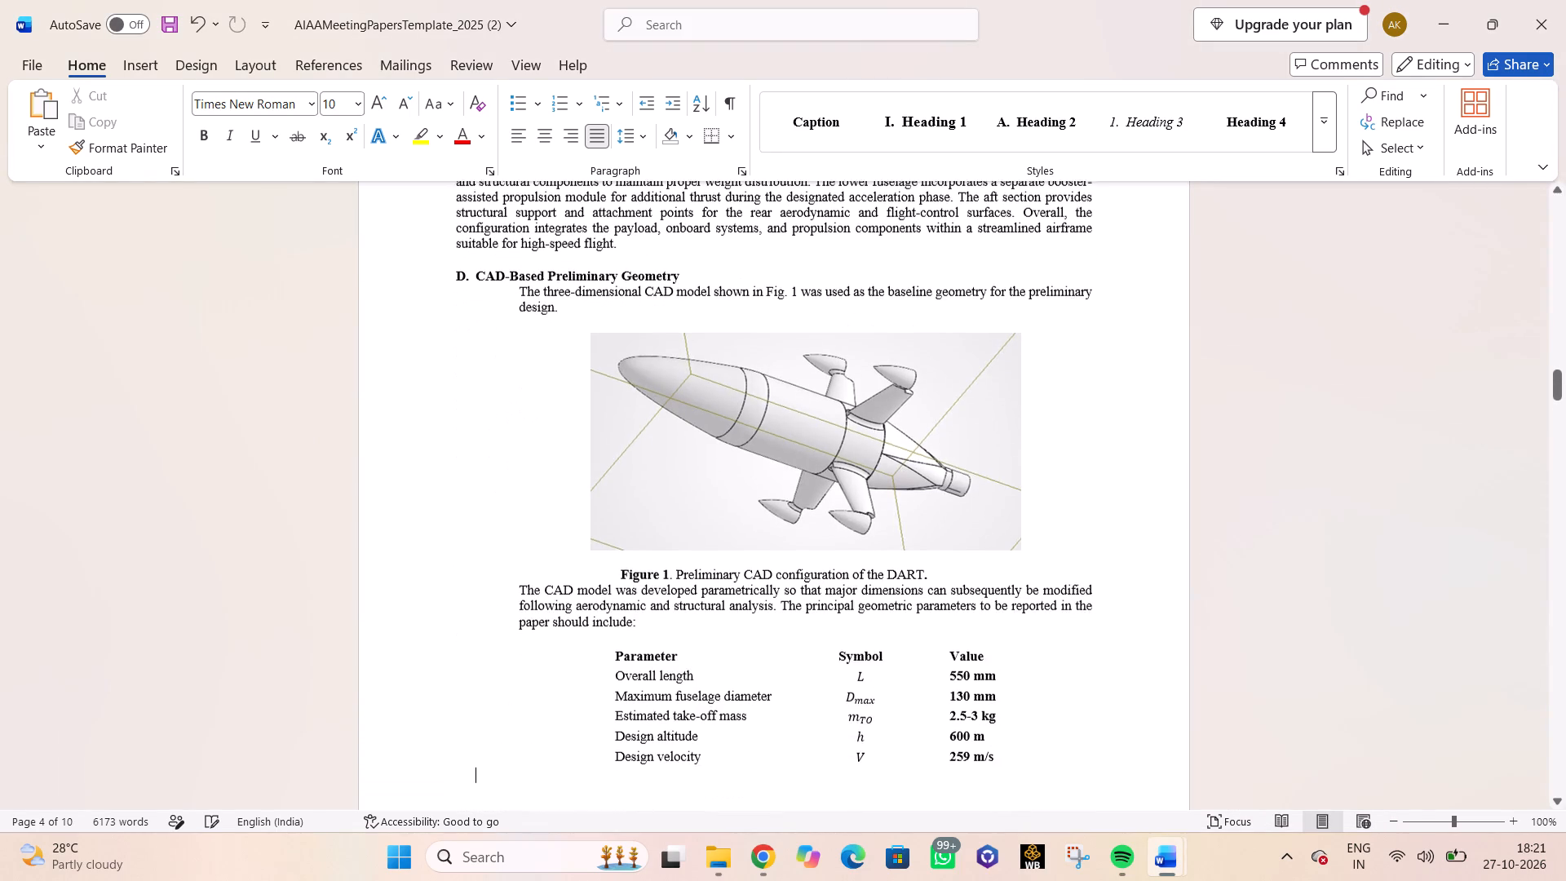
Remove the left indent from subheading D's opening paragraph above the figure and indent only its first line.
{"action": "scroll", "coordinate": [600, 498], "scroll_direction": "up", "scroll_amount": 4}
{"action": "left_click", "coordinate": [521, 486]}
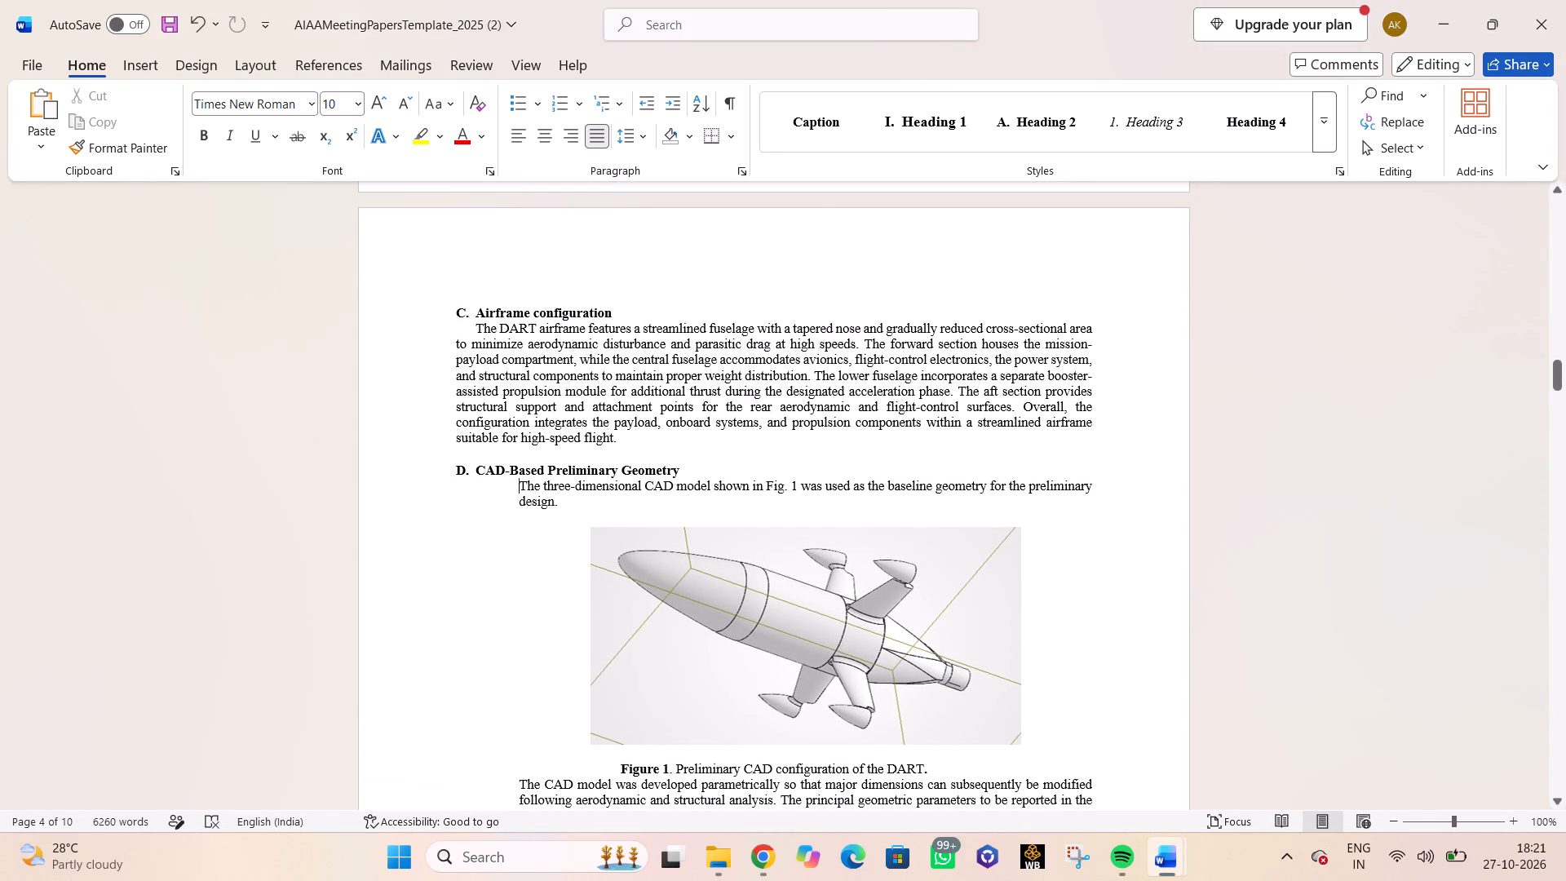
{"action": "key", "text": "BackSpace"}
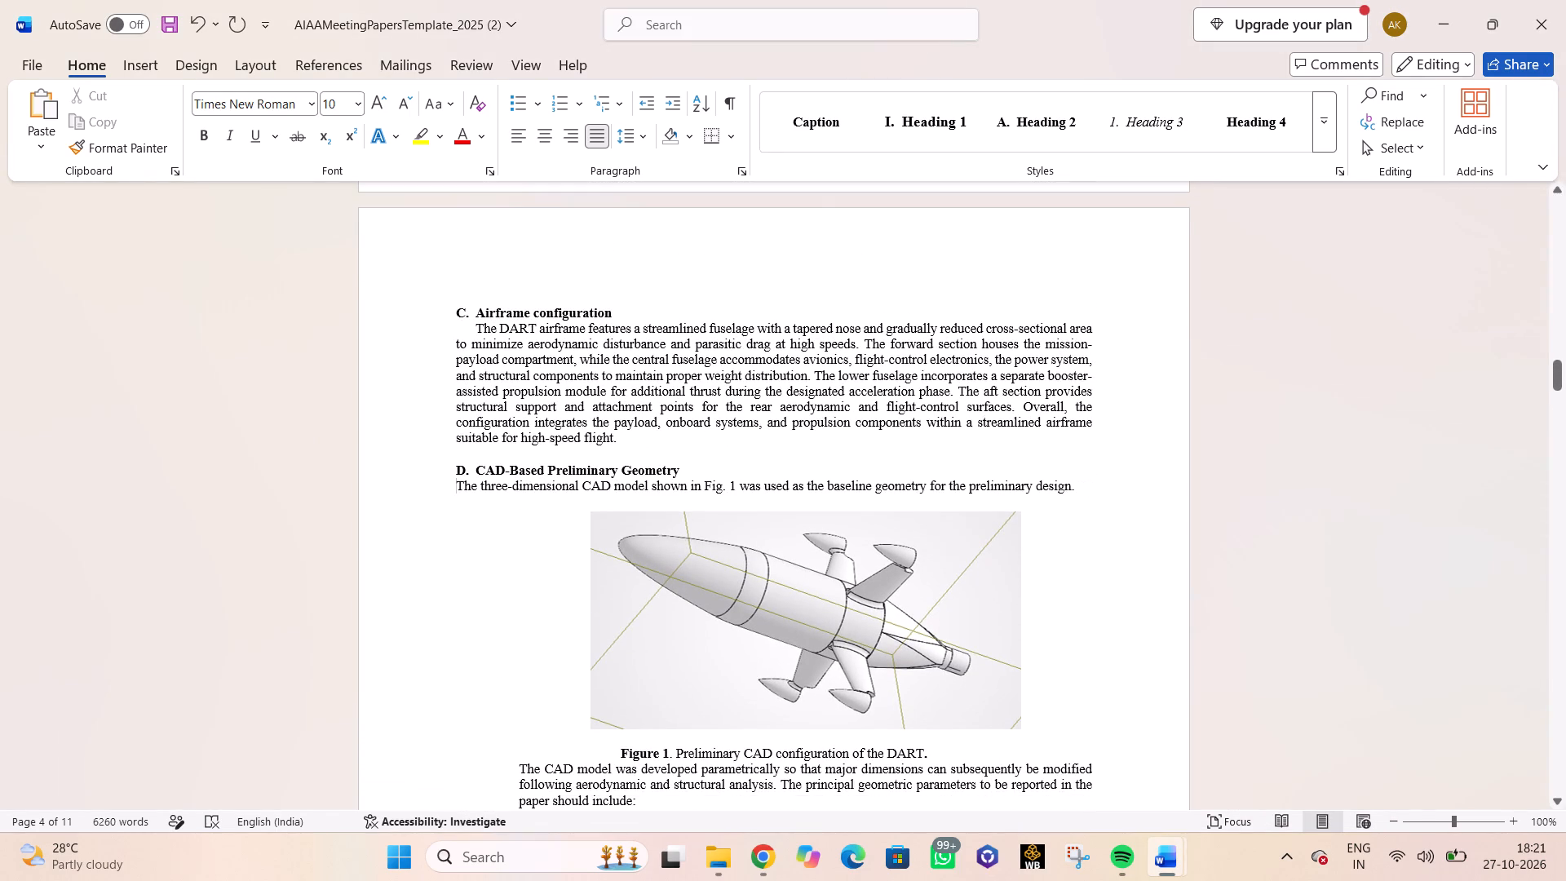
{"action": "key", "text": "Tab"}
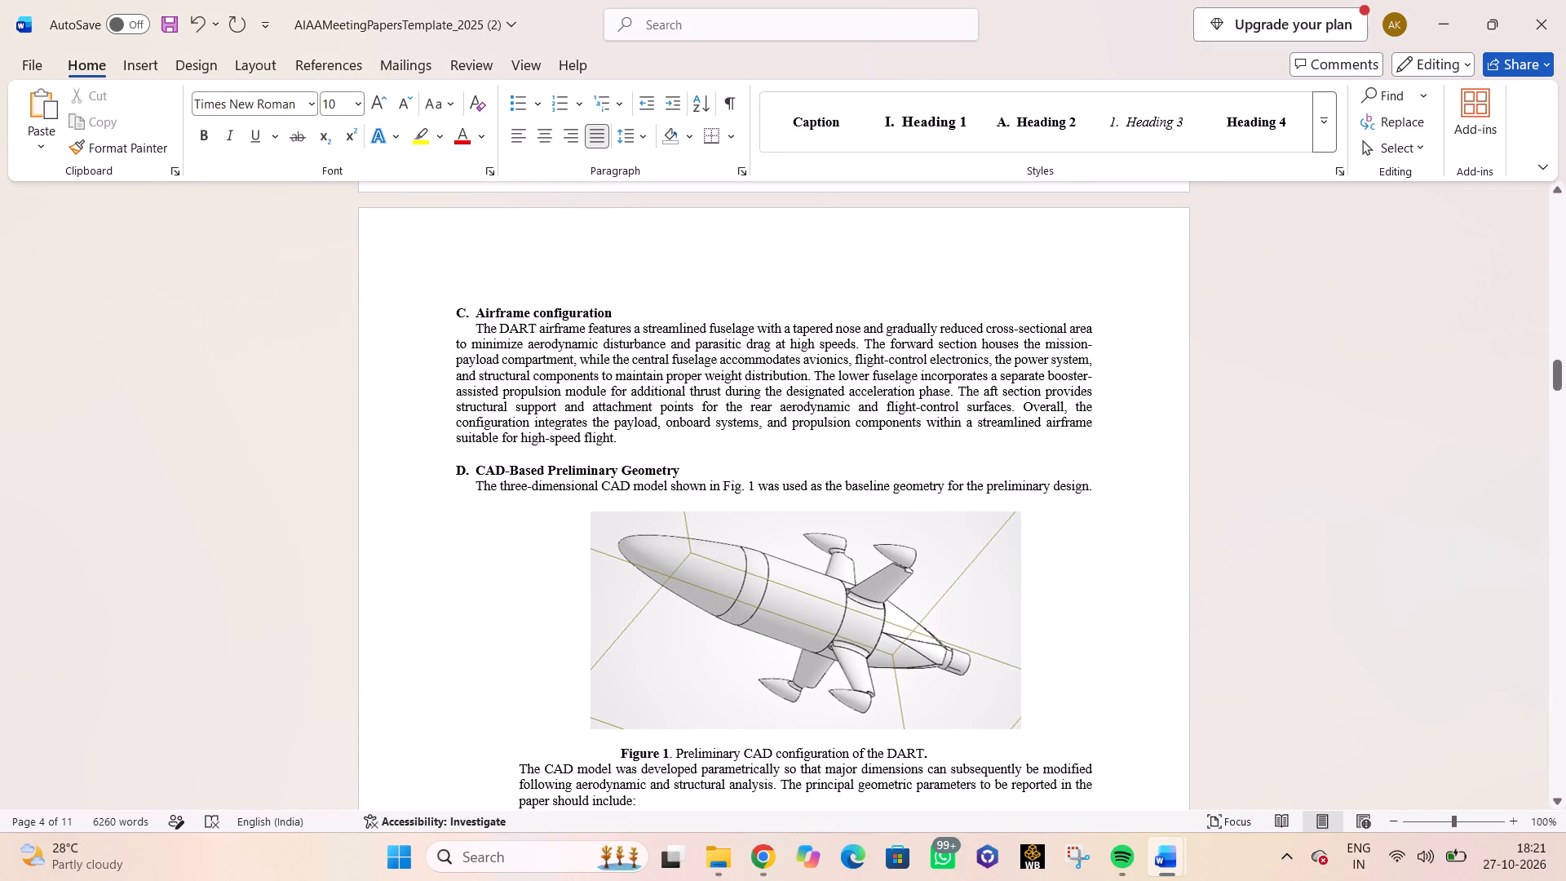
Remove the left indent from the paragraph below the Figure 1 caption and indent only its first line.
{"action": "scroll", "coordinate": [519, 487], "scroll_direction": "down", "scroll_amount": 5}
{"action": "left_click", "coordinate": [511, 529]}
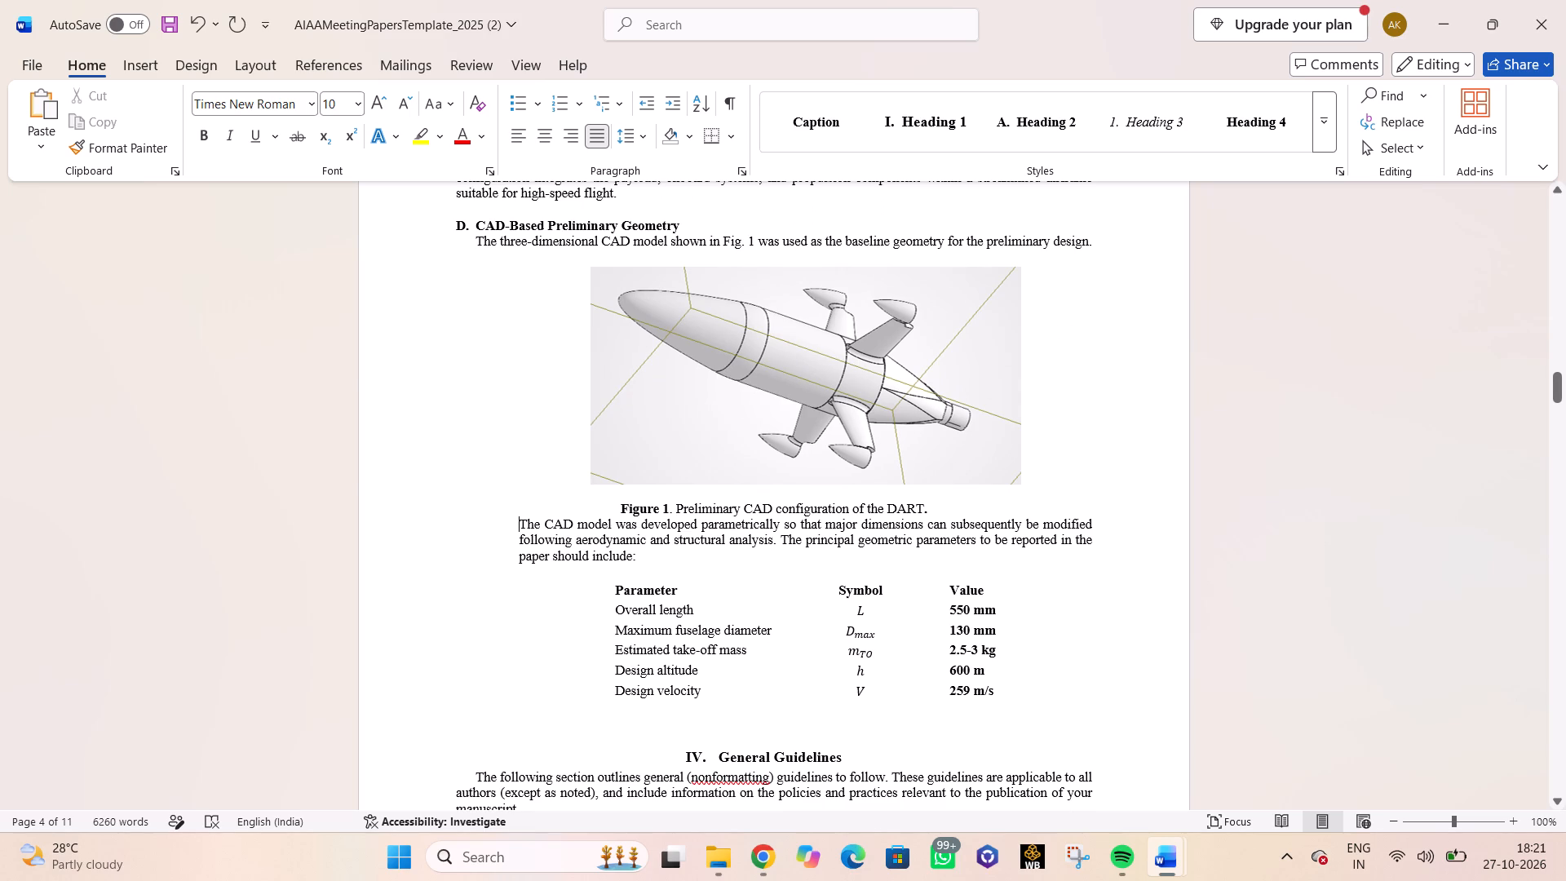
{"action": "key", "text": "BackSpace"}
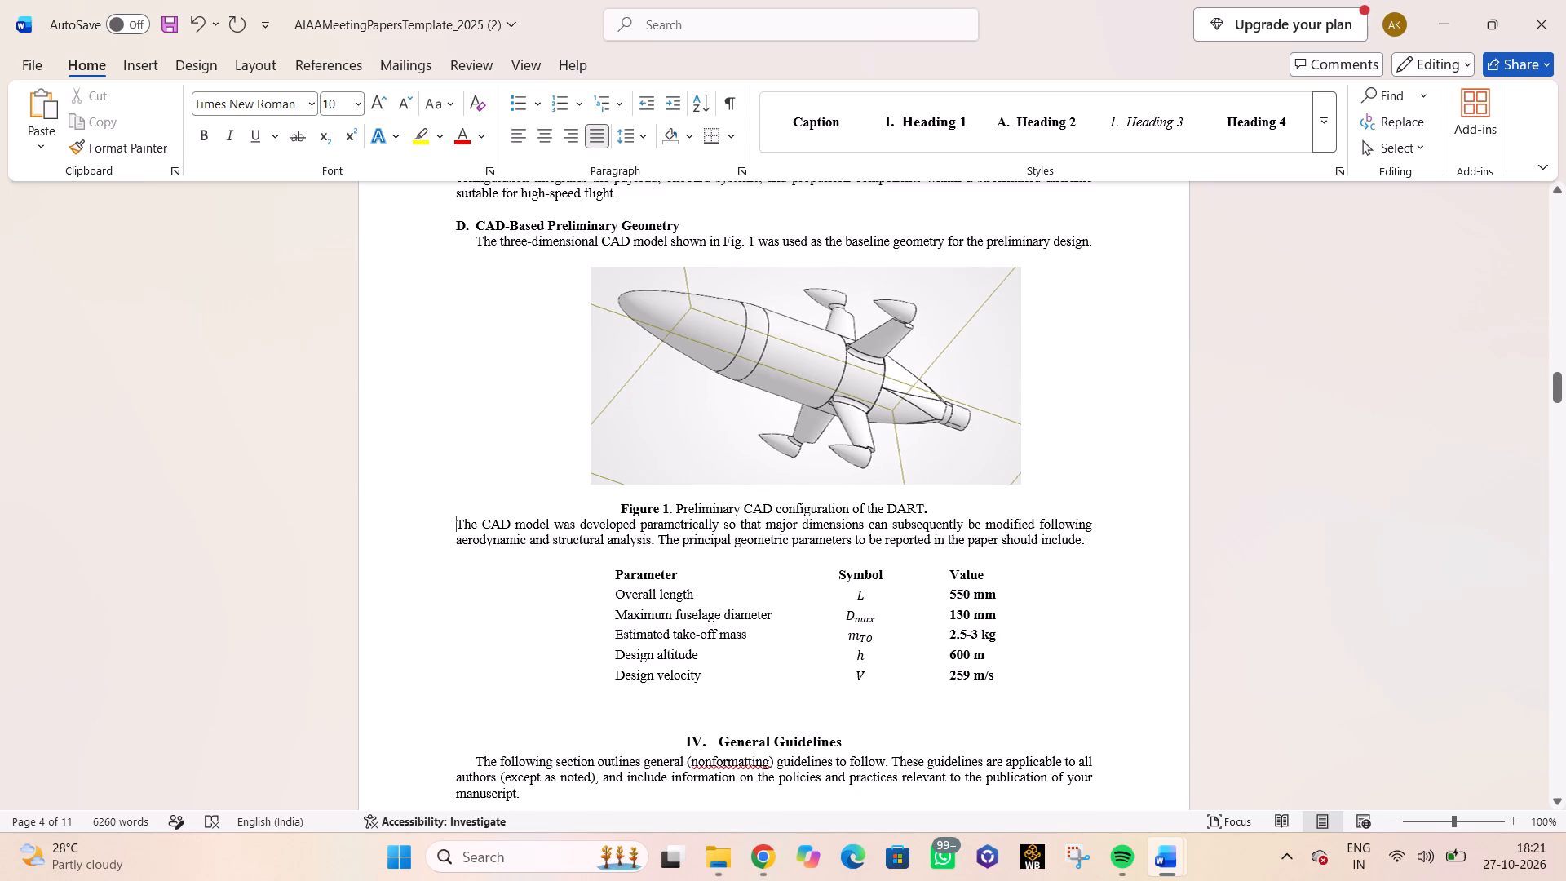
{"action": "key", "text": "Tab"}
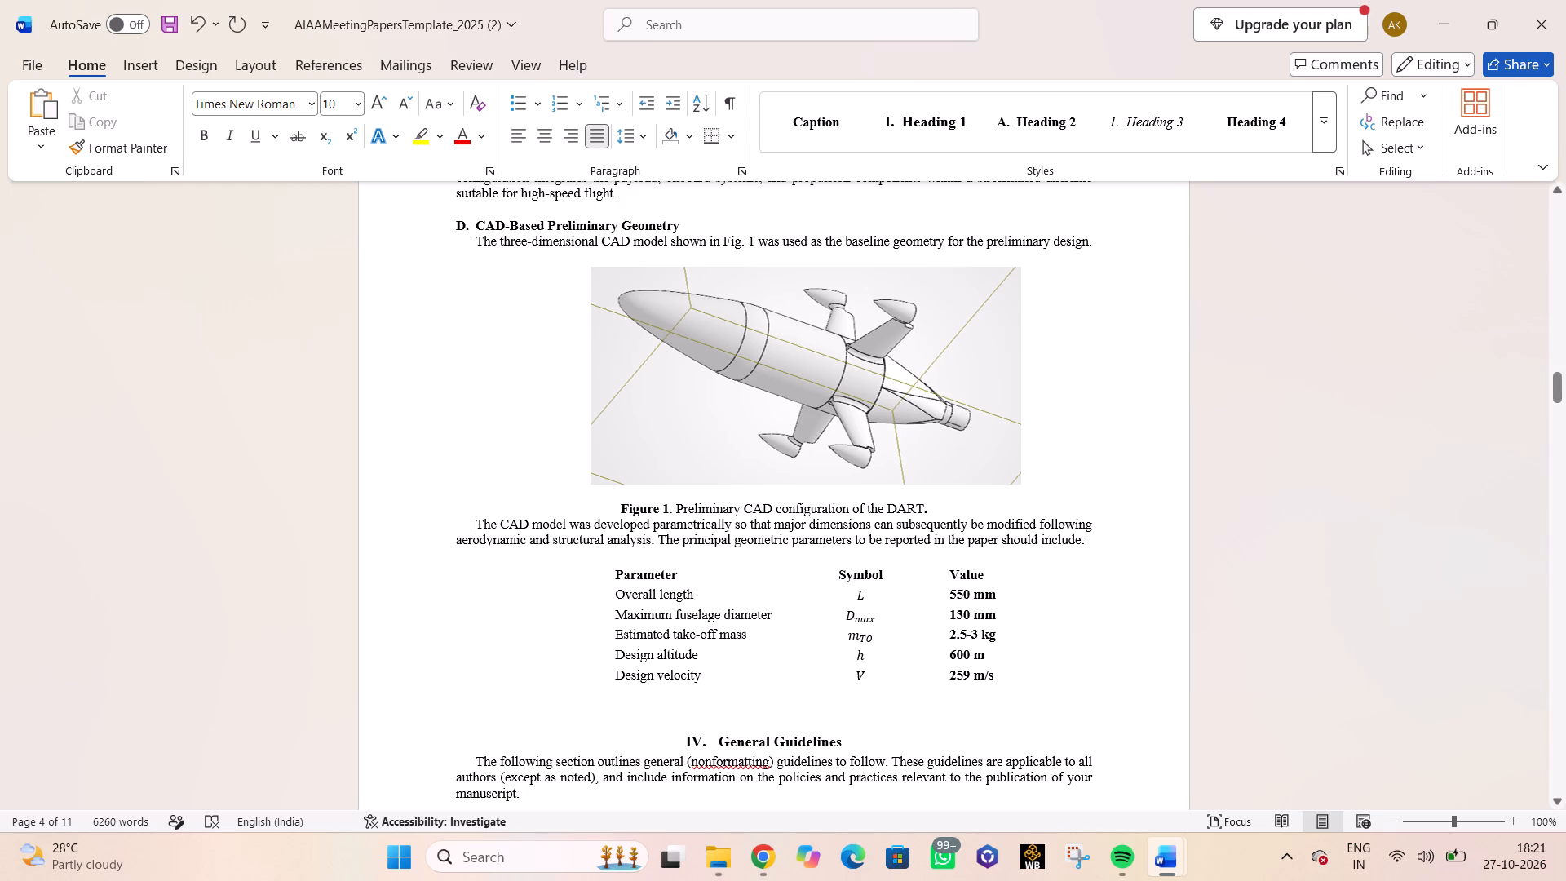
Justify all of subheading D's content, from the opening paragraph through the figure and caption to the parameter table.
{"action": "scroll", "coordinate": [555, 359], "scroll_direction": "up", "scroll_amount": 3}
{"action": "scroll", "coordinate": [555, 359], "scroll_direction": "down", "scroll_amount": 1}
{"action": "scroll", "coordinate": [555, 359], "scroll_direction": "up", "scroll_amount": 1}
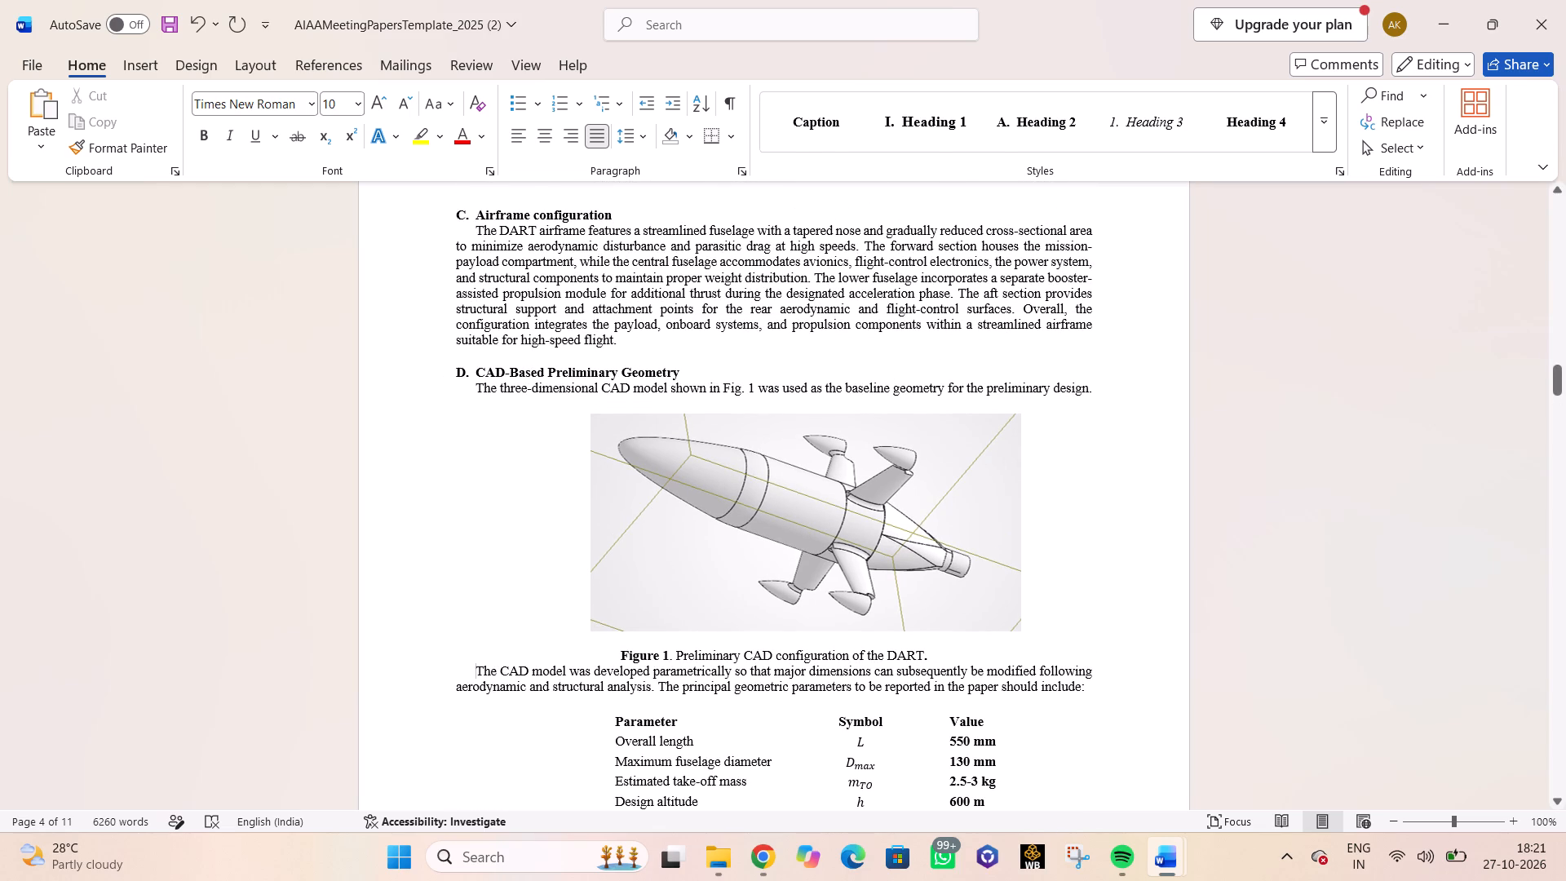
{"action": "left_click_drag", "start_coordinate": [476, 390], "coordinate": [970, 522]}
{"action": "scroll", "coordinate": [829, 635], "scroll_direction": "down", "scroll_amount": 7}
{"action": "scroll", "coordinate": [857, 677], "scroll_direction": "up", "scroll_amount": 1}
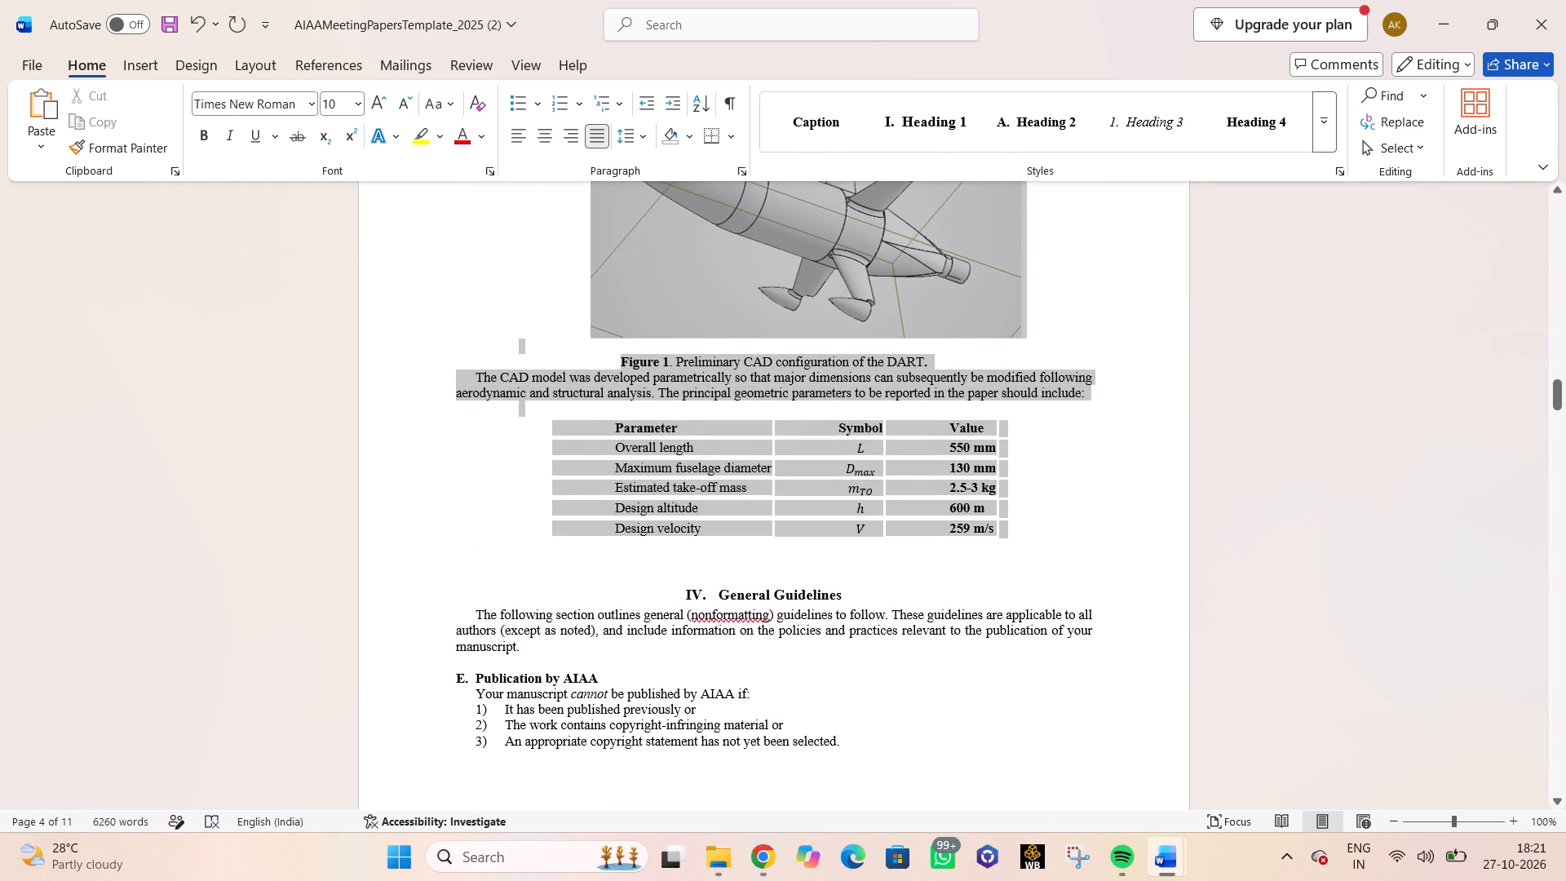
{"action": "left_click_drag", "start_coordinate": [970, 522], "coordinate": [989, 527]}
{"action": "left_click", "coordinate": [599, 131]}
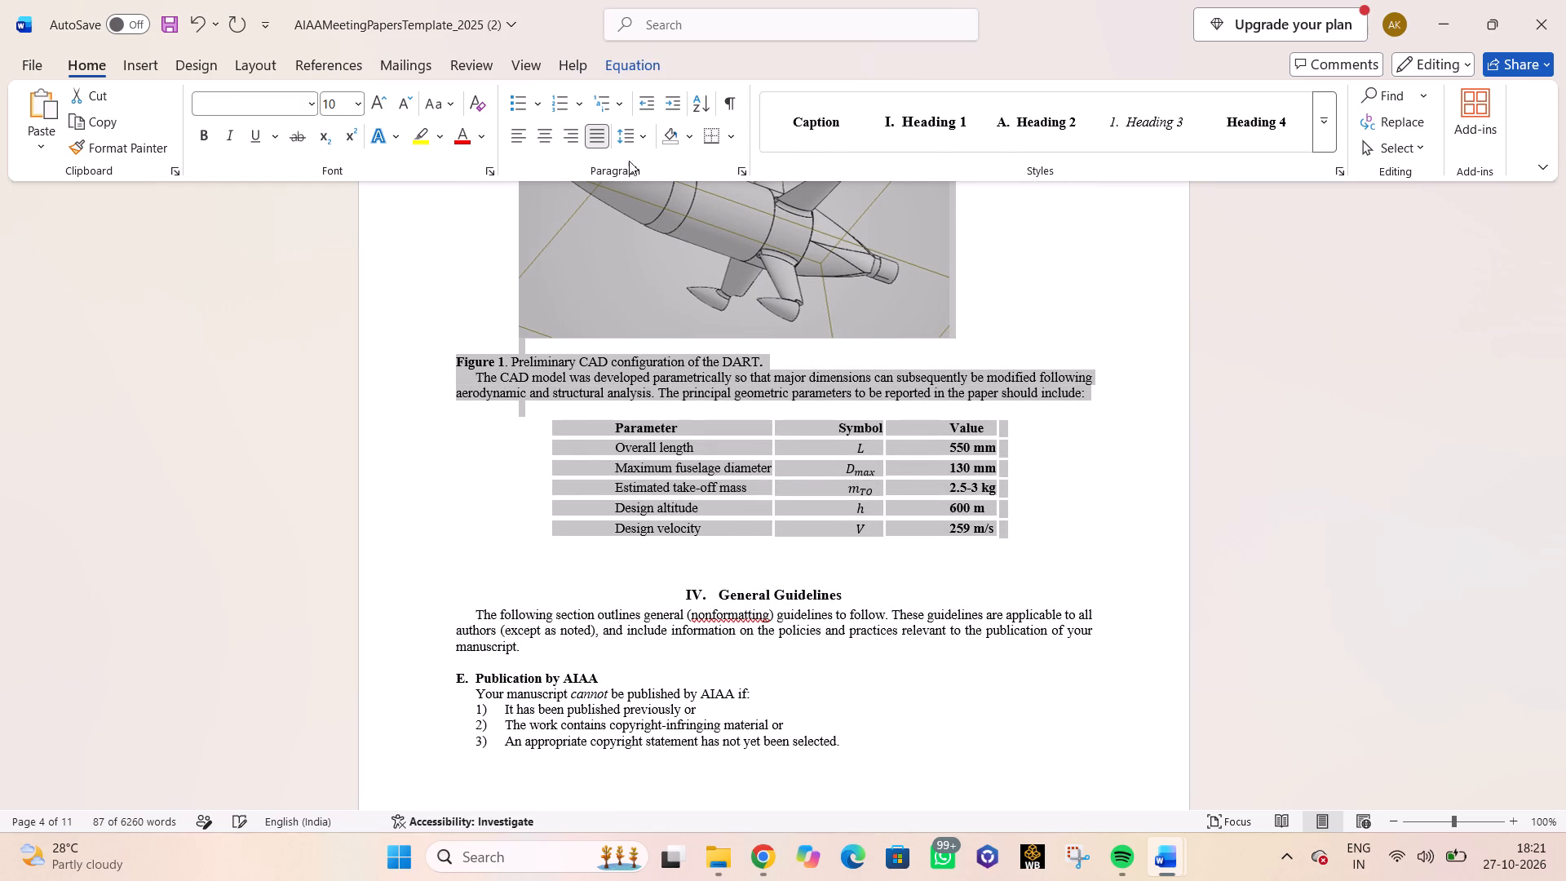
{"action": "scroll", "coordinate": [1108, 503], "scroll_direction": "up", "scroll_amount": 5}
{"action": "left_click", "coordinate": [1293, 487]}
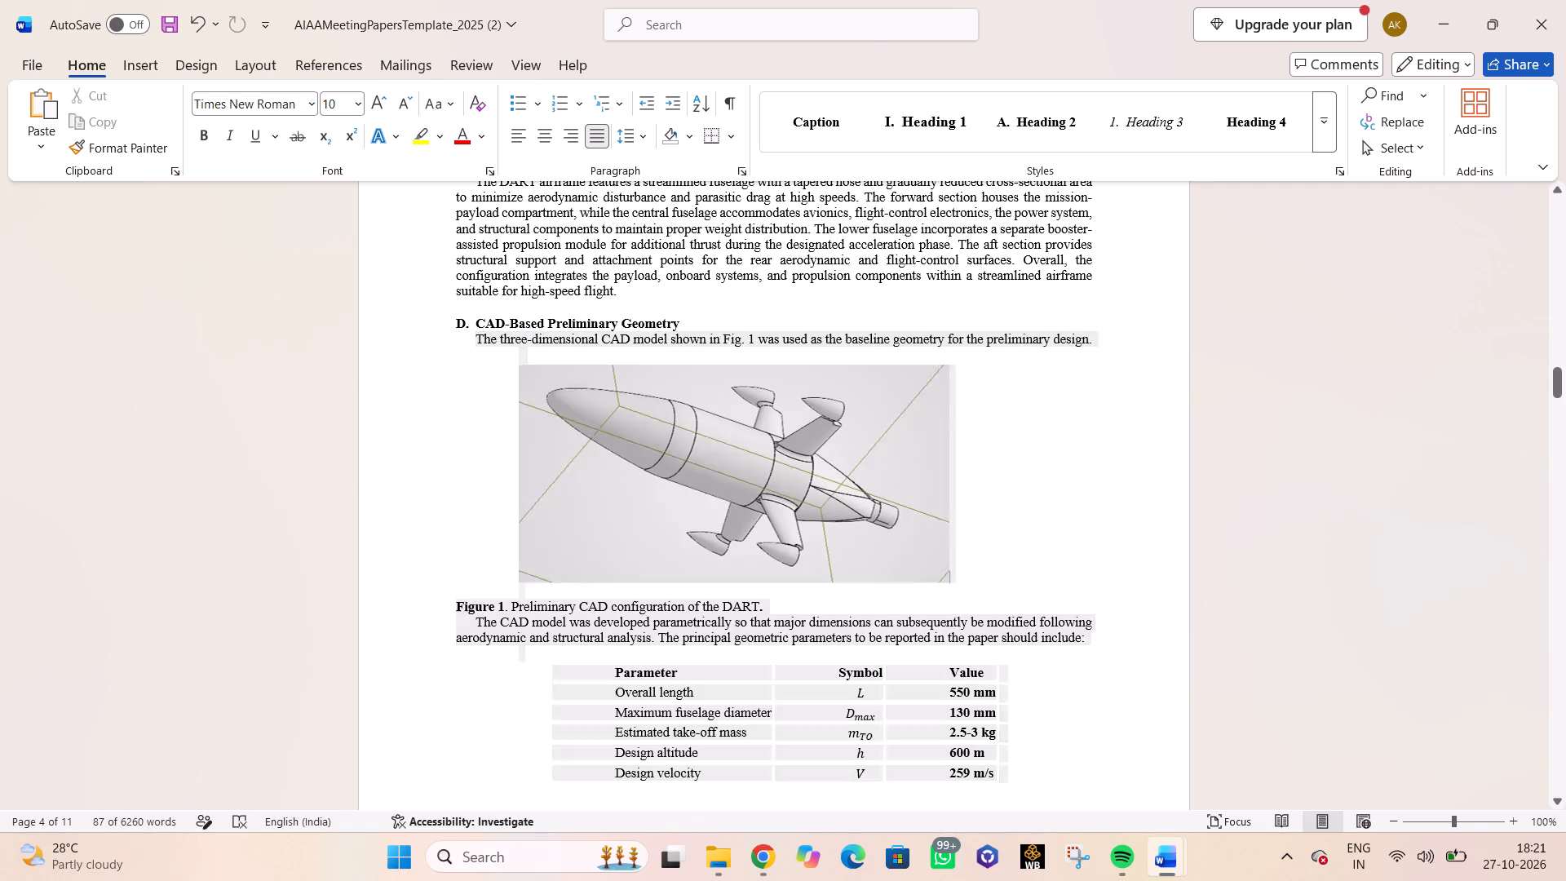
Center the CAD model figure and its "Figure 1" caption under subheading D.
{"action": "left_click", "coordinate": [853, 480]}
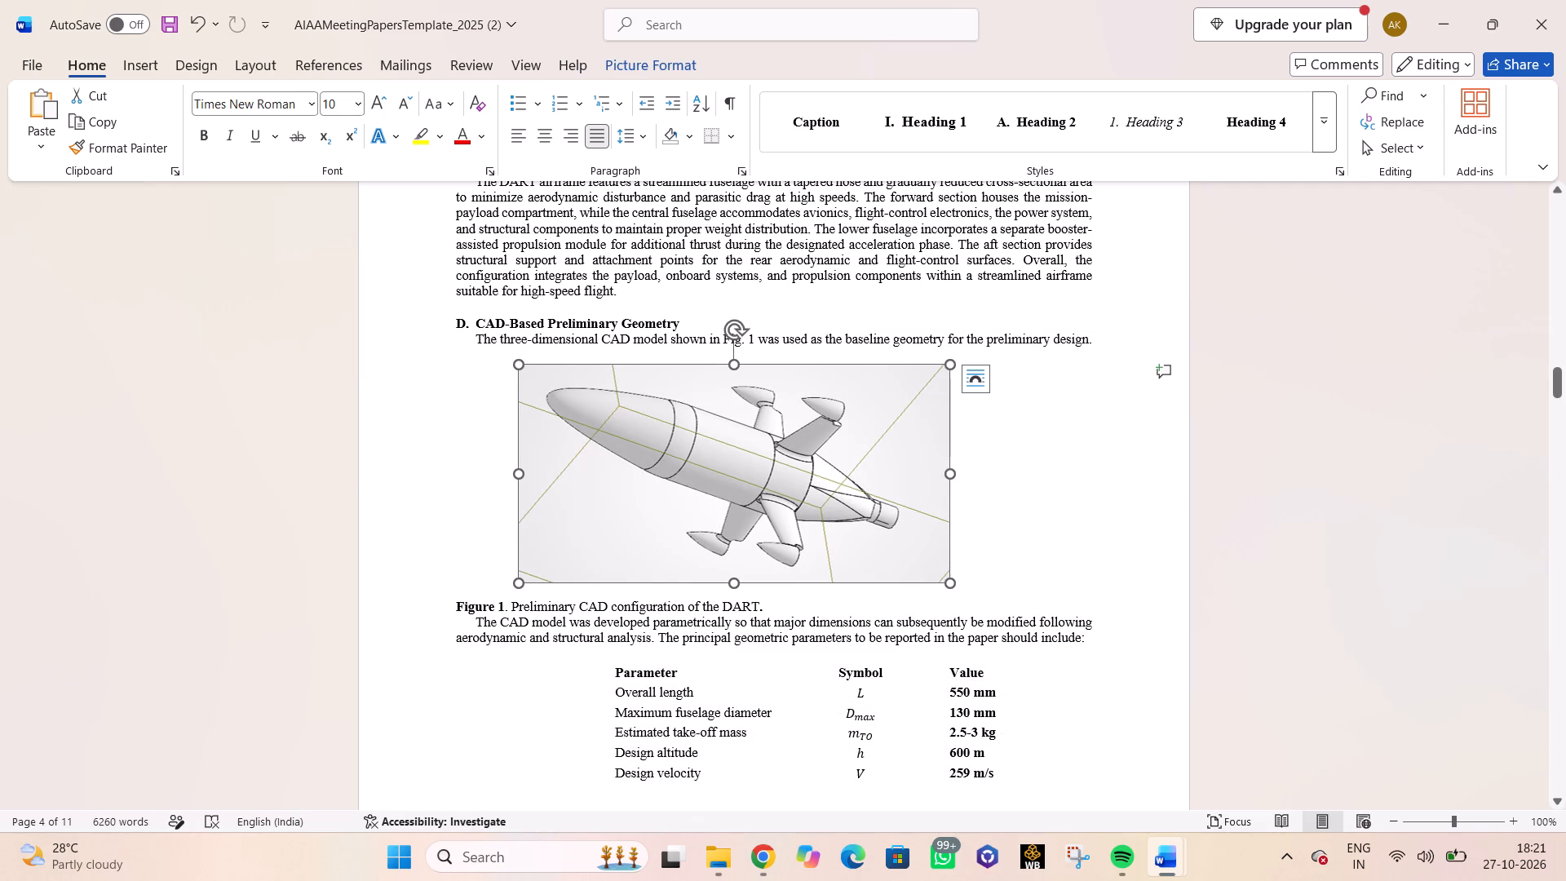
{"action": "left_click", "coordinate": [546, 134]}
{"action": "left_click_drag", "start_coordinate": [456, 608], "coordinate": [737, 600]}
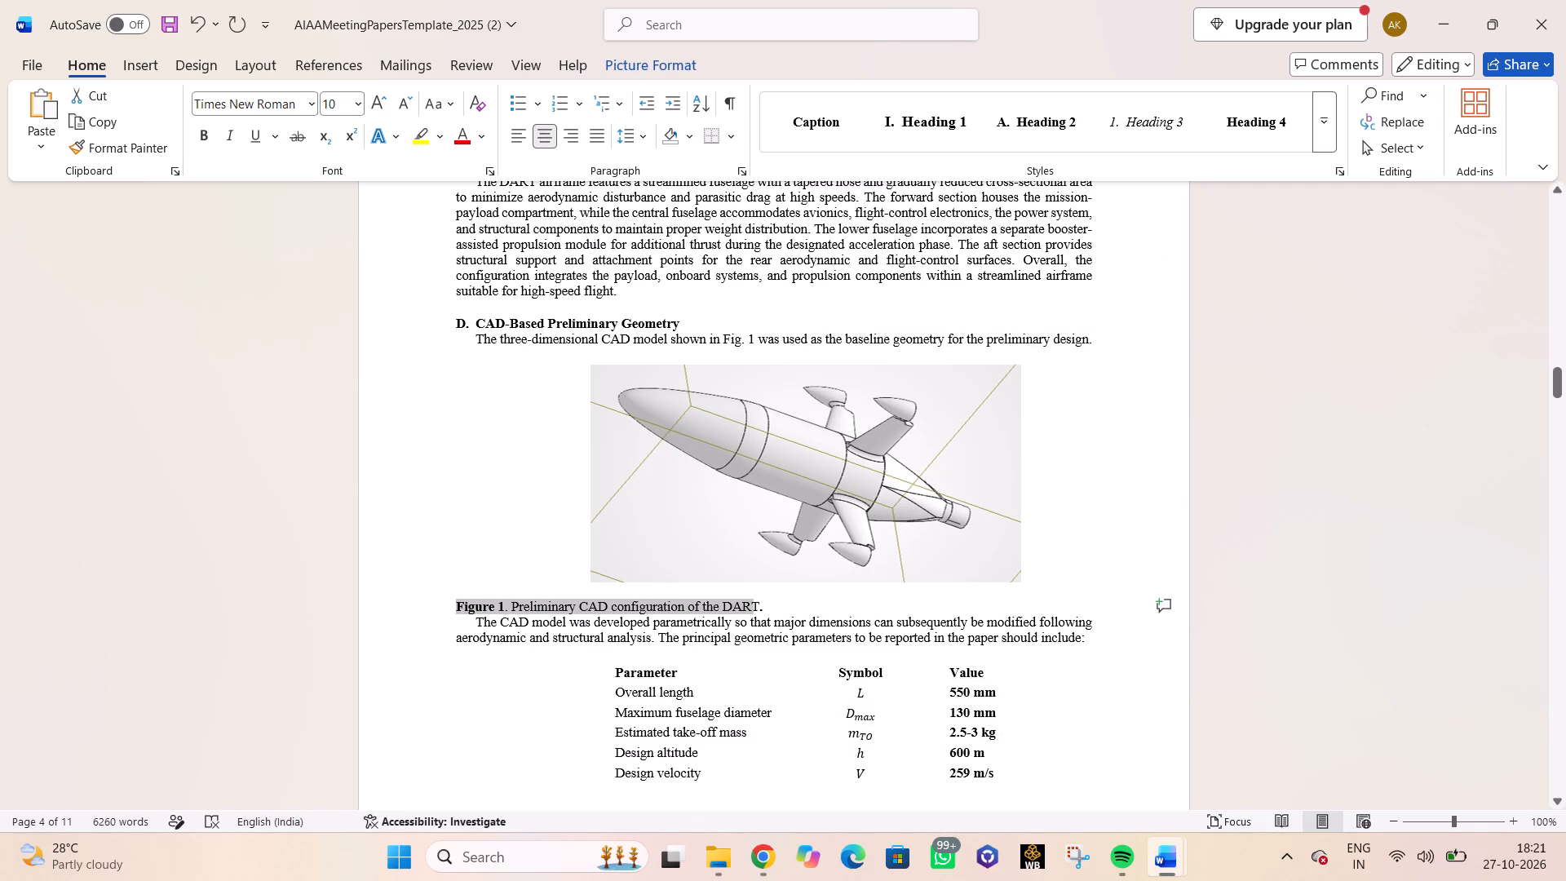
{"action": "left_click_drag", "start_coordinate": [737, 600], "coordinate": [763, 600]}
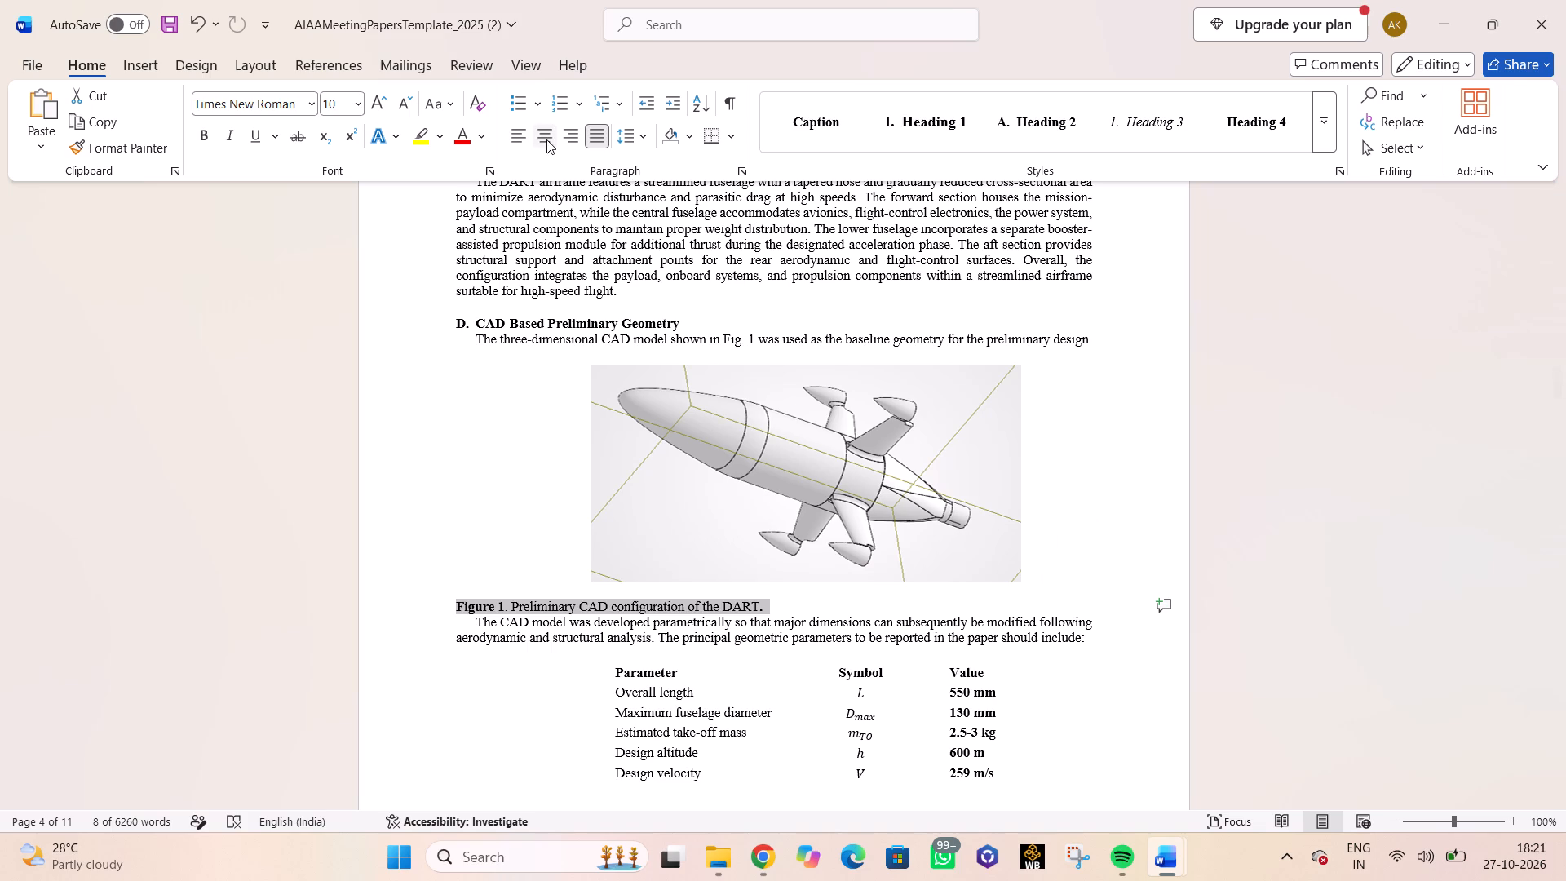
{"action": "left_click", "coordinate": [546, 139]}
{"action": "left_click", "coordinate": [1275, 505]}
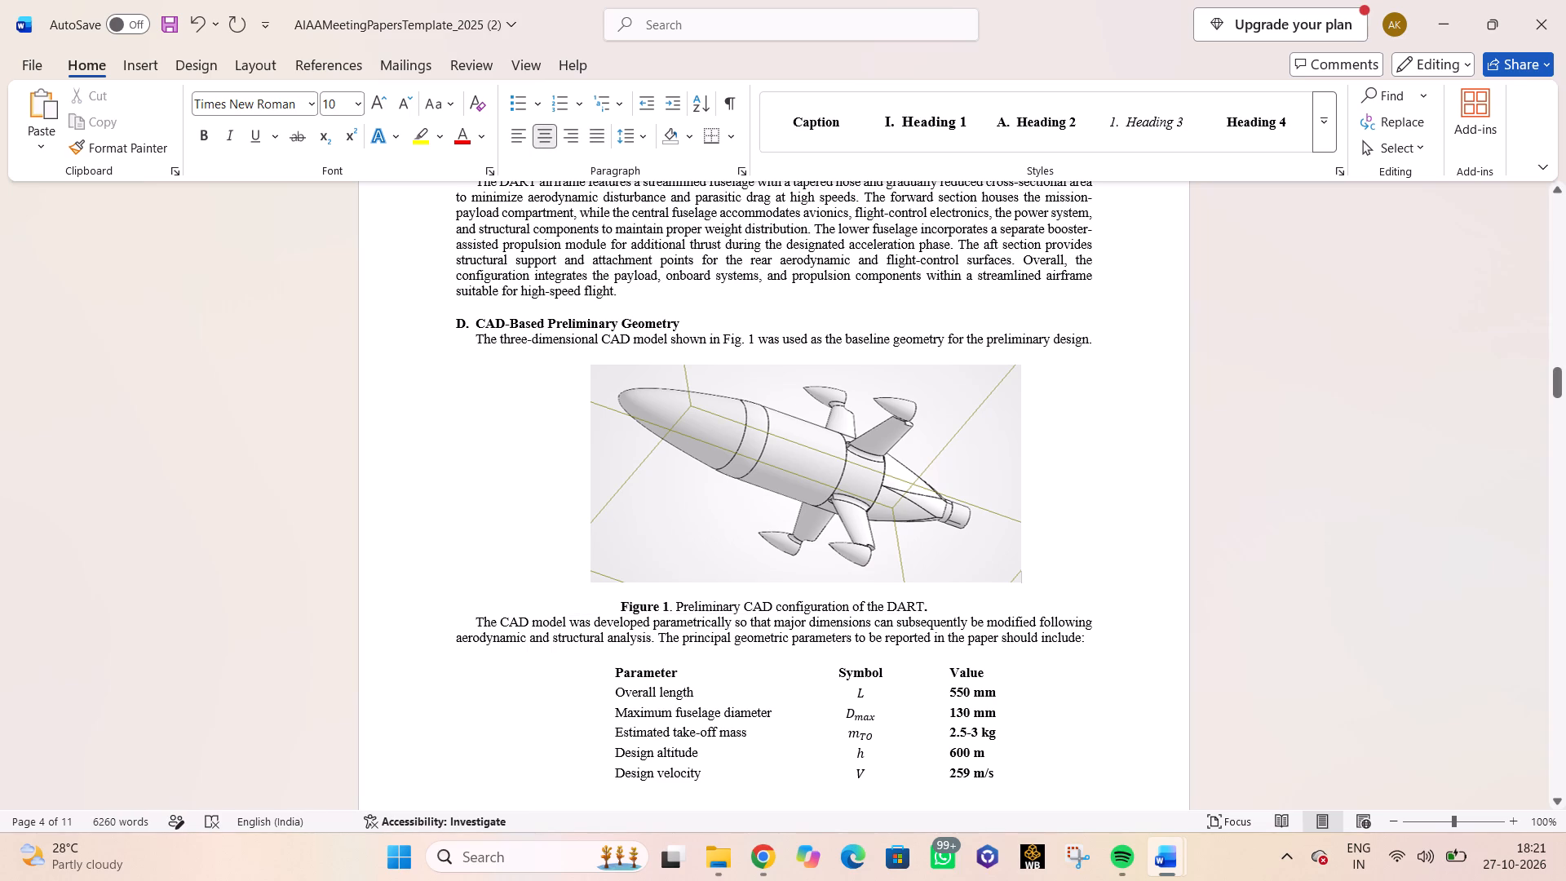
Insert a blank line between the Figure 1 caption and the paragraph below it.
{"action": "scroll", "coordinate": [897, 468], "scroll_direction": "down", "scroll_amount": 3}
{"action": "left_click", "coordinate": [936, 457]}
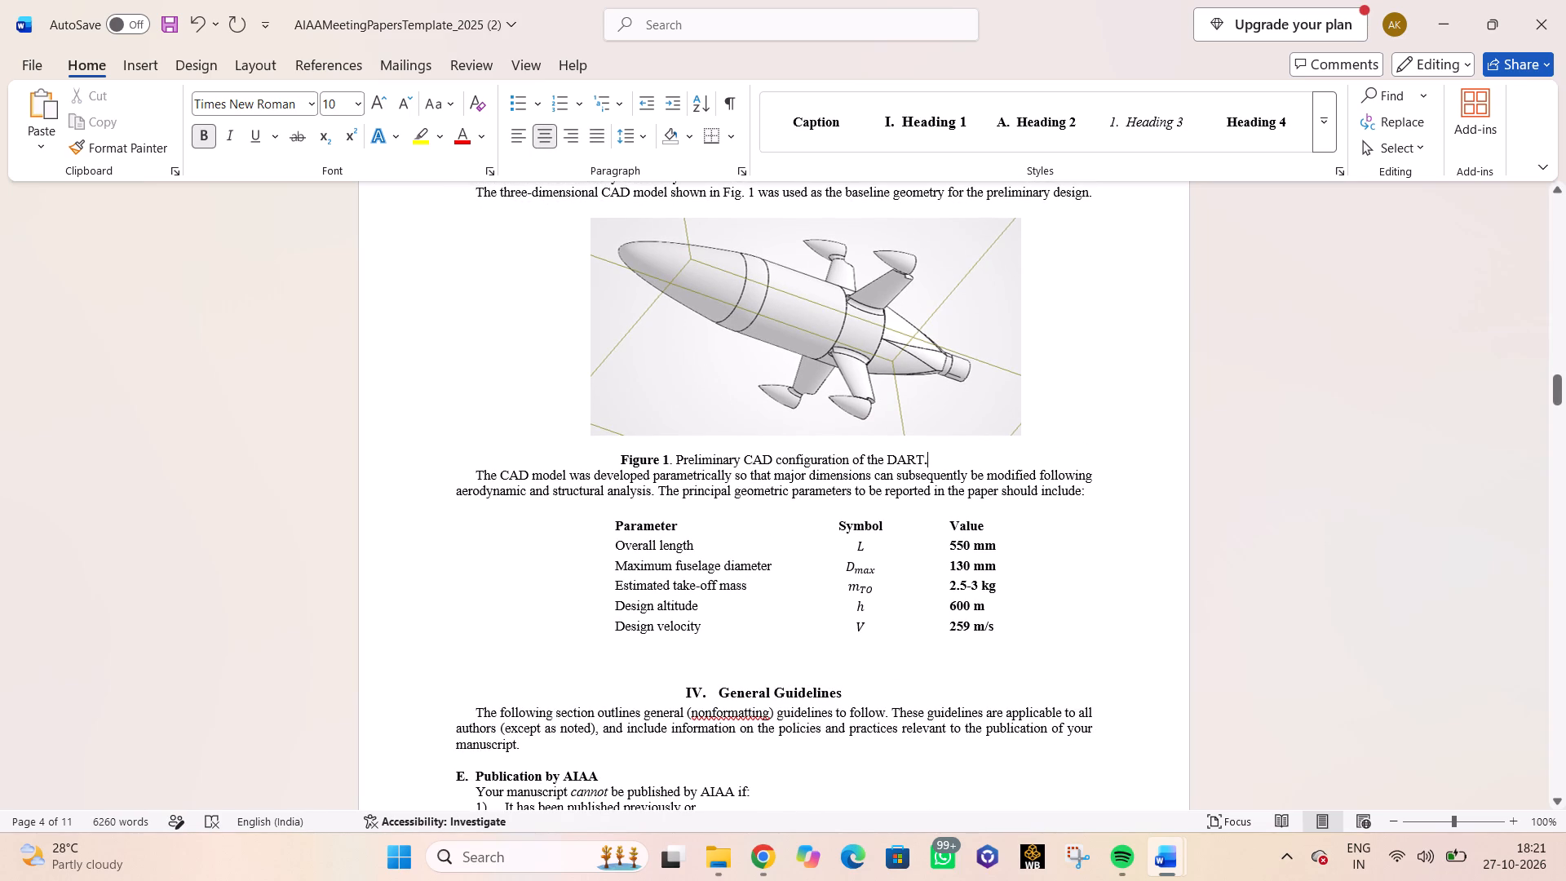
{"action": "key", "text": "Return"}
{"action": "scroll", "coordinate": [780, 321], "scroll_direction": "up", "scroll_amount": 1}
{"action": "scroll", "coordinate": [780, 321], "scroll_direction": "down", "scroll_amount": 1}
{"action": "scroll", "coordinate": [780, 321], "scroll_direction": "up", "scroll_amount": 2}
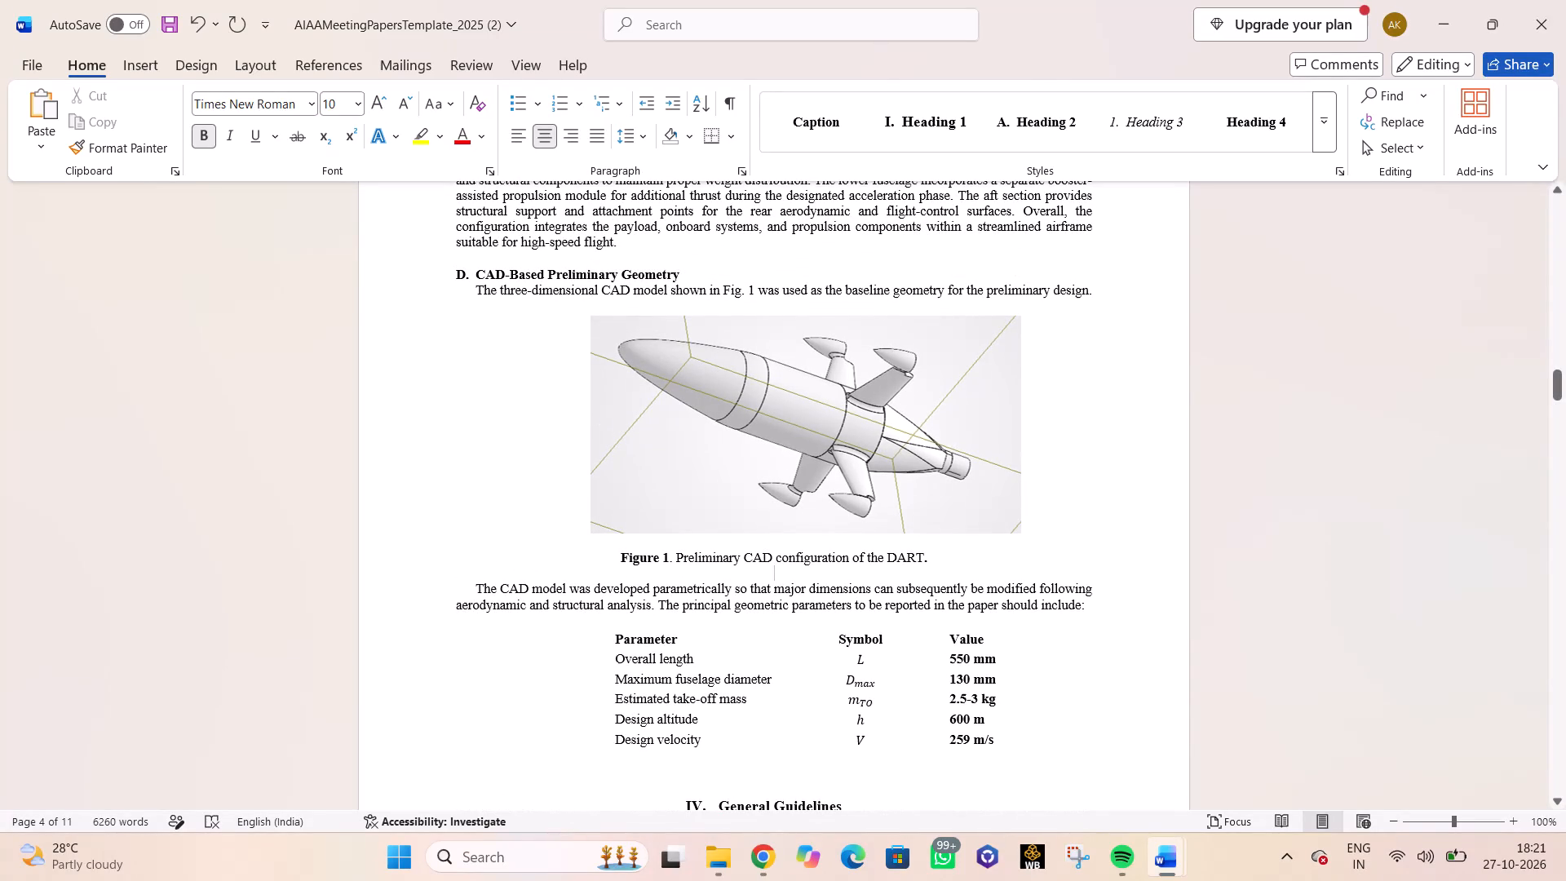
{"action": "left_click", "coordinate": [1334, 413]}
Enlarge the CAD model figure under subheading D slightly, making it a little wider and taller.
{"action": "left_click", "coordinate": [958, 472]}
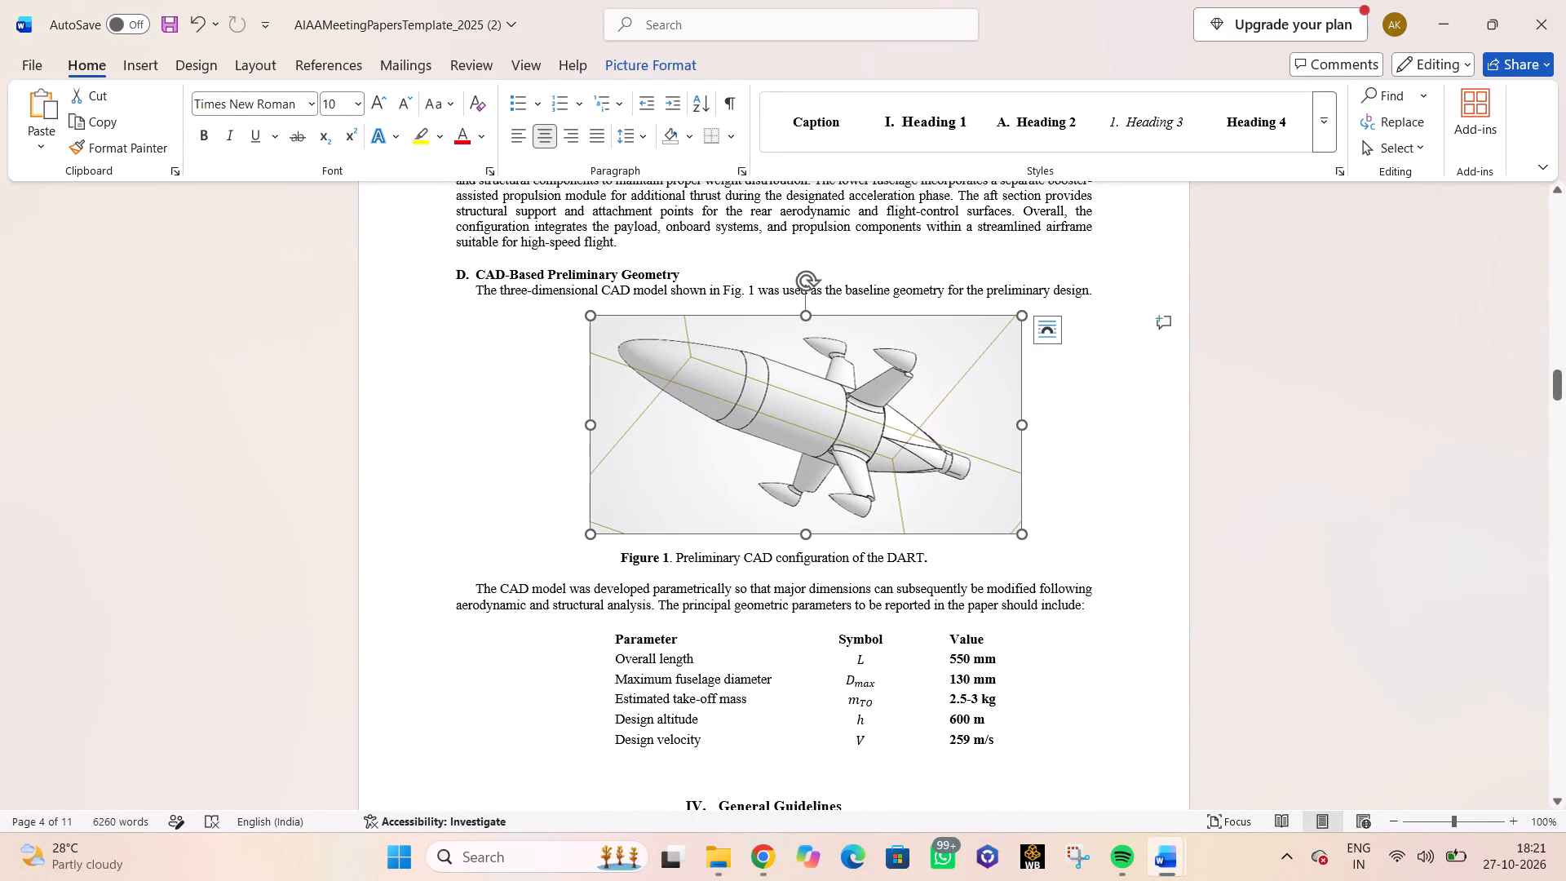
{"action": "left_click_drag", "start_coordinate": [1022, 537], "coordinate": [1009, 538]}
{"action": "left_click_drag", "start_coordinate": [803, 541], "coordinate": [804, 557]}
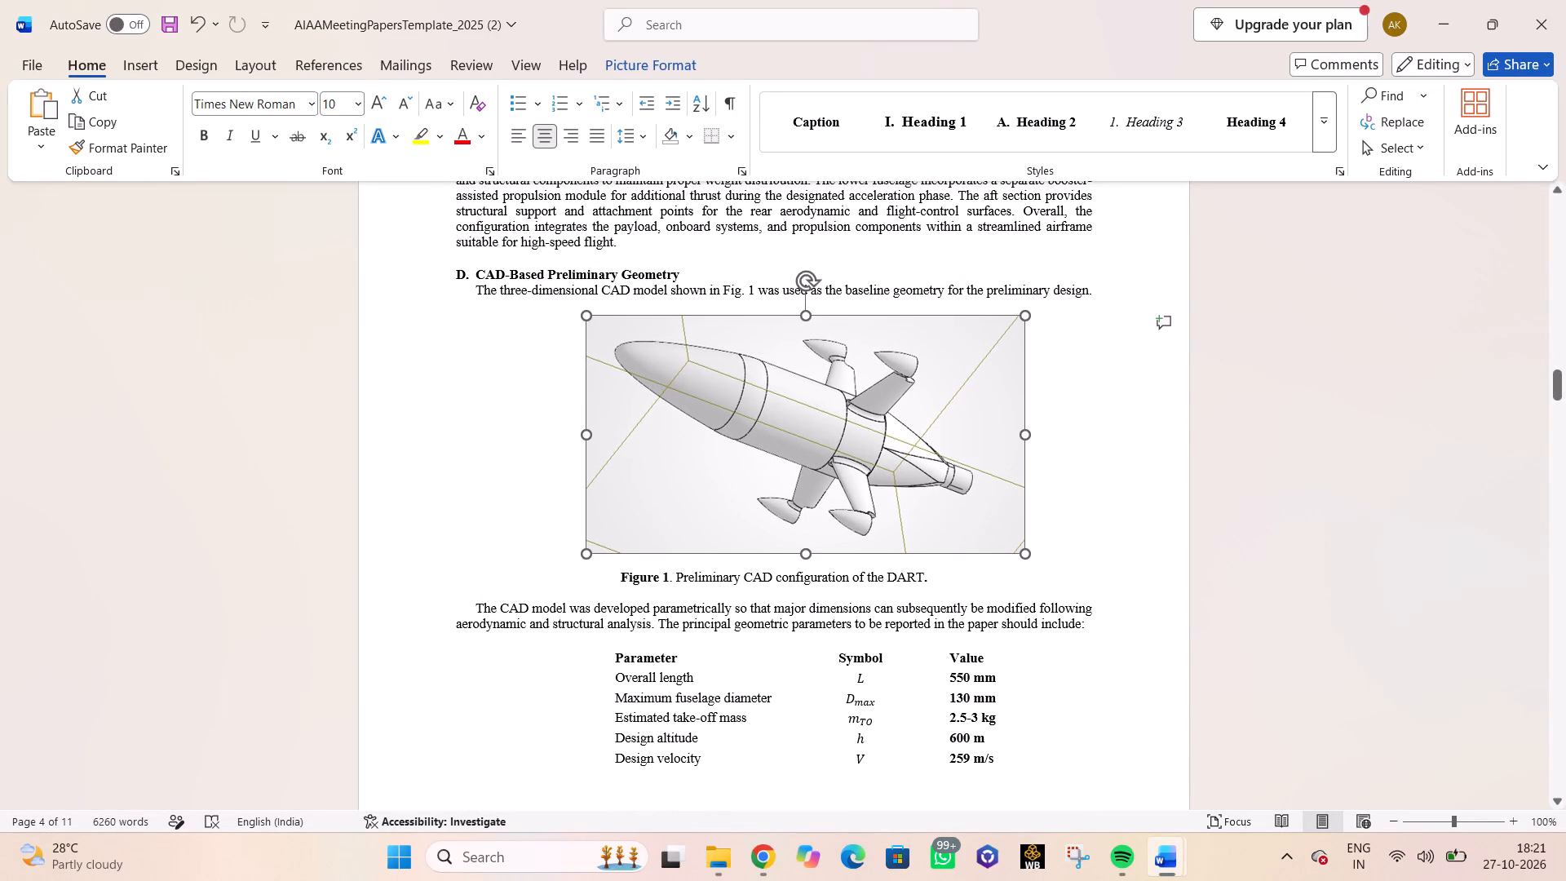
{"action": "left_click_drag", "start_coordinate": [804, 557], "coordinate": [806, 557]}
{"action": "left_click", "coordinate": [1289, 489]}
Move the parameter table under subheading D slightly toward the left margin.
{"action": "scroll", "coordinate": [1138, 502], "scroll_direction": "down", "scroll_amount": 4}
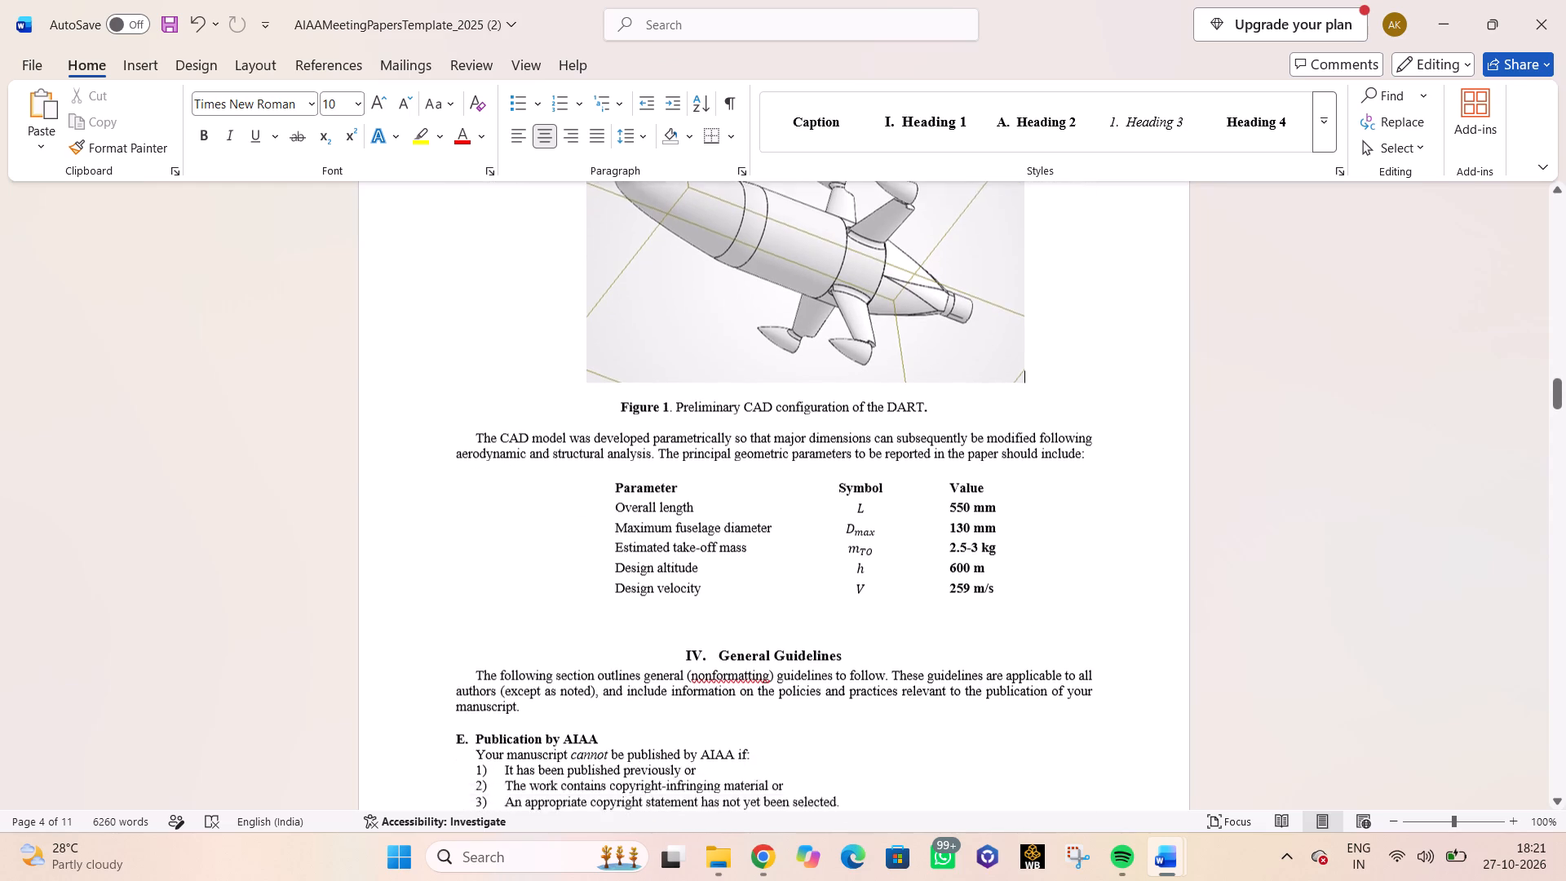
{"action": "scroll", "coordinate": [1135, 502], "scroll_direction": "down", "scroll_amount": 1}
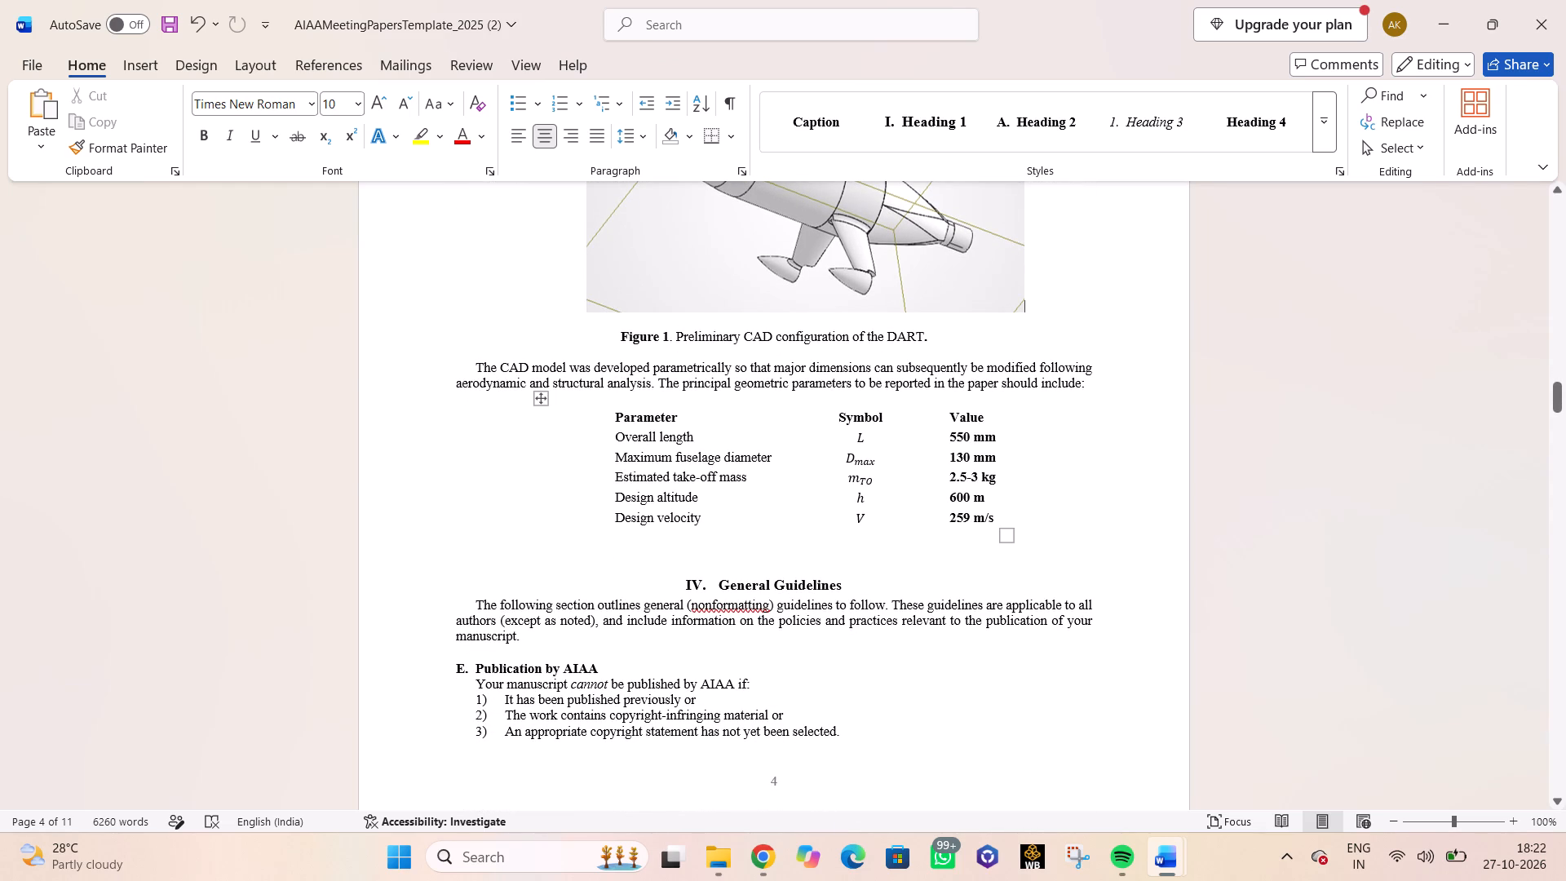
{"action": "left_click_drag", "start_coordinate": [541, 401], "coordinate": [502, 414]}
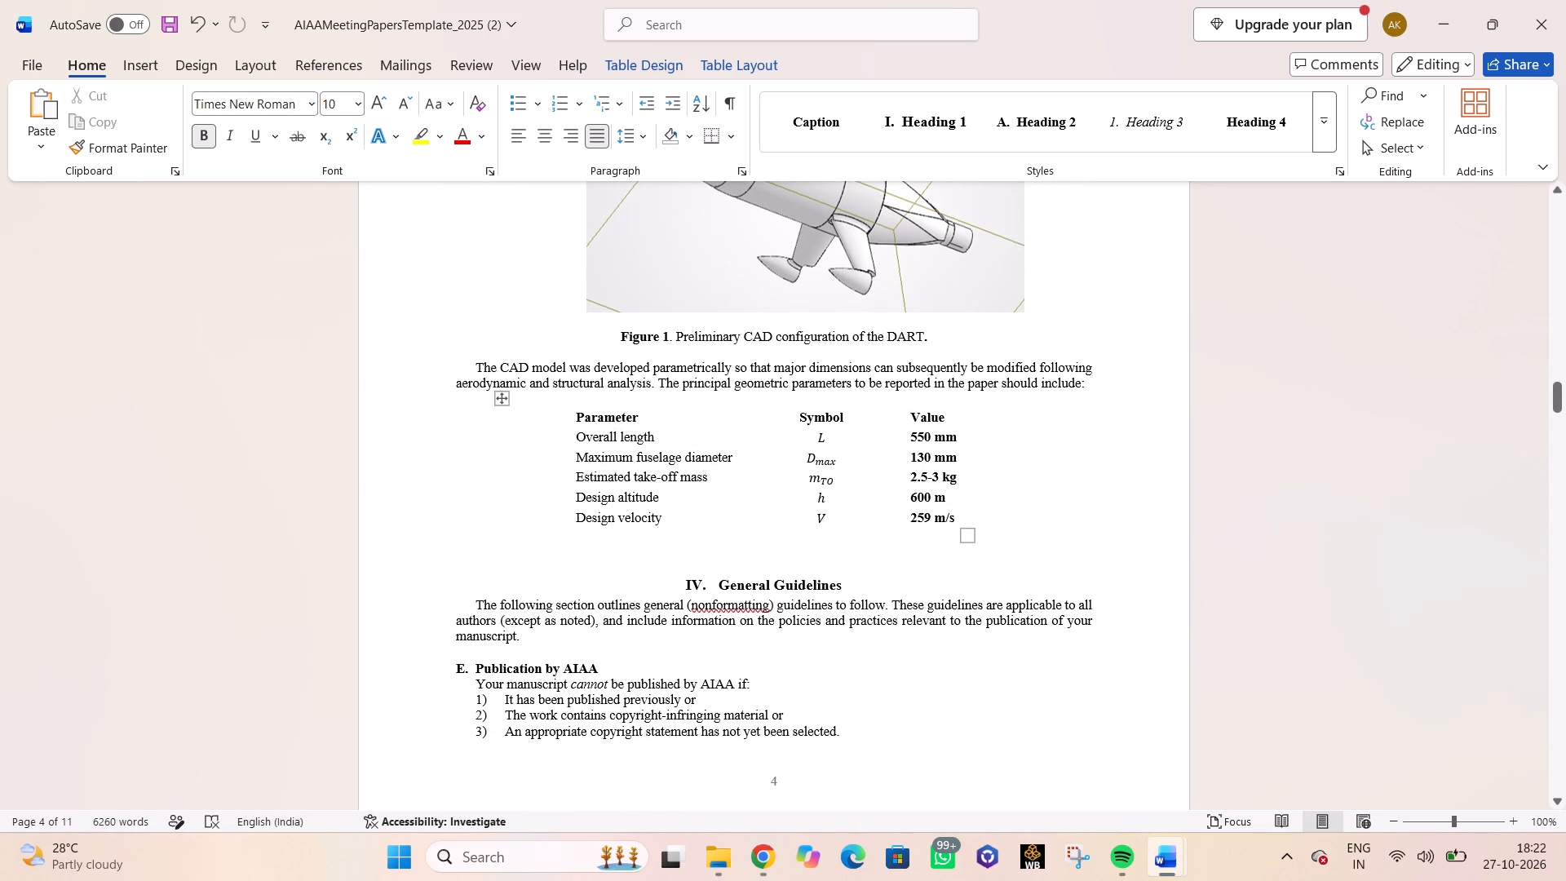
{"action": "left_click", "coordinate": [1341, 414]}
Center the whole parameter table under subheading D between the page margins.
{"action": "left_click", "coordinate": [502, 398]}
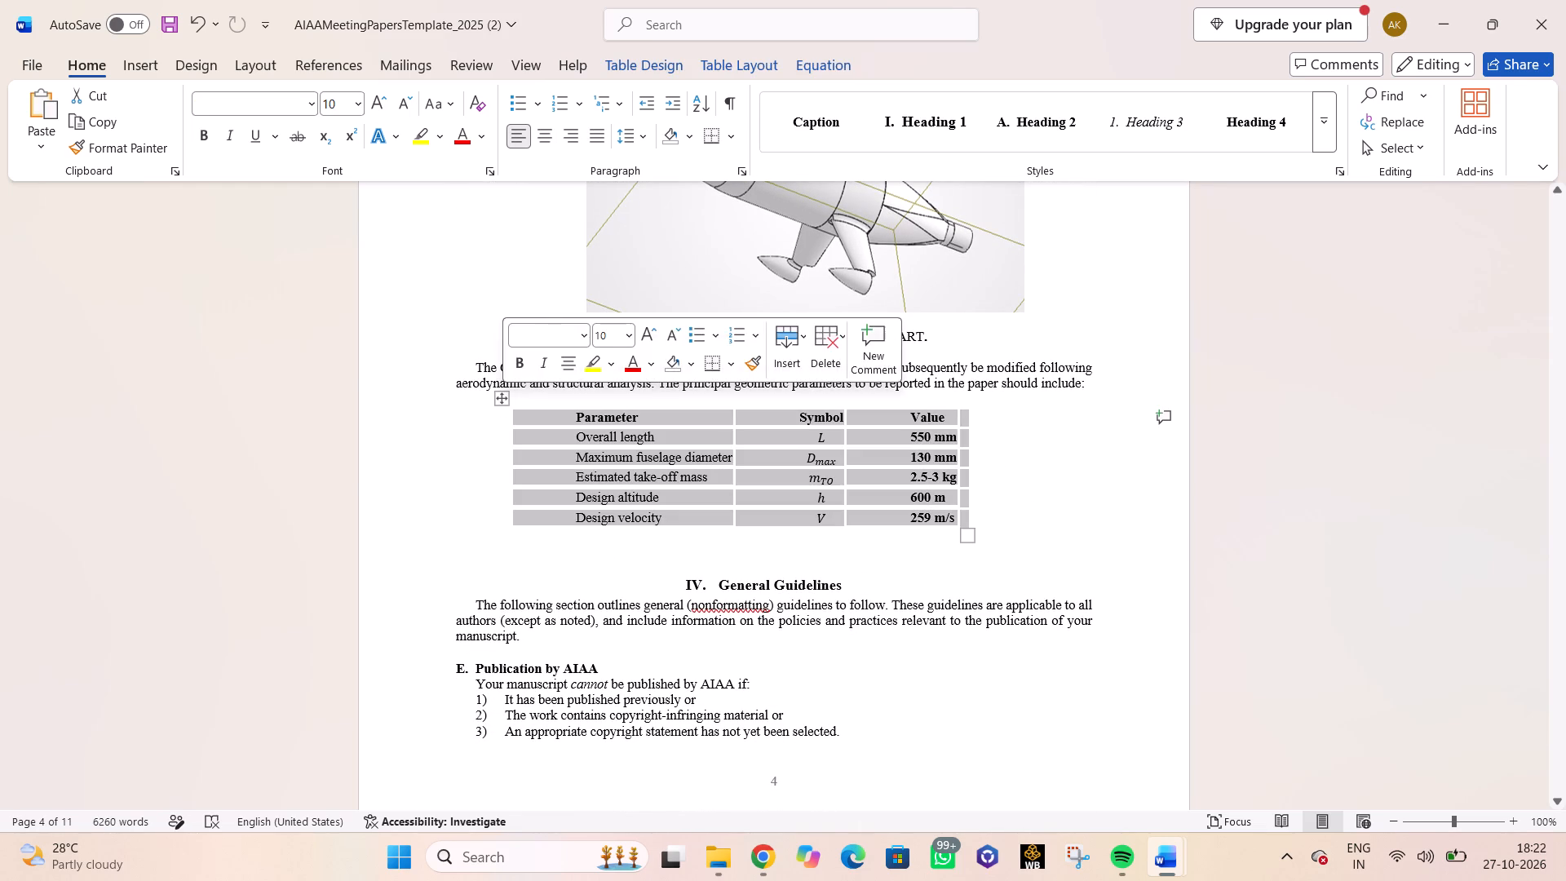
{"action": "left_click", "coordinate": [545, 134]}
{"action": "left_click", "coordinate": [1297, 388]}
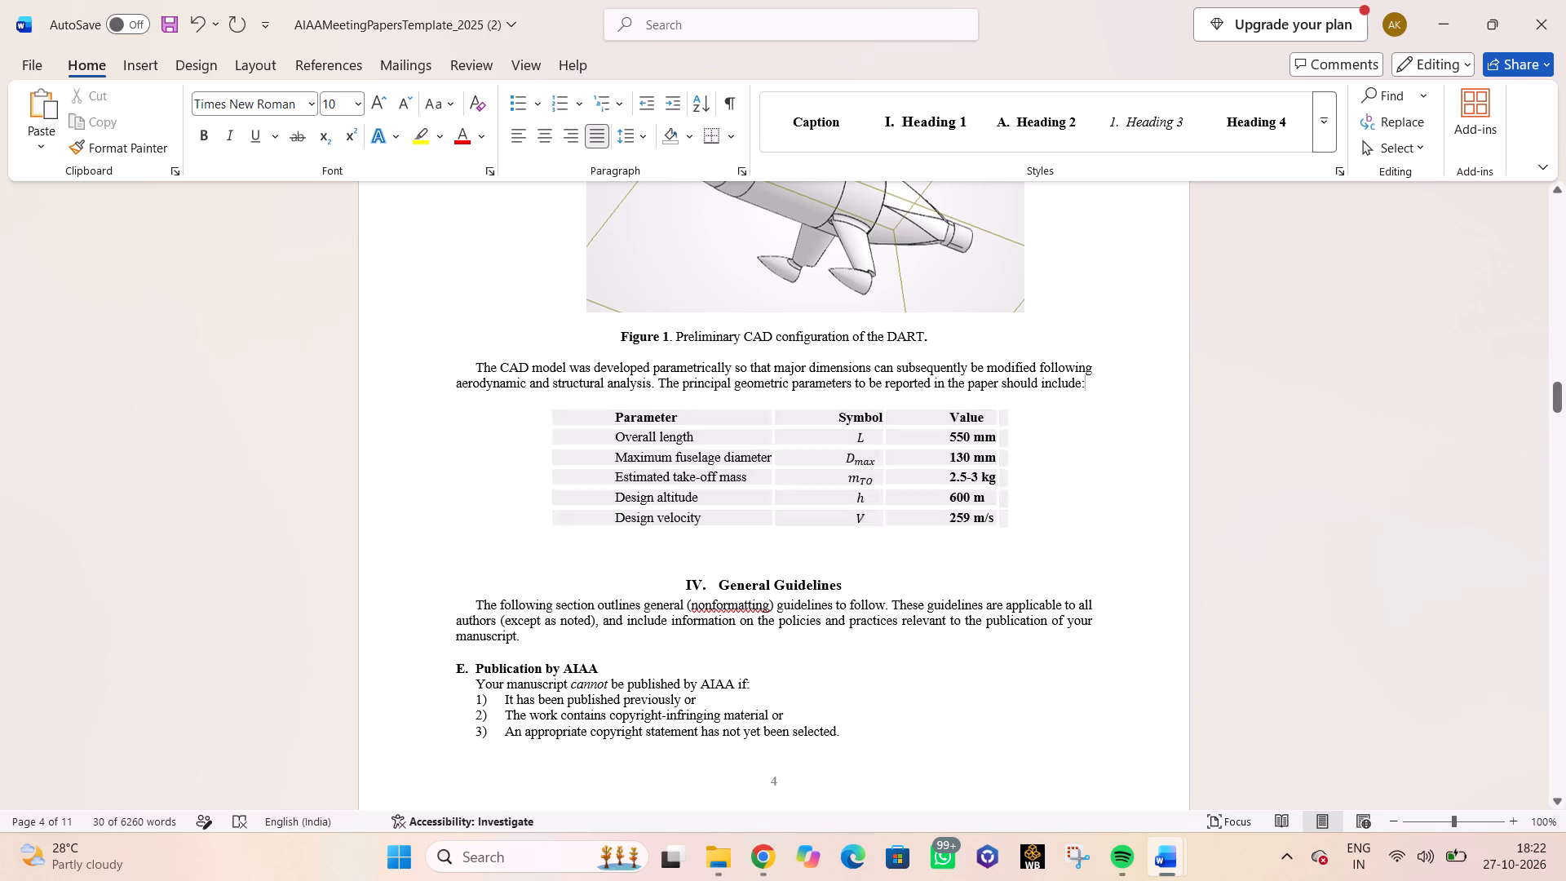
Start a lettered subheading "E." on the empty line below the parameter table.
{"action": "scroll", "coordinate": [1090, 485], "scroll_direction": "up", "scroll_amount": 7}
{"action": "scroll", "coordinate": [1090, 485], "scroll_direction": "down", "scroll_amount": 4}
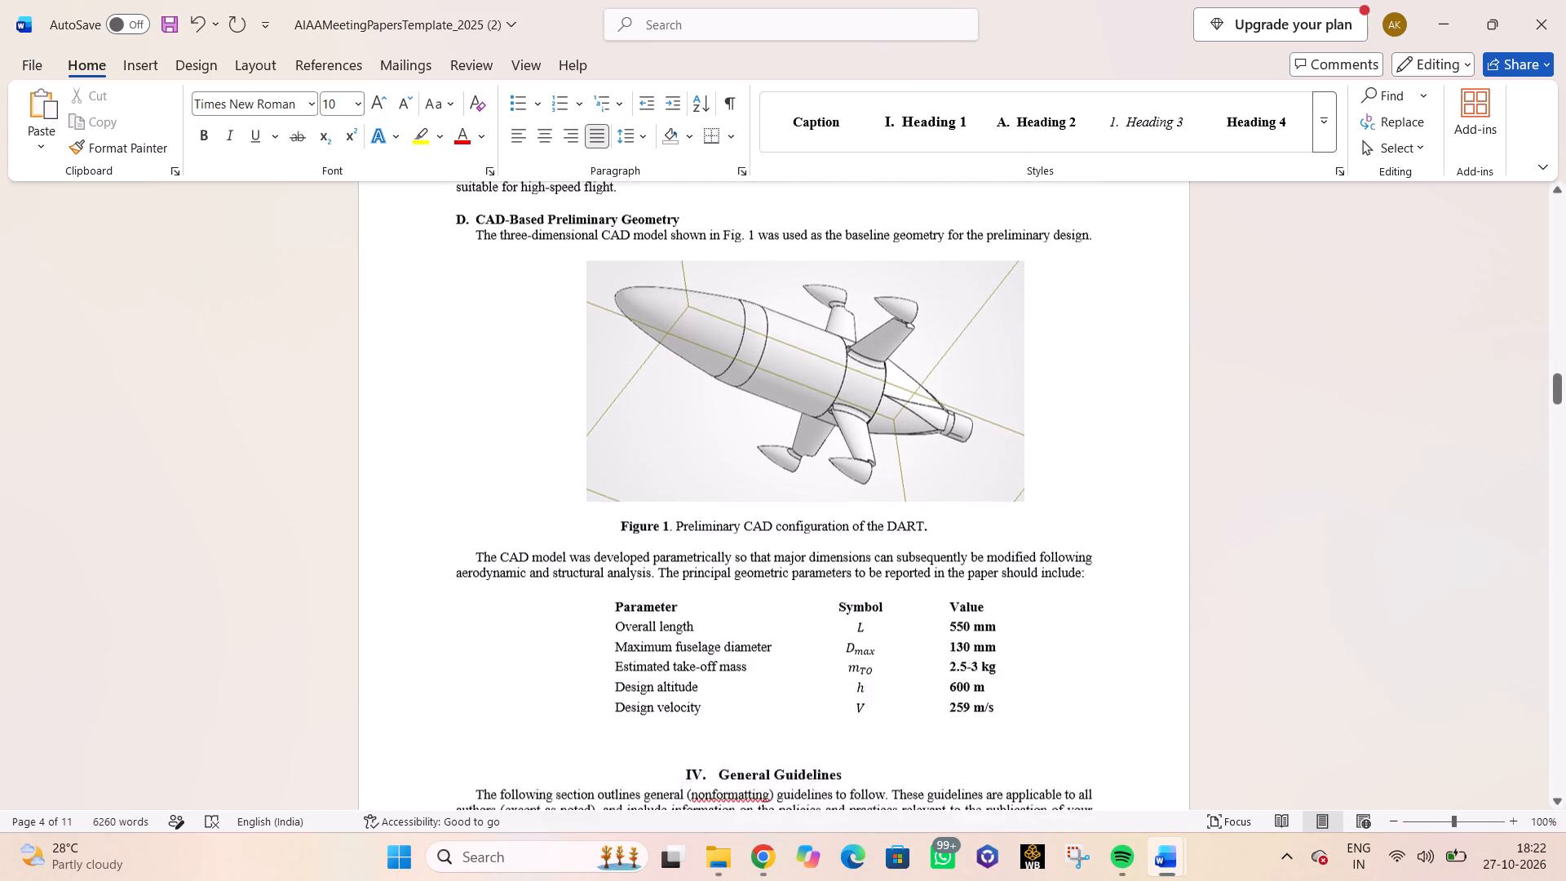
{"action": "scroll", "coordinate": [1090, 485], "scroll_direction": "up", "scroll_amount": 3}
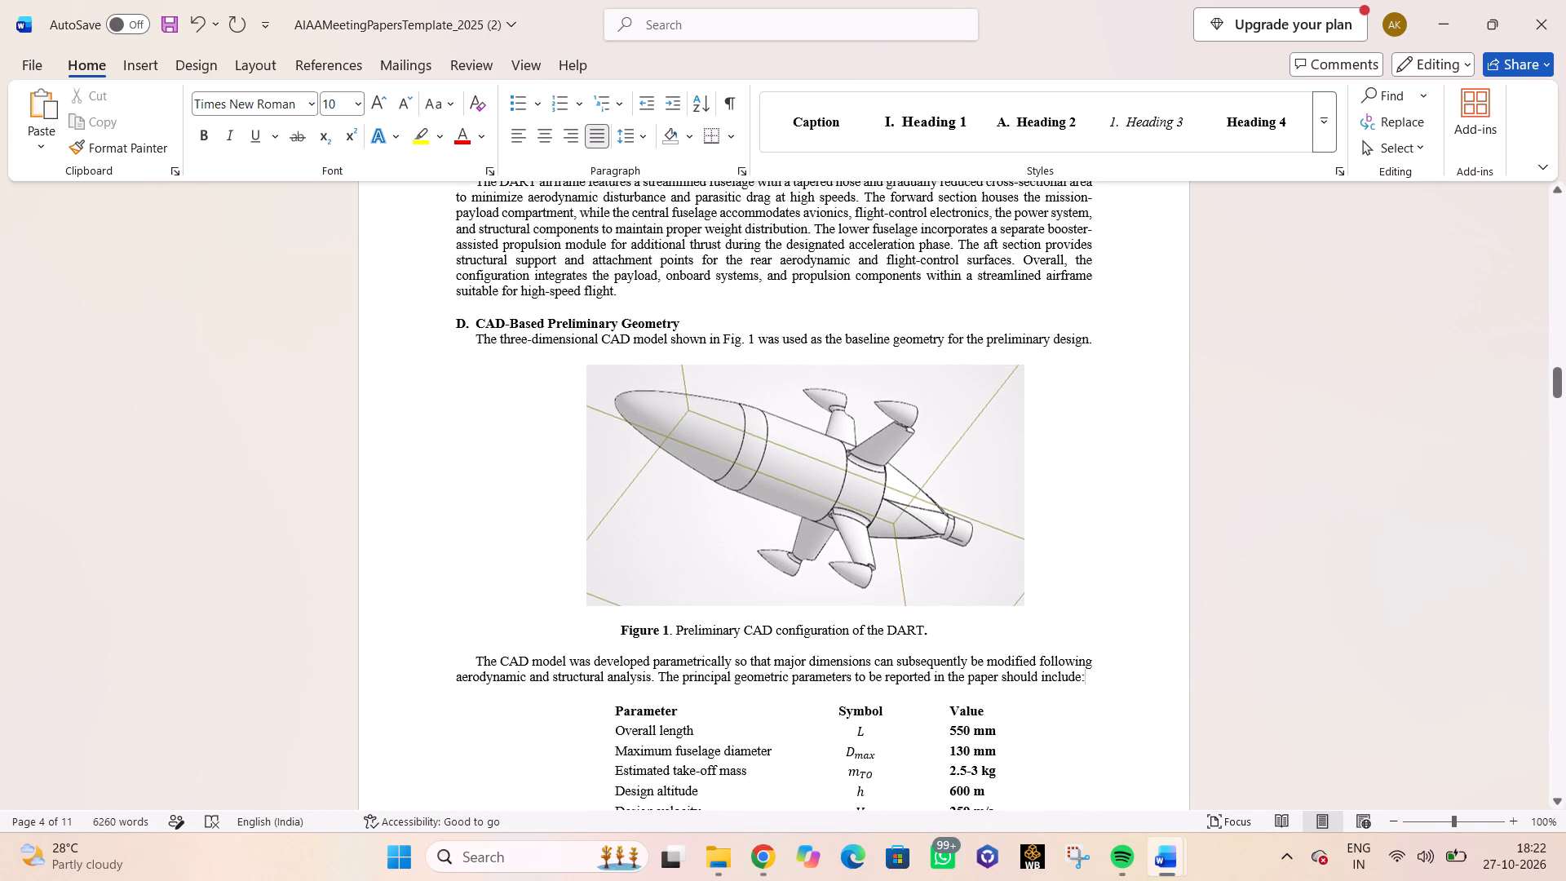
{"action": "scroll", "coordinate": [1090, 485], "scroll_direction": "down", "scroll_amount": 5}
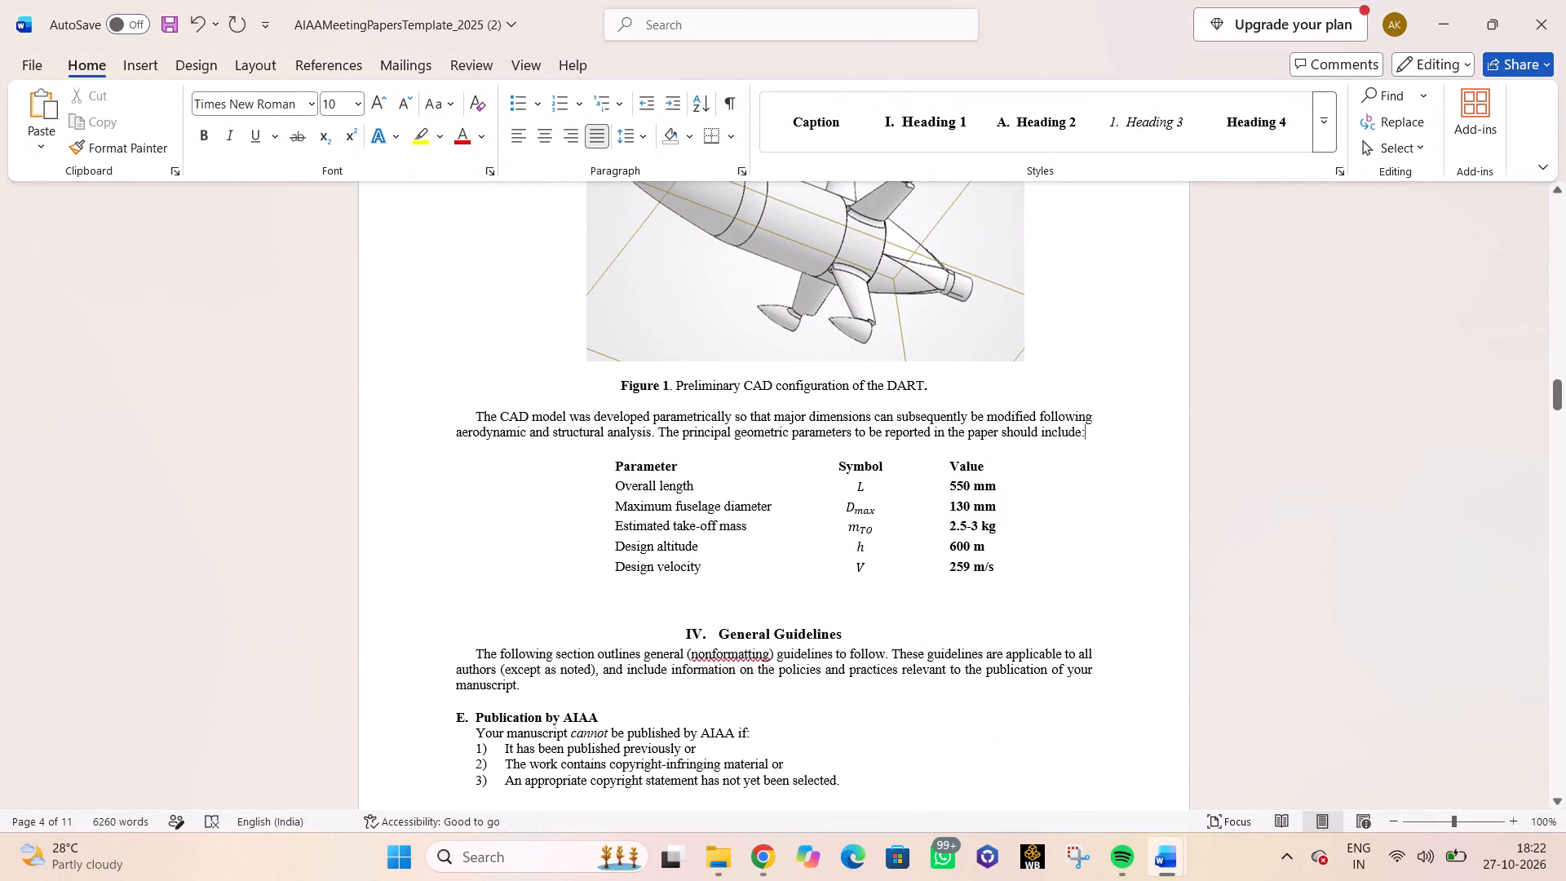
{"action": "left_click", "coordinate": [1323, 448]}
{"action": "scroll", "coordinate": [734, 608], "scroll_direction": "up", "scroll_amount": 1}
{"action": "scroll", "coordinate": [734, 608], "scroll_direction": "down", "scroll_amount": 1}
{"action": "scroll", "coordinate": [734, 608], "scroll_direction": "up", "scroll_amount": 2}
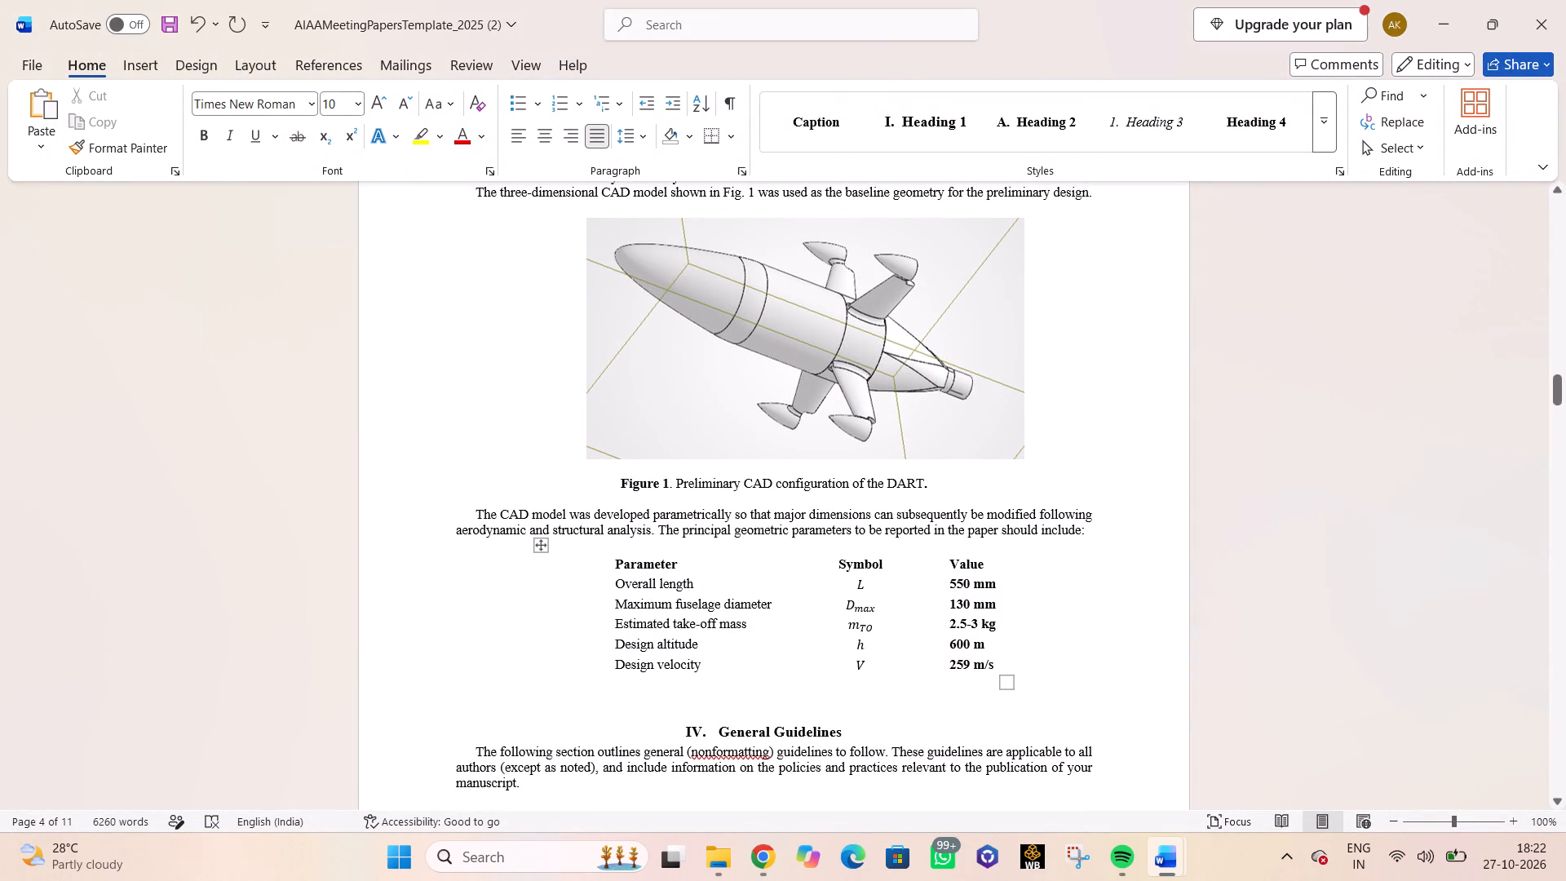
{"action": "left_click", "coordinate": [1039, 677]}
{"action": "type", "text": "e."}
{"action": "key", "text": "BackSpace"}
{"action": "key", "text": "BackSpace"}
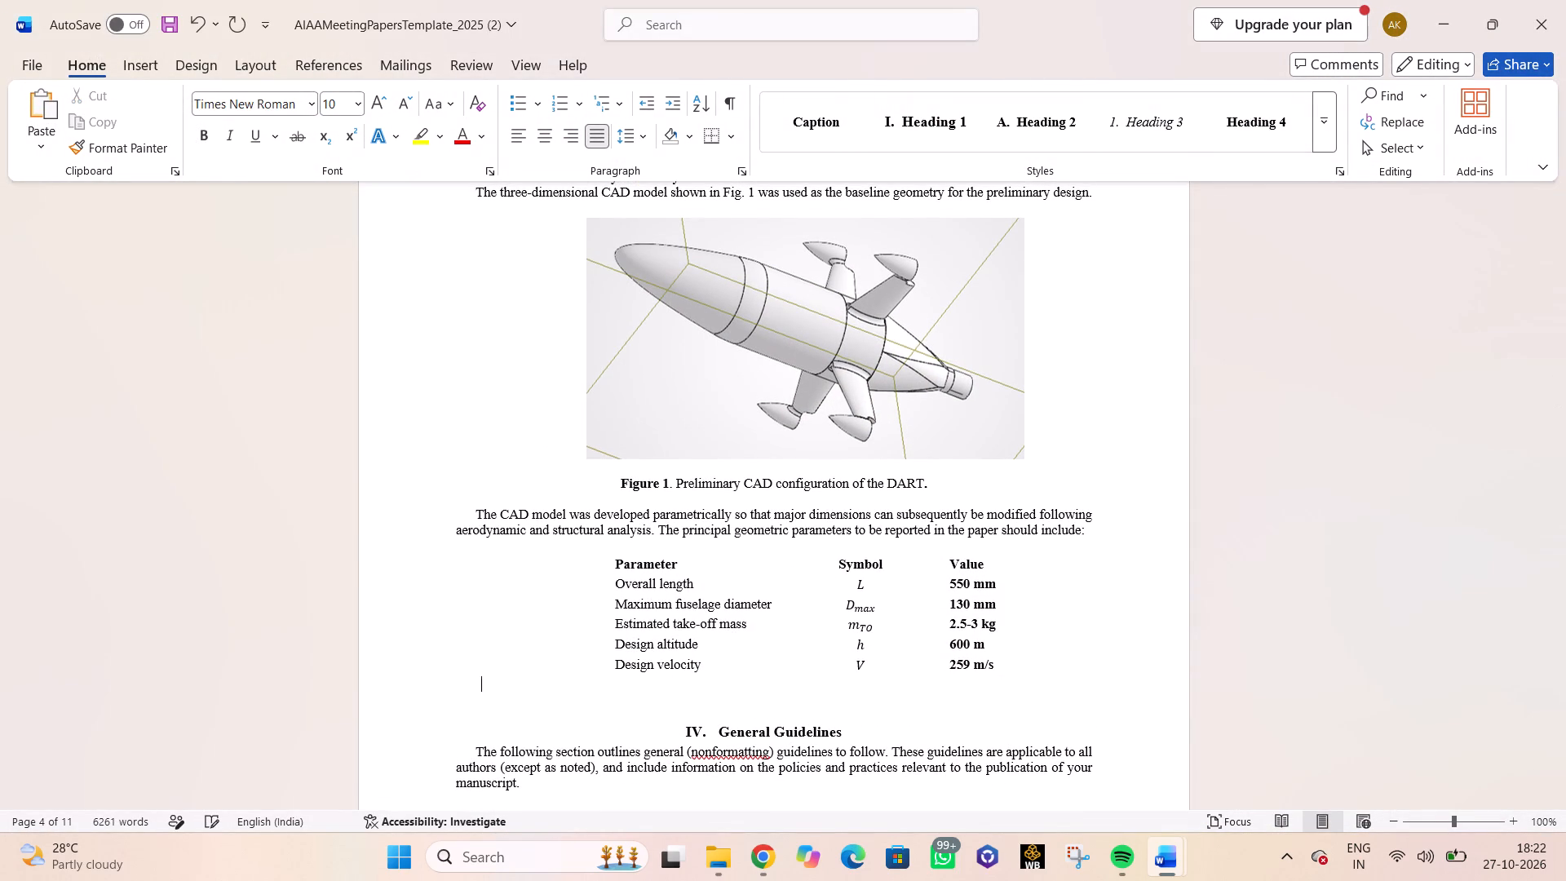
{"action": "type", "text": "E,"}
{"action": "key", "text": "BackSpace"}
{"action": "key", "text": "slash"}
{"action": "key", "text": "BackSpace"}
{"action": "type", "text": "."}
{"action": "key", "text": "space"}
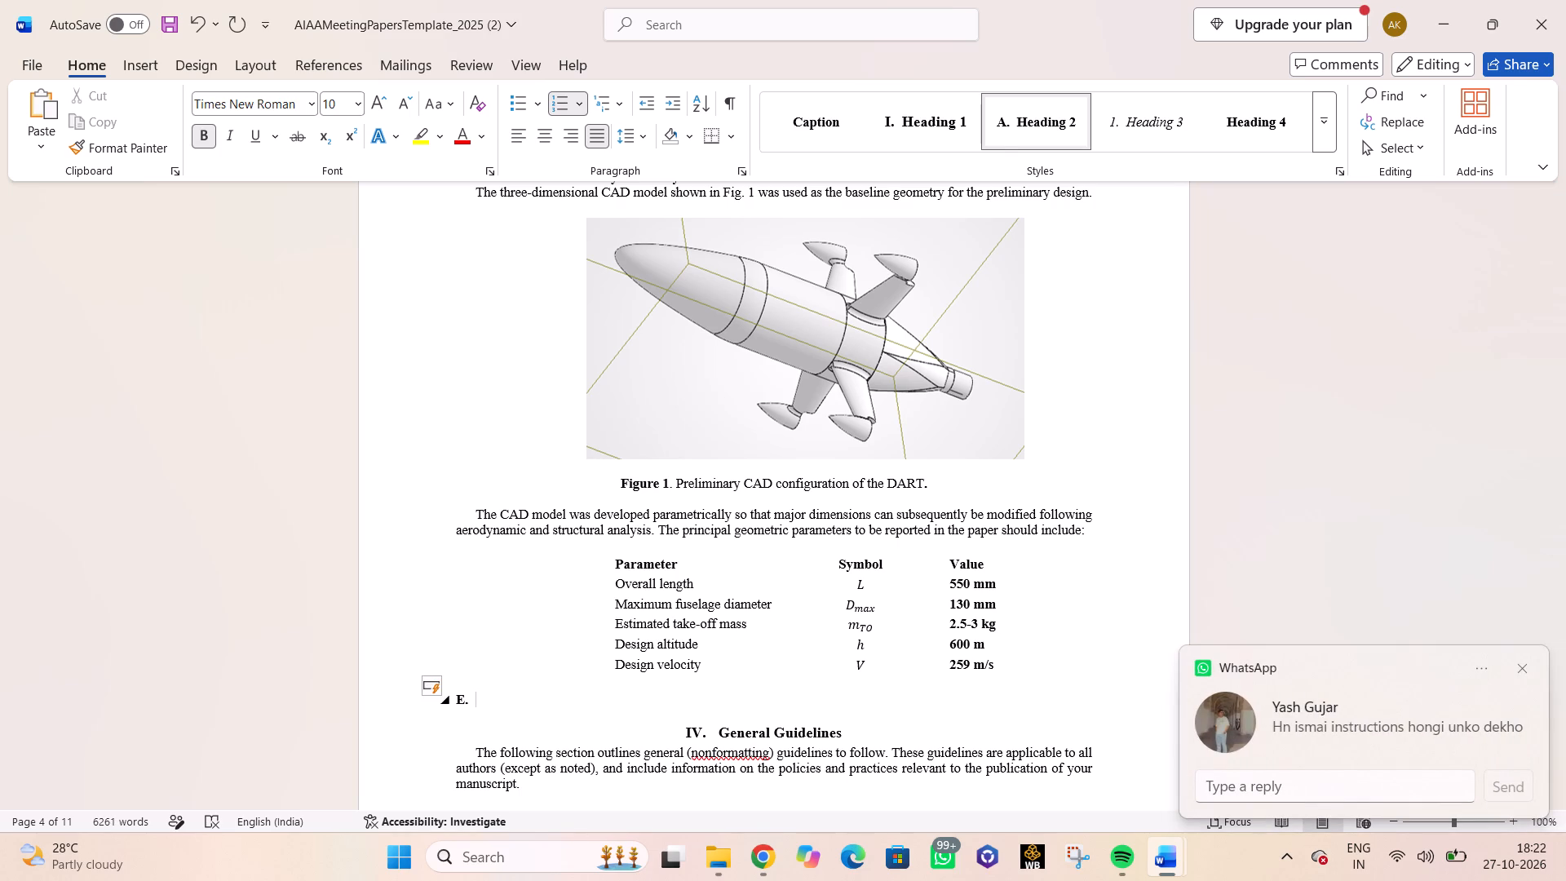
Check the next section's title in AIAAFINAL, title subheading E "Shape charge design" in the template, and start a body line beneath it.
{"action": "scroll", "coordinate": [975, 688], "scroll_direction": "up", "scroll_amount": 1}
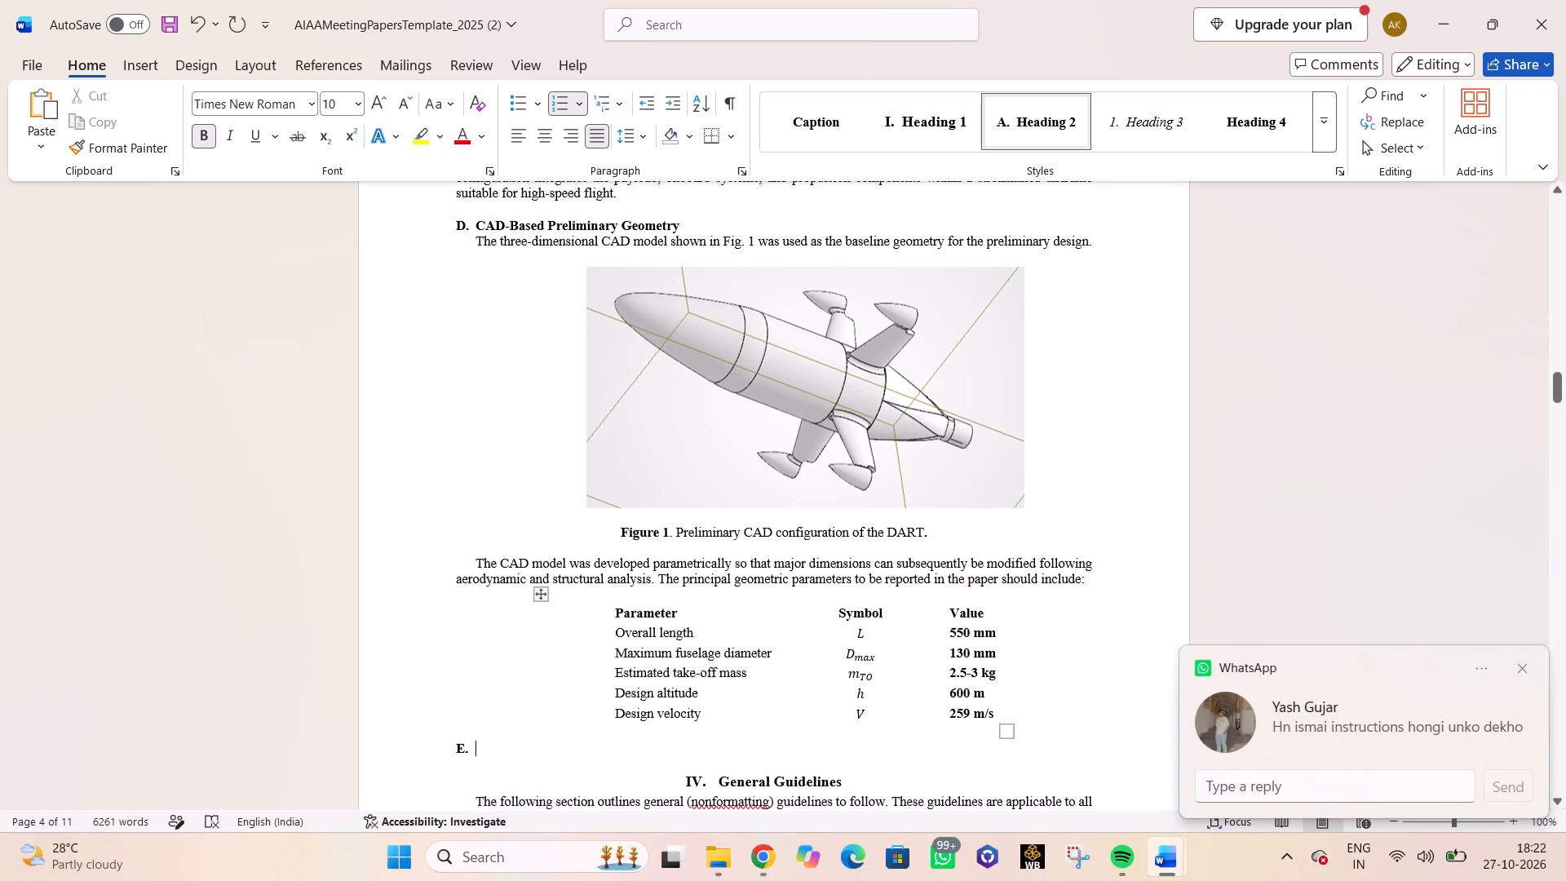
{"action": "scroll", "coordinate": [975, 688], "scroll_direction": "up", "scroll_amount": 3}
{"action": "scroll", "coordinate": [974, 688], "scroll_direction": "down", "scroll_amount": 1}
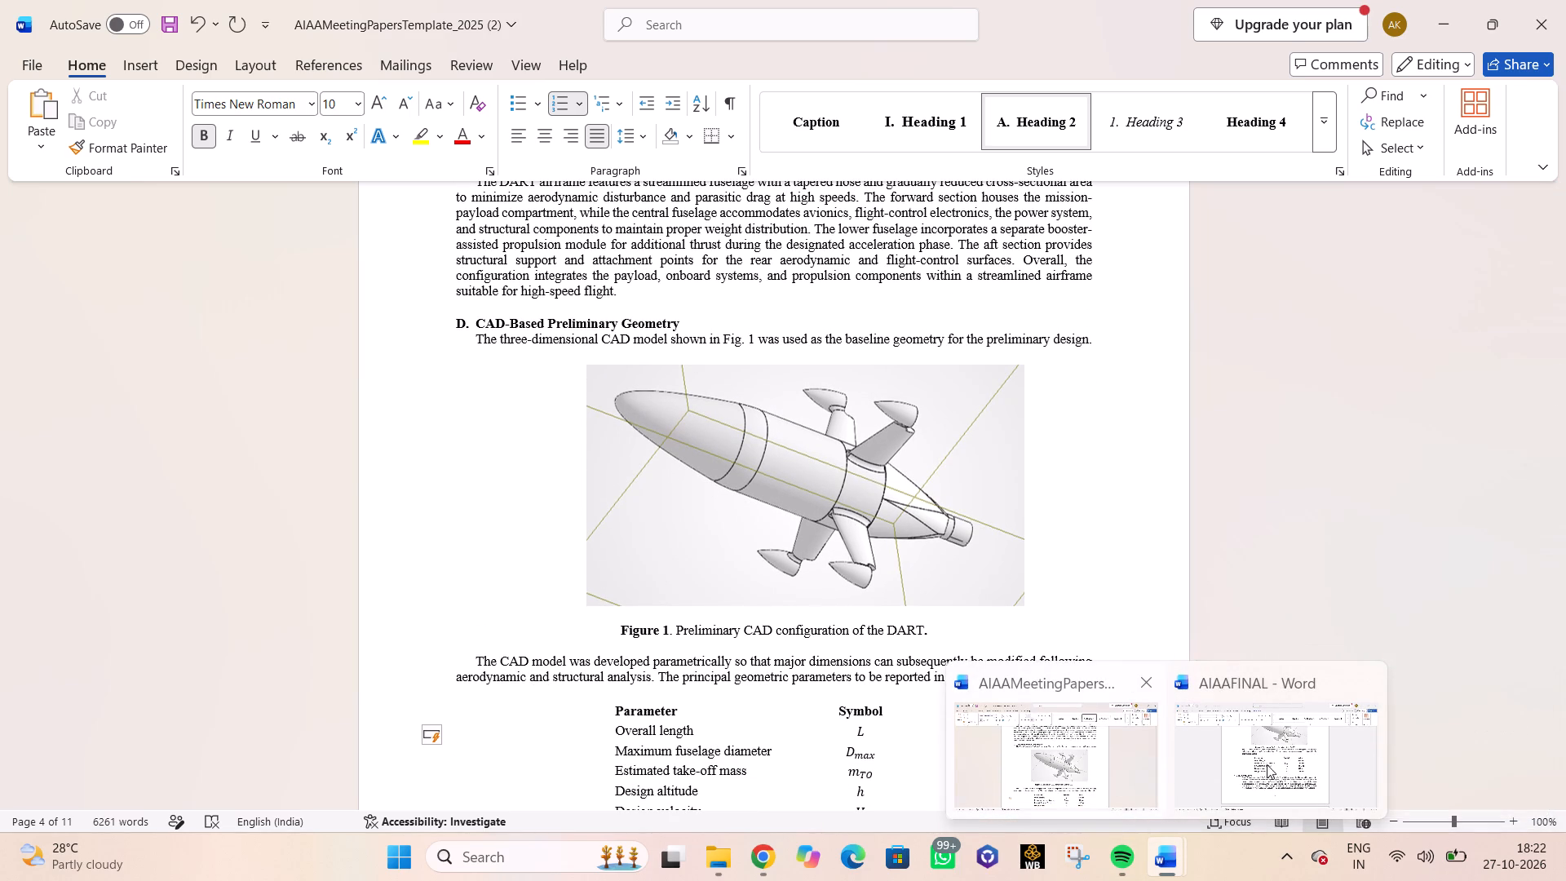
{"action": "left_click", "coordinate": [1298, 766]}
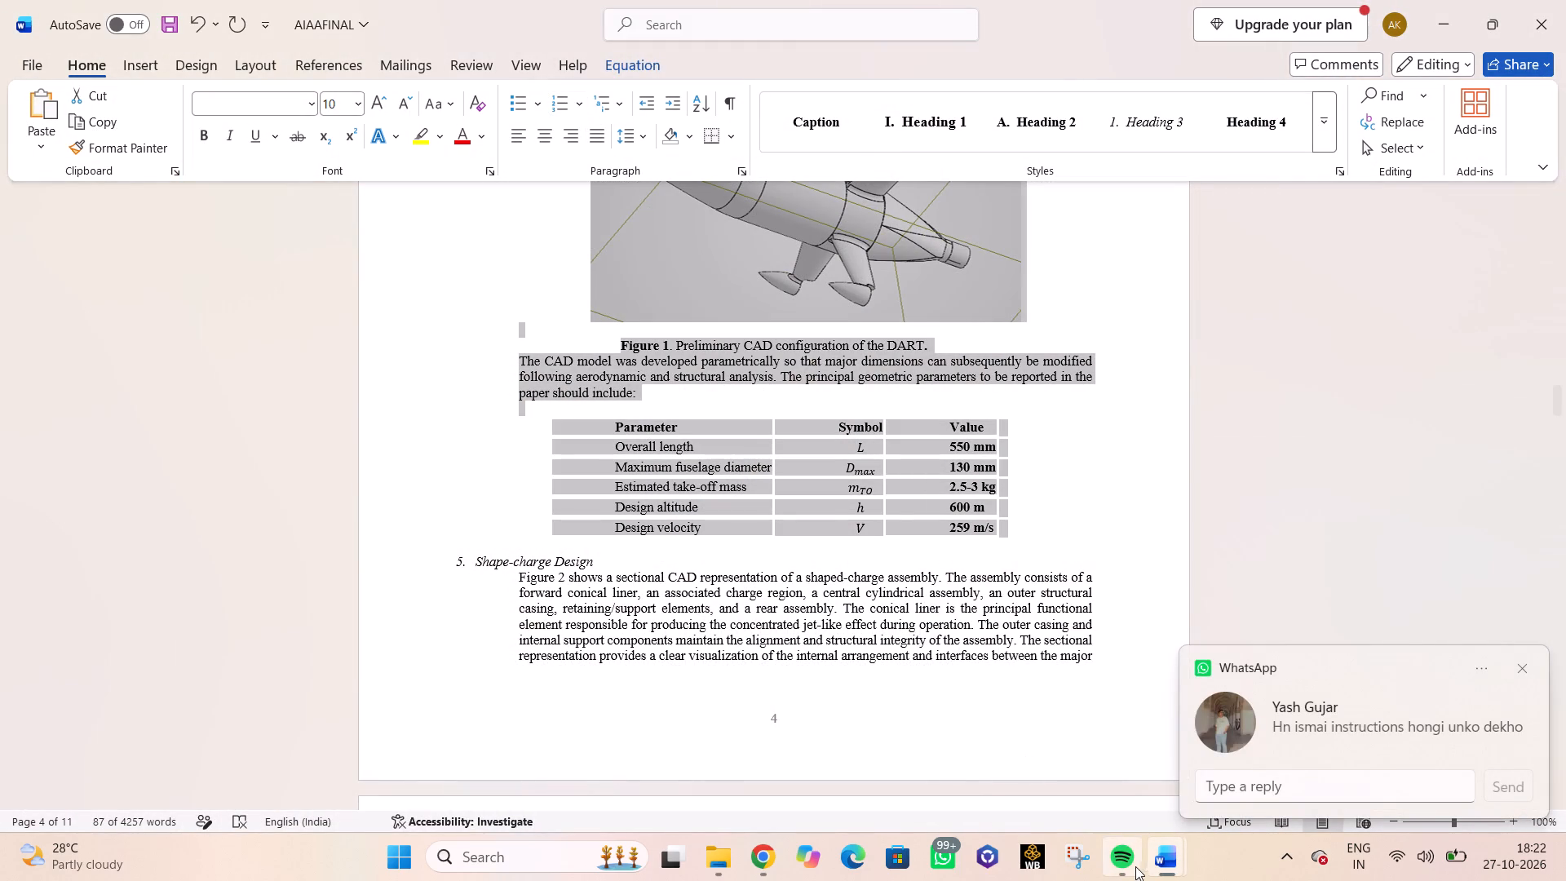
{"action": "scroll", "coordinate": [1164, 857], "scroll_direction": "down", "scroll_amount": 1}
{"action": "left_click", "coordinate": [1065, 776]}
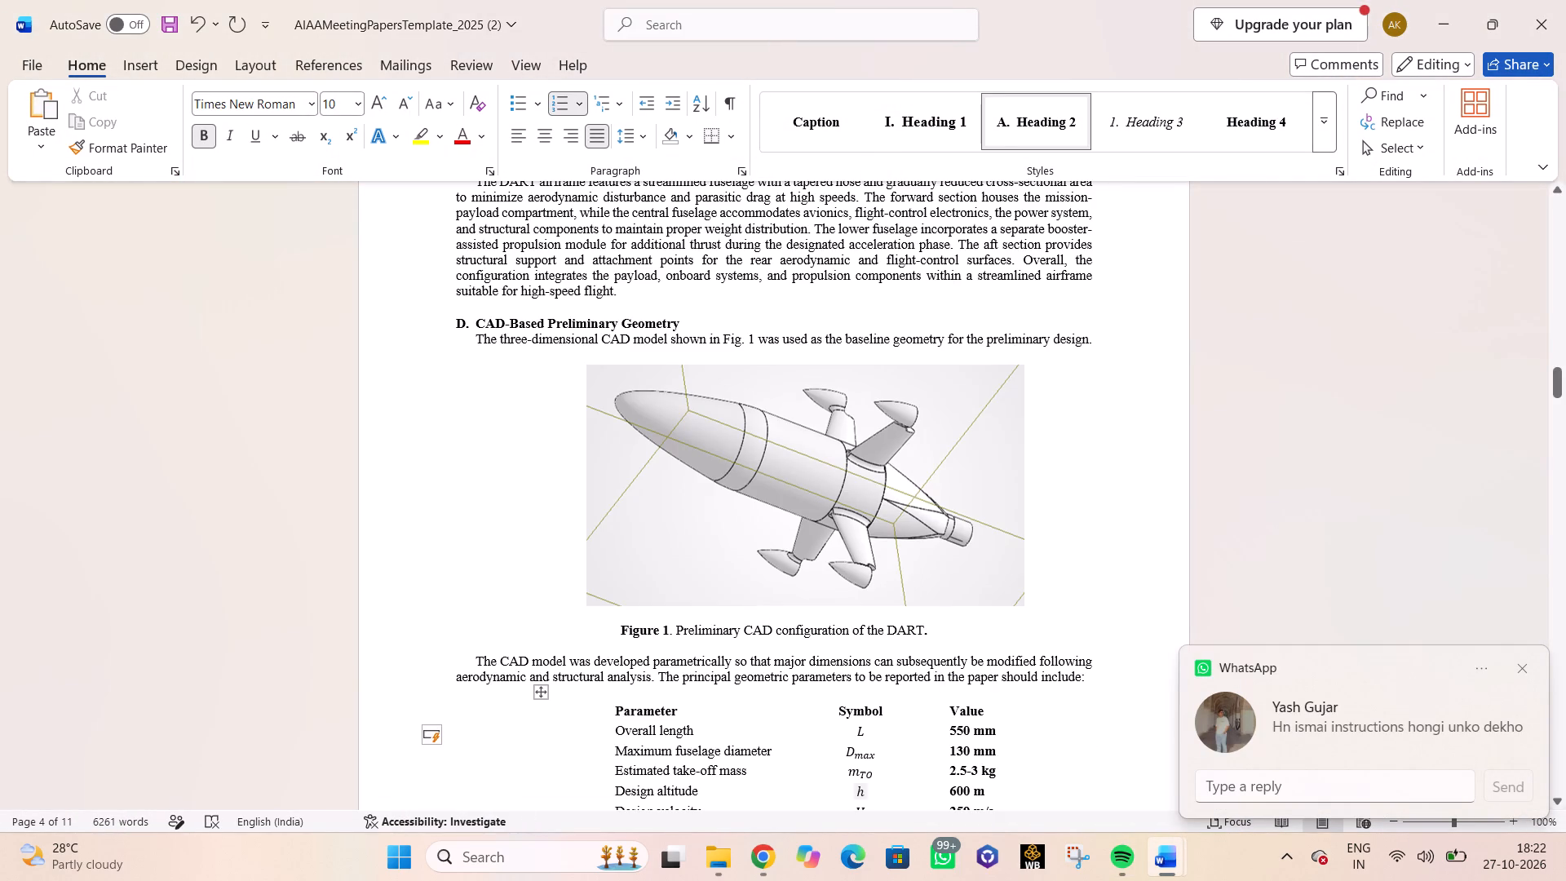
{"action": "scroll", "coordinate": [637, 633], "scroll_direction": "down", "scroll_amount": 6}
{"action": "scroll", "coordinate": [644, 630], "scroll_direction": "up", "scroll_amount": 1}
{"action": "scroll", "coordinate": [644, 630], "scroll_direction": "down", "scroll_amount": 1}
{"action": "key", "text": "s"}
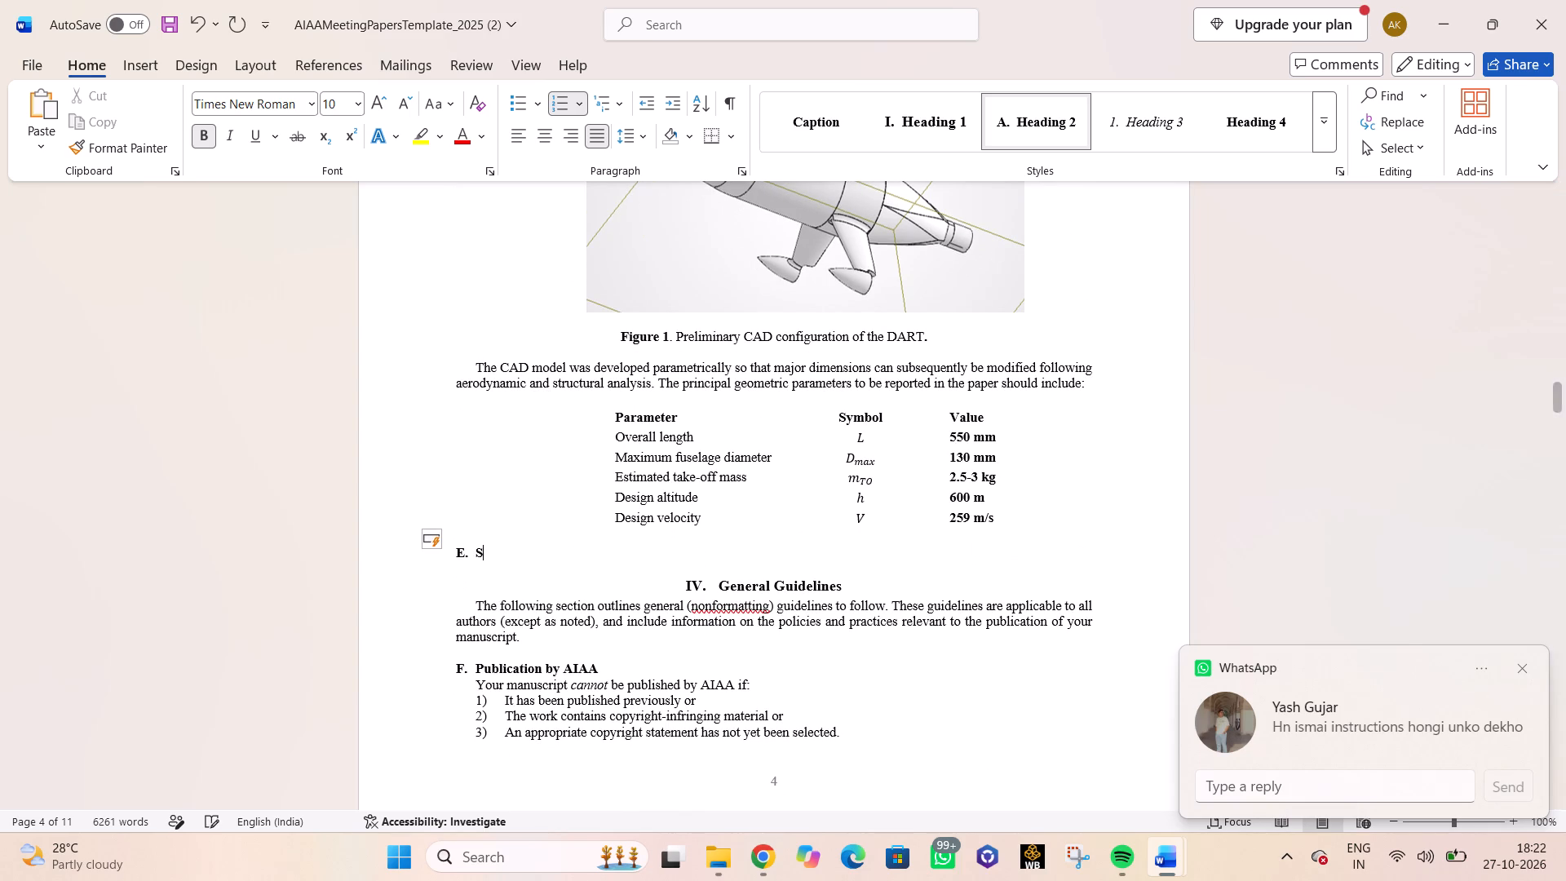
{"action": "key", "text": "h"}
{"action": "key", "text": "a"}
{"action": "type", "text": "pe ch"}
{"action": "type", "text": "arge desgin"}
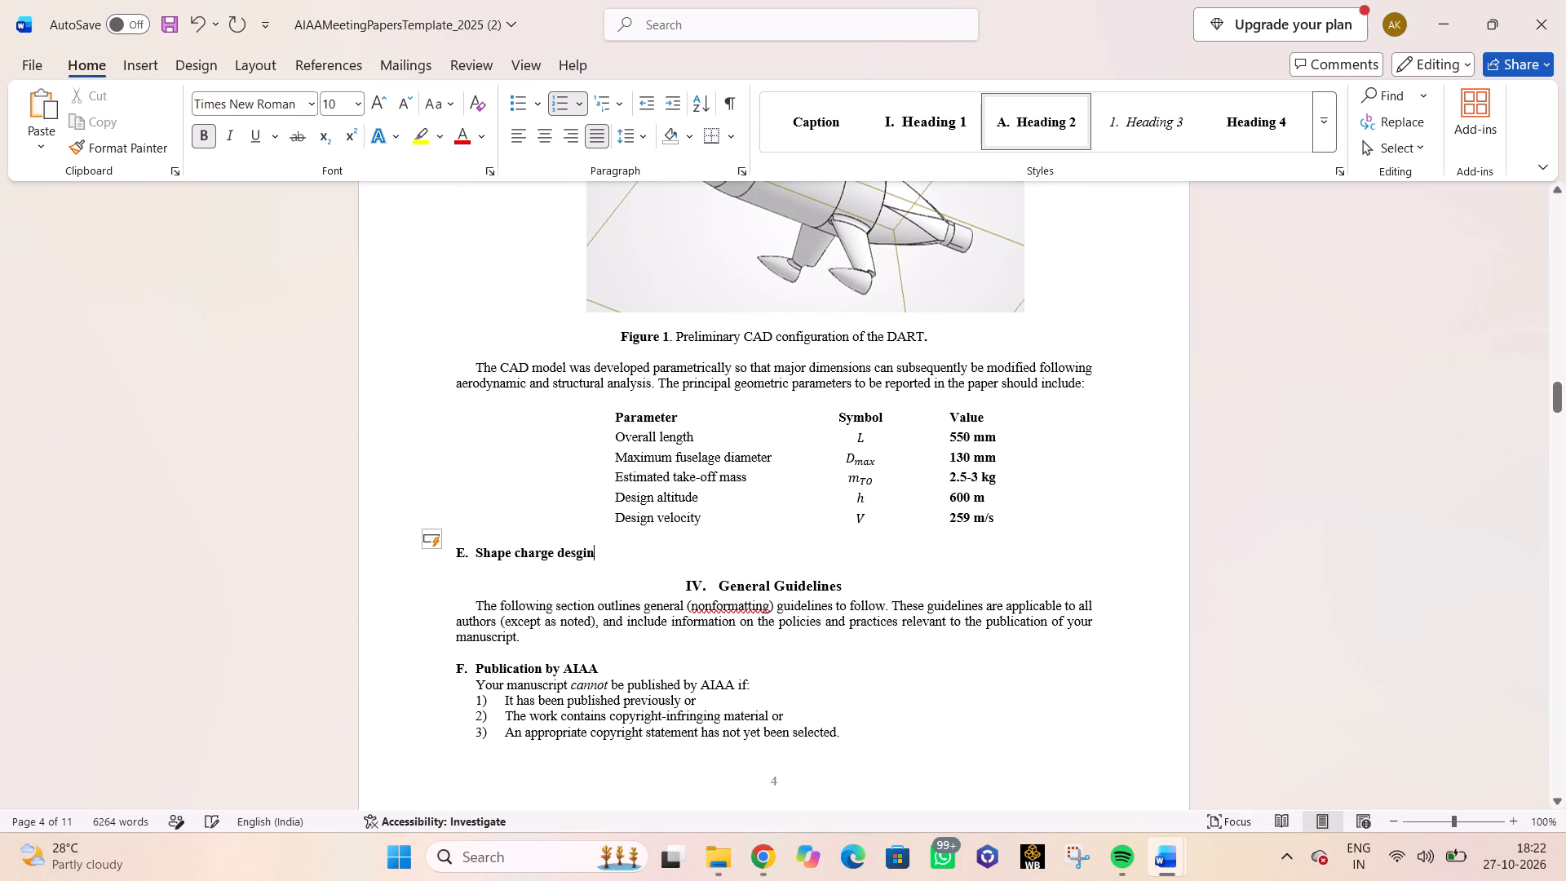
{"action": "key", "text": "Return"}
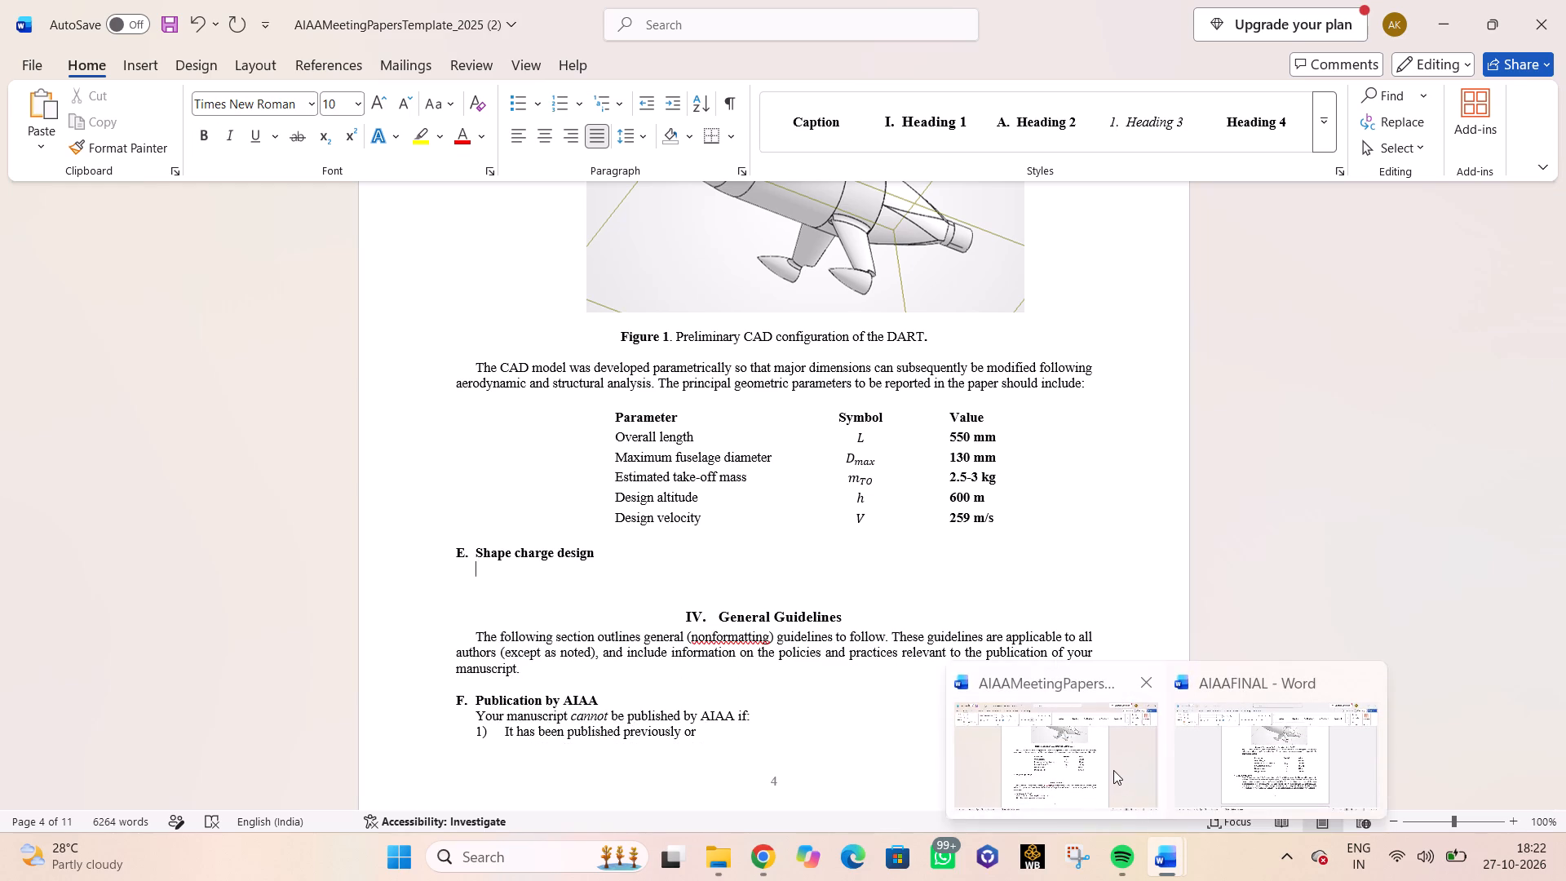
Copy AIAAFINAL's Shape-charge Design content, from its opening paragraph through the Figure 3 caption, and paste it under subheading E in the template.
{"action": "left_click", "coordinate": [1255, 764]}
{"action": "left_click_drag", "start_coordinate": [517, 581], "coordinate": [739, 635]}
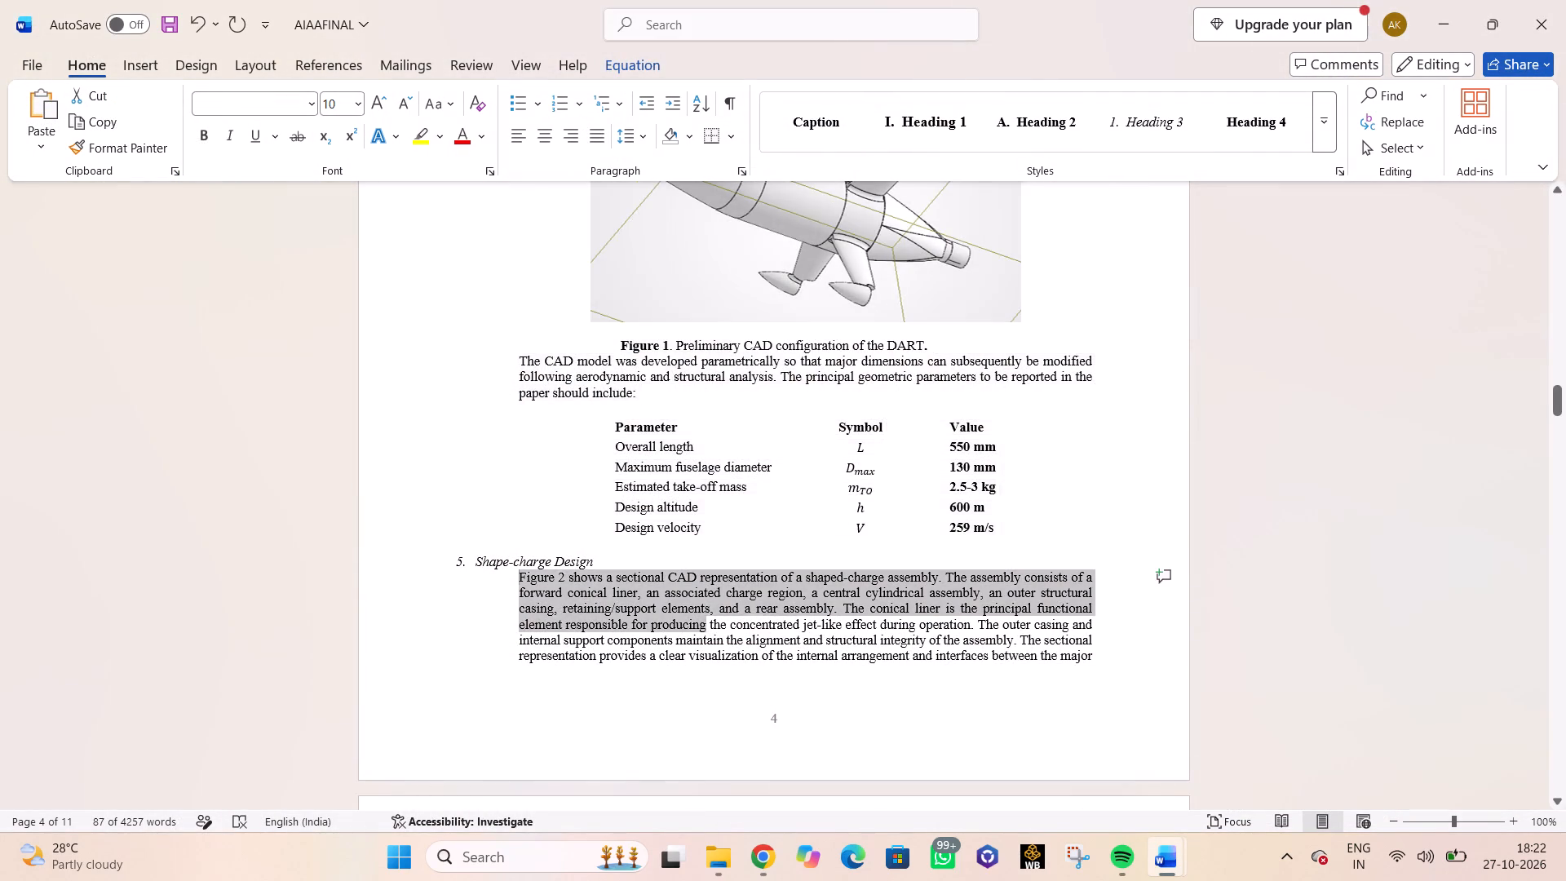
{"action": "left_click_drag", "start_coordinate": [739, 635], "coordinate": [920, 560]}
{"action": "scroll", "coordinate": [865, 595], "scroll_direction": "down", "scroll_amount": 1}
{"action": "scroll", "coordinate": [869, 592], "scroll_direction": "up", "scroll_amount": 1}
{"action": "scroll", "coordinate": [871, 591], "scroll_direction": "down", "scroll_amount": 7}
{"action": "scroll", "coordinate": [900, 593], "scroll_direction": "up", "scroll_amount": 1}
{"action": "scroll", "coordinate": [900, 593], "scroll_direction": "down", "scroll_amount": 4}
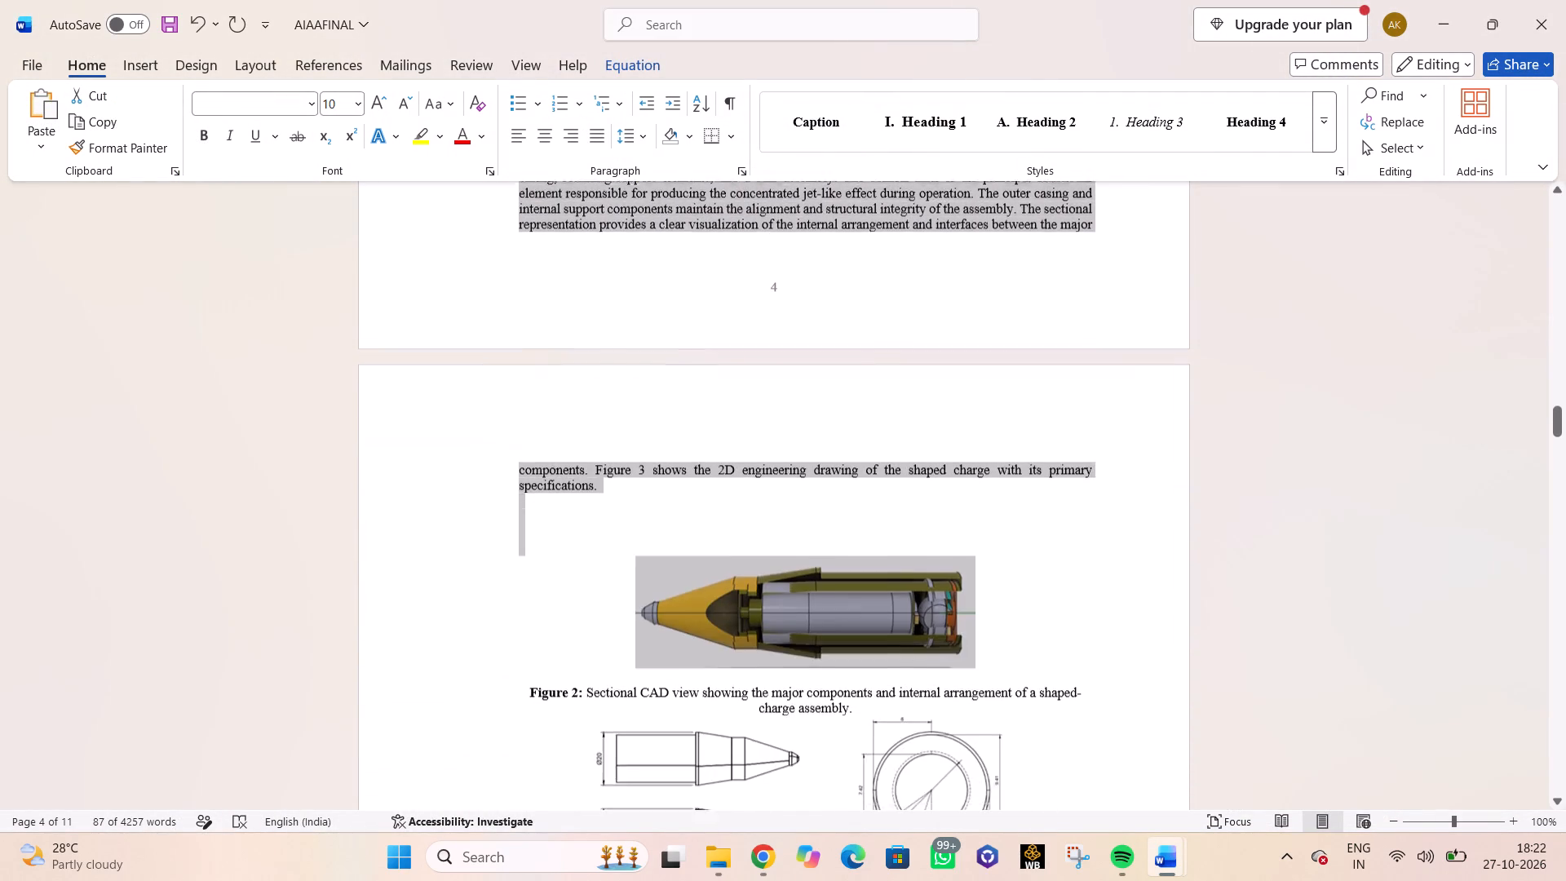
{"action": "scroll", "coordinate": [920, 560], "scroll_direction": "down", "scroll_amount": 4}
{"action": "left_click_drag", "start_coordinate": [920, 560], "coordinate": [883, 494]}
{"action": "scroll", "coordinate": [934, 547], "scroll_direction": "down", "scroll_amount": 3}
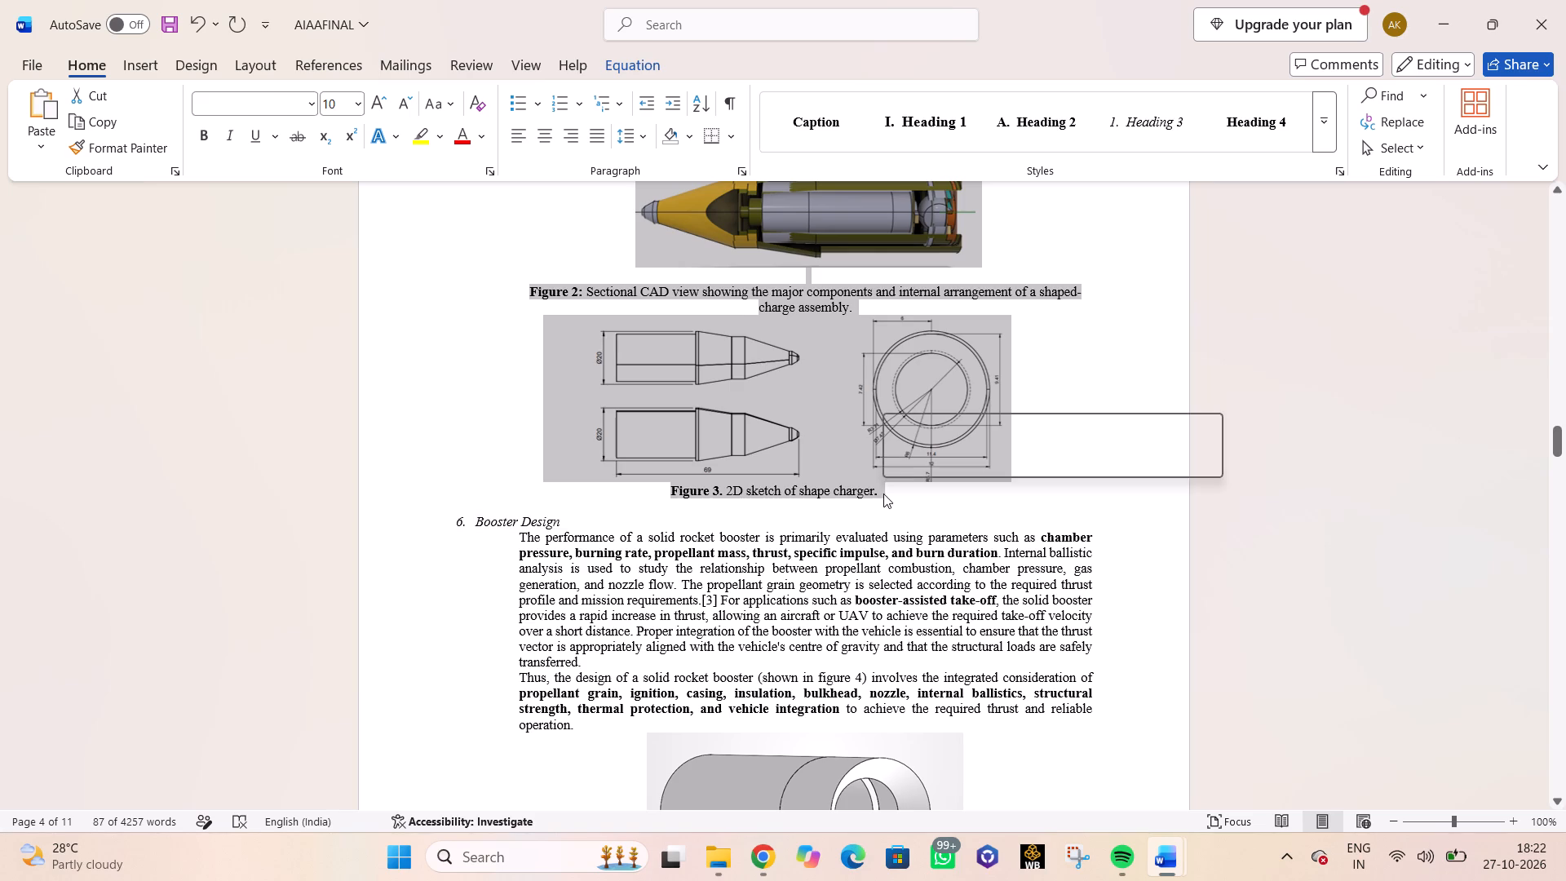
{"action": "key", "text": "ctrl+c"}
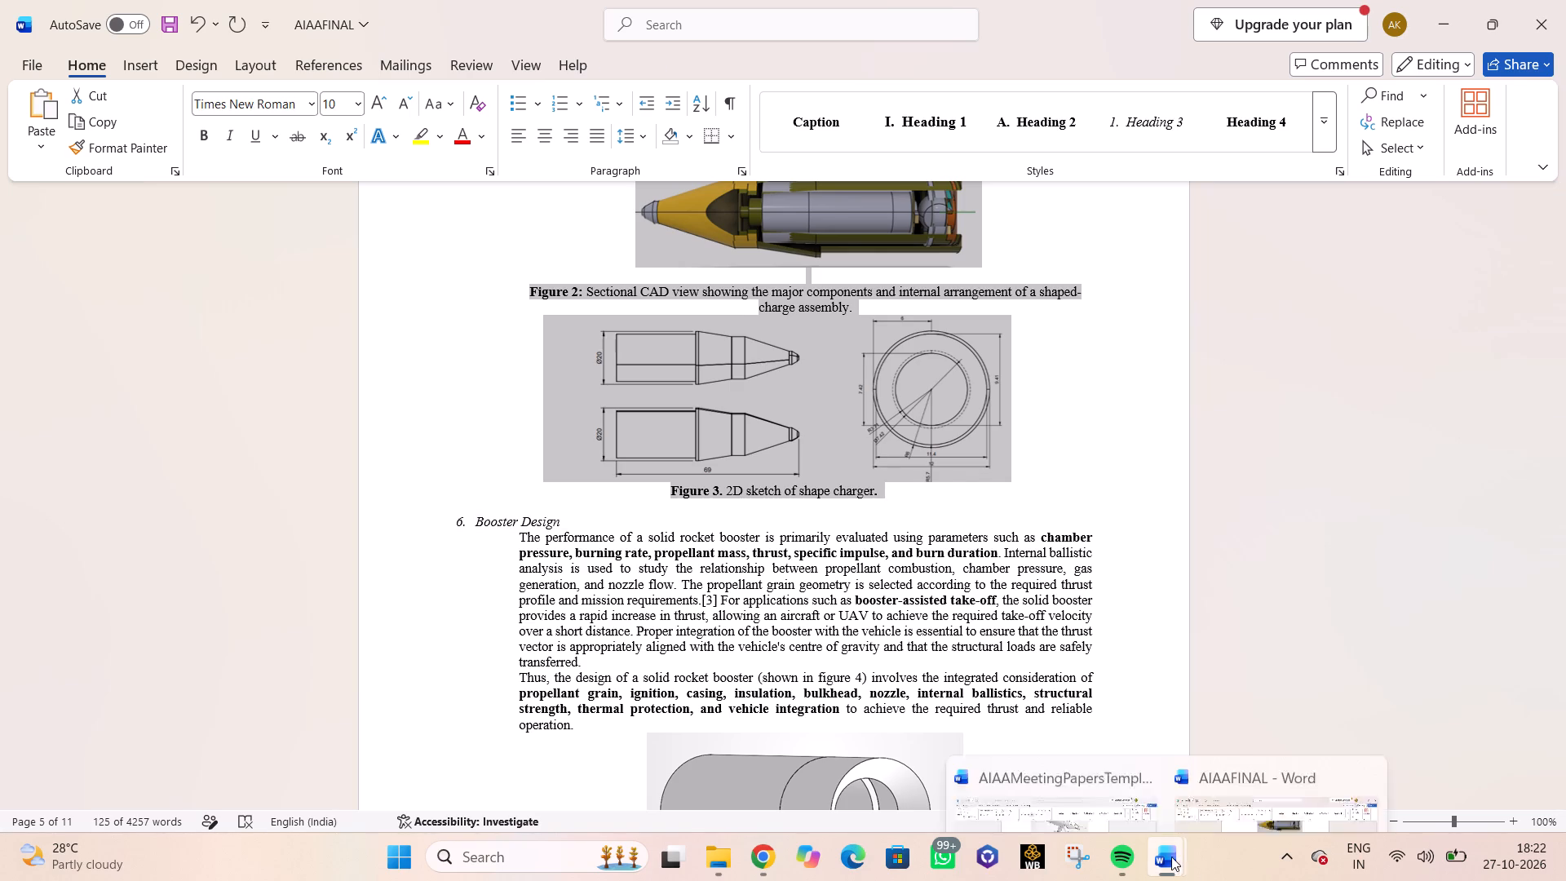
{"action": "left_click", "coordinate": [1097, 755]}
{"action": "key", "text": "ctrl+v"}
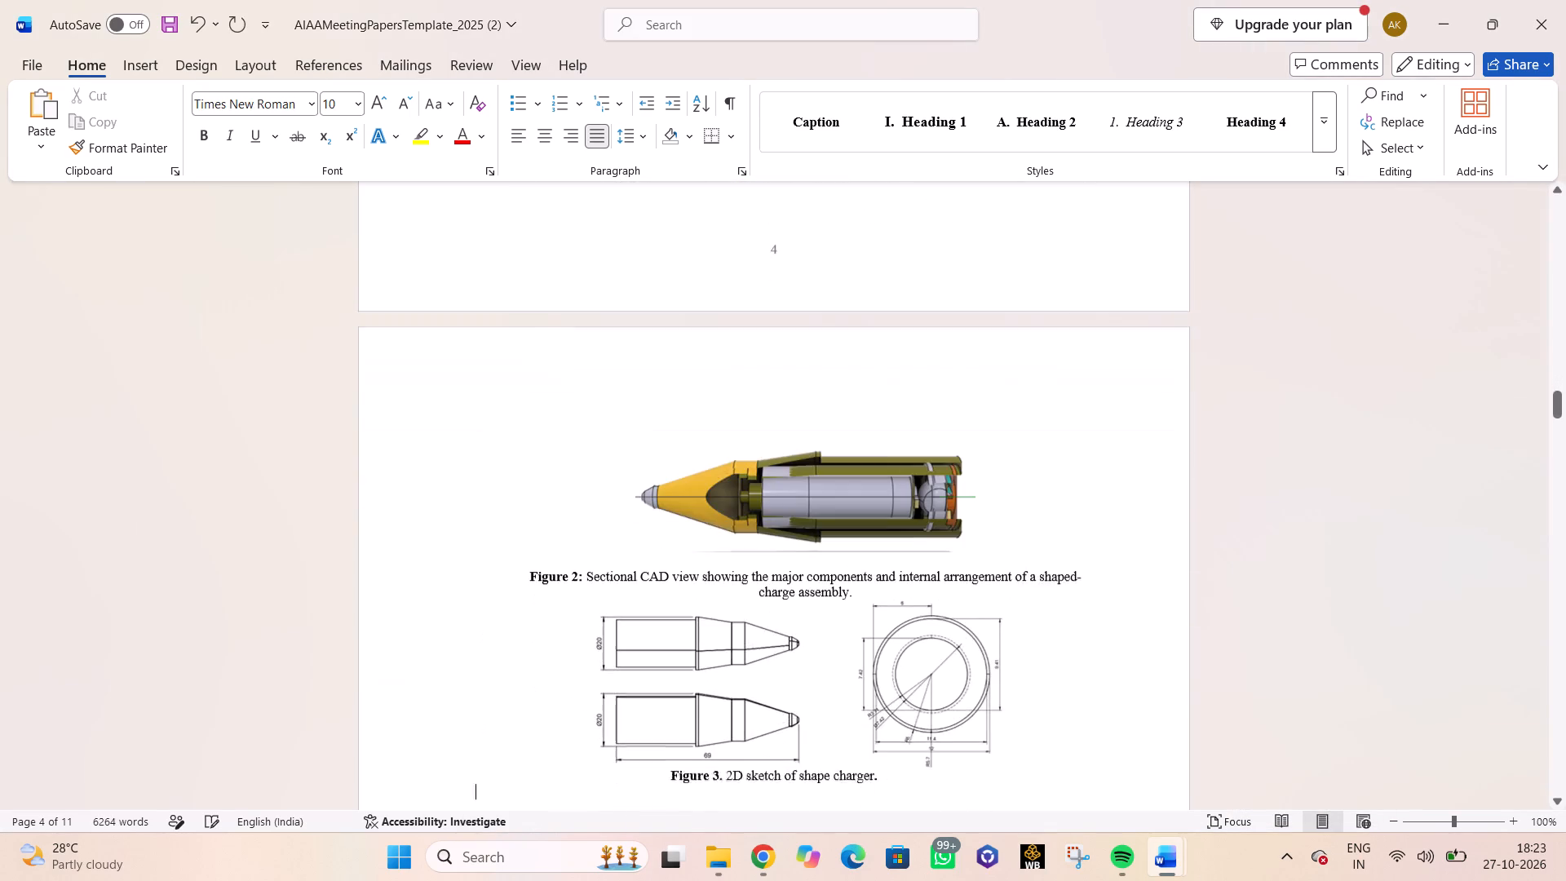
Remove the left indent from subheading E's opening paragraph and indent only its first line.
{"action": "scroll", "coordinate": [571, 495], "scroll_direction": "up", "scroll_amount": 6}
{"action": "scroll", "coordinate": [571, 495], "scroll_direction": "down", "scroll_amount": 5}
{"action": "scroll", "coordinate": [571, 495], "scroll_direction": "up", "scroll_amount": 3}
{"action": "scroll", "coordinate": [552, 460], "scroll_direction": "down", "scroll_amount": 1}
{"action": "scroll", "coordinate": [552, 460], "scroll_direction": "up", "scroll_amount": 5}
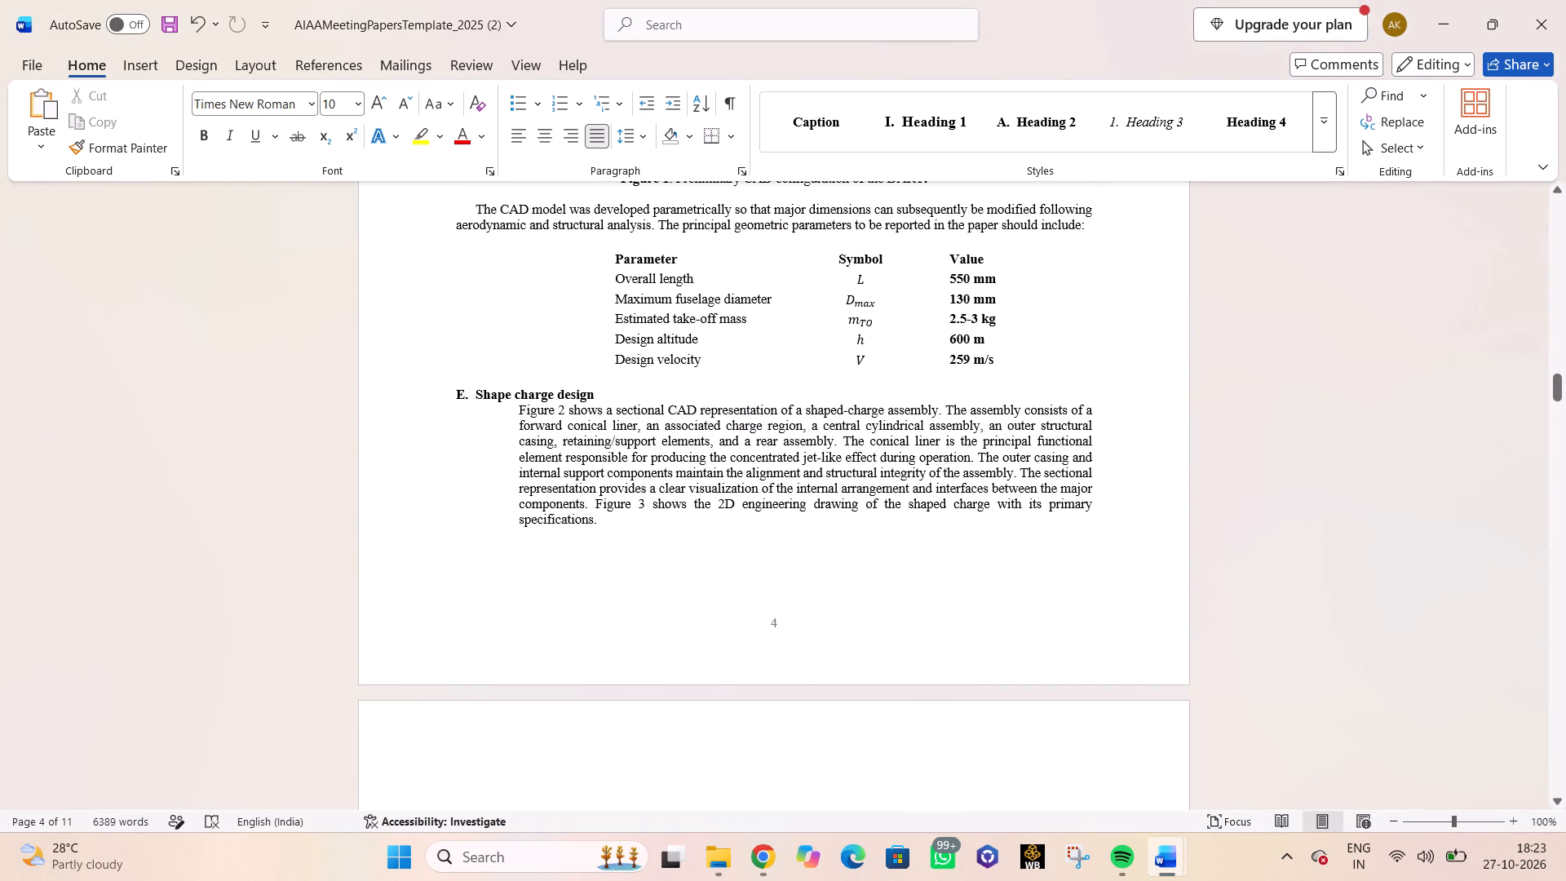
{"action": "left_click", "coordinate": [519, 414]}
{"action": "key", "text": "BackSpace"}
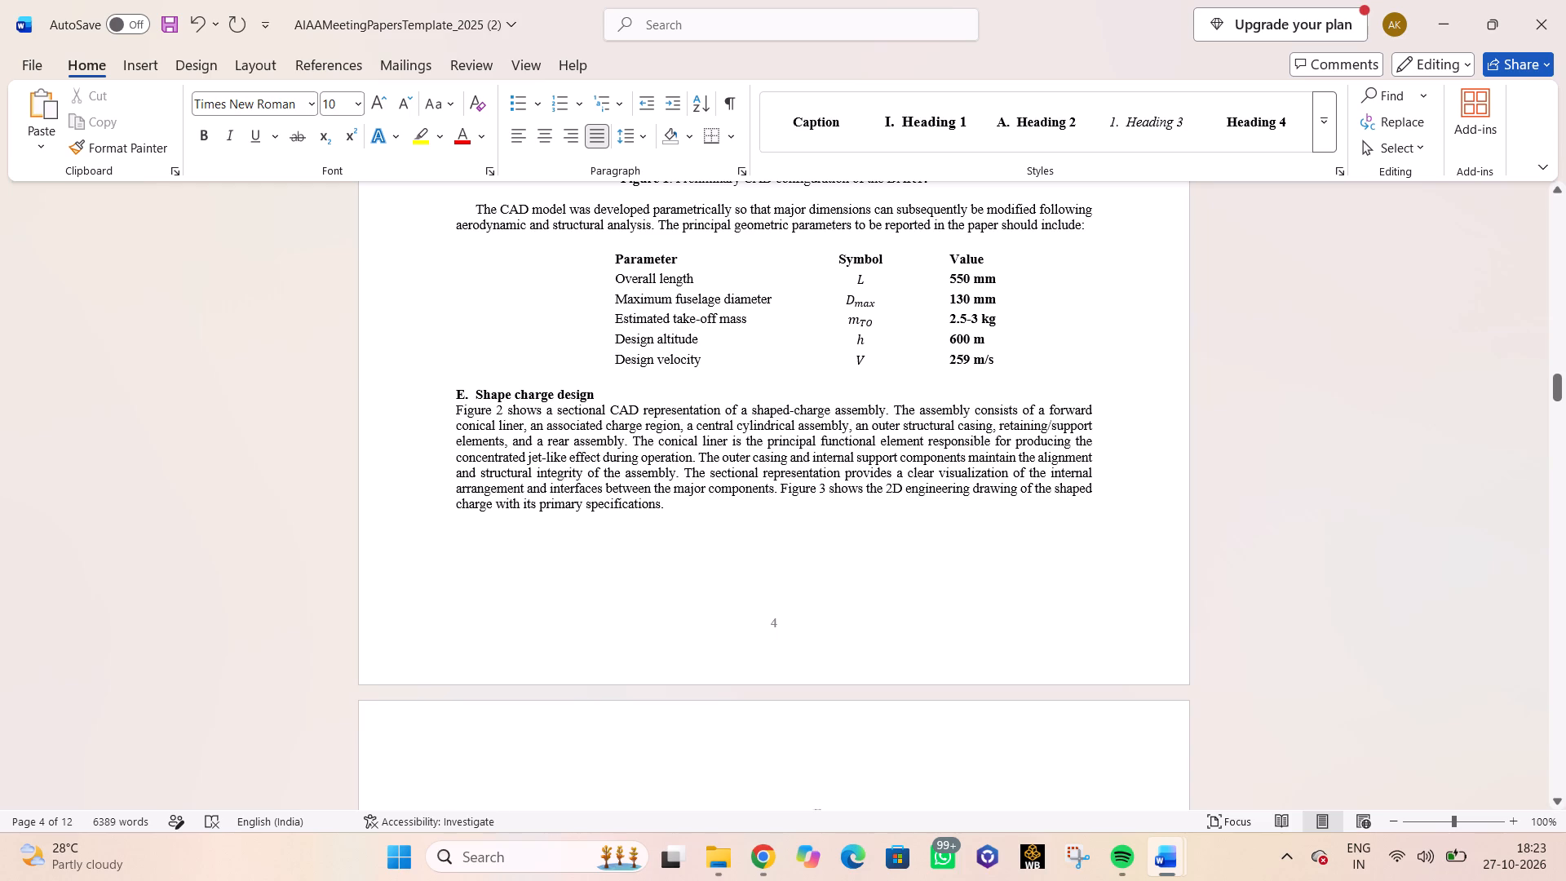
{"action": "key", "text": "Tab"}
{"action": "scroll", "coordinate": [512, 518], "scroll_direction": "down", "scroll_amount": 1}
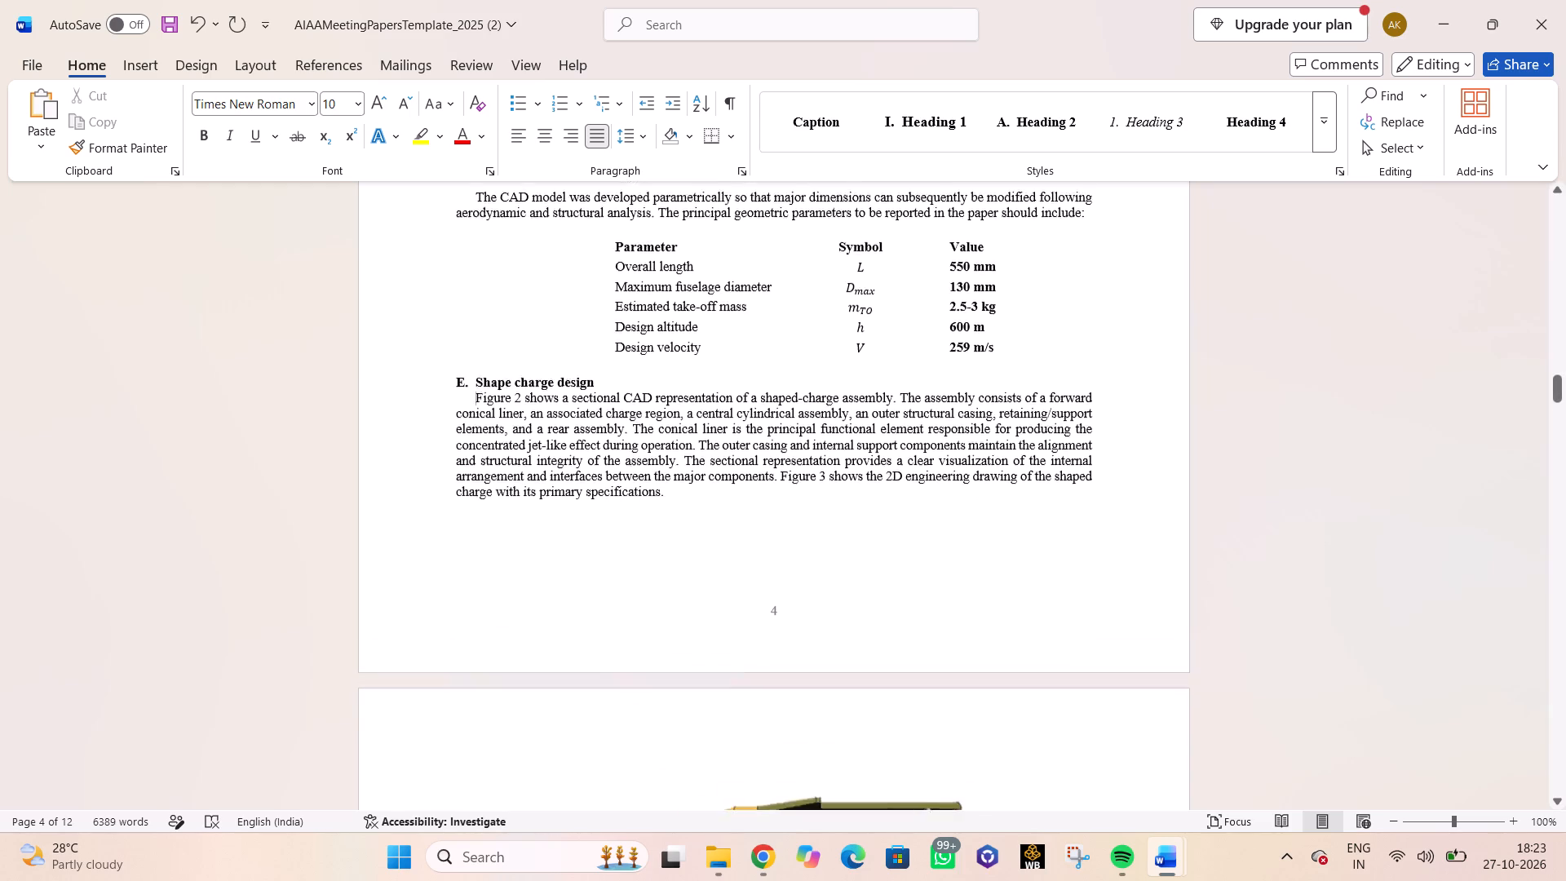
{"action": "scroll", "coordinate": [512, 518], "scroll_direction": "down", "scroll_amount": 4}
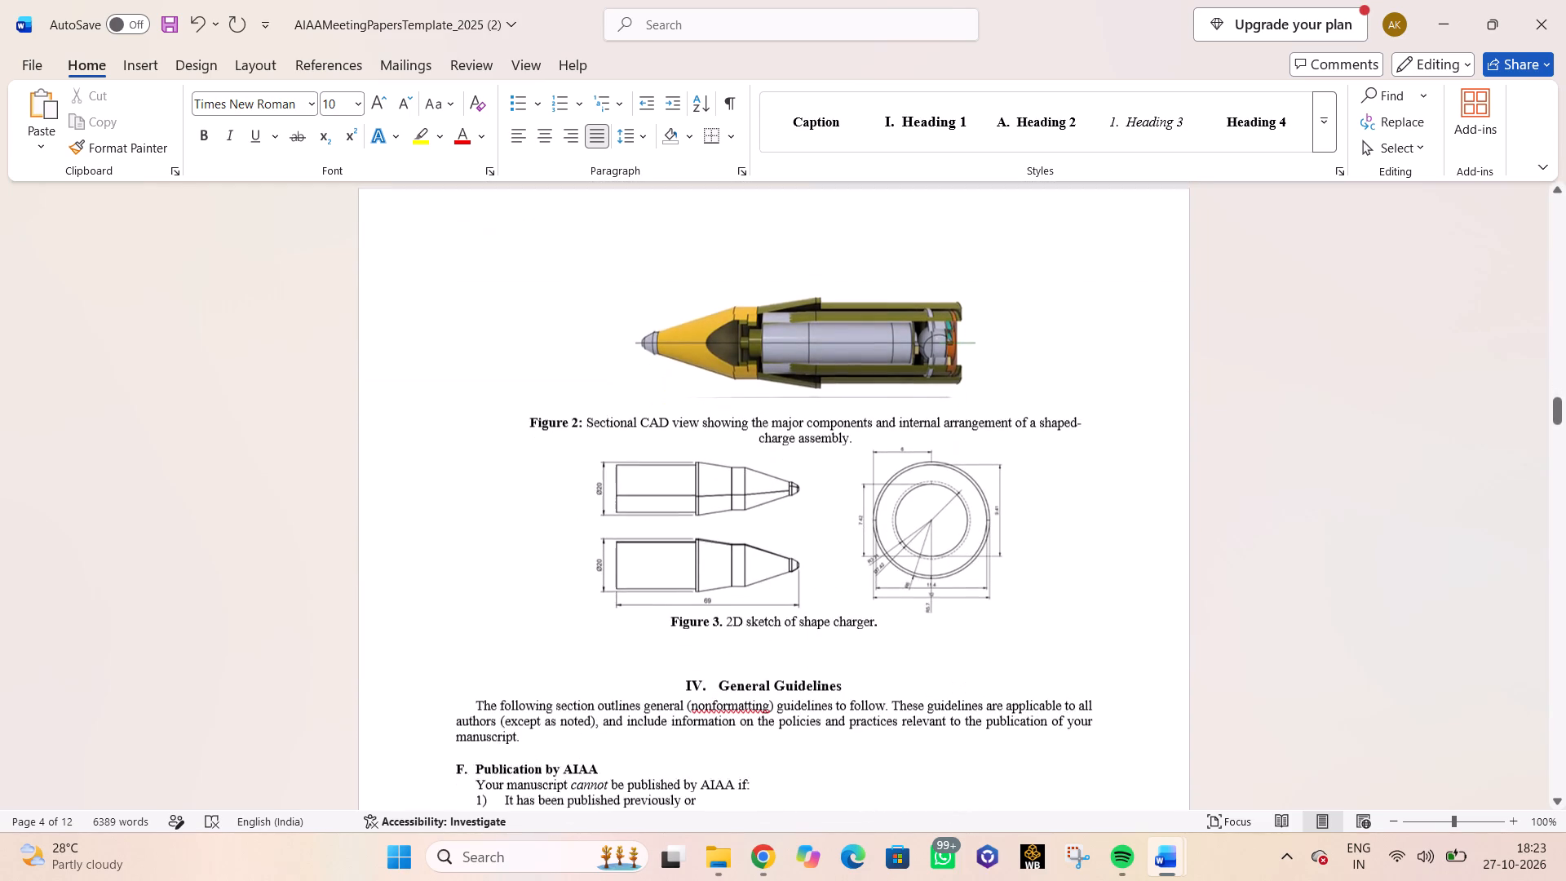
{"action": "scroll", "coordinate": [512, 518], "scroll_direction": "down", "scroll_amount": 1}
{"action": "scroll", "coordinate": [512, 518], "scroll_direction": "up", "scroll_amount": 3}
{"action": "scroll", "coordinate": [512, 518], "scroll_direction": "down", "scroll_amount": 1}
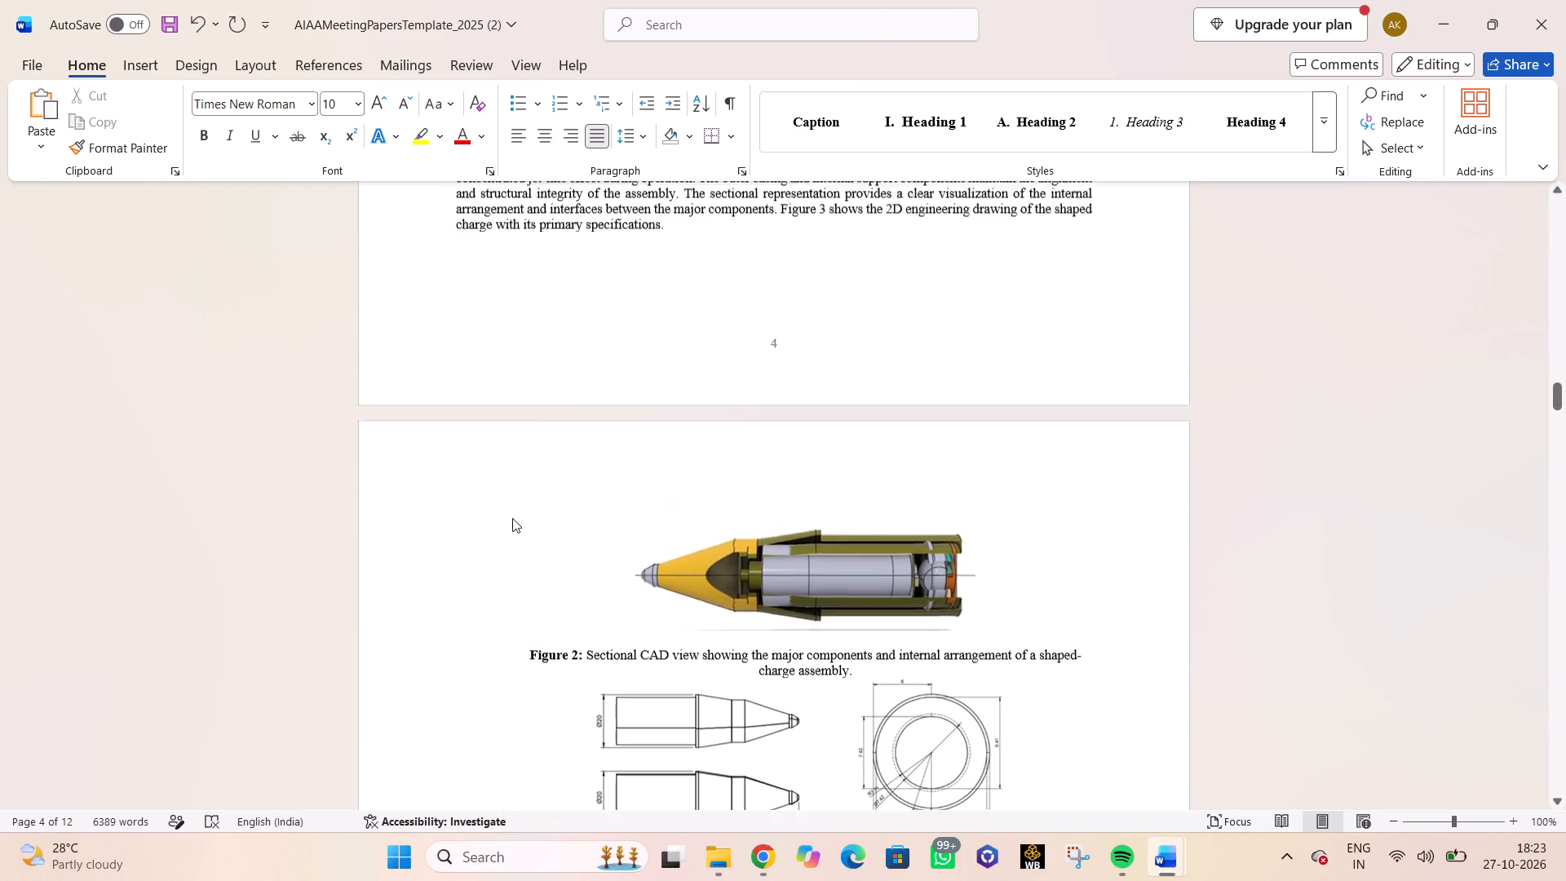
Review the page layout of subheading E's paragraph, the Figure 2 and Figure 3 images, and their captions in the template.
{"action": "scroll", "coordinate": [512, 518], "scroll_direction": "down", "scroll_amount": 1}
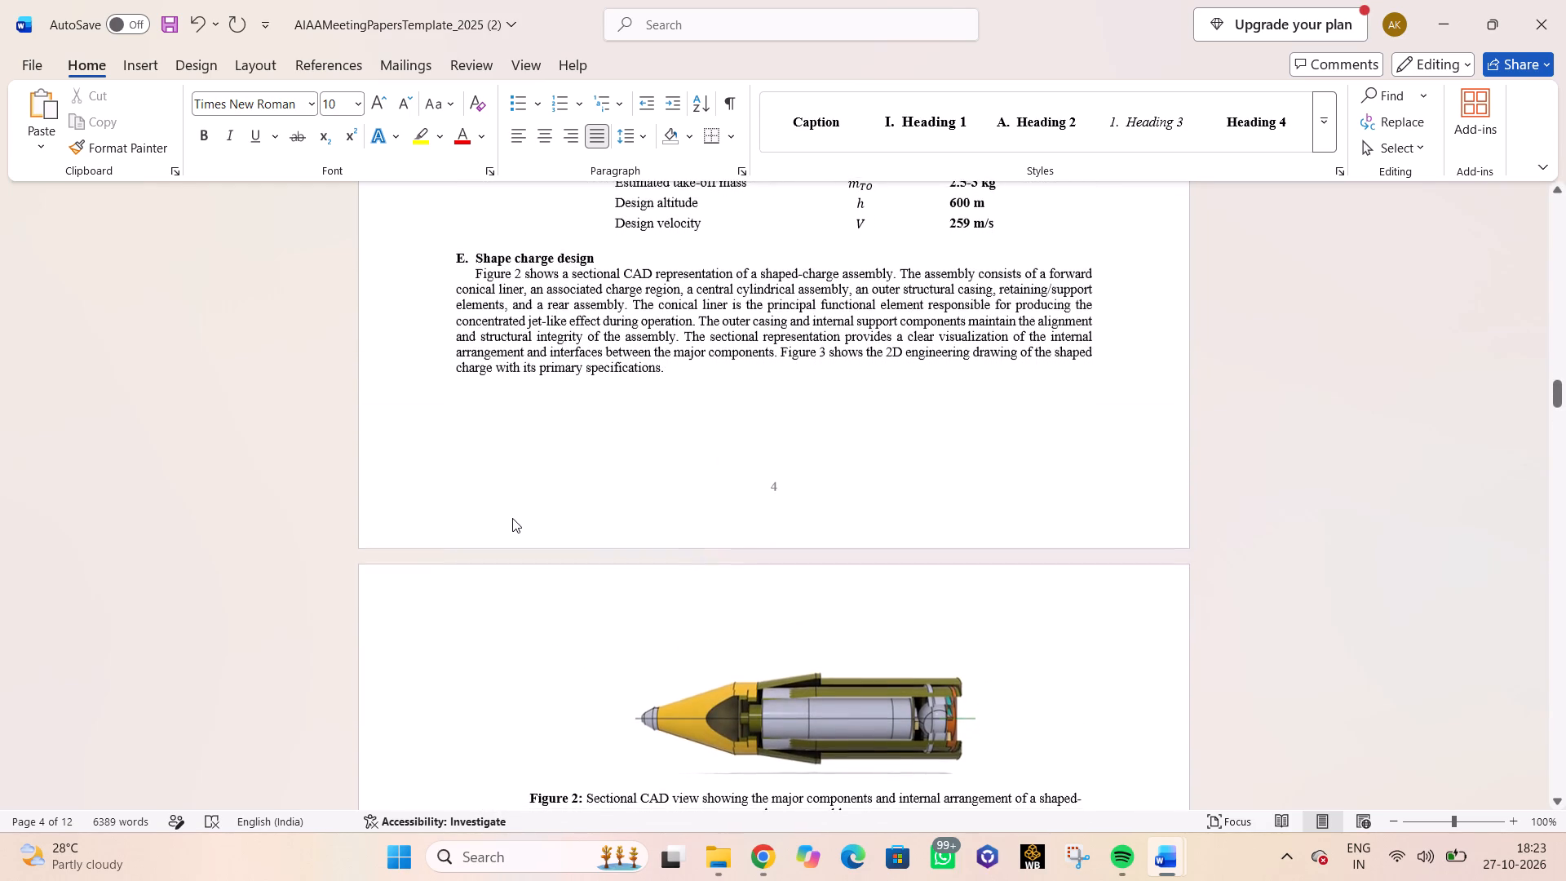
{"action": "scroll", "coordinate": [512, 518], "scroll_direction": "down", "scroll_amount": 3}
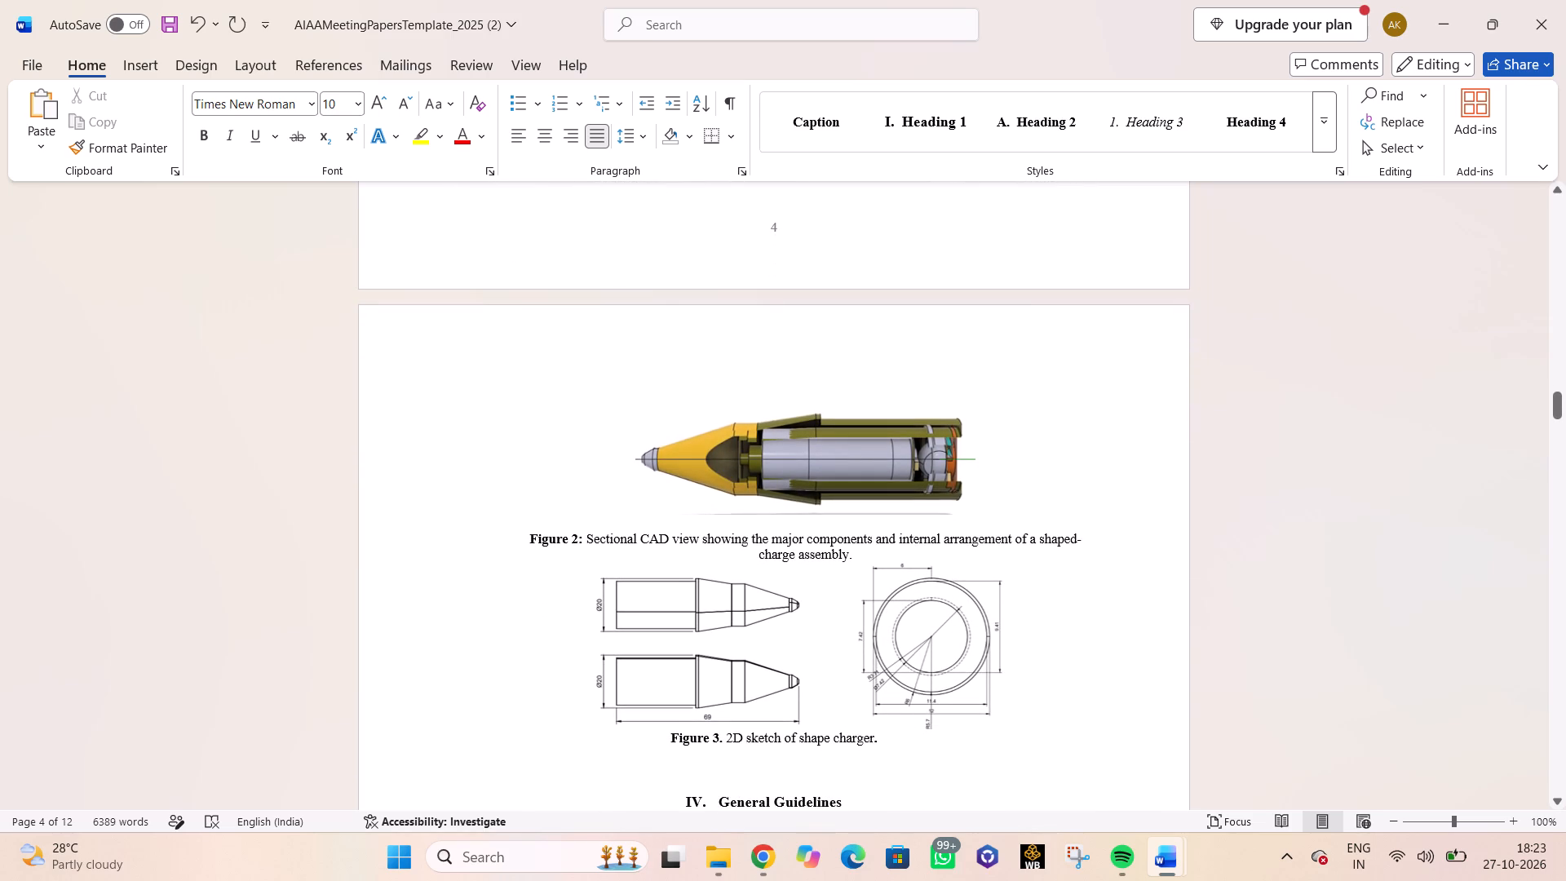
{"action": "scroll", "coordinate": [512, 518], "scroll_direction": "down", "scroll_amount": 2}
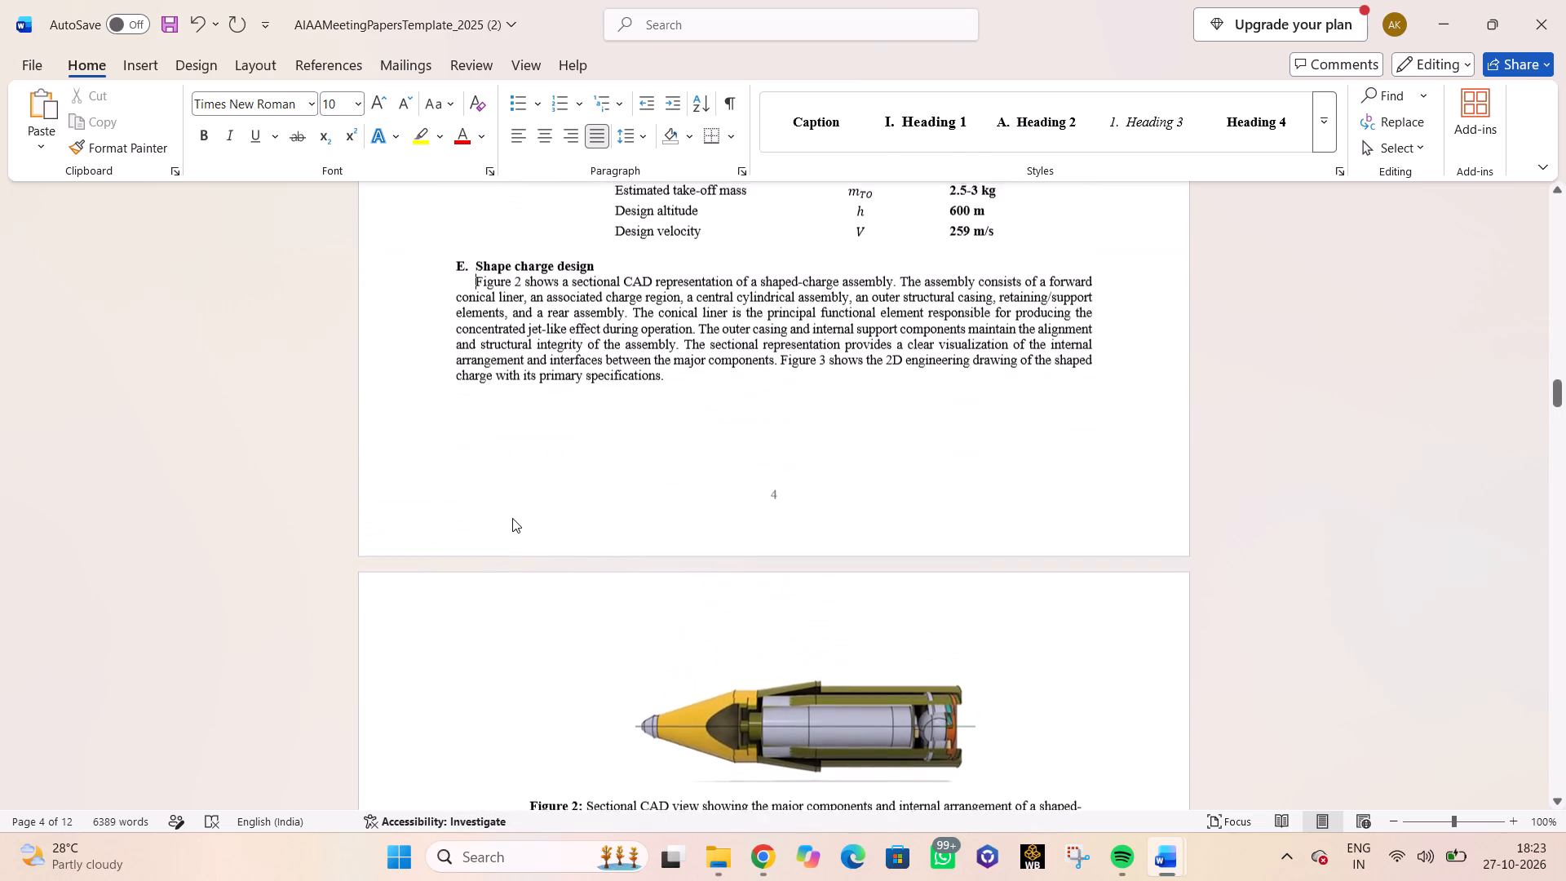
{"action": "scroll", "coordinate": [512, 518], "scroll_direction": "down", "scroll_amount": 2}
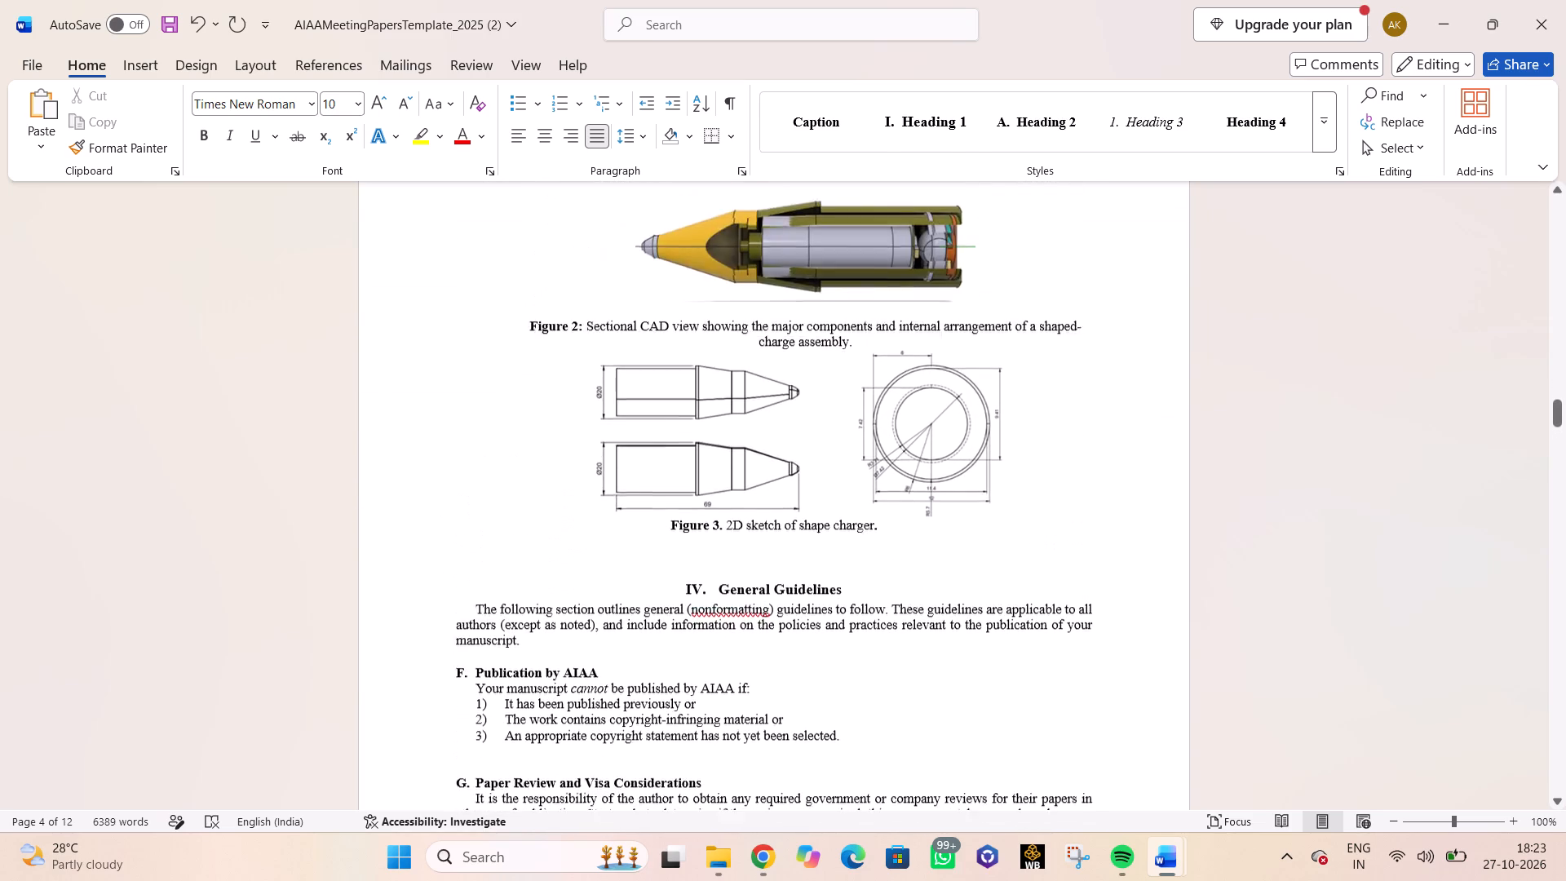
{"action": "scroll", "coordinate": [512, 518], "scroll_direction": "up", "scroll_amount": 1}
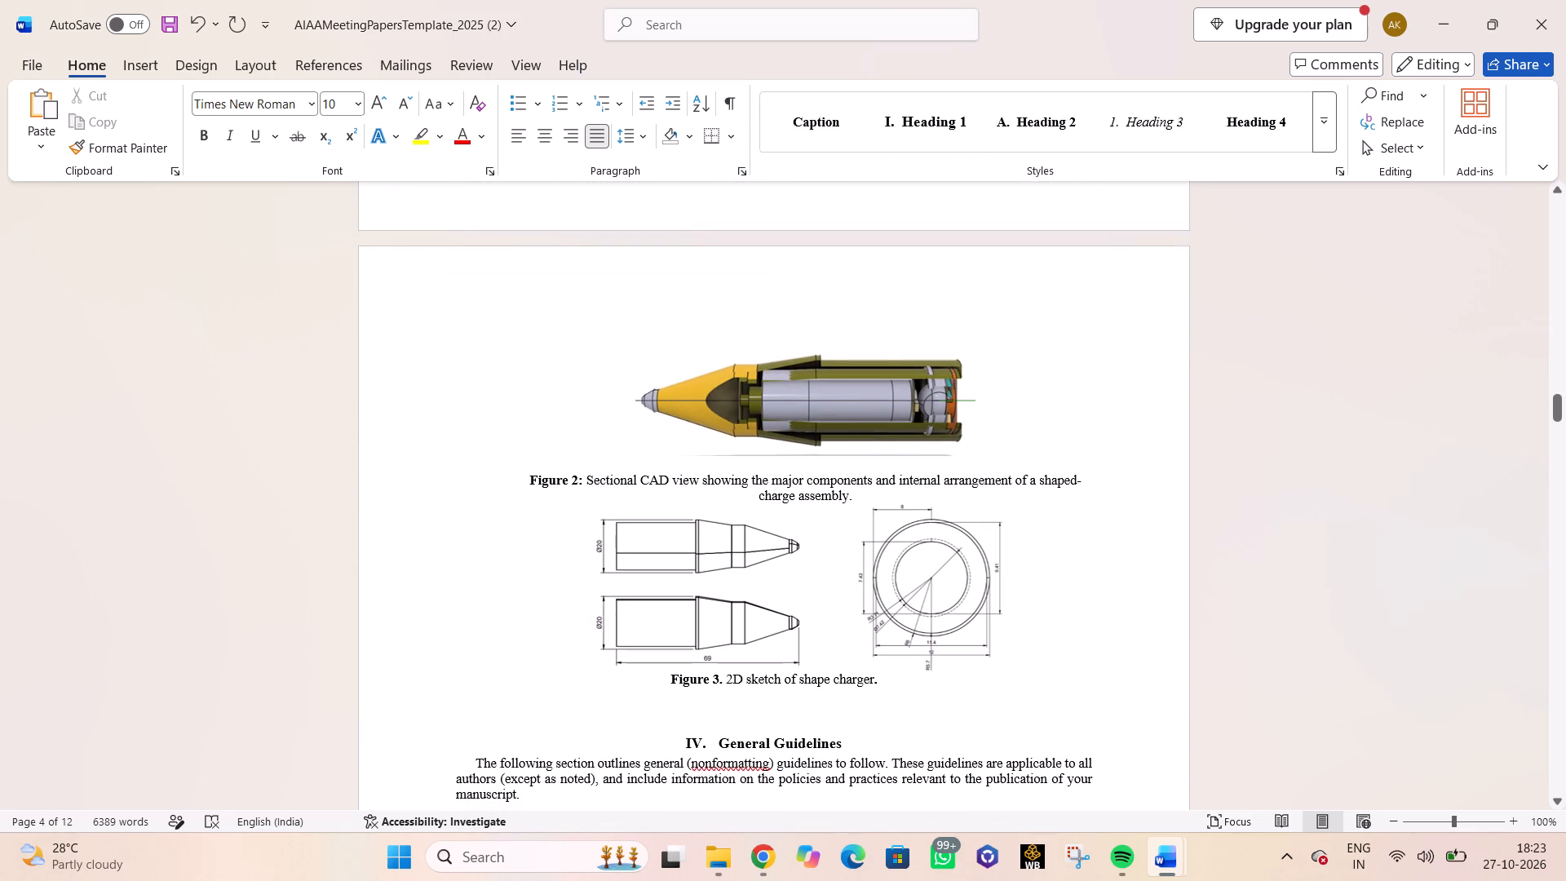
{"action": "left_click", "coordinate": [706, 404]}
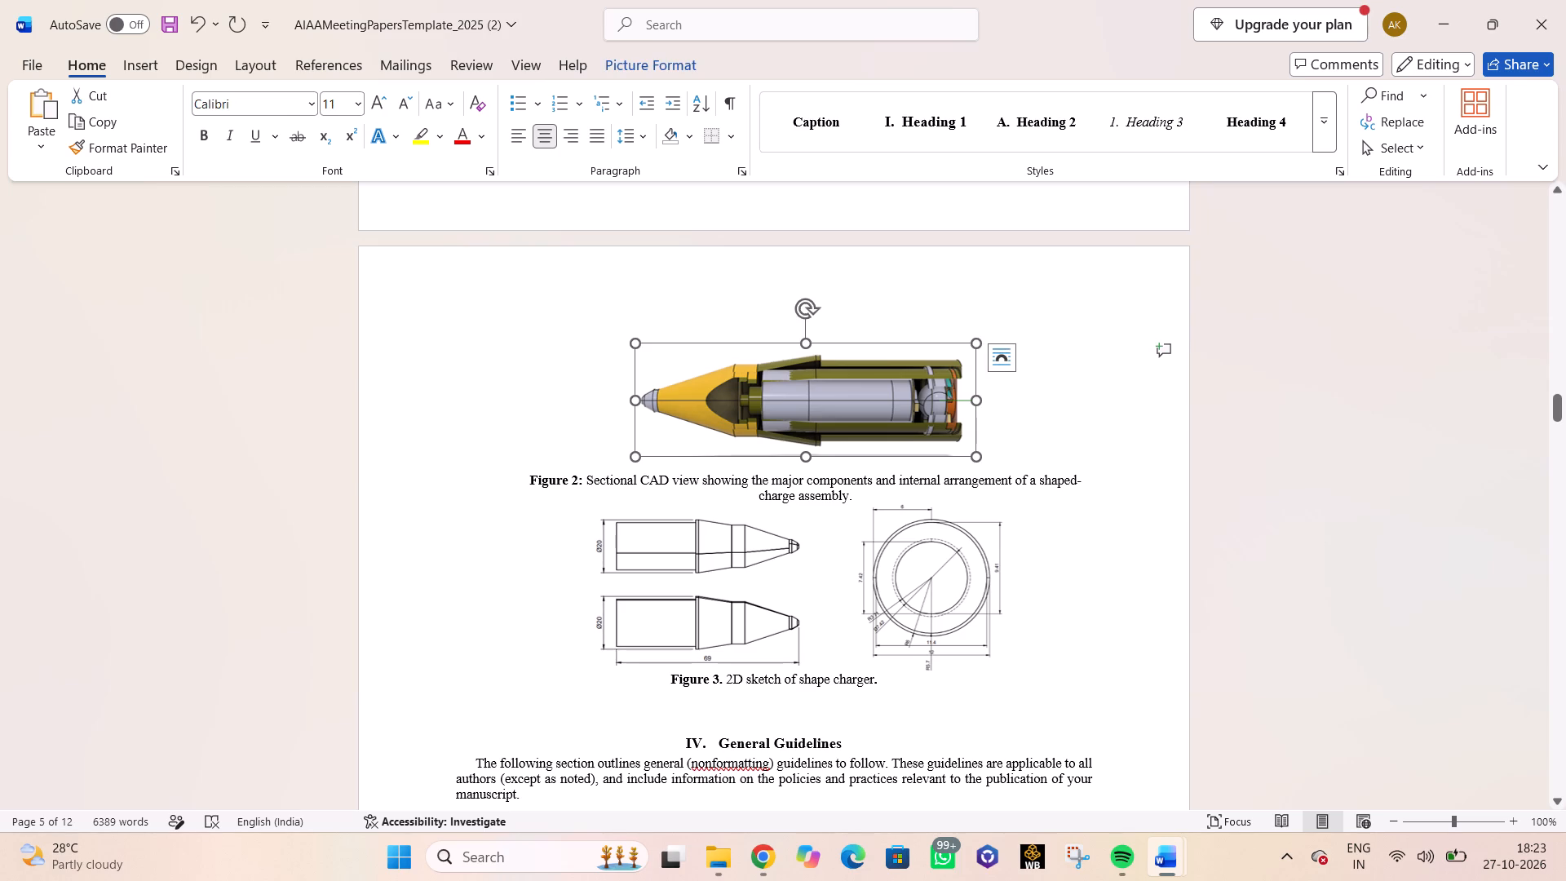
{"action": "left_click", "coordinate": [664, 478]}
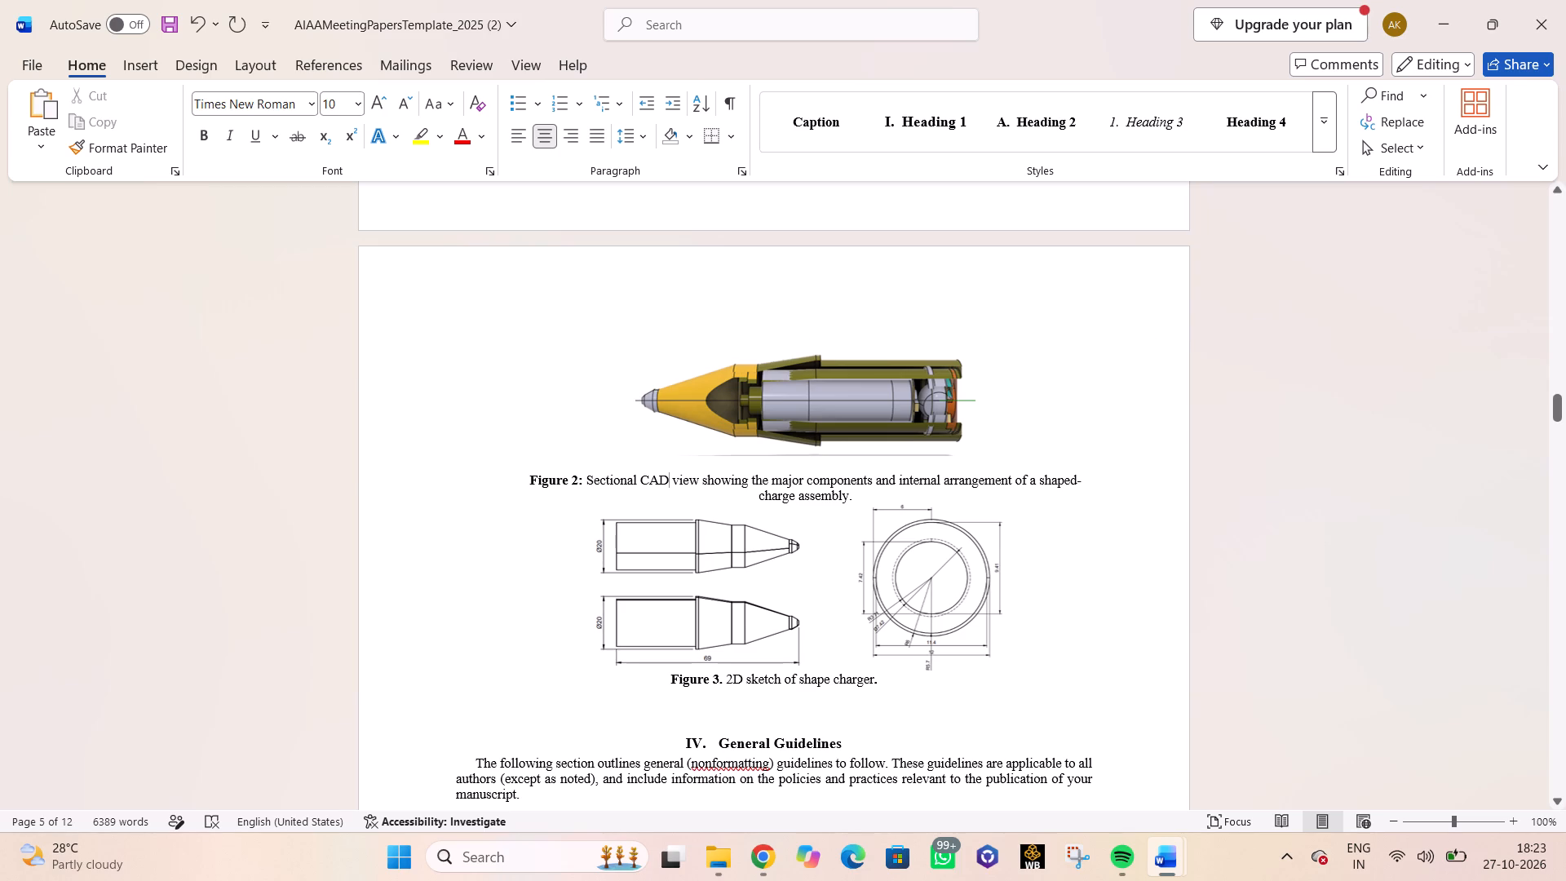
Widen the gap between Figure 3's side-view and circular drawings by inserting nine spaces between them.
{"action": "left_click", "coordinate": [648, 563]}
{"action": "left_click", "coordinate": [936, 576]}
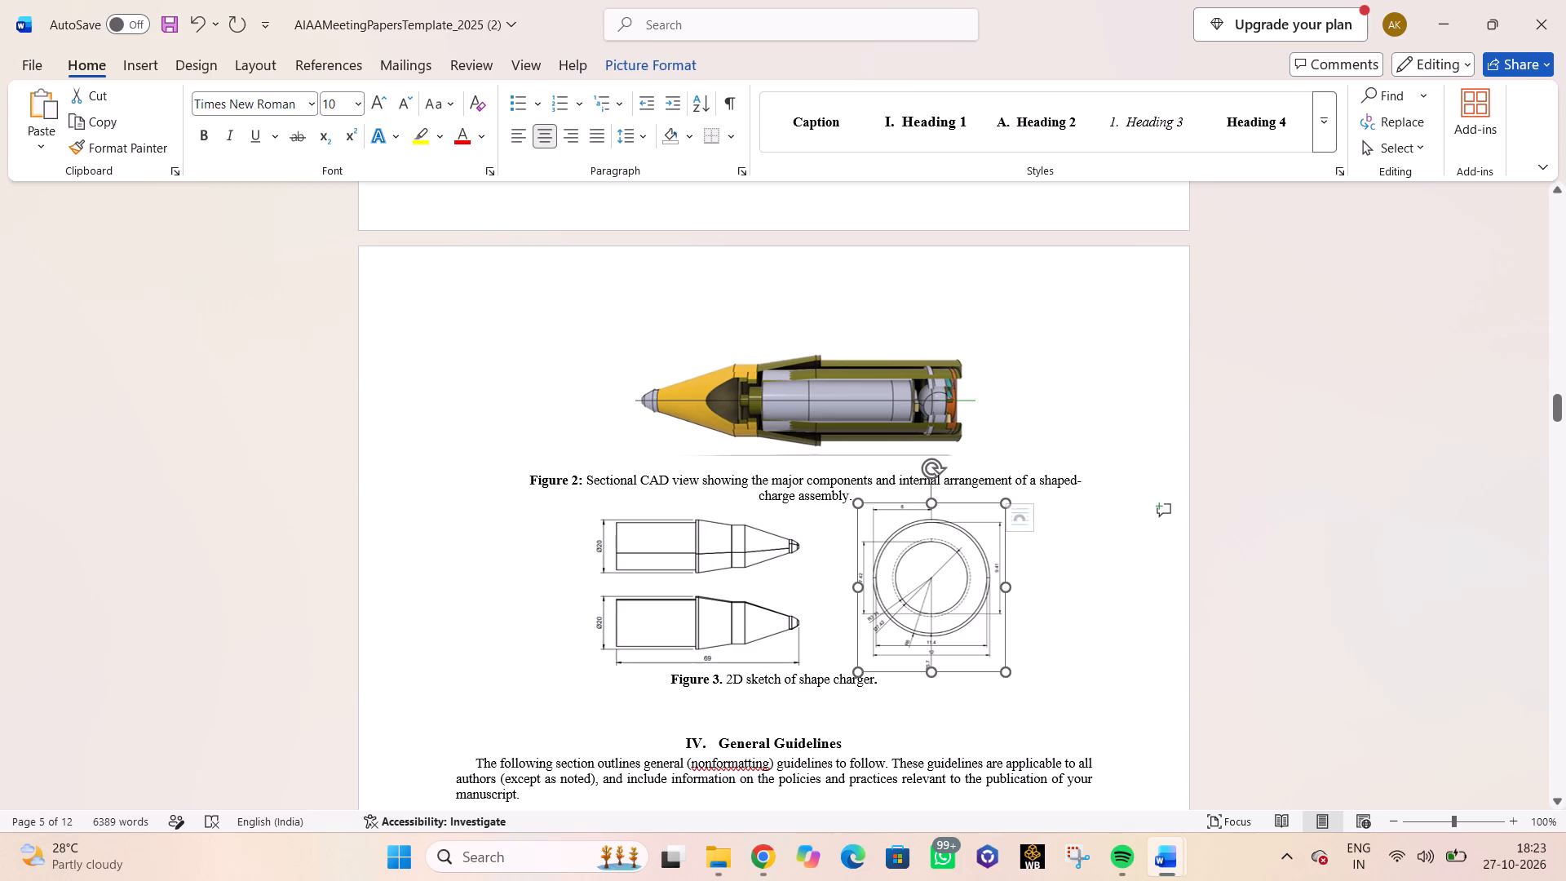
{"action": "left_click", "coordinate": [832, 626]}
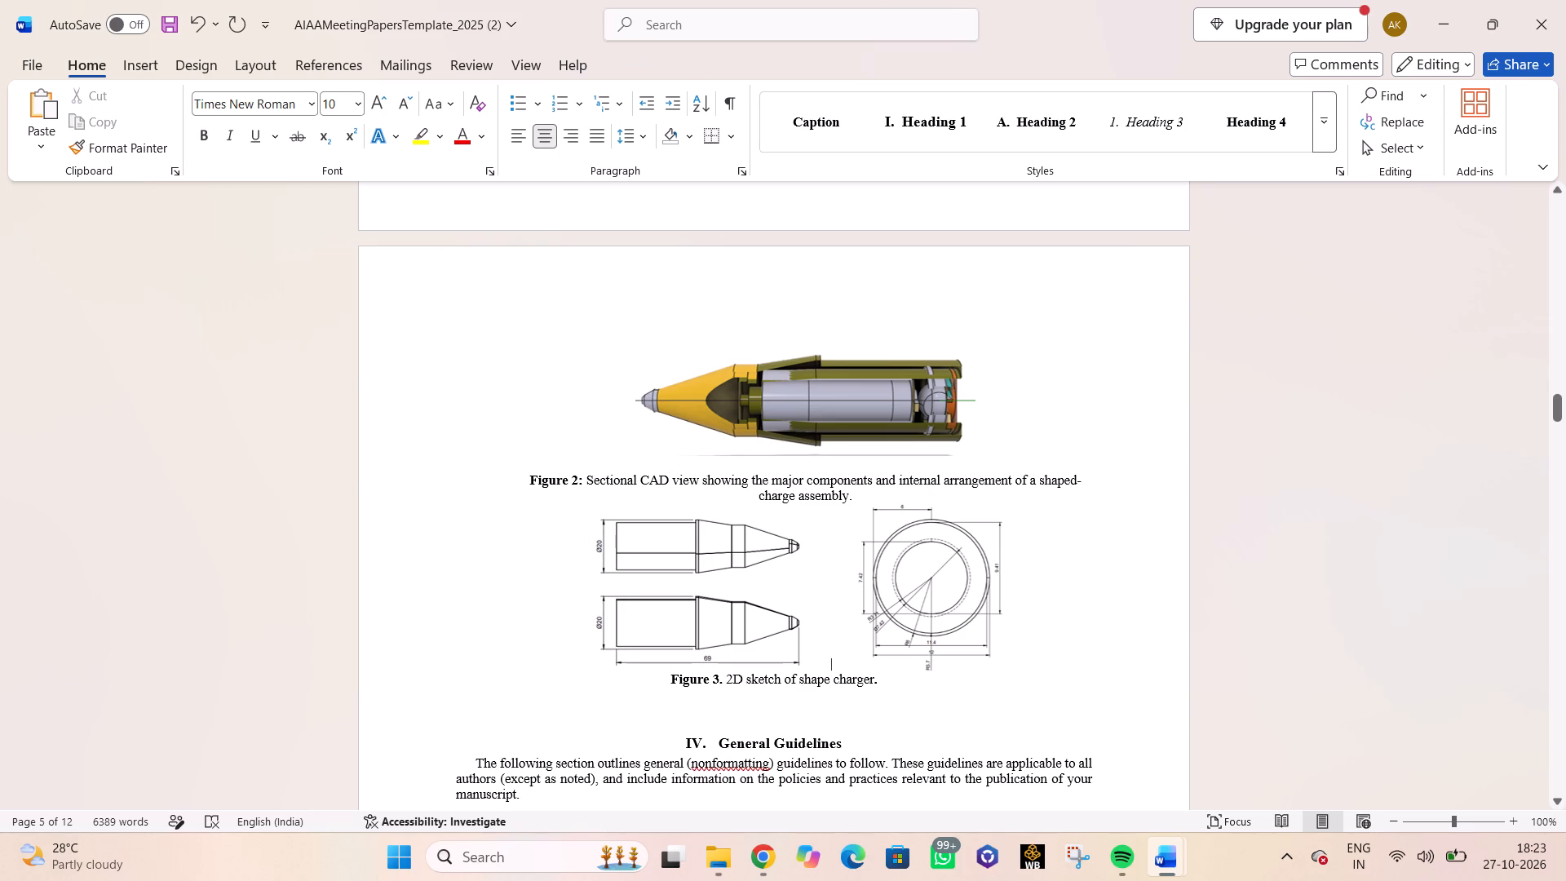
{"action": "key", "text": "space"}
{"action": "key", "text": "space"}
{"action": "key", "text": "space"}
{"action": "key", "text": "space"}
{"action": "key", "text": "space"}
{"action": "key", "text": "space"}
{"action": "key", "text": "space"}
{"action": "key", "text": "space"}
{"action": "key", "text": "space"}
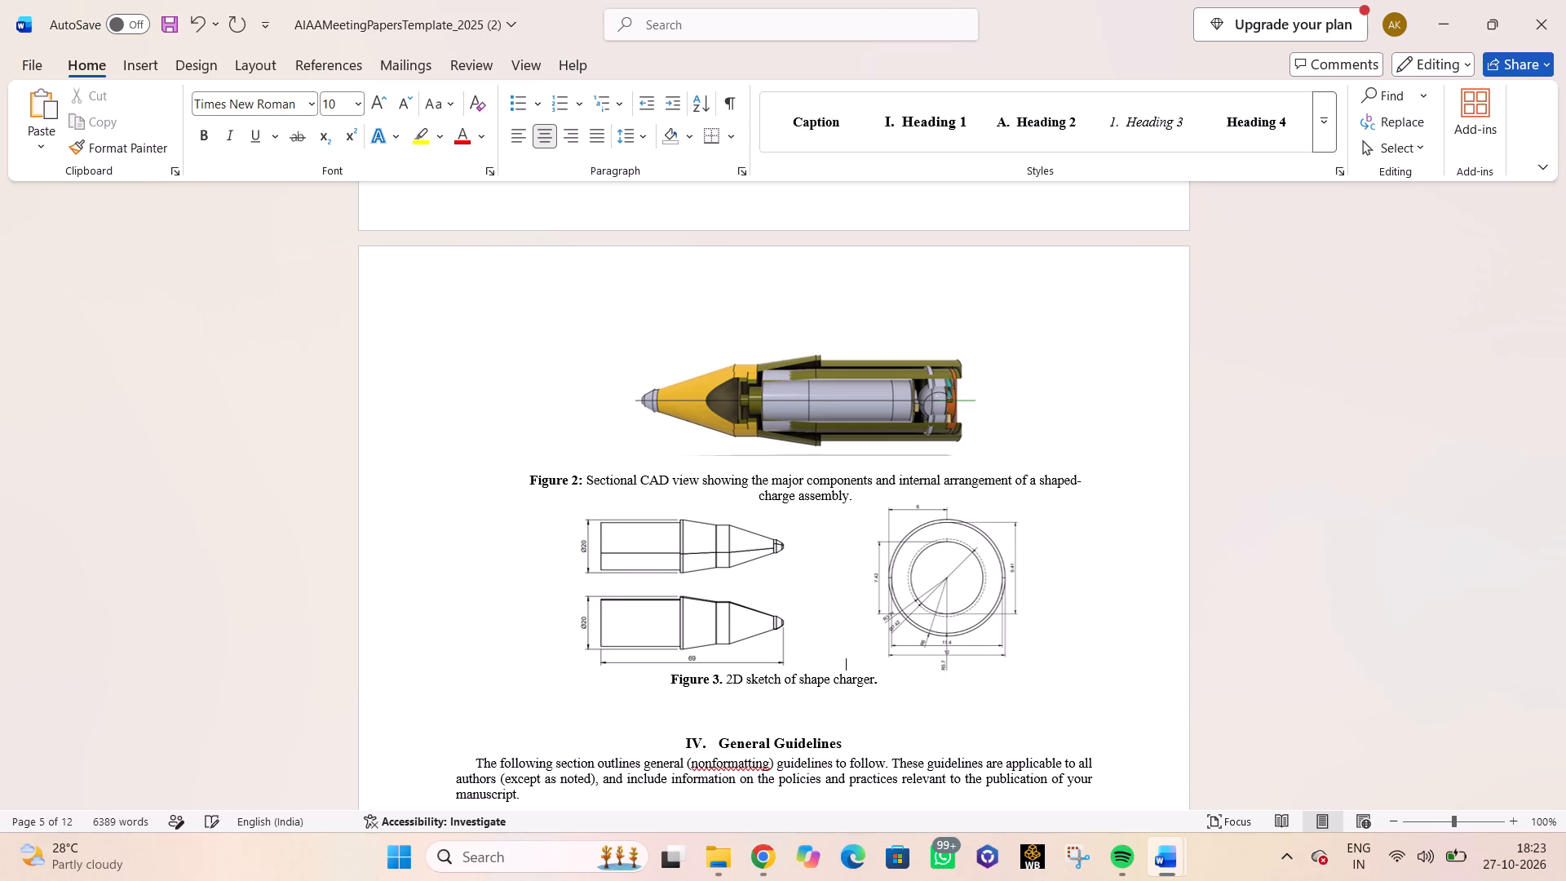
Insert an empty line between Figure 2's caption and the Figure 3 drawings.
{"action": "left_click", "coordinate": [866, 494]}
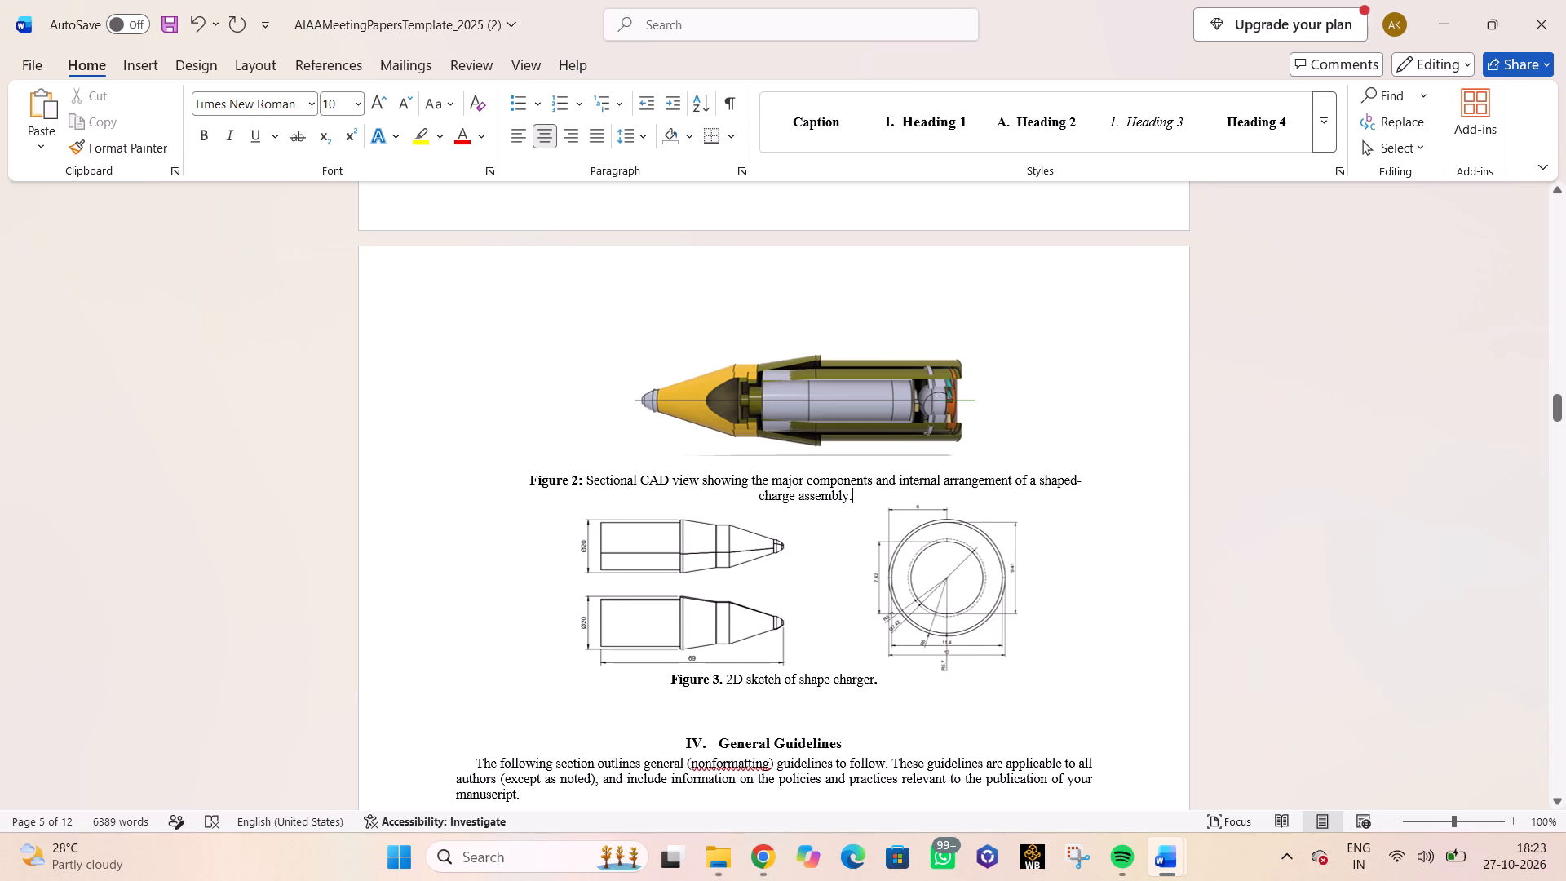
{"action": "key", "text": "Return"}
Start a lettered subheading "F." on a new, uncentred line below Figure 3's caption.
{"action": "scroll", "coordinate": [844, 502], "scroll_direction": "down", "scroll_amount": 2}
{"action": "scroll", "coordinate": [844, 502], "scroll_direction": "up", "scroll_amount": 1}
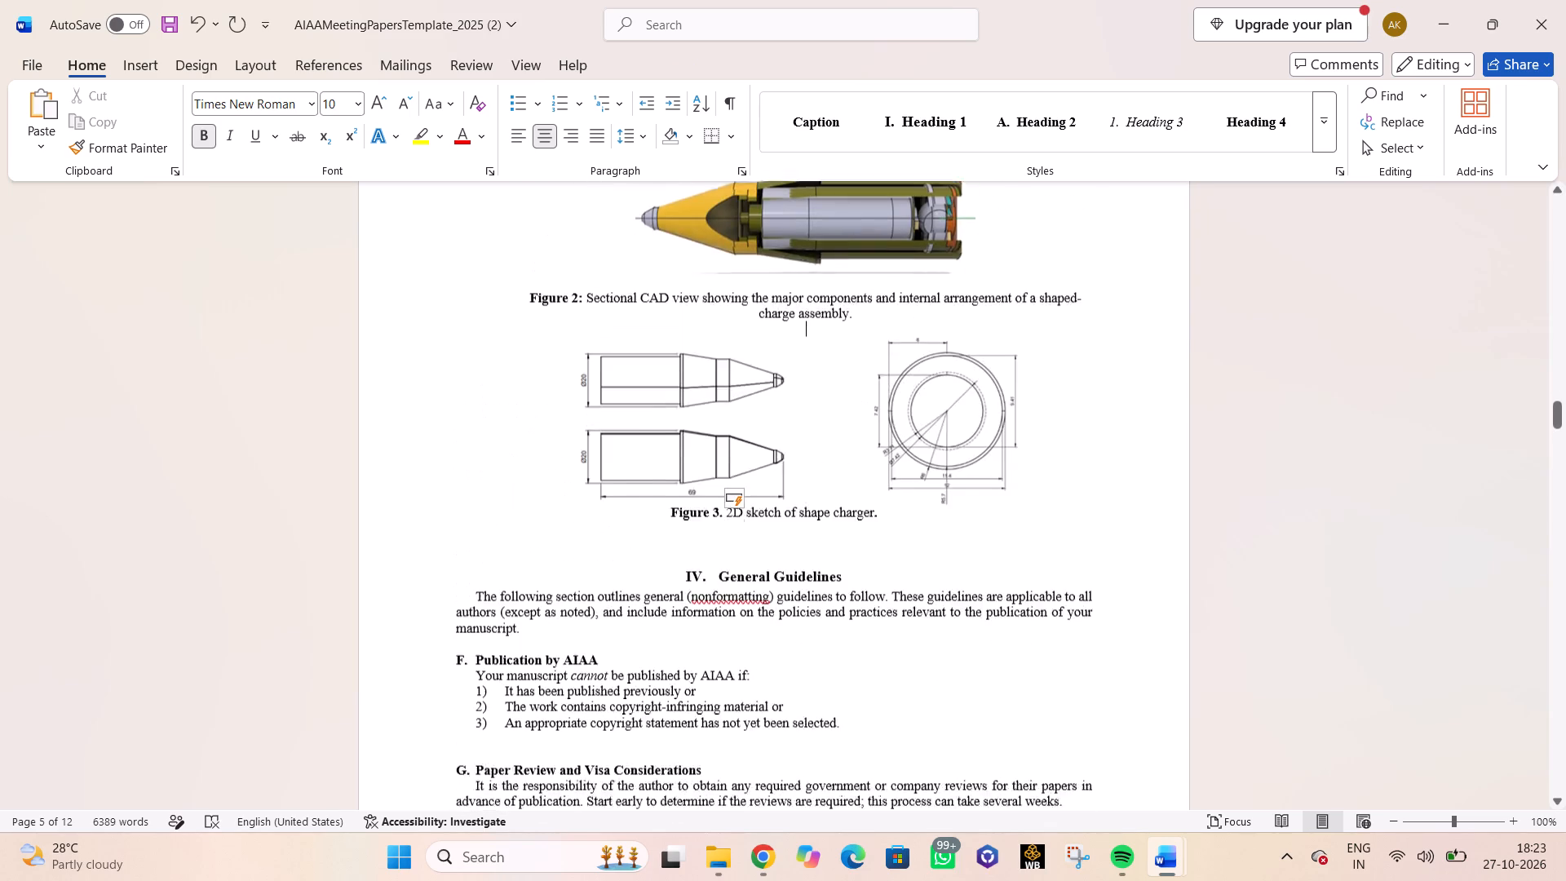
{"action": "scroll", "coordinate": [844, 502], "scroll_direction": "up", "scroll_amount": 1}
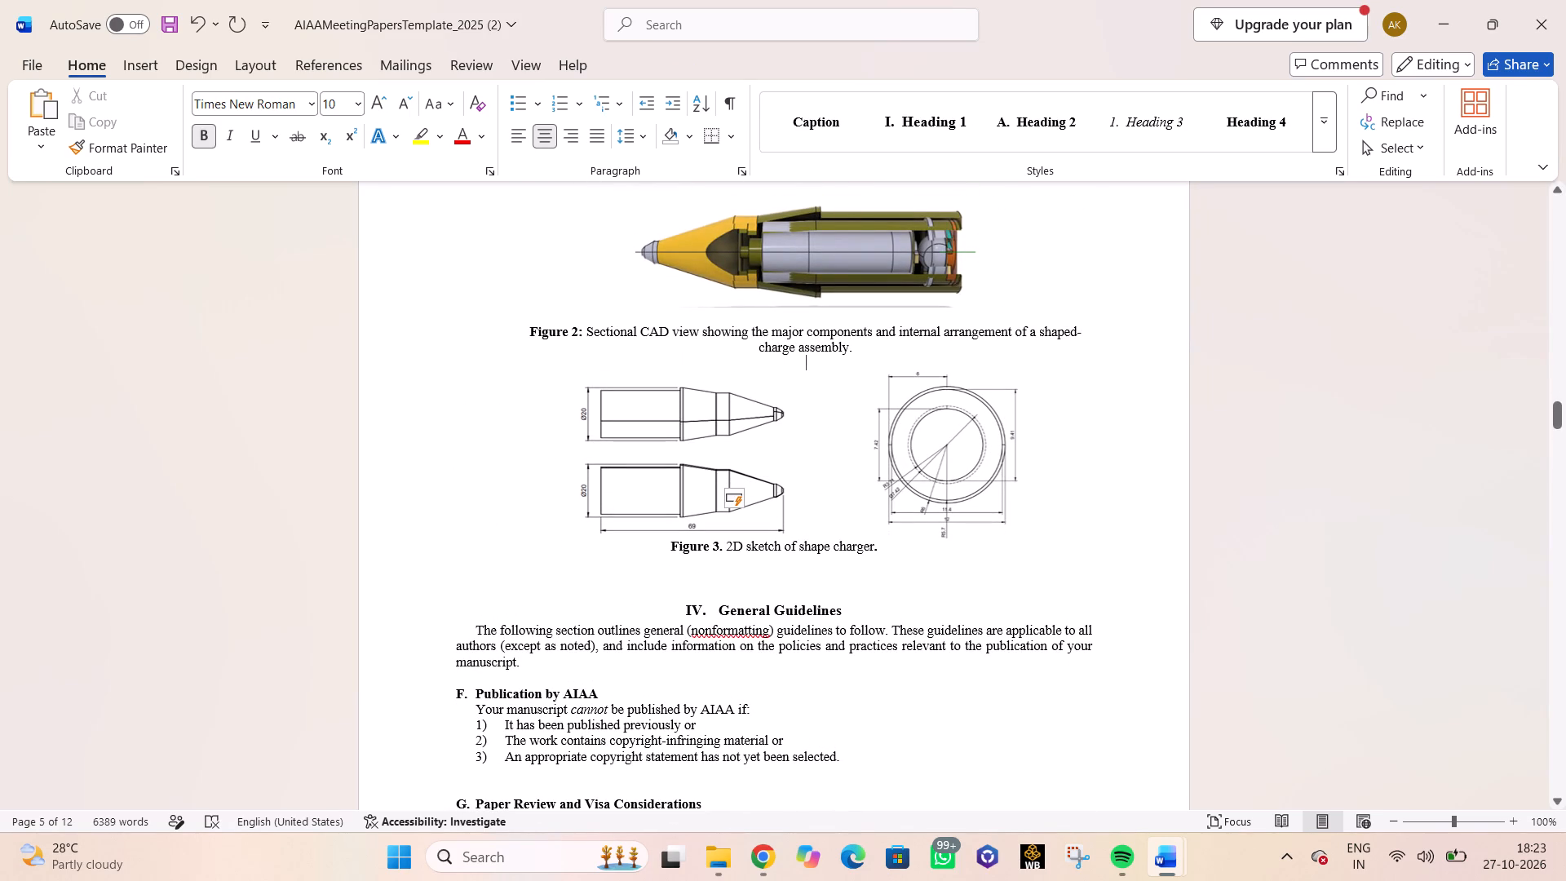
{"action": "left_click", "coordinate": [883, 547]}
{"action": "key", "text": "Return"}
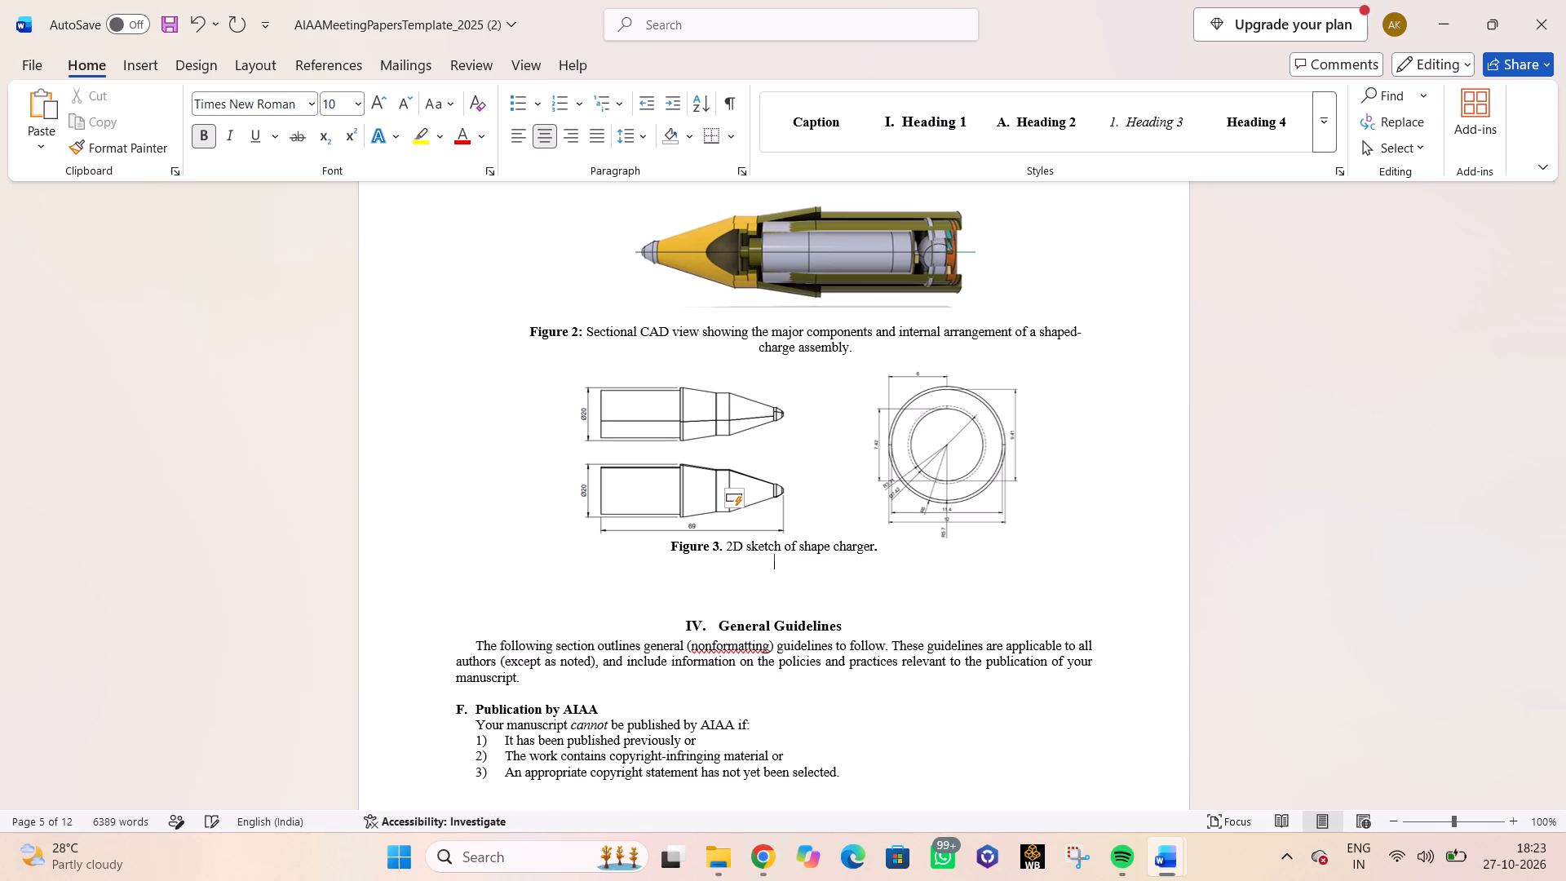
{"action": "key", "text": "BackSpace"}
{"action": "scroll", "coordinate": [883, 547], "scroll_direction": "up", "scroll_amount": 2}
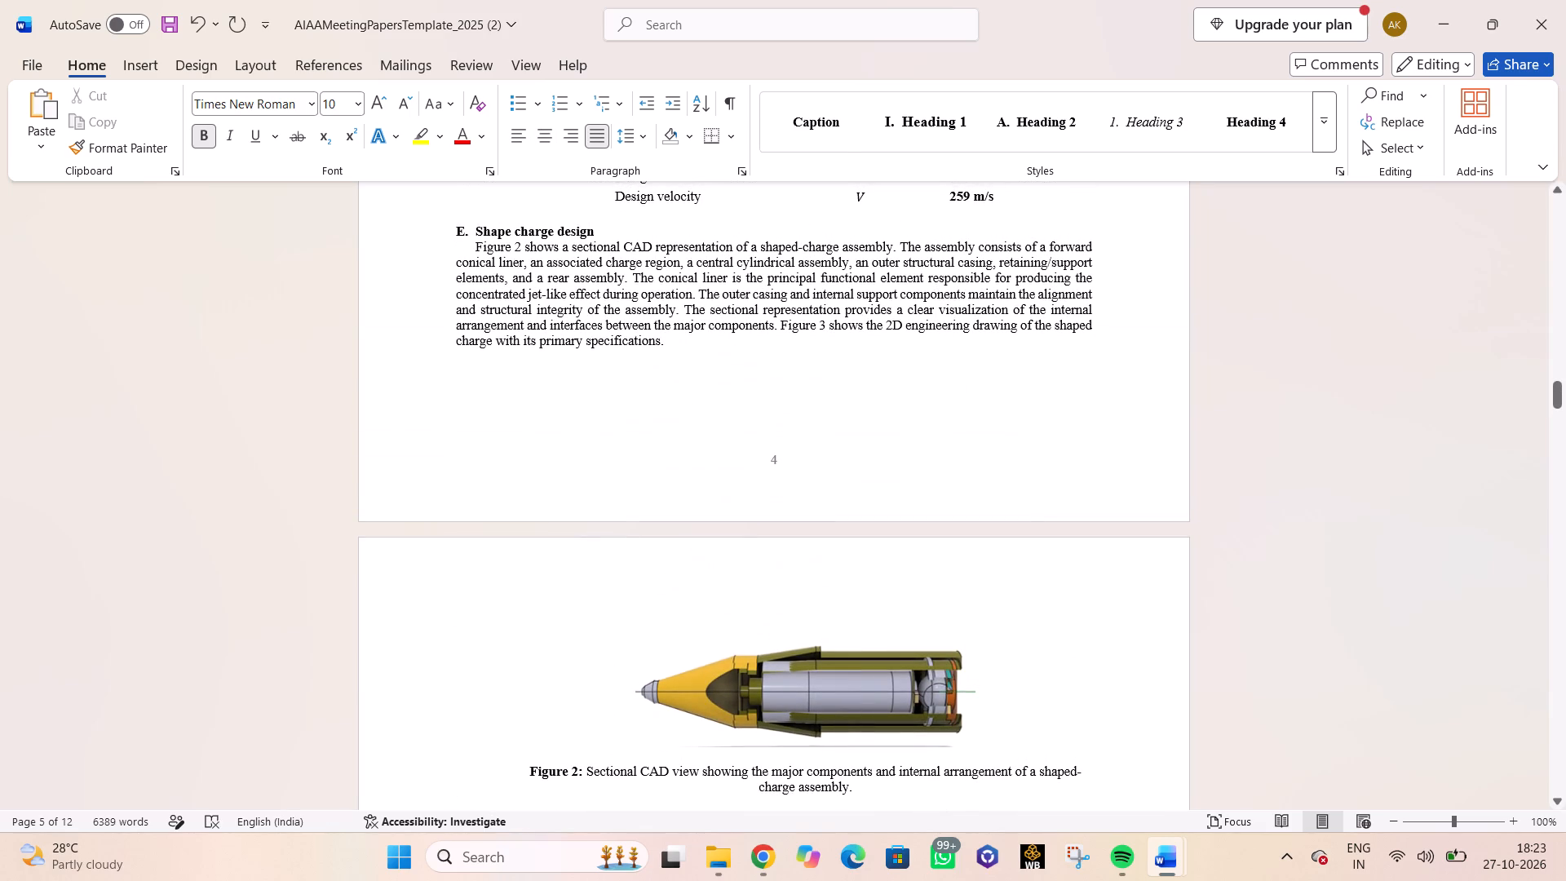
{"action": "type", "text": "F."}
{"action": "key", "text": "space"}
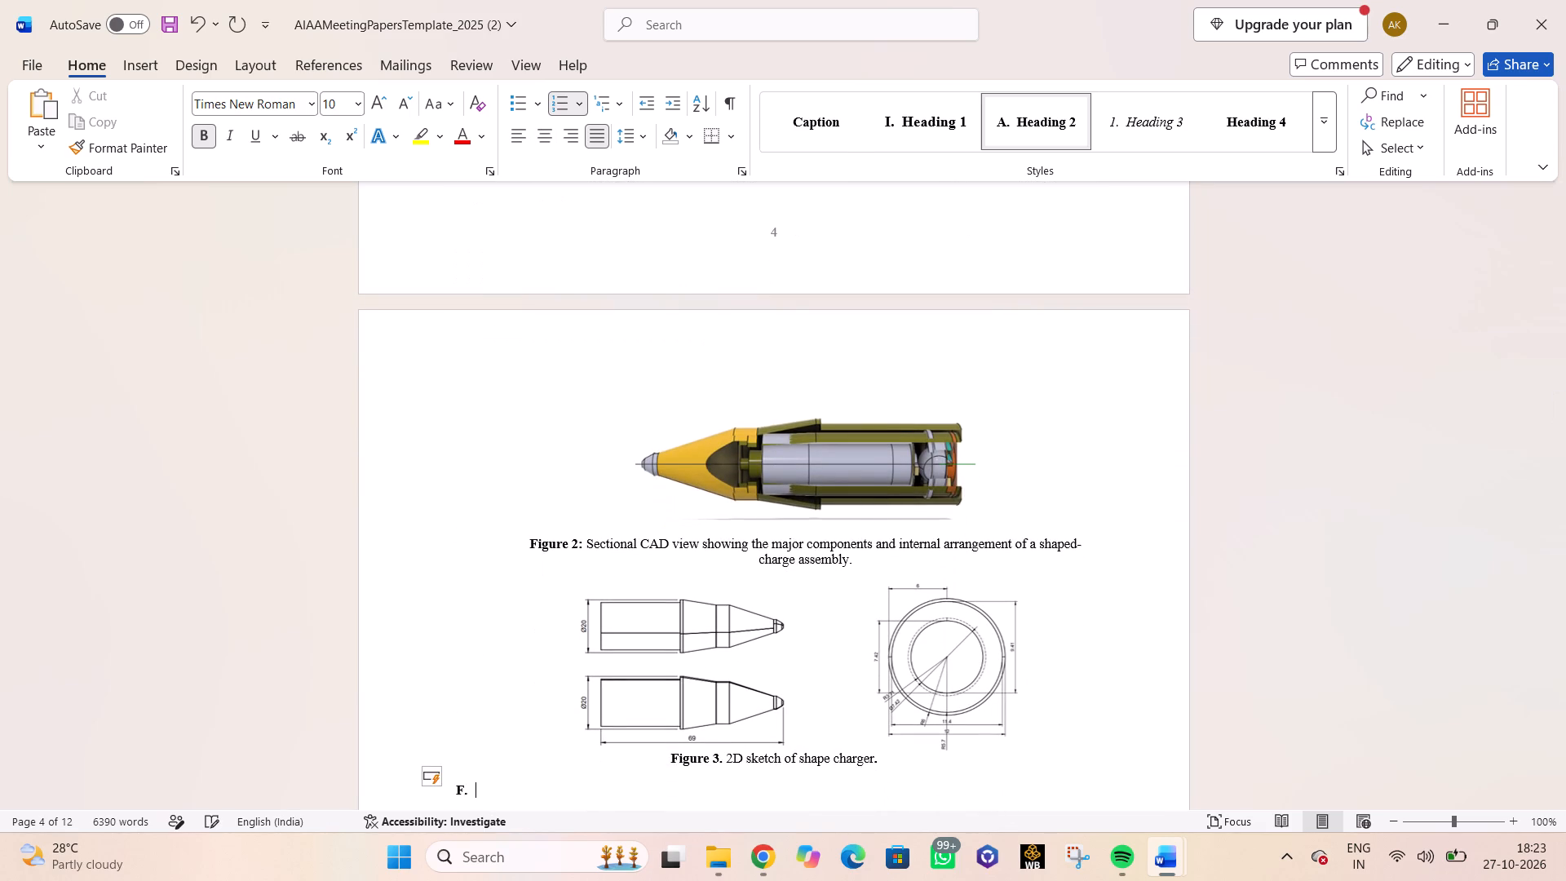
Check the next section's title in AIAAFINAL, title subheading F "Booster designing" in the template with correct spelling, and start a body line beneath it.
{"action": "scroll", "coordinate": [883, 547], "scroll_direction": "down", "scroll_amount": 1}
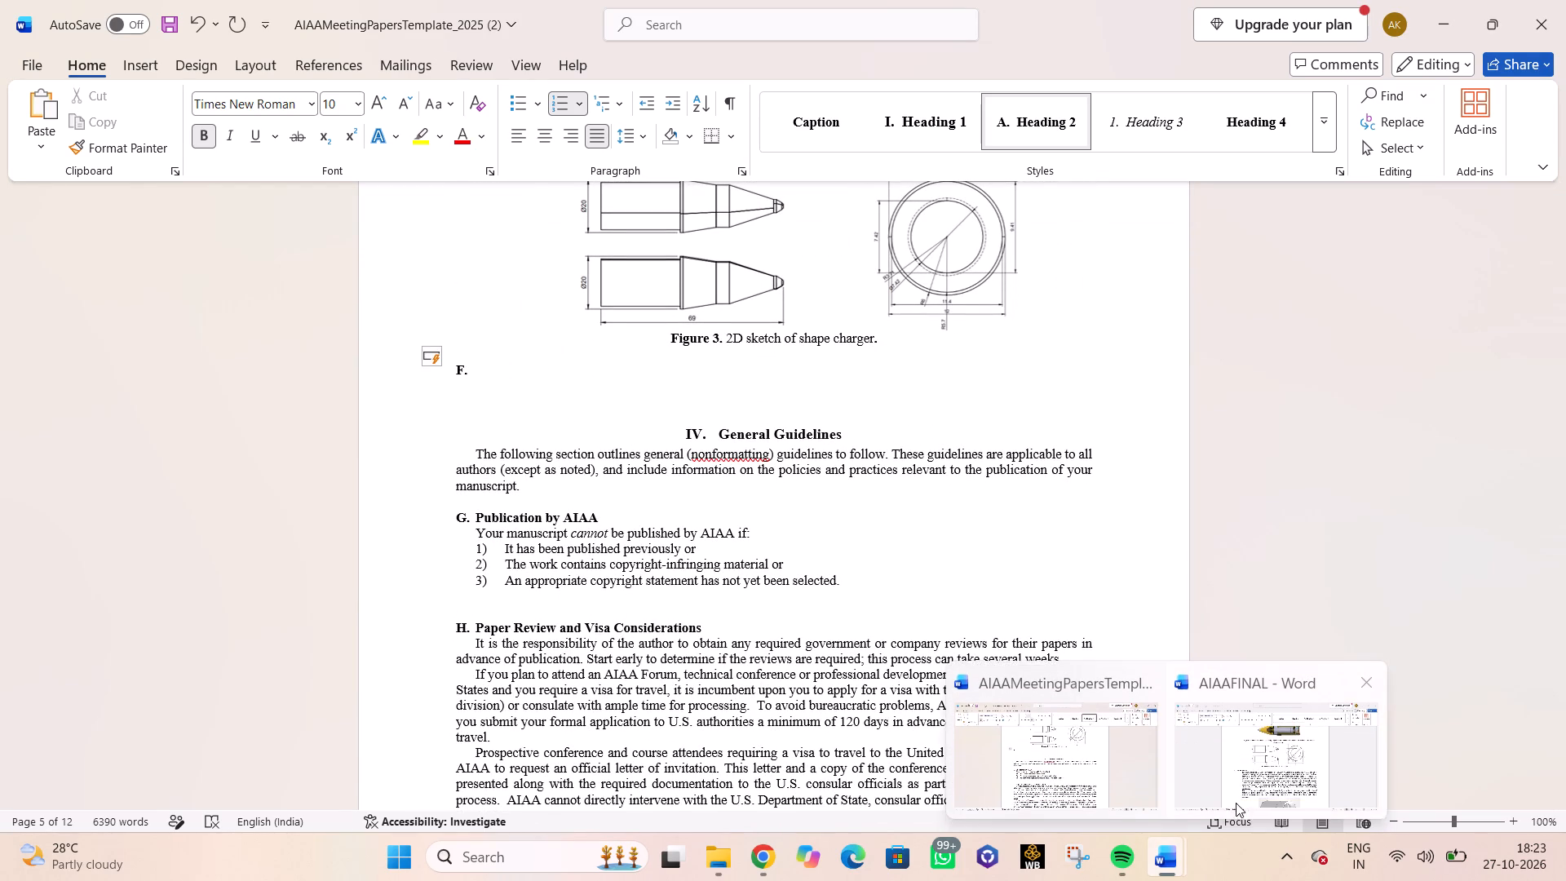
{"action": "left_click", "coordinate": [1272, 773]}
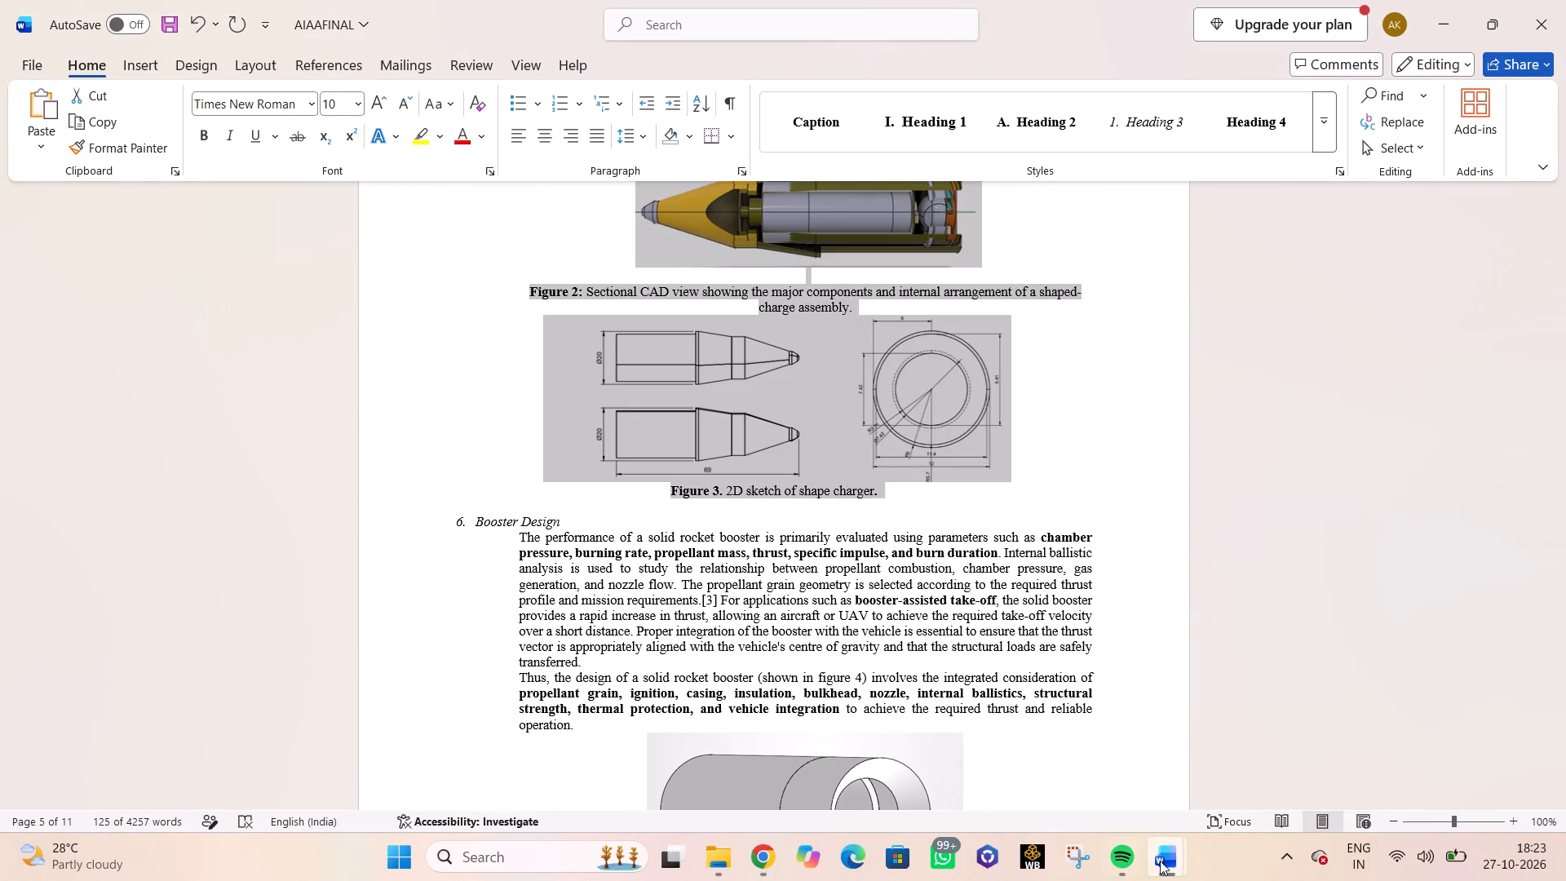
{"action": "left_click", "coordinate": [1050, 764]}
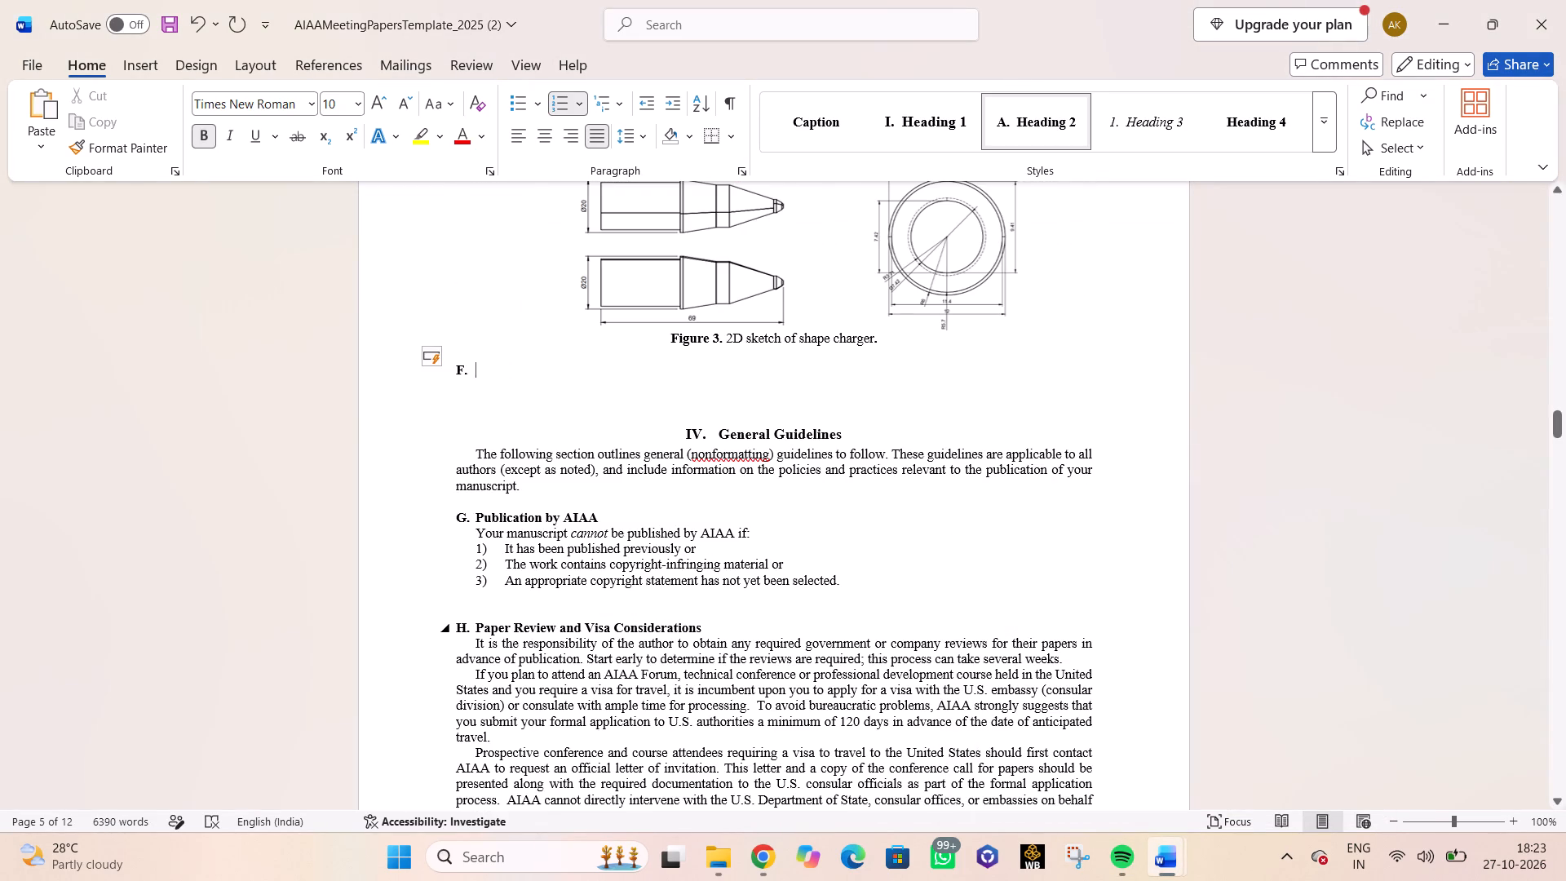
{"action": "type", "text": "ooster d"}
{"action": "type", "text": "esh"}
{"action": "key", "text": "BackSpace"}
{"action": "type", "text": "gin"}
{"action": "key", "text": "i"}
{"action": "type", "text": "ng"}
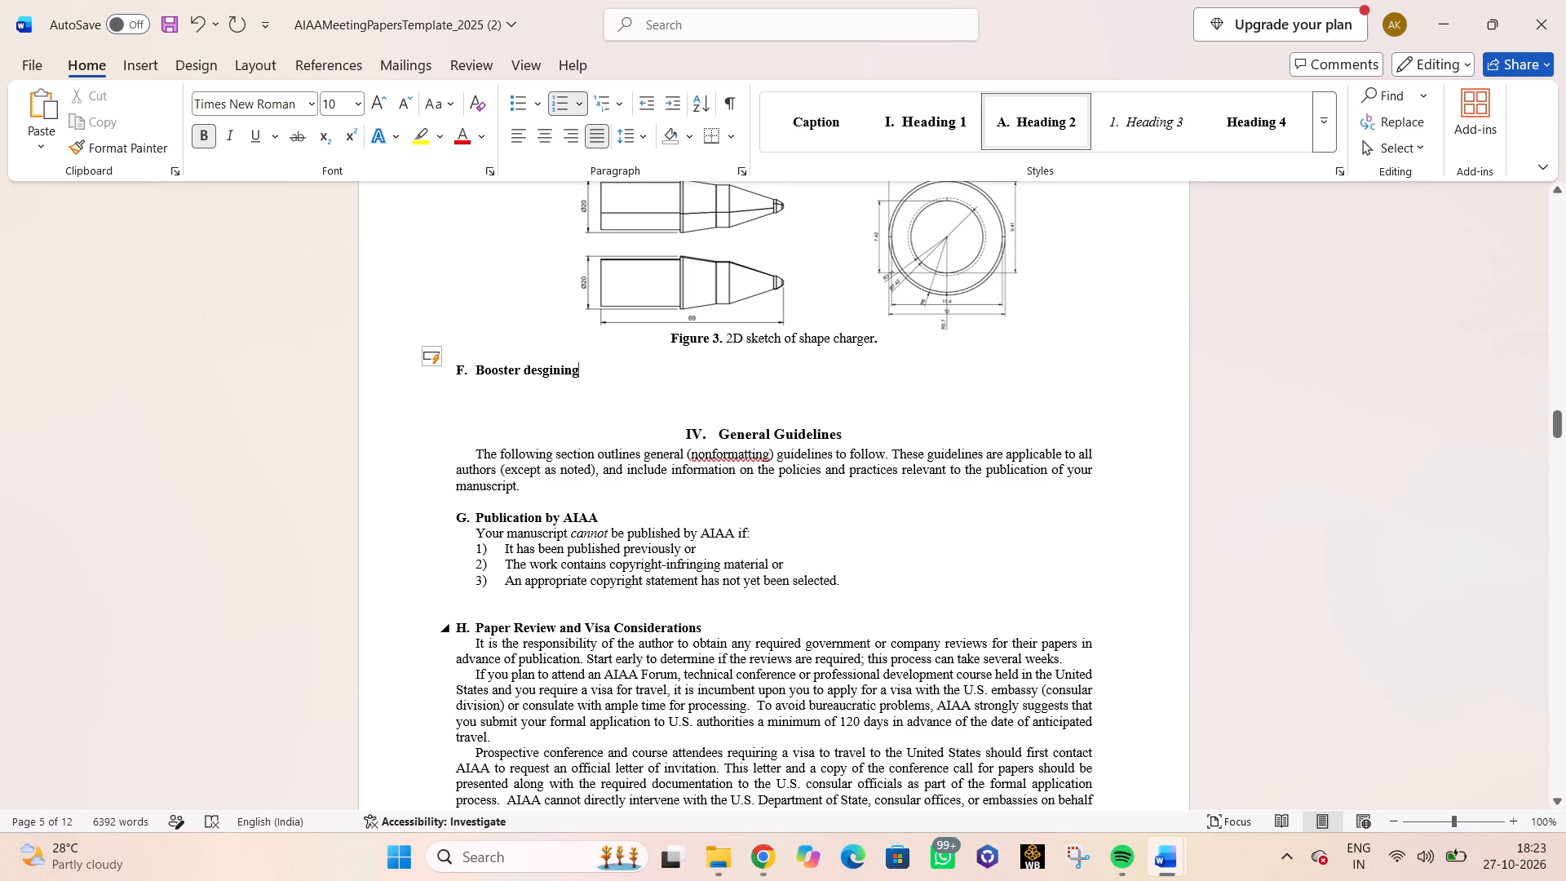
{"action": "key", "text": "Return"}
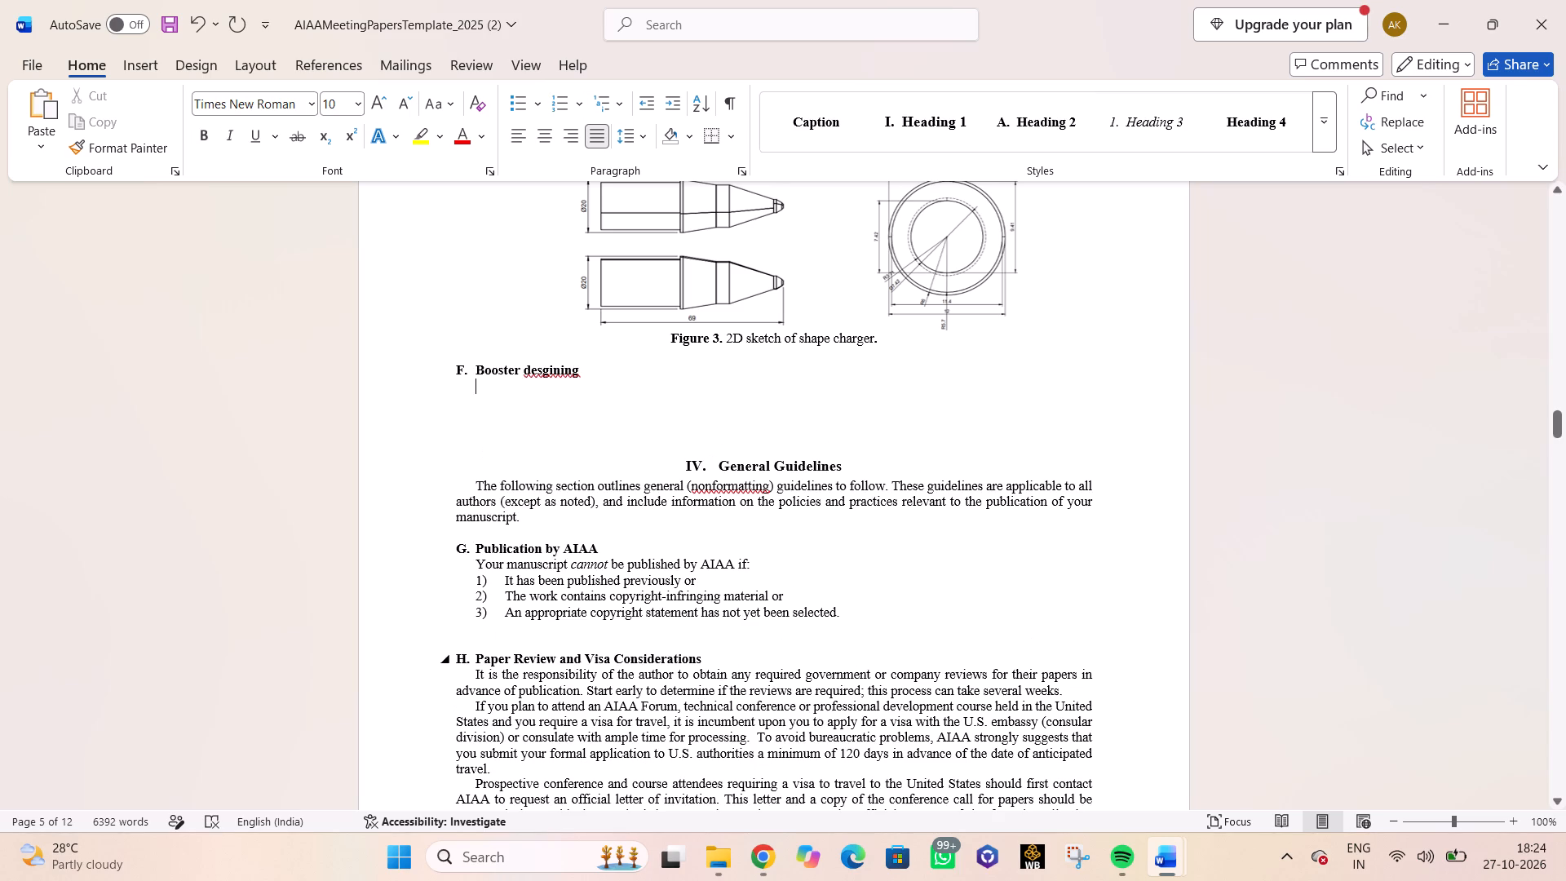
{"action": "right_click", "coordinate": [546, 373]}
{"action": "left_click", "coordinate": [517, 387]}
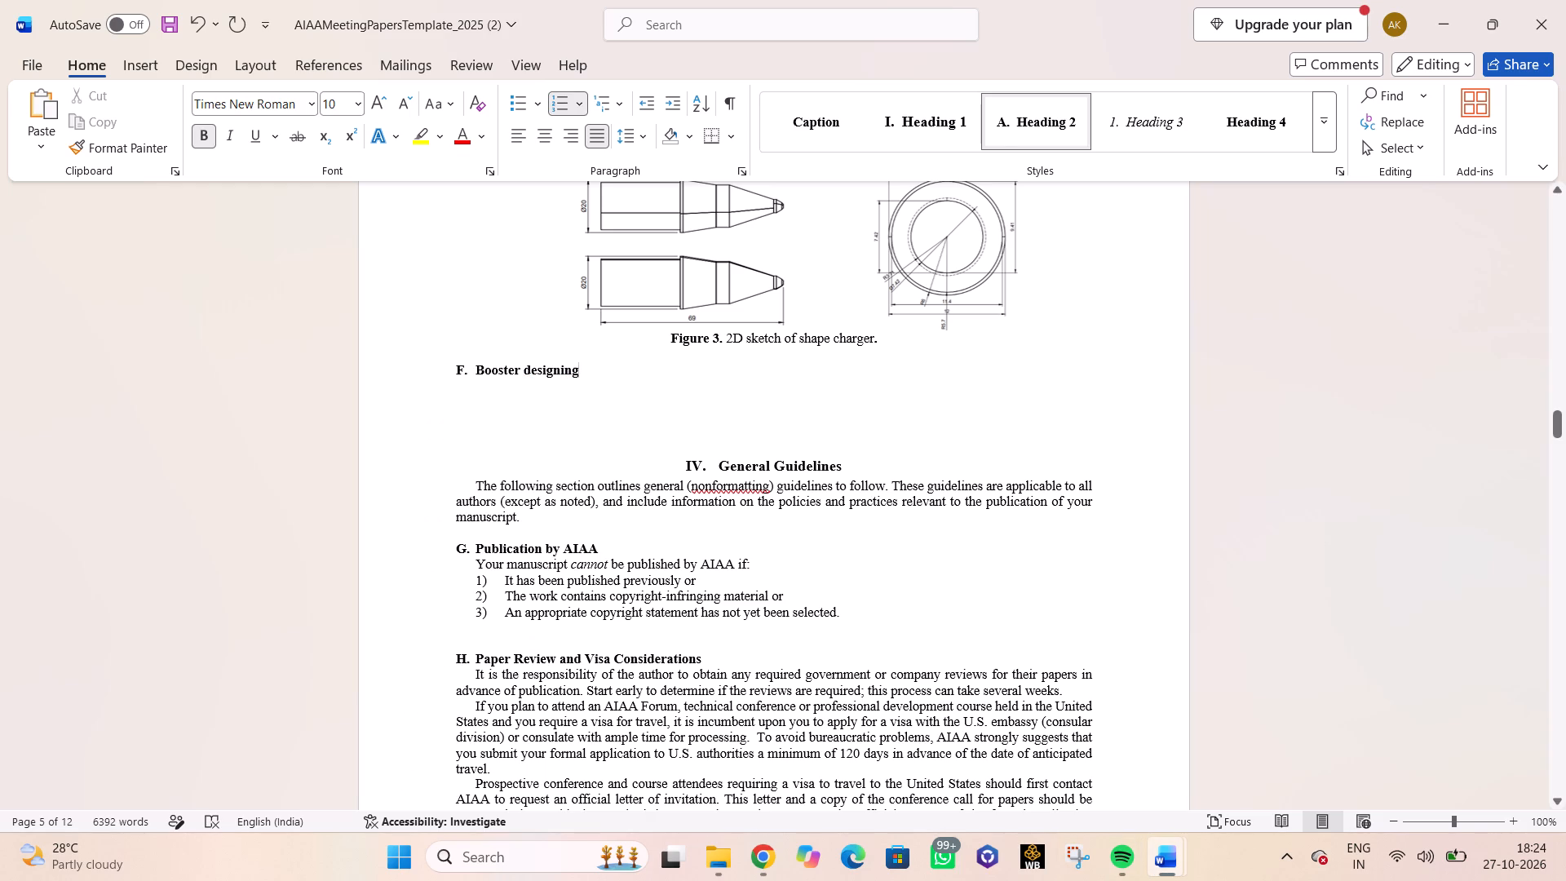
{"action": "key", "text": "Return"}
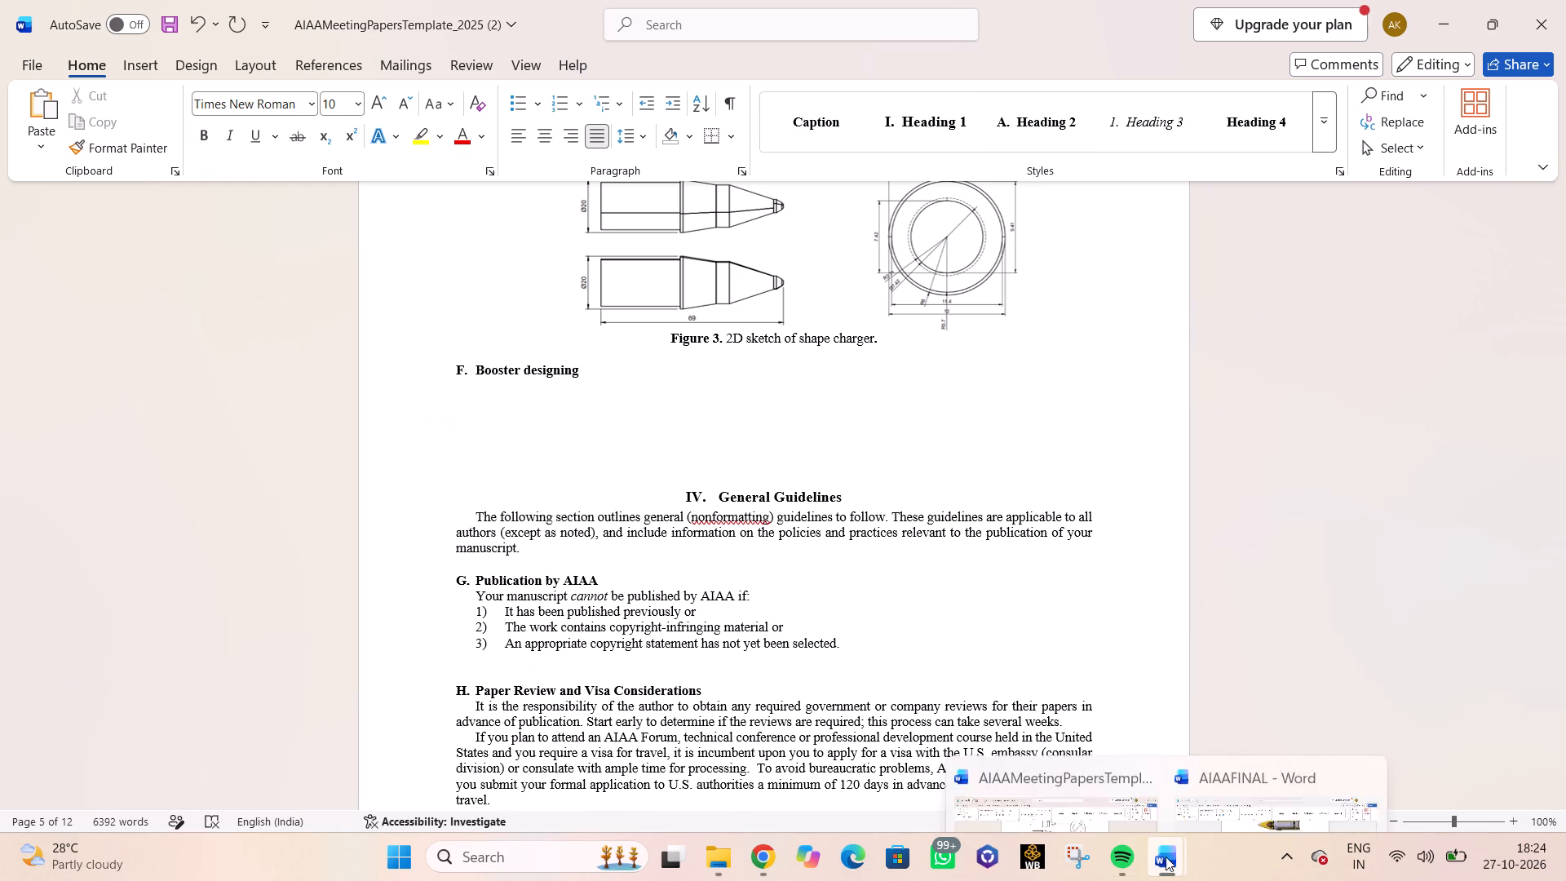
Copy AIAAFINAL's Booster Design content, from its opening paragraph through the Figure 4 caption, and paste it under subheading F in the template.
{"action": "left_click", "coordinate": [1076, 764]}
{"action": "scroll", "coordinate": [759, 573], "scroll_direction": "down", "scroll_amount": 1}
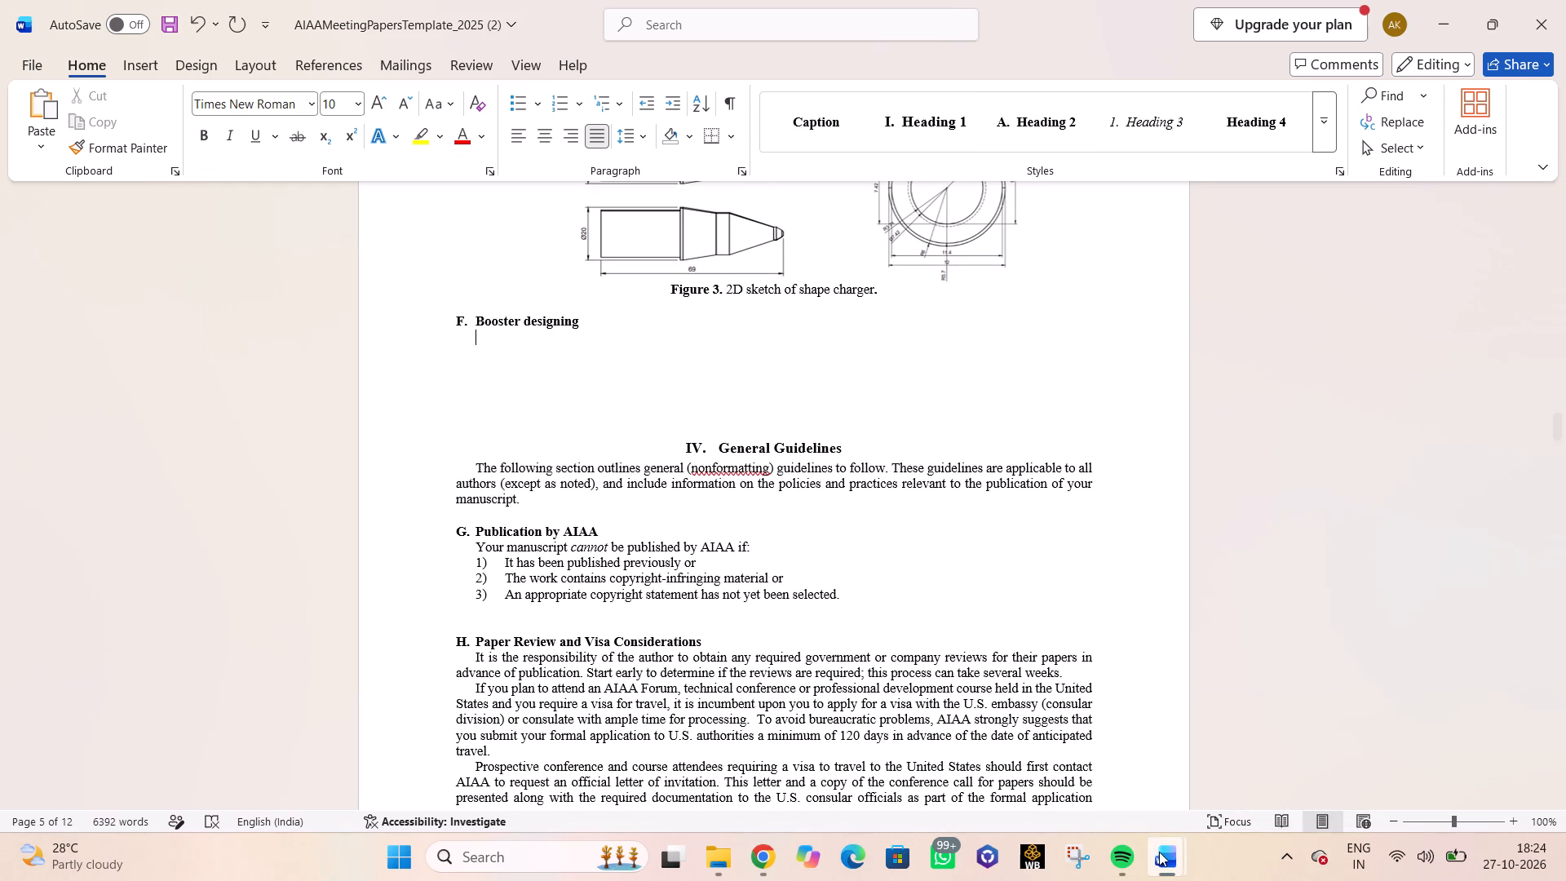
{"action": "left_click", "coordinate": [1290, 757]}
{"action": "scroll", "coordinate": [583, 521], "scroll_direction": "down", "scroll_amount": 3}
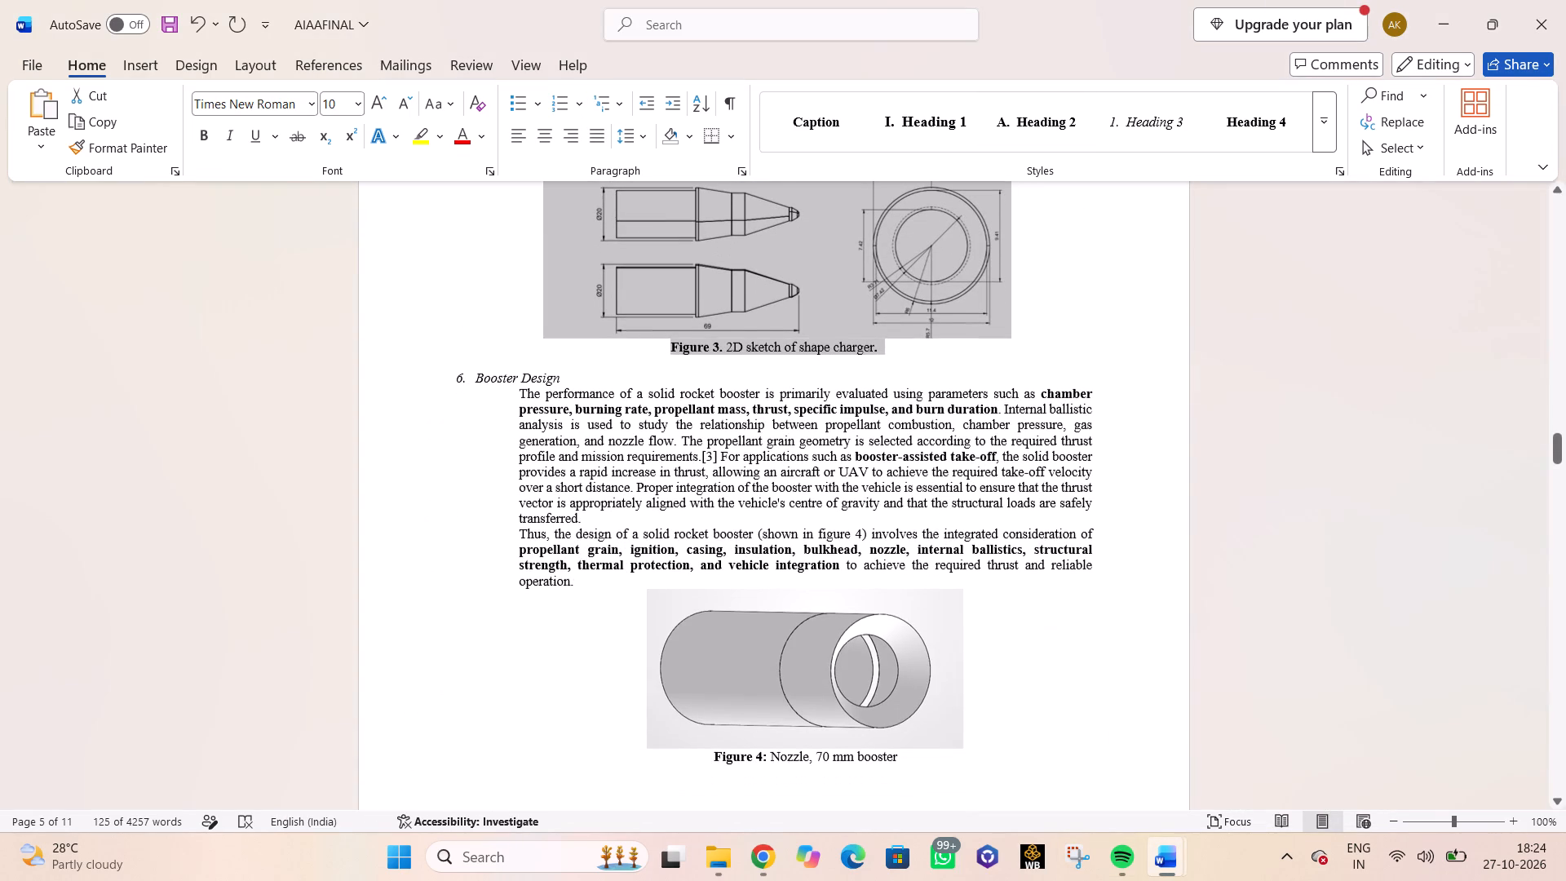
{"action": "left_click_drag", "start_coordinate": [517, 387], "coordinate": [984, 517]}
{"action": "scroll", "coordinate": [886, 523], "scroll_direction": "up", "scroll_amount": 1}
{"action": "scroll", "coordinate": [887, 523], "scroll_direction": "down", "scroll_amount": 3}
{"action": "scroll", "coordinate": [890, 525], "scroll_direction": "up", "scroll_amount": 1}
{"action": "scroll", "coordinate": [903, 525], "scroll_direction": "down", "scroll_amount": 1}
{"action": "scroll", "coordinate": [979, 534], "scroll_direction": "down", "scroll_amount": 5}
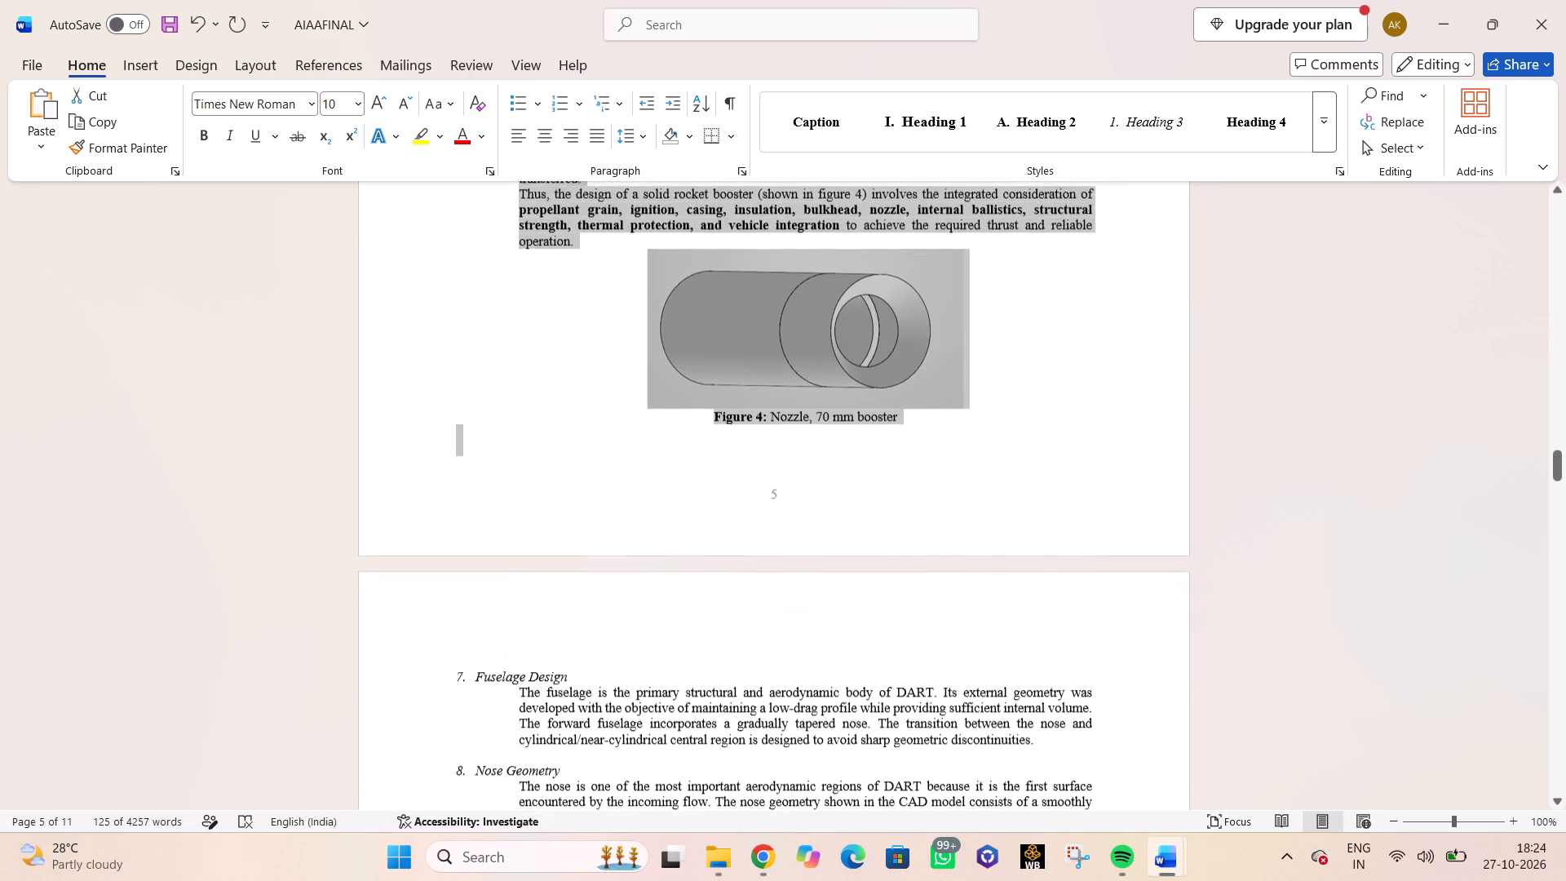
{"action": "scroll", "coordinate": [984, 517], "scroll_direction": "down", "scroll_amount": 3}
{"action": "left_click_drag", "start_coordinate": [984, 517], "coordinate": [907, 266]}
{"action": "key", "text": "ctrl+c"}
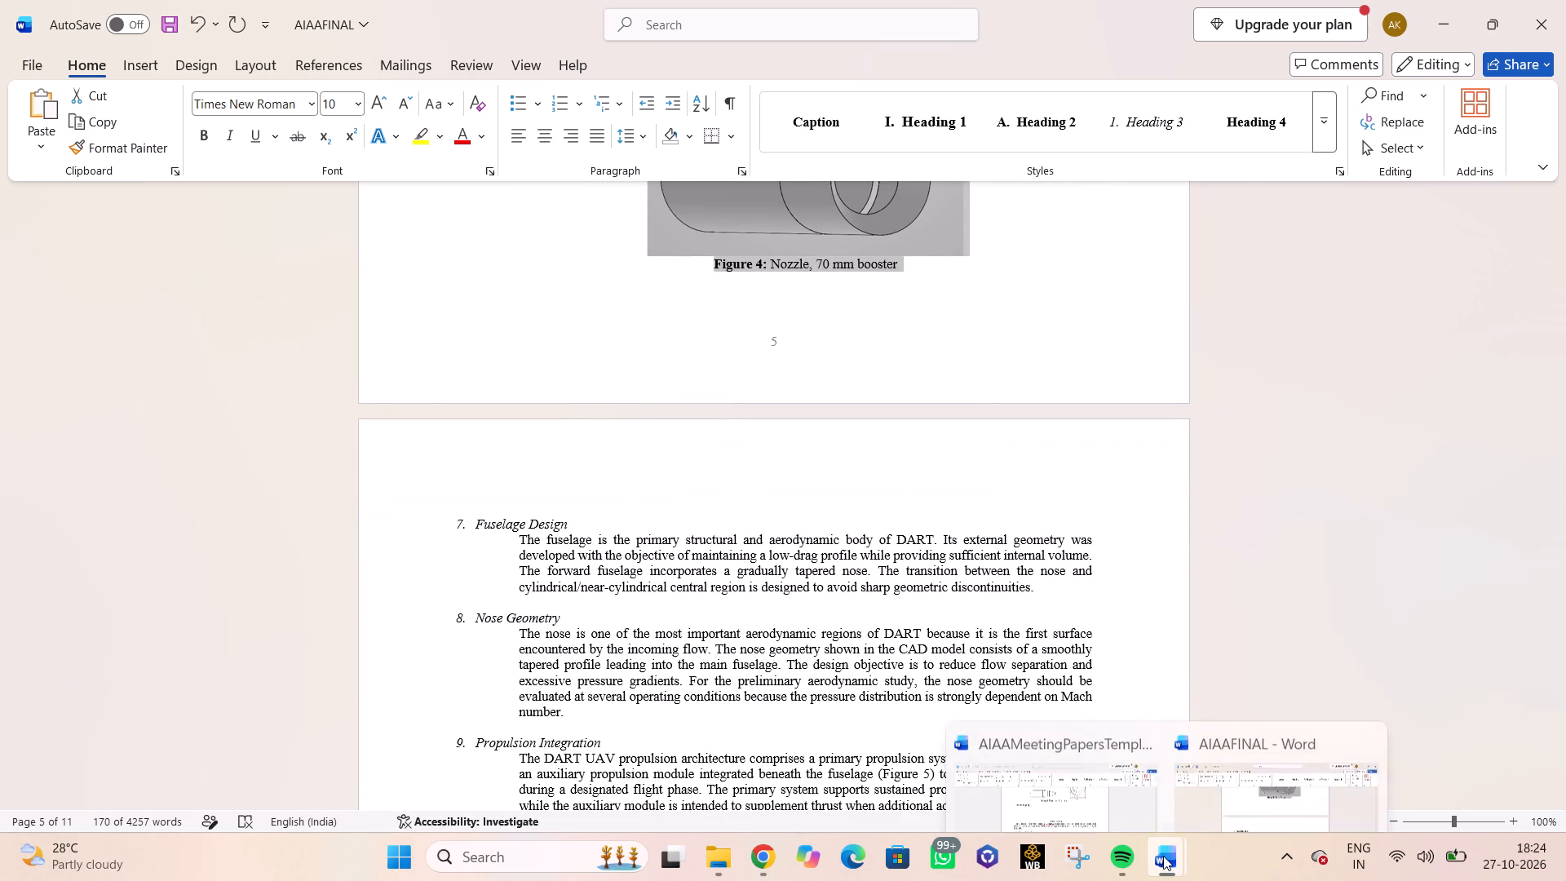
{"action": "left_click", "coordinate": [948, 805]}
{"action": "key", "text": "ctrl+v"}
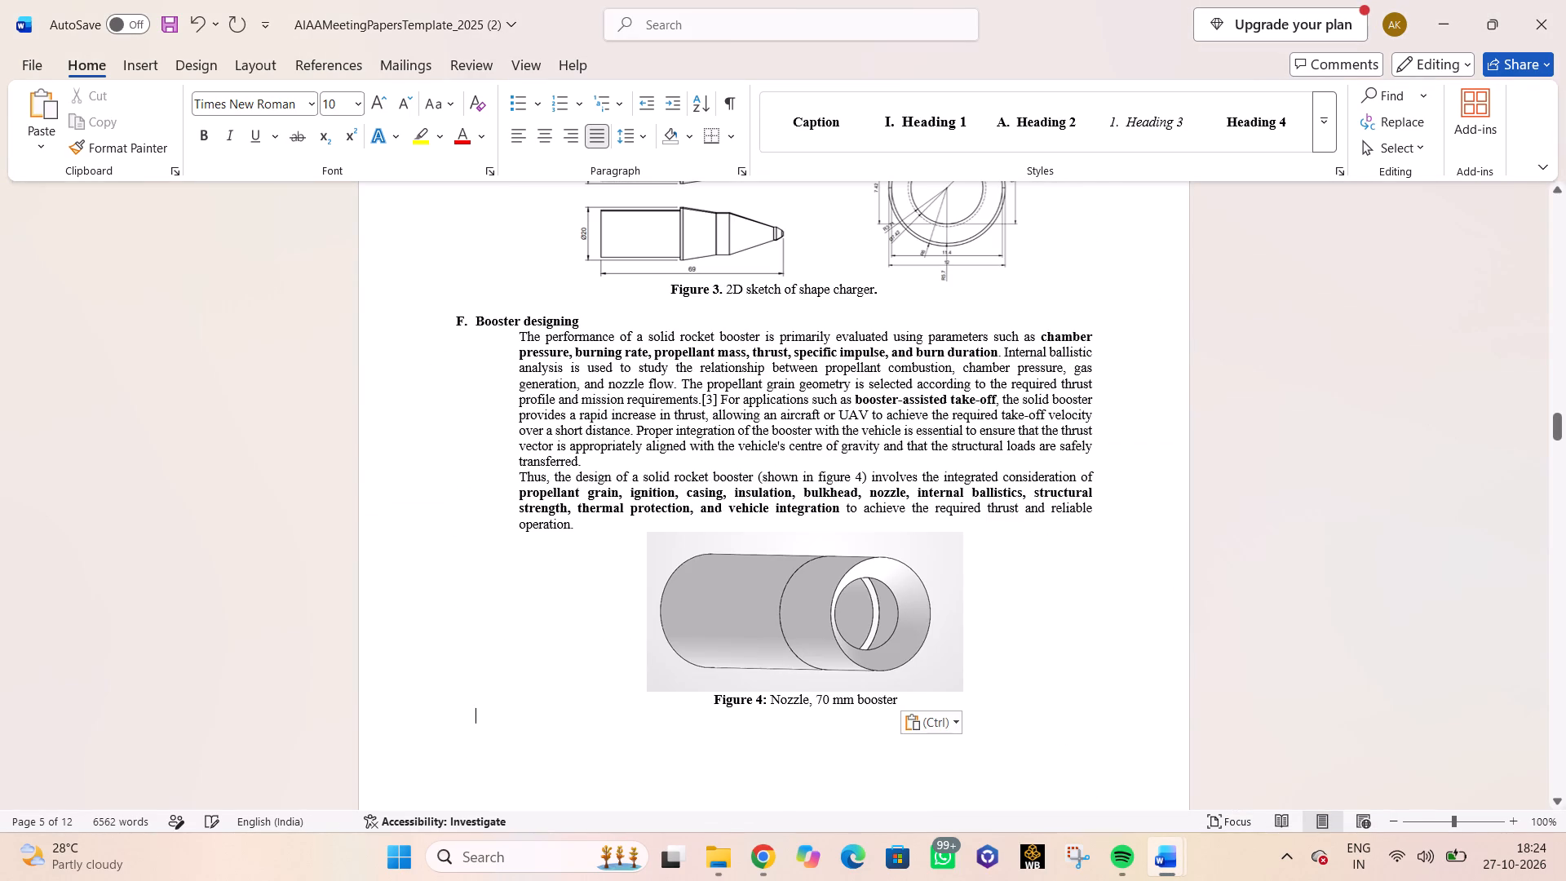
Remove the left indent from subheading F's two body paragraphs and indent only their first lines.
{"action": "left_click", "coordinate": [518, 333]}
{"action": "key", "text": "BackSpace"}
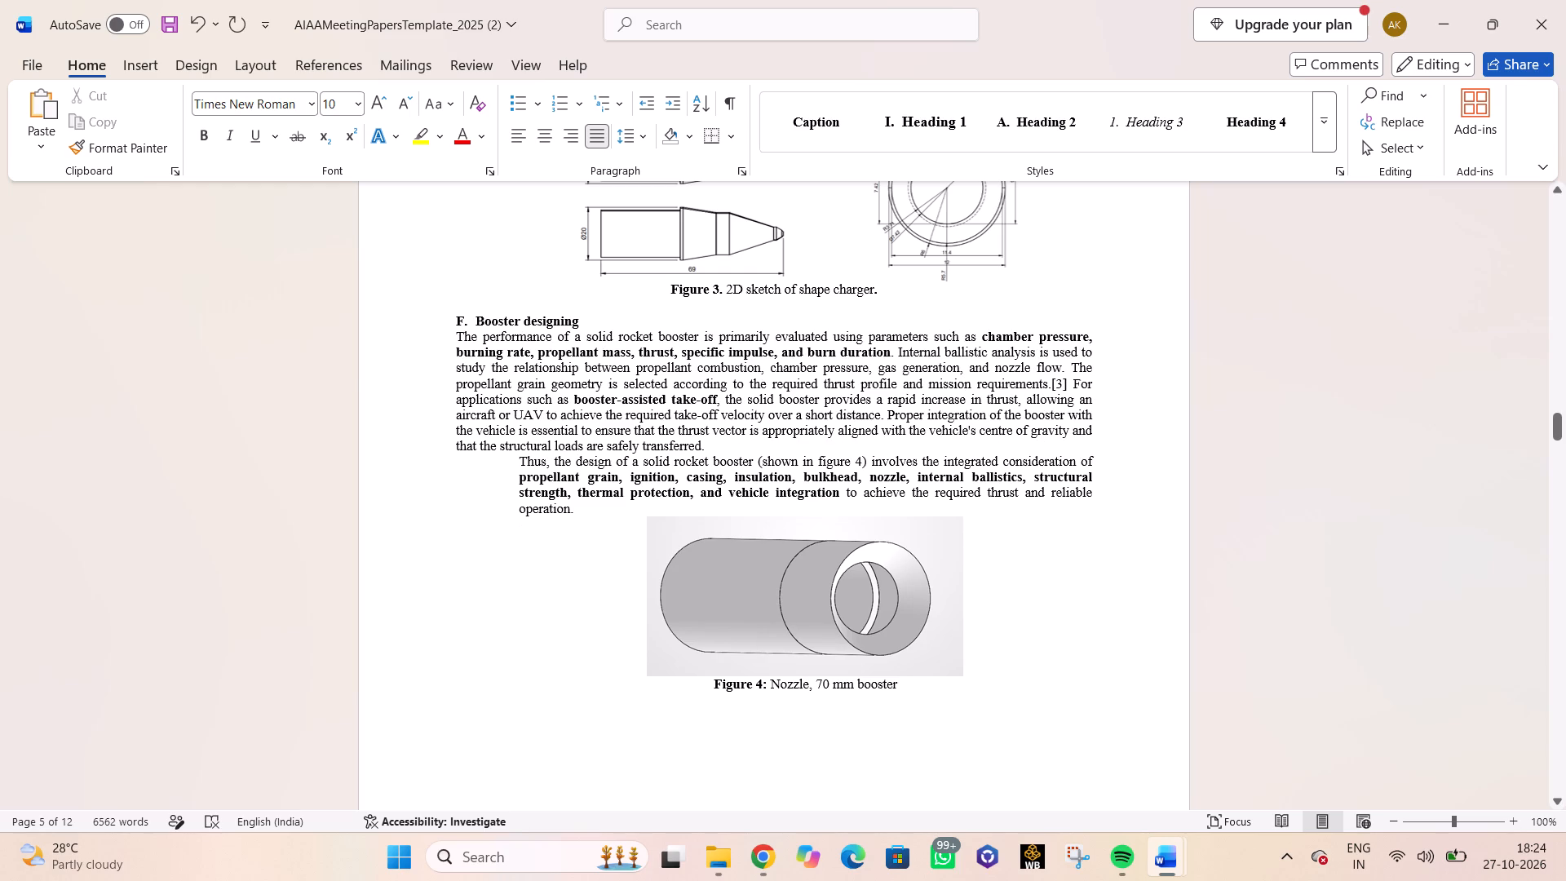
{"action": "left_click", "coordinate": [518, 454]}
{"action": "key", "text": "BackSpace"}
{"action": "key", "text": "Tab"}
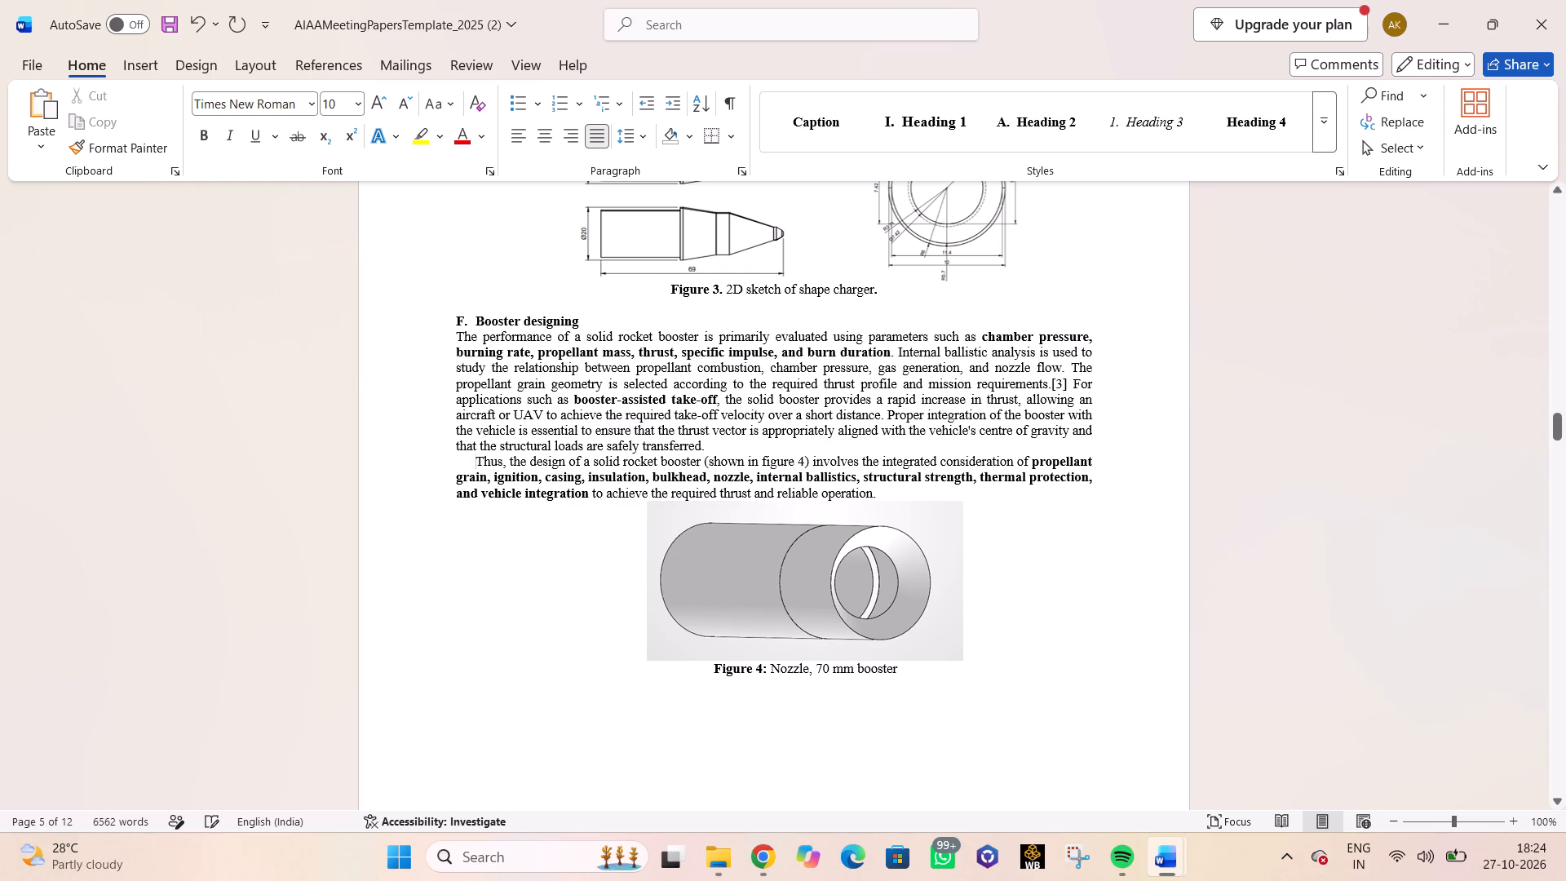
{"action": "left_click", "coordinate": [458, 334]}
{"action": "key", "text": "Tab"}
Insert a blank line between subheading F's last body paragraph and the Figure 4 image.
{"action": "scroll", "coordinate": [648, 466], "scroll_direction": "down", "scroll_amount": 8}
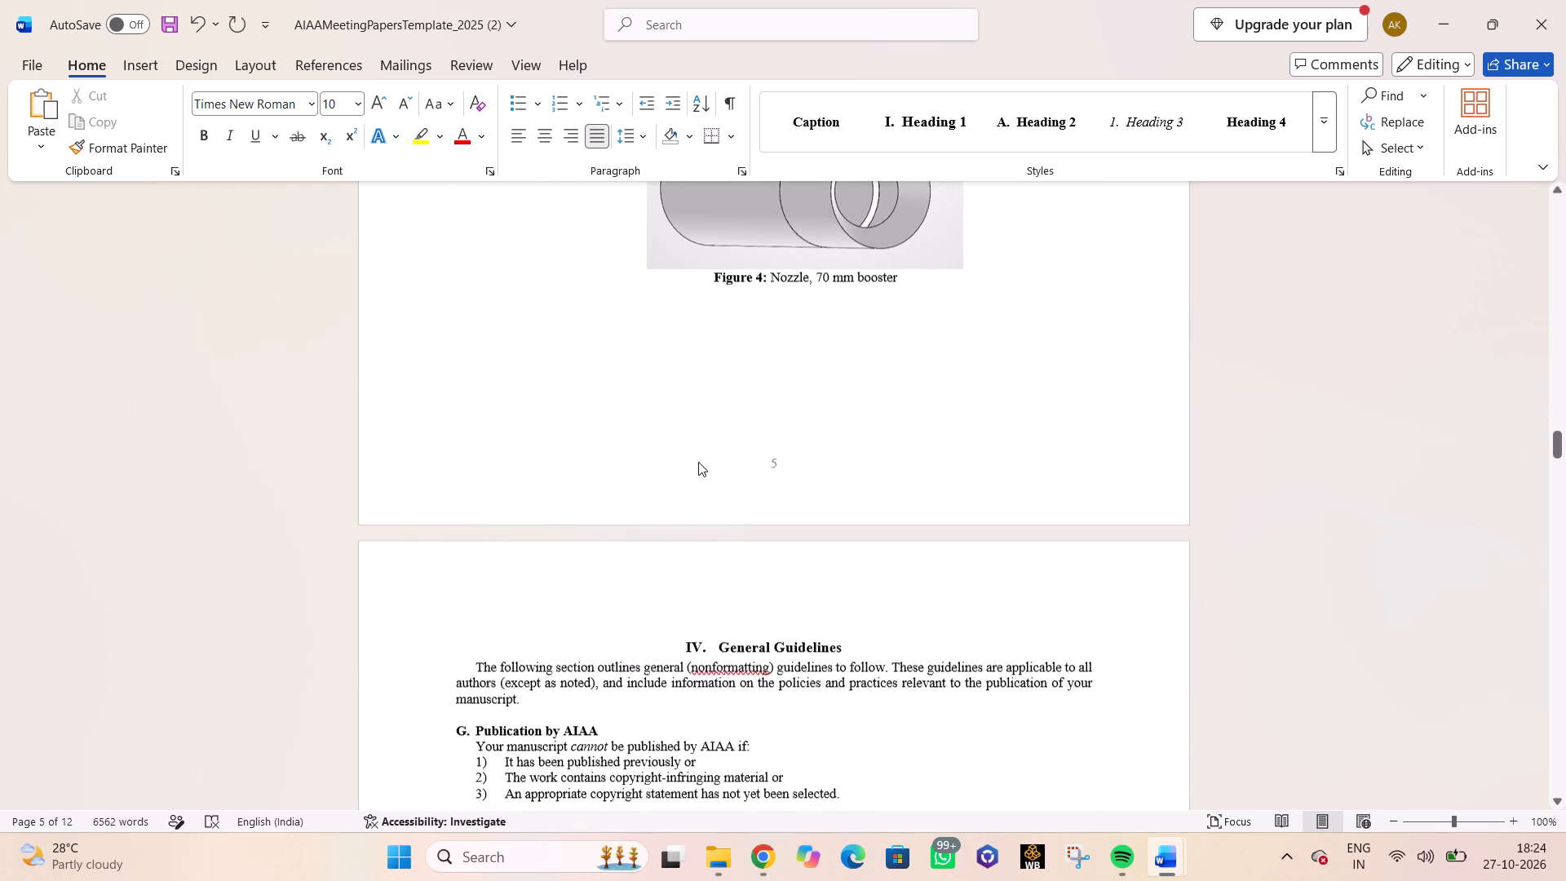
{"action": "scroll", "coordinate": [698, 462], "scroll_direction": "up", "scroll_amount": 7}
{"action": "left_click", "coordinate": [898, 444]}
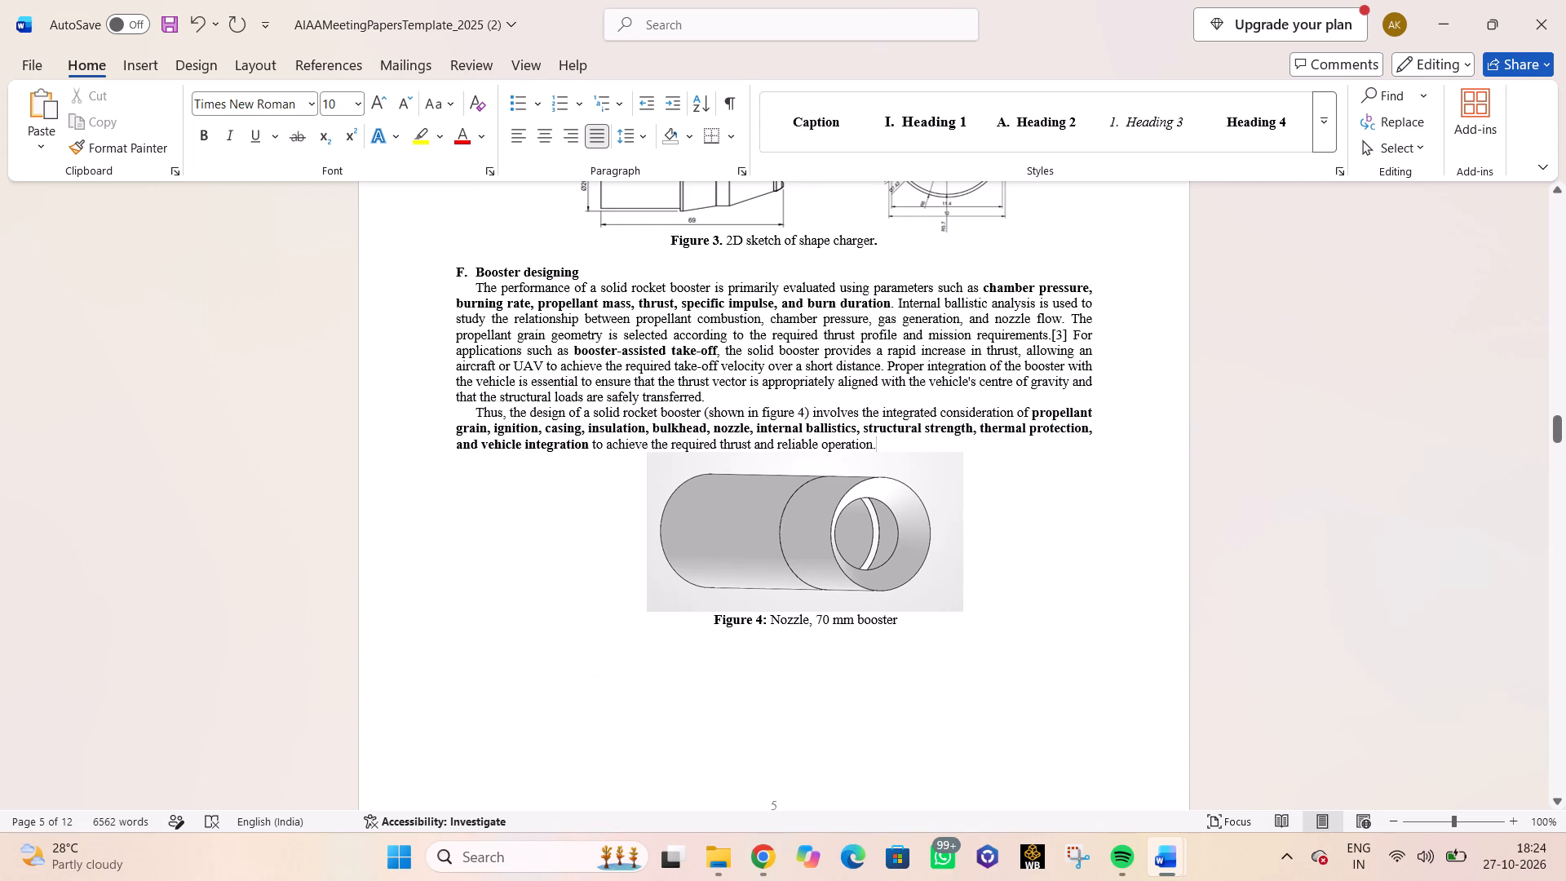
{"action": "key", "text": "Return"}
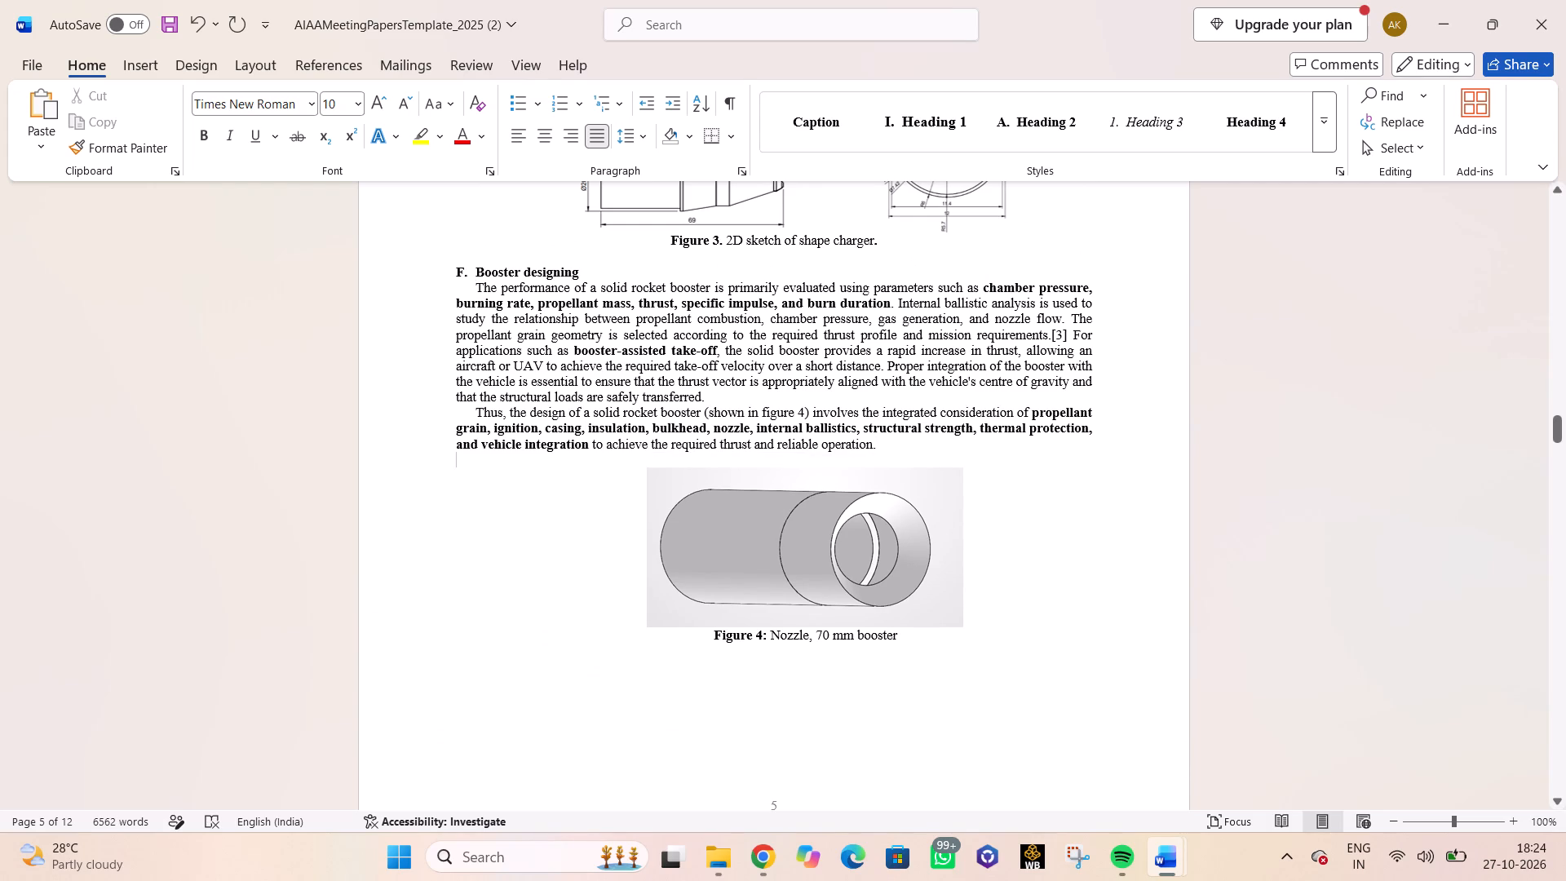
Correct the flagged word "pathlines" to "path lines" in page 2's paragraph on the conceptual design of DART.
{"action": "scroll", "coordinate": [729, 427], "scroll_direction": "up", "scroll_amount": 18}
{"action": "scroll", "coordinate": [729, 427], "scroll_direction": "down", "scroll_amount": 3}
{"action": "scroll", "coordinate": [729, 427], "scroll_direction": "up", "scroll_amount": 2}
{"action": "scroll", "coordinate": [729, 427], "scroll_direction": "down", "scroll_amount": 2}
{"action": "scroll", "coordinate": [729, 427], "scroll_direction": "up", "scroll_amount": 4}
{"action": "scroll", "coordinate": [729, 427], "scroll_direction": "down", "scroll_amount": 1}
{"action": "scroll", "coordinate": [729, 427], "scroll_direction": "up", "scroll_amount": 17}
{"action": "scroll", "coordinate": [729, 427], "scroll_direction": "down", "scroll_amount": 1}
{"action": "scroll", "coordinate": [729, 427], "scroll_direction": "up", "scroll_amount": 3}
{"action": "scroll", "coordinate": [729, 427], "scroll_direction": "down", "scroll_amount": 1}
{"action": "scroll", "coordinate": [729, 427], "scroll_direction": "up", "scroll_amount": 3}
{"action": "scroll", "coordinate": [729, 427], "scroll_direction": "down", "scroll_amount": 2}
{"action": "scroll", "coordinate": [729, 427], "scroll_direction": "up", "scroll_amount": 2}
{"action": "scroll", "coordinate": [729, 427], "scroll_direction": "down", "scroll_amount": 1}
{"action": "scroll", "coordinate": [729, 427], "scroll_direction": "up", "scroll_amount": 4}
{"action": "scroll", "coordinate": [729, 427], "scroll_direction": "down", "scroll_amount": 1}
{"action": "scroll", "coordinate": [729, 427], "scroll_direction": "up", "scroll_amount": 5}
{"action": "scroll", "coordinate": [729, 427], "scroll_direction": "down", "scroll_amount": 1}
{"action": "scroll", "coordinate": [729, 427], "scroll_direction": "up", "scroll_amount": 3}
{"action": "scroll", "coordinate": [729, 427], "scroll_direction": "down", "scroll_amount": 1}
{"action": "scroll", "coordinate": [729, 427], "scroll_direction": "up", "scroll_amount": 1}
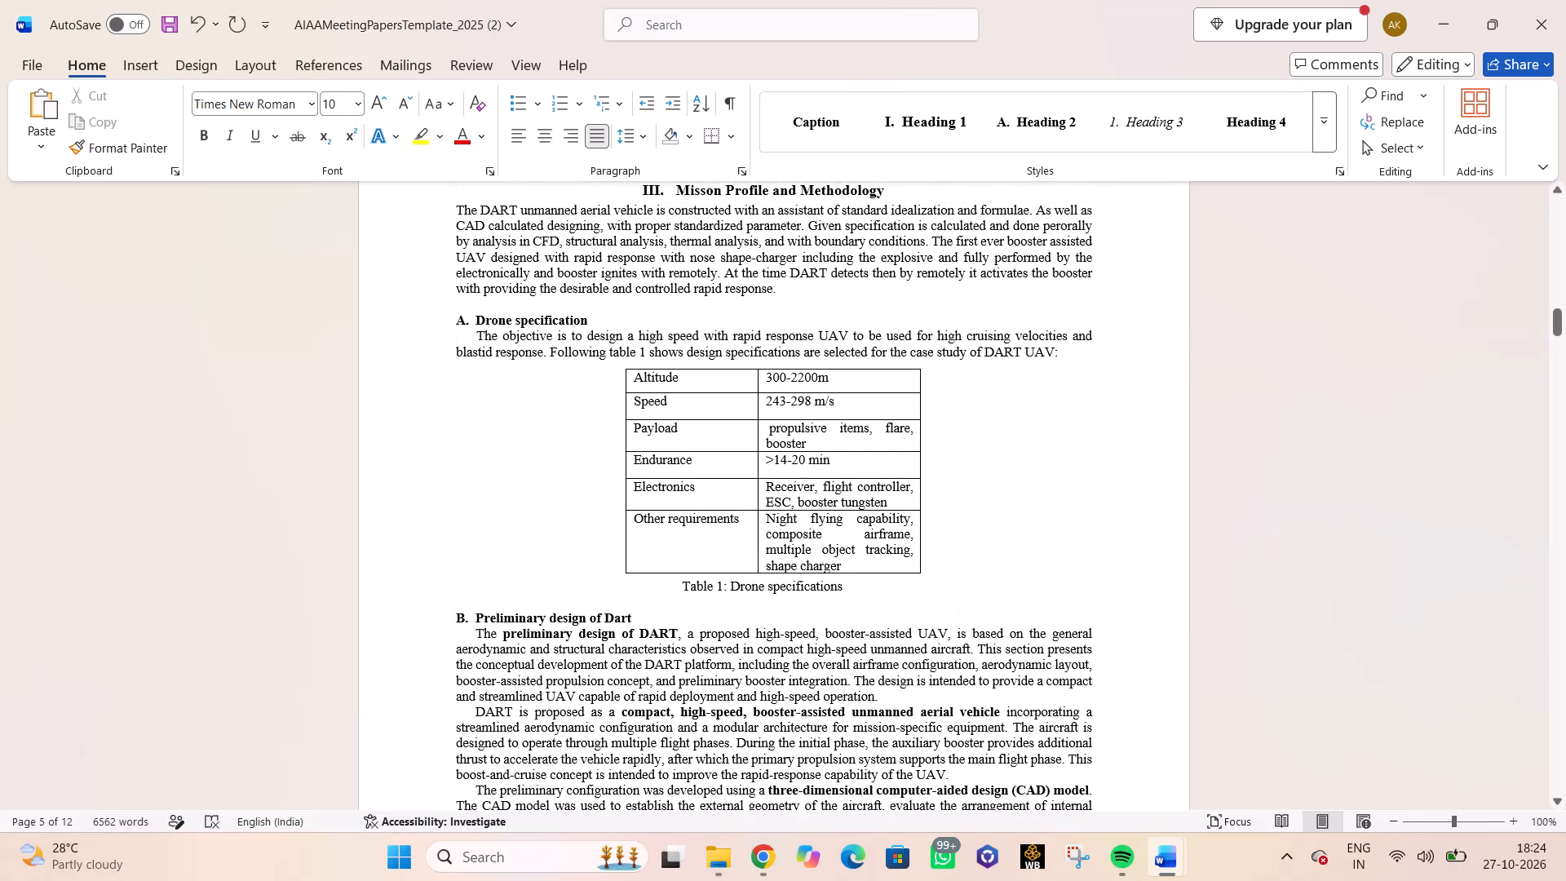
{"action": "scroll", "coordinate": [732, 434], "scroll_direction": "down", "scroll_amount": 1}
{"action": "scroll", "coordinate": [732, 434], "scroll_direction": "up", "scroll_amount": 1}
{"action": "scroll", "coordinate": [730, 434], "scroll_direction": "down", "scroll_amount": 1}
{"action": "scroll", "coordinate": [730, 434], "scroll_direction": "up", "scroll_amount": 4}
{"action": "scroll", "coordinate": [728, 436], "scroll_direction": "down", "scroll_amount": 1}
{"action": "scroll", "coordinate": [736, 338], "scroll_direction": "up", "scroll_amount": 1}
{"action": "scroll", "coordinate": [736, 338], "scroll_direction": "down", "scroll_amount": 1}
{"action": "scroll", "coordinate": [834, 349], "scroll_direction": "up", "scroll_amount": 3}
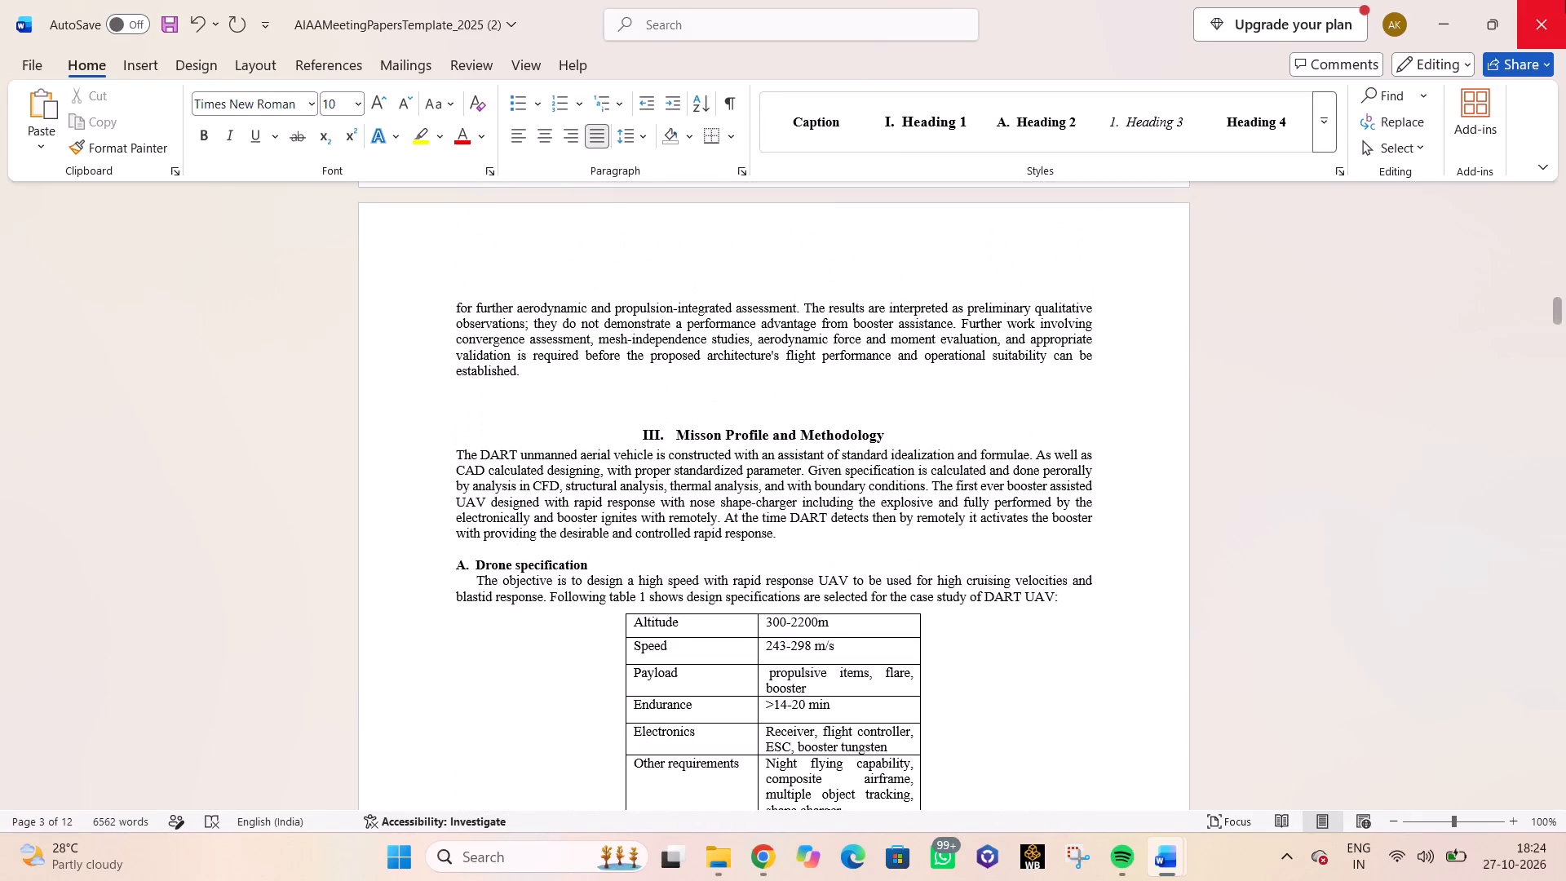
{"action": "scroll", "coordinate": [846, 576], "scroll_direction": "up", "scroll_amount": 3}
{"action": "scroll", "coordinate": [846, 576], "scroll_direction": "down", "scroll_amount": 1}
{"action": "scroll", "coordinate": [846, 576], "scroll_direction": "up", "scroll_amount": 5}
{"action": "scroll", "coordinate": [859, 405], "scroll_direction": "up", "scroll_amount": 1}
{"action": "scroll", "coordinate": [859, 405], "scroll_direction": "down", "scroll_amount": 1}
{"action": "scroll", "coordinate": [859, 405], "scroll_direction": "up", "scroll_amount": 1}
{"action": "scroll", "coordinate": [859, 405], "scroll_direction": "down", "scroll_amount": 1}
{"action": "scroll", "coordinate": [859, 405], "scroll_direction": "up", "scroll_amount": 5}
{"action": "scroll", "coordinate": [856, 405], "scroll_direction": "down", "scroll_amount": 1}
{"action": "scroll", "coordinate": [856, 405], "scroll_direction": "up", "scroll_amount": 1}
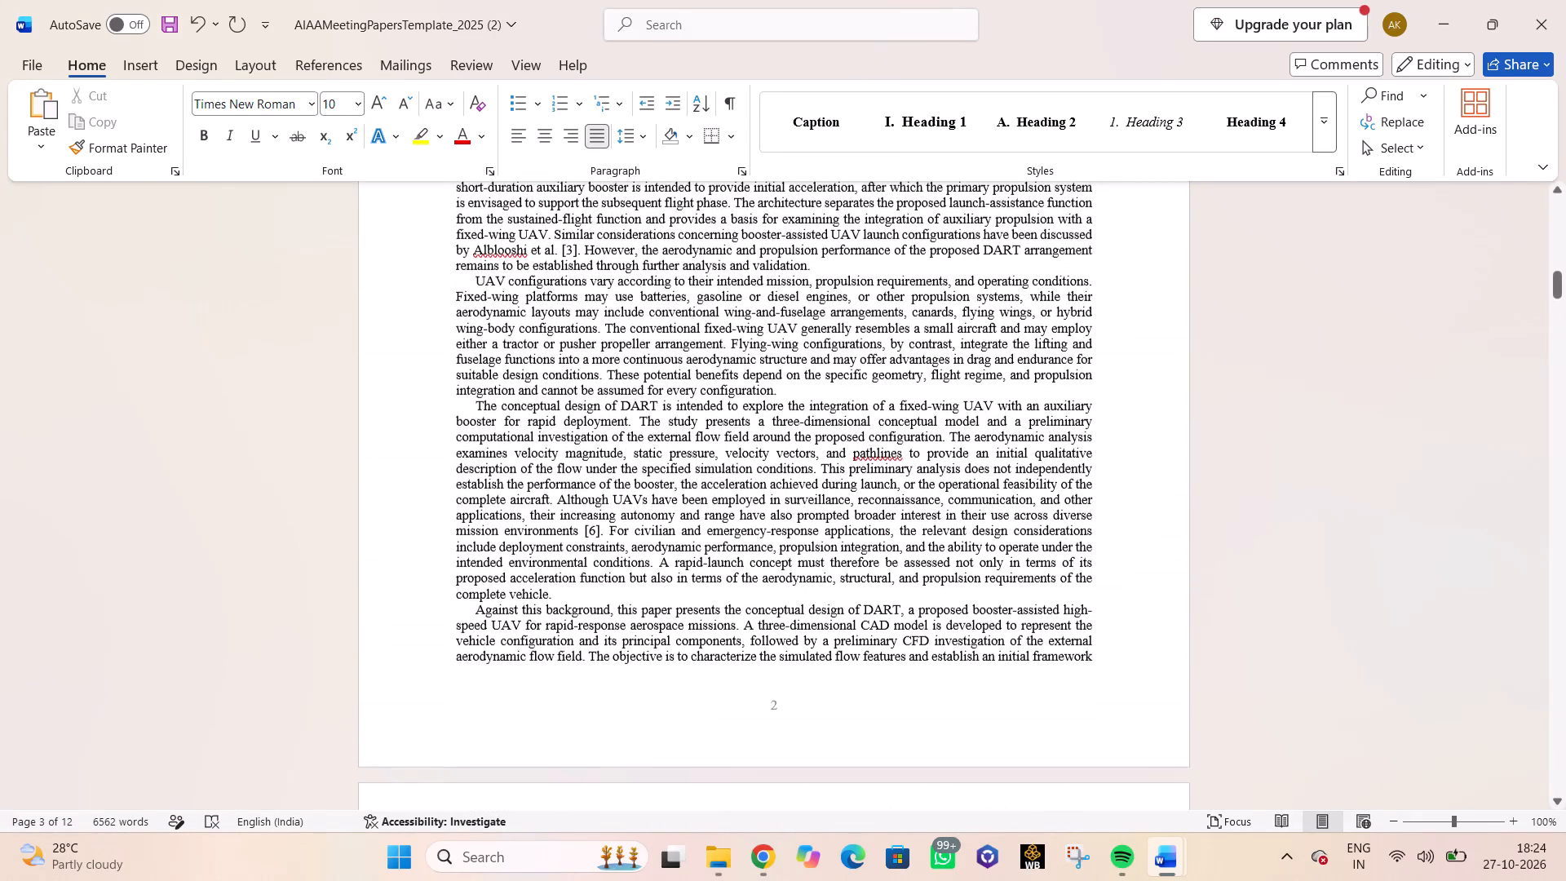
{"action": "right_click", "coordinate": [869, 464]}
{"action": "left_click", "coordinate": [807, 35]}
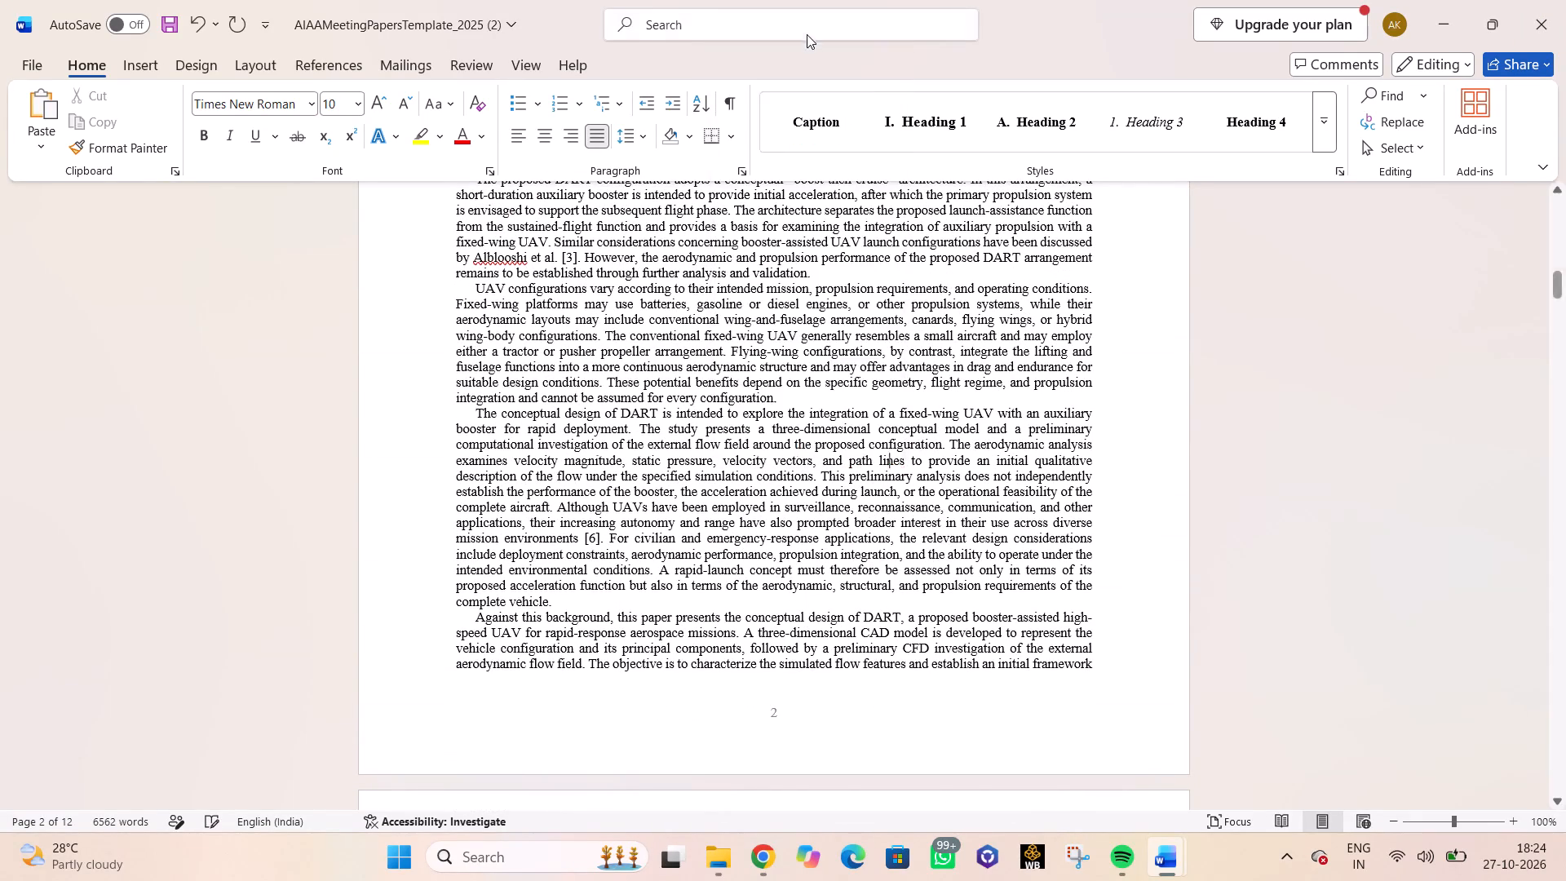
Delete the empty lines at the end of page 4, after the shaped-charge paragraph ending "primary specifications".
{"action": "scroll", "coordinate": [818, 529], "scroll_direction": "up", "scroll_amount": 5}
{"action": "scroll", "coordinate": [765, 427], "scroll_direction": "up", "scroll_amount": 8}
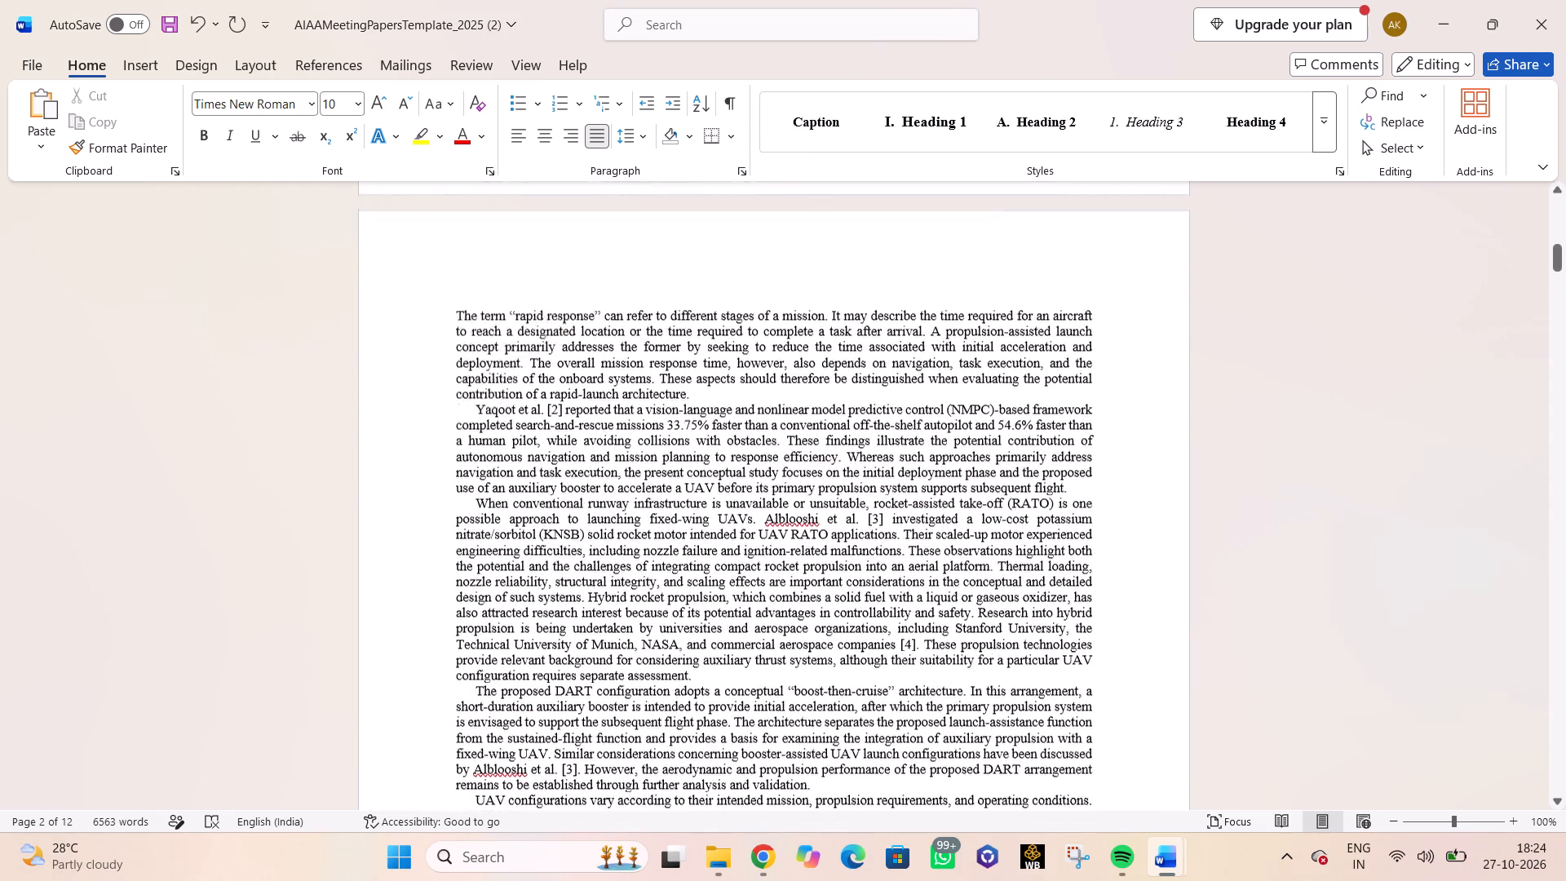
{"action": "scroll", "coordinate": [765, 427], "scroll_direction": "up", "scroll_amount": 5}
{"action": "scroll", "coordinate": [763, 425], "scroll_direction": "down", "scroll_amount": 1}
{"action": "scroll", "coordinate": [763, 425], "scroll_direction": "up", "scroll_amount": 2}
{"action": "scroll", "coordinate": [763, 425], "scroll_direction": "down", "scroll_amount": 4}
{"action": "scroll", "coordinate": [763, 426], "scroll_direction": "up", "scroll_amount": 1}
{"action": "scroll", "coordinate": [763, 426], "scroll_direction": "down", "scroll_amount": 3}
{"action": "scroll", "coordinate": [759, 432], "scroll_direction": "up", "scroll_amount": 2}
{"action": "scroll", "coordinate": [759, 437], "scroll_direction": "down", "scroll_amount": 10}
{"action": "scroll", "coordinate": [759, 447], "scroll_direction": "up", "scroll_amount": 2}
{"action": "scroll", "coordinate": [760, 453], "scroll_direction": "down", "scroll_amount": 4}
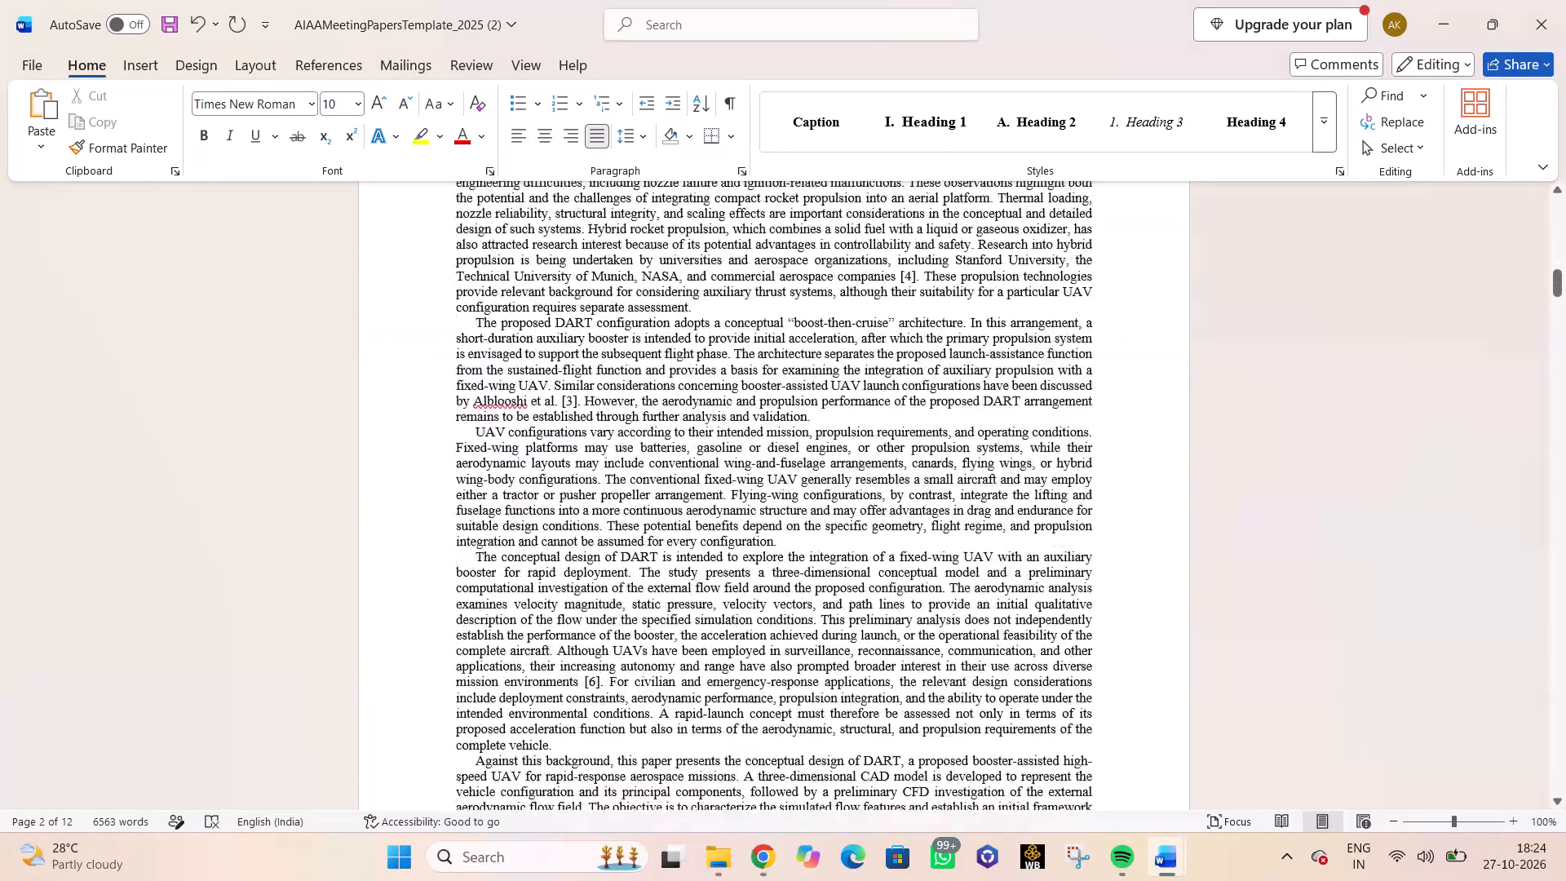
{"action": "scroll", "coordinate": [760, 463], "scroll_direction": "down", "scroll_amount": 18}
{"action": "scroll", "coordinate": [761, 516], "scroll_direction": "up", "scroll_amount": 1}
{"action": "scroll", "coordinate": [763, 516], "scroll_direction": "down", "scroll_amount": 2}
{"action": "scroll", "coordinate": [762, 521], "scroll_direction": "up", "scroll_amount": 6}
{"action": "scroll", "coordinate": [761, 525], "scroll_direction": "down", "scroll_amount": 4}
{"action": "scroll", "coordinate": [759, 529], "scroll_direction": "up", "scroll_amount": 2}
{"action": "scroll", "coordinate": [759, 529], "scroll_direction": "down", "scroll_amount": 16}
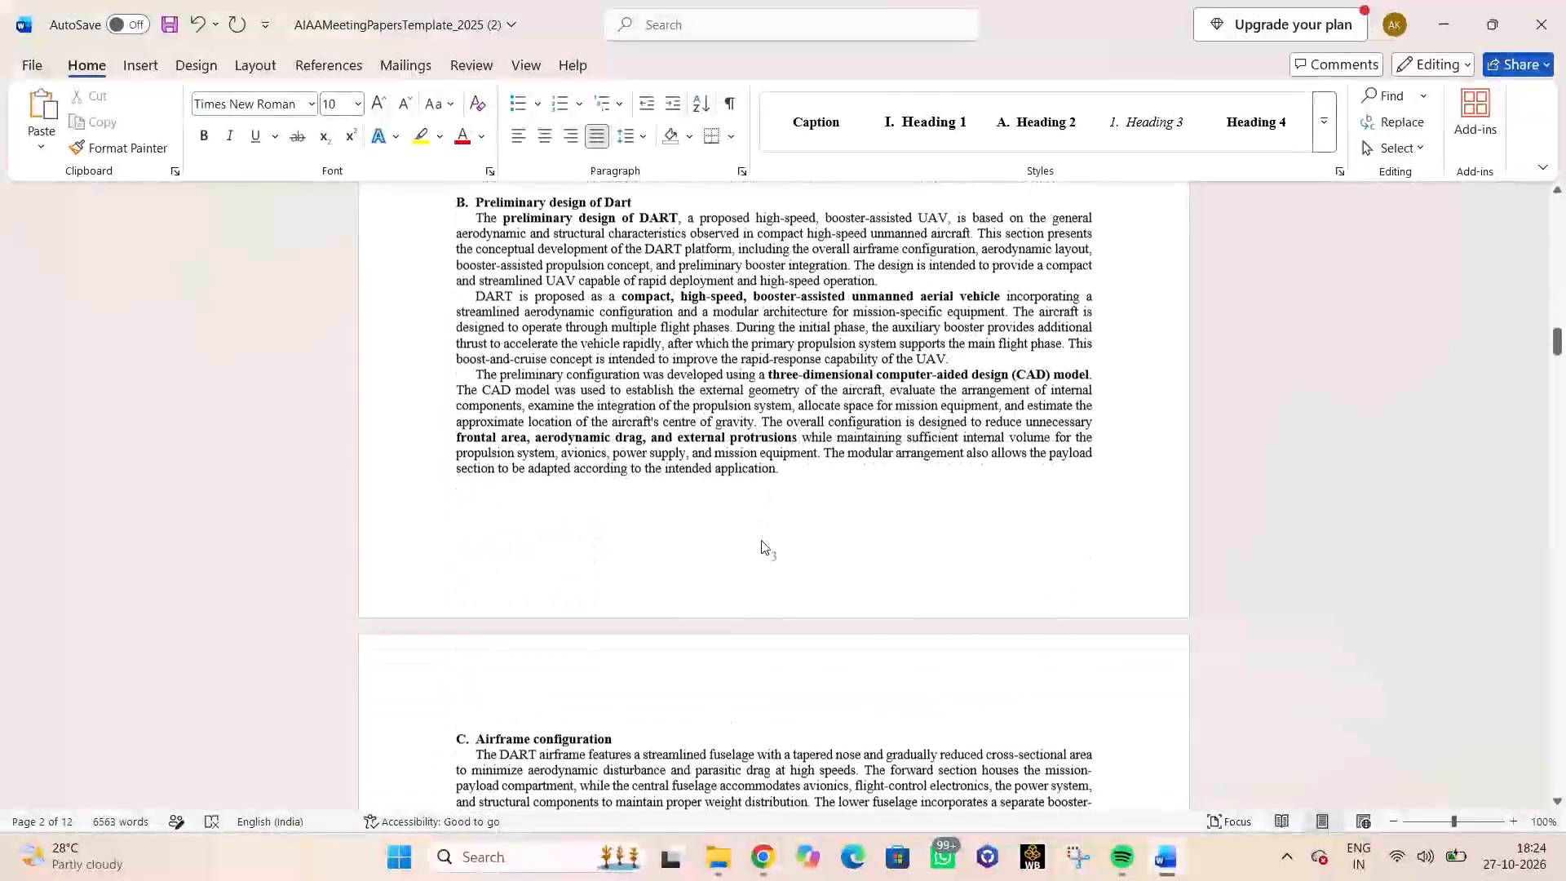
{"action": "scroll", "coordinate": [761, 540], "scroll_direction": "down", "scroll_amount": 20}
{"action": "scroll", "coordinate": [761, 540], "scroll_direction": "down", "scroll_amount": 3}
{"action": "scroll", "coordinate": [768, 560], "scroll_direction": "up", "scroll_amount": 1}
{"action": "scroll", "coordinate": [768, 560], "scroll_direction": "down", "scroll_amount": 7}
{"action": "scroll", "coordinate": [768, 562], "scroll_direction": "up", "scroll_amount": 6}
{"action": "left_click", "coordinate": [788, 365]}
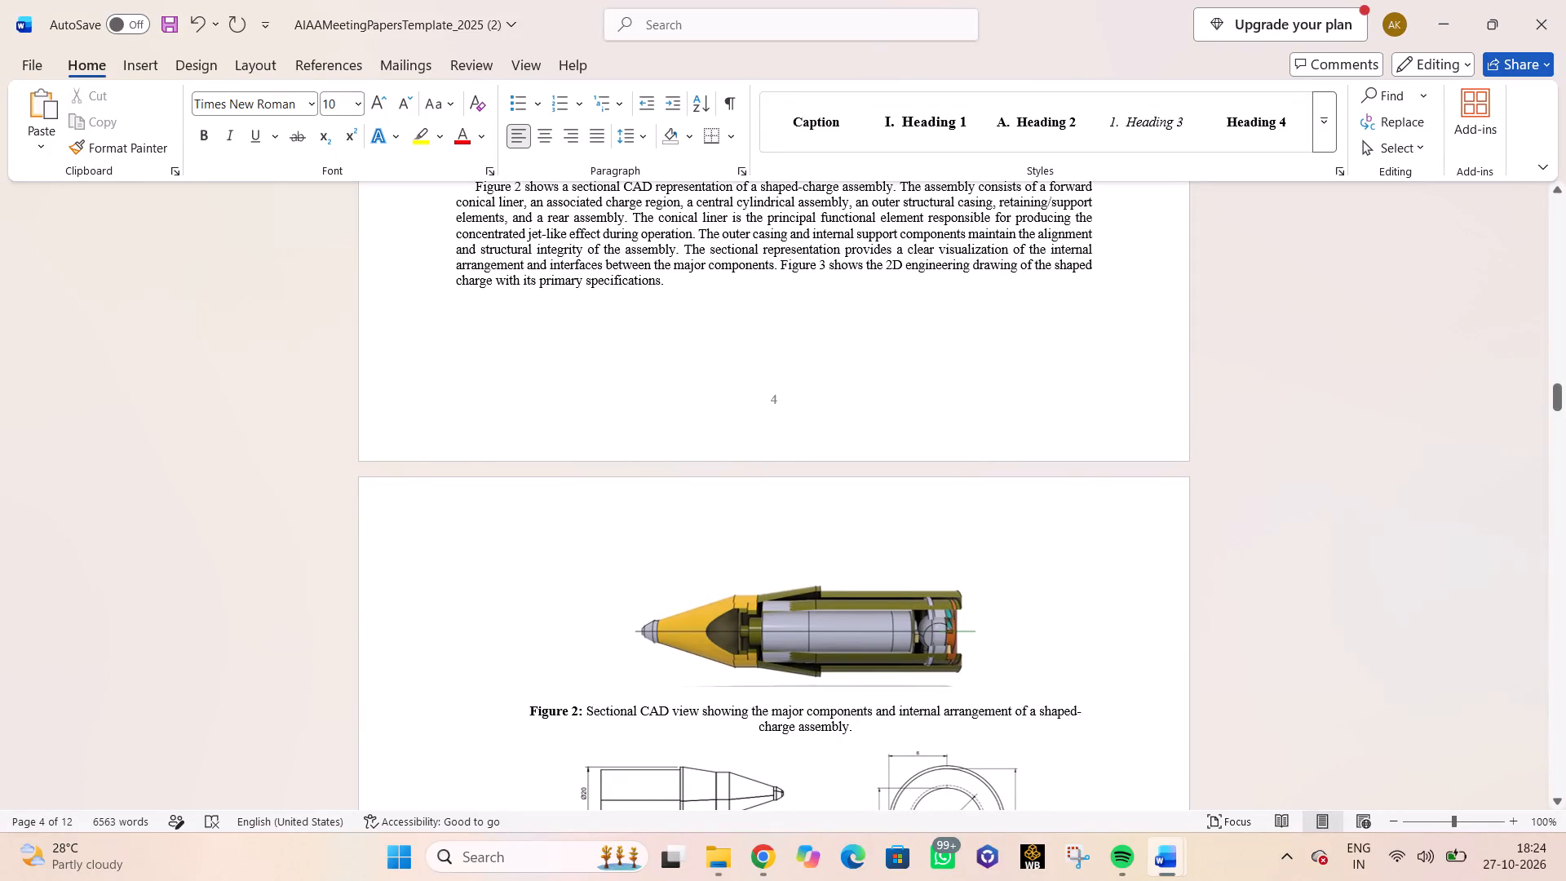
{"action": "key", "text": "BackSpace"}
{"action": "key", "text": "BackSpace"}
{"action": "key", "text": "BackSpace"}
{"action": "key", "text": "BackSpace"}
{"action": "key", "text": "BackSpace"}
Start a lettered subheading "G." with a capital letter on the empty line below Figure 4's caption.
{"action": "scroll", "coordinate": [754, 431], "scroll_direction": "down", "scroll_amount": 1}
{"action": "scroll", "coordinate": [754, 432], "scroll_direction": "up", "scroll_amount": 1}
{"action": "scroll", "coordinate": [754, 432], "scroll_direction": "down", "scroll_amount": 18}
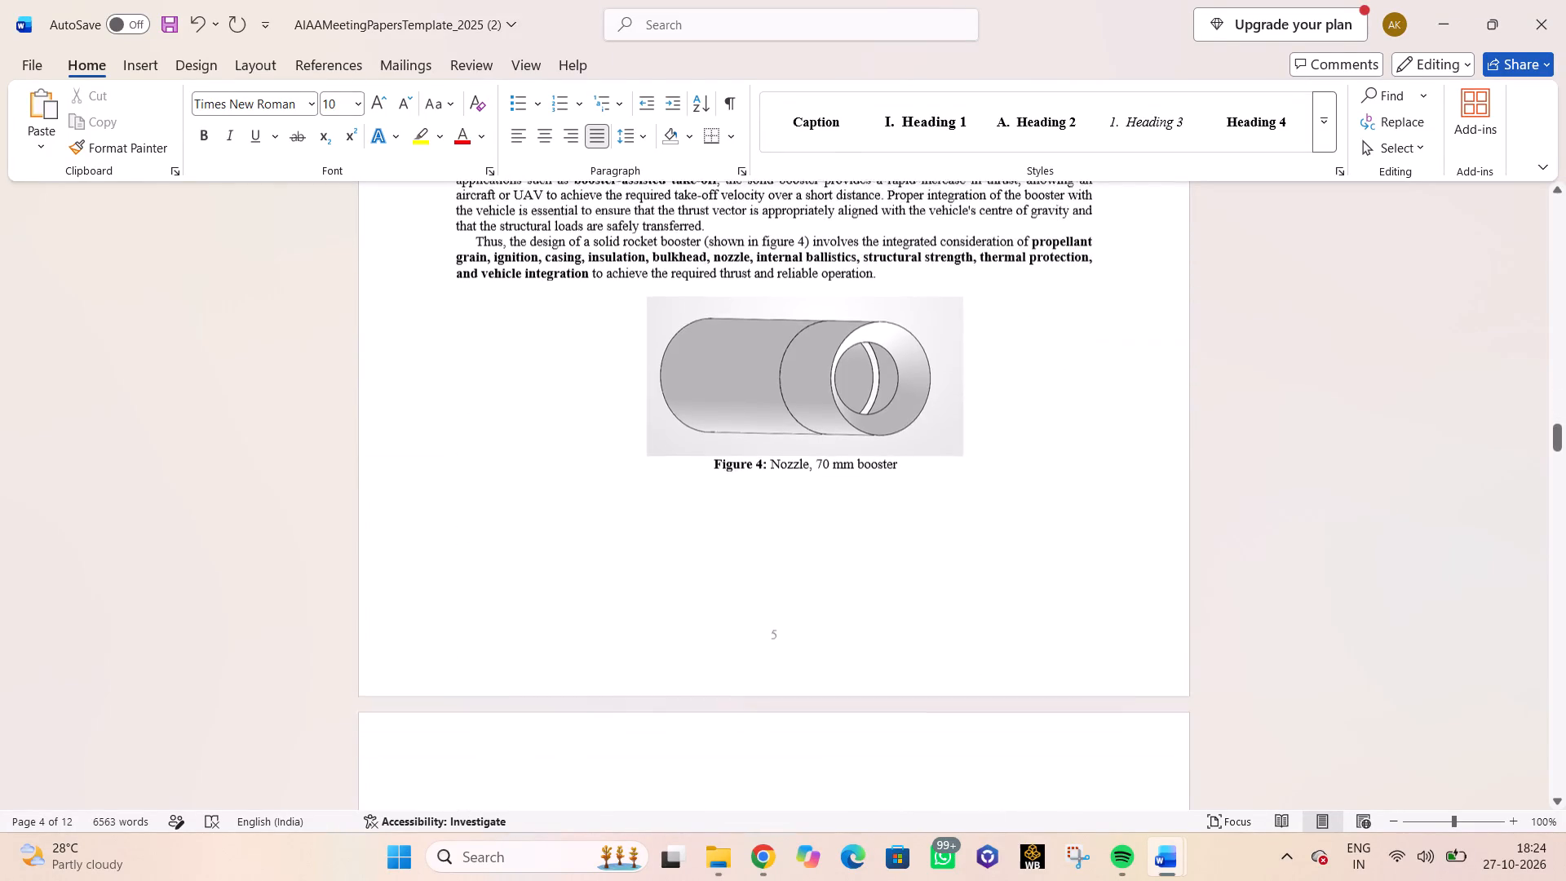
{"action": "scroll", "coordinate": [779, 440], "scroll_direction": "up", "scroll_amount": 5}
{"action": "scroll", "coordinate": [801, 575], "scroll_direction": "up", "scroll_amount": 3}
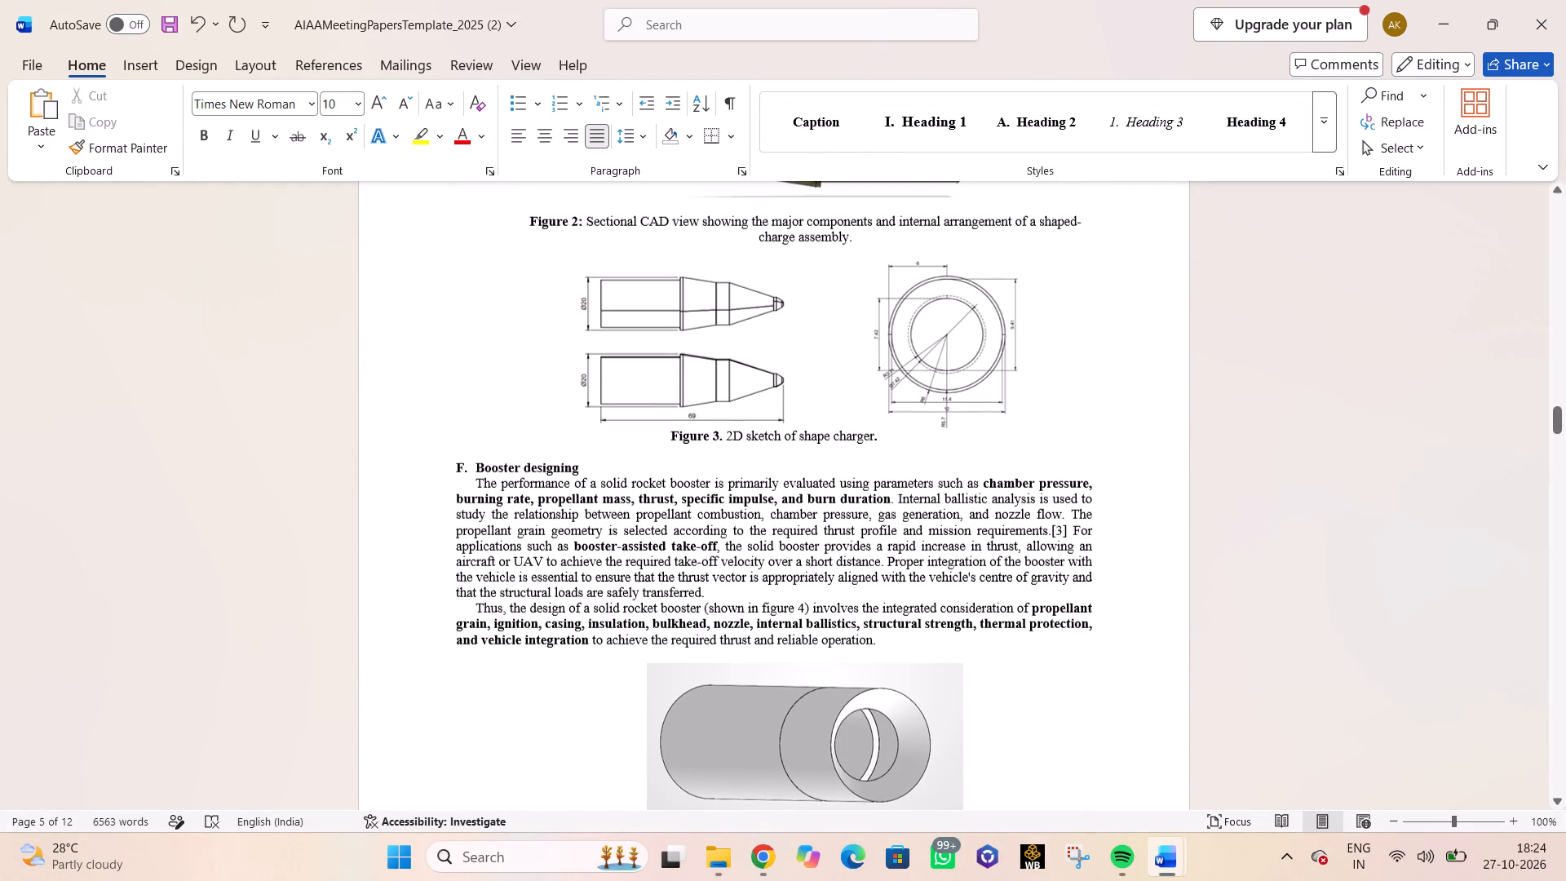
{"action": "scroll", "coordinate": [802, 575], "scroll_direction": "down", "scroll_amount": 3}
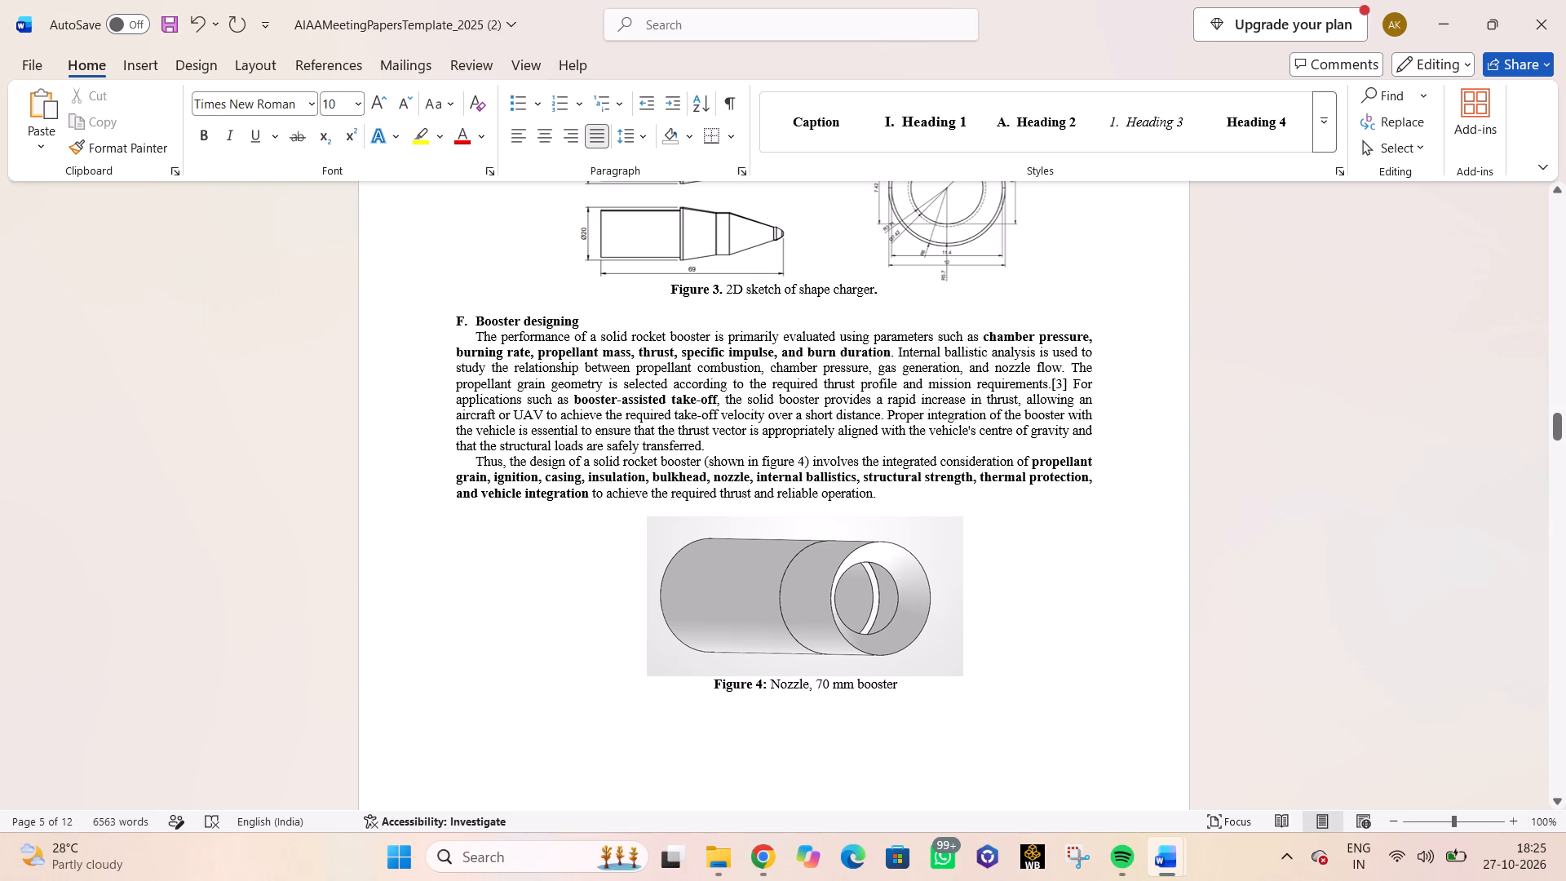
{"action": "scroll", "coordinate": [802, 575], "scroll_direction": "down", "scroll_amount": 6}
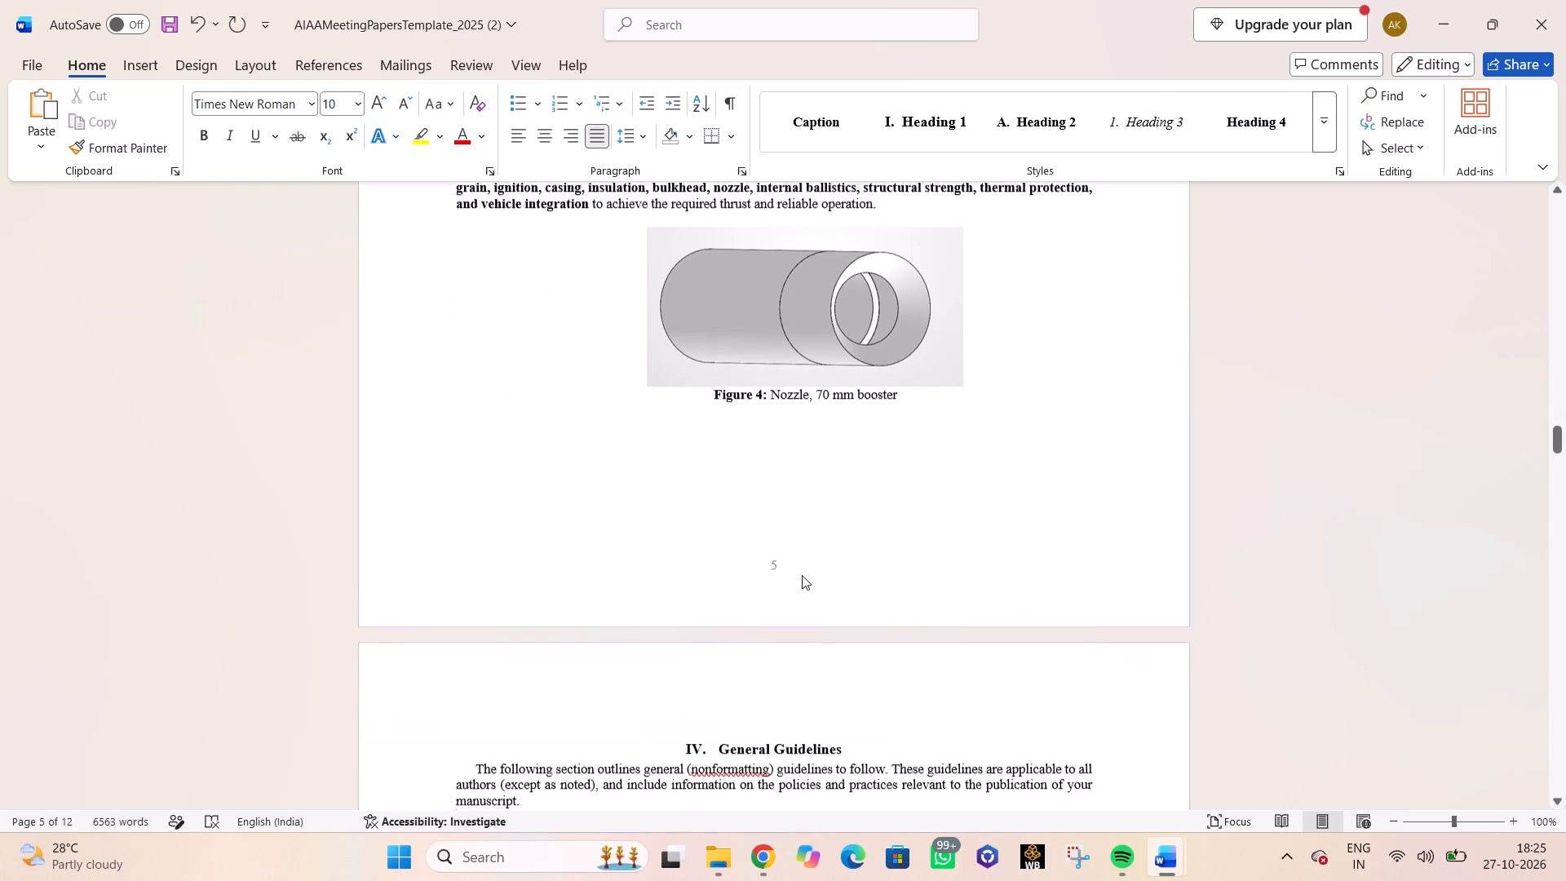
{"action": "scroll", "coordinate": [802, 575], "scroll_direction": "down", "scroll_amount": 3}
{"action": "scroll", "coordinate": [713, 553], "scroll_direction": "up", "scroll_amount": 2}
{"action": "scroll", "coordinate": [713, 553], "scroll_direction": "down", "scroll_amount": 1}
{"action": "scroll", "coordinate": [713, 553], "scroll_direction": "up", "scroll_amount": 2}
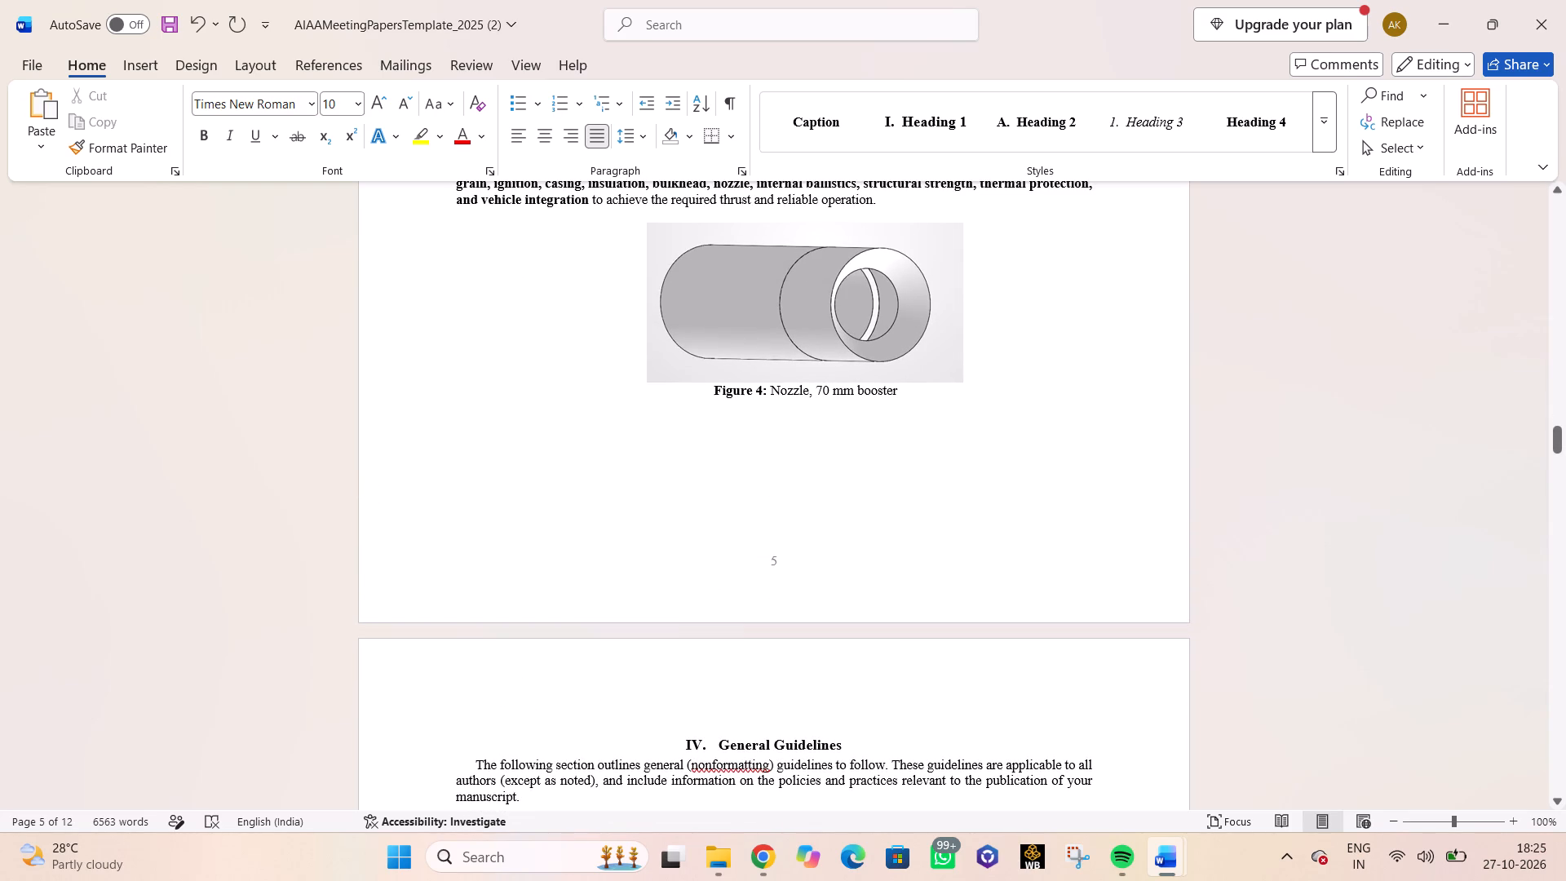
{"action": "left_click", "coordinate": [496, 448]}
{"action": "scroll", "coordinate": [578, 490], "scroll_direction": "up", "scroll_amount": 4}
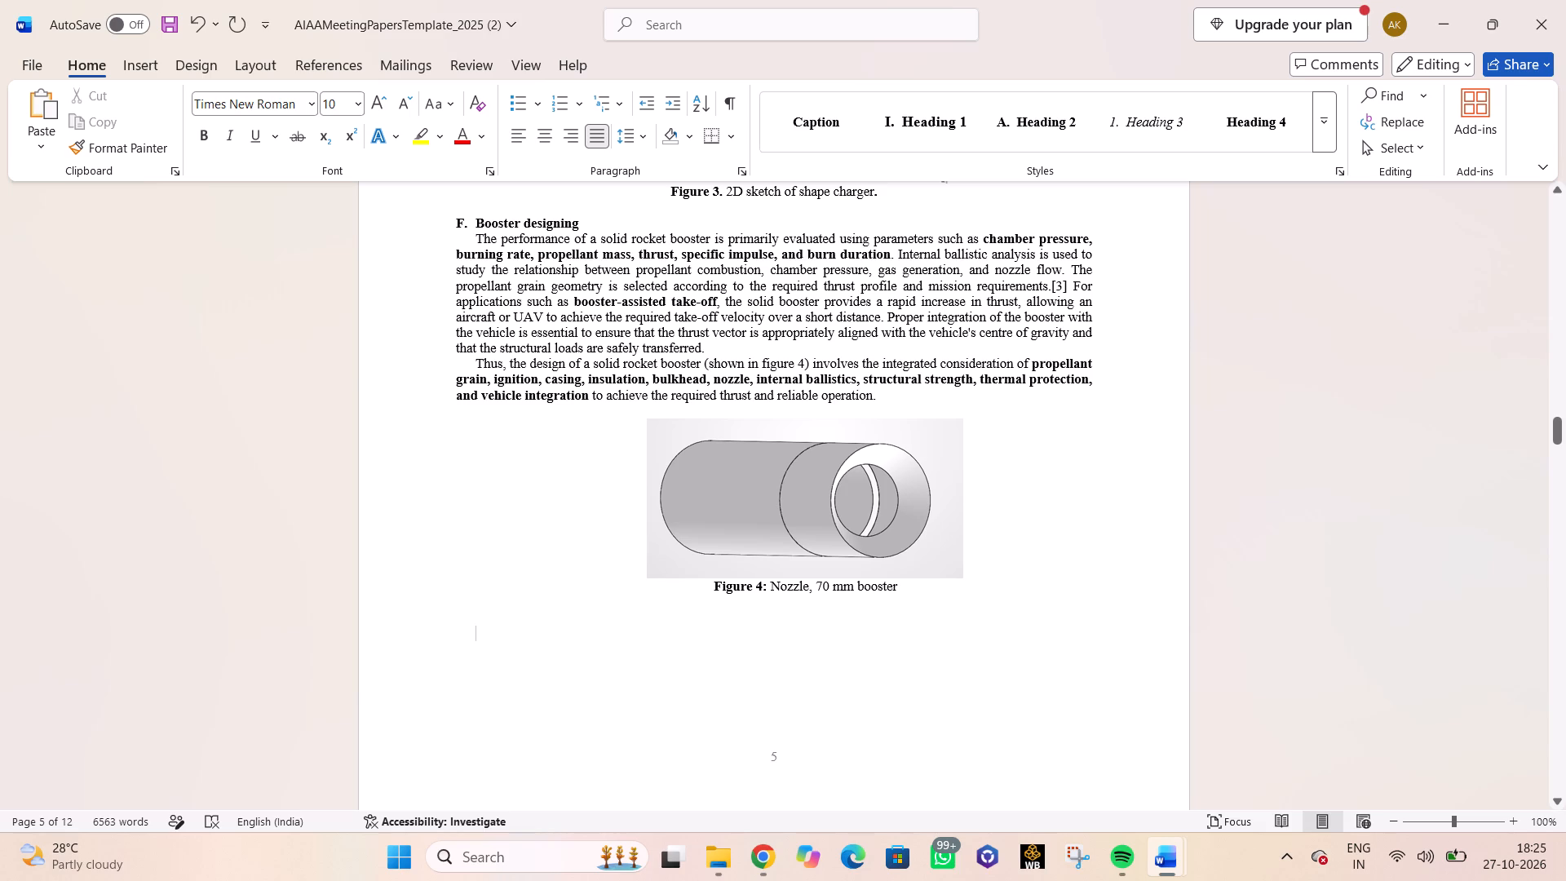
{"action": "type", "text": "g."}
{"action": "key", "text": "space"}
{"action": "key", "text": "BackSpace"}
{"action": "key", "text": "BackSpace"}
{"action": "key", "text": "BackSpace"}
{"action": "type", "text": "G."}
{"action": "key", "text": "space"}
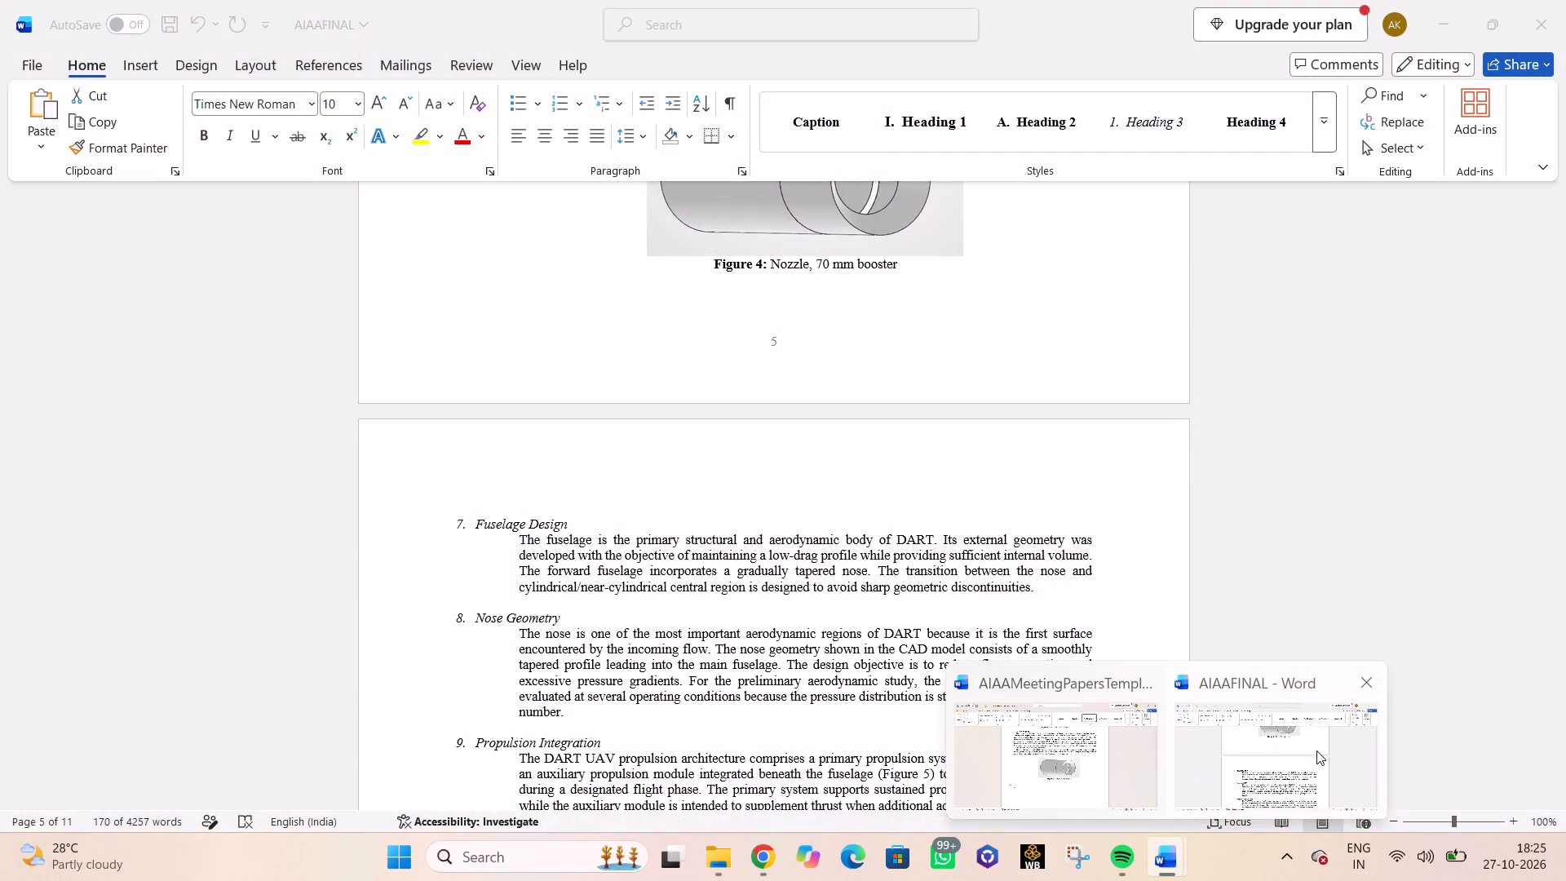
Check the next section's title in AIAAFINAL, title subheading G "Fuselage design" in the template, and start a body line beneath it.
{"action": "left_click", "coordinate": [1317, 750]}
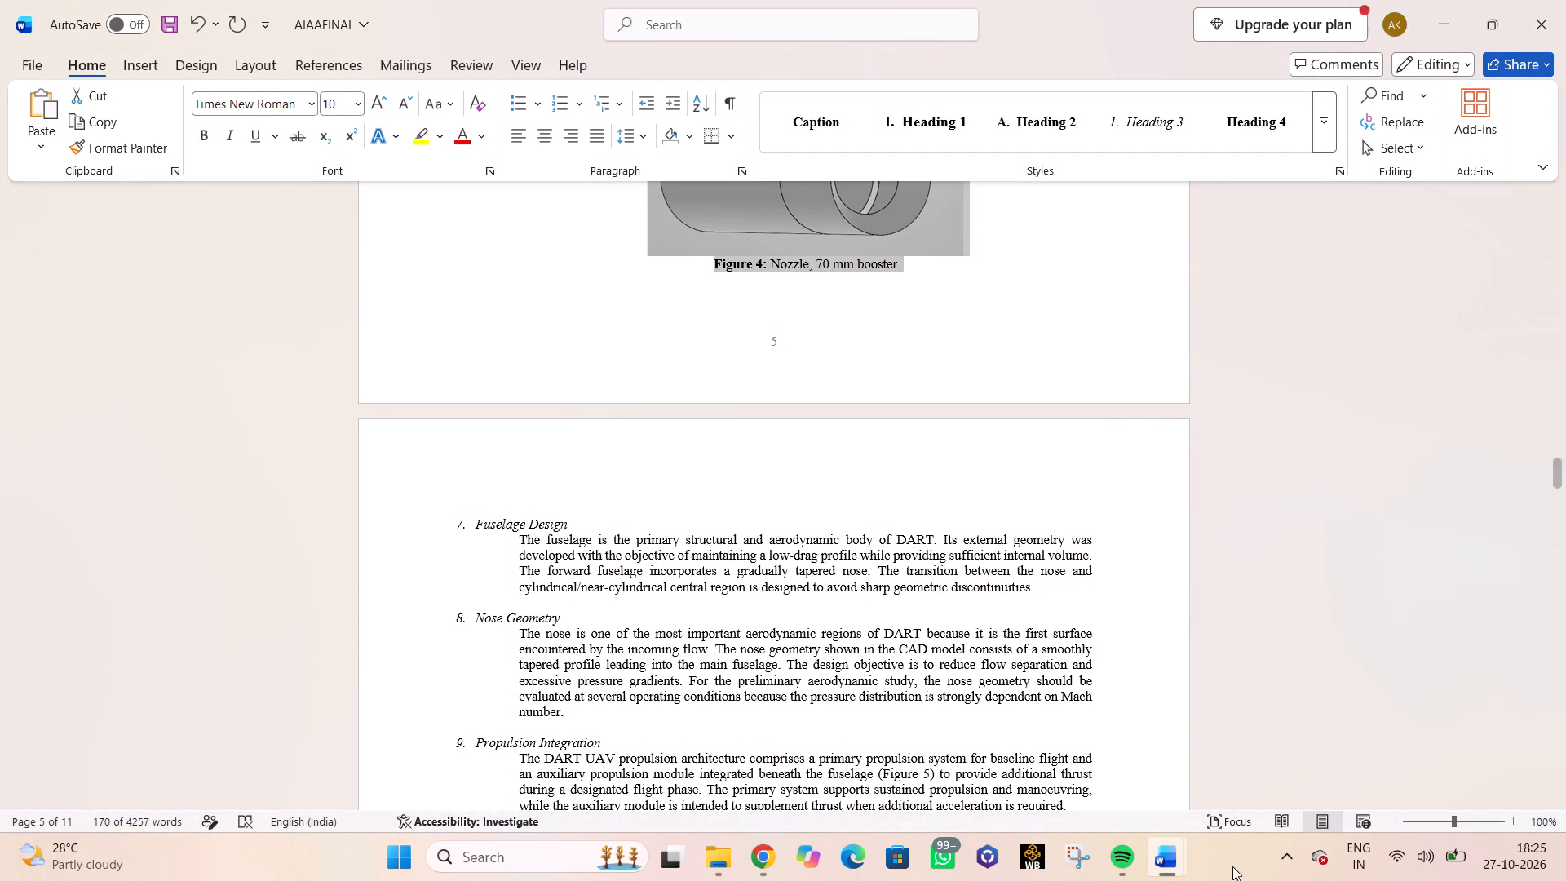
{"action": "left_click", "coordinate": [1073, 790]}
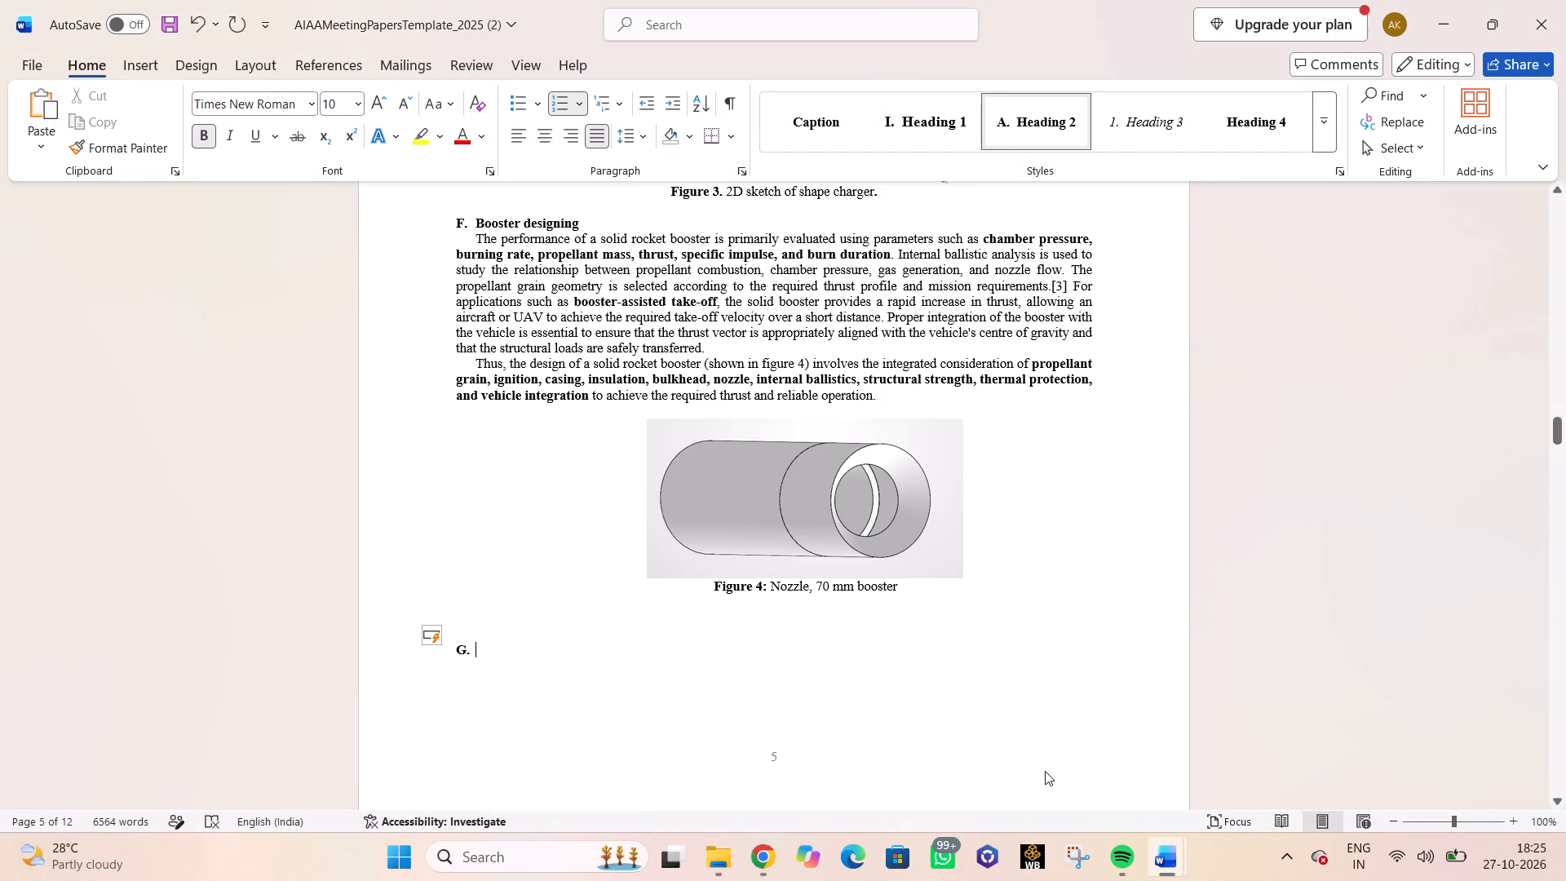
{"action": "type", "text": "fuselage"}
{"action": "key", "text": "space"}
{"action": "type", "text": "design"}
{"action": "key", "text": "Return"}
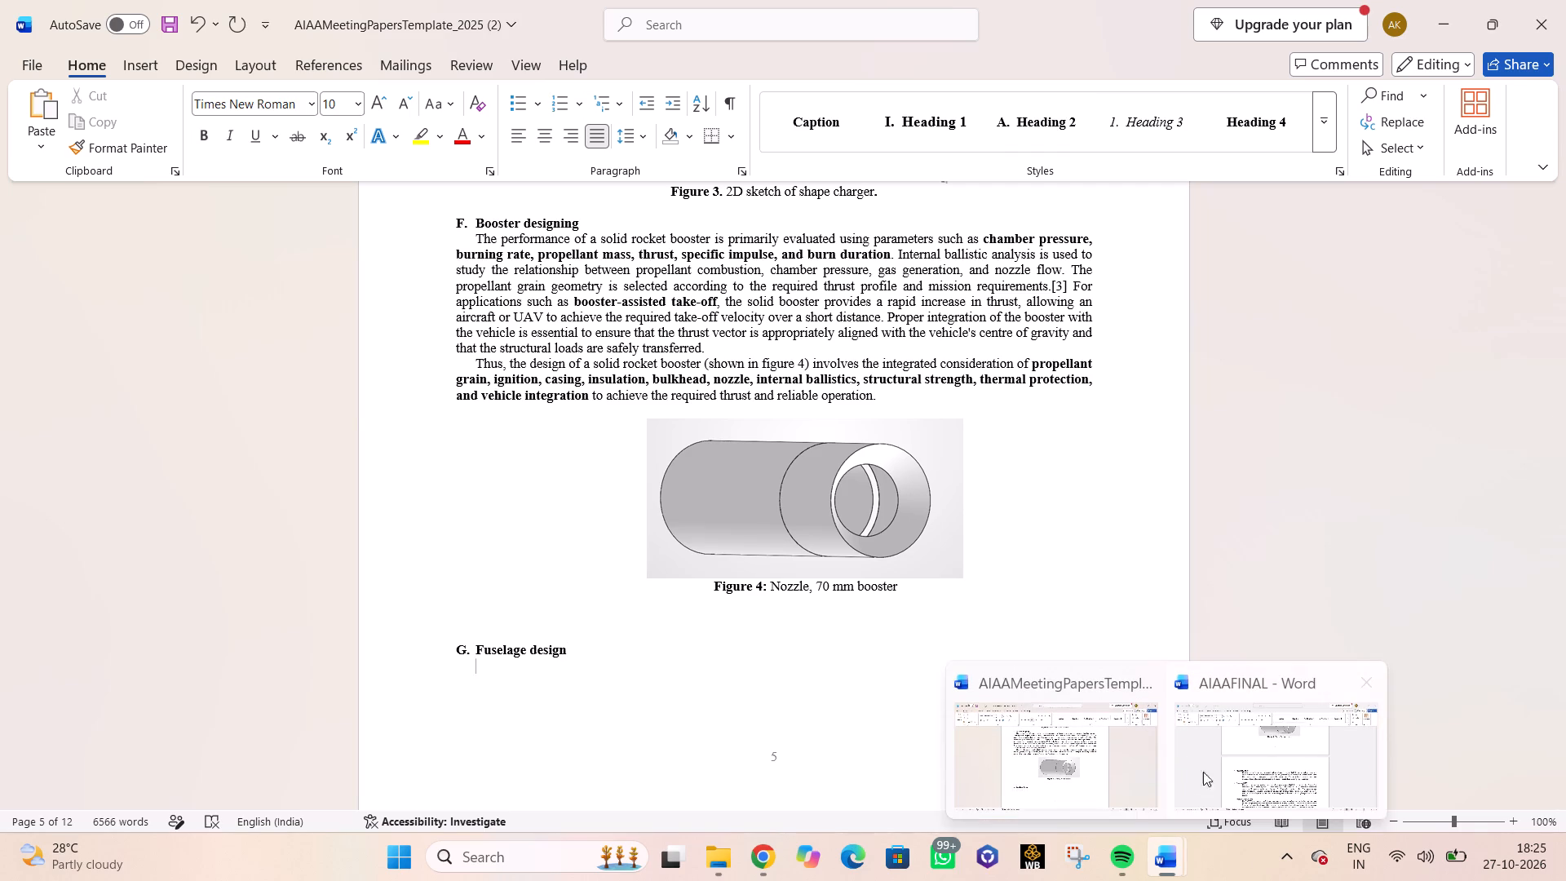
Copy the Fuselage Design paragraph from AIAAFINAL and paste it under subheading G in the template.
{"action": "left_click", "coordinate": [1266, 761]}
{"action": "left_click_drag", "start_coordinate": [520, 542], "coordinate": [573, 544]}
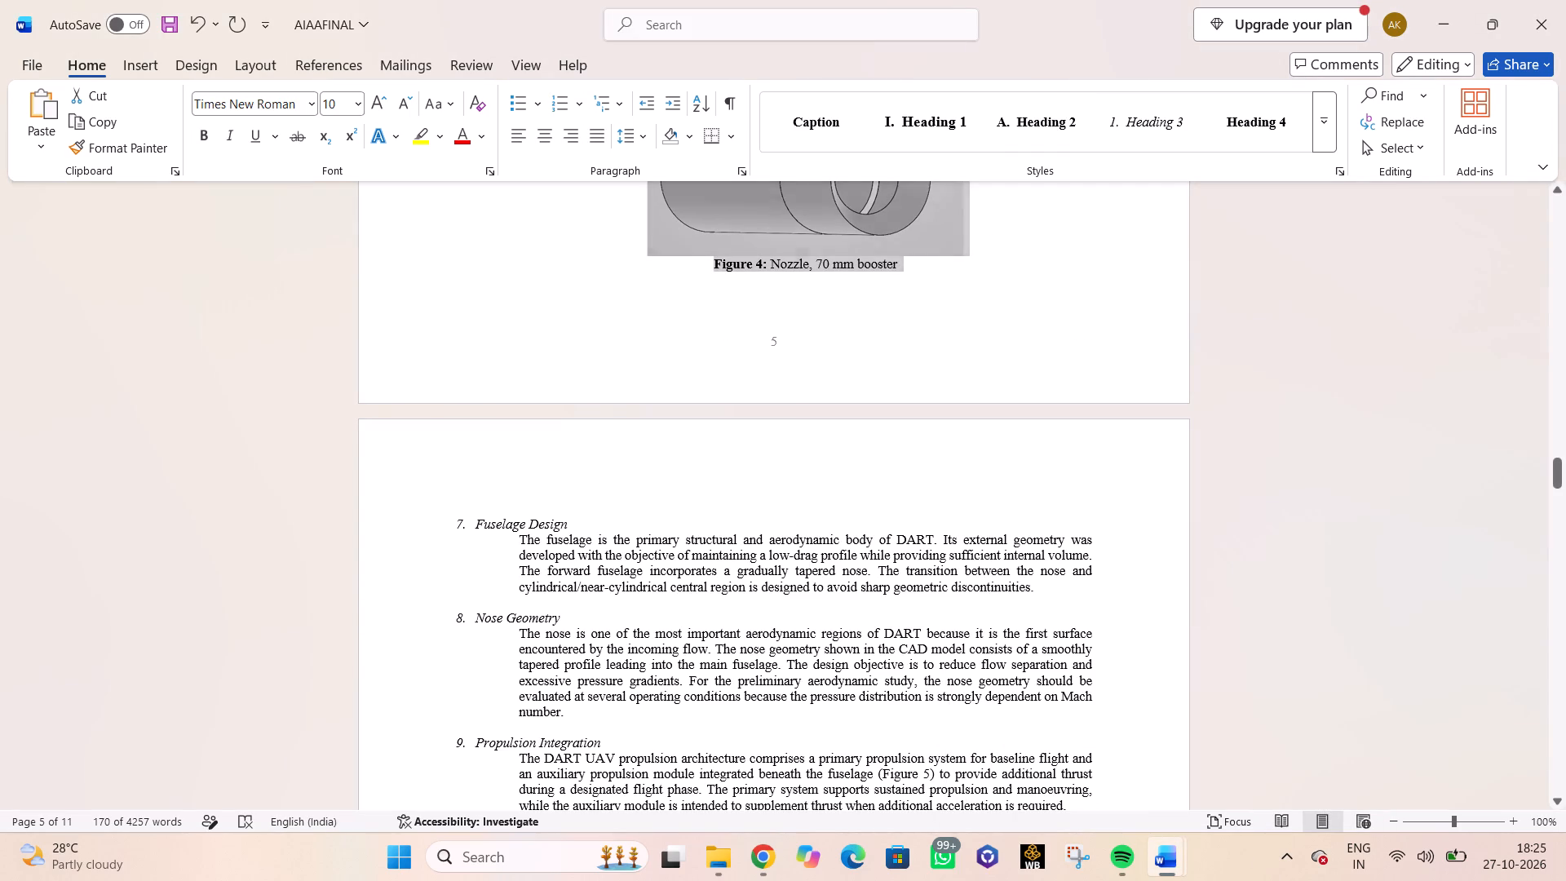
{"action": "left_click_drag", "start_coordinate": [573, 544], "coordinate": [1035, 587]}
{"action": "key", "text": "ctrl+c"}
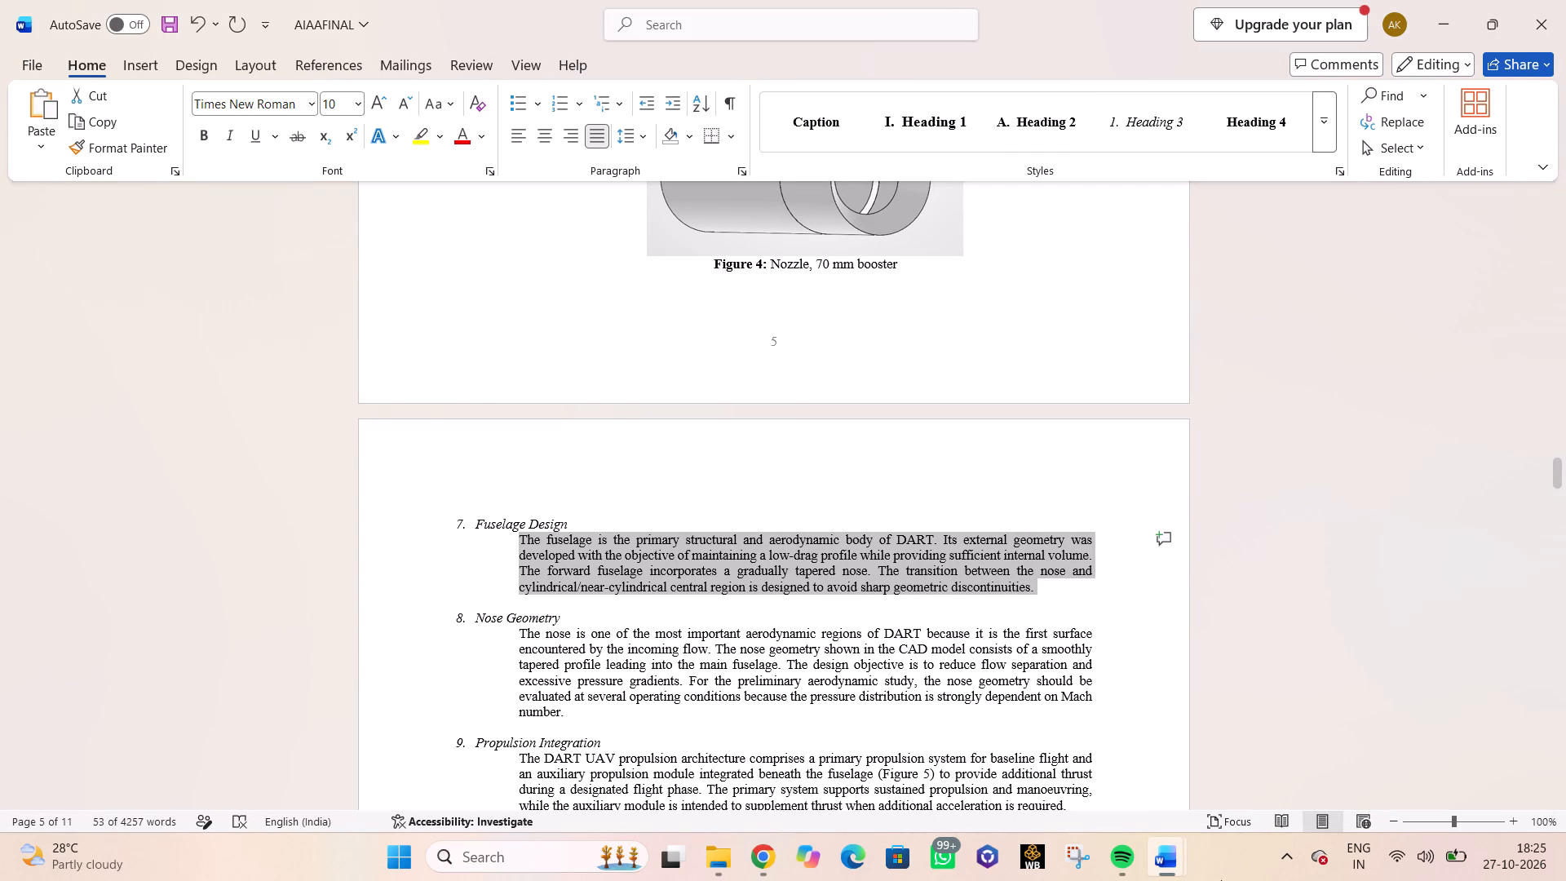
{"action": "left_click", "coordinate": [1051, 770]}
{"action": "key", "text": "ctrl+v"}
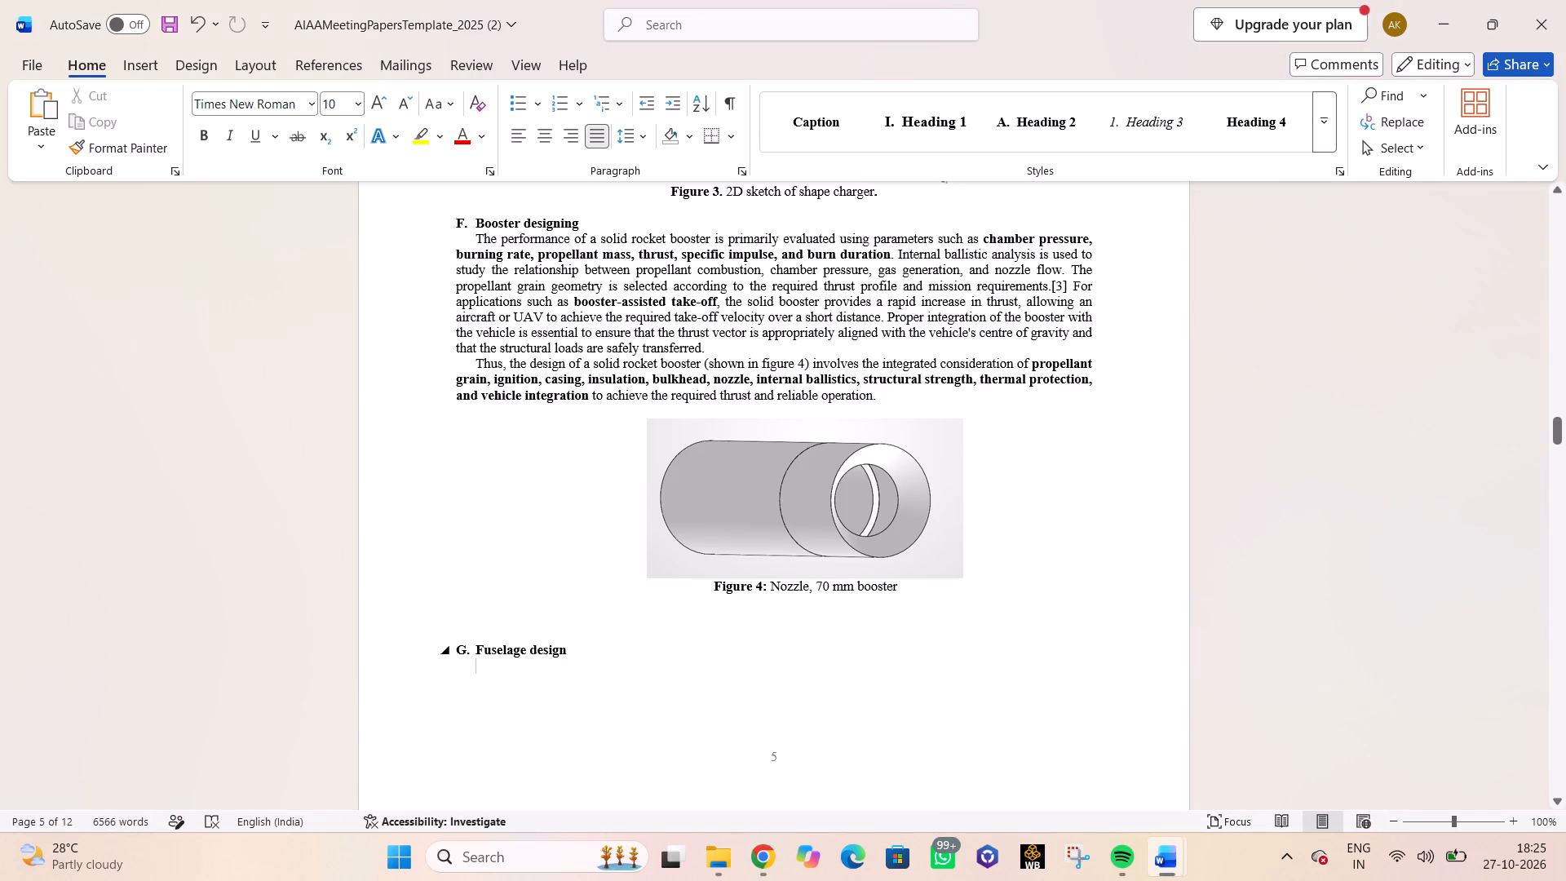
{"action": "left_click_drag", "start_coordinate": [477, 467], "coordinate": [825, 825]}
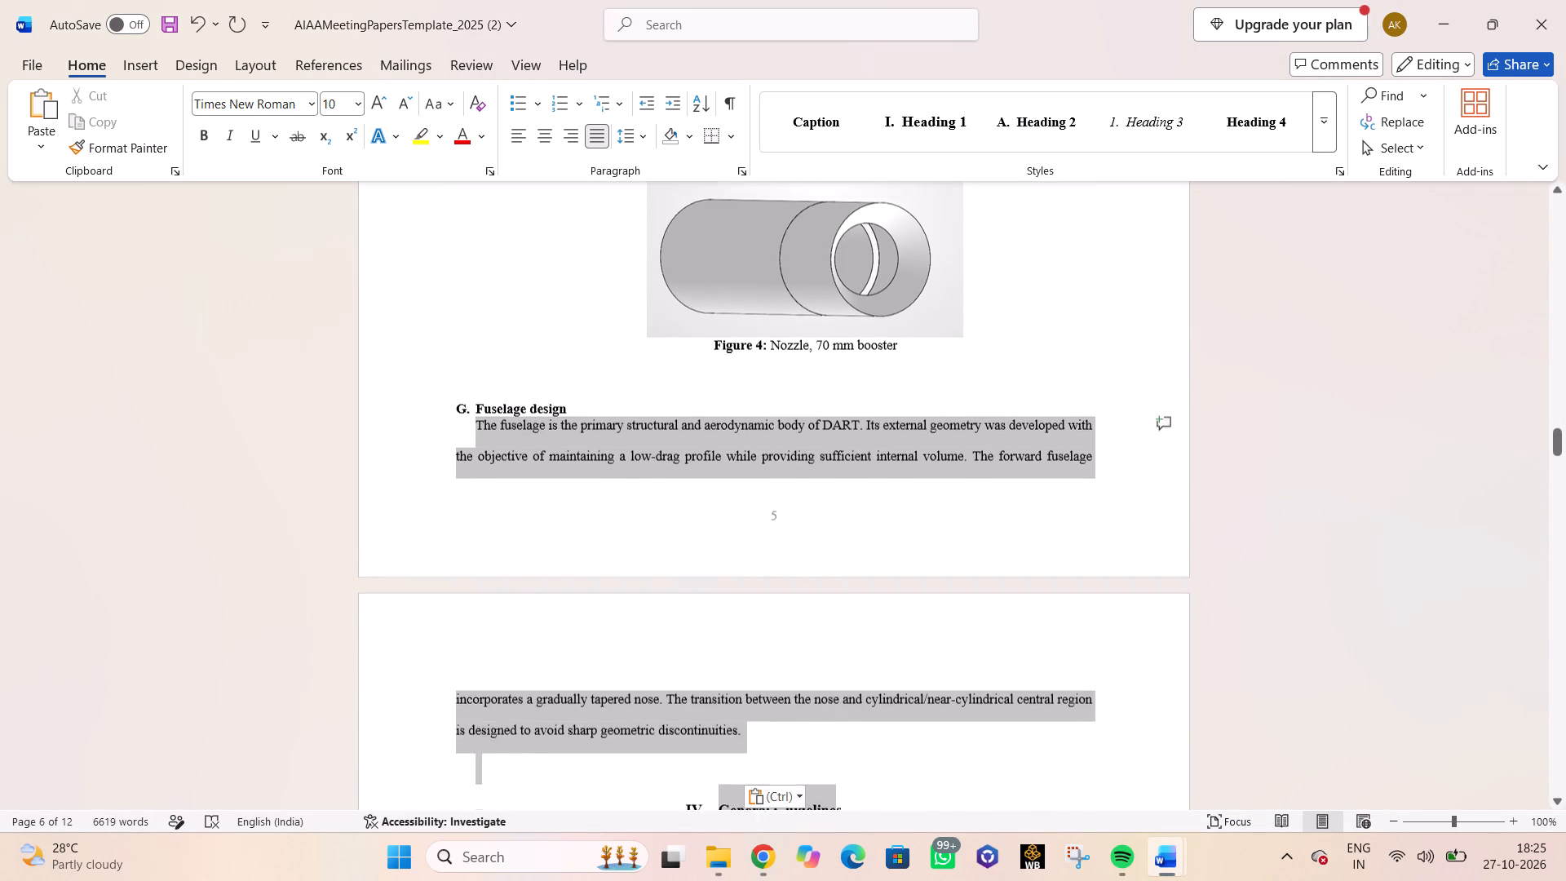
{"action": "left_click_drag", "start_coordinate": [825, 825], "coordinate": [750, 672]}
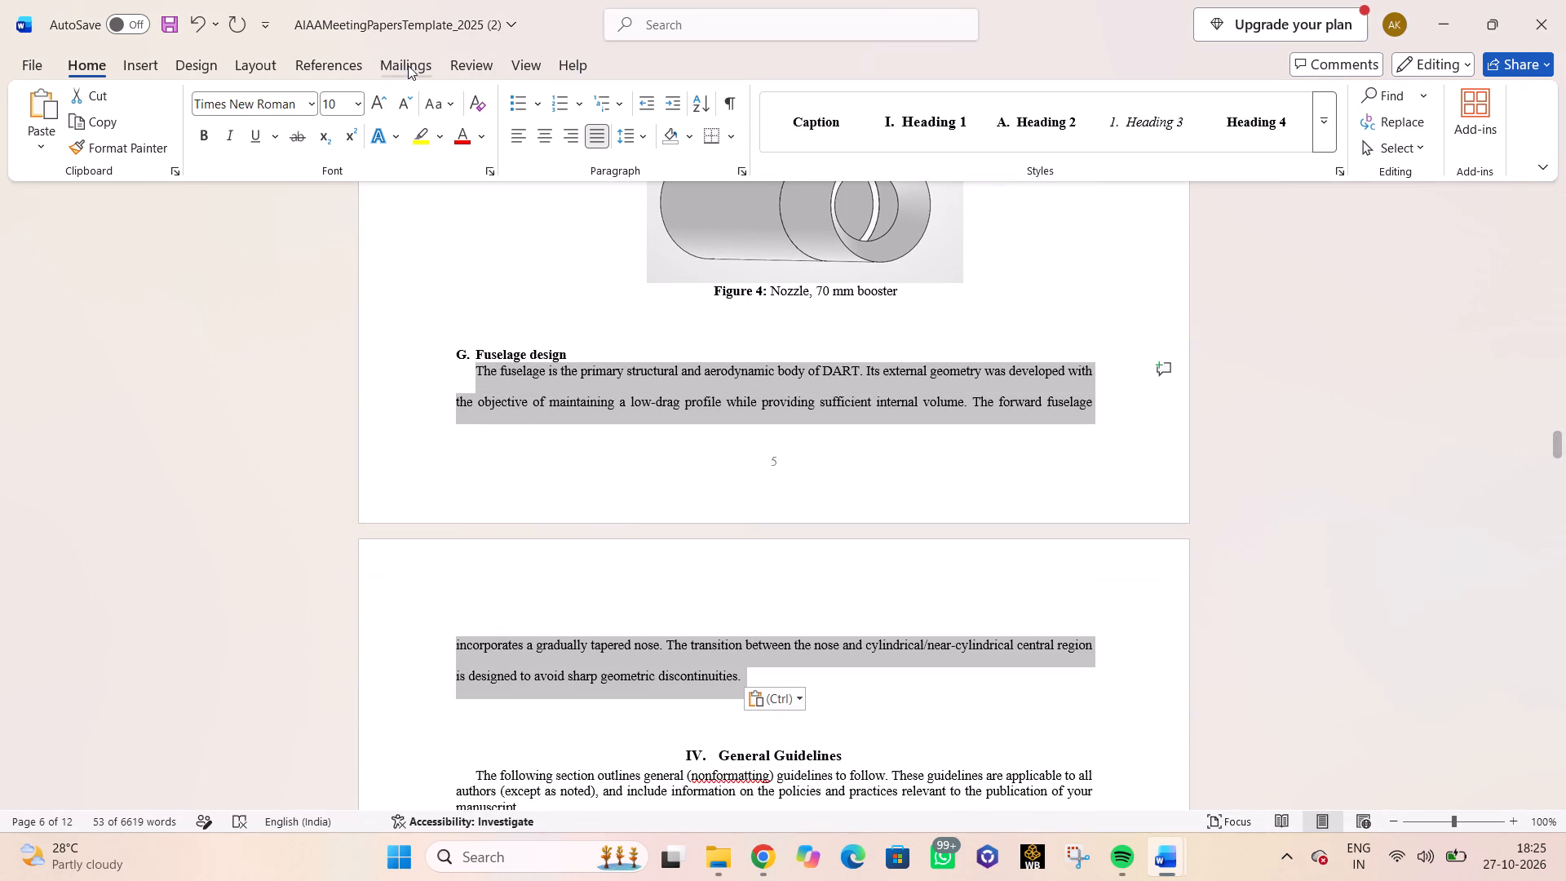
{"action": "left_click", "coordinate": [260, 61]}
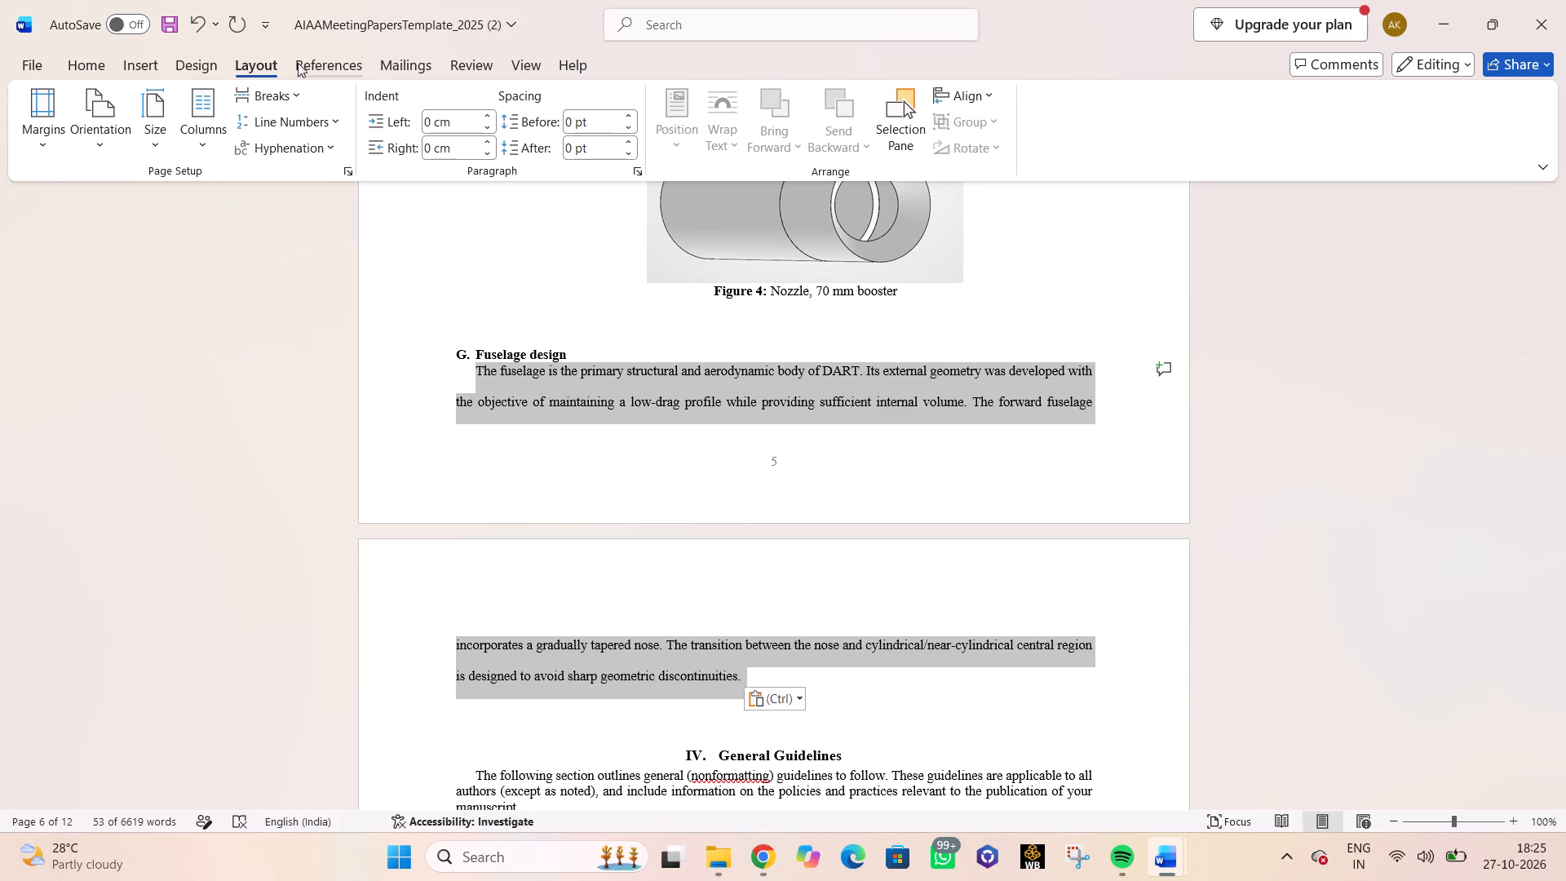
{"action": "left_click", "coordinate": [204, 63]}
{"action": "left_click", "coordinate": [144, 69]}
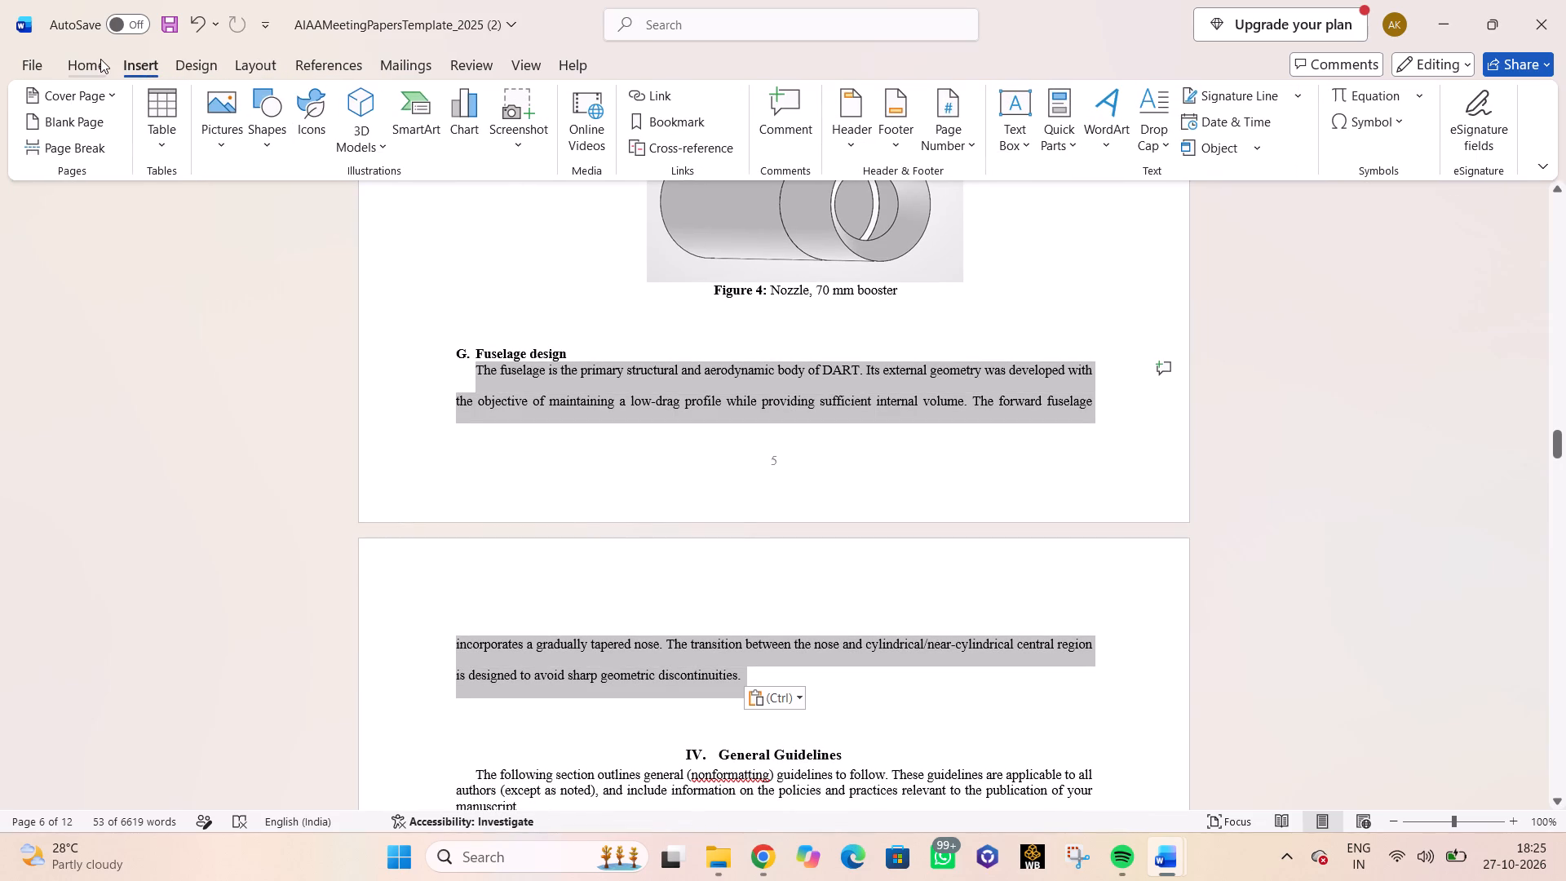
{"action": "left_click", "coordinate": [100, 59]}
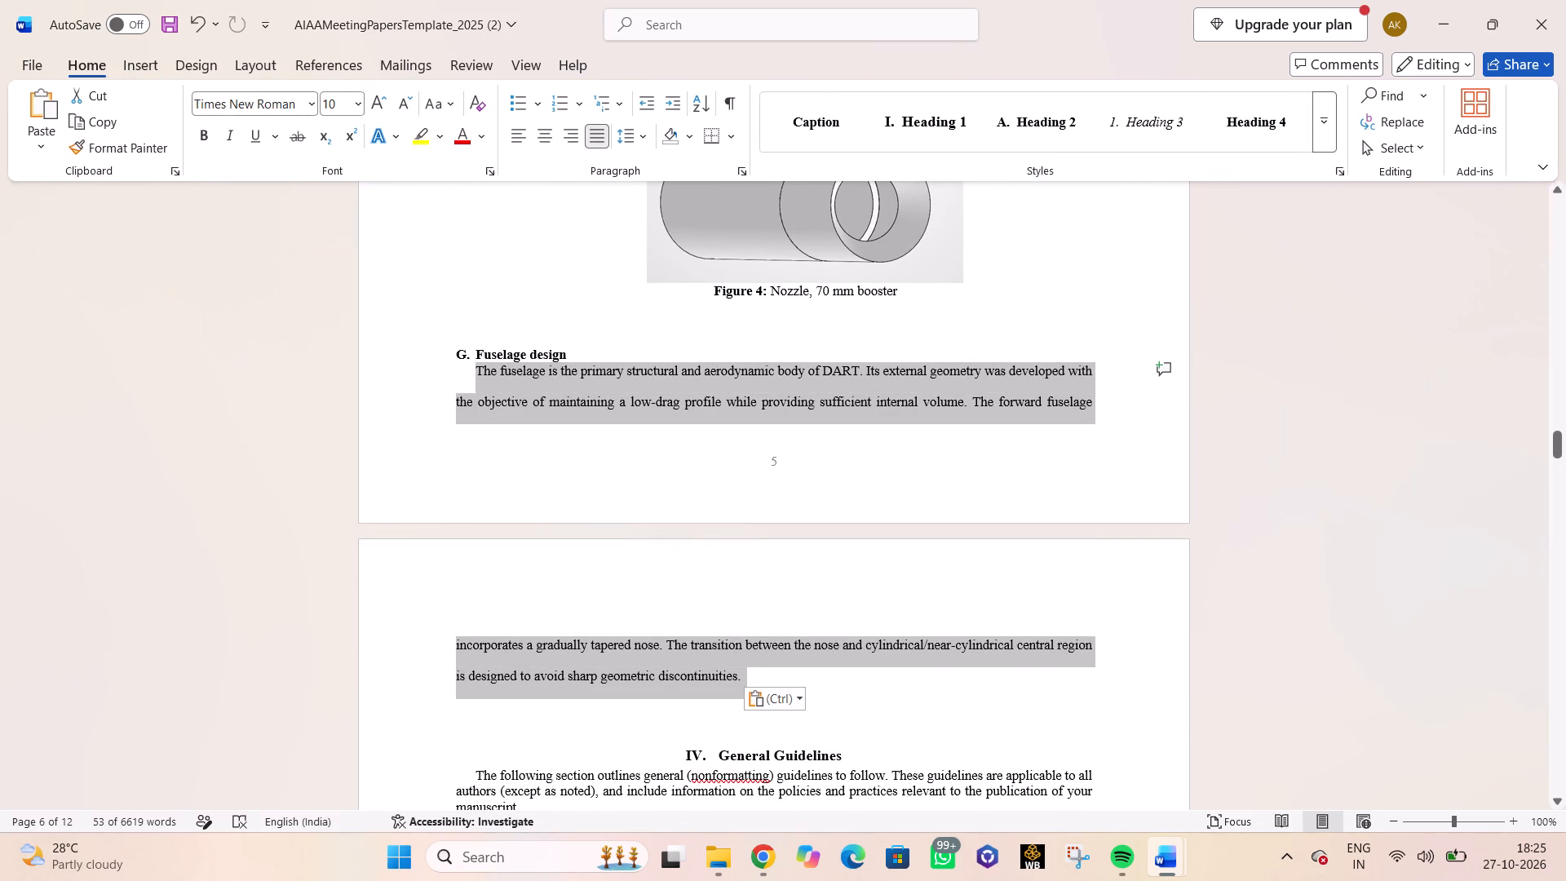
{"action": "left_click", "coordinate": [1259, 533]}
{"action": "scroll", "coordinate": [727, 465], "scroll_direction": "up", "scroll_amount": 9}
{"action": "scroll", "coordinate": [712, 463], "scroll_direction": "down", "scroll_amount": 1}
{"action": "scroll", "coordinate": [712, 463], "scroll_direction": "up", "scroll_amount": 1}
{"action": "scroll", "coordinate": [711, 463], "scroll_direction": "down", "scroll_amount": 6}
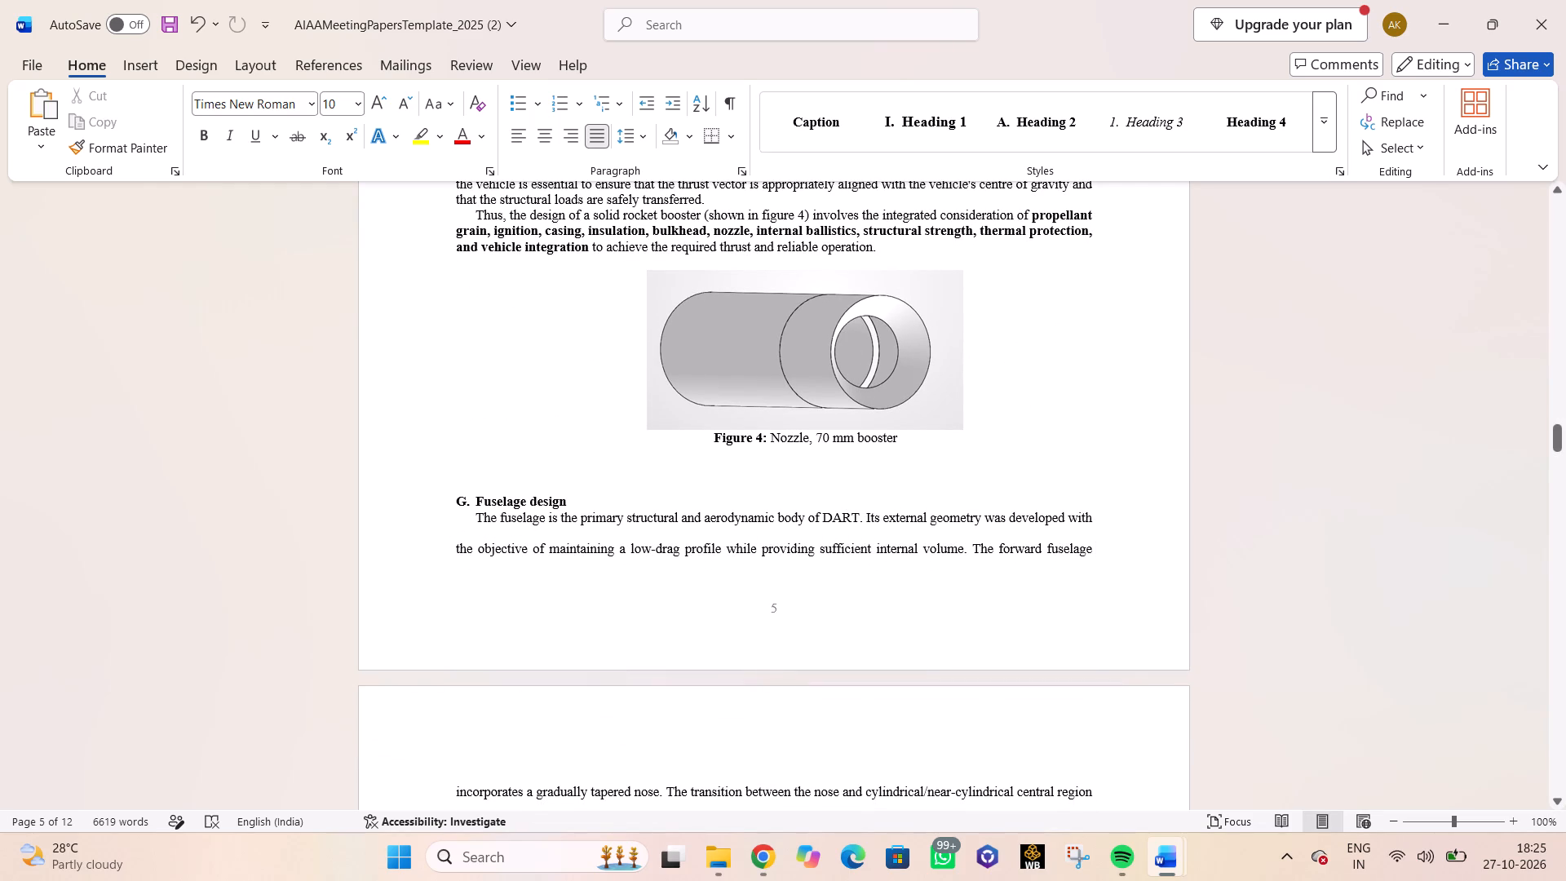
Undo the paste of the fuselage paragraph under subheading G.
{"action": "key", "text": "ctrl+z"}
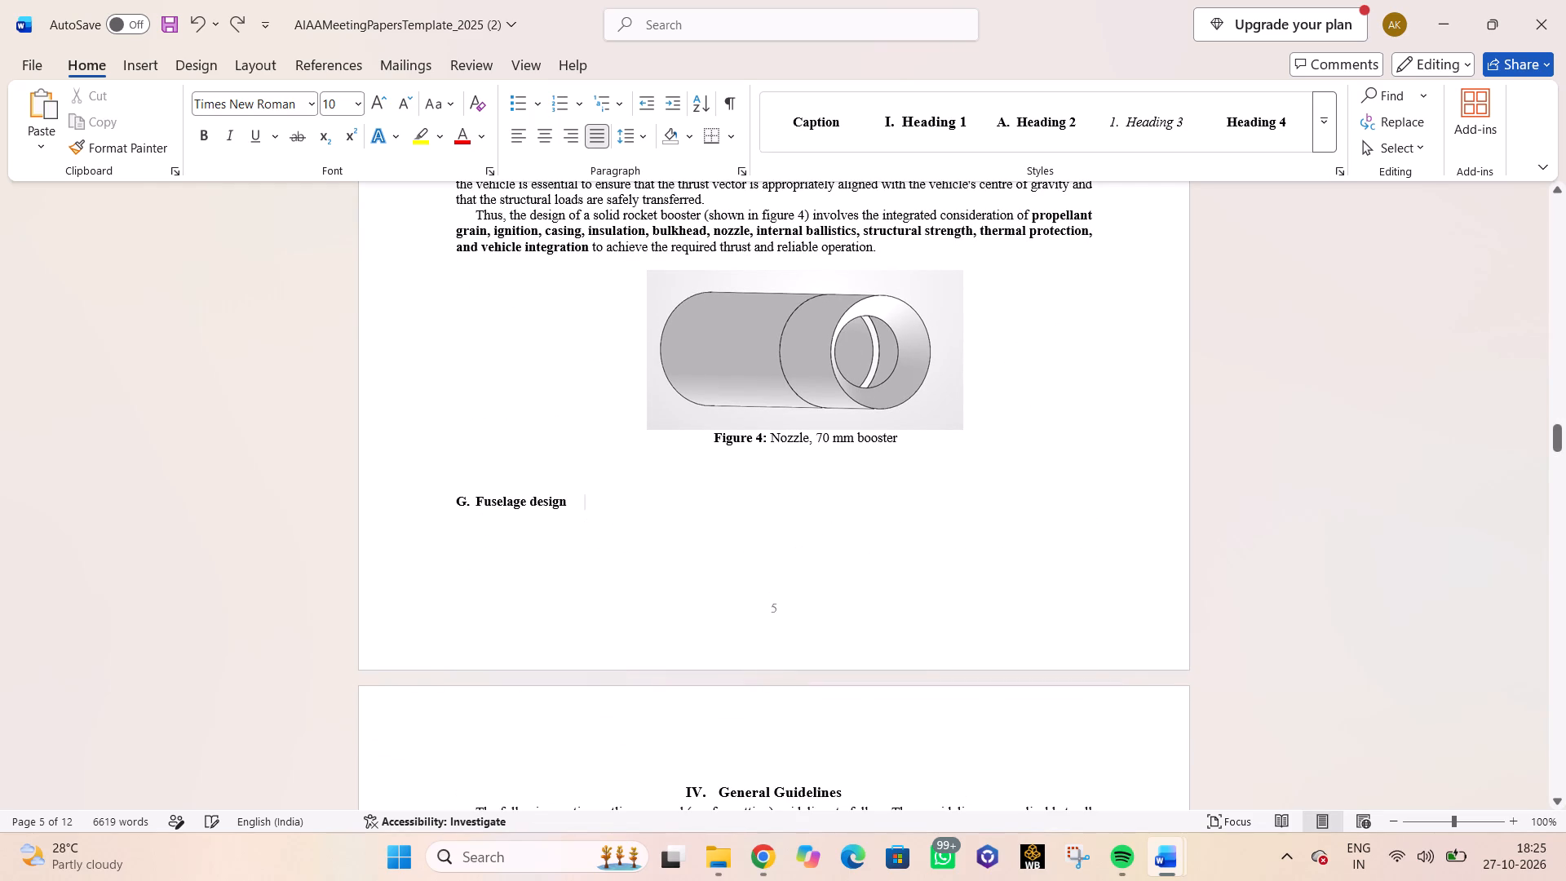
Remove the extra blank lines beneath subheading G "Fuselage design" and start a body line directly under the heading.
{"action": "key", "text": "Return"}
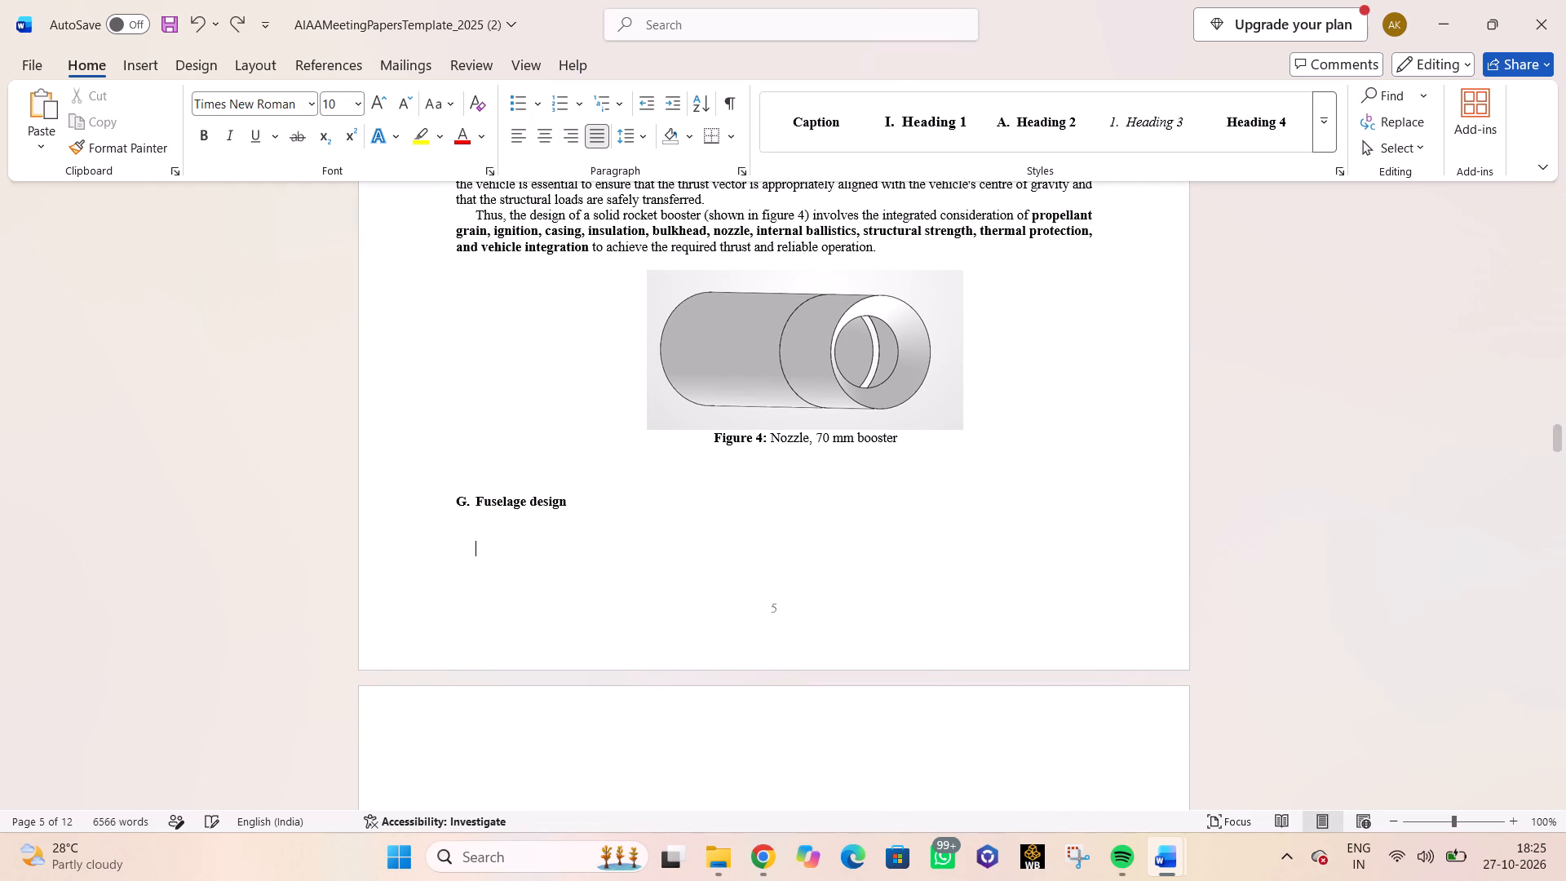
{"action": "key", "text": "BackSpace"}
{"action": "key", "text": "BackSpace"}
{"action": "key", "text": "BackSpace"}
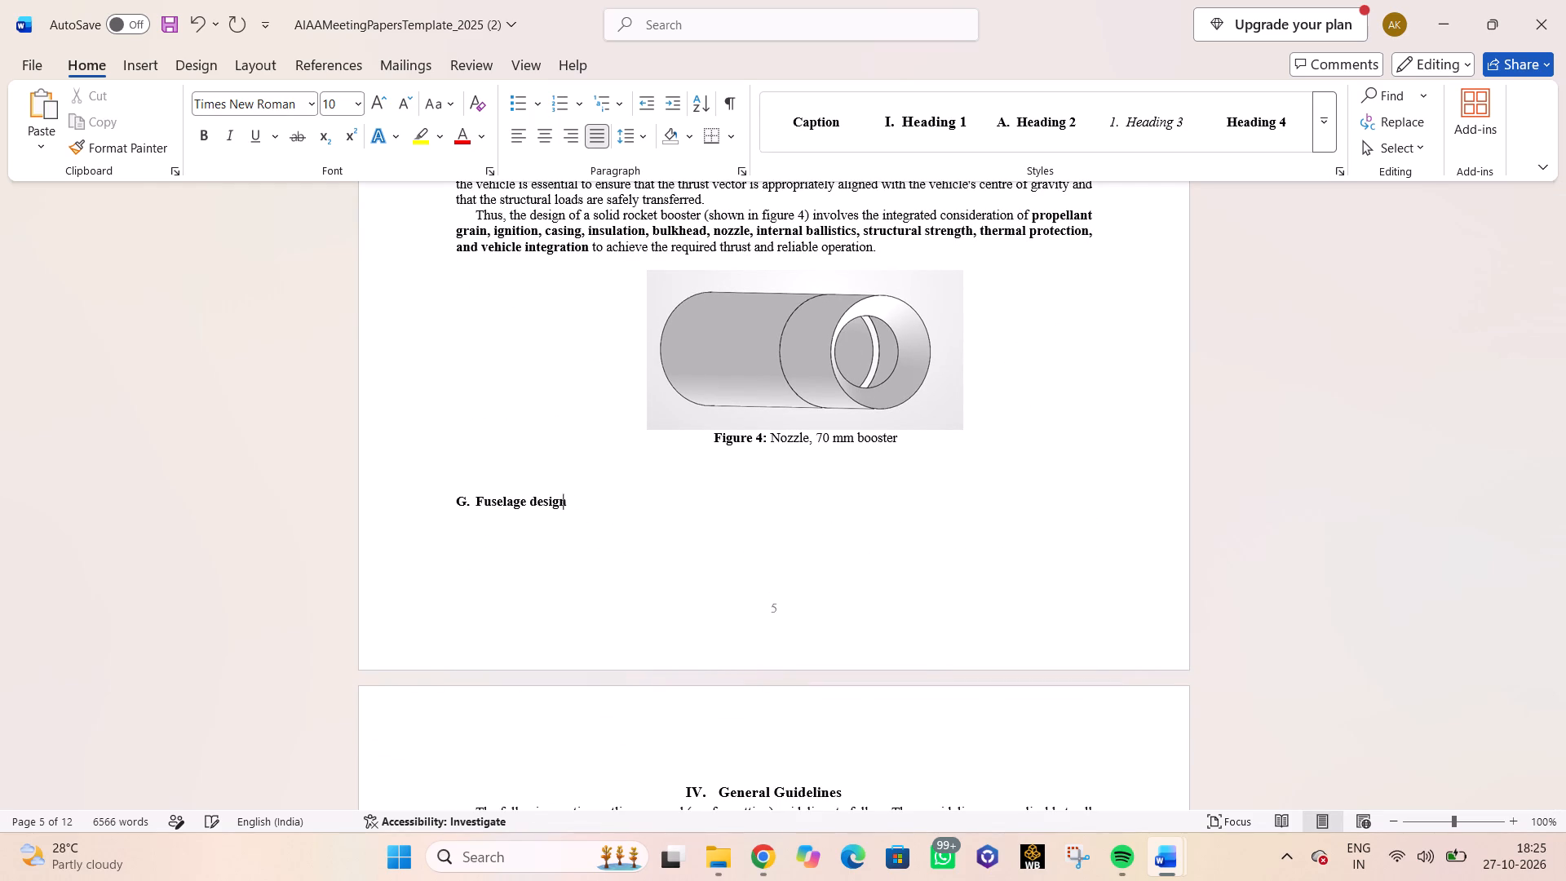
{"action": "key", "text": "Return"}
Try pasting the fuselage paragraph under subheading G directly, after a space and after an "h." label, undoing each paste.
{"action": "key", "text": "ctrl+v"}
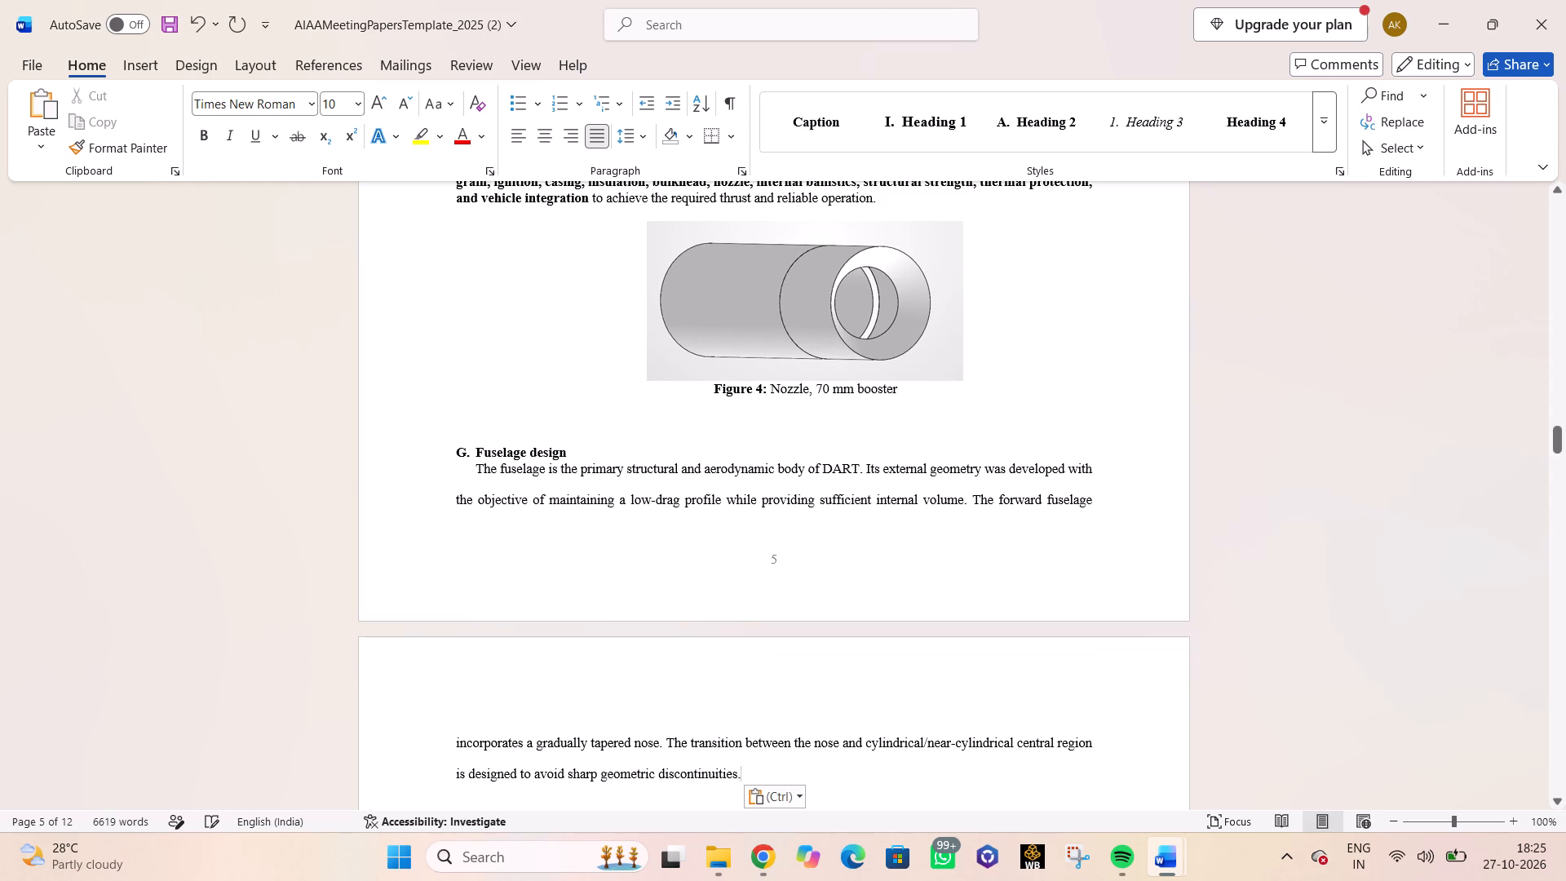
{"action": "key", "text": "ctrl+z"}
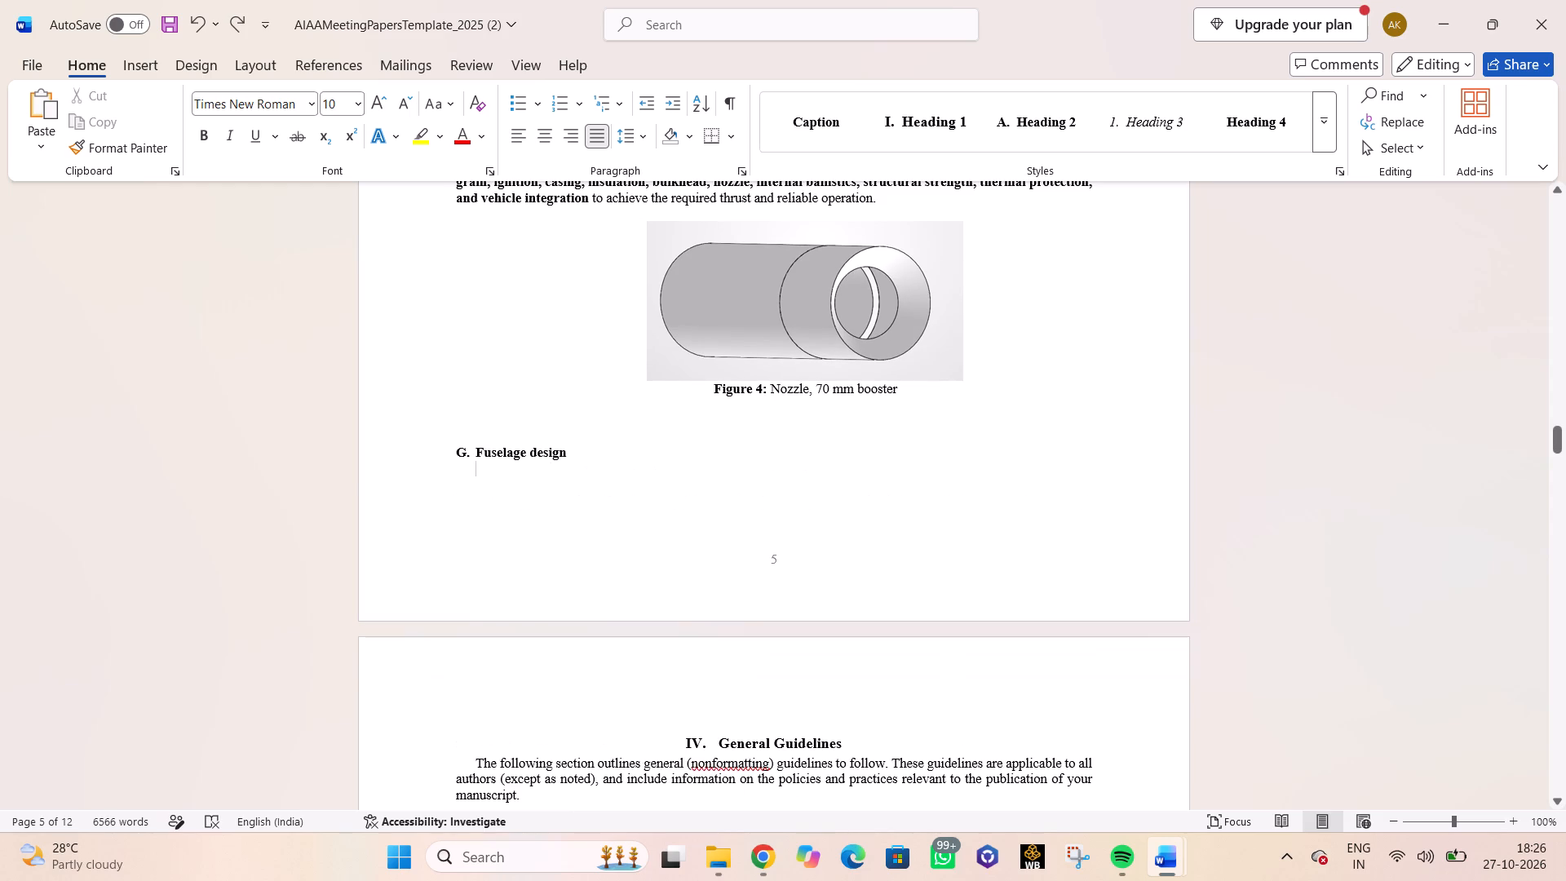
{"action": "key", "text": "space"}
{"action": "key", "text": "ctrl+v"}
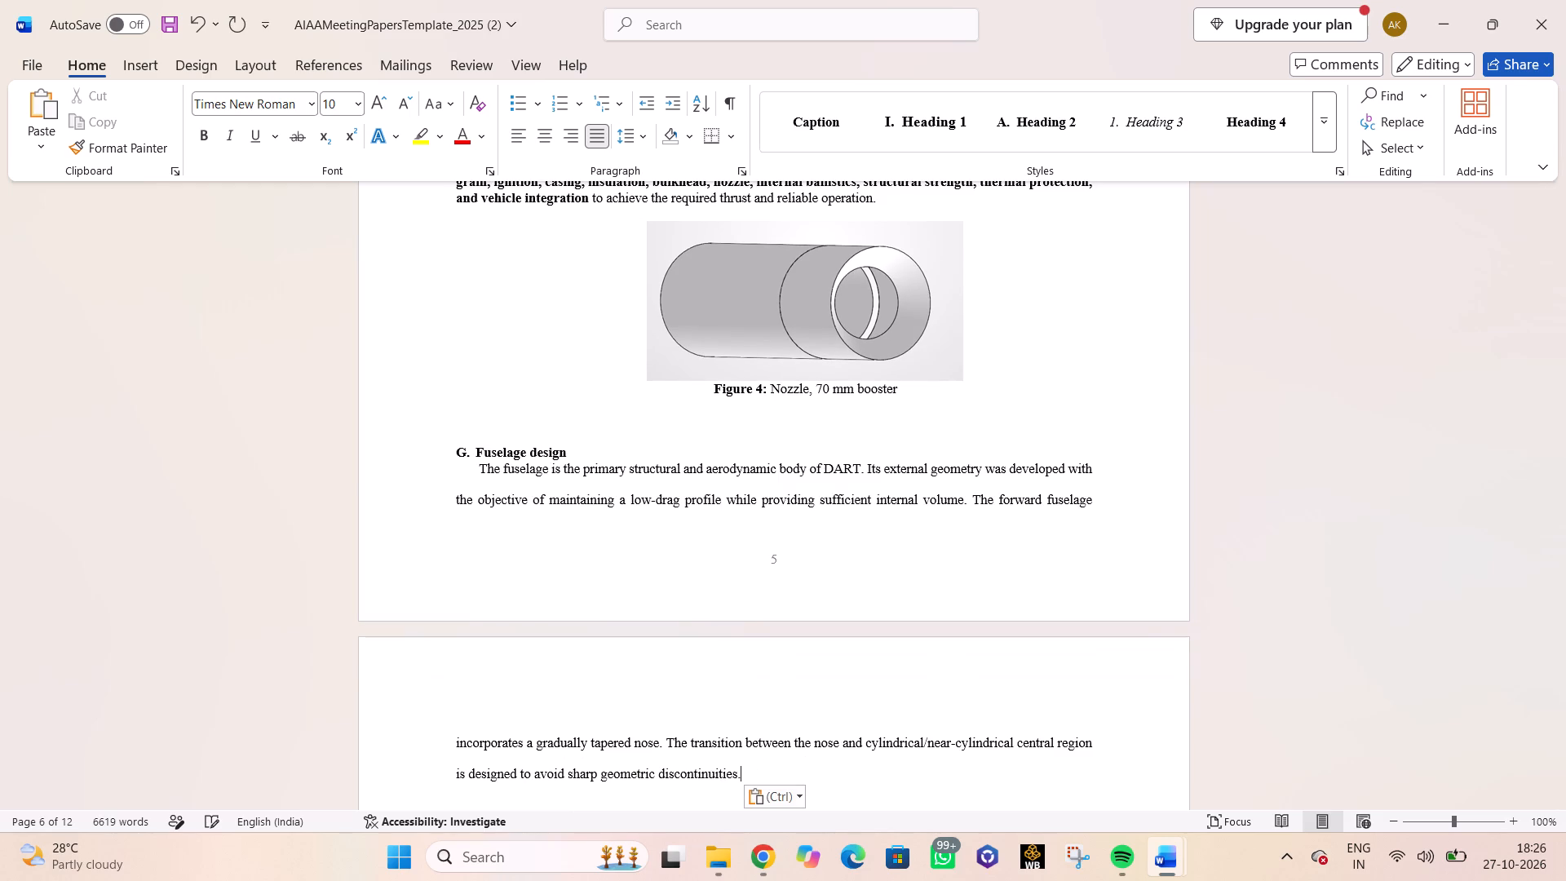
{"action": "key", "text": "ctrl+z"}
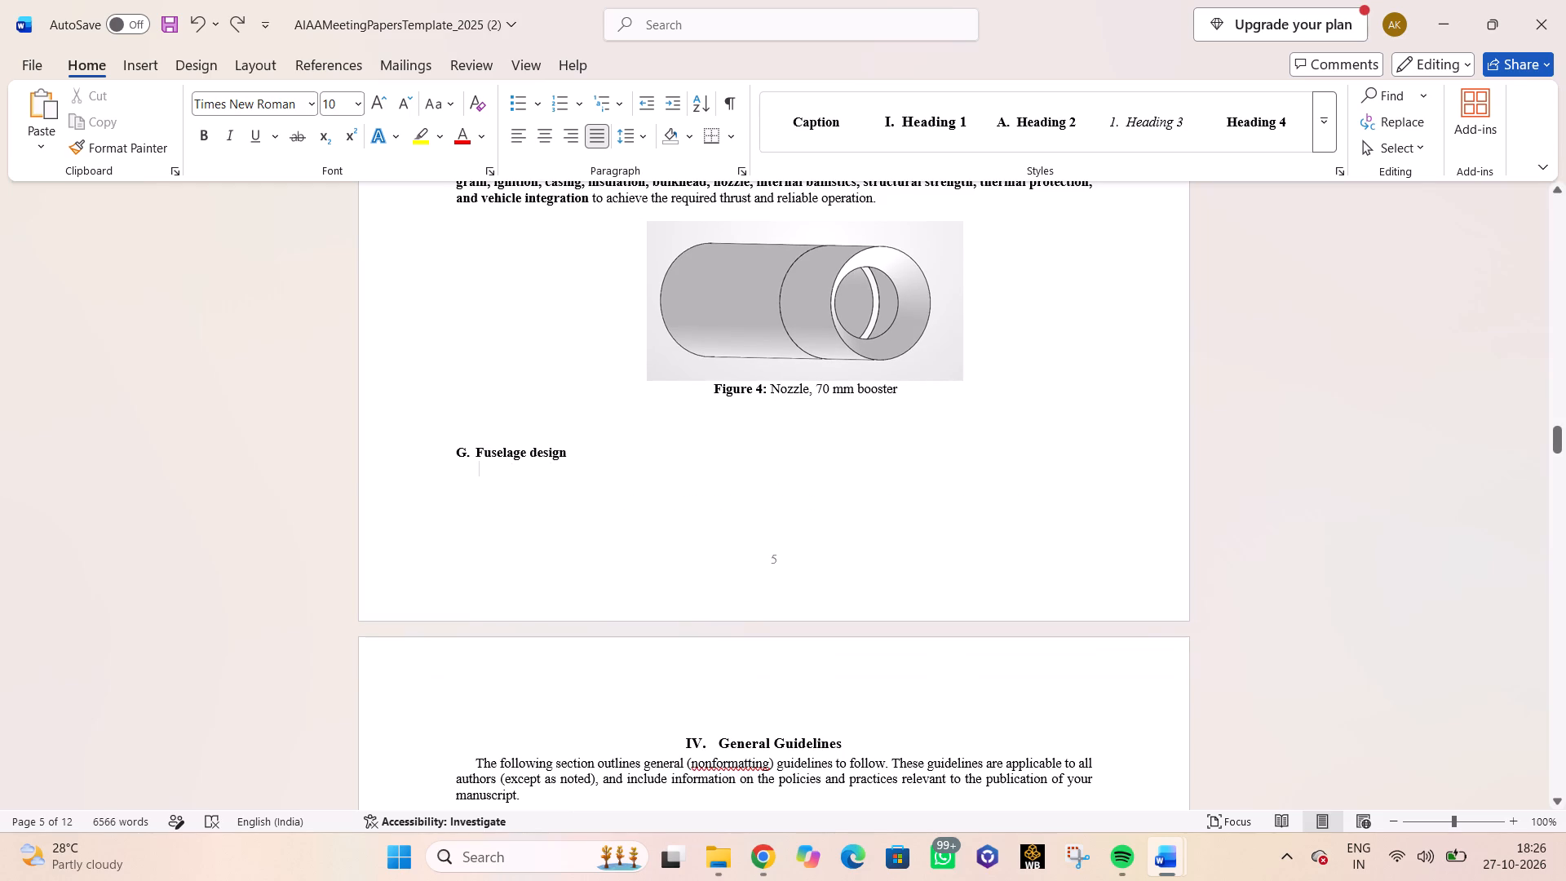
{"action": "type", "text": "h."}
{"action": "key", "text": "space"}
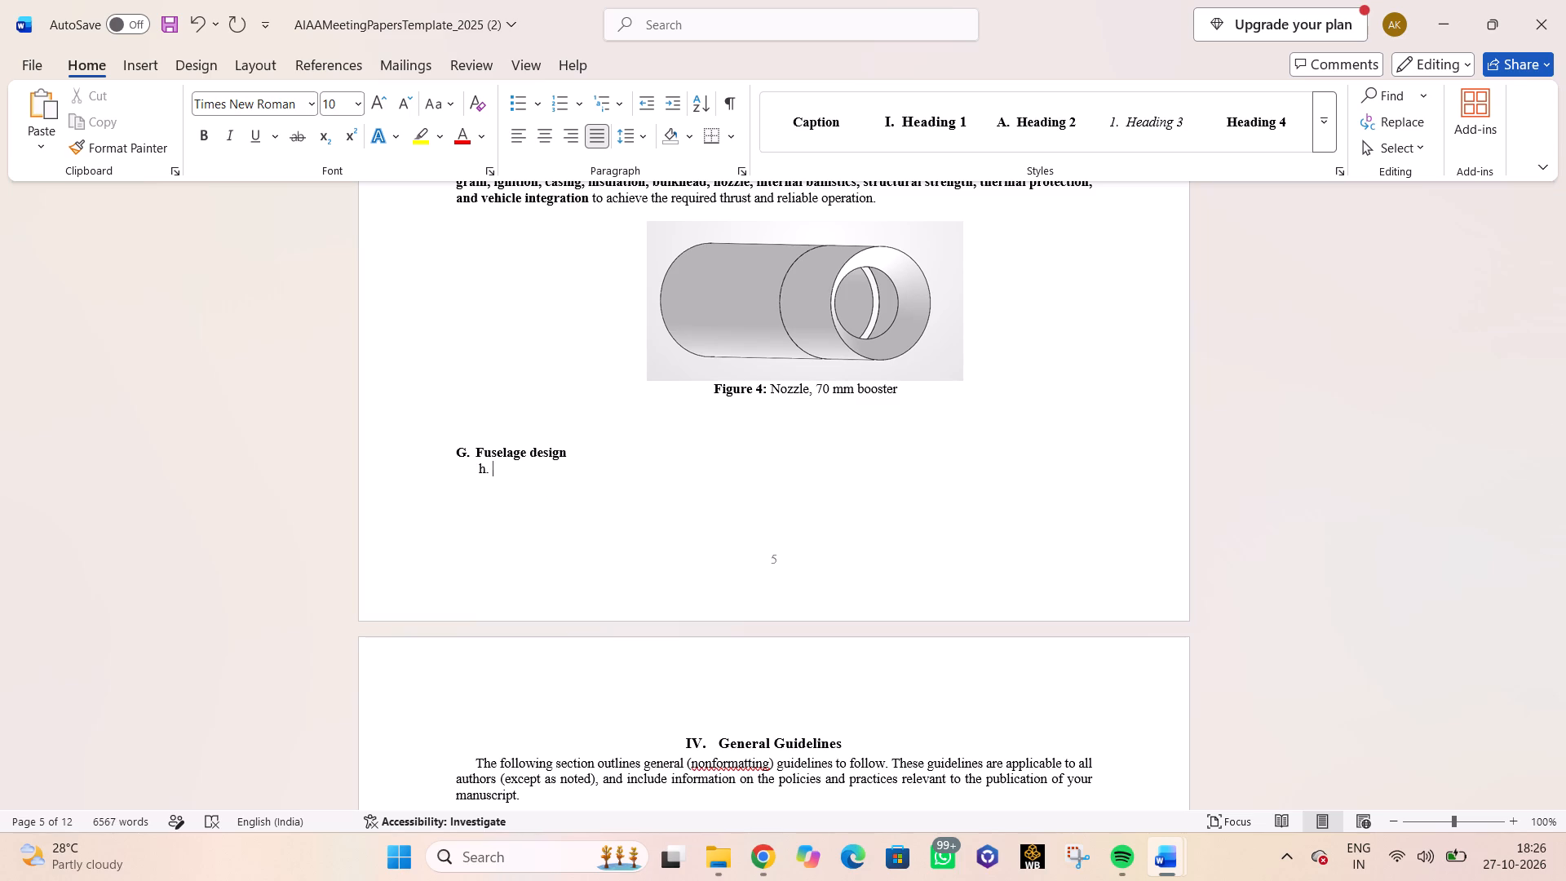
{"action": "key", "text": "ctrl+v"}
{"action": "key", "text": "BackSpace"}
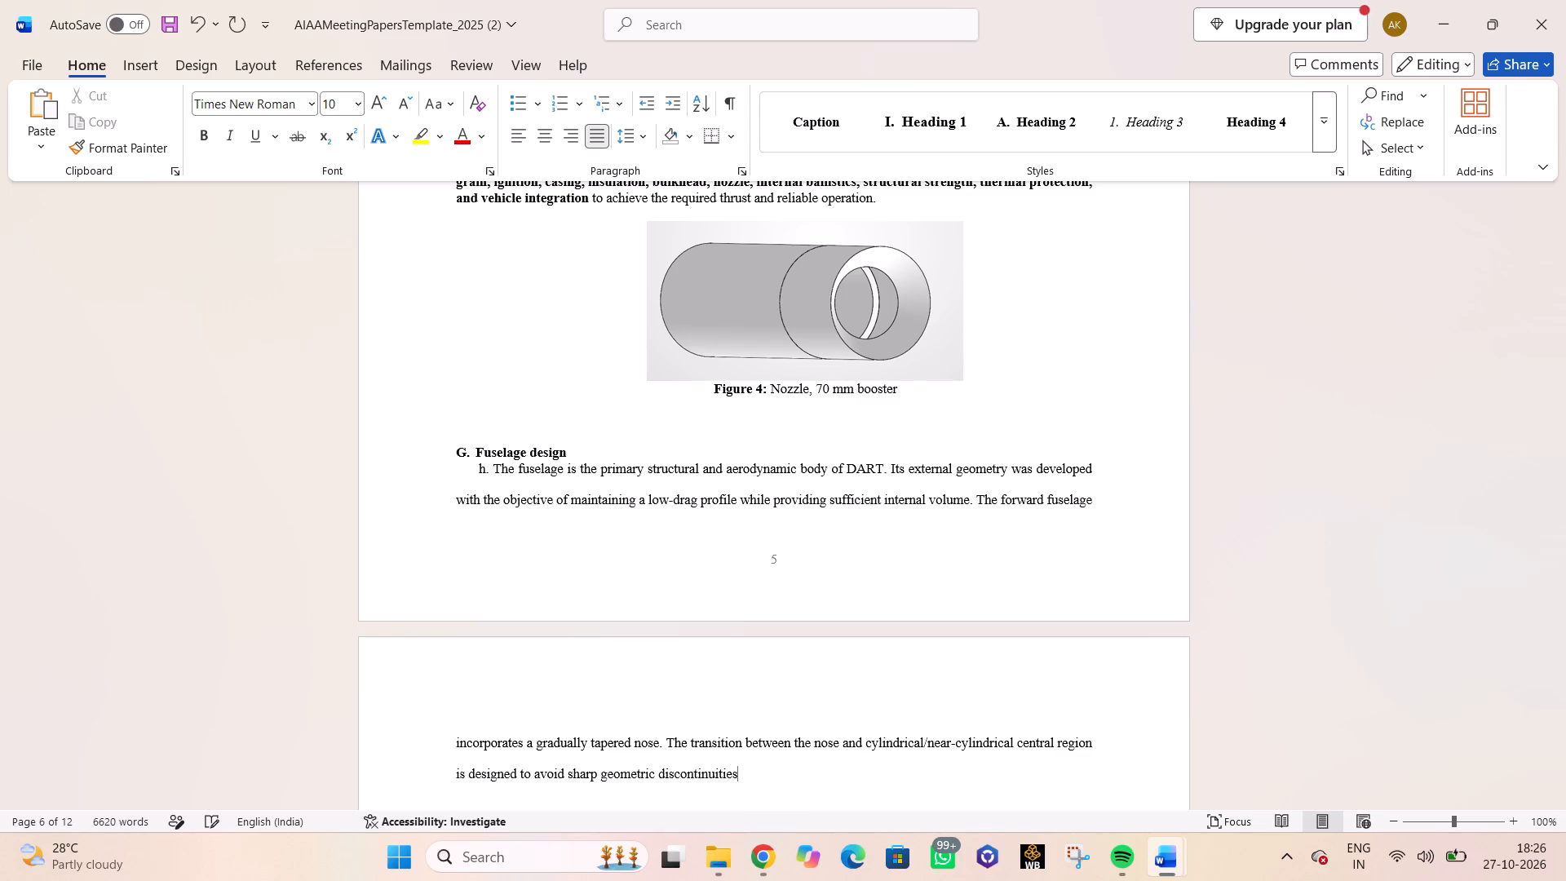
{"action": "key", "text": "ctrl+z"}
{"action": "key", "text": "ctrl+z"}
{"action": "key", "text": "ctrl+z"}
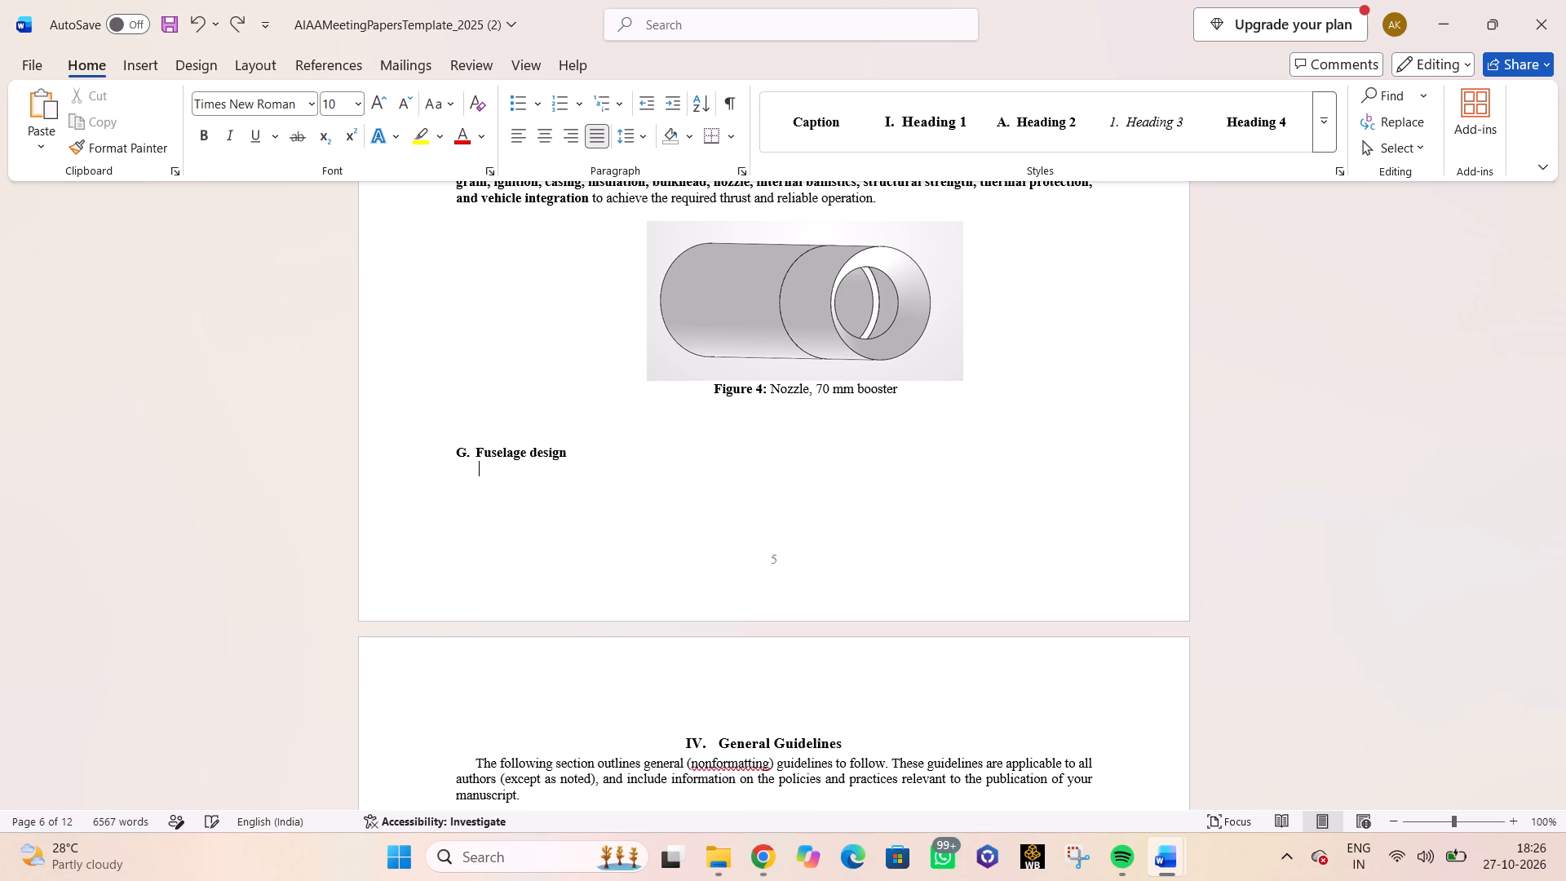
Delete the empty lines between Figure 4's caption and subheading G.
{"action": "scroll", "coordinate": [556, 476], "scroll_direction": "up", "scroll_amount": 5}
{"action": "left_click", "coordinate": [693, 657]}
{"action": "key", "text": "BackSpace"}
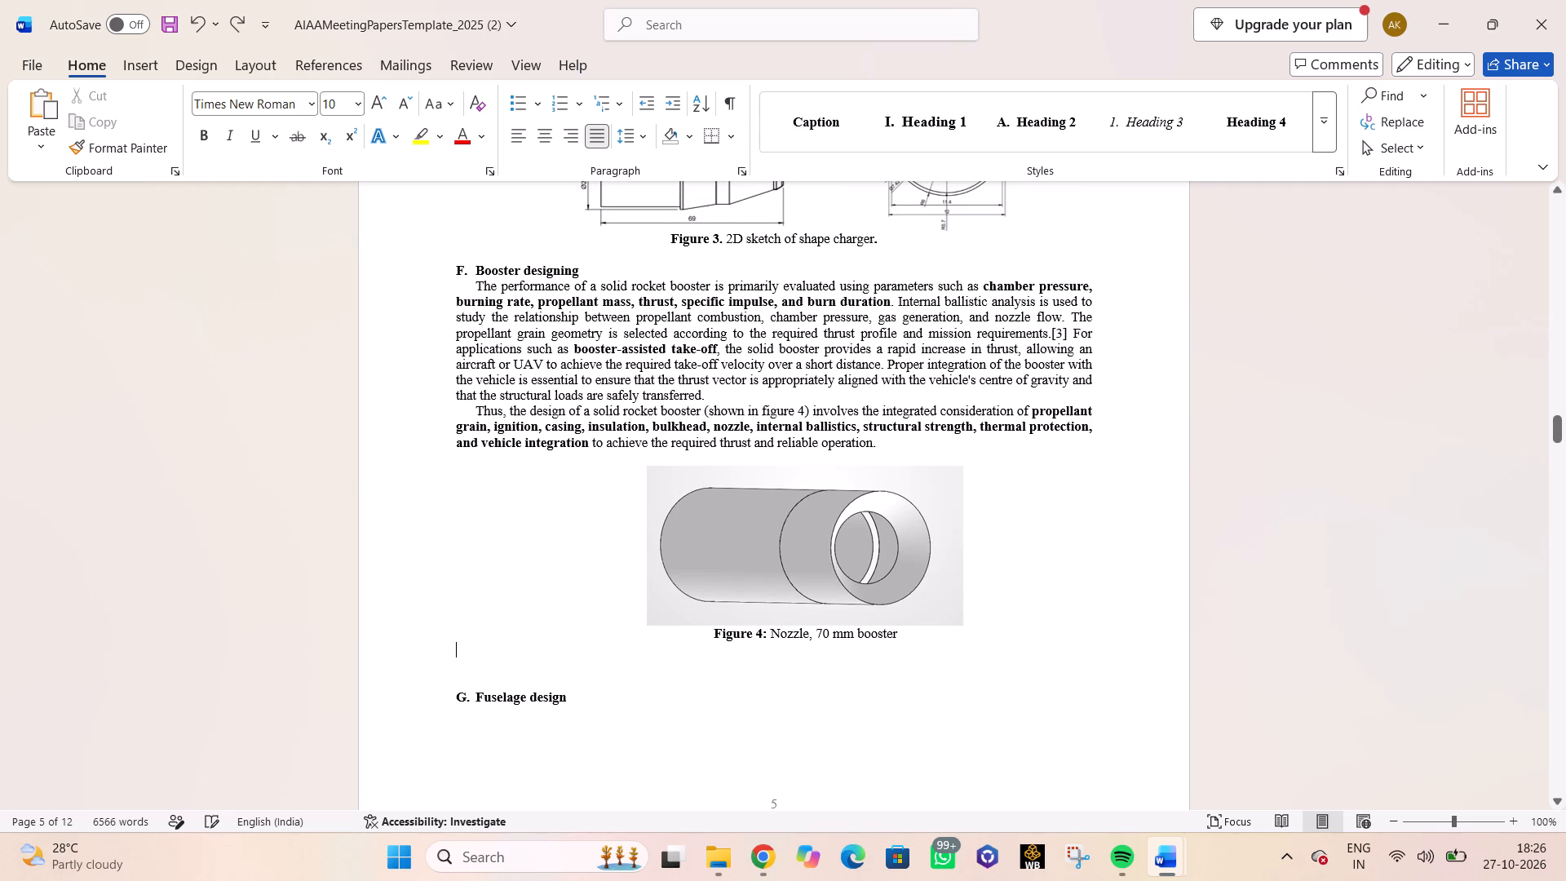
{"action": "key", "text": "BackSpace"}
Remove bold from "chamber pressure, burning rate, propellant mass, thrust, specific impulse, and burn duration" in the Booster designing section.
{"action": "scroll", "coordinate": [697, 655], "scroll_direction": "up", "scroll_amount": 3}
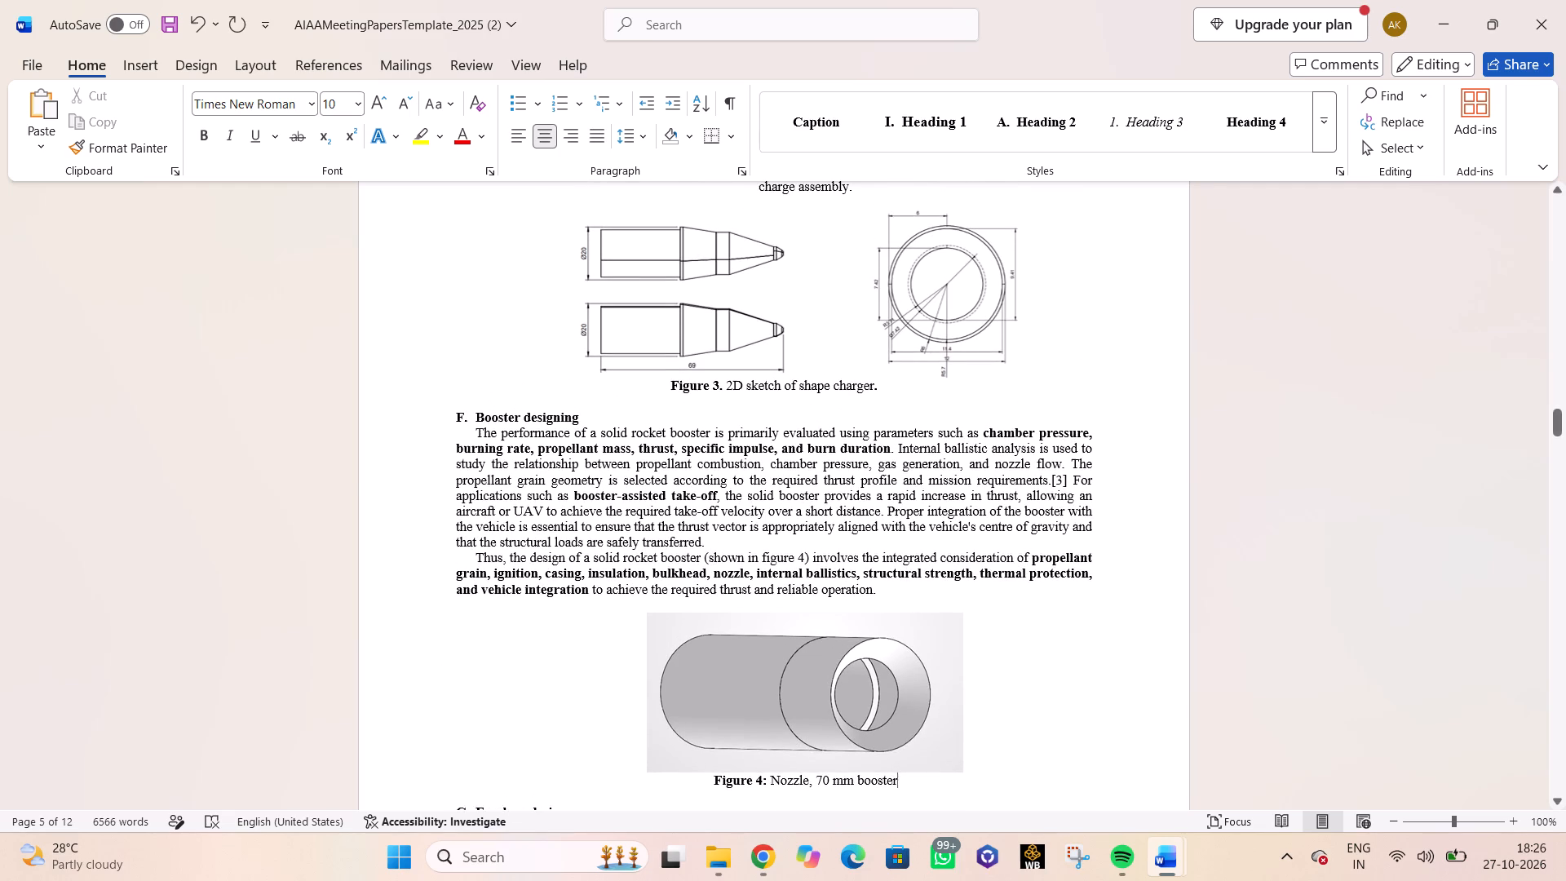
{"action": "scroll", "coordinate": [697, 655], "scroll_direction": "up", "scroll_amount": 1}
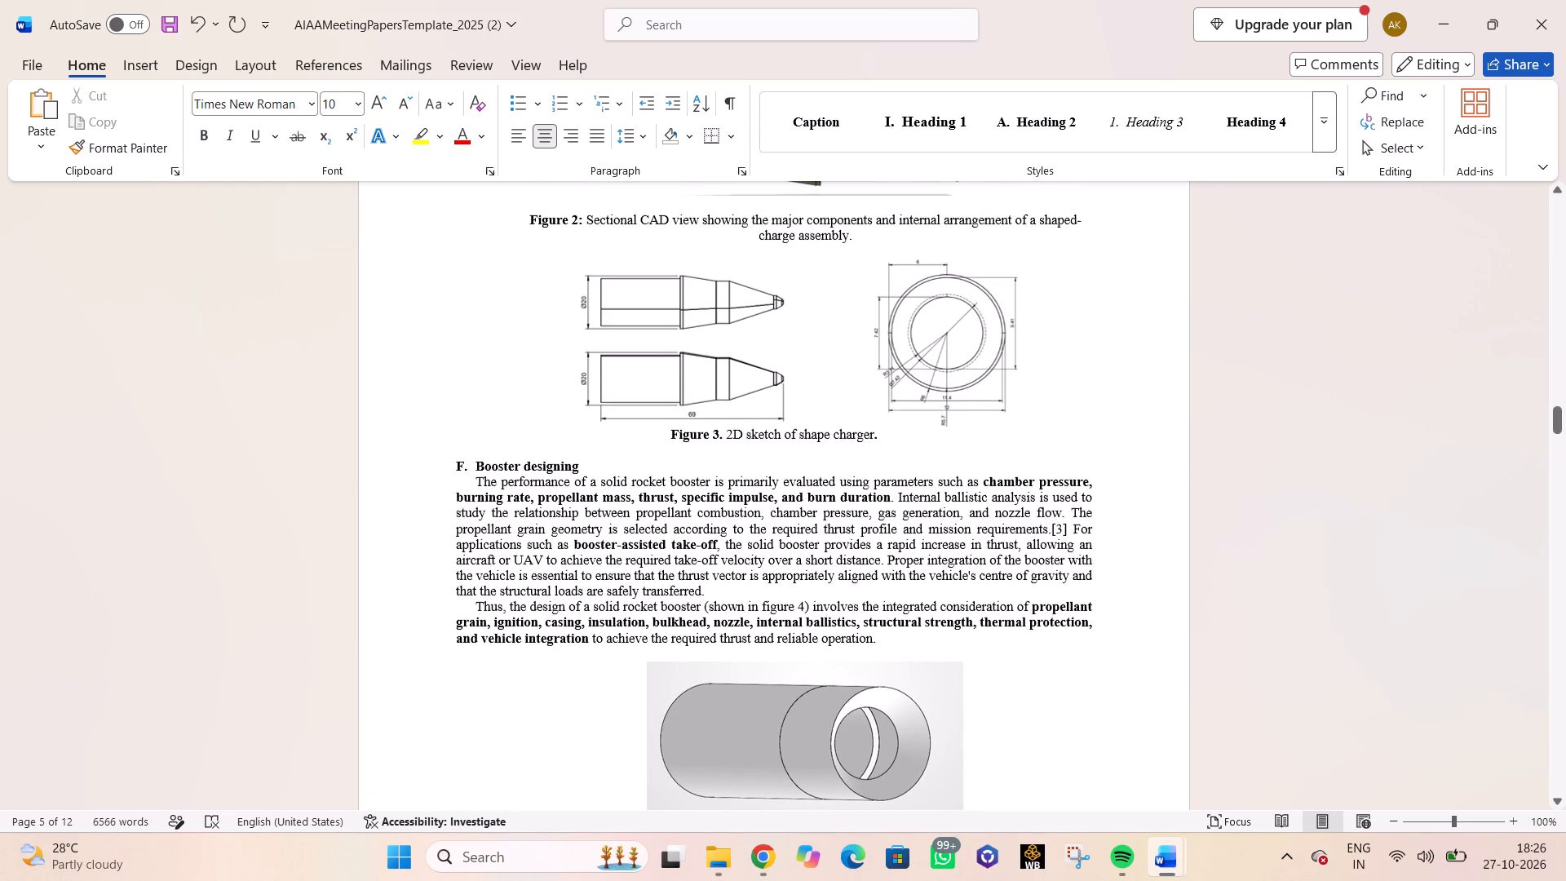
{"action": "scroll", "coordinate": [810, 479], "scroll_direction": "down", "scroll_amount": 5}
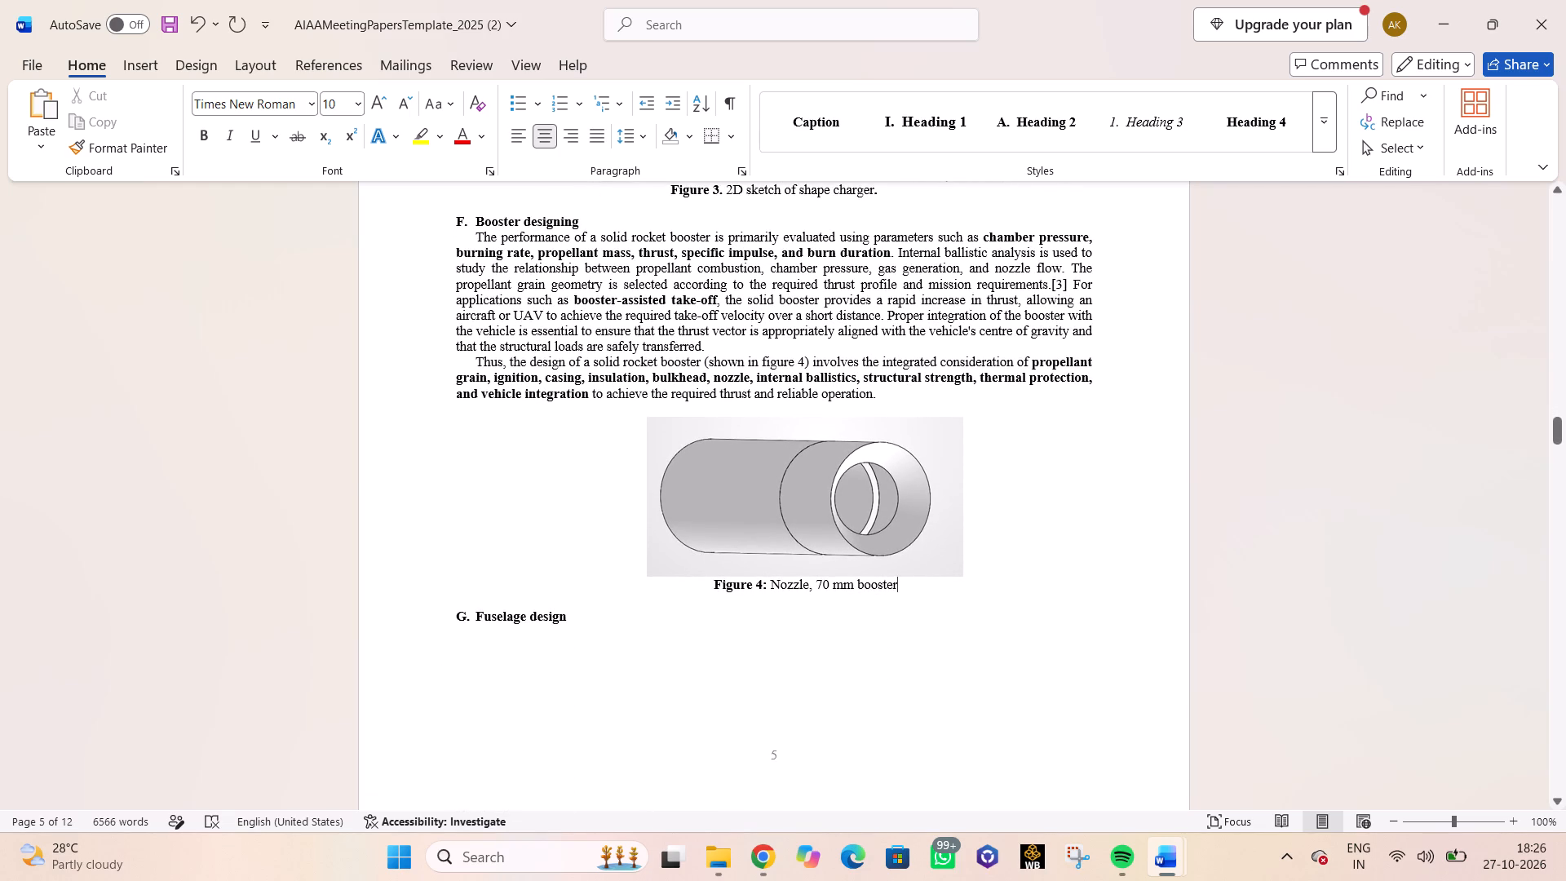
{"action": "left_click_drag", "start_coordinate": [453, 254], "coordinate": [742, 265]}
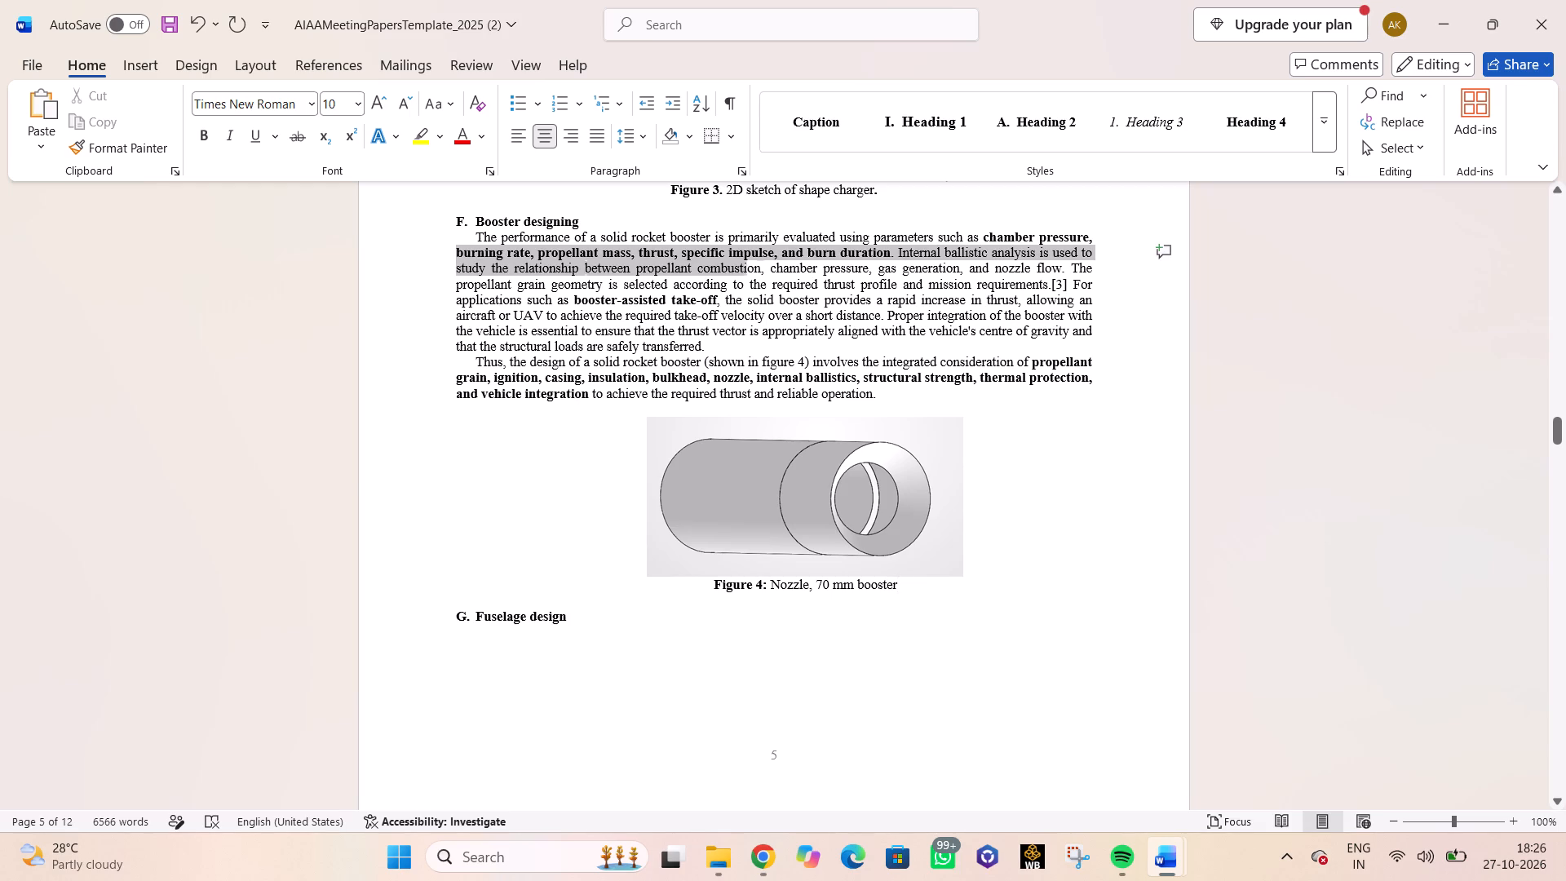
{"action": "left_click_drag", "start_coordinate": [742, 265], "coordinate": [891, 251]}
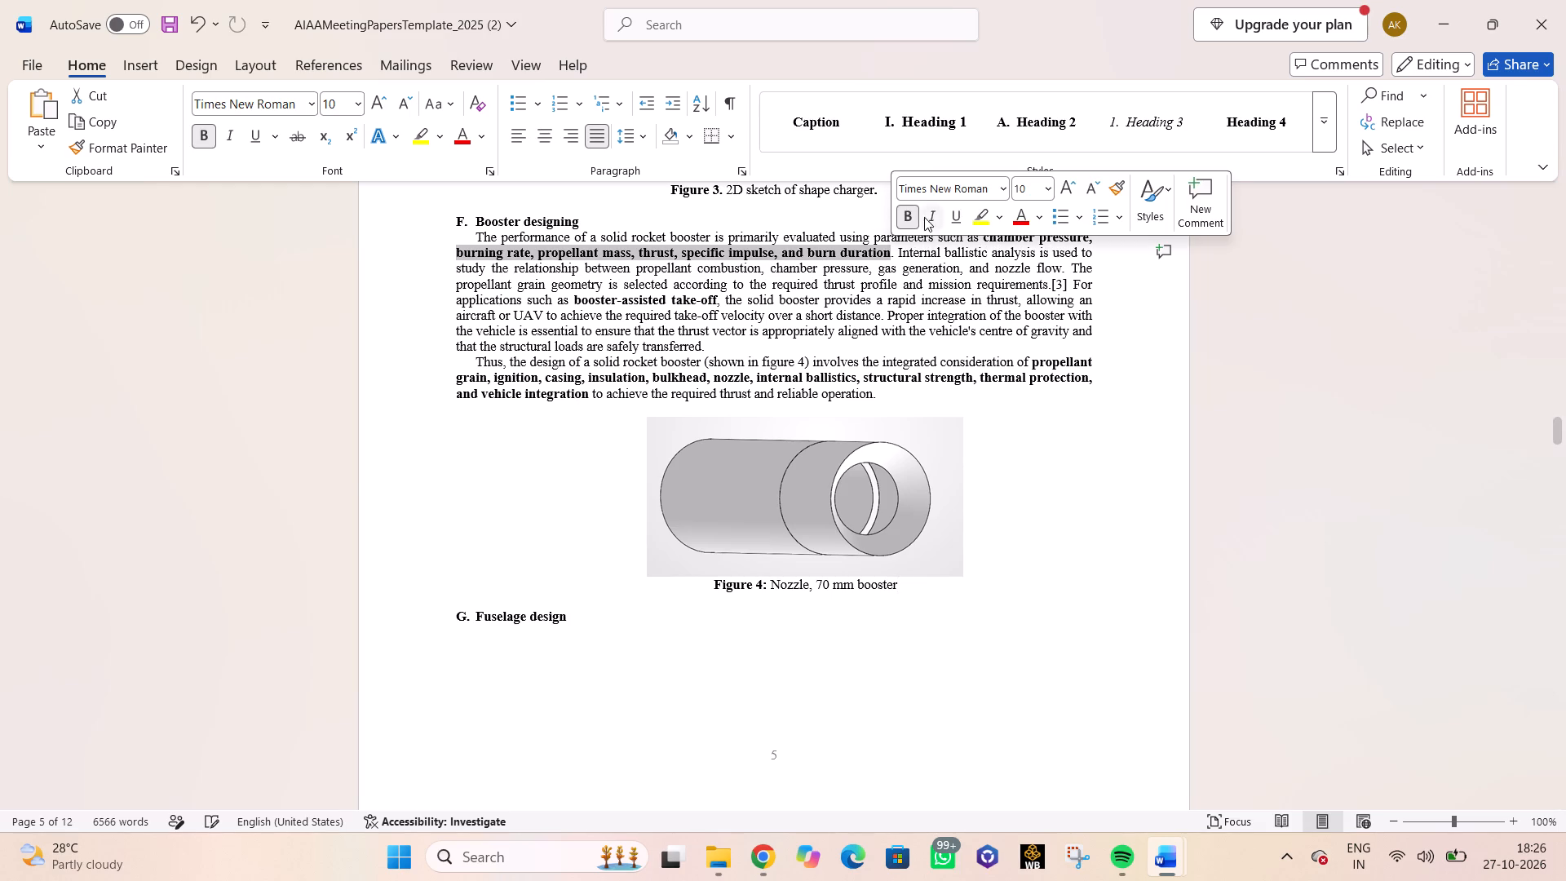
{"action": "left_click", "coordinate": [908, 216]}
{"action": "left_click", "coordinate": [1315, 405]}
{"action": "left_click_drag", "start_coordinate": [983, 236], "coordinate": [1071, 239]}
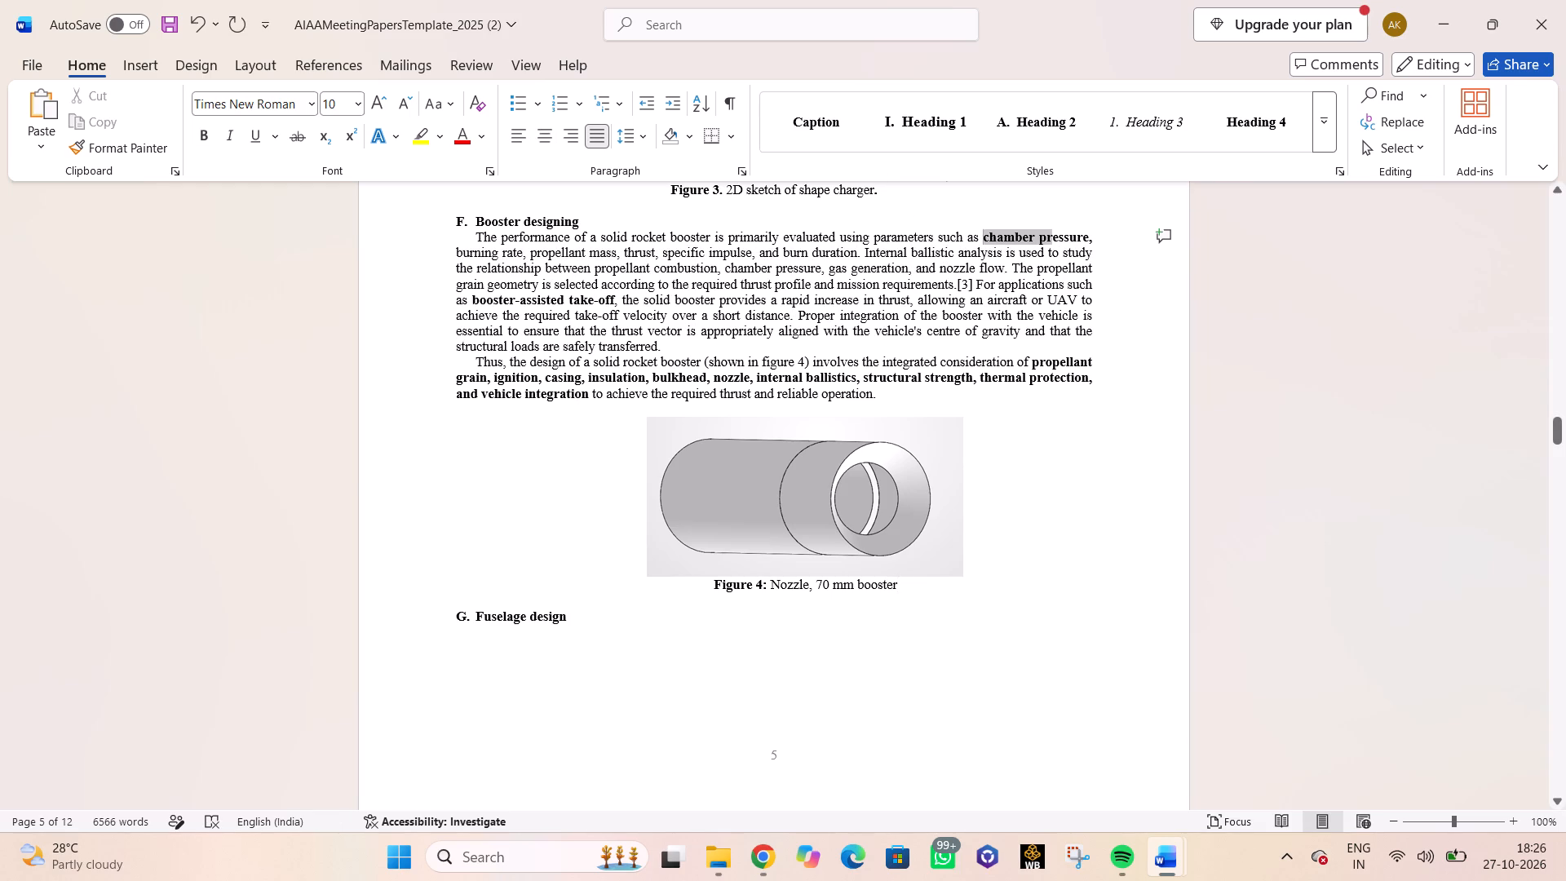
{"action": "left_click_drag", "start_coordinate": [1071, 239], "coordinate": [1092, 236]}
{"action": "left_click", "coordinate": [1111, 204]}
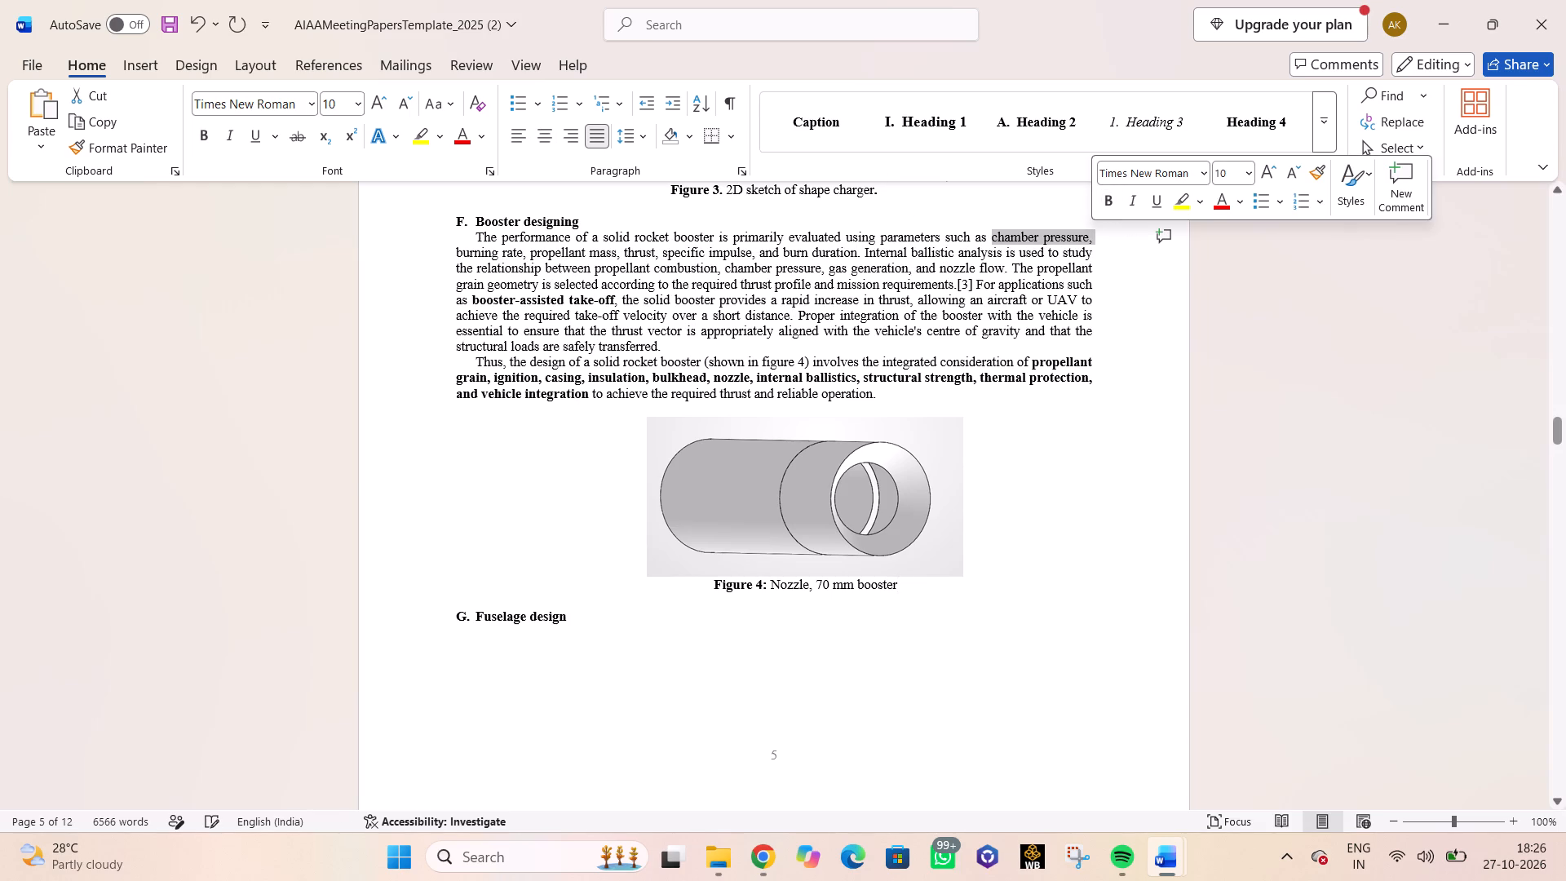
Remove bold from "booster-assisted take-off" and from the list "propellant grain" through "and vehicle integration" in the Booster designing text.
{"action": "left_click_drag", "start_coordinate": [475, 300], "coordinate": [613, 300]}
{"action": "left_click", "coordinate": [633, 275]}
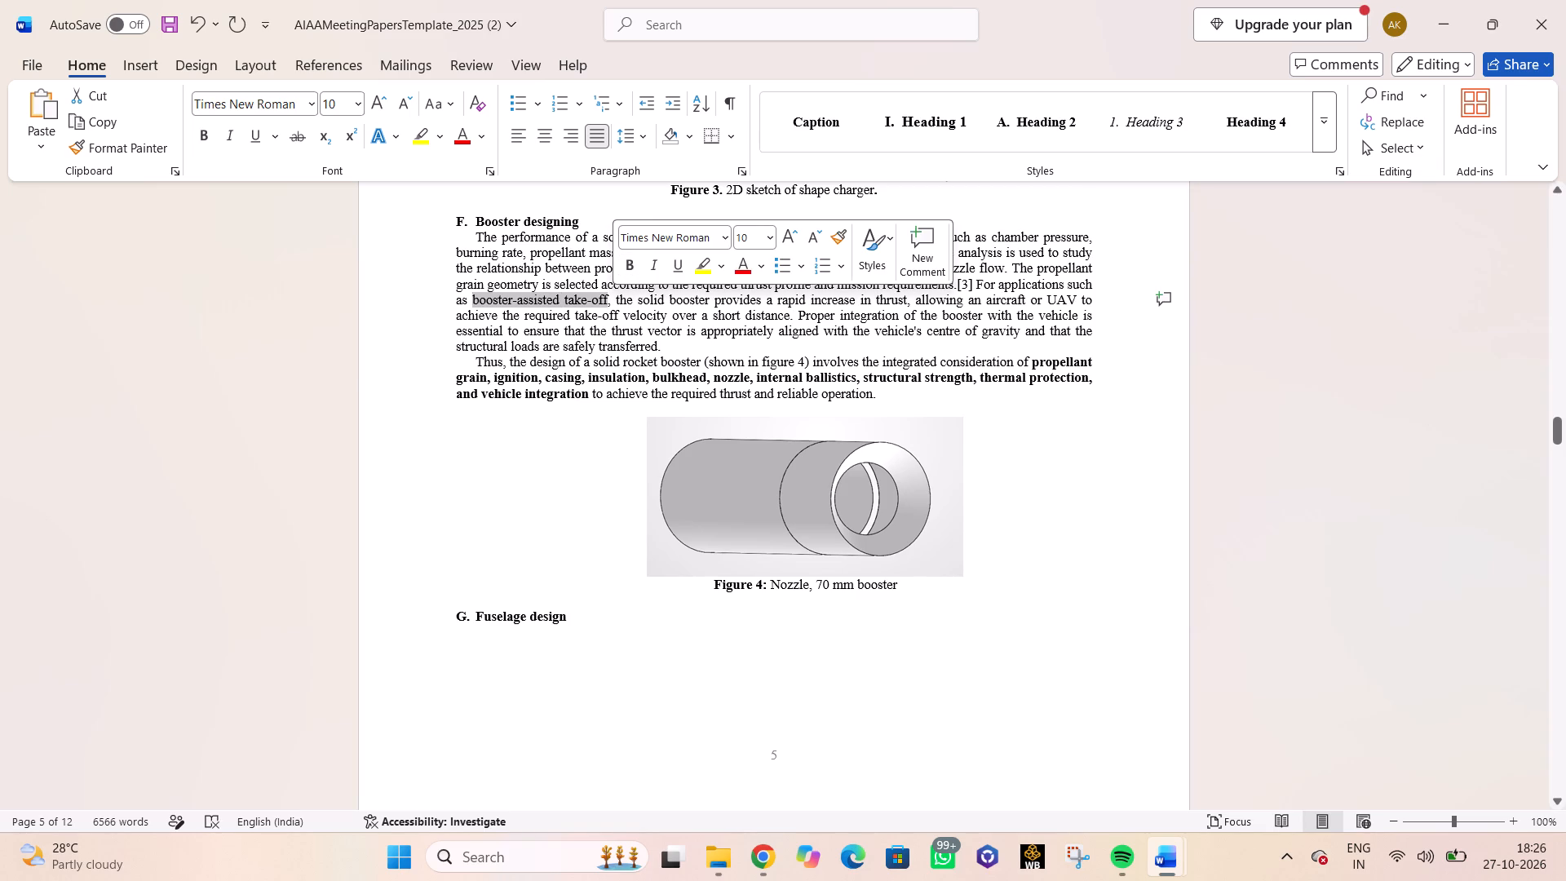
{"action": "left_click_drag", "start_coordinate": [1032, 361], "coordinate": [609, 380]}
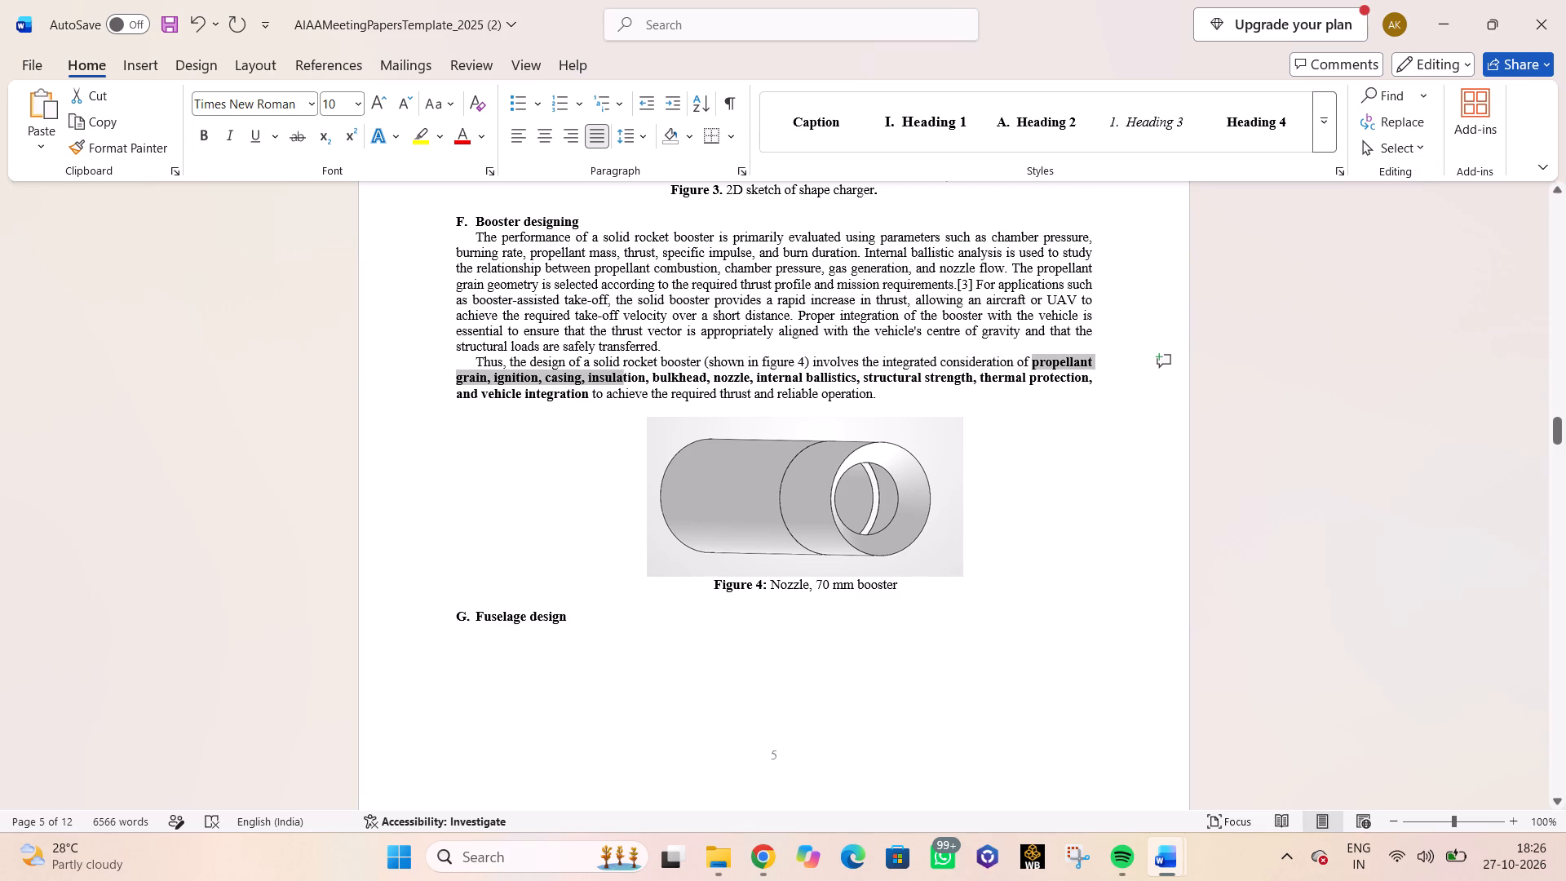
{"action": "left_click_drag", "start_coordinate": [609, 380], "coordinate": [587, 389]}
{"action": "left_click", "coordinate": [599, 356]}
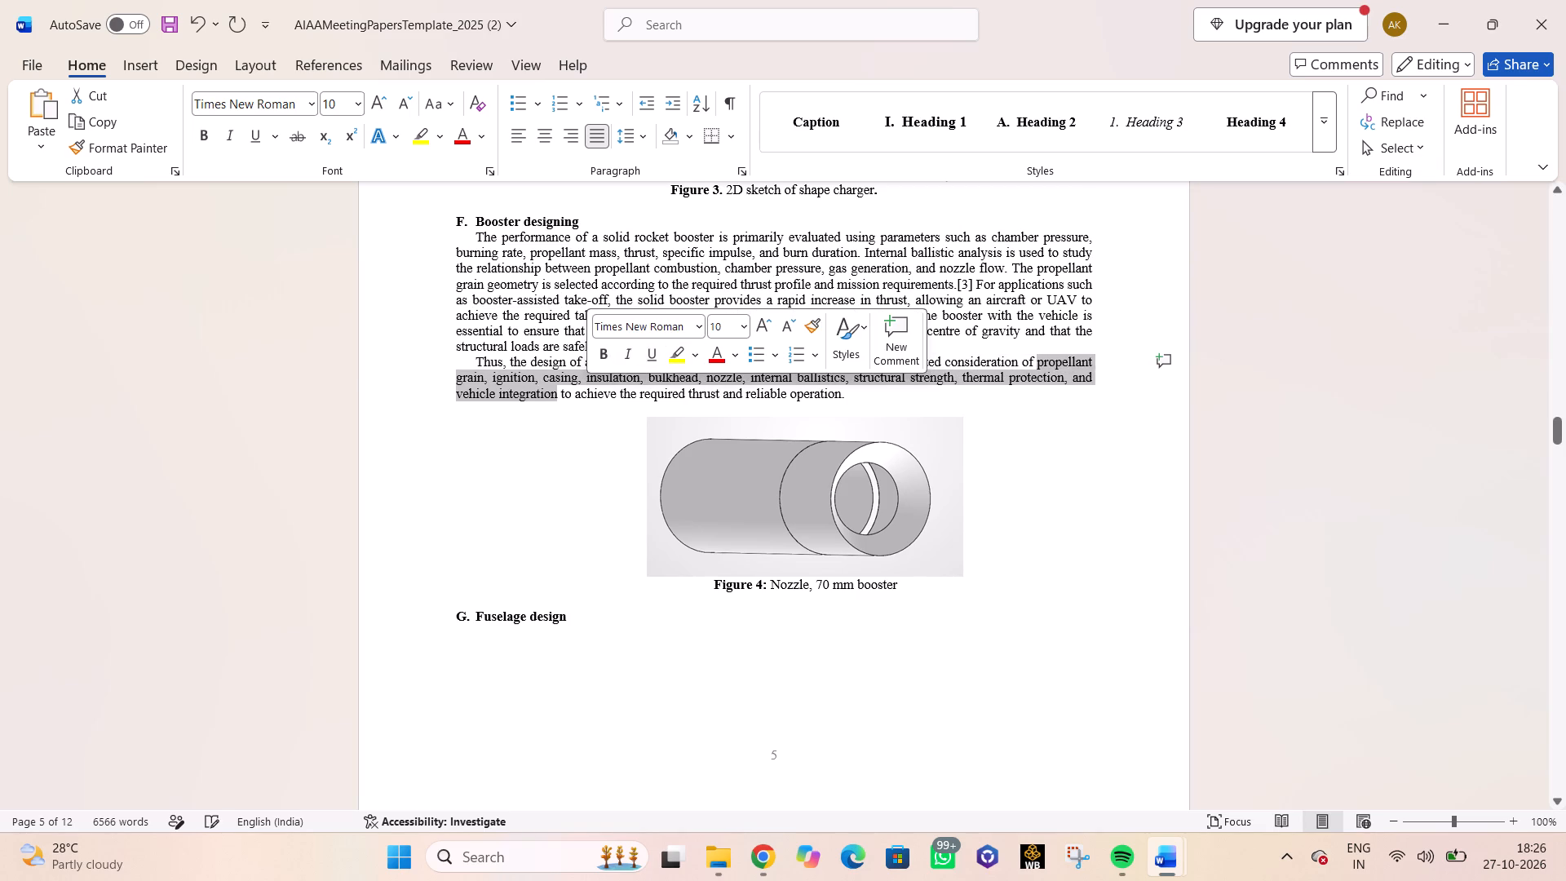
In section B, remove bold from "preliminary design of DART" and "compact, high-speed, booster-assisted unmanned aerial vehicle".
{"action": "scroll", "coordinate": [740, 468], "scroll_direction": "up", "scroll_amount": 11}
{"action": "scroll", "coordinate": [795, 460], "scroll_direction": "down", "scroll_amount": 5}
{"action": "scroll", "coordinate": [795, 460], "scroll_direction": "up", "scroll_amount": 3}
{"action": "scroll", "coordinate": [799, 458], "scroll_direction": "down", "scroll_amount": 4}
{"action": "scroll", "coordinate": [799, 458], "scroll_direction": "up", "scroll_amount": 13}
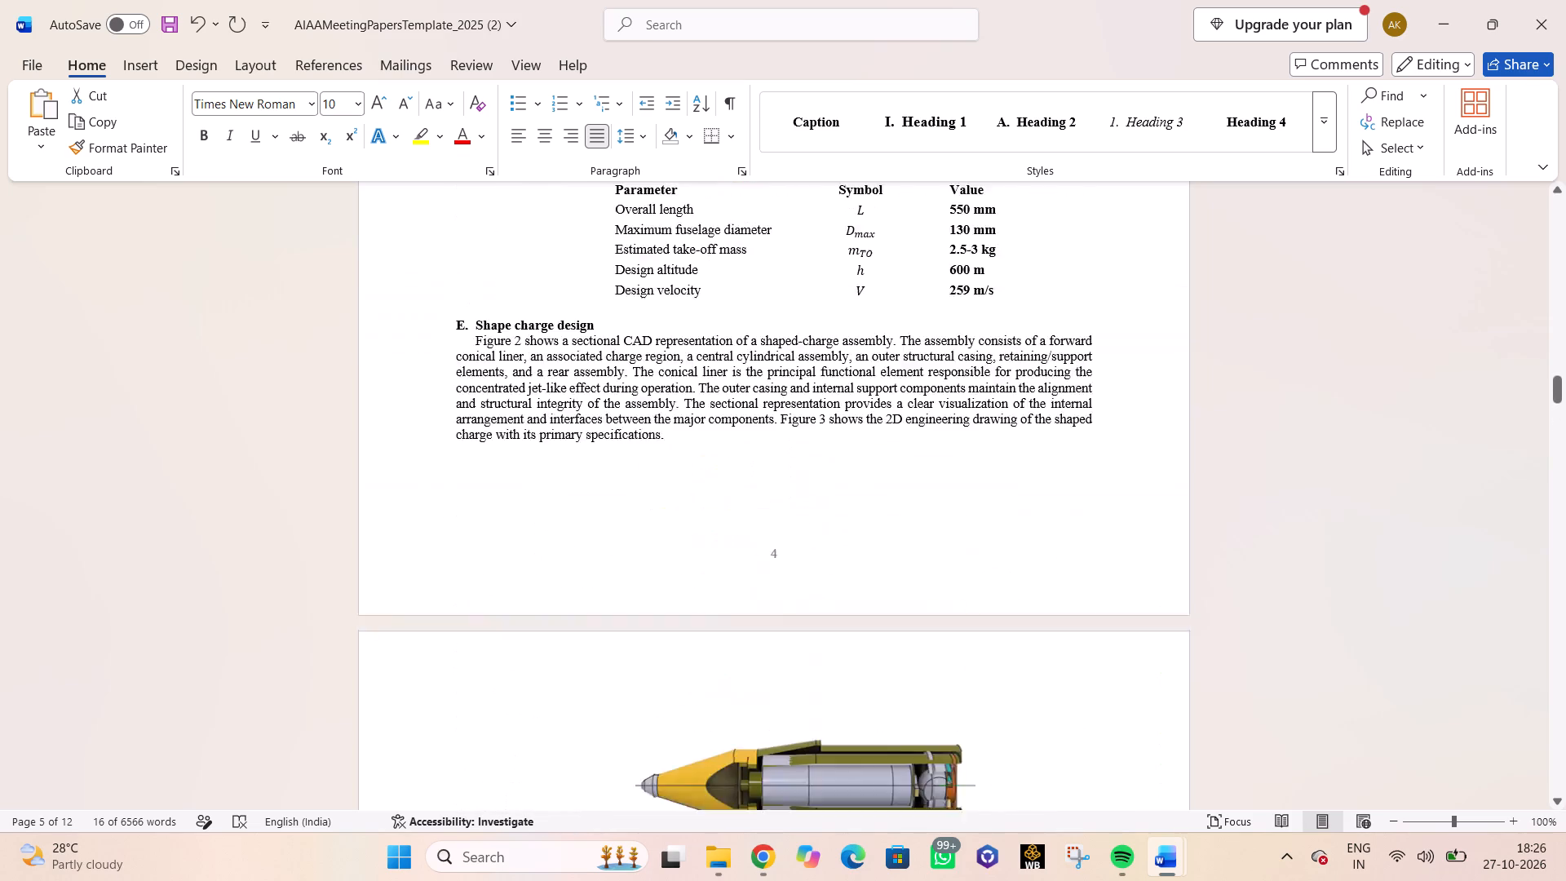
{"action": "scroll", "coordinate": [816, 455], "scroll_direction": "up", "scroll_amount": 4}
{"action": "scroll", "coordinate": [816, 455], "scroll_direction": "down", "scroll_amount": 1}
{"action": "scroll", "coordinate": [816, 455], "scroll_direction": "up", "scroll_amount": 5}
{"action": "left_click", "coordinate": [1346, 492]}
{"action": "scroll", "coordinate": [1254, 507], "scroll_direction": "up", "scroll_amount": 6}
{"action": "scroll", "coordinate": [1254, 507], "scroll_direction": "down", "scroll_amount": 1}
{"action": "scroll", "coordinate": [1254, 507], "scroll_direction": "up", "scroll_amount": 5}
{"action": "scroll", "coordinate": [1254, 507], "scroll_direction": "down", "scroll_amount": 4}
{"action": "scroll", "coordinate": [1254, 507], "scroll_direction": "up", "scroll_amount": 2}
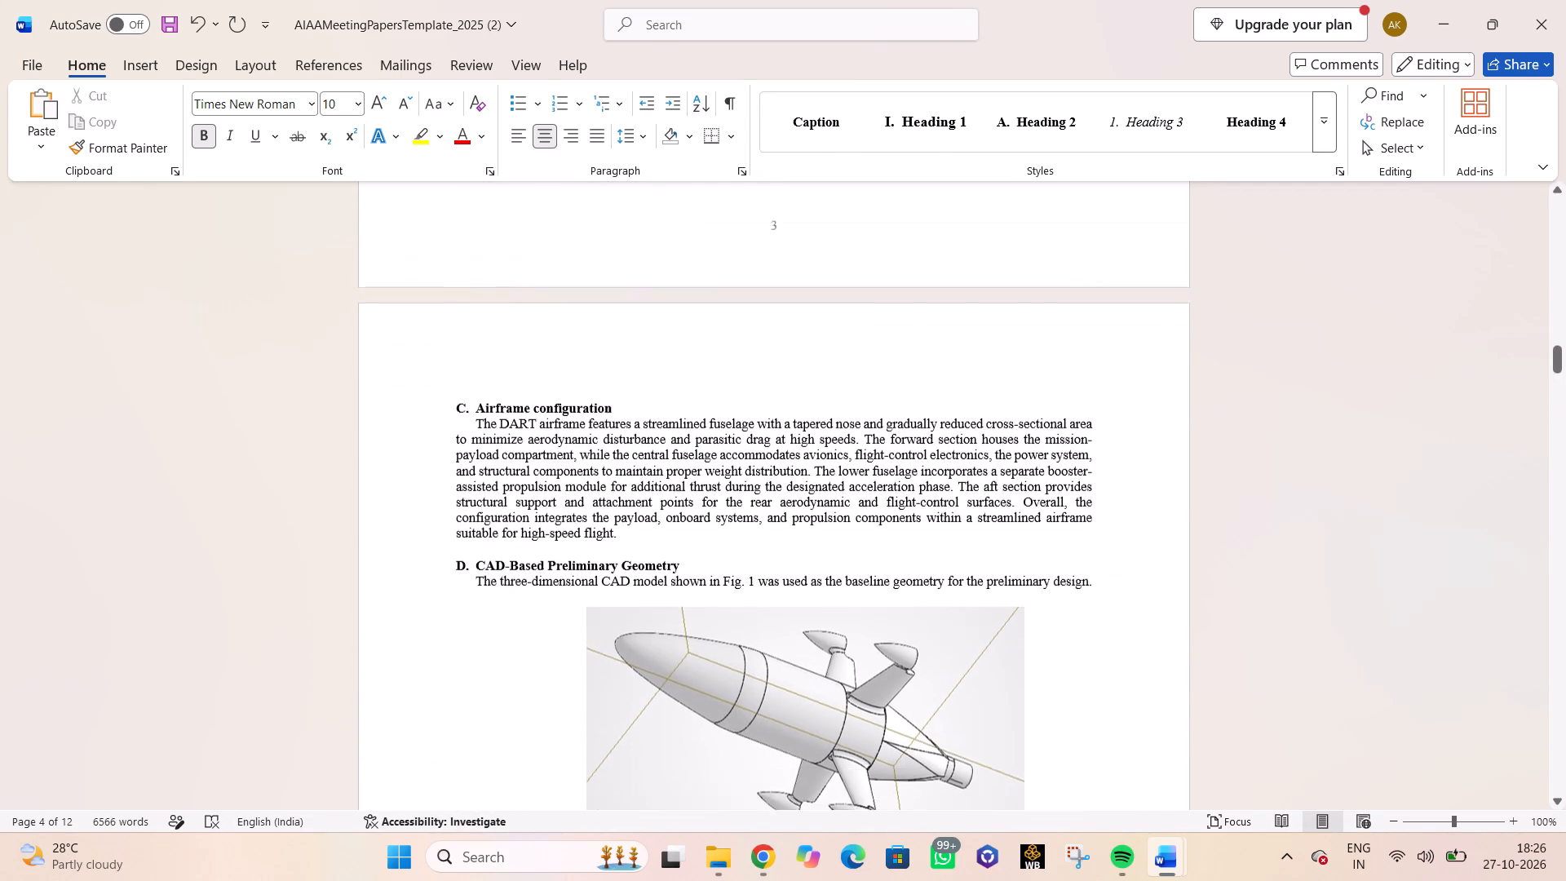
{"action": "scroll", "coordinate": [1254, 507], "scroll_direction": "up", "scroll_amount": 11}
{"action": "scroll", "coordinate": [1254, 507], "scroll_direction": "down", "scroll_amount": 1}
{"action": "scroll", "coordinate": [1254, 507], "scroll_direction": "up", "scroll_amount": 1}
{"action": "scroll", "coordinate": [1254, 507], "scroll_direction": "down", "scroll_amount": 1}
{"action": "scroll", "coordinate": [1254, 507], "scroll_direction": "up", "scroll_amount": 1}
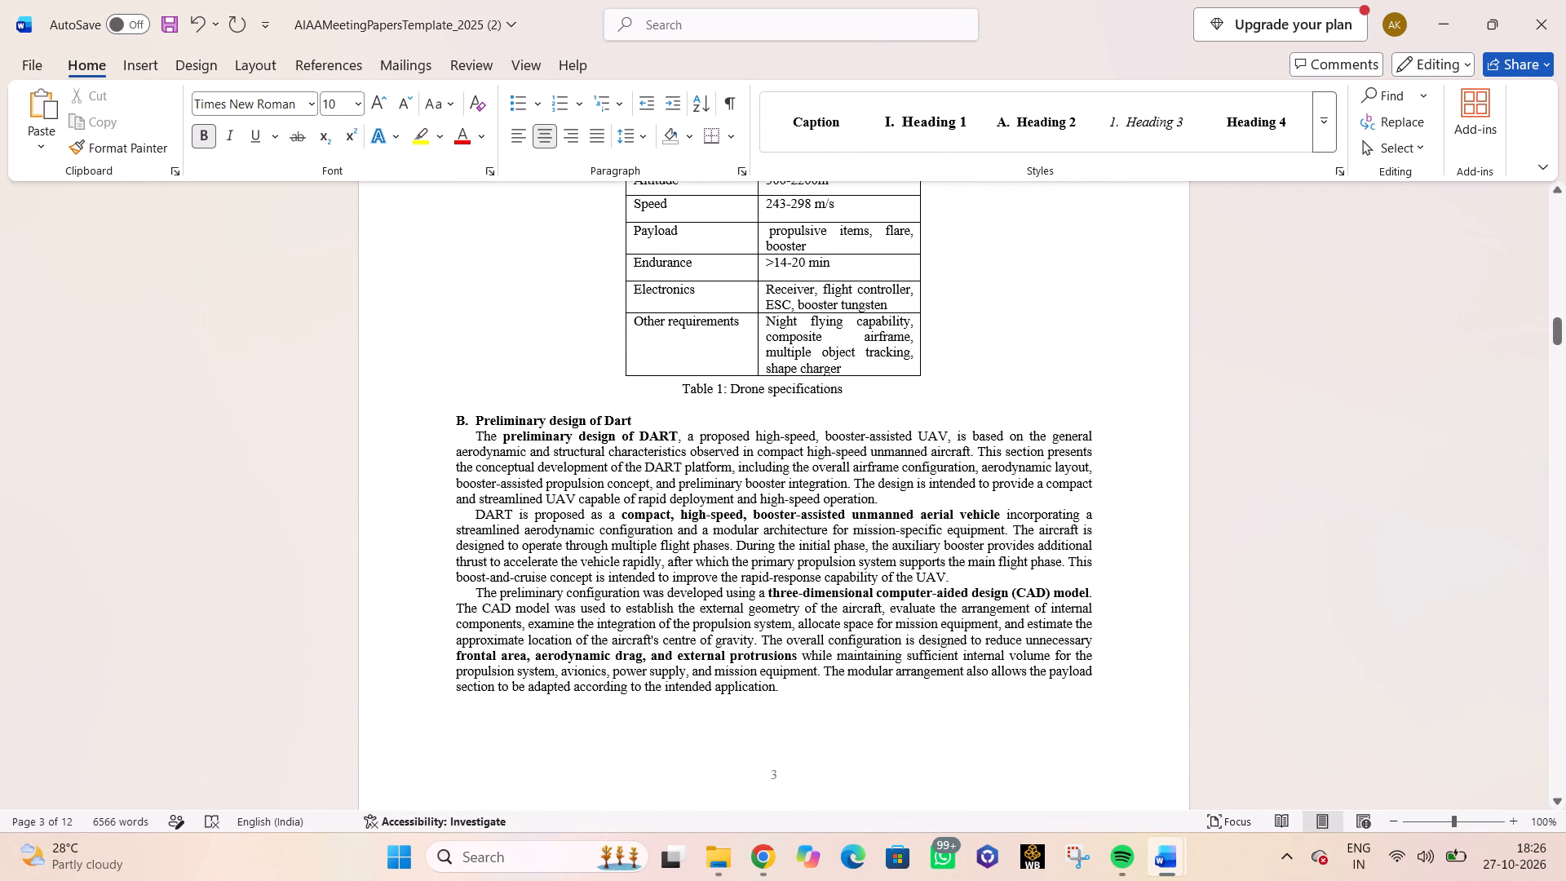
{"action": "left_click_drag", "start_coordinate": [502, 438], "coordinate": [671, 437]}
{"action": "left_click", "coordinate": [683, 407]}
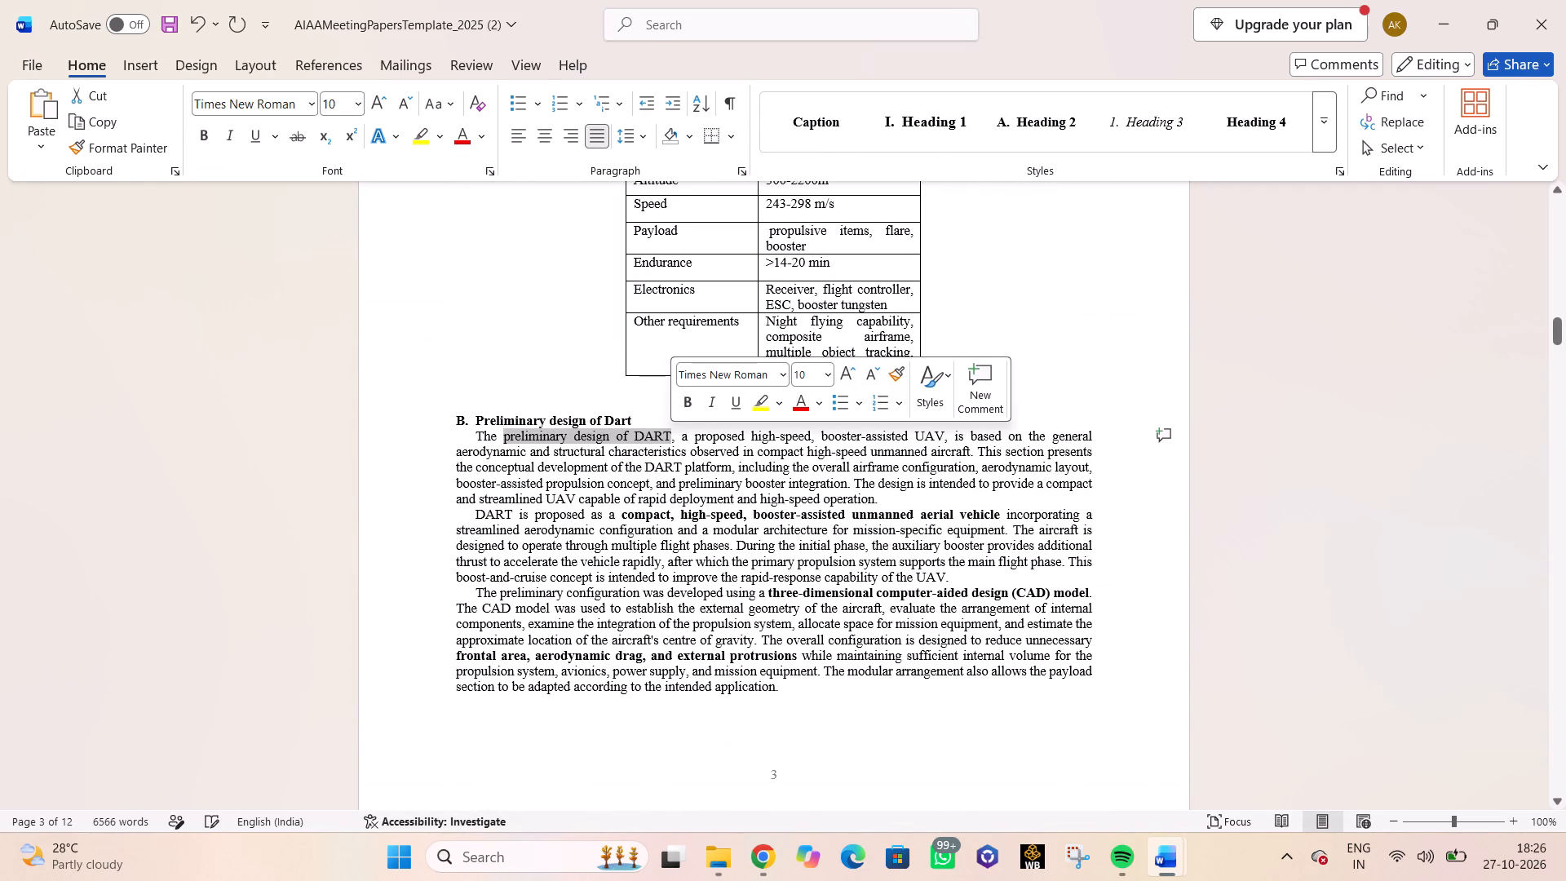
{"action": "left_click_drag", "start_coordinate": [624, 513], "coordinate": [997, 520]}
{"action": "left_click", "coordinate": [1009, 487]}
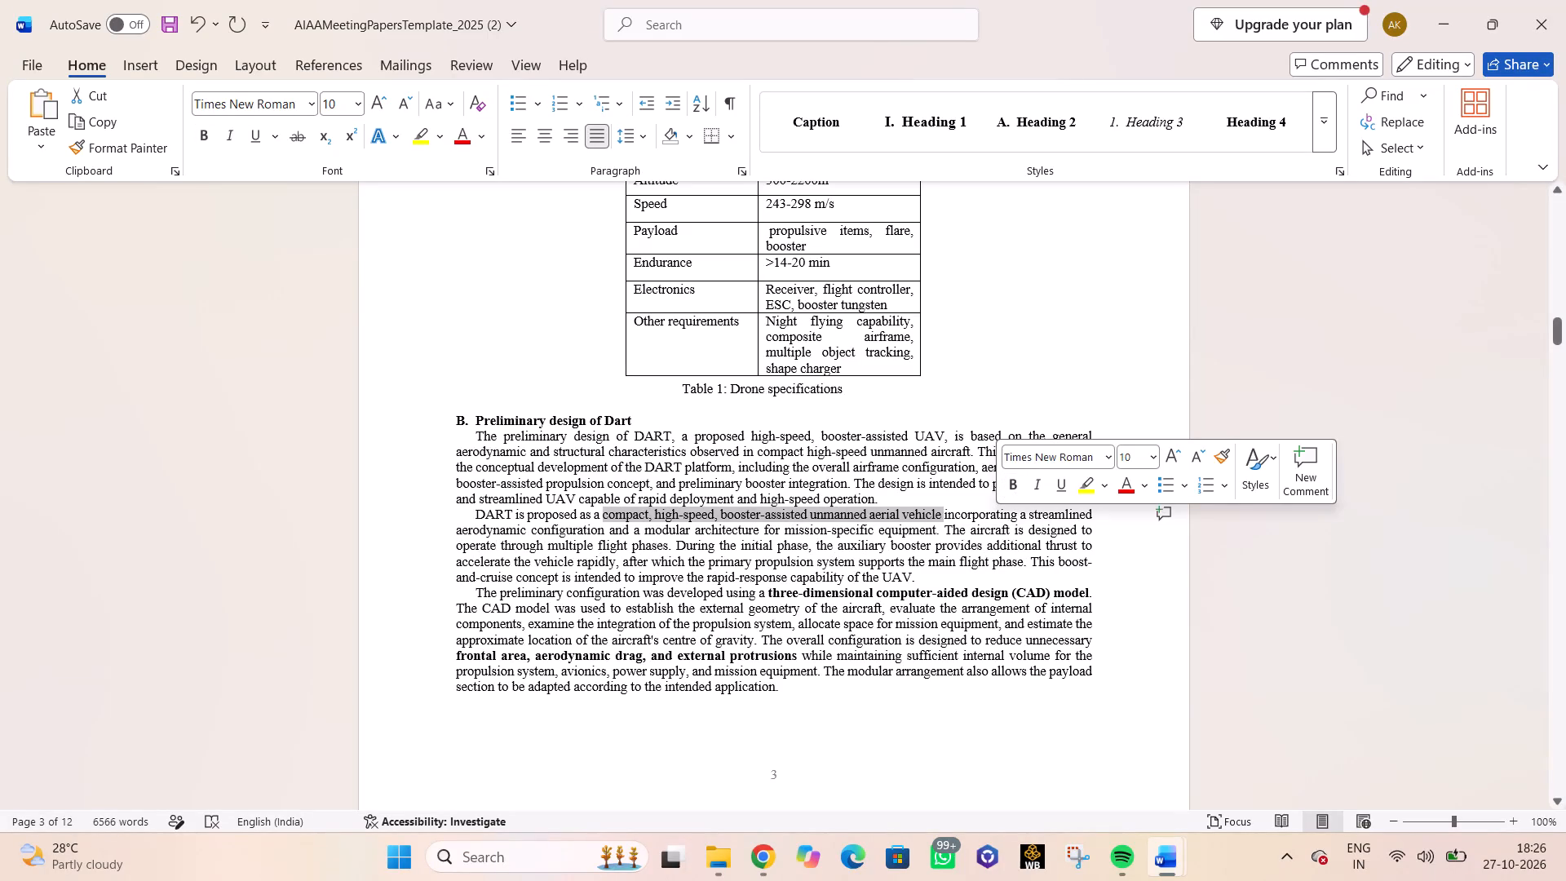
In section B's third paragraph, remove bold from "three-dimensional computer-aided design (CAD) model" and "frontal area, aerodynamic drag, and external protrusions".
{"action": "left_click_drag", "start_coordinate": [767, 589], "coordinate": [1097, 593]}
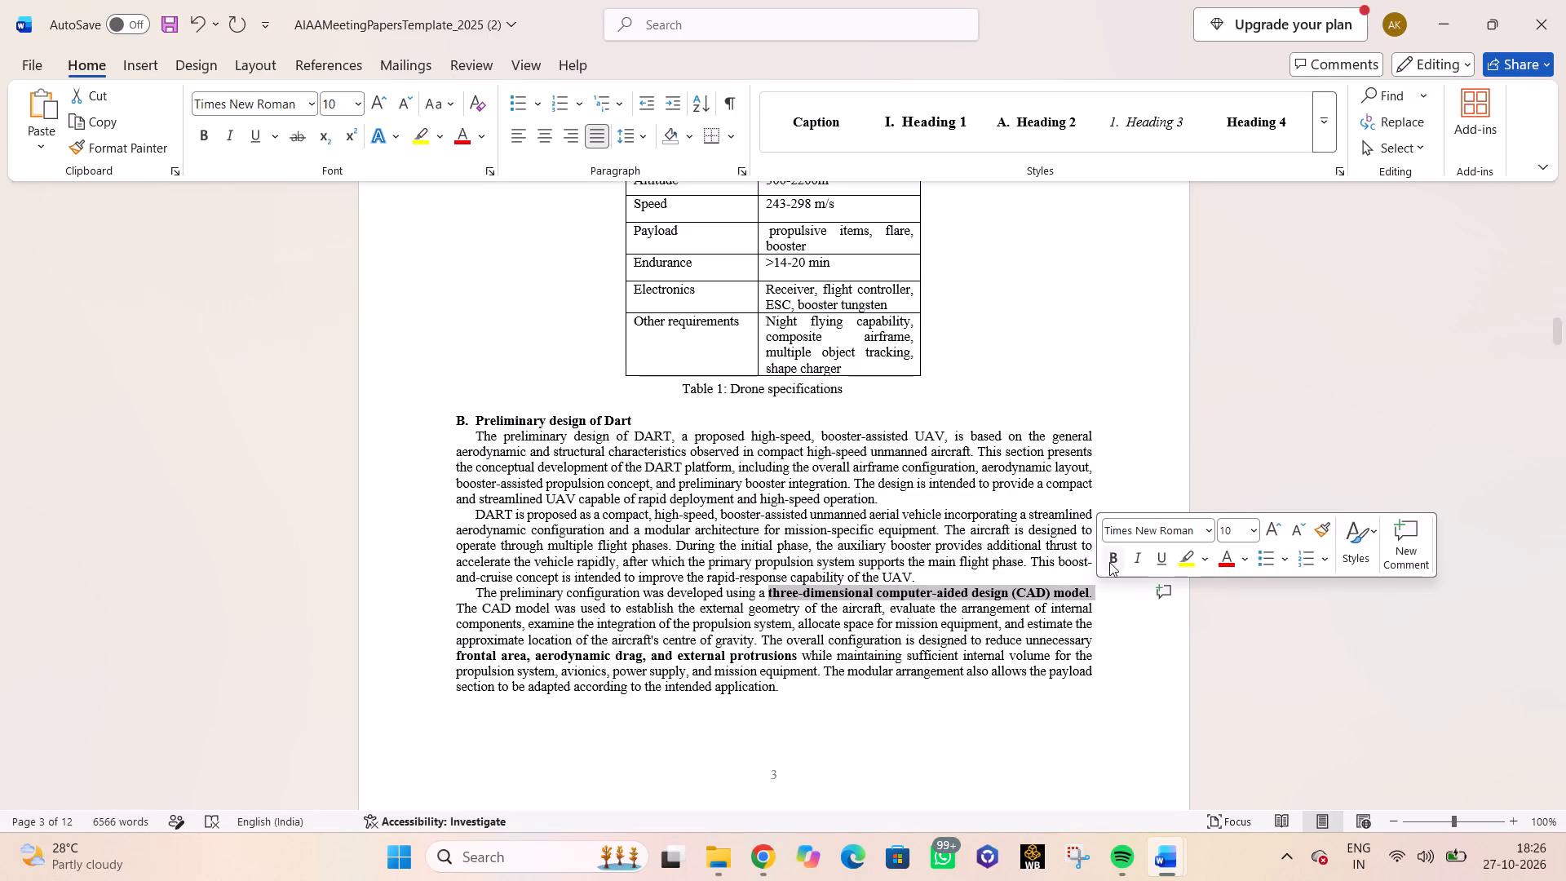
{"action": "left_click", "coordinate": [1110, 560]}
{"action": "left_click_drag", "start_coordinate": [454, 655], "coordinate": [785, 661]}
{"action": "left_click", "coordinate": [796, 622]}
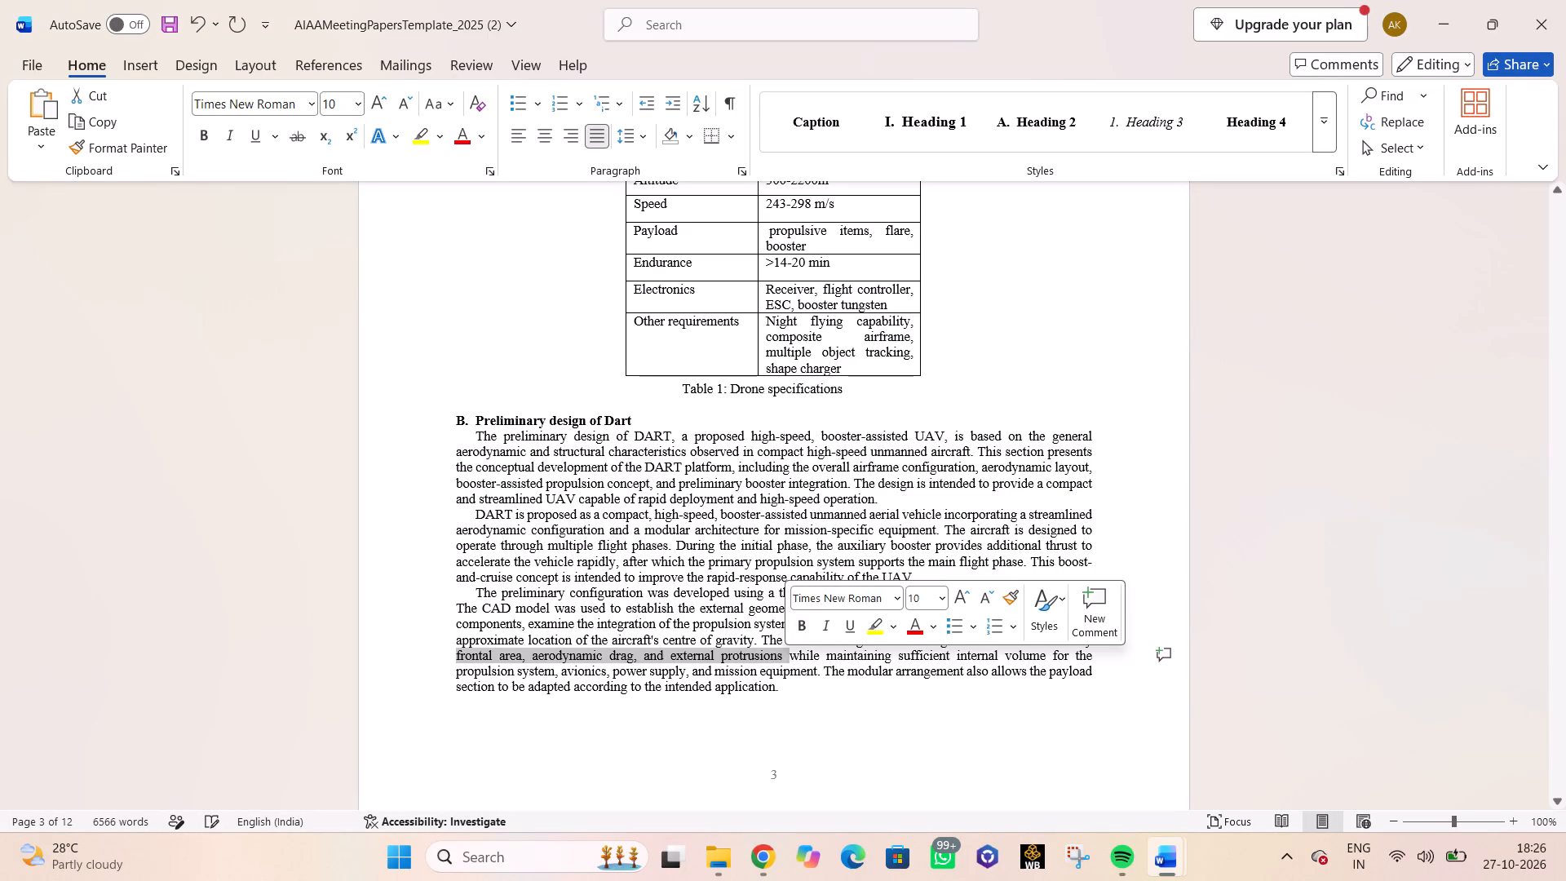
Review the template's pages from the Nomenclature and Introduction through to subheading G, checking the body text formatting.
{"action": "left_click", "coordinate": [1285, 362]}
{"action": "scroll", "coordinate": [798, 501], "scroll_direction": "down", "scroll_amount": 3}
{"action": "scroll", "coordinate": [777, 491], "scroll_direction": "up", "scroll_amount": 6}
{"action": "scroll", "coordinate": [777, 491], "scroll_direction": "down", "scroll_amount": 1}
{"action": "scroll", "coordinate": [777, 491], "scroll_direction": "up", "scroll_amount": 2}
{"action": "scroll", "coordinate": [777, 491], "scroll_direction": "down", "scroll_amount": 1}
{"action": "scroll", "coordinate": [777, 491], "scroll_direction": "up", "scroll_amount": 10}
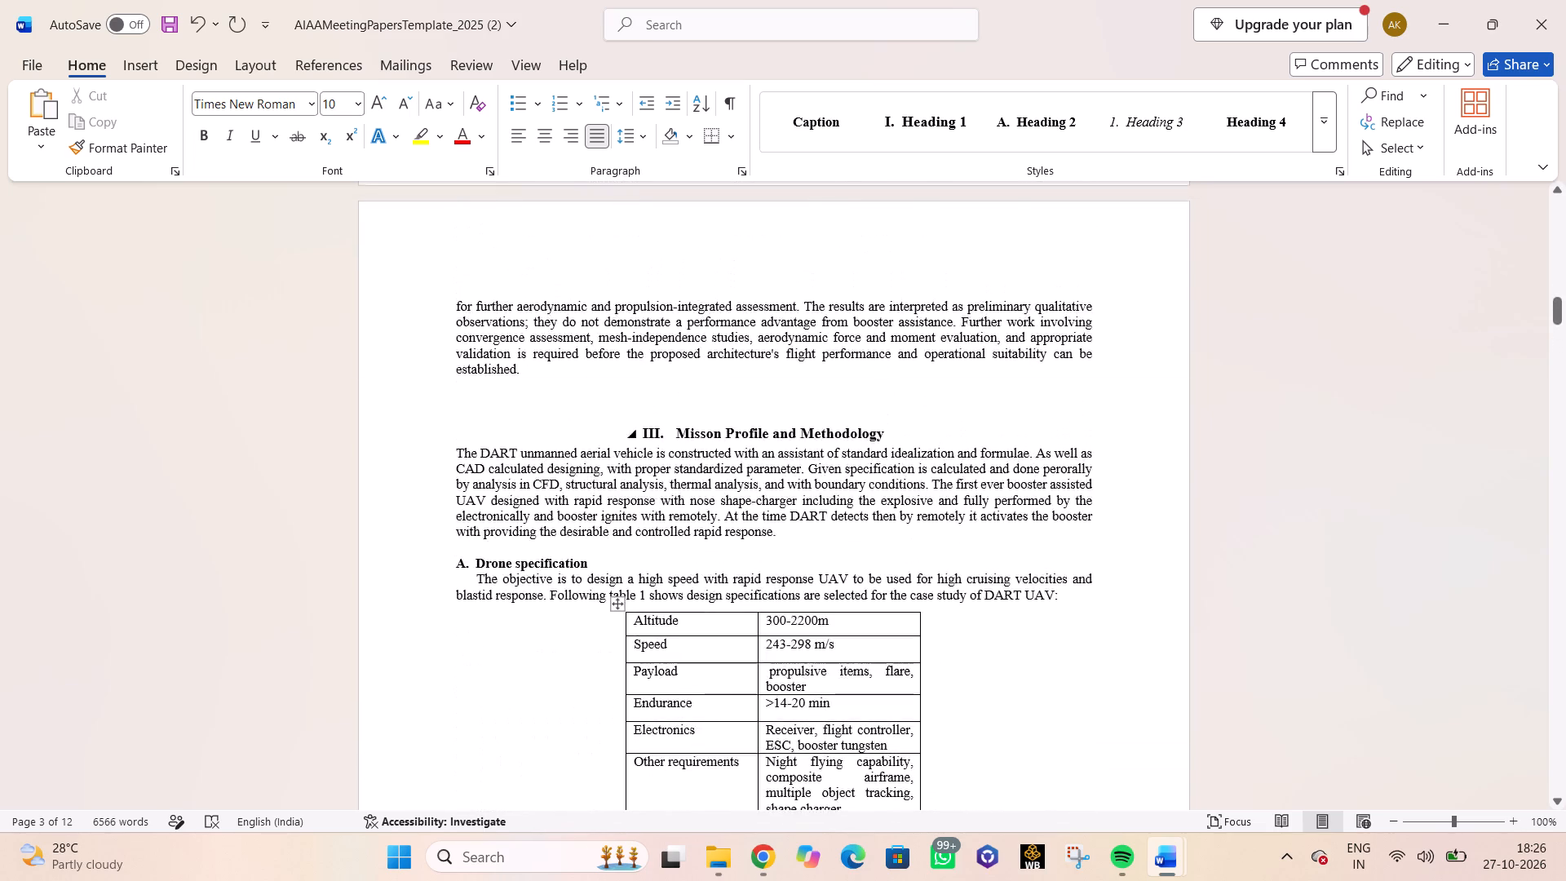
{"action": "scroll", "coordinate": [777, 491], "scroll_direction": "up", "scroll_amount": 9}
{"action": "scroll", "coordinate": [777, 491], "scroll_direction": "down", "scroll_amount": 1}
{"action": "scroll", "coordinate": [777, 491], "scroll_direction": "up", "scroll_amount": 11}
{"action": "scroll", "coordinate": [777, 491], "scroll_direction": "down", "scroll_amount": 1}
{"action": "scroll", "coordinate": [777, 491], "scroll_direction": "up", "scroll_amount": 3}
{"action": "scroll", "coordinate": [777, 491], "scroll_direction": "down", "scroll_amount": 2}
{"action": "scroll", "coordinate": [777, 491], "scroll_direction": "up", "scroll_amount": 1}
{"action": "scroll", "coordinate": [777, 491], "scroll_direction": "down", "scroll_amount": 1}
{"action": "scroll", "coordinate": [777, 491], "scroll_direction": "up", "scroll_amount": 2}
{"action": "scroll", "coordinate": [777, 491], "scroll_direction": "down", "scroll_amount": 1}
{"action": "scroll", "coordinate": [777, 491], "scroll_direction": "up", "scroll_amount": 1}
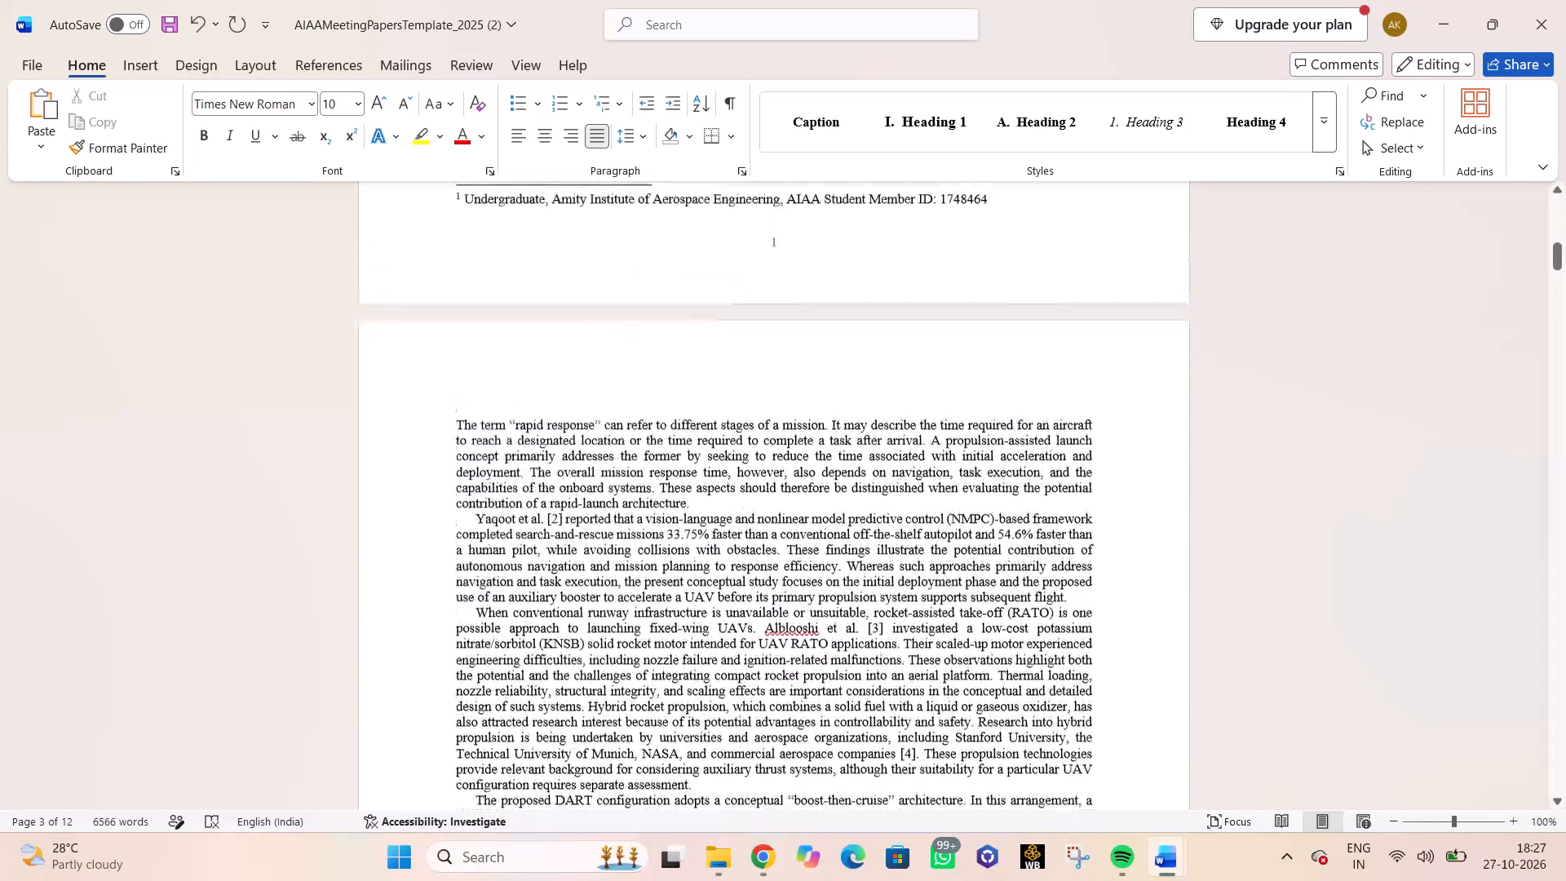
{"action": "scroll", "coordinate": [777, 491], "scroll_direction": "up", "scroll_amount": 1}
{"action": "scroll", "coordinate": [777, 491], "scroll_direction": "down", "scroll_amount": 2}
{"action": "scroll", "coordinate": [777, 491], "scroll_direction": "up", "scroll_amount": 16}
{"action": "scroll", "coordinate": [777, 491], "scroll_direction": "down", "scroll_amount": 8}
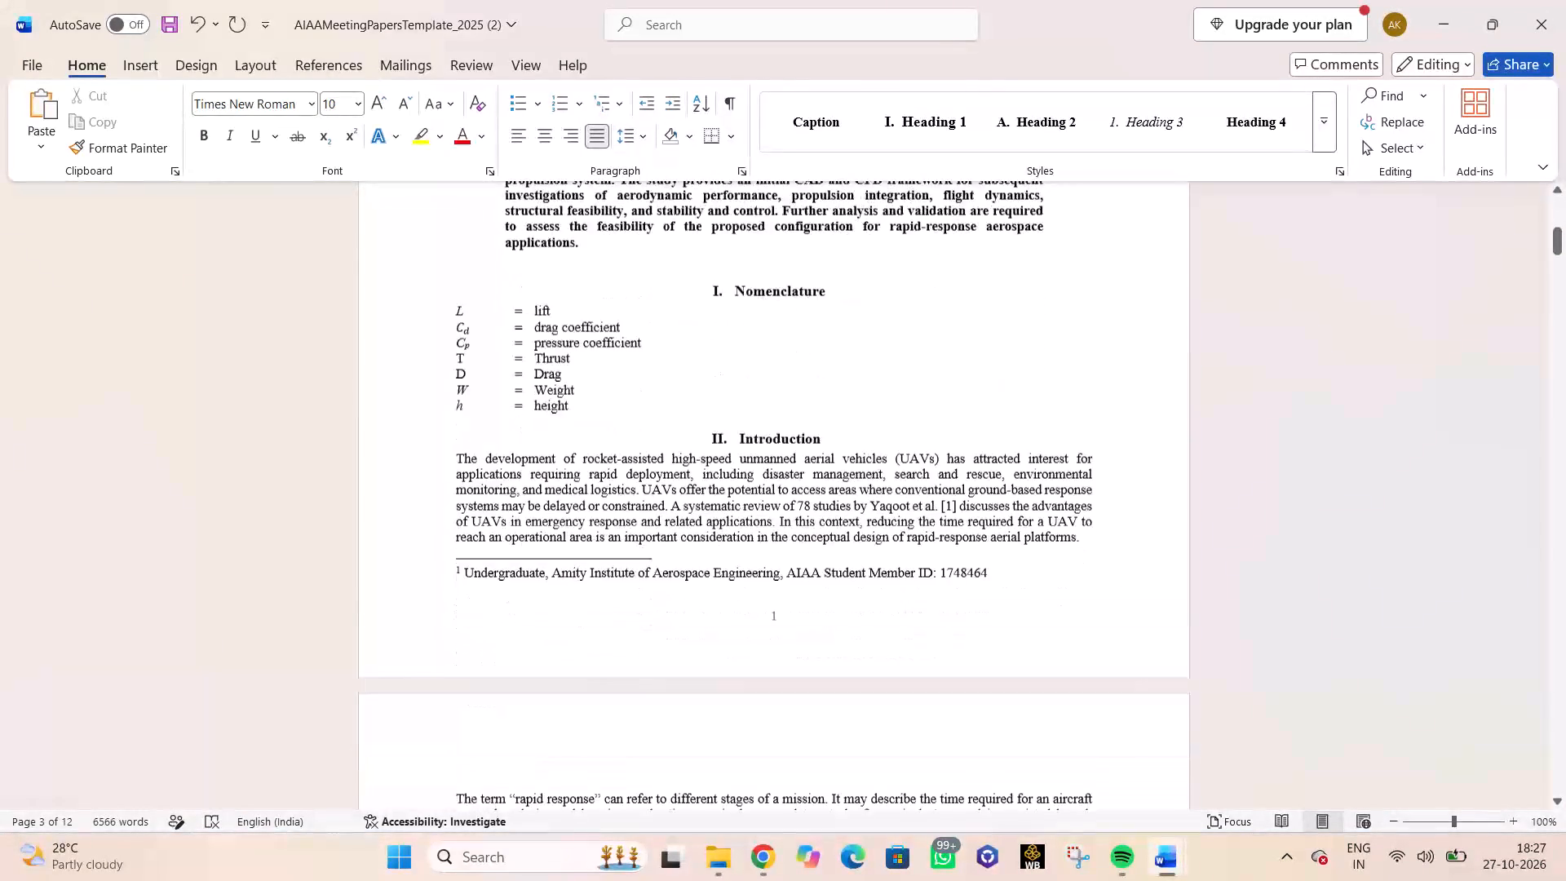
{"action": "scroll", "coordinate": [856, 473], "scroll_direction": "down", "scroll_amount": 6}
{"action": "scroll", "coordinate": [856, 472], "scroll_direction": "up", "scroll_amount": 1}
{"action": "scroll", "coordinate": [857, 472], "scroll_direction": "down", "scroll_amount": 3}
{"action": "scroll", "coordinate": [878, 458], "scroll_direction": "up", "scroll_amount": 1}
{"action": "scroll", "coordinate": [875, 463], "scroll_direction": "down", "scroll_amount": 3}
{"action": "scroll", "coordinate": [875, 463], "scroll_direction": "up", "scroll_amount": 2}
{"action": "scroll", "coordinate": [874, 464], "scroll_direction": "down", "scroll_amount": 5}
{"action": "scroll", "coordinate": [864, 487], "scroll_direction": "up", "scroll_amount": 2}
{"action": "scroll", "coordinate": [864, 487], "scroll_direction": "down", "scroll_amount": 20}
{"action": "scroll", "coordinate": [864, 487], "scroll_direction": "down", "scroll_amount": 2}
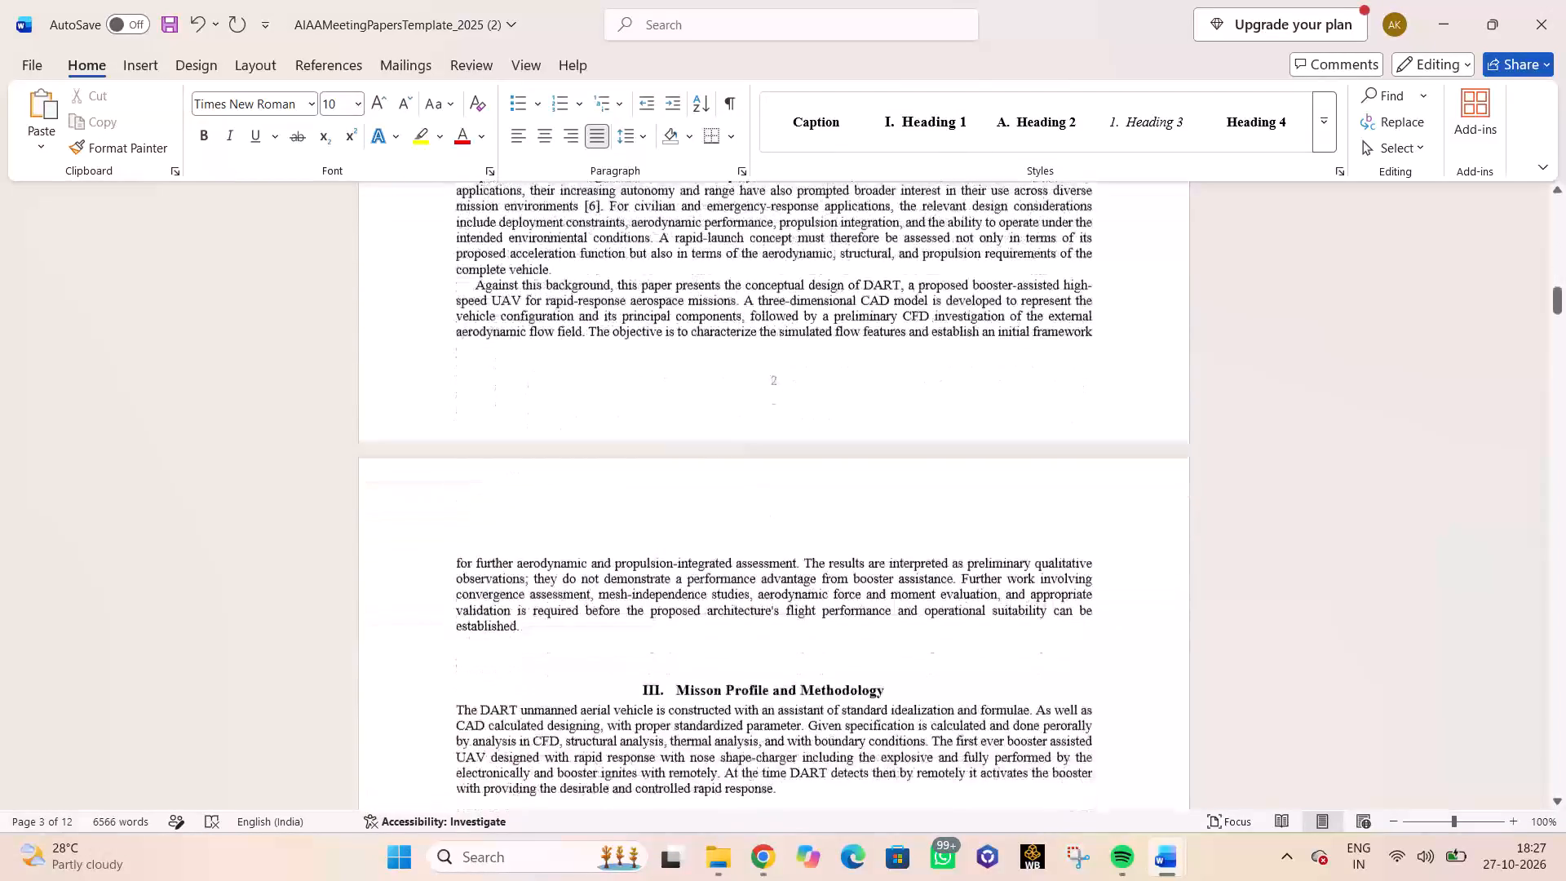
{"action": "scroll", "coordinate": [849, 574], "scroll_direction": "down", "scroll_amount": 20}
{"action": "scroll", "coordinate": [849, 574], "scroll_direction": "down", "scroll_amount": 11}
{"action": "scroll", "coordinate": [781, 530], "scroll_direction": "up", "scroll_amount": 1}
{"action": "scroll", "coordinate": [781, 531], "scroll_direction": "down", "scroll_amount": 9}
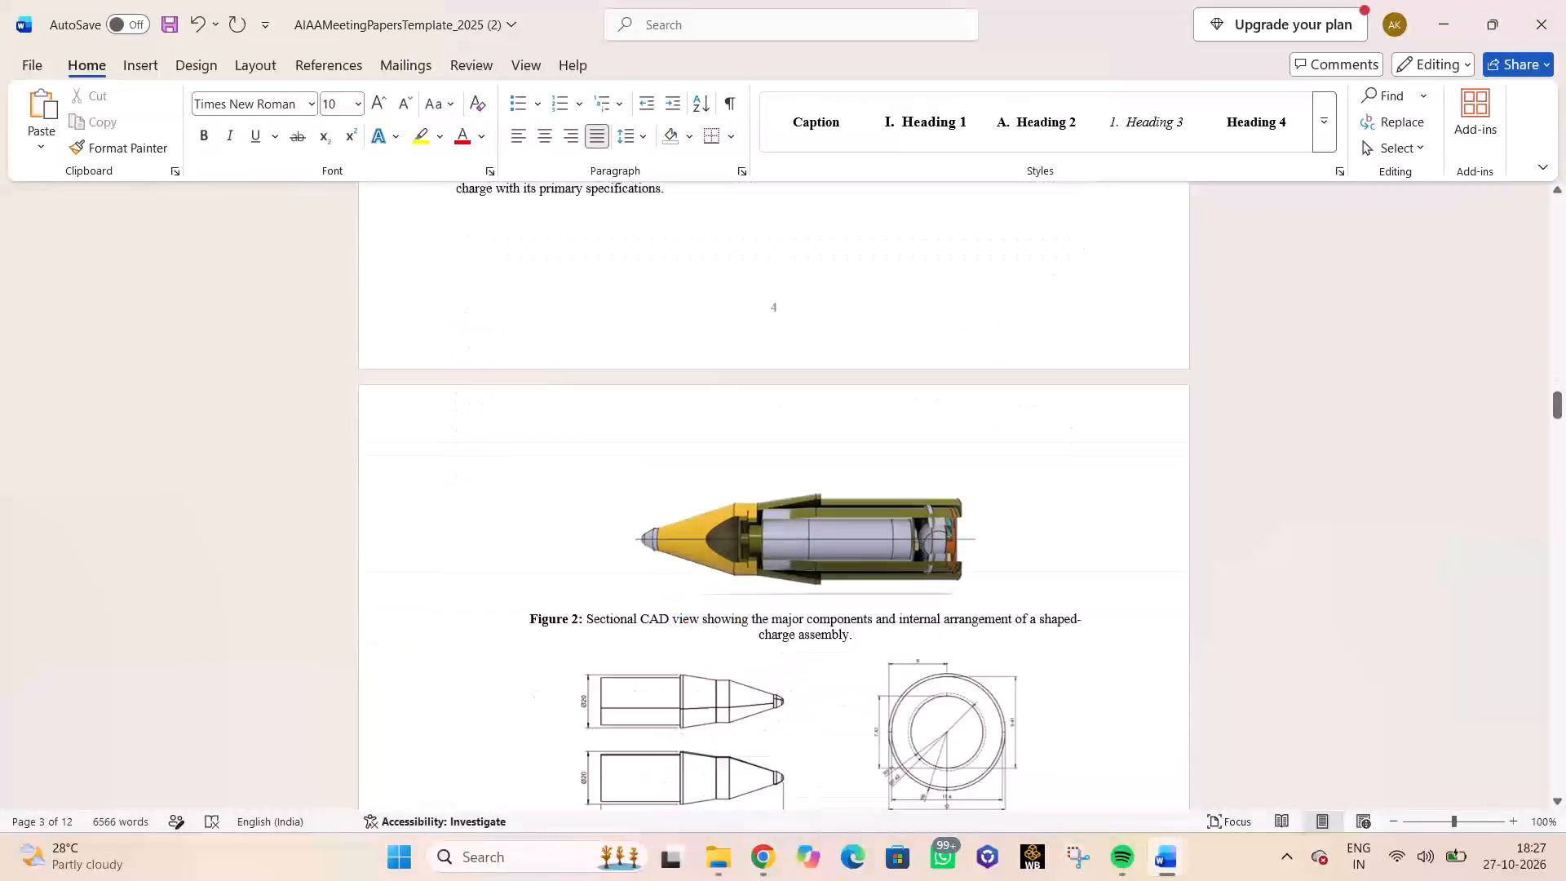
{"action": "scroll", "coordinate": [768, 530], "scroll_direction": "down", "scroll_amount": 16}
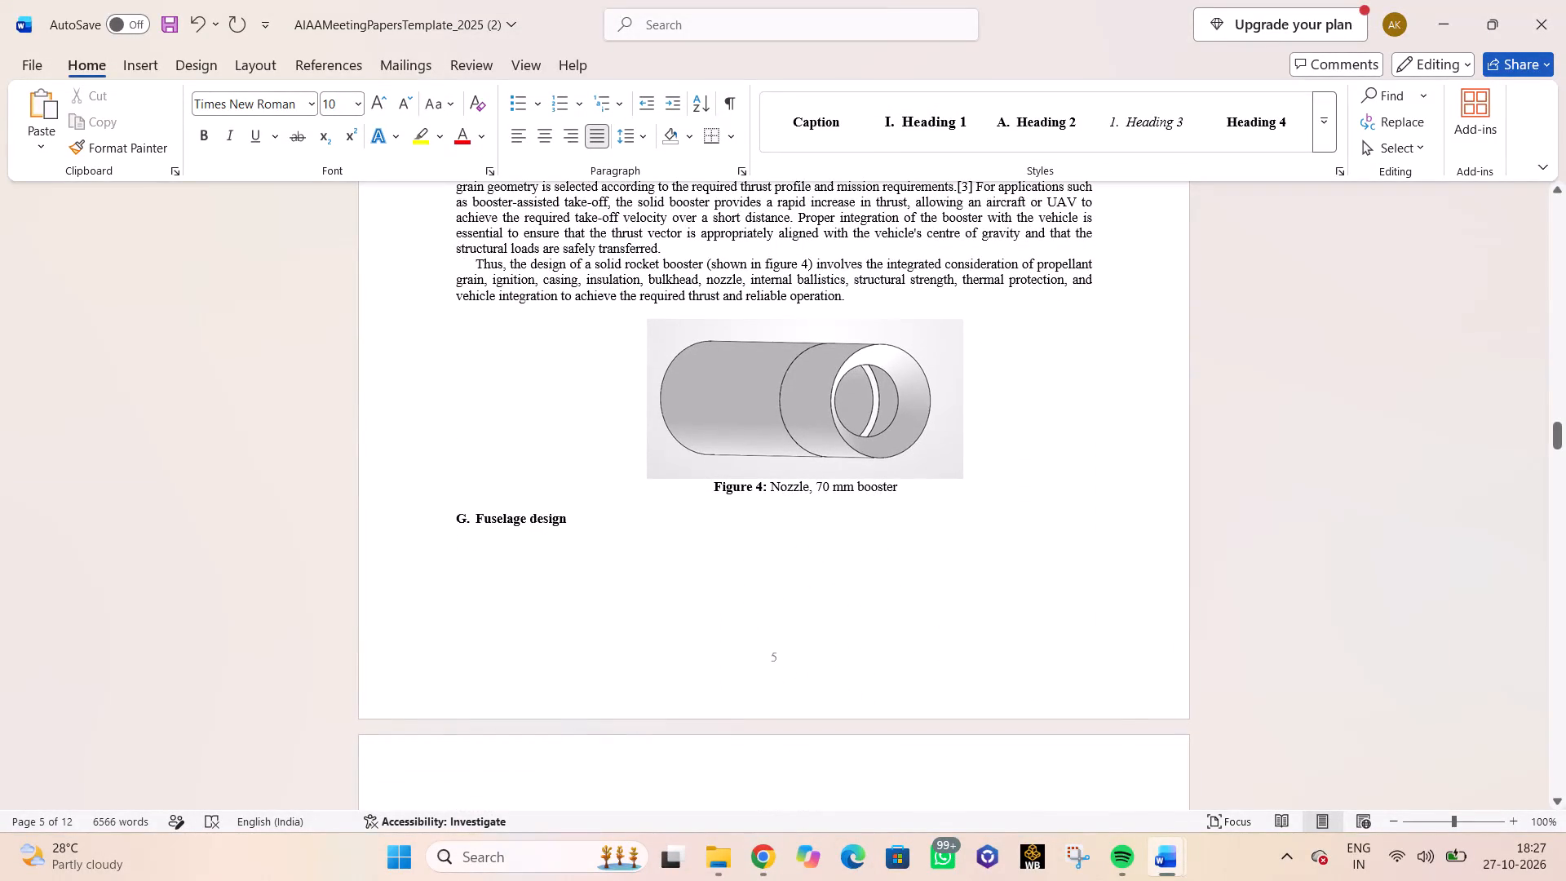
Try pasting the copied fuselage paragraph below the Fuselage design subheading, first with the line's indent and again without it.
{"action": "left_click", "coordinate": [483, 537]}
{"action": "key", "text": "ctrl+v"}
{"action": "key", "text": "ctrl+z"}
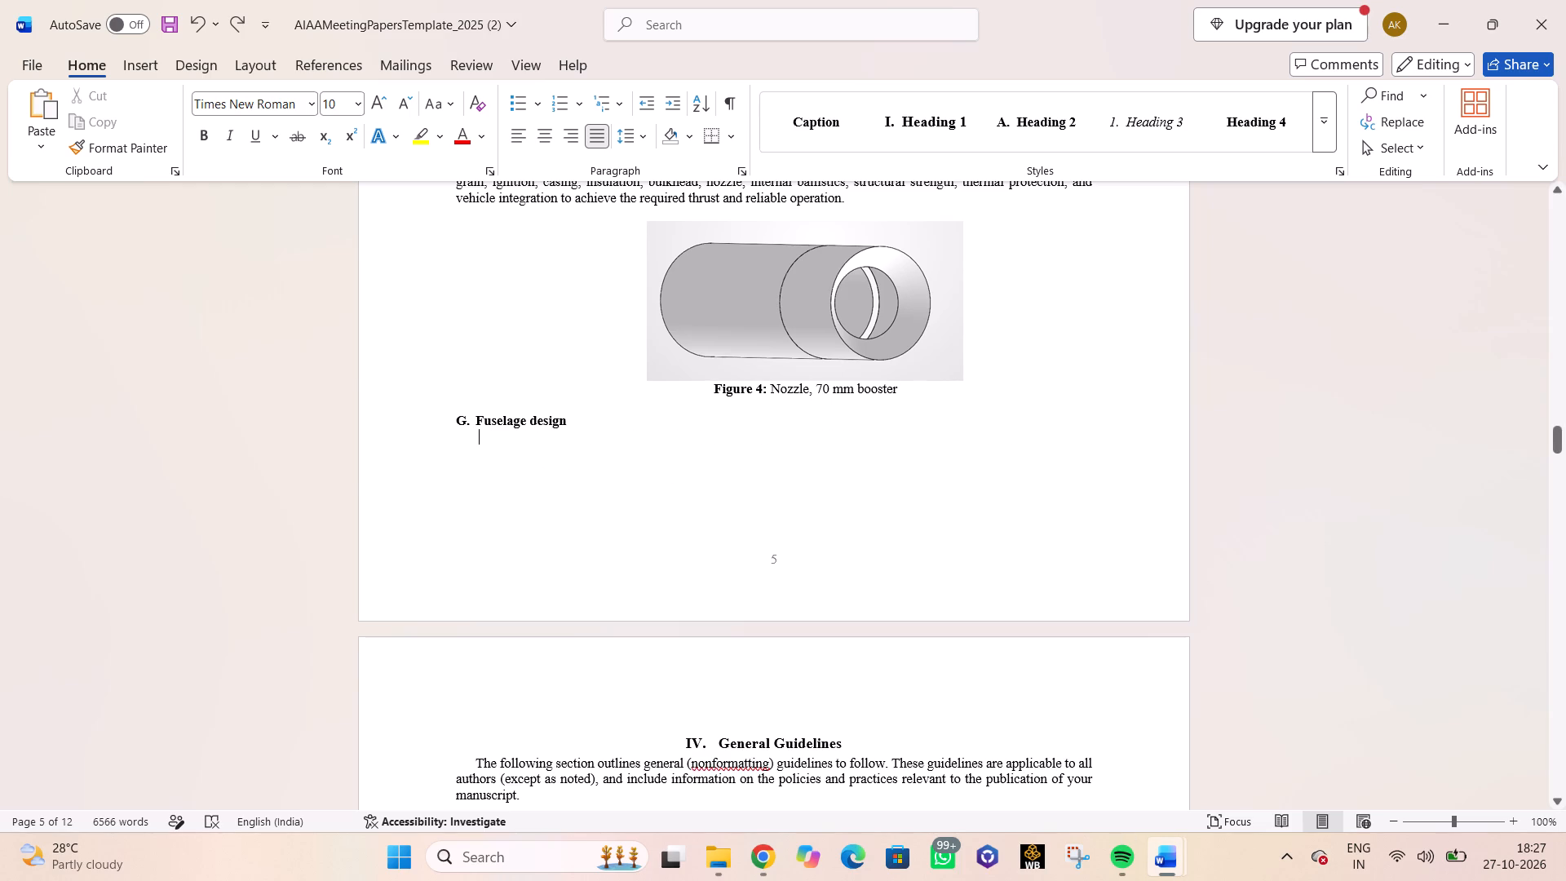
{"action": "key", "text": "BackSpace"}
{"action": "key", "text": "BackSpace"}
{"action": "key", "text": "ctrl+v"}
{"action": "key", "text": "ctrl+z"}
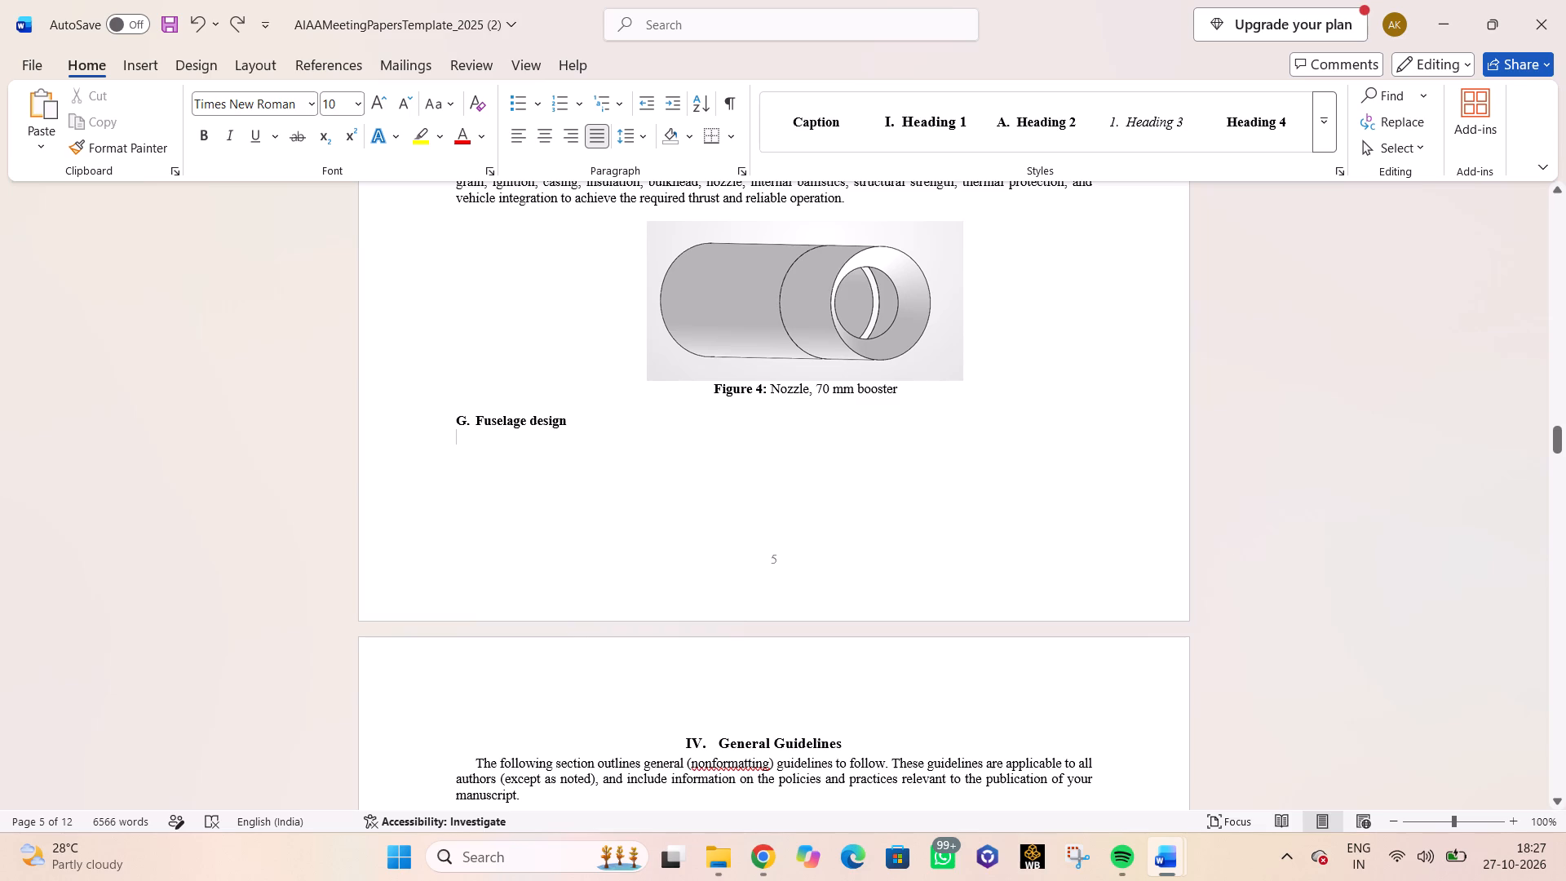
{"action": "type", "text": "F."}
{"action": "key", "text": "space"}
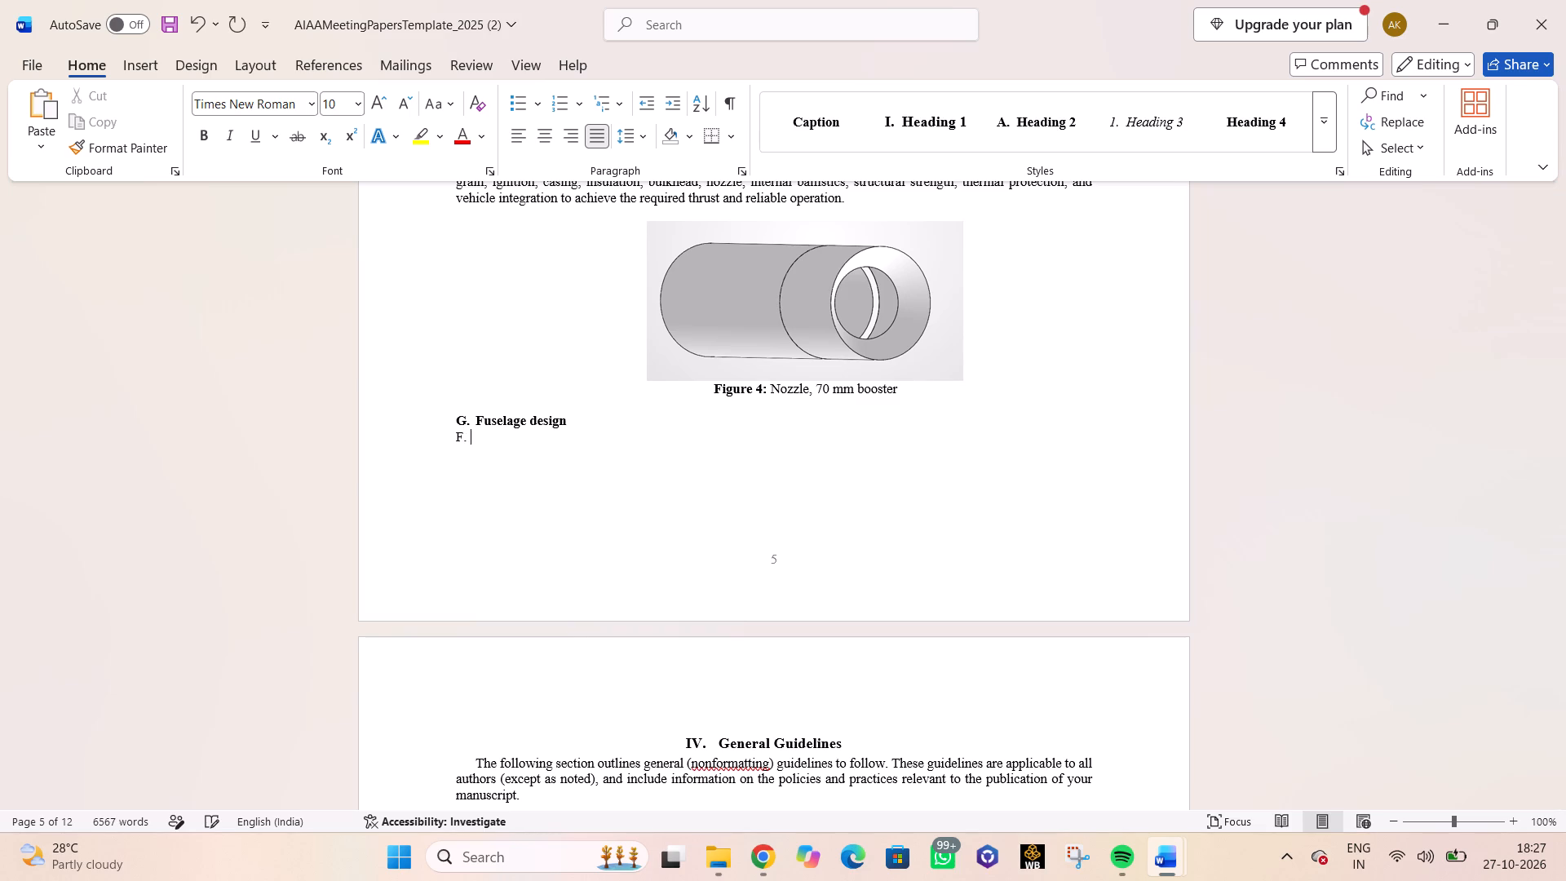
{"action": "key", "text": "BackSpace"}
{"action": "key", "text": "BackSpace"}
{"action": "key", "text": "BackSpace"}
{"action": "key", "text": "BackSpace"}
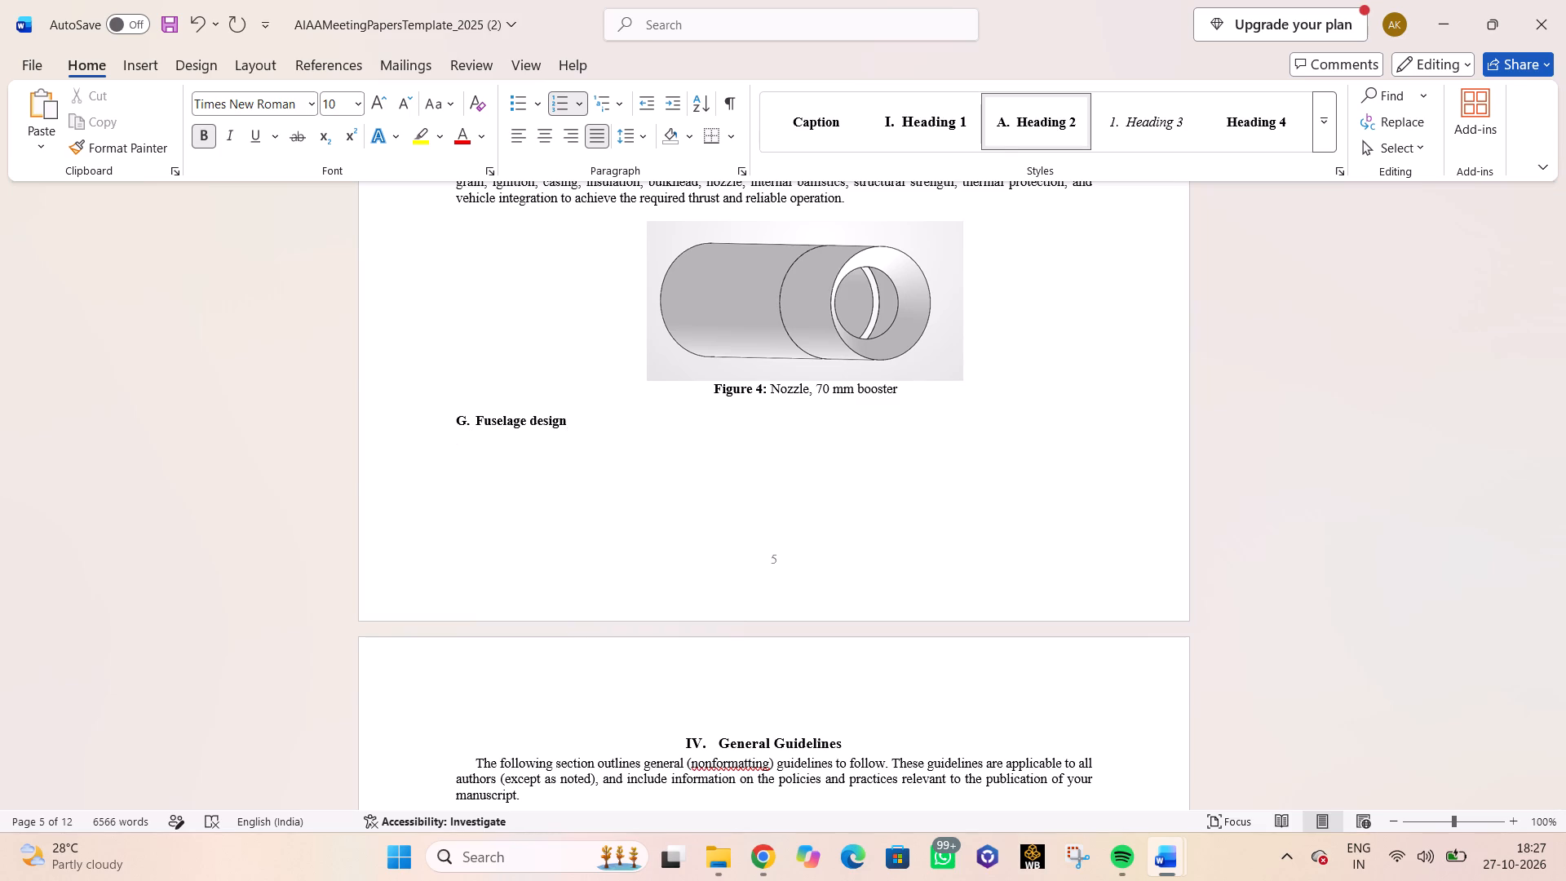
Paste the copied fuselage paragraph on a new line directly below the Fuselage design subheading.
{"action": "key", "text": "Return"}
{"action": "key", "text": "ctrl+v"}
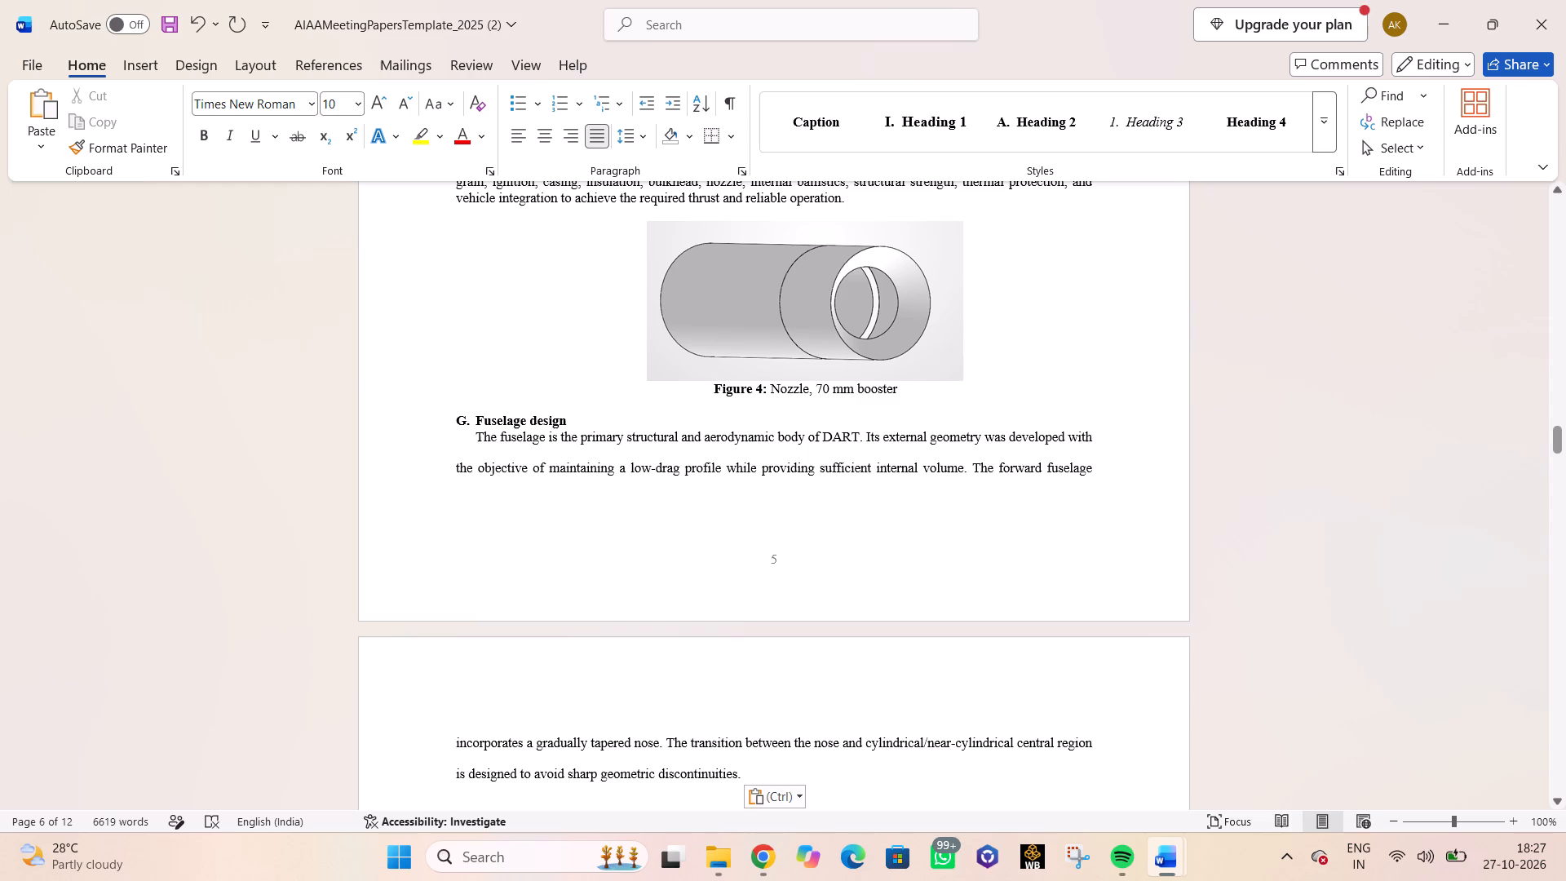
With the pasted fuselage paragraph selected, apply the Normal page margins of 2.54 cm on every side.
{"action": "left_click_drag", "start_coordinate": [475, 441], "coordinate": [760, 609]}
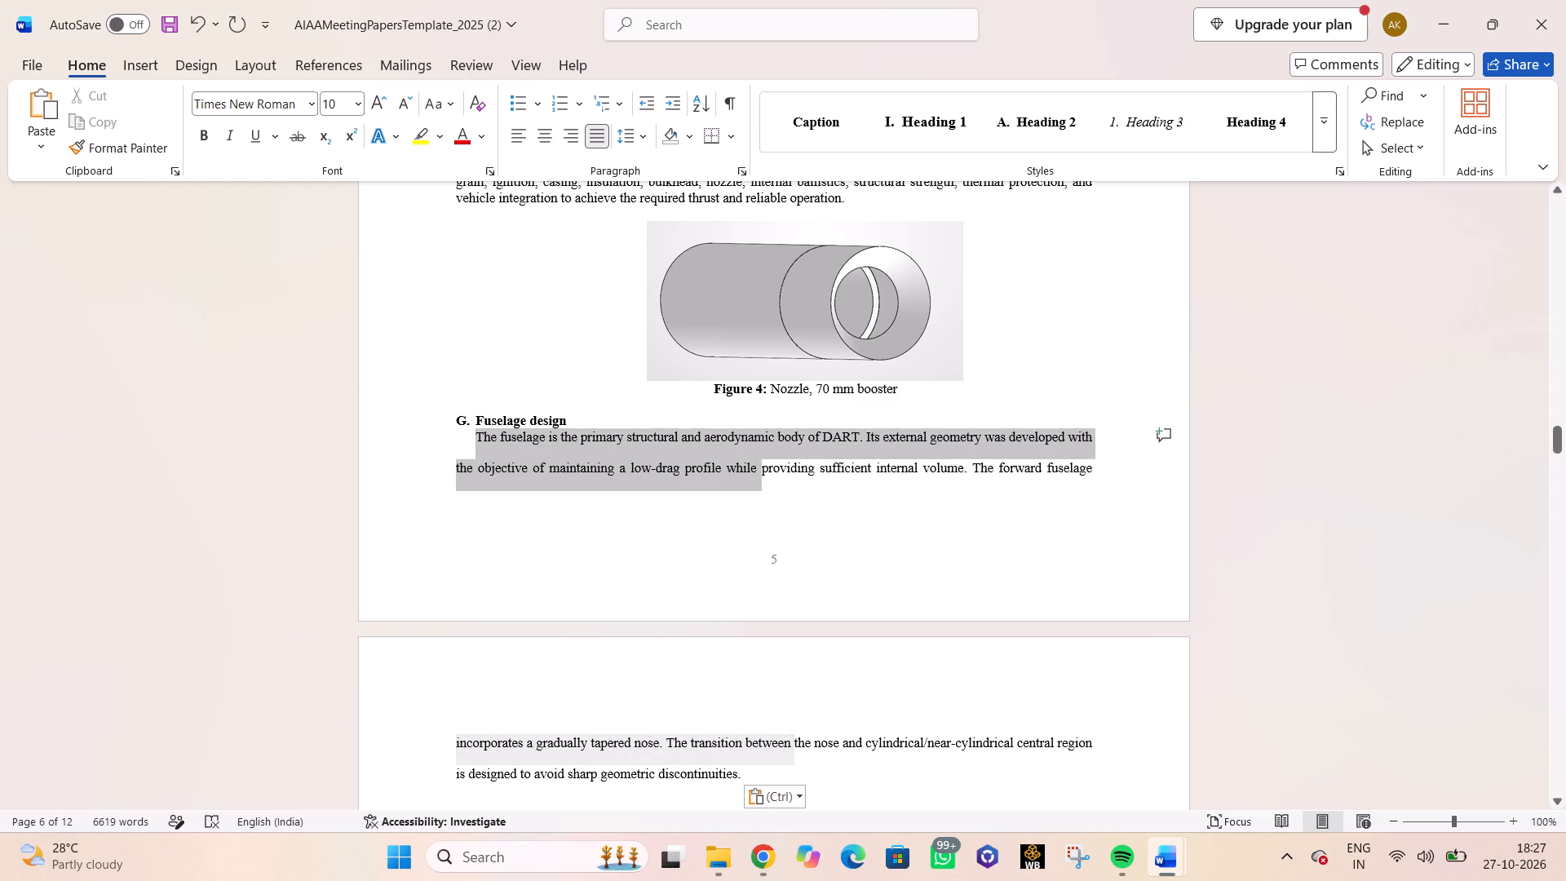
{"action": "left_click_drag", "start_coordinate": [760, 609], "coordinate": [772, 624]}
{"action": "scroll", "coordinate": [761, 607], "scroll_direction": "down", "scroll_amount": 3}
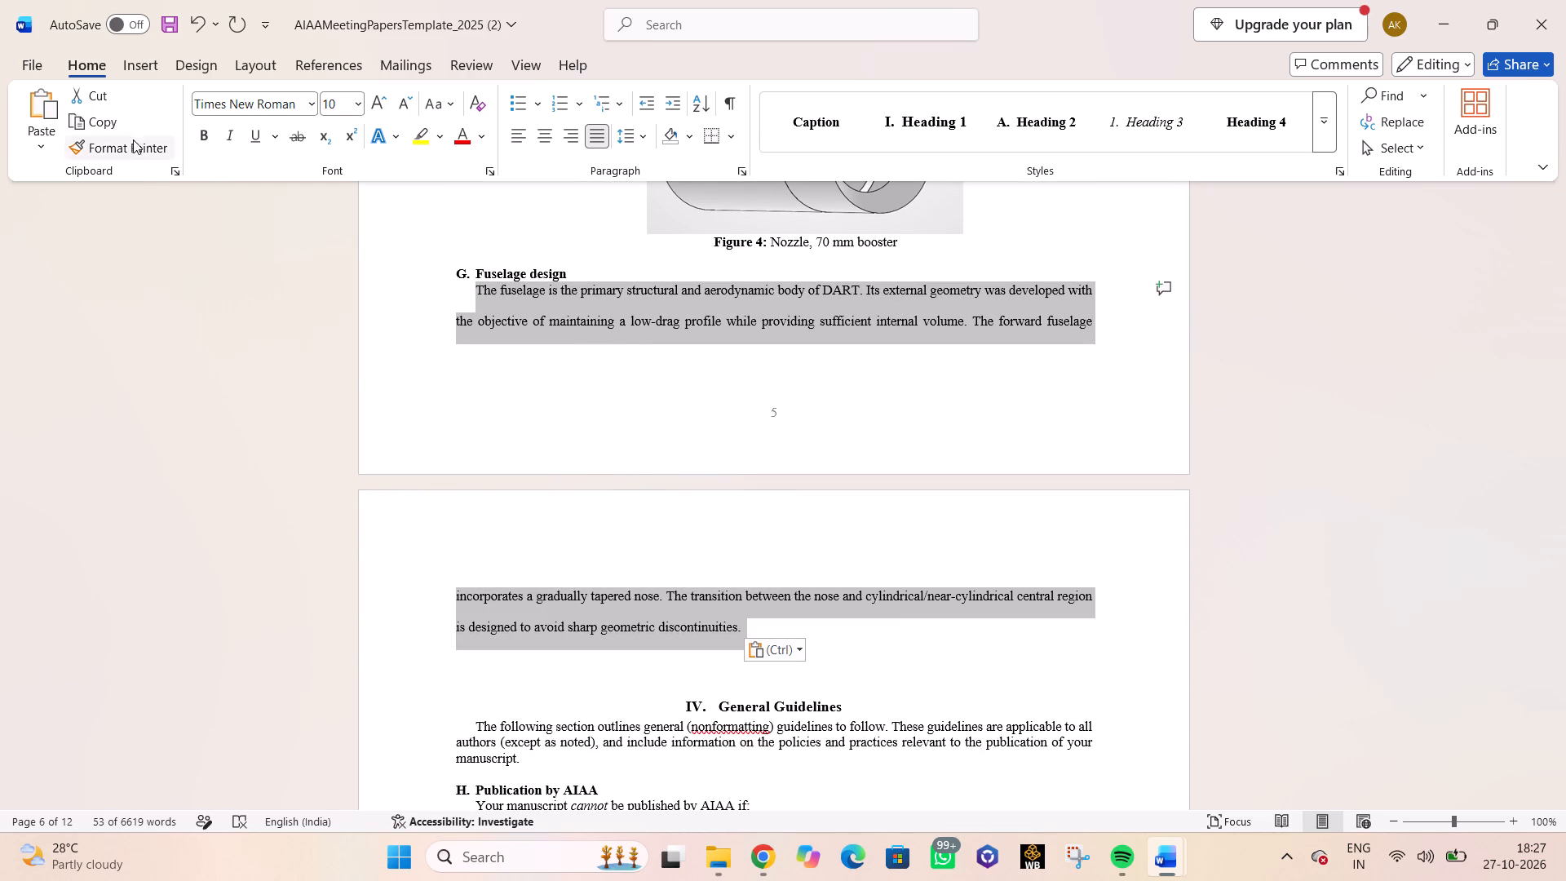
{"action": "left_click", "coordinate": [144, 76]}
{"action": "left_click", "coordinate": [182, 59]}
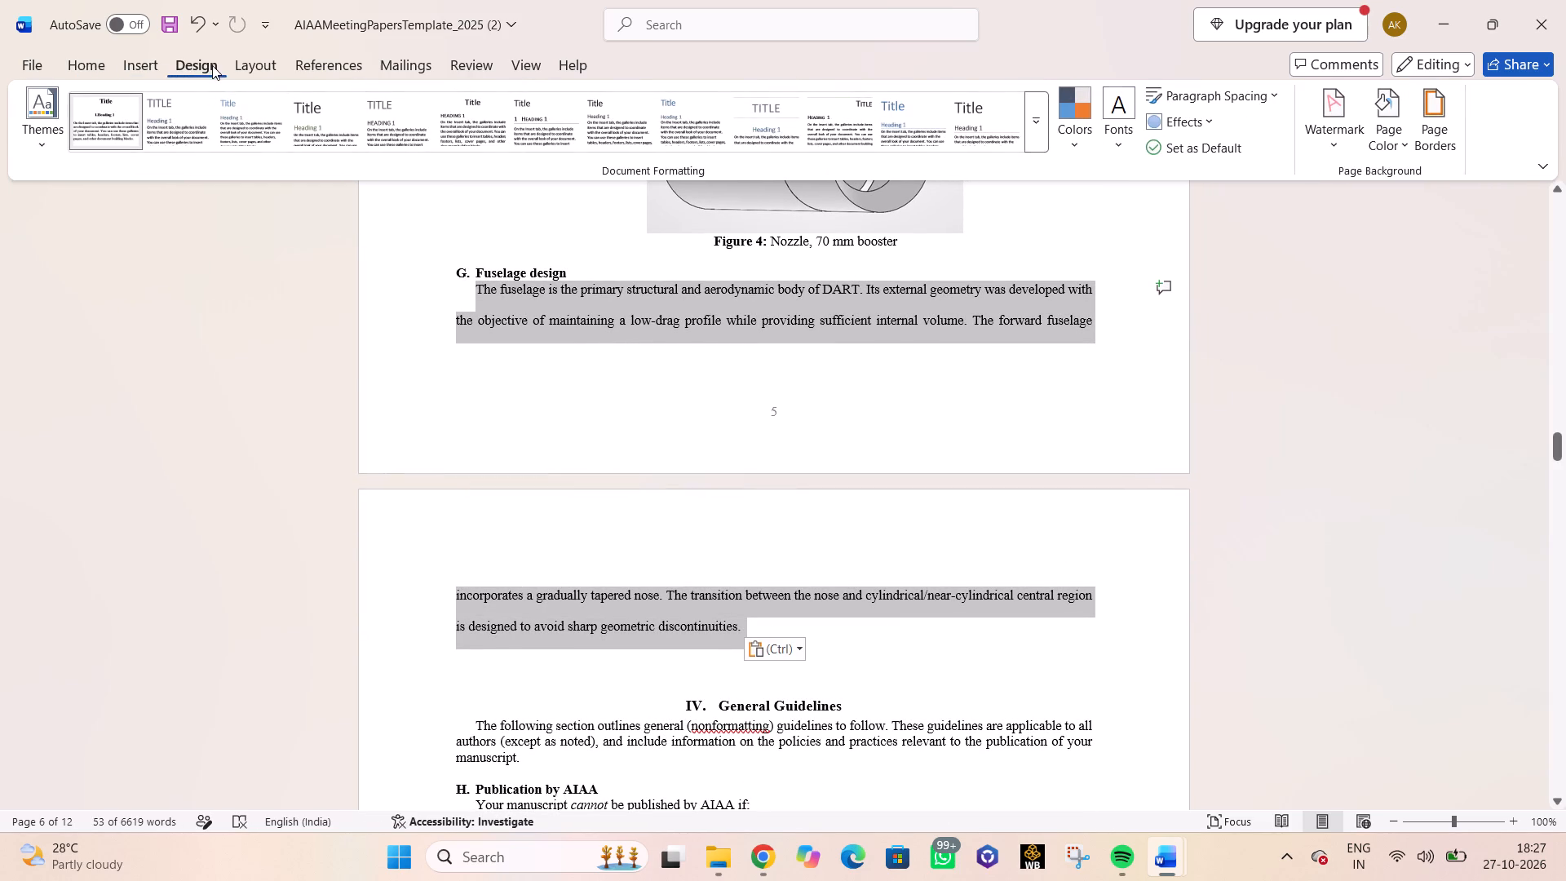
{"action": "left_click", "coordinate": [240, 59]}
{"action": "left_click", "coordinate": [39, 106]}
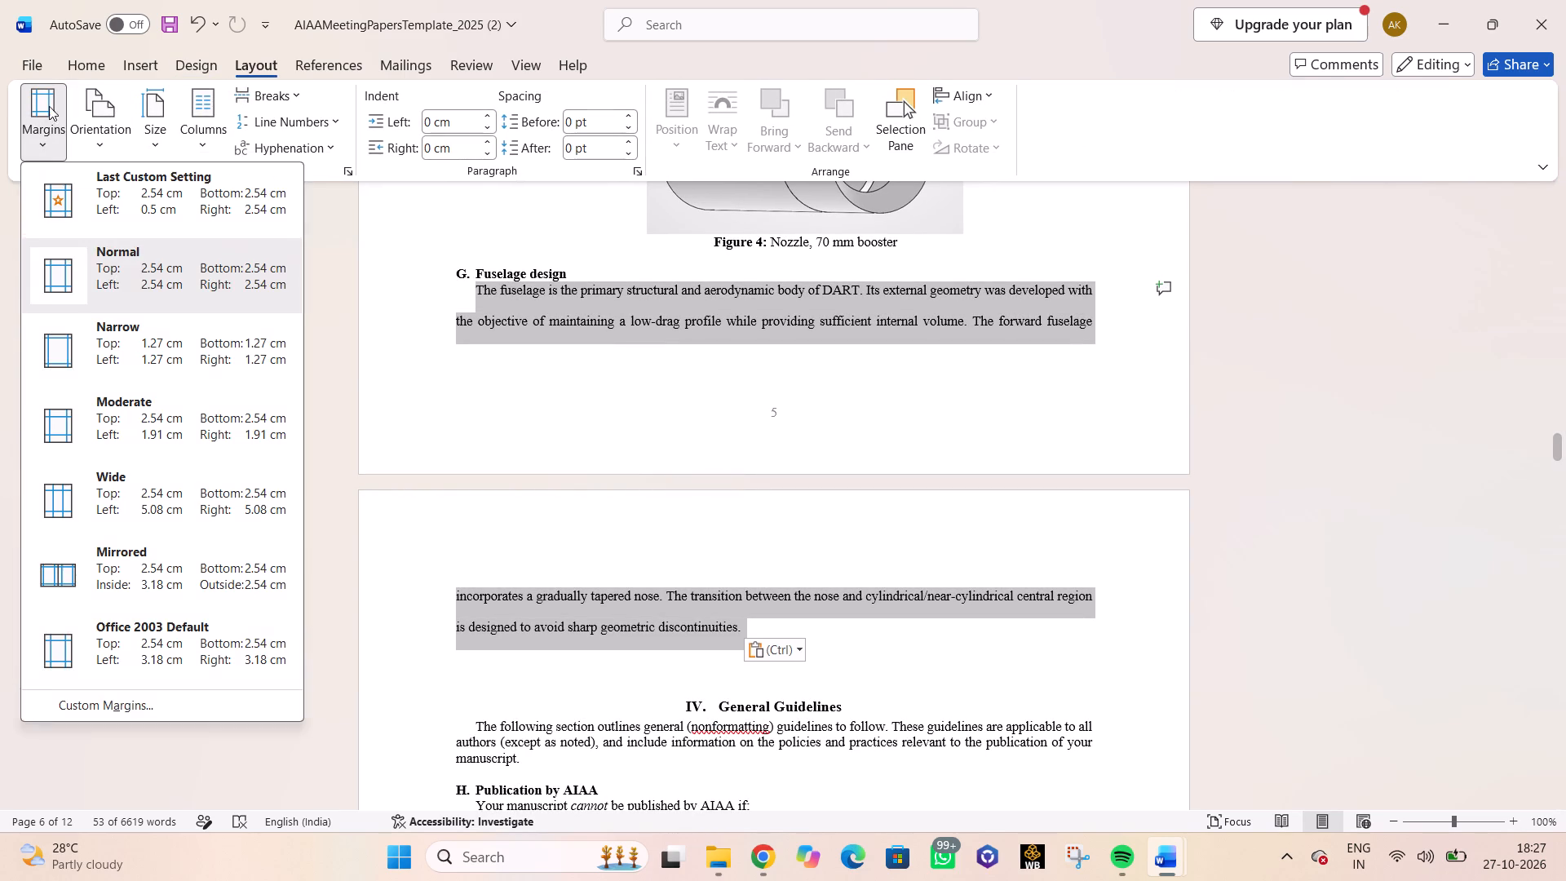
{"action": "left_click", "coordinate": [113, 264]}
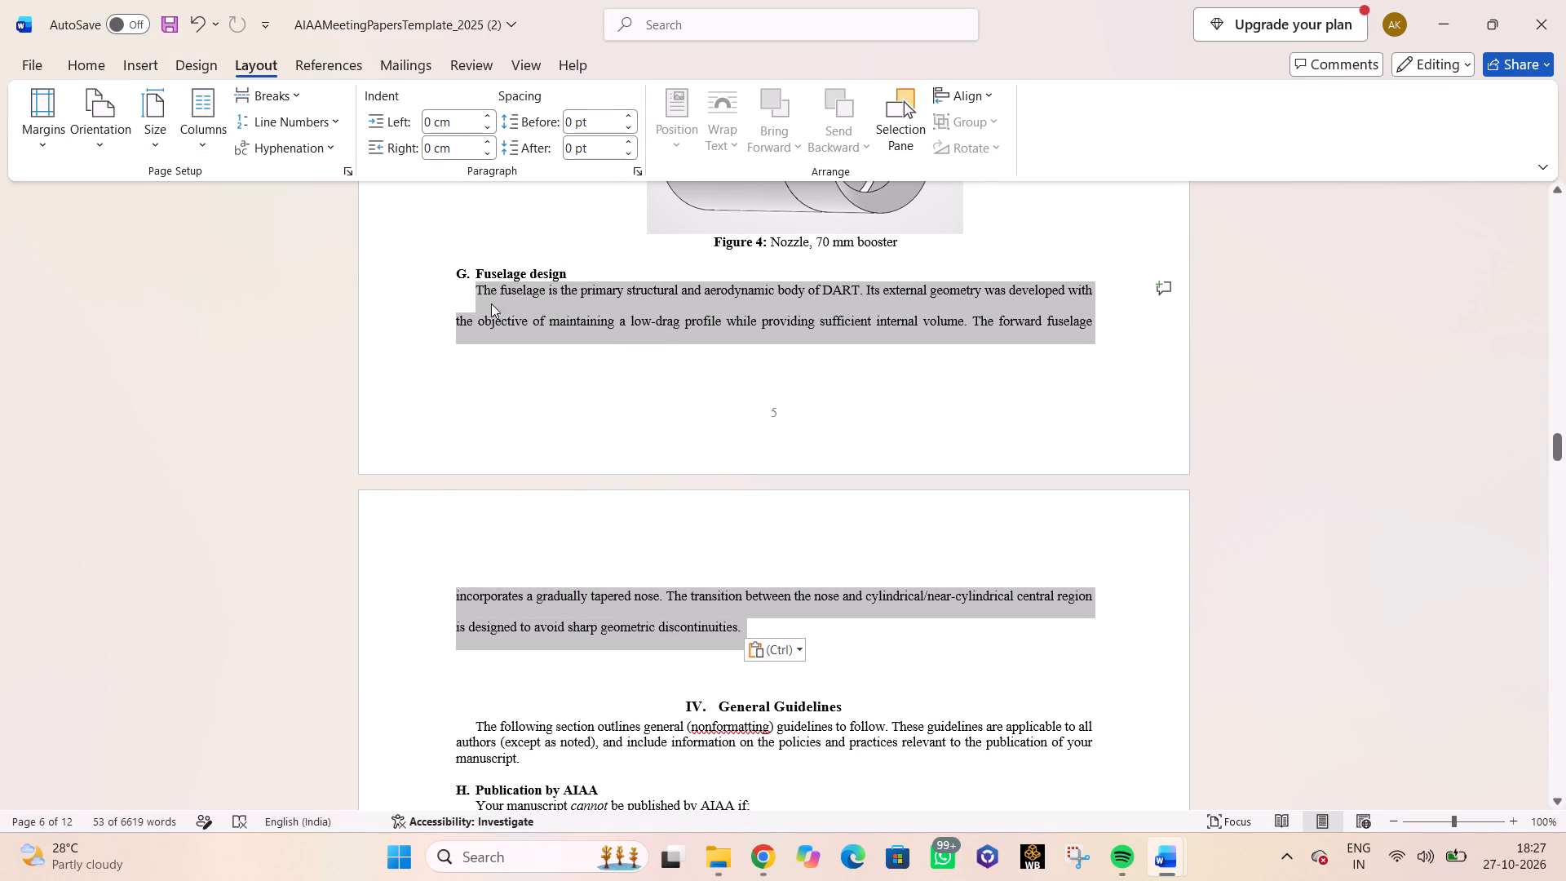
{"action": "scroll", "coordinate": [575, 387], "scroll_direction": "up", "scroll_amount": 7}
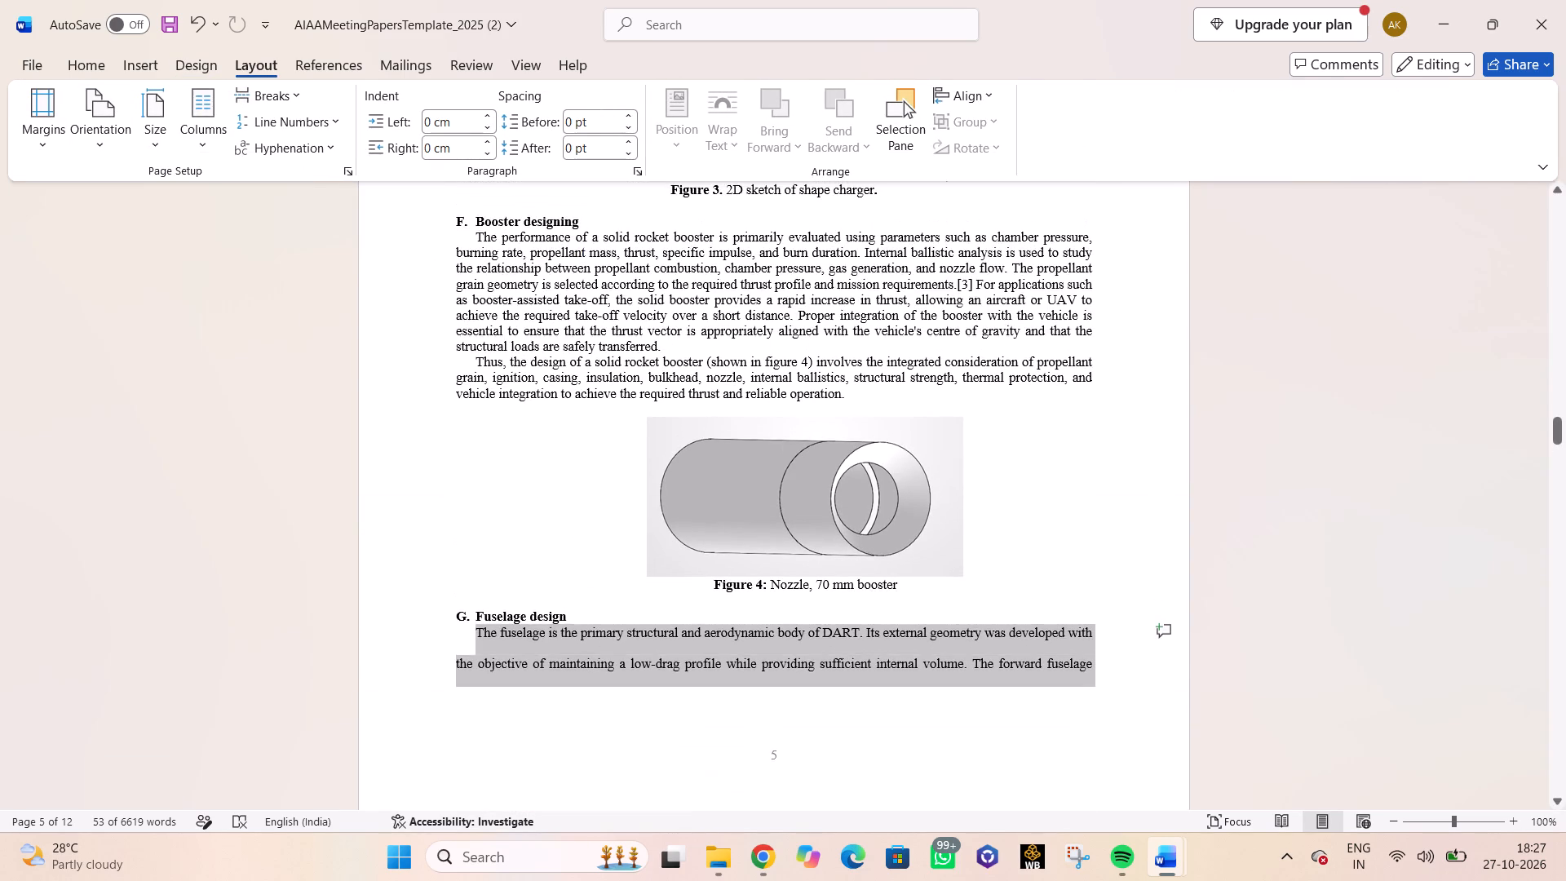
{"action": "scroll", "coordinate": [617, 493], "scroll_direction": "down", "scroll_amount": 5}
{"action": "left_click", "coordinate": [1219, 455]}
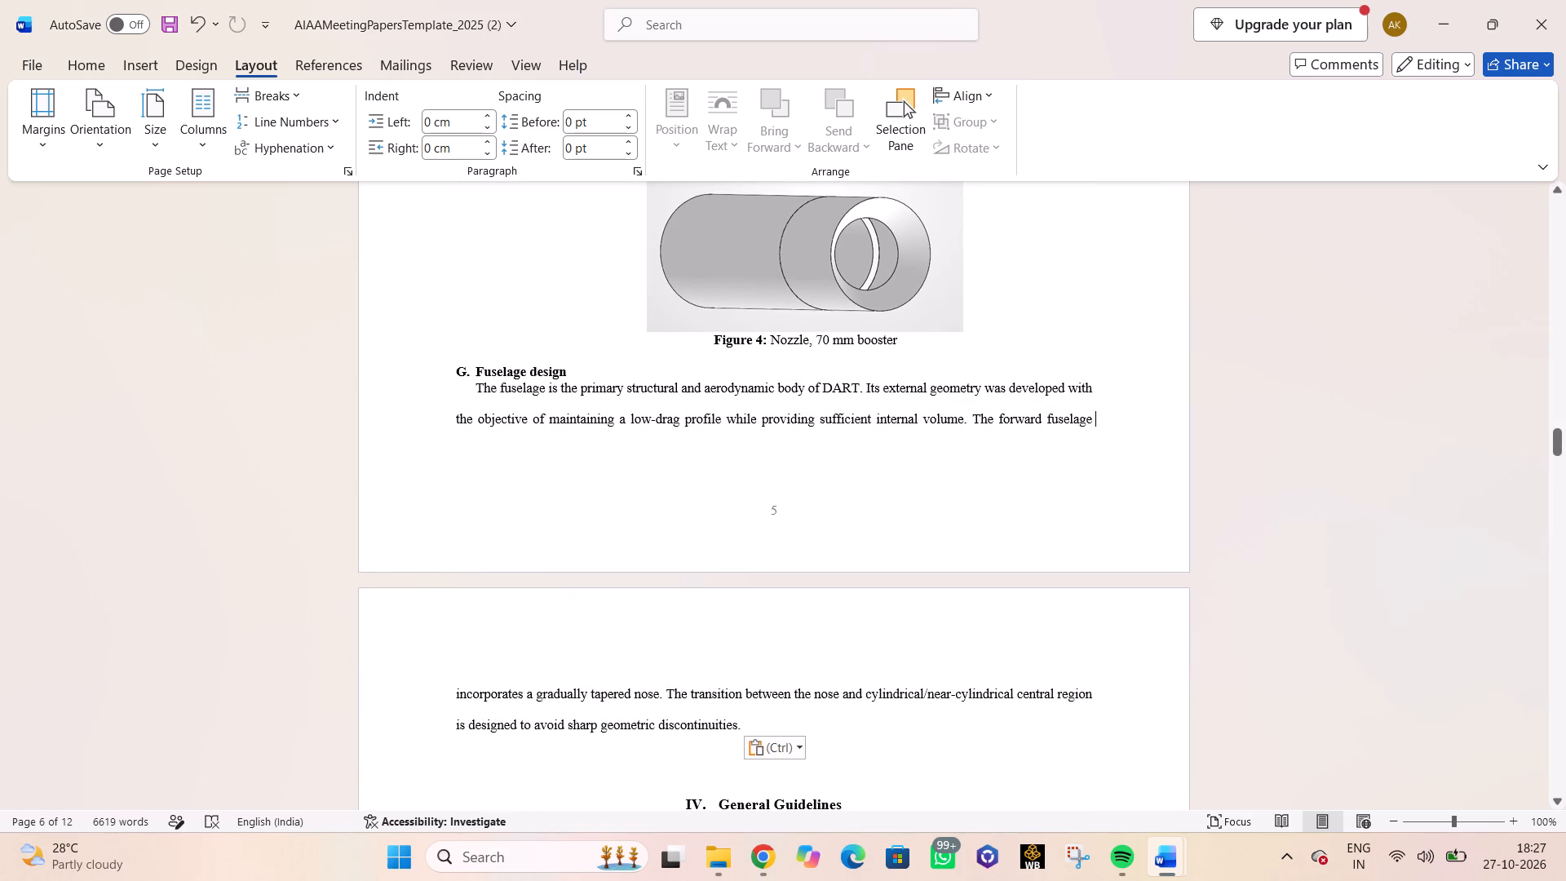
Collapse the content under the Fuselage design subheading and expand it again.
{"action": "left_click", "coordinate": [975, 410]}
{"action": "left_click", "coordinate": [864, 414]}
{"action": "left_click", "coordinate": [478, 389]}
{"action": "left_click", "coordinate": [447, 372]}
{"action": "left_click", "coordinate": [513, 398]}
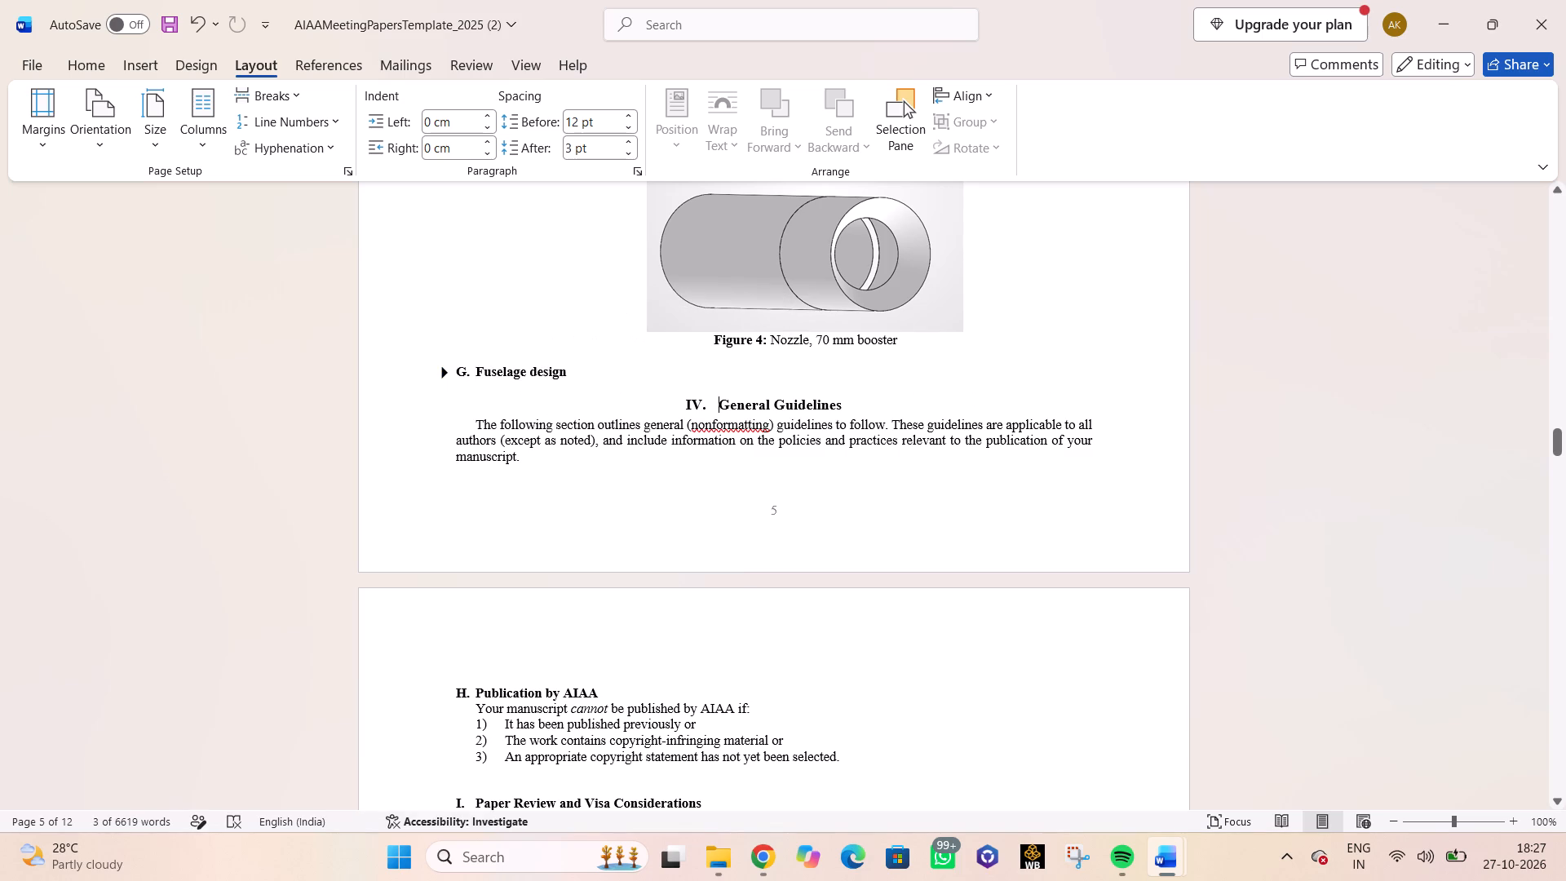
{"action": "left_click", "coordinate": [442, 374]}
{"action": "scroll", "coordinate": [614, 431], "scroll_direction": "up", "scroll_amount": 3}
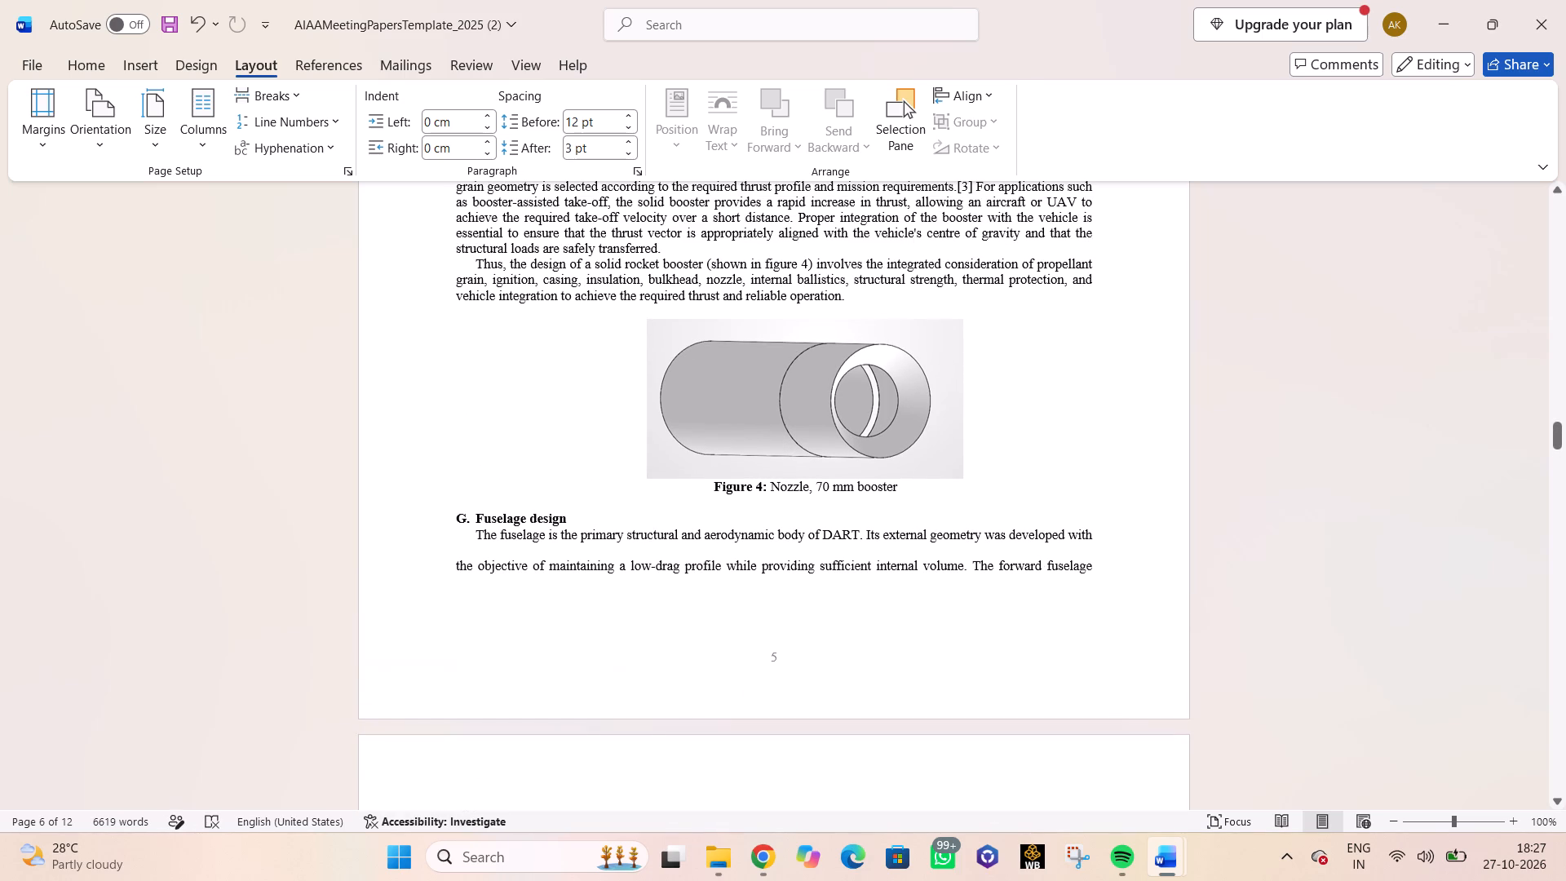
Insert a blank line between the nozzle image and its Figure 4 caption.
{"action": "left_click", "coordinate": [573, 498]}
{"action": "left_click", "coordinate": [934, 486]}
{"action": "left_click", "coordinate": [998, 468]}
{"action": "key", "text": "Return"}
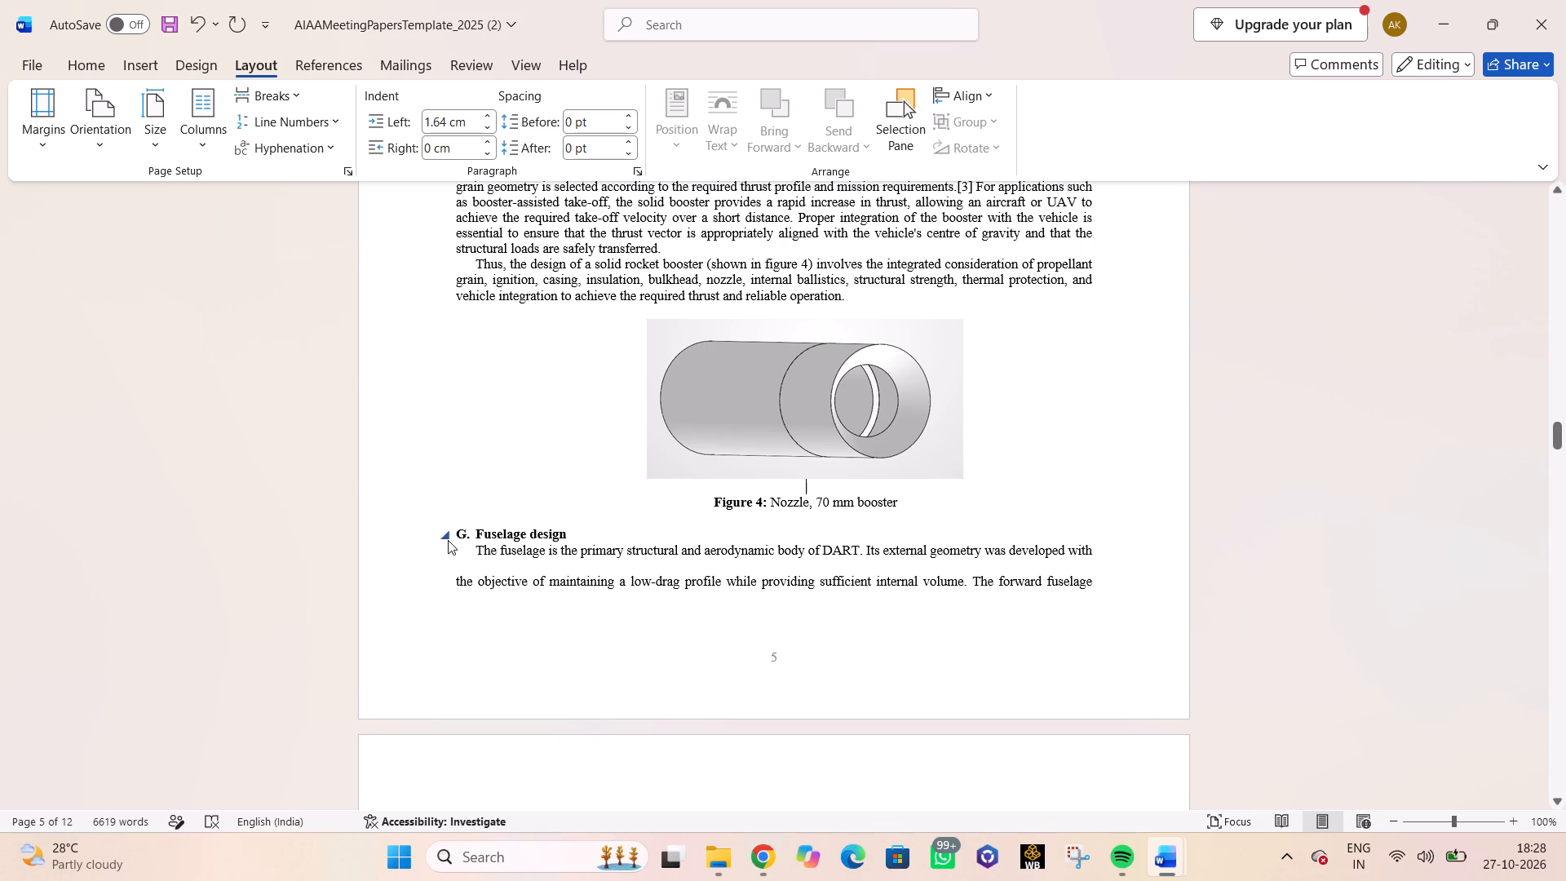
Review the layout of the template's pages between the General Guidelines section and subheading C, Airframe configuration.
{"action": "left_click_drag", "start_coordinate": [458, 533], "coordinate": [421, 703]}
{"action": "scroll", "coordinate": [520, 670], "scroll_direction": "up", "scroll_amount": 9}
{"action": "scroll", "coordinate": [520, 670], "scroll_direction": "down", "scroll_amount": 2}
{"action": "scroll", "coordinate": [520, 670], "scroll_direction": "up", "scroll_amount": 1}
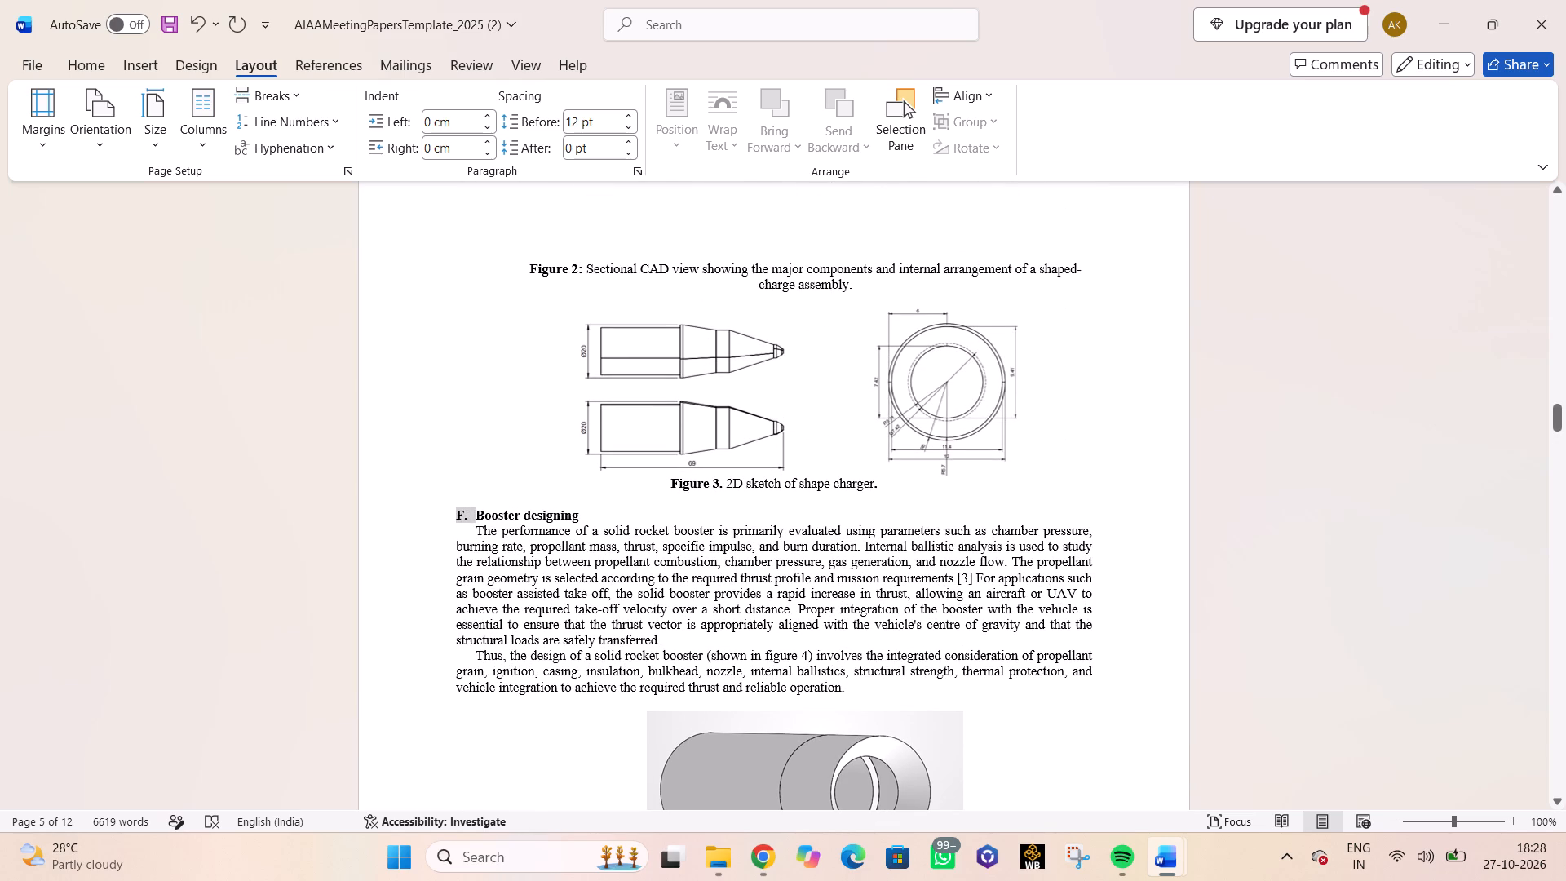
{"action": "left_click", "coordinate": [1323, 557]}
{"action": "scroll", "coordinate": [660, 519], "scroll_direction": "down", "scroll_amount": 13}
{"action": "scroll", "coordinate": [612, 511], "scroll_direction": "up", "scroll_amount": 2}
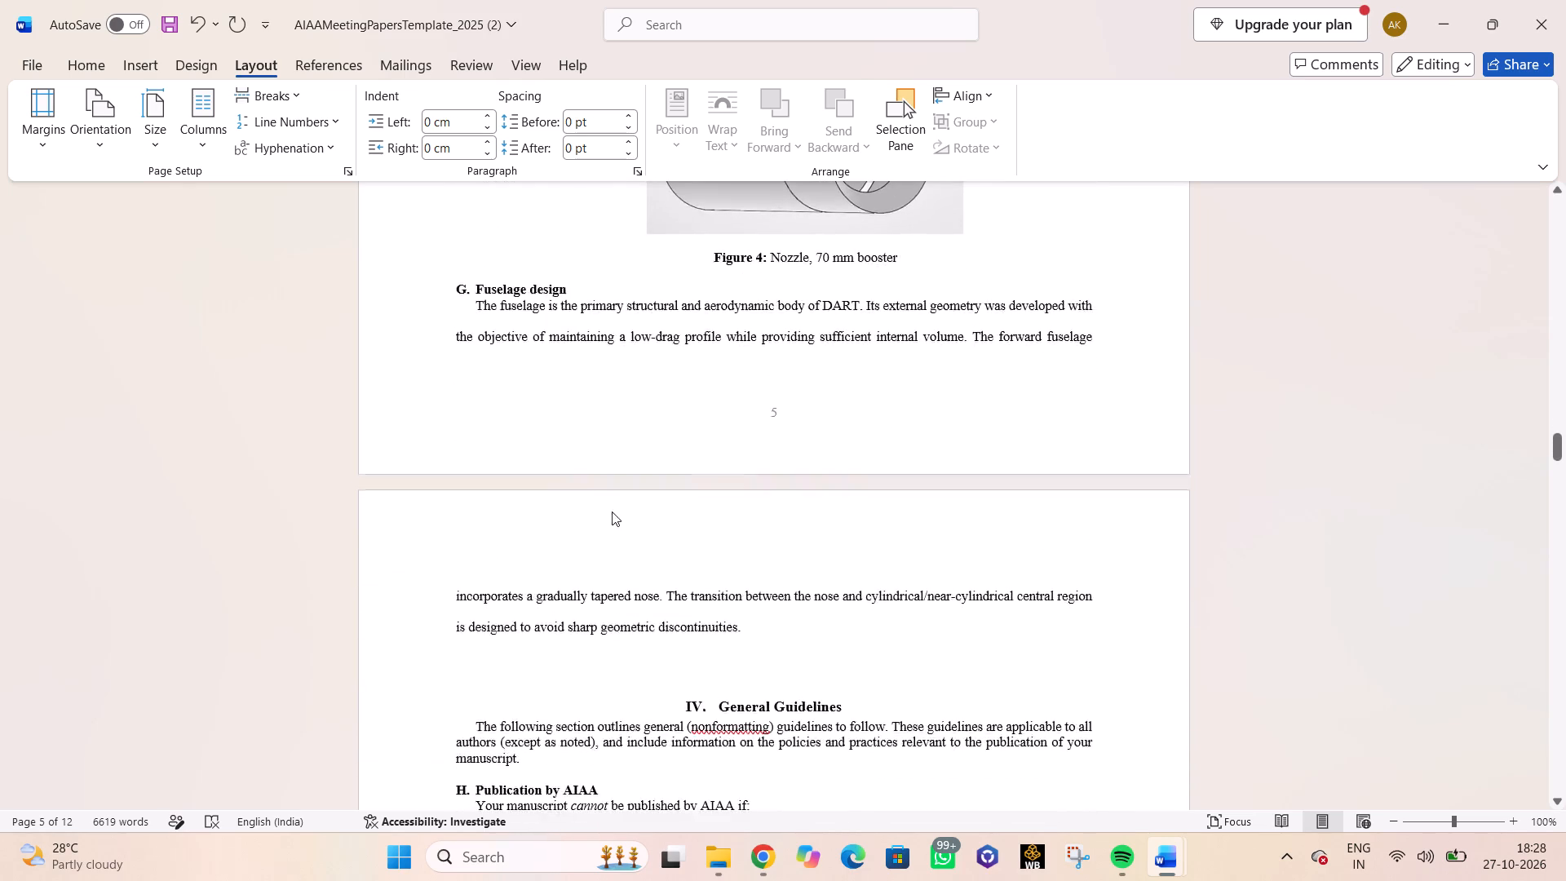
{"action": "scroll", "coordinate": [521, 450], "scroll_direction": "down", "scroll_amount": 5}
{"action": "scroll", "coordinate": [537, 452], "scroll_direction": "up", "scroll_amount": 1}
{"action": "scroll", "coordinate": [537, 452], "scroll_direction": "down", "scroll_amount": 1}
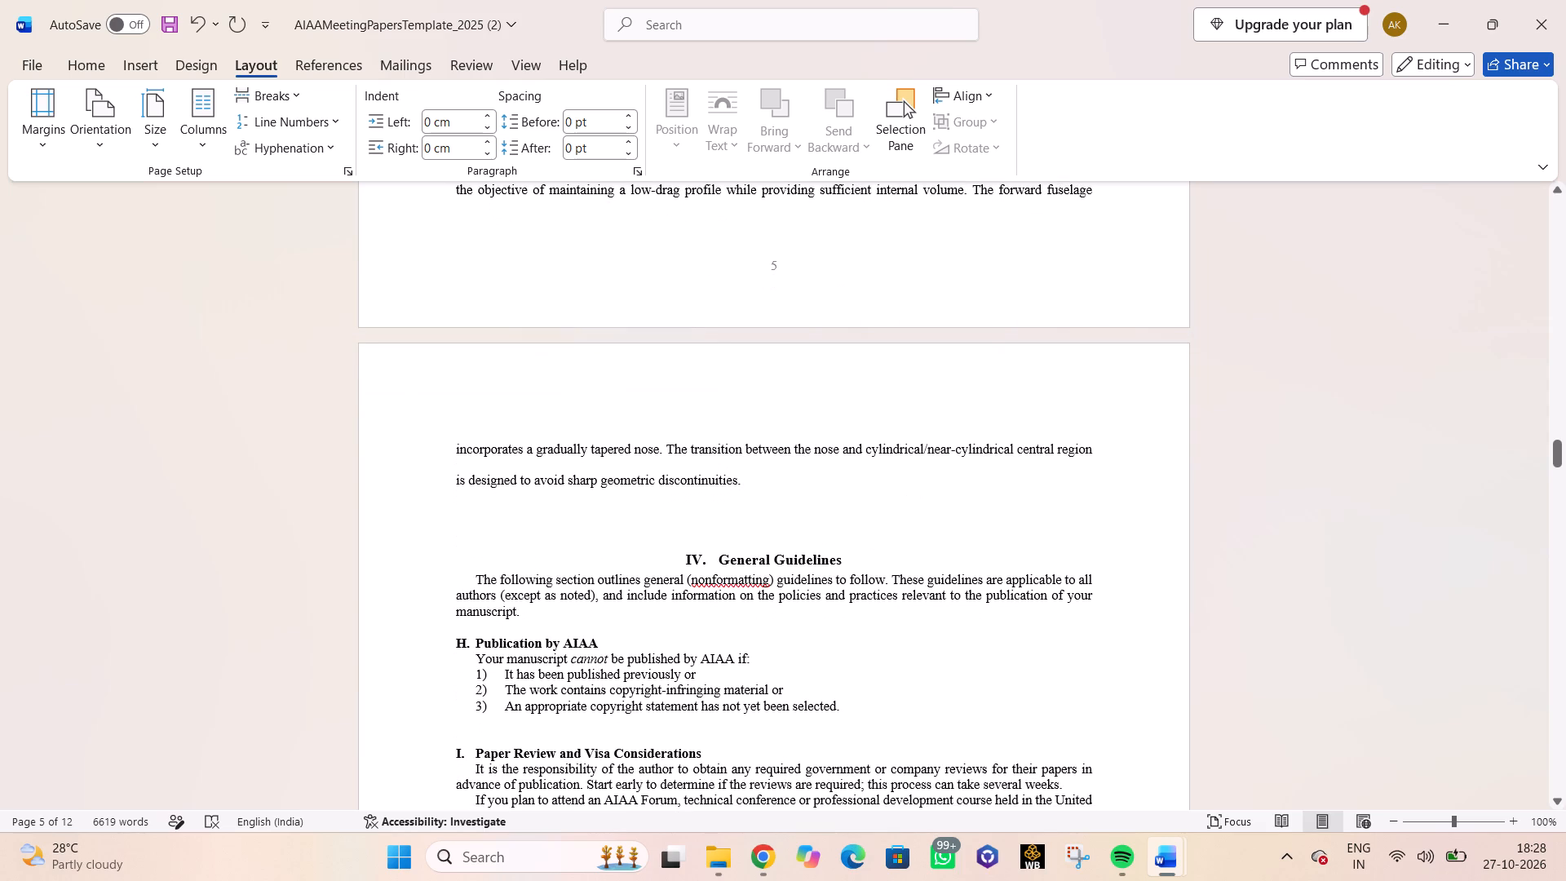
{"action": "left_click", "coordinate": [469, 528]}
{"action": "scroll", "coordinate": [476, 517], "scroll_direction": "up", "scroll_amount": 3}
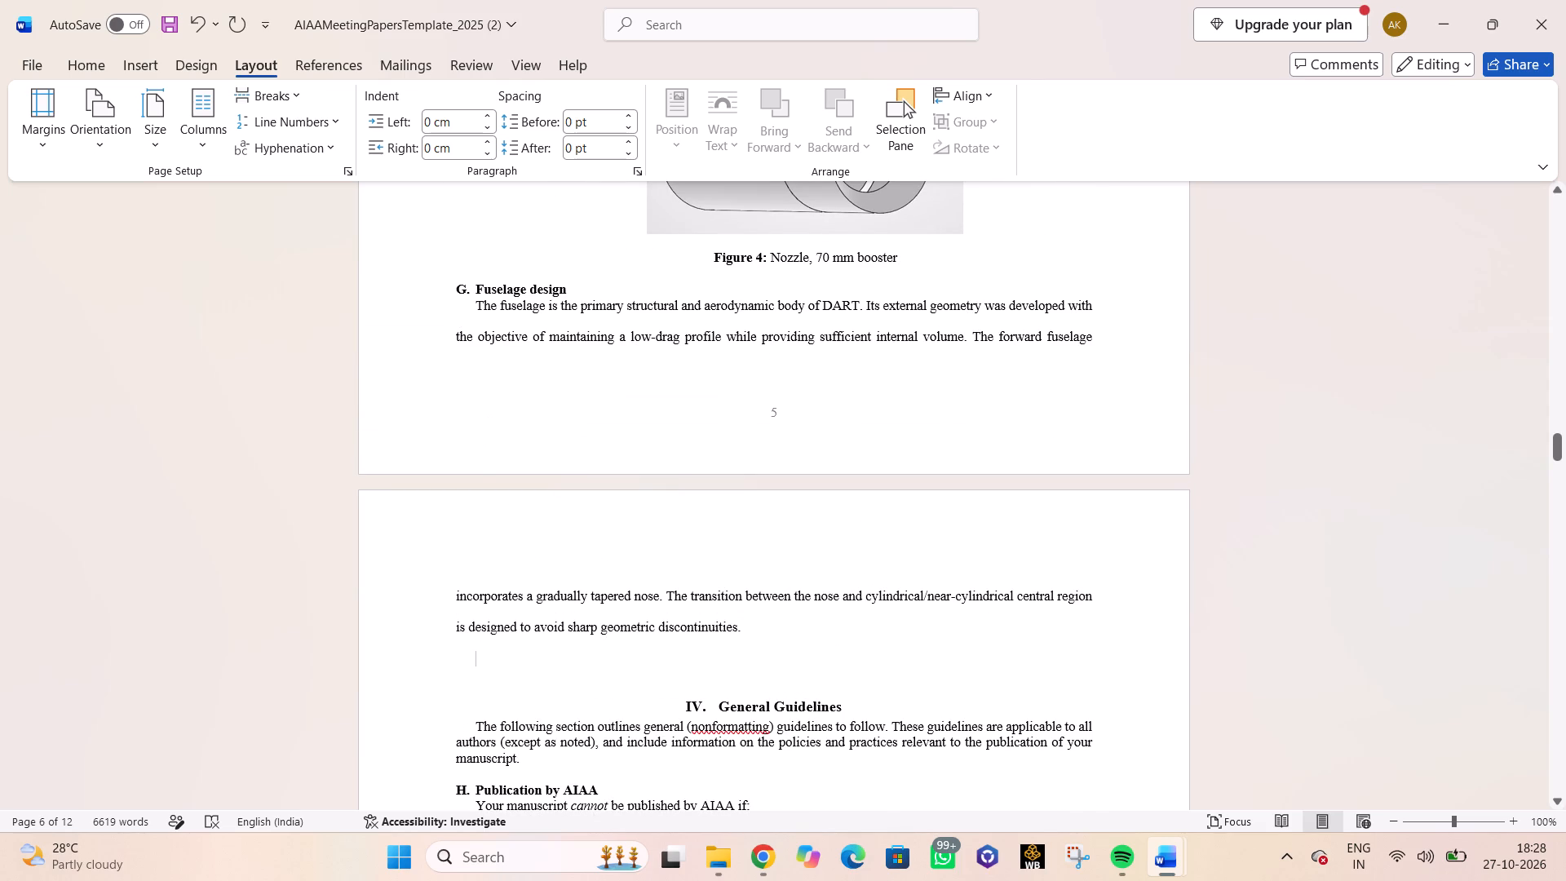
{"action": "scroll", "coordinate": [478, 309], "scroll_direction": "up", "scroll_amount": 19}
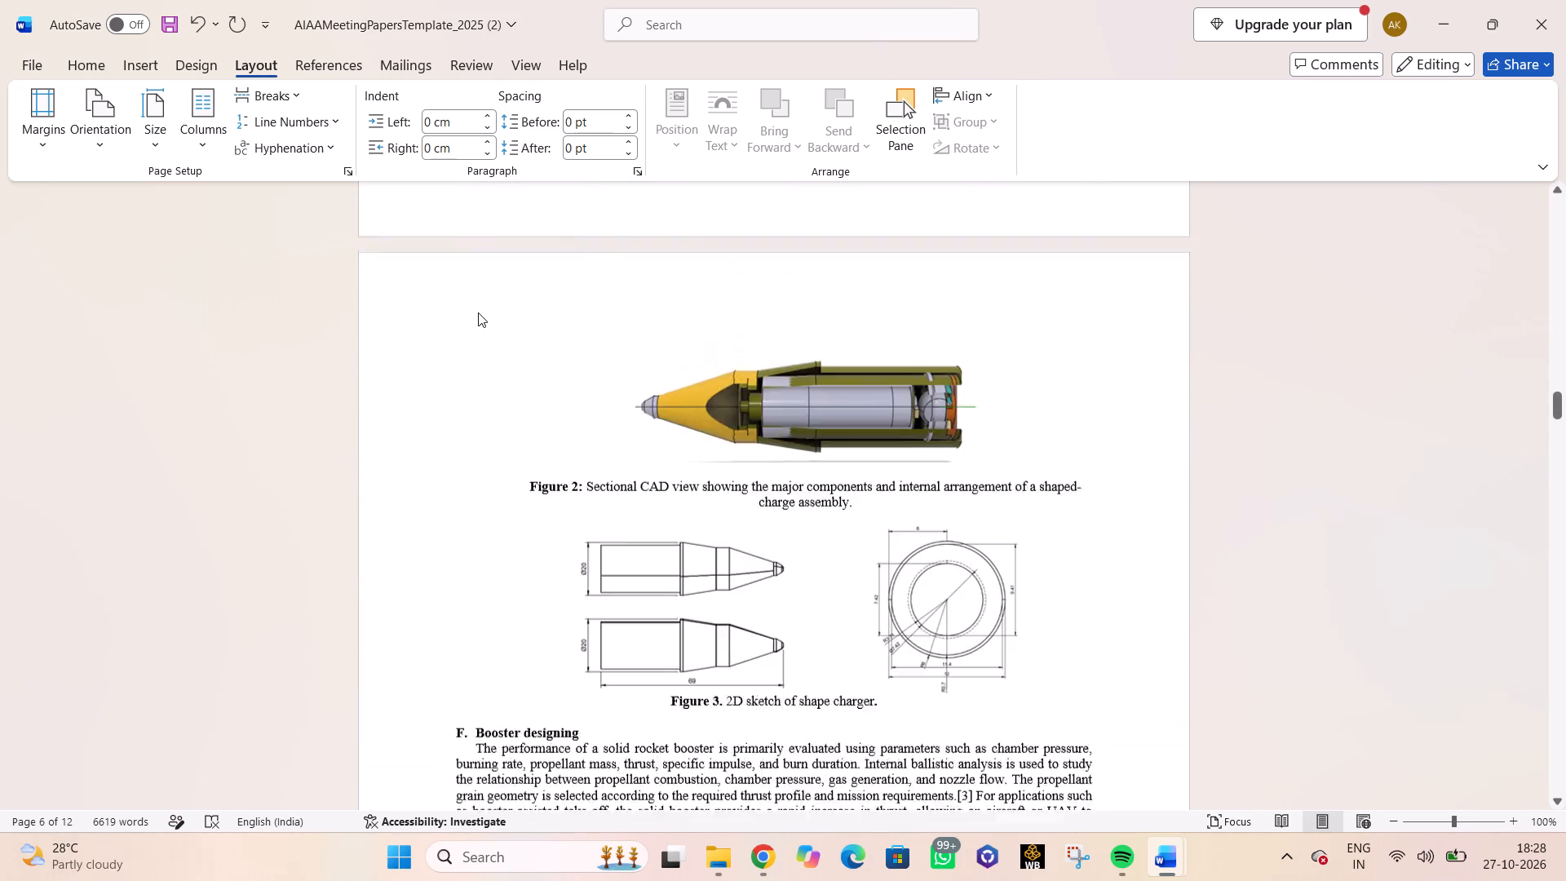
{"action": "scroll", "coordinate": [478, 312], "scroll_direction": "up", "scroll_amount": 5}
{"action": "scroll", "coordinate": [478, 312], "scroll_direction": "down", "scroll_amount": 1}
{"action": "scroll", "coordinate": [480, 313], "scroll_direction": "up", "scroll_amount": 2}
{"action": "scroll", "coordinate": [480, 313], "scroll_direction": "down", "scroll_amount": 1}
{"action": "scroll", "coordinate": [480, 313], "scroll_direction": "up", "scroll_amount": 8}
{"action": "scroll", "coordinate": [480, 313], "scroll_direction": "down", "scroll_amount": 1}
{"action": "scroll", "coordinate": [480, 313], "scroll_direction": "up", "scroll_amount": 4}
{"action": "scroll", "coordinate": [480, 314], "scroll_direction": "down", "scroll_amount": 1}
{"action": "scroll", "coordinate": [480, 314], "scroll_direction": "up", "scroll_amount": 2}
{"action": "scroll", "coordinate": [480, 314], "scroll_direction": "down", "scroll_amount": 1}
{"action": "scroll", "coordinate": [480, 314], "scroll_direction": "up", "scroll_amount": 3}
{"action": "scroll", "coordinate": [480, 314], "scroll_direction": "down", "scroll_amount": 1}
{"action": "scroll", "coordinate": [480, 314], "scroll_direction": "up", "scroll_amount": 1}
{"action": "scroll", "coordinate": [480, 314], "scroll_direction": "down", "scroll_amount": 1}
{"action": "scroll", "coordinate": [480, 314], "scroll_direction": "up", "scroll_amount": 3}
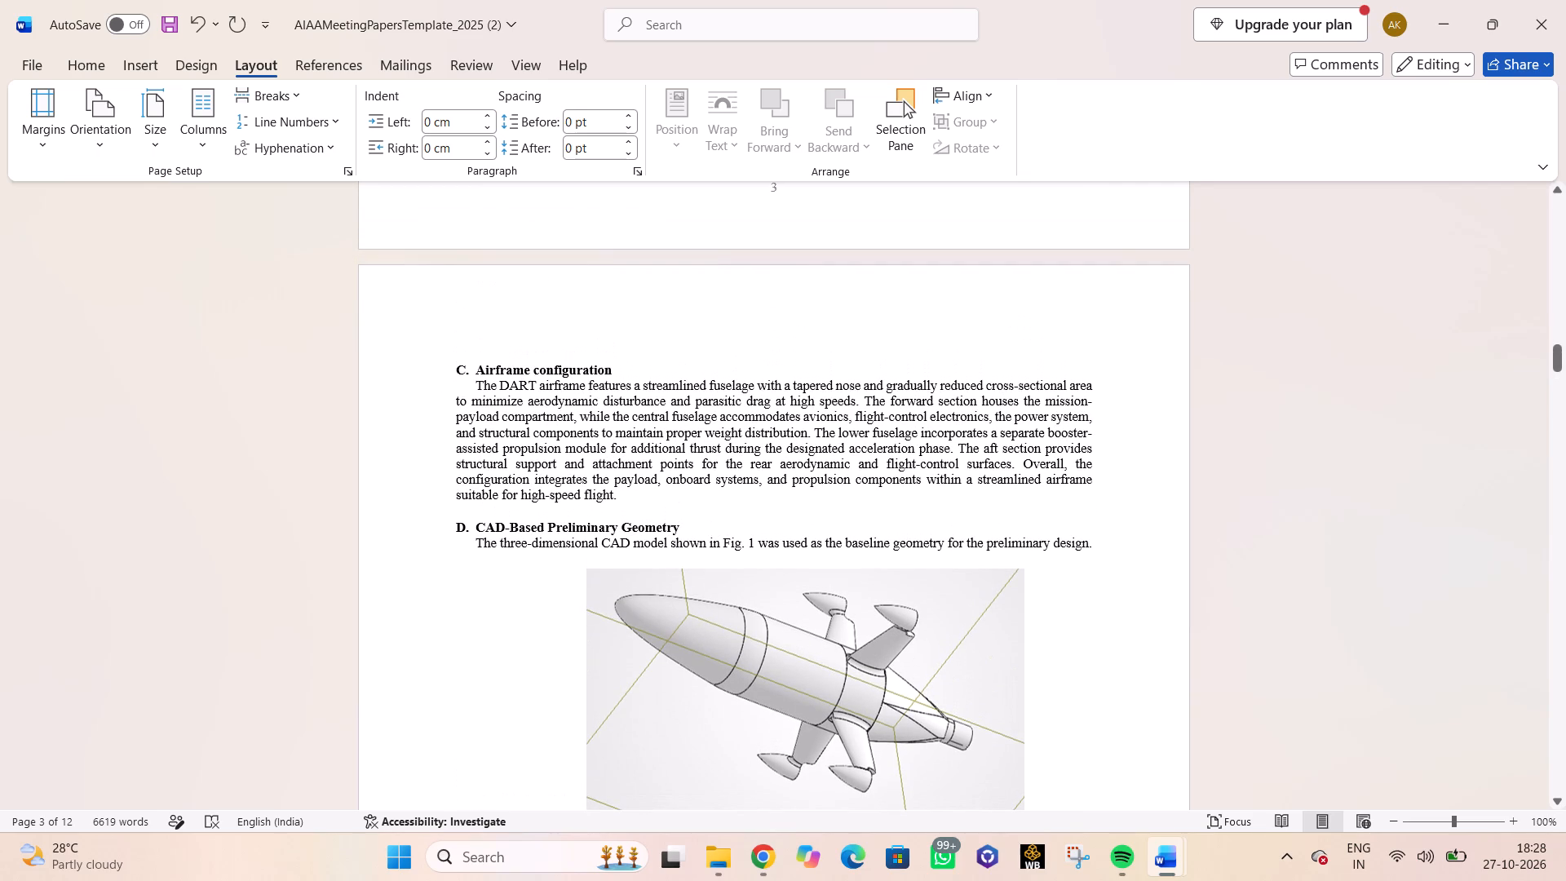
In the Airframe configuration paragraph, insert six spaces before "to minimize" and indent the whole paragraph 0.51 cm from the left.
{"action": "left_click", "coordinate": [451, 404]}
{"action": "key", "text": "space"}
{"action": "key", "text": "space"}
{"action": "key", "text": "space"}
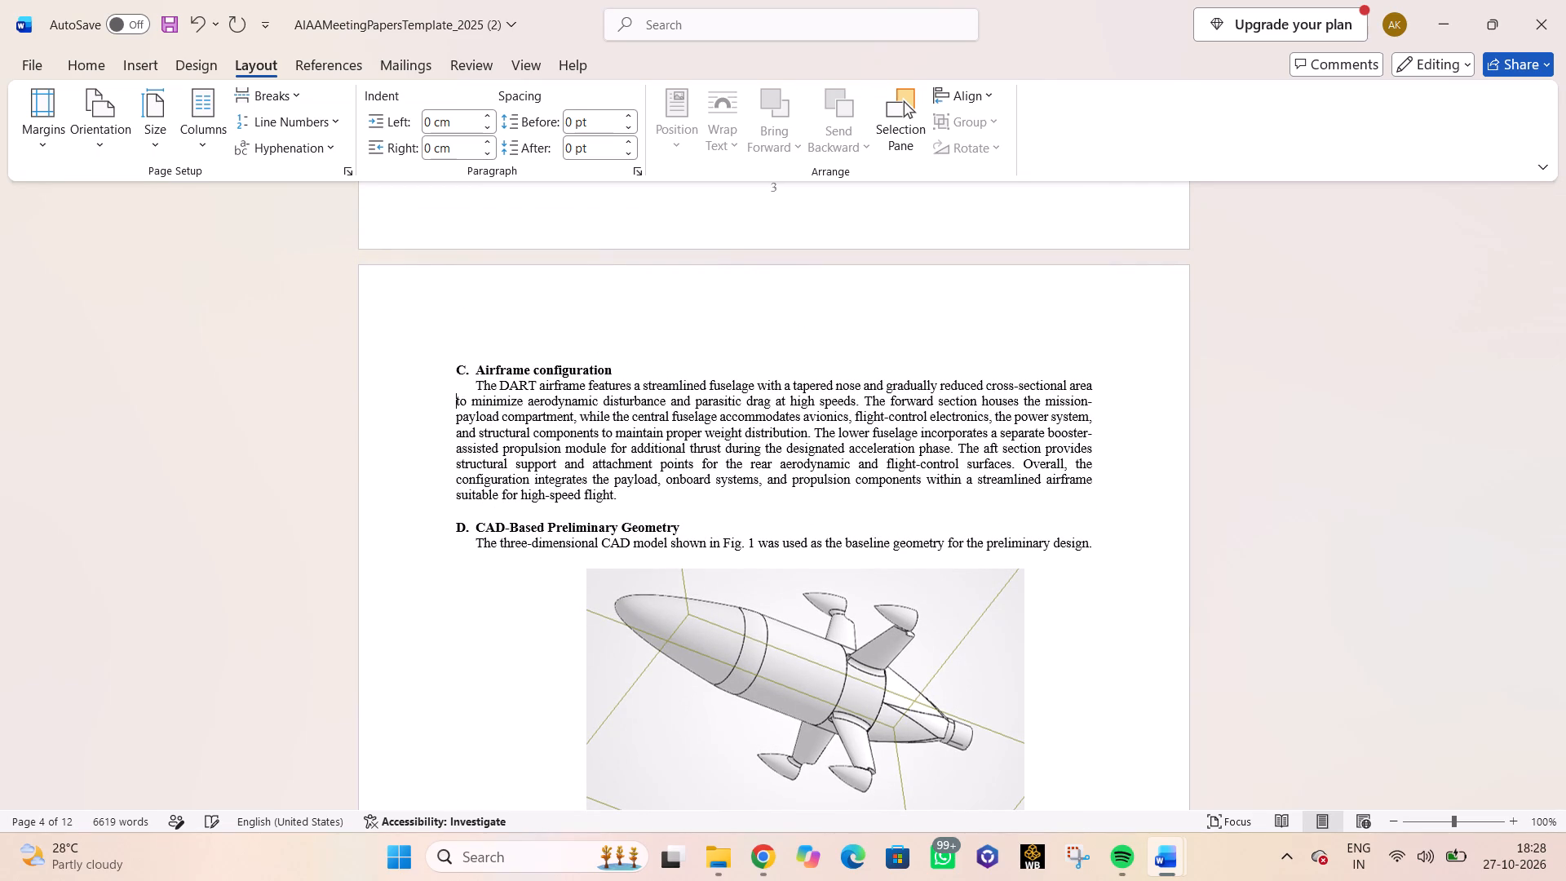
{"action": "key", "text": "space"}
{"action": "key", "text": "space"}
{"action": "key", "text": "space"}
{"action": "key", "text": "Tab"}
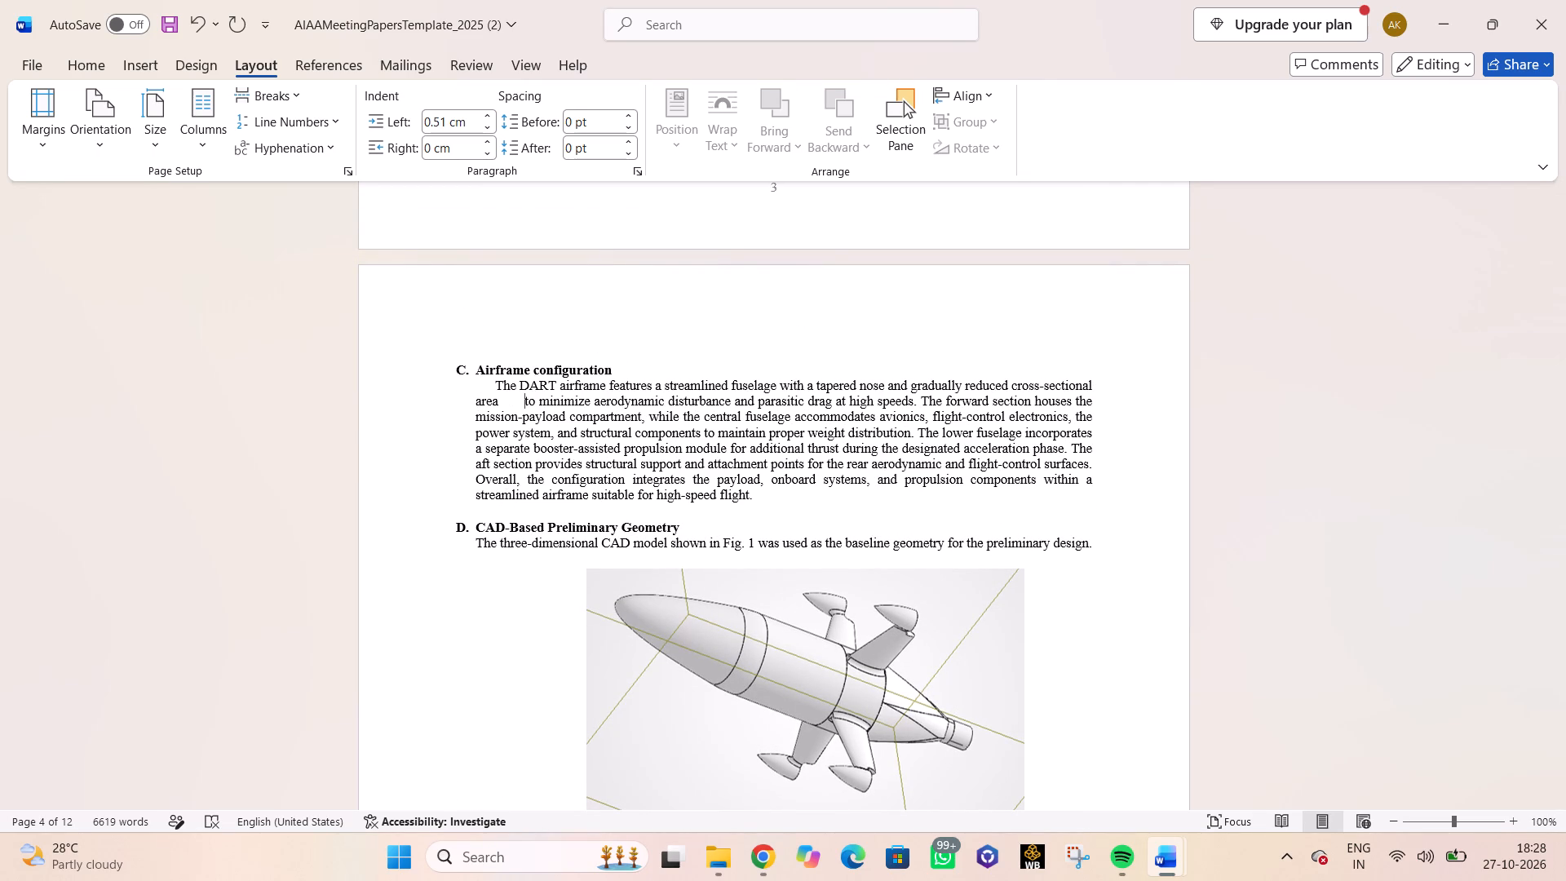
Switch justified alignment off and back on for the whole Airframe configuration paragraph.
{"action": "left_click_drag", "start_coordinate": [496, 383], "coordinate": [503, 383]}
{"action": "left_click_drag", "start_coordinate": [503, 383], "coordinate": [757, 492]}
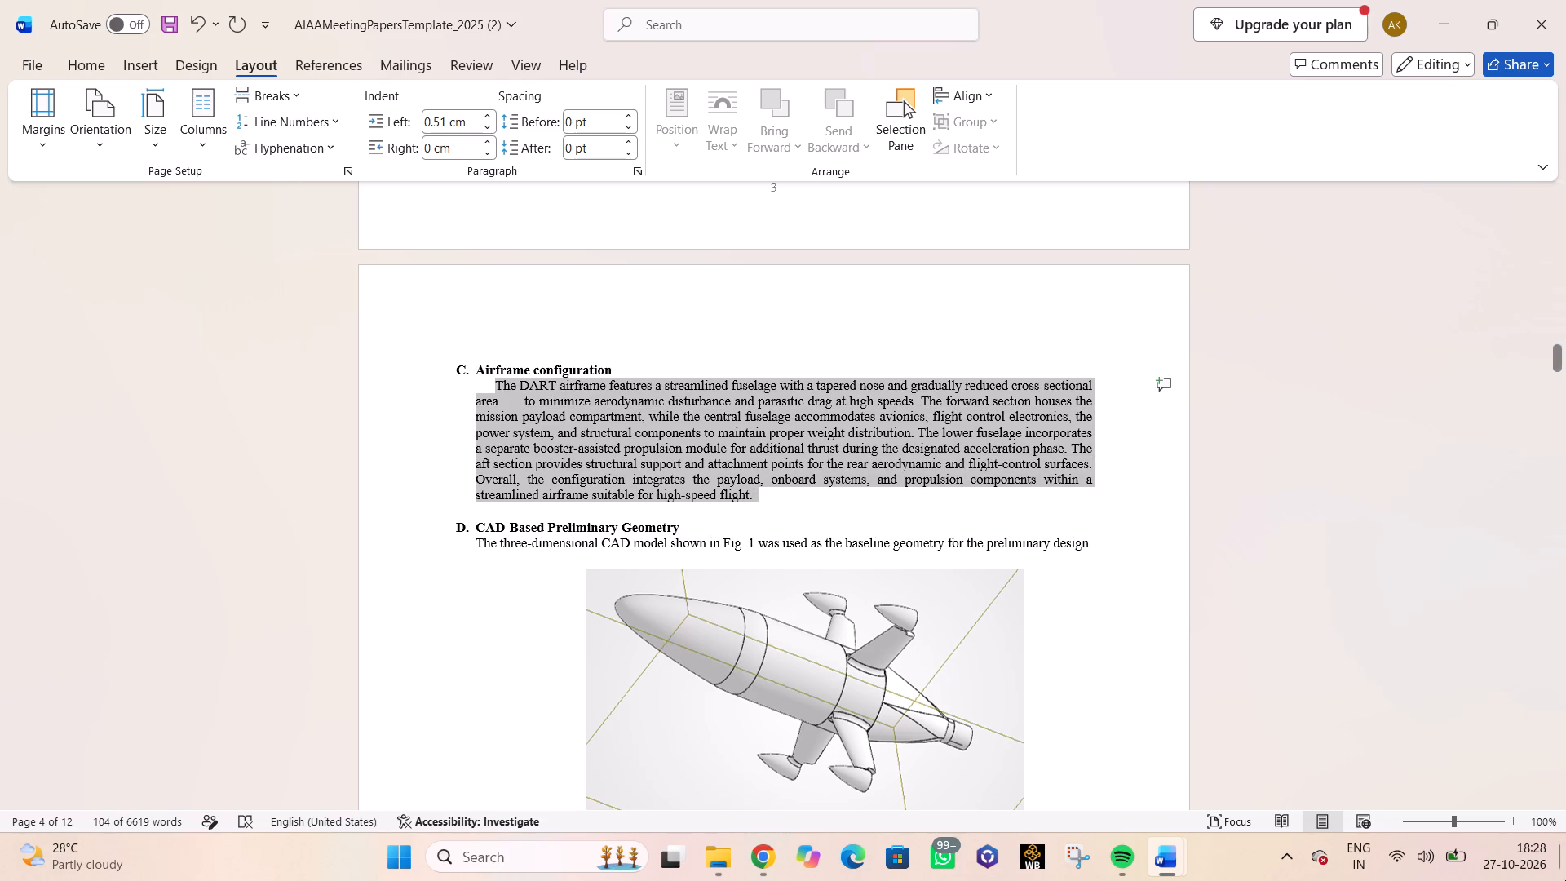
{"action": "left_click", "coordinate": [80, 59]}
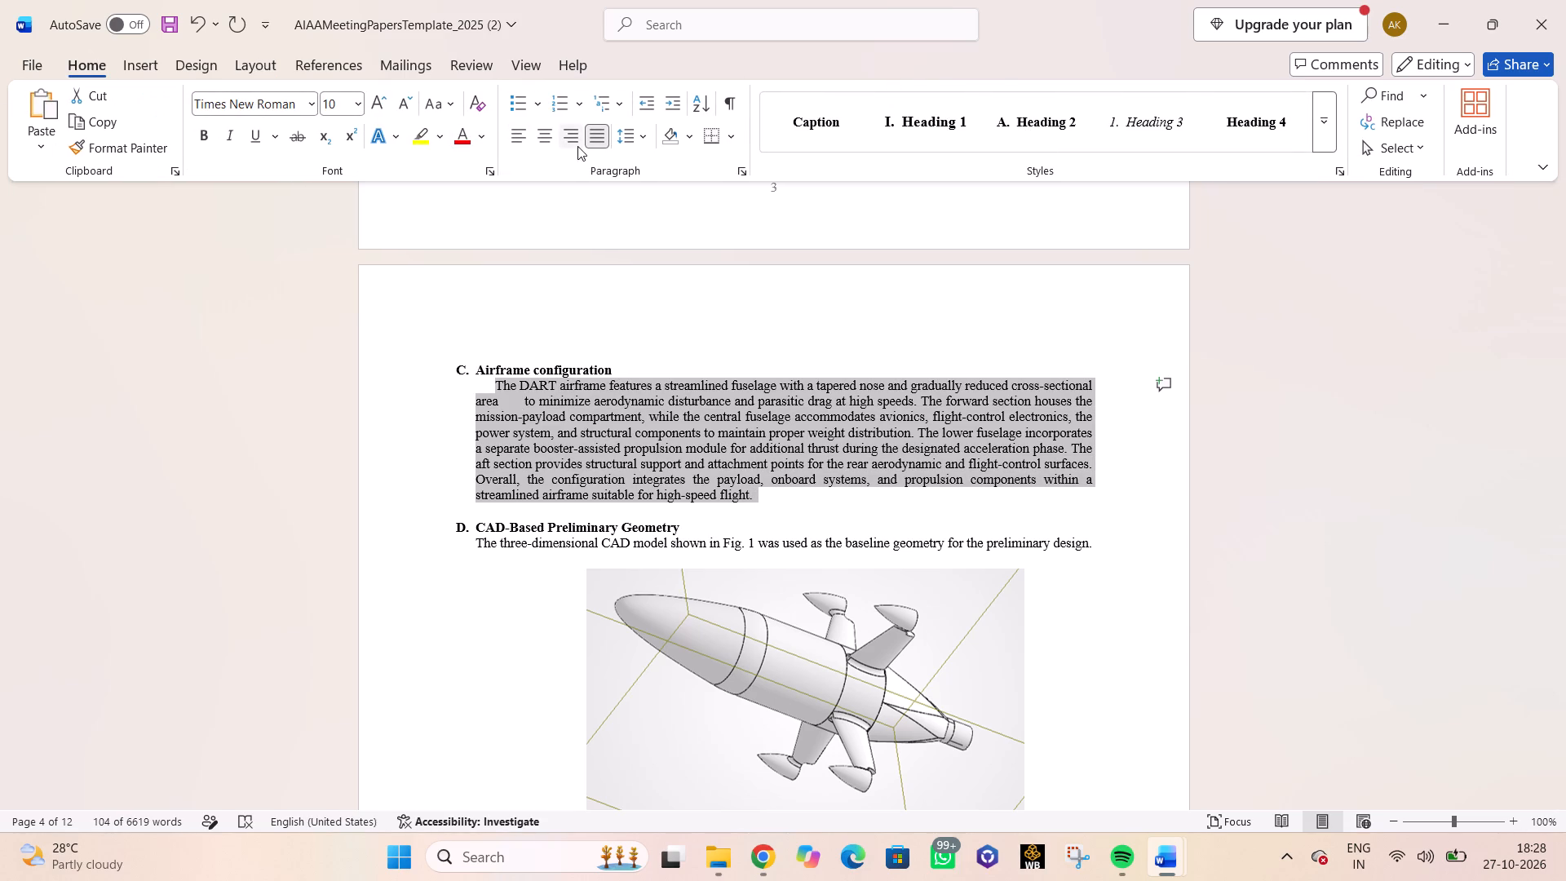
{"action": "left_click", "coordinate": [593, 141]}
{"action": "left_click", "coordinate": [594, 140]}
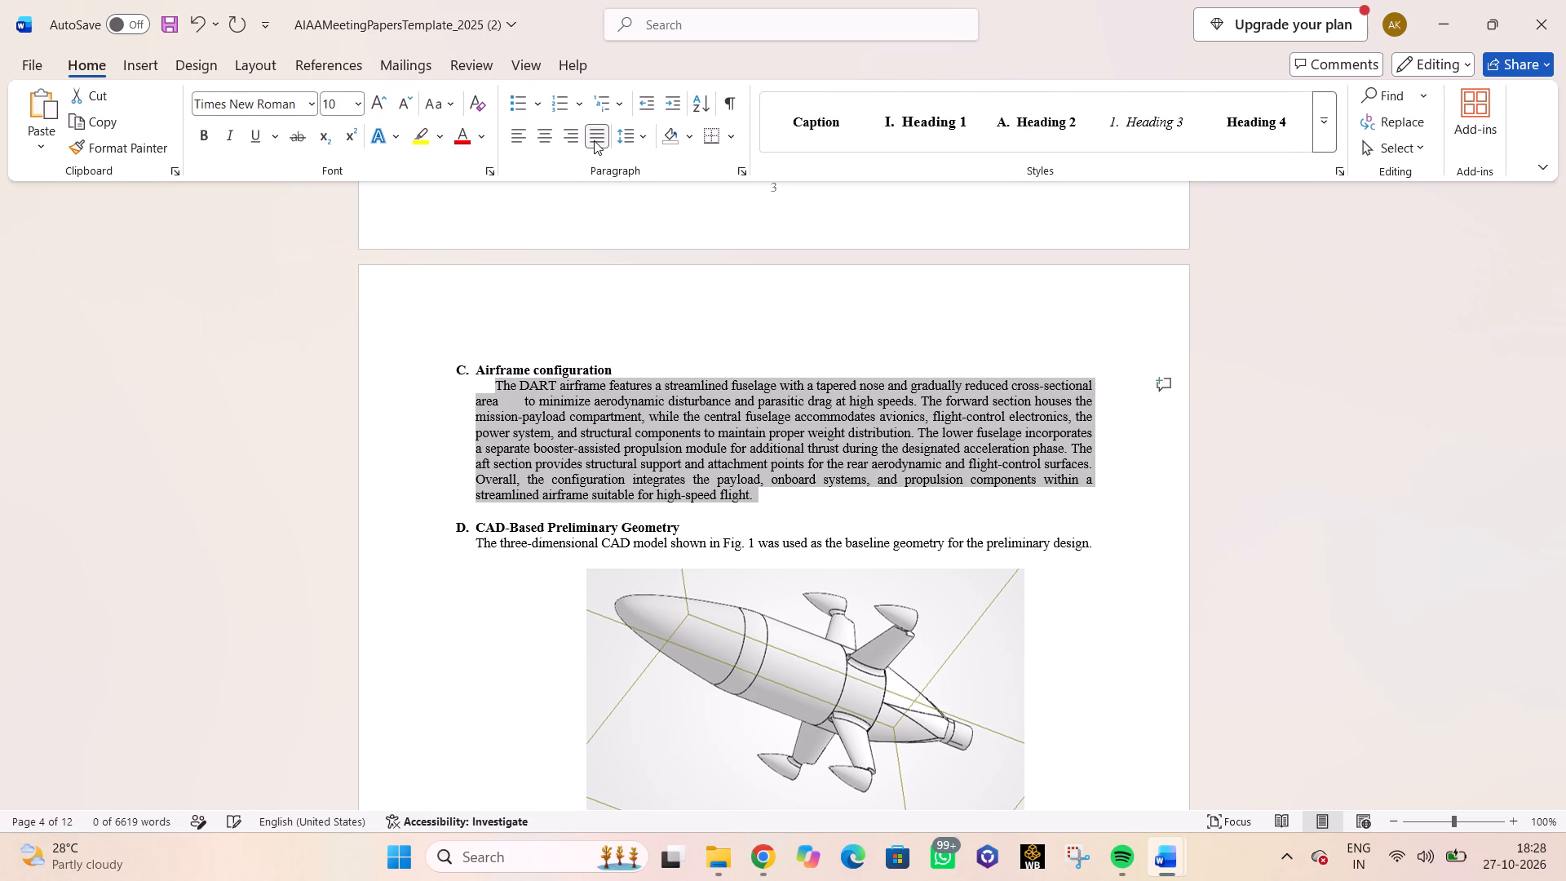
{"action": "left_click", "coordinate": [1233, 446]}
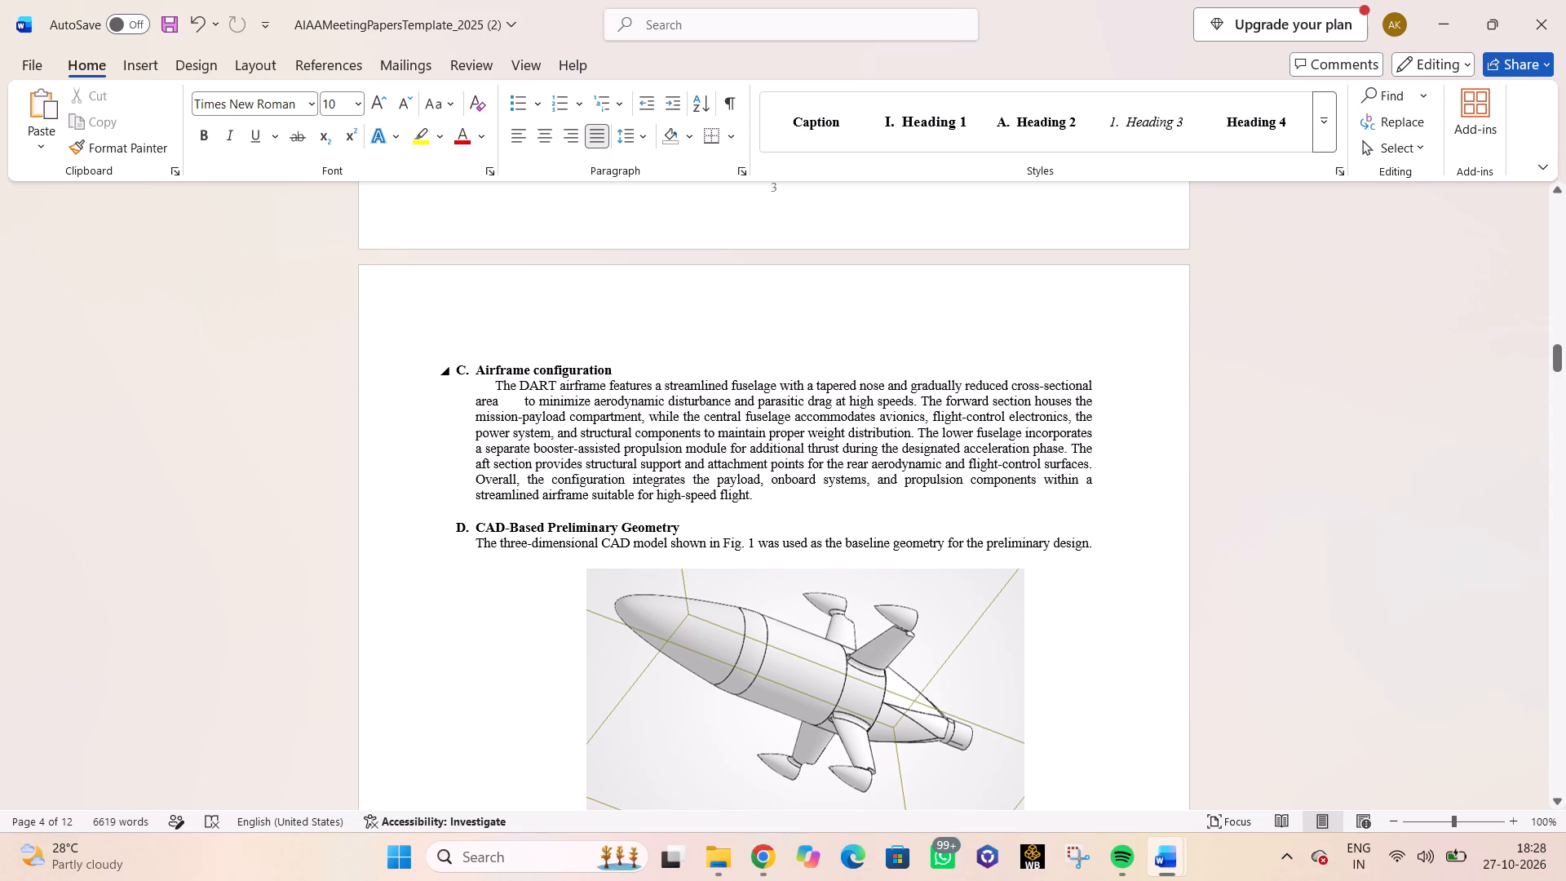
In the Airframe configuration paragraph, delete the extra spaces before "to minimize", leaving a single space after "area".
{"action": "left_click", "coordinate": [523, 391]}
{"action": "left_click", "coordinate": [523, 396]}
{"action": "key", "text": "BackSpace"}
{"action": "key", "text": "BackSpace"}
{"action": "key", "text": "BackSpace"}
{"action": "key", "text": "BackSpace"}
{"action": "key", "text": "BackSpace"}
{"action": "key", "text": "BackSpace"}
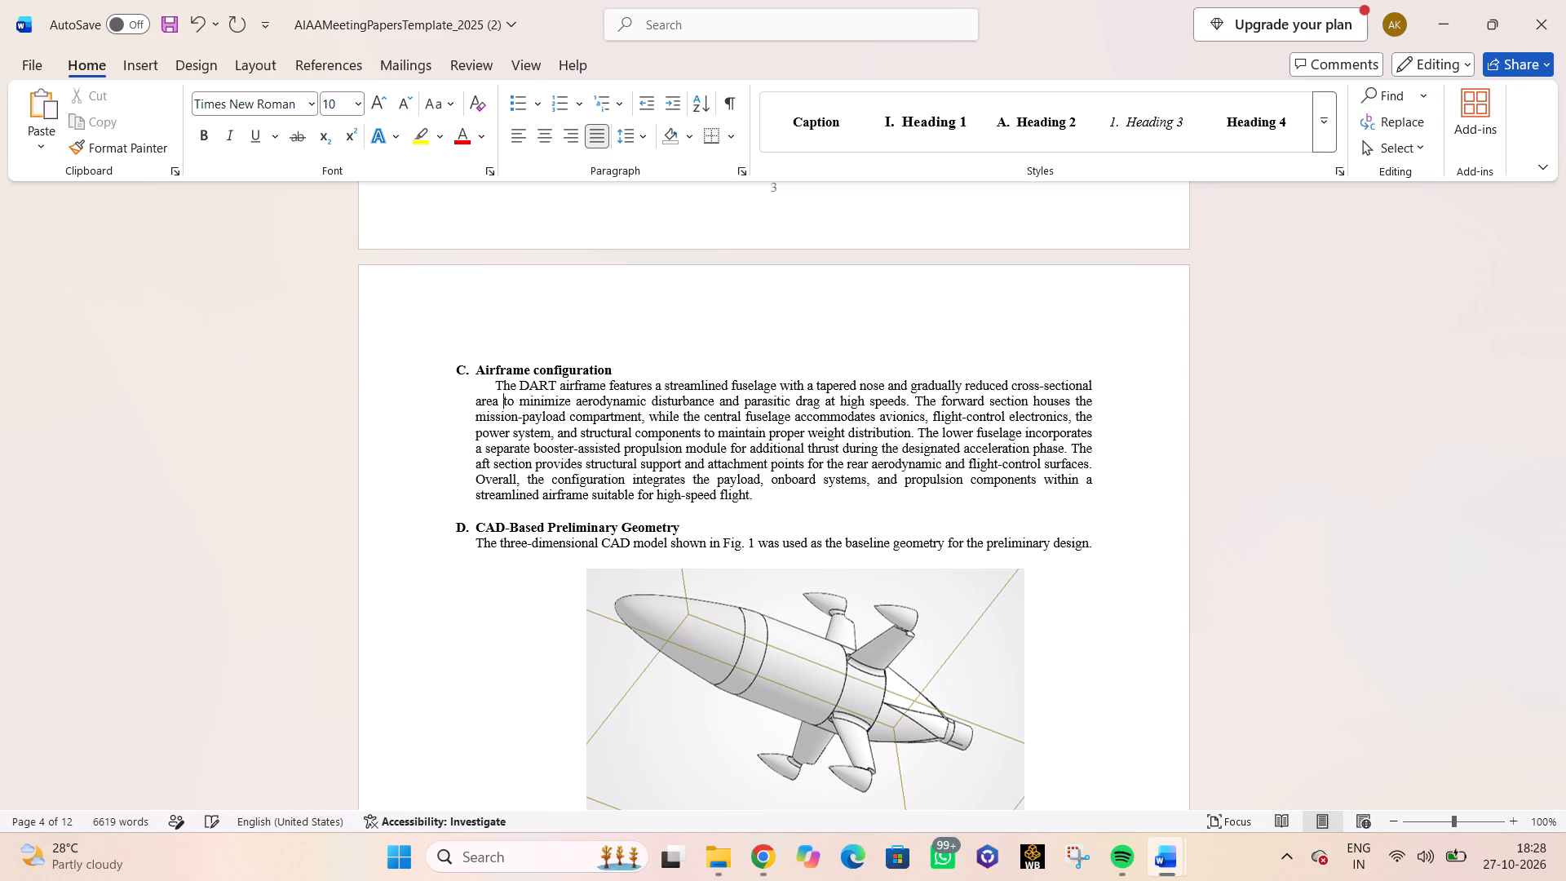
{"action": "key", "text": "BackSpace"}
{"action": "key", "text": "space"}
Indent all three paragraphs under Preliminary design of Dart from the left so their lines align with the subheading text.
{"action": "scroll", "coordinate": [673, 473], "scroll_direction": "up", "scroll_amount": 9}
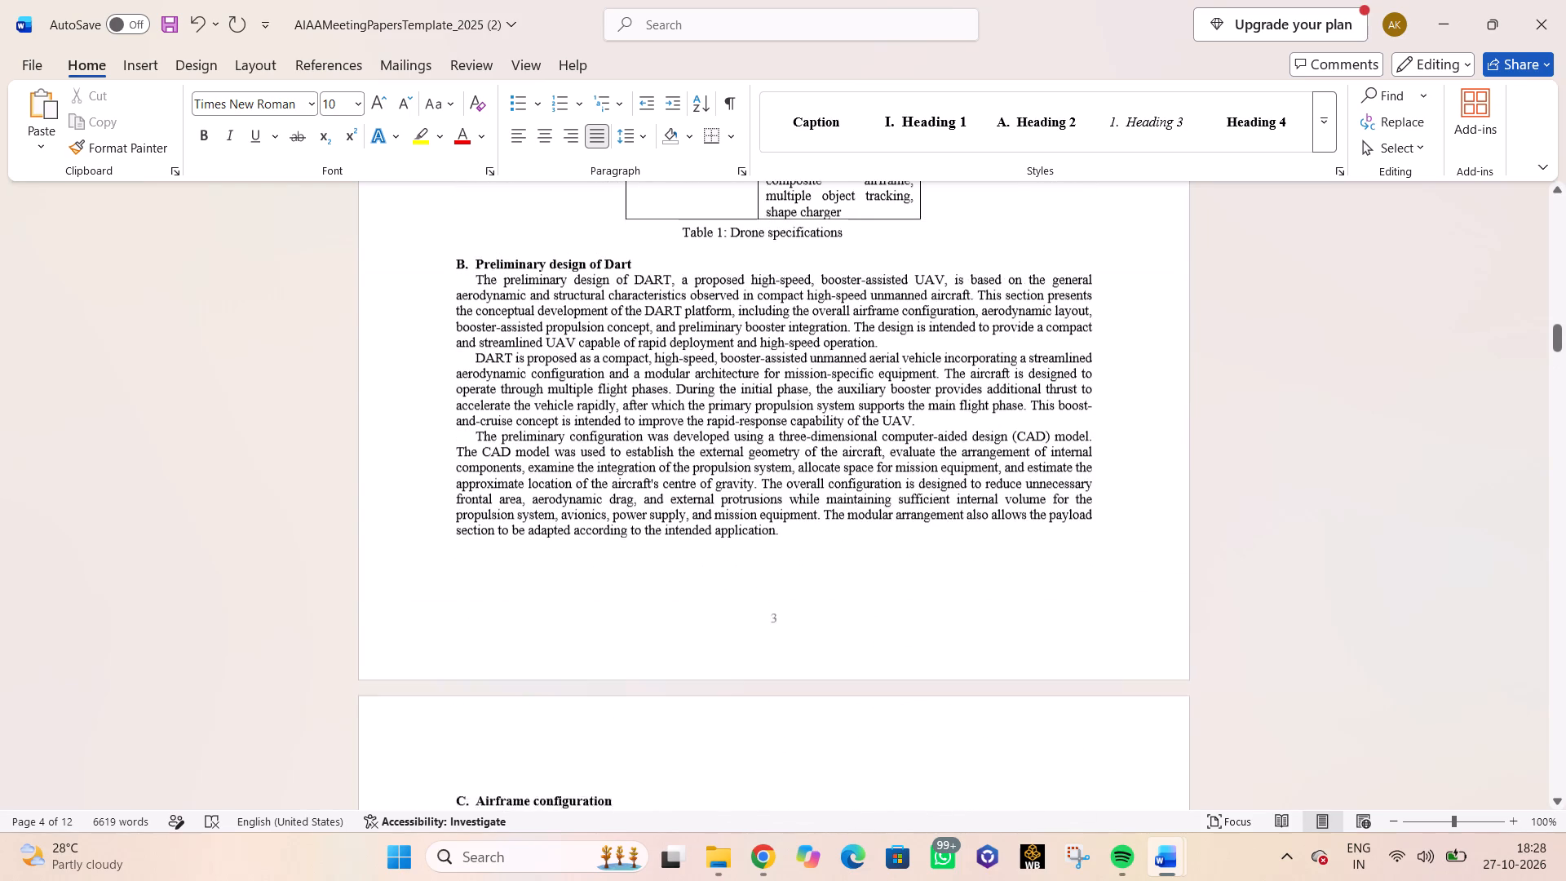
{"action": "scroll", "coordinate": [673, 473], "scroll_direction": "up", "scroll_amount": 3}
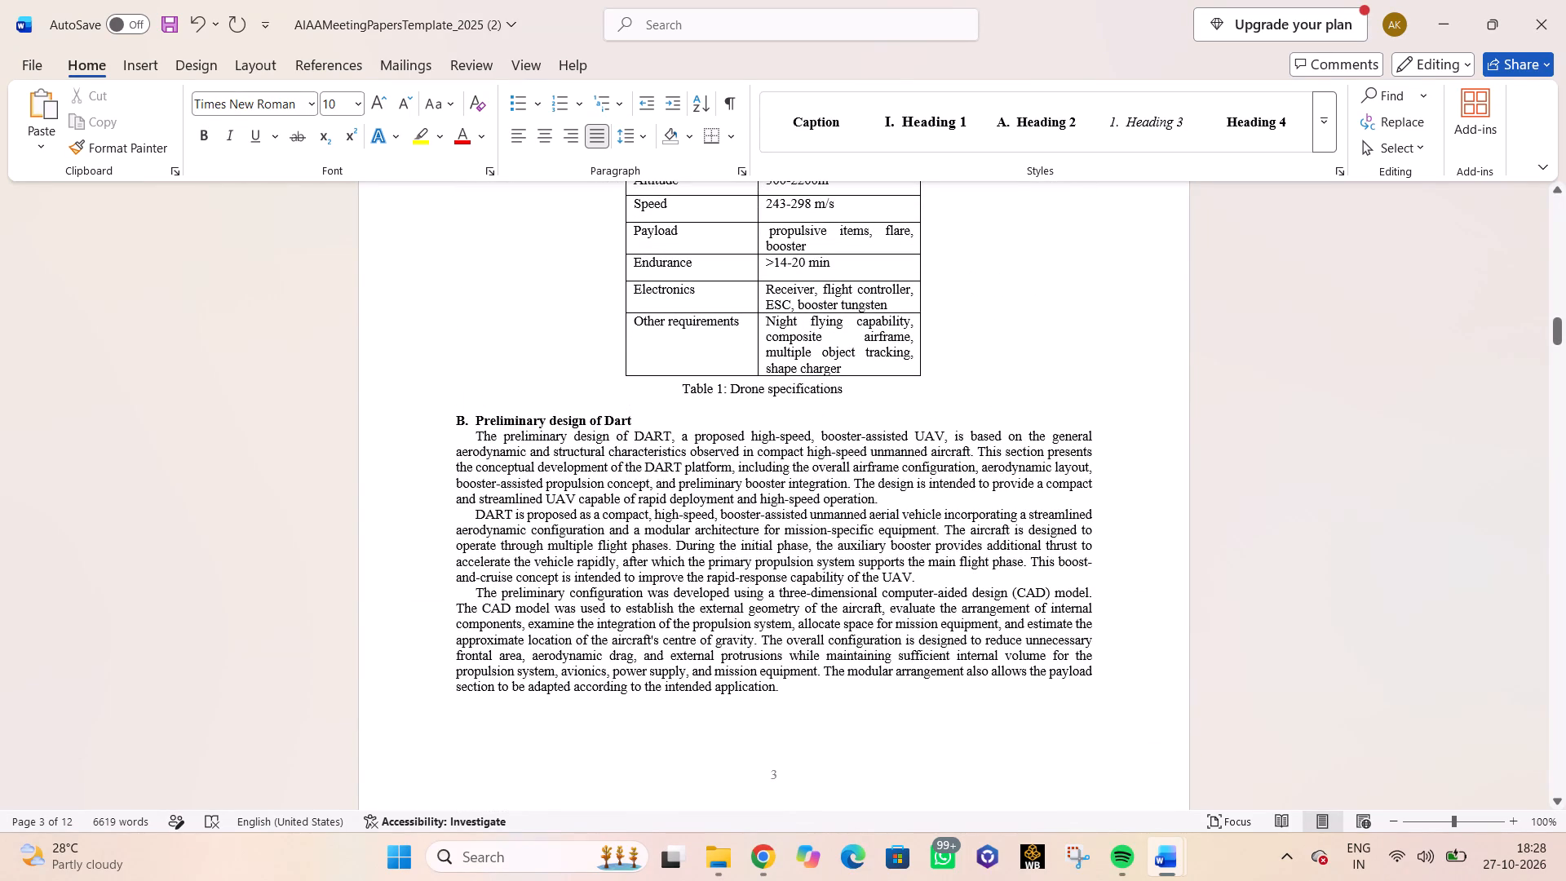
{"action": "left_click", "coordinate": [455, 454]}
{"action": "key", "text": "Tab"}
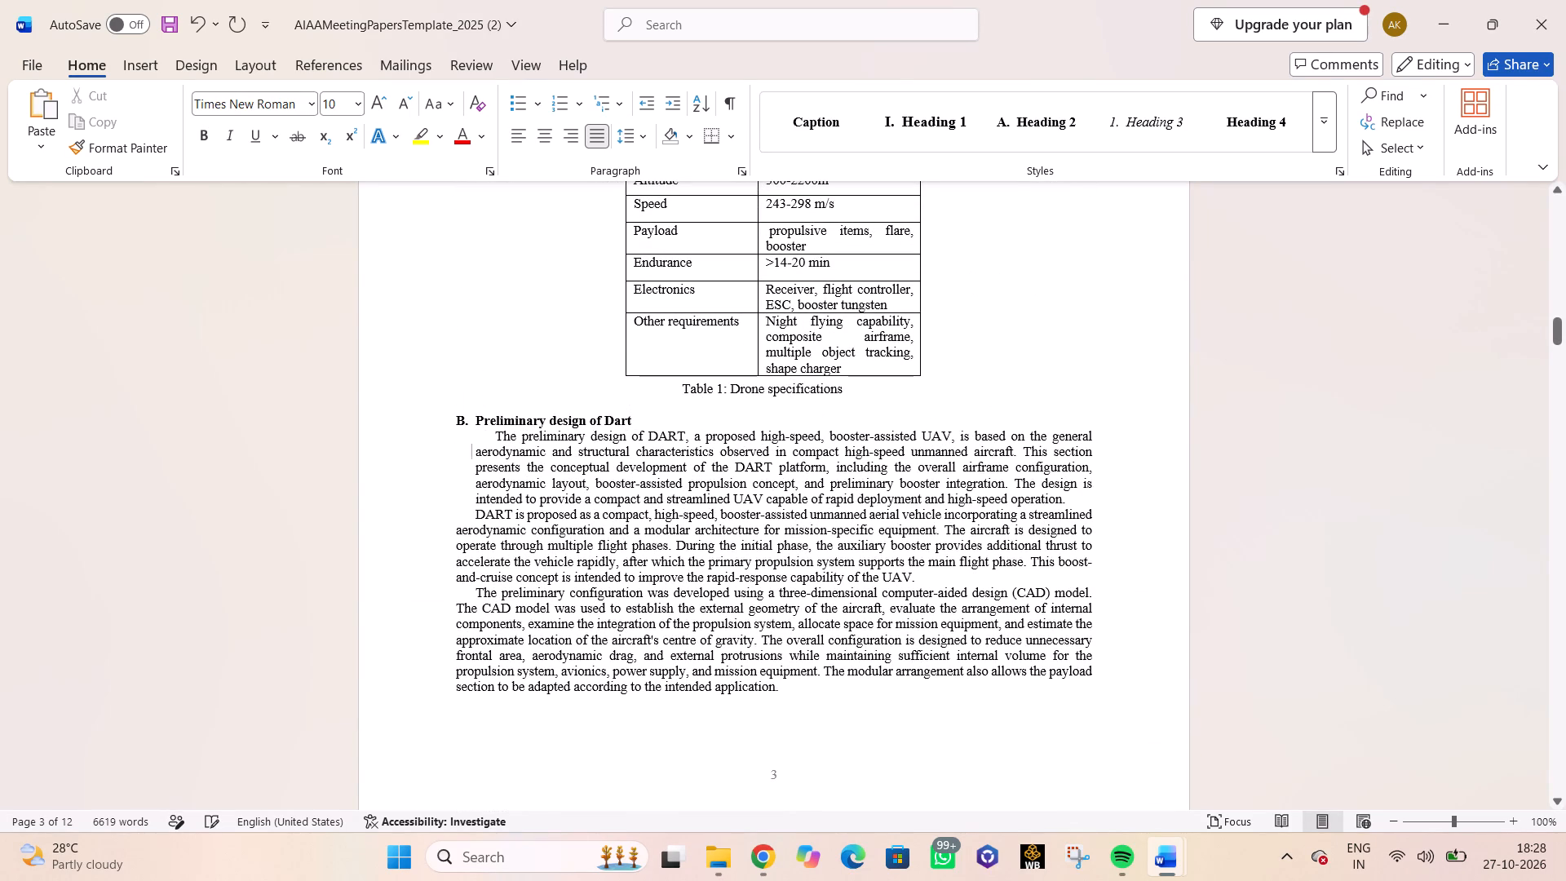
{"action": "left_click", "coordinate": [456, 533]}
{"action": "key", "text": "Tab"}
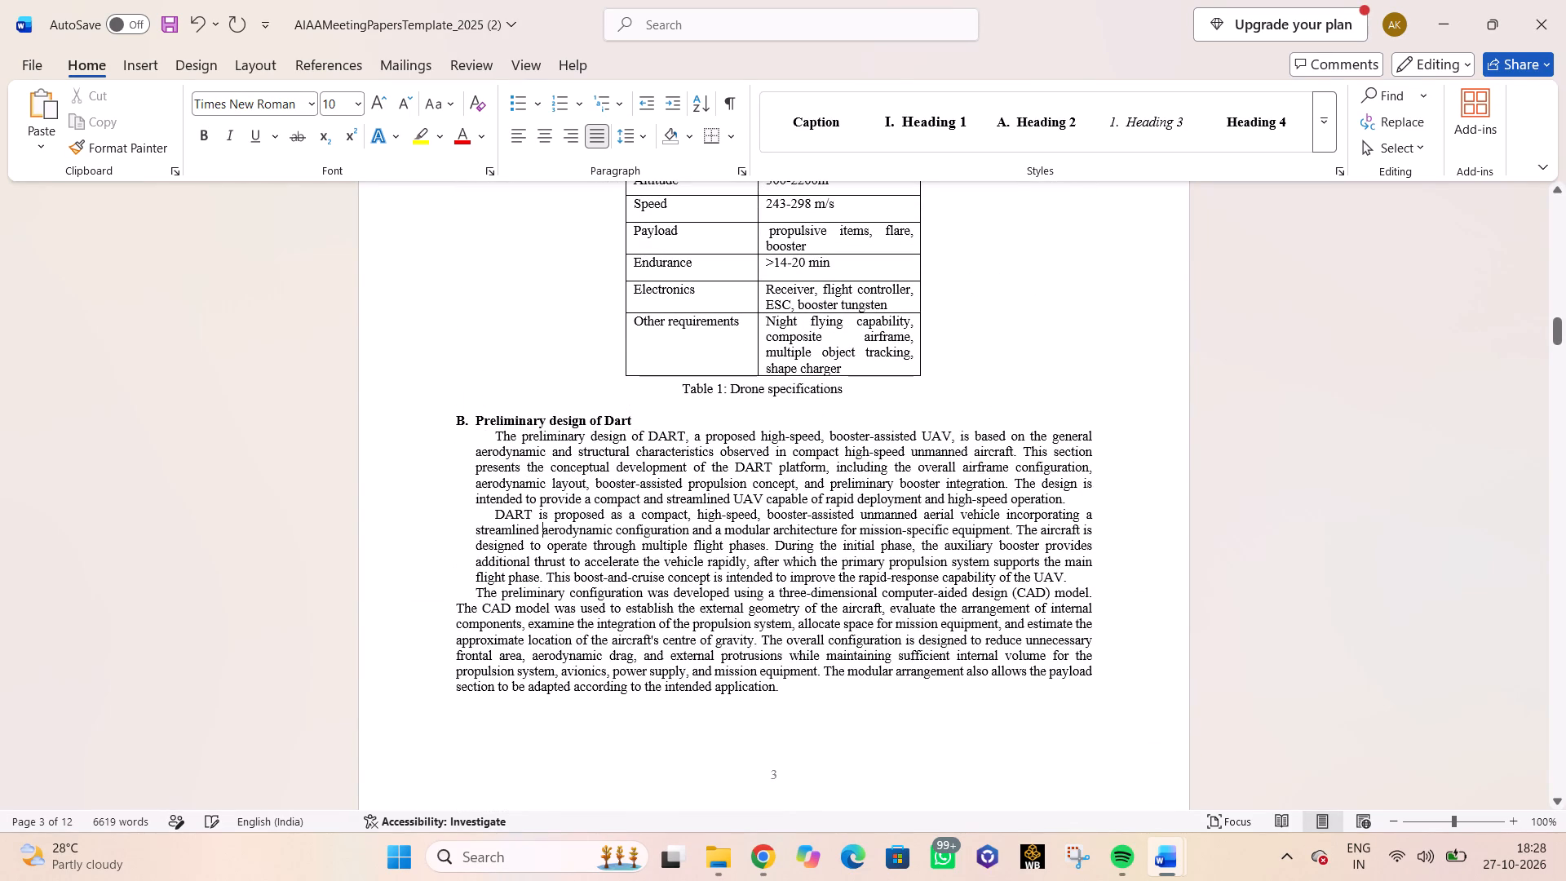
{"action": "left_click", "coordinate": [450, 603]}
{"action": "key", "text": "Tab"}
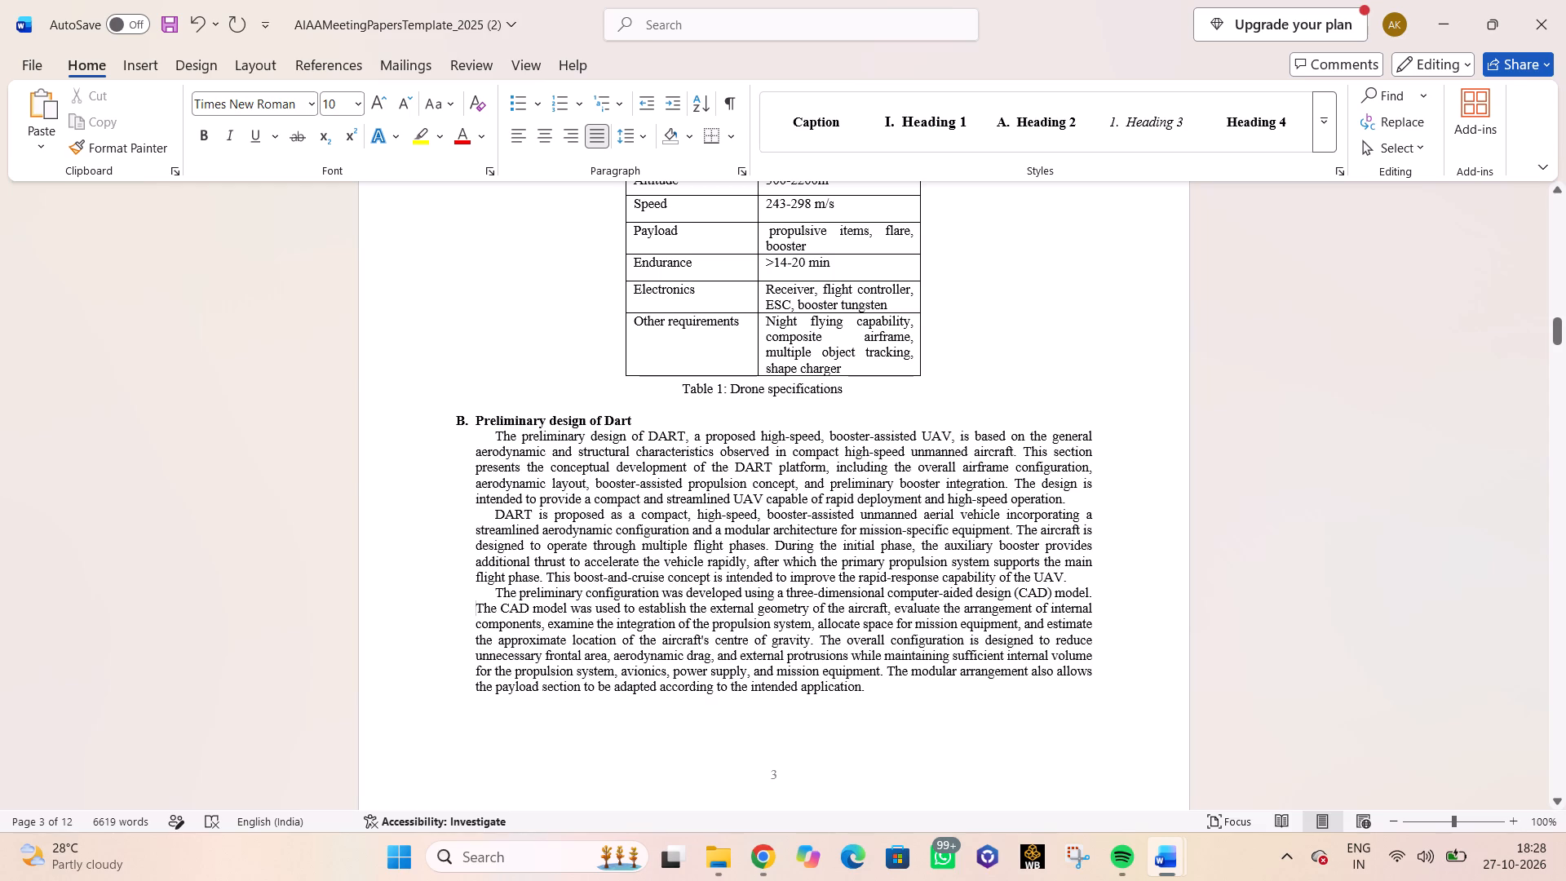
Switch justified alignment off and on for the three Preliminary design paragraphs, and remove the first paragraph's first-line indent.
{"action": "left_click_drag", "start_coordinate": [495, 436], "coordinate": [889, 688]}
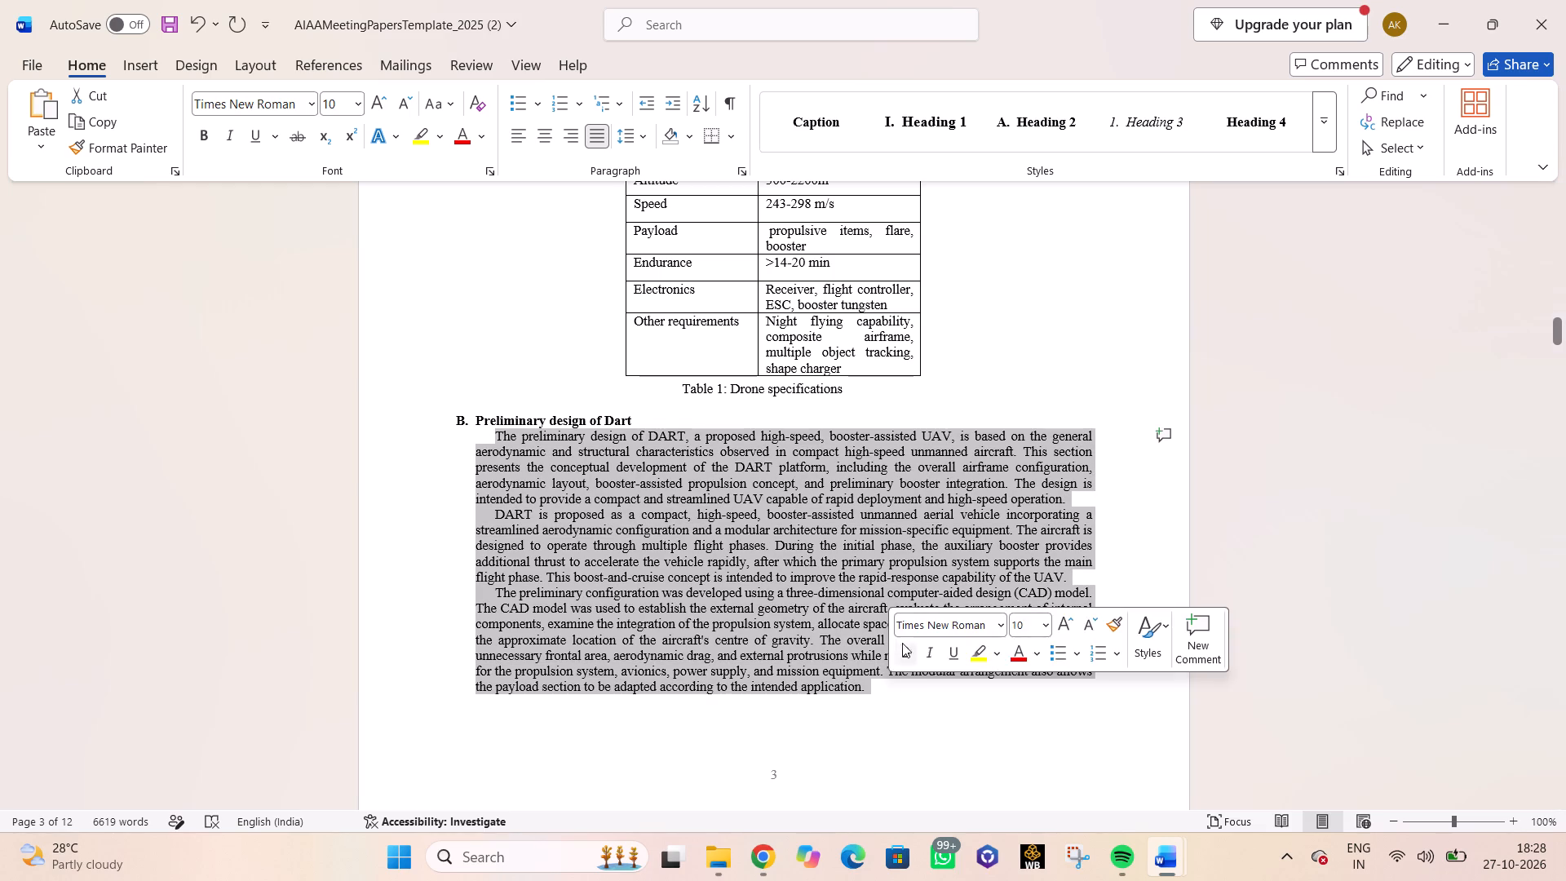
{"action": "left_click", "coordinate": [595, 134]}
{"action": "left_click", "coordinate": [595, 134]}
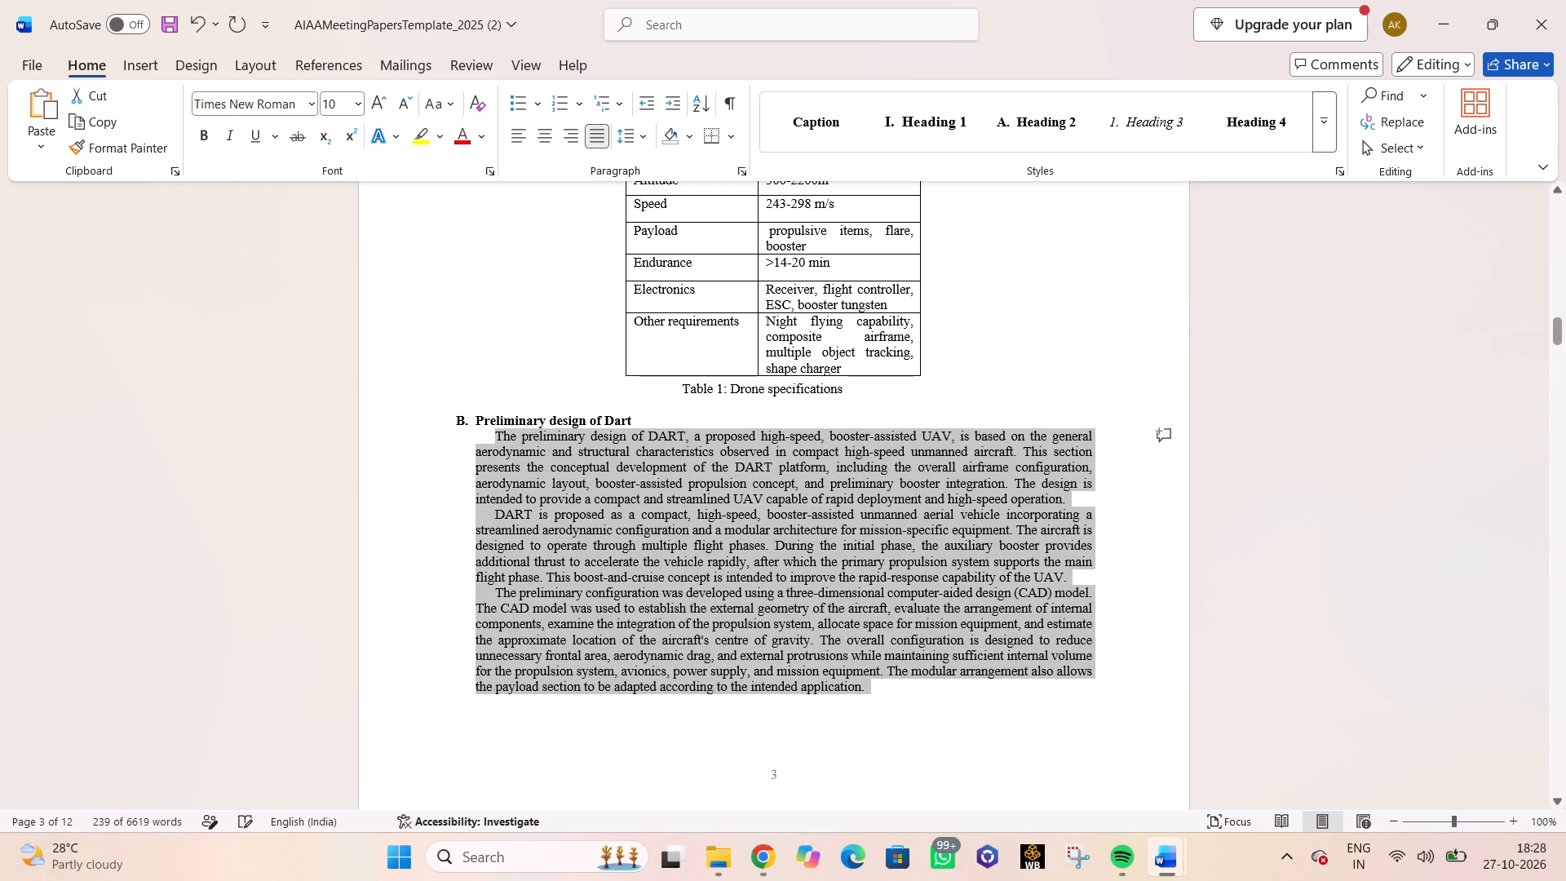
{"action": "left_click", "coordinate": [491, 431]}
{"action": "key", "text": "BackSpace"}
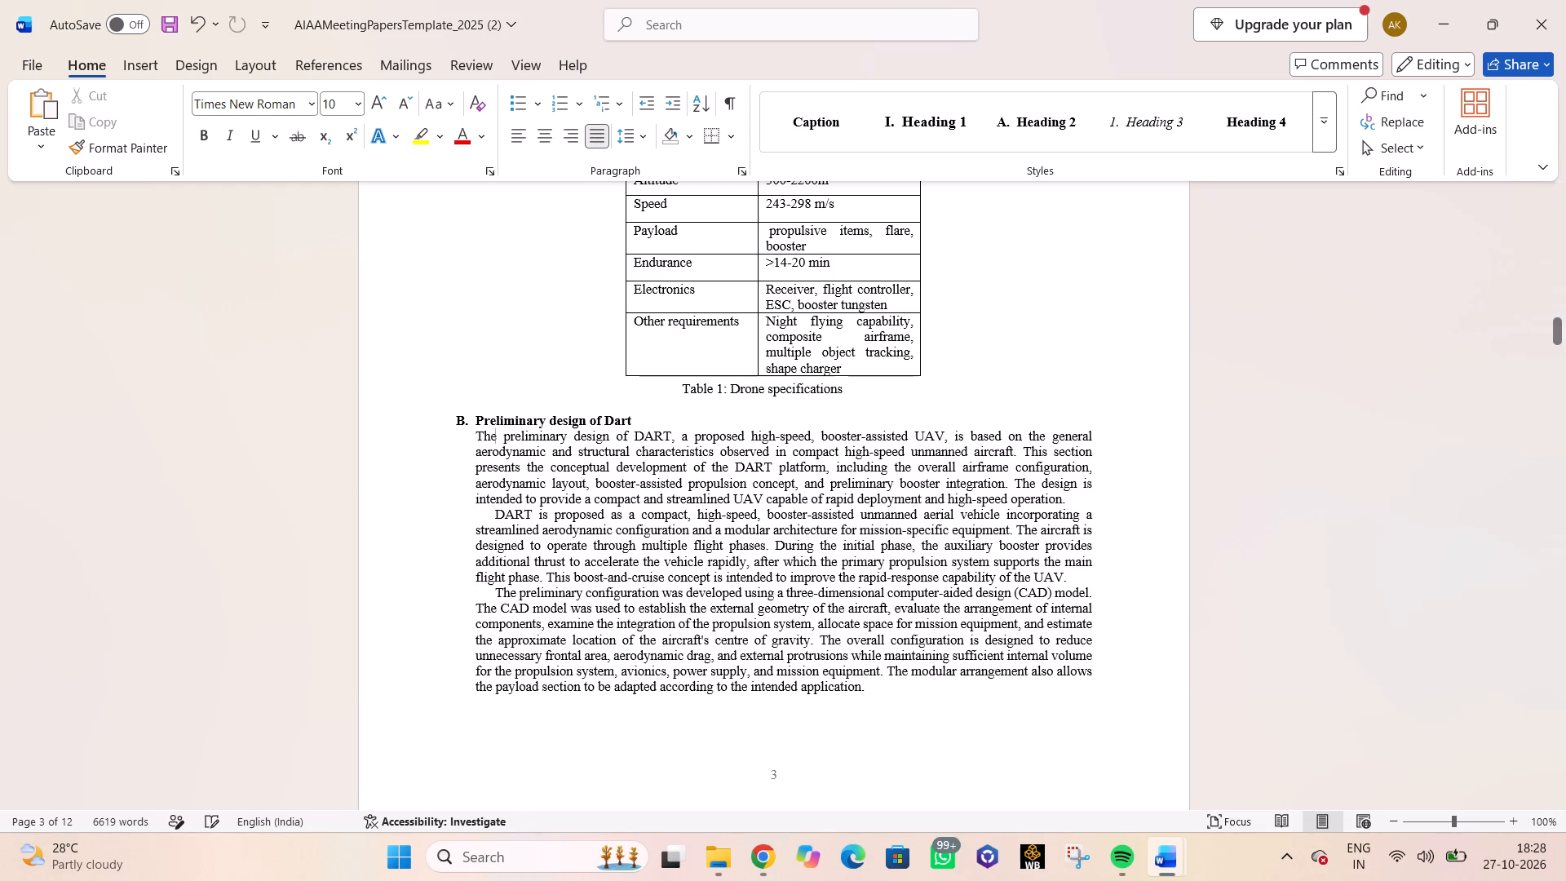
Review the paragraph layout from the end of the introductory text on page 2 through the Drone specification subsection.
{"action": "scroll", "coordinate": [613, 474], "scroll_direction": "up", "scroll_amount": 5}
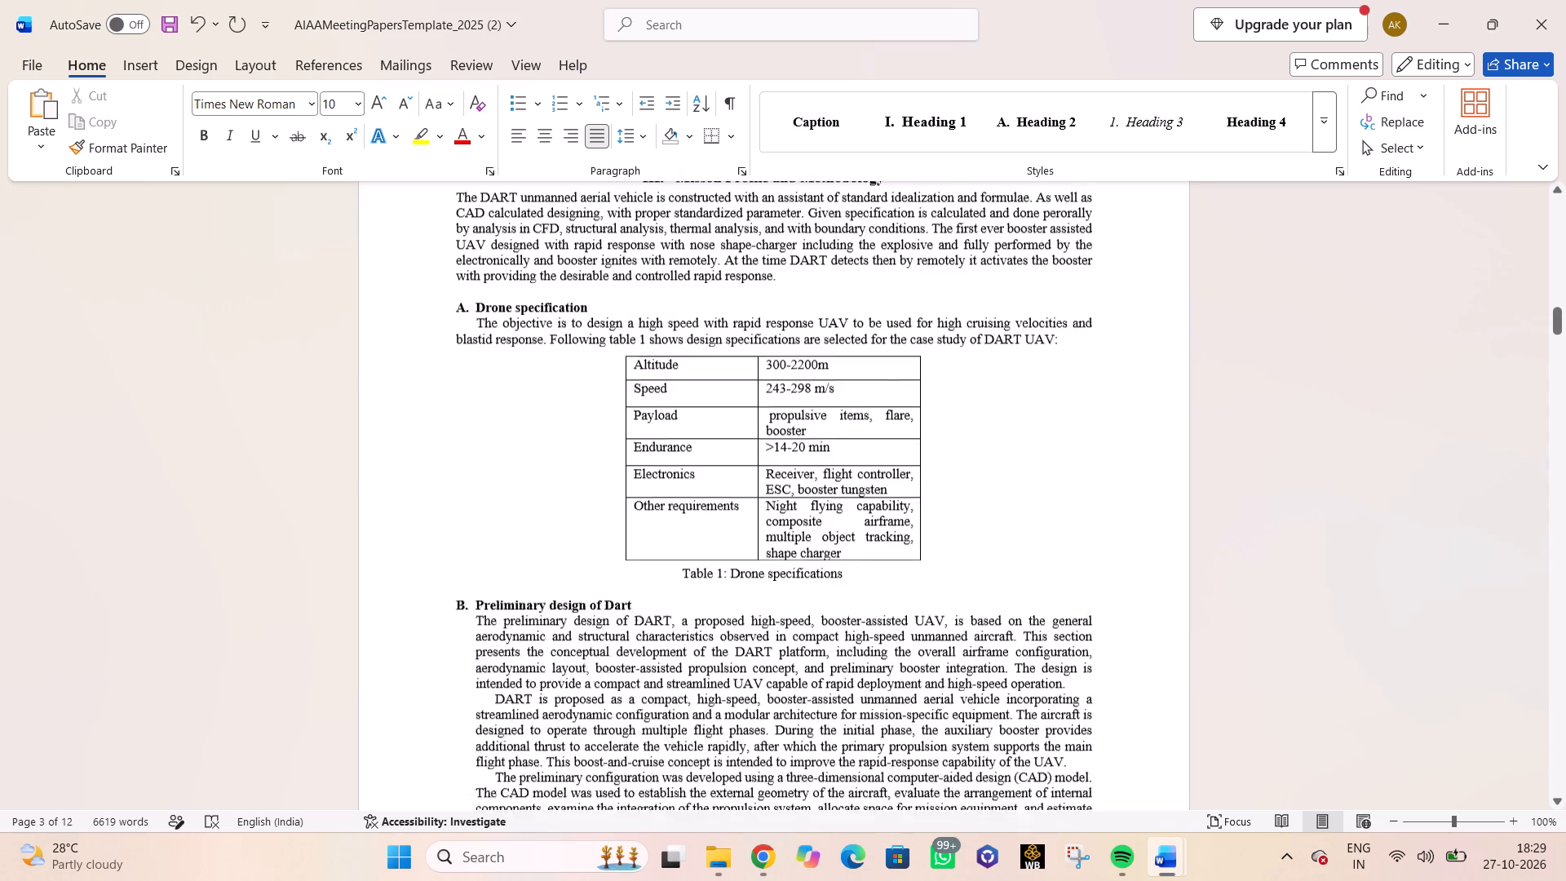
{"action": "scroll", "coordinate": [613, 473], "scroll_direction": "up", "scroll_amount": 10}
{"action": "scroll", "coordinate": [613, 469], "scroll_direction": "down", "scroll_amount": 1}
{"action": "scroll", "coordinate": [613, 469], "scroll_direction": "up", "scroll_amount": 1}
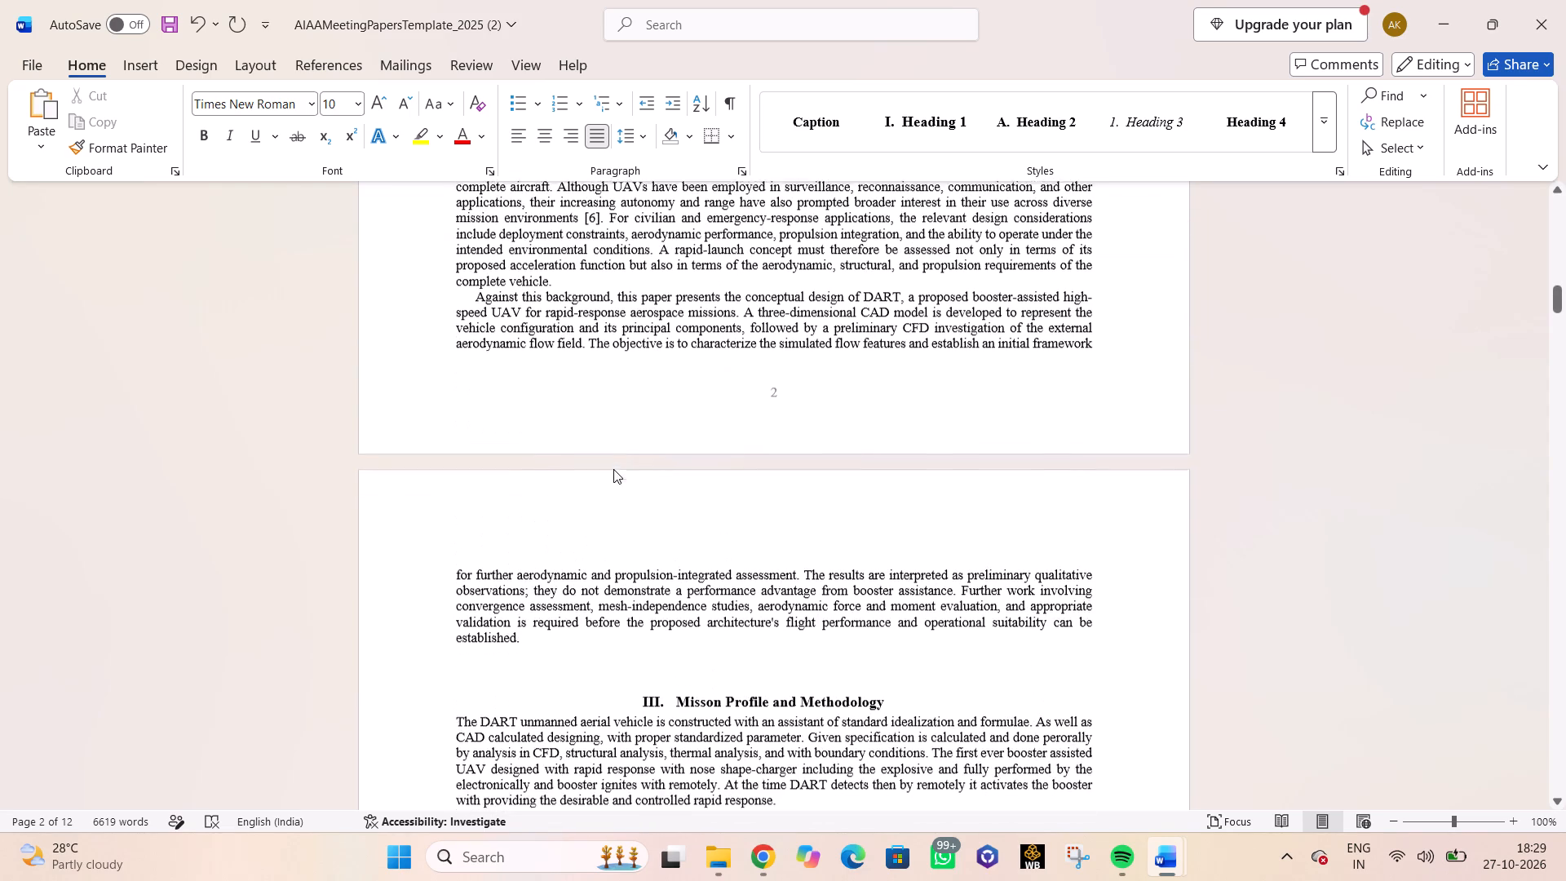
{"action": "scroll", "coordinate": [613, 469], "scroll_direction": "down", "scroll_amount": 1}
{"action": "scroll", "coordinate": [613, 469], "scroll_direction": "up", "scroll_amount": 9}
{"action": "scroll", "coordinate": [615, 468], "scroll_direction": "down", "scroll_amount": 4}
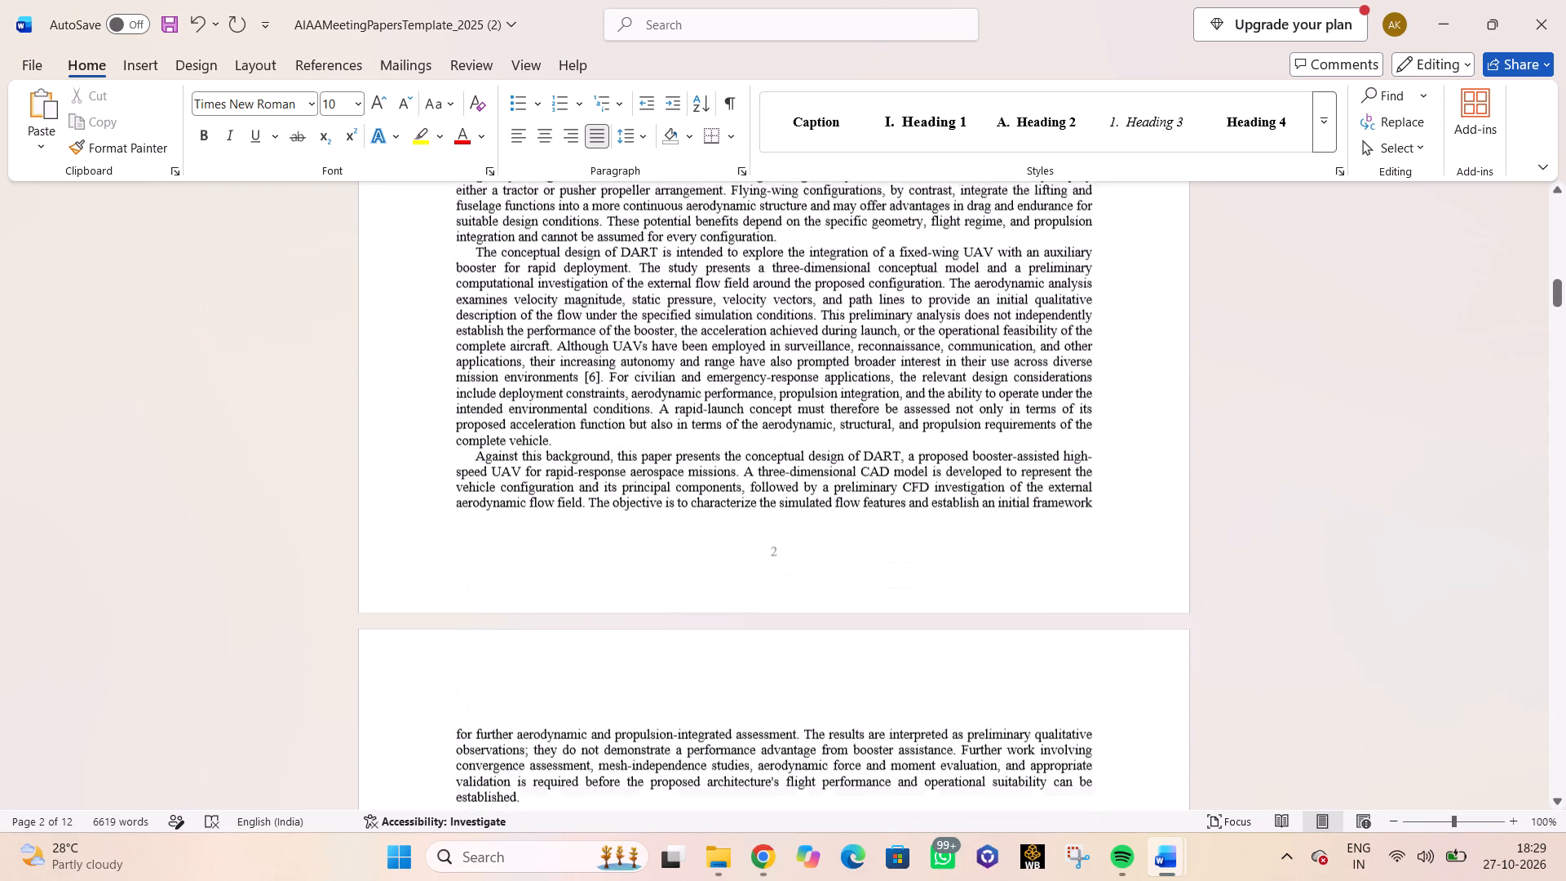
{"action": "scroll", "coordinate": [615, 468], "scroll_direction": "down", "scroll_amount": 17}
{"action": "scroll", "coordinate": [615, 465], "scroll_direction": "up", "scroll_amount": 3}
{"action": "scroll", "coordinate": [615, 465], "scroll_direction": "down", "scroll_amount": 3}
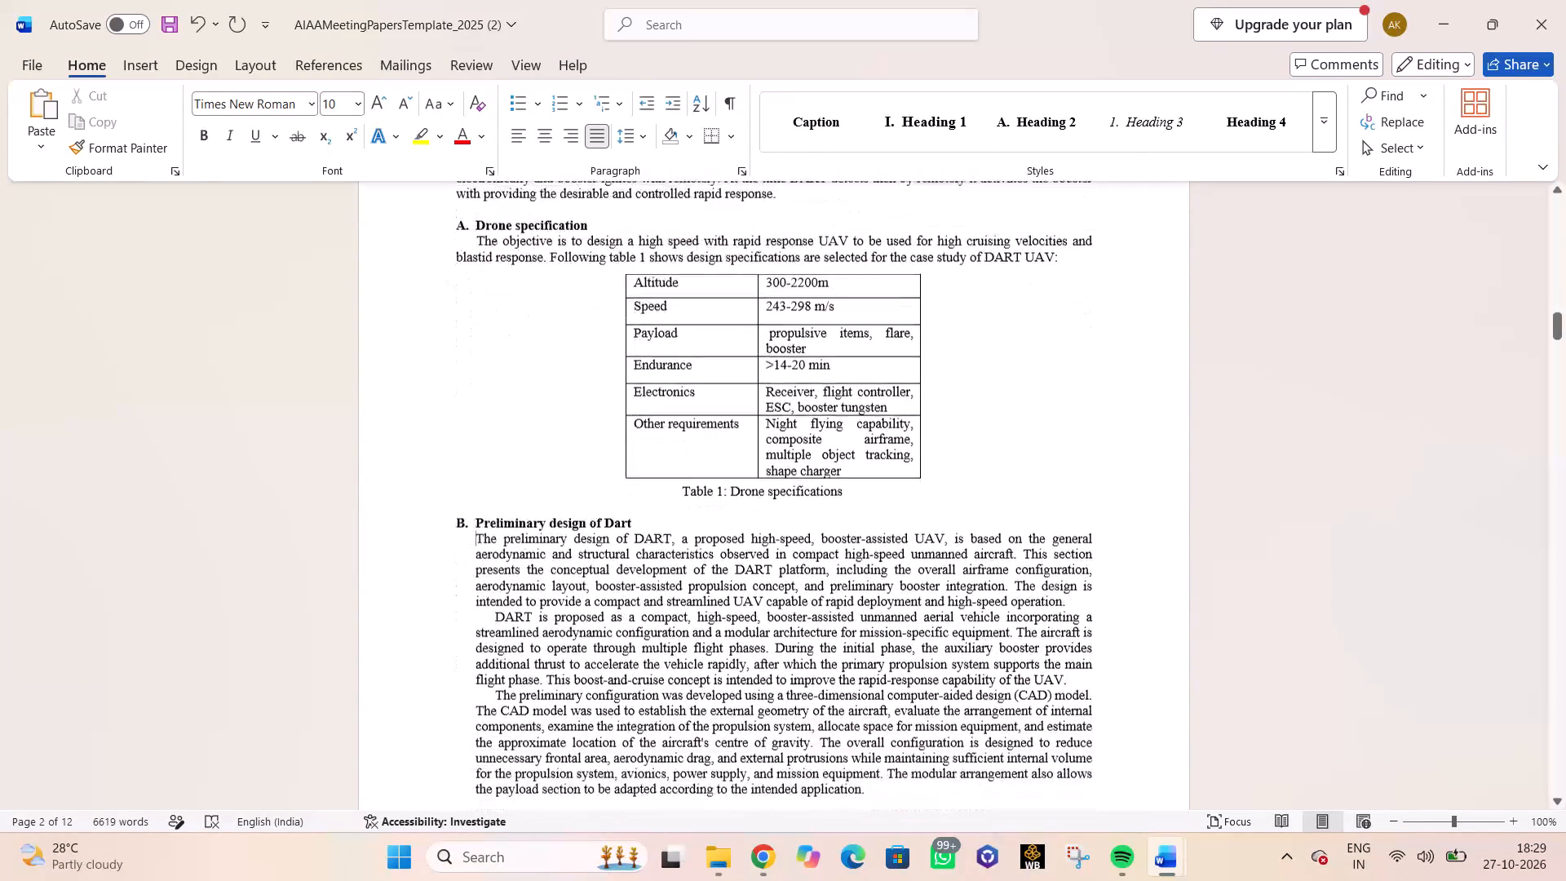
Indent the whole Drone specification paragraph to align with its subheading text, and switch its justified alignment off and back on.
{"action": "left_click_drag", "start_coordinate": [476, 237], "coordinate": [910, 261]}
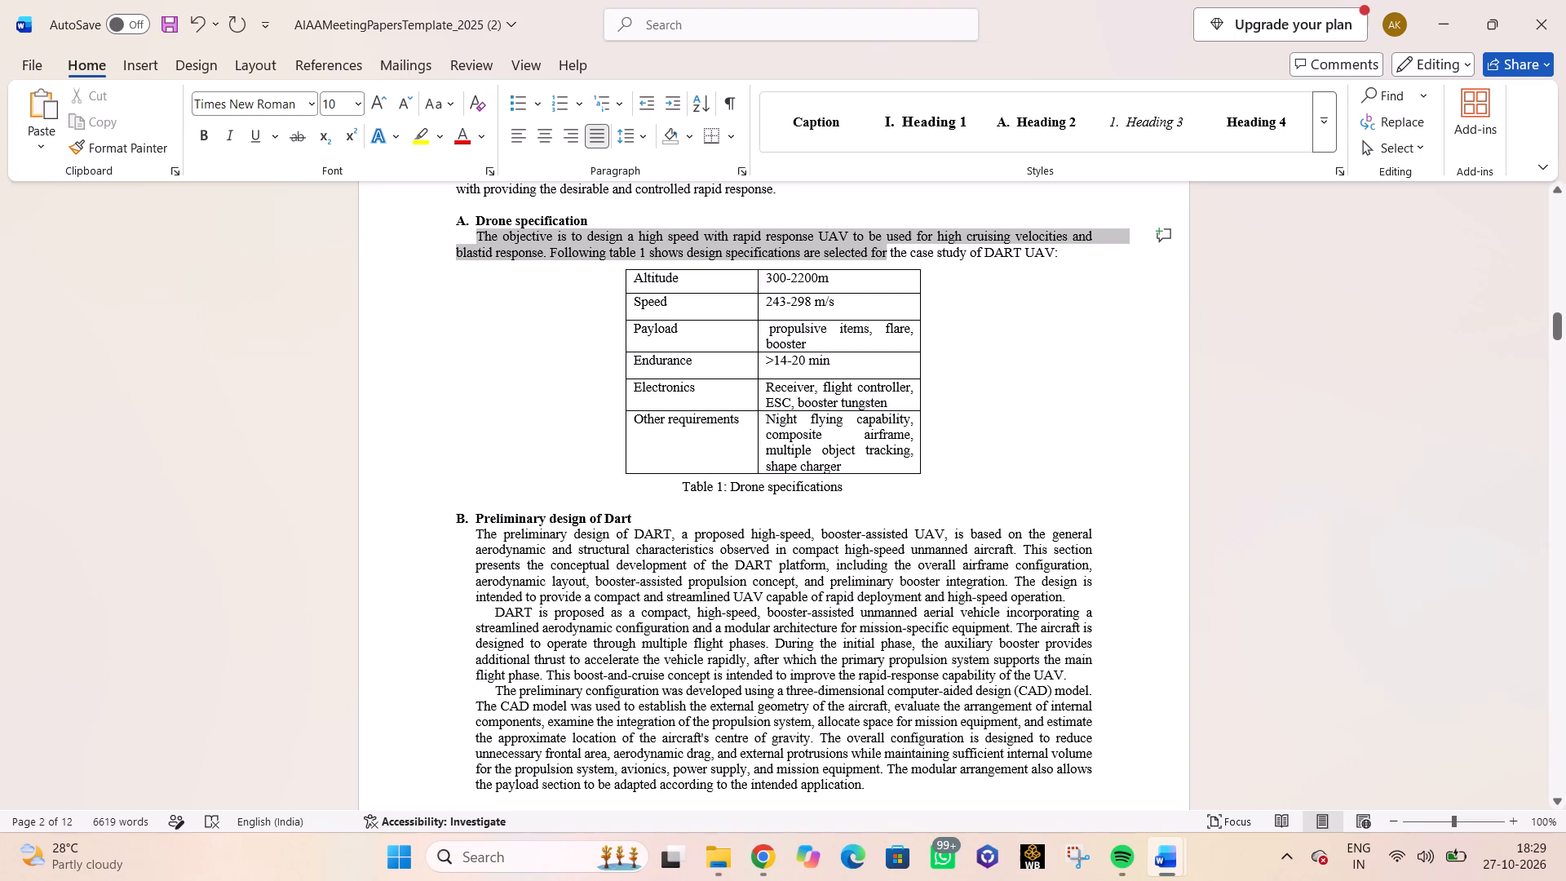
{"action": "left_click_drag", "start_coordinate": [910, 261], "coordinate": [1055, 253]}
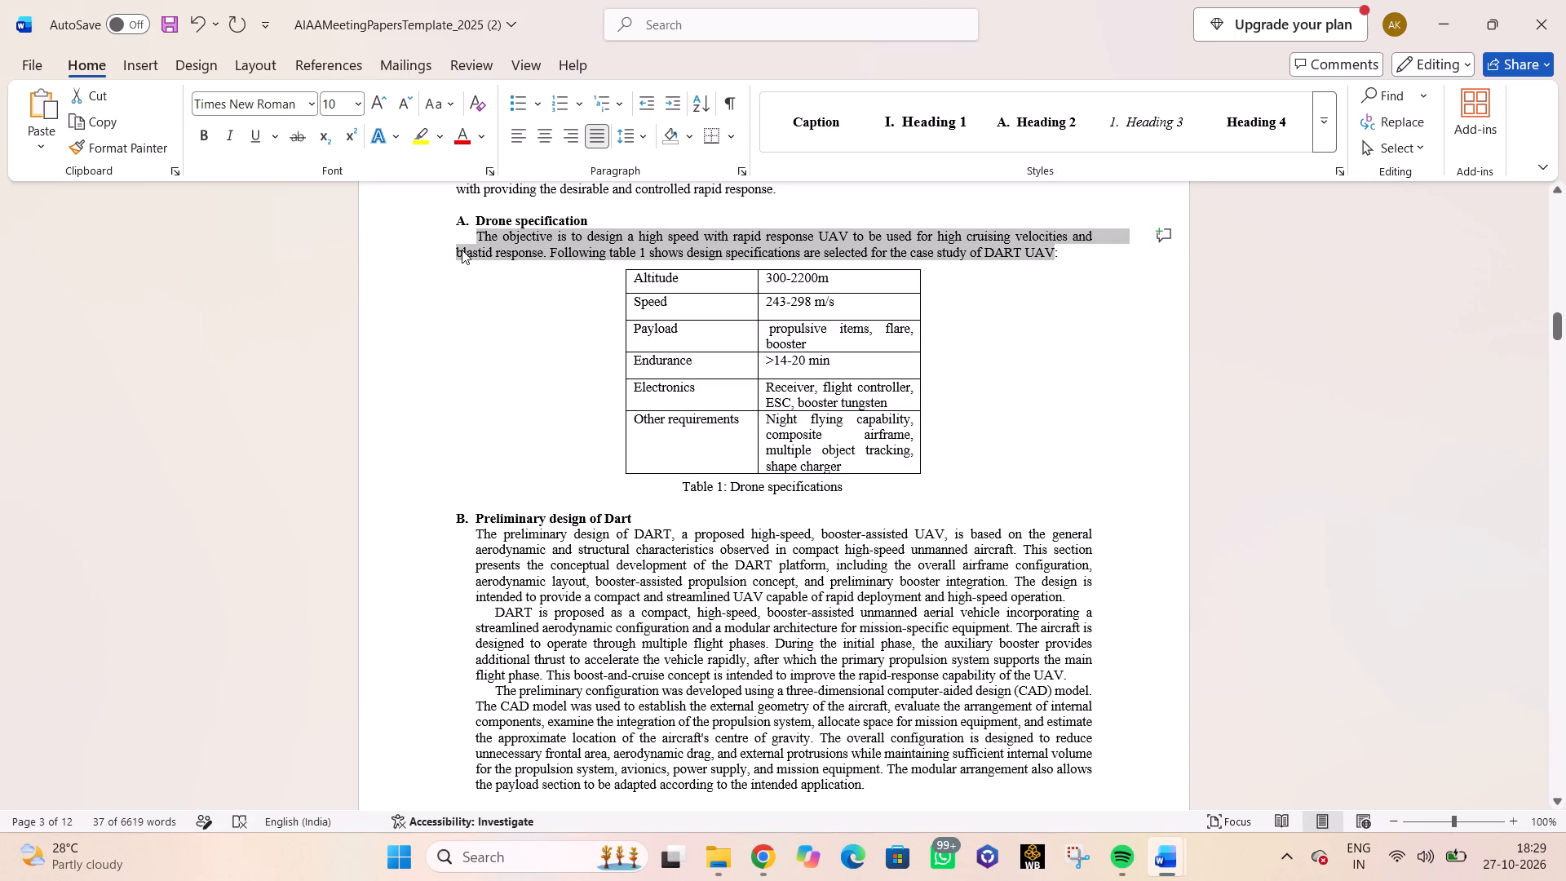
{"action": "left_click", "coordinate": [456, 250]}
{"action": "key", "text": "Tab"}
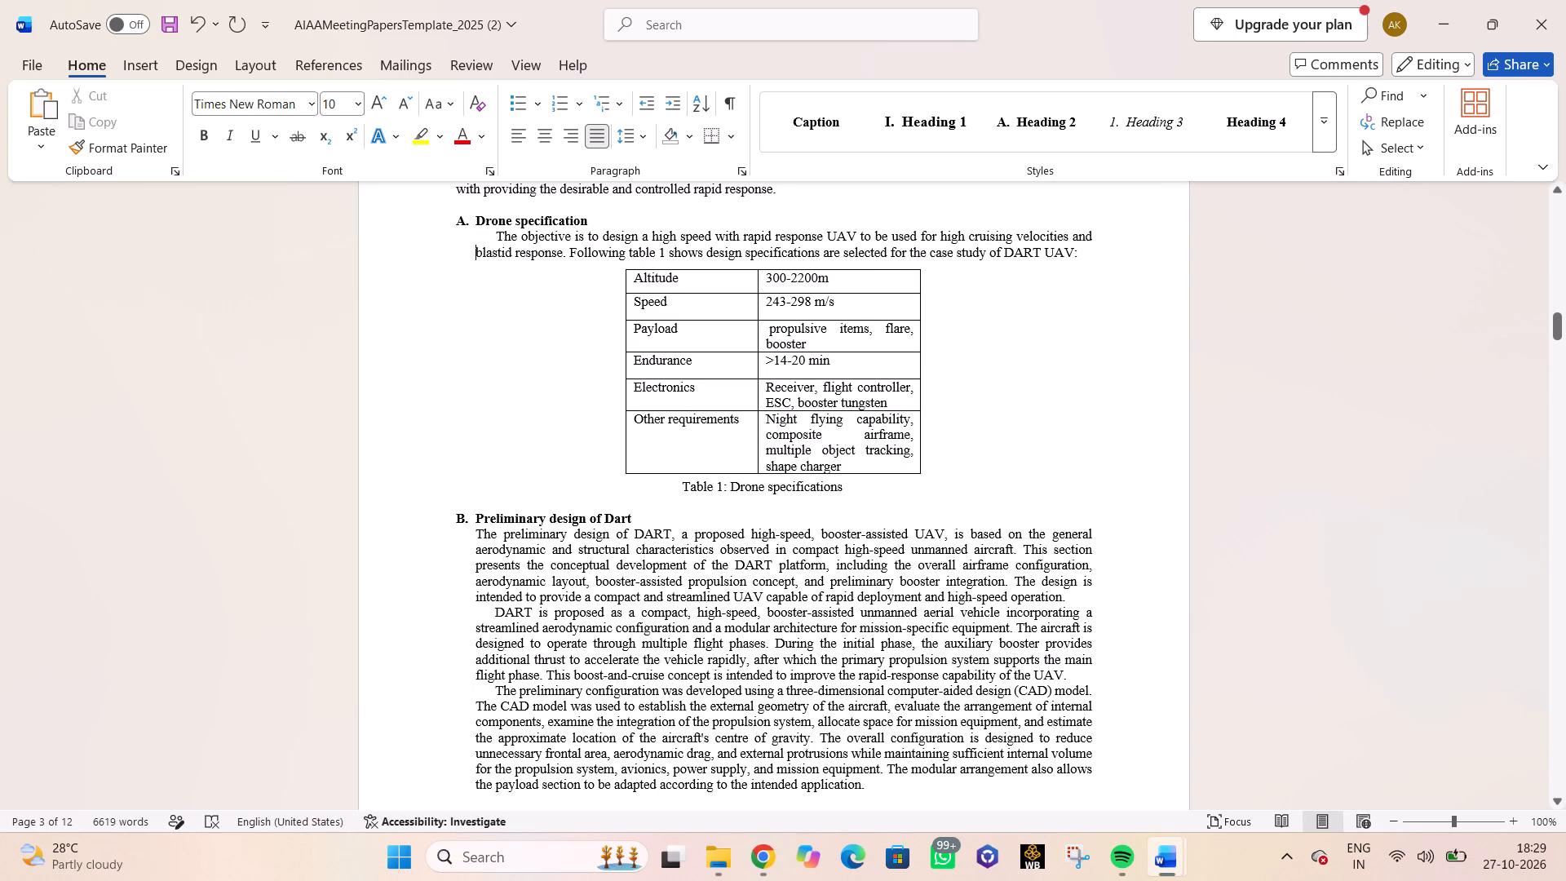
{"action": "left_click_drag", "start_coordinate": [497, 235], "coordinate": [1079, 256]}
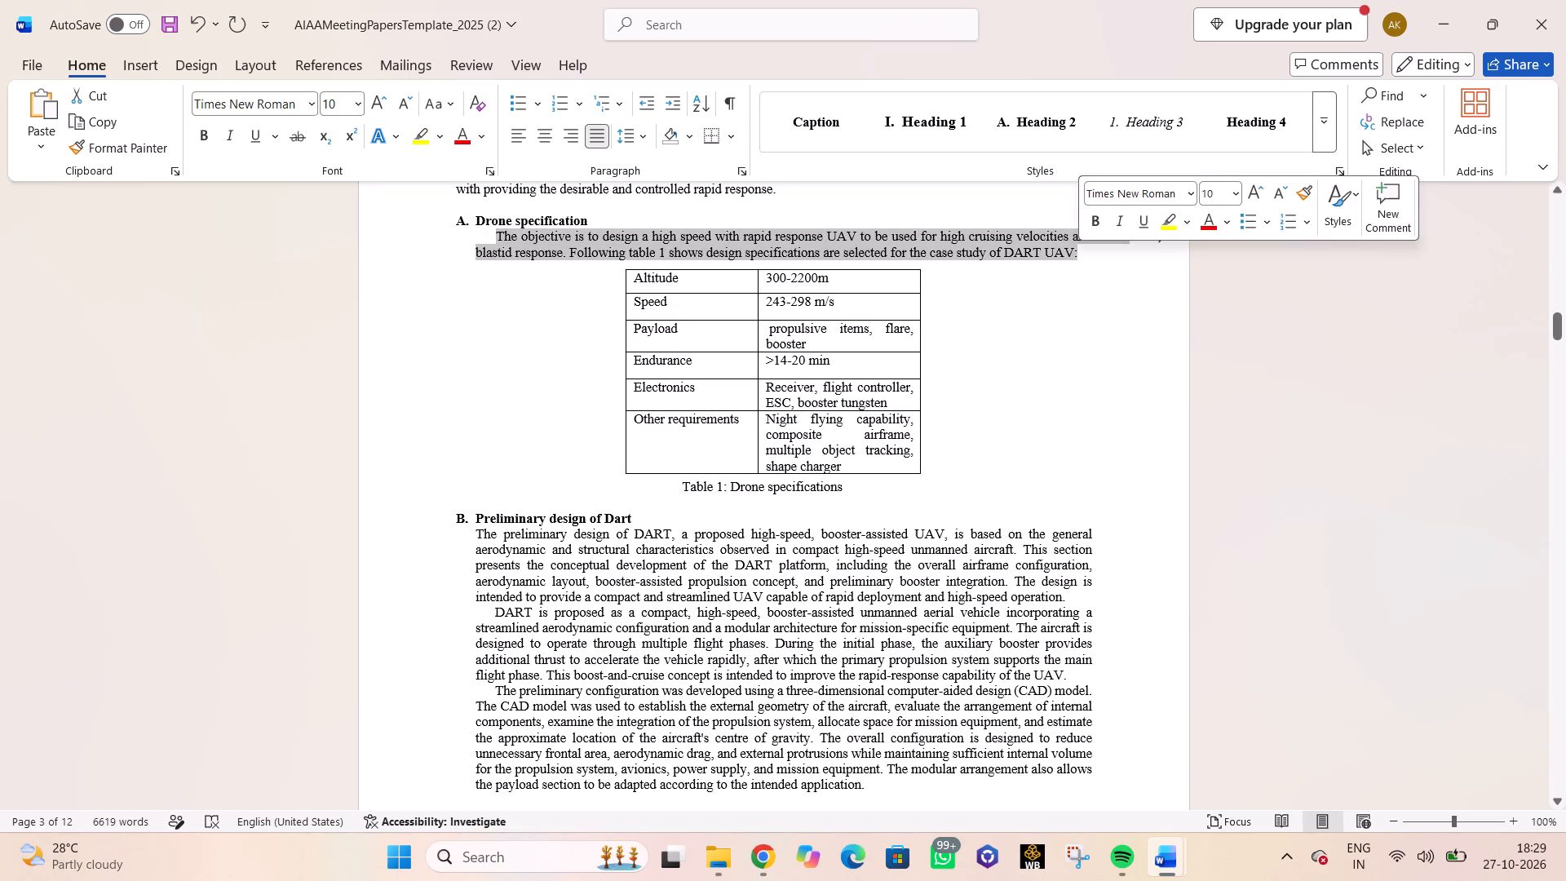
{"action": "left_click", "coordinate": [601, 128]}
{"action": "left_click", "coordinate": [601, 128]}
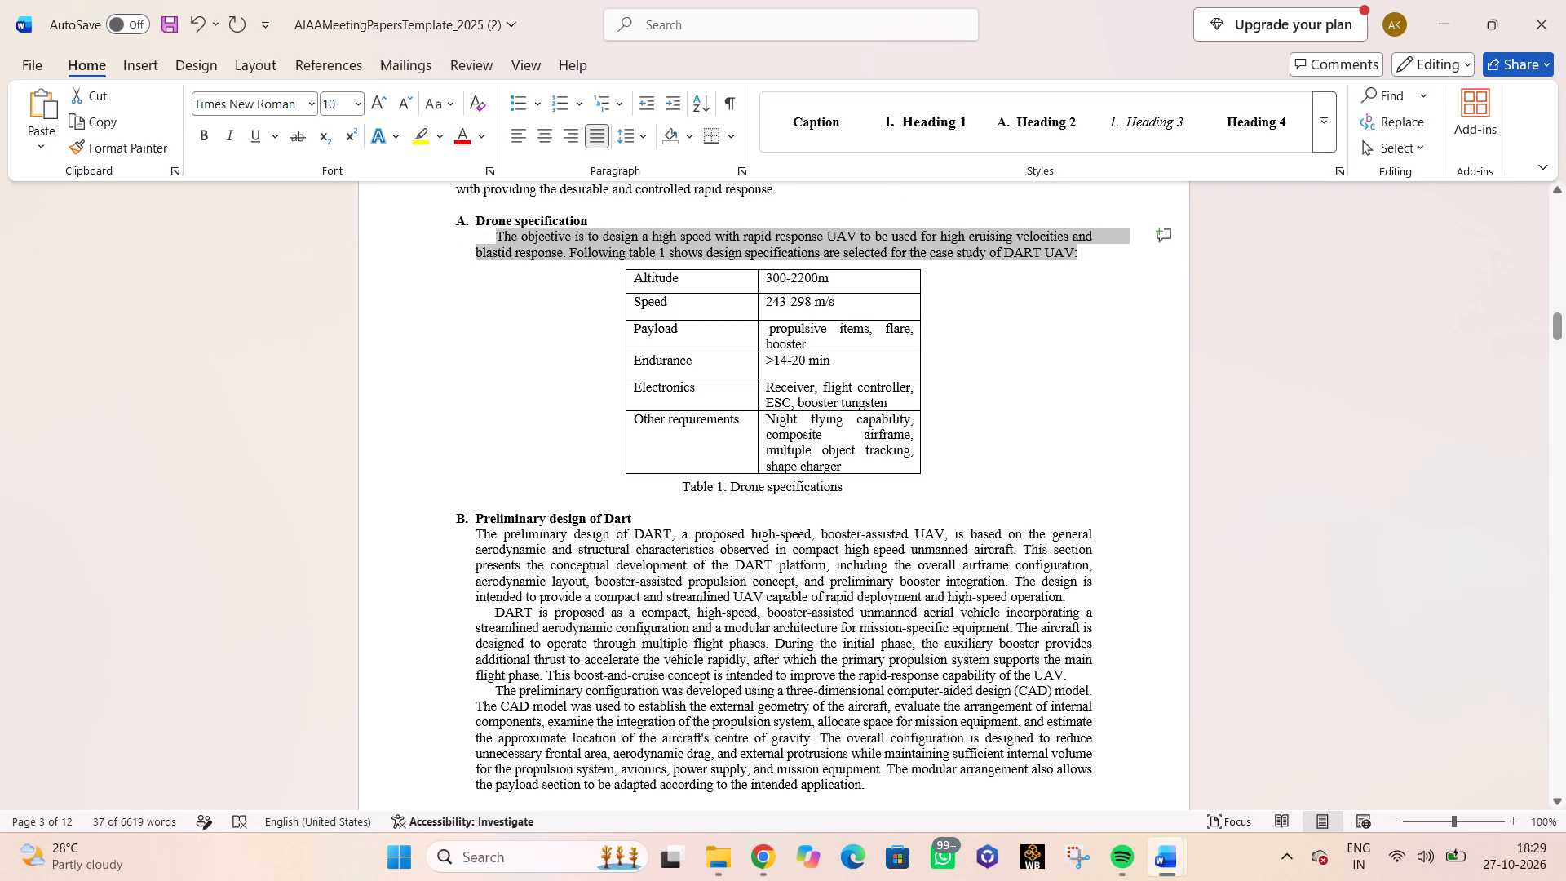
Remove the first-line indent and leading spaces before "The objective is to design" in the Drone specification paragraph.
{"action": "left_click", "coordinate": [495, 237]}
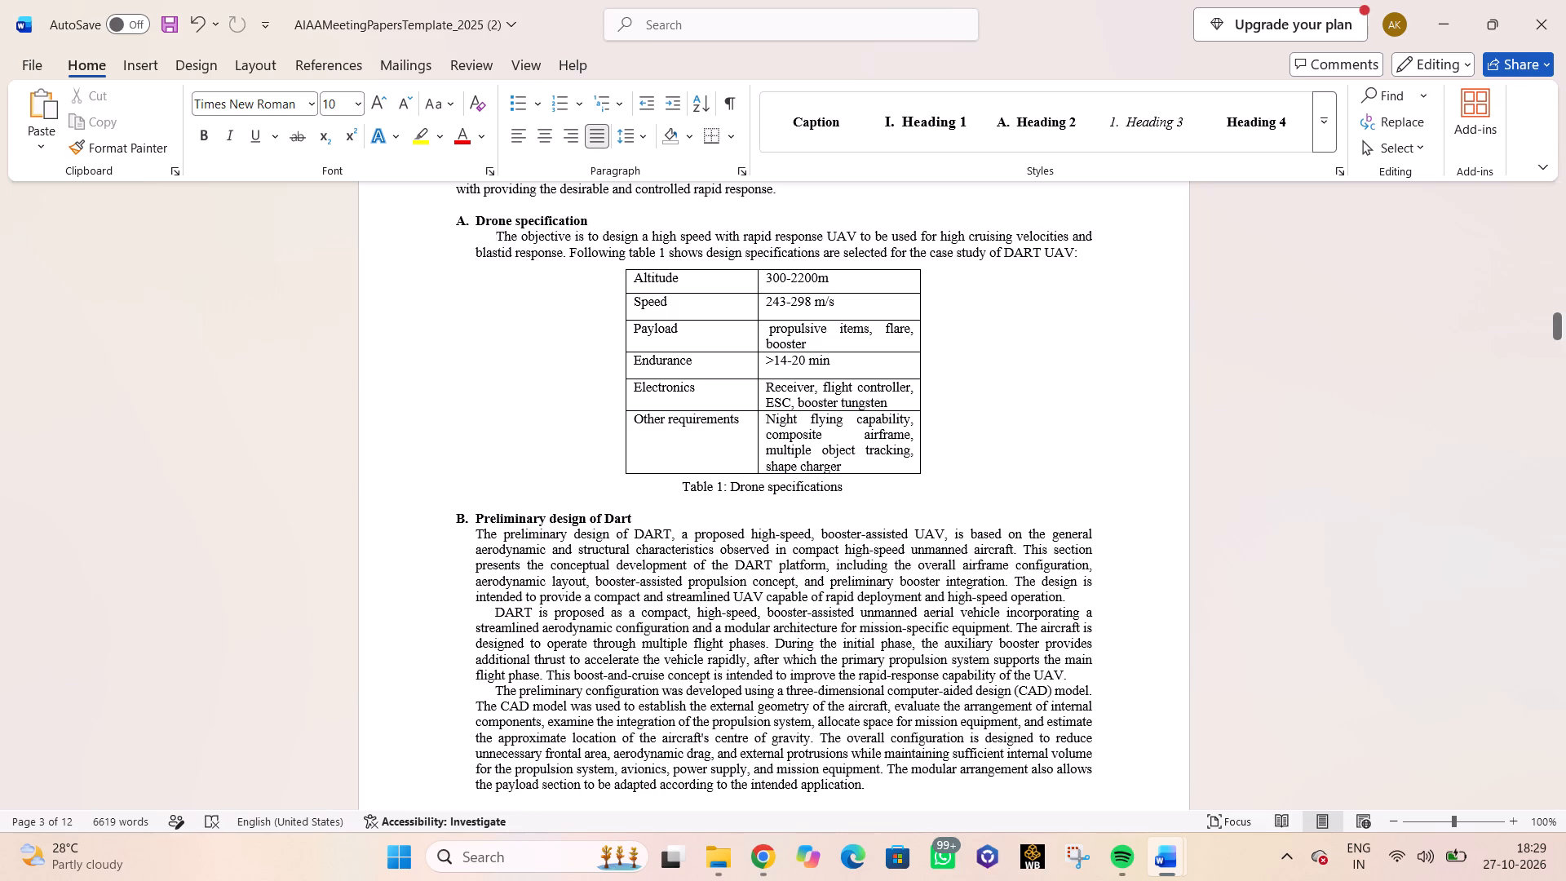
{"action": "key", "text": "BackSpace"}
{"action": "key", "text": "BackSpace"}
{"action": "key", "text": "BackSpace"}
{"action": "key", "text": "BackSpace"}
{"action": "key", "text": "BackSpace"}
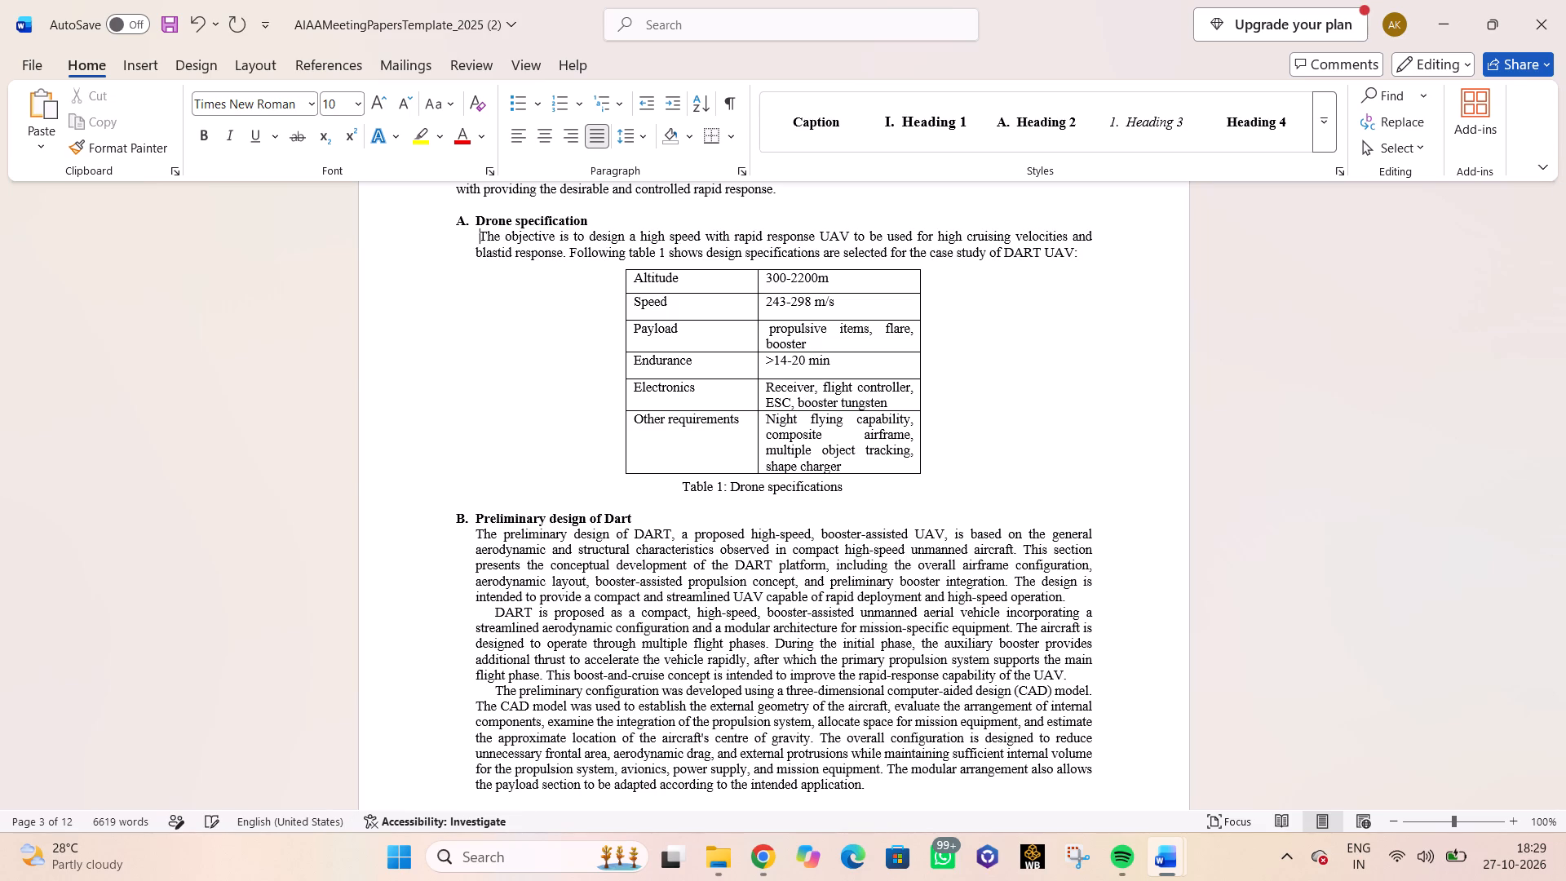
{"action": "key", "text": "BackSpace"}
Compare the paragraph layout of the Drone specification and Preliminary design of Dart subsections.
{"action": "scroll", "coordinate": [553, 268], "scroll_direction": "down", "scroll_amount": 1}
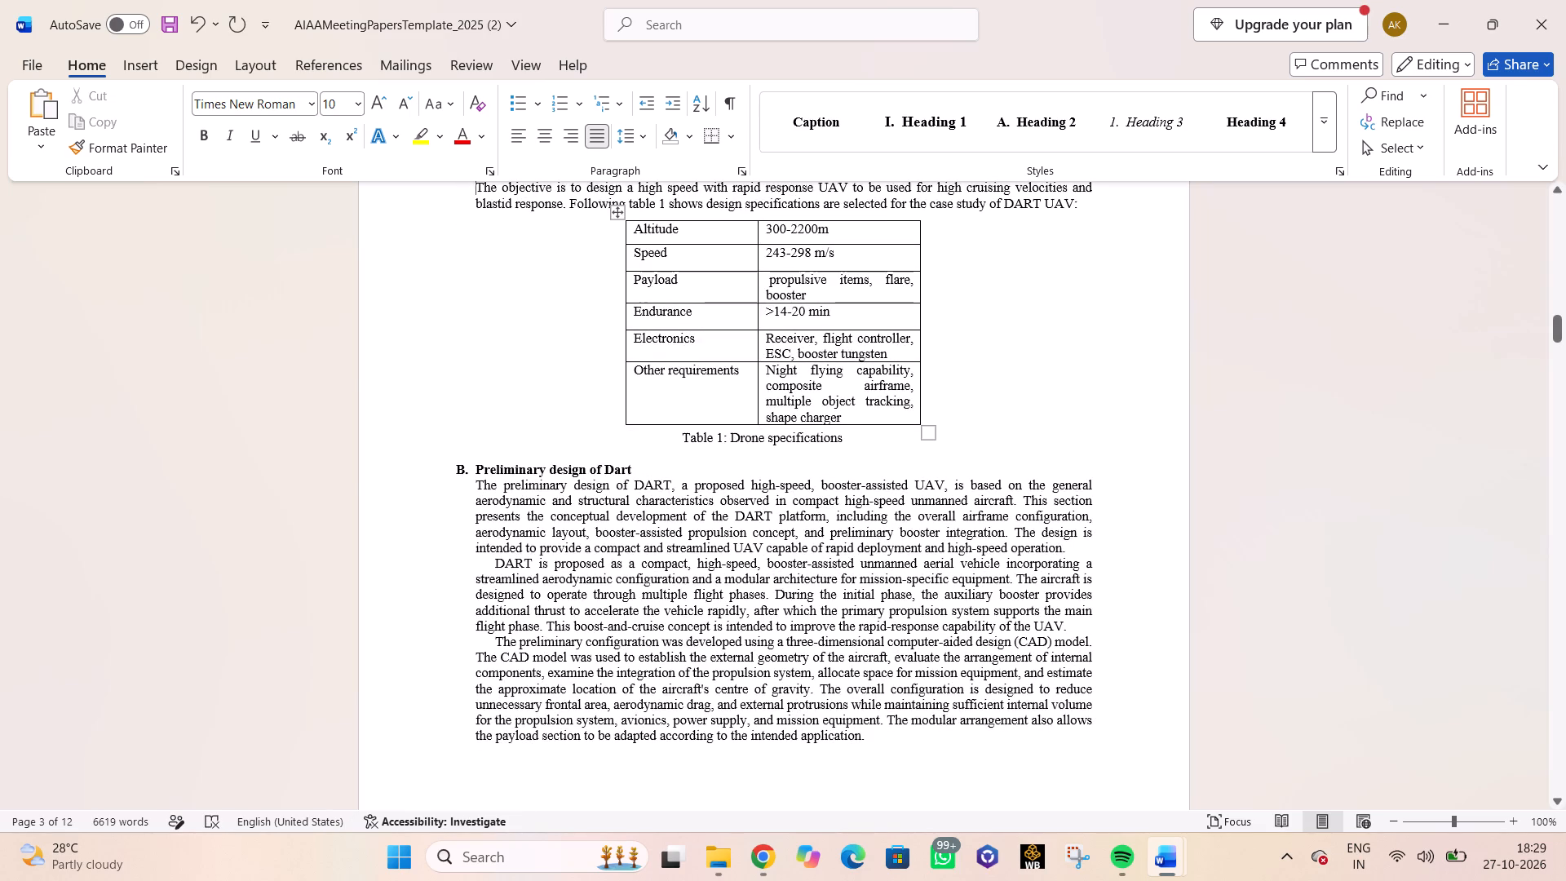
{"action": "scroll", "coordinate": [1232, 416], "scroll_direction": "up", "scroll_amount": 4}
{"action": "scroll", "coordinate": [1179, 410], "scroll_direction": "down", "scroll_amount": 7}
{"action": "scroll", "coordinate": [1179, 405], "scroll_direction": "up", "scroll_amount": 1}
{"action": "scroll", "coordinate": [1179, 405], "scroll_direction": "down", "scroll_amount": 3}
{"action": "scroll", "coordinate": [1178, 406], "scroll_direction": "up", "scroll_amount": 5}
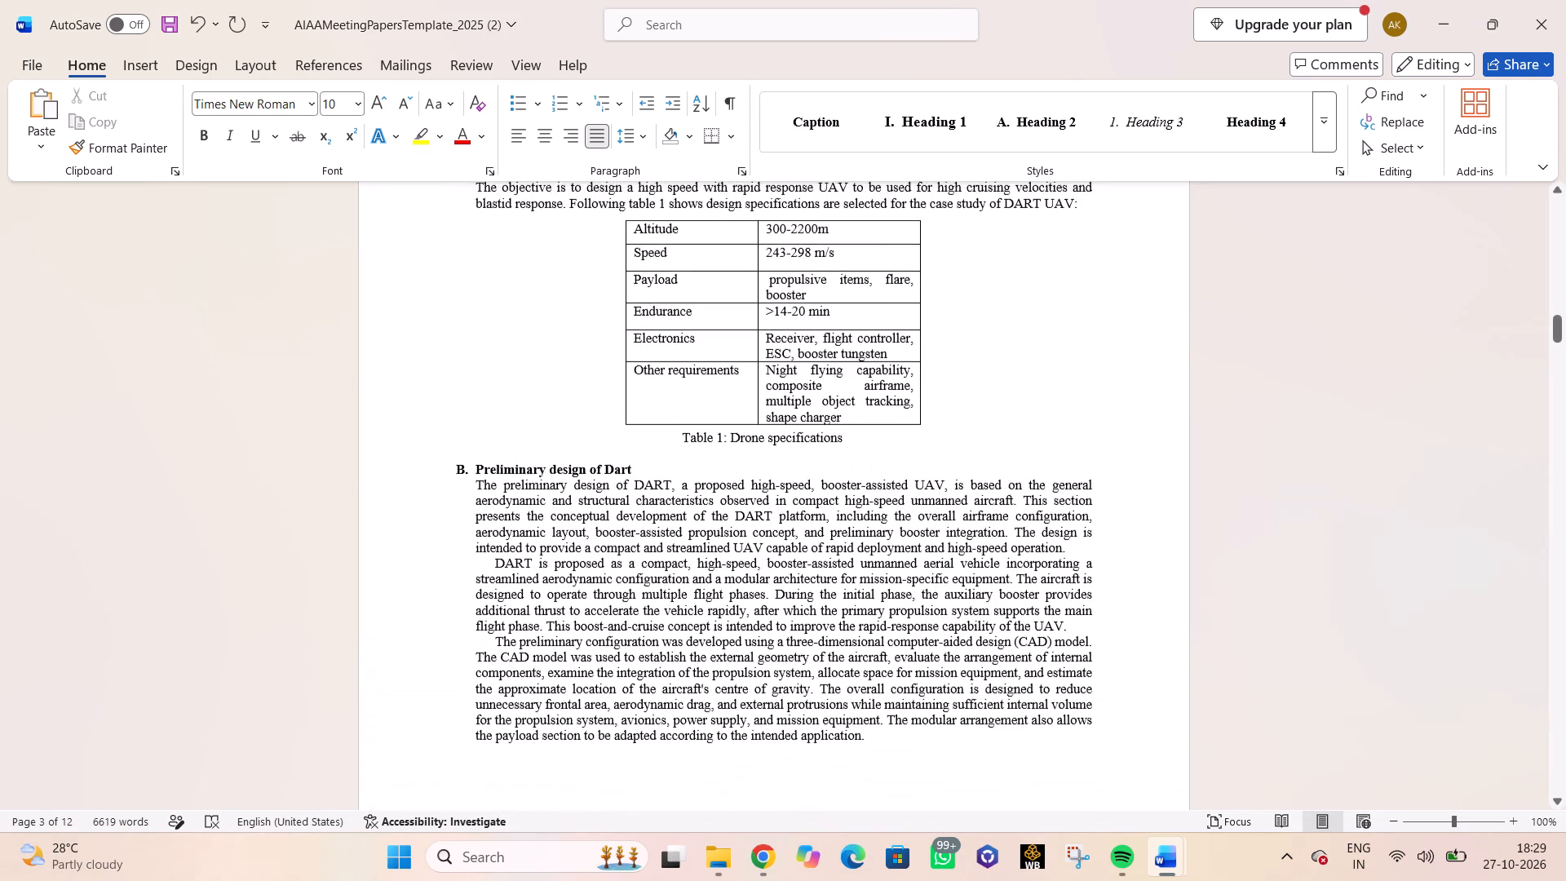
{"action": "scroll", "coordinate": [1148, 429], "scroll_direction": "up", "scroll_amount": 4}
{"action": "scroll", "coordinate": [1148, 429], "scroll_direction": "down", "scroll_amount": 5}
Indent the whole Shape charge design paragraph from the left so its lines align with the subheading text.
{"action": "scroll", "coordinate": [1148, 429], "scroll_direction": "down", "scroll_amount": 12}
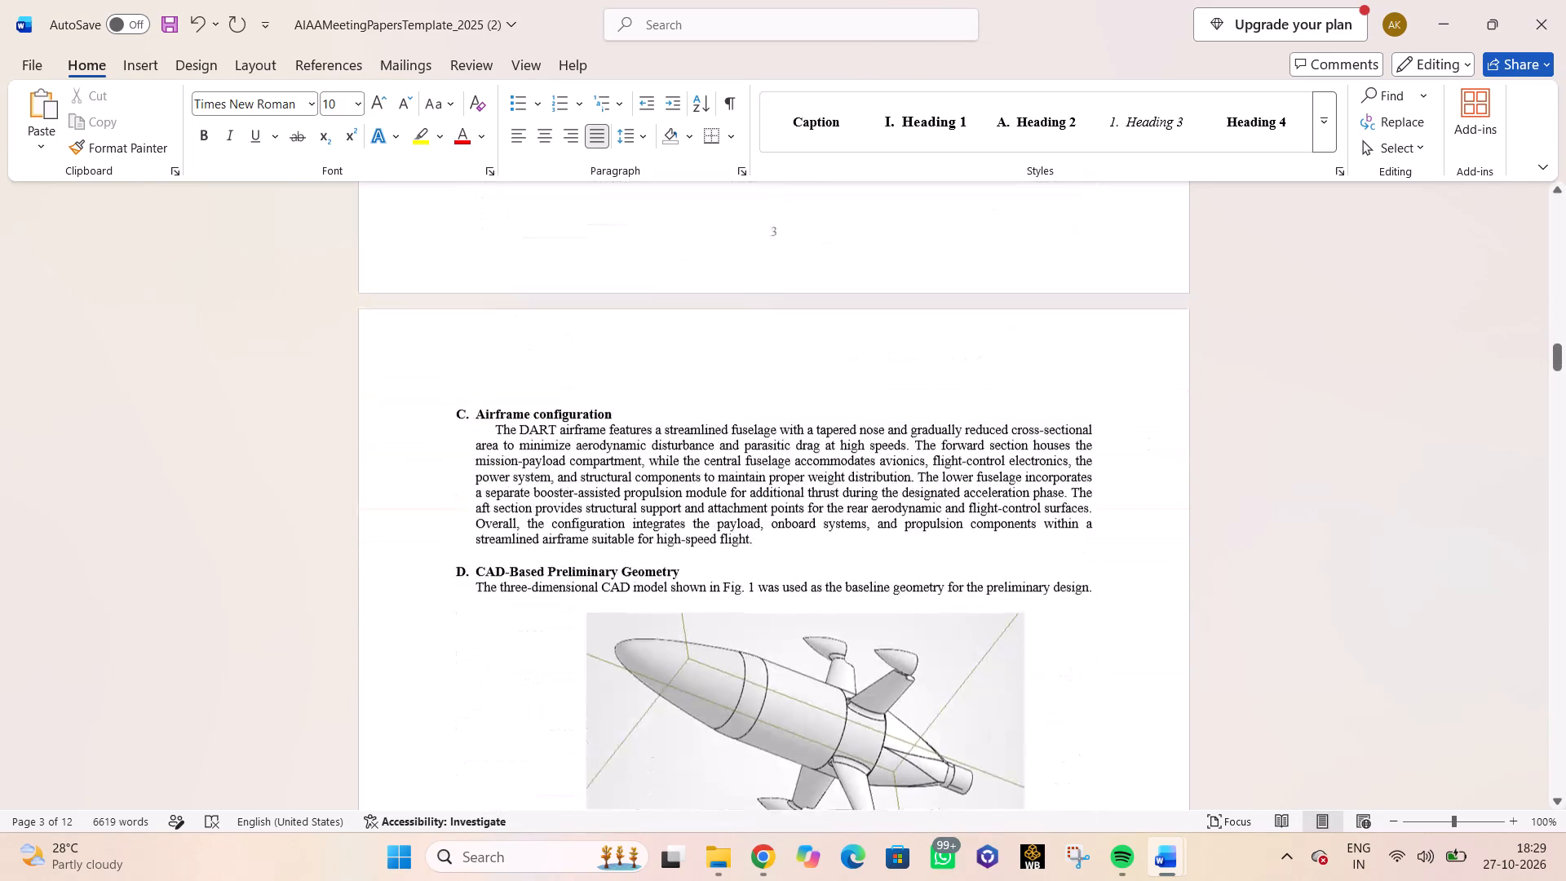
{"action": "scroll", "coordinate": [1045, 405], "scroll_direction": "down", "scroll_amount": 4}
{"action": "scroll", "coordinate": [975, 414], "scroll_direction": "down", "scroll_amount": 10}
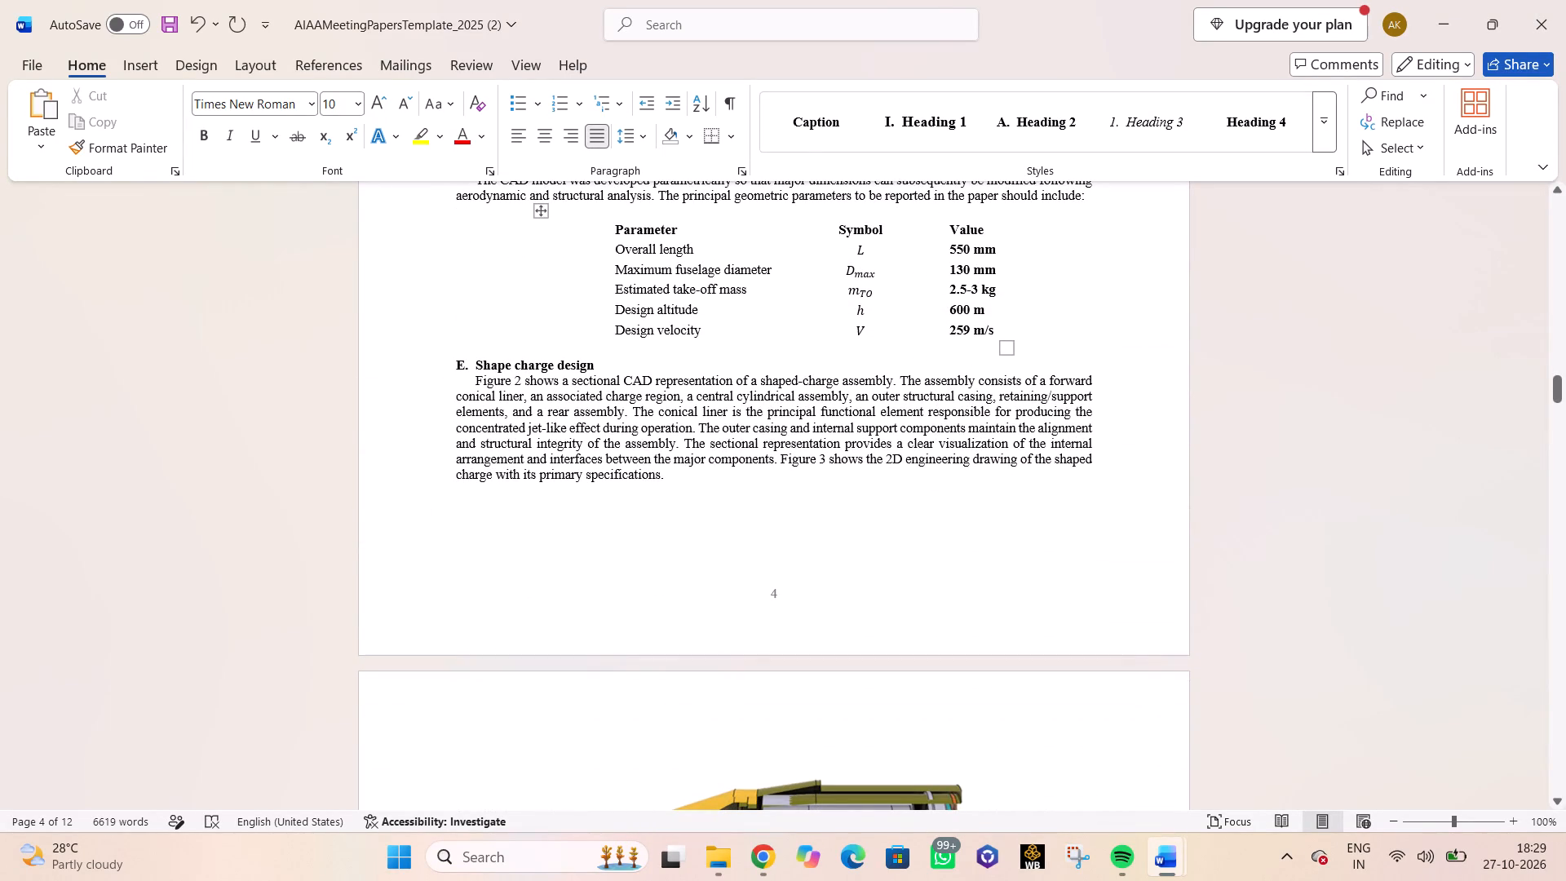
{"action": "left_click_drag", "start_coordinate": [470, 379], "coordinate": [702, 477]}
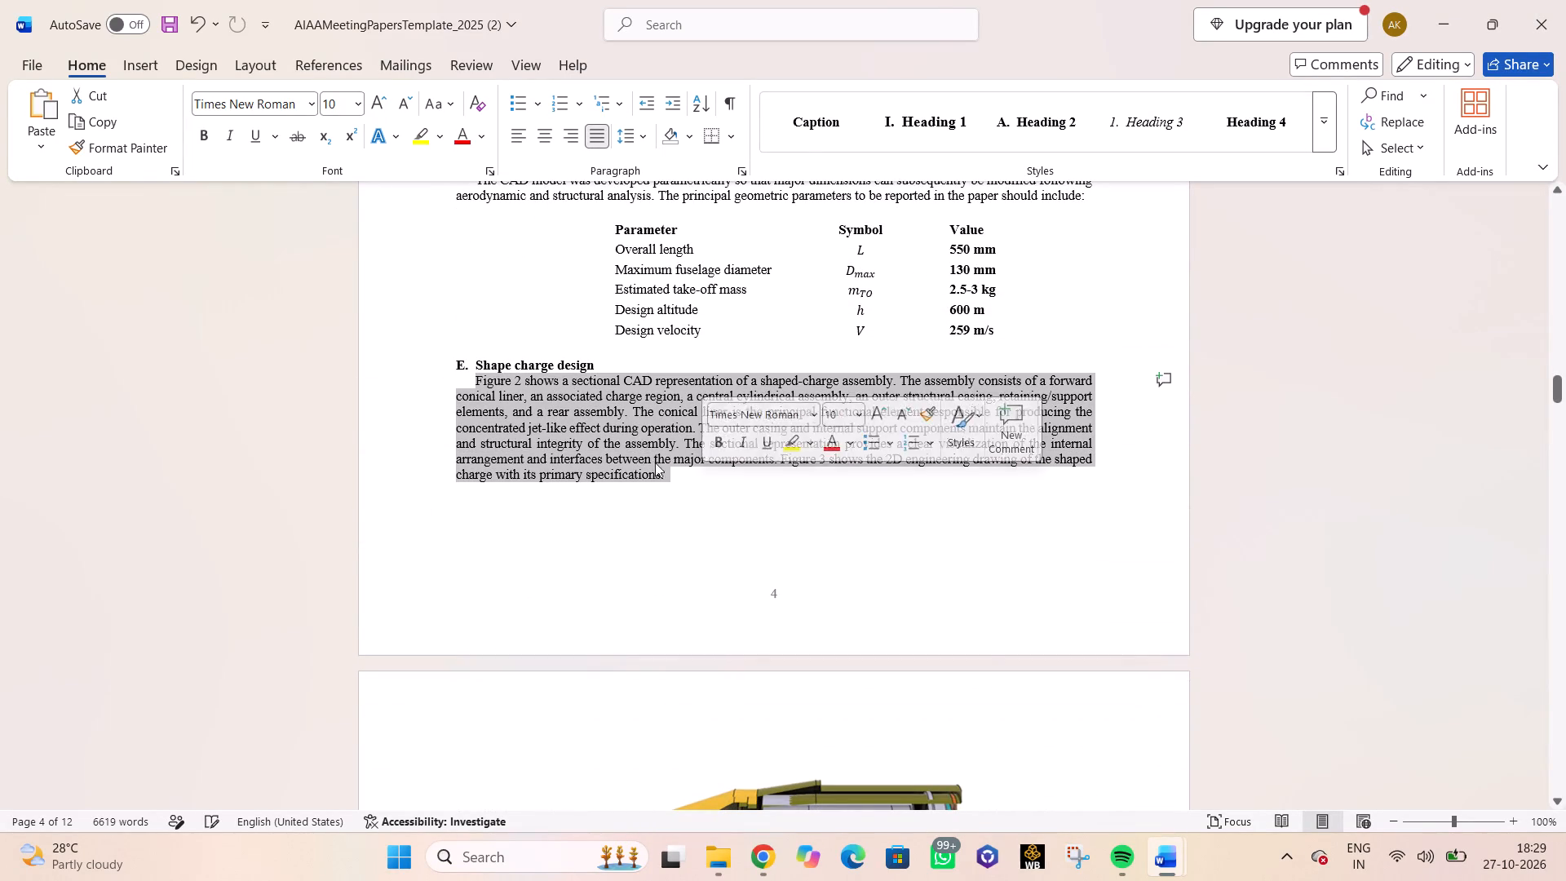
{"action": "left_click", "coordinate": [453, 396]}
{"action": "key", "text": "Tab"}
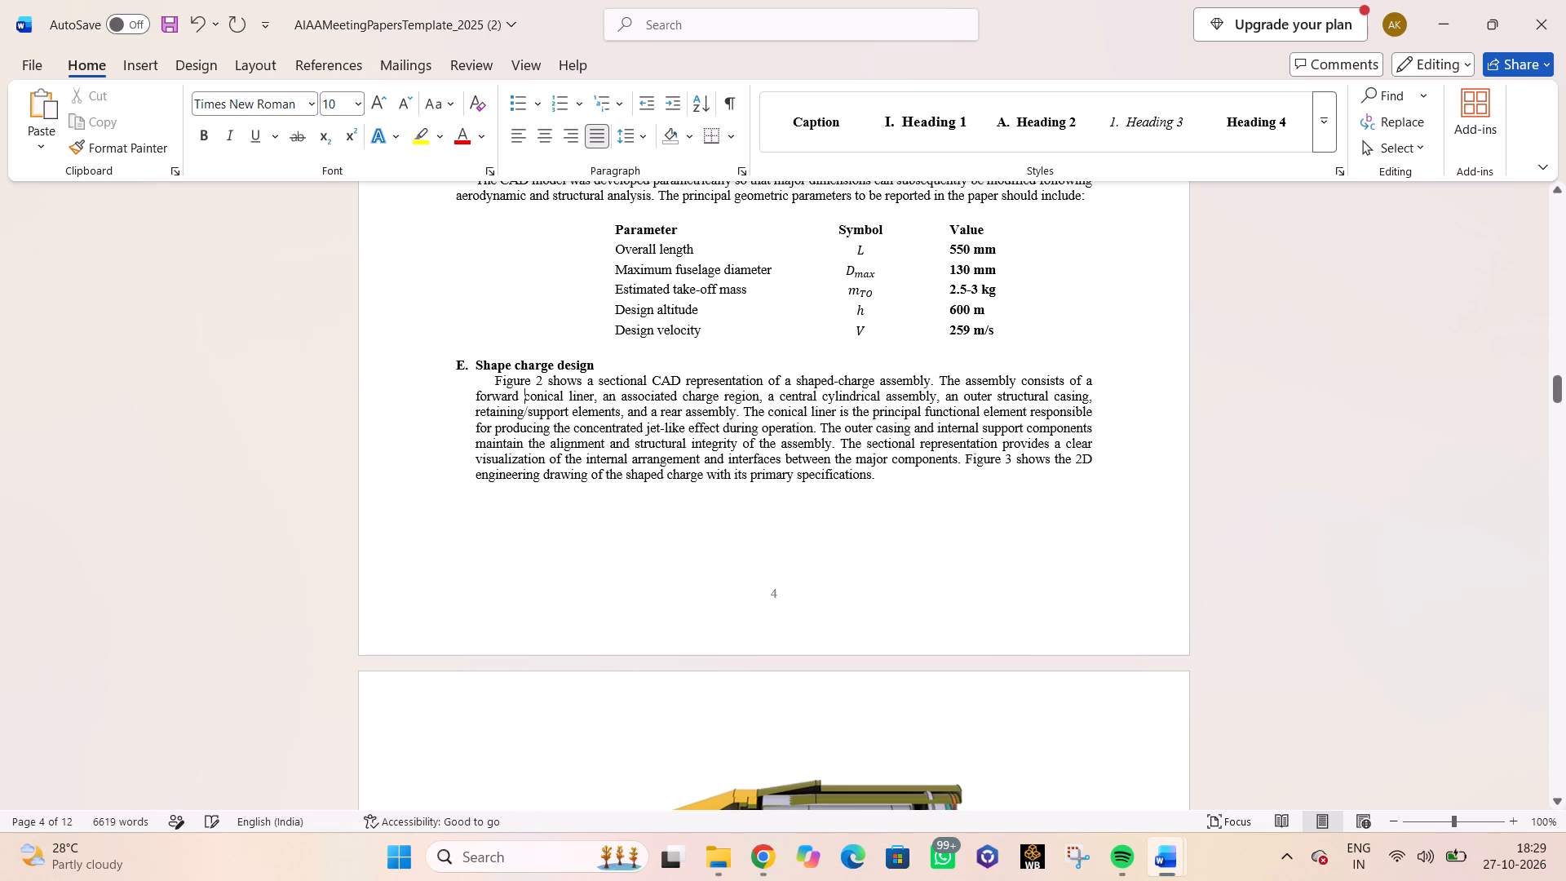
Remove the first-line indent of the Shape charge design paragraph and switch its justified alignment off and back on.
{"action": "left_click_drag", "start_coordinate": [495, 380], "coordinate": [894, 472]}
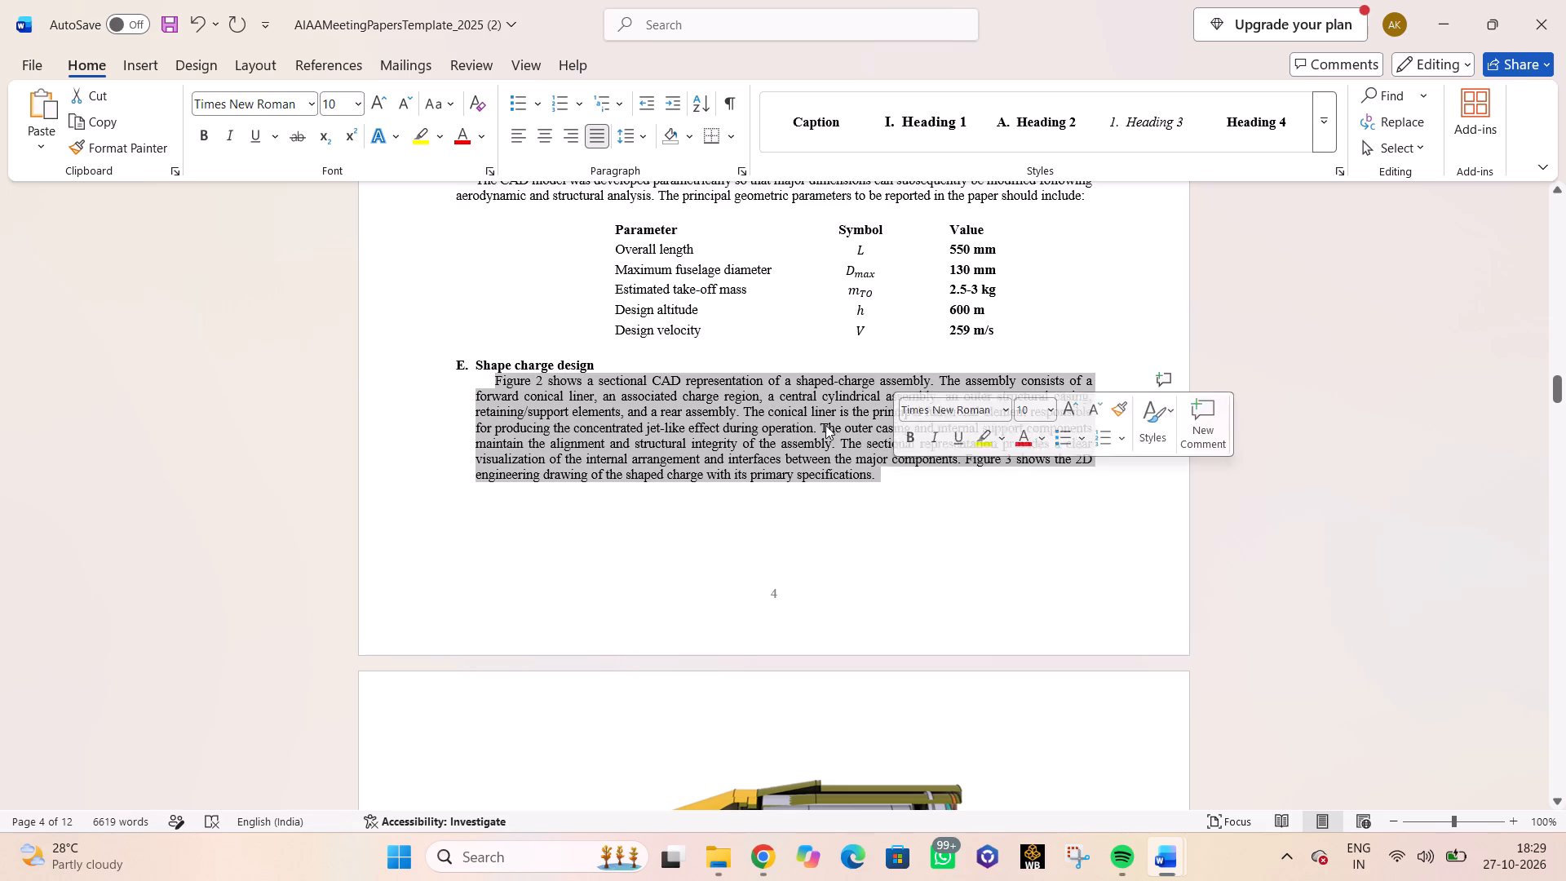
{"action": "left_click", "coordinate": [496, 378]}
{"action": "key", "text": "BackSpace"}
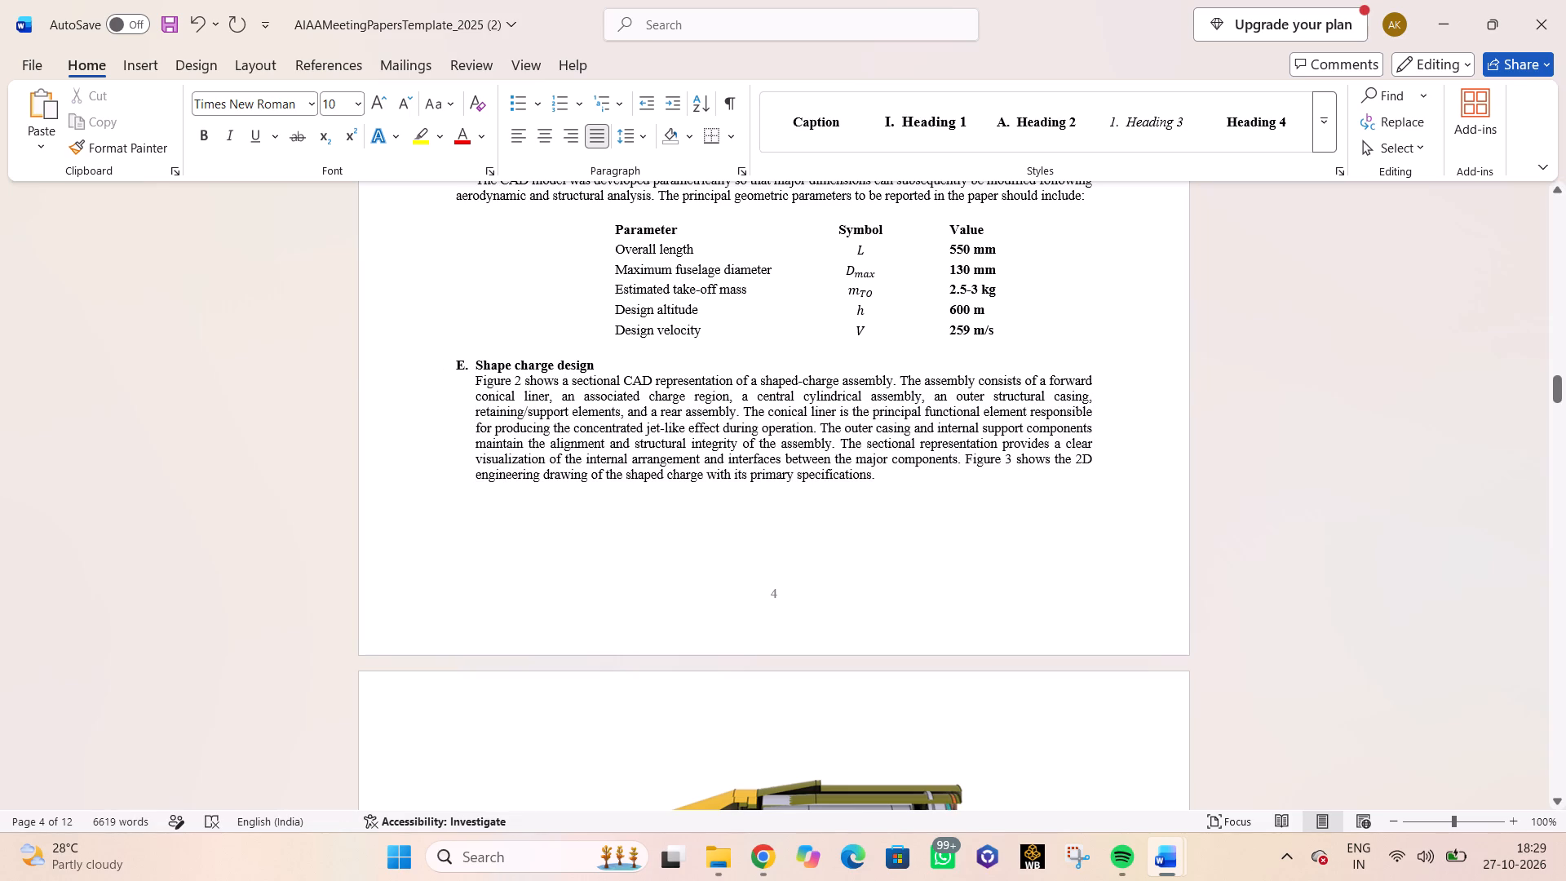
{"action": "left_click_drag", "start_coordinate": [475, 375], "coordinate": [851, 477]}
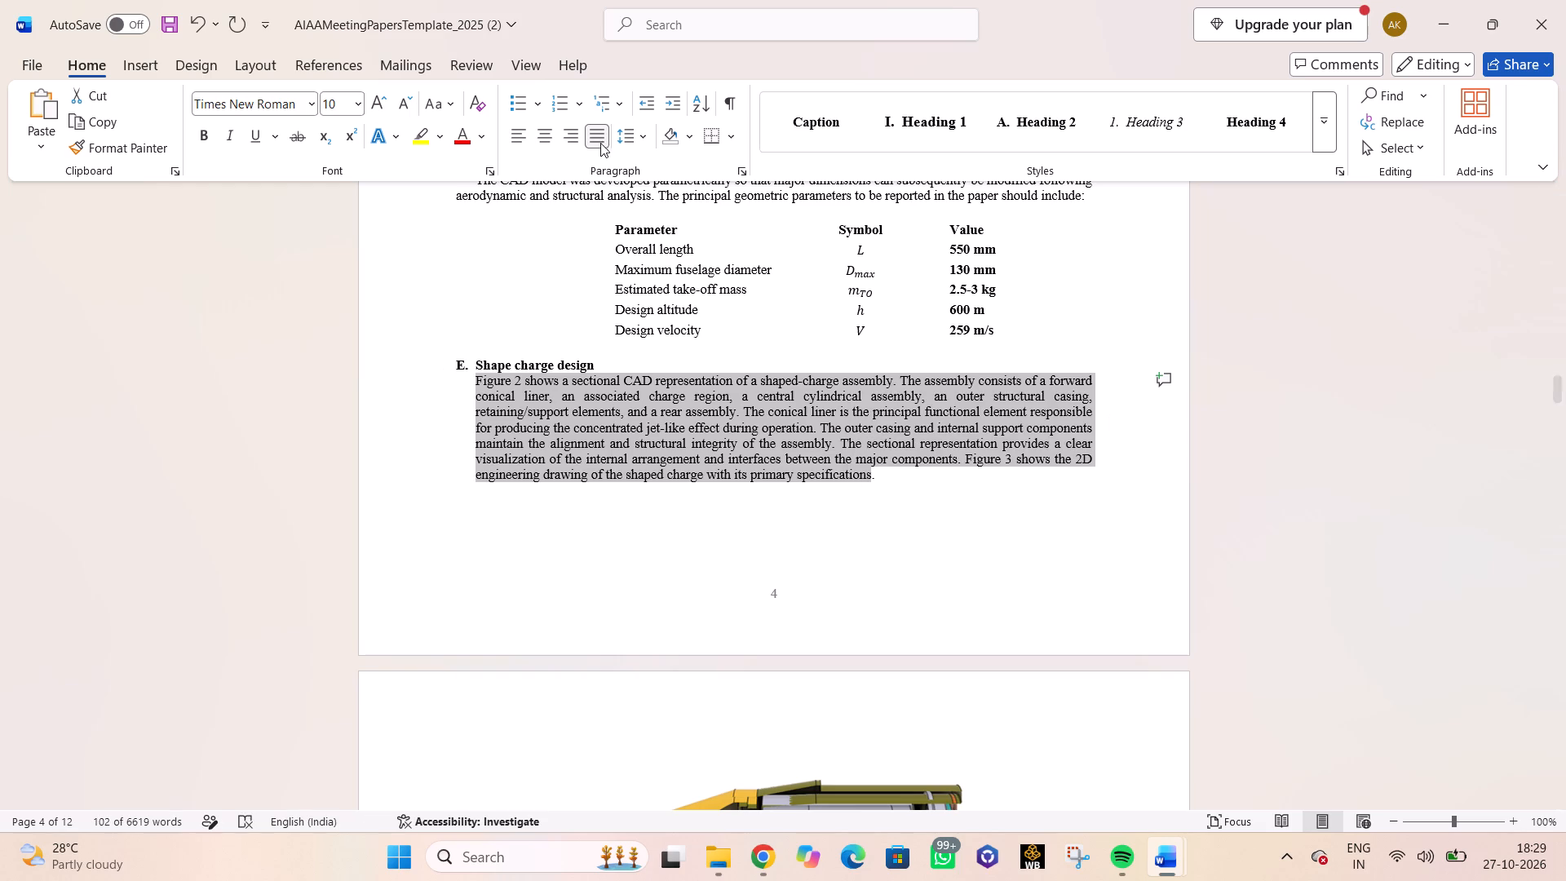
{"action": "double_click", "coordinate": [600, 141]}
{"action": "left_click", "coordinate": [1296, 427]}
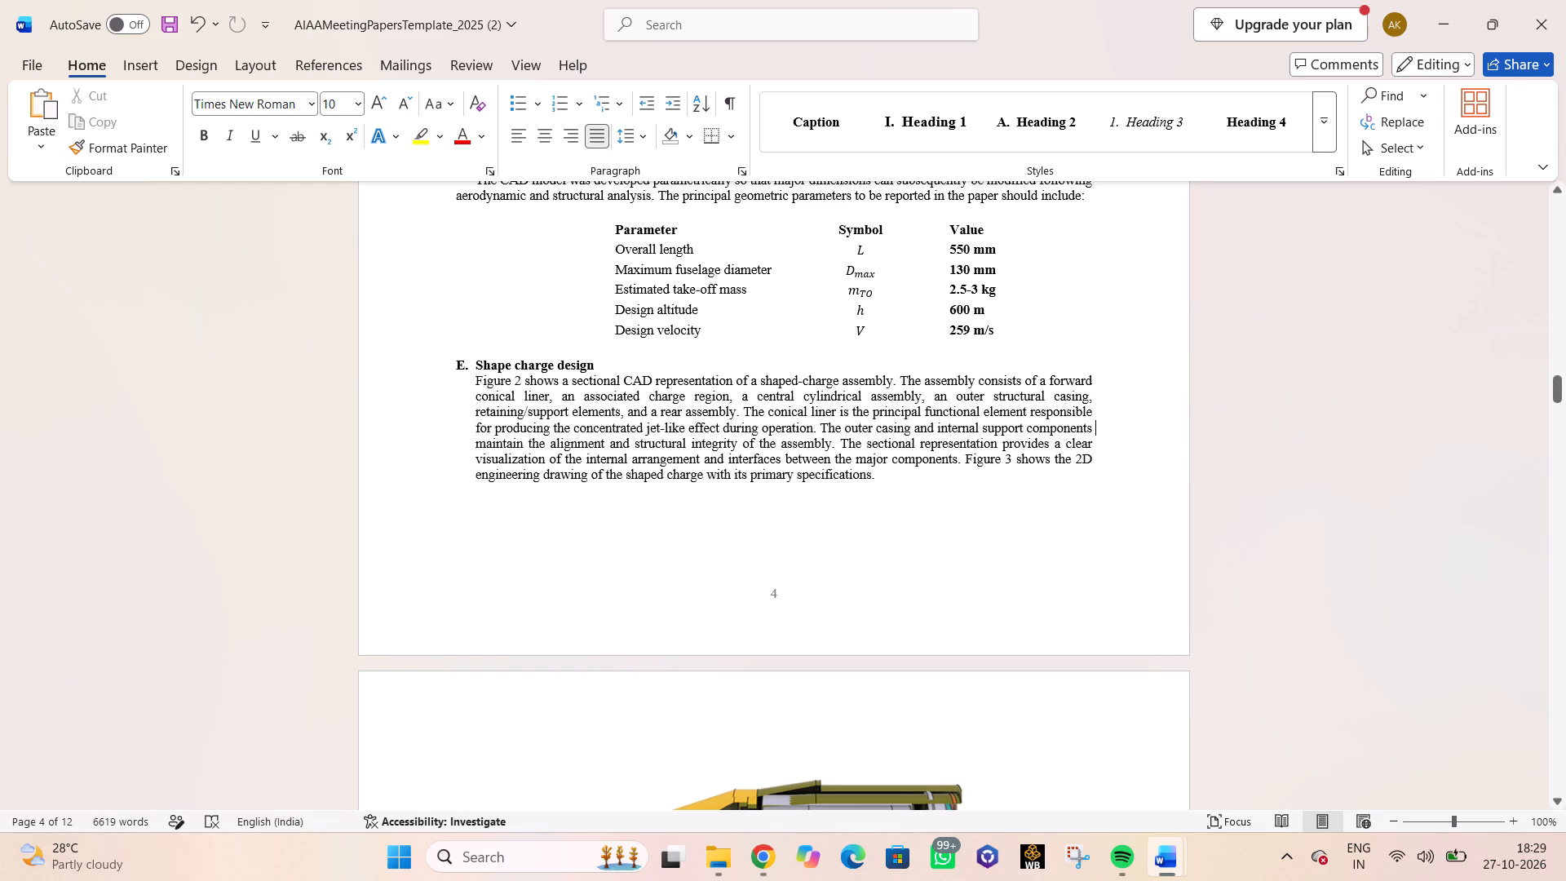
Indent the whole first Booster designing paragraph from the left to align with the subheading text, and remove its first-line indent.
{"action": "scroll", "coordinate": [777, 467], "scroll_direction": "down", "scroll_amount": 8}
{"action": "scroll", "coordinate": [749, 331], "scroll_direction": "up", "scroll_amount": 5}
{"action": "scroll", "coordinate": [764, 345], "scroll_direction": "down", "scroll_amount": 10}
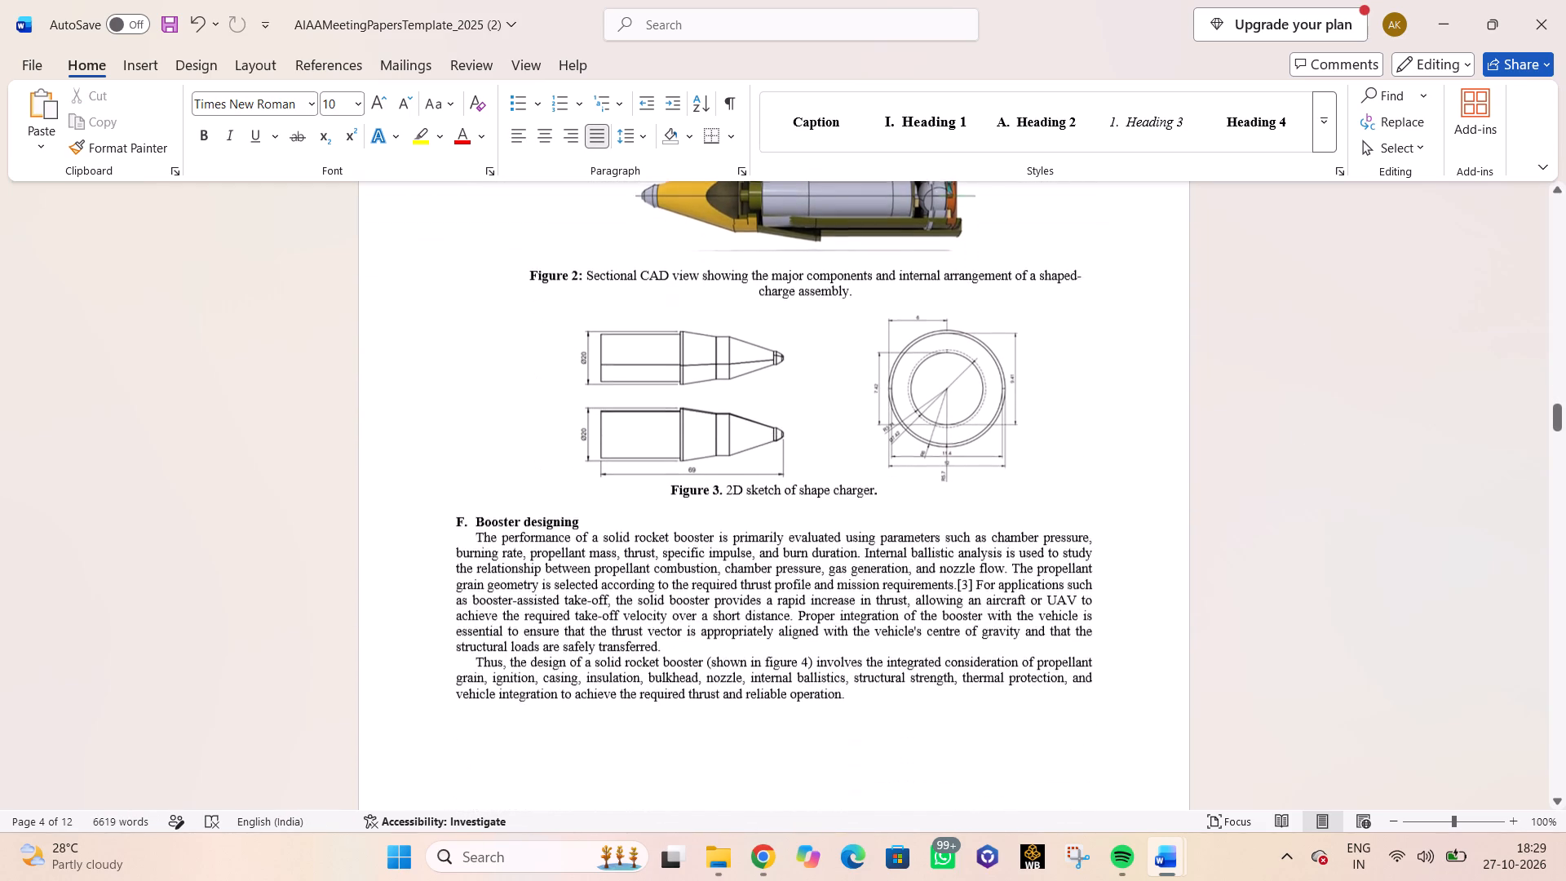
{"action": "left_click_drag", "start_coordinate": [479, 532], "coordinate": [766, 635]}
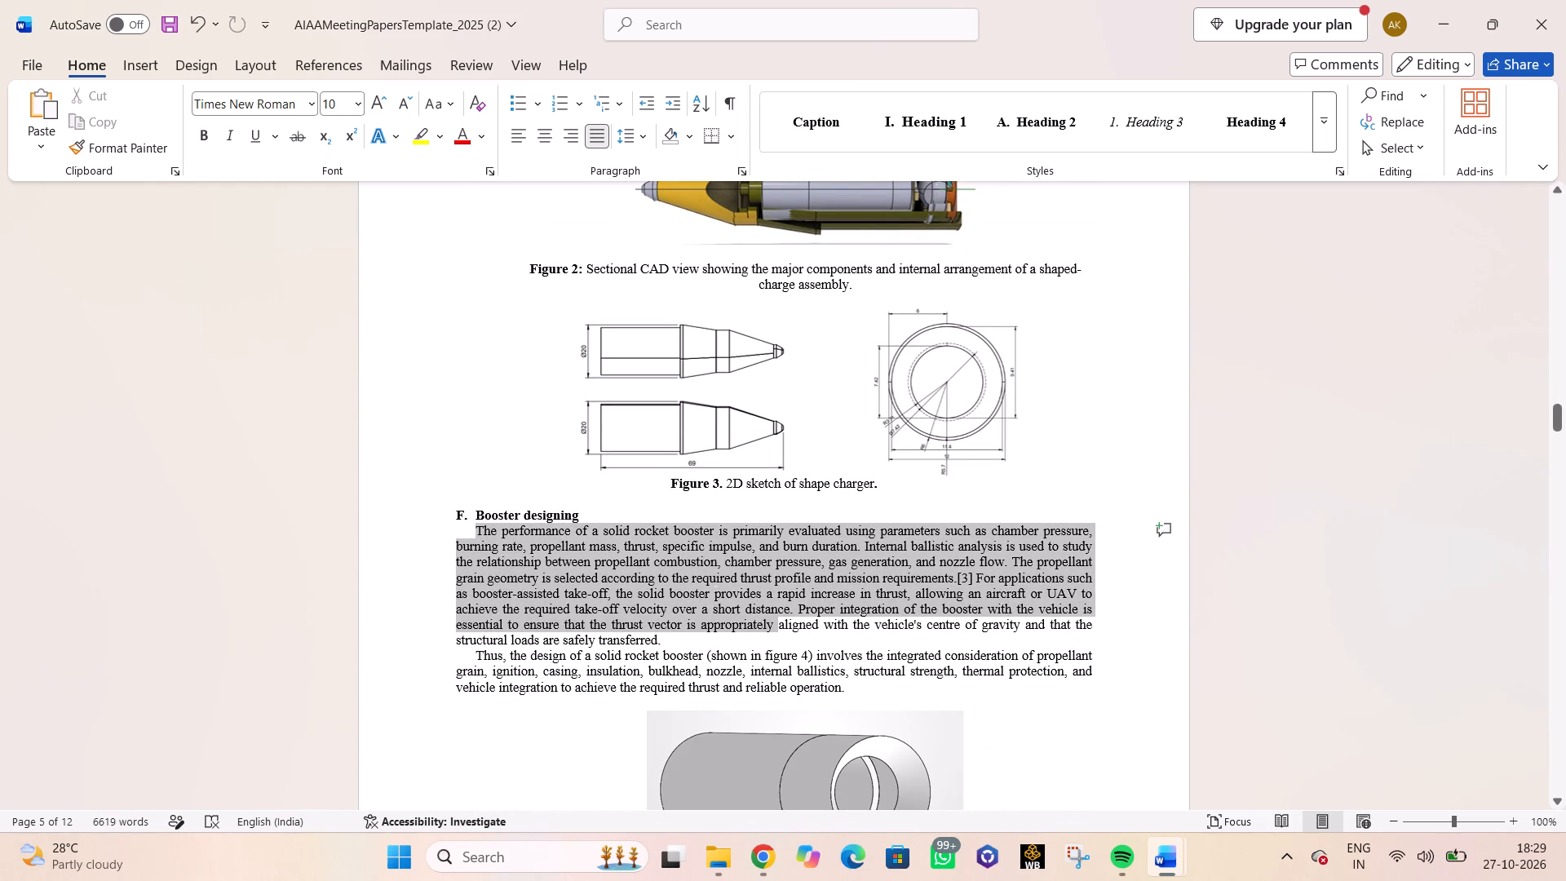
{"action": "left_click_drag", "start_coordinate": [766, 635], "coordinate": [783, 643]}
{"action": "left_click", "coordinate": [474, 527]}
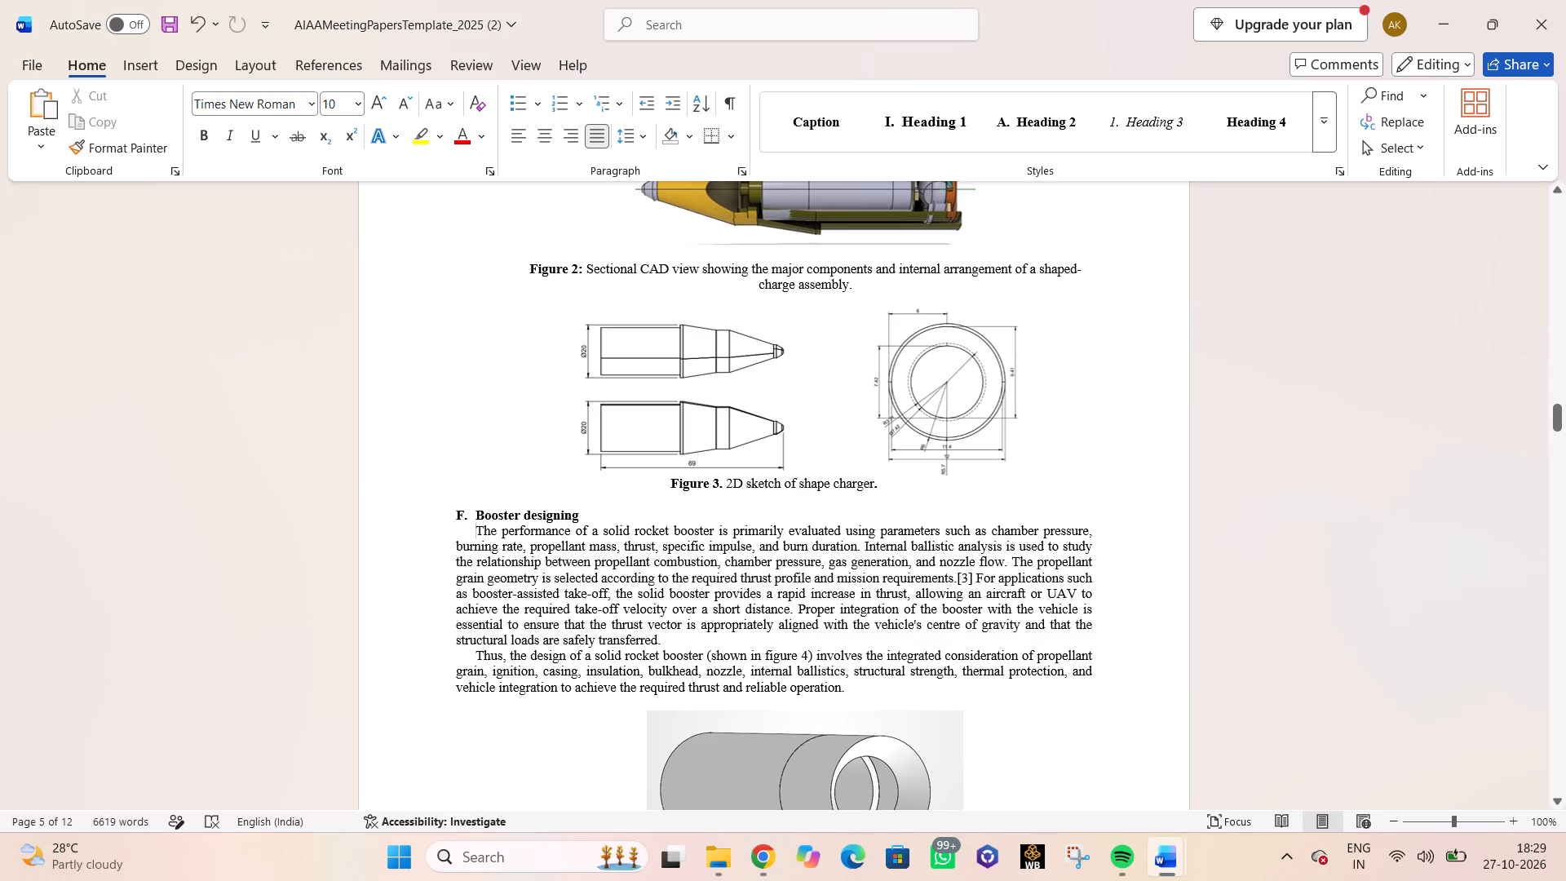
{"action": "left_click", "coordinate": [453, 546]}
{"action": "key", "text": "Tab"}
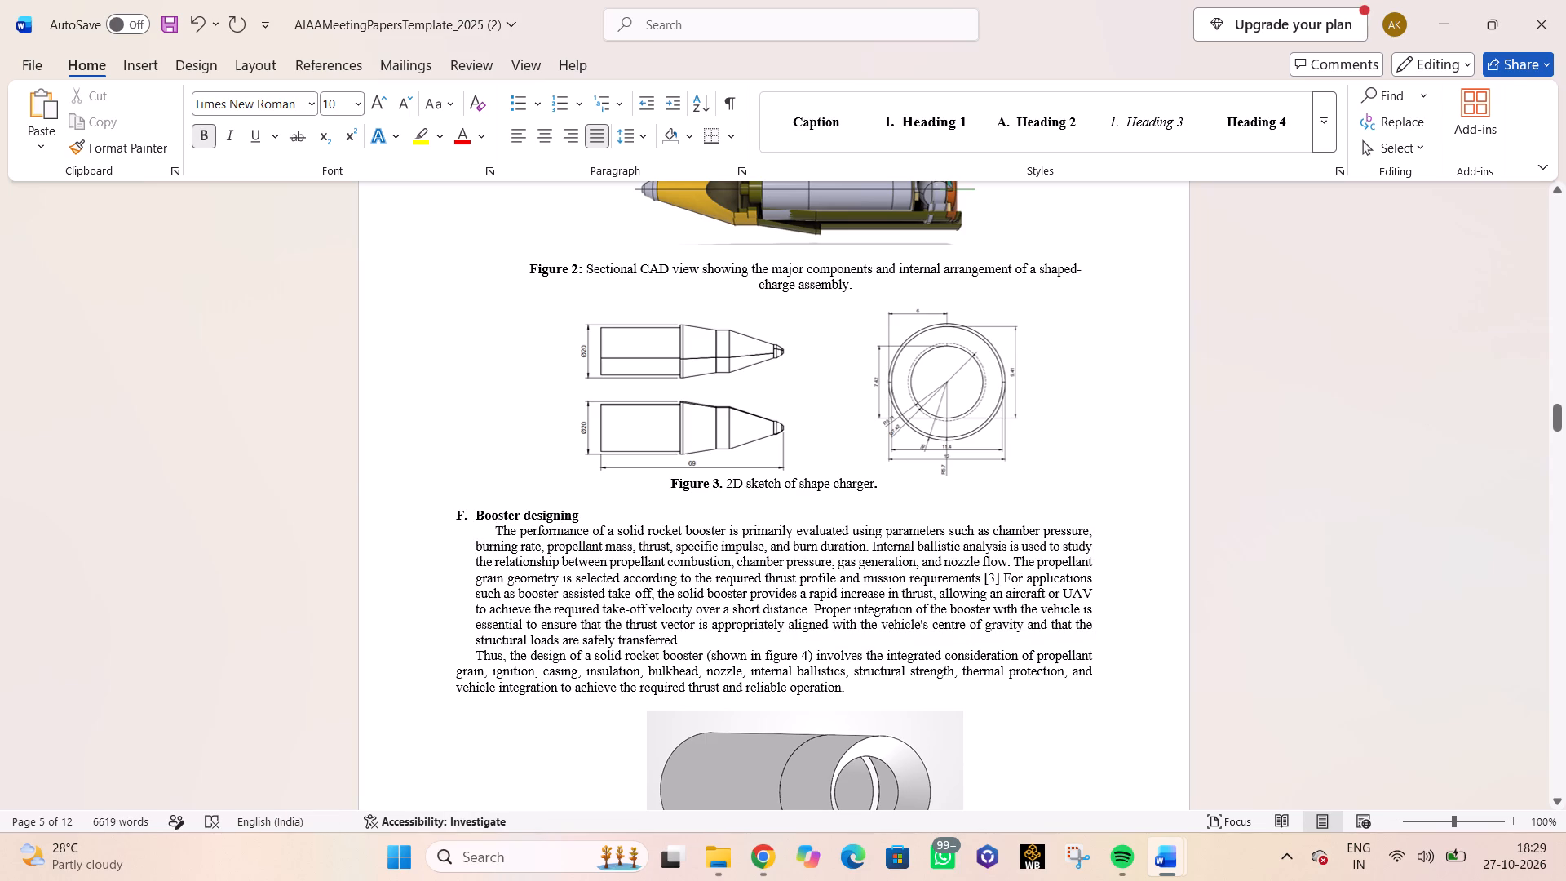
{"action": "left_click", "coordinate": [498, 528]}
{"action": "key", "text": "BackSpace"}
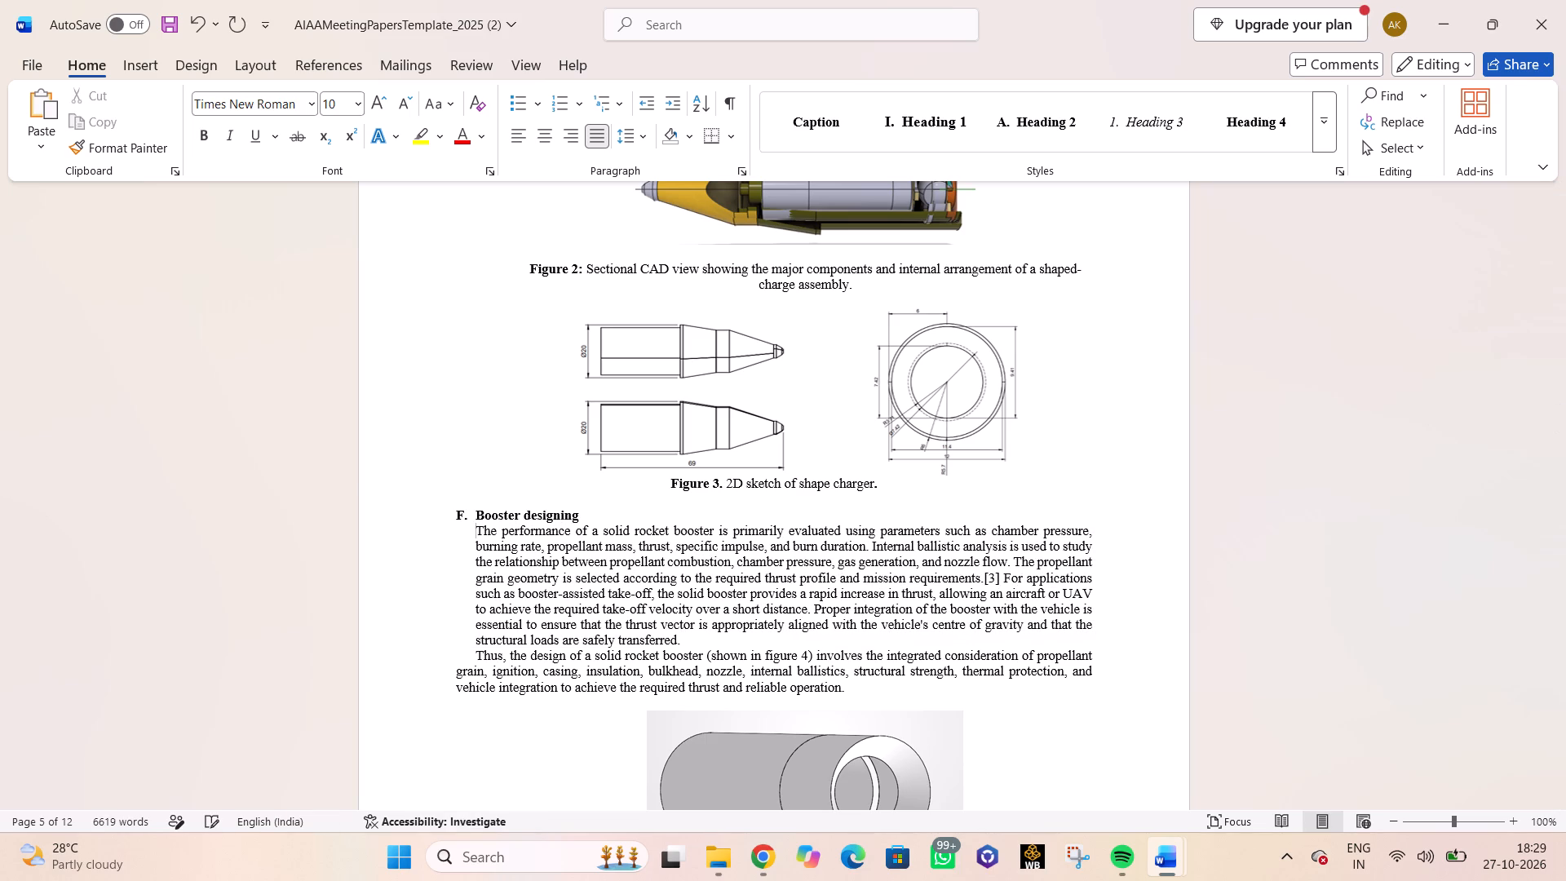
Indent the second Booster designing paragraph, starting "Thus, the design of", from the left and remove its first-line indent.
{"action": "left_click", "coordinate": [453, 673]}
{"action": "key", "text": "Tab"}
{"action": "left_click", "coordinate": [495, 654]}
{"action": "key", "text": "BackSpace"}
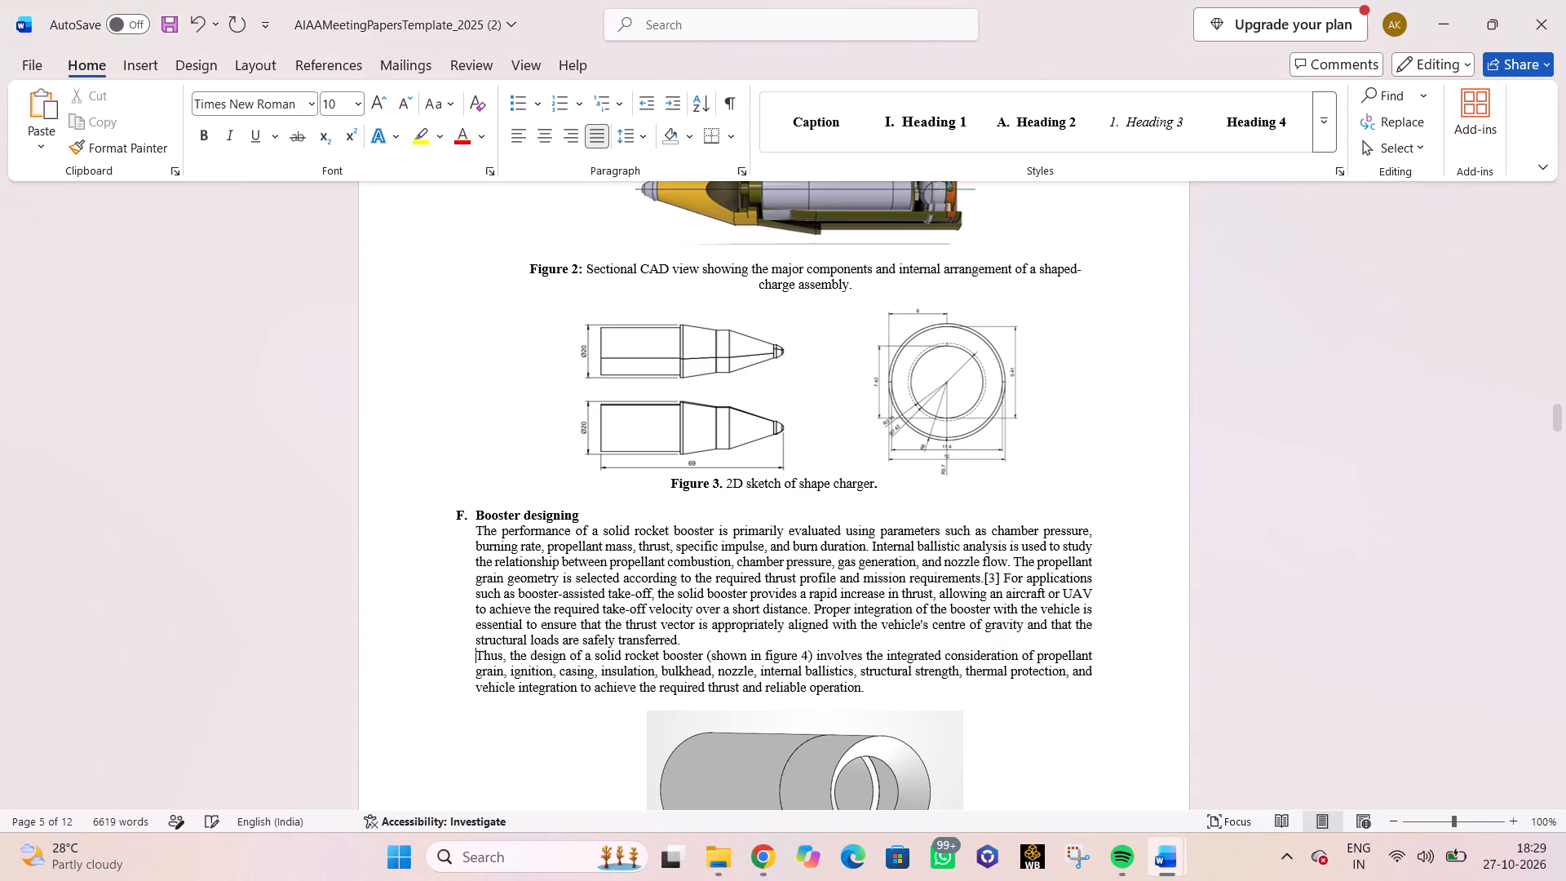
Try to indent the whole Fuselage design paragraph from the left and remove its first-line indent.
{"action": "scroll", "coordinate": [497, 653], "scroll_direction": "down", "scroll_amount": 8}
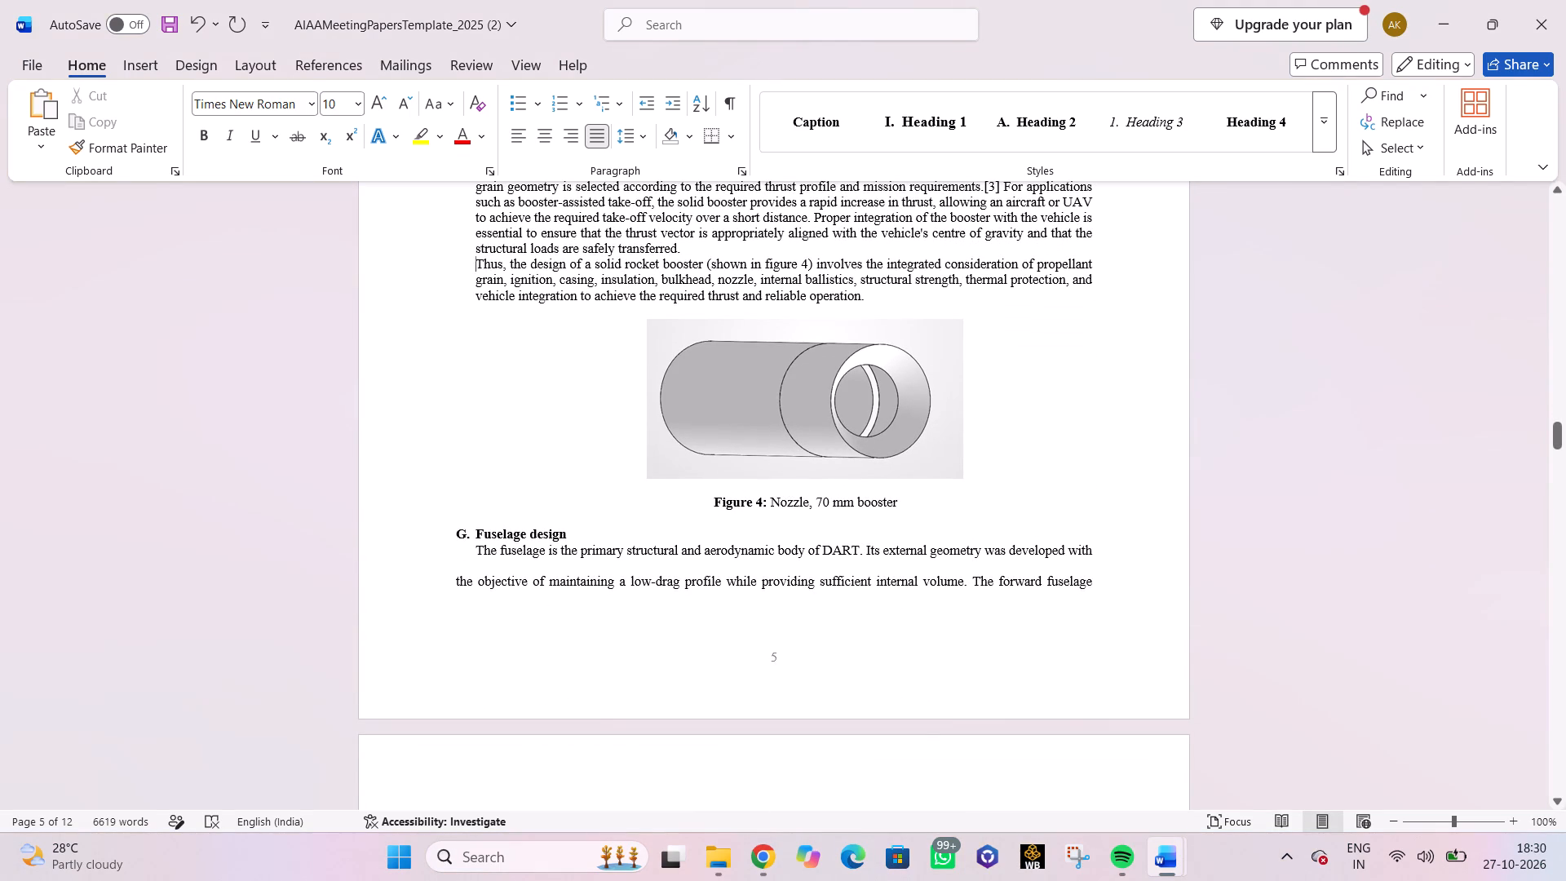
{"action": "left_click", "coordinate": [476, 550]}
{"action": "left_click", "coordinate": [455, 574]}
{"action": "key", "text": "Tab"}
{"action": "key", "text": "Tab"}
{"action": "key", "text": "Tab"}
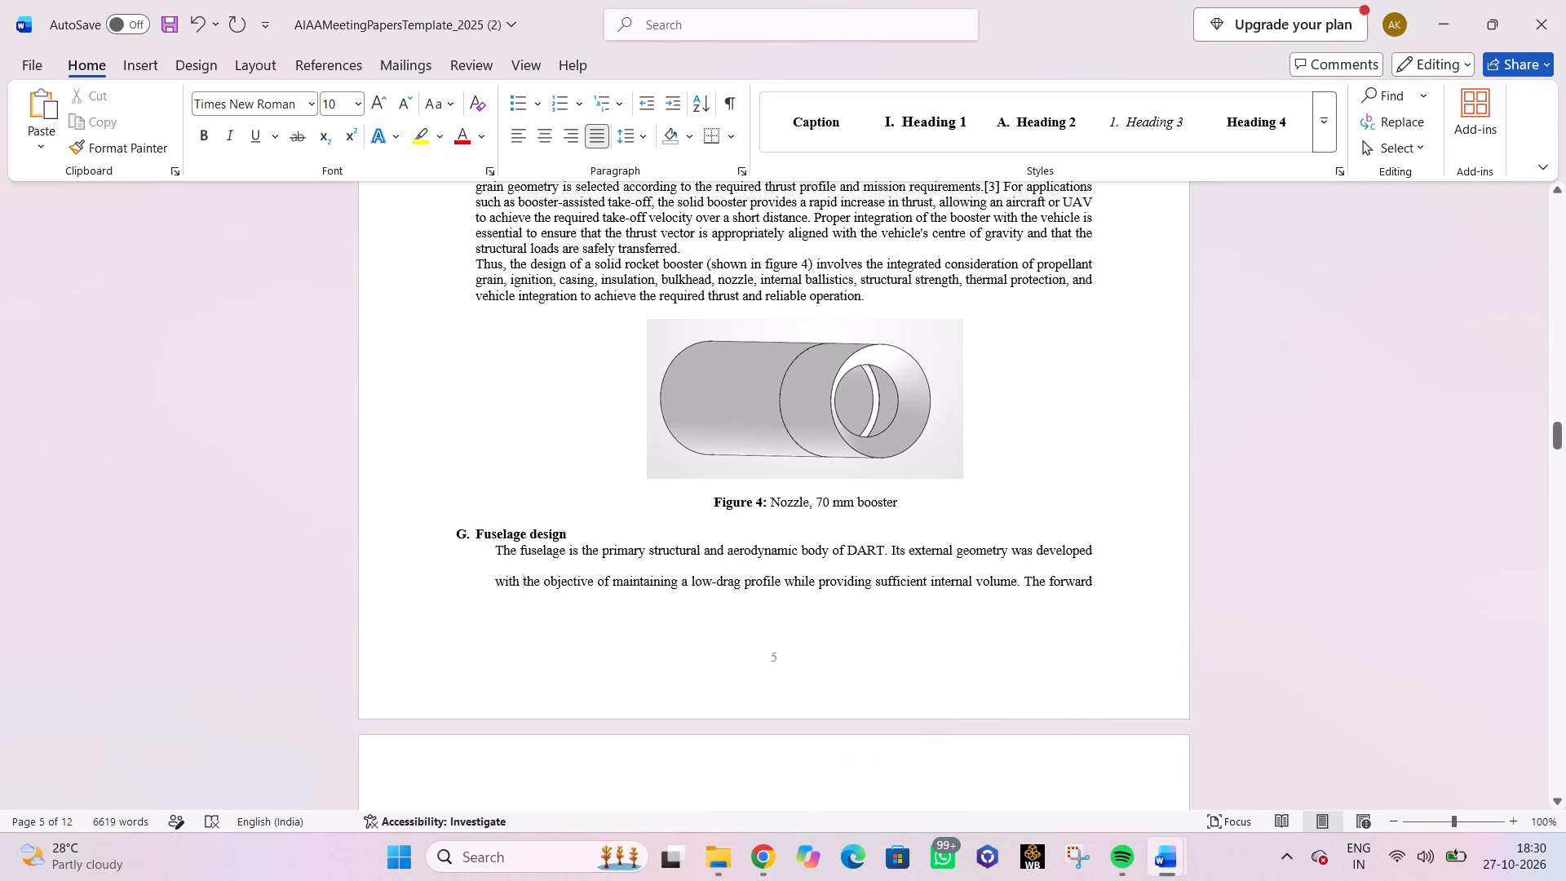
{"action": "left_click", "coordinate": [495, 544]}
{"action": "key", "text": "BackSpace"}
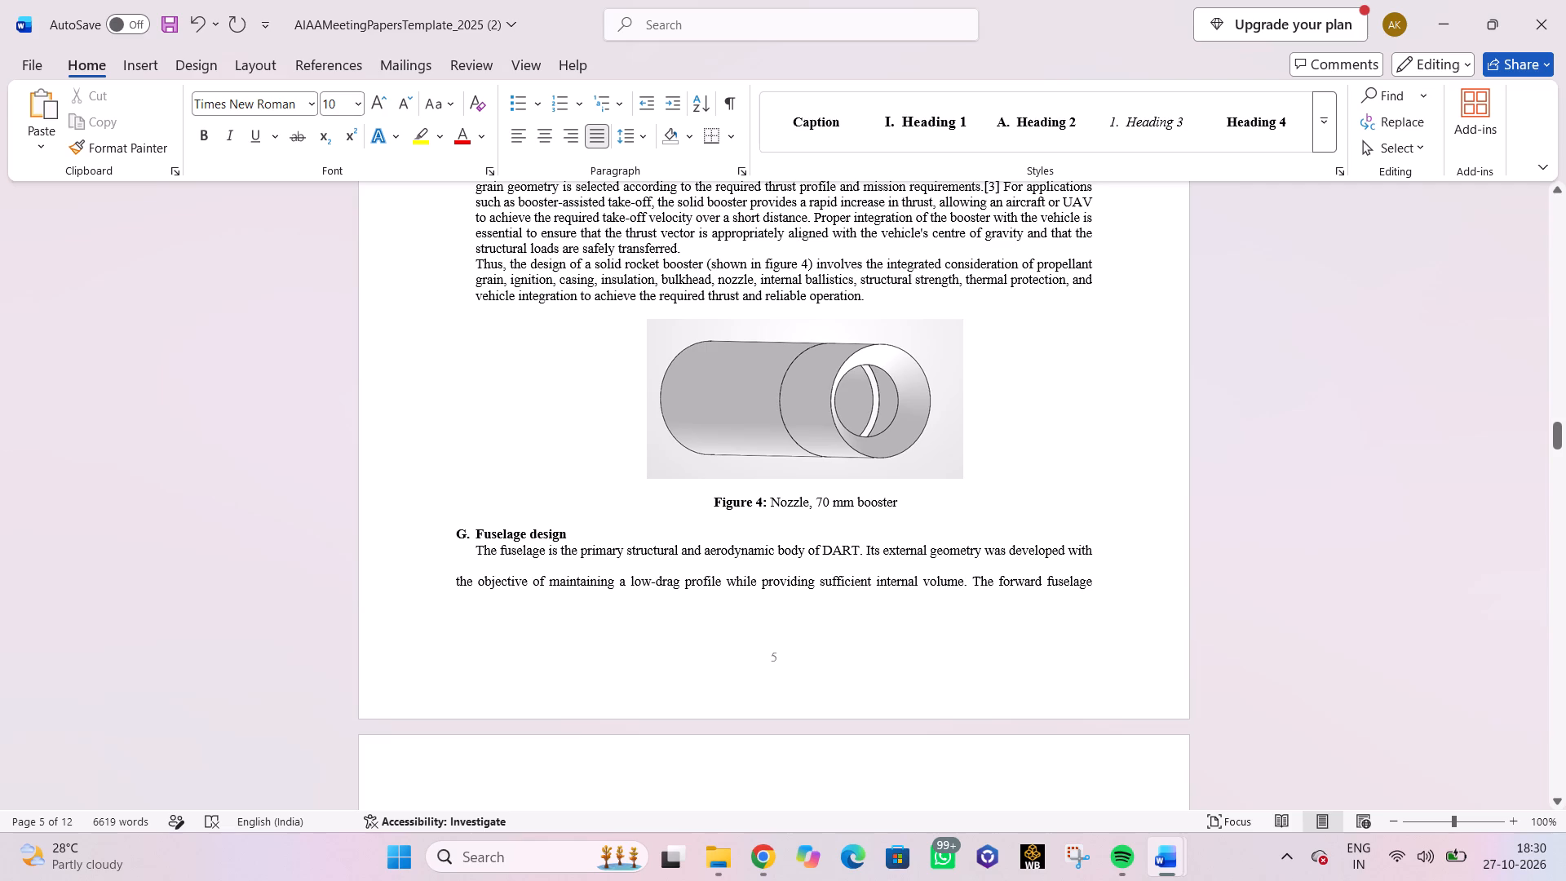
Delete the double-spaced Fuselage design paragraph and paste the copied fuselage text directly after the subheading.
{"action": "left_click_drag", "start_coordinate": [477, 549], "coordinate": [981, 726]}
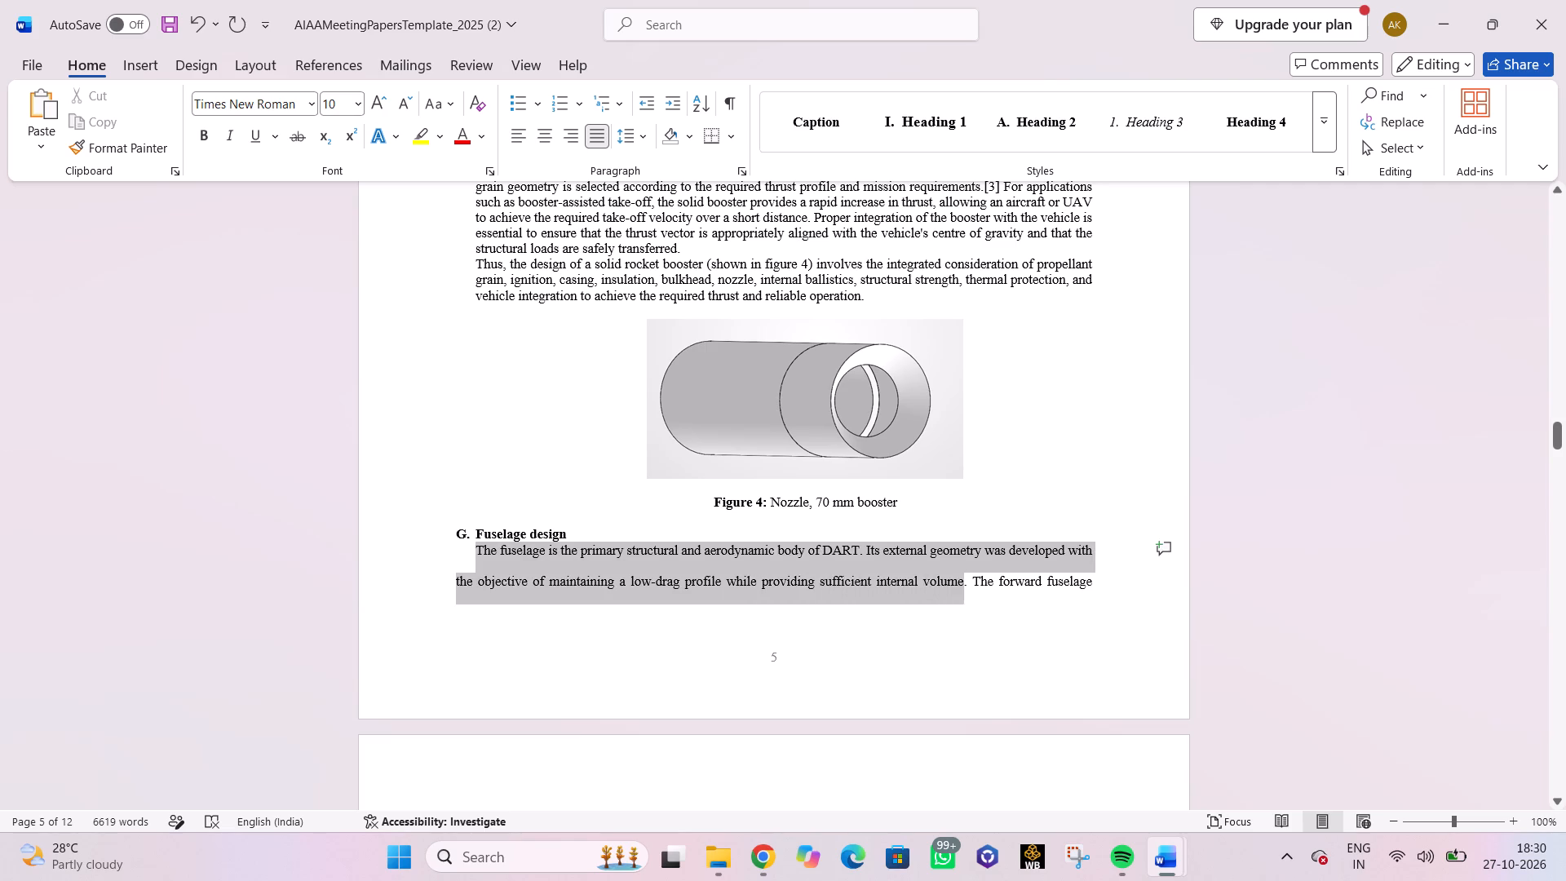
{"action": "left_click_drag", "start_coordinate": [981, 726], "coordinate": [757, 673]}
{"action": "scroll", "coordinate": [1013, 740], "scroll_direction": "down", "scroll_amount": 4}
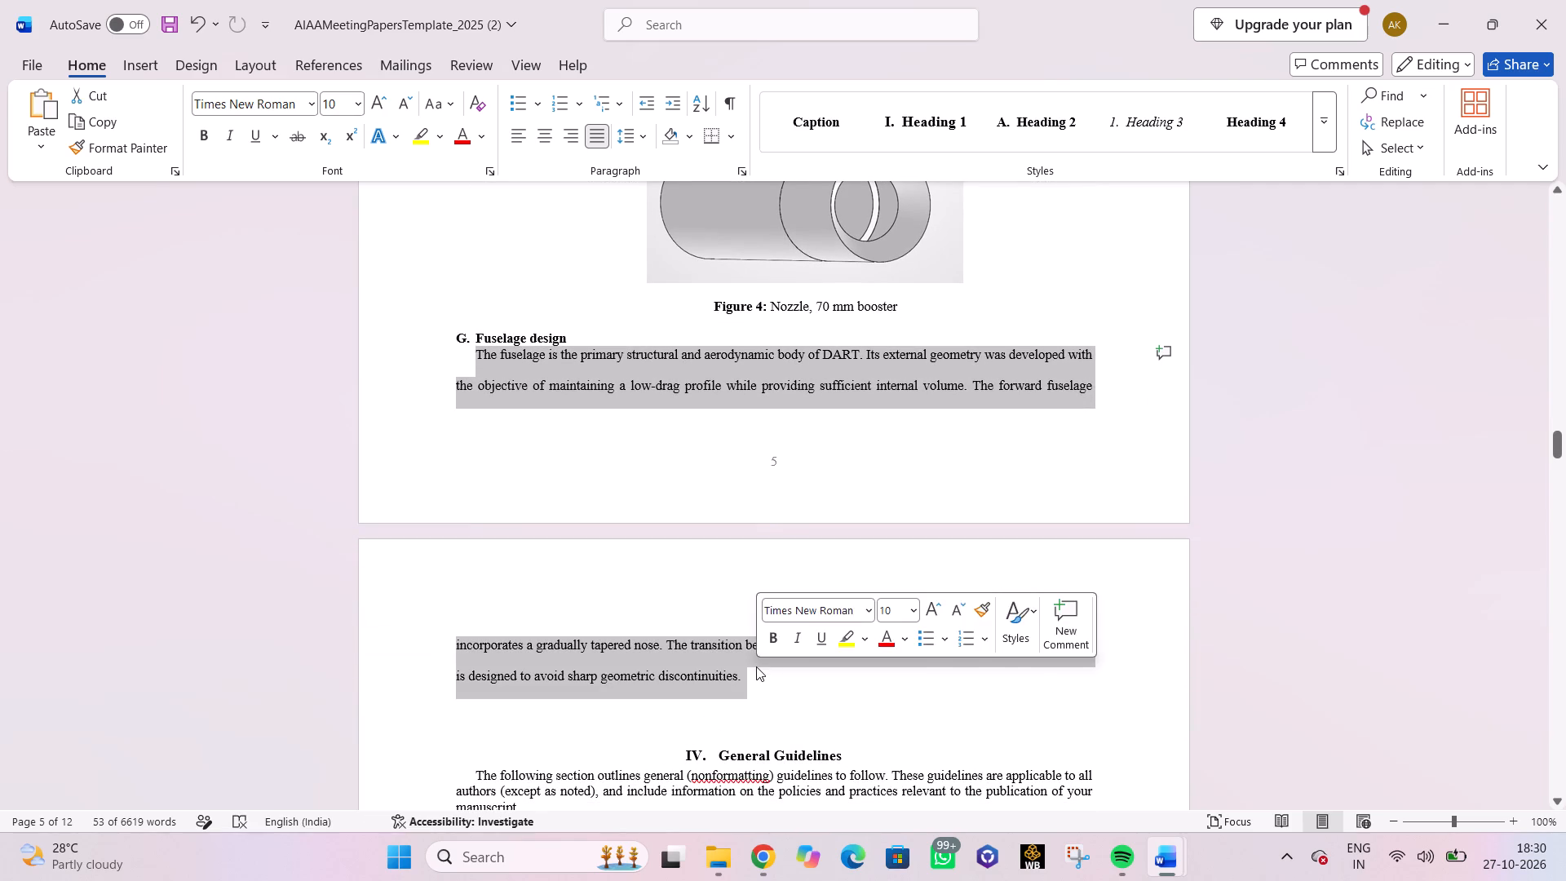
{"action": "key", "text": "BackSpace"}
{"action": "key", "text": "BackSpace"}
{"action": "key", "text": "BackSpace"}
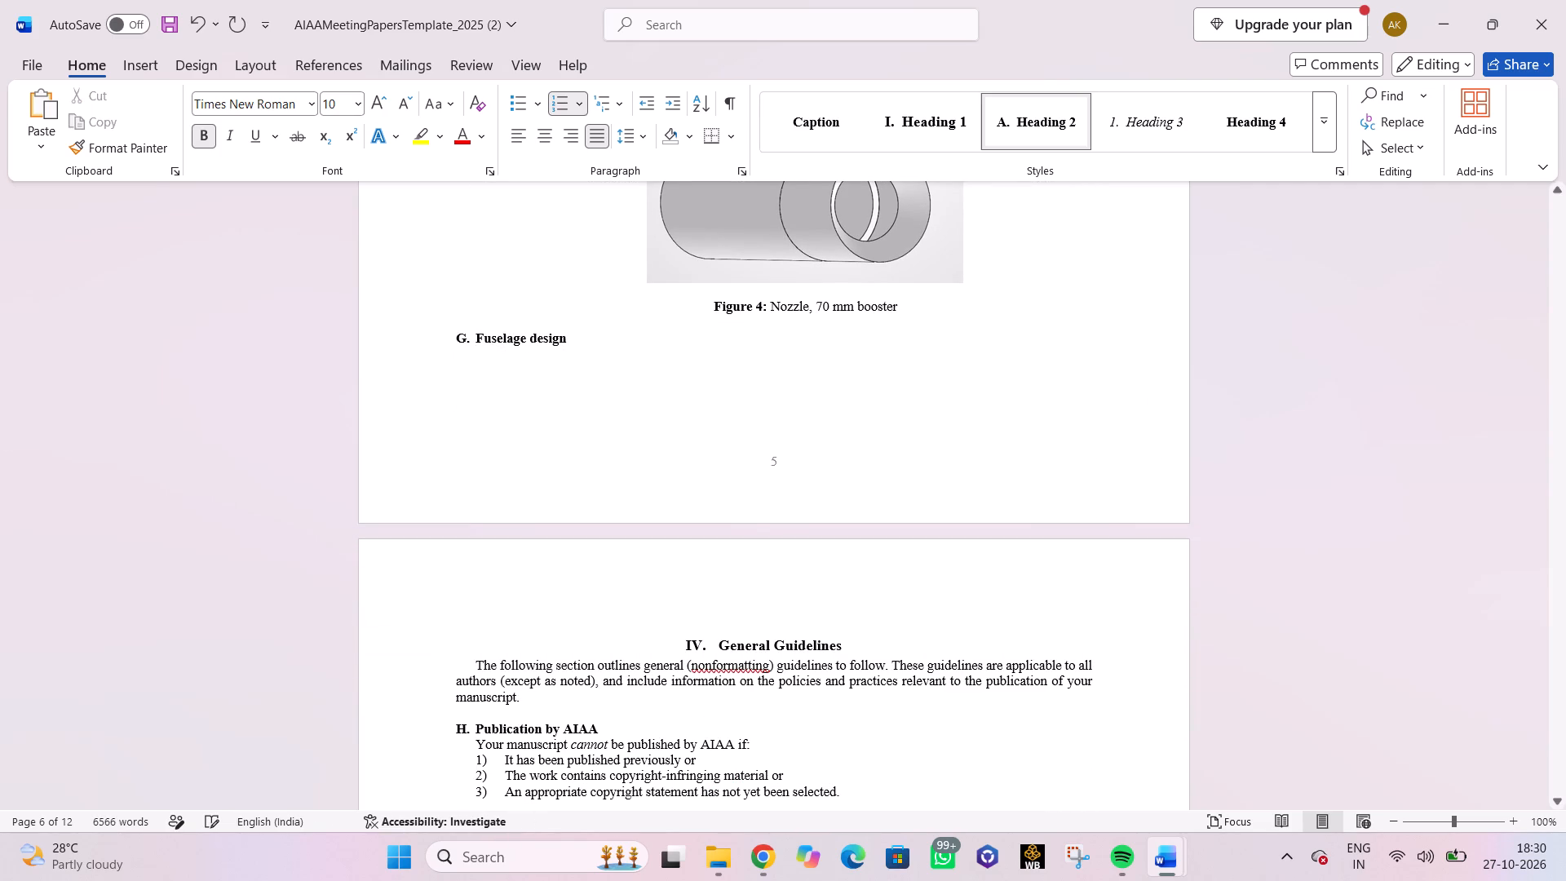
{"action": "key", "text": "ctrl+v"}
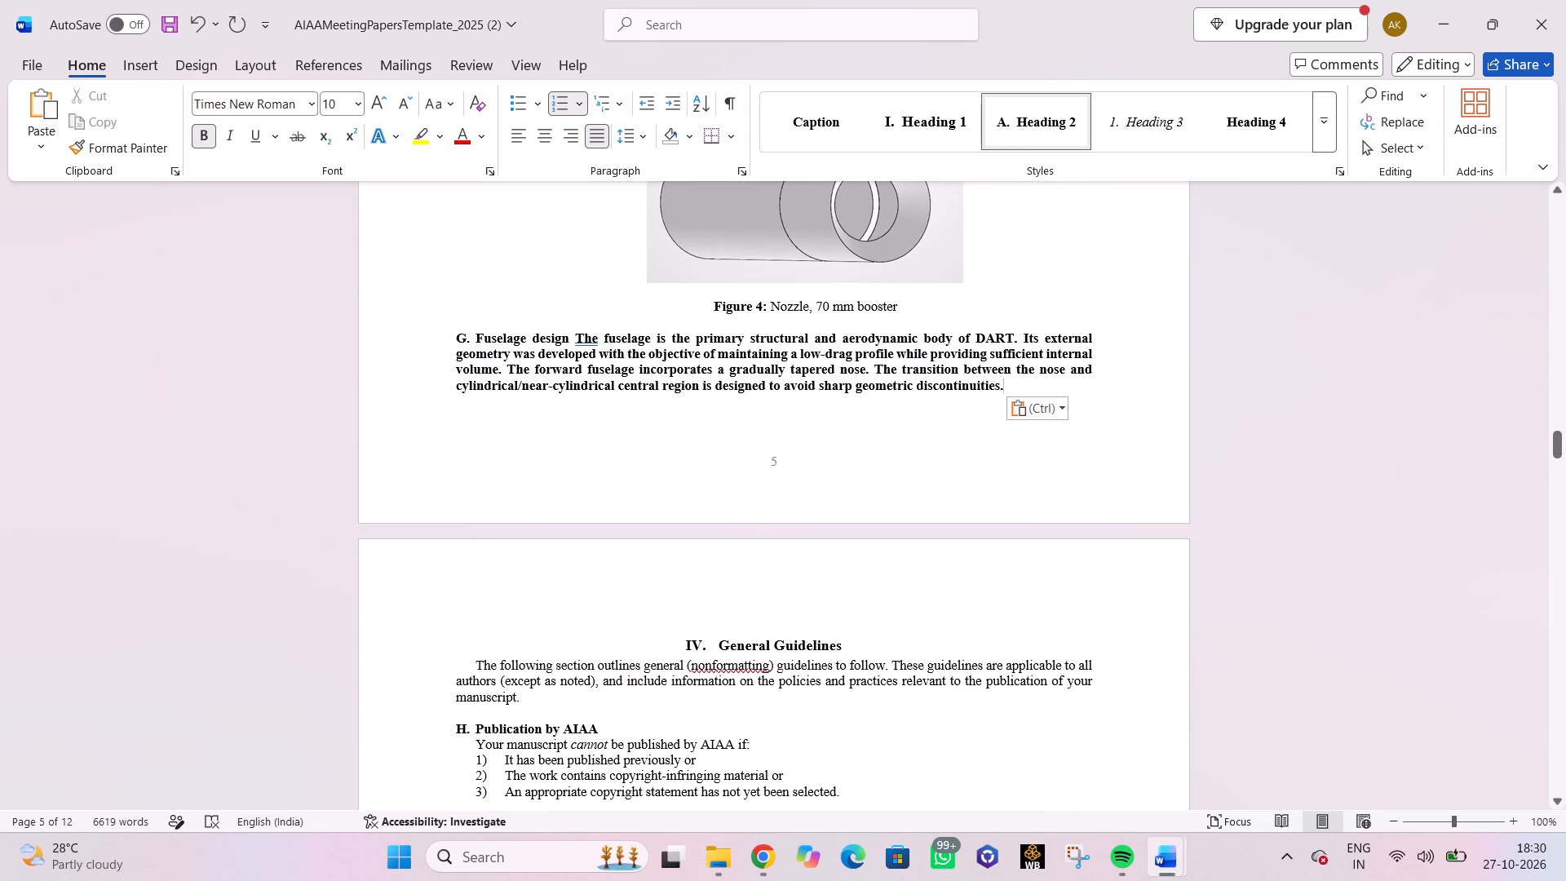
Split the pasted fuselage text from the Fuselage design subheading into its own paragraph without a heading number.
{"action": "left_click", "coordinate": [577, 334]}
{"action": "key", "text": "Return"}
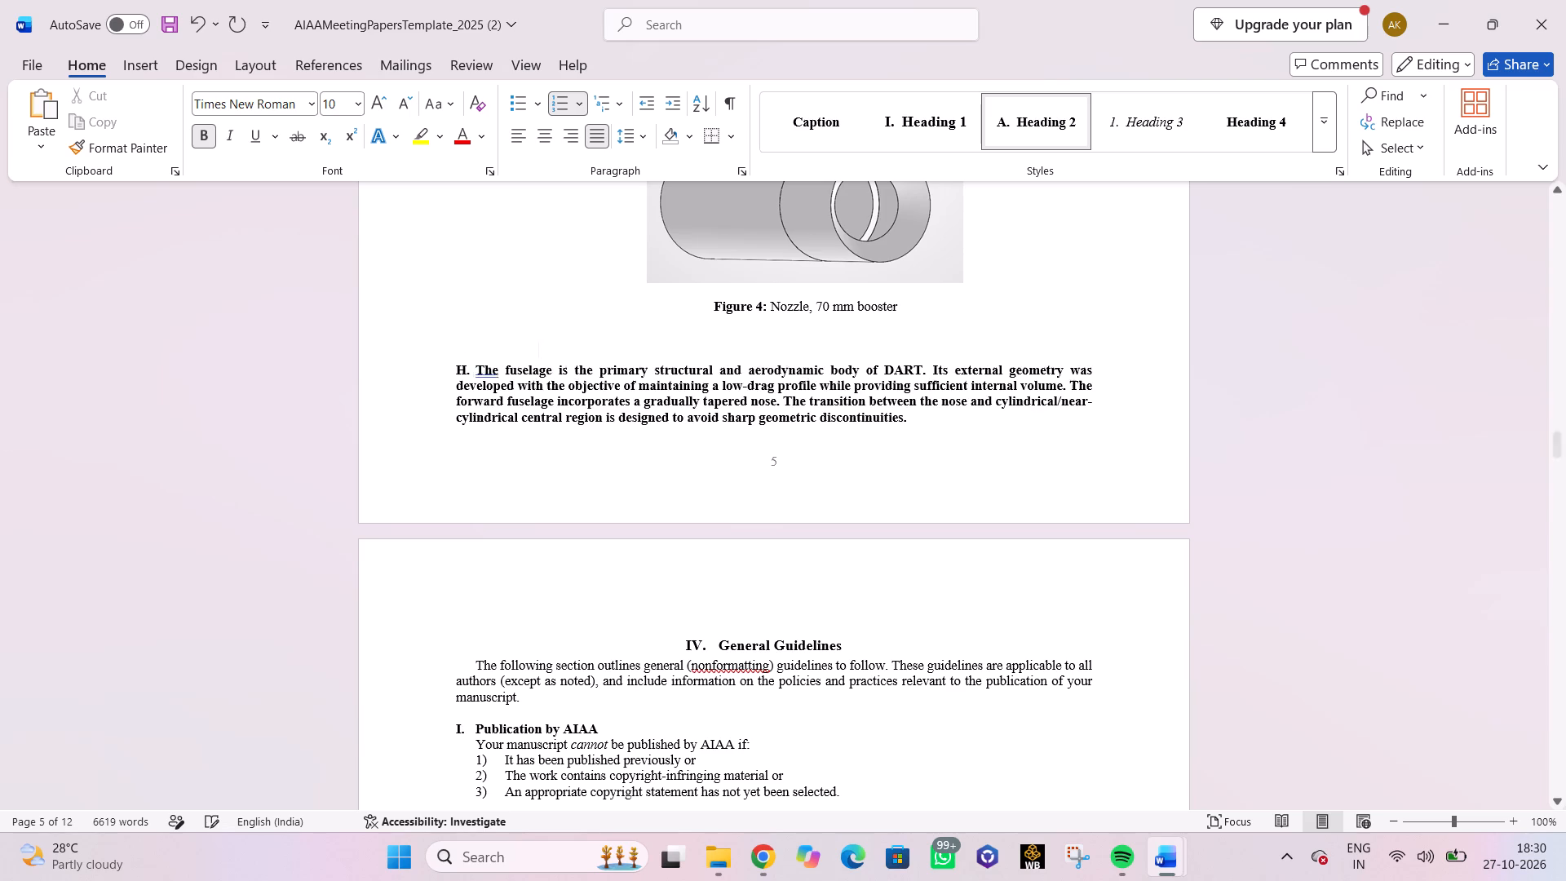
{"action": "key", "text": "BackSpace"}
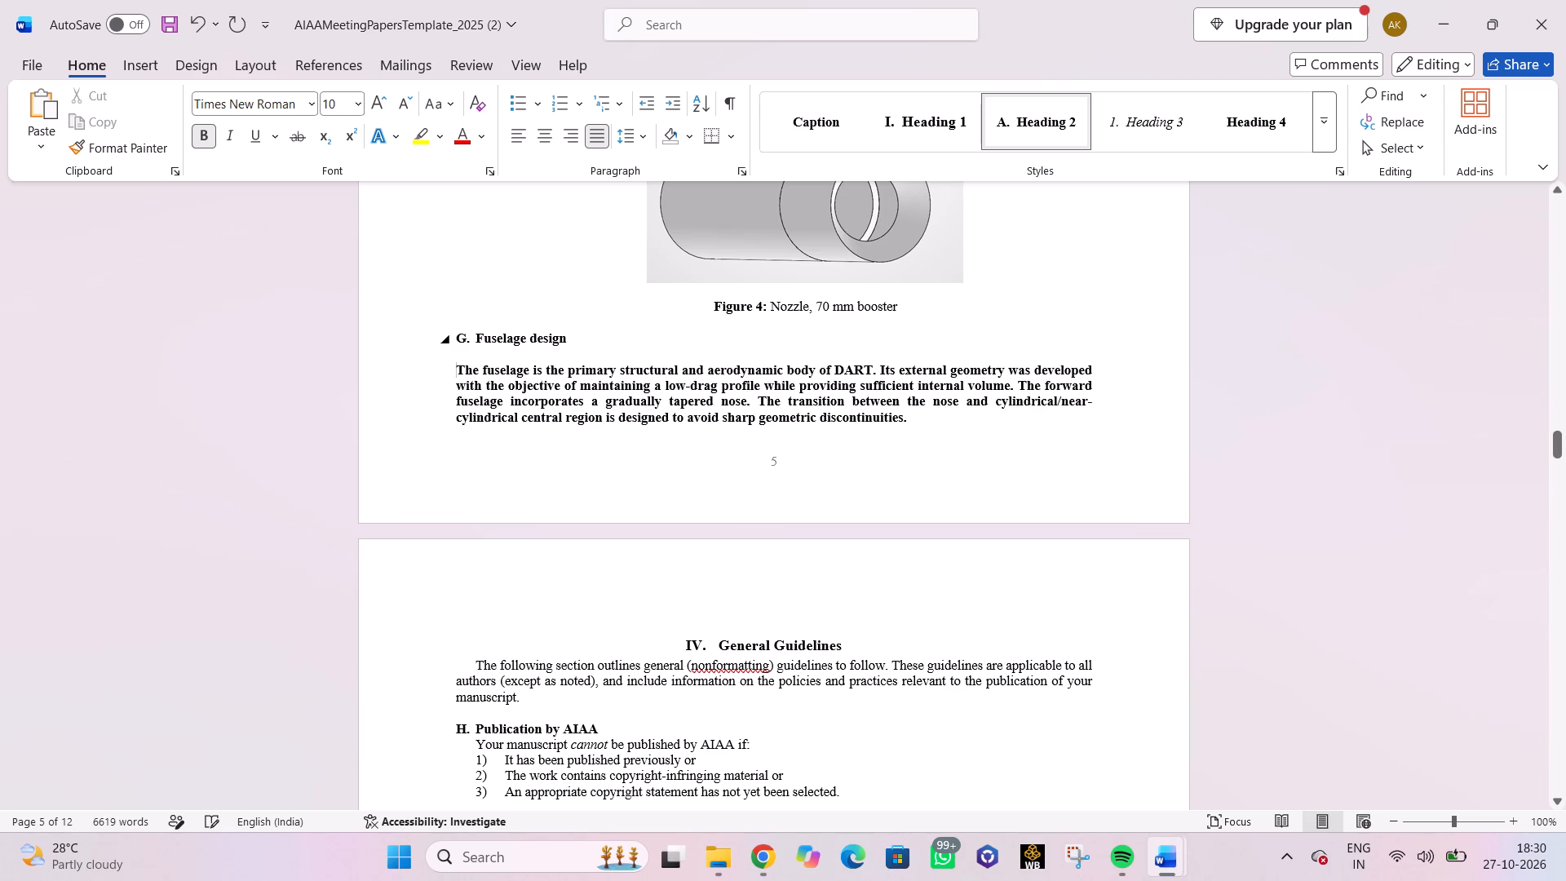
{"action": "key", "text": "BackSpace"}
{"action": "key", "text": "Return"}
{"action": "key", "text": "BackSpace"}
Remove the bold formatting from the fuselage paragraph under the Fuselage design subheading.
{"action": "left_click_drag", "start_coordinate": [454, 372], "coordinate": [475, 372]}
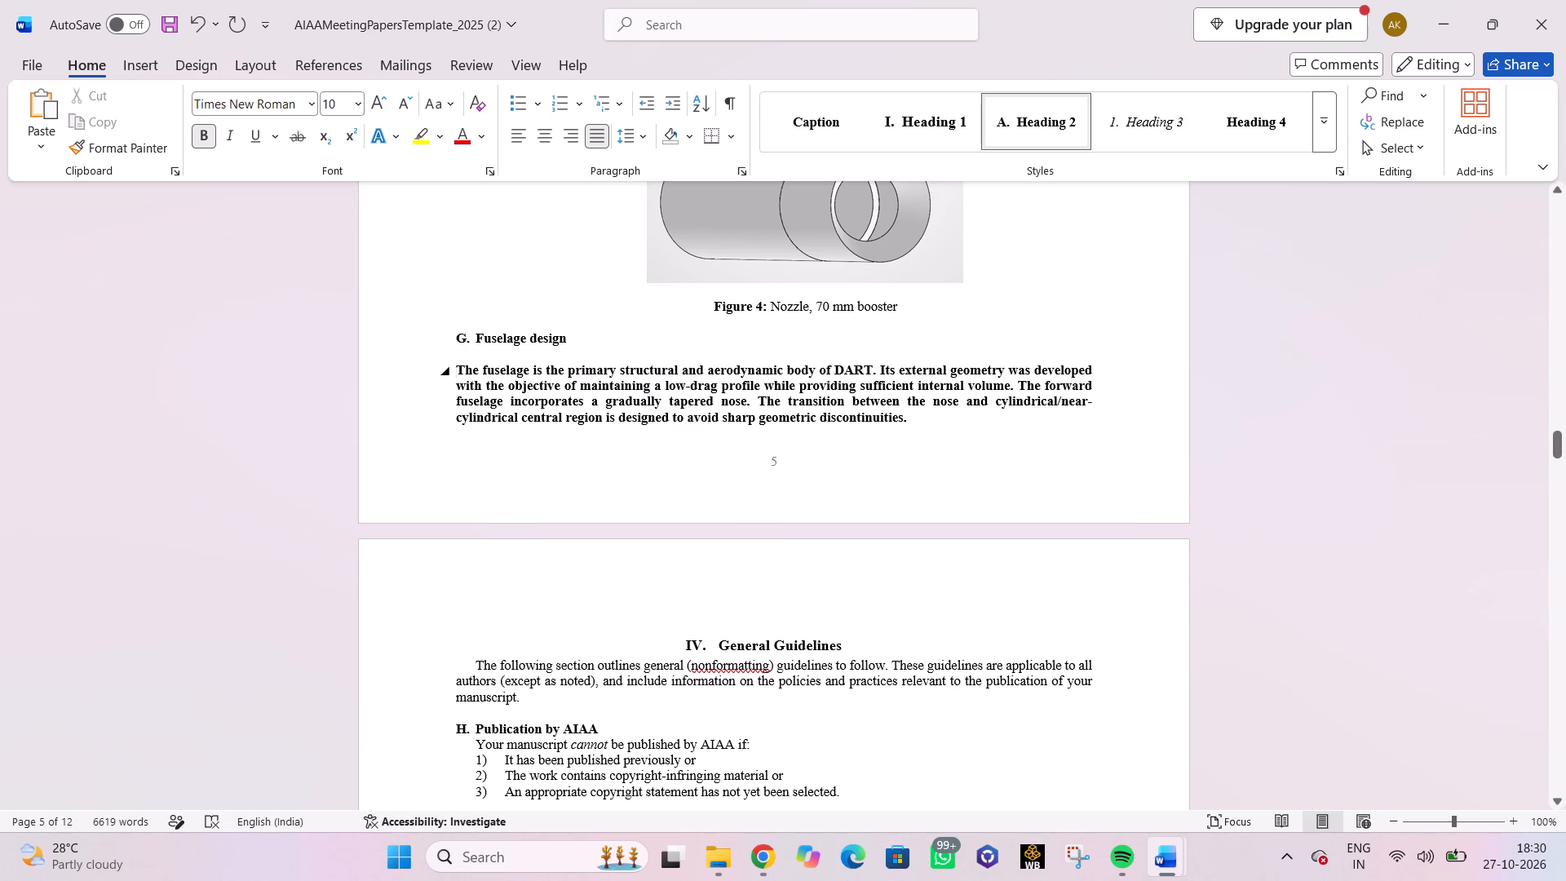
{"action": "left_click_drag", "start_coordinate": [475, 372], "coordinate": [900, 442]}
{"action": "left_click", "coordinate": [918, 410]}
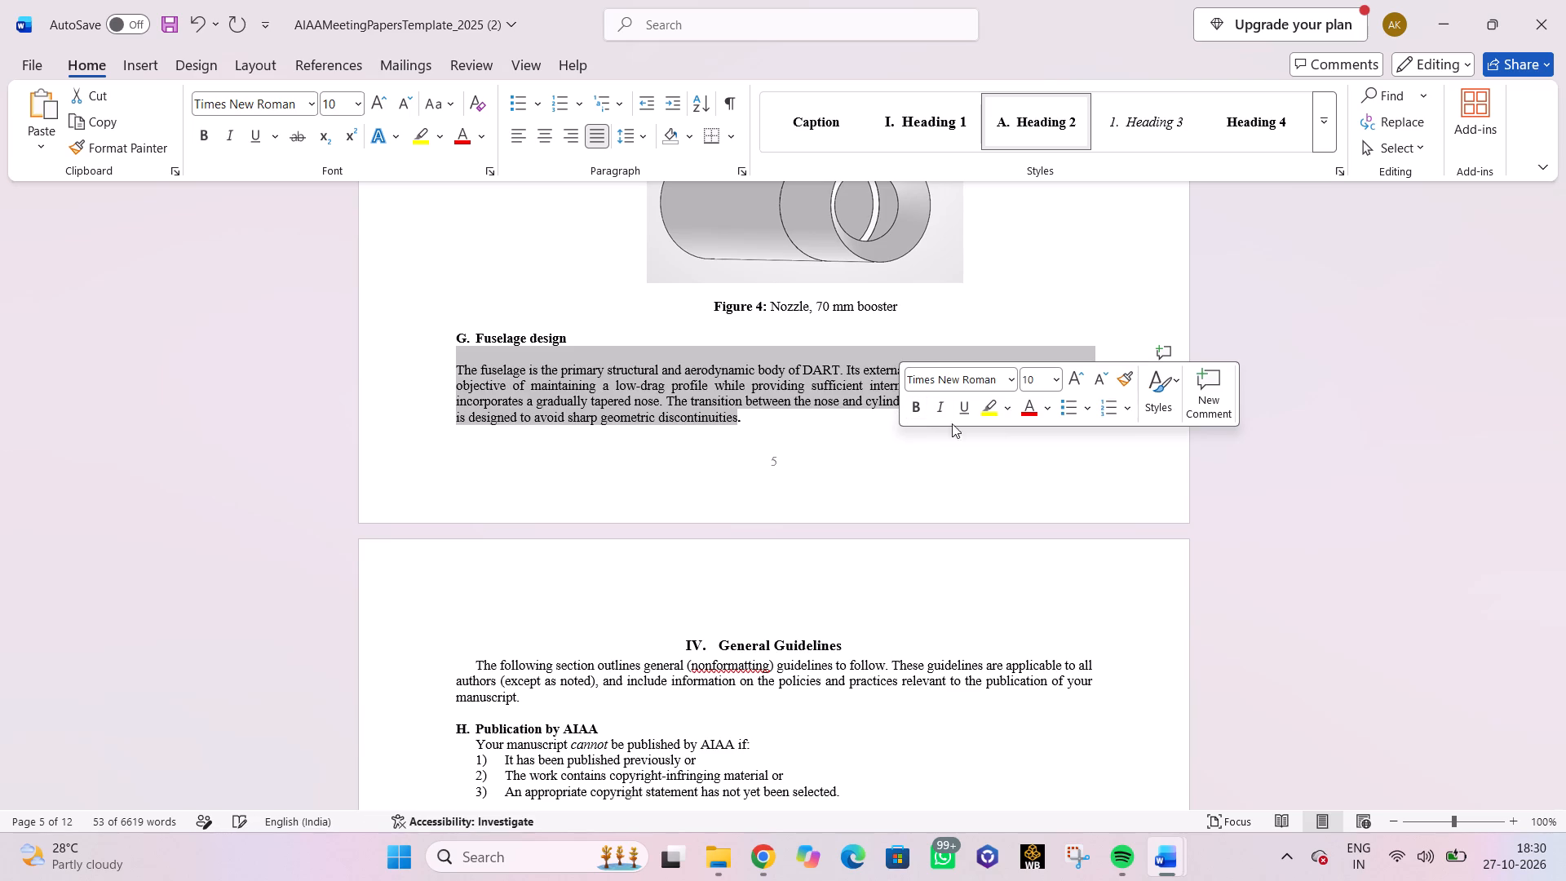
{"action": "left_click", "coordinate": [1318, 498]}
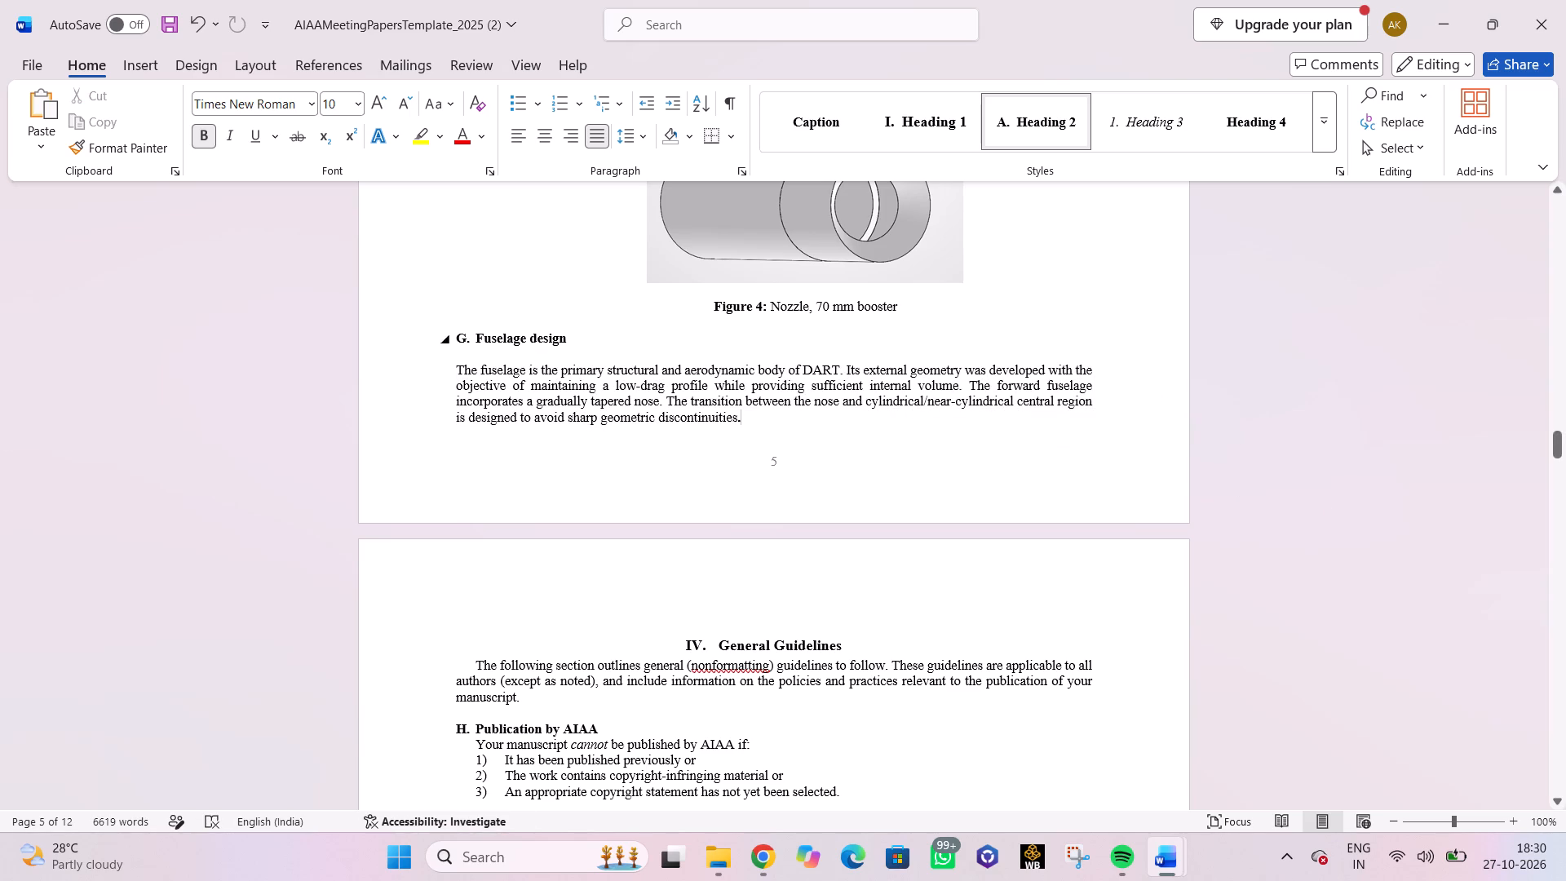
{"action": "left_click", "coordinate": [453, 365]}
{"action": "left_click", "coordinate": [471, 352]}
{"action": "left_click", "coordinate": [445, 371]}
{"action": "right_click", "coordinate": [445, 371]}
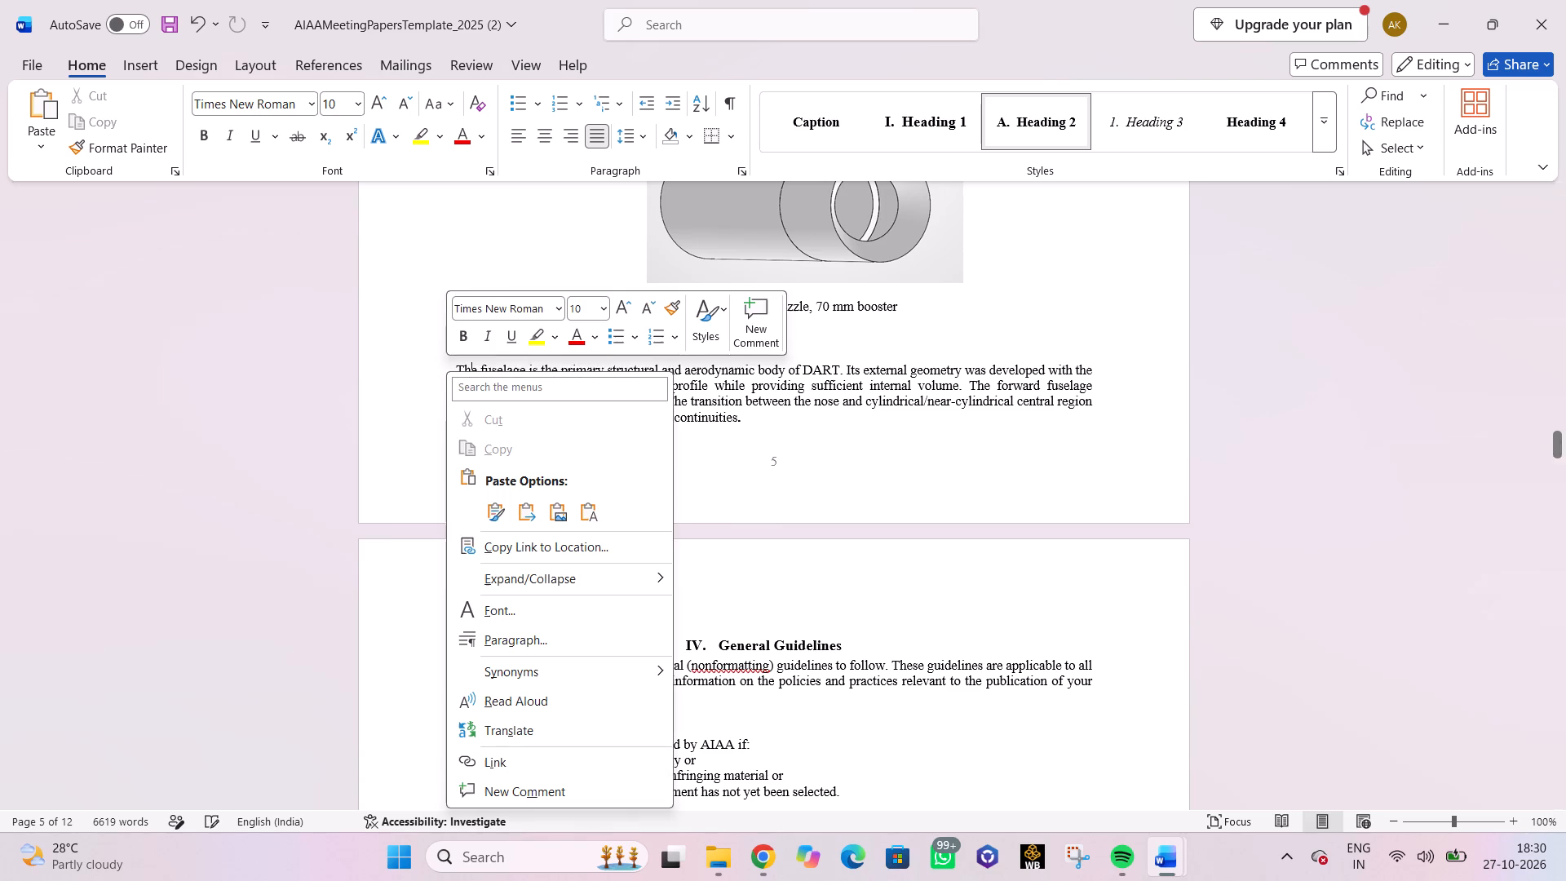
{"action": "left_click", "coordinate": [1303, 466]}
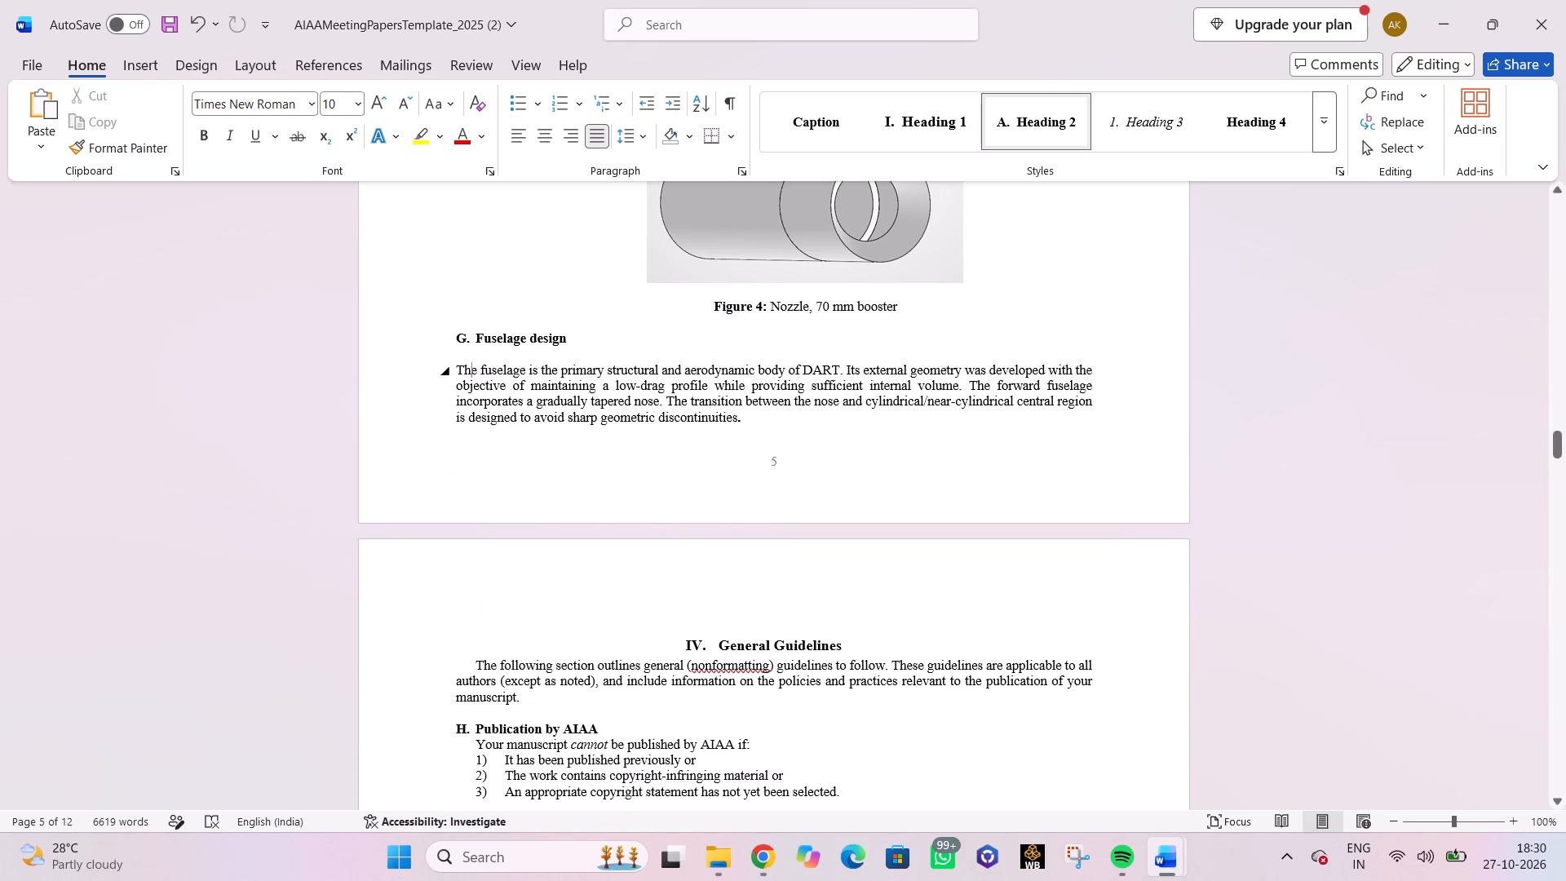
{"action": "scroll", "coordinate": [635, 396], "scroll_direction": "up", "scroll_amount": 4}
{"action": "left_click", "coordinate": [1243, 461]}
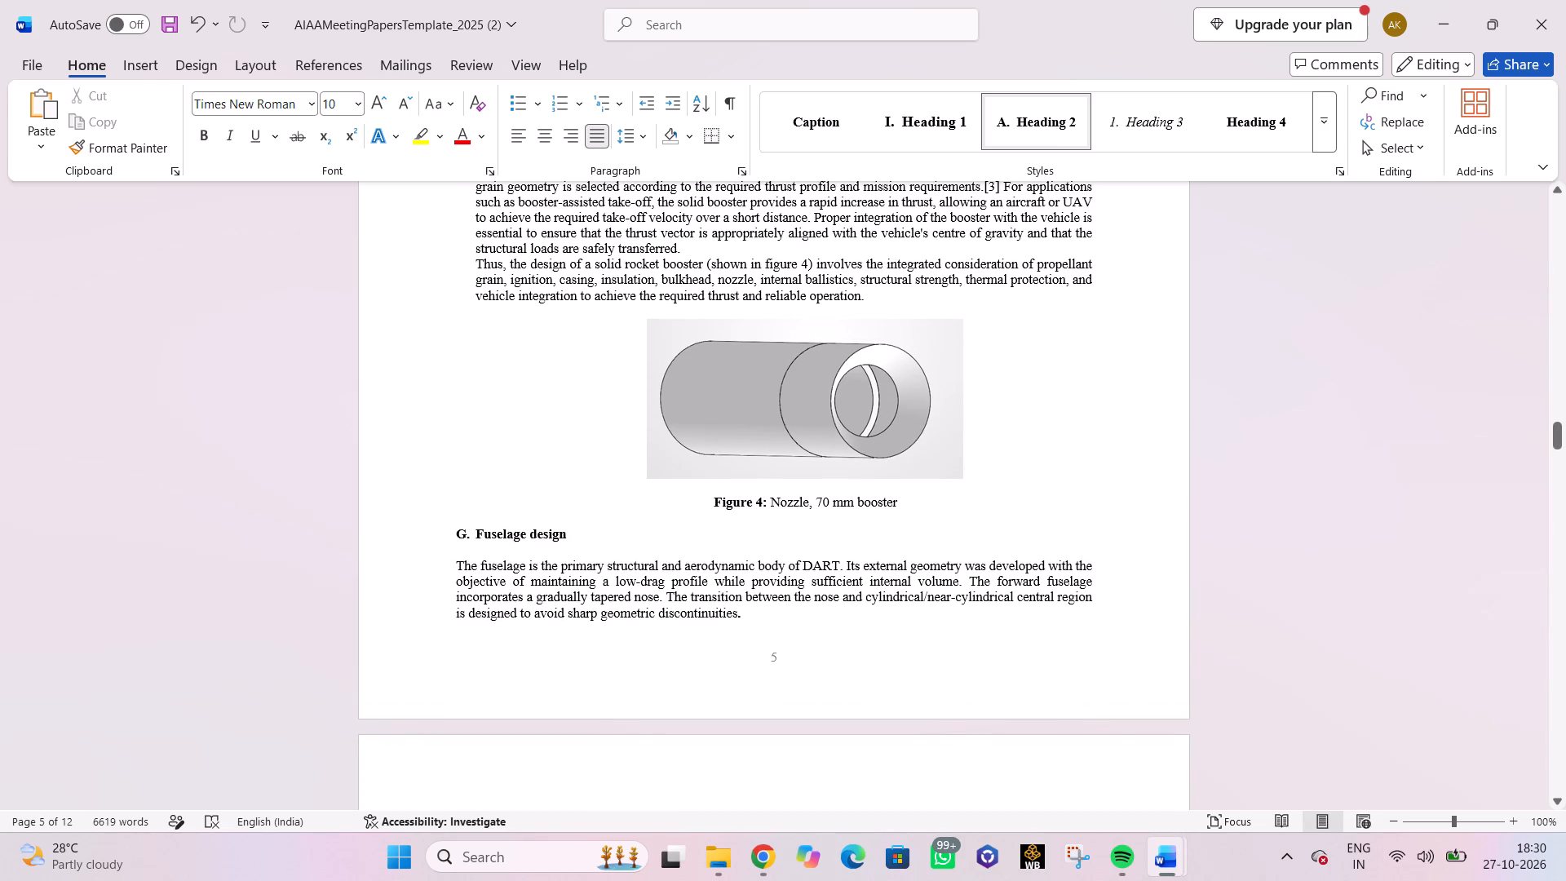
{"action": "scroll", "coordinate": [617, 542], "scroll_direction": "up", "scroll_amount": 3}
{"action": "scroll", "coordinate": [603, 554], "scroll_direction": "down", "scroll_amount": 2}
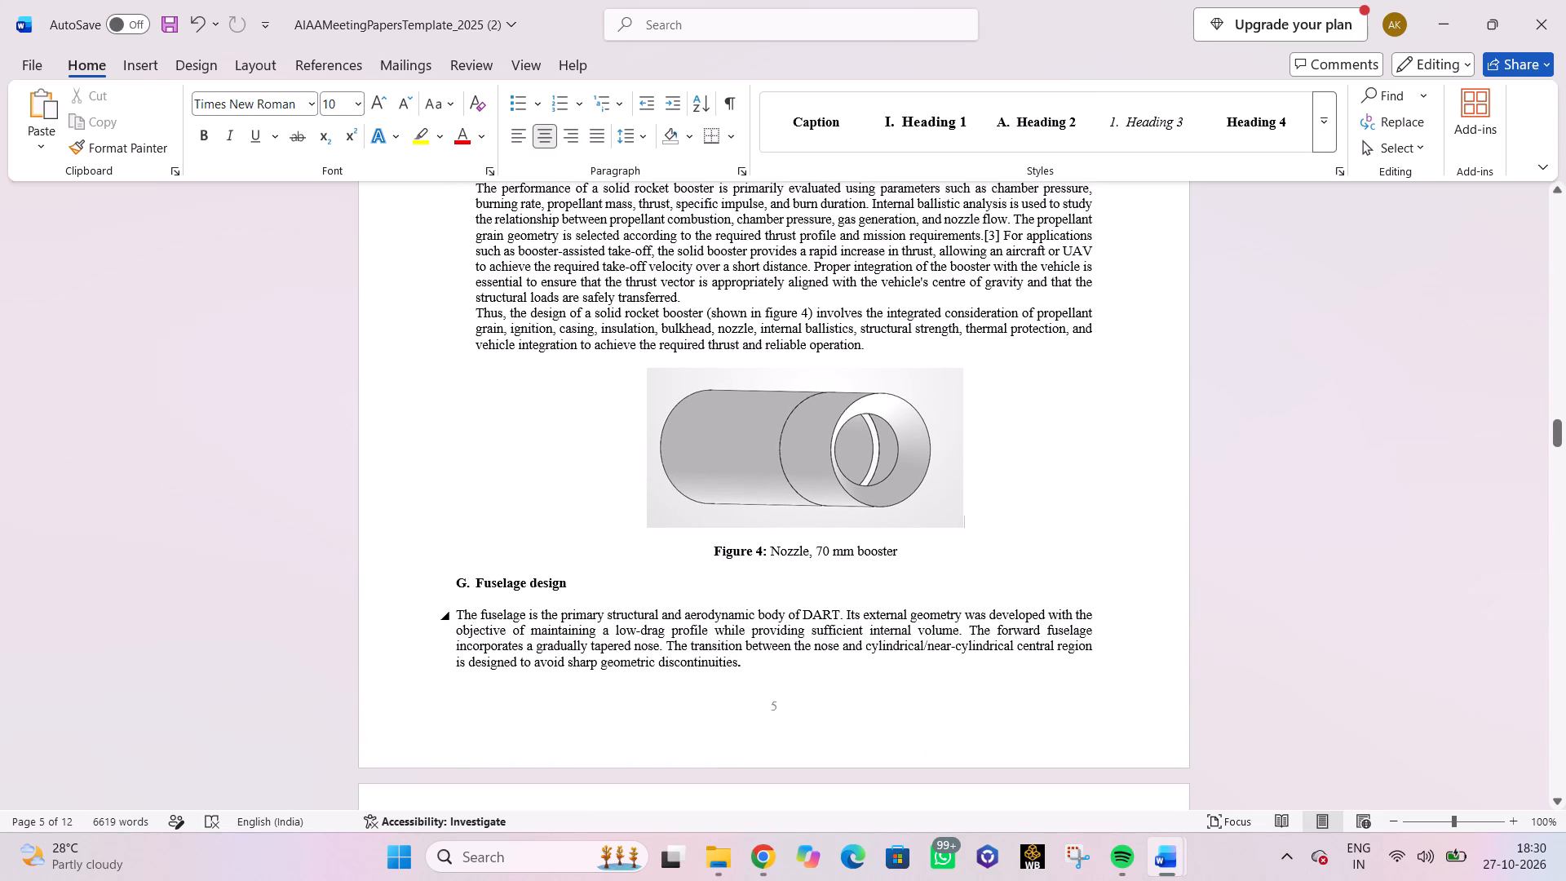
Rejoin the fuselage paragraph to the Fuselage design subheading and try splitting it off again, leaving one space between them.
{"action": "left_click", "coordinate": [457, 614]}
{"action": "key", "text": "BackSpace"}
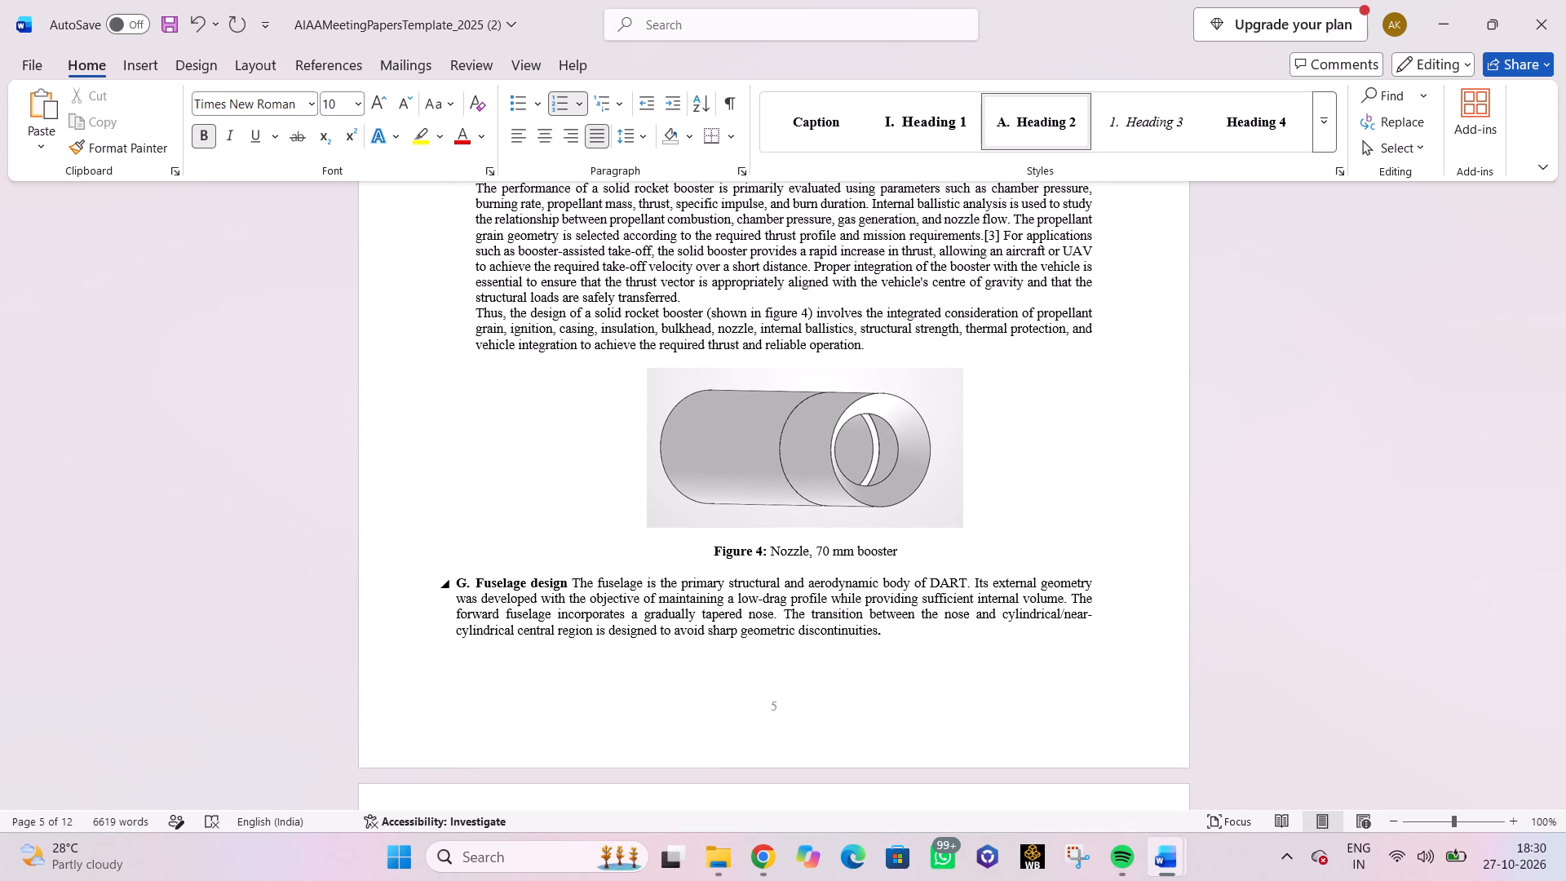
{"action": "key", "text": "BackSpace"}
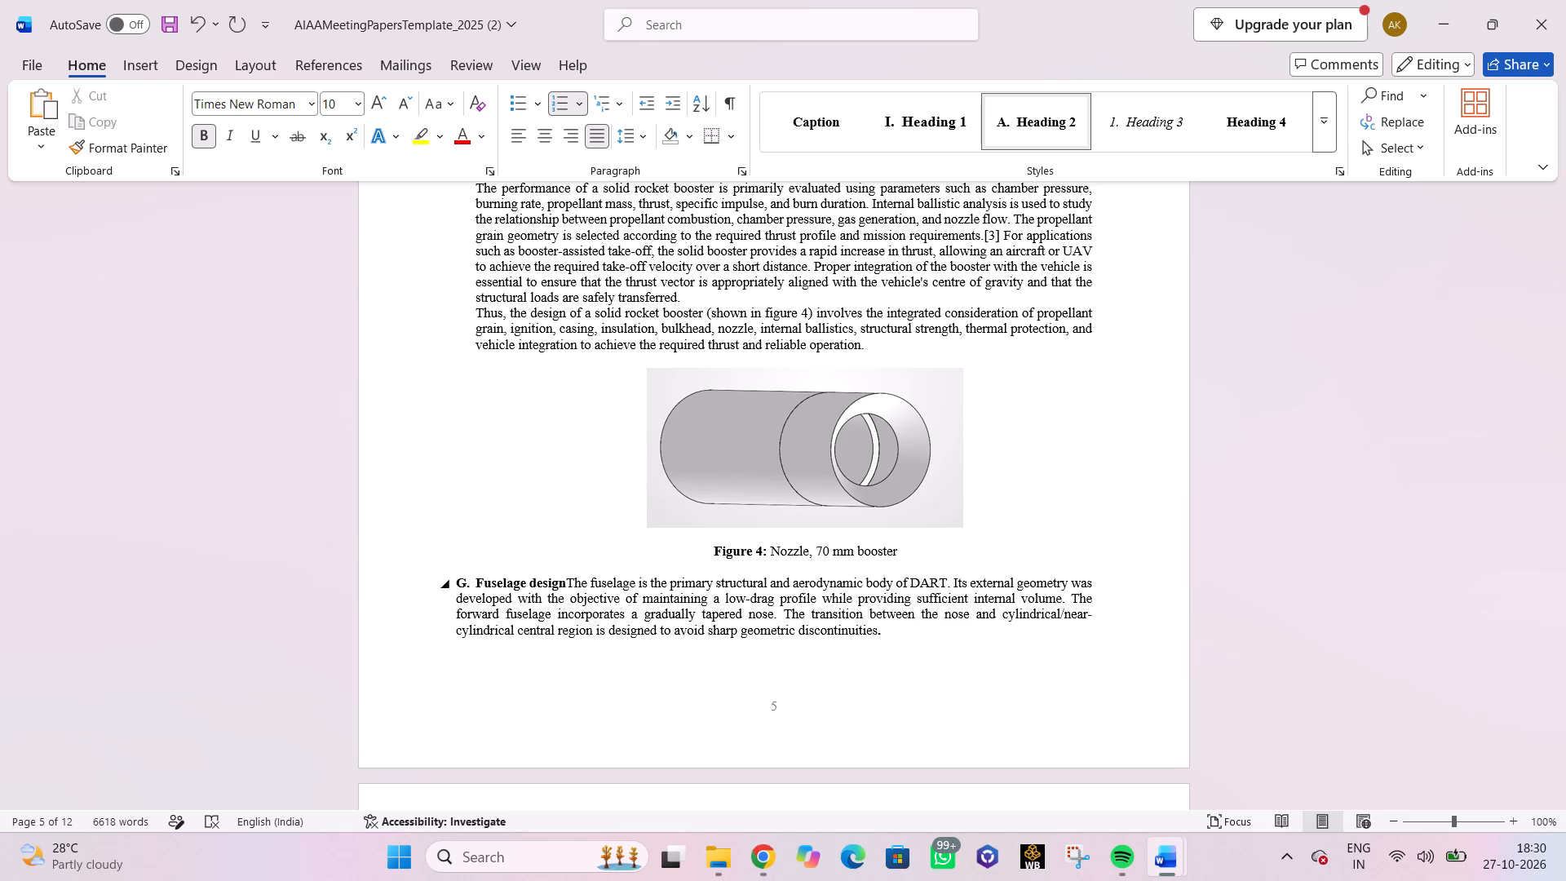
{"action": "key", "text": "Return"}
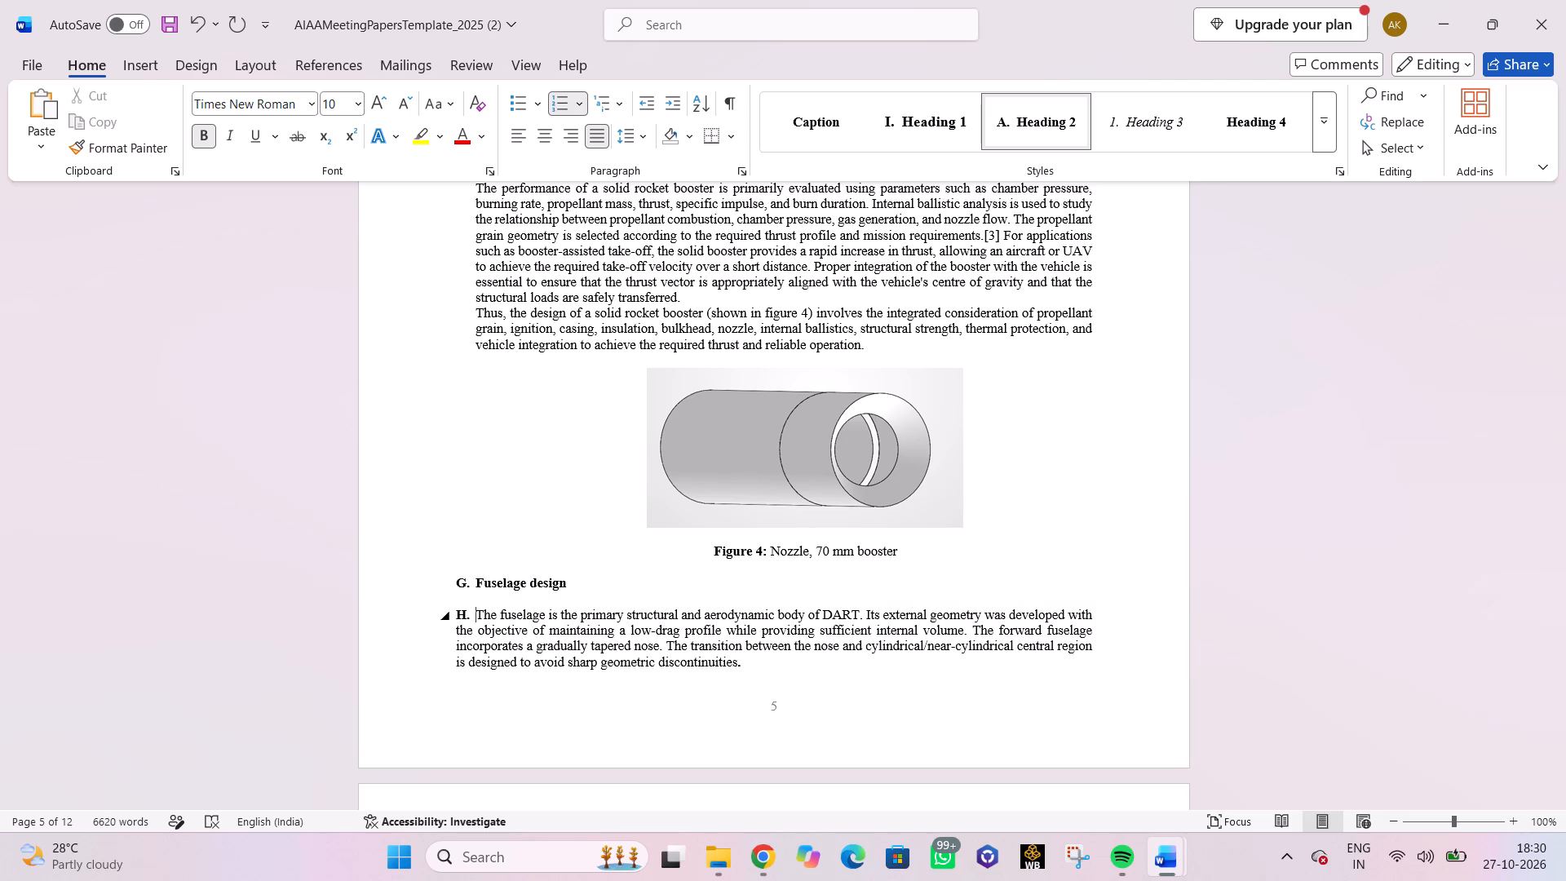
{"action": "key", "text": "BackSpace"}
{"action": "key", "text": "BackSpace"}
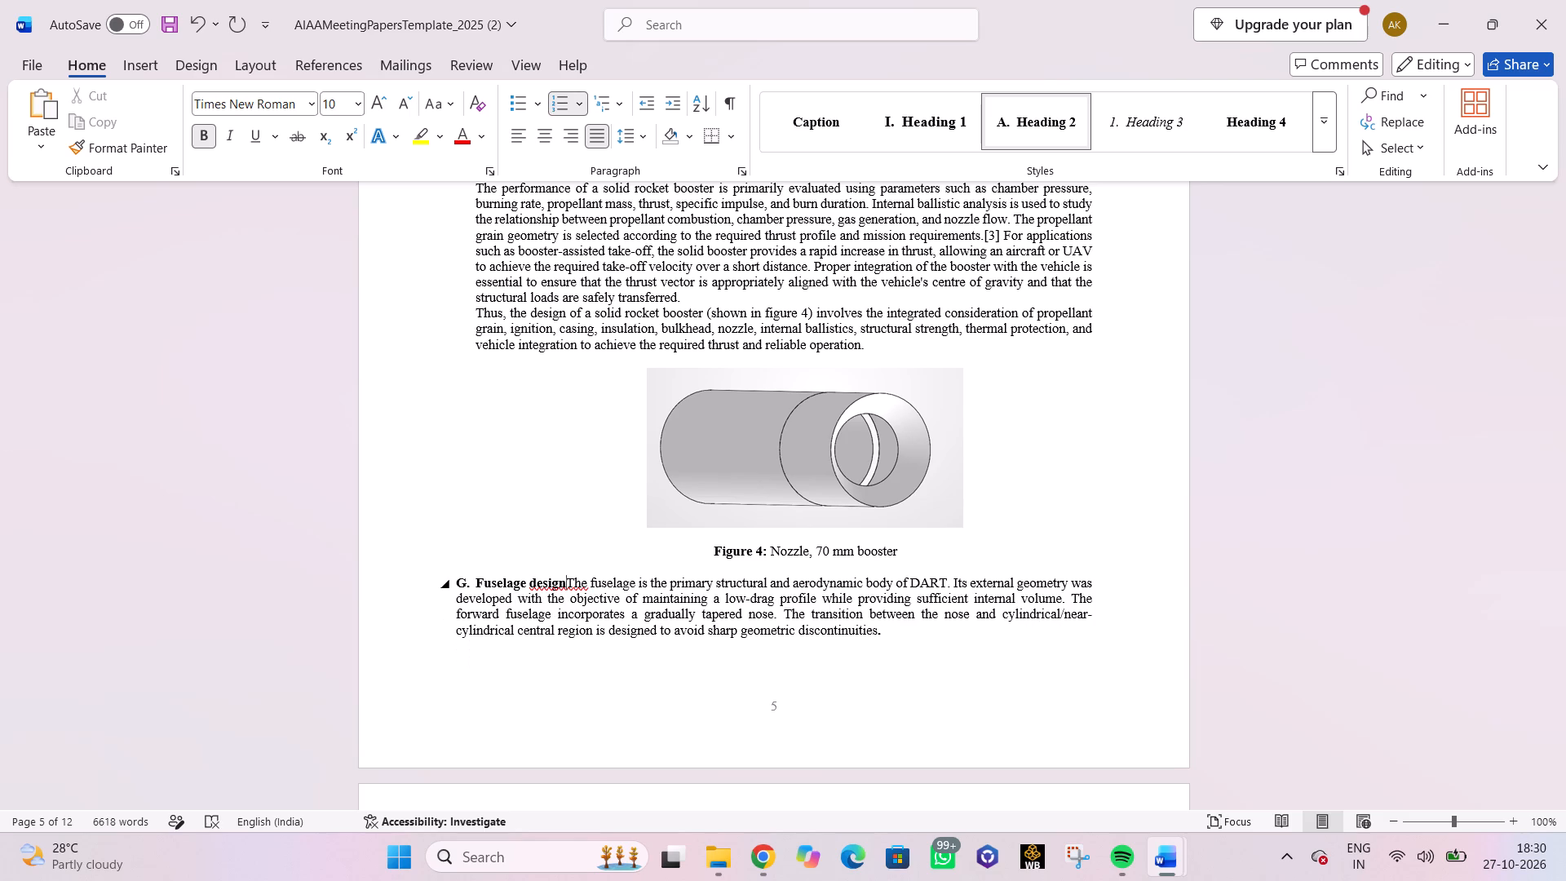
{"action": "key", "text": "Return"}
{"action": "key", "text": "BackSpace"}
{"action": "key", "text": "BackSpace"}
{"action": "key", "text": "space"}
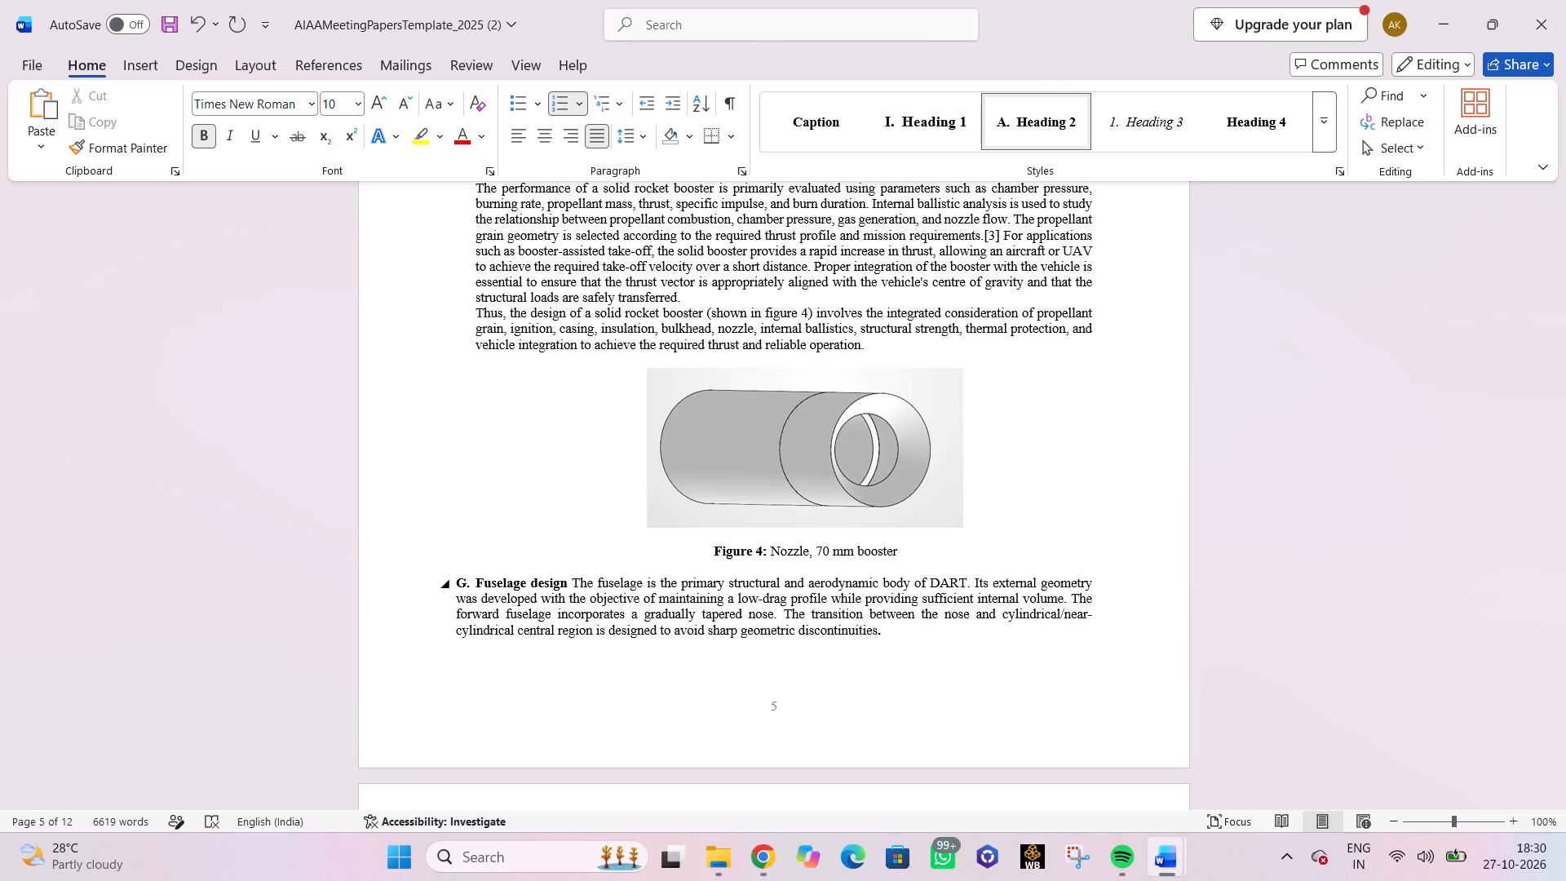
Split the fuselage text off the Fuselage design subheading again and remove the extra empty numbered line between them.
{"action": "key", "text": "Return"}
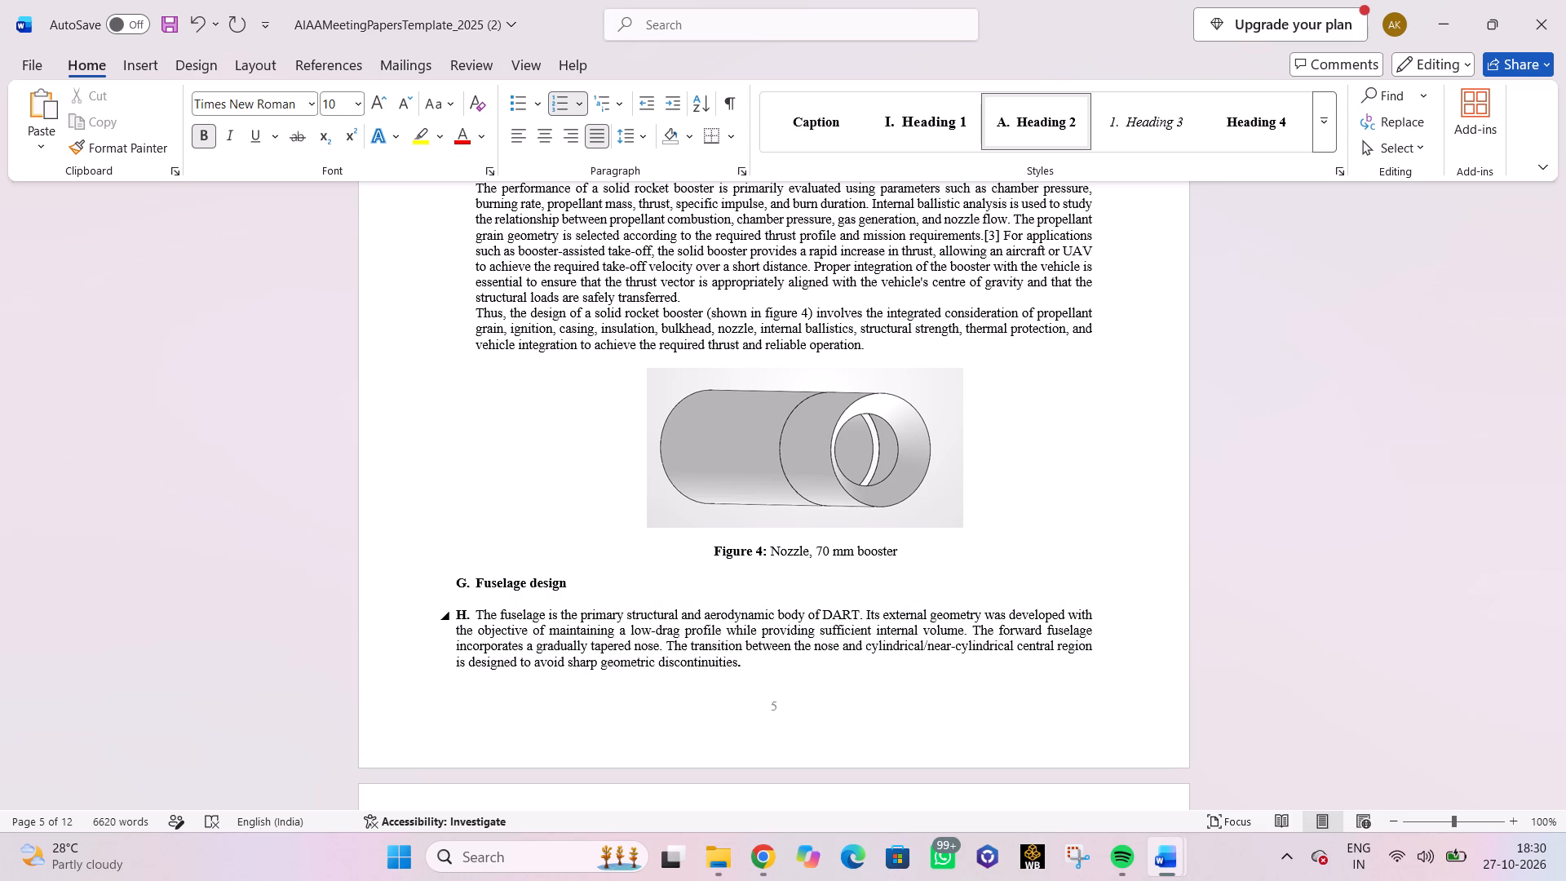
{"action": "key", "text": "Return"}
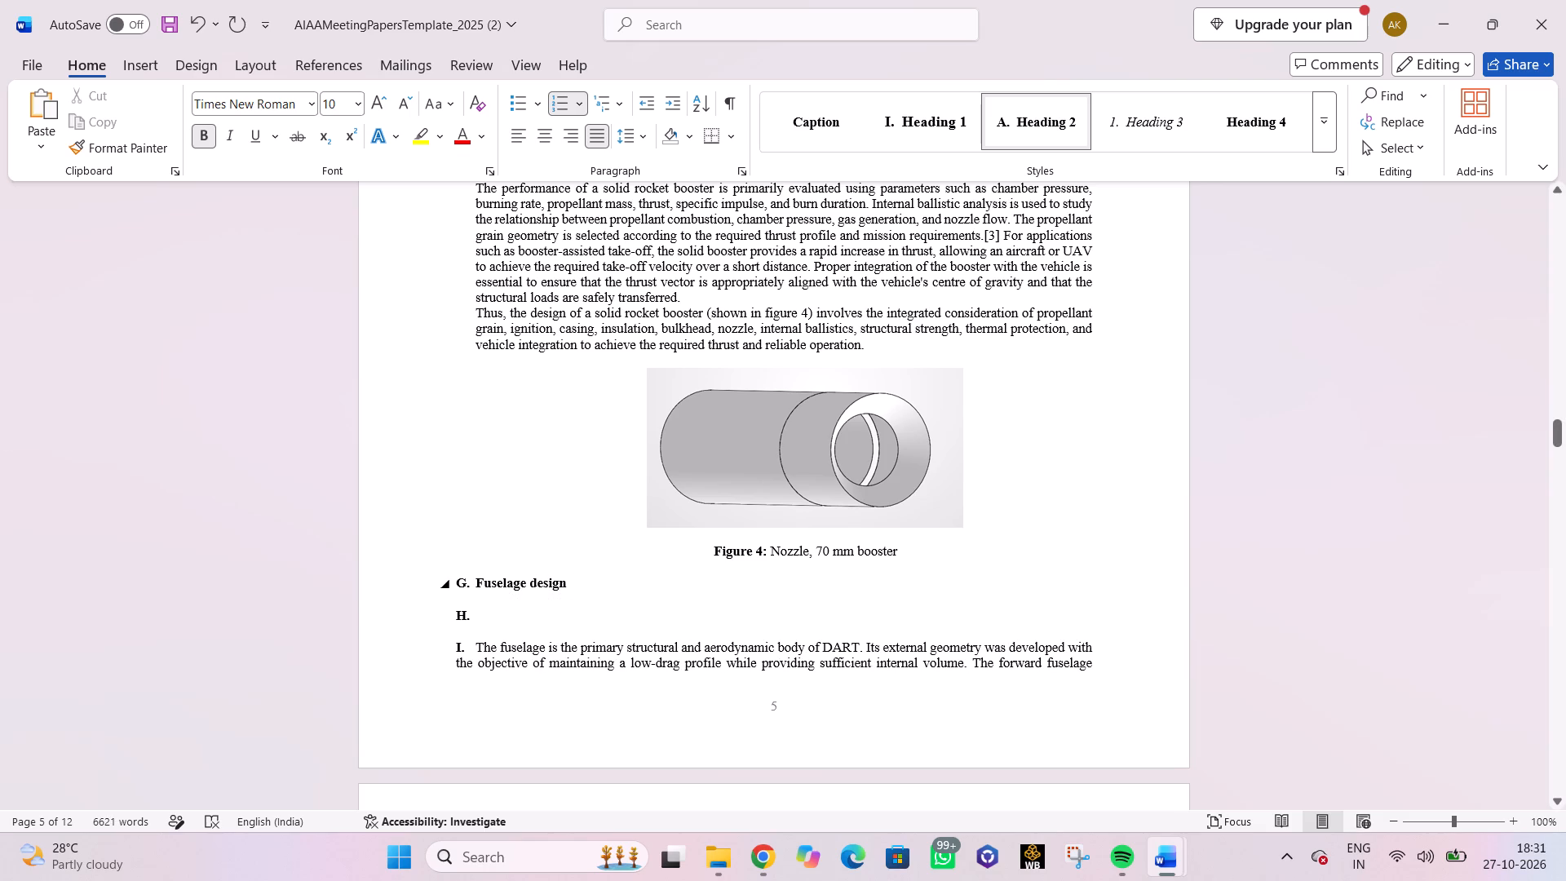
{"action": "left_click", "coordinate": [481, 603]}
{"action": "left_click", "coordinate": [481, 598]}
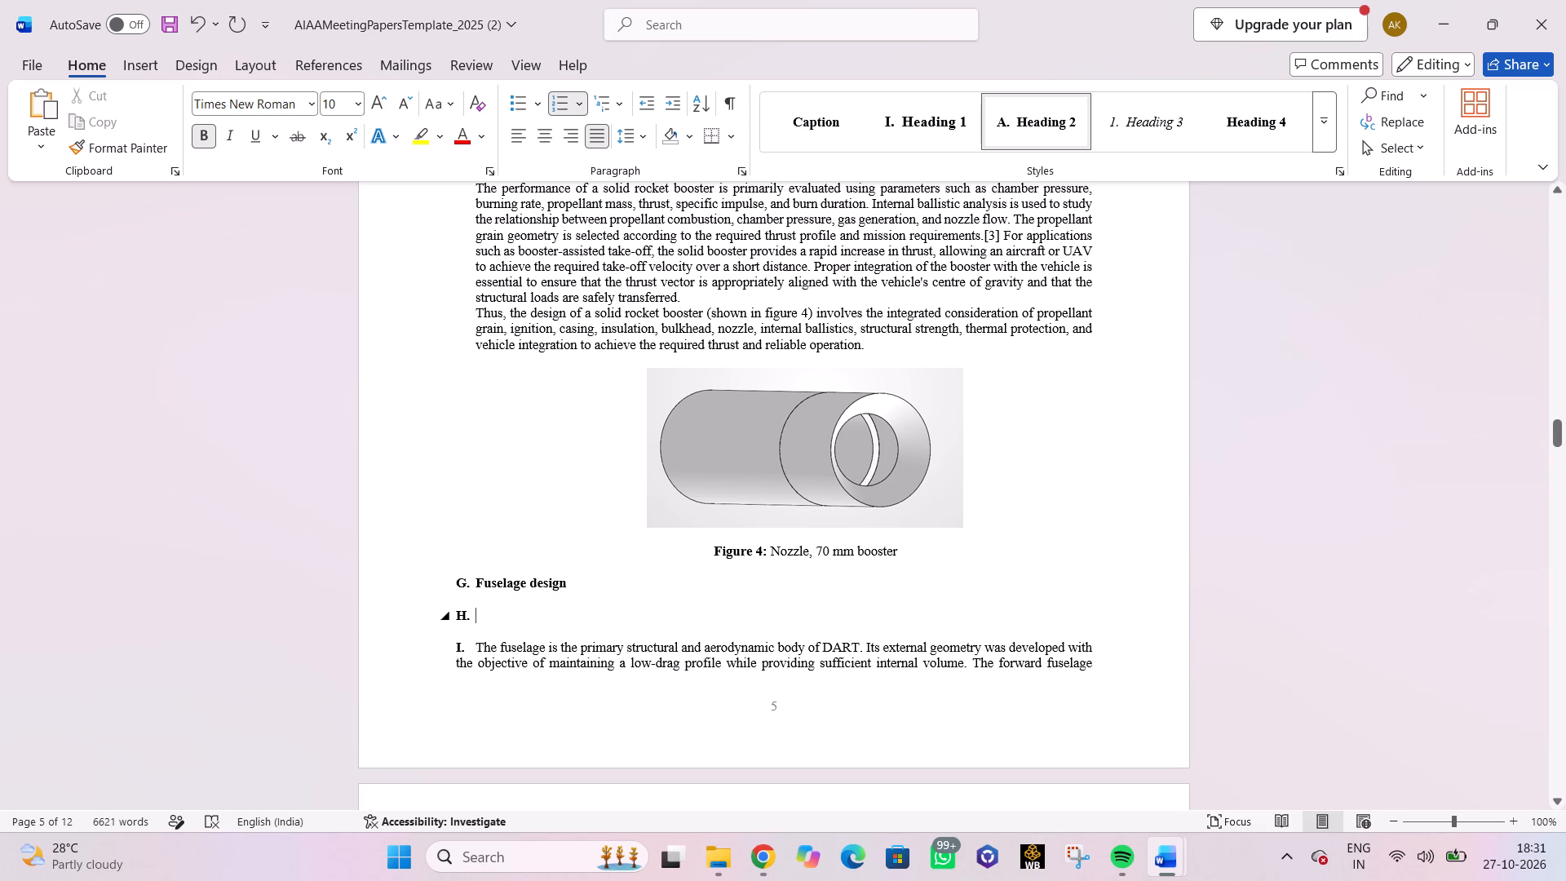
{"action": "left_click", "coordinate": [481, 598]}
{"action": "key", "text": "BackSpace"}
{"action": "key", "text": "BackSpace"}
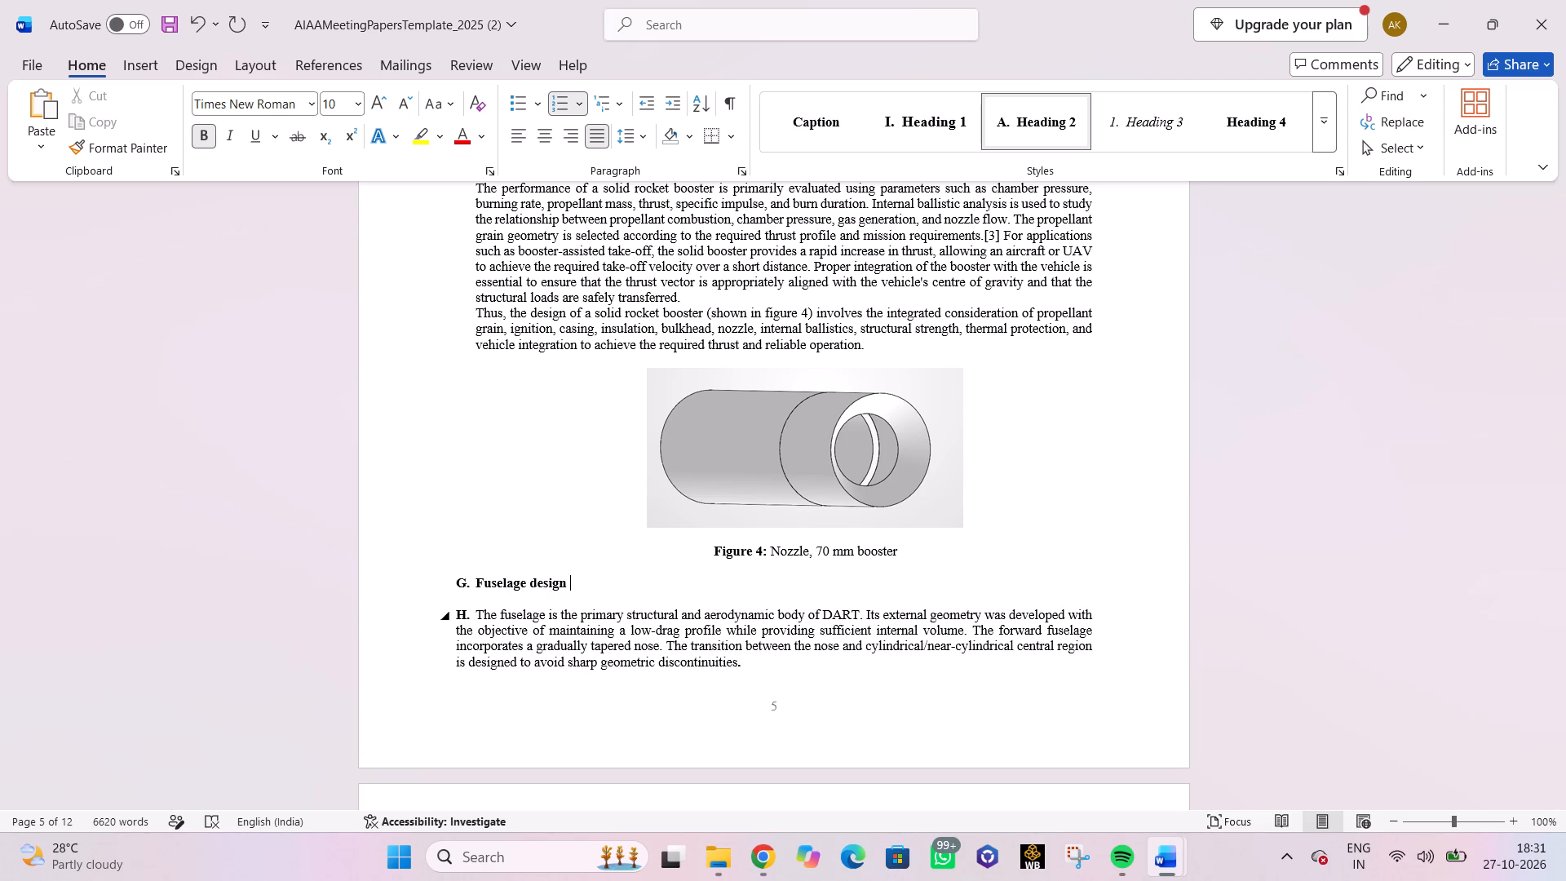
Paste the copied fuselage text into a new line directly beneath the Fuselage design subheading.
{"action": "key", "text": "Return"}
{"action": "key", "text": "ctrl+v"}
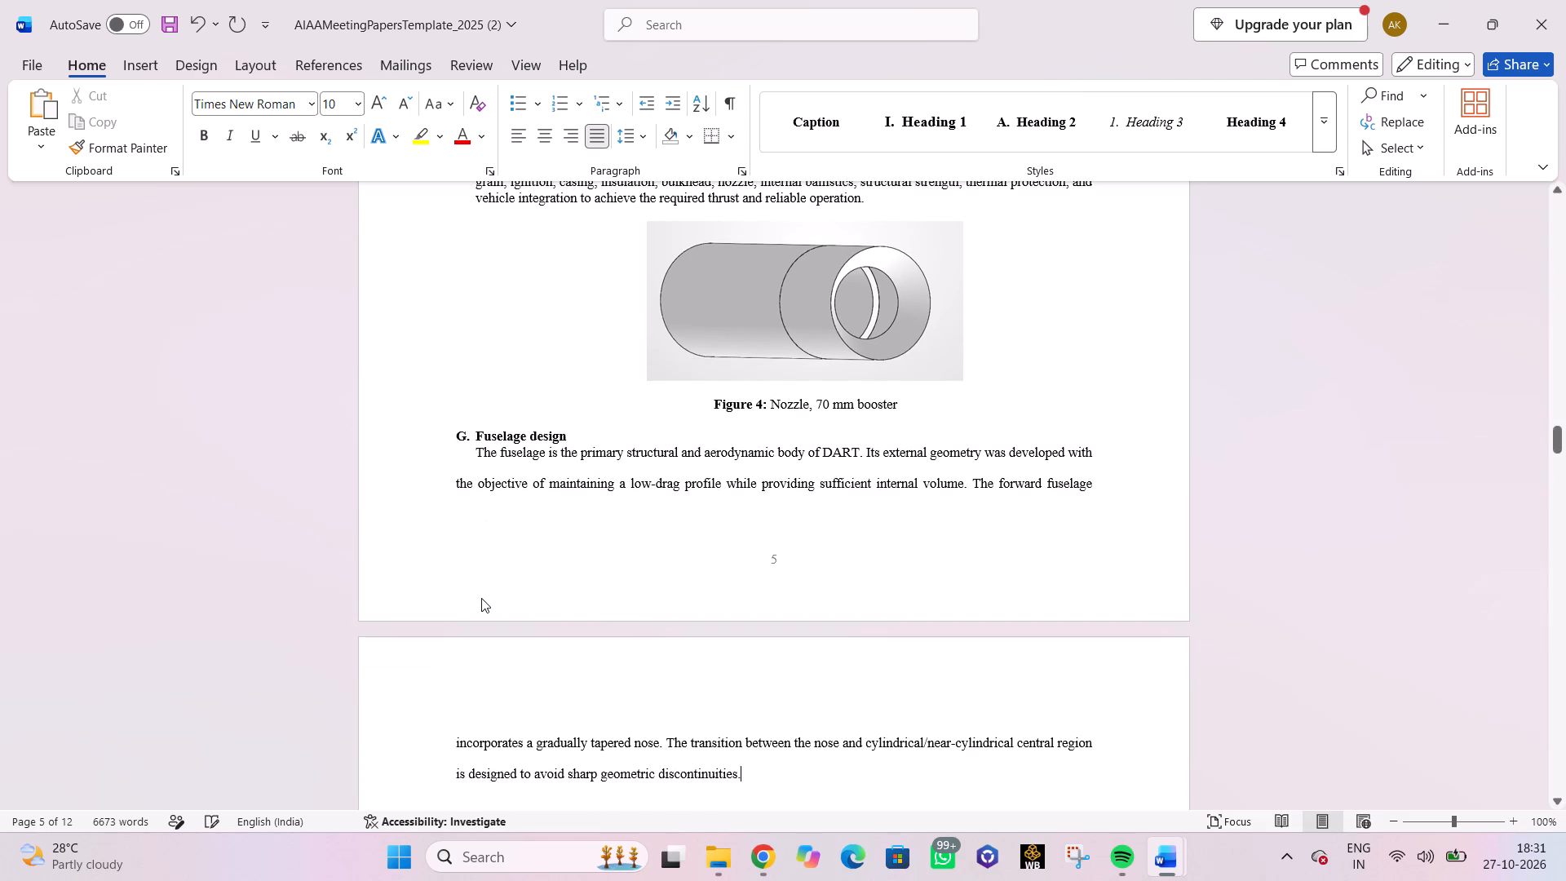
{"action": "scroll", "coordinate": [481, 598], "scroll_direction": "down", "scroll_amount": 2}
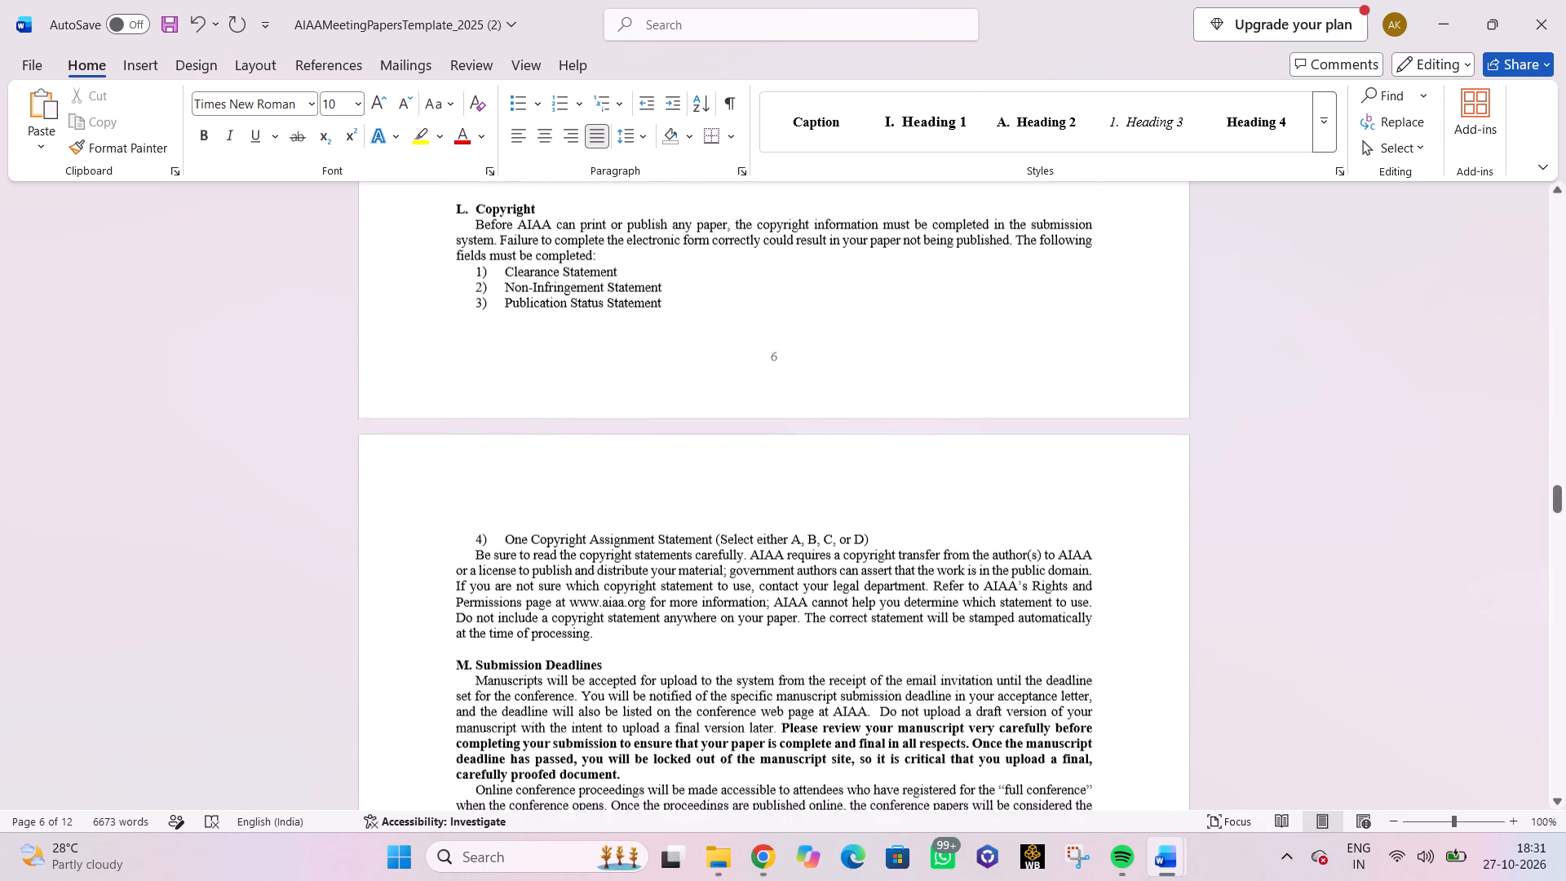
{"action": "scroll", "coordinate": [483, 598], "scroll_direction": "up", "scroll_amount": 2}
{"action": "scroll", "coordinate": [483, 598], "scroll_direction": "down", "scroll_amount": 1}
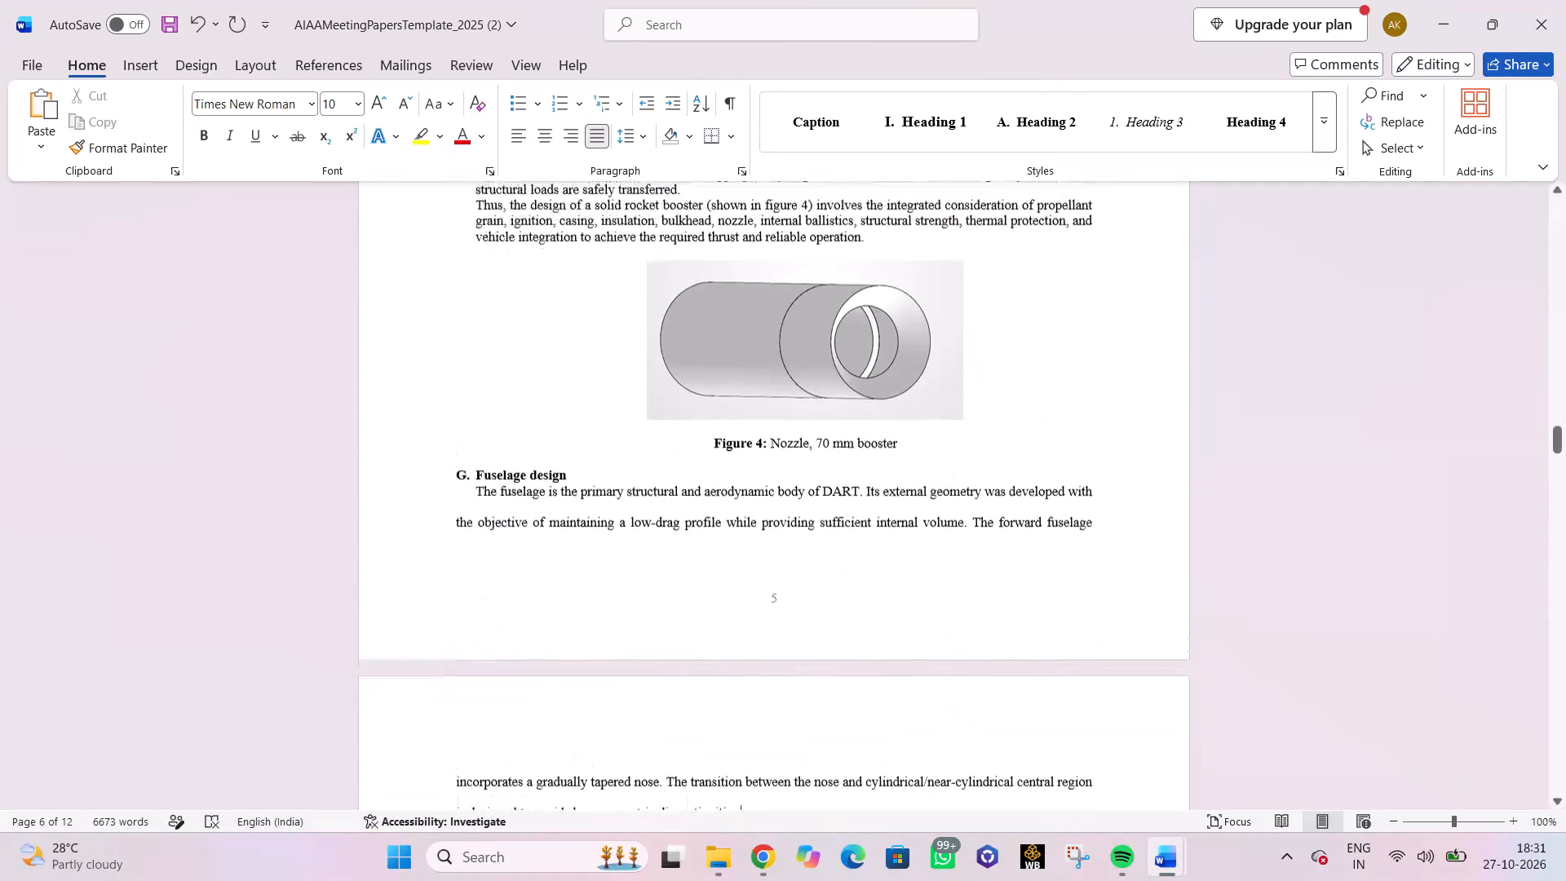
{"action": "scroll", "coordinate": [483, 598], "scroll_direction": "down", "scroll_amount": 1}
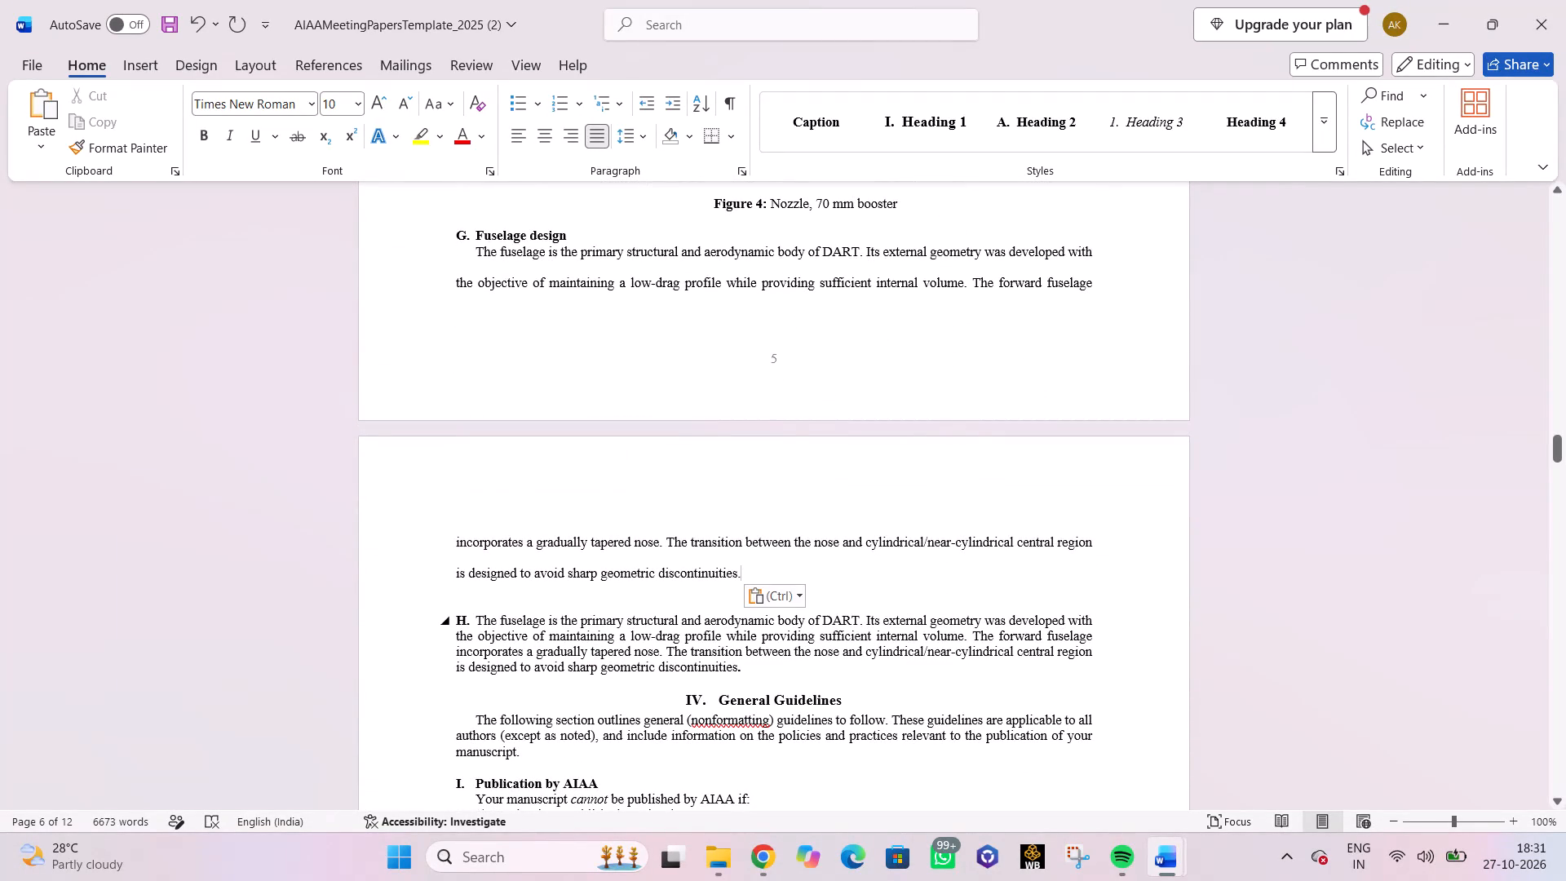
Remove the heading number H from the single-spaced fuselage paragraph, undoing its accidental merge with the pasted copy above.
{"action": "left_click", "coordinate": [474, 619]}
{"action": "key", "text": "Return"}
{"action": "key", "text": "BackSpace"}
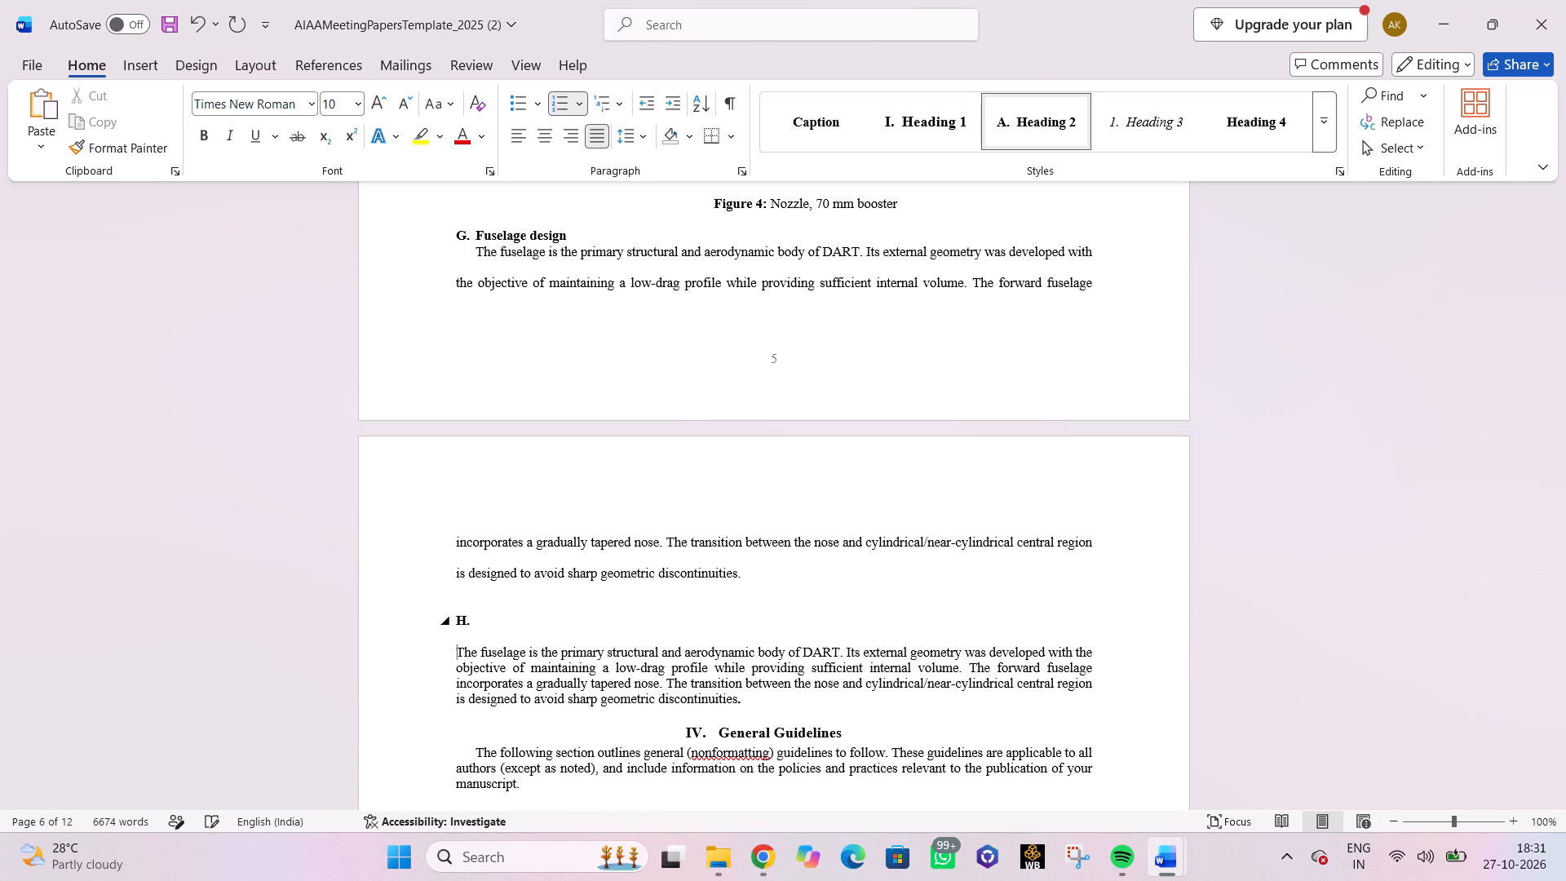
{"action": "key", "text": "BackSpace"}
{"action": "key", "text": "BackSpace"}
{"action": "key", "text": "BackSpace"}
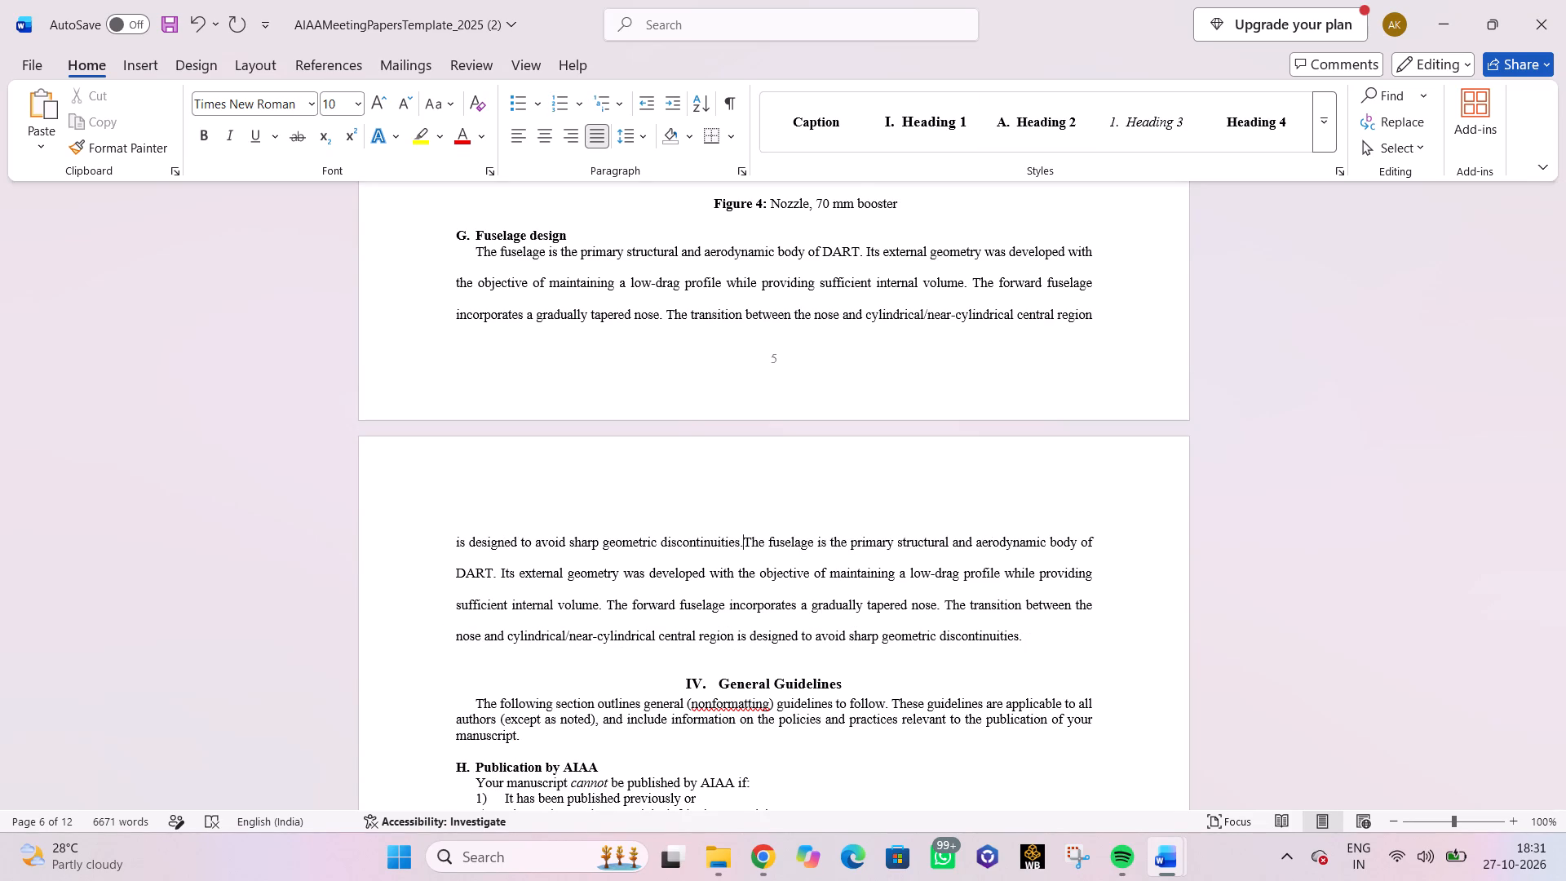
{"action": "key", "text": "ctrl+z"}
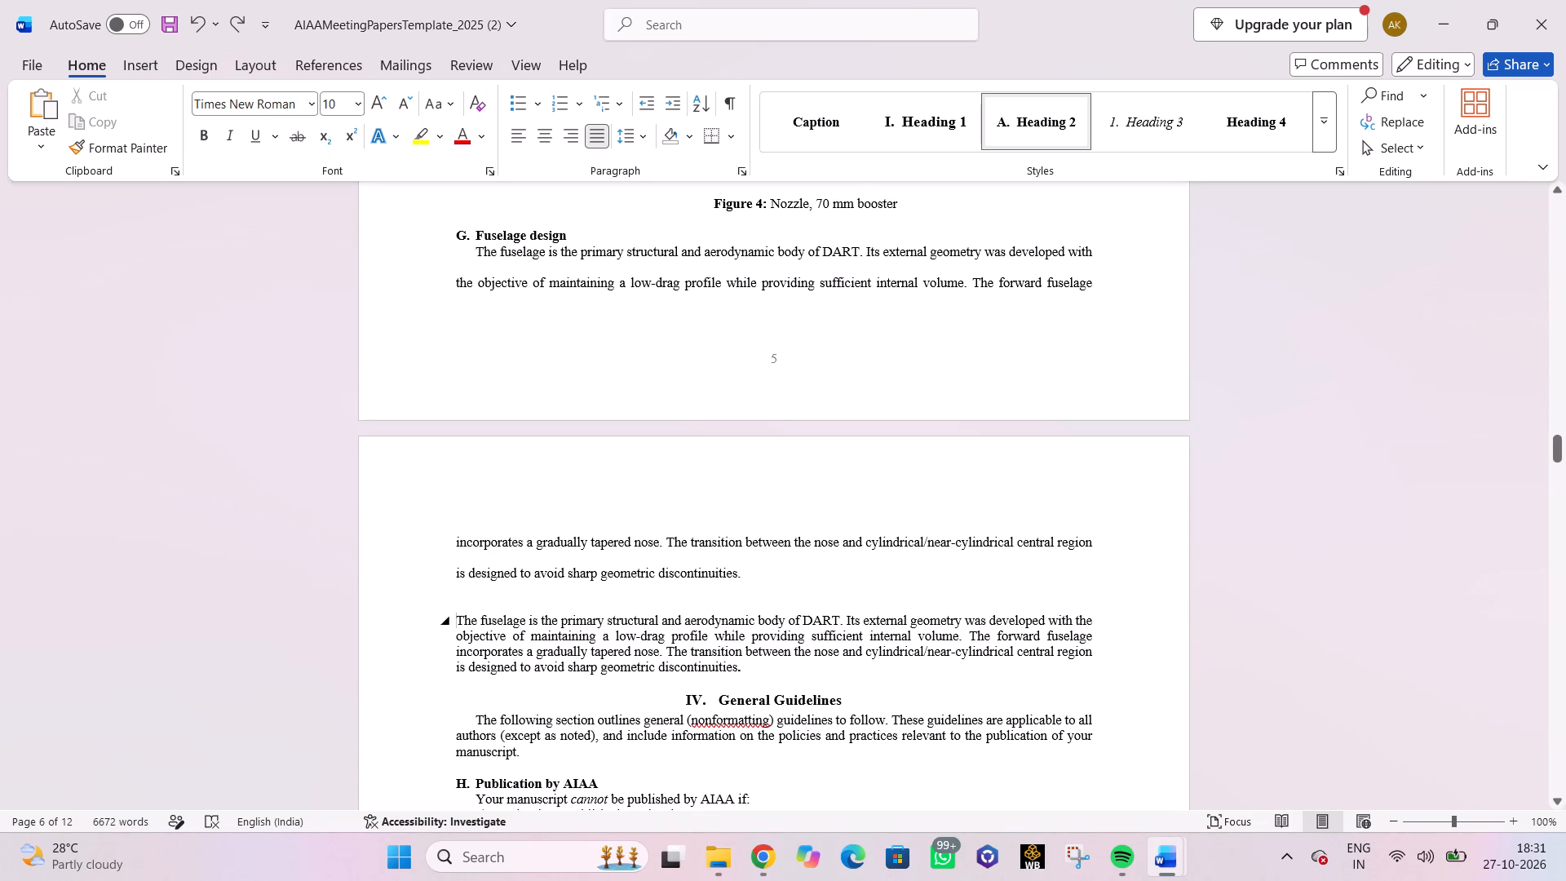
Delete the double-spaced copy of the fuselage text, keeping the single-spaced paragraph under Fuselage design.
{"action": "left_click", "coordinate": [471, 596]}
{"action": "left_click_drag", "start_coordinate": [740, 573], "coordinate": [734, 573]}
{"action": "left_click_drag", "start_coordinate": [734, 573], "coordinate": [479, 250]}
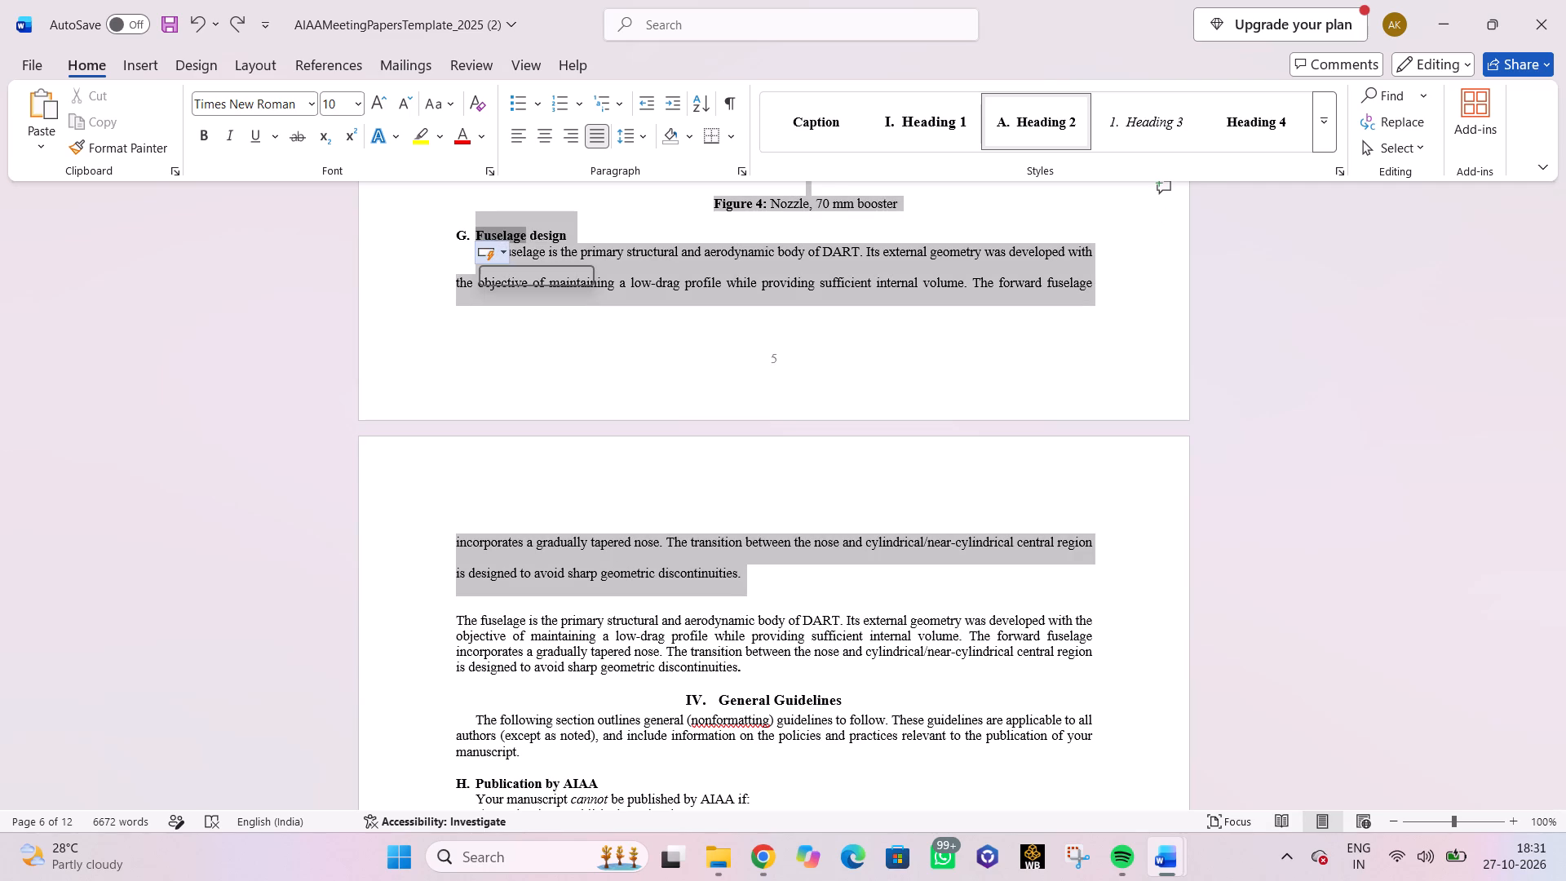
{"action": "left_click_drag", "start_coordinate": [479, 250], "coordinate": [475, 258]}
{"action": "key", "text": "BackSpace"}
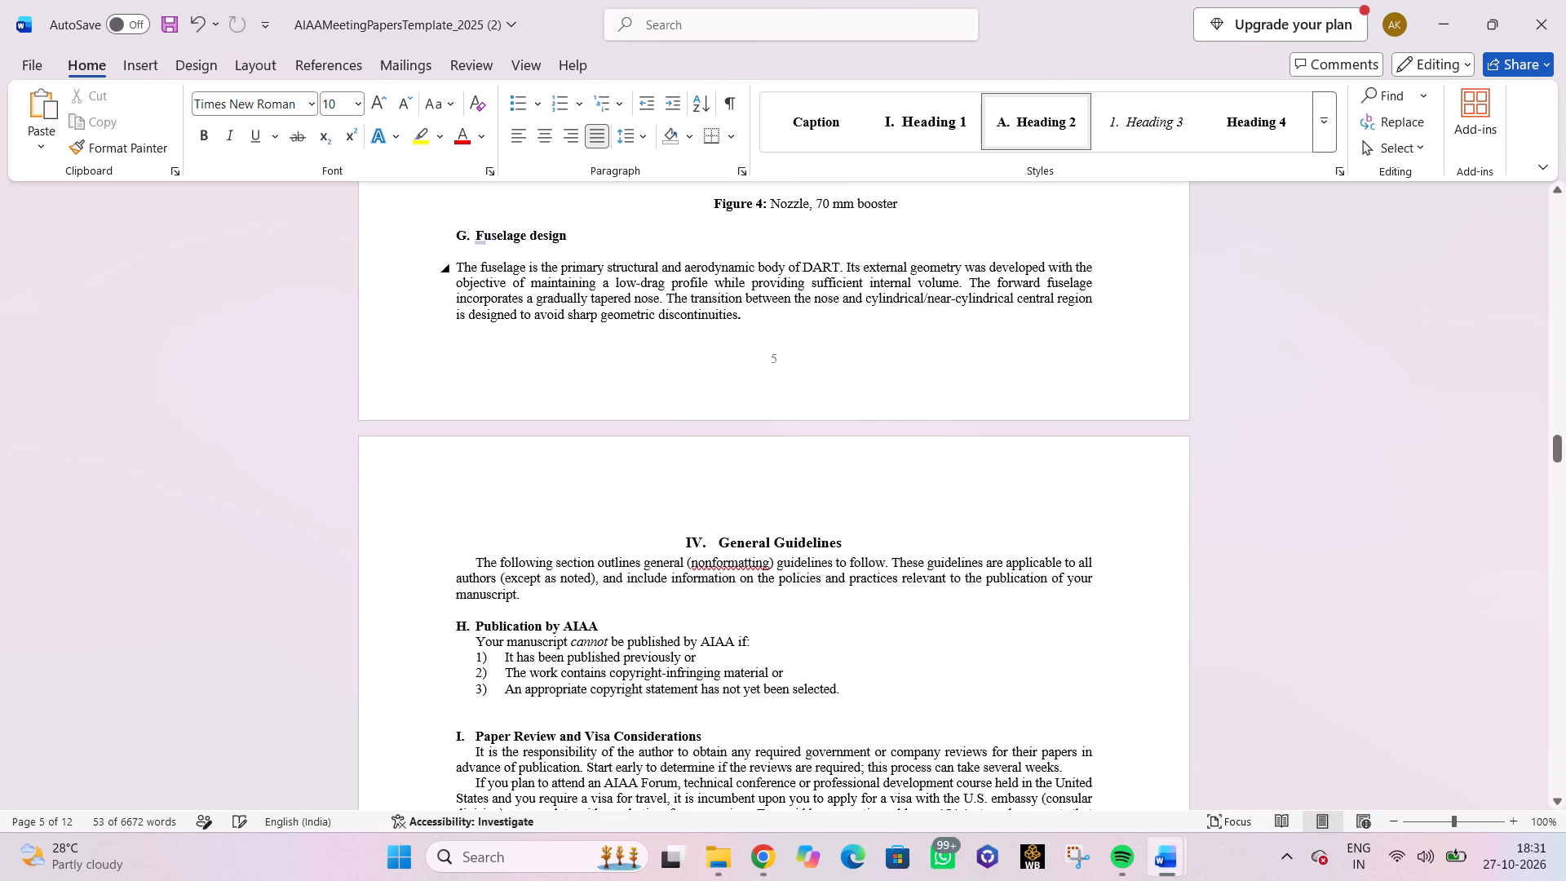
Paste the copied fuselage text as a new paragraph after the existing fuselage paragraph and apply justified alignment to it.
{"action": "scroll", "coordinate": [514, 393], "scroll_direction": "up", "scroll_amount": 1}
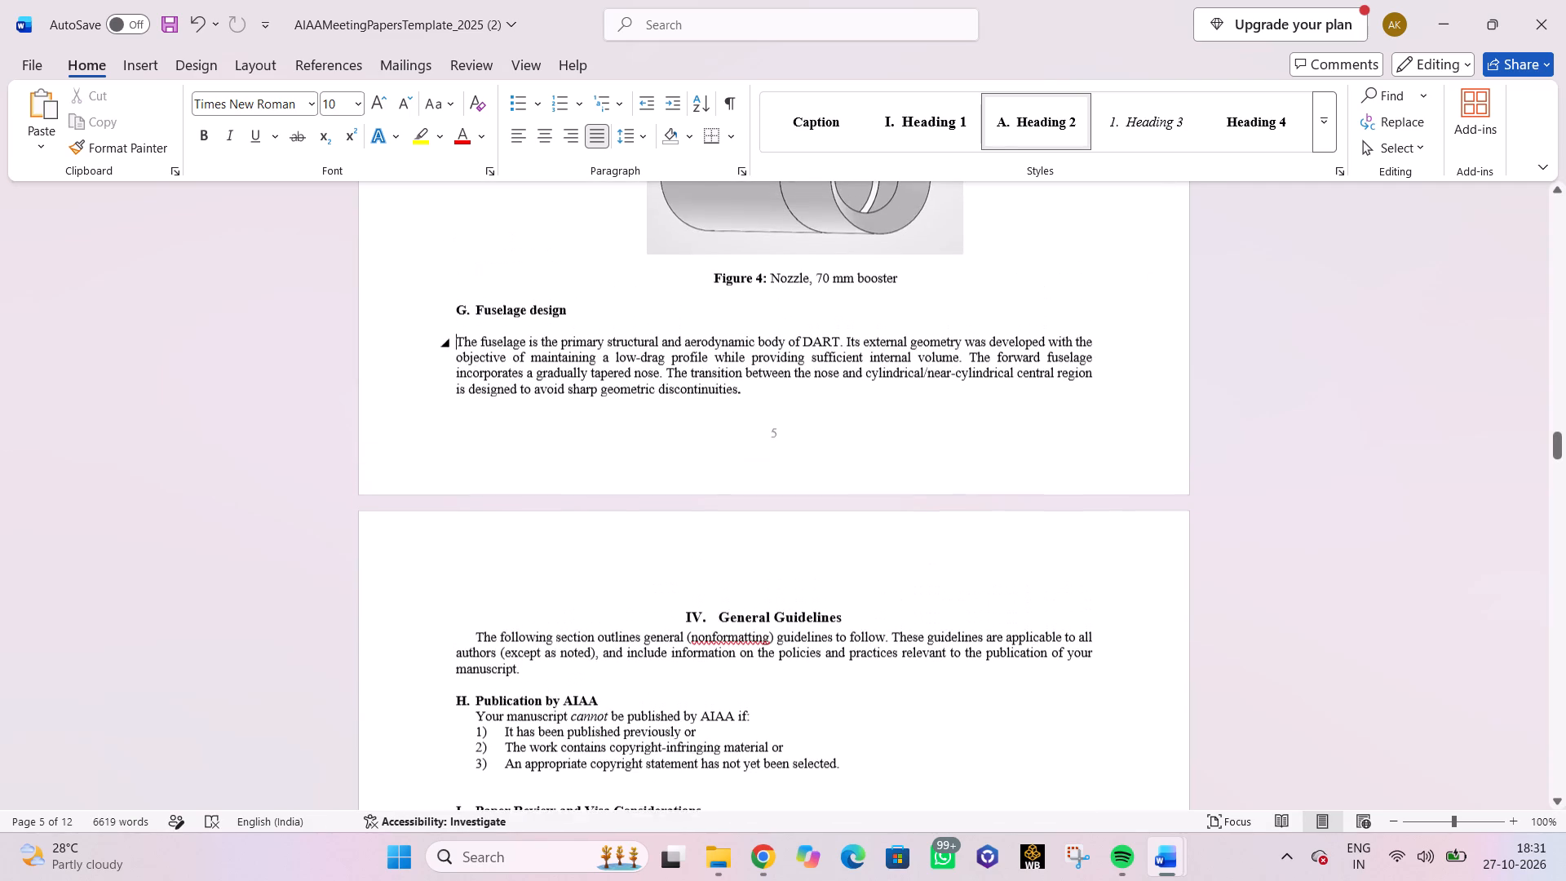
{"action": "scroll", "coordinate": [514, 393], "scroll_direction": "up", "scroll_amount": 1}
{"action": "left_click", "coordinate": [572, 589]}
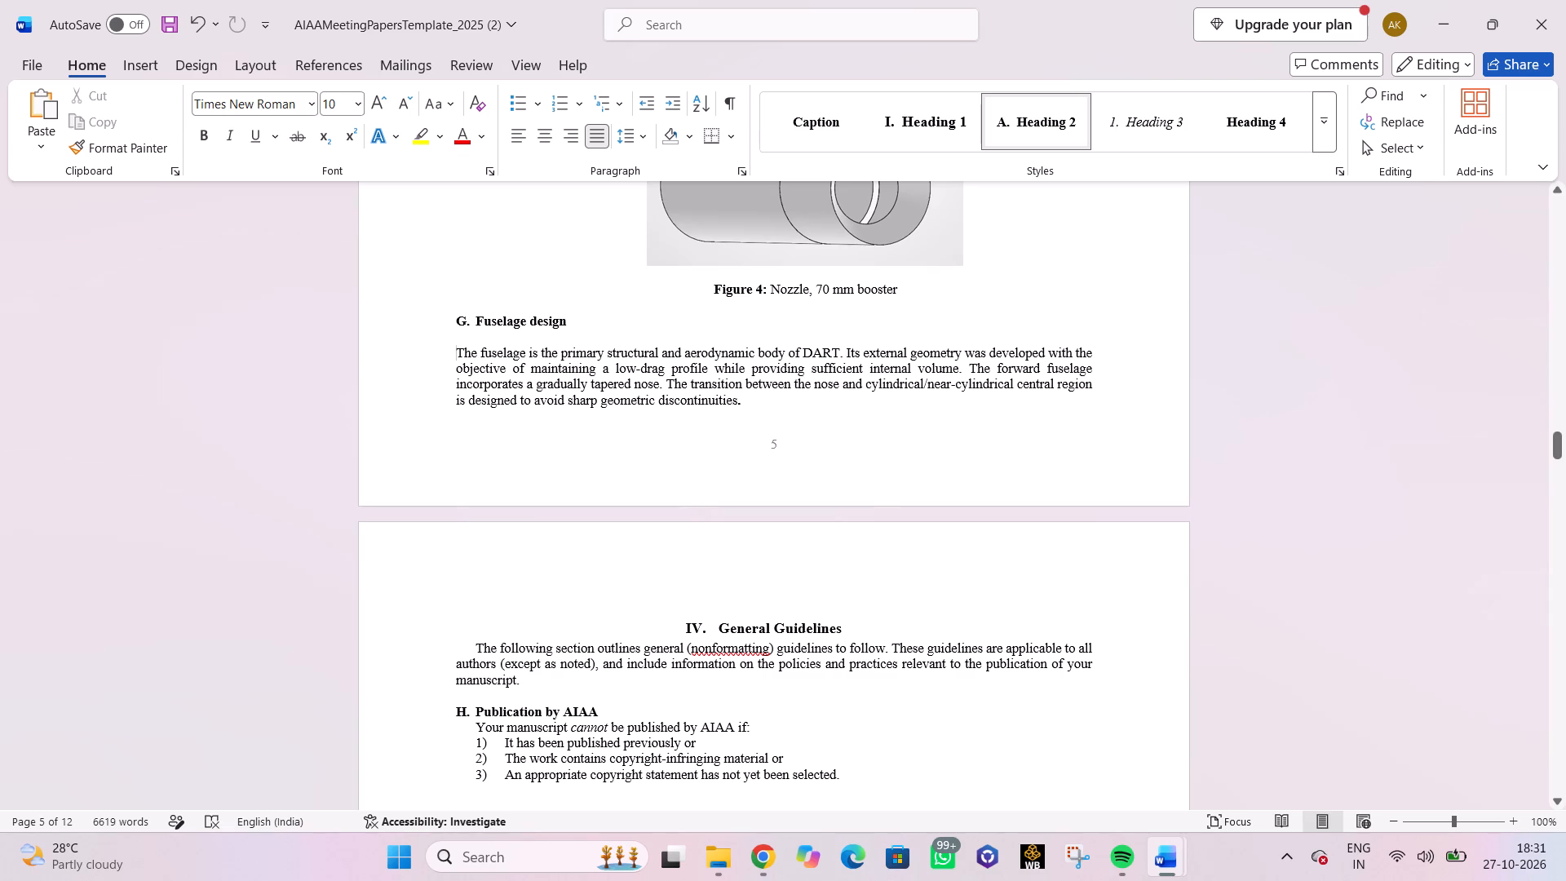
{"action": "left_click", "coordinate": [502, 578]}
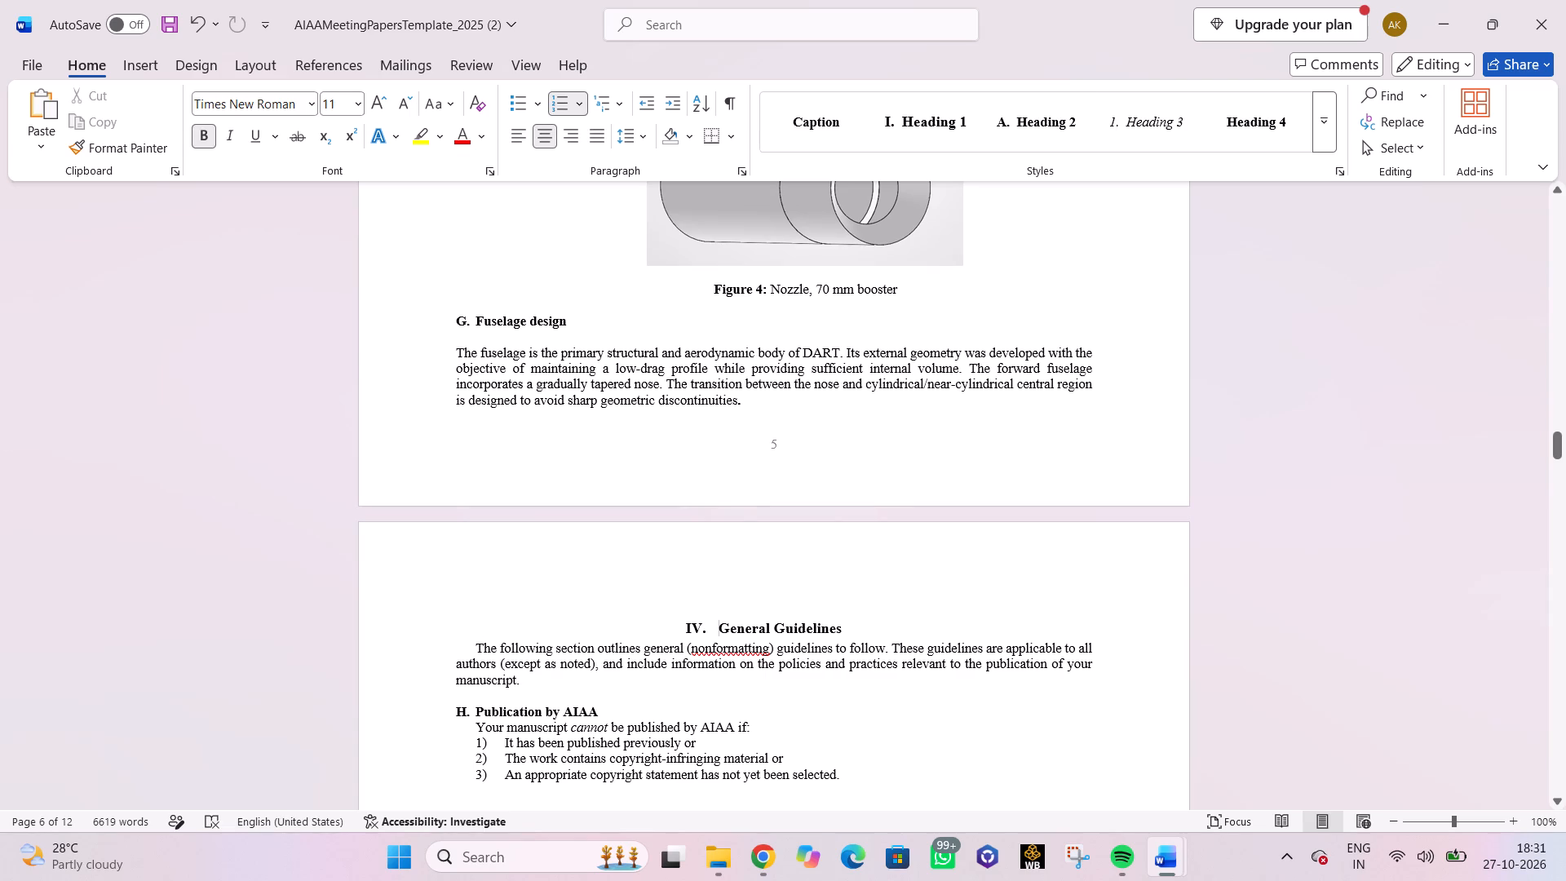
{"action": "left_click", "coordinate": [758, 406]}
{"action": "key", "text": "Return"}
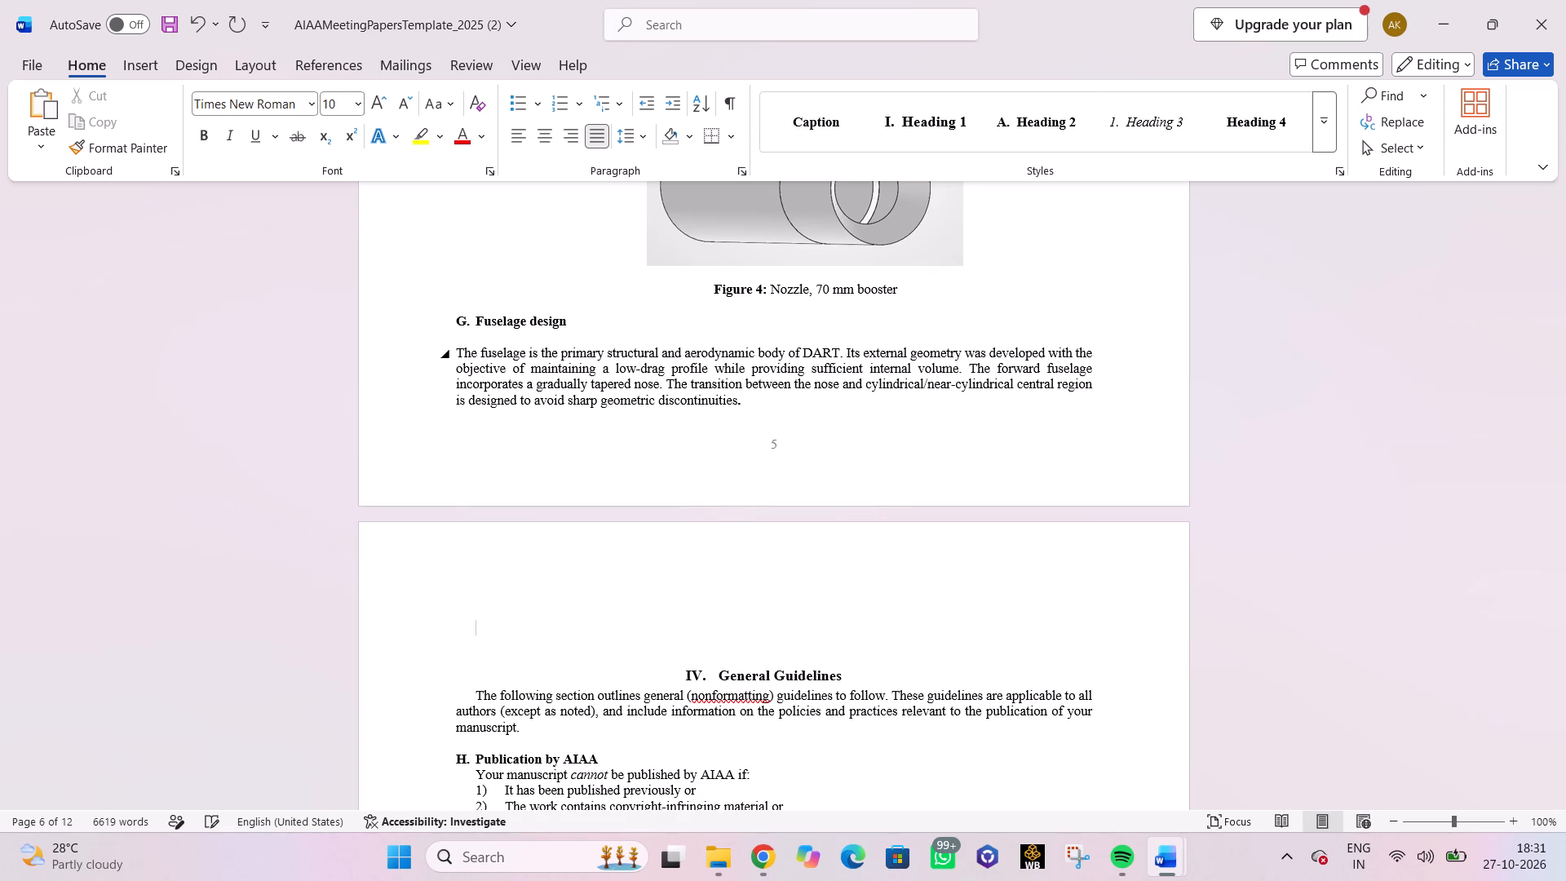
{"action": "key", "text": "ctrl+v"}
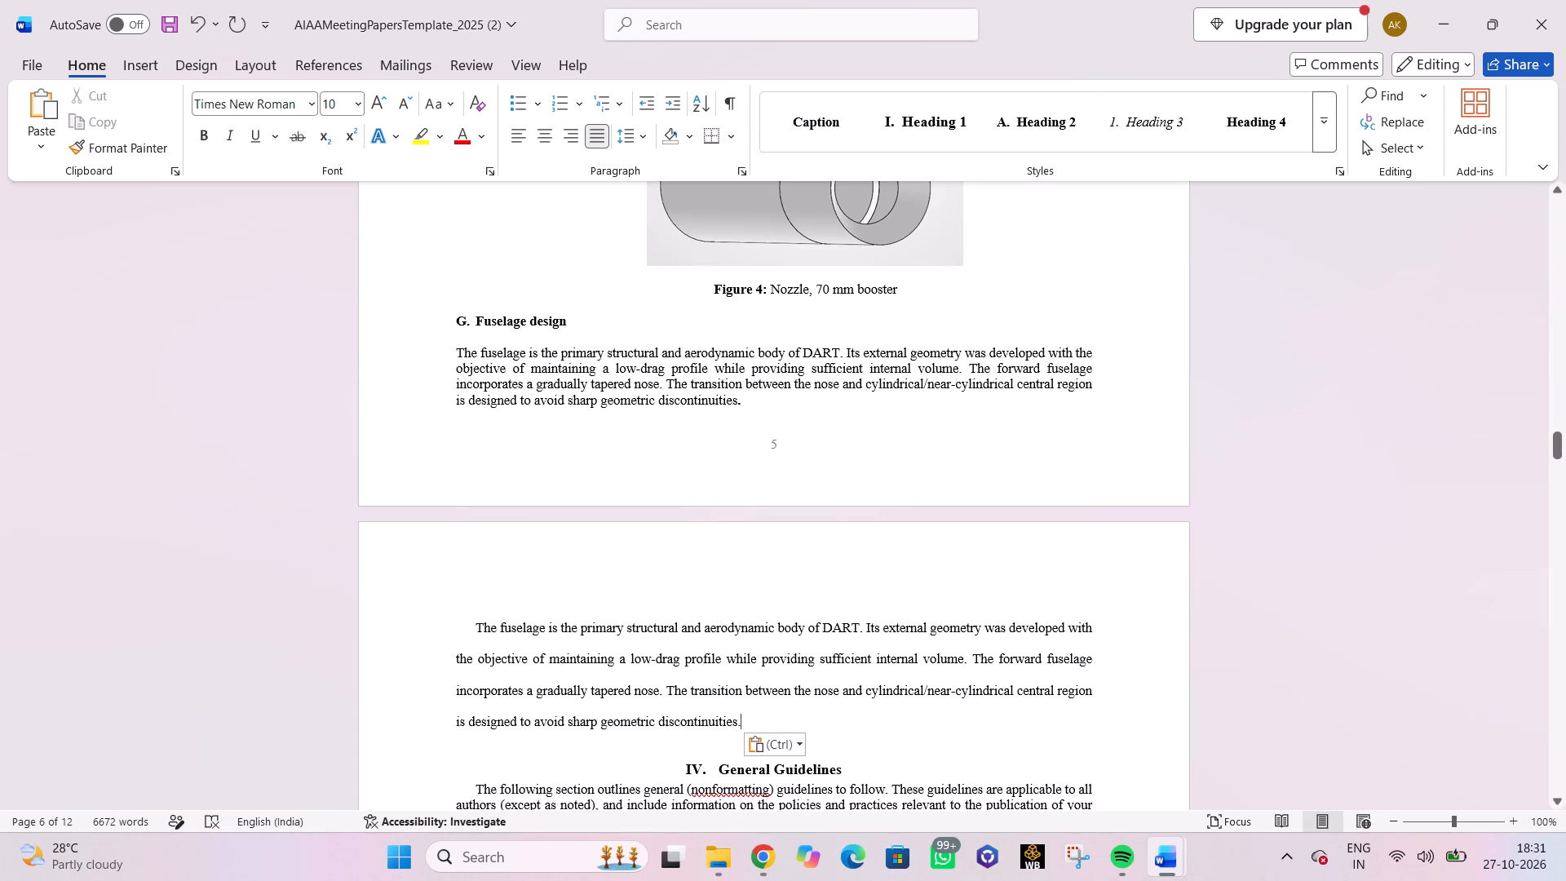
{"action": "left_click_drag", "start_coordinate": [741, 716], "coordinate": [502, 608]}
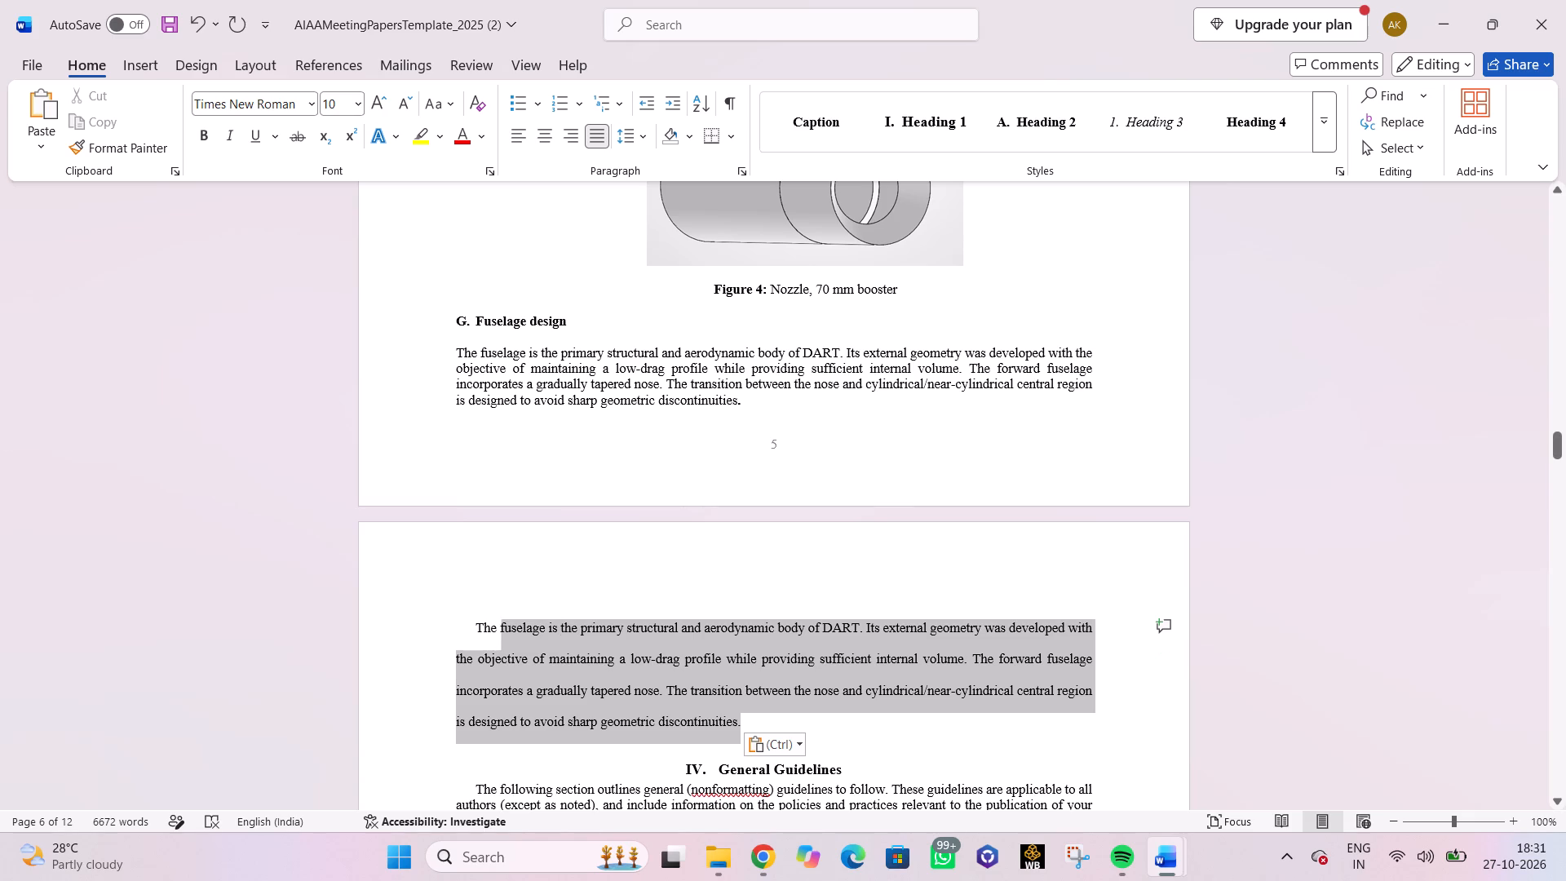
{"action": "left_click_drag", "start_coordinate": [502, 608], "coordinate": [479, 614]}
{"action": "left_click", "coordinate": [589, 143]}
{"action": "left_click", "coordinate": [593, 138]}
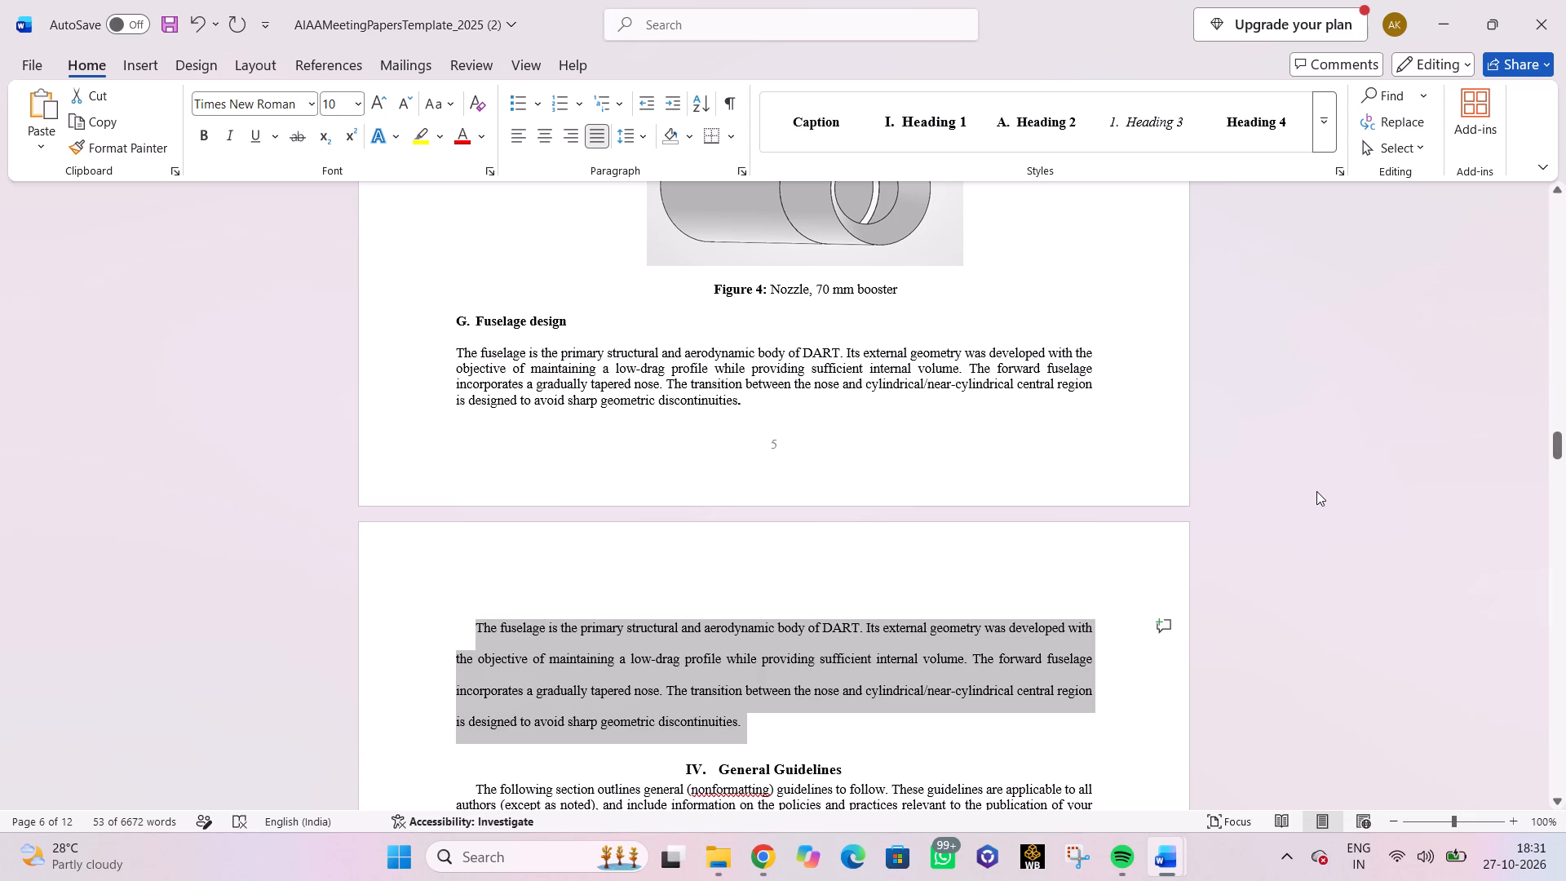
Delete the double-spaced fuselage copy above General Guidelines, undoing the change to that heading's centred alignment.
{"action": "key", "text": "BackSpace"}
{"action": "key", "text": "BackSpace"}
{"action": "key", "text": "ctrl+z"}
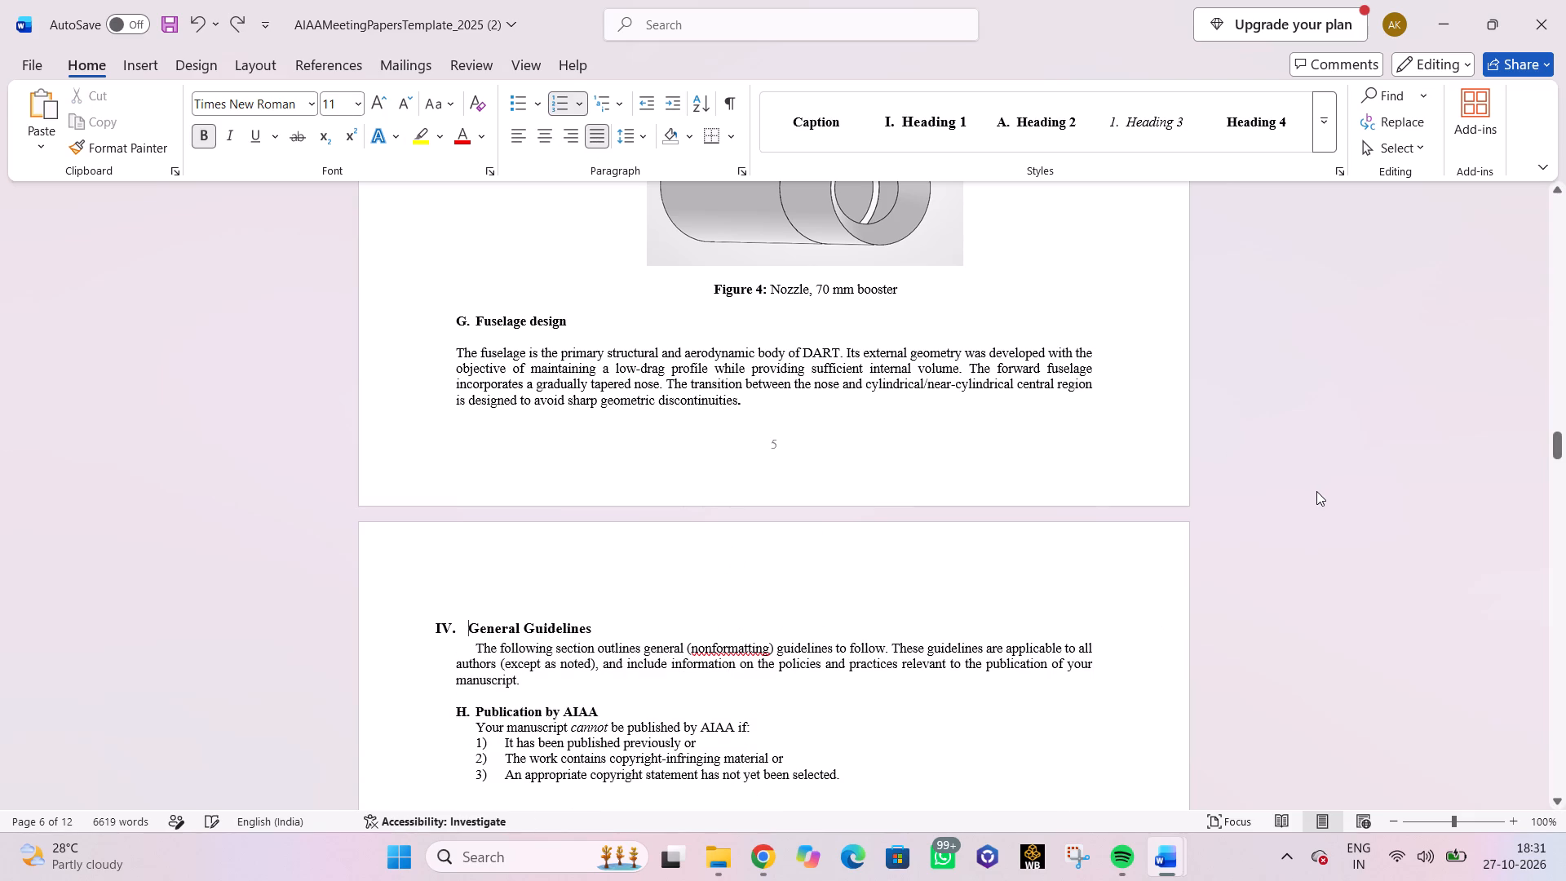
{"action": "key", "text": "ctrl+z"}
Remove the first-line indent from the Airframe configuration paragraph so it starts flush with the rest of its text.
{"action": "scroll", "coordinate": [1307, 494], "scroll_direction": "up", "scroll_amount": 3}
{"action": "scroll", "coordinate": [1307, 494], "scroll_direction": "down", "scroll_amount": 2}
{"action": "scroll", "coordinate": [1307, 494], "scroll_direction": "up", "scroll_amount": 2}
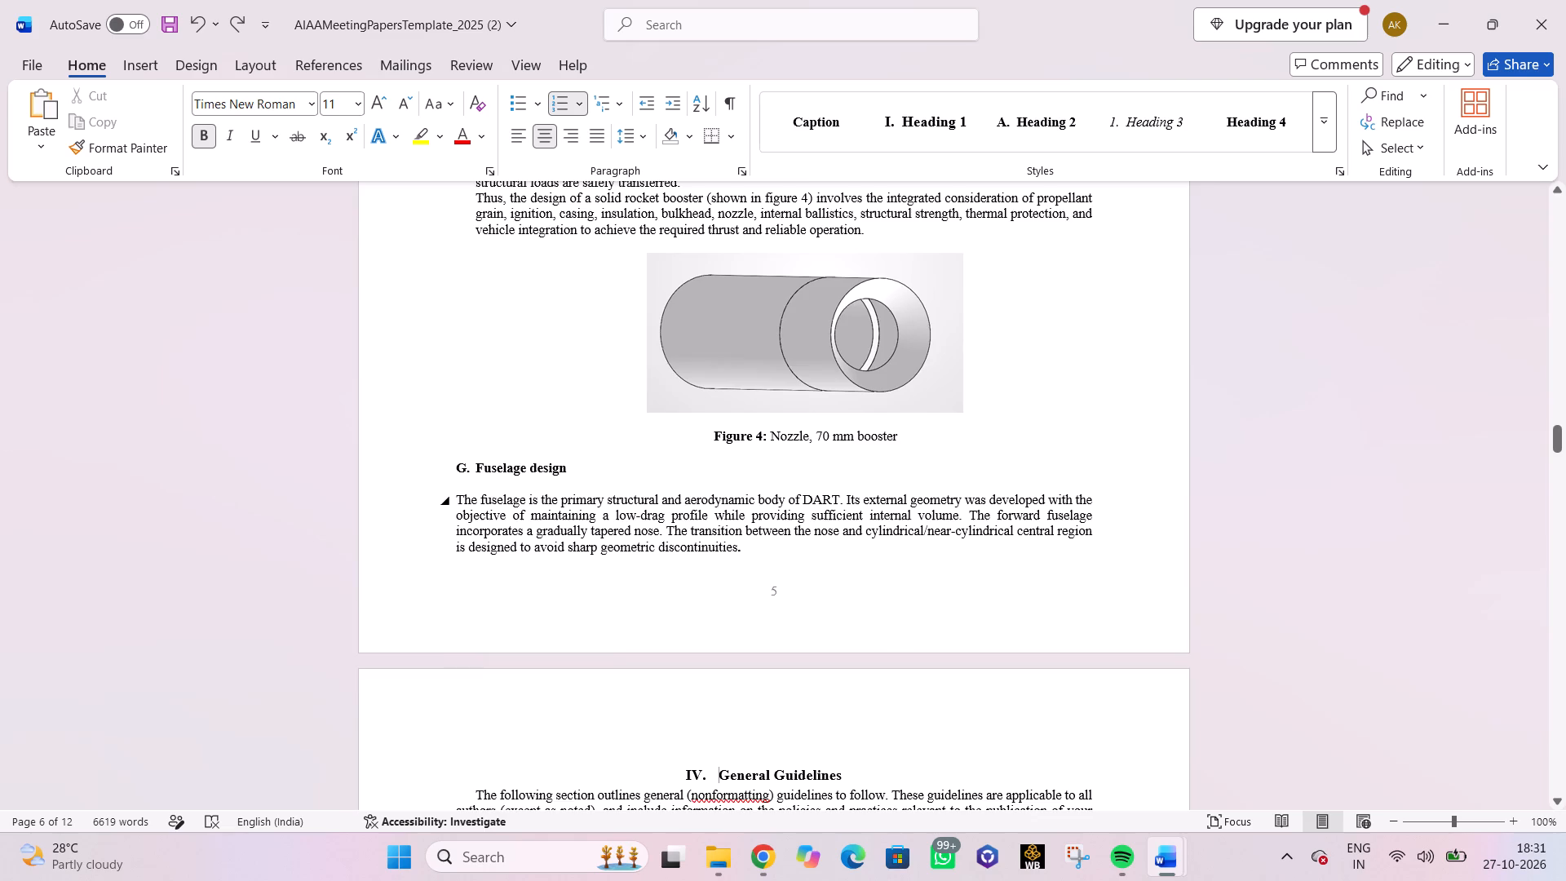
{"action": "scroll", "coordinate": [735, 523], "scroll_direction": "up", "scroll_amount": 5}
{"action": "scroll", "coordinate": [739, 521], "scroll_direction": "down", "scroll_amount": 2}
{"action": "scroll", "coordinate": [739, 521], "scroll_direction": "up", "scroll_amount": 13}
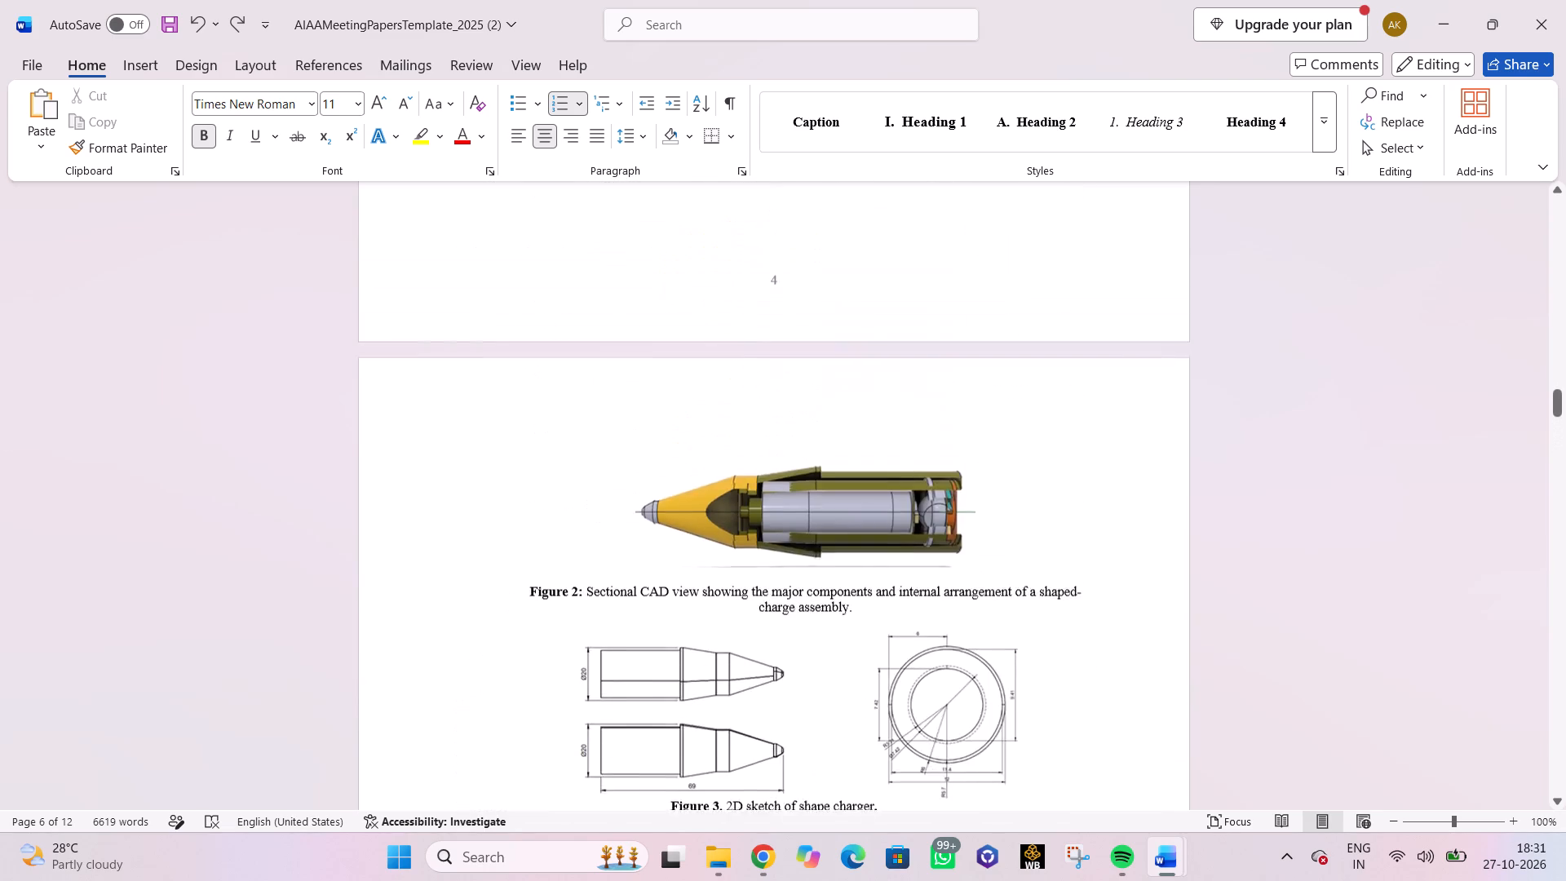
{"action": "scroll", "coordinate": [728, 521], "scroll_direction": "up", "scroll_amount": 8}
{"action": "scroll", "coordinate": [728, 521], "scroll_direction": "down", "scroll_amount": 2}
{"action": "scroll", "coordinate": [728, 521], "scroll_direction": "up", "scroll_amount": 8}
{"action": "scroll", "coordinate": [728, 521], "scroll_direction": "down", "scroll_amount": 1}
{"action": "scroll", "coordinate": [728, 521], "scroll_direction": "up", "scroll_amount": 13}
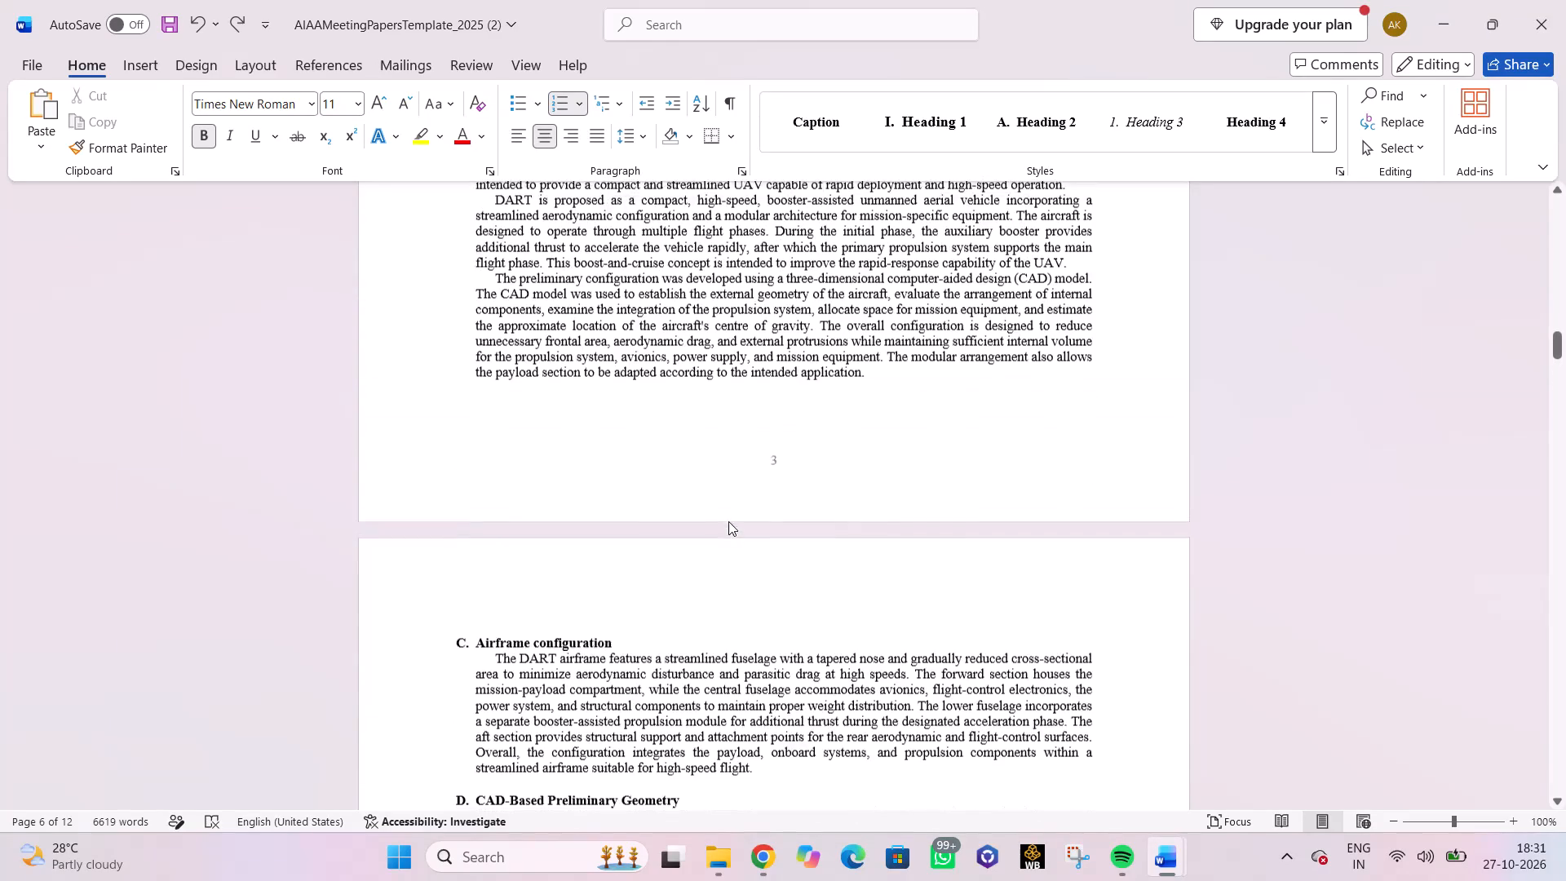
{"action": "scroll", "coordinate": [728, 521], "scroll_direction": "up", "scroll_amount": 6}
{"action": "scroll", "coordinate": [728, 521], "scroll_direction": "down", "scroll_amount": 2}
{"action": "scroll", "coordinate": [728, 522], "scroll_direction": "up", "scroll_amount": 1}
{"action": "scroll", "coordinate": [728, 522], "scroll_direction": "down", "scroll_amount": 5}
{"action": "scroll", "coordinate": [722, 525], "scroll_direction": "up", "scroll_amount": 3}
{"action": "scroll", "coordinate": [722, 525], "scroll_direction": "down", "scroll_amount": 3}
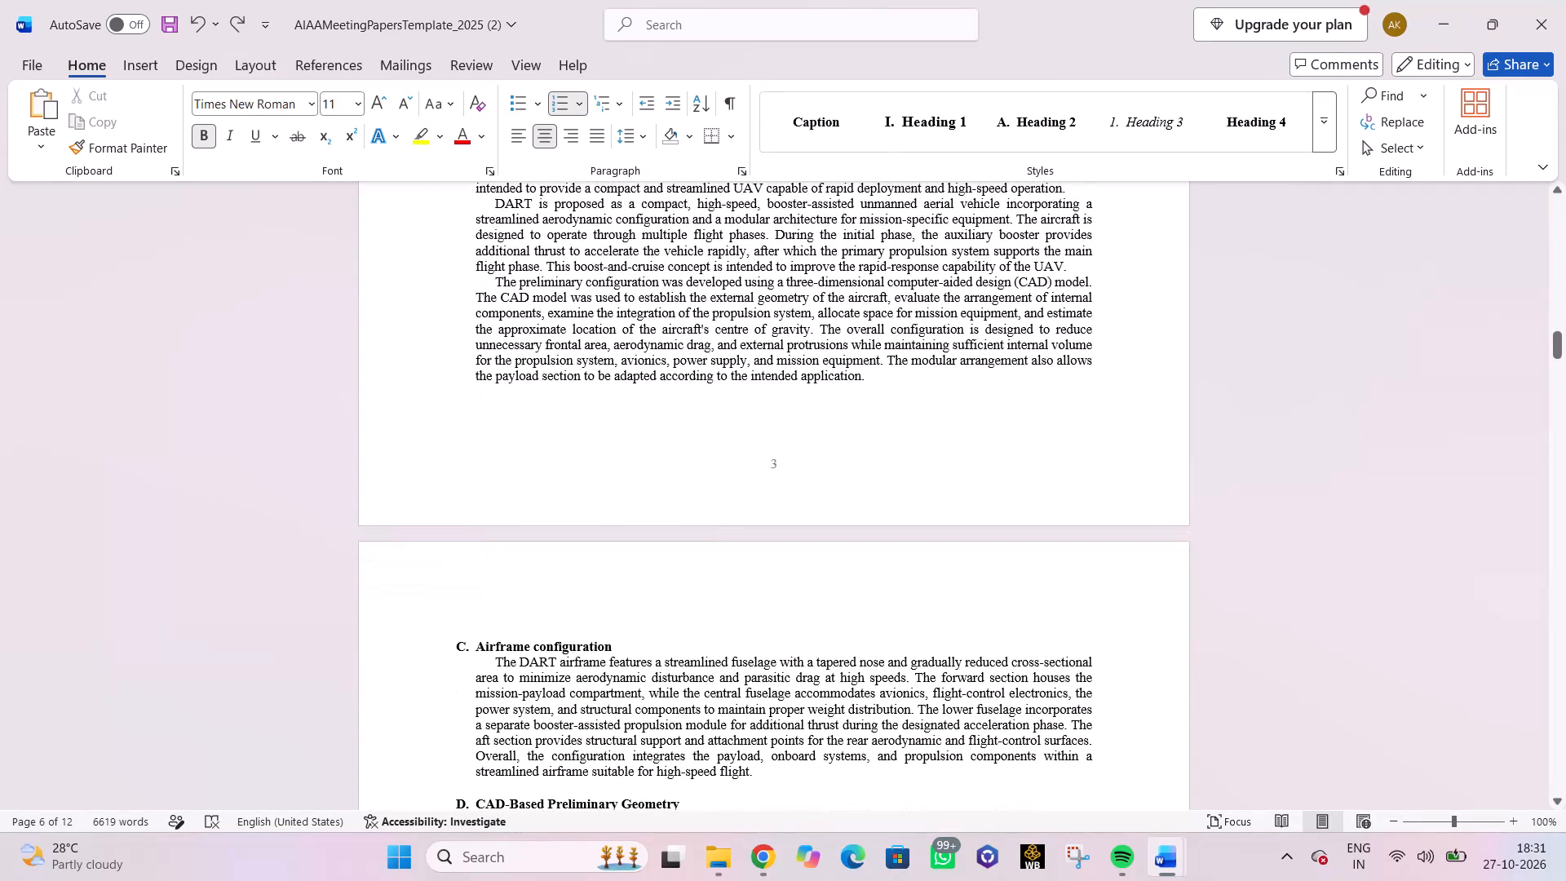
{"action": "left_click", "coordinate": [494, 665]}
{"action": "key", "text": "BackSpace"}
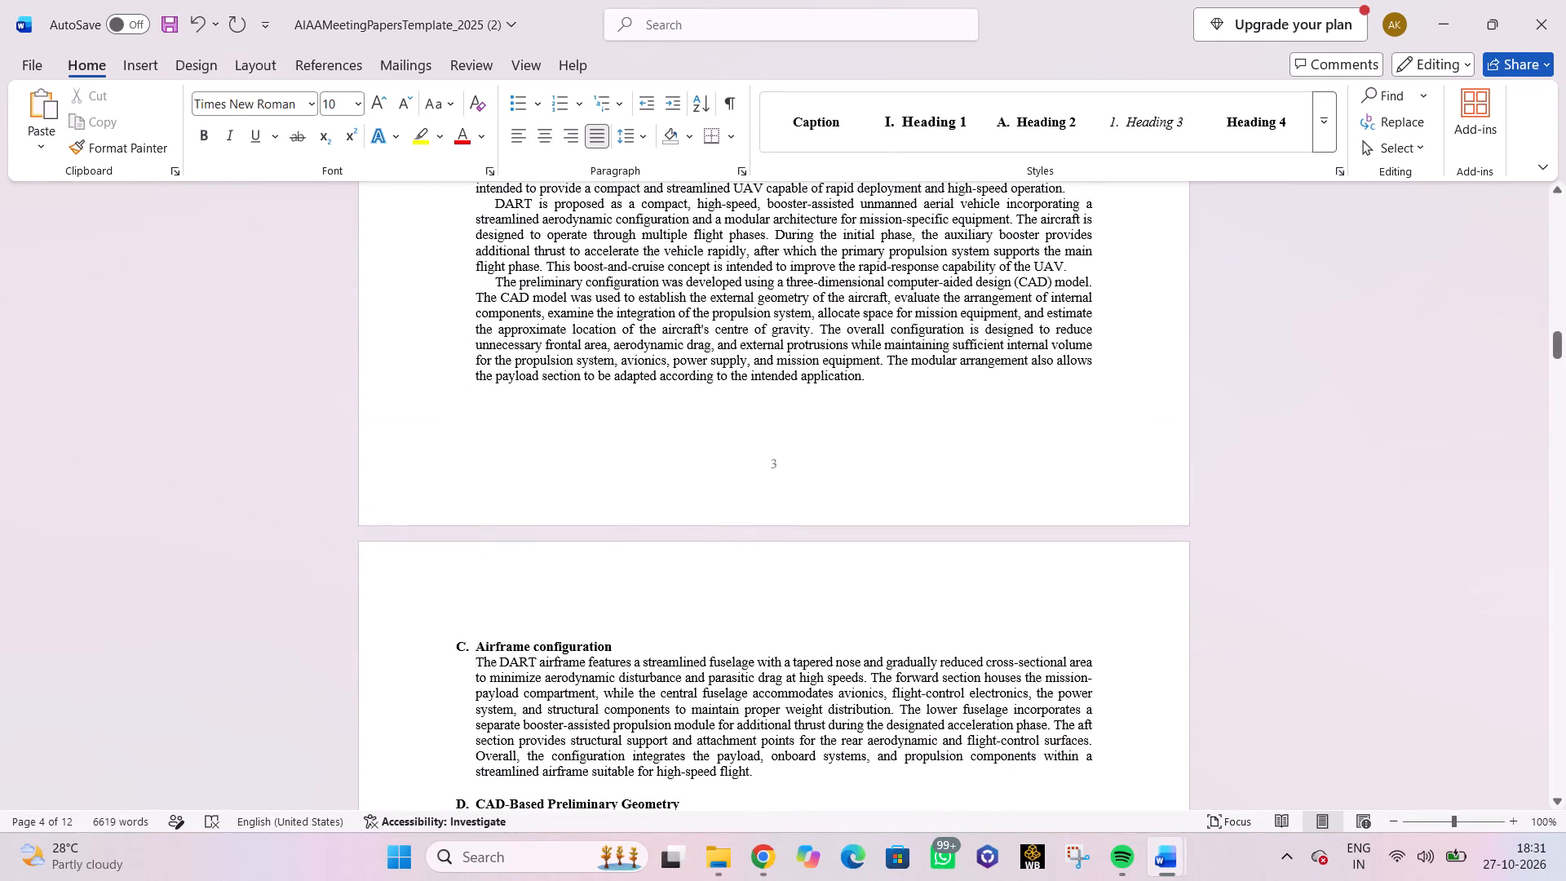
{"action": "scroll", "coordinate": [542, 657], "scroll_direction": "up", "scroll_amount": 5}
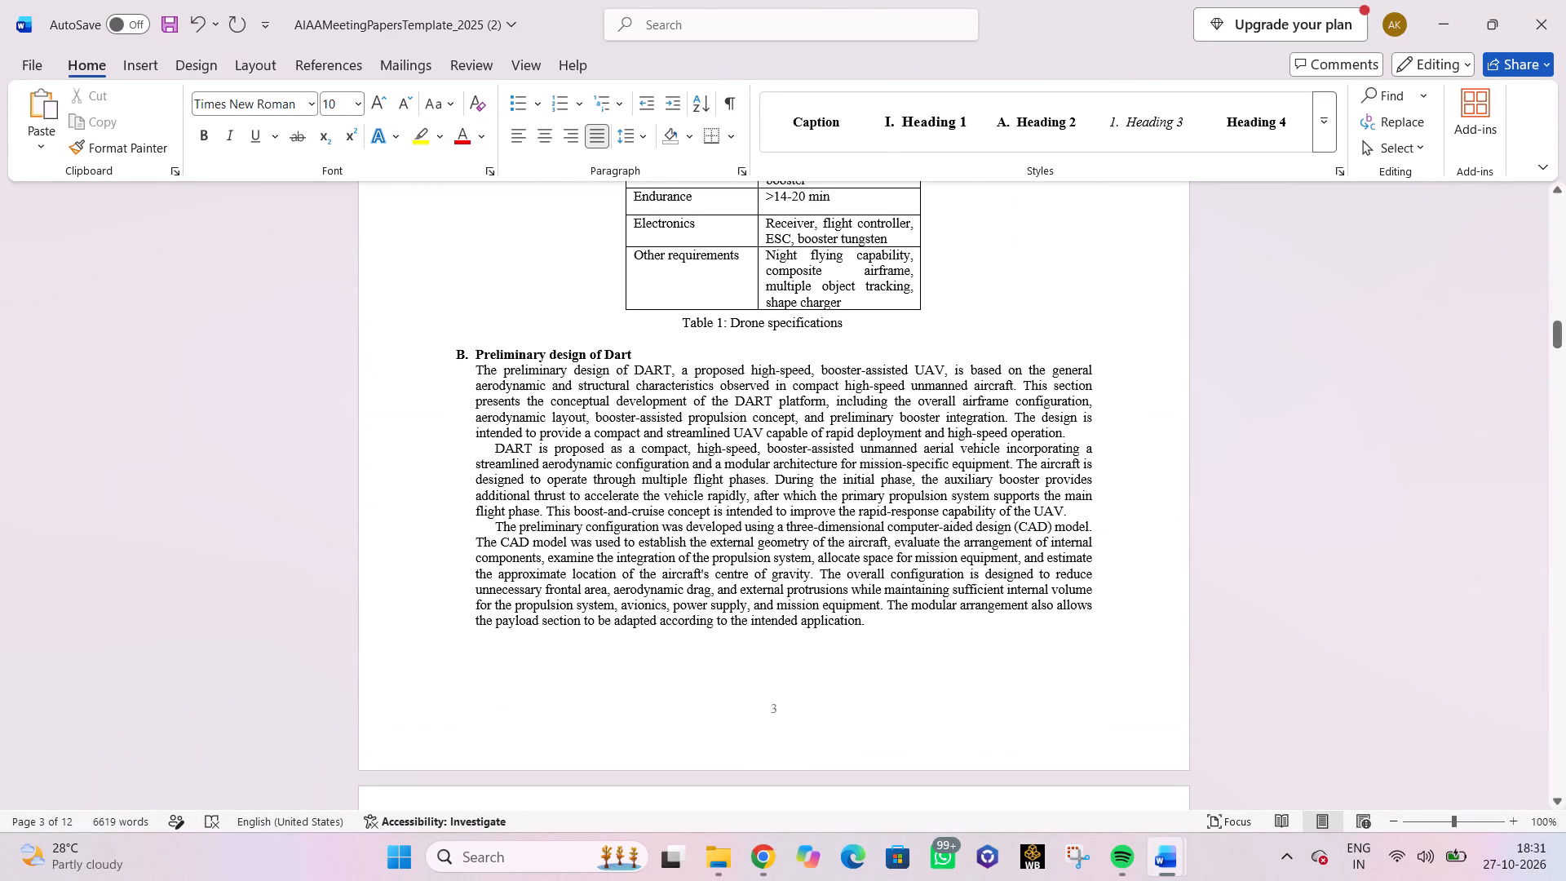
{"action": "scroll", "coordinate": [546, 473], "scroll_direction": "down", "scroll_amount": 11}
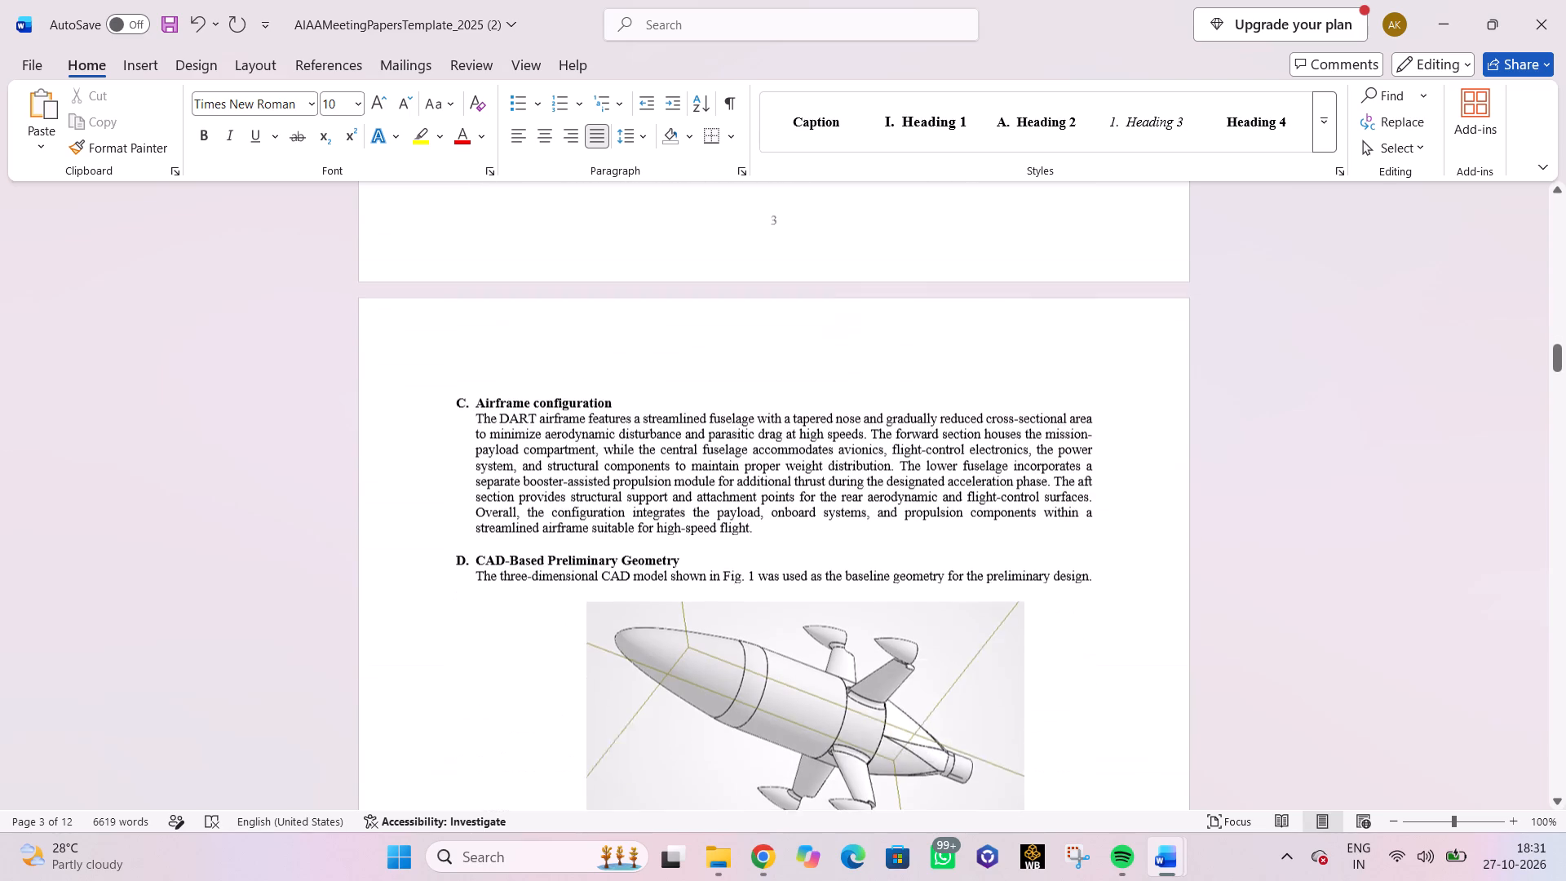
Indent the paragraph starting "The CAD model was developed parametrically" below Figure 1 to the subheading's body text, with no first-line indent.
{"action": "scroll", "coordinate": [612, 454], "scroll_direction": "down", "scroll_amount": 9}
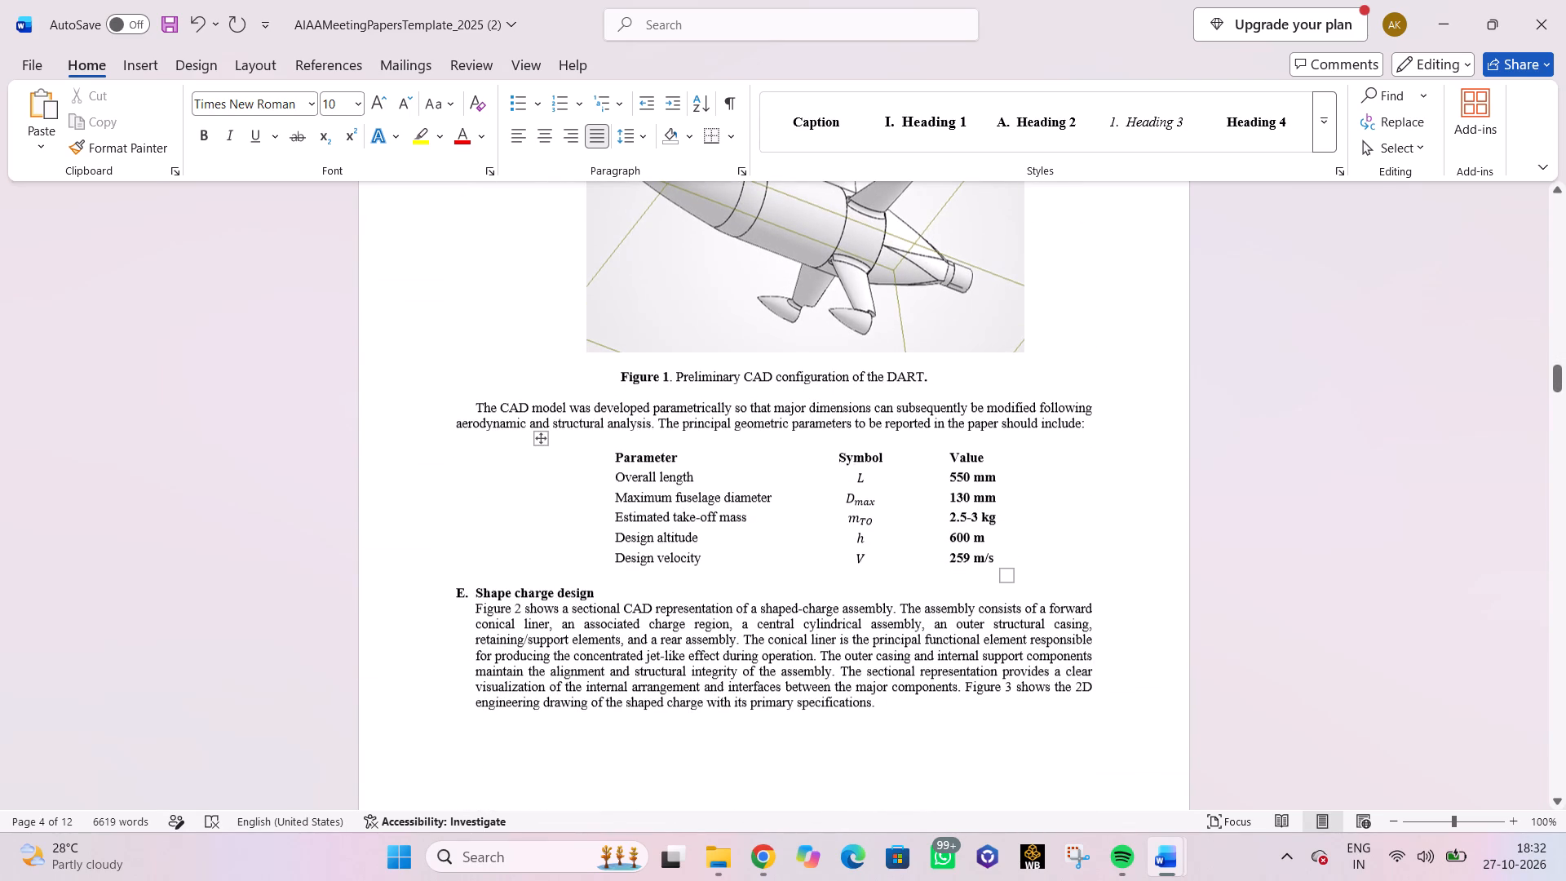
{"action": "left_click", "coordinate": [478, 405]}
{"action": "key", "text": "BackSpace"}
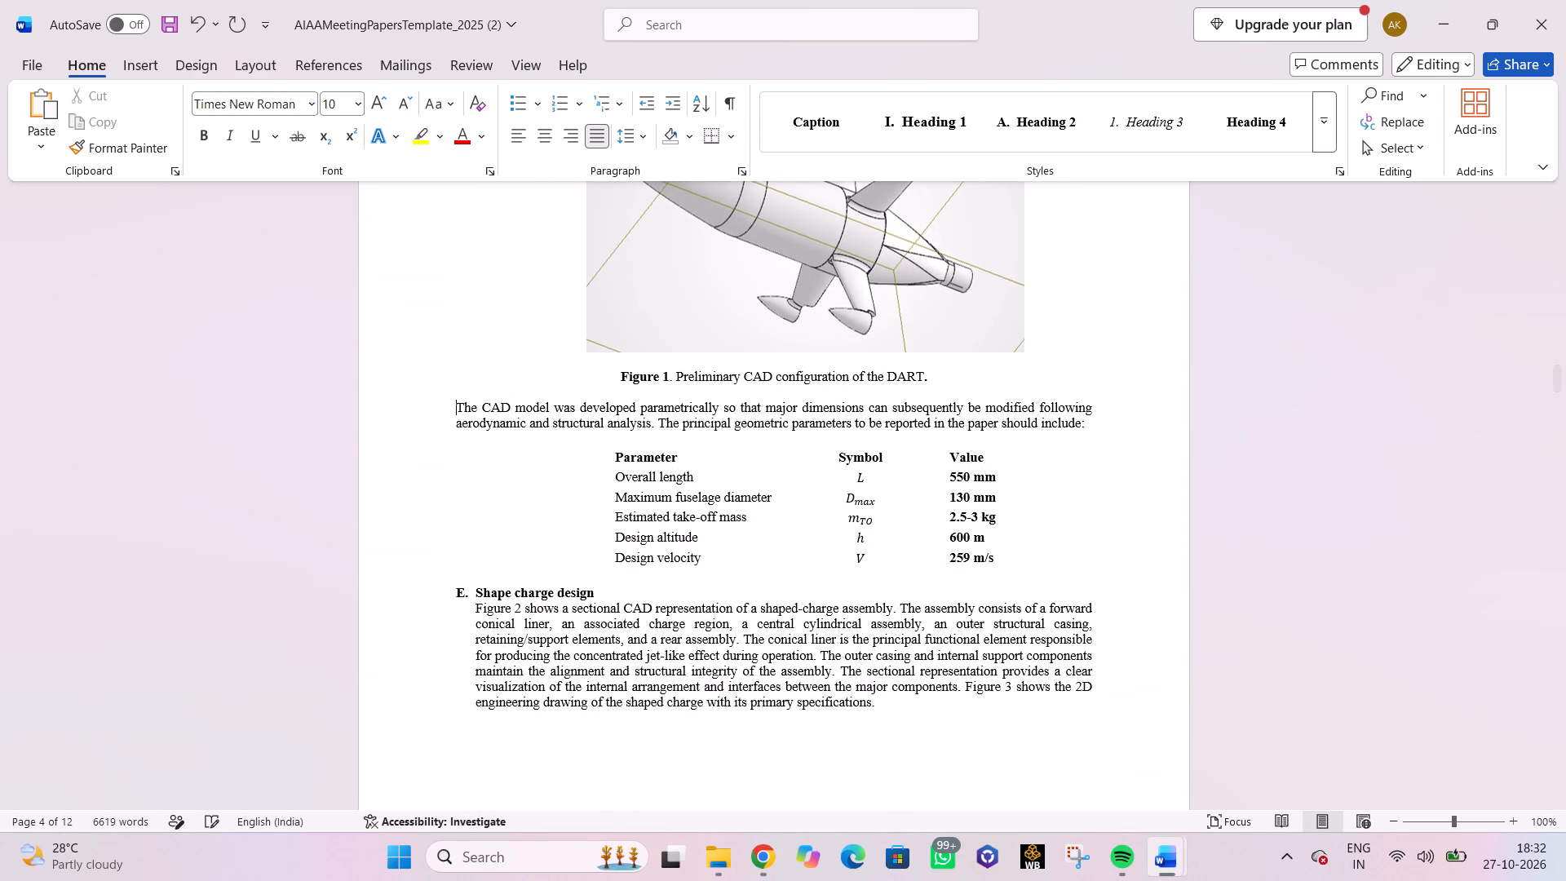
{"action": "key", "text": "Tab"}
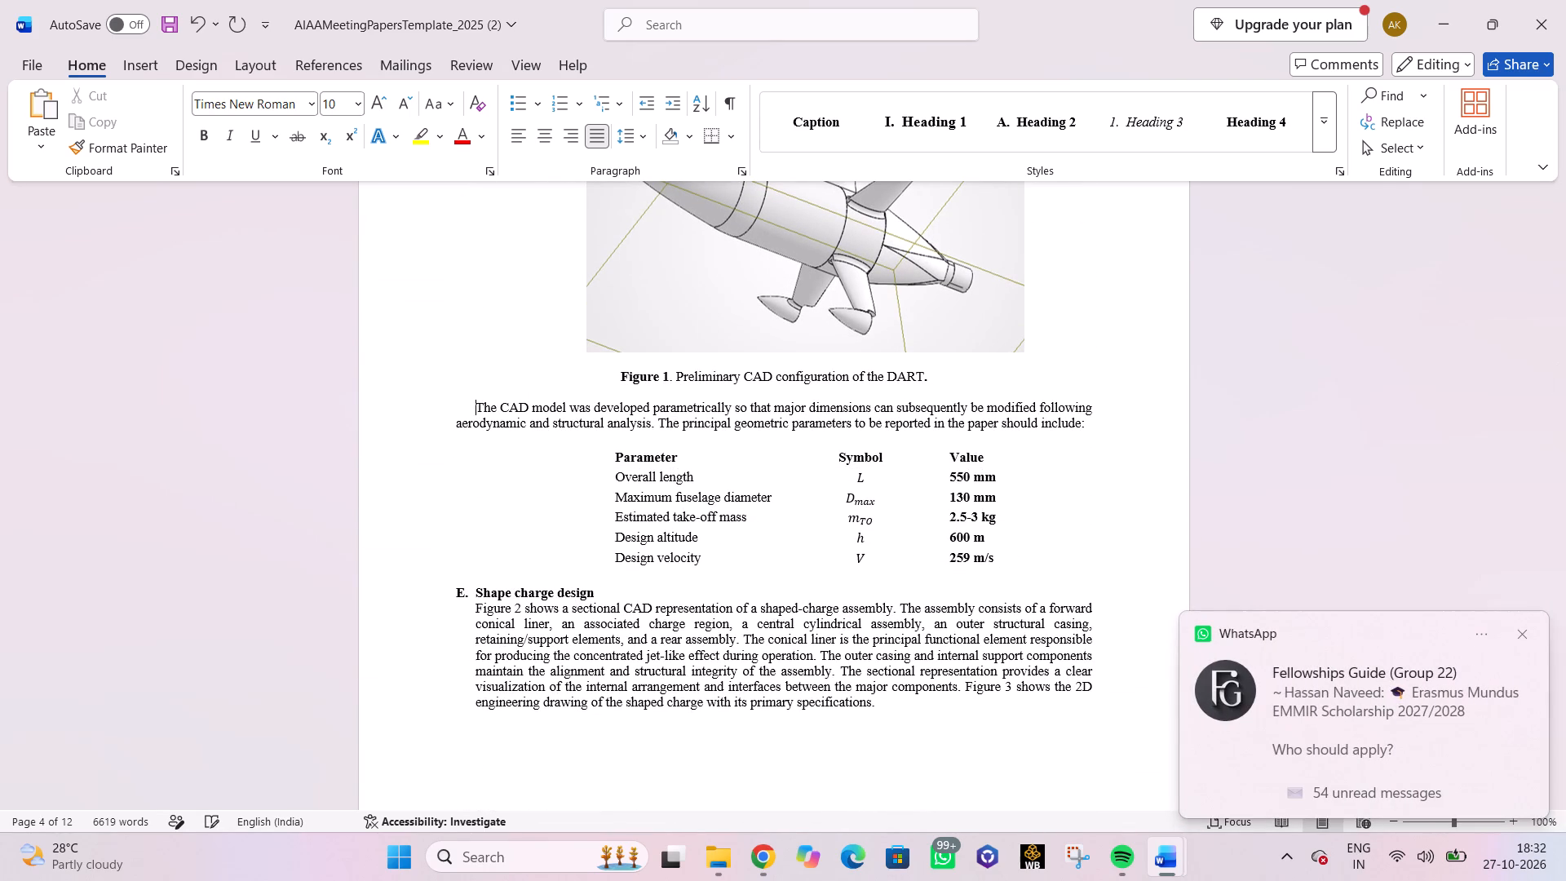
{"action": "scroll", "coordinate": [466, 468], "scroll_direction": "up", "scroll_amount": 3}
{"action": "scroll", "coordinate": [466, 468], "scroll_direction": "down", "scroll_amount": 3}
{"action": "scroll", "coordinate": [467, 468], "scroll_direction": "up", "scroll_amount": 8}
{"action": "scroll", "coordinate": [464, 479], "scroll_direction": "down", "scroll_amount": 3}
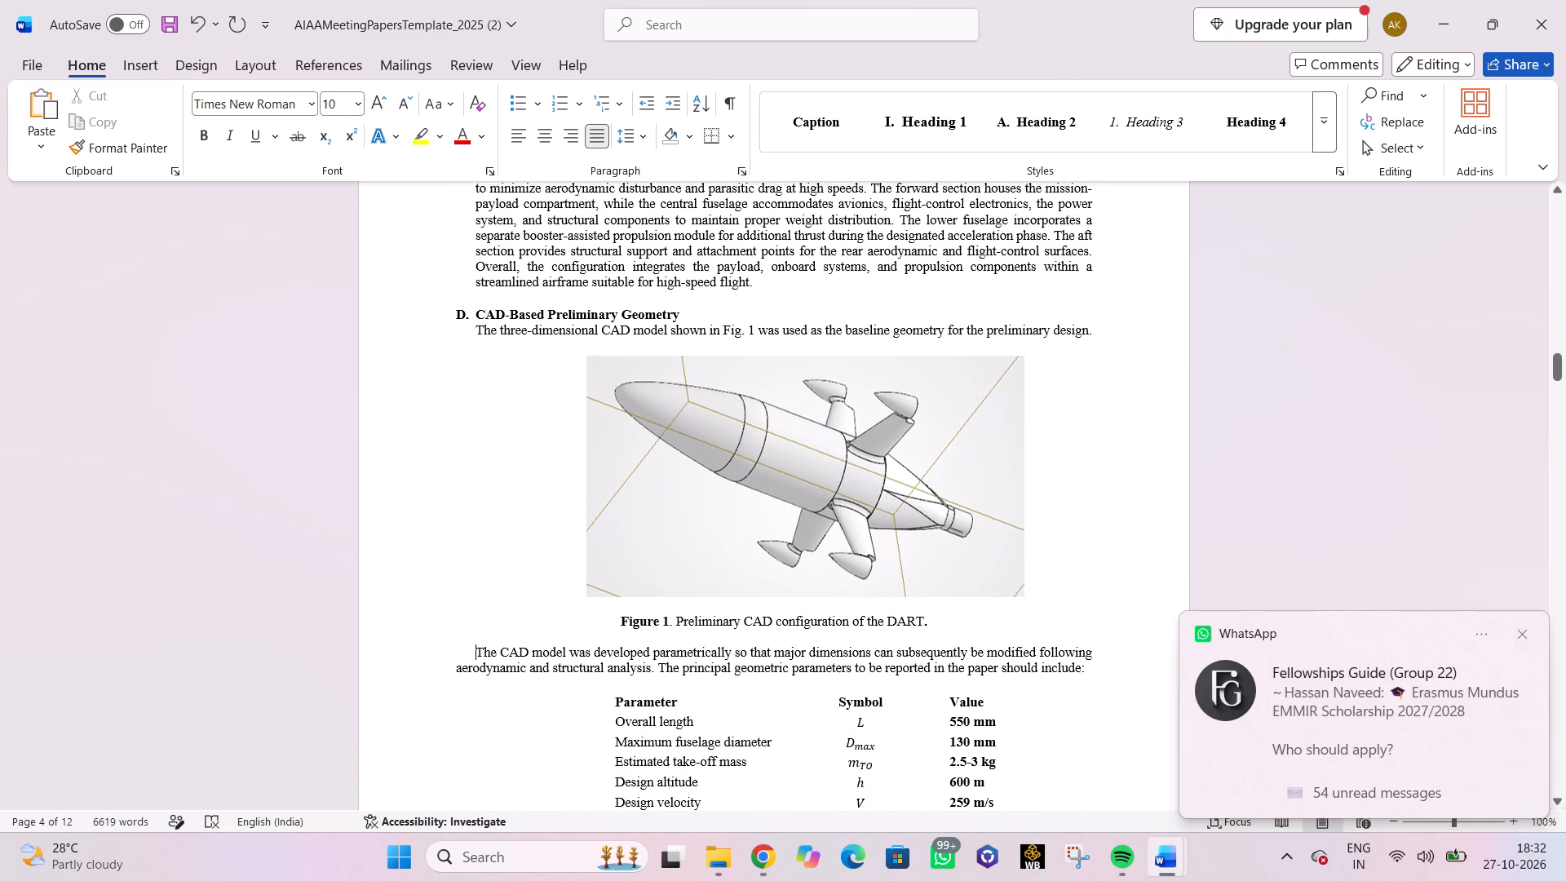
{"action": "left_click", "coordinate": [454, 671]}
{"action": "key", "text": "Tab"}
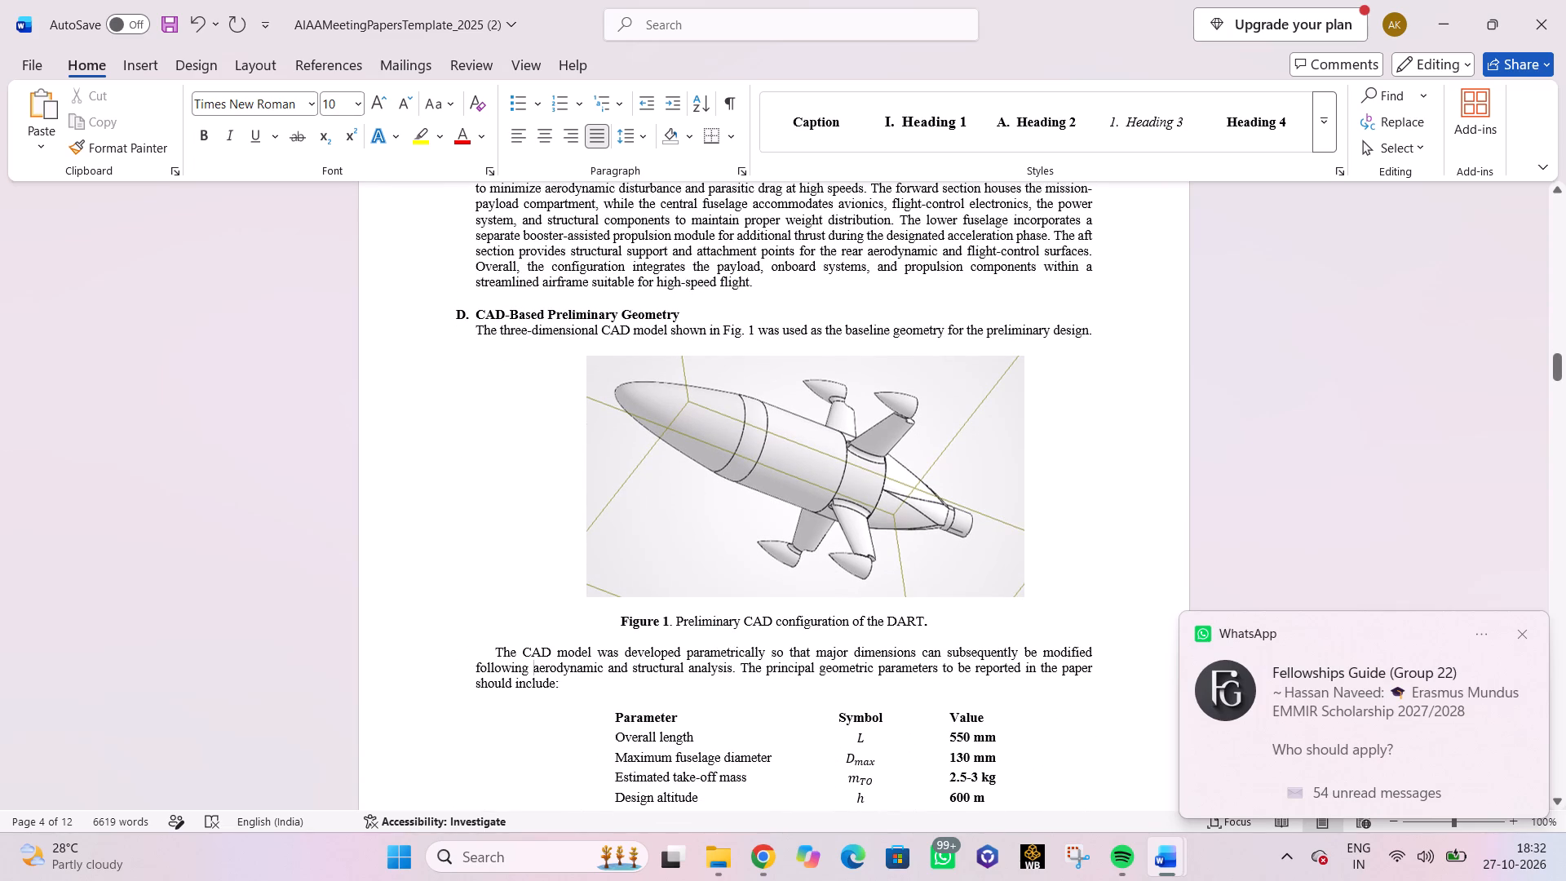
{"action": "left_click", "coordinate": [498, 648]}
{"action": "key", "text": "BackSpace"}
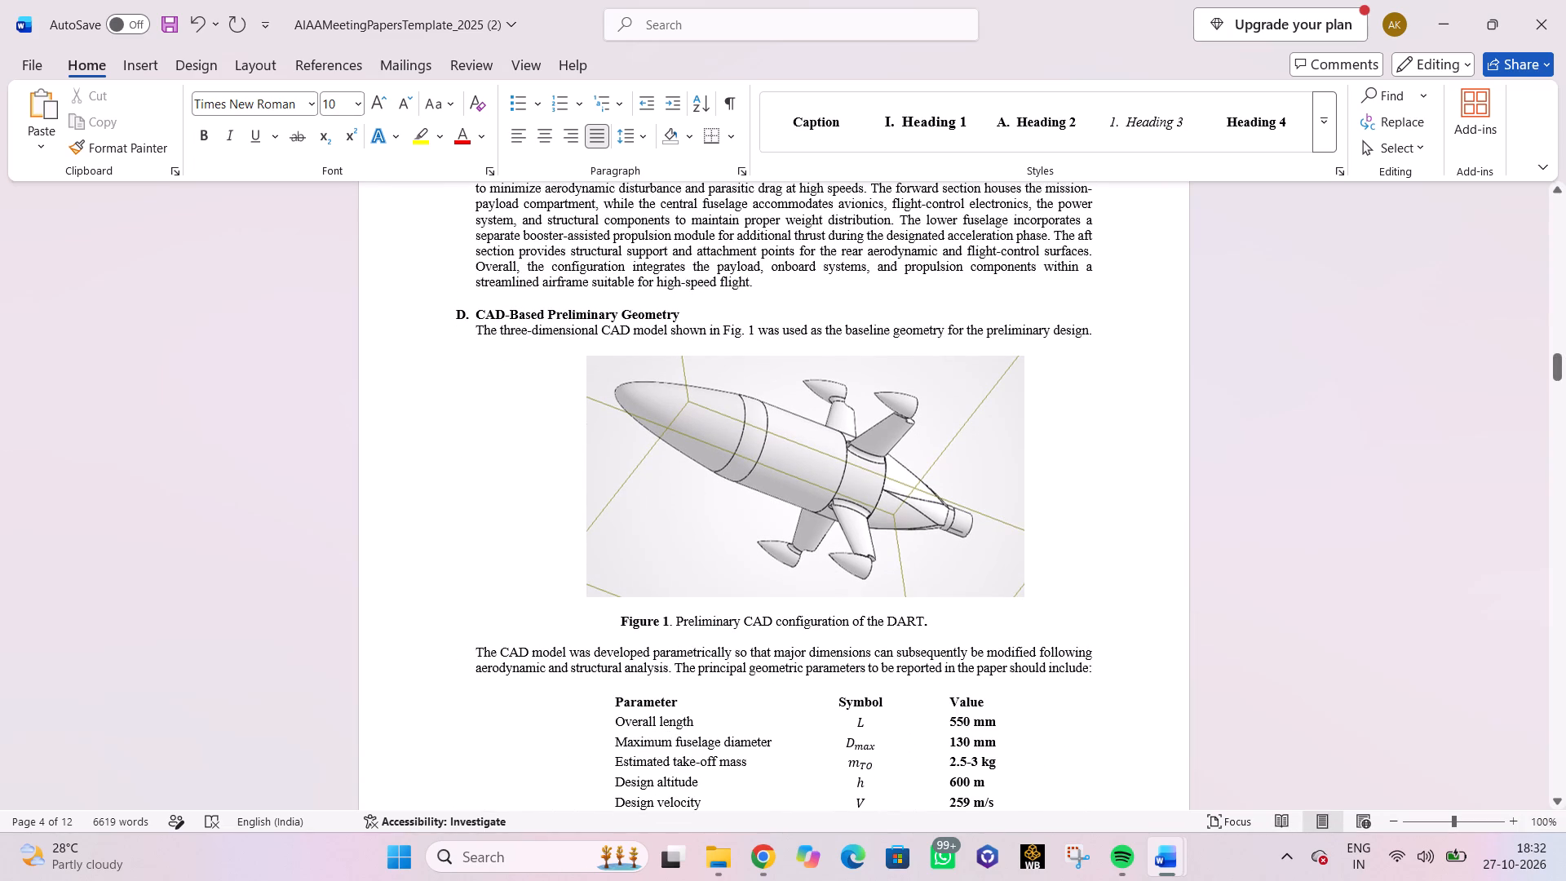
Add a first-line indent to the Booster designing paragraph starting "Thus, the design of a solid rocket booster".
{"action": "scroll", "coordinate": [596, 582], "scroll_direction": "down", "scroll_amount": 1}
{"action": "scroll", "coordinate": [598, 582], "scroll_direction": "up", "scroll_amount": 1}
{"action": "scroll", "coordinate": [599, 580], "scroll_direction": "down", "scroll_amount": 10}
{"action": "scroll", "coordinate": [643, 520], "scroll_direction": "down", "scroll_amount": 1}
{"action": "scroll", "coordinate": [643, 520], "scroll_direction": "up", "scroll_amount": 1}
{"action": "scroll", "coordinate": [643, 521], "scroll_direction": "down", "scroll_amount": 4}
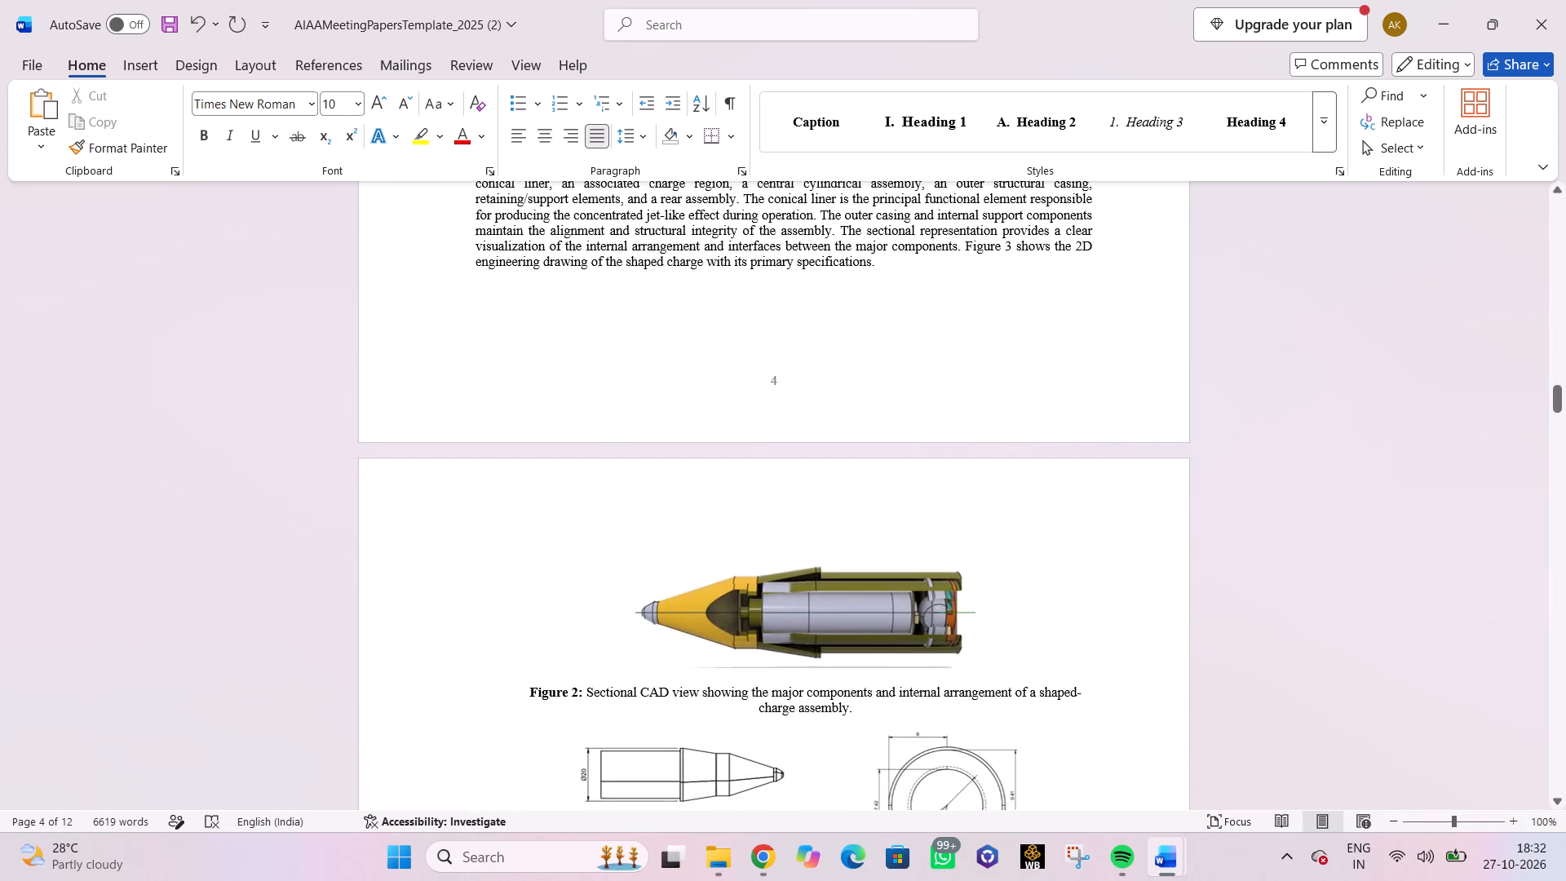
{"action": "scroll", "coordinate": [643, 519], "scroll_direction": "down", "scroll_amount": 13}
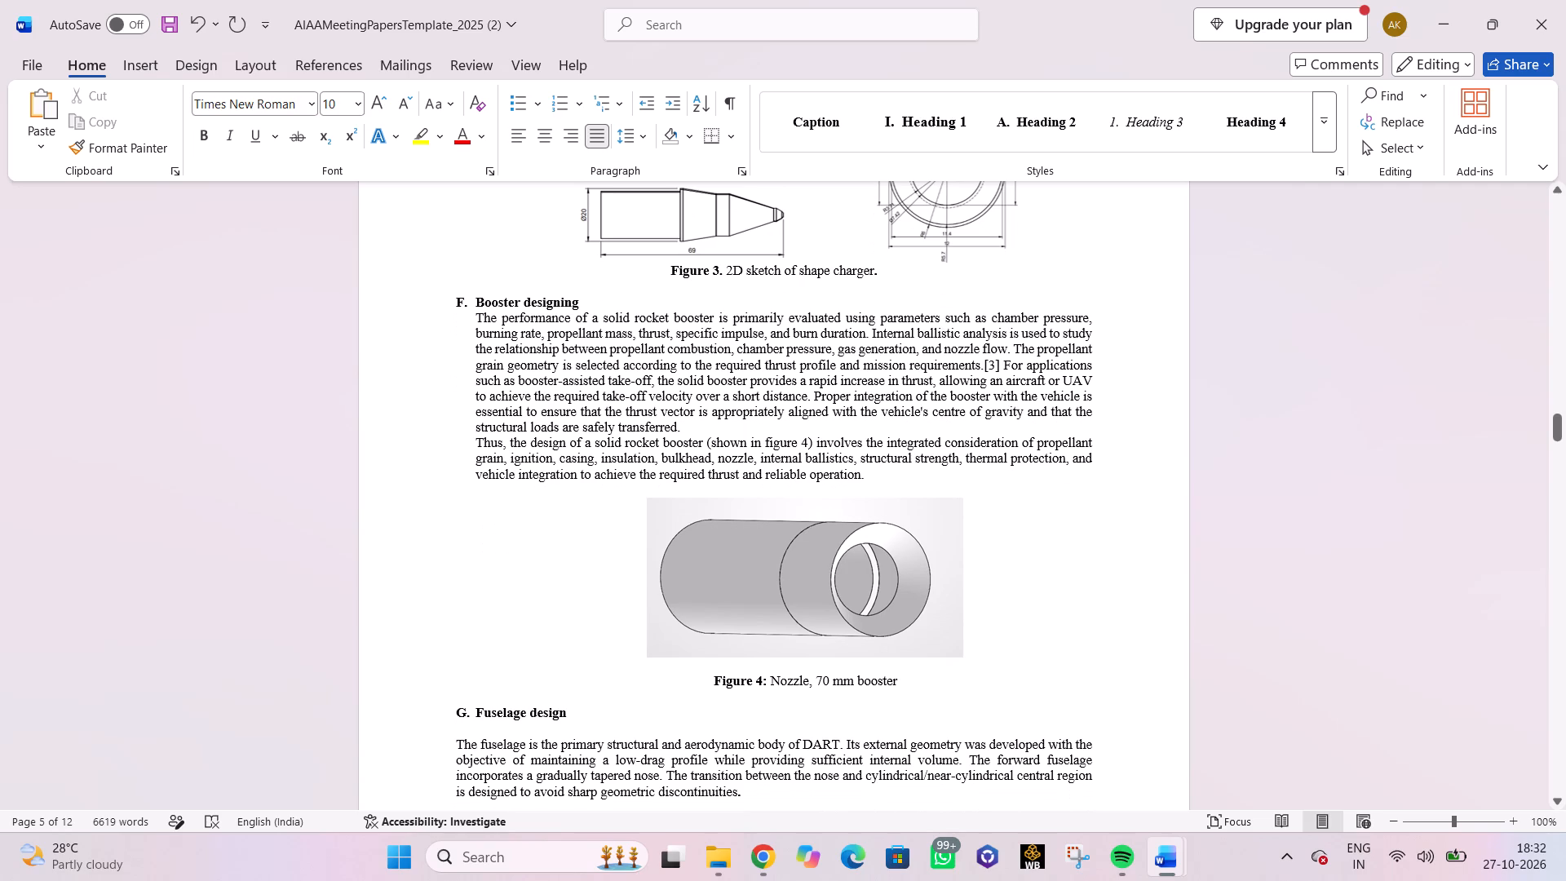
{"action": "scroll", "coordinate": [509, 445], "scroll_direction": "down", "scroll_amount": 4}
{"action": "scroll", "coordinate": [475, 359], "scroll_direction": "up", "scroll_amount": 2}
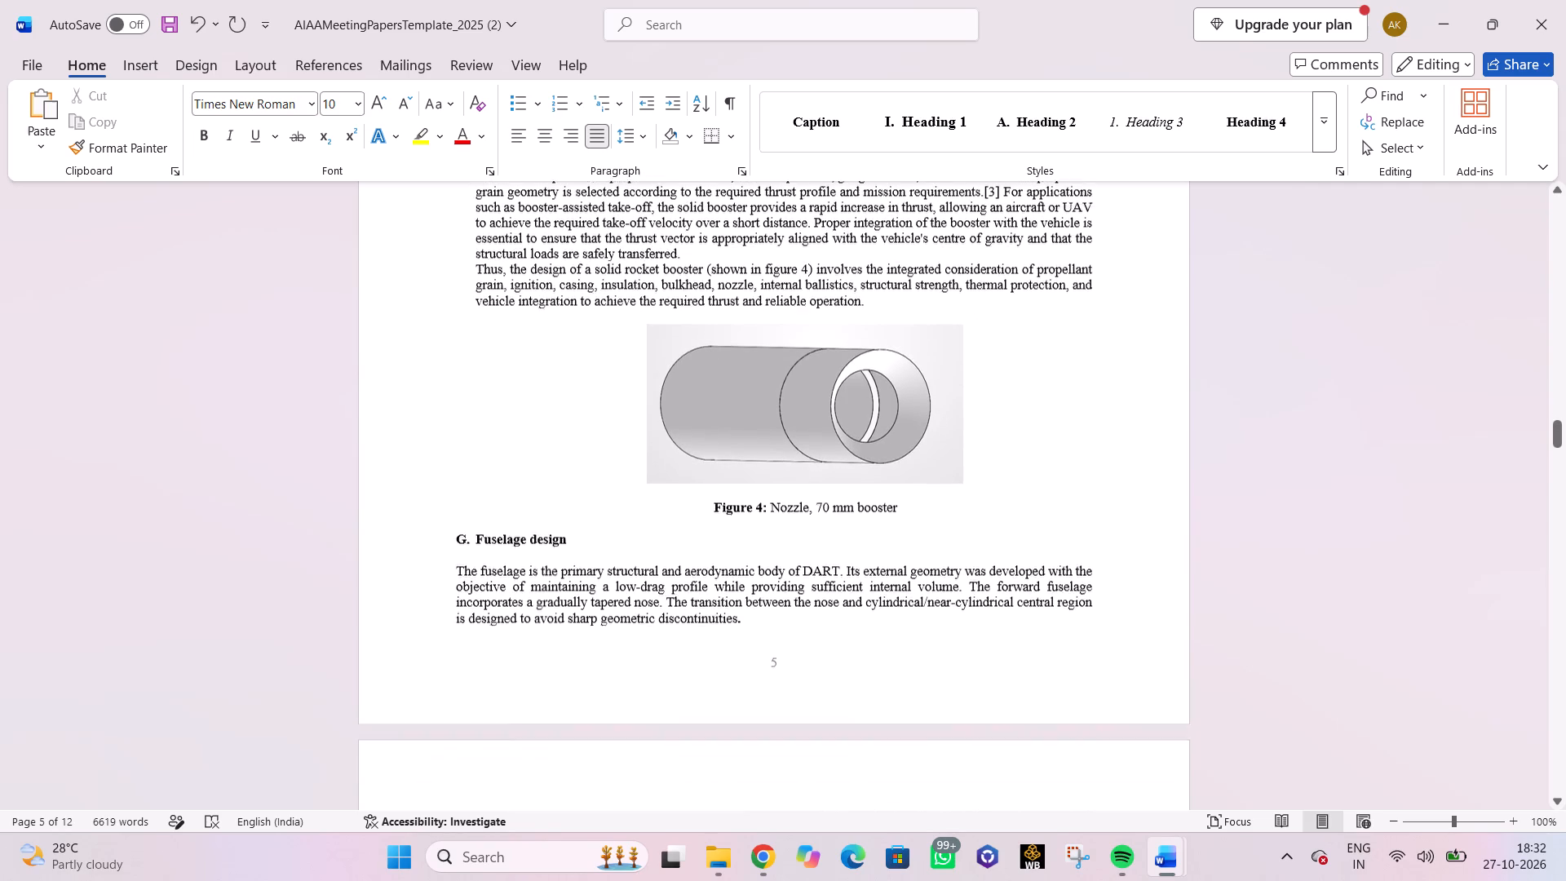
{"action": "scroll", "coordinate": [476, 358], "scroll_direction": "up", "scroll_amount": 1}
{"action": "left_click", "coordinate": [476, 388]}
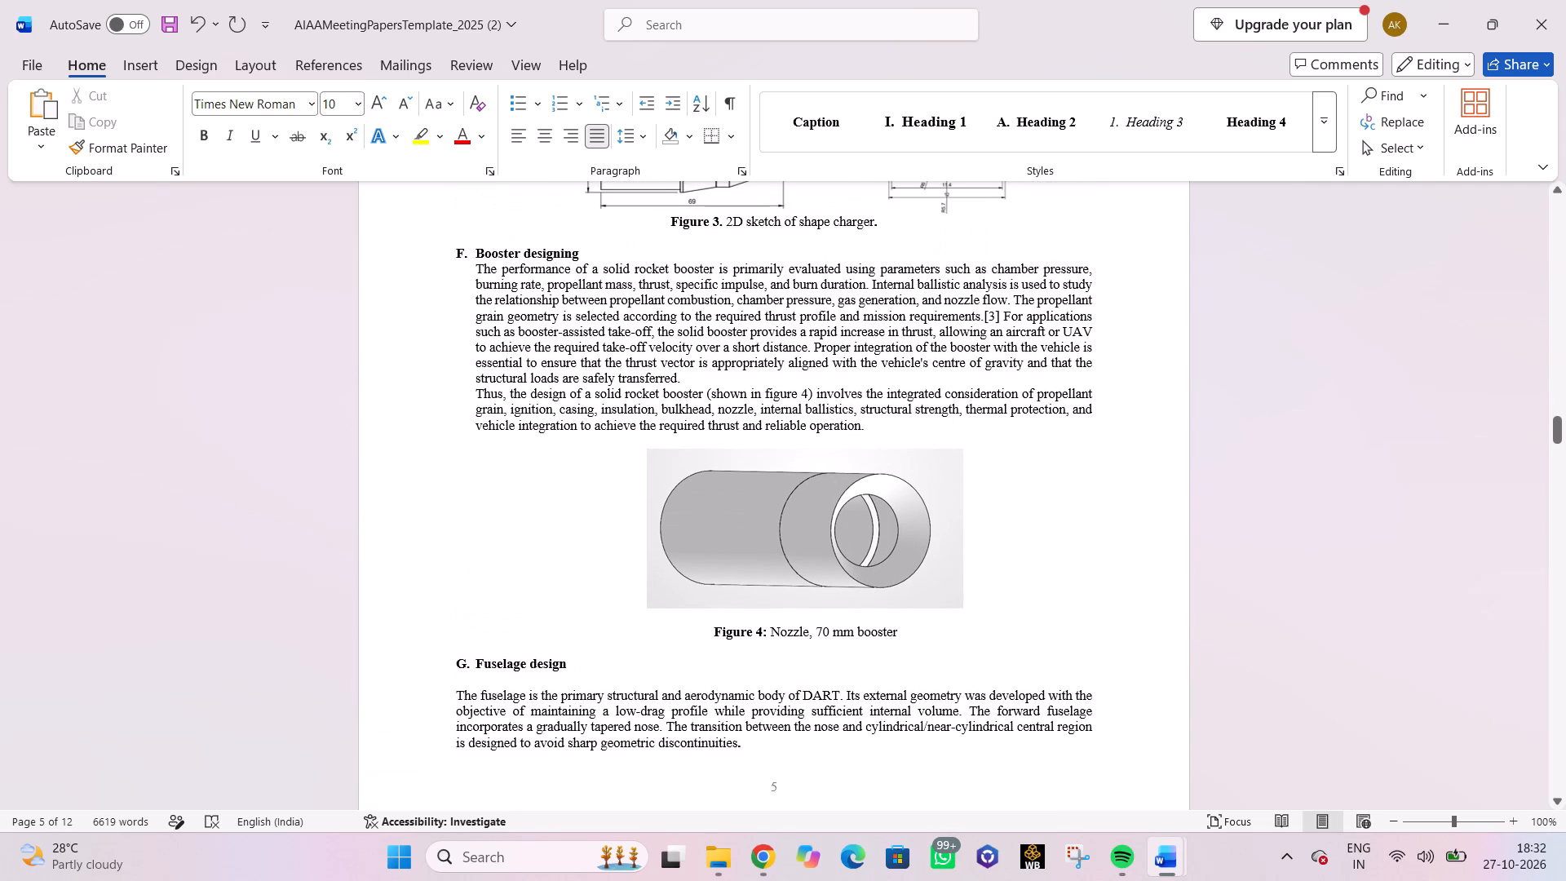
{"action": "key", "text": "Tab"}
{"action": "scroll", "coordinate": [547, 421], "scroll_direction": "up", "scroll_amount": 4}
{"action": "scroll", "coordinate": [547, 421], "scroll_direction": "down", "scroll_amount": 5}
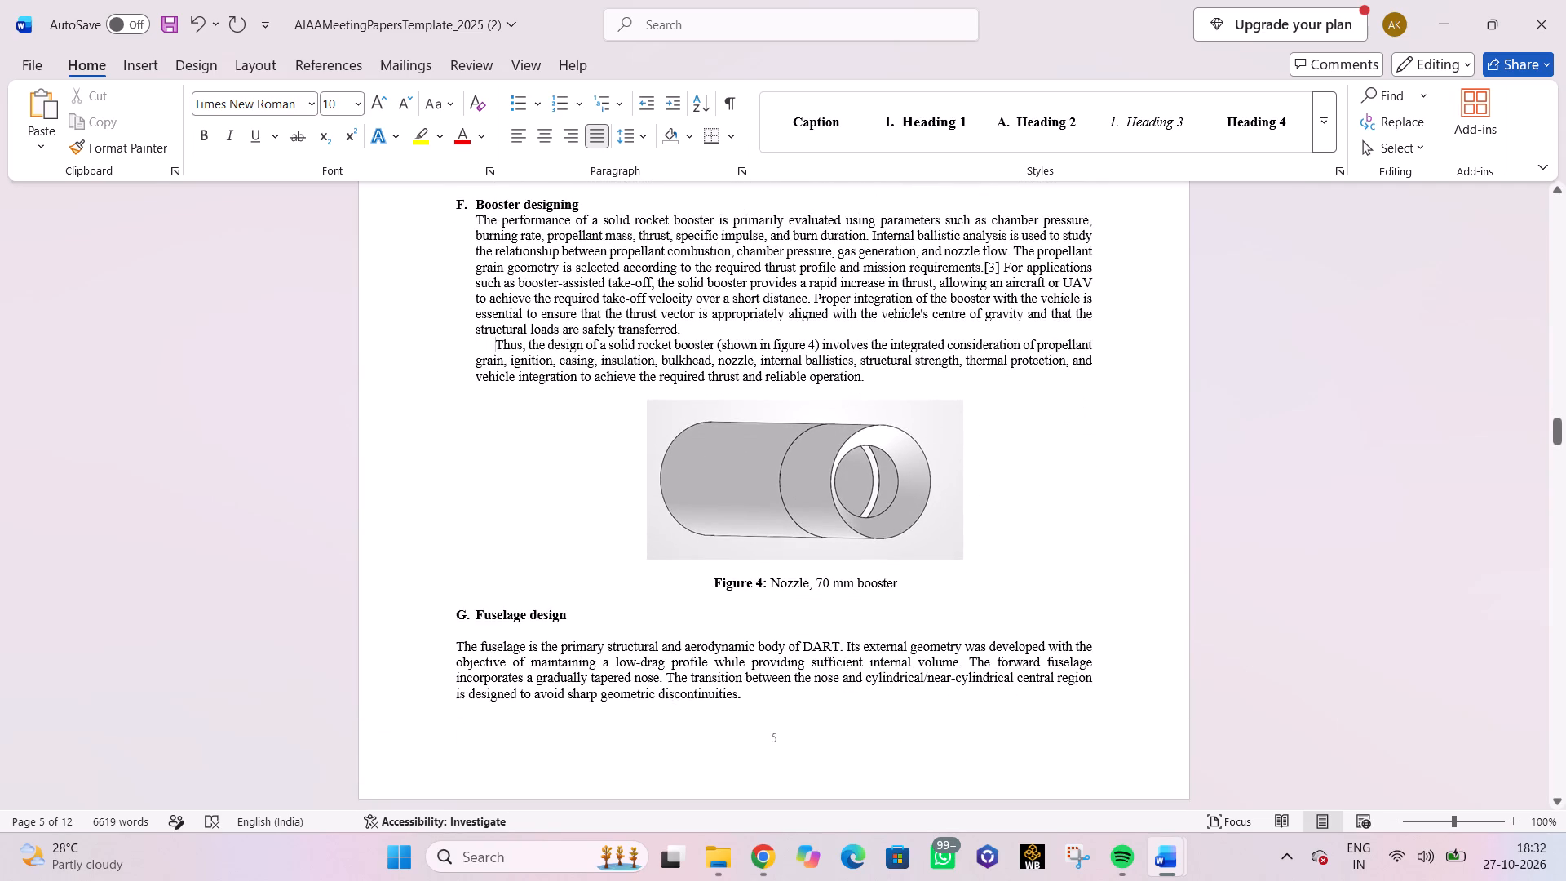
Add the subheading "H. Nose geometry" after the Fuselage design paragraph and start a body line beneath it.
{"action": "scroll", "coordinate": [547, 421], "scroll_direction": "down", "scroll_amount": 5}
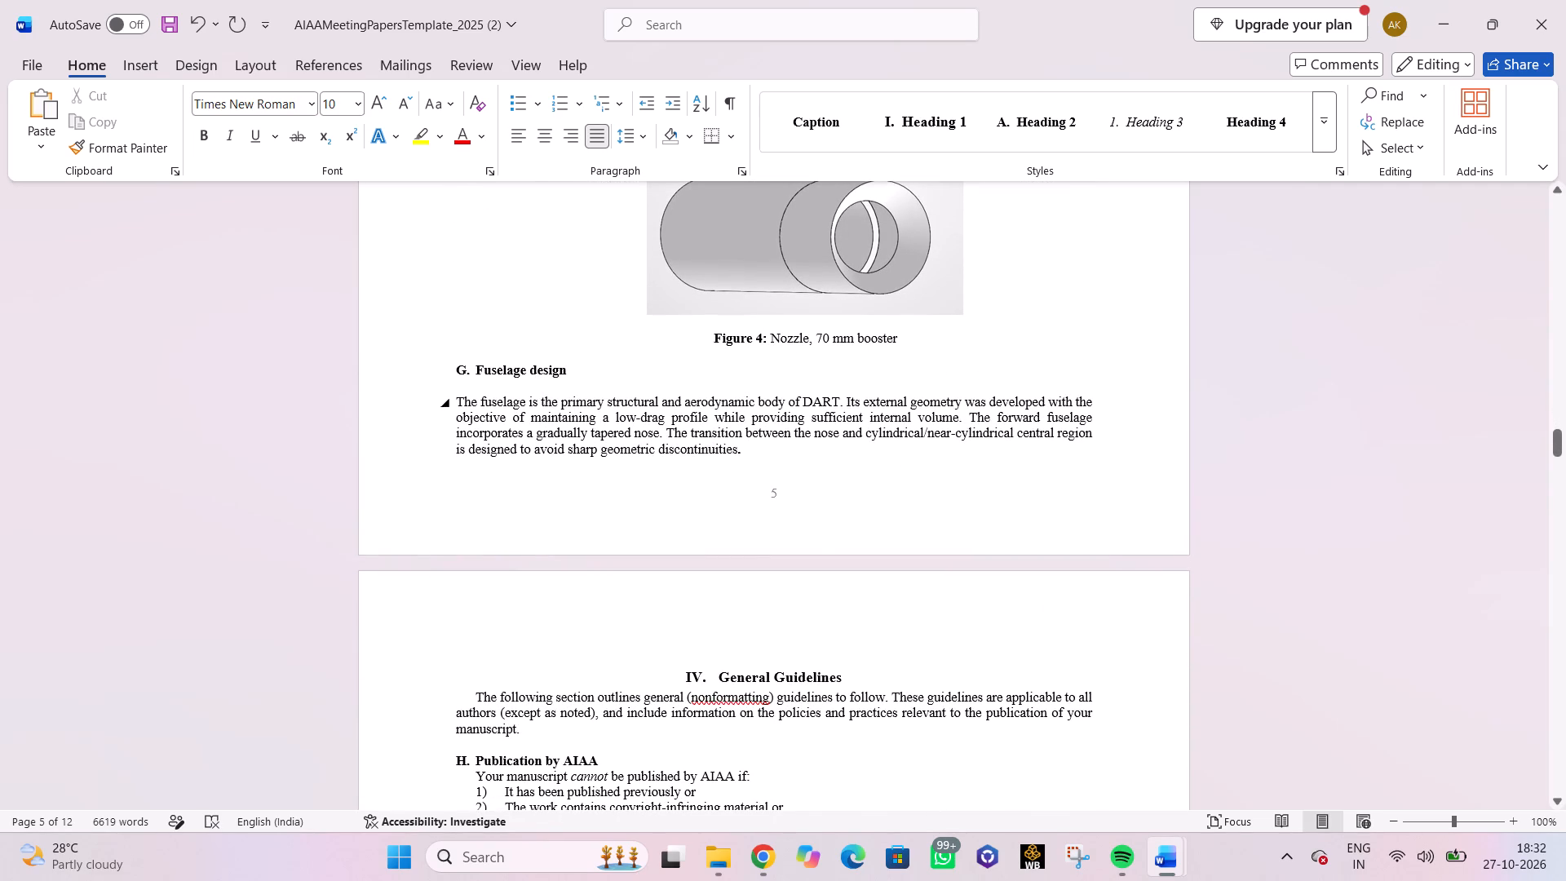
{"action": "left_click", "coordinate": [476, 591]}
{"action": "scroll", "coordinate": [755, 451], "scroll_direction": "up", "scroll_amount": 2}
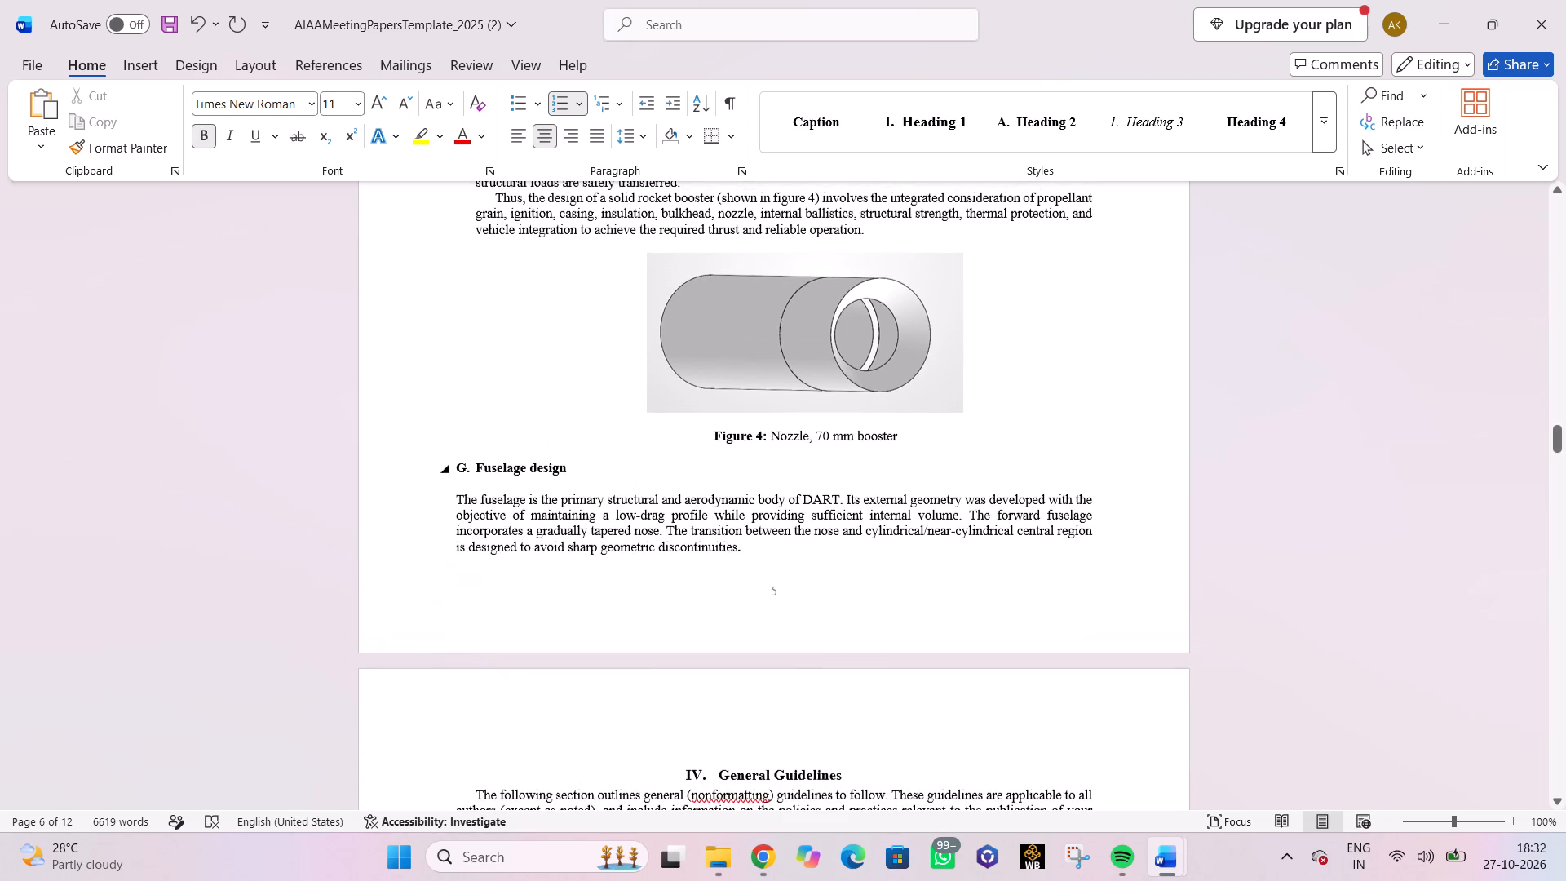
{"action": "left_click", "coordinate": [759, 543]}
{"action": "key", "text": "Return"}
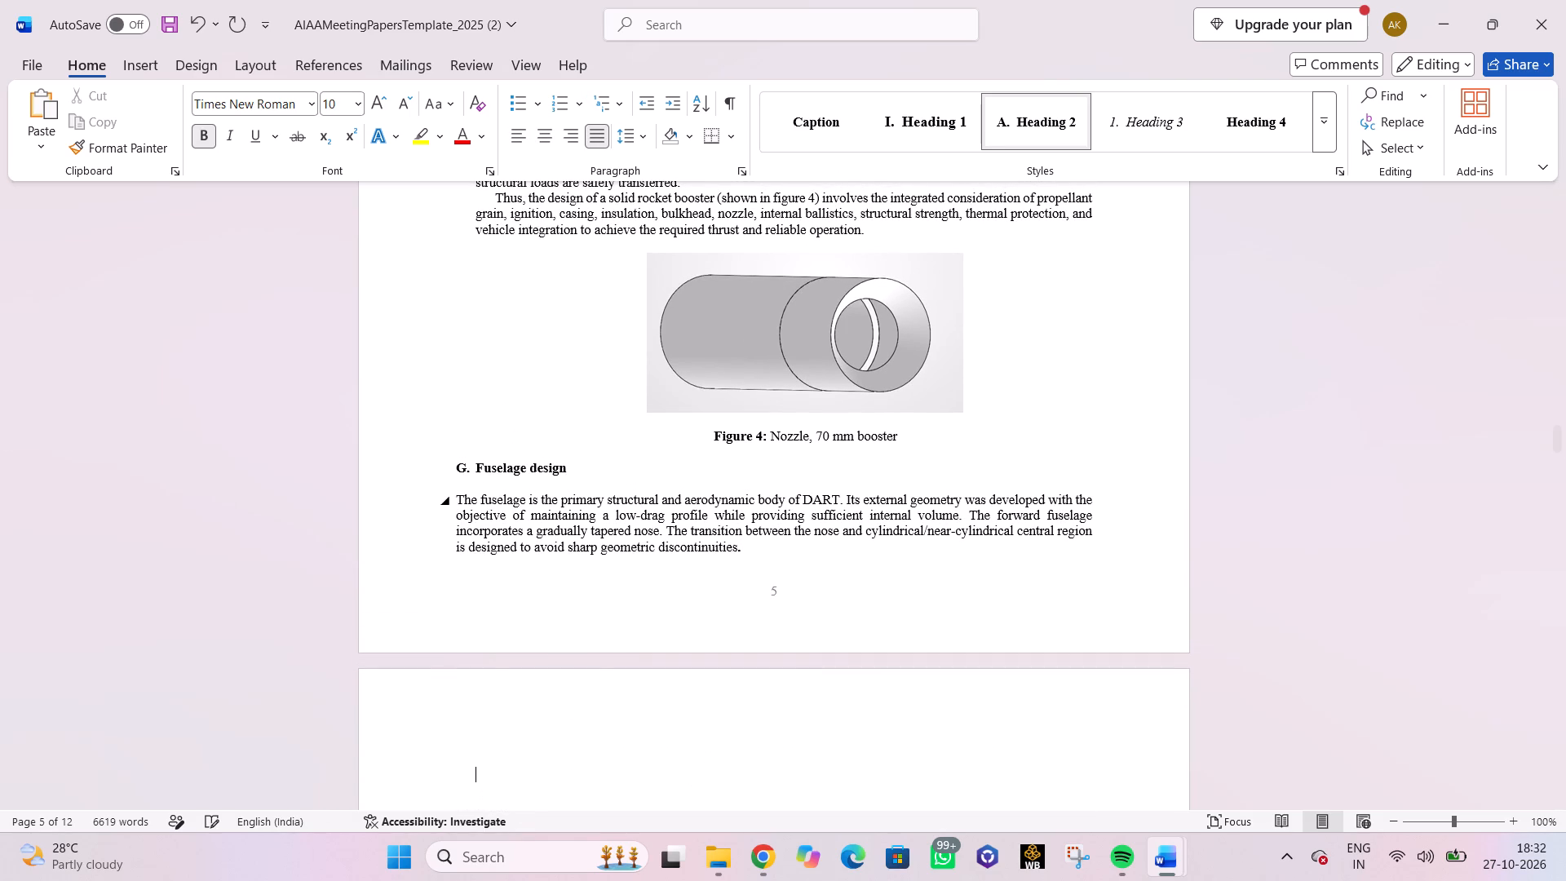
{"action": "type", "text": "H."}
{"action": "key", "text": "space"}
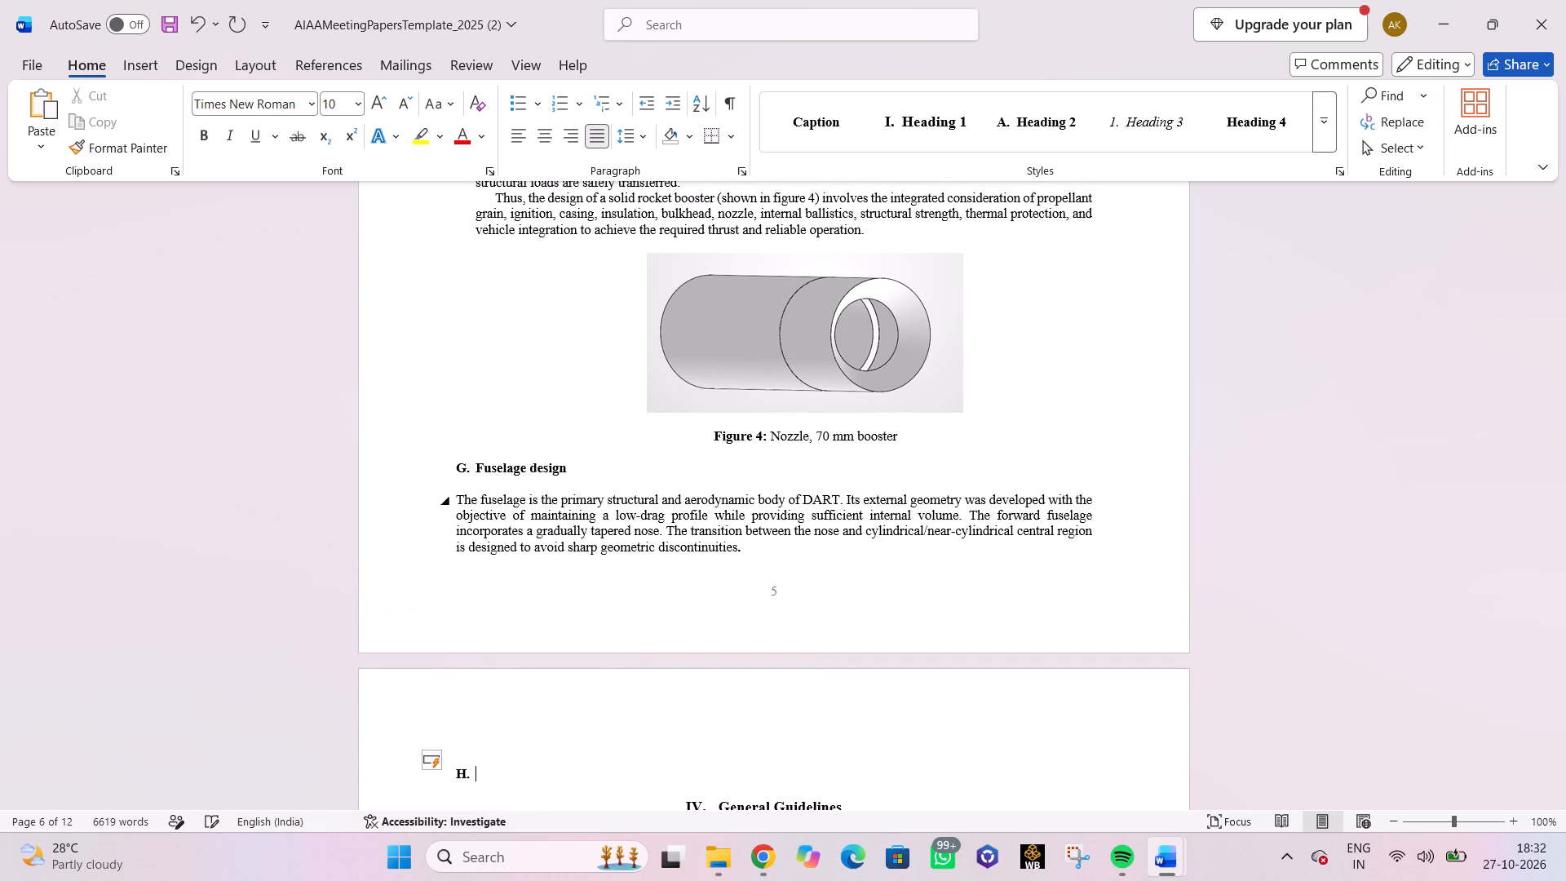
{"action": "scroll", "coordinate": [580, 748], "scroll_direction": "down", "scroll_amount": 5}
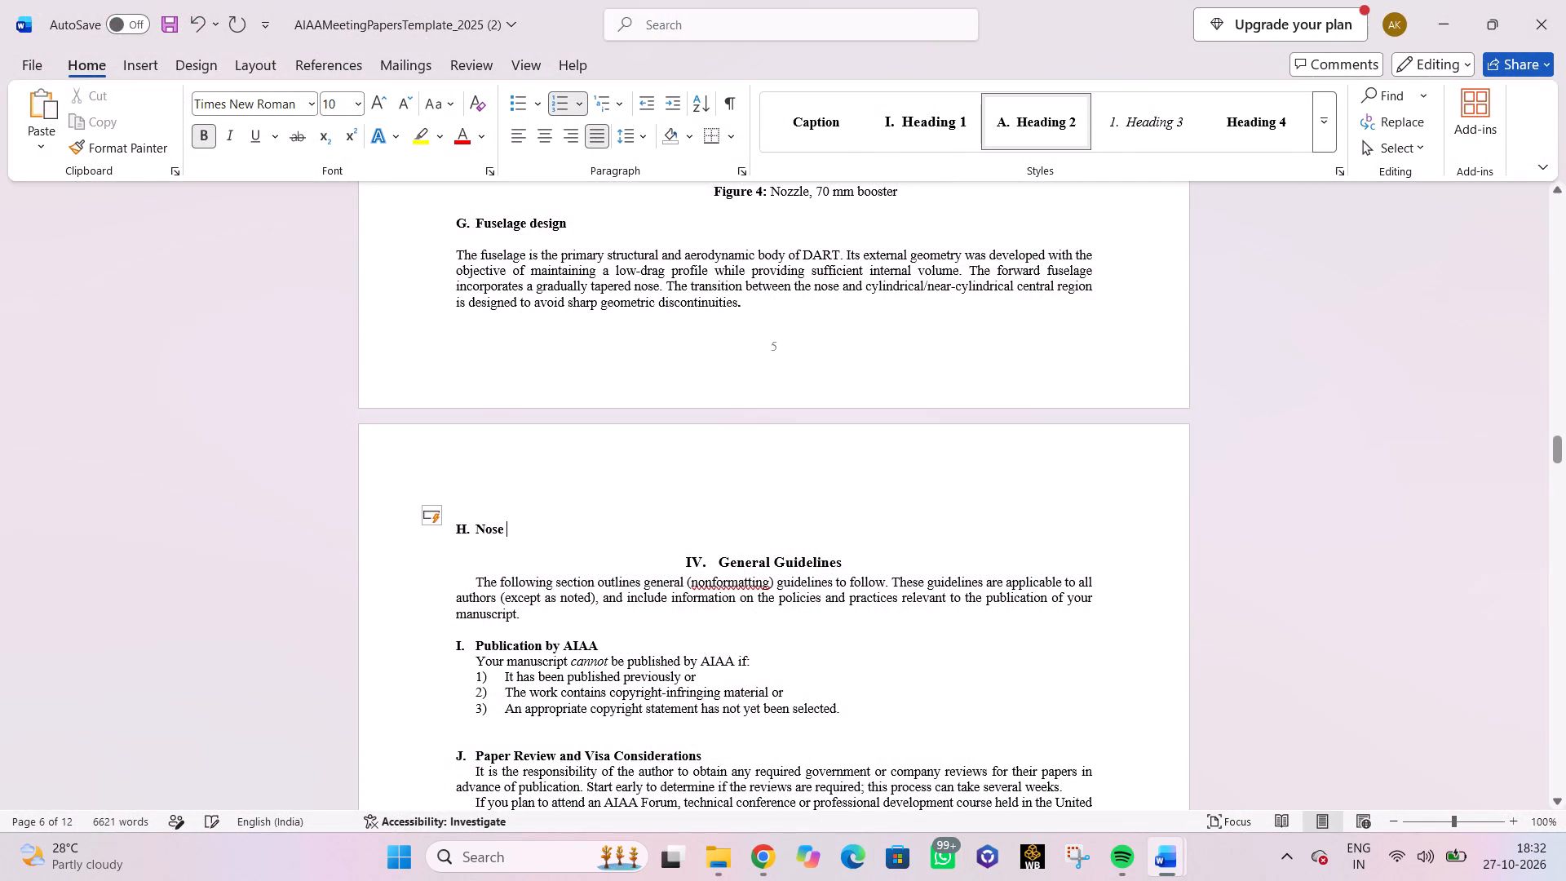
{"action": "type", "text": "geometry"}
{"action": "key", "text": "Return"}
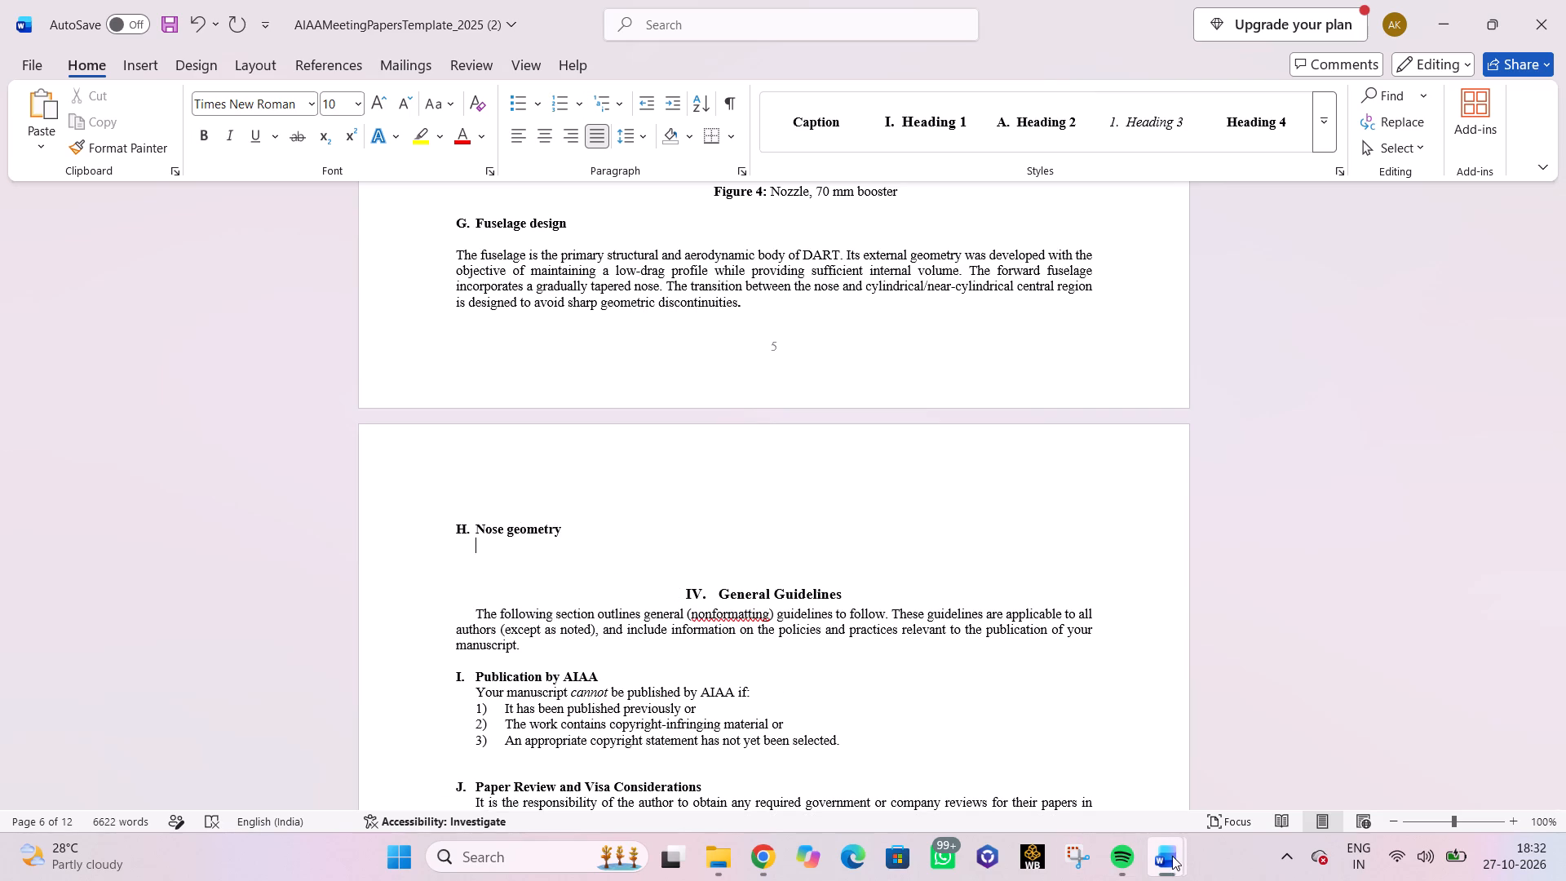
Copy the Nose Geometry paragraph from the AIAAFINAL document and paste it under the template's Nose geometry subheading.
{"action": "left_click", "coordinate": [1248, 777]}
{"action": "left_click_drag", "start_coordinate": [519, 634], "coordinate": [557, 668]}
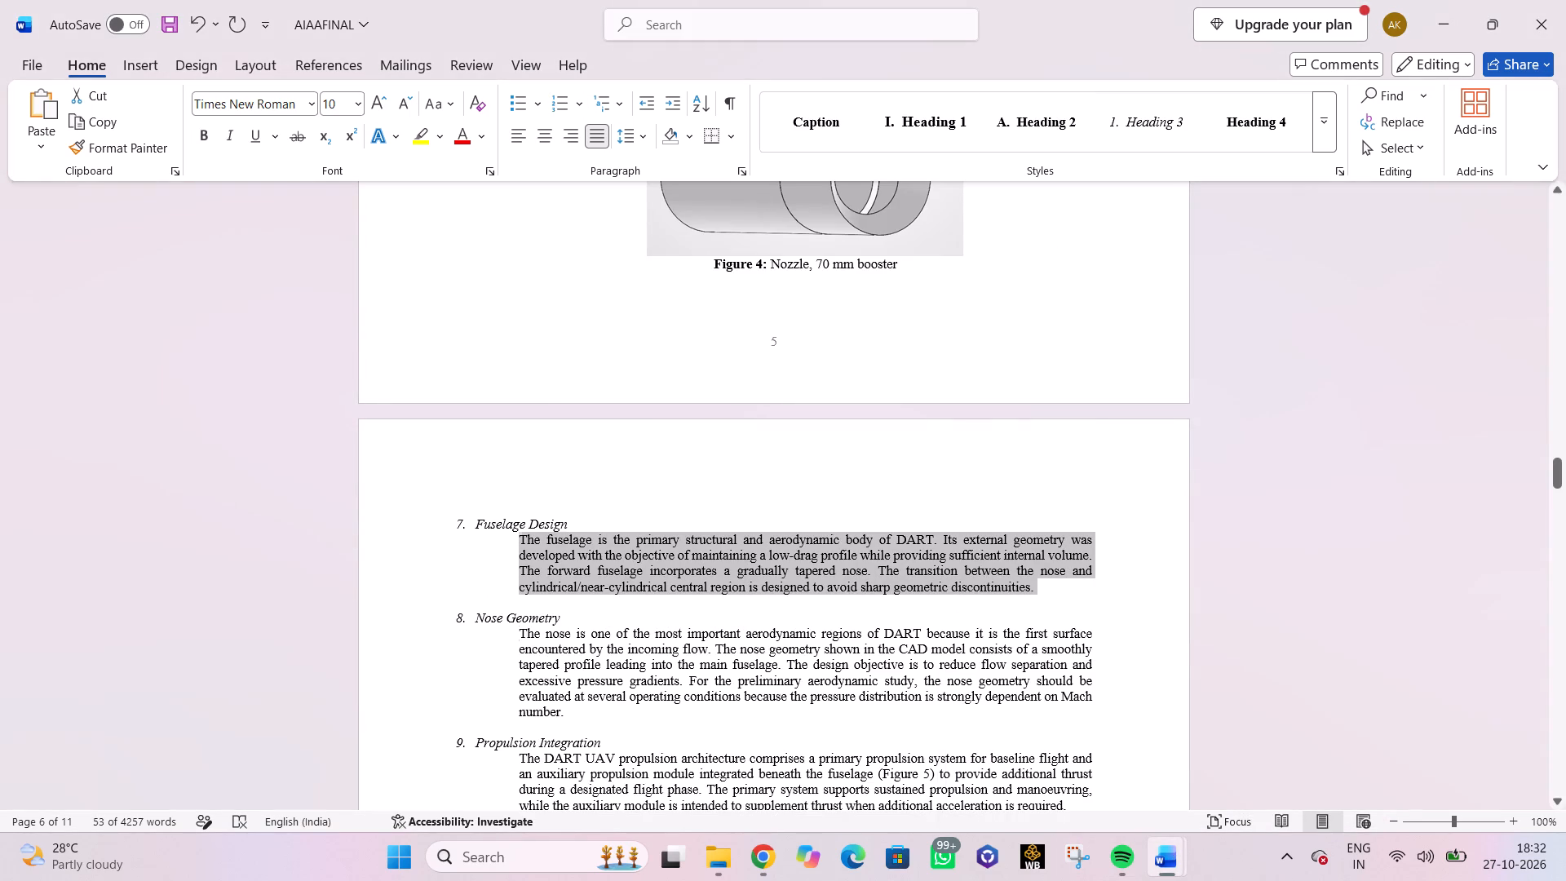
{"action": "left_click_drag", "start_coordinate": [557, 668], "coordinate": [585, 706]}
{"action": "key", "text": "ctrl+c"}
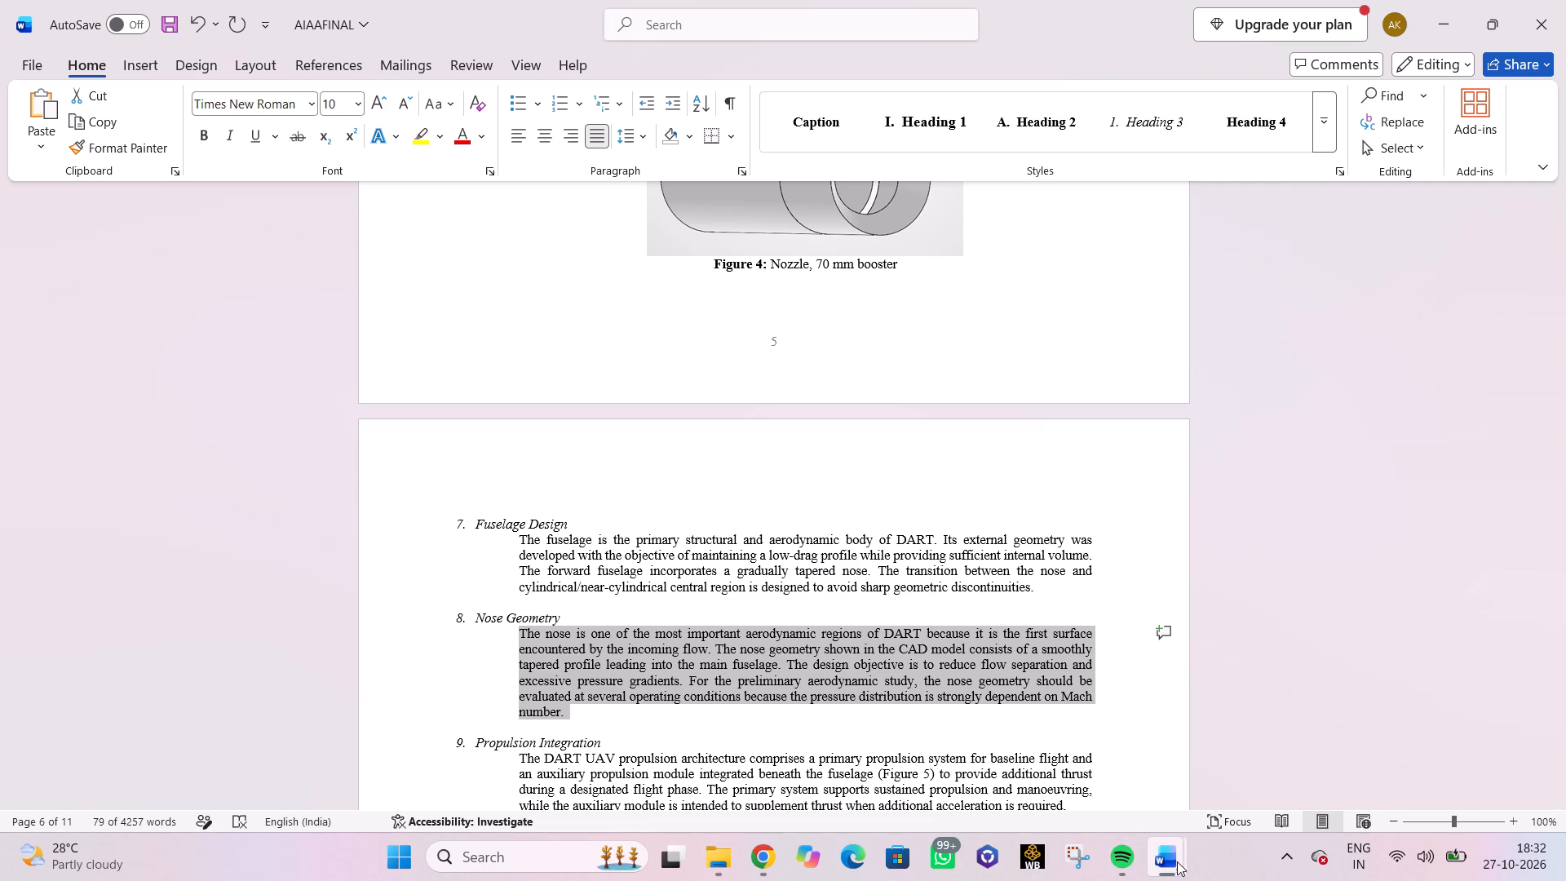
{"action": "left_click", "coordinate": [1096, 780]}
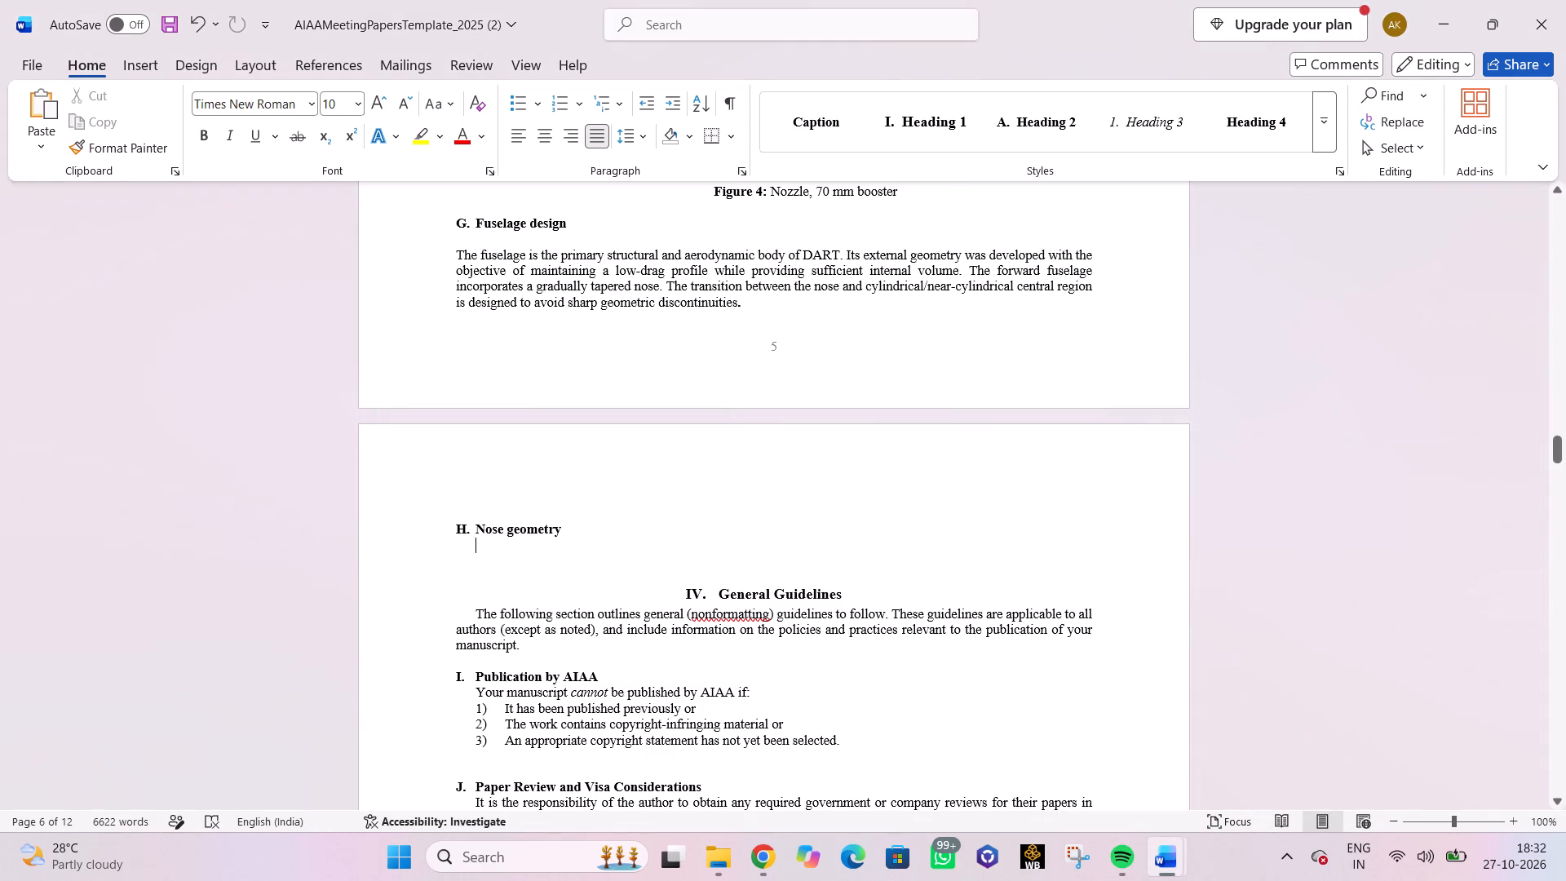
{"action": "key", "text": "ctrl+v"}
Align the whole pasted Nose geometry paragraph with the start of its subheading's title text, without a first-line indent.
{"action": "left_click", "coordinate": [520, 543]}
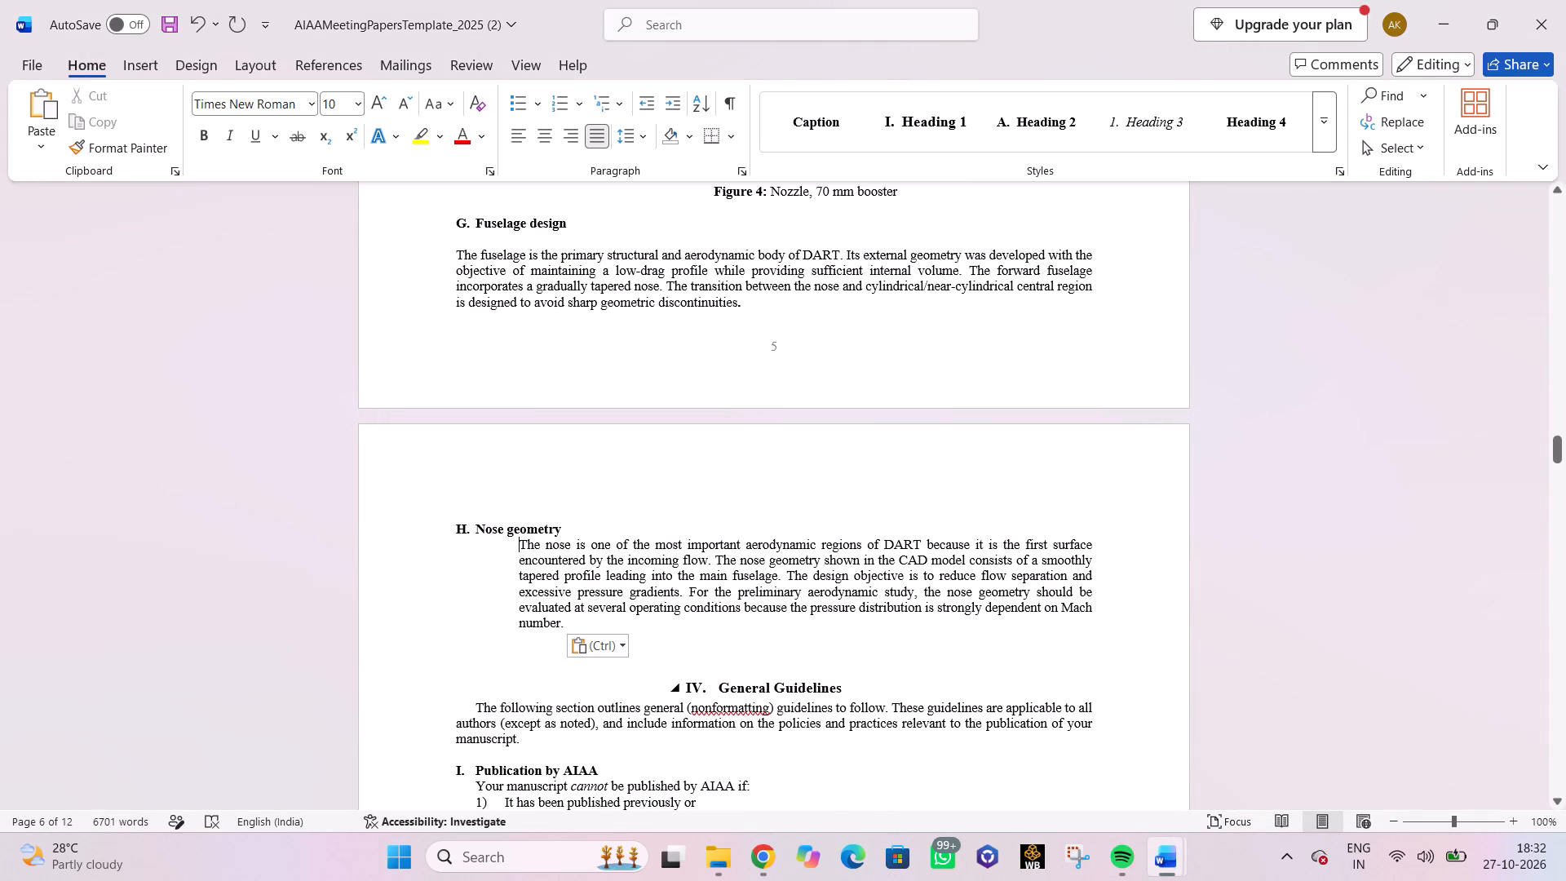
{"action": "key", "text": "BackSpace"}
{"action": "key", "text": "Tab"}
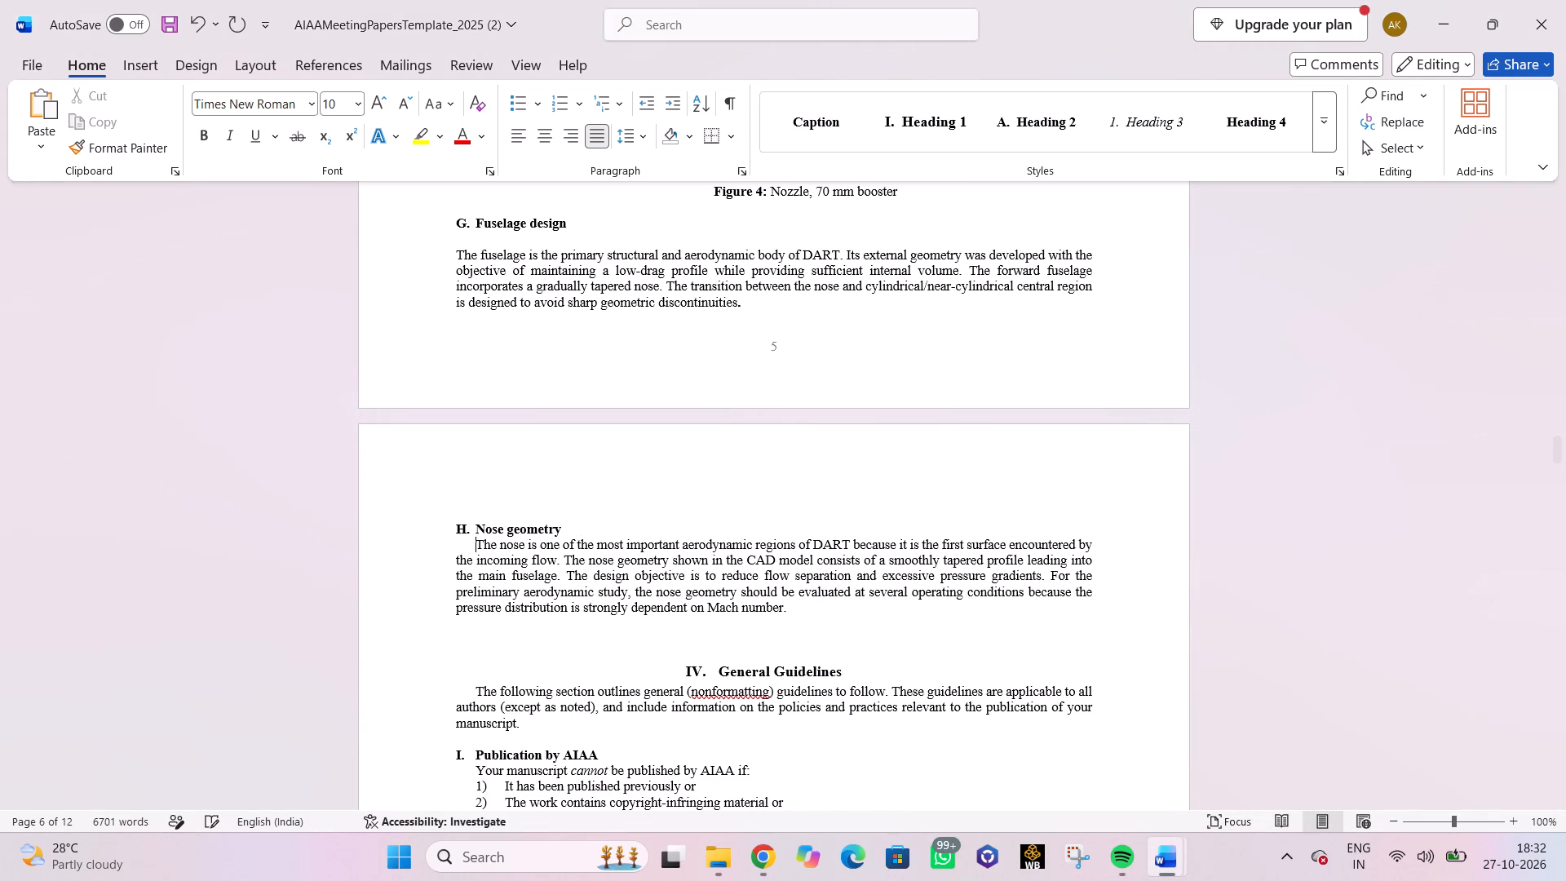
{"action": "left_click", "coordinate": [457, 556]}
{"action": "key", "text": "Tab"}
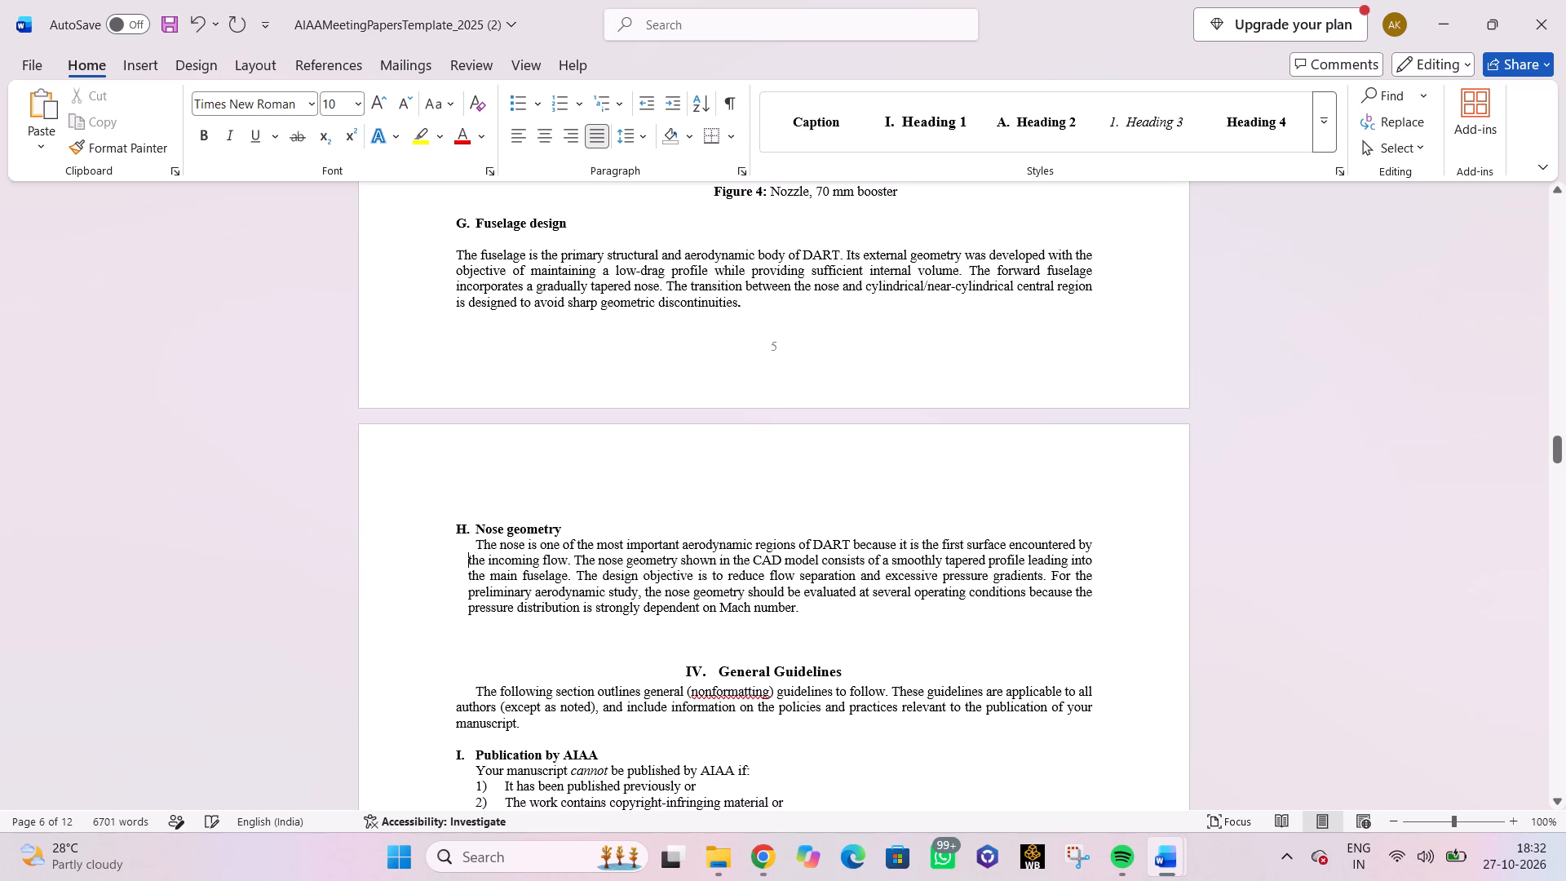
{"action": "key", "text": "Tab"}
{"action": "left_click", "coordinate": [498, 544]}
{"action": "key", "text": "BackSpace"}
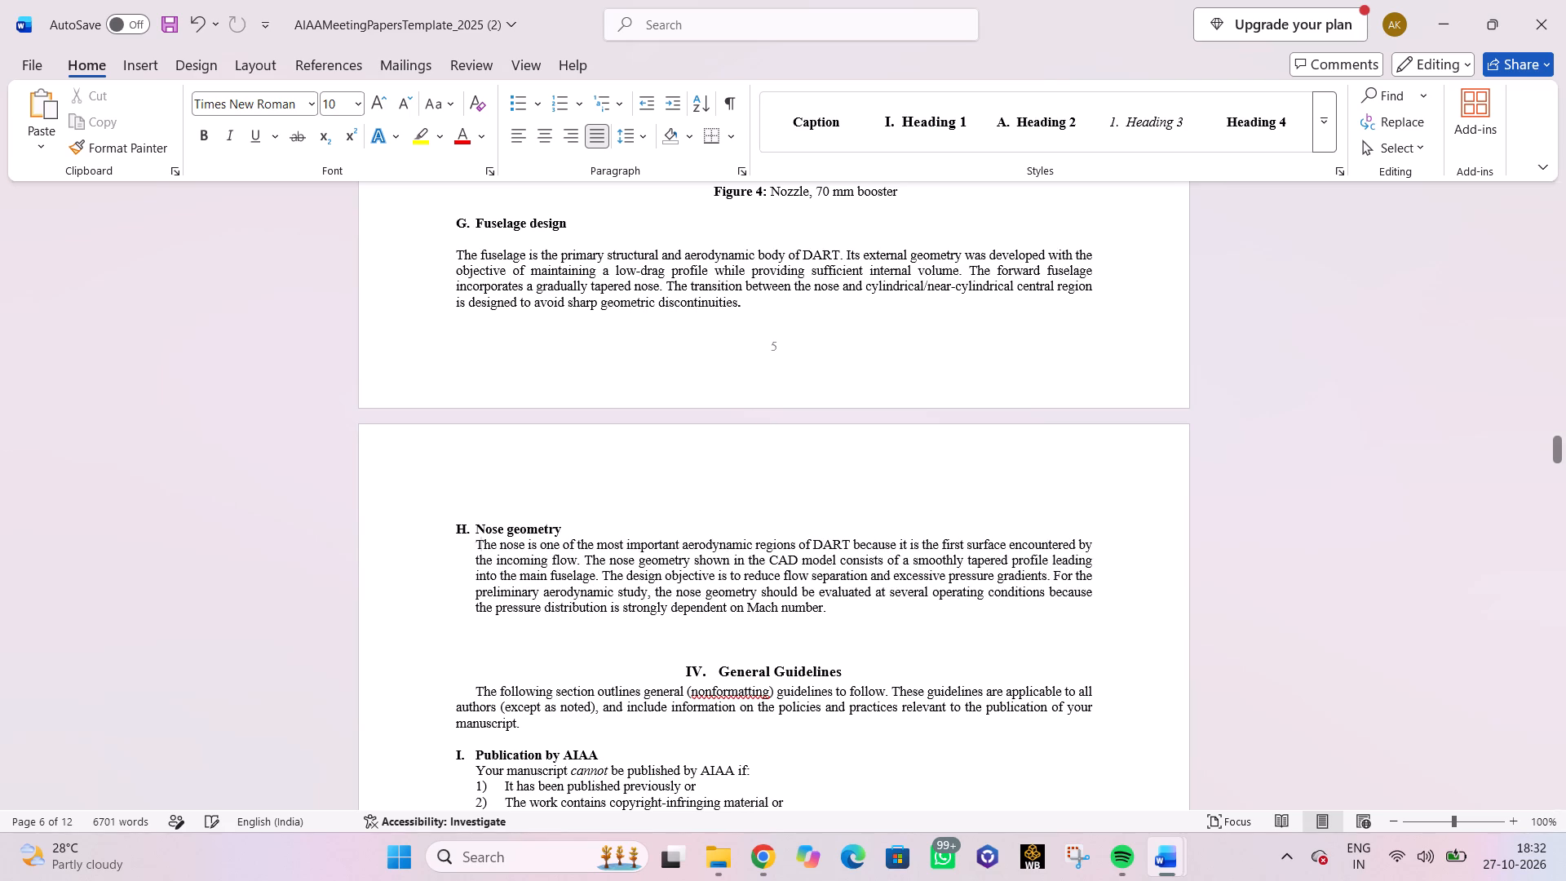
Replace the leftover empty paragraph below the Nose geometry text with a new line continuing from that paragraph.
{"action": "left_click", "coordinate": [856, 615]}
{"action": "key", "text": "BackSpace"}
{"action": "key", "text": "BackSpace"}
{"action": "key", "text": "Return"}
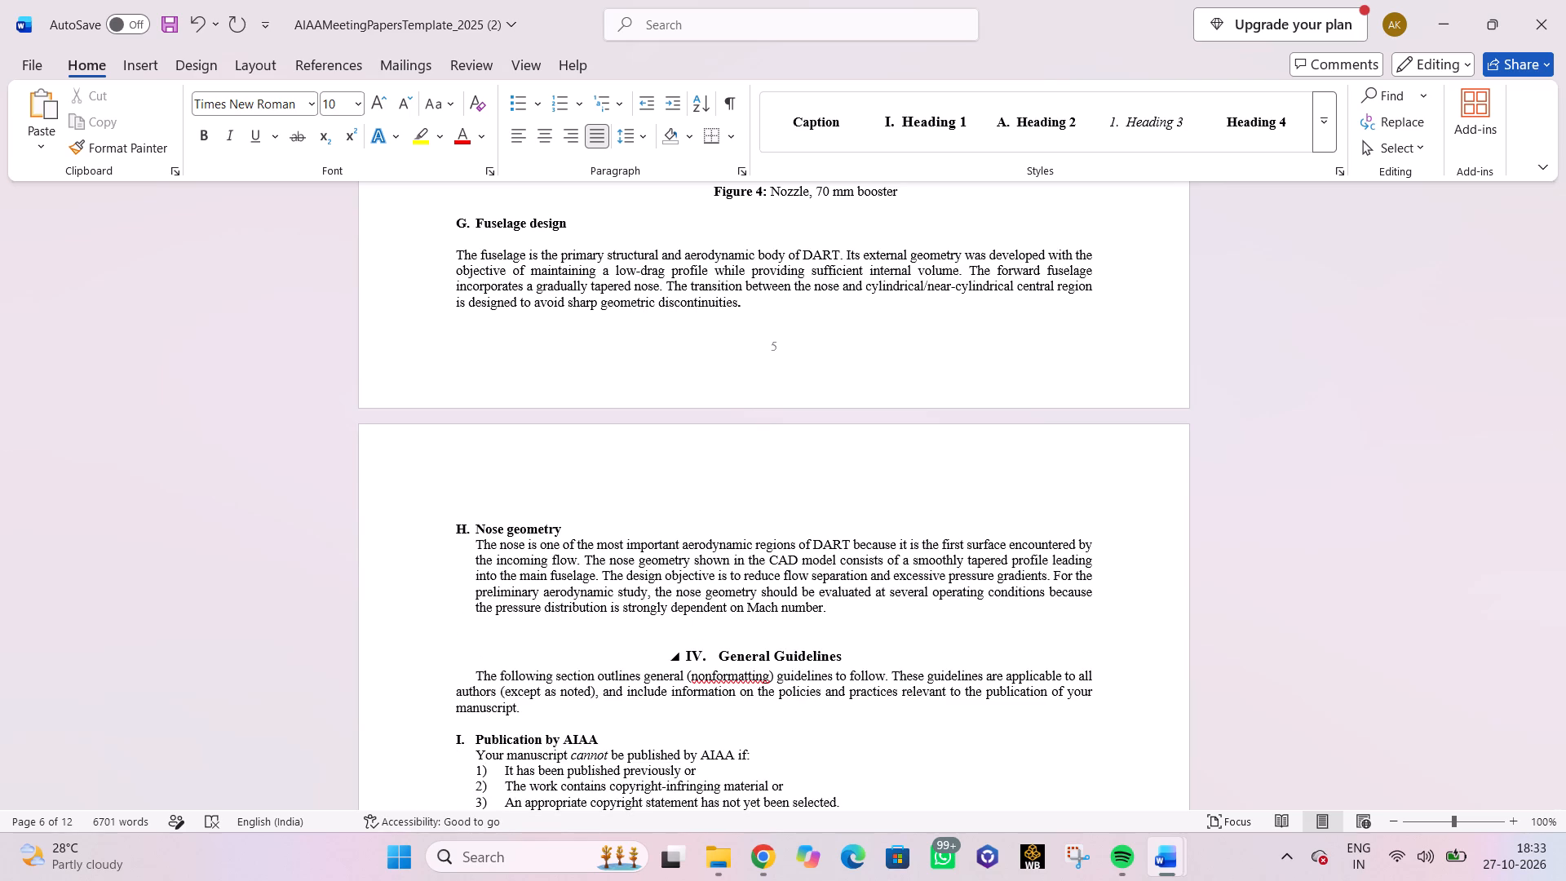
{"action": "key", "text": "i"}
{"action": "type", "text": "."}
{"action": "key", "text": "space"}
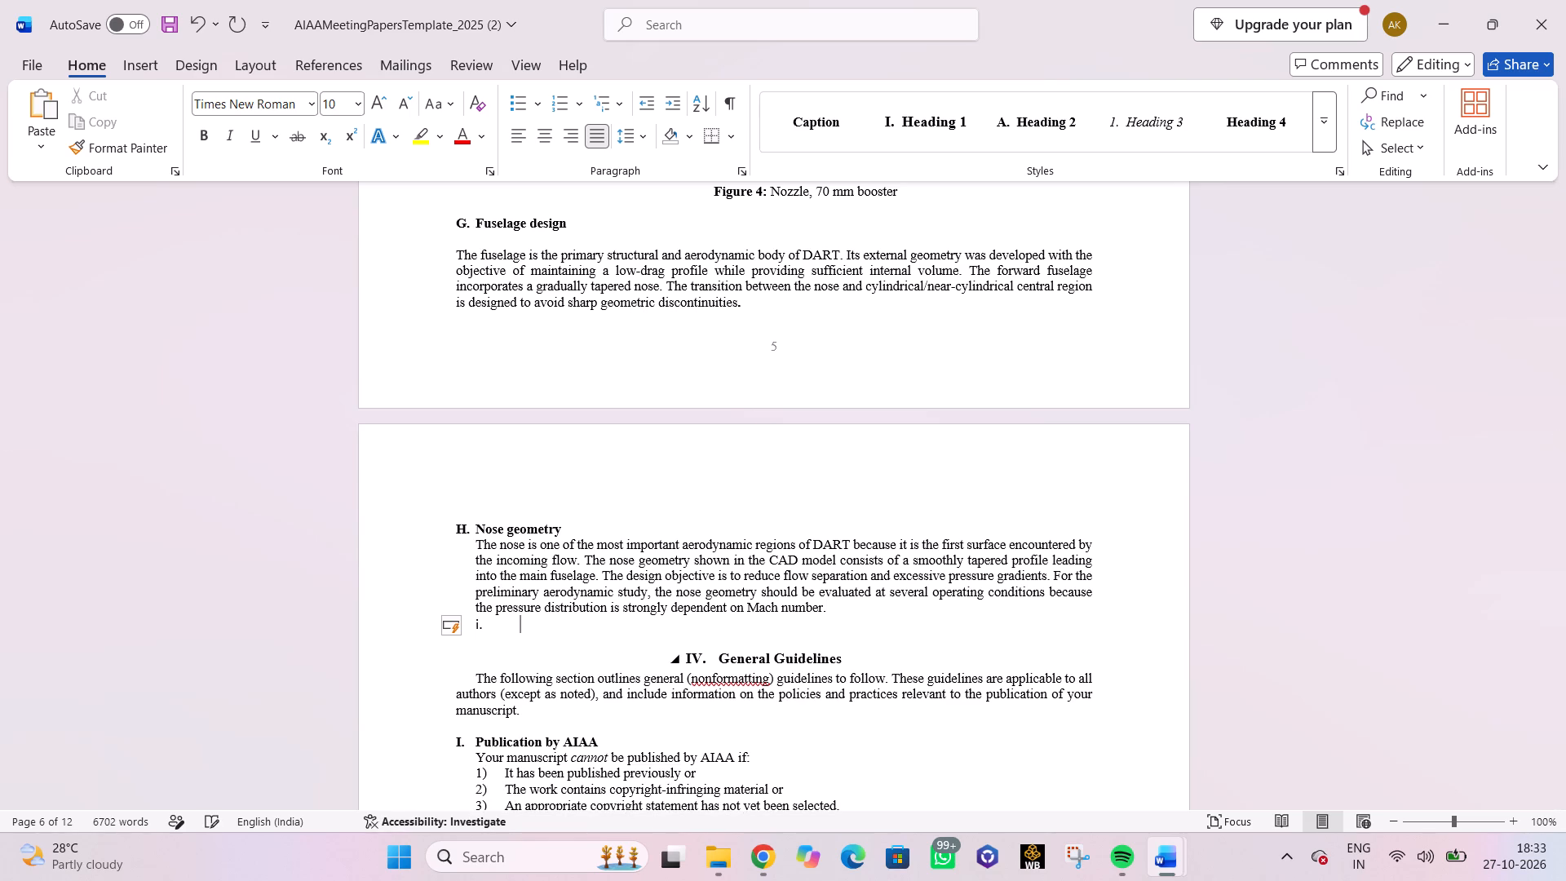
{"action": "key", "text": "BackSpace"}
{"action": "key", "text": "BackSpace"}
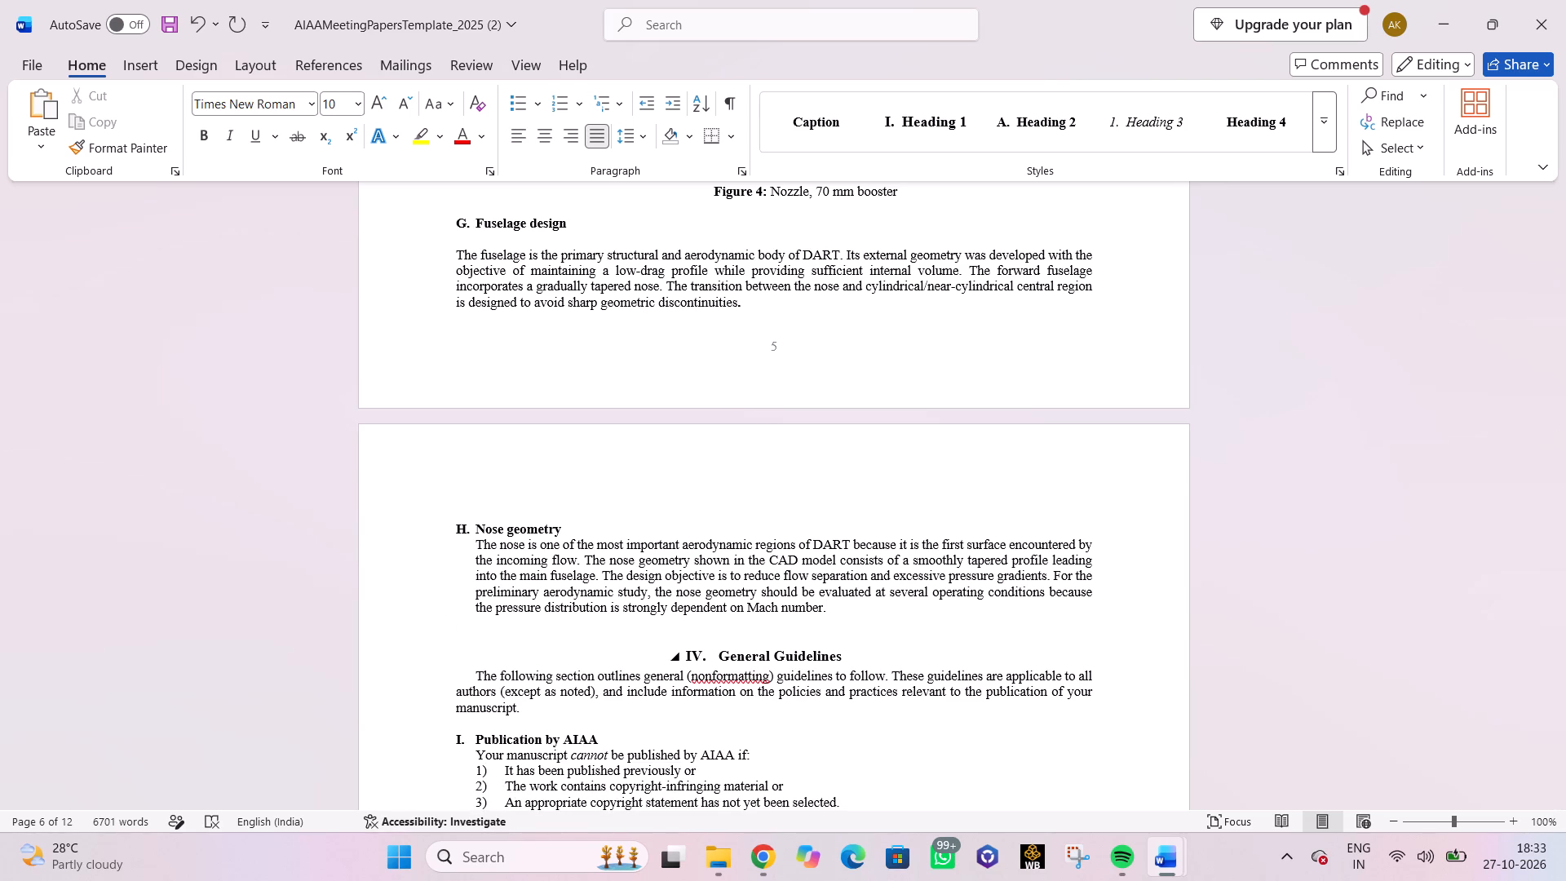
Add the subheading "I. Propulsion integration" below the Nose geometry paragraph, following the next section title in the AIAAFINAL document.
{"action": "type", "text": "I."}
{"action": "key", "text": "space"}
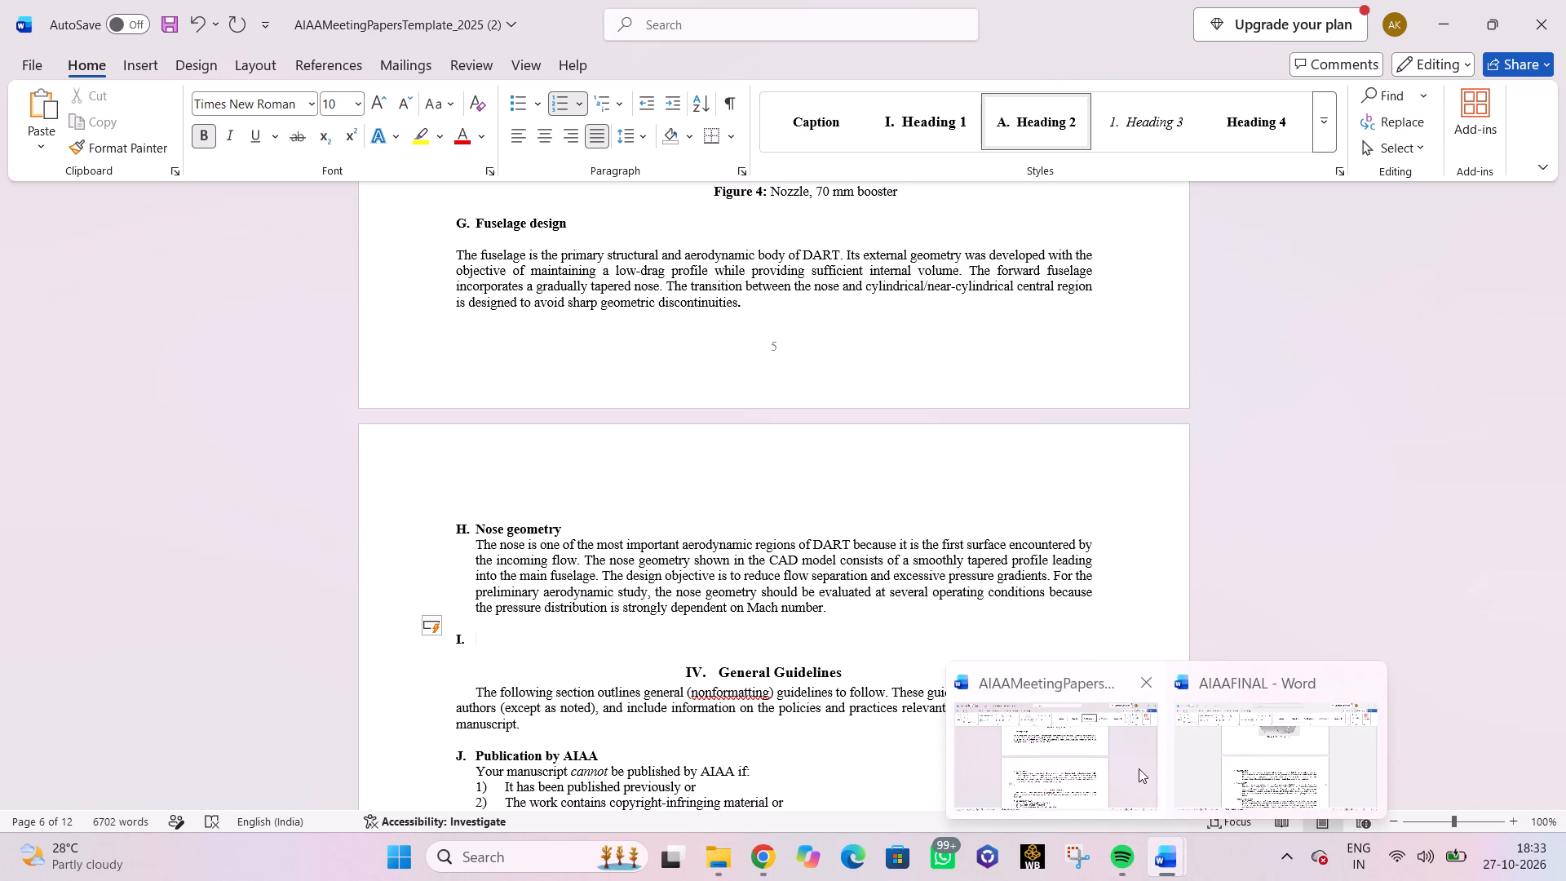
{"action": "left_click", "coordinate": [1247, 755]}
{"action": "scroll", "coordinate": [734, 607], "scroll_direction": "down", "scroll_amount": 6}
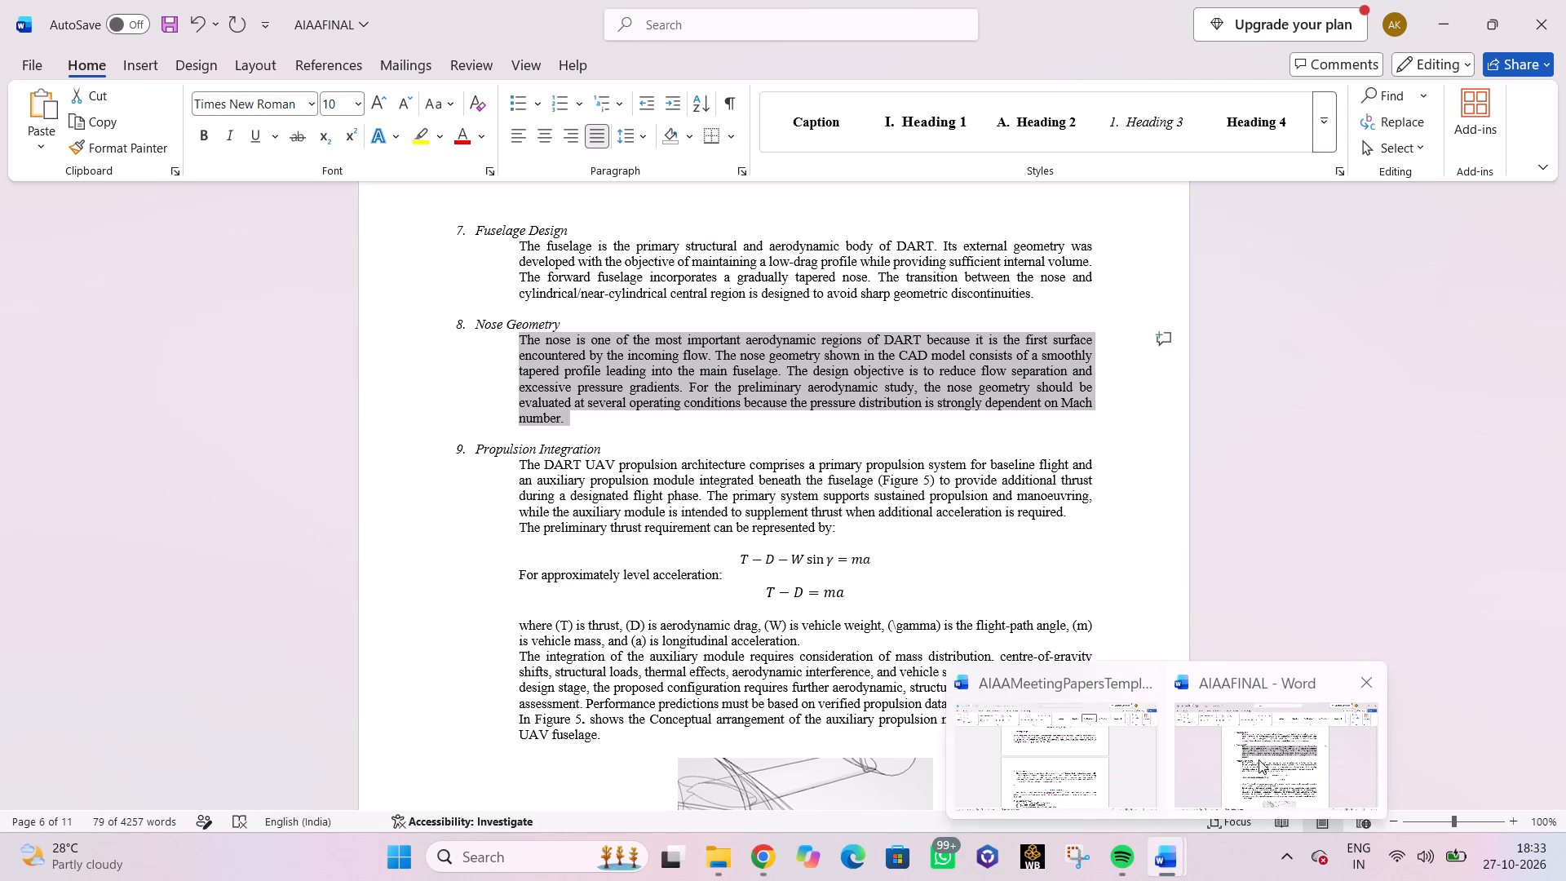
{"action": "left_click", "coordinate": [1093, 758]}
{"action": "key", "text": "p"}
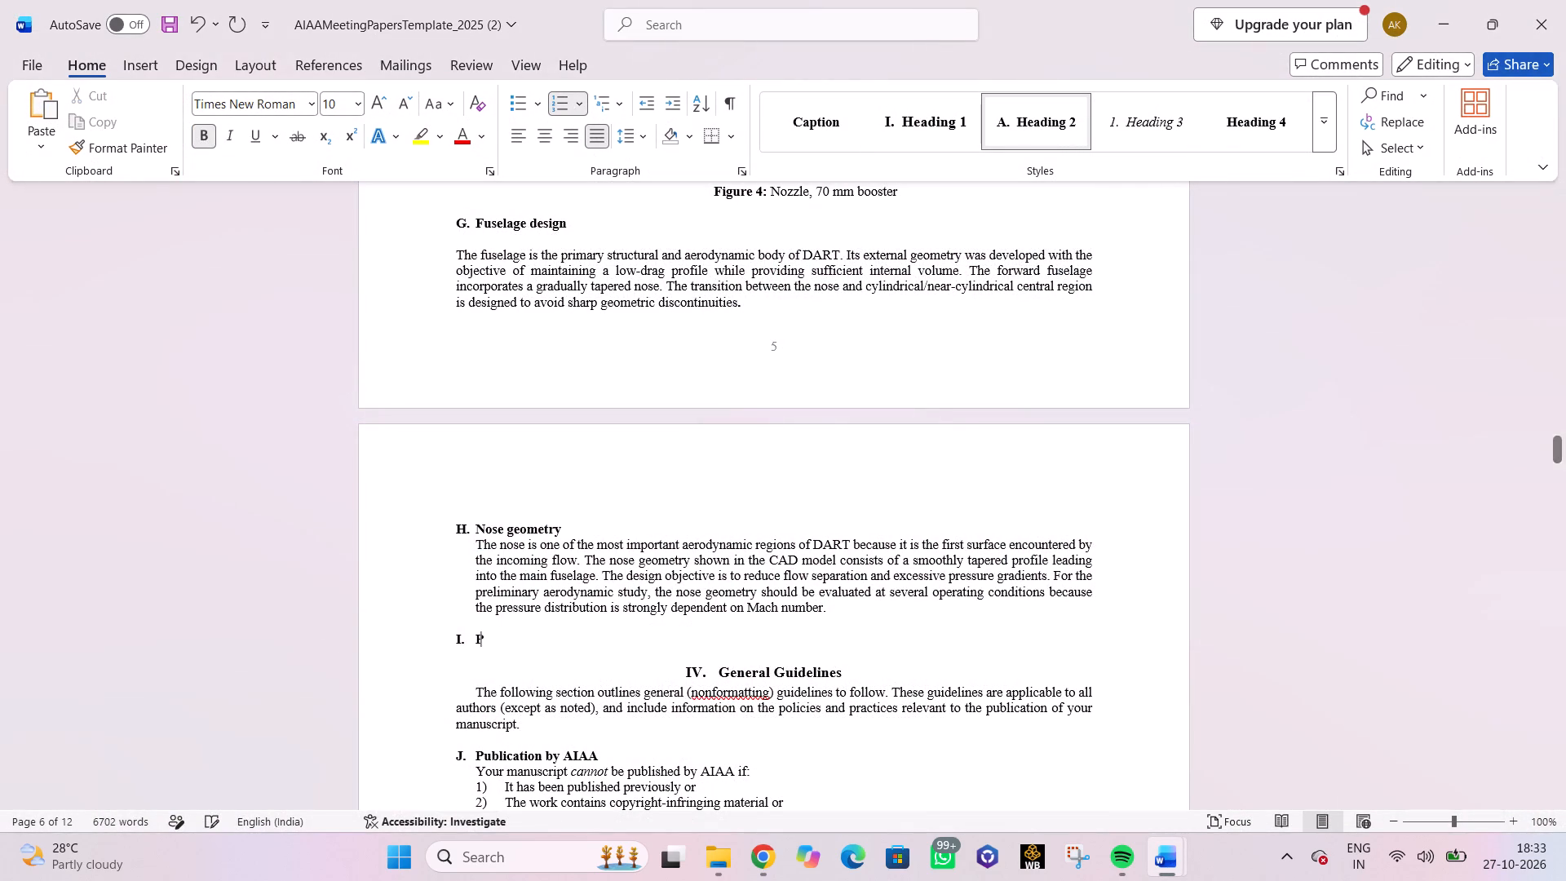
{"action": "type", "text": "ropulsion"}
{"action": "key", "text": "space"}
{"action": "type", "text": "int"}
{"action": "type", "text": "er"}
{"action": "key", "text": "BackSpace"}
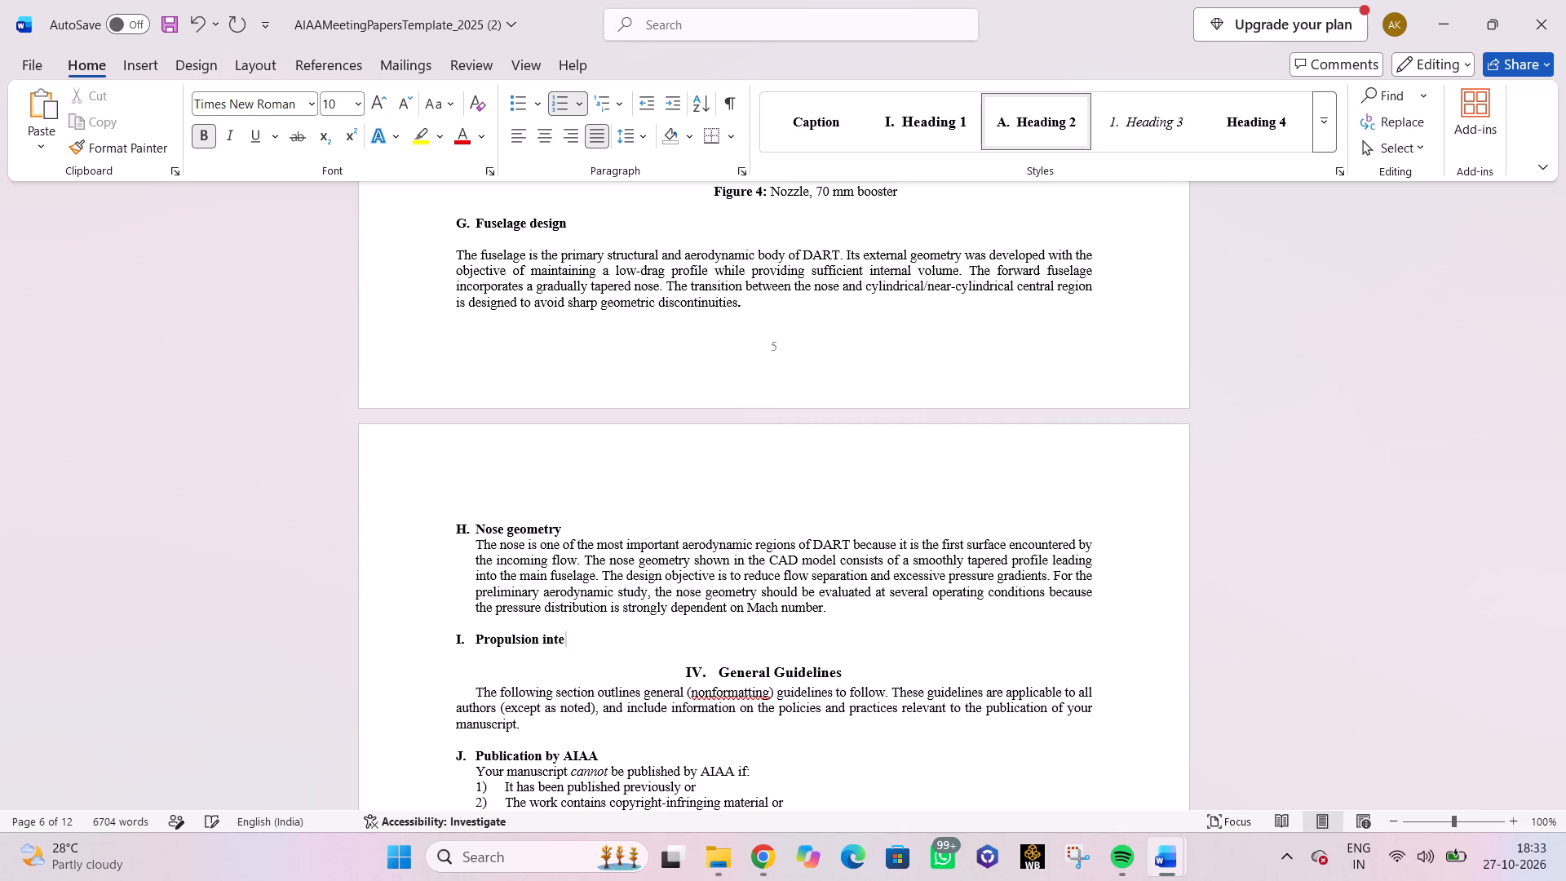
{"action": "key", "text": "g"}
{"action": "key", "text": "r"}
{"action": "type", "text": "ation"}
Copy the entire Propulsion Integration body, including equations and Figure 5, from the AIAAFINAL document and paste it below the template's Propulsion integration subheading.
{"action": "key", "text": "Return"}
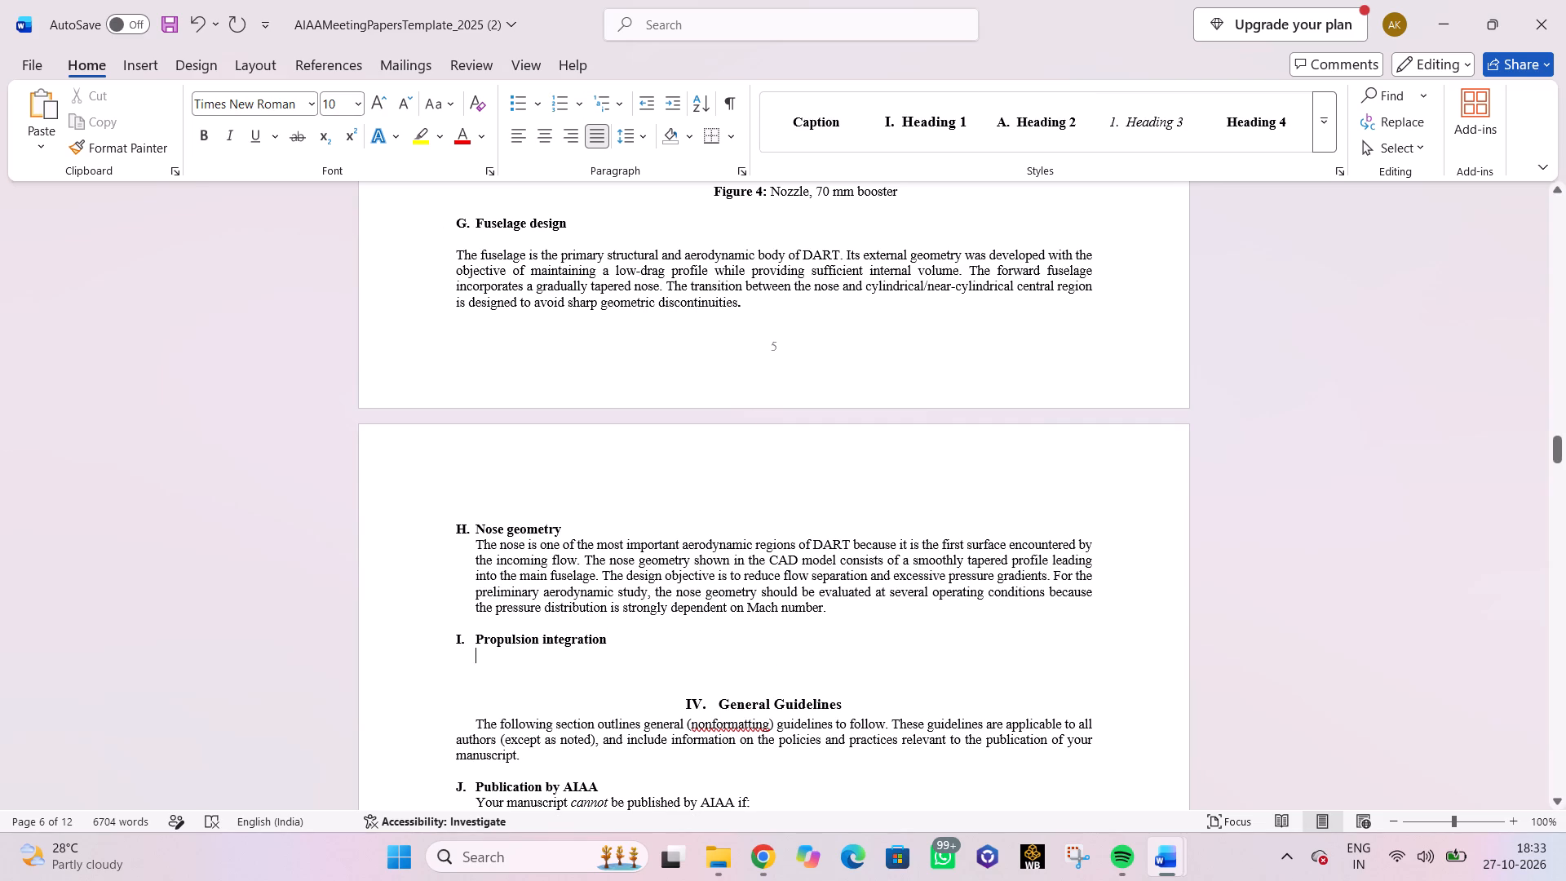
{"action": "left_click", "coordinate": [541, 557]}
{"action": "left_click", "coordinate": [476, 659]}
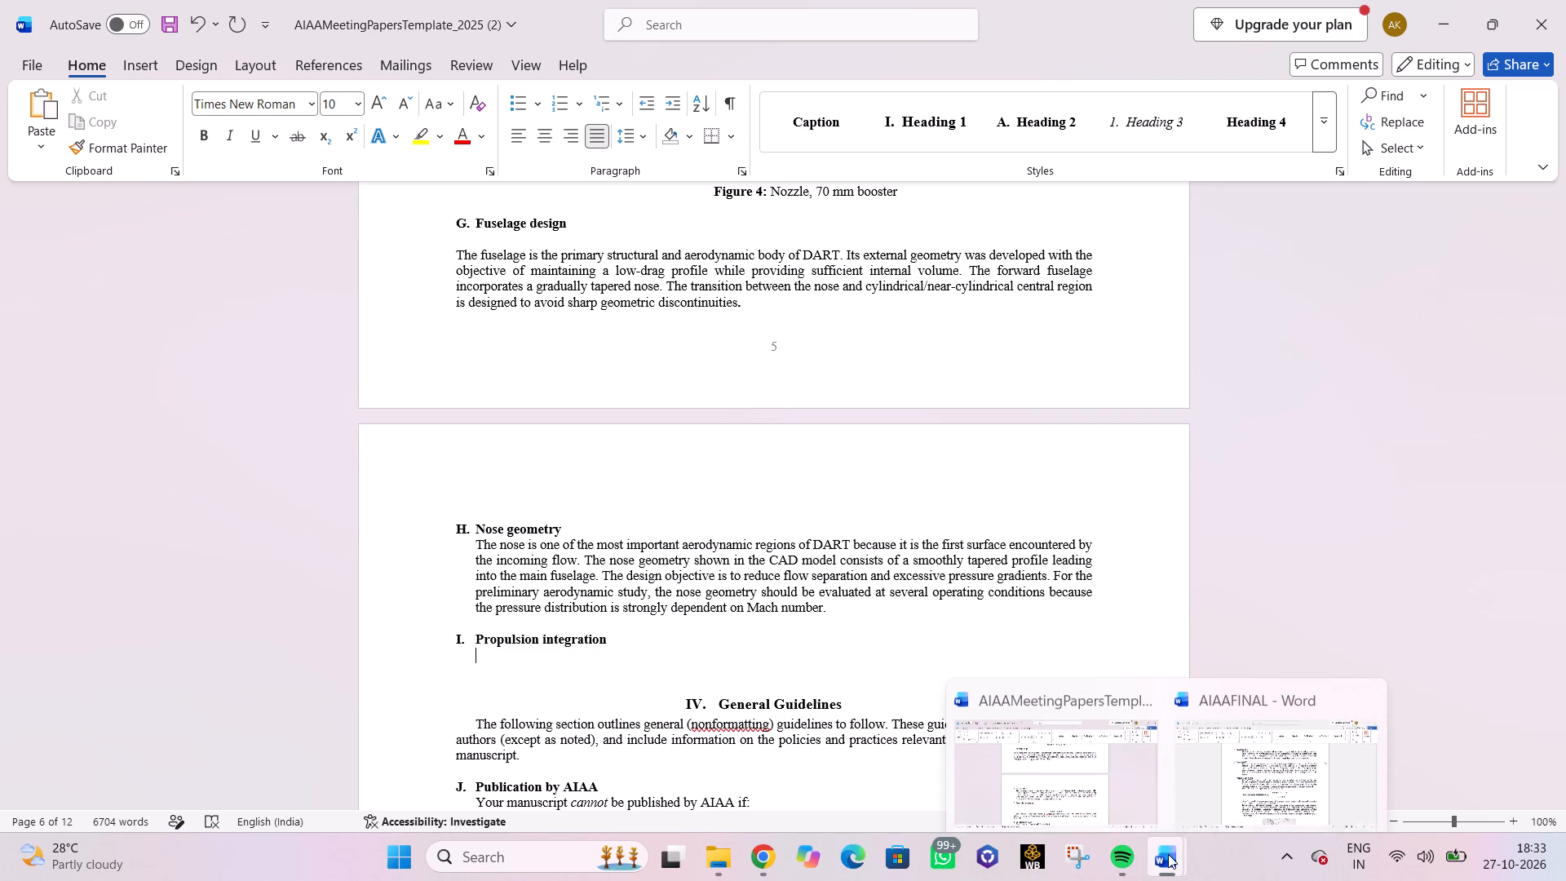
{"action": "left_click", "coordinate": [1259, 762]}
{"action": "left_click_drag", "start_coordinate": [520, 465], "coordinate": [776, 557]}
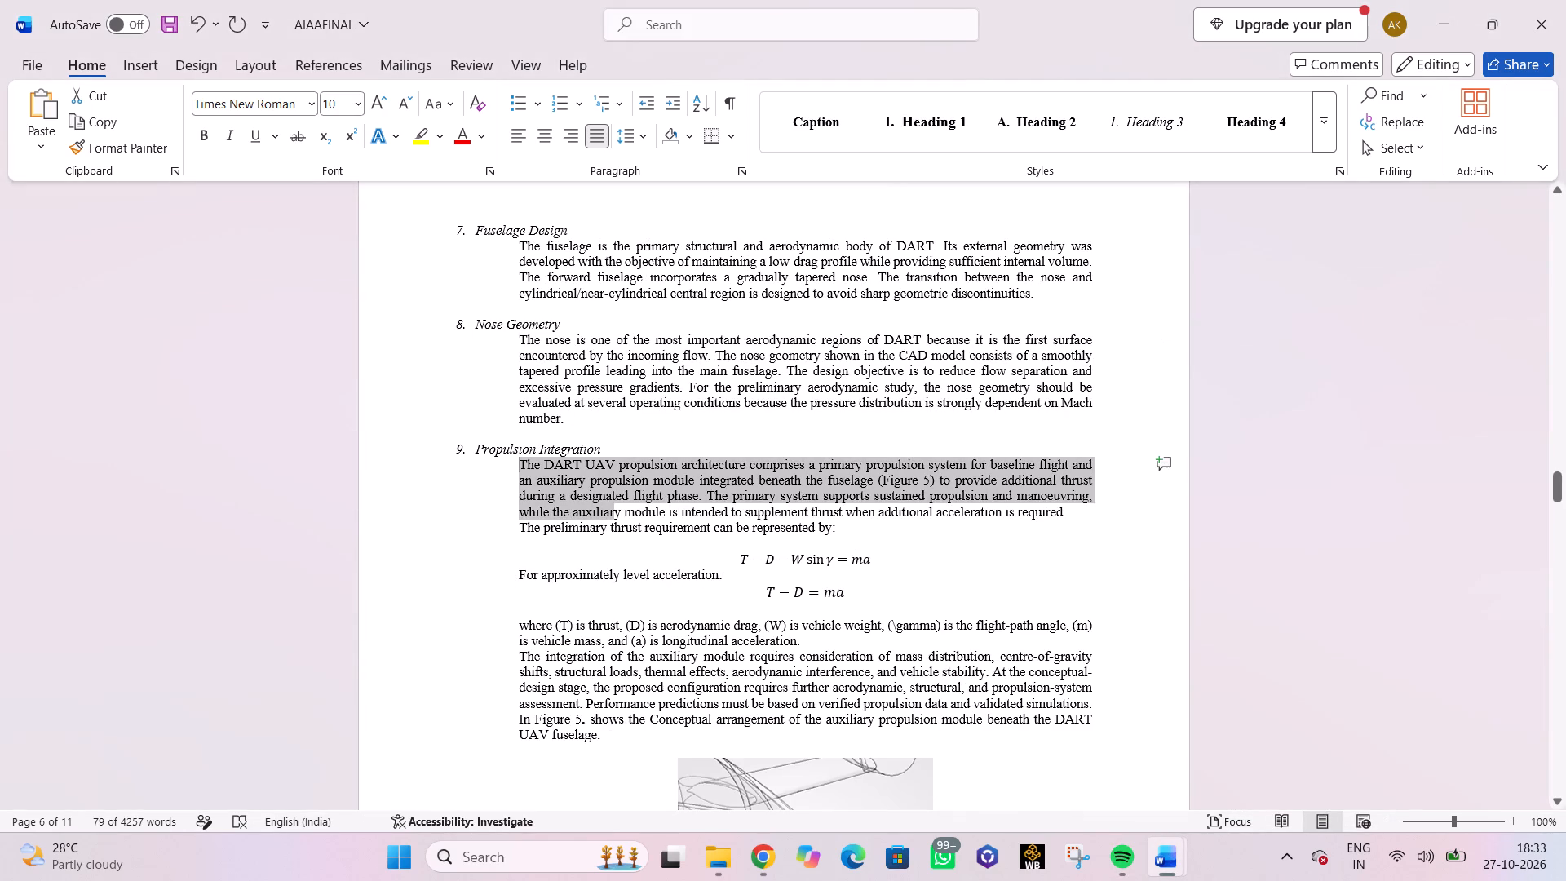
{"action": "left_click_drag", "start_coordinate": [776, 557], "coordinate": [891, 608]}
{"action": "scroll", "coordinate": [874, 600], "scroll_direction": "down", "scroll_amount": 1}
{"action": "scroll", "coordinate": [874, 601], "scroll_direction": "up", "scroll_amount": 1}
{"action": "scroll", "coordinate": [874, 602], "scroll_direction": "down", "scroll_amount": 8}
{"action": "scroll", "coordinate": [890, 608], "scroll_direction": "up", "scroll_amount": 1}
{"action": "scroll", "coordinate": [890, 608], "scroll_direction": "down", "scroll_amount": 2}
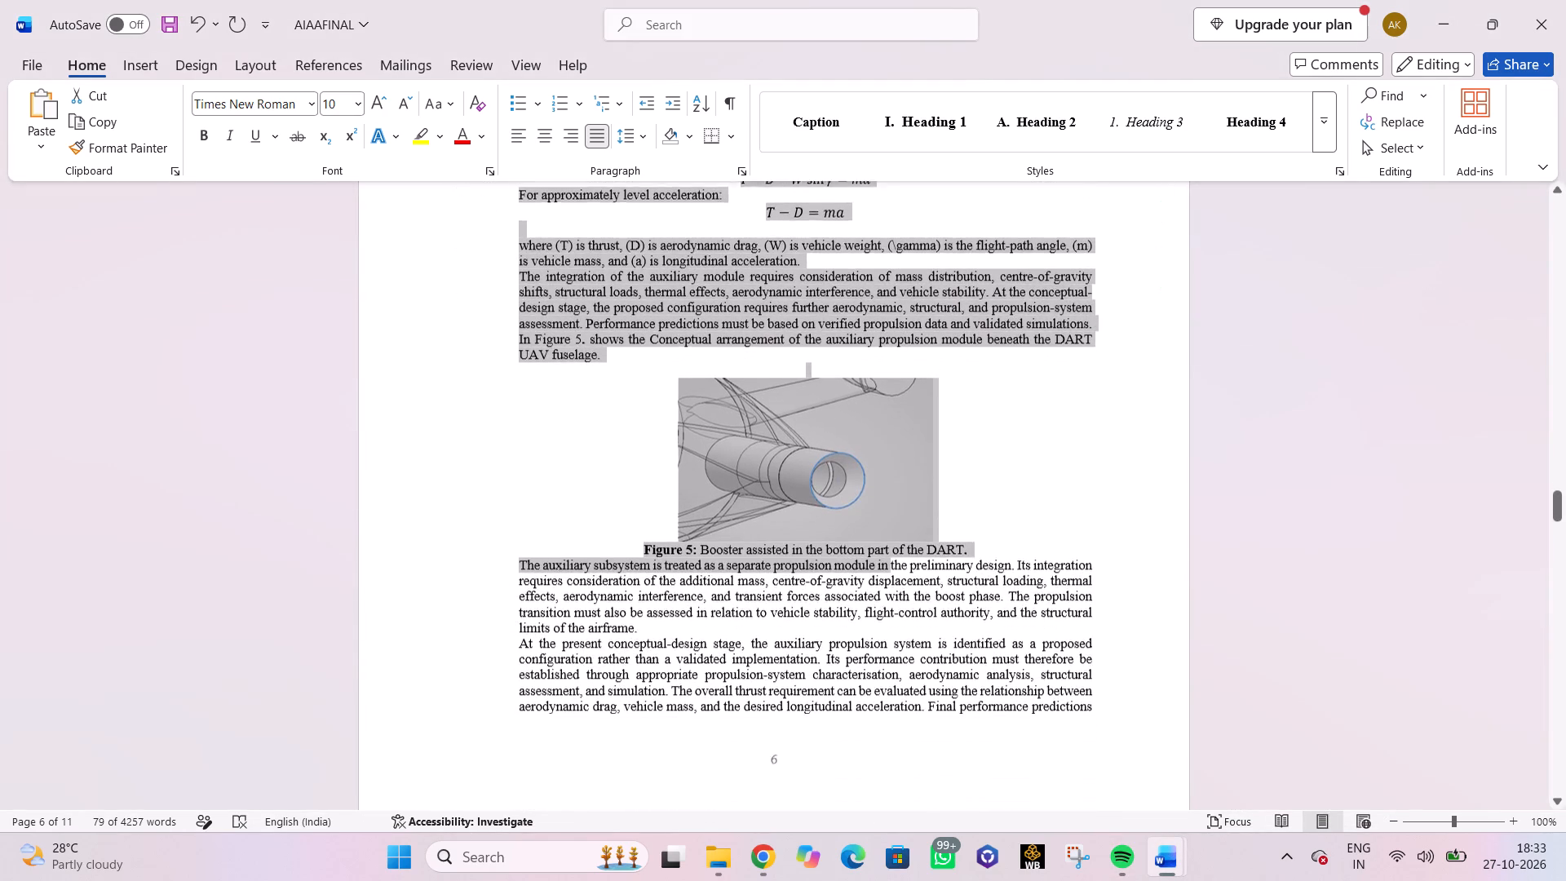
{"action": "left_click_drag", "start_coordinate": [891, 608], "coordinate": [648, 658]}
{"action": "scroll", "coordinate": [897, 603], "scroll_direction": "down", "scroll_amount": 4}
{"action": "scroll", "coordinate": [899, 608], "scroll_direction": "up", "scroll_amount": 1}
{"action": "scroll", "coordinate": [899, 608], "scroll_direction": "down", "scroll_amount": 2}
{"action": "key", "text": "ctrl+c"}
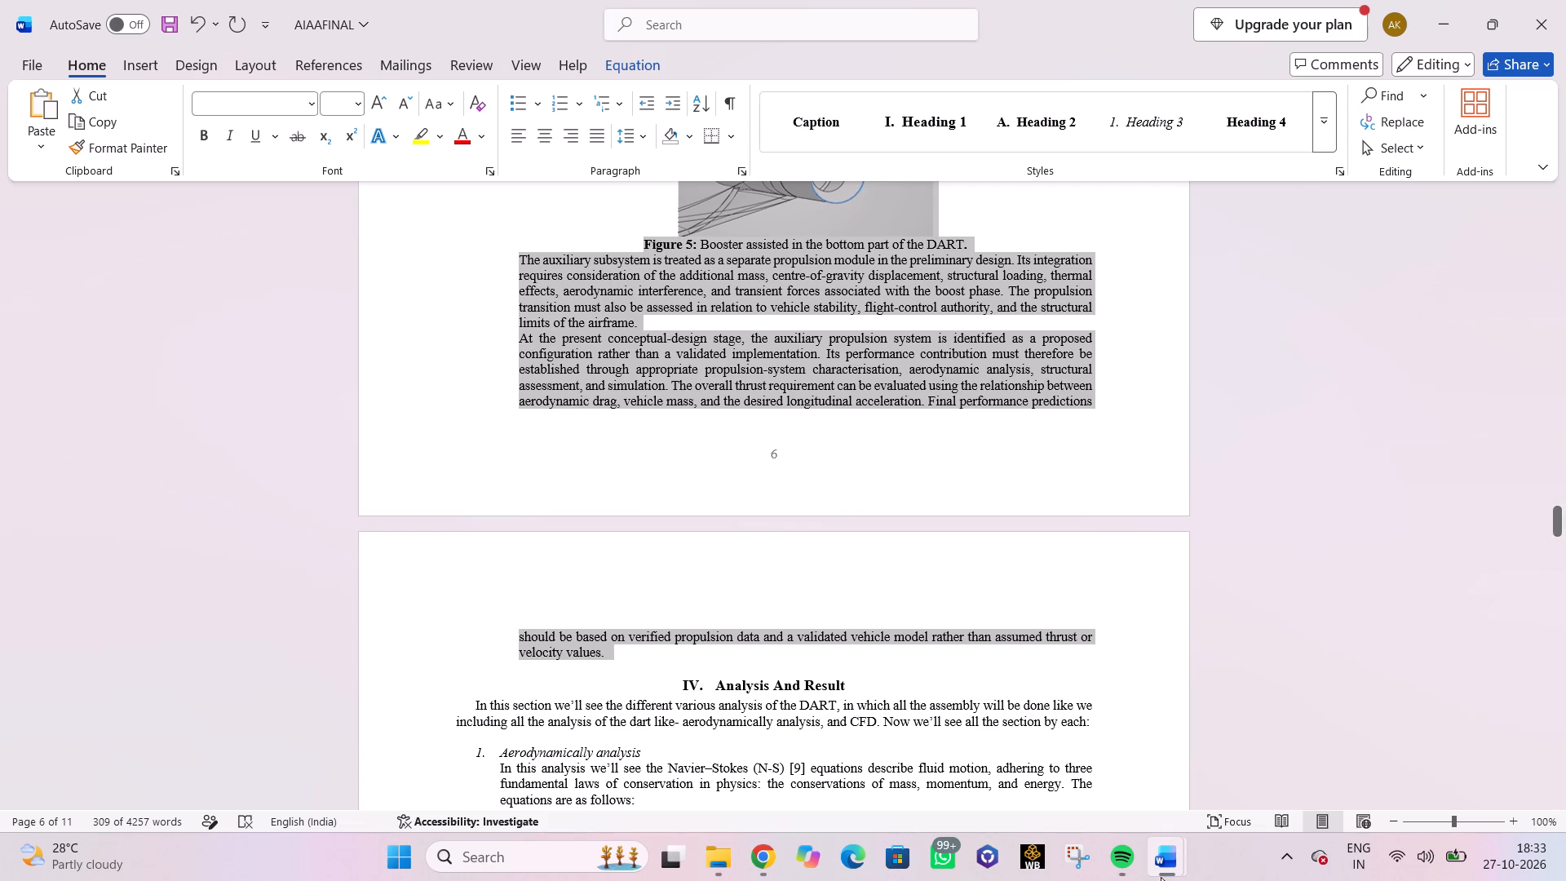
{"action": "left_click", "coordinate": [1056, 761]}
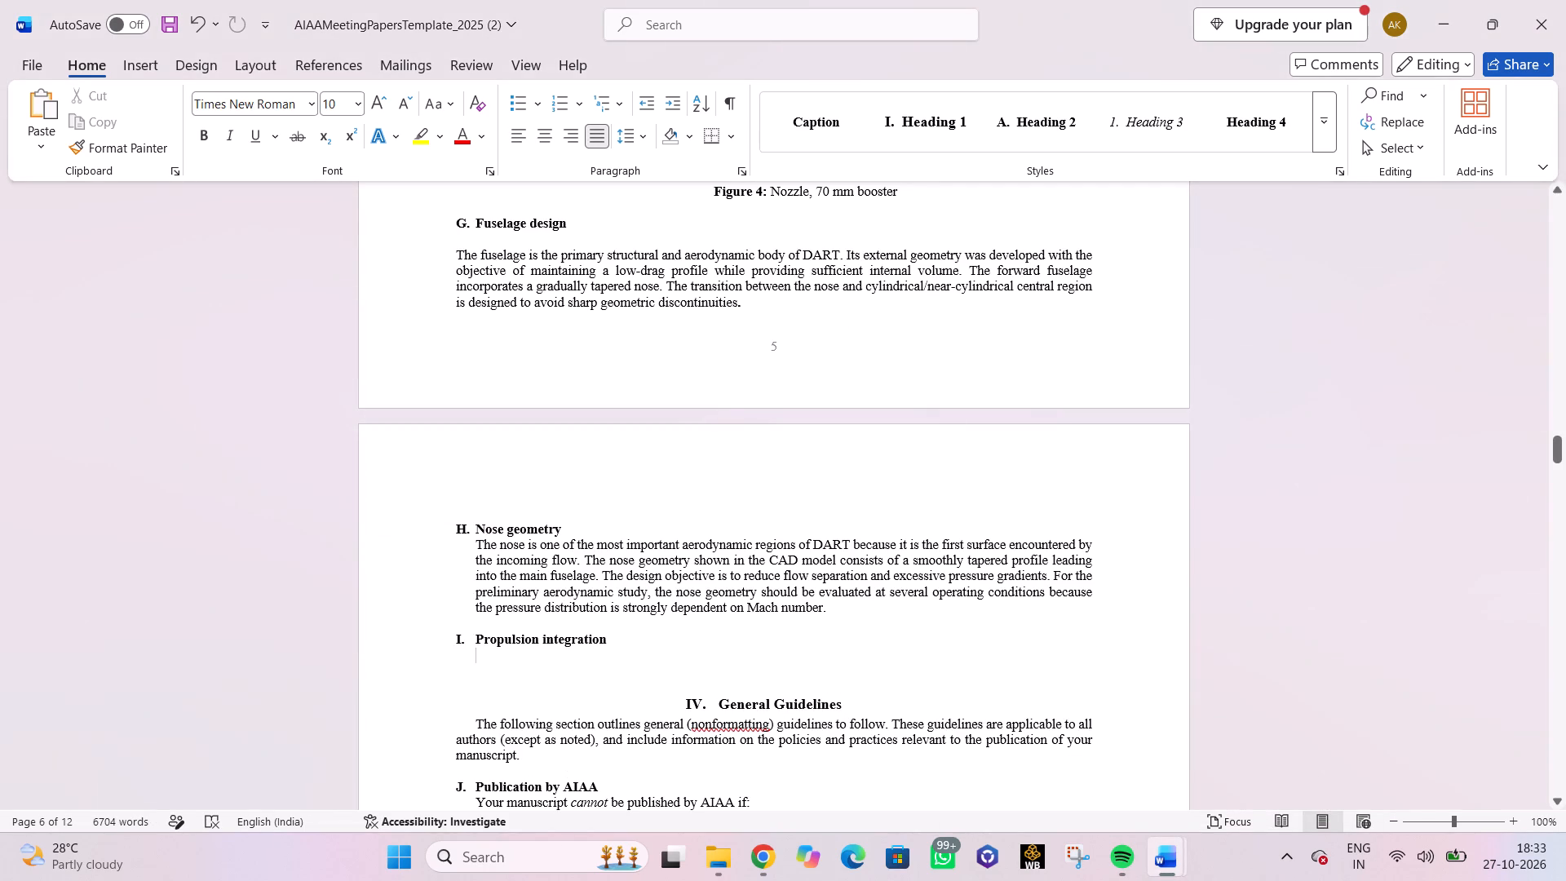
{"action": "key", "text": "ctrl+v"}
Align the whole first Propulsion integration paragraph with the start of its subheading's title text, without a first-line indent.
{"action": "scroll", "coordinate": [564, 580], "scroll_direction": "up", "scroll_amount": 13}
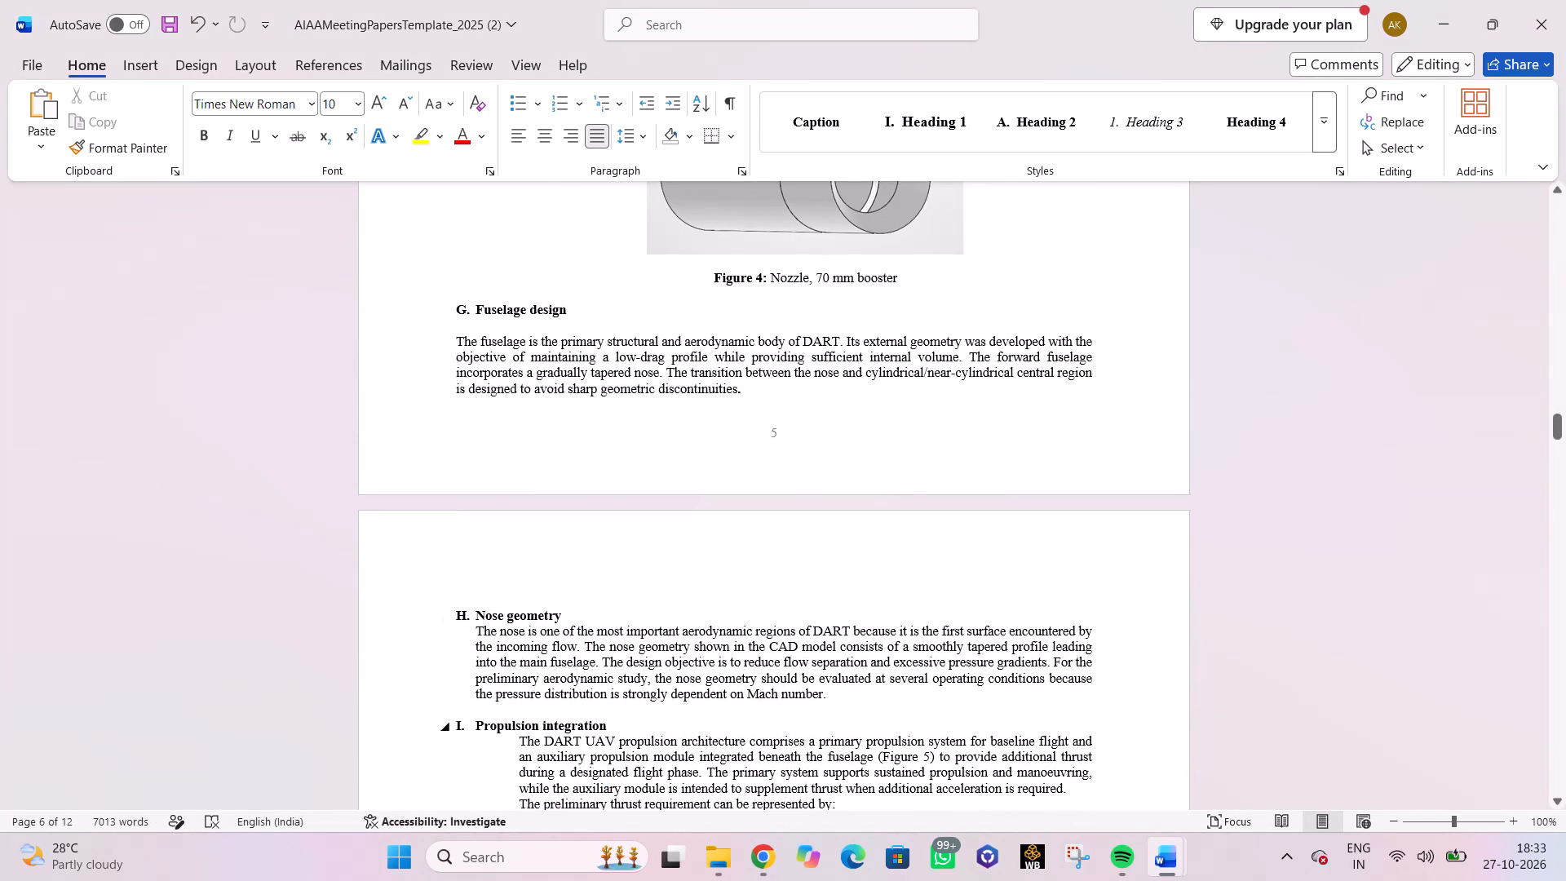
{"action": "scroll", "coordinate": [523, 727], "scroll_direction": "down", "scroll_amount": 3}
{"action": "left_click", "coordinate": [517, 595]}
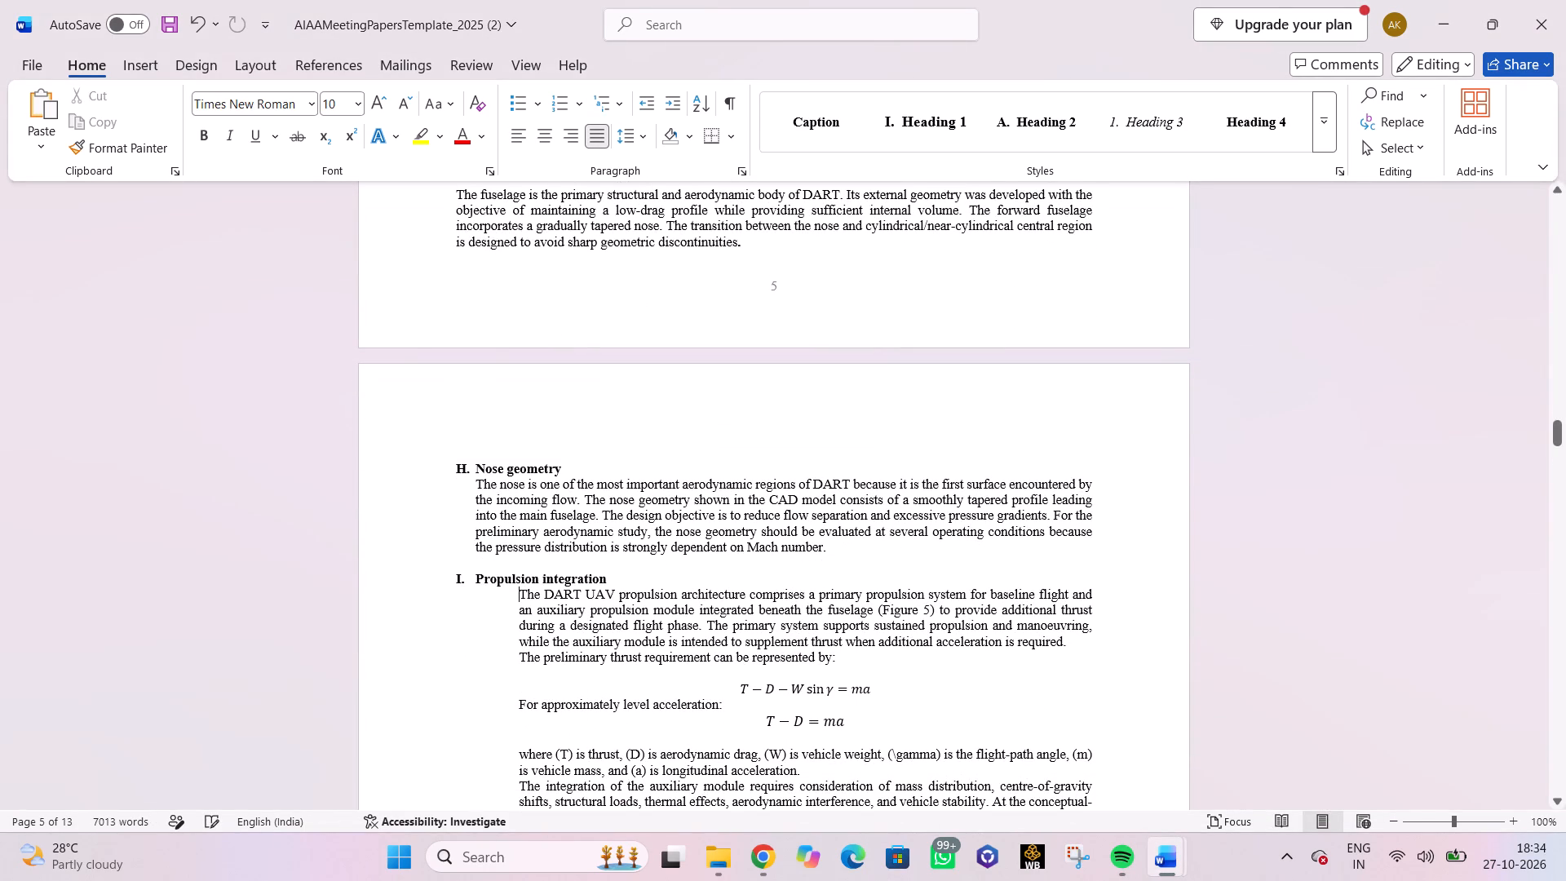
{"action": "key", "text": "BackSpace"}
{"action": "key", "text": "Tab"}
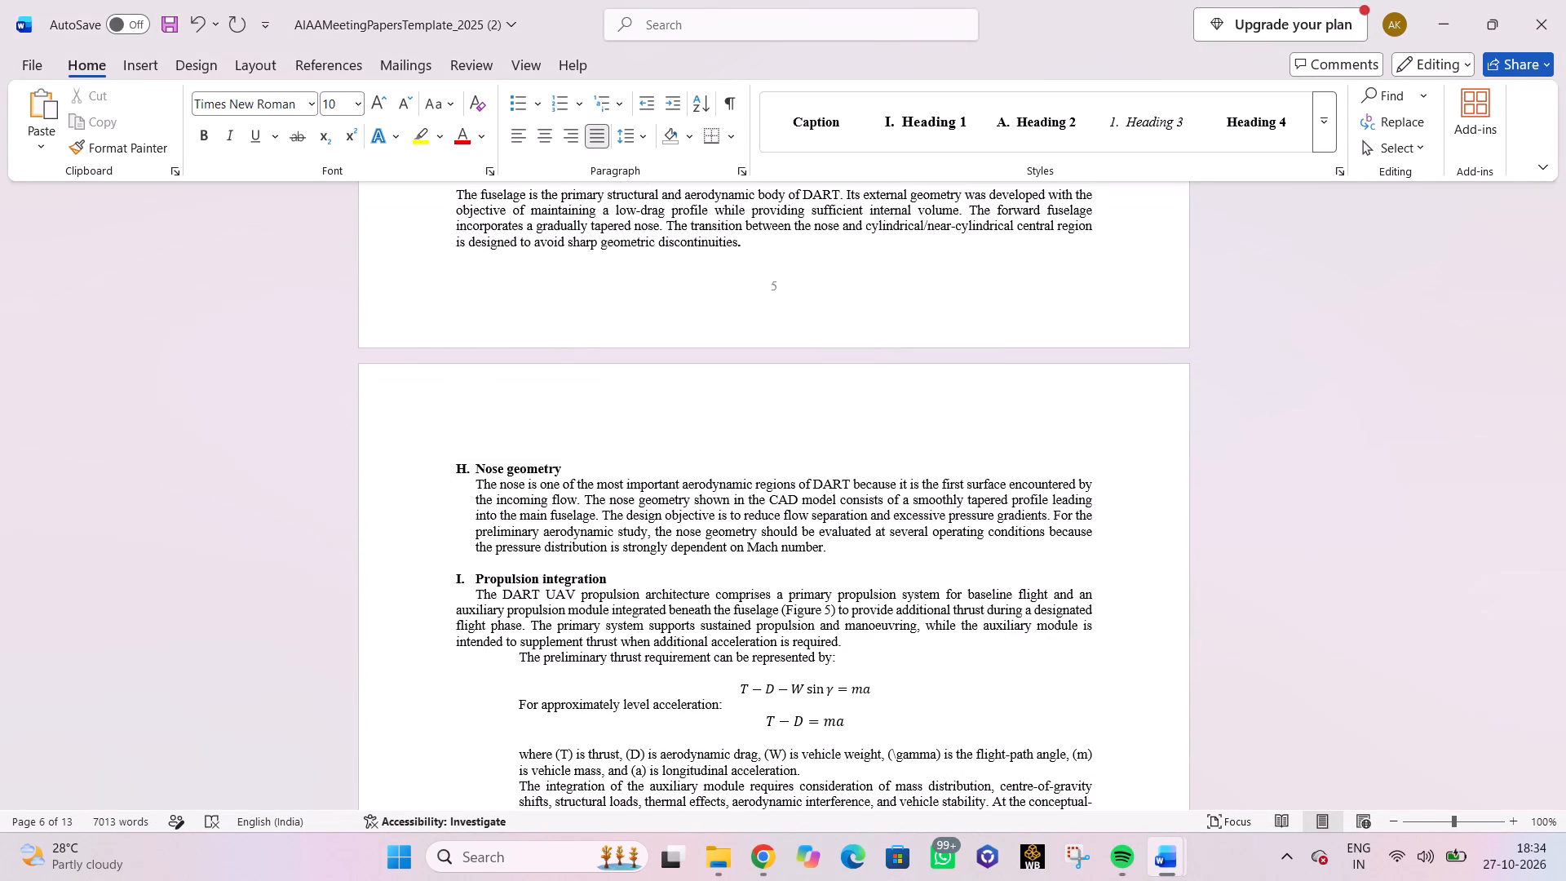
{"action": "left_click", "coordinate": [454, 610]}
{"action": "key", "text": "Tab"}
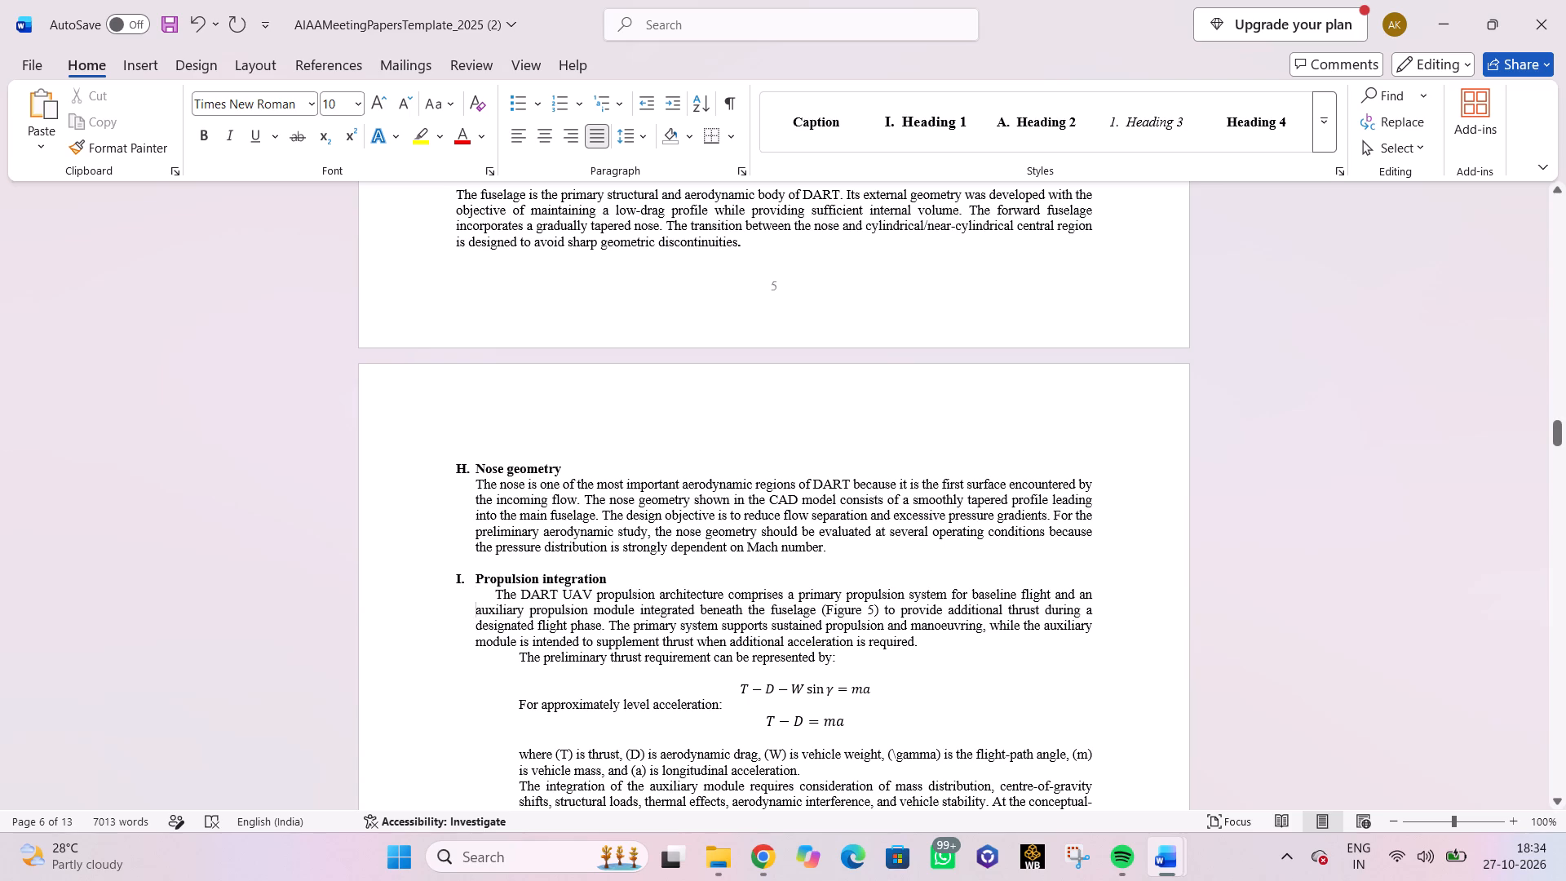
{"action": "left_click", "coordinate": [497, 595]}
{"action": "key", "text": "BackSpace"}
Reduce the indent of the line "The preliminary thrust requirement can be represented by:" towards the alignment of the paragraph above it.
{"action": "scroll", "coordinate": [498, 597], "scroll_direction": "down", "scroll_amount": 3}
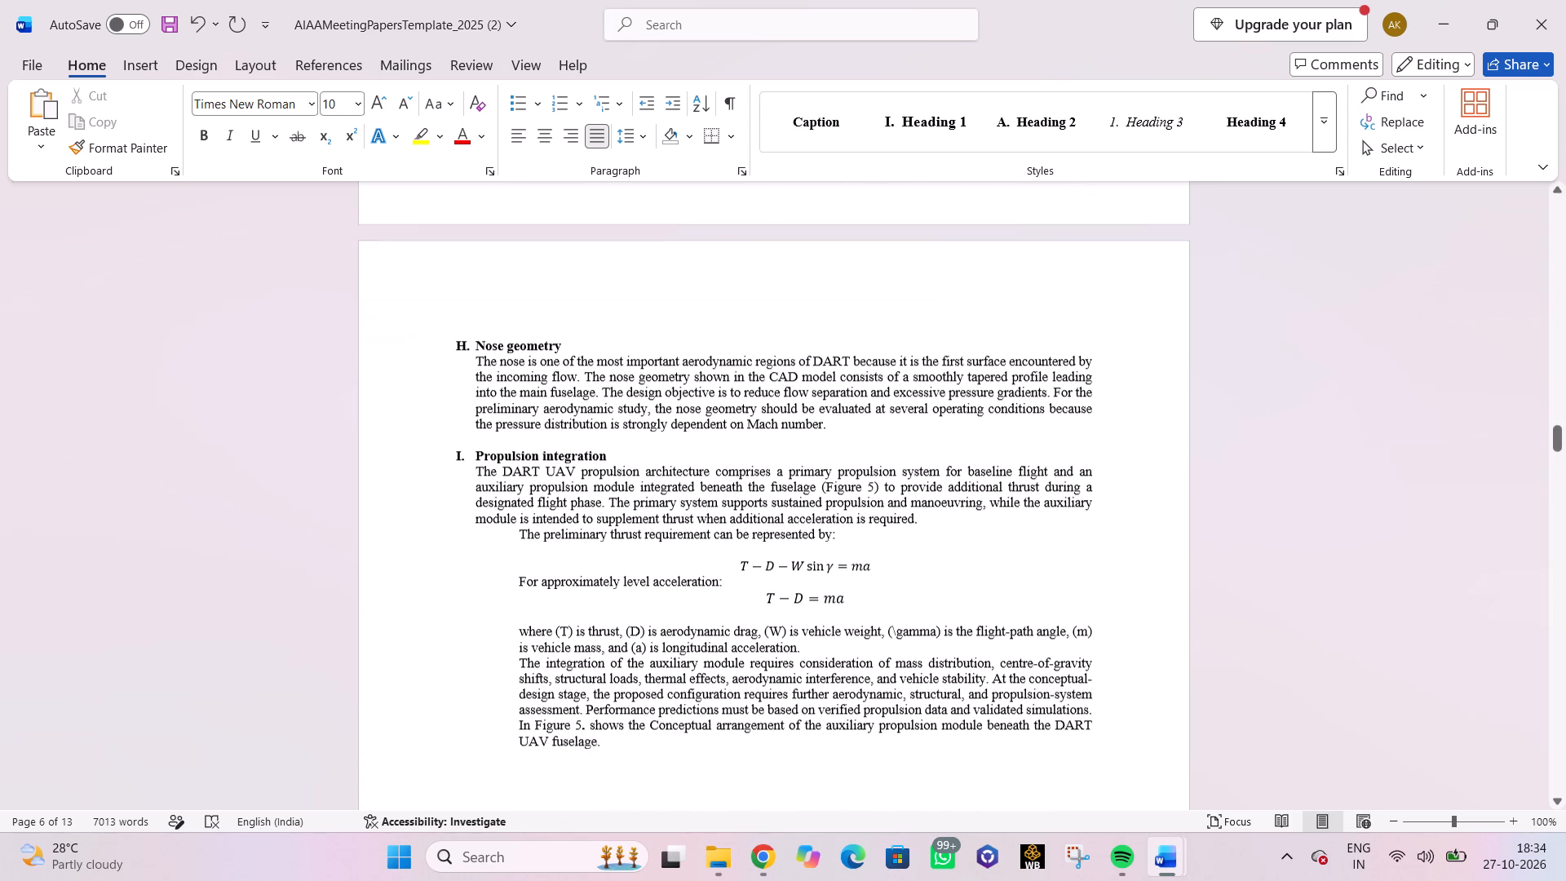
{"action": "left_click", "coordinate": [519, 512]}
{"action": "key", "text": "BackSpace"}
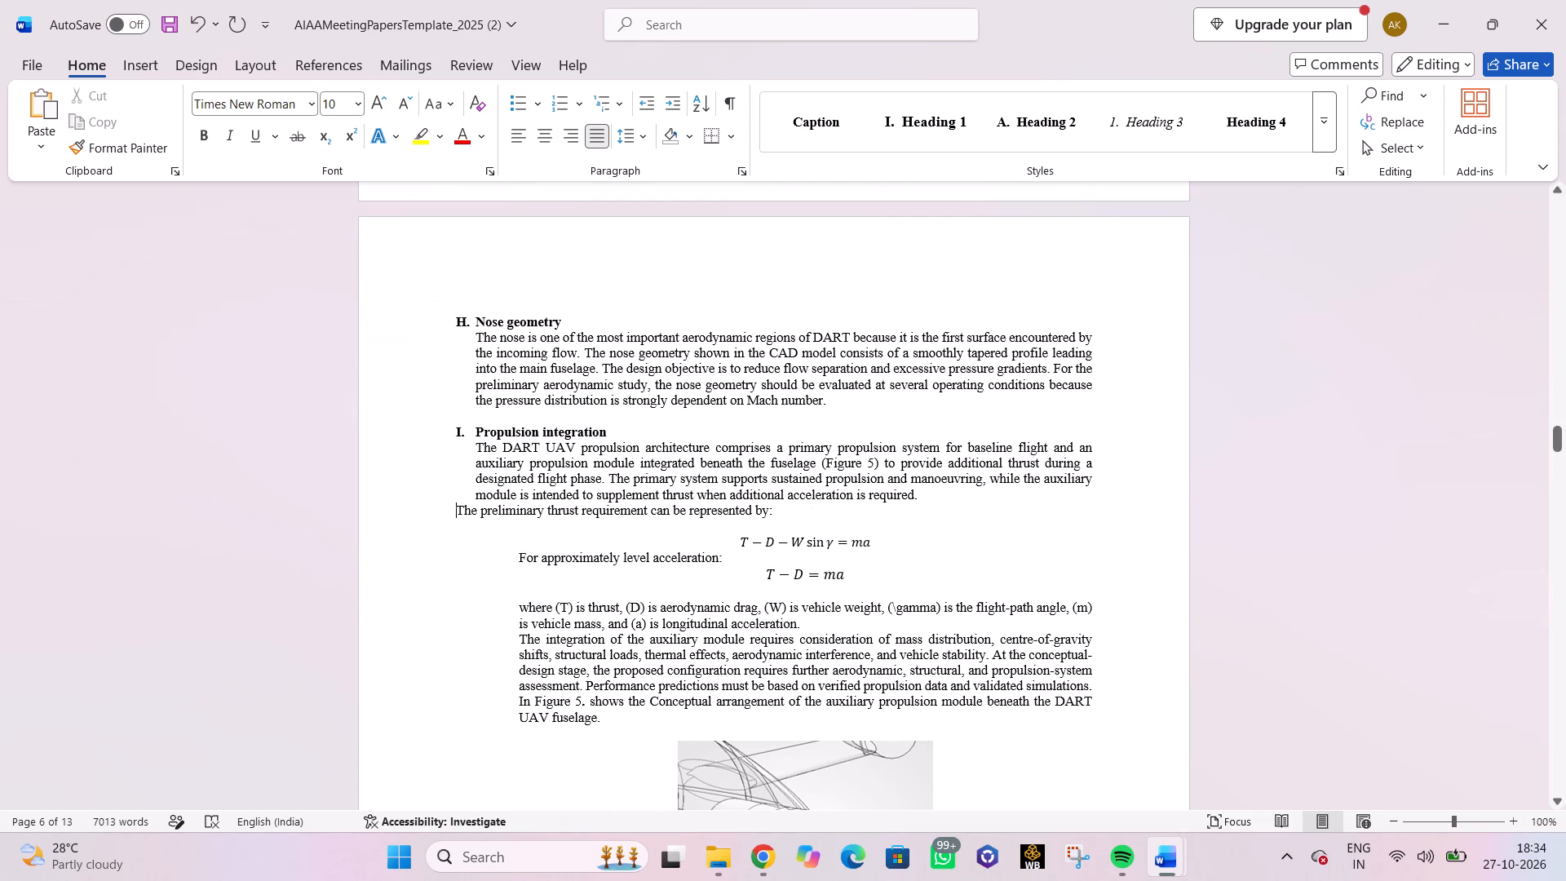
{"action": "key", "text": "Tab"}
{"action": "key", "text": "Tab"}
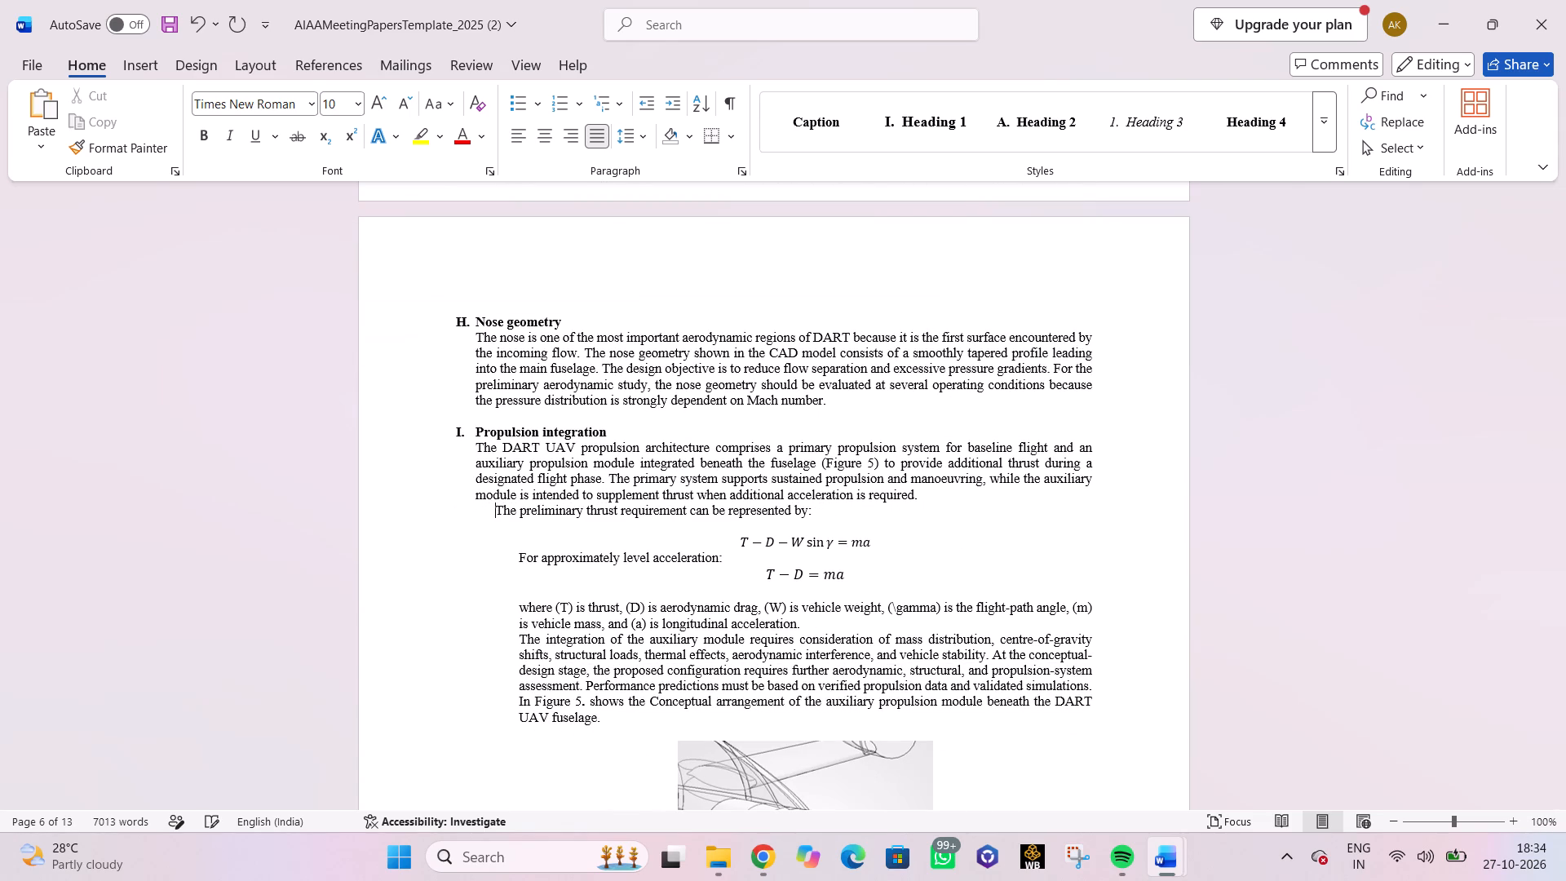
{"action": "key", "text": "space"}
{"action": "key", "text": "BackSpace"}
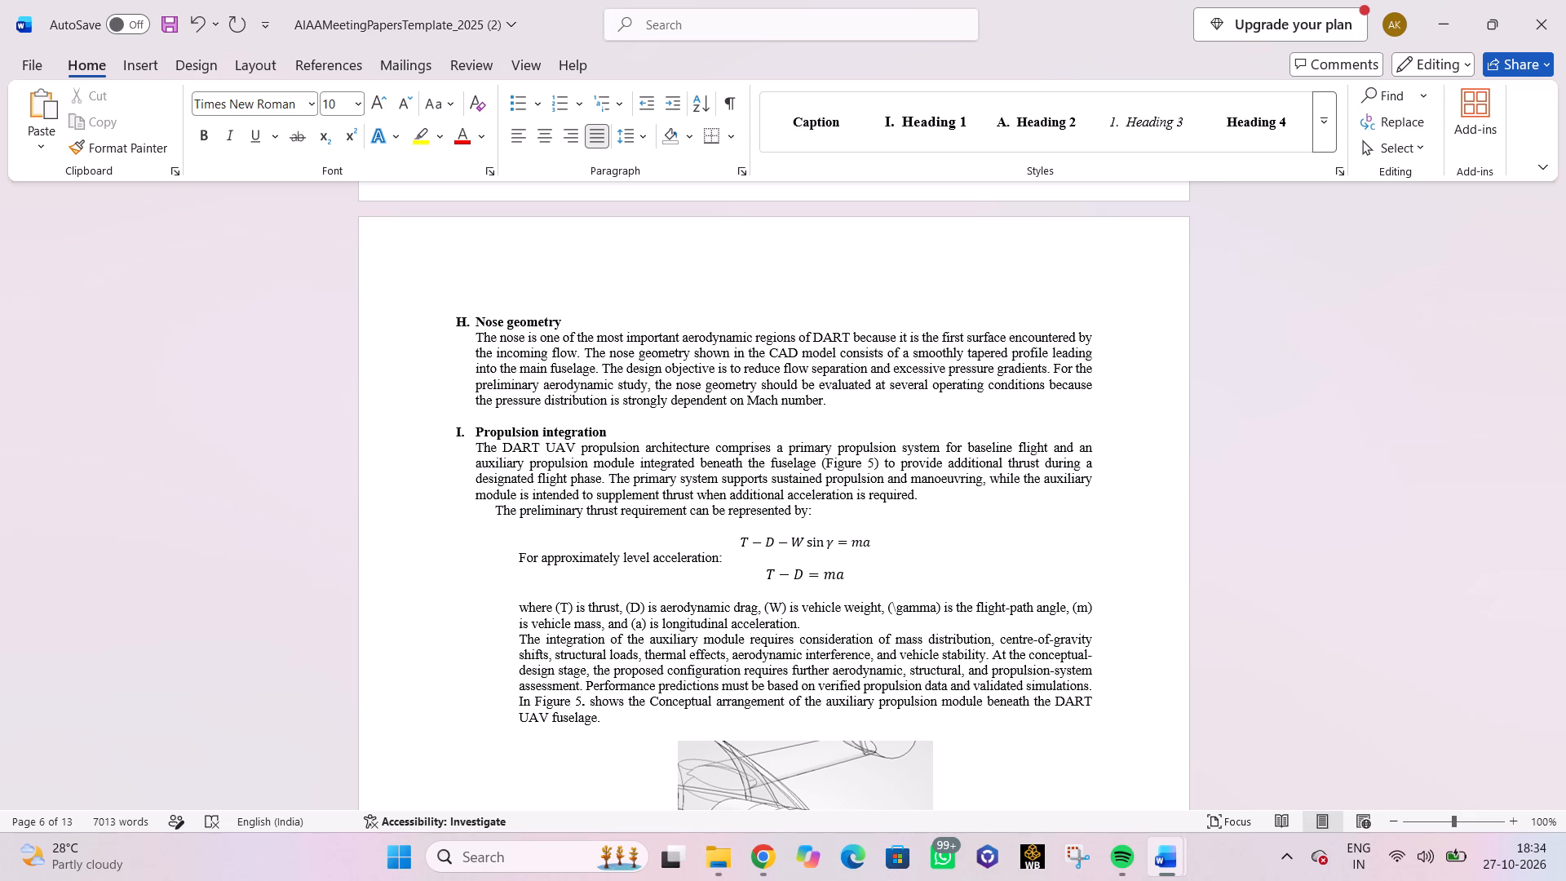
Insert a blank line above "The preliminary thrust requirement can be represented by:" and align that line with the paragraph above.
{"action": "key", "text": "Return"}
{"action": "key", "text": "Tab"}
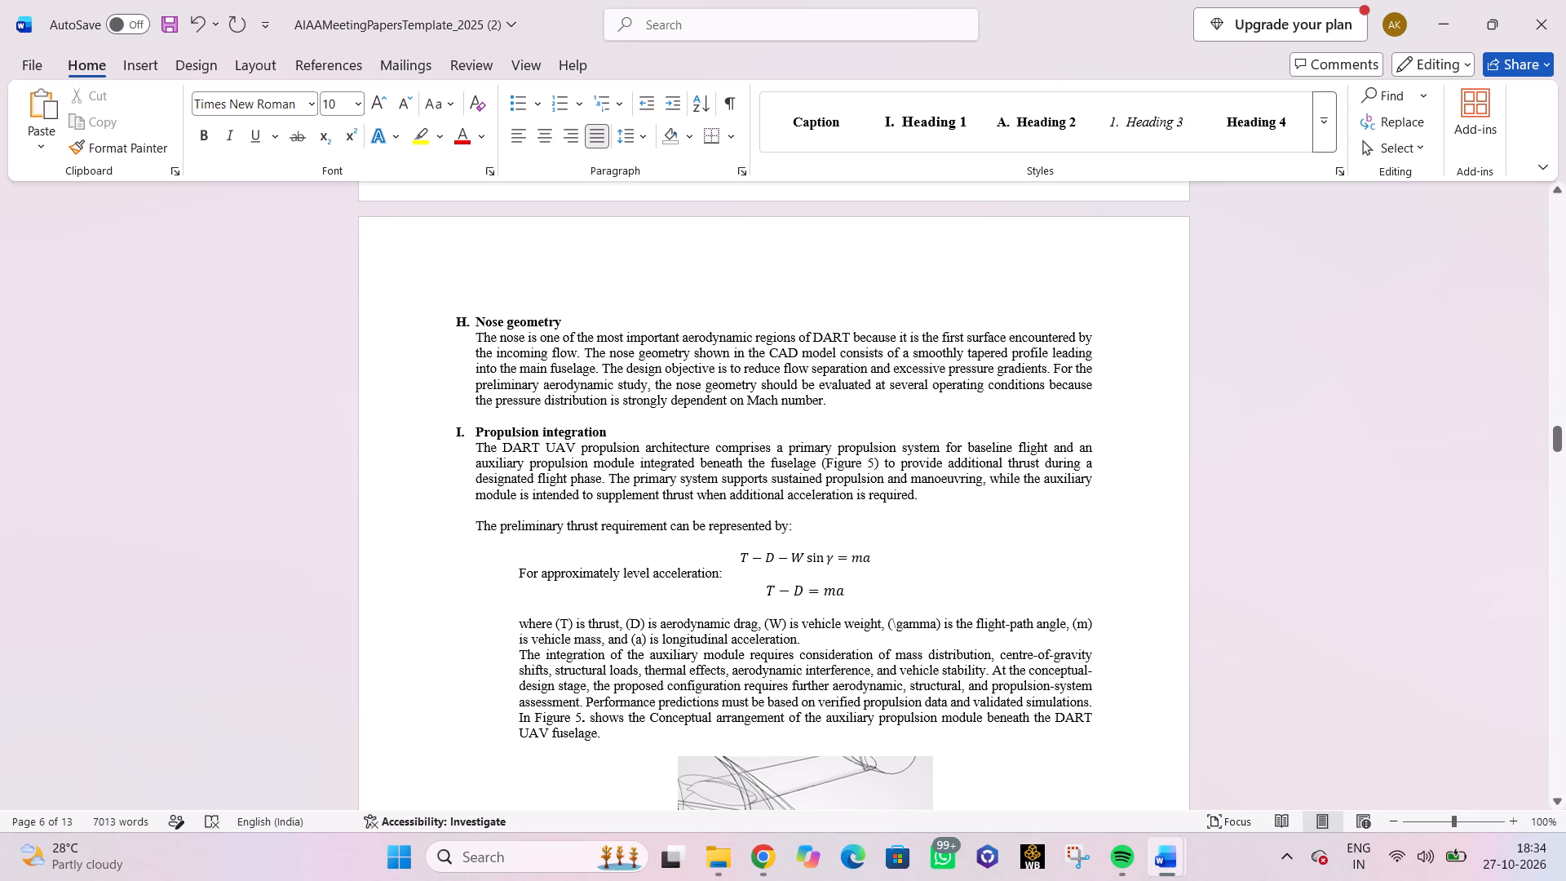
Insert a blank line between the first Propulsion integration equation and "For approximately level acceleration:".
{"action": "scroll", "coordinate": [629, 561], "scroll_direction": "down", "scroll_amount": 2}
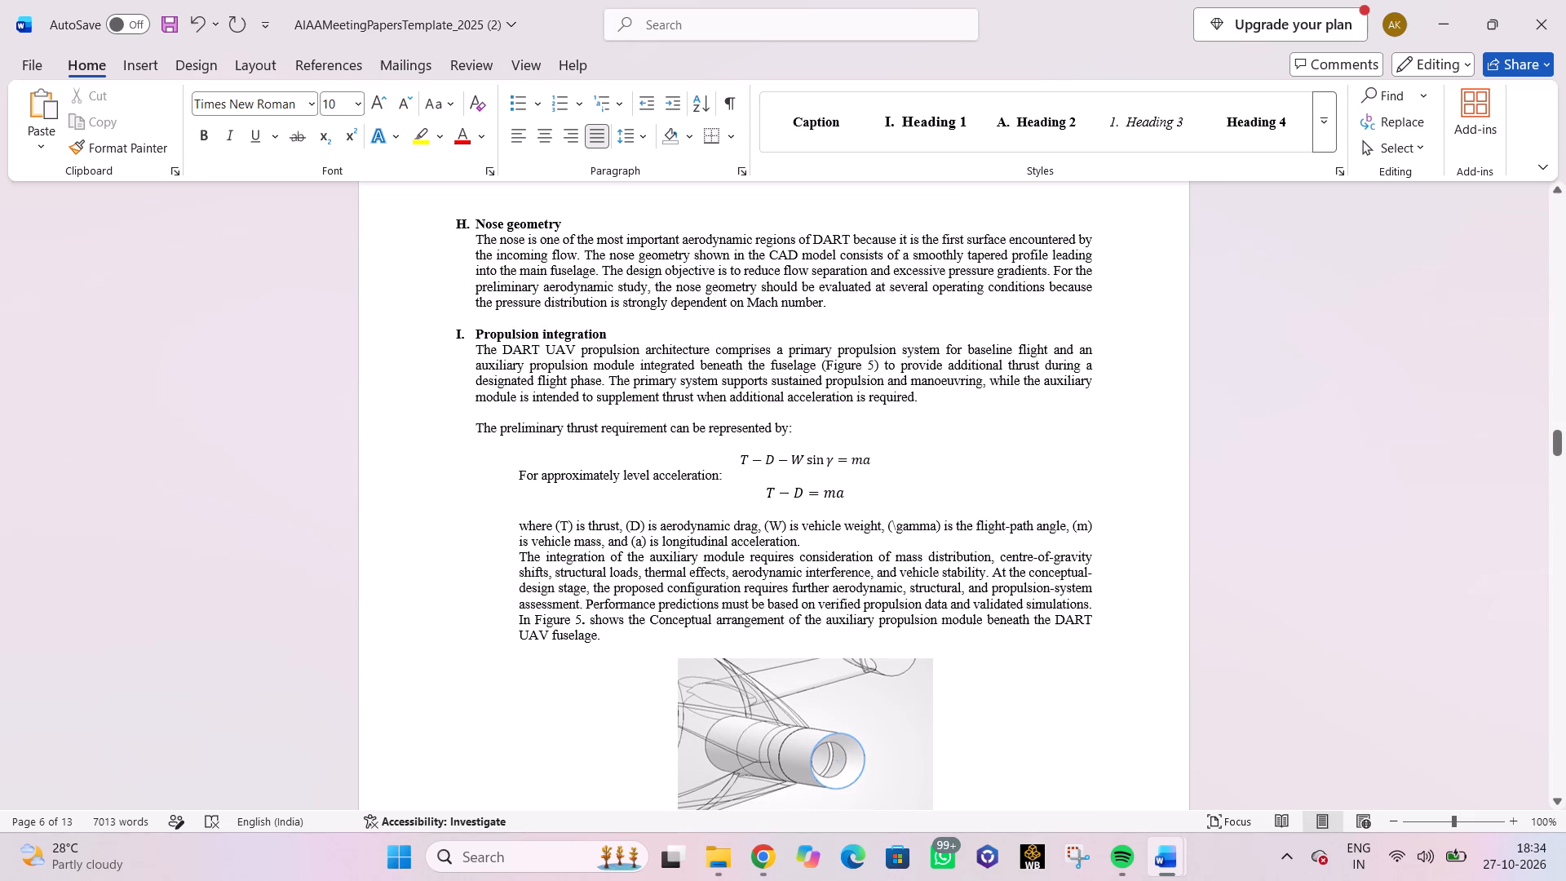
{"action": "left_click", "coordinate": [886, 458]}
{"action": "key", "text": "Return"}
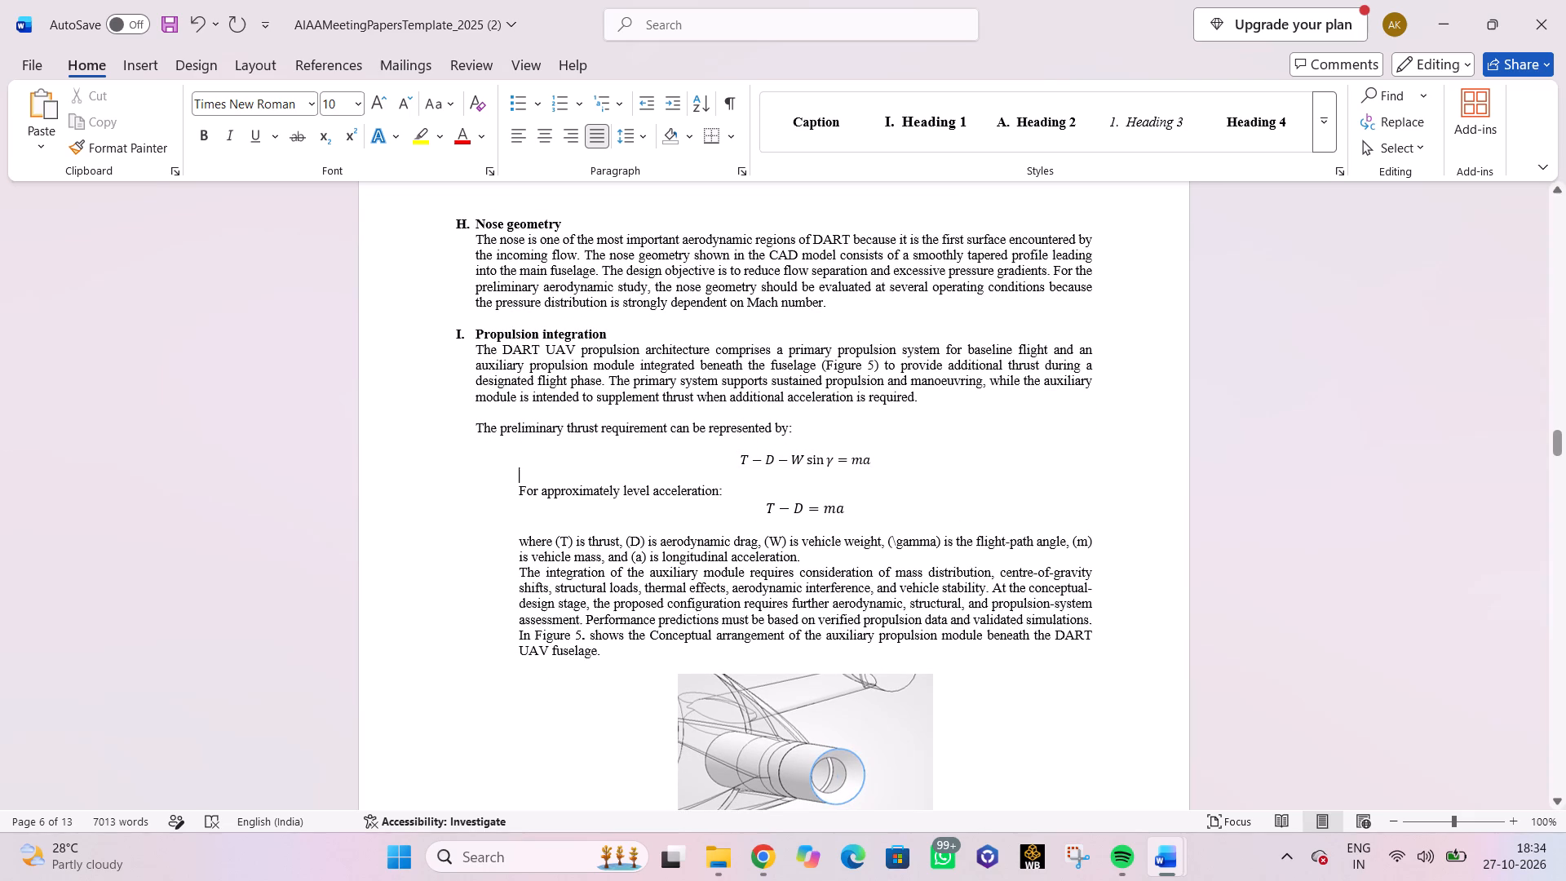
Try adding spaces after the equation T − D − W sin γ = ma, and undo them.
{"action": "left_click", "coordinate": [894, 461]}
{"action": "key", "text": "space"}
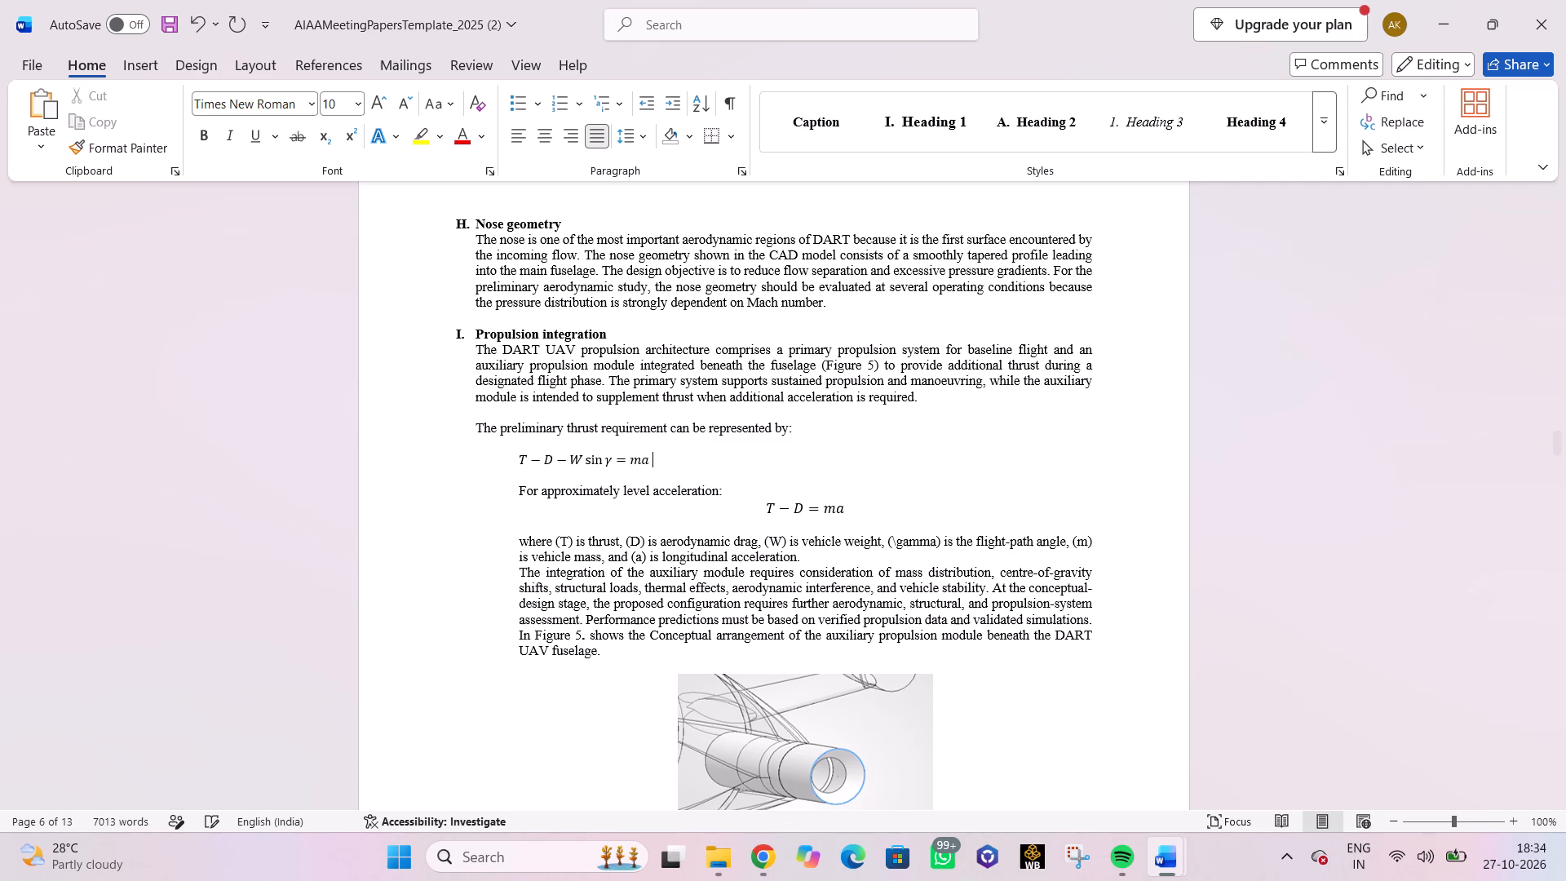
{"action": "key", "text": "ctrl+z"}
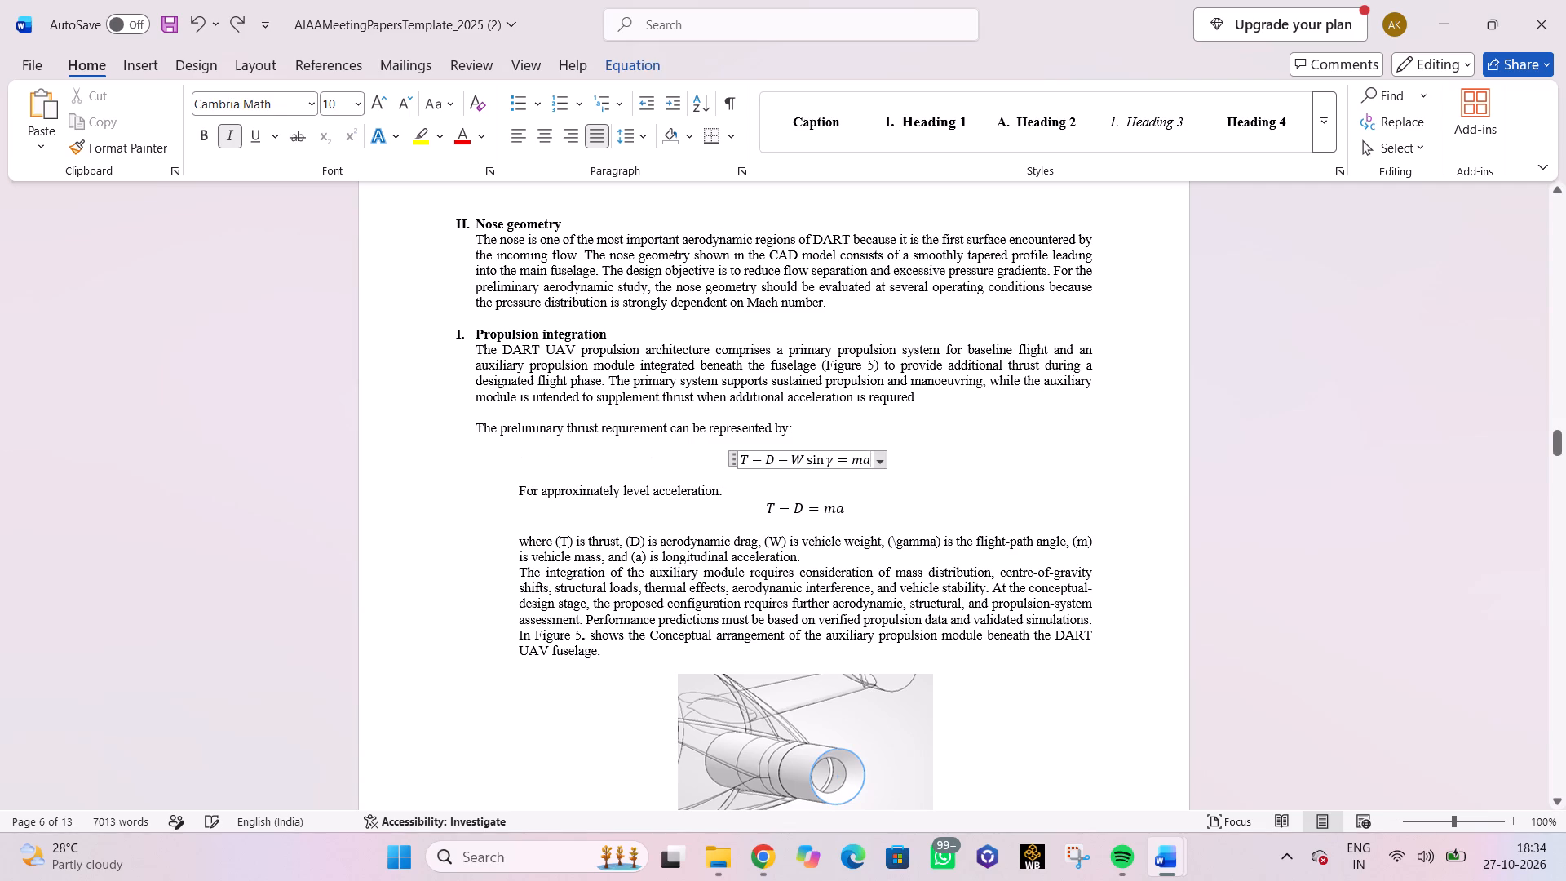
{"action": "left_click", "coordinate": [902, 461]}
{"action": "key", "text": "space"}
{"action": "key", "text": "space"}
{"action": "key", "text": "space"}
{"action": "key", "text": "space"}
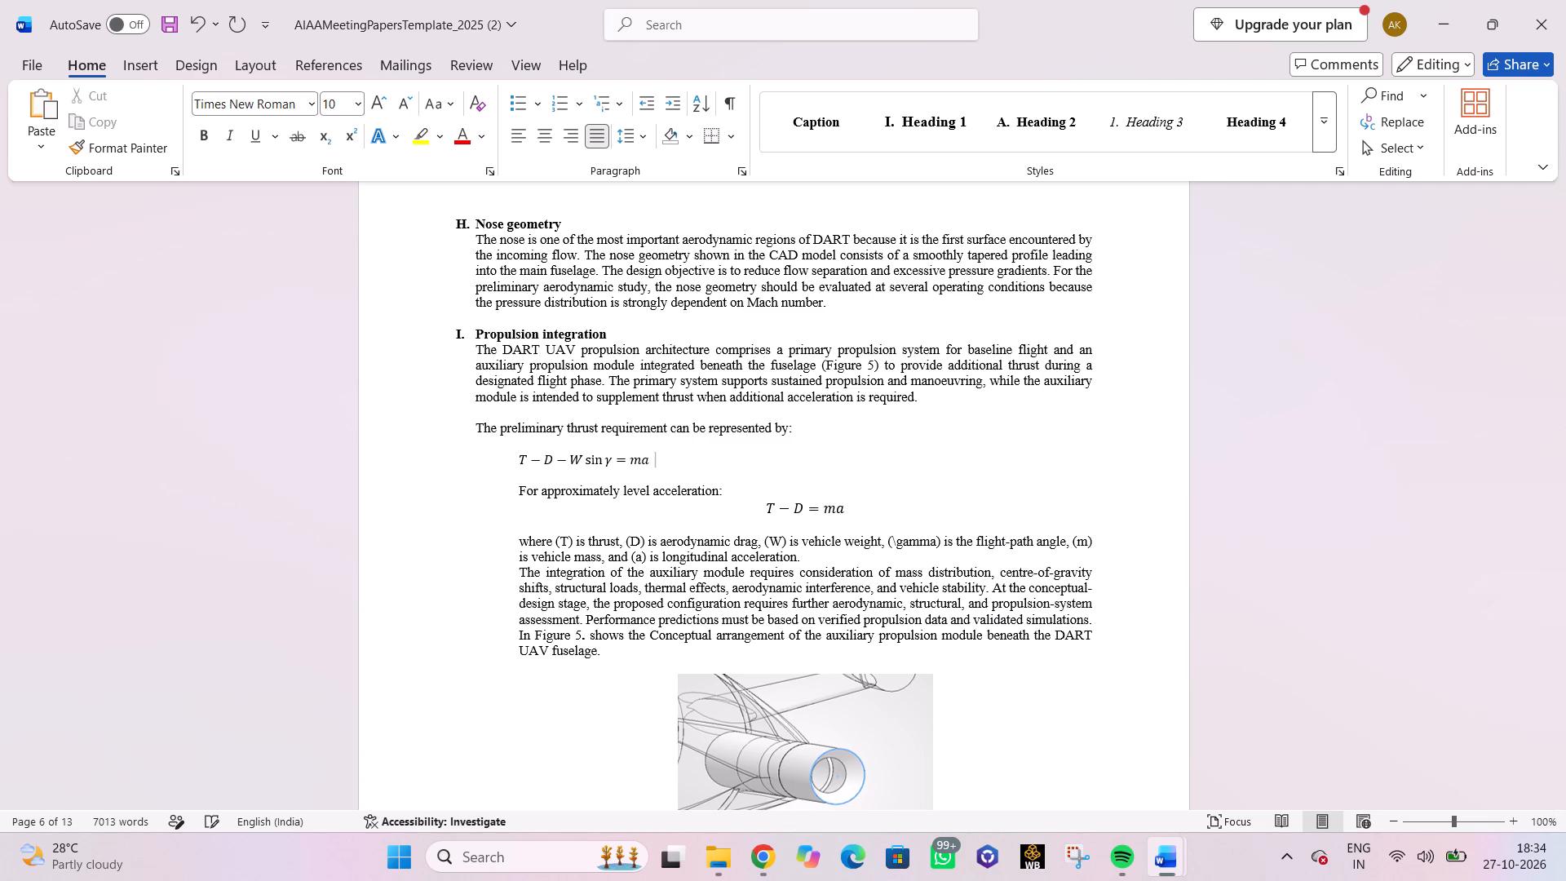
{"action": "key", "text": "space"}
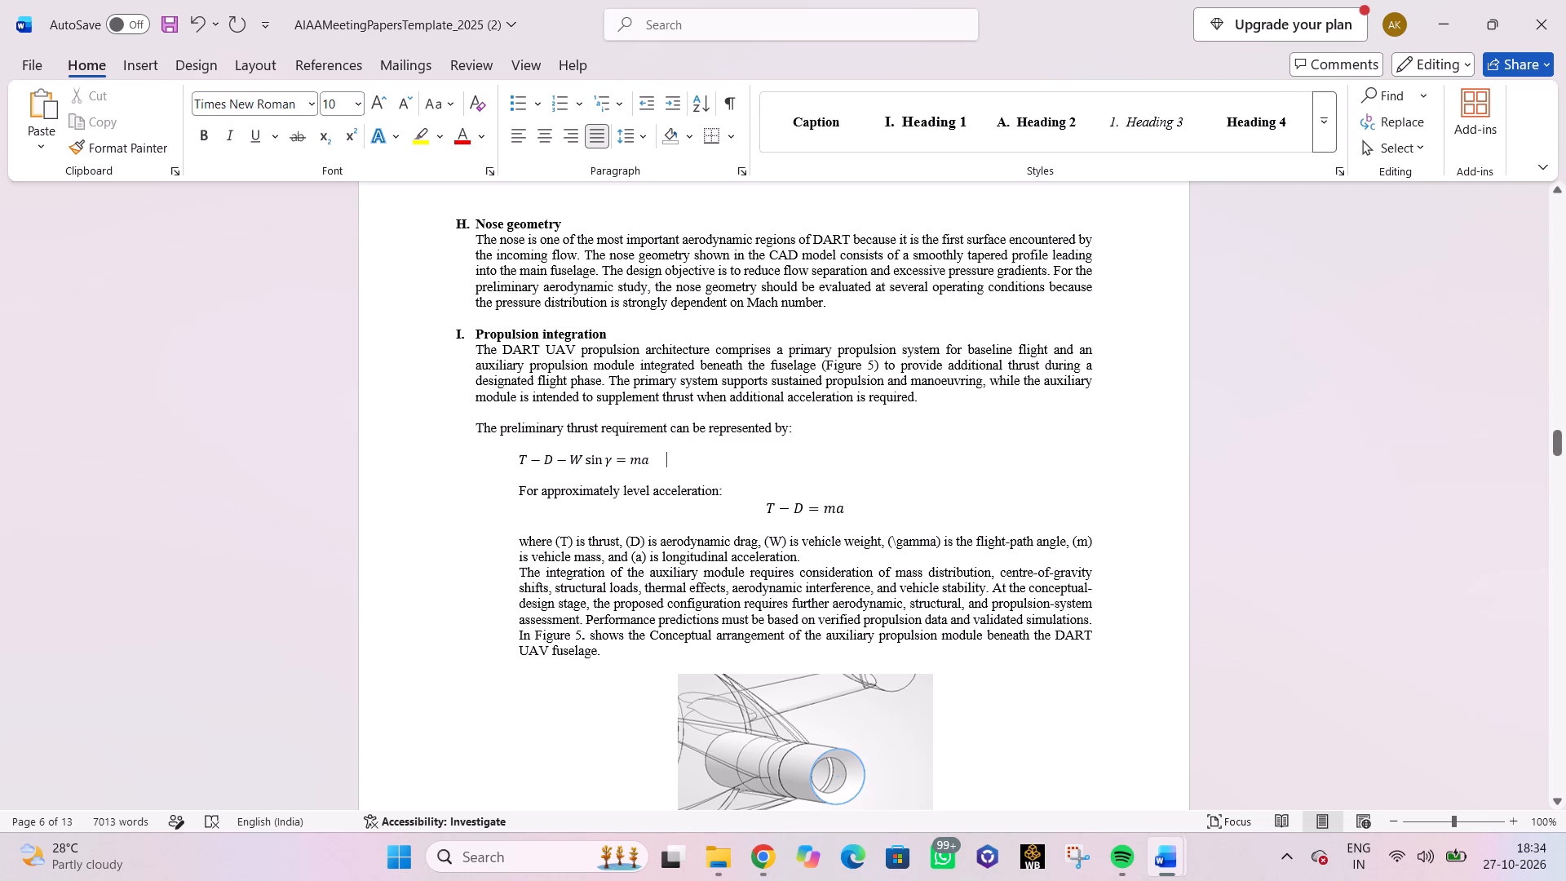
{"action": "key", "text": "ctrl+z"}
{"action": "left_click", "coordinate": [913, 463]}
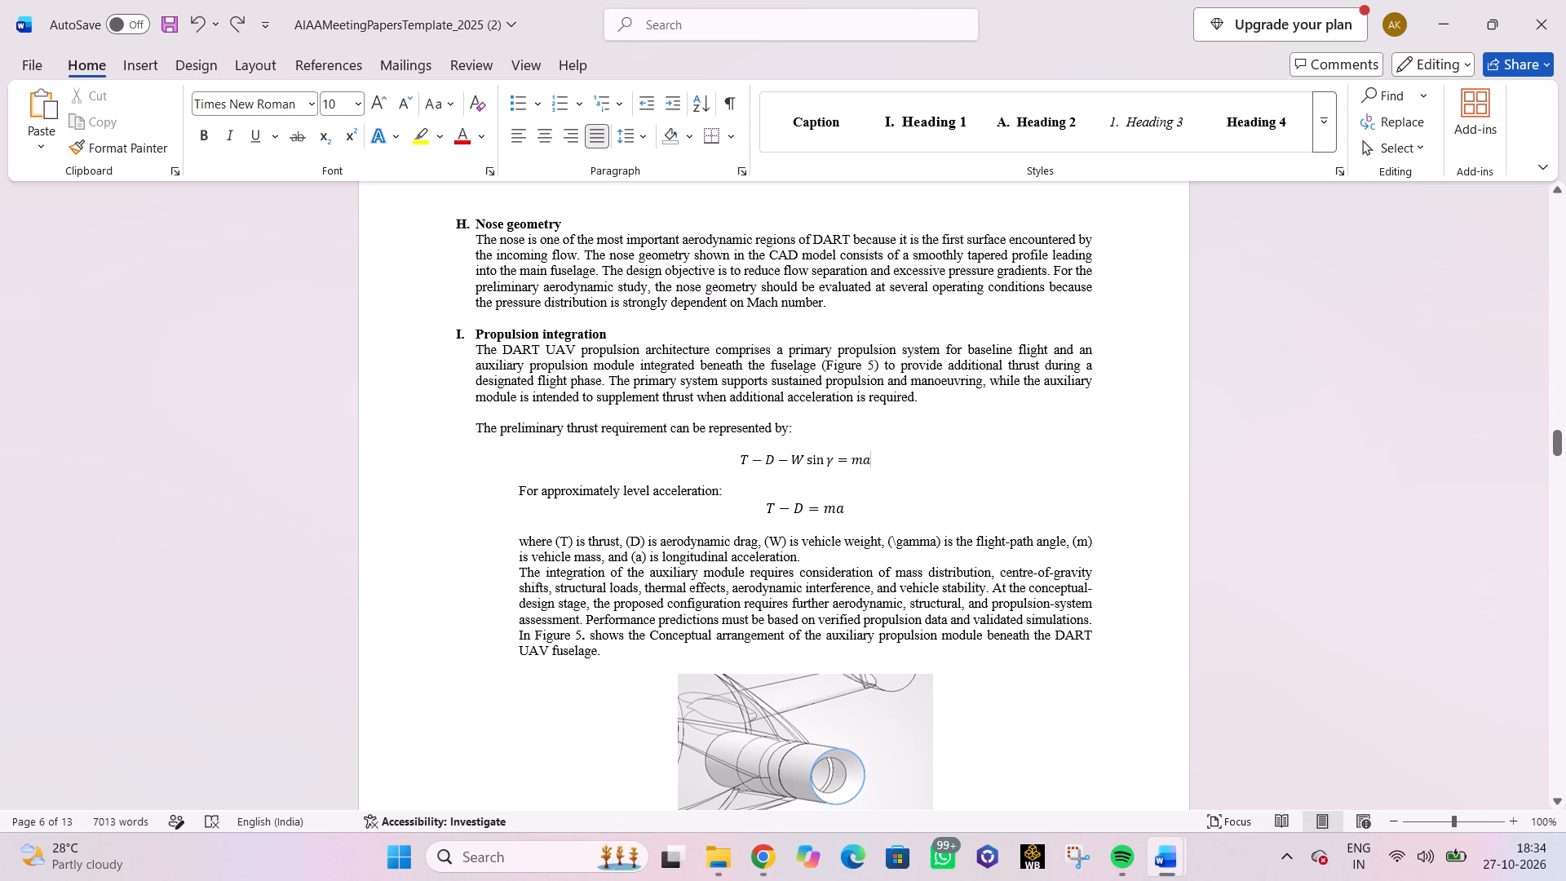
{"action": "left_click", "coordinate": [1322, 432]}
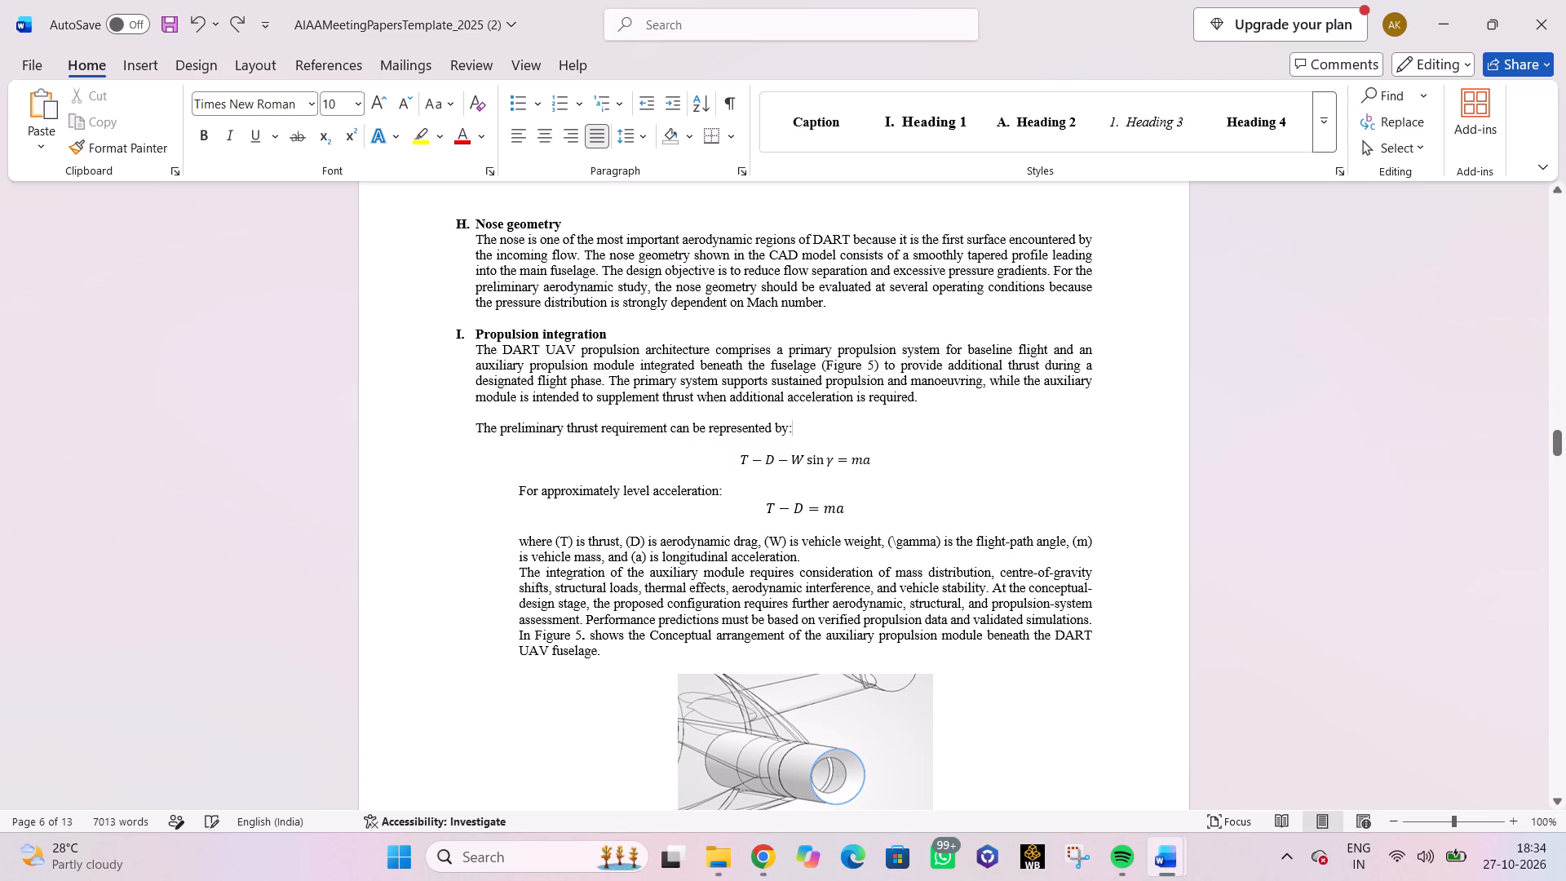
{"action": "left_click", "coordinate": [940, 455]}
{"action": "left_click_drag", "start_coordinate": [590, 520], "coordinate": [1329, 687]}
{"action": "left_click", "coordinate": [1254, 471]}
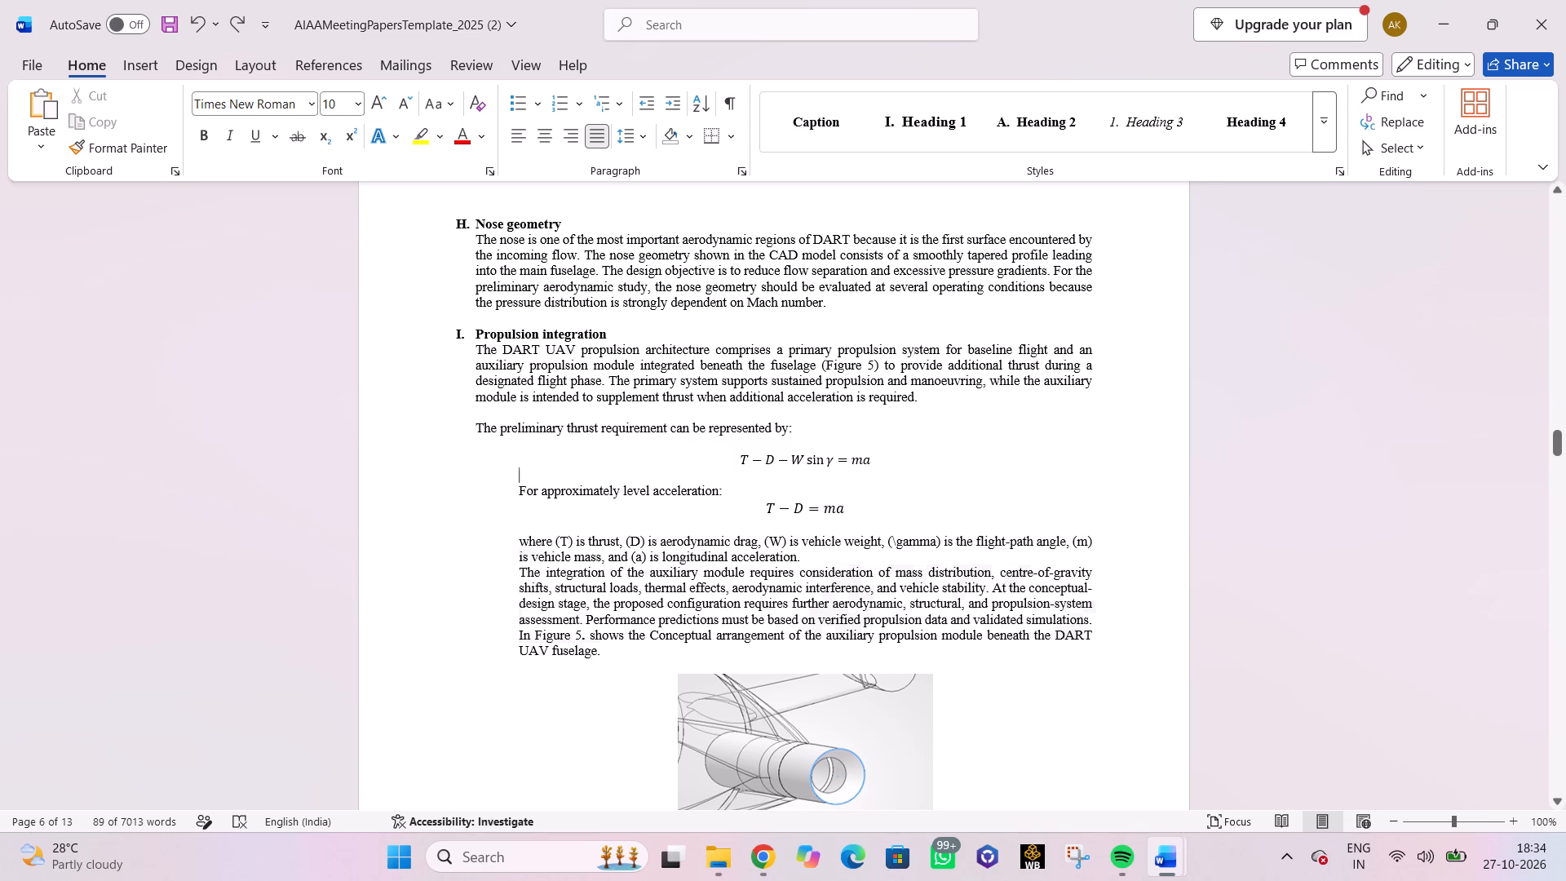
Align the whole "where (T) is thrust" paragraph with the Propulsion integration body text, without a first-line indent.
{"action": "left_click", "coordinate": [517, 542]}
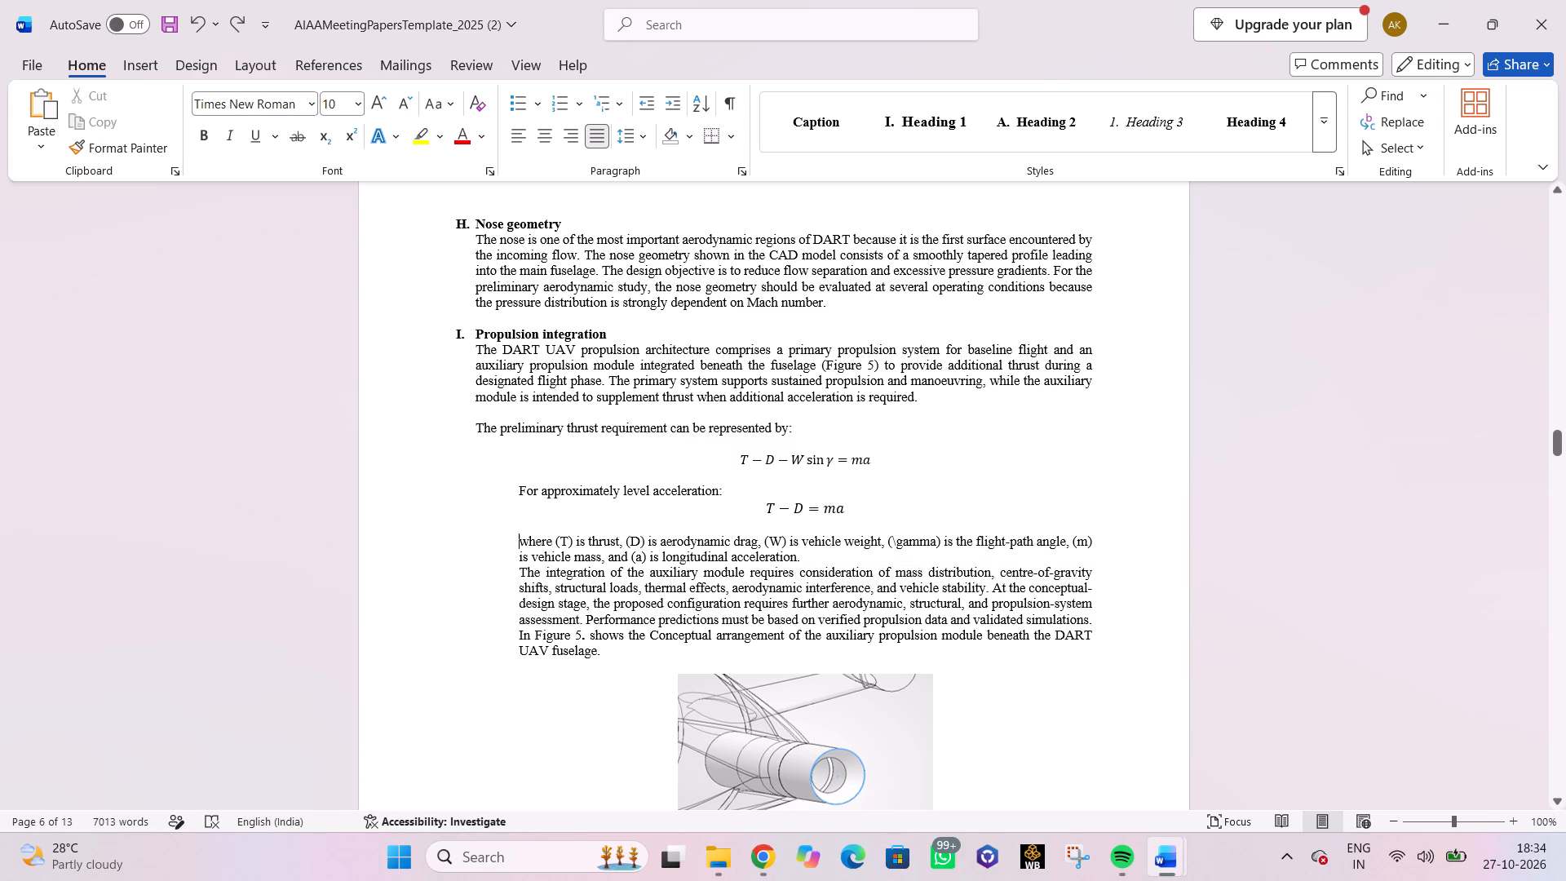
{"action": "key", "text": "BackSpace"}
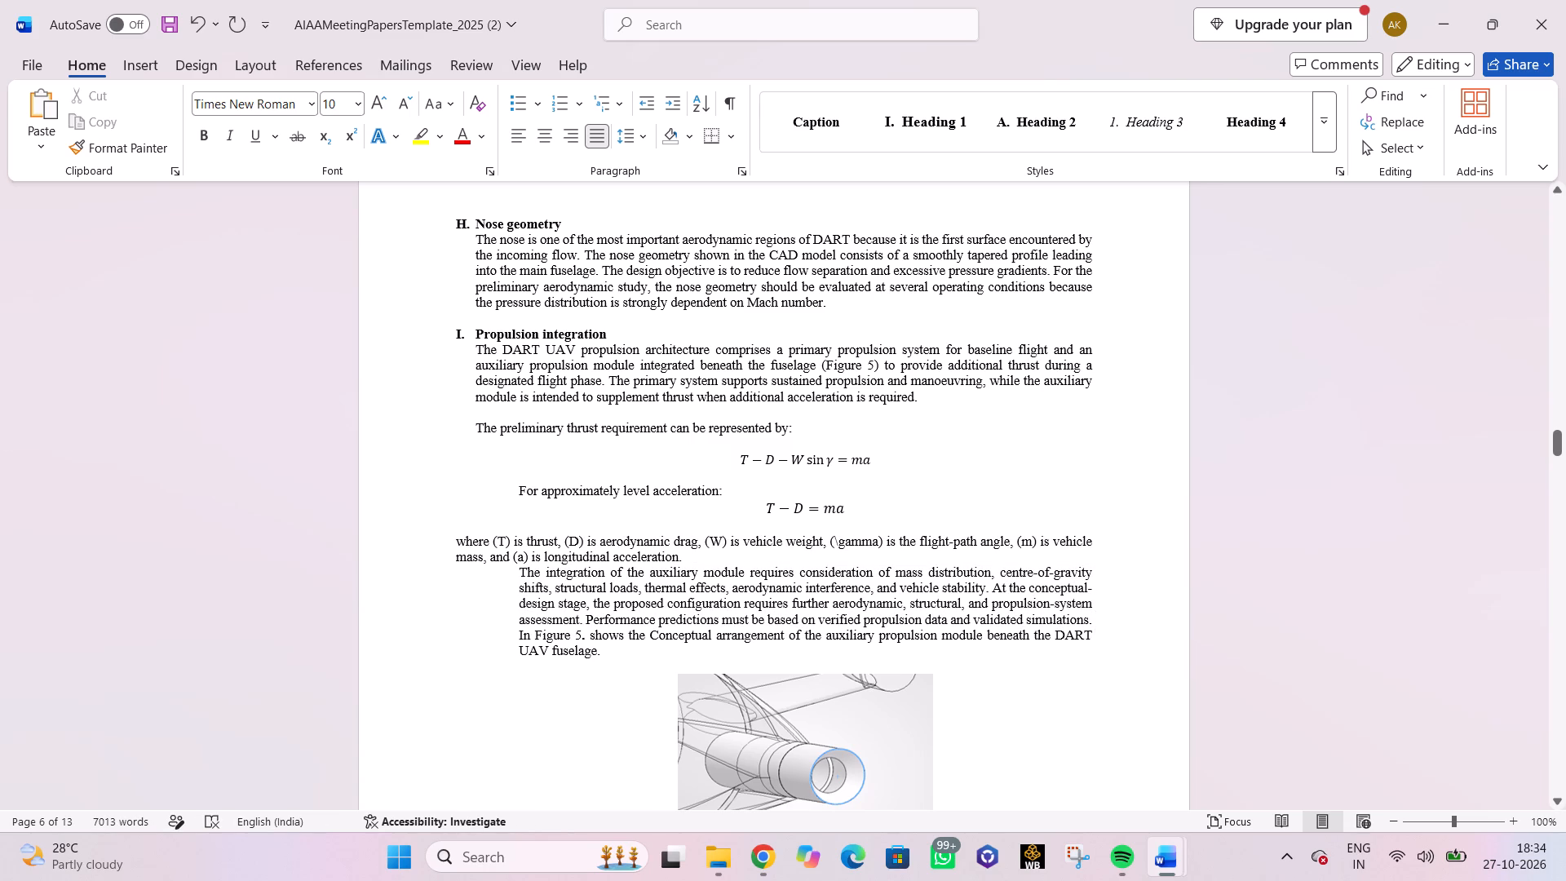
{"action": "key", "text": "Tab"}
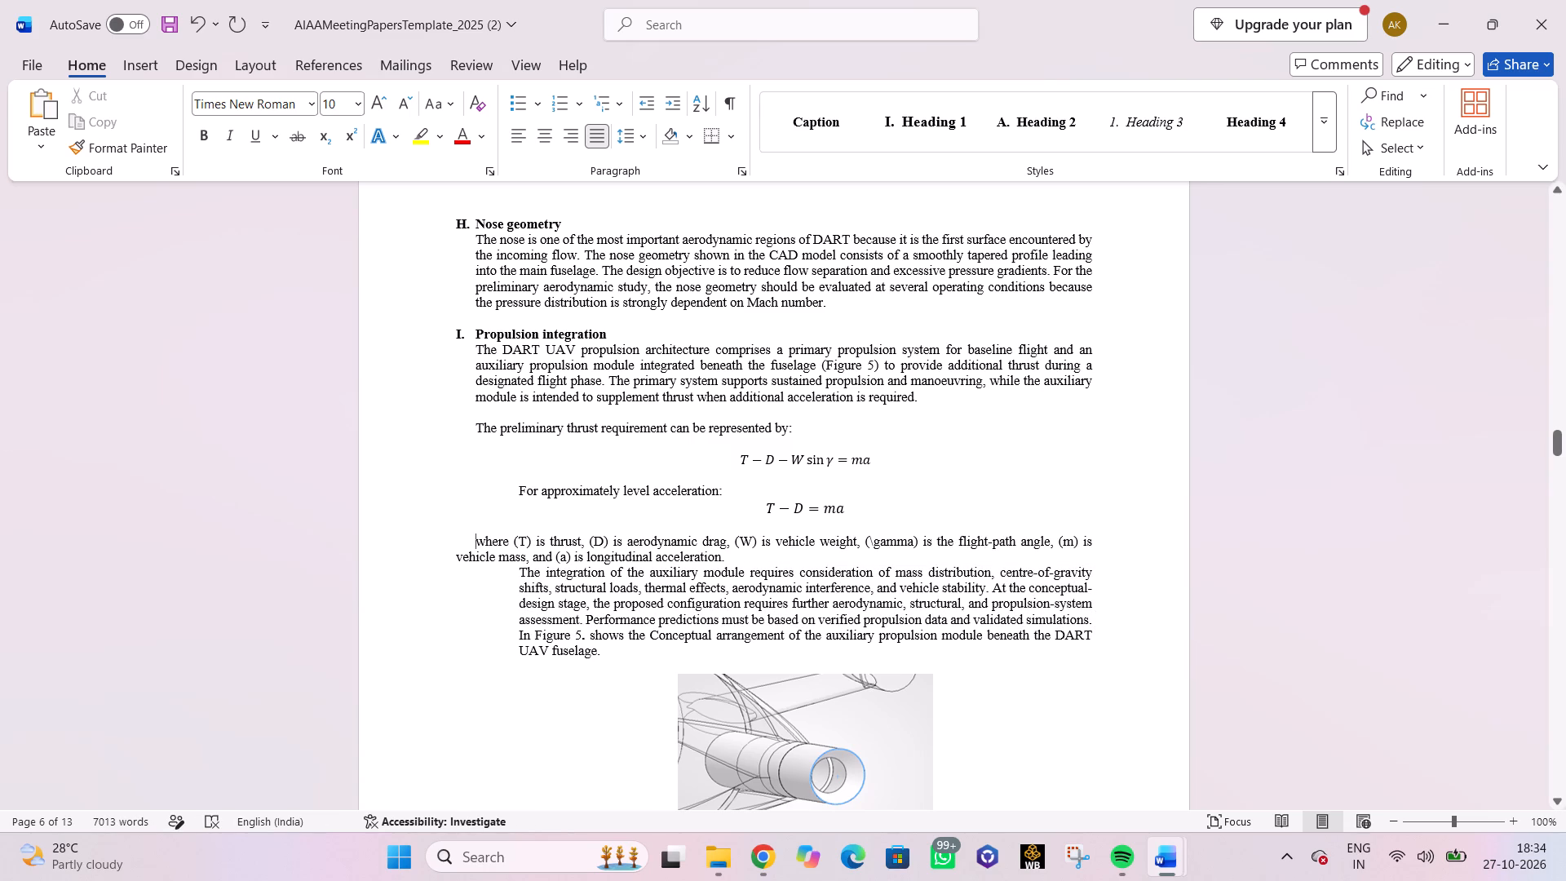
{"action": "left_click", "coordinate": [451, 555]}
{"action": "key", "text": "Tab"}
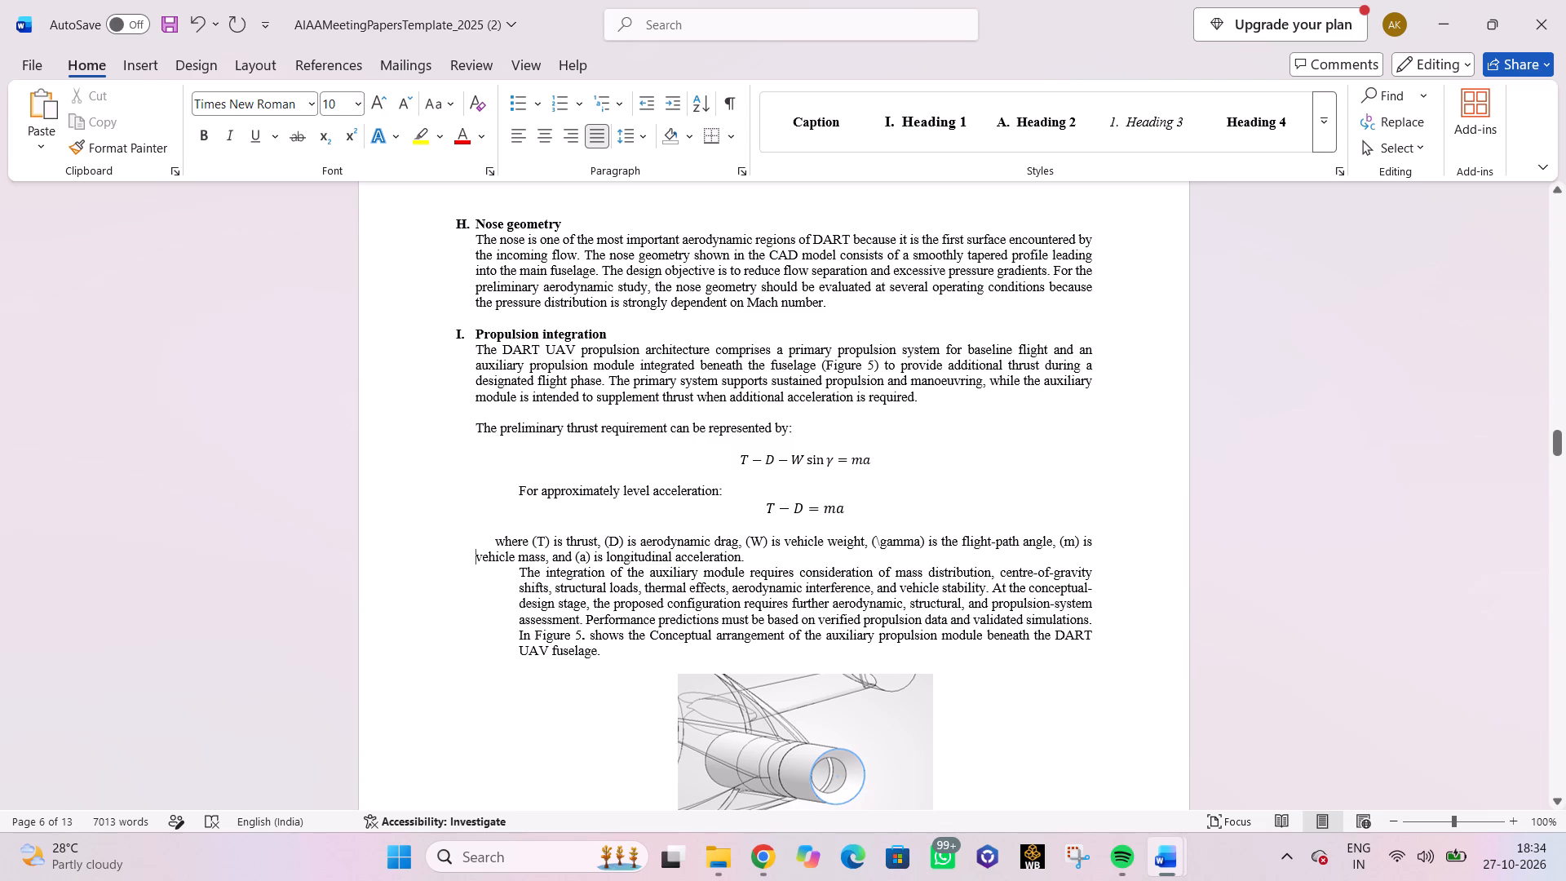
{"action": "left_click", "coordinate": [495, 540]}
{"action": "key", "text": "BackSpace"}
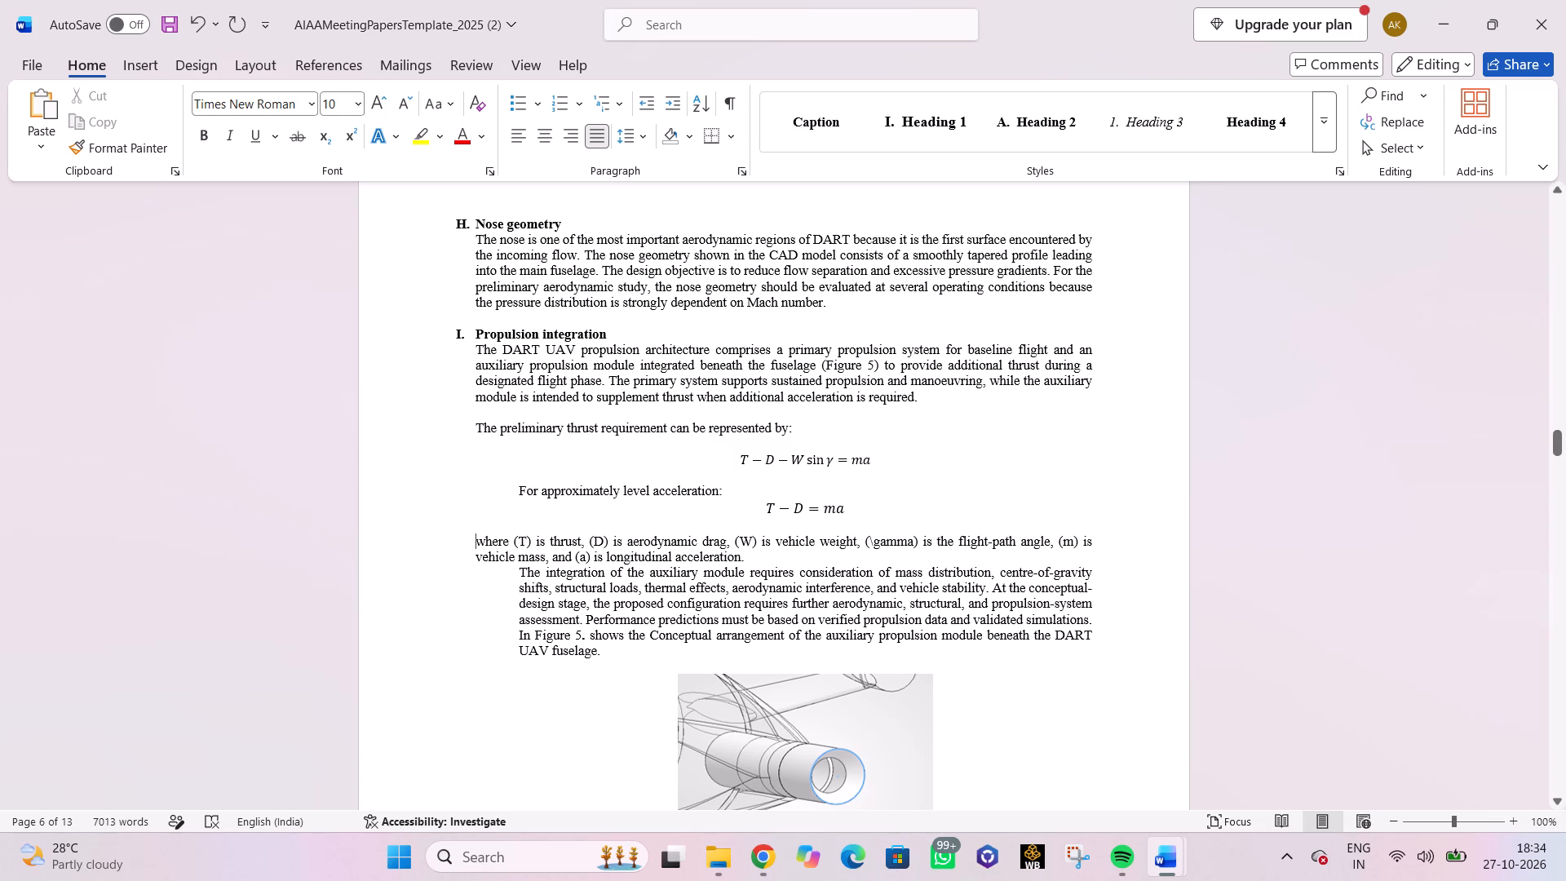
Align the whole paragraph starting "The integration of the auxiliary module" with the body text above it, without a first-line indent.
{"action": "left_click", "coordinate": [517, 573]}
{"action": "key", "text": "BackSpace"}
{"action": "key", "text": "Tab"}
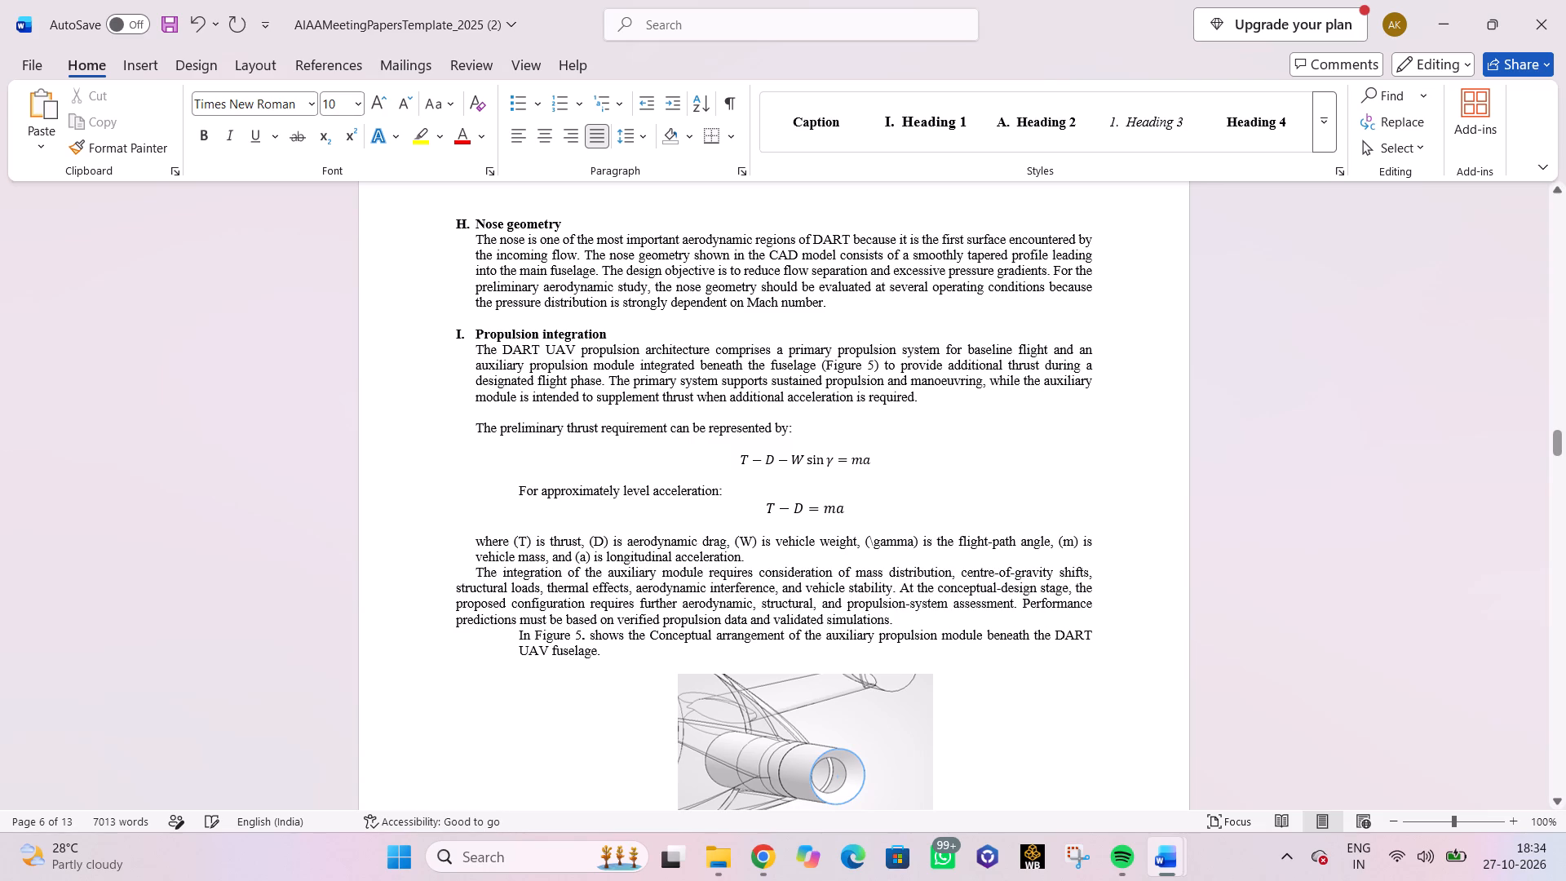
{"action": "left_click", "coordinate": [455, 595]}
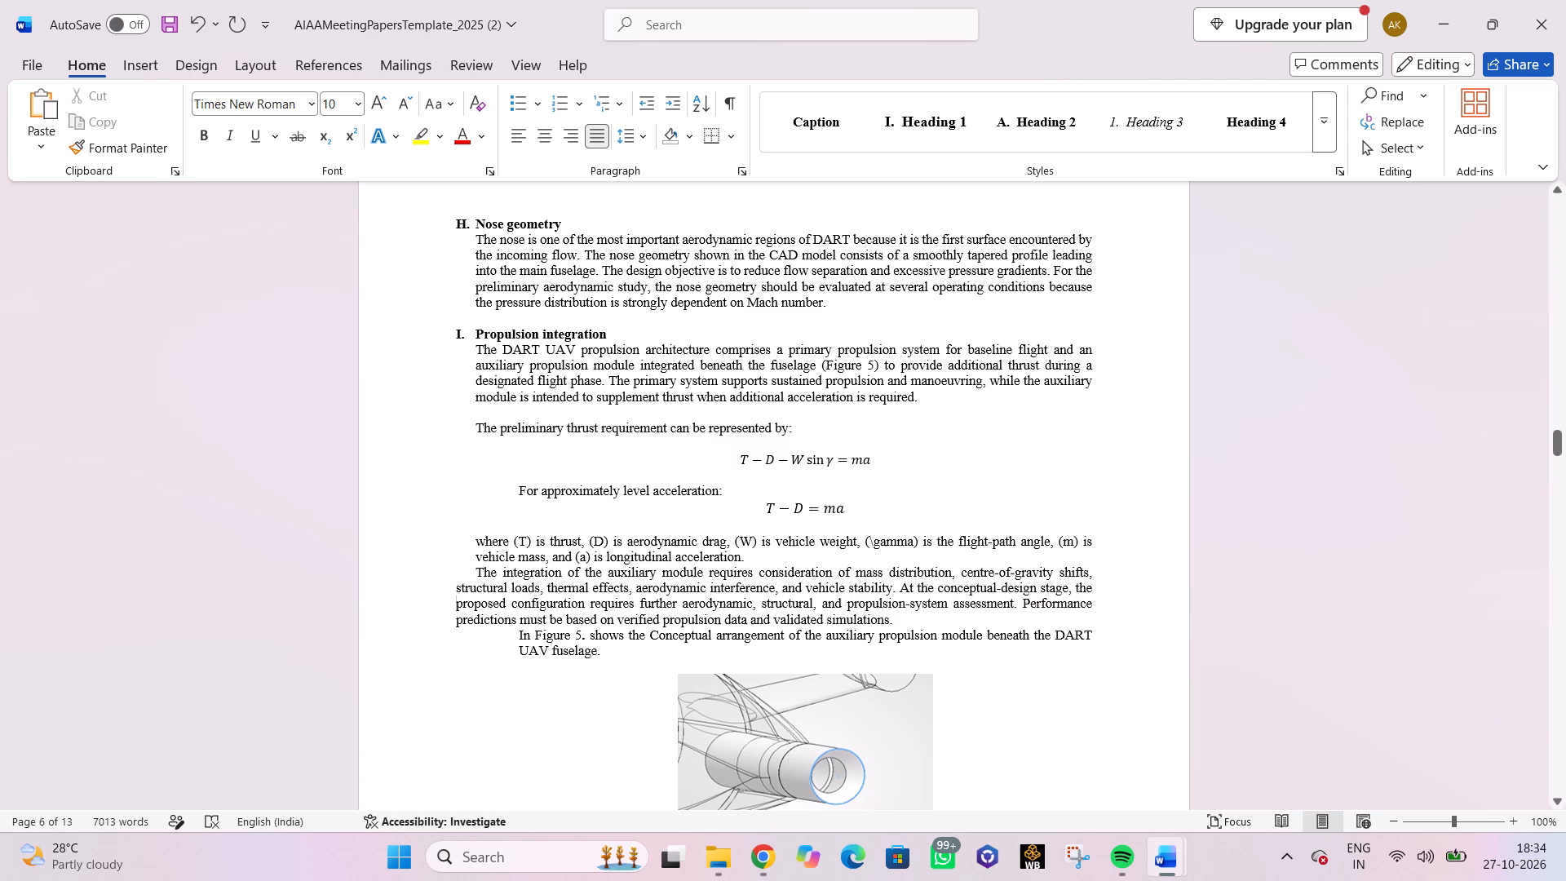
{"action": "left_click", "coordinate": [454, 590]}
{"action": "key", "text": "Tab"}
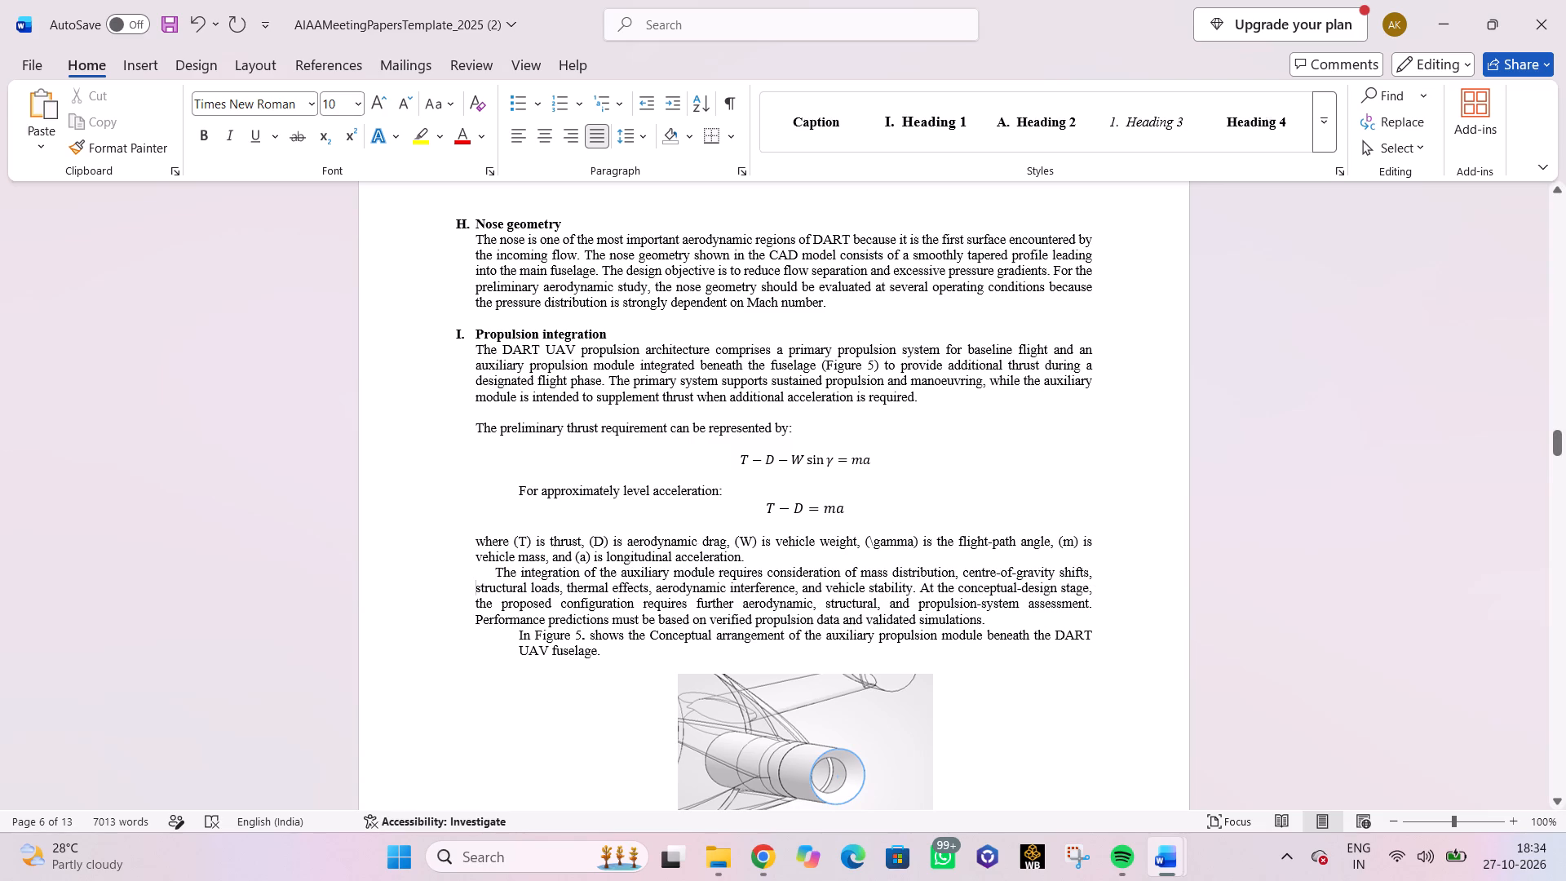
{"action": "left_click", "coordinate": [494, 574]}
{"action": "key", "text": "BackSpace"}
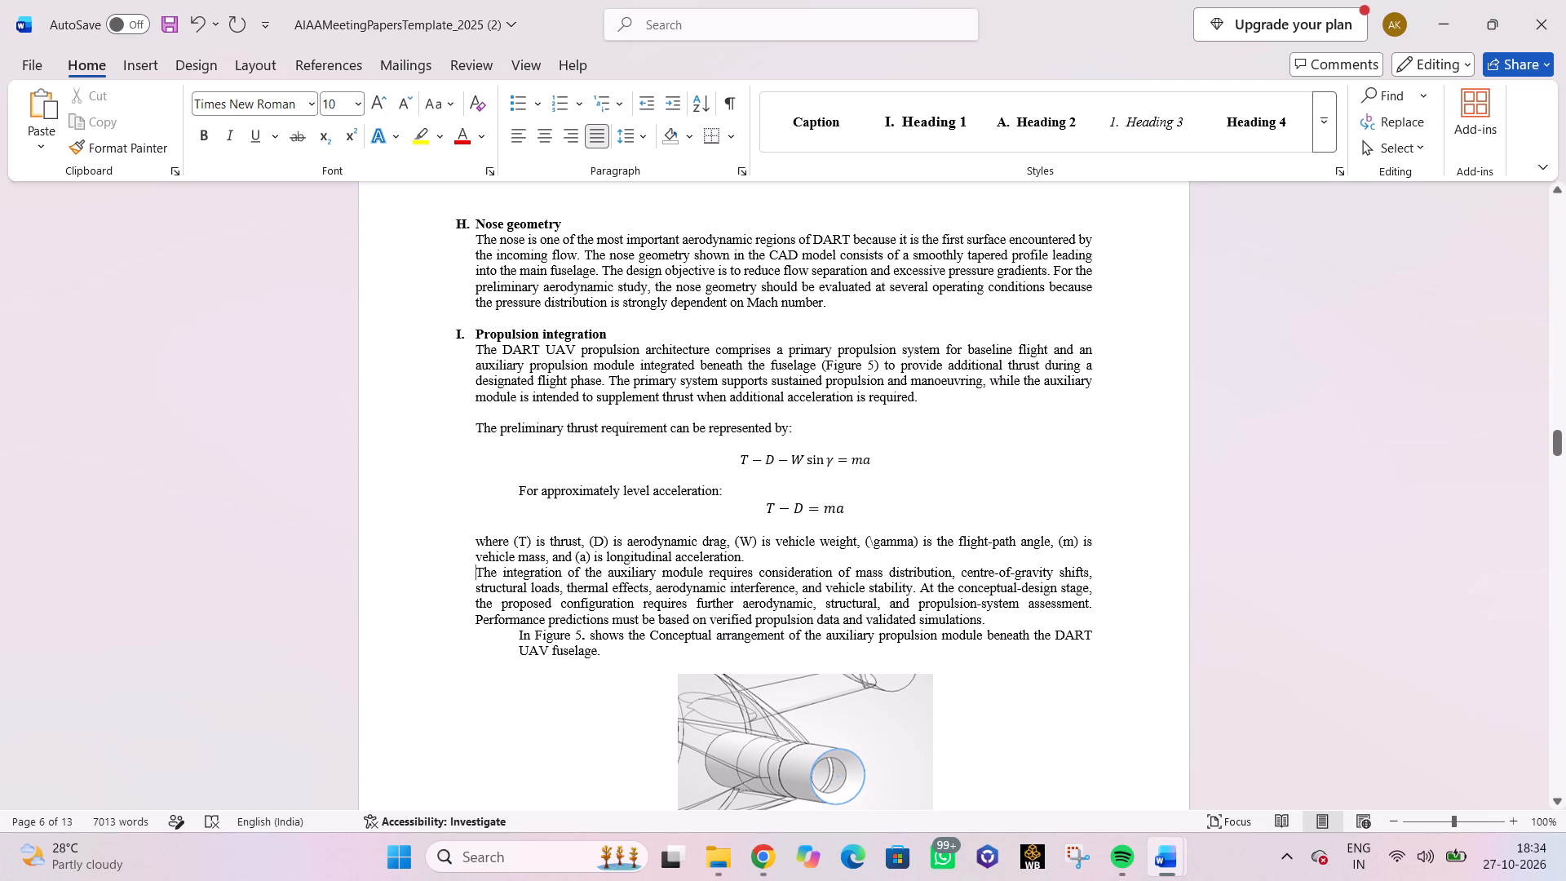
Align both lines of the "In Figure 5" paragraph with the body text above it, without a first-line indent.
{"action": "left_click", "coordinate": [516, 637]}
{"action": "key", "text": "BackSpace"}
{"action": "key", "text": "Tab"}
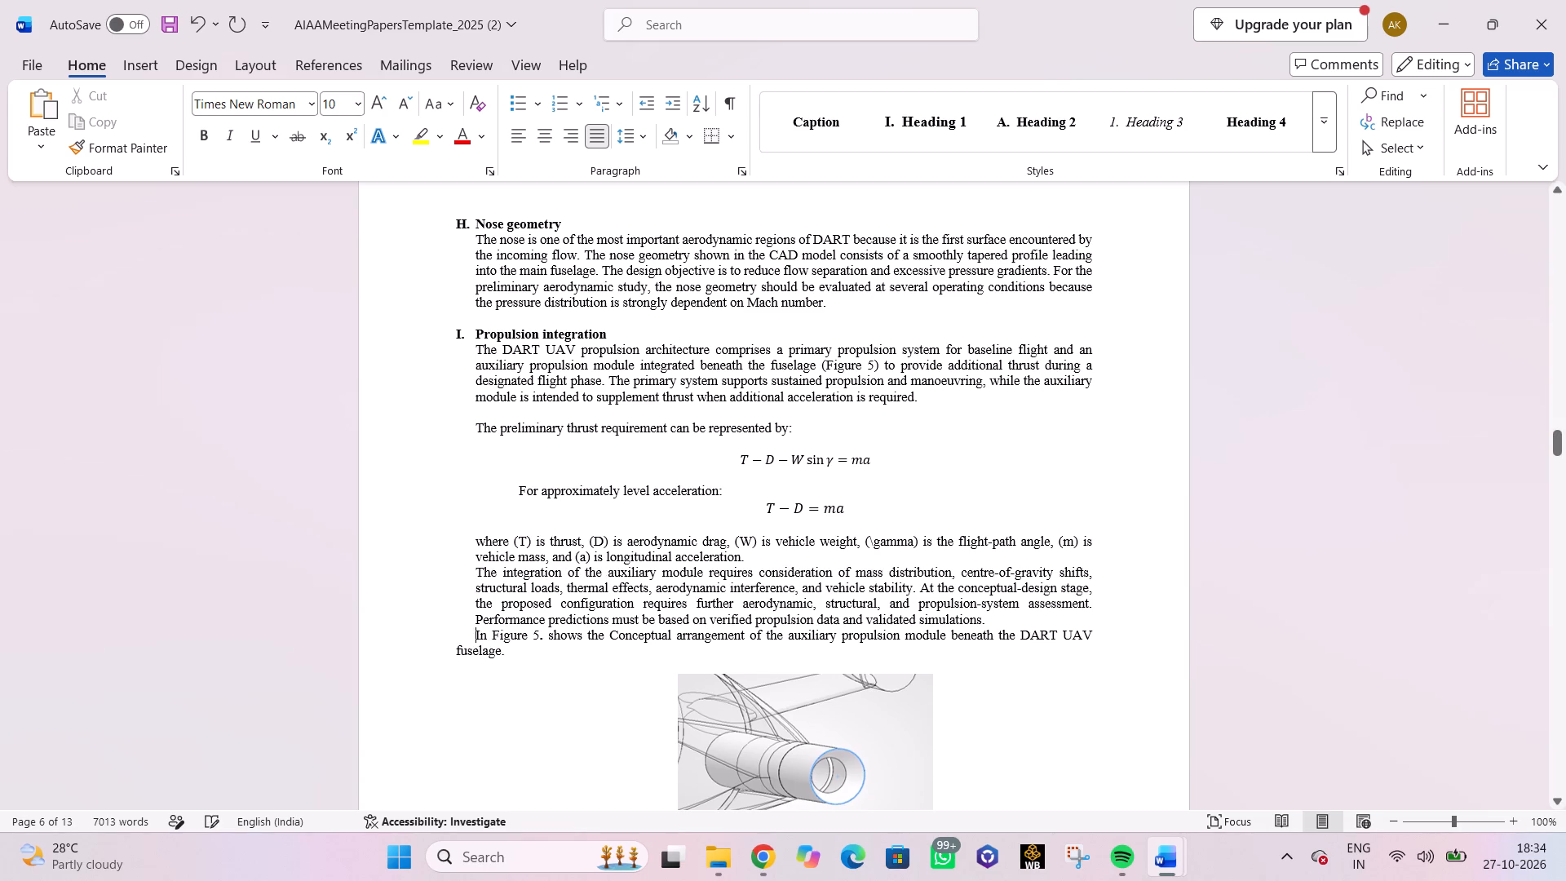
{"action": "left_click", "coordinate": [454, 651]}
{"action": "key", "text": "Tab"}
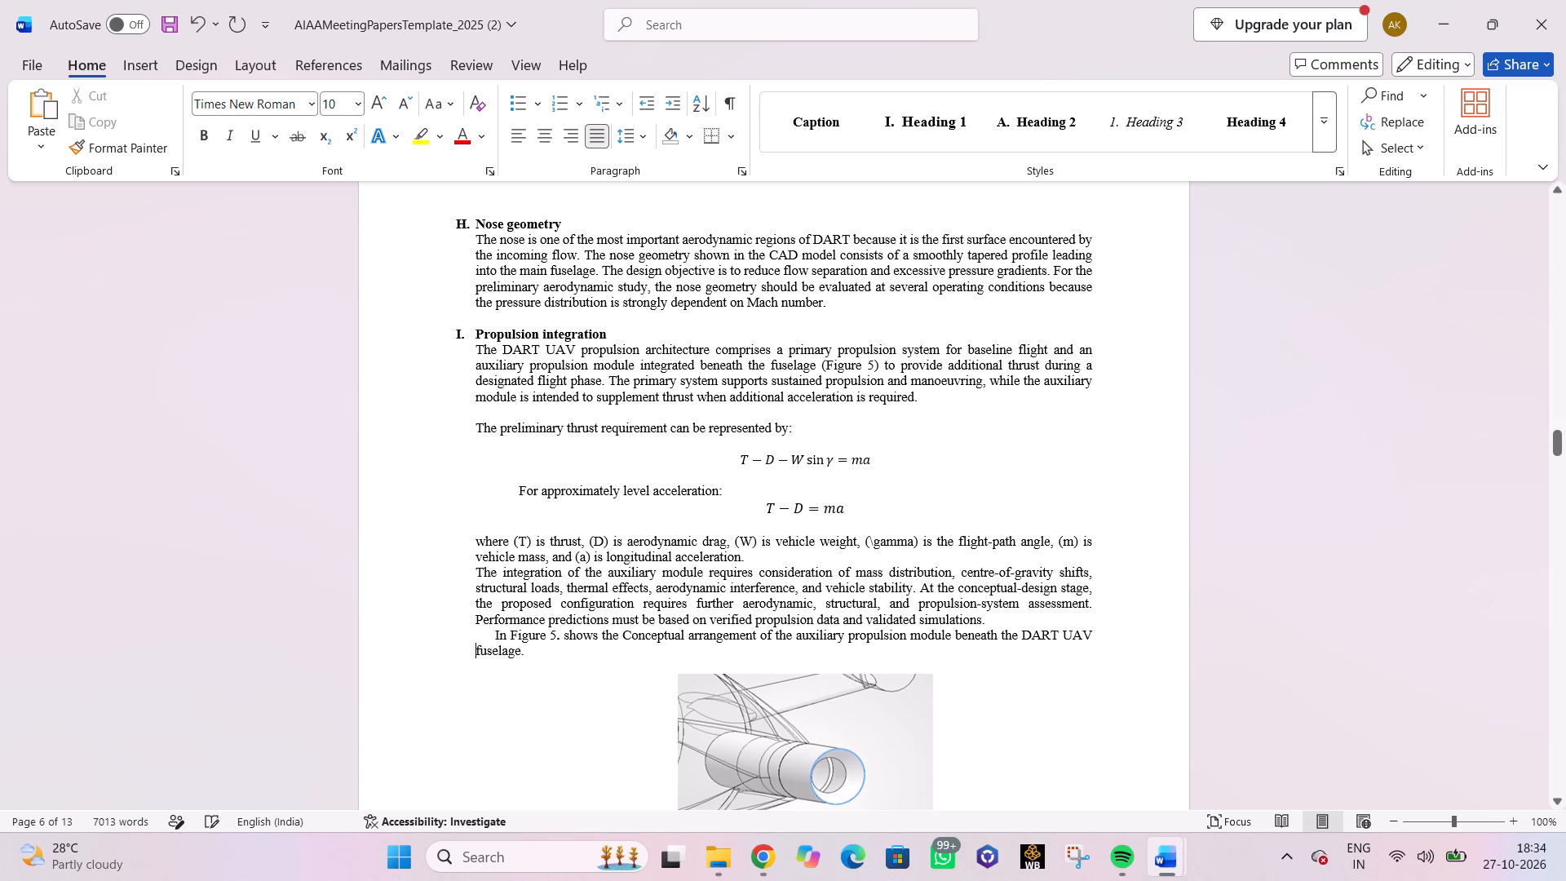
{"action": "left_click", "coordinate": [493, 636]}
{"action": "key", "text": "BackSpace"}
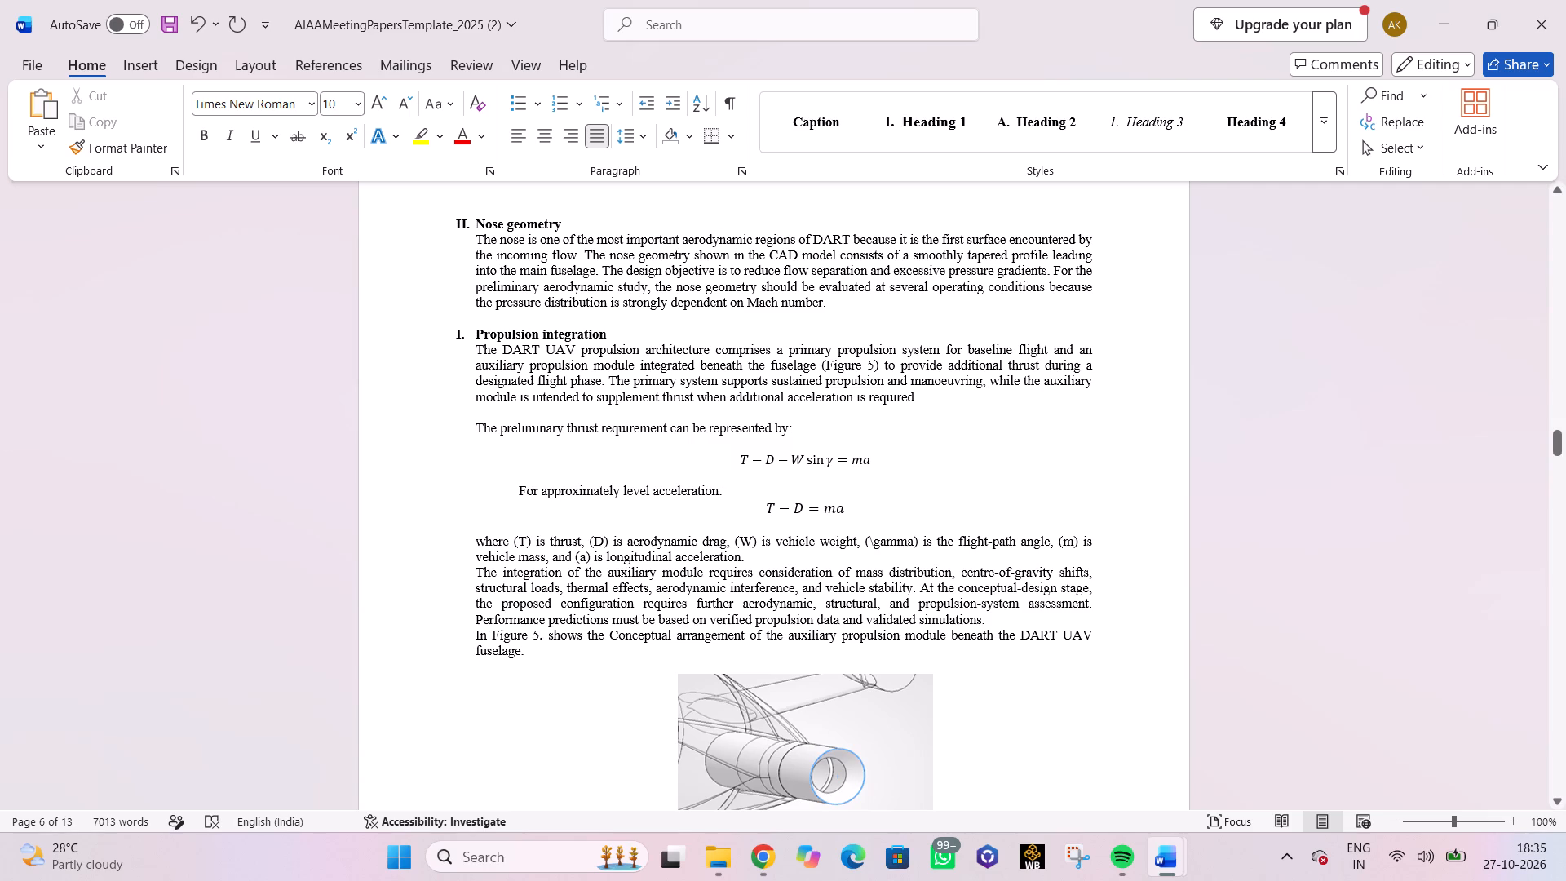
Apply justified alignment to the Propulsion integration text from its first paragraph down to the "In Figure 5" paragraph.
{"action": "left_click_drag", "start_coordinate": [475, 348], "coordinate": [537, 643]}
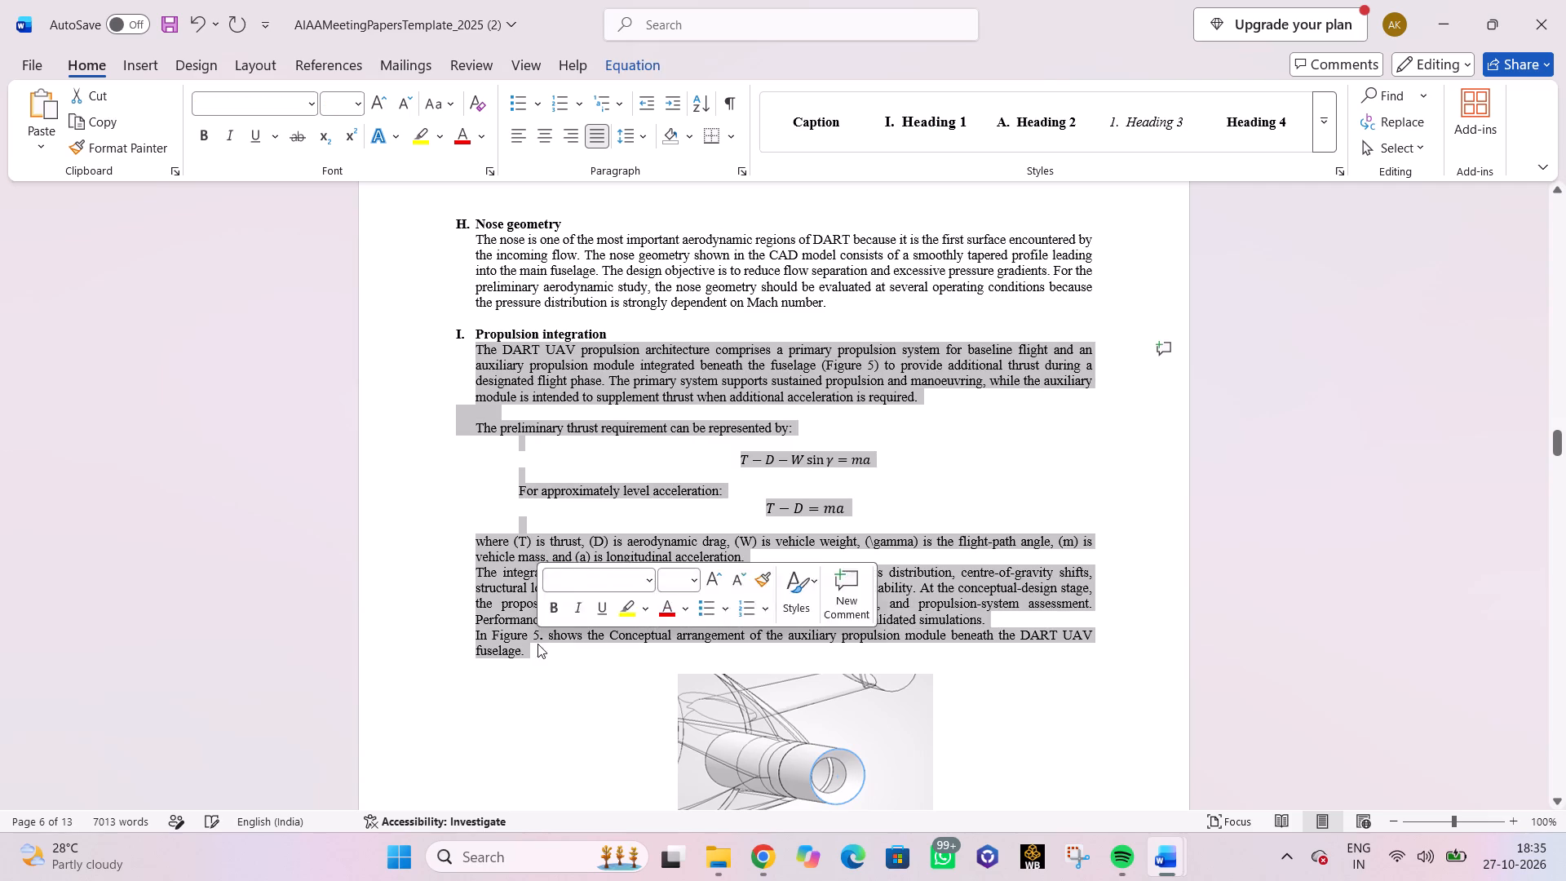
{"action": "left_click", "coordinate": [596, 138]}
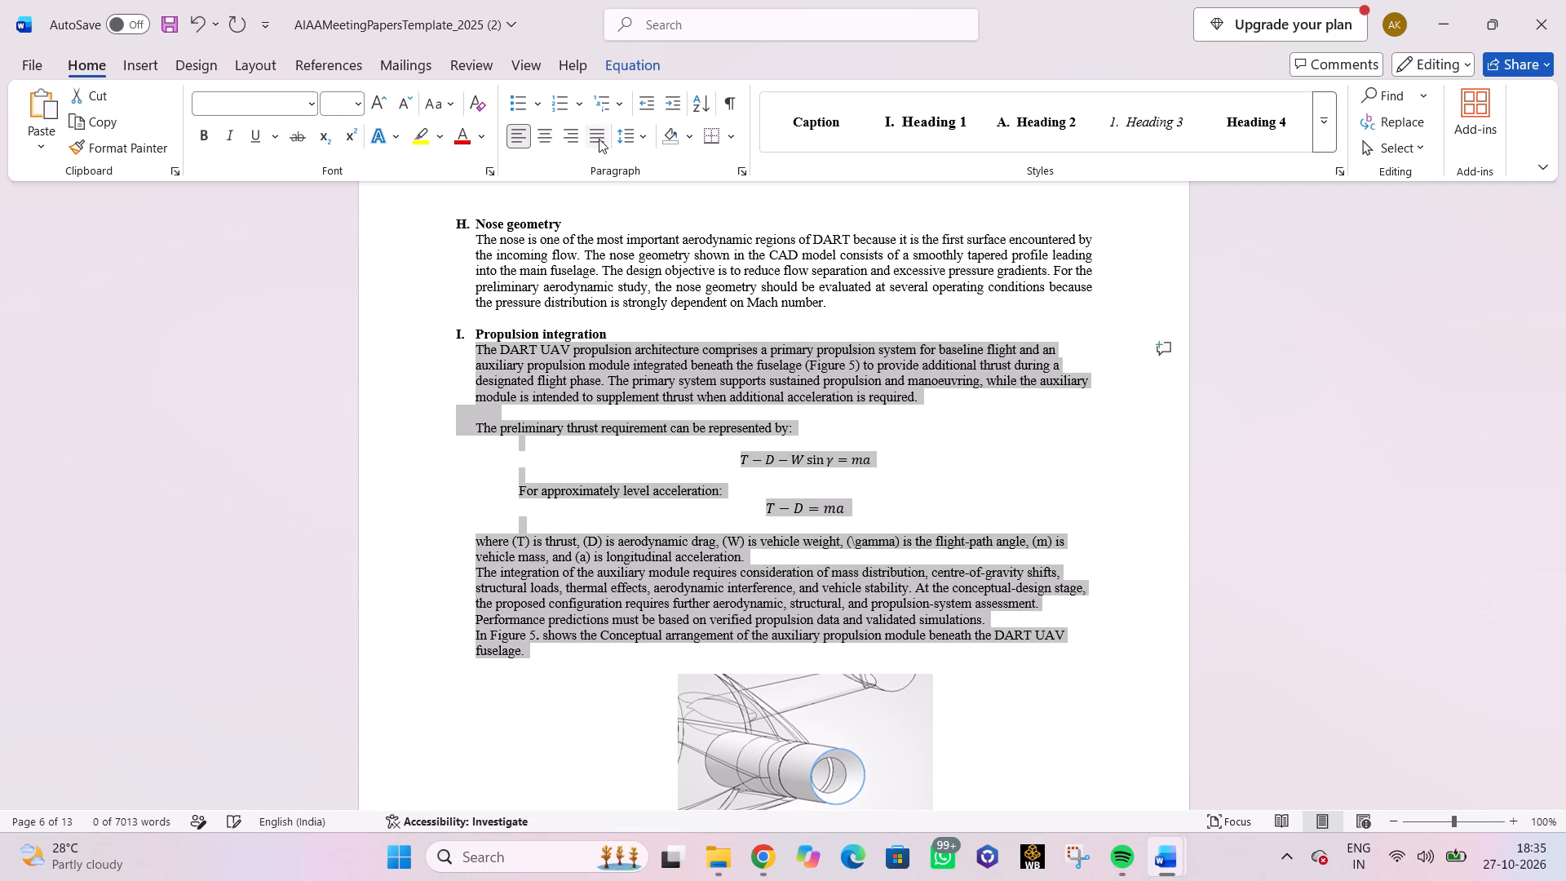
{"action": "left_click", "coordinate": [599, 139]}
{"action": "left_click", "coordinate": [599, 139]}
{"action": "left_click", "coordinate": [599, 139]}
{"action": "left_click", "coordinate": [1227, 392]}
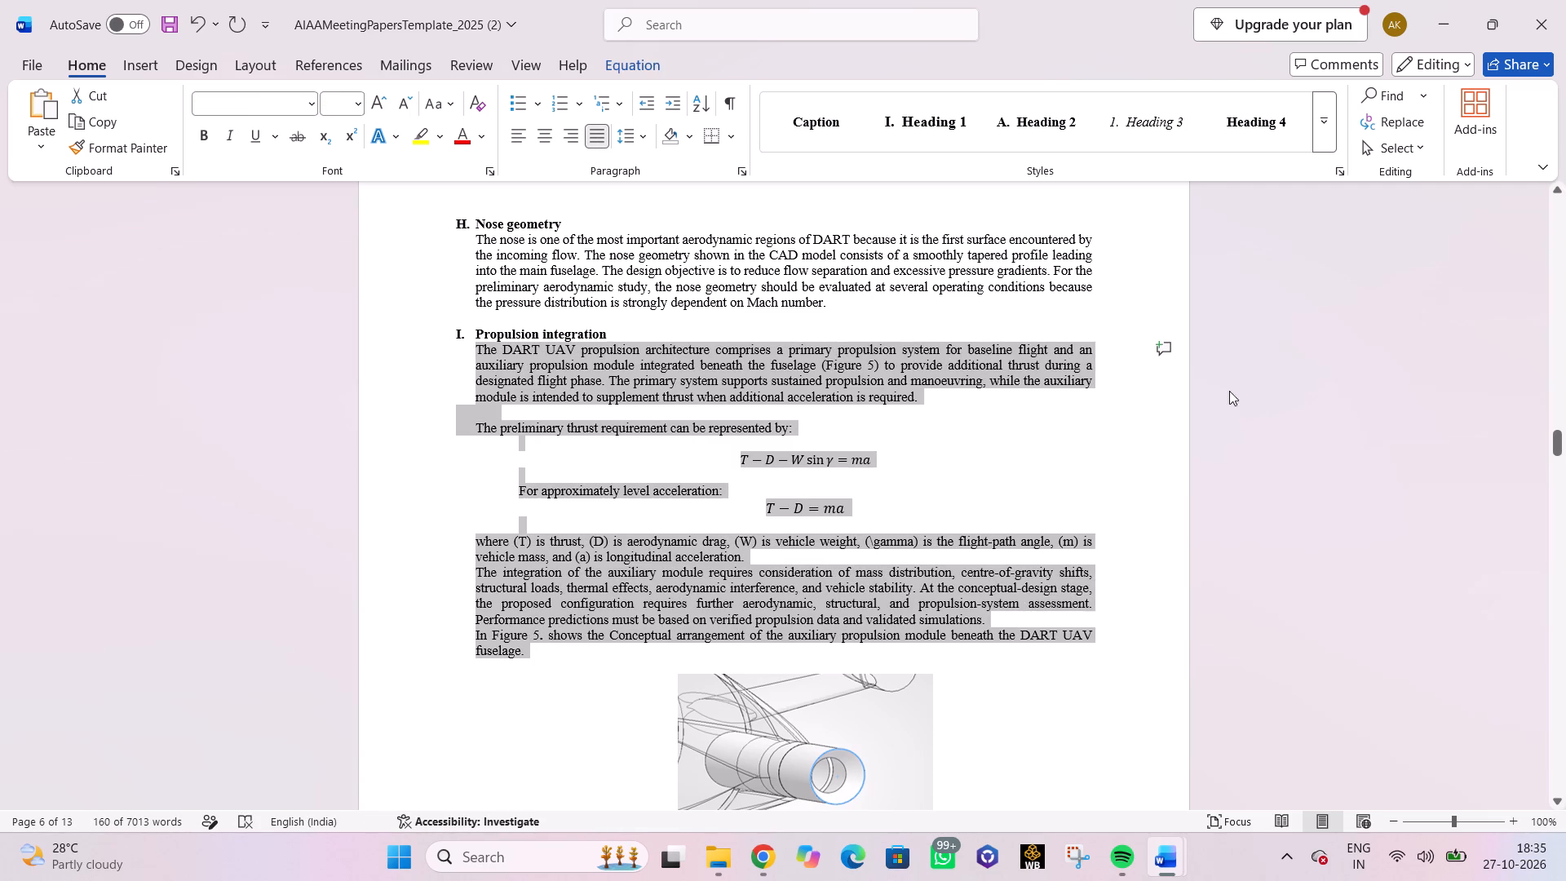
Extend the sentence ending "(a) is longitudinal acceleration" with "in euation 1 and 2.".
{"action": "scroll", "coordinate": [782, 474], "scroll_direction": "down", "scroll_amount": 2}
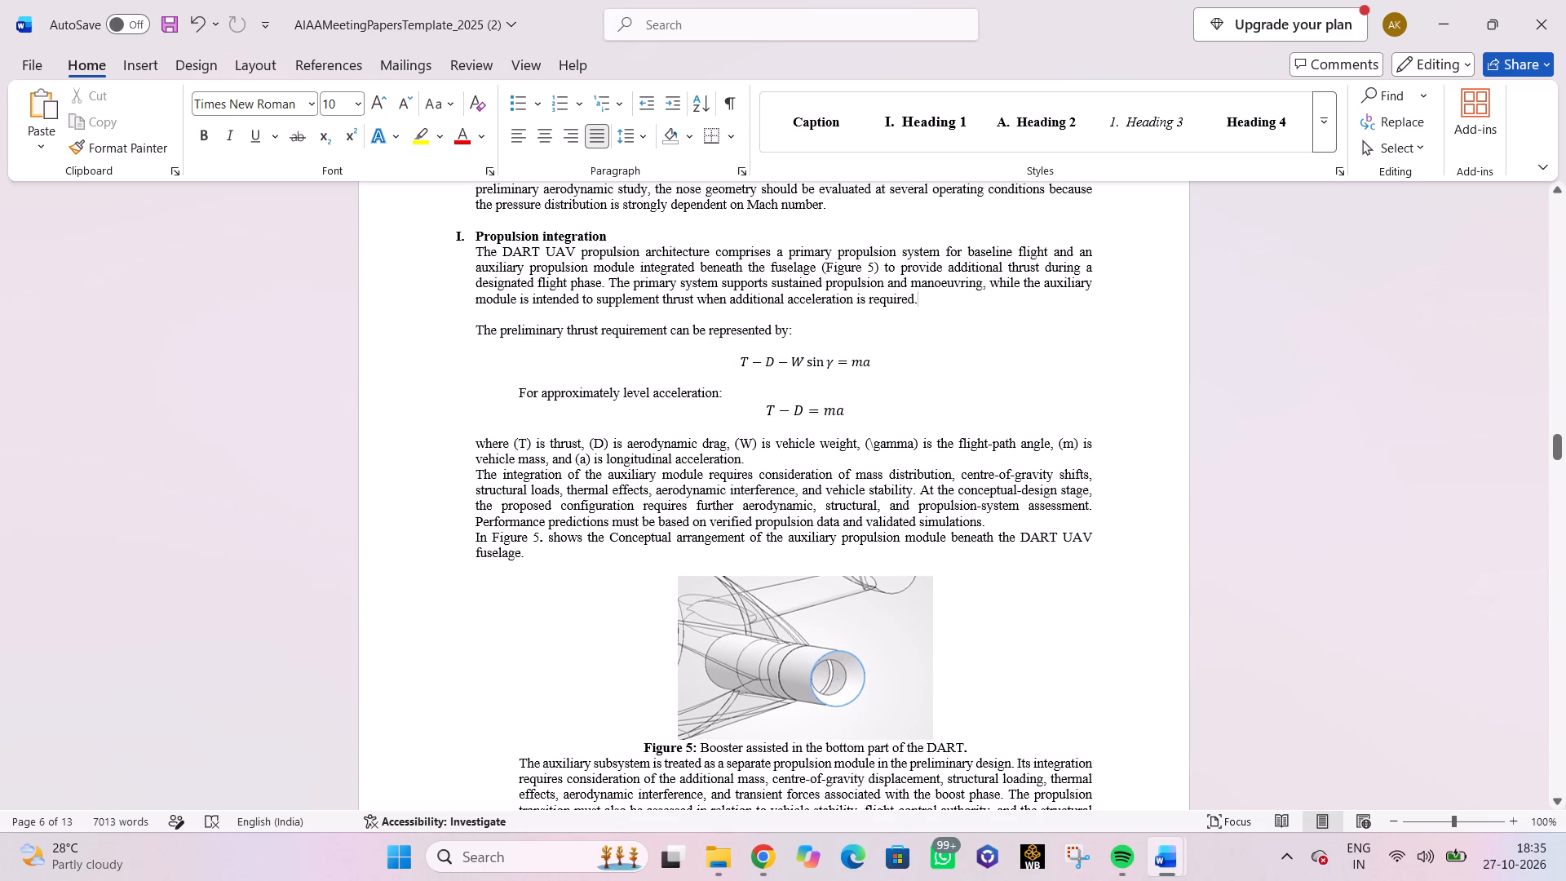
{"action": "scroll", "coordinate": [999, 454], "scroll_direction": "up", "scroll_amount": 2}
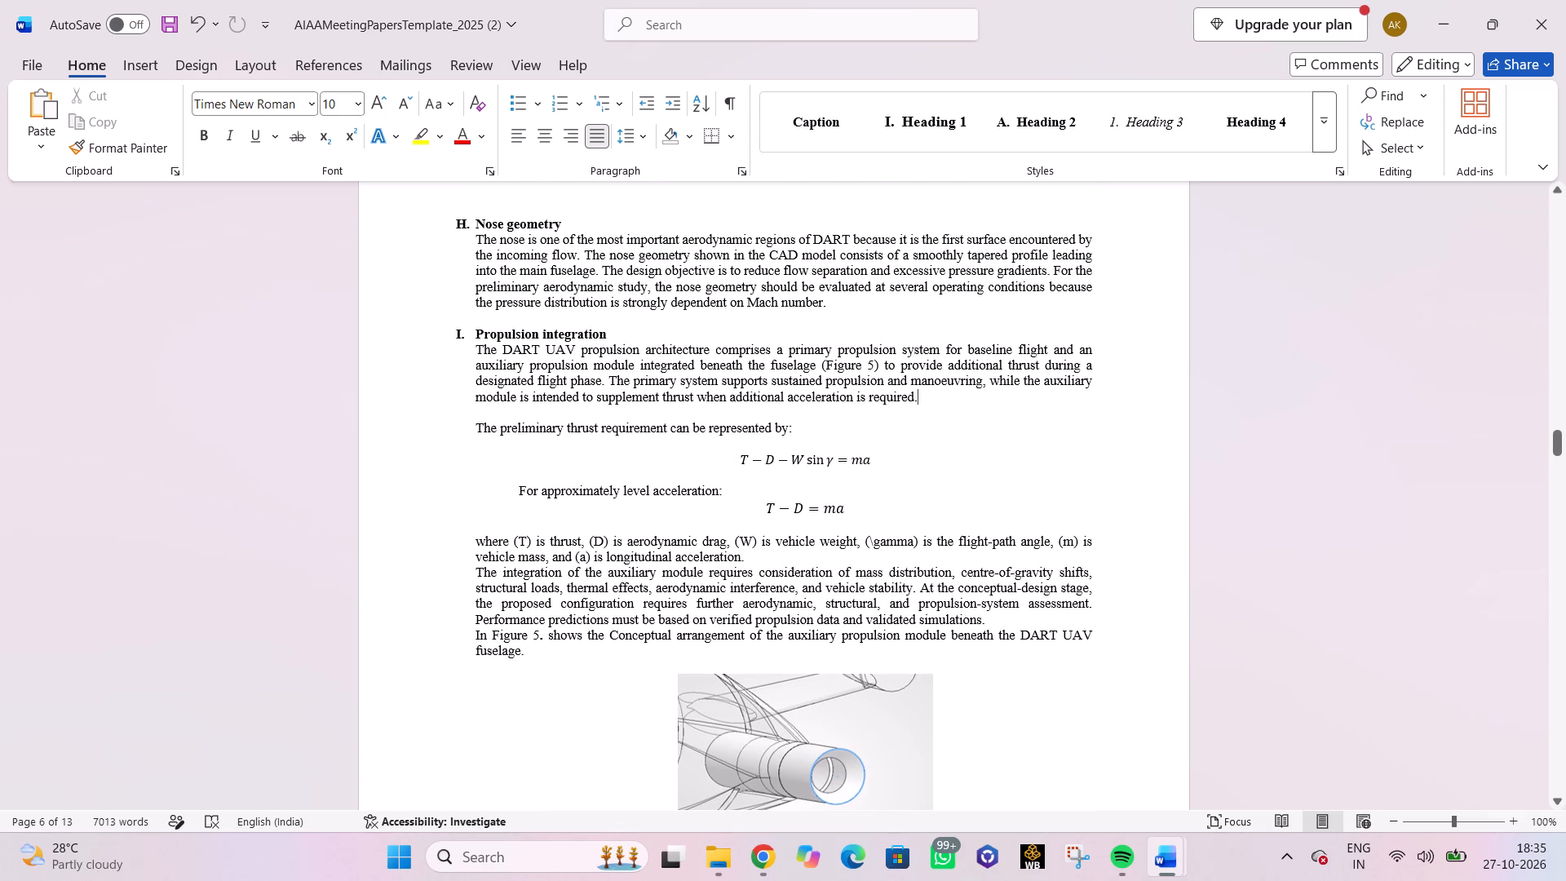
{"action": "left_click", "coordinate": [745, 558]}
{"action": "key", "text": "BackSpace"}
{"action": "key", "text": "space"}
{"action": "type", "text": "i"}
{"action": "key", "text": "n"}
{"action": "key", "text": "space"}
{"action": "type", "text": "euation"}
{"action": "key", "text": "space"}
{"action": "type", "text": "1"}
{"action": "key", "text": "space"}
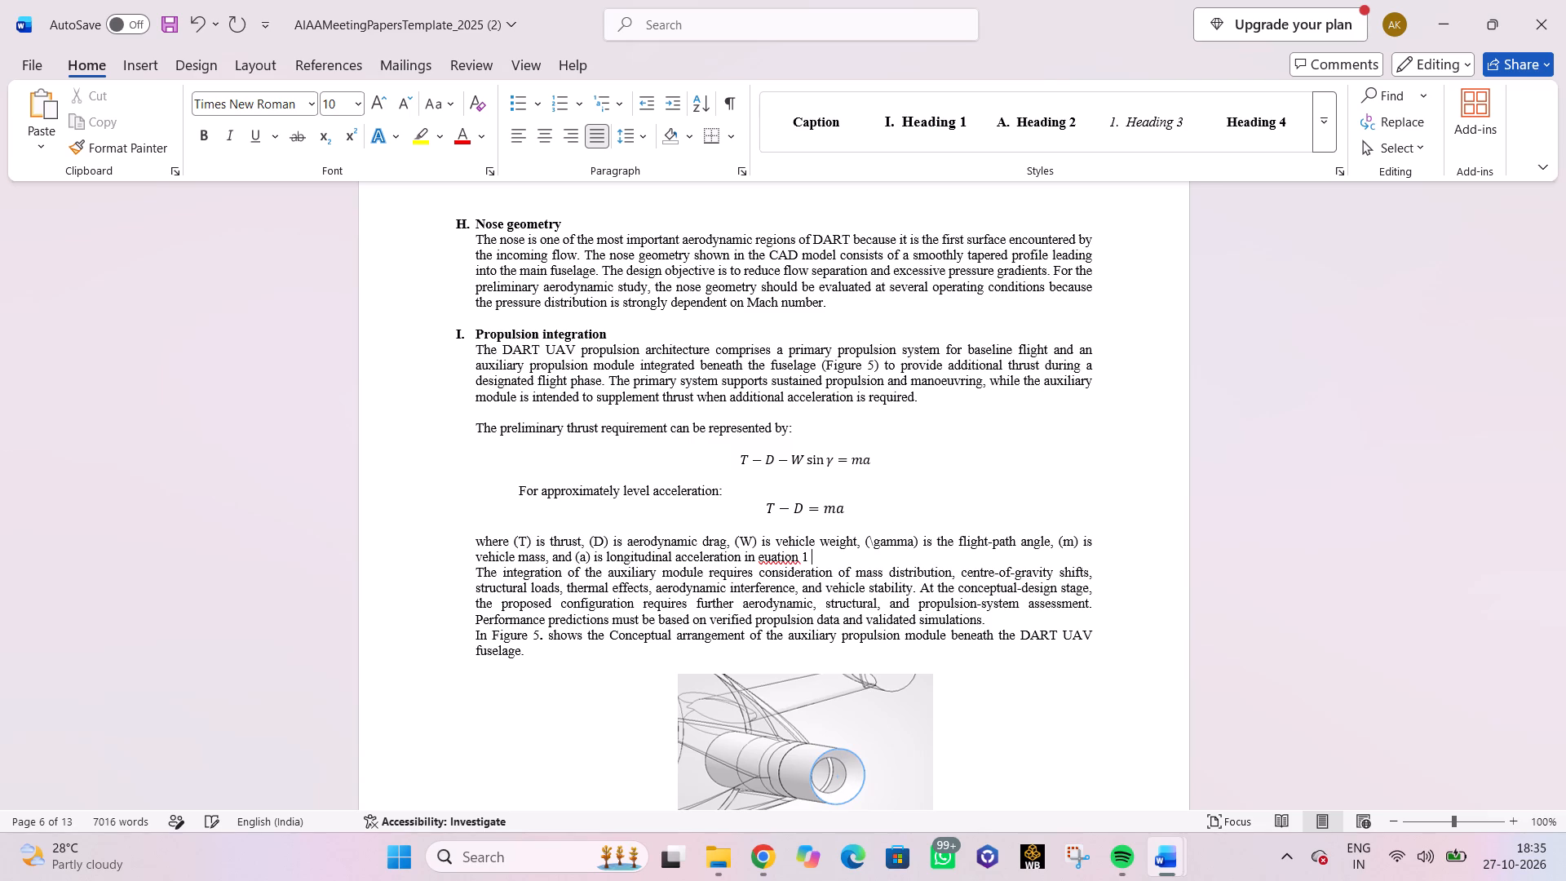
{"action": "type", "text": "and 2"}
{"action": "type", "text": "."}
{"action": "key", "text": "space"}
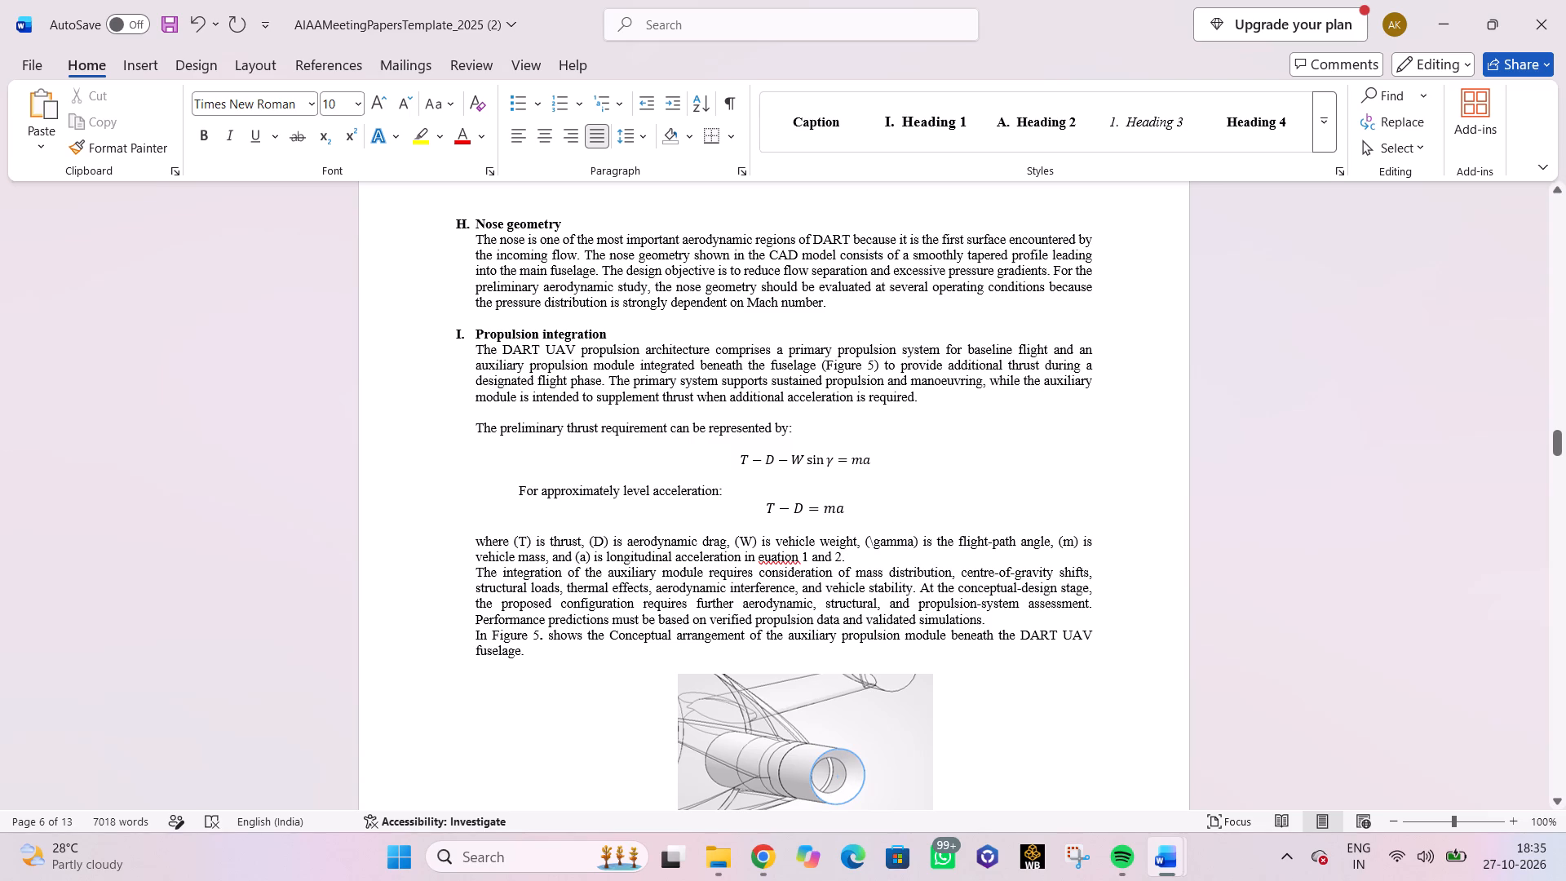
Correct the misspelled "euation" to "equation" in the sentence ending "1 and 2.".
{"action": "right_click", "coordinate": [764, 560]}
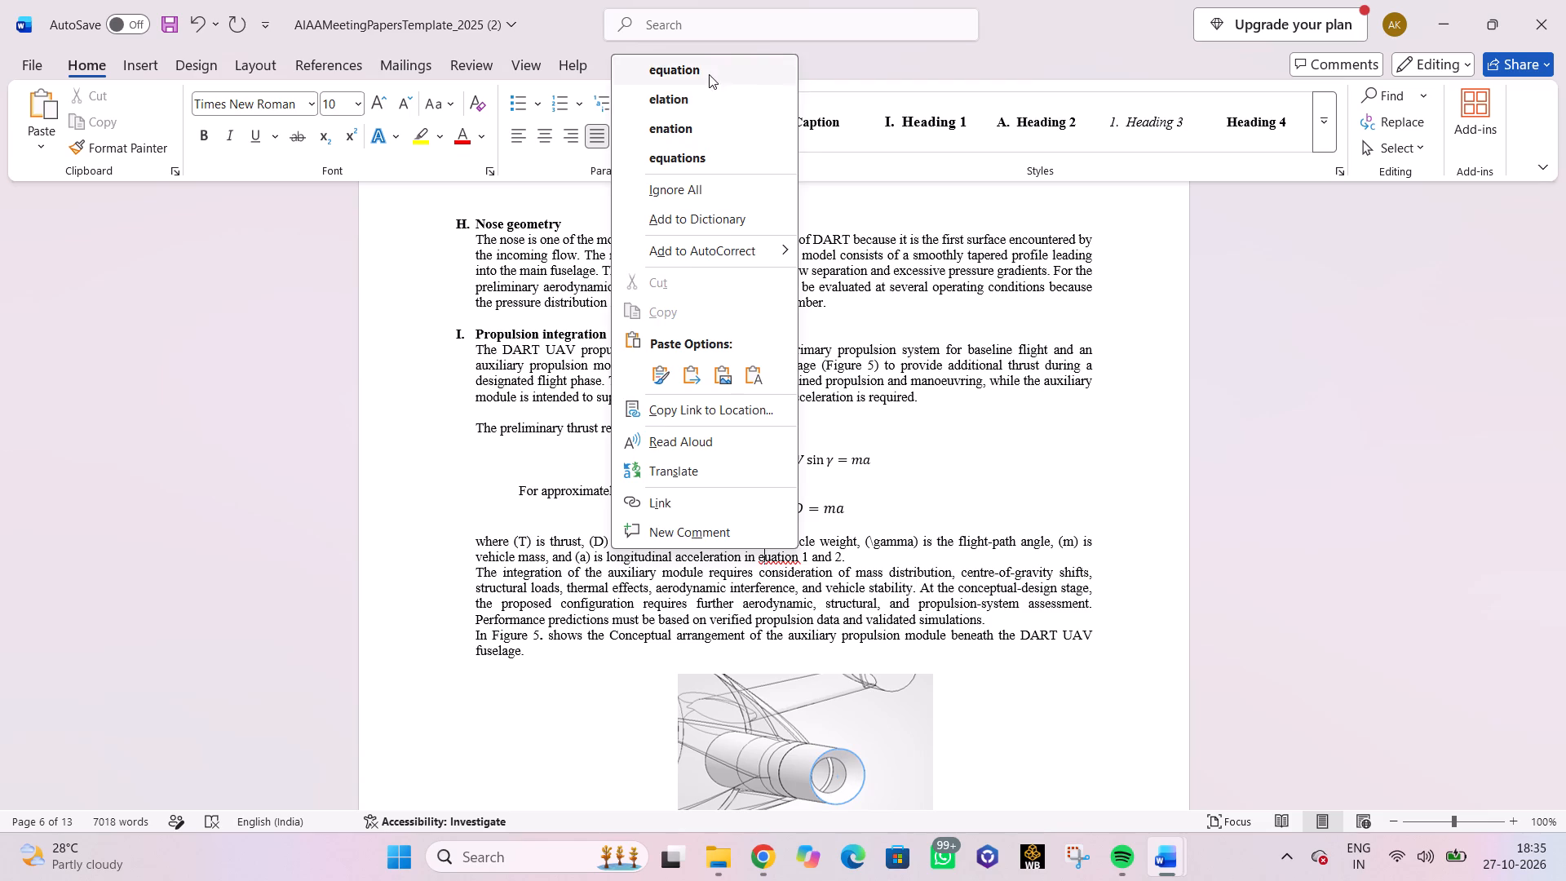
{"action": "left_click", "coordinate": [710, 73]}
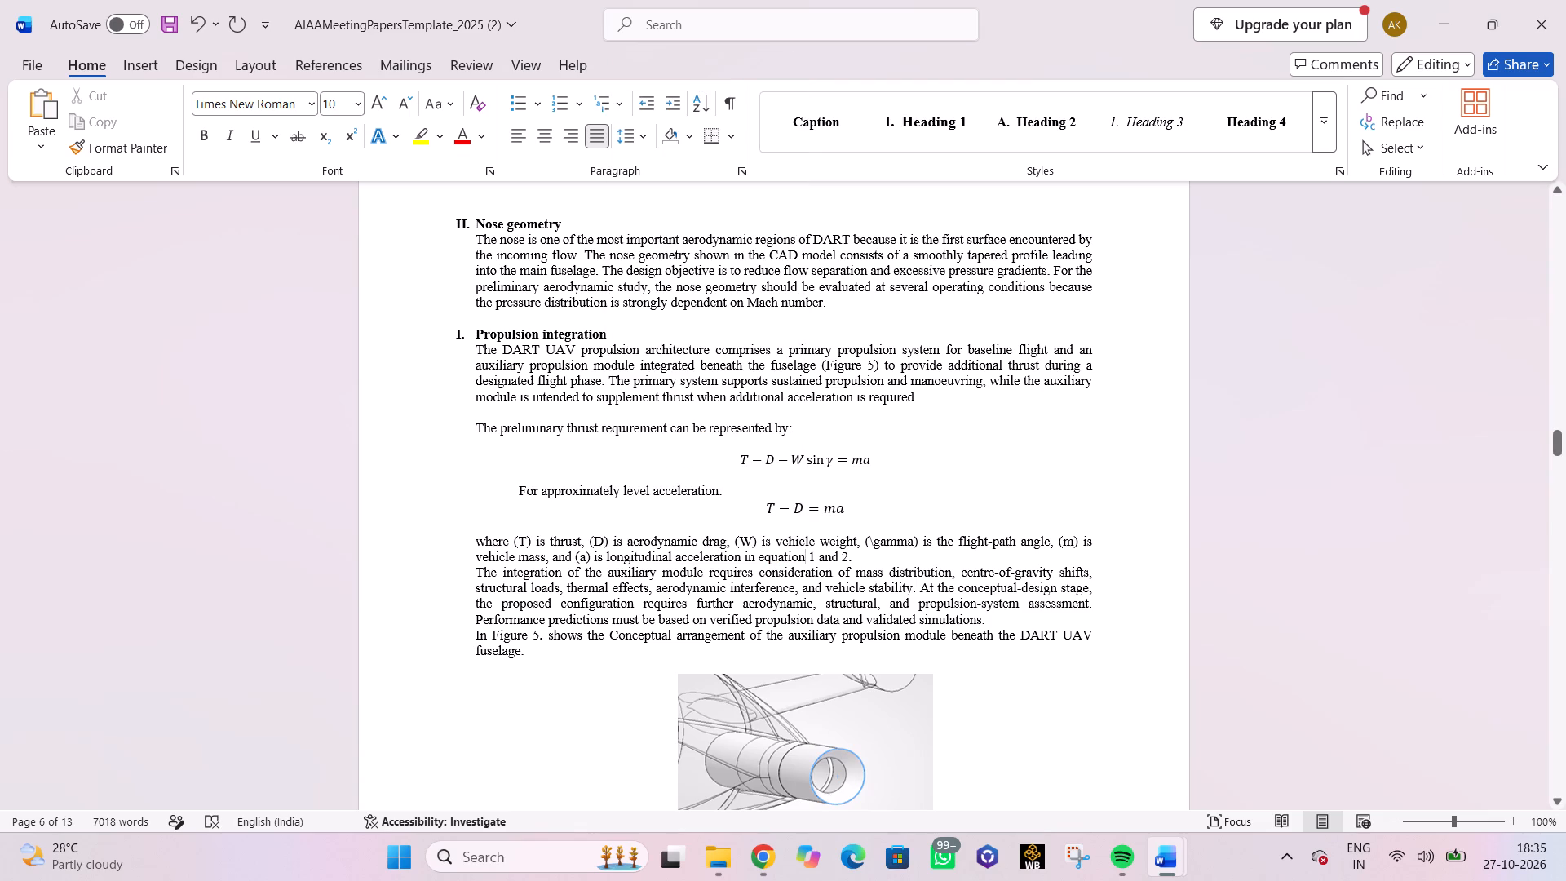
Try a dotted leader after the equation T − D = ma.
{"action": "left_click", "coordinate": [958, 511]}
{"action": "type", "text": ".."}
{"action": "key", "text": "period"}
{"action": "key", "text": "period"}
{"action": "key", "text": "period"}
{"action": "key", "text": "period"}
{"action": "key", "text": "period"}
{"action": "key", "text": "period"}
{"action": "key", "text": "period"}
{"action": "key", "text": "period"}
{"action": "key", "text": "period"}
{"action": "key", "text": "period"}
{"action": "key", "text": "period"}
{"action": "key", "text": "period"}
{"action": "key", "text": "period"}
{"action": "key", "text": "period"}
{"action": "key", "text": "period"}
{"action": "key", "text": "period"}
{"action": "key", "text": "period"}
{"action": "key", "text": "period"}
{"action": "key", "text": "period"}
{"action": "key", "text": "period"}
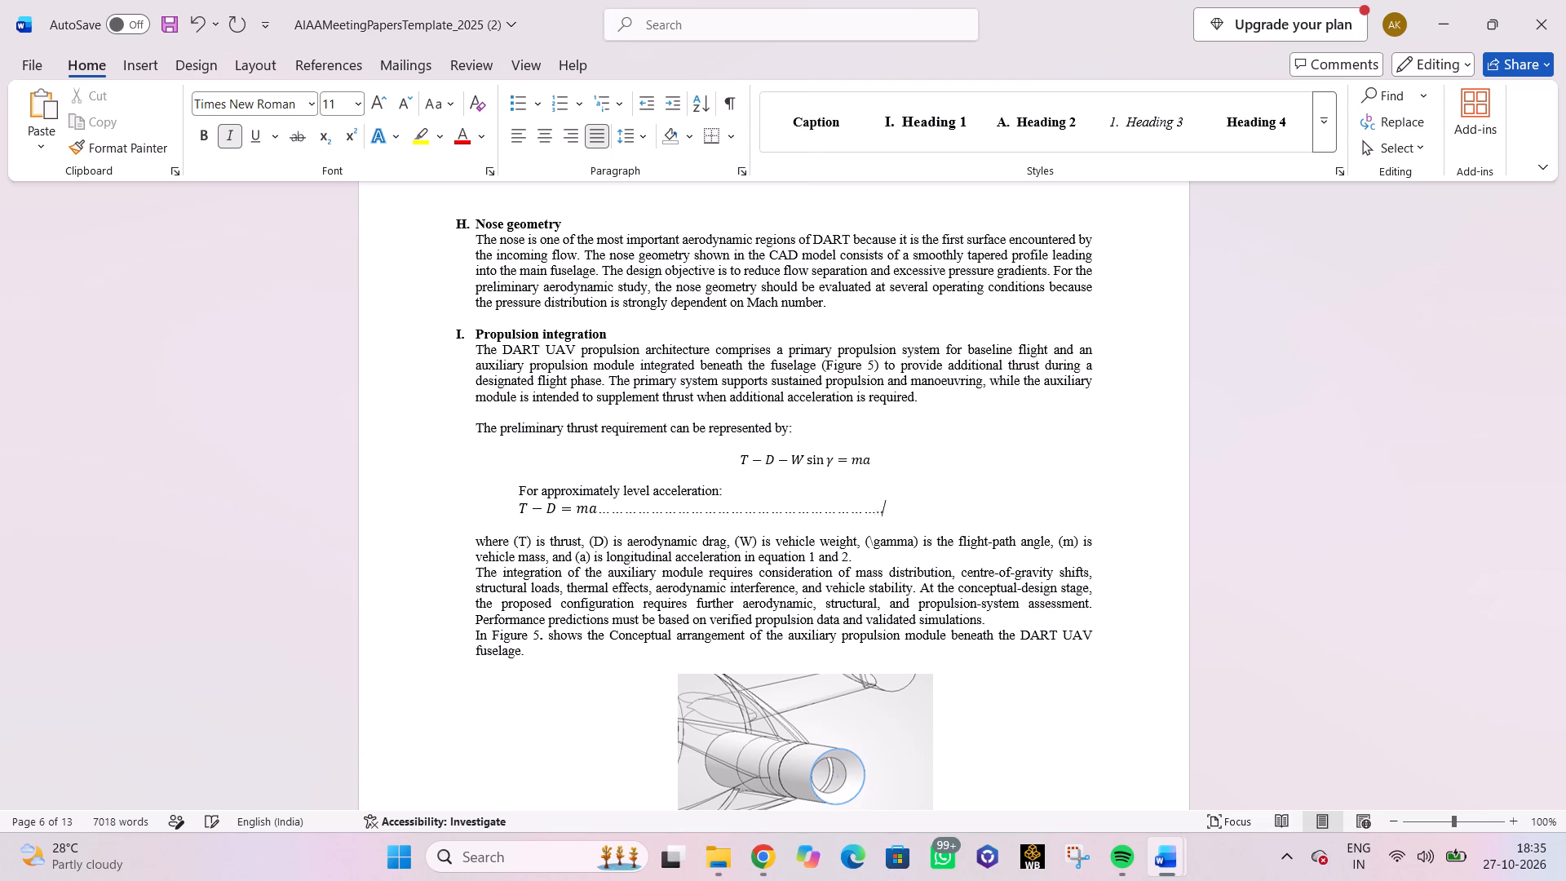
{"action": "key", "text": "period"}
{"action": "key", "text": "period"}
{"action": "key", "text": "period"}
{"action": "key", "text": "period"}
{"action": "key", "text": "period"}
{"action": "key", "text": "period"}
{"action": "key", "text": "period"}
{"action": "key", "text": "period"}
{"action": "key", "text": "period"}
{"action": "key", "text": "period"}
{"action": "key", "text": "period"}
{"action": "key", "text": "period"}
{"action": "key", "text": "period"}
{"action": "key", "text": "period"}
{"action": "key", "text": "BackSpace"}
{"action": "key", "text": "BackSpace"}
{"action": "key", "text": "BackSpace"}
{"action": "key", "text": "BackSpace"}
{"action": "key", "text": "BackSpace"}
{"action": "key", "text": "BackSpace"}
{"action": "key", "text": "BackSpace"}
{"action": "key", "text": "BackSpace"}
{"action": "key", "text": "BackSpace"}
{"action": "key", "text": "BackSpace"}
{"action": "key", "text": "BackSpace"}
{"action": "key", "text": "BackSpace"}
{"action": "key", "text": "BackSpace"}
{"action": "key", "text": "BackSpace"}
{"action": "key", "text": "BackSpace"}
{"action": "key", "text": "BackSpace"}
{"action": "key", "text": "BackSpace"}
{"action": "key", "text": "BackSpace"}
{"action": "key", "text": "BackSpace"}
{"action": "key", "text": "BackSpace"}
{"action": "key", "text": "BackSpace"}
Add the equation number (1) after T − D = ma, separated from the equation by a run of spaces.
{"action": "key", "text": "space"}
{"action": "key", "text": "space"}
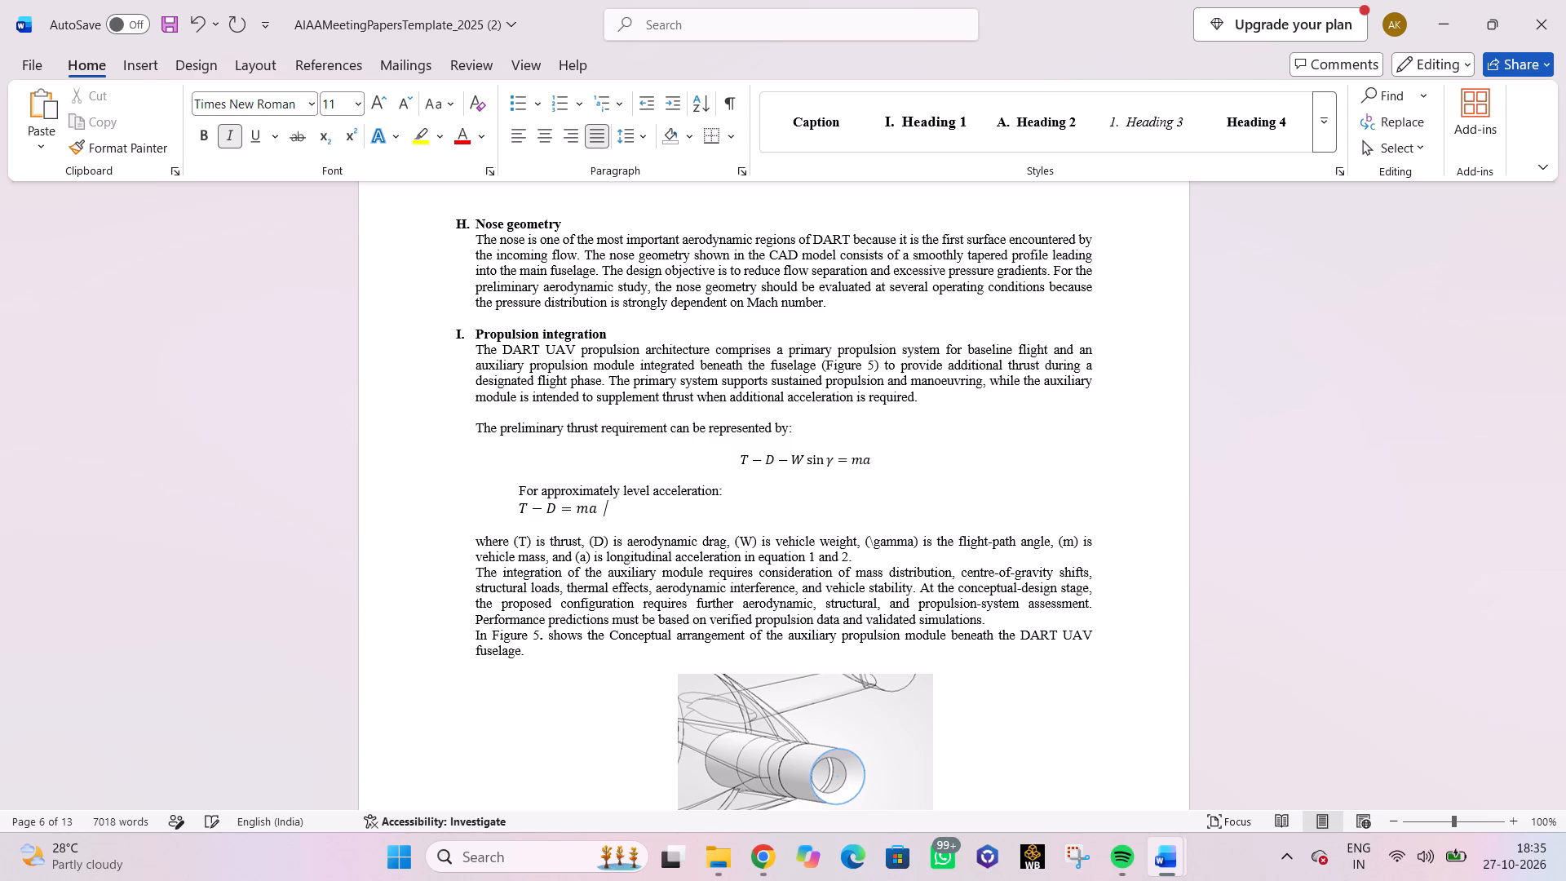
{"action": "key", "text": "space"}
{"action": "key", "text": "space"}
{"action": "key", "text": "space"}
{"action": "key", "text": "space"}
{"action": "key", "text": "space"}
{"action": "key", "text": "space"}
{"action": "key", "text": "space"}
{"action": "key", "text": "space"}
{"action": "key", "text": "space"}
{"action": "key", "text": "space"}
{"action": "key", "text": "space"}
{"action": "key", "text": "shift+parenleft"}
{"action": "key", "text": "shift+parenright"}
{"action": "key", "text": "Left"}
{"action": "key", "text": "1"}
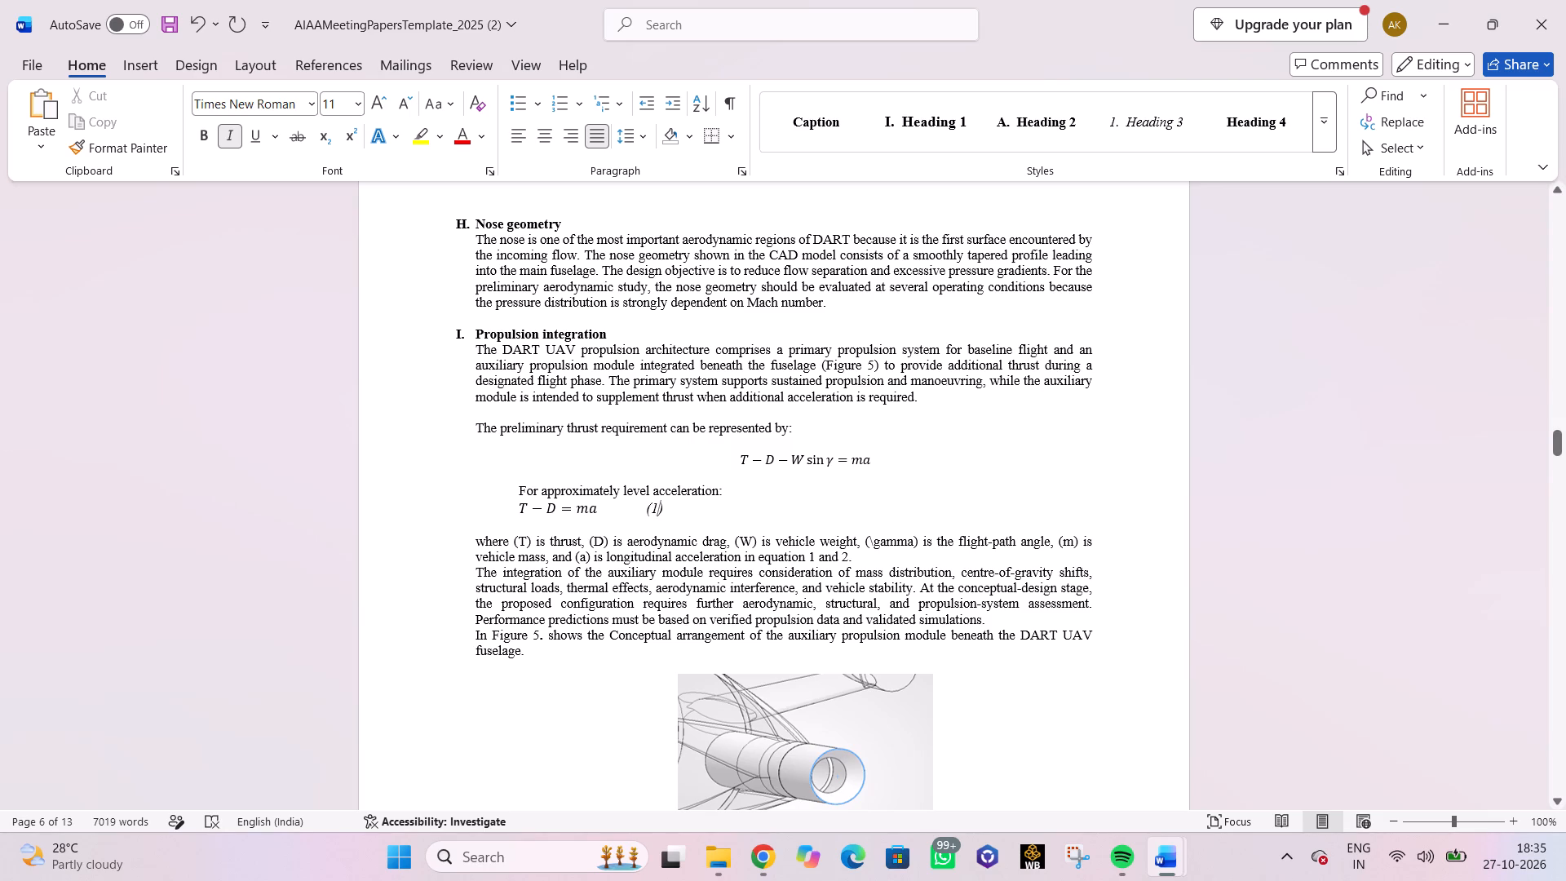
Add the equation number (1) after T − D − W sin γ = ma, separated from it by a wide run of spaces.
{"action": "left_click", "coordinate": [902, 464]}
{"action": "key", "text": "space"}
{"action": "key", "text": "space"}
{"action": "key", "text": "space"}
{"action": "key", "text": "space"}
{"action": "key", "text": "space"}
{"action": "key", "text": "space"}
{"action": "key", "text": "space"}
{"action": "key", "text": "space"}
{"action": "key", "text": "space"}
{"action": "key", "text": "space"}
{"action": "key", "text": "space"}
{"action": "key", "text": "space"}
{"action": "key", "text": "space"}
{"action": "key", "text": "space"}
{"action": "key", "text": "space"}
{"action": "key", "text": "space"}
{"action": "key", "text": "space"}
{"action": "key", "text": "space"}
{"action": "key", "text": "space"}
{"action": "key", "text": "space"}
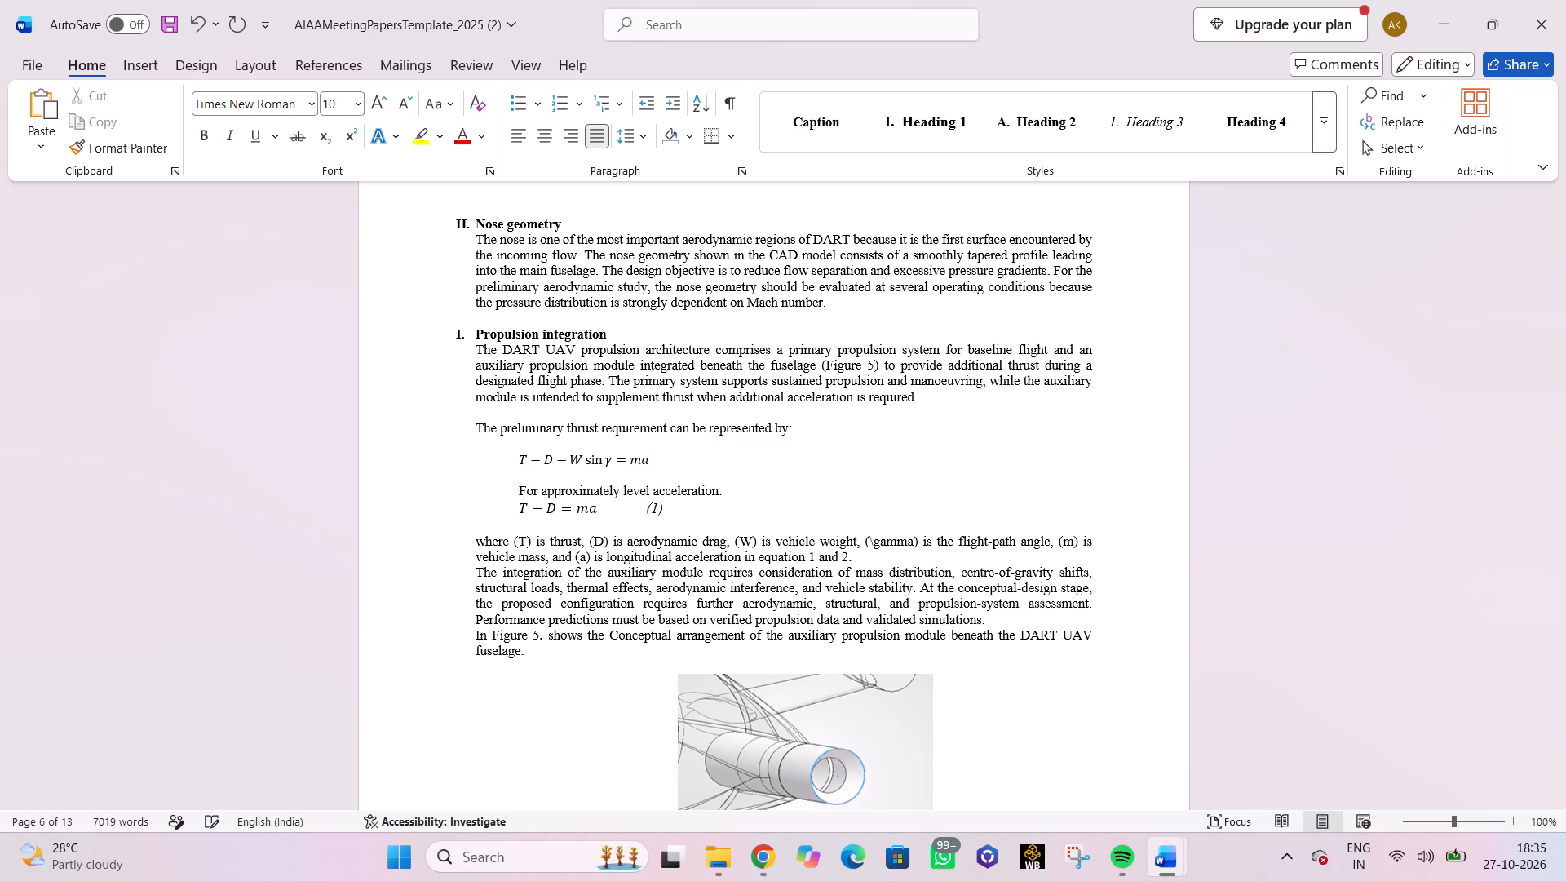
{"action": "type", "text": "()"}
{"action": "key", "text": "Left"}
{"action": "key", "text": "1"}
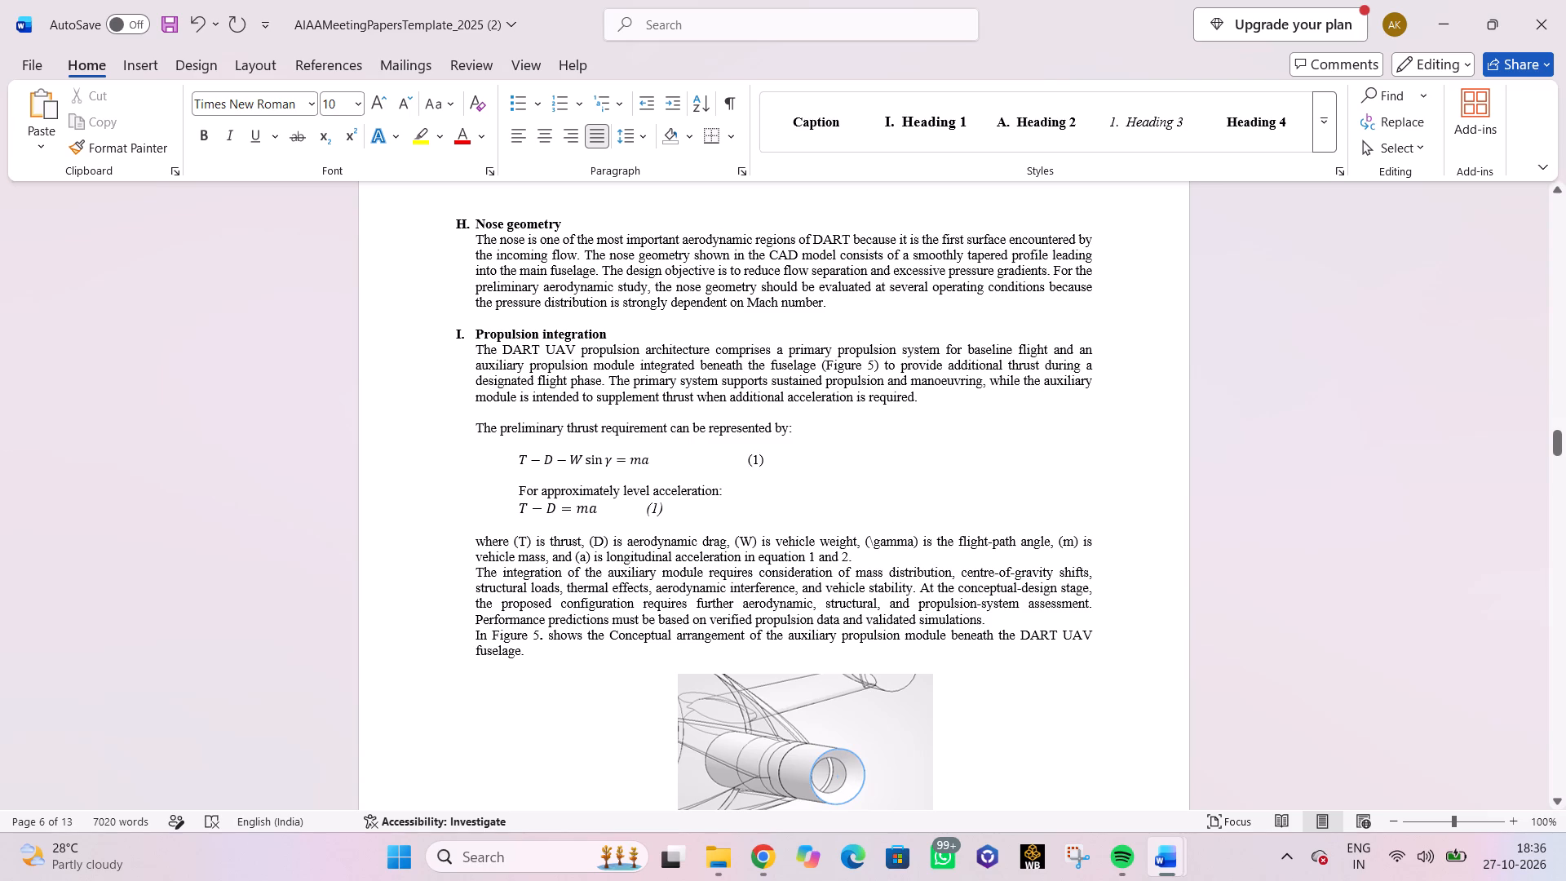
Remove the number (1) after T − D = ma and widen the blank space following that equation.
{"action": "left_click", "coordinate": [657, 510]}
{"action": "key", "text": "BackSpace"}
{"action": "key", "text": "BackSpace"}
{"action": "key", "text": "Right"}
{"action": "key", "text": "BackSpace"}
{"action": "key", "text": "BackSpace"}
{"action": "key", "text": "space"}
{"action": "key", "text": "space"}
{"action": "key", "text": "space"}
{"action": "key", "text": "space"}
{"action": "key", "text": "space"}
{"action": "key", "text": "space"}
{"action": "key", "text": "space"}
{"action": "key", "text": "space"}
{"action": "key", "text": "space"}
{"action": "key", "text": "space"}
{"action": "key", "text": "space"}
{"action": "key", "text": "space"}
{"action": "key", "text": "space"}
{"action": "key", "text": "space"}
{"action": "key", "text": "space"}
{"action": "key", "text": "space"}
{"action": "key", "text": "space"}
{"action": "key", "text": "space"}
{"action": "key", "text": "space"}
{"action": "key", "text": "space"}
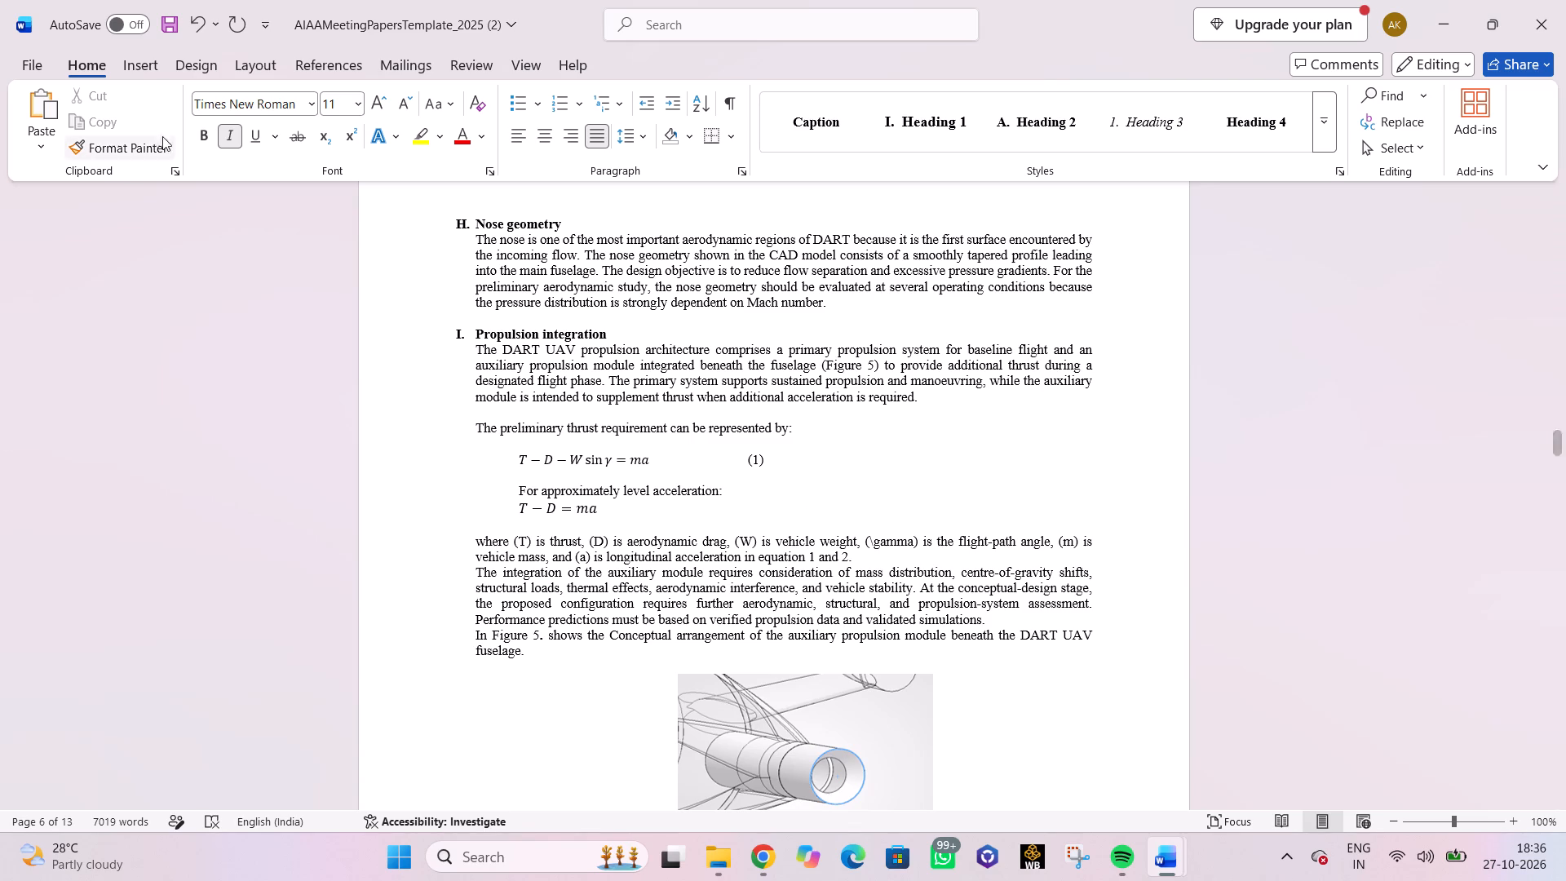
Add the equation number (2) in upright, non-italic text after the blank space following T − D = ma.
{"action": "left_click", "coordinate": [227, 136]}
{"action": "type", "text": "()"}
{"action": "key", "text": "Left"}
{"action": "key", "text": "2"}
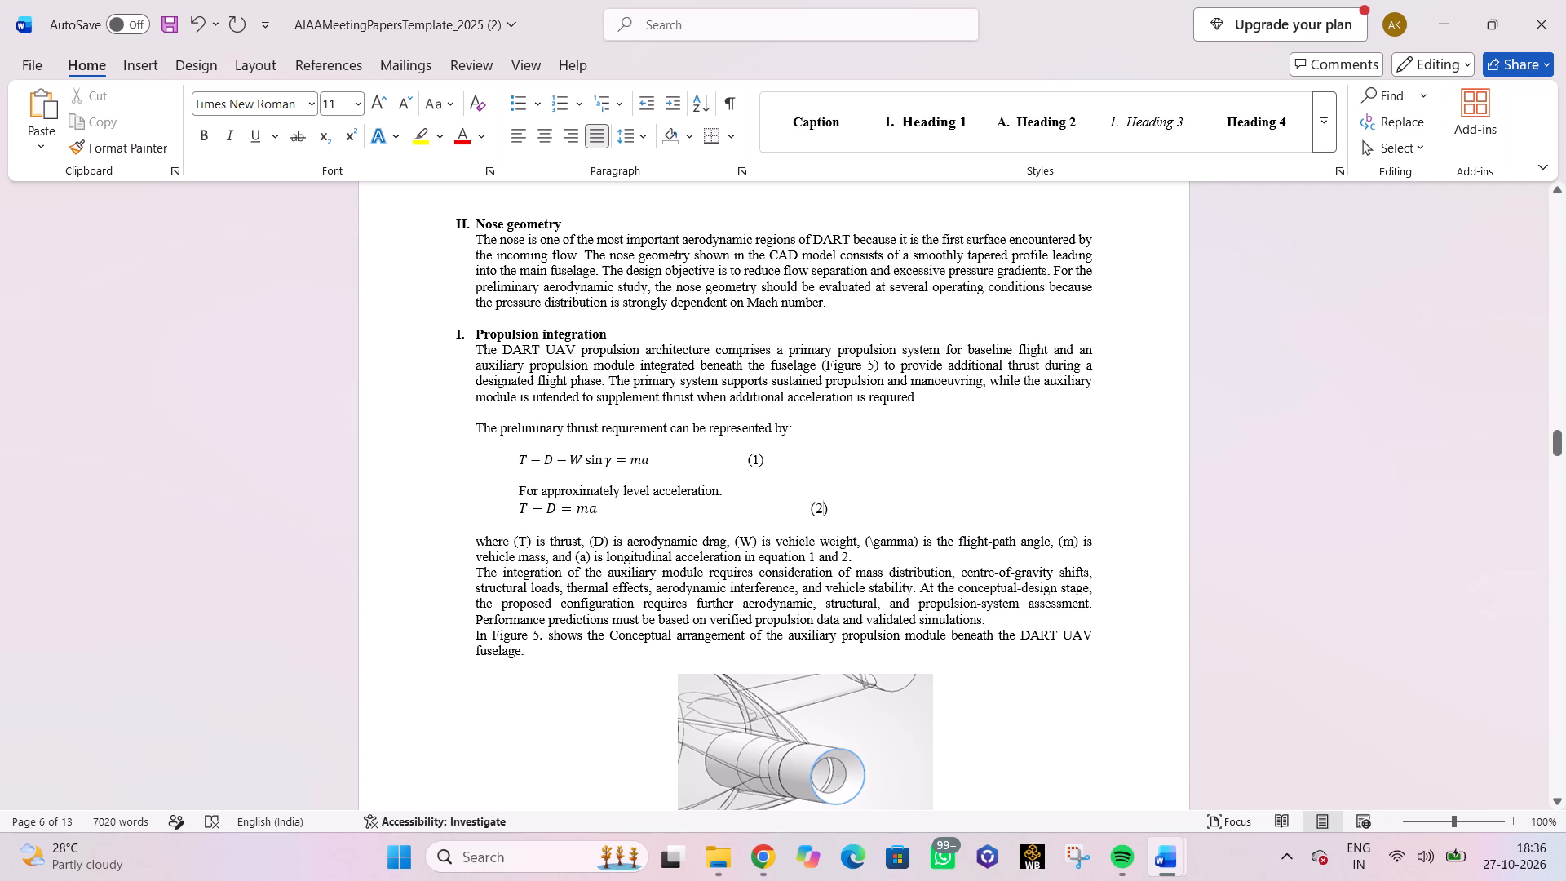
Widen the run of spaces between T − D − W sin γ = ma and its number (1).
{"action": "left_click", "coordinate": [748, 460]}
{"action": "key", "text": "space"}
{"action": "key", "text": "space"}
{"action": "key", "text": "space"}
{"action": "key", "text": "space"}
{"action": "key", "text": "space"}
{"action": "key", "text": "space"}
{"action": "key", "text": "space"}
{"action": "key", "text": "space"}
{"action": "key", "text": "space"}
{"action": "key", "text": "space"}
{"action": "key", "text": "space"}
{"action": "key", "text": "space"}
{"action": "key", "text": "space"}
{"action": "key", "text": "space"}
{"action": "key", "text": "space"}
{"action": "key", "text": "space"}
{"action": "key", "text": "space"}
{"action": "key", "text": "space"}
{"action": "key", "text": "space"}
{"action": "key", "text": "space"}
Widen the run of spaces between T − D = ma and its number (2).
{"action": "left_click", "coordinate": [812, 511]}
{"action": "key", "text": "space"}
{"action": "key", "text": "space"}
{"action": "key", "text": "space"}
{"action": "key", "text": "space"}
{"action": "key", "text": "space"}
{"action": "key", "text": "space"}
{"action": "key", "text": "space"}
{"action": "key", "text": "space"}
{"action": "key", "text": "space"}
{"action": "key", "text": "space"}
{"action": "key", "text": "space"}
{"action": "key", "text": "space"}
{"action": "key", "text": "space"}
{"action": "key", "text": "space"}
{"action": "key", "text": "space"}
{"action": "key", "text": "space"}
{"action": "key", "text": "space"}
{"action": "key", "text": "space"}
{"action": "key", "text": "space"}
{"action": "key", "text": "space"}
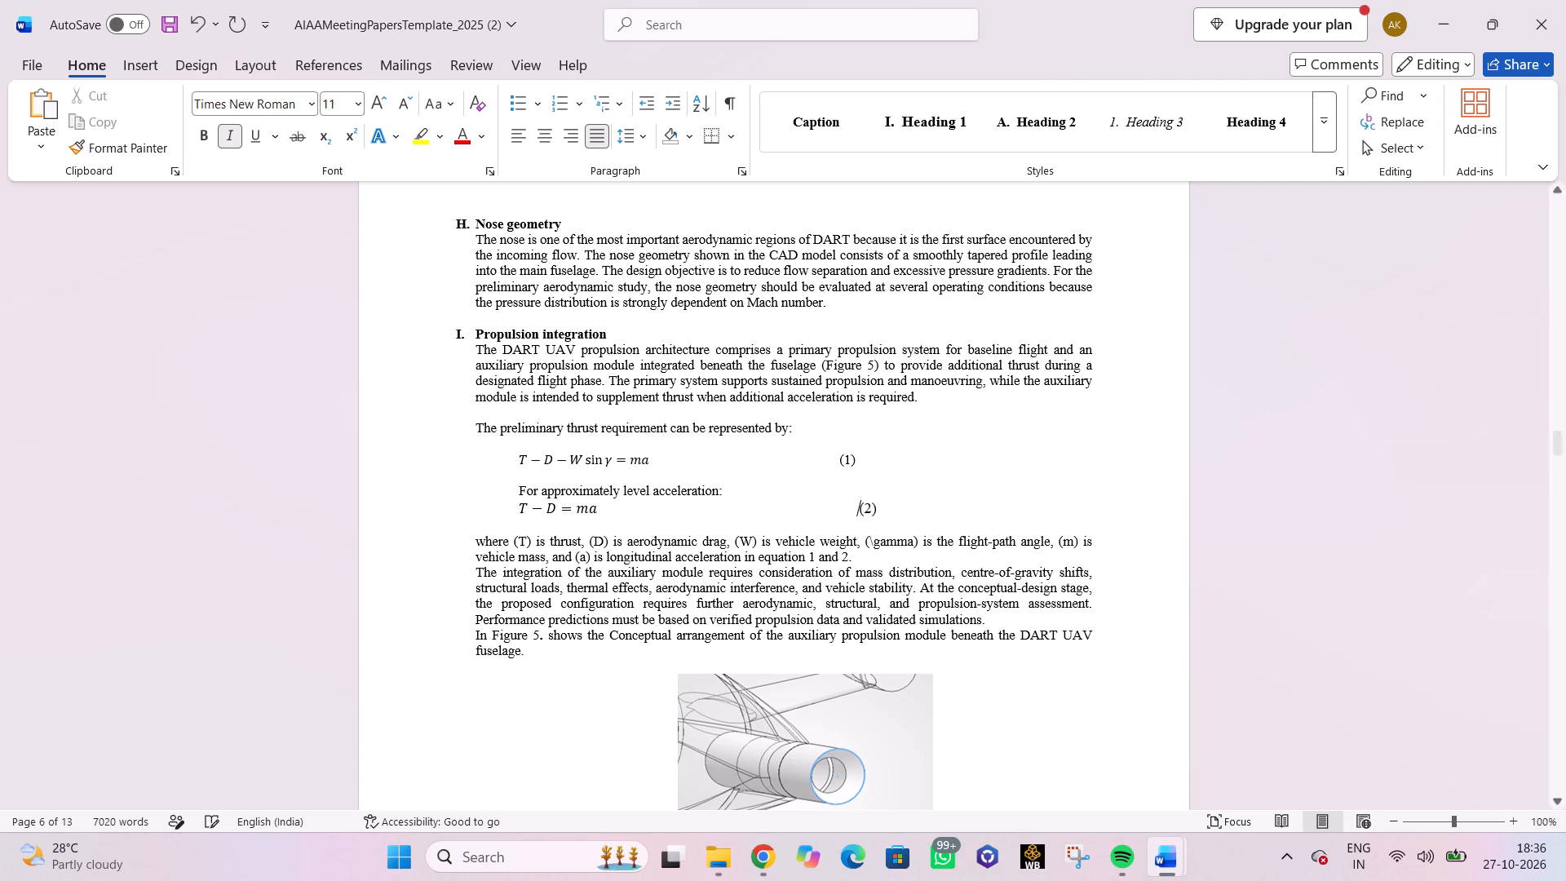
Extend the spacing before number (1) until it lines up approximately with number (2) below it.
{"action": "left_click", "coordinate": [836, 462]}
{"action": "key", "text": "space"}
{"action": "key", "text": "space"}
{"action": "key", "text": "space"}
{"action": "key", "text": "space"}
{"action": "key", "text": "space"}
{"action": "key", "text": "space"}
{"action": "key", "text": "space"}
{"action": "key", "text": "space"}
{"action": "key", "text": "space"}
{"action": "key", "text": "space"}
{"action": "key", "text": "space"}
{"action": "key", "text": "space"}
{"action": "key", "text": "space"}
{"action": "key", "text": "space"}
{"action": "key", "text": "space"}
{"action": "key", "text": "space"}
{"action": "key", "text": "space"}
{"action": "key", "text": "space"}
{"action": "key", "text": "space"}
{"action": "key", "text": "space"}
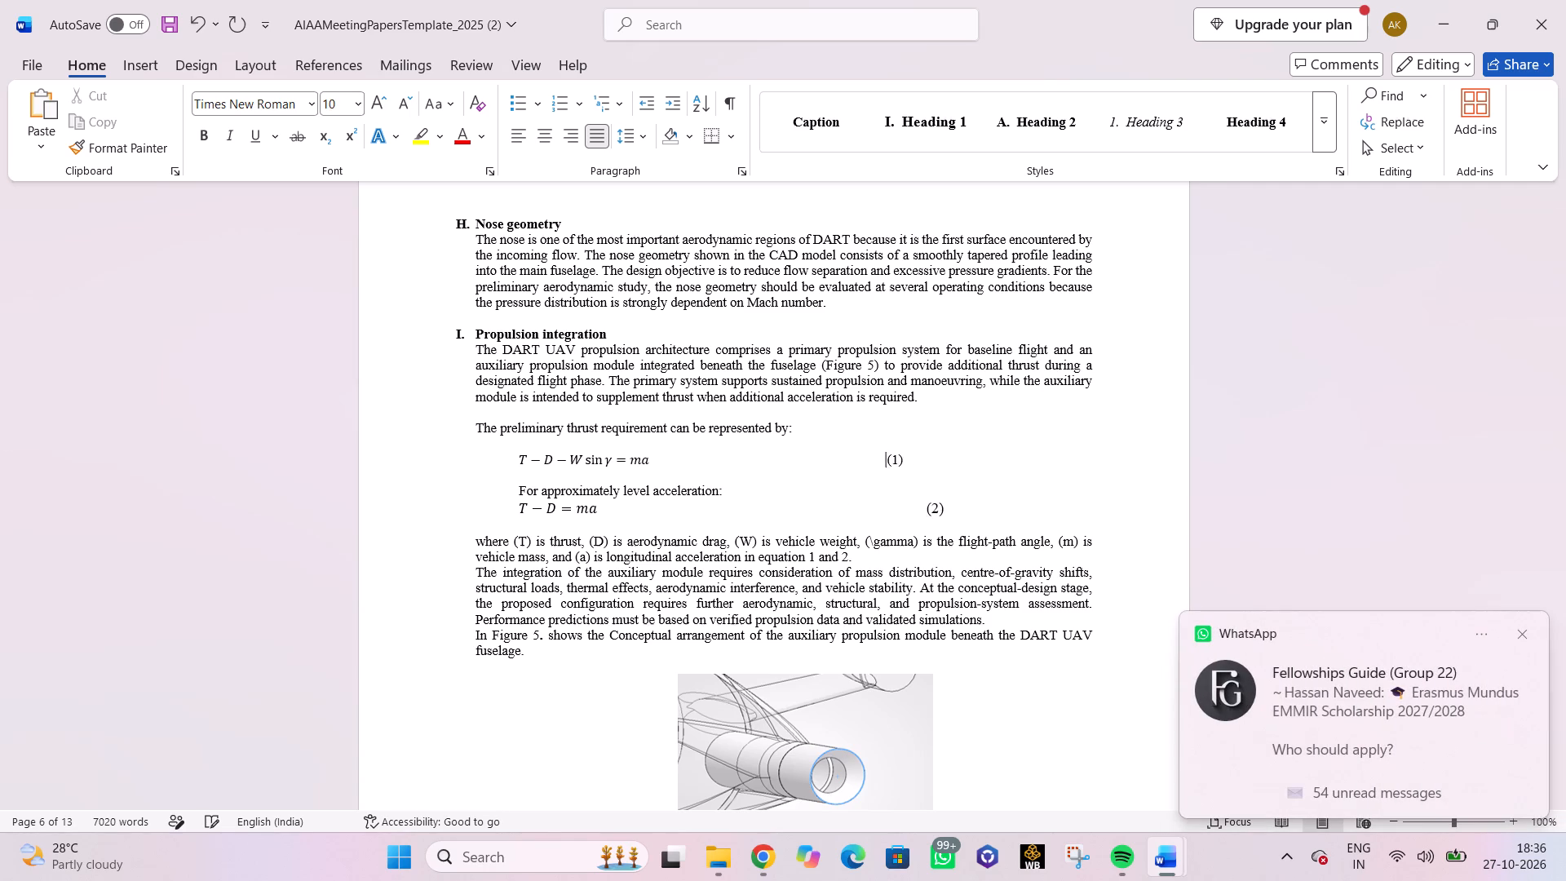
{"action": "key", "text": "BackSpace"}
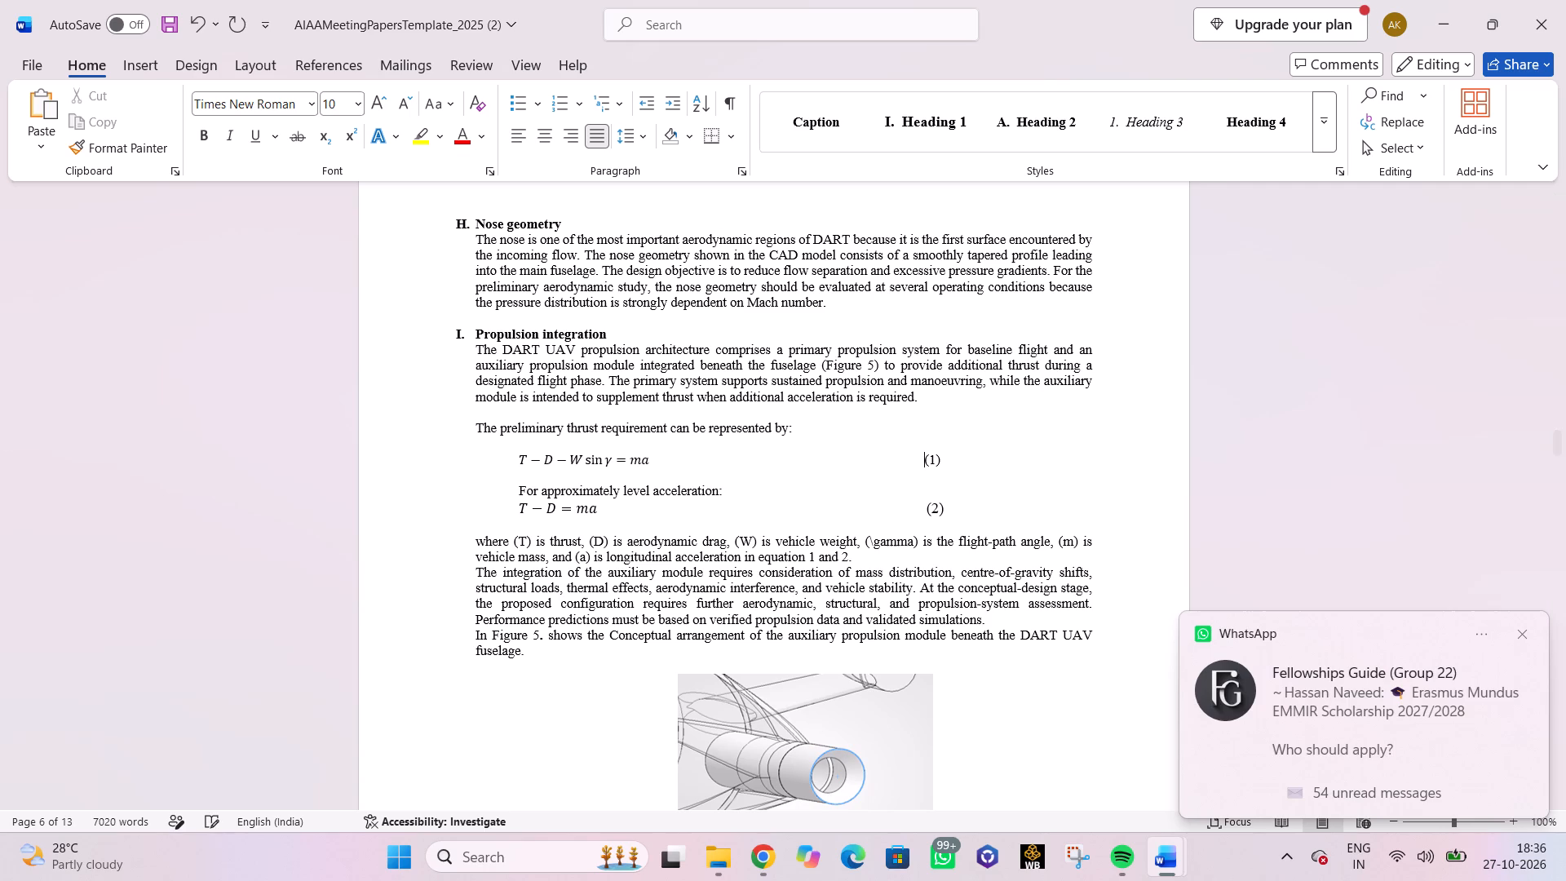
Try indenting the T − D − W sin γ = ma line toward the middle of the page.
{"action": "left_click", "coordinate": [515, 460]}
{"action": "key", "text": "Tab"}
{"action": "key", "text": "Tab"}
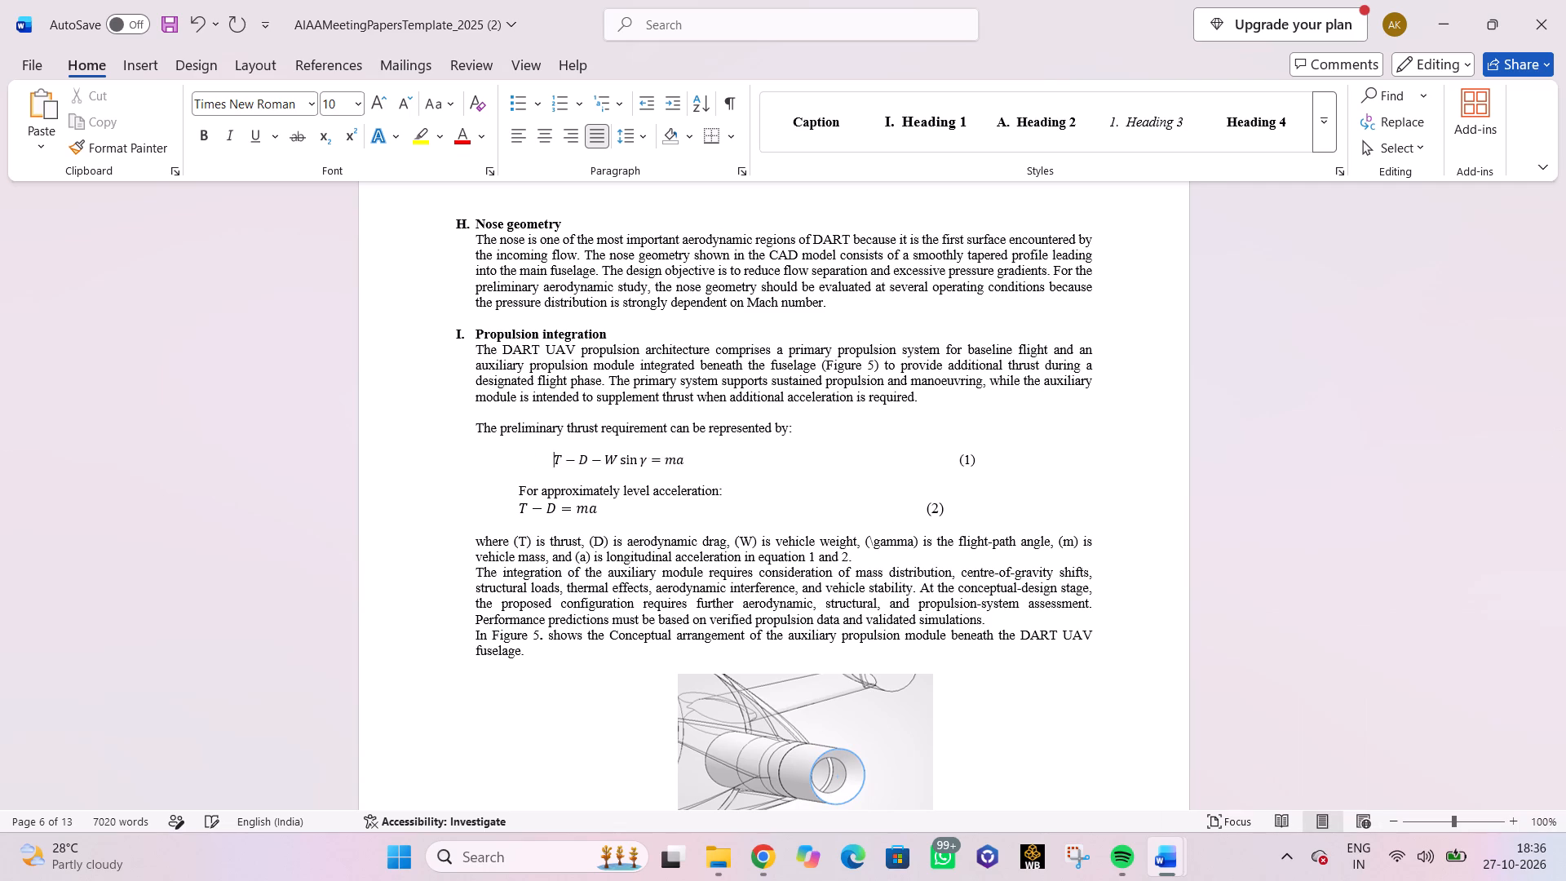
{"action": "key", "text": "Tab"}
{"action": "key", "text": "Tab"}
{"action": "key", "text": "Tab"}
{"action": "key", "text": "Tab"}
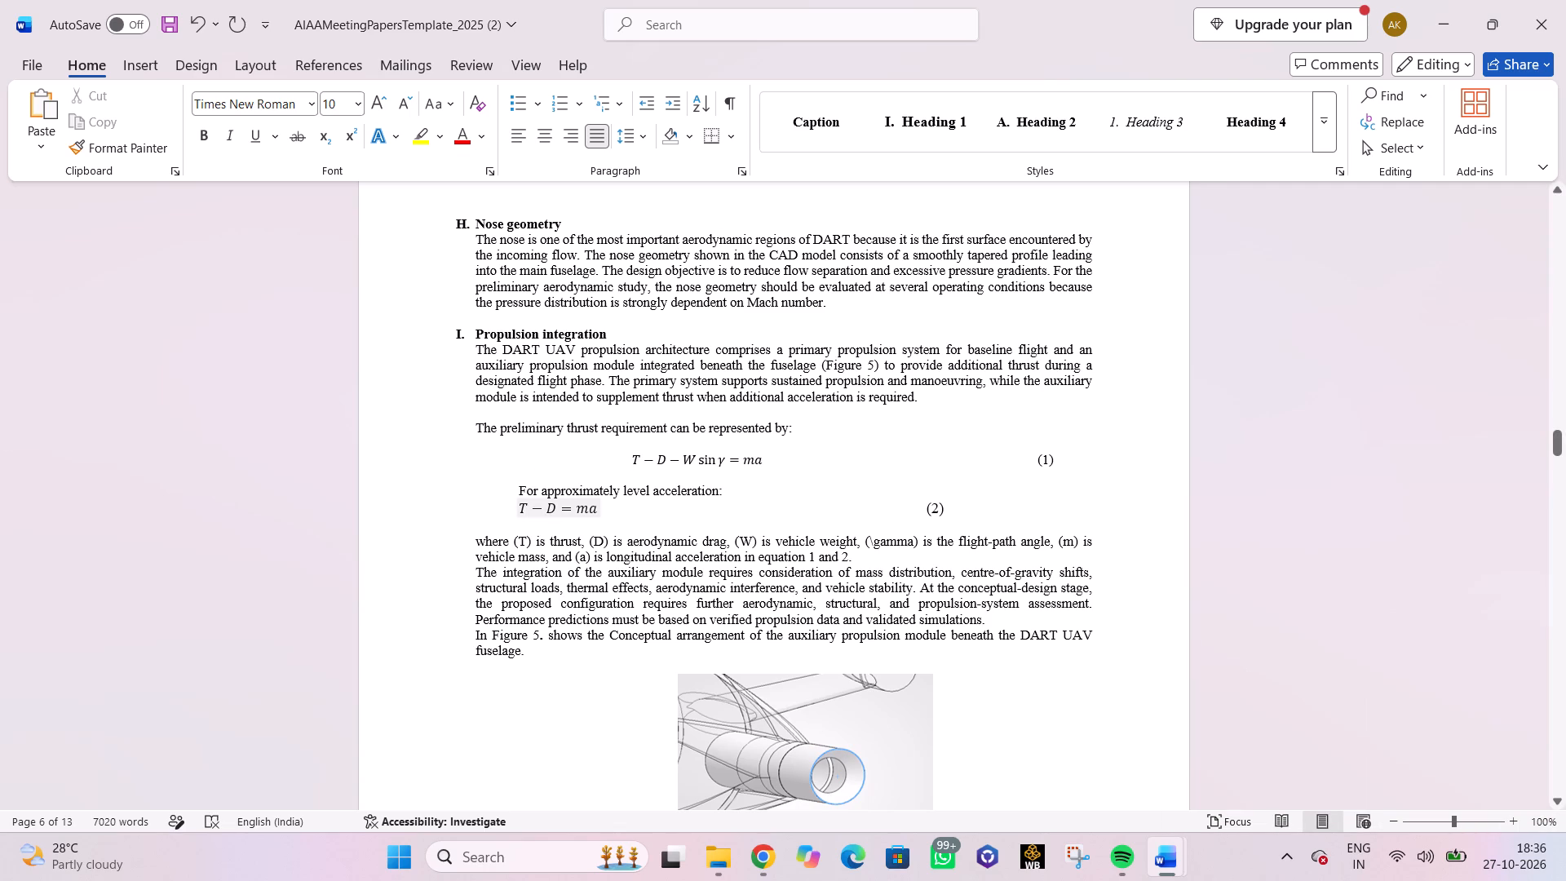
Centre-align both equation lines, T − D − W sin γ = ma with (1) and T − D = ma with (2).
{"action": "left_click", "coordinate": [549, 132]}
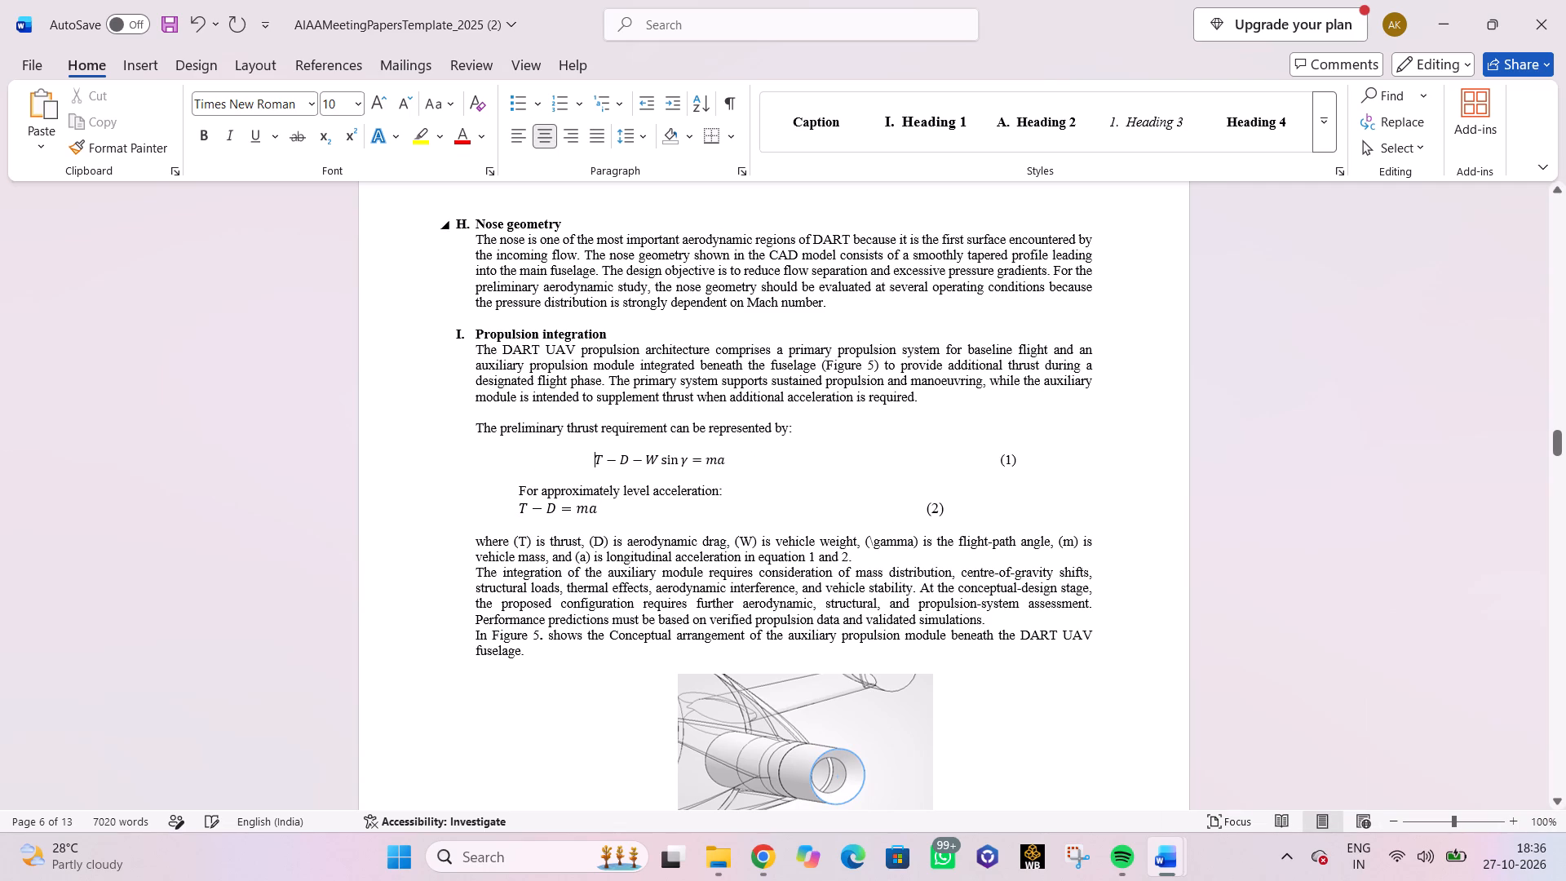
{"action": "left_click", "coordinate": [518, 506]}
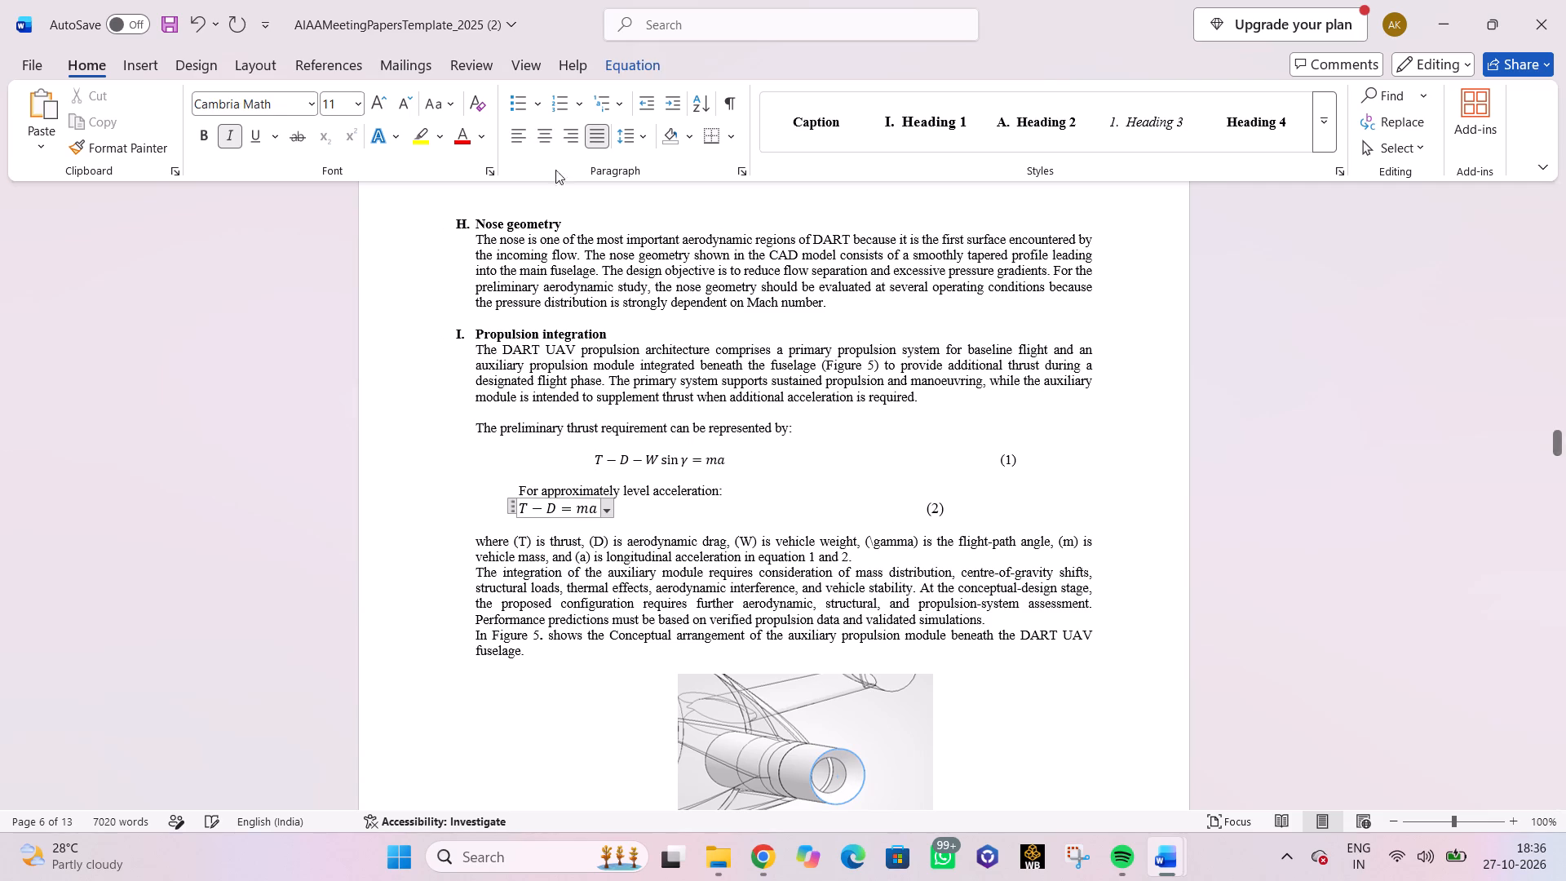
{"action": "left_click", "coordinate": [540, 136]}
{"action": "left_click", "coordinate": [1316, 493]}
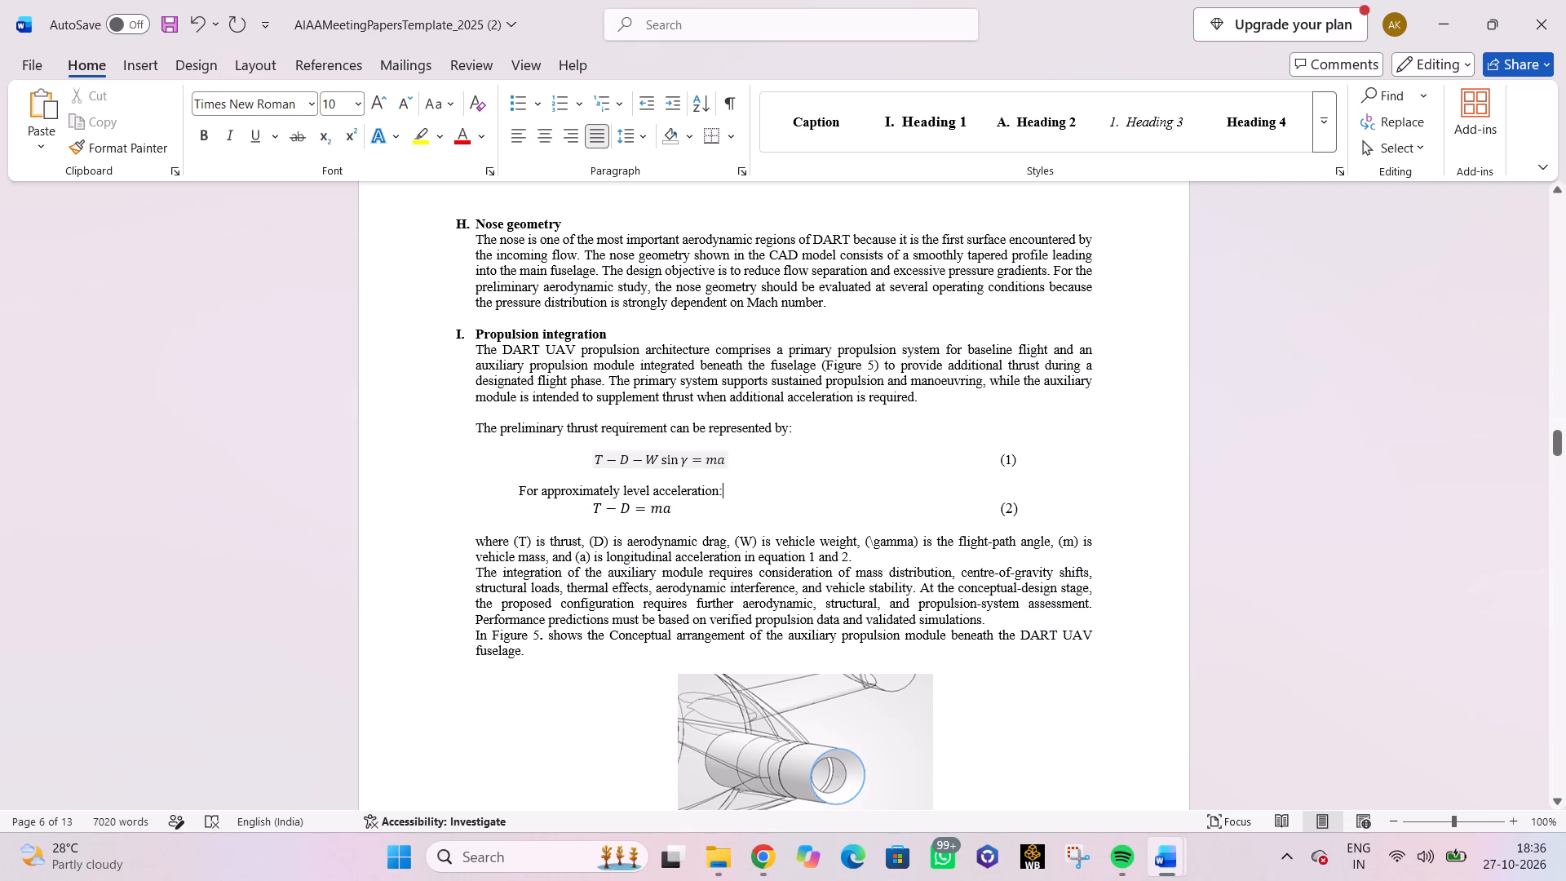
Align the line "For approximately level acceleration:" with the body text above, keeping one blank line between it and the first equation.
{"action": "left_click", "coordinate": [517, 491]}
{"action": "key", "text": "BackSpace"}
{"action": "key", "text": "BackSpace"}
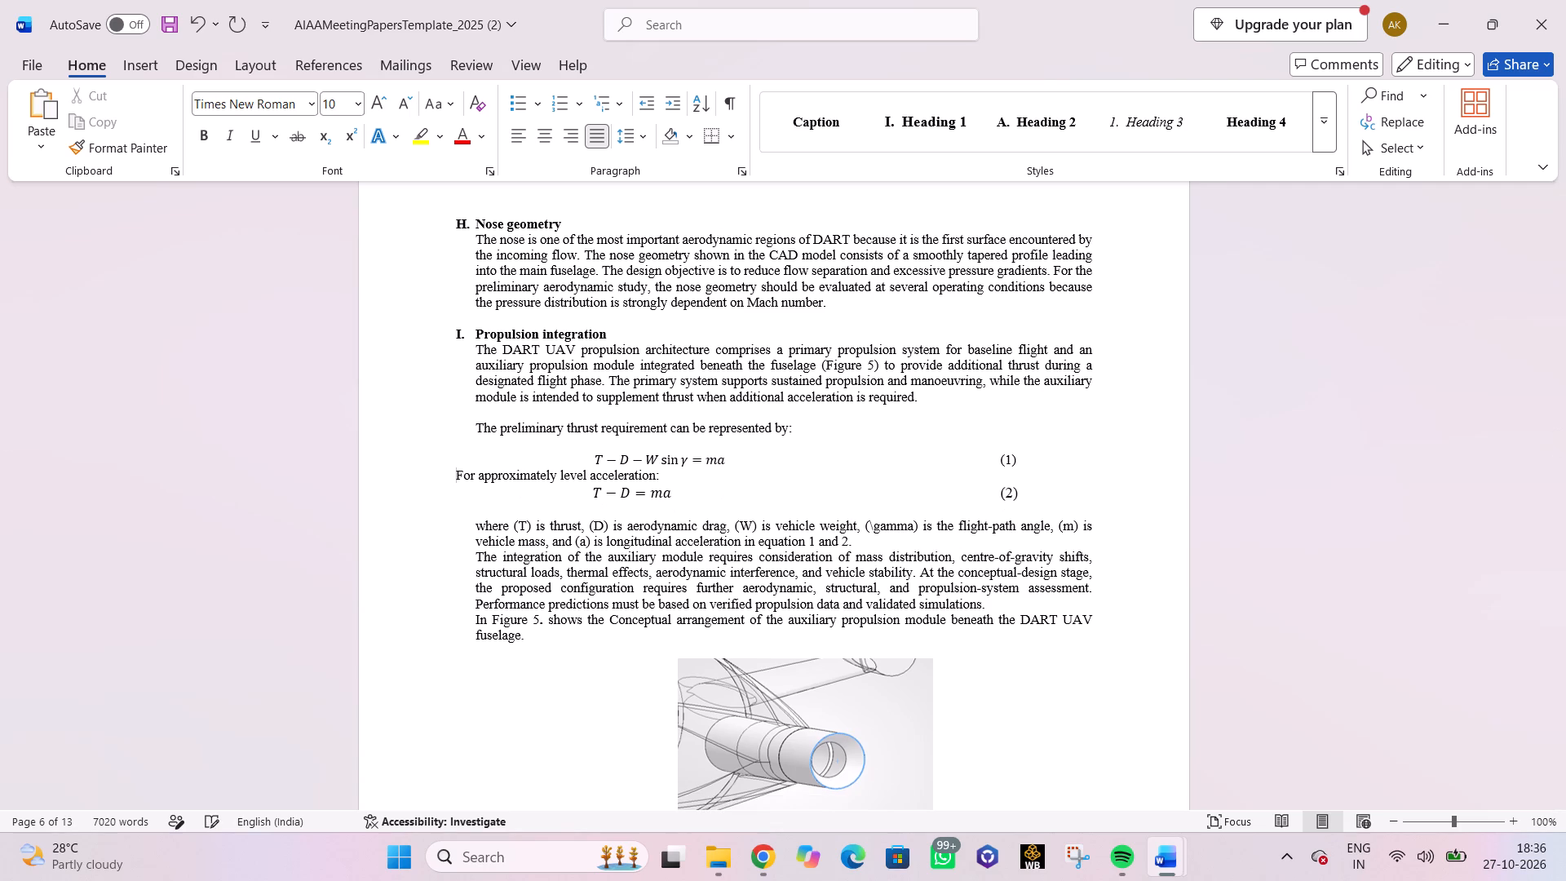
{"action": "key", "text": "Tab"}
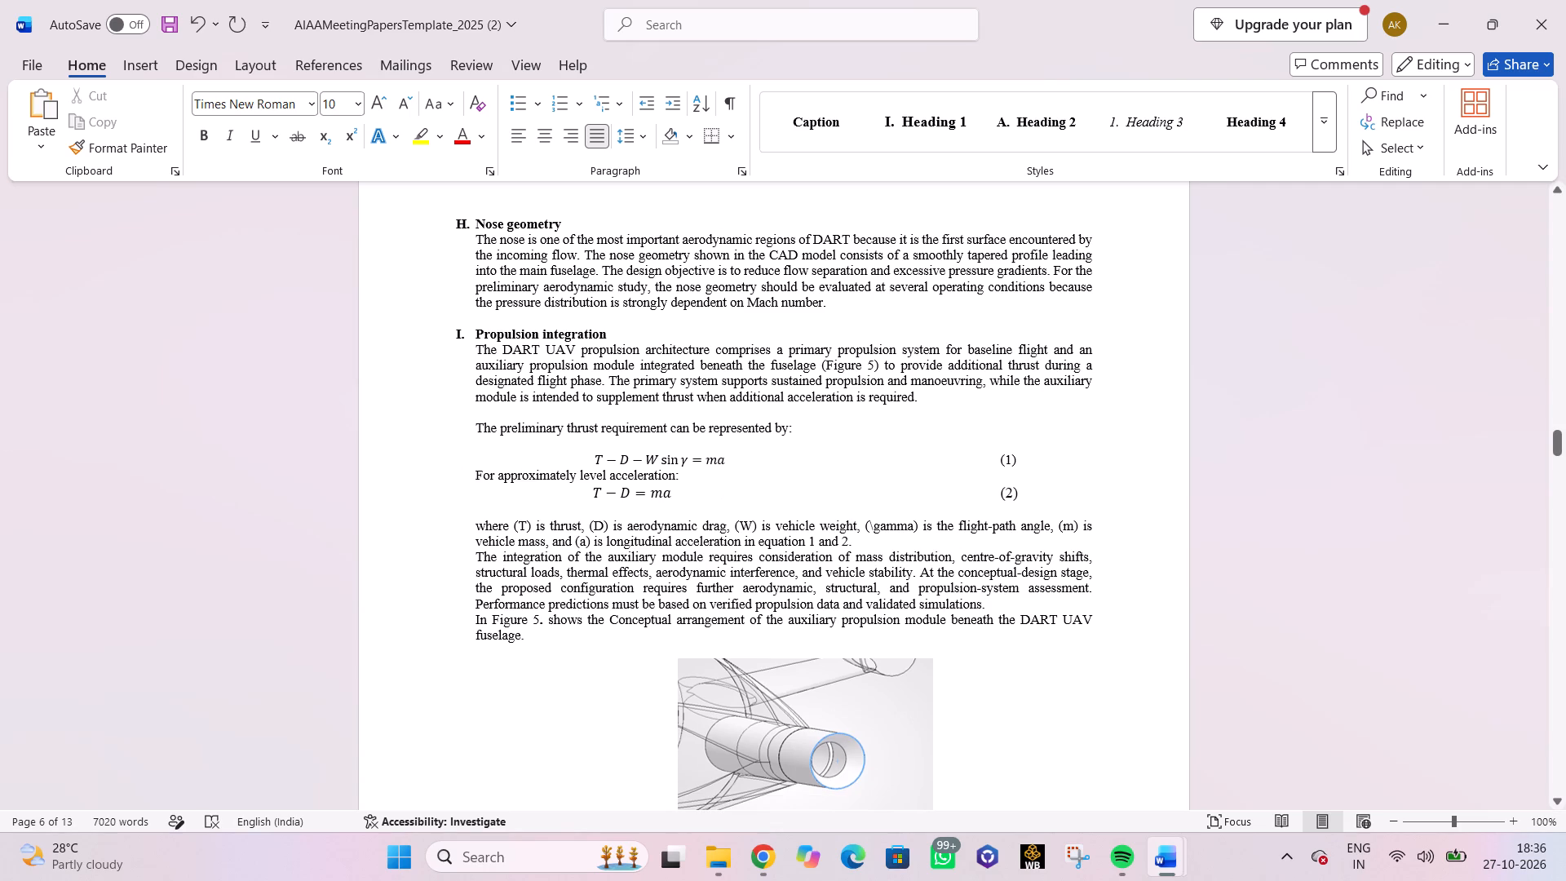
{"action": "left_click", "coordinate": [743, 460]}
{"action": "left_click", "coordinate": [474, 476]}
{"action": "key", "text": "Return"}
{"action": "scroll", "coordinate": [464, 478], "scroll_direction": "down", "scroll_amount": 2}
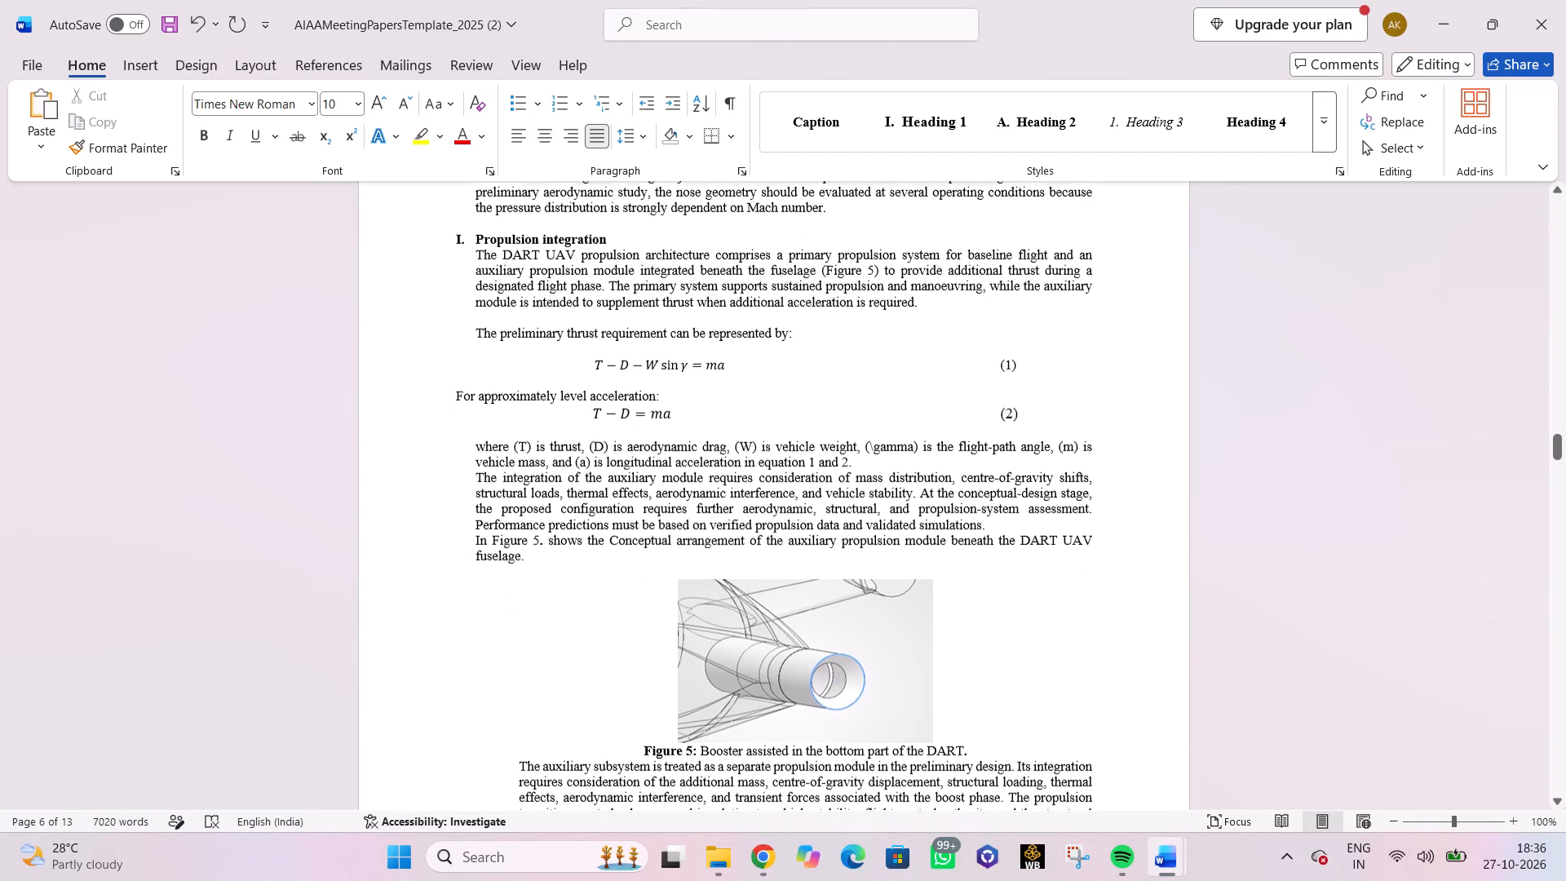
{"action": "key", "text": "Tab"}
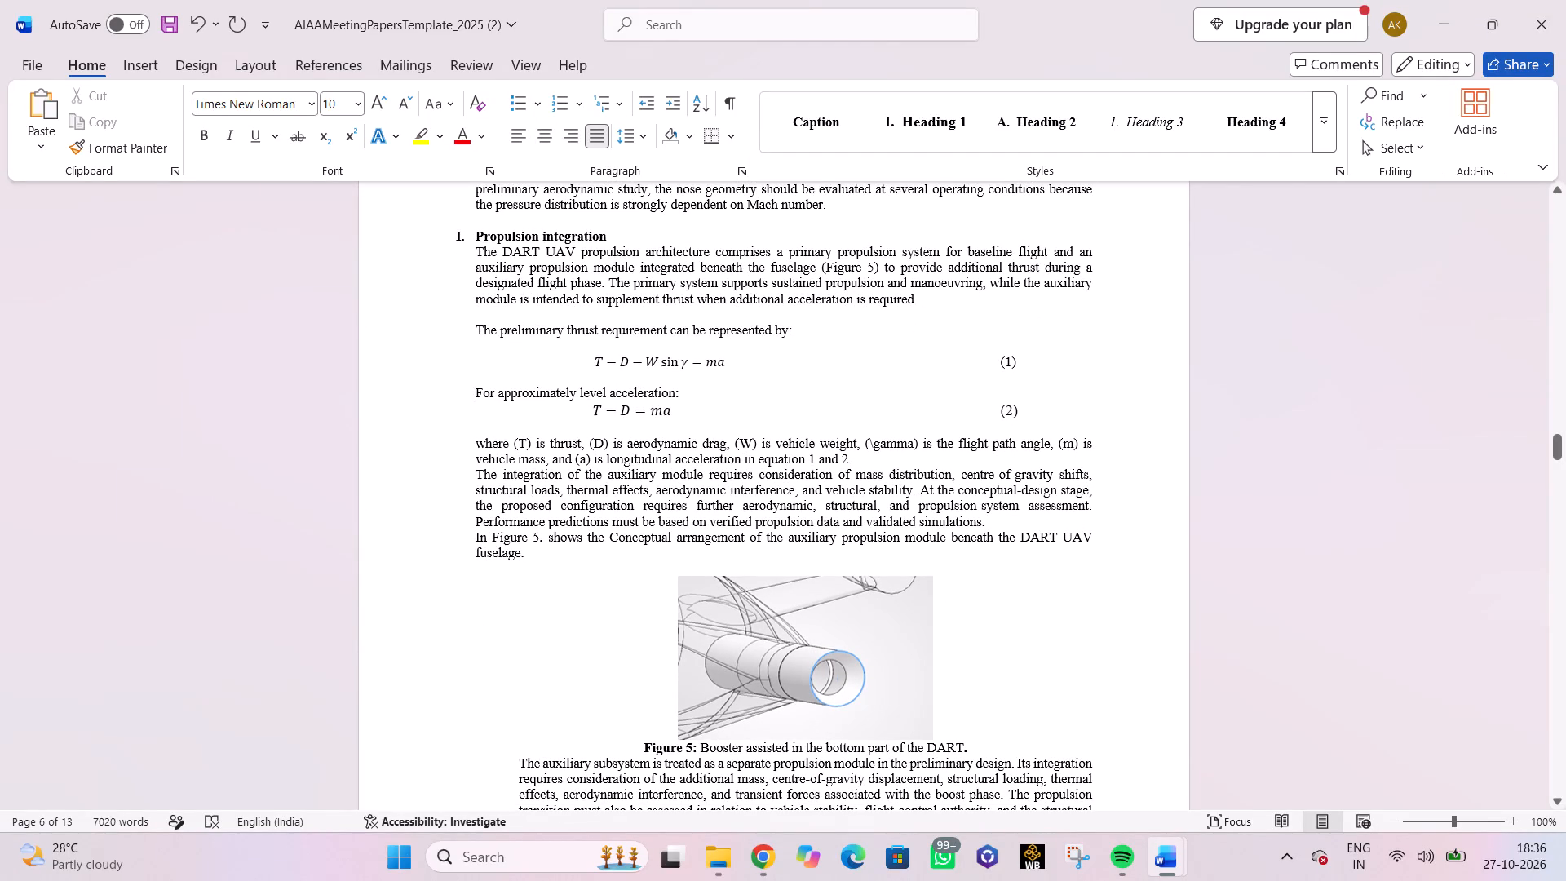
Enlarge the Figure 5 booster image slightly while keeping its proportions.
{"action": "scroll", "coordinate": [848, 395], "scroll_direction": "down", "scroll_amount": 4}
{"action": "scroll", "coordinate": [733, 354], "scroll_direction": "down", "scroll_amount": 8}
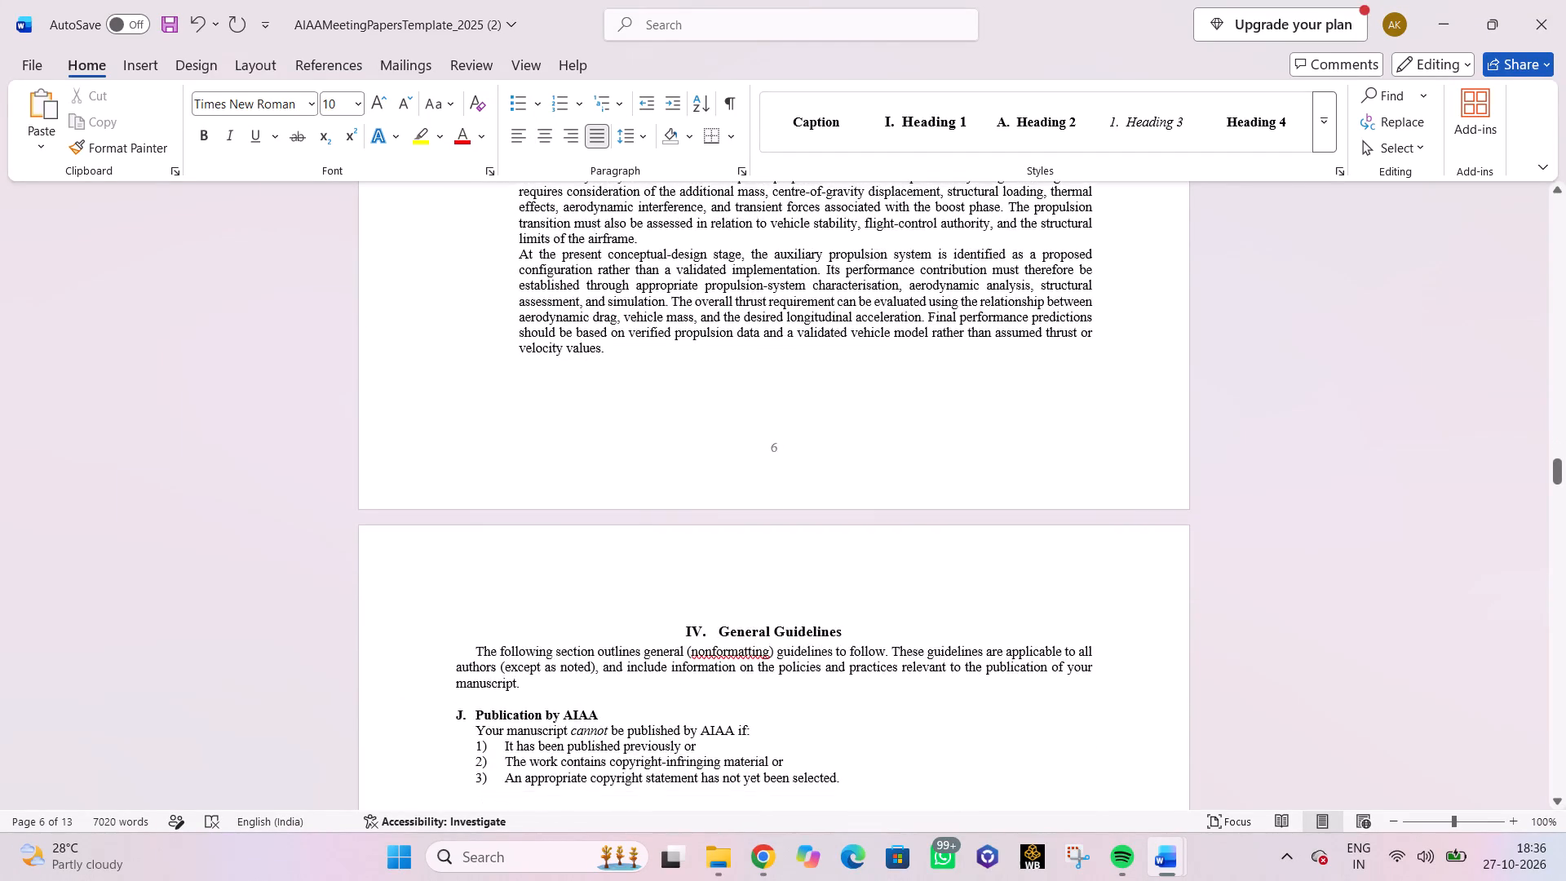
{"action": "scroll", "coordinate": [711, 350], "scroll_direction": "up", "scroll_amount": 7}
{"action": "left_click", "coordinate": [820, 378]}
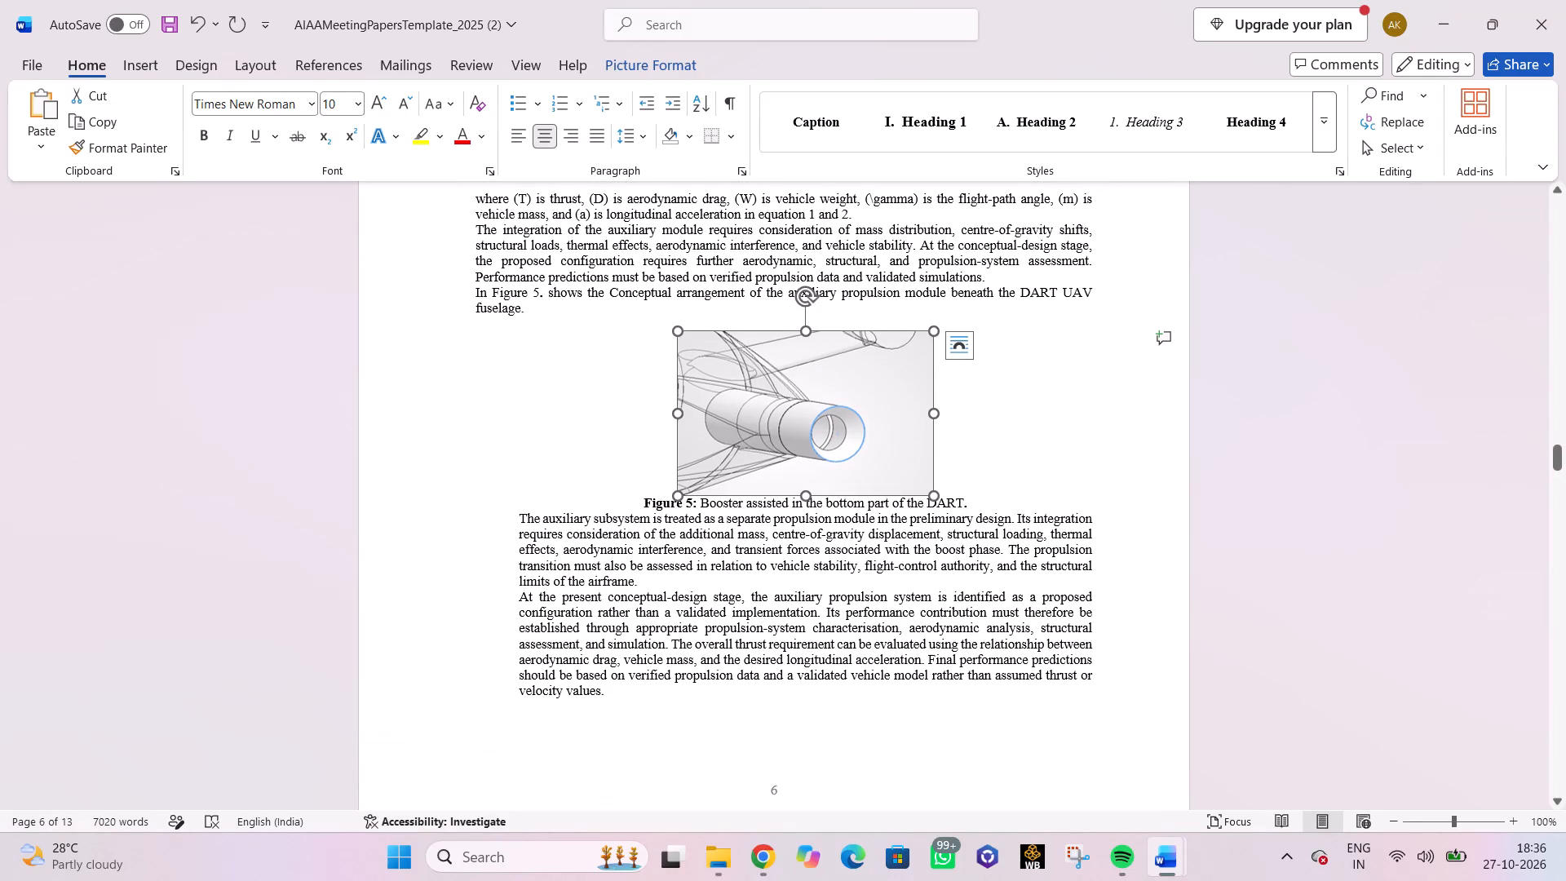
{"action": "left_click_drag", "start_coordinate": [928, 492], "coordinate": [964, 531]}
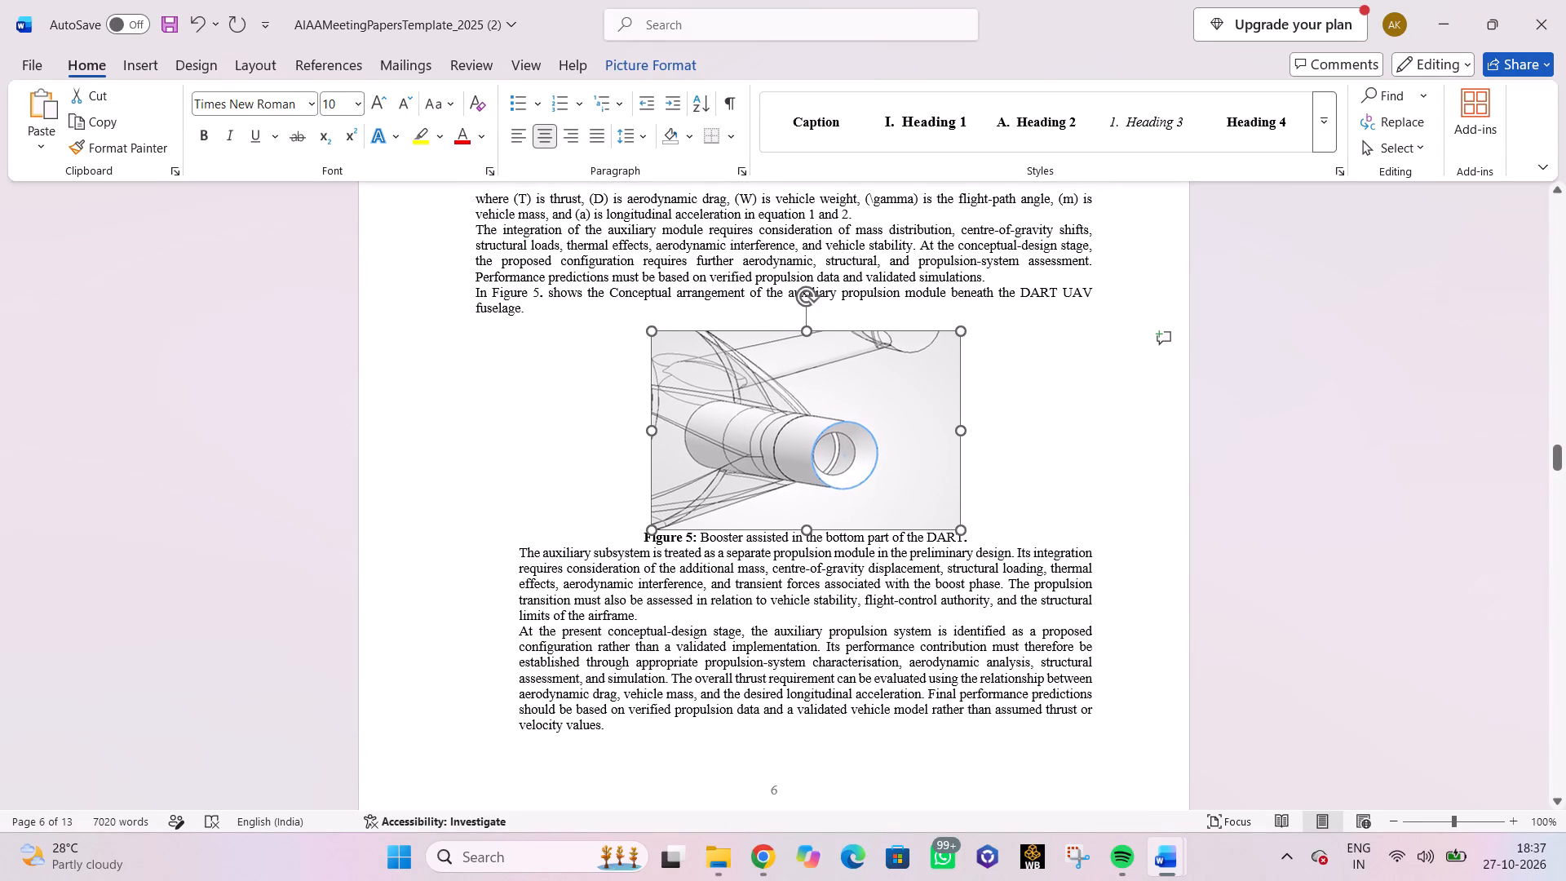
{"action": "left_click_drag", "start_coordinate": [964, 531], "coordinate": [964, 530]}
Insert one blank line above and one below the Figure 5 caption.
{"action": "left_click", "coordinate": [973, 529]}
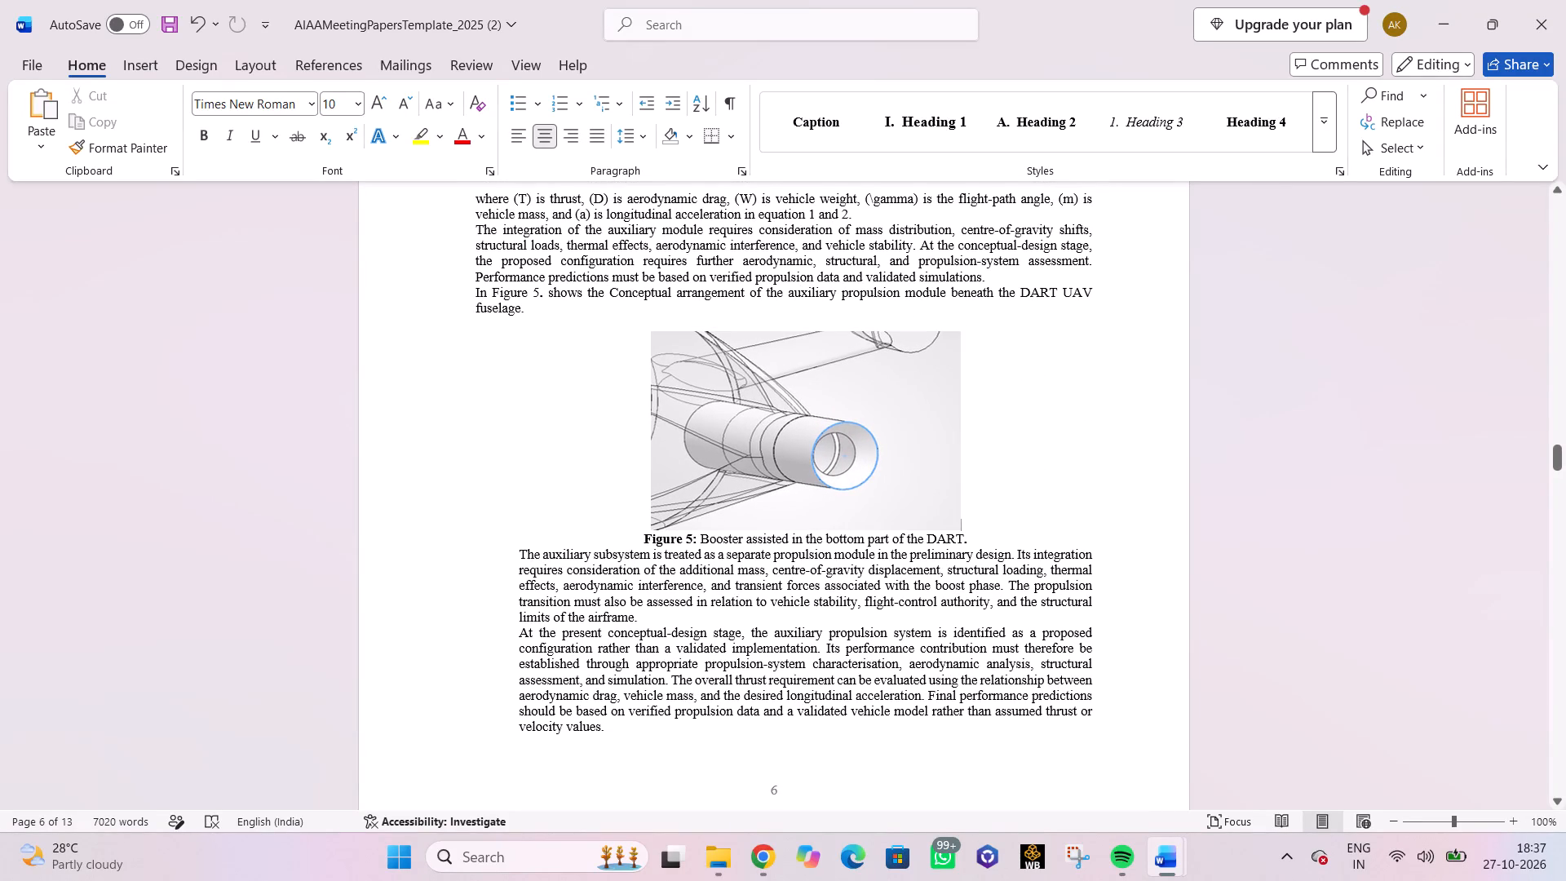
{"action": "key", "text": "Return"}
{"action": "left_click", "coordinate": [984, 562]}
{"action": "key", "text": "Return"}
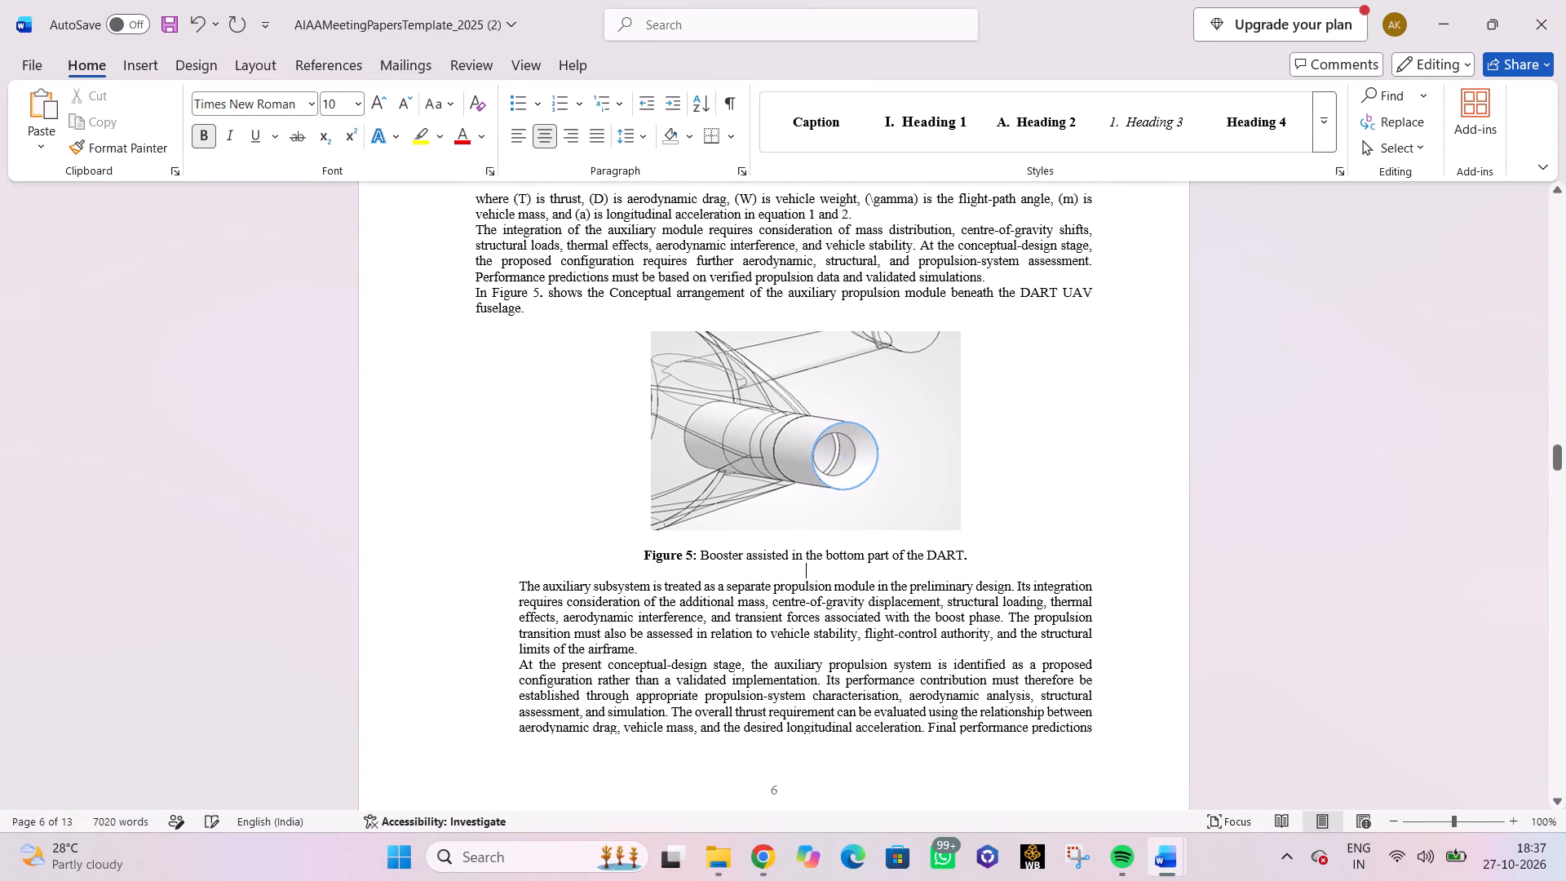
Align the whole paragraph starting "The auxiliary subsystem" with the body text above Figure 5, without a first-line indent.
{"action": "left_click", "coordinate": [523, 583]}
{"action": "key", "text": "BackSpace"}
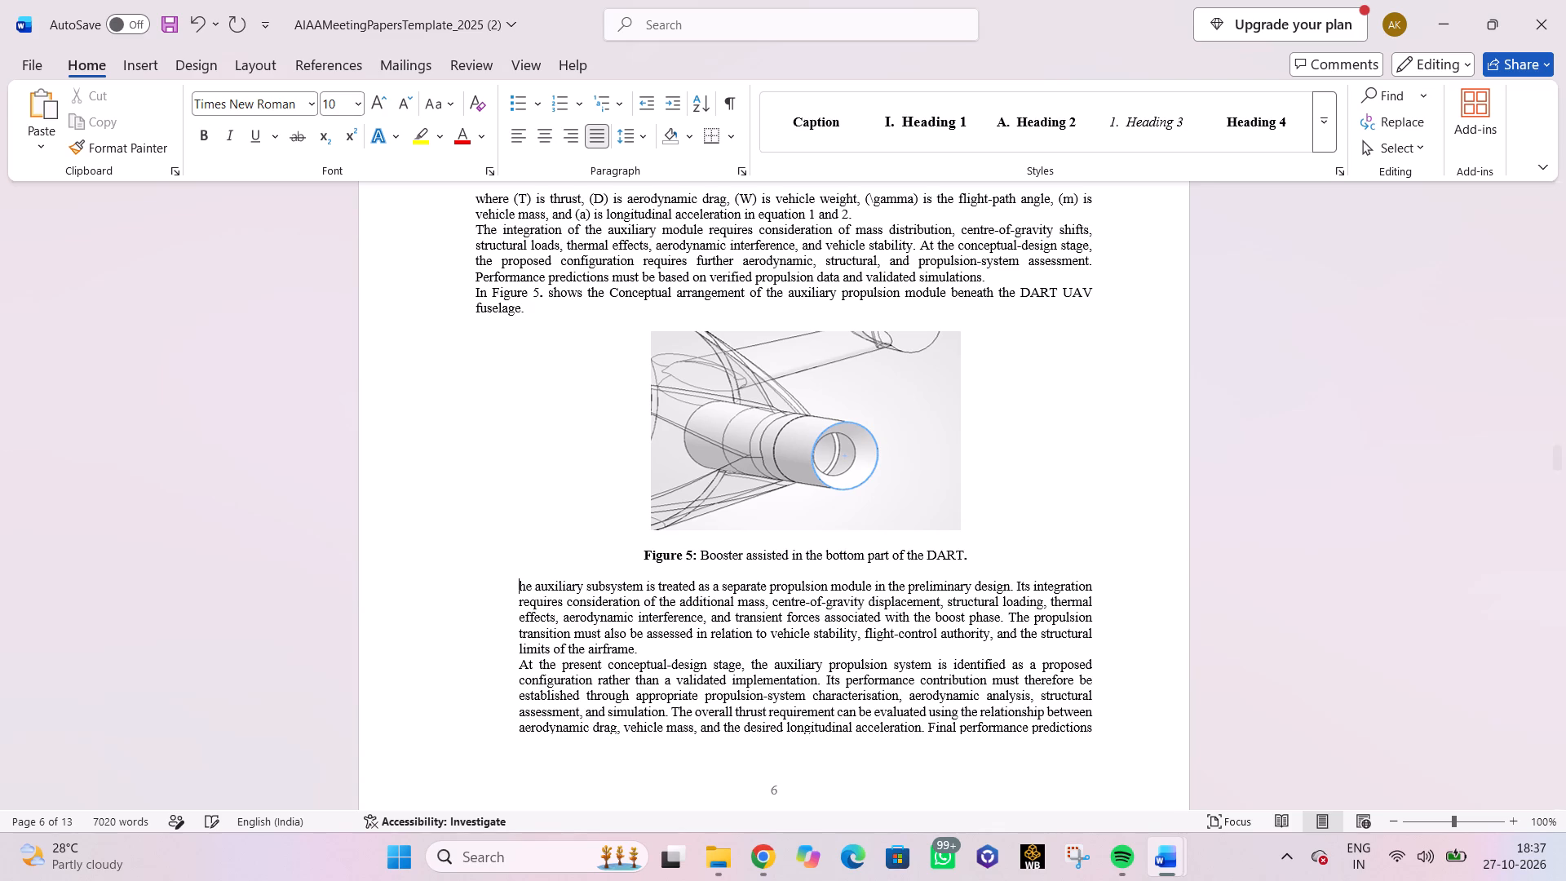
{"action": "key", "text": "ctrl+z"}
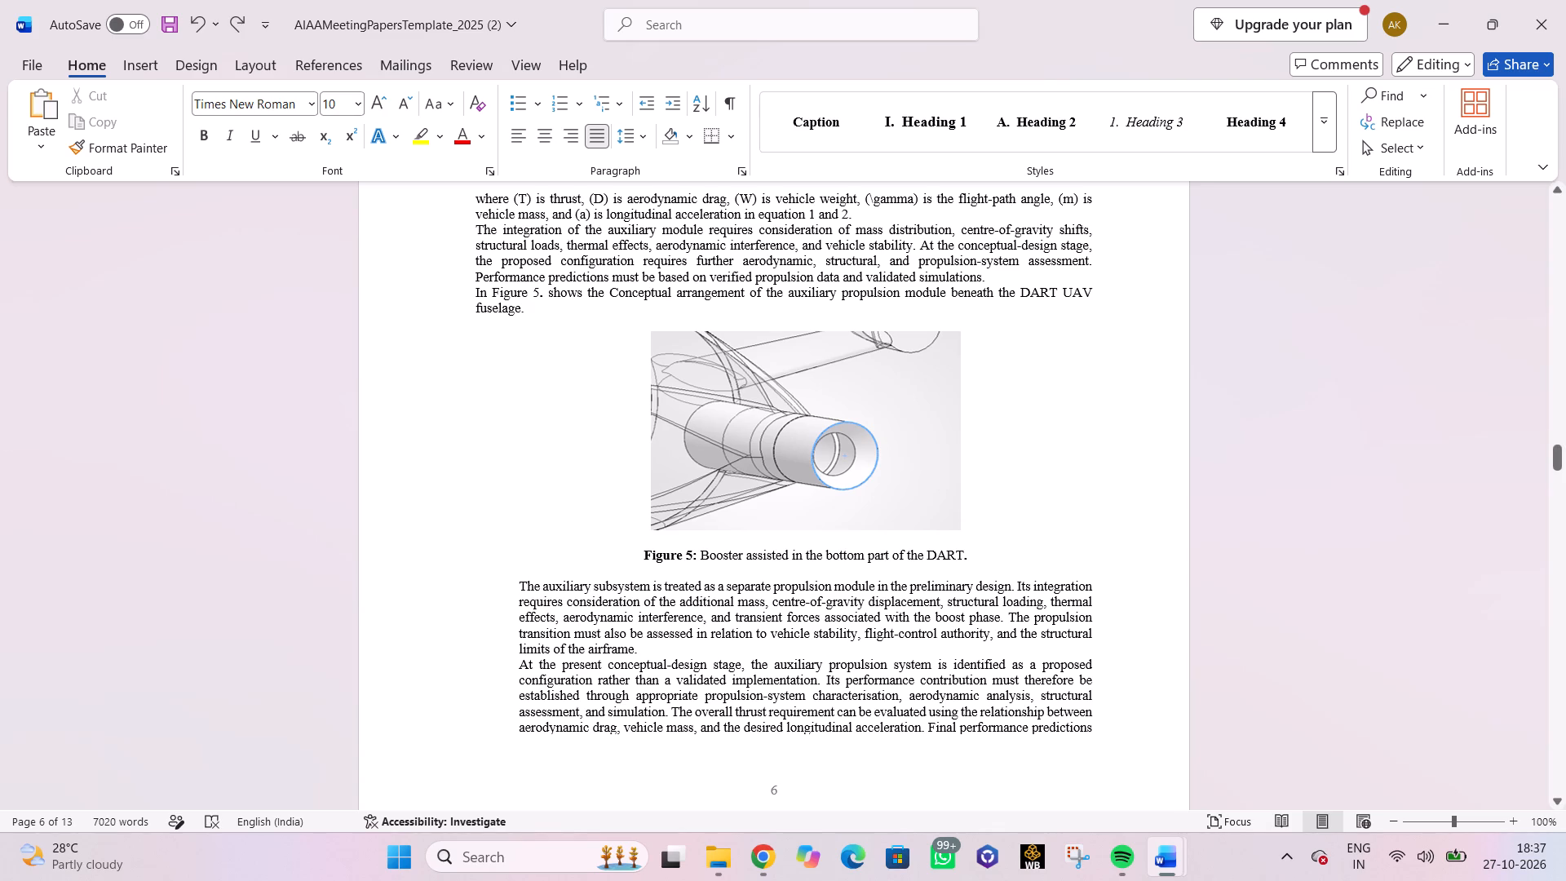
{"action": "key", "text": "Left"}
{"action": "key", "text": "BackSpace"}
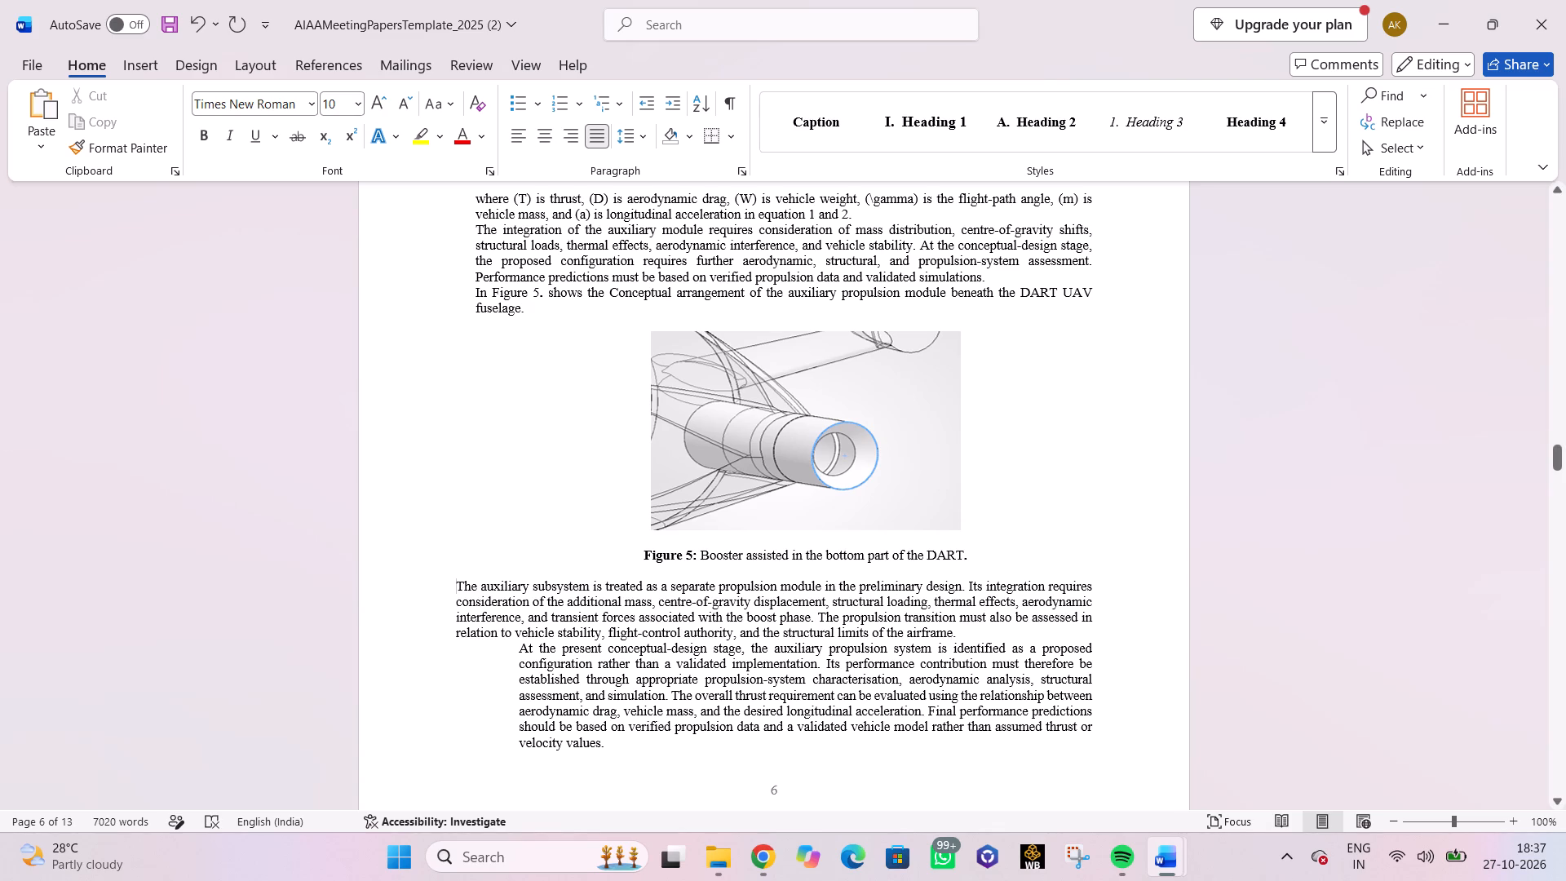
{"action": "key", "text": "Tab"}
{"action": "left_click", "coordinate": [456, 602]}
{"action": "key", "text": "Tab"}
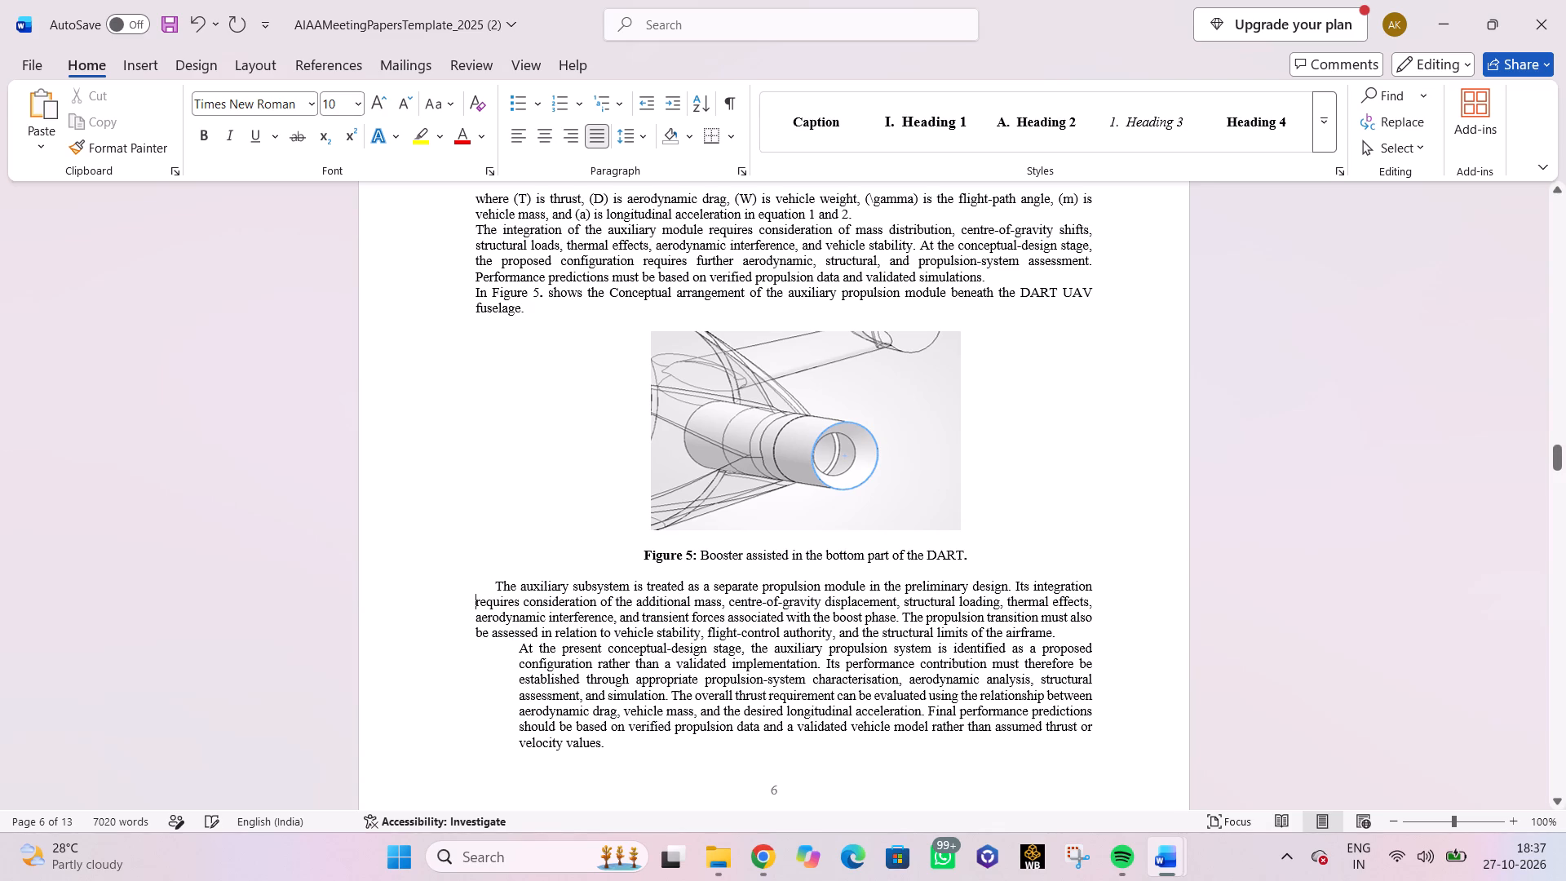
{"action": "left_click", "coordinate": [498, 582]}
{"action": "key", "text": "BackSpace"}
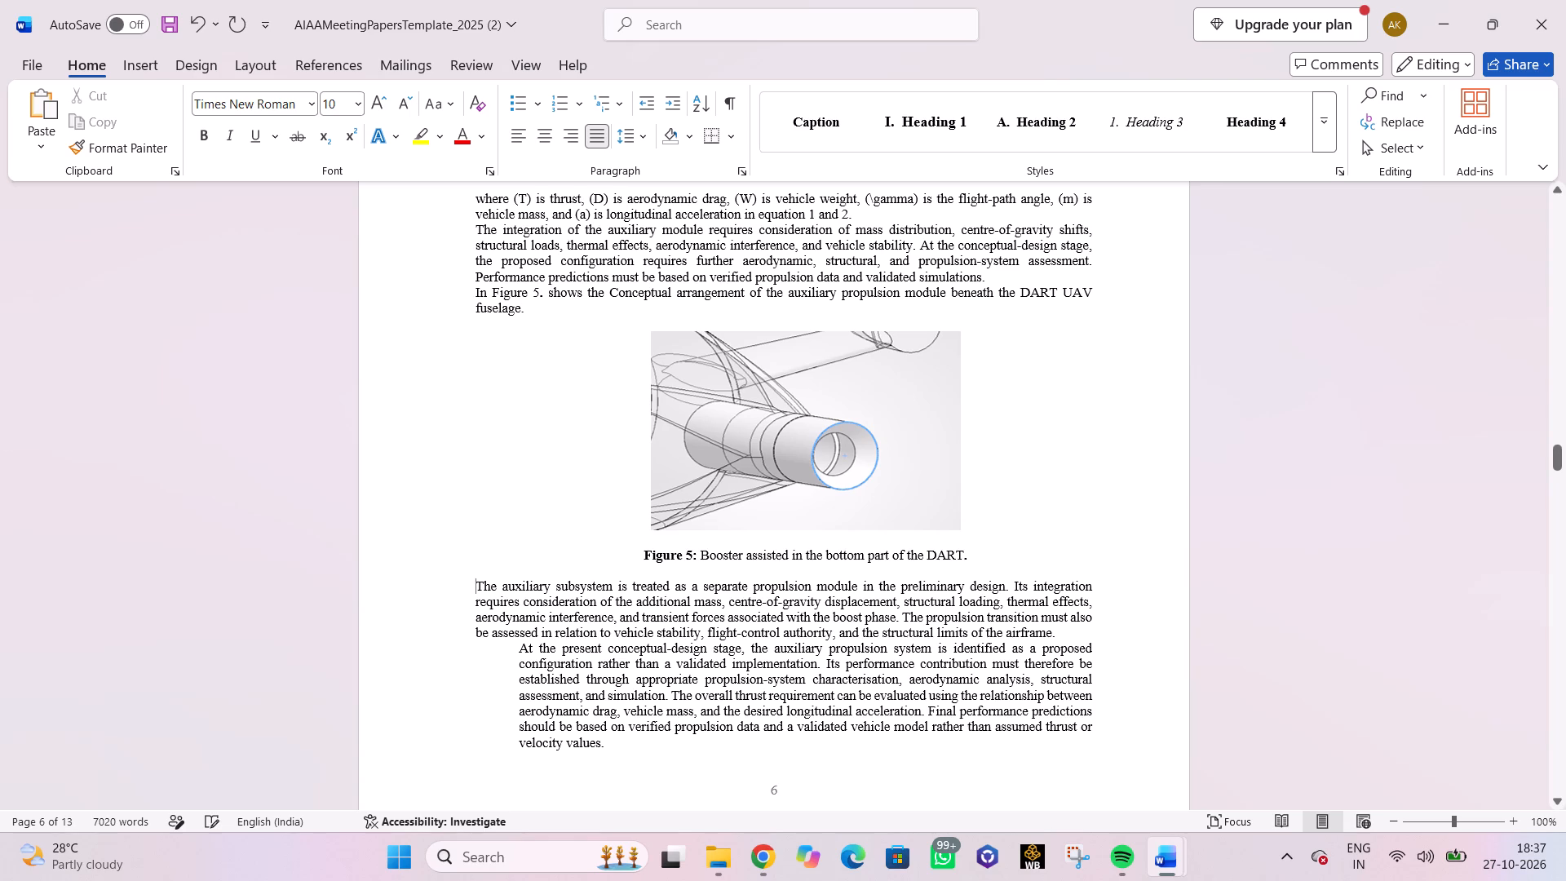
Align the whole paragraph starting "At the present conceptual-design stage" with the body text above, without a first-line indent.
{"action": "left_click", "coordinate": [516, 647]}
{"action": "key", "text": "BackSpace"}
{"action": "key", "text": "Tab"}
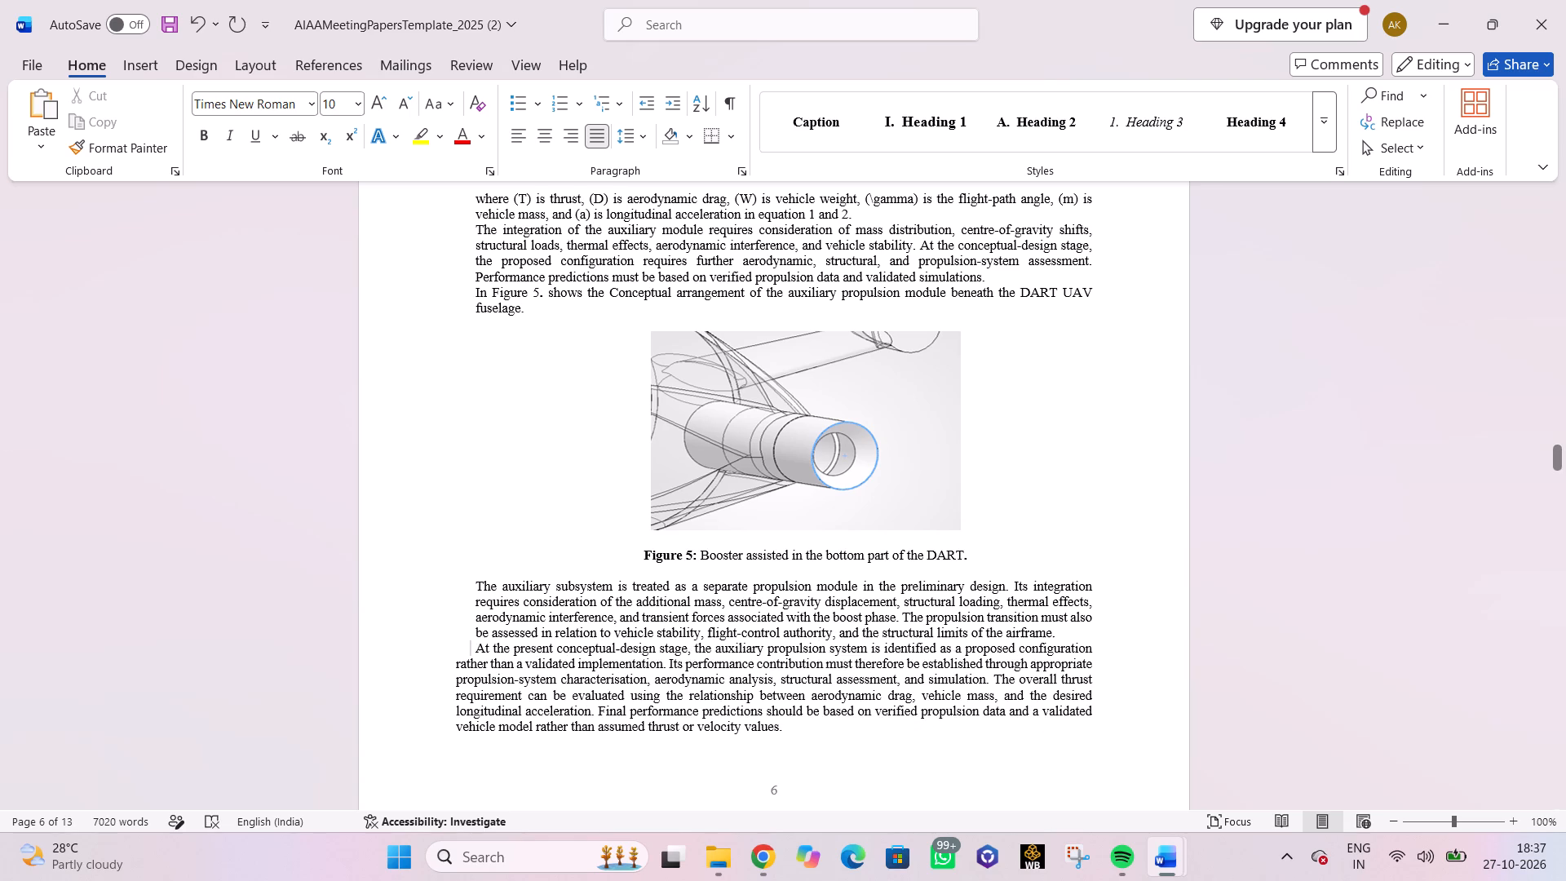
{"action": "left_click", "coordinate": [456, 662]}
{"action": "key", "text": "Tab"}
{"action": "left_click", "coordinate": [477, 646]}
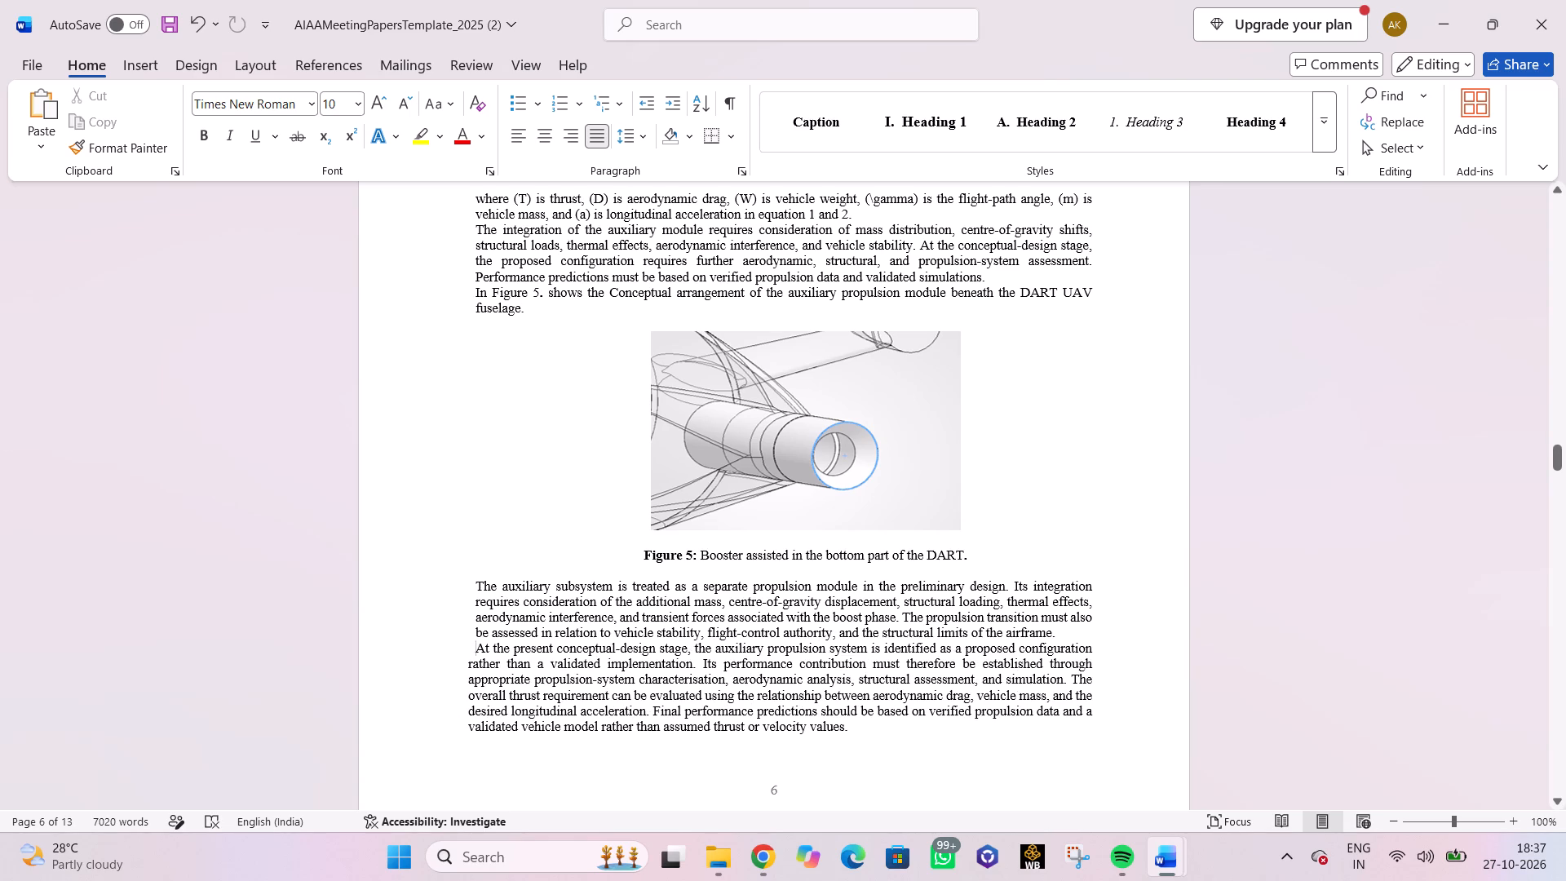
{"action": "scroll", "coordinate": [473, 641], "scroll_direction": "up", "scroll_amount": 3}
{"action": "scroll", "coordinate": [457, 360], "scroll_direction": "up", "scroll_amount": 1}
{"action": "scroll", "coordinate": [457, 359], "scroll_direction": "down", "scroll_amount": 5}
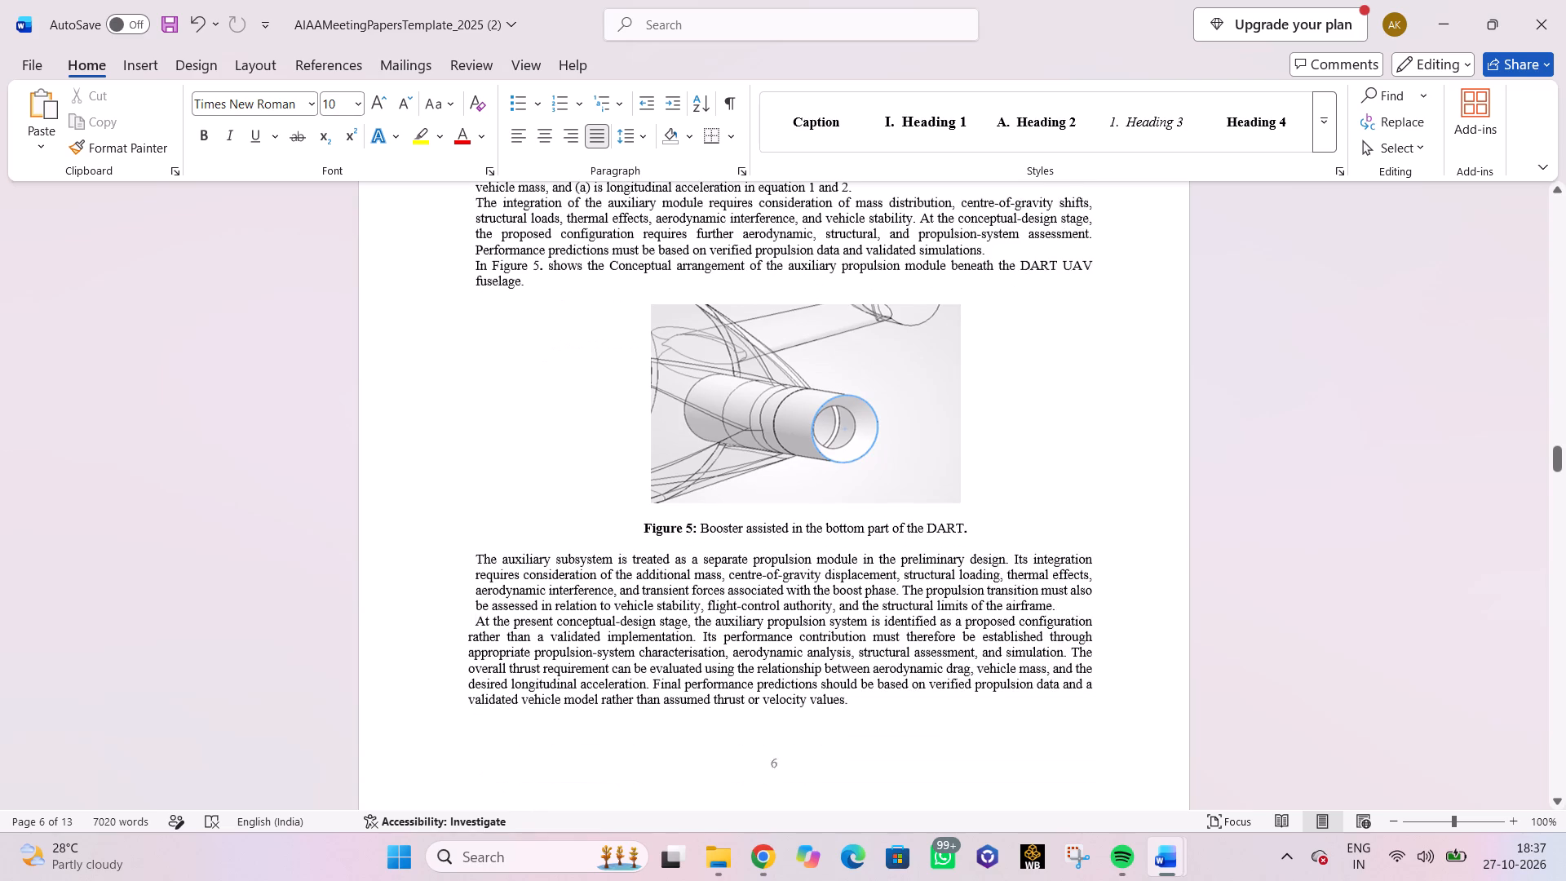
{"action": "left_click", "coordinate": [466, 616]}
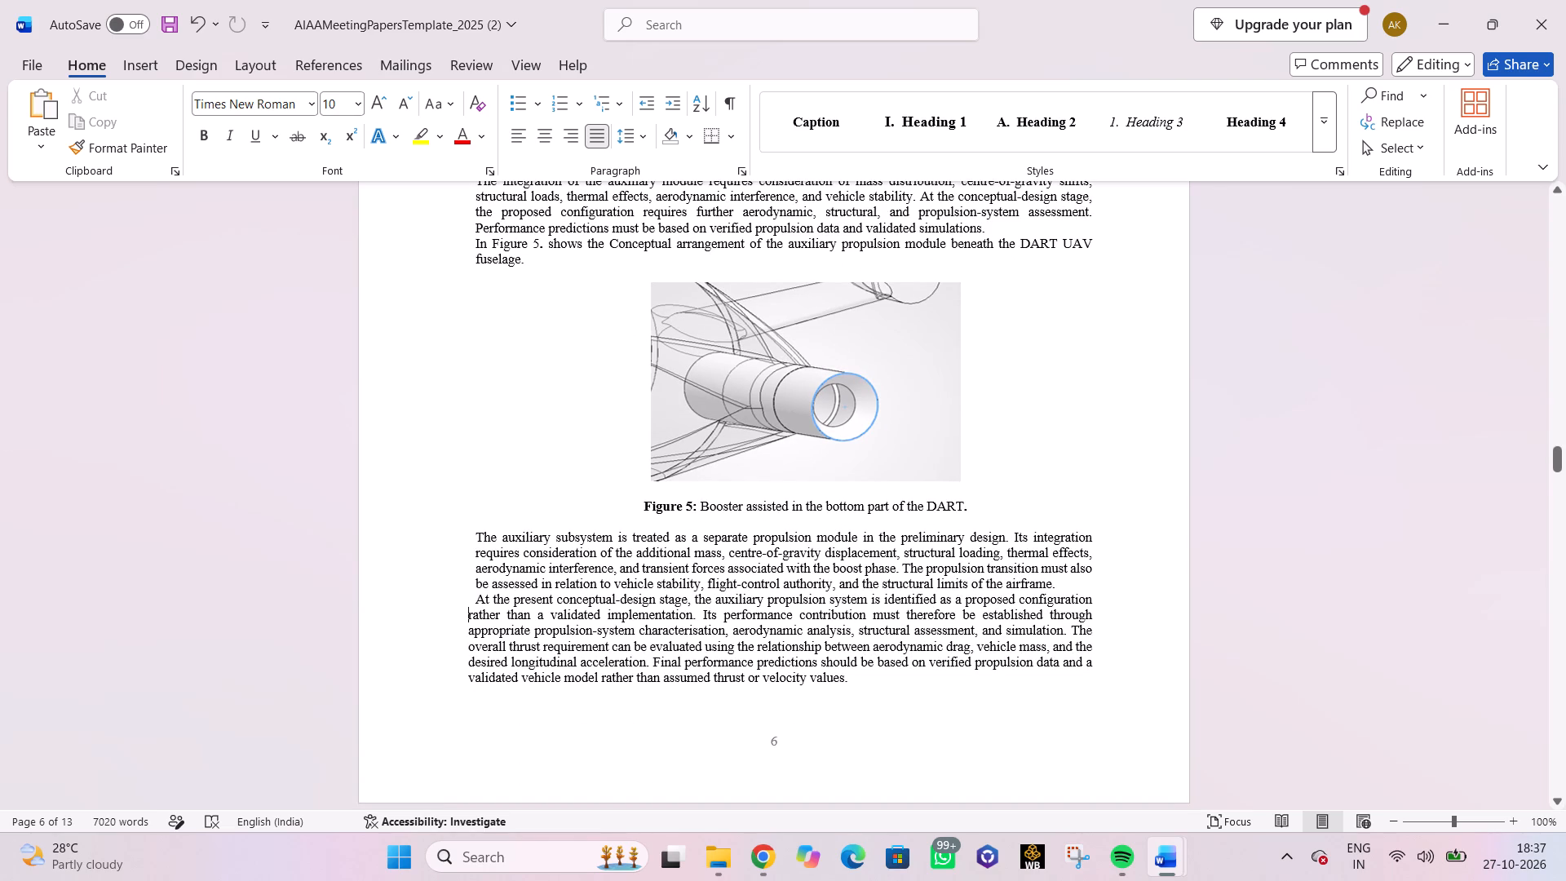
{"action": "key", "text": "Tab"}
{"action": "left_click", "coordinate": [495, 600]}
{"action": "key", "text": "BackSpace"}
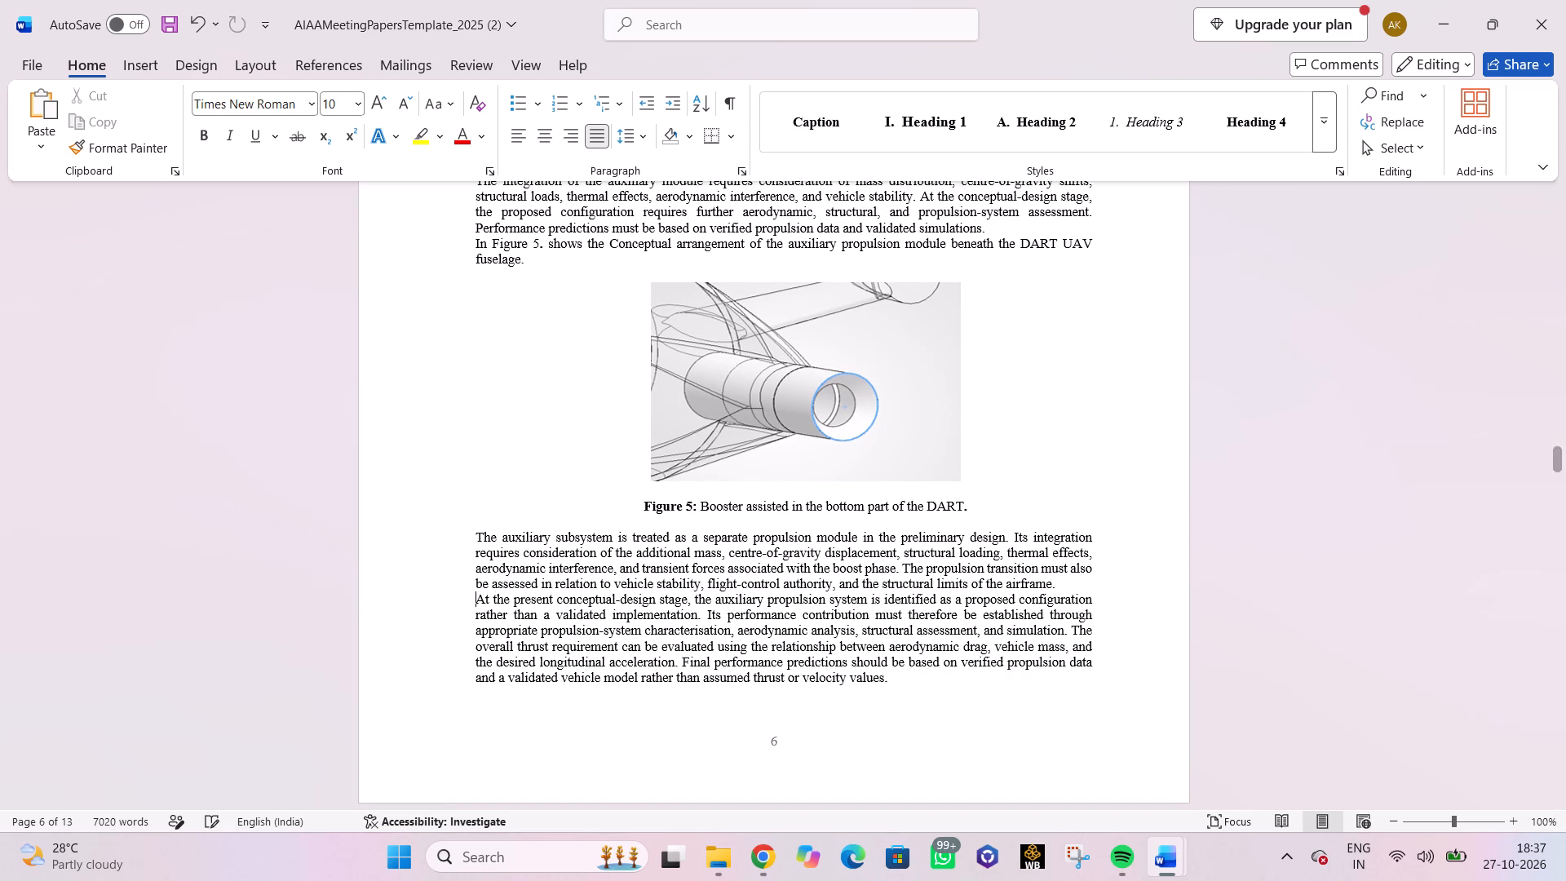
Look over the Propulsion integration subsection, from its equations through Figure 5 to the start of section IV.
{"action": "scroll", "coordinate": [507, 595], "scroll_direction": "down", "scroll_amount": 8}
{"action": "scroll", "coordinate": [593, 536], "scroll_direction": "up", "scroll_amount": 4}
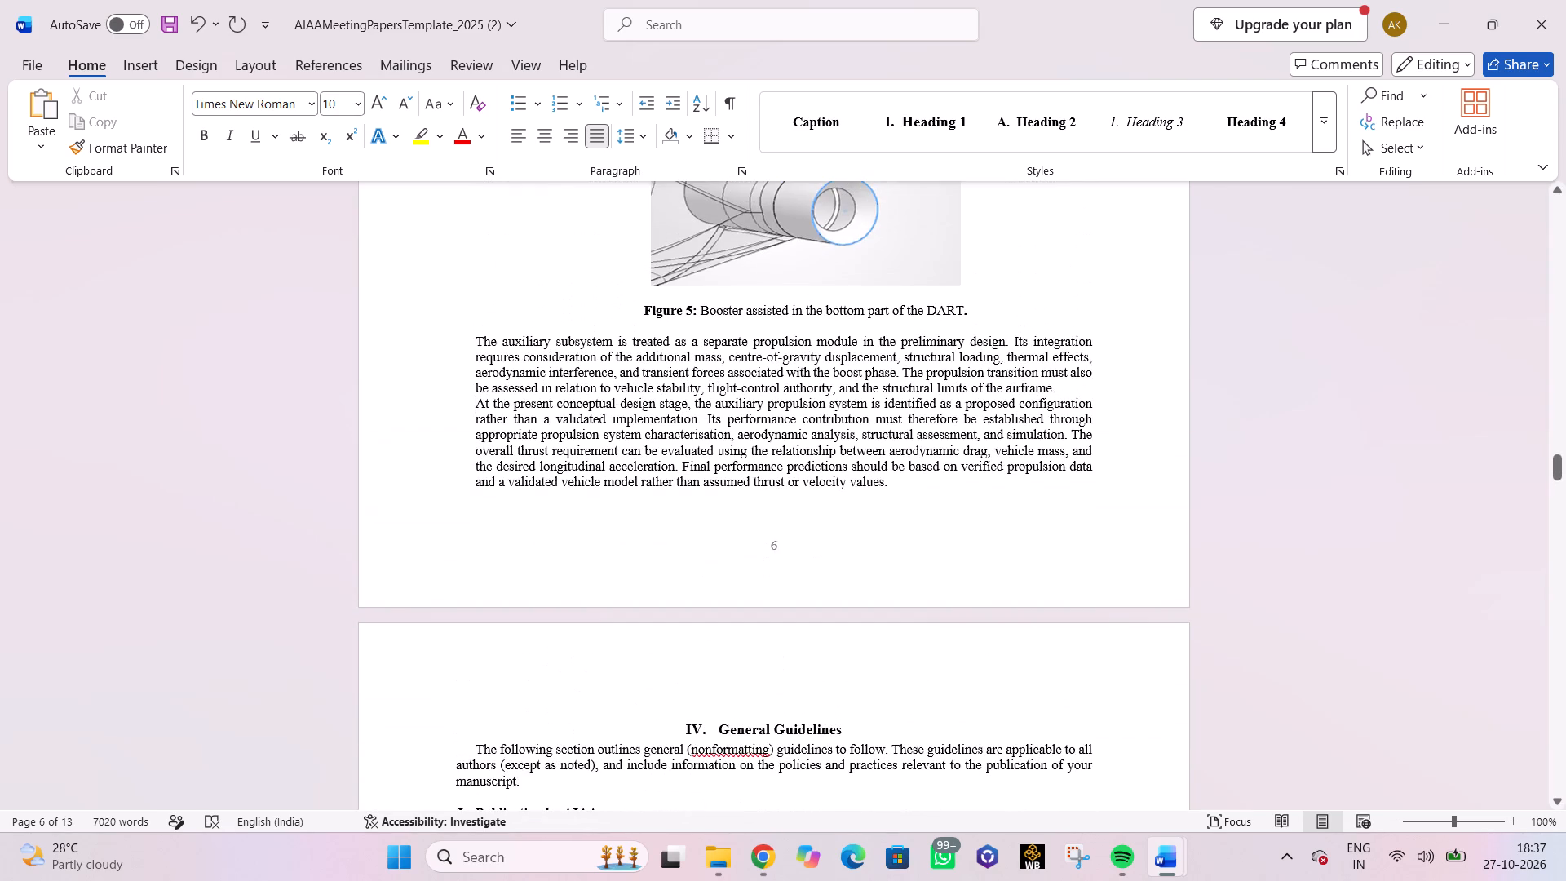
{"action": "scroll", "coordinate": [593, 536], "scroll_direction": "down", "scroll_amount": 6}
{"action": "scroll", "coordinate": [592, 520], "scroll_direction": "up", "scroll_amount": 8}
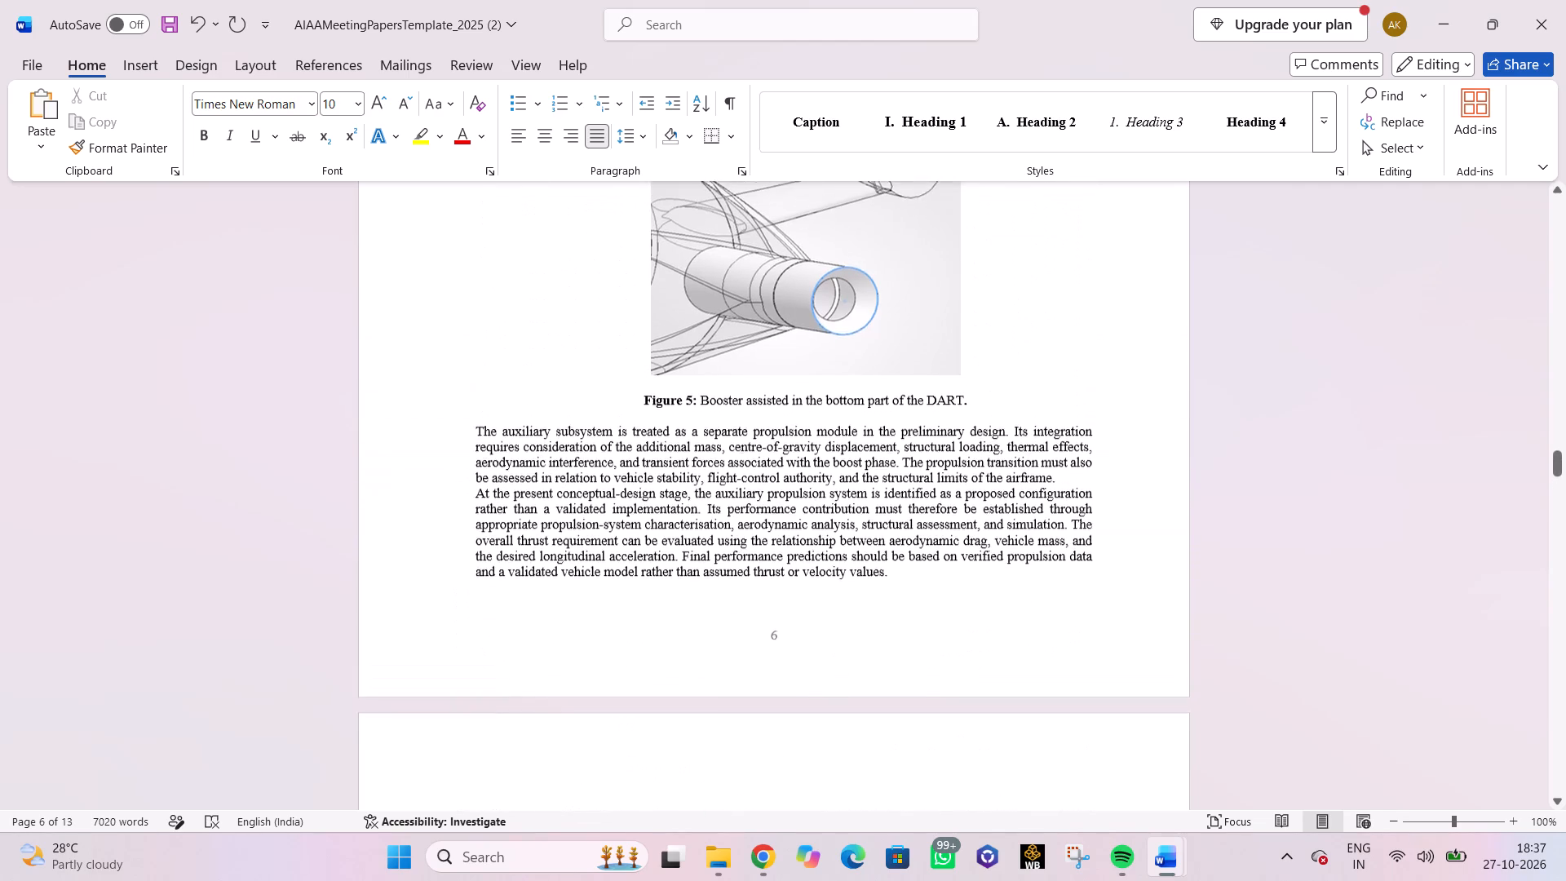
{"action": "scroll", "coordinate": [727, 595], "scroll_direction": "up", "scroll_amount": 8}
{"action": "scroll", "coordinate": [727, 594], "scroll_direction": "down", "scroll_amount": 1}
{"action": "scroll", "coordinate": [727, 594], "scroll_direction": "up", "scroll_amount": 2}
{"action": "scroll", "coordinate": [703, 533], "scroll_direction": "up", "scroll_amount": 3}
{"action": "scroll", "coordinate": [703, 533], "scroll_direction": "down", "scroll_amount": 1}
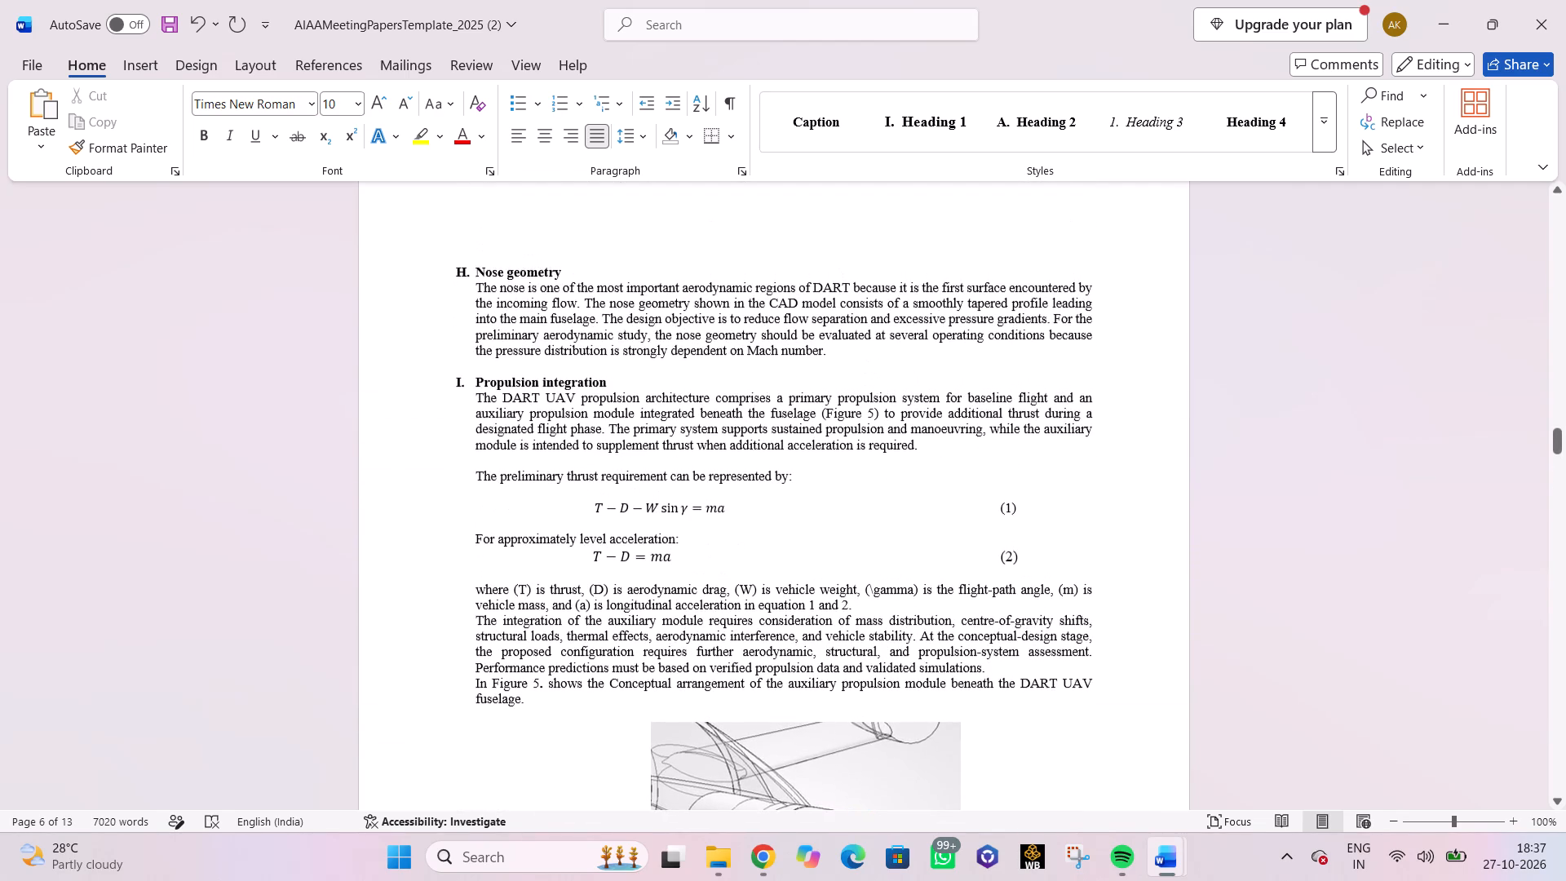
{"action": "scroll", "coordinate": [703, 533], "scroll_direction": "down", "scroll_amount": 13}
{"action": "scroll", "coordinate": [705, 525], "scroll_direction": "up", "scroll_amount": 2}
{"action": "scroll", "coordinate": [706, 525], "scroll_direction": "down", "scroll_amount": 2}
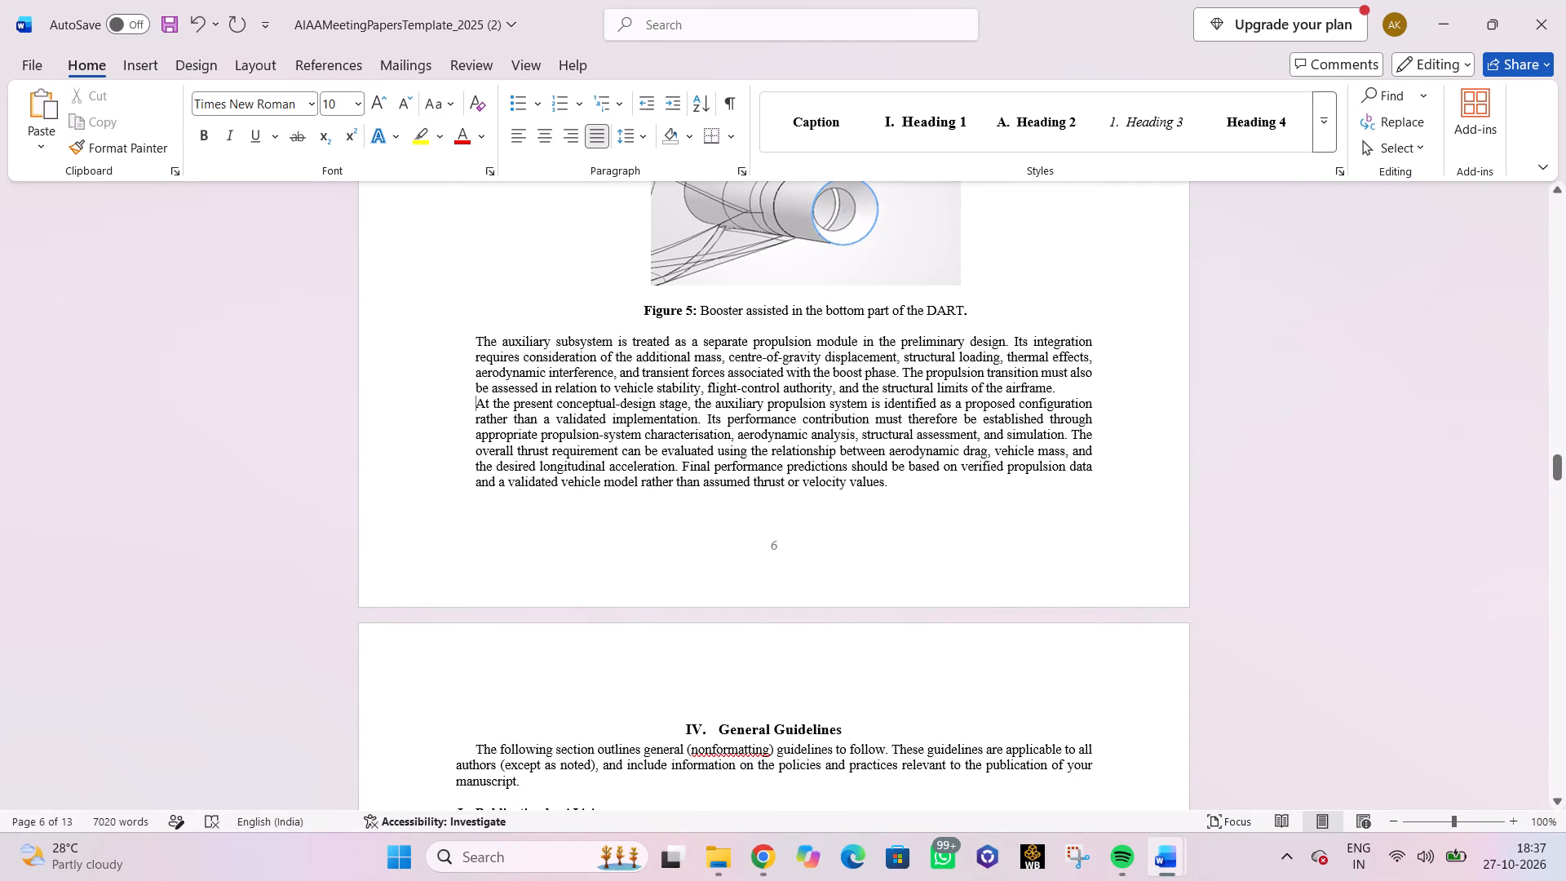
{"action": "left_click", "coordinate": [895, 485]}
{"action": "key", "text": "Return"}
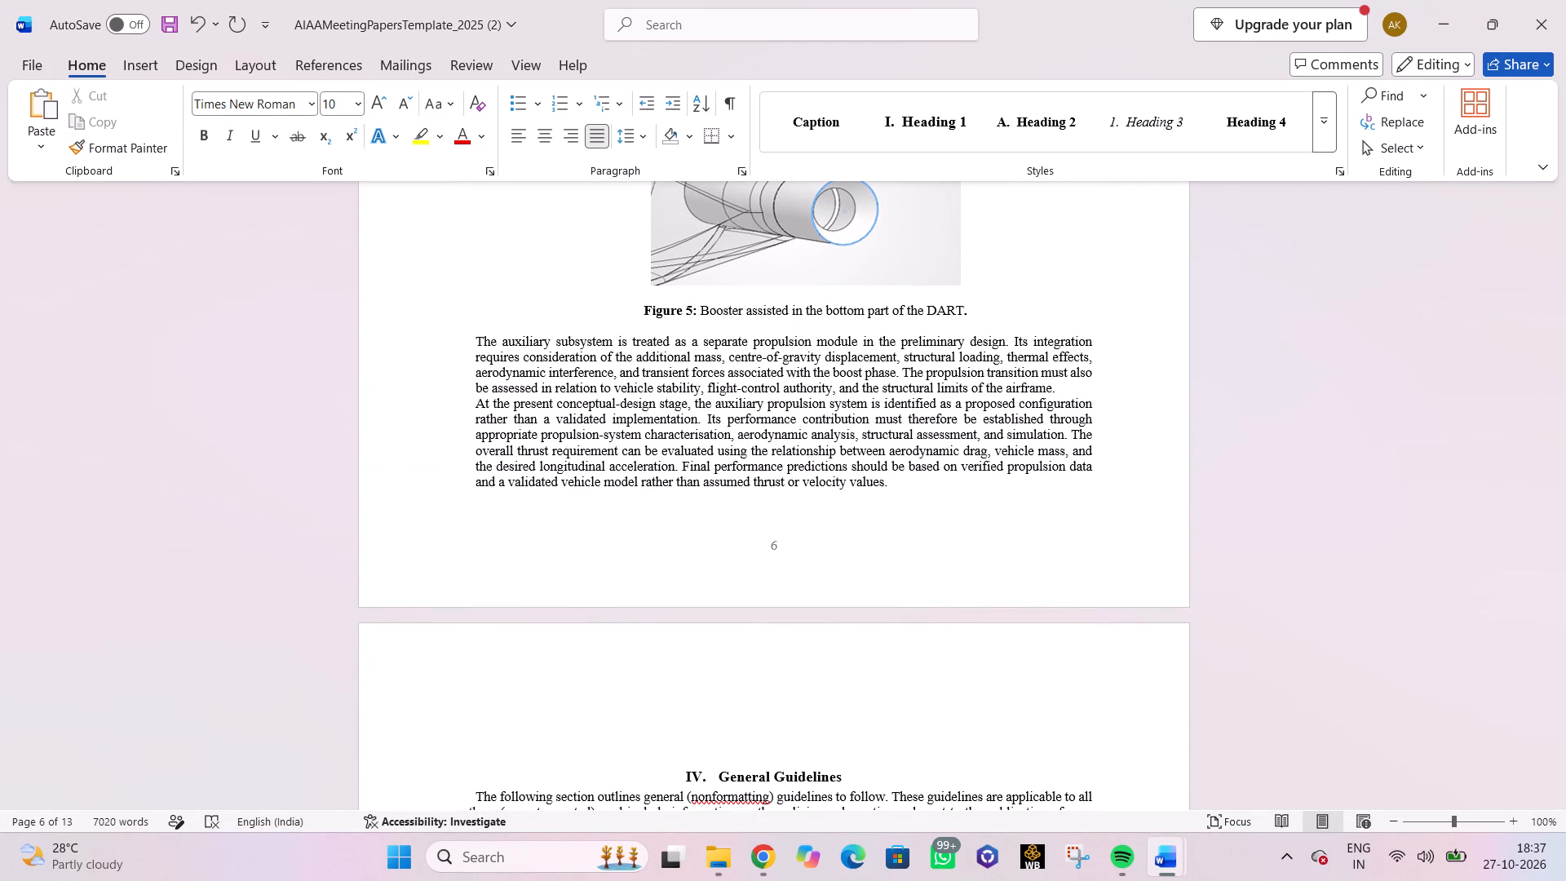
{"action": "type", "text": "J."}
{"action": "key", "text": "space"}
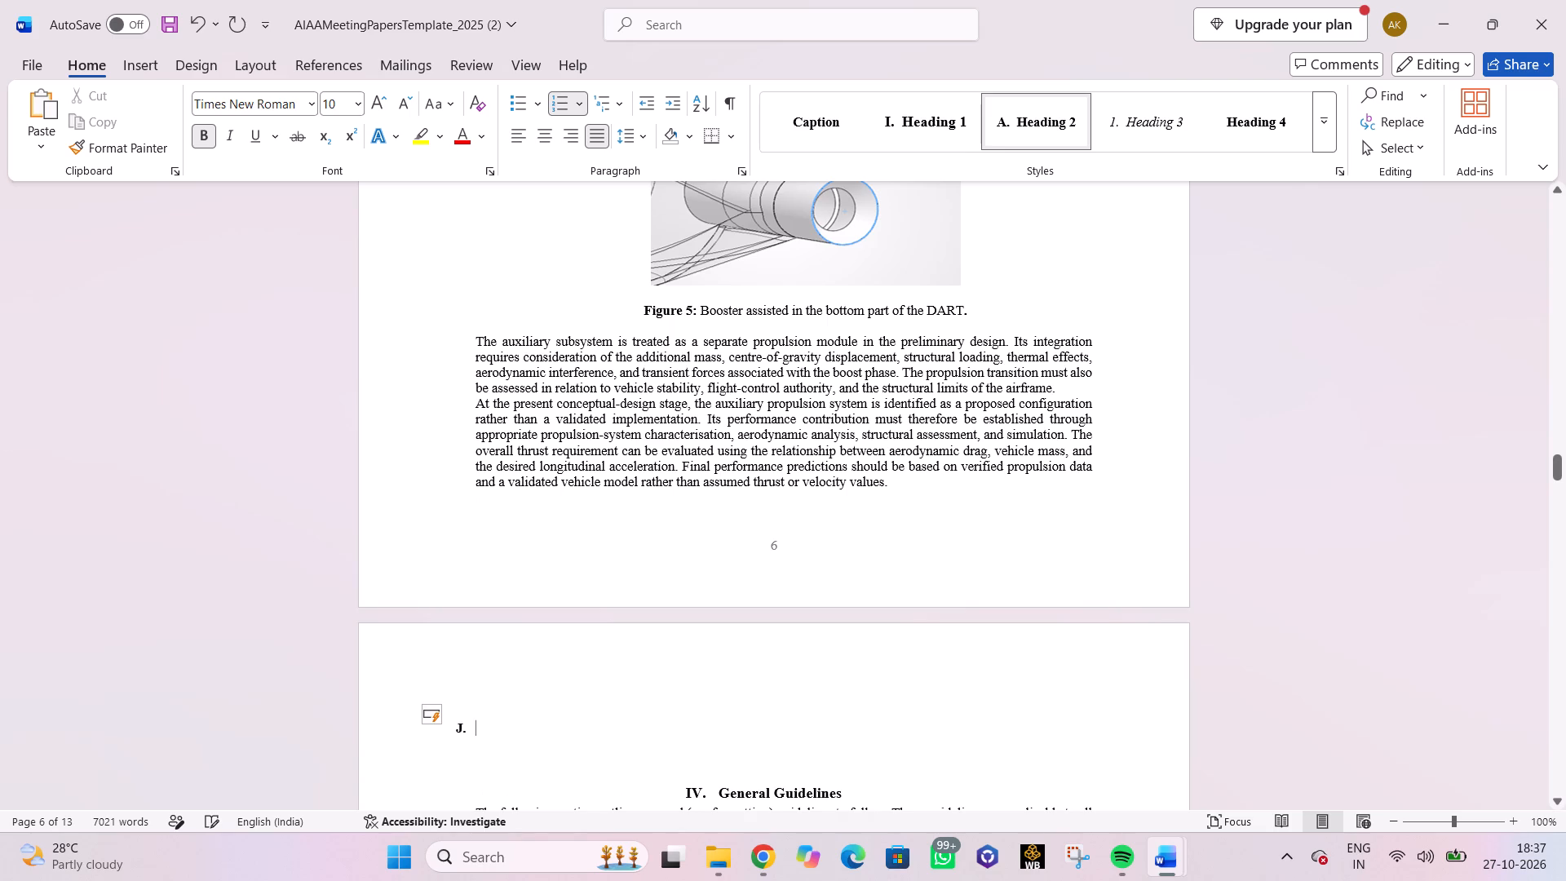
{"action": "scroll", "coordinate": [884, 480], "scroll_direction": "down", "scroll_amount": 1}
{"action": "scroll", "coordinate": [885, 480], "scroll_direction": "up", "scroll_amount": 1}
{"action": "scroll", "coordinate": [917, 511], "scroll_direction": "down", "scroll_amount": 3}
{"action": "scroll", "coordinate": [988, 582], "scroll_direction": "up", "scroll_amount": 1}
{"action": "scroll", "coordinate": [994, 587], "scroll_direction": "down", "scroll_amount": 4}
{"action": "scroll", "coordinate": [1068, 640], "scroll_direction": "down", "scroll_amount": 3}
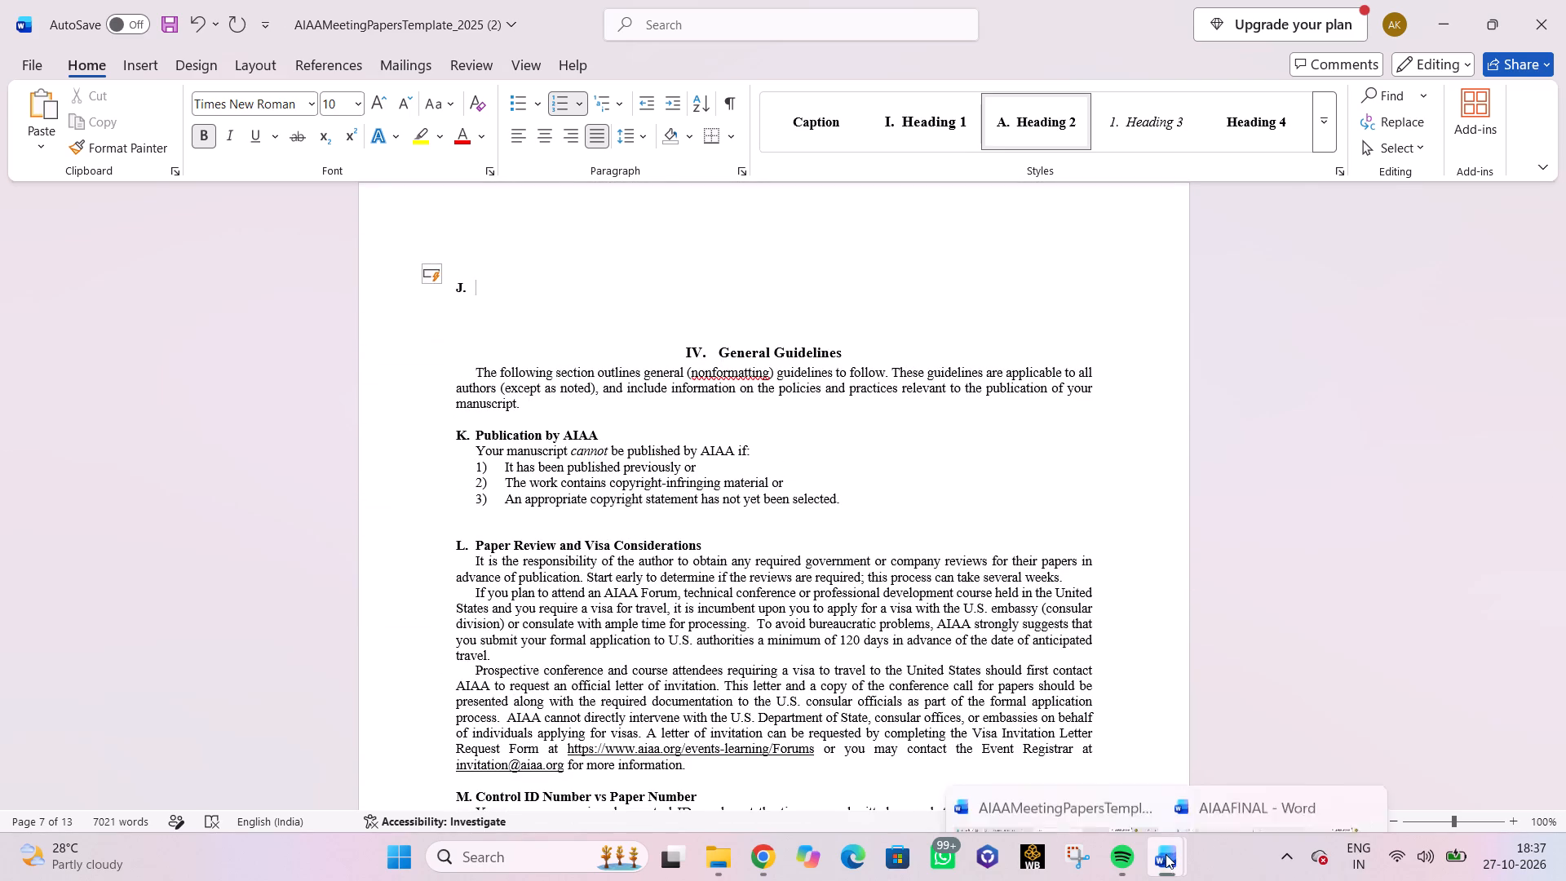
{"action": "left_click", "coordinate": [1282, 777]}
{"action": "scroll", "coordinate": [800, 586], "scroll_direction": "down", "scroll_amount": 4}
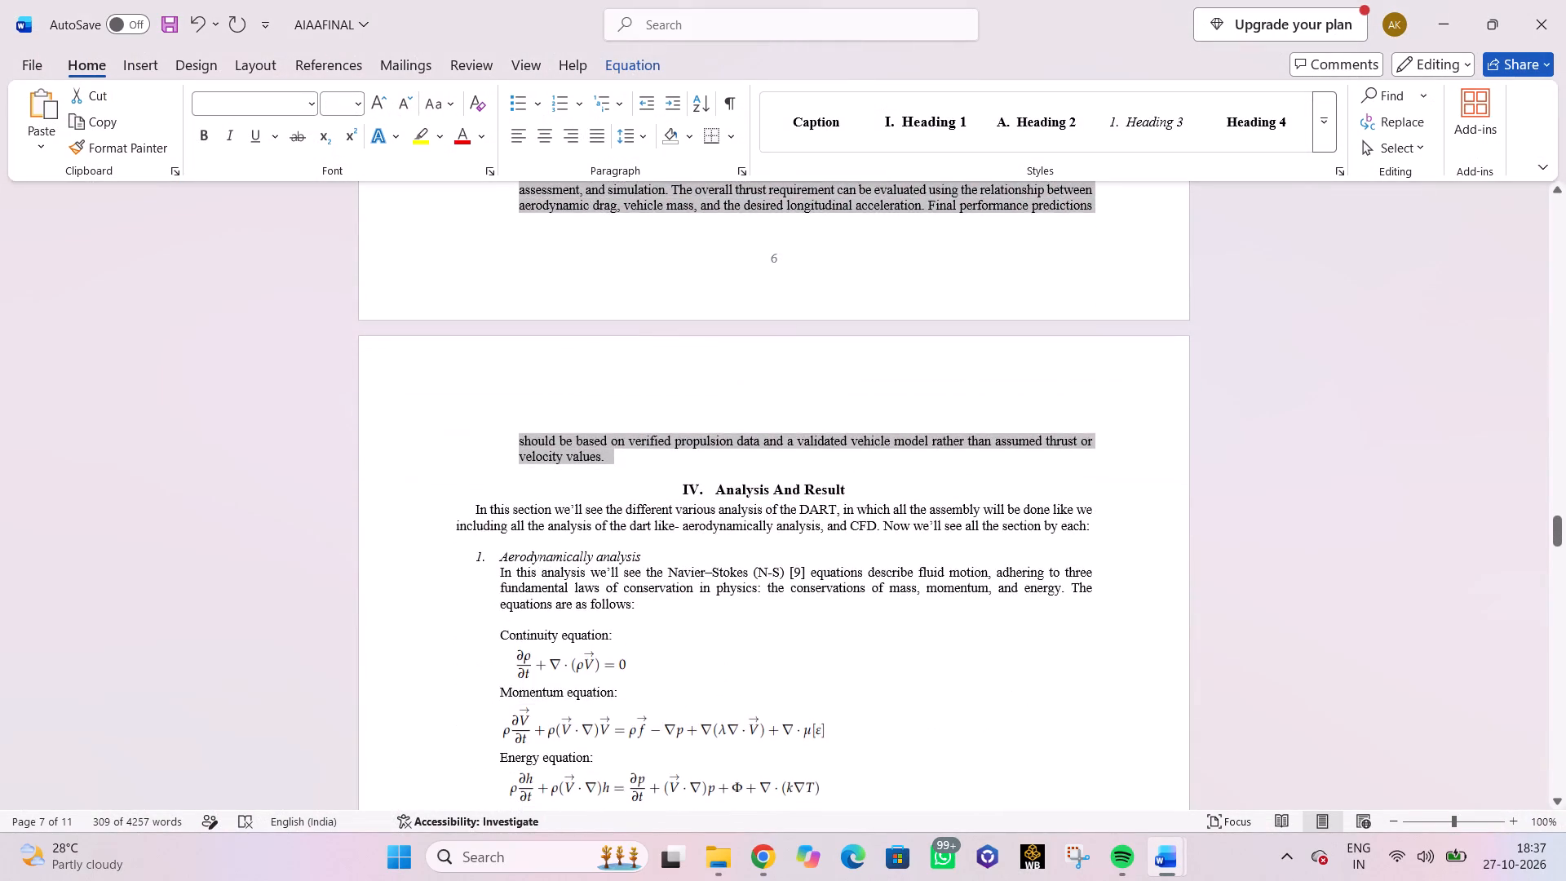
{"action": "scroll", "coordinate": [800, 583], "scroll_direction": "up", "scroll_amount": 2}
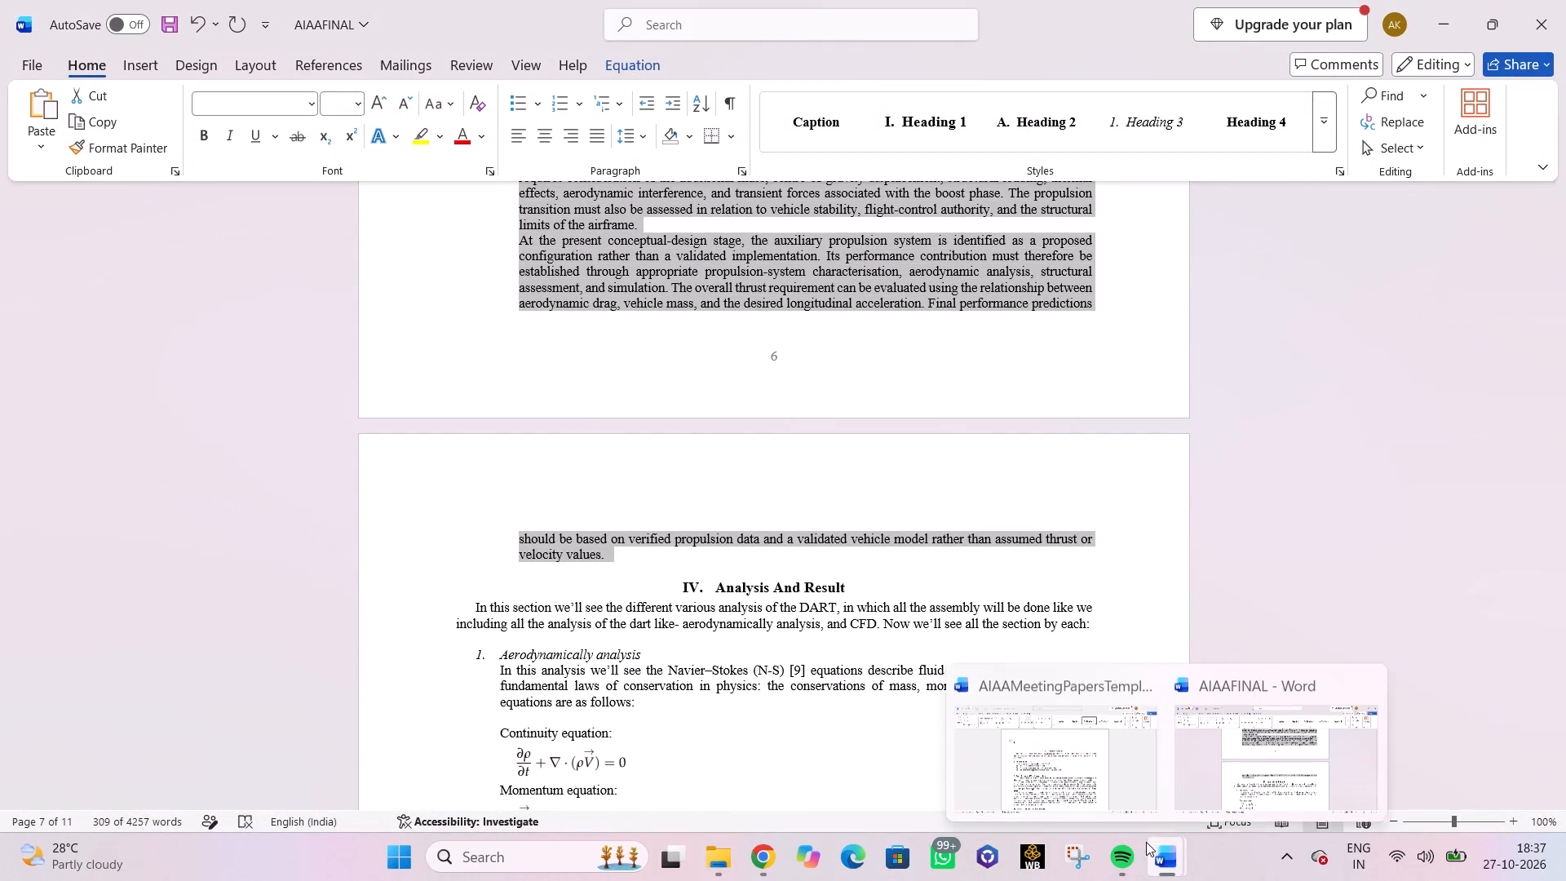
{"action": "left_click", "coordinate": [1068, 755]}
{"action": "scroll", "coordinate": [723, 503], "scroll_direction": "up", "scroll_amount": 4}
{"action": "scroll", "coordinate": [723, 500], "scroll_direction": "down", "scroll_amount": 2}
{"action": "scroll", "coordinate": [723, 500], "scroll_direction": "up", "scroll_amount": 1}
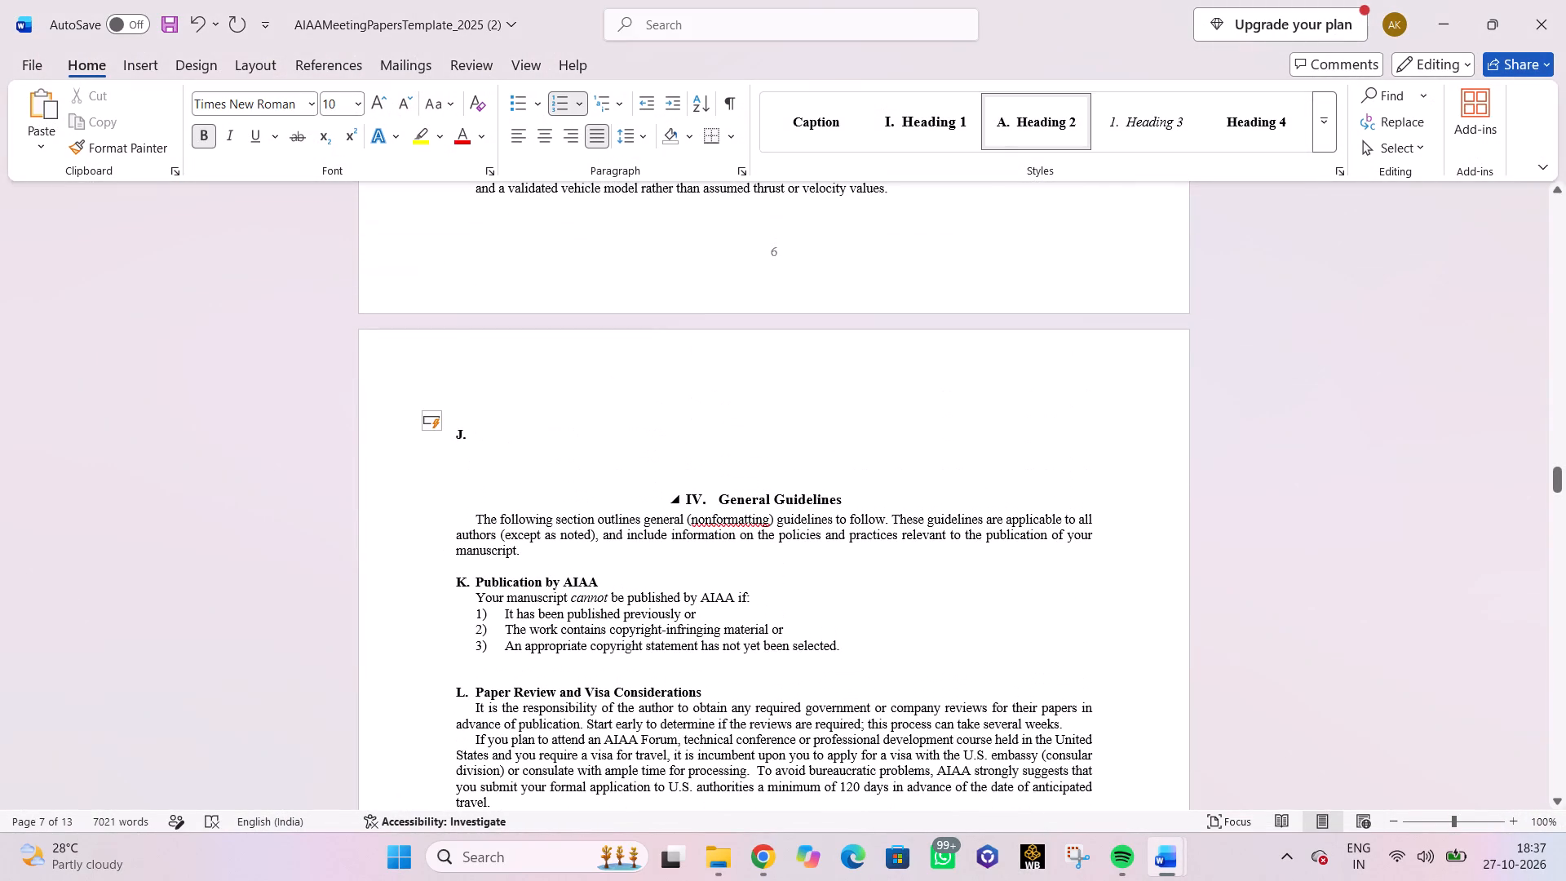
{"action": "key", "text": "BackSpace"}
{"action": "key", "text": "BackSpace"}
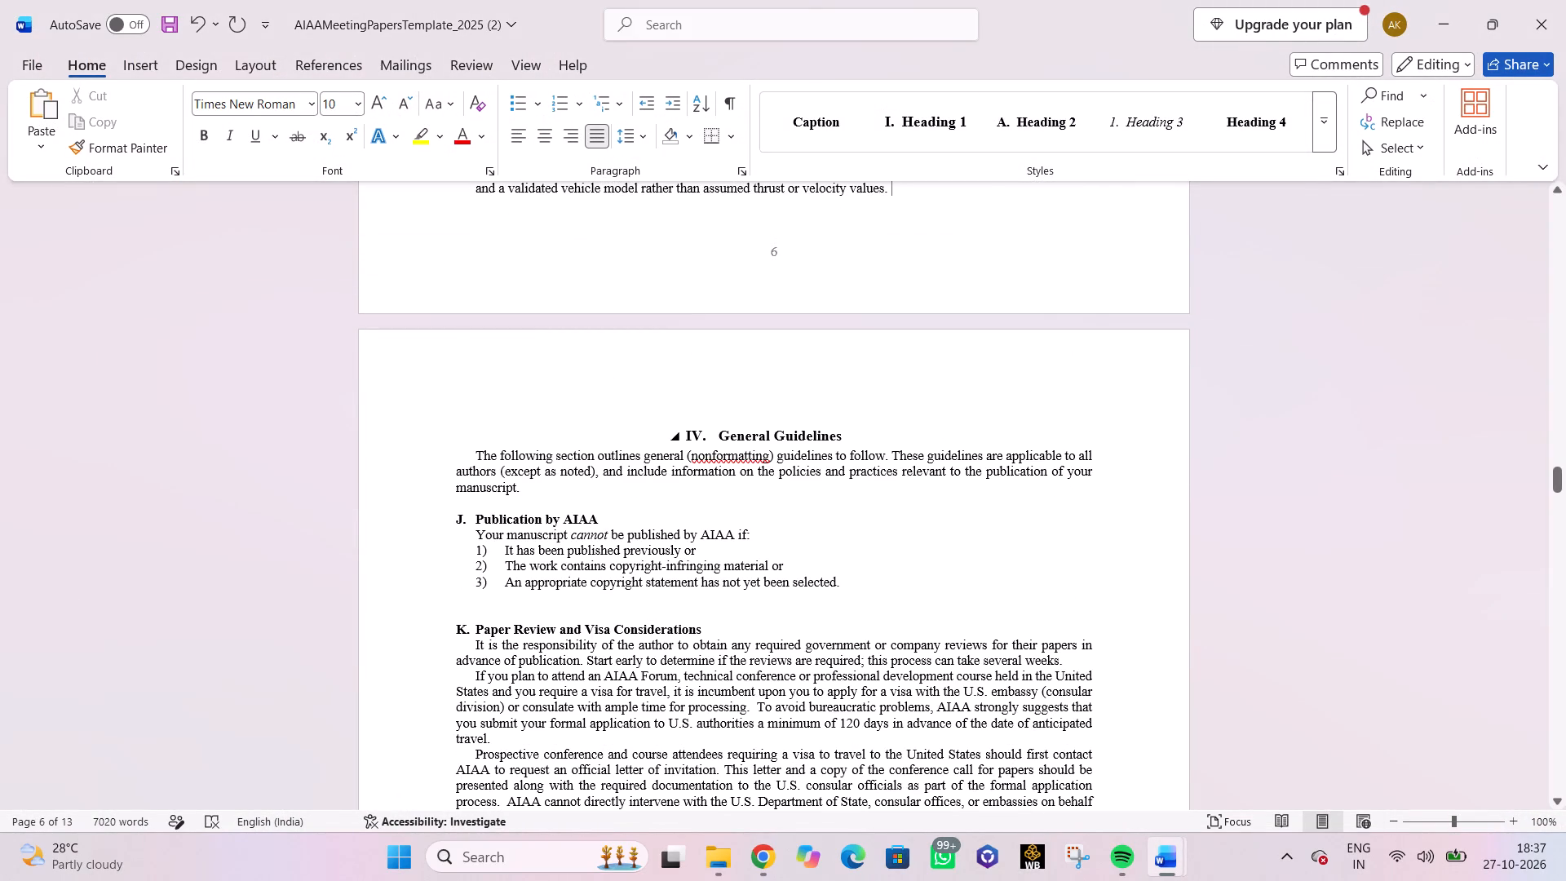
Replace the section IV heading "General Guidelines" with "Analysis and results", correcting the spelling of "Analysis".
{"action": "left_click", "coordinate": [841, 437]}
{"action": "key", "text": "BackSpace"}
{"action": "key", "text": "BackSpace"}
{"action": "key", "text": "BackSpace"}
{"action": "key", "text": "BackSpace"}
{"action": "key", "text": "BackSpace"}
{"action": "key", "text": "BackSpace"}
{"action": "key", "text": "BackSpace"}
{"action": "key", "text": "BackSpace"}
{"action": "key", "text": "BackSpace"}
{"action": "key", "text": "BackSpace"}
{"action": "key", "text": "BackSpace"}
{"action": "key", "text": "BackSpace"}
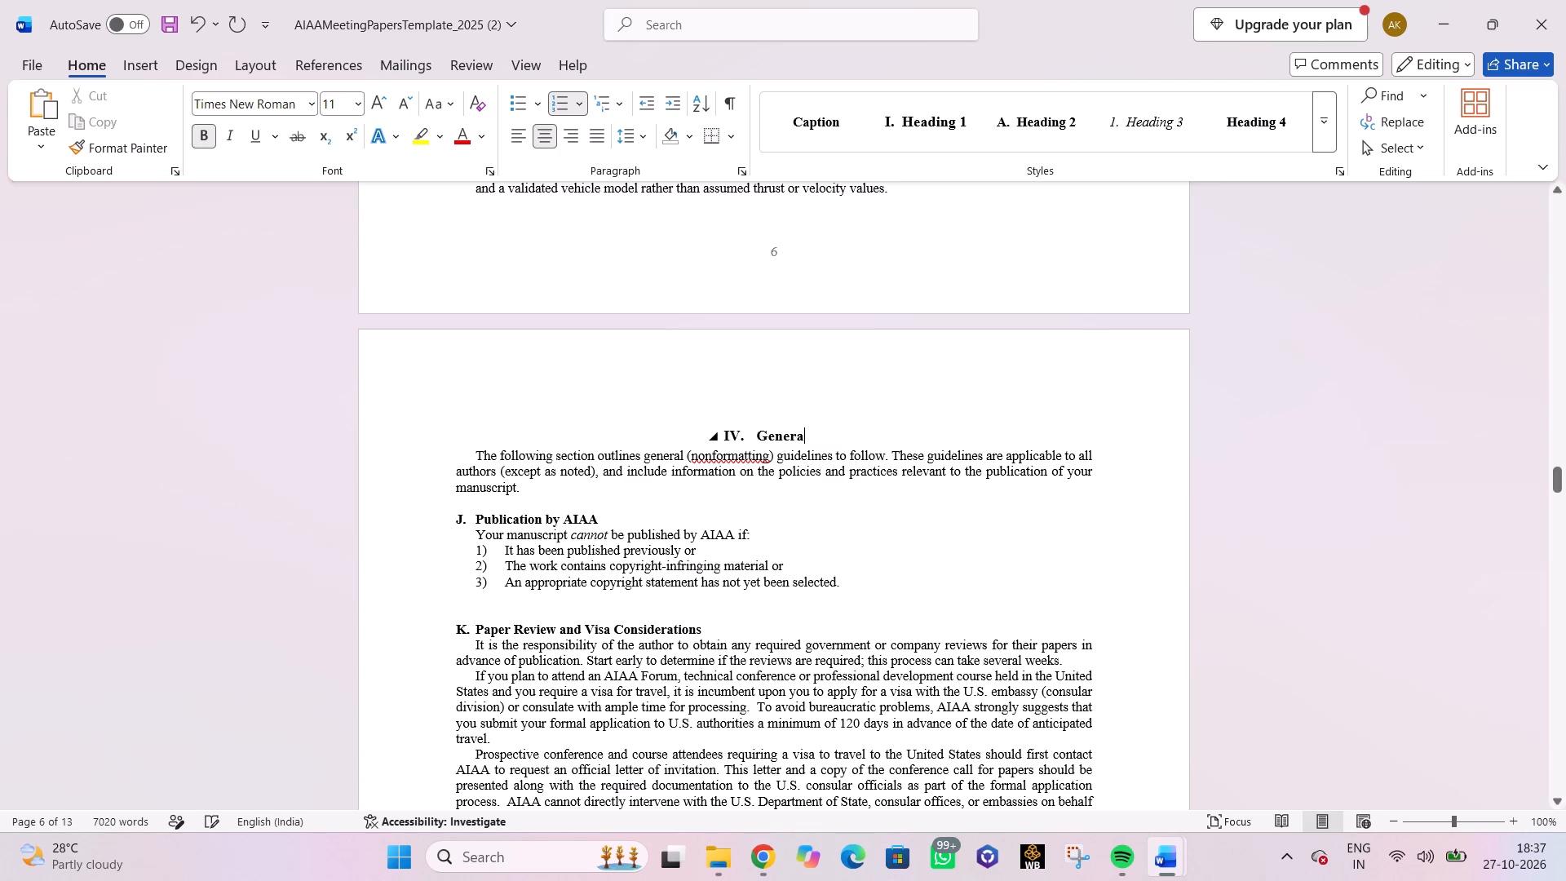
{"action": "key", "text": "BackSpace"}
{"action": "key", "text": "BackSpace"}
{"action": "key", "text": "BackSpace"}
{"action": "key", "text": "BackSpace"}
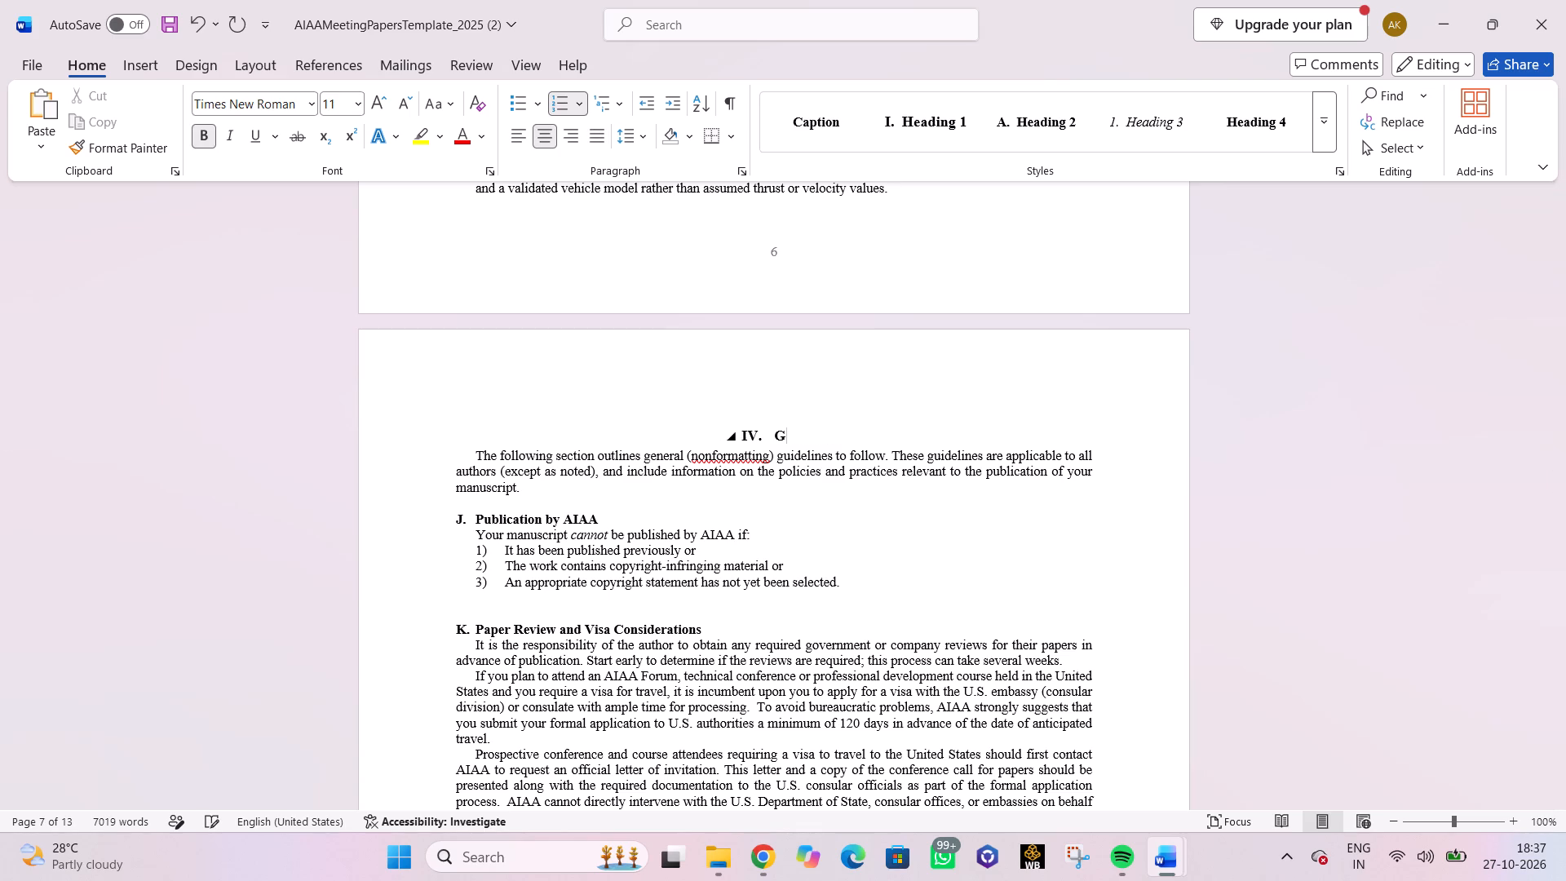
{"action": "key", "text": "BackSpace"}
{"action": "type", "text": "an"}
{"action": "type", "text": "alyis and result"}
{"action": "key", "text": "s"}
{"action": "right_click", "coordinate": [750, 437]}
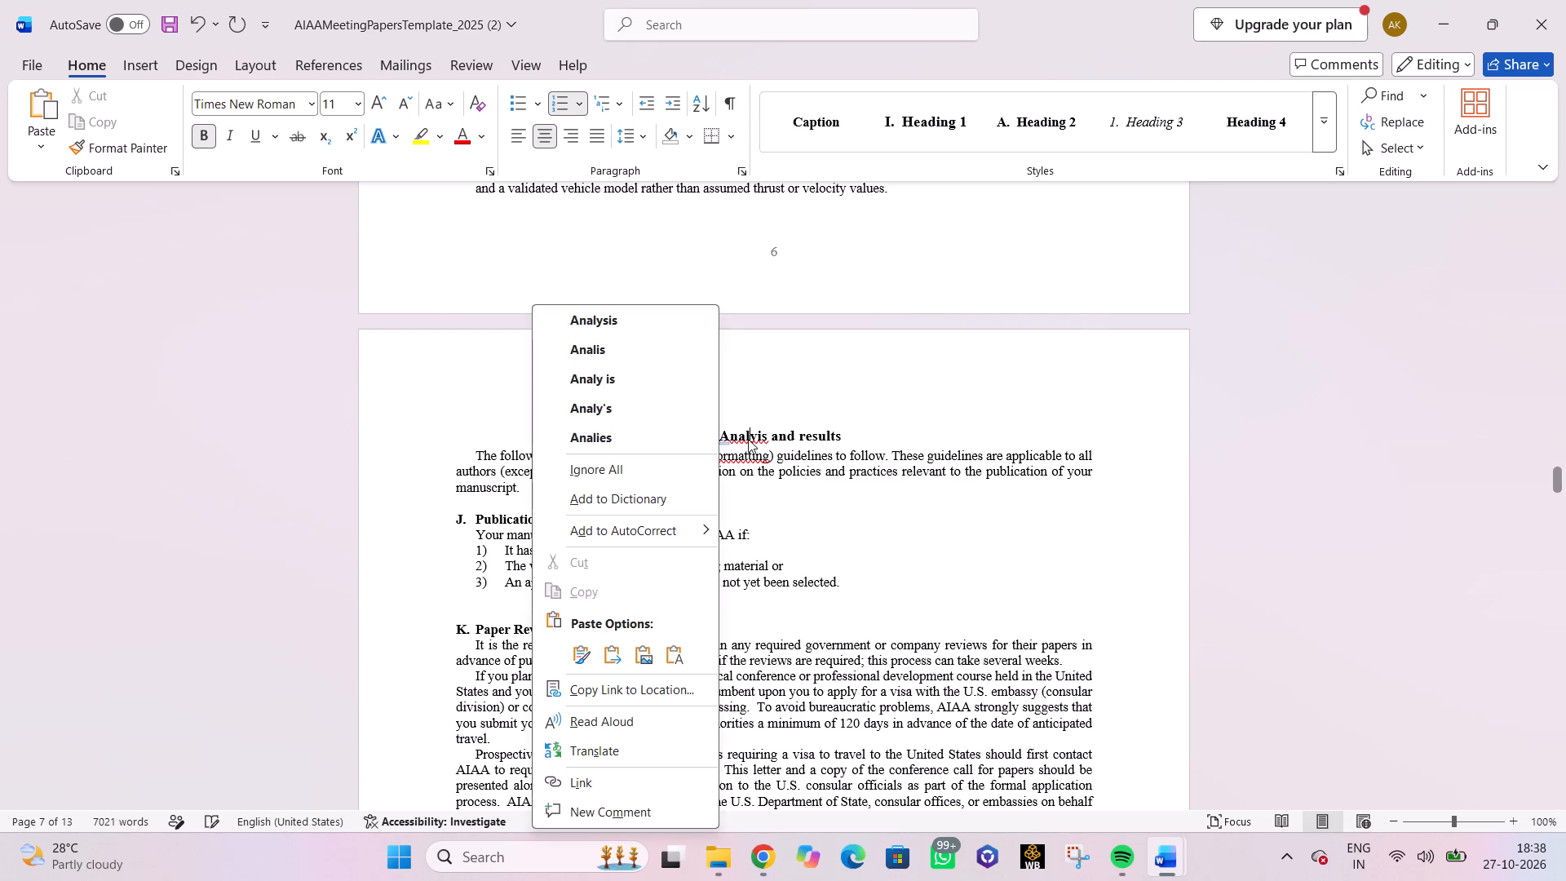
{"action": "left_click", "coordinate": [630, 319]}
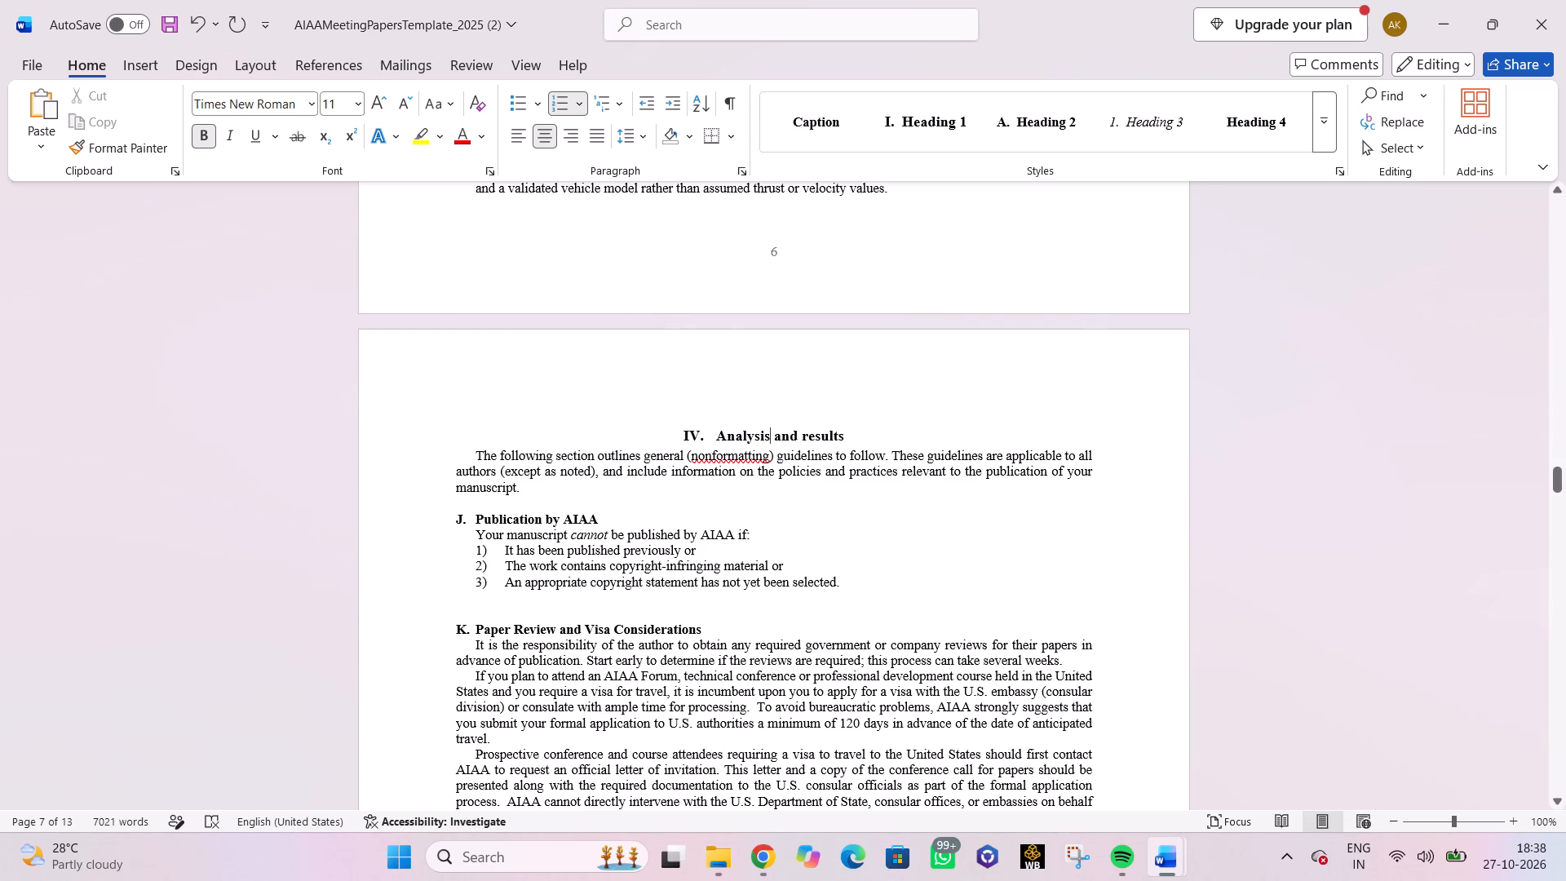
Copy the introductory paragraph under Analysis And Result in AIAAFINAL into the template, after the existing section IV introduction.
{"action": "left_click", "coordinate": [477, 454]}
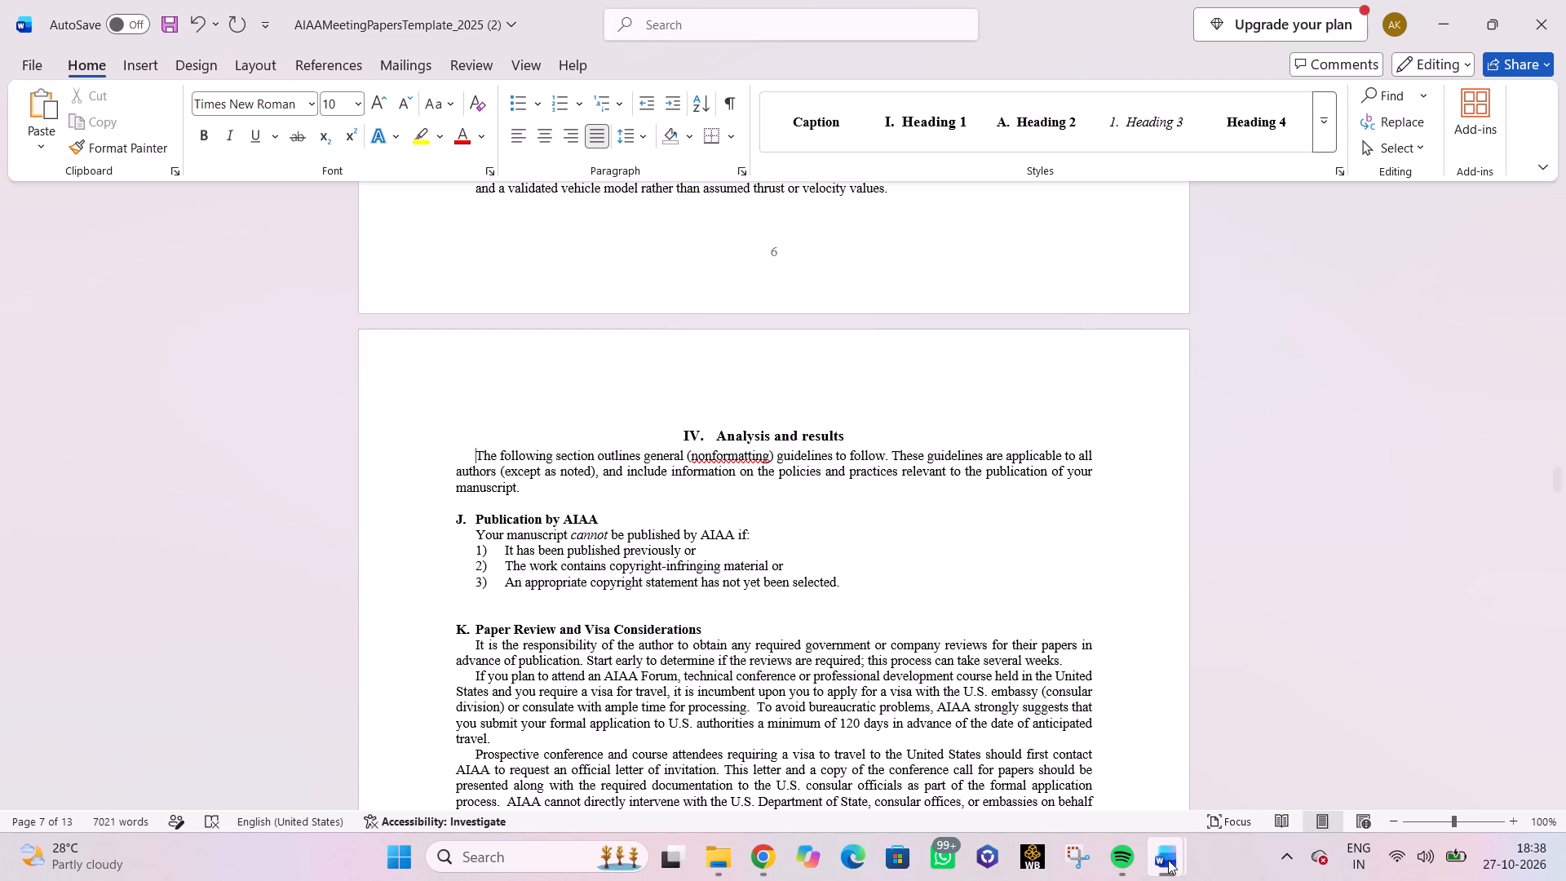
{"action": "left_click", "coordinate": [1260, 779]}
{"action": "scroll", "coordinate": [599, 565], "scroll_direction": "down", "scroll_amount": 3}
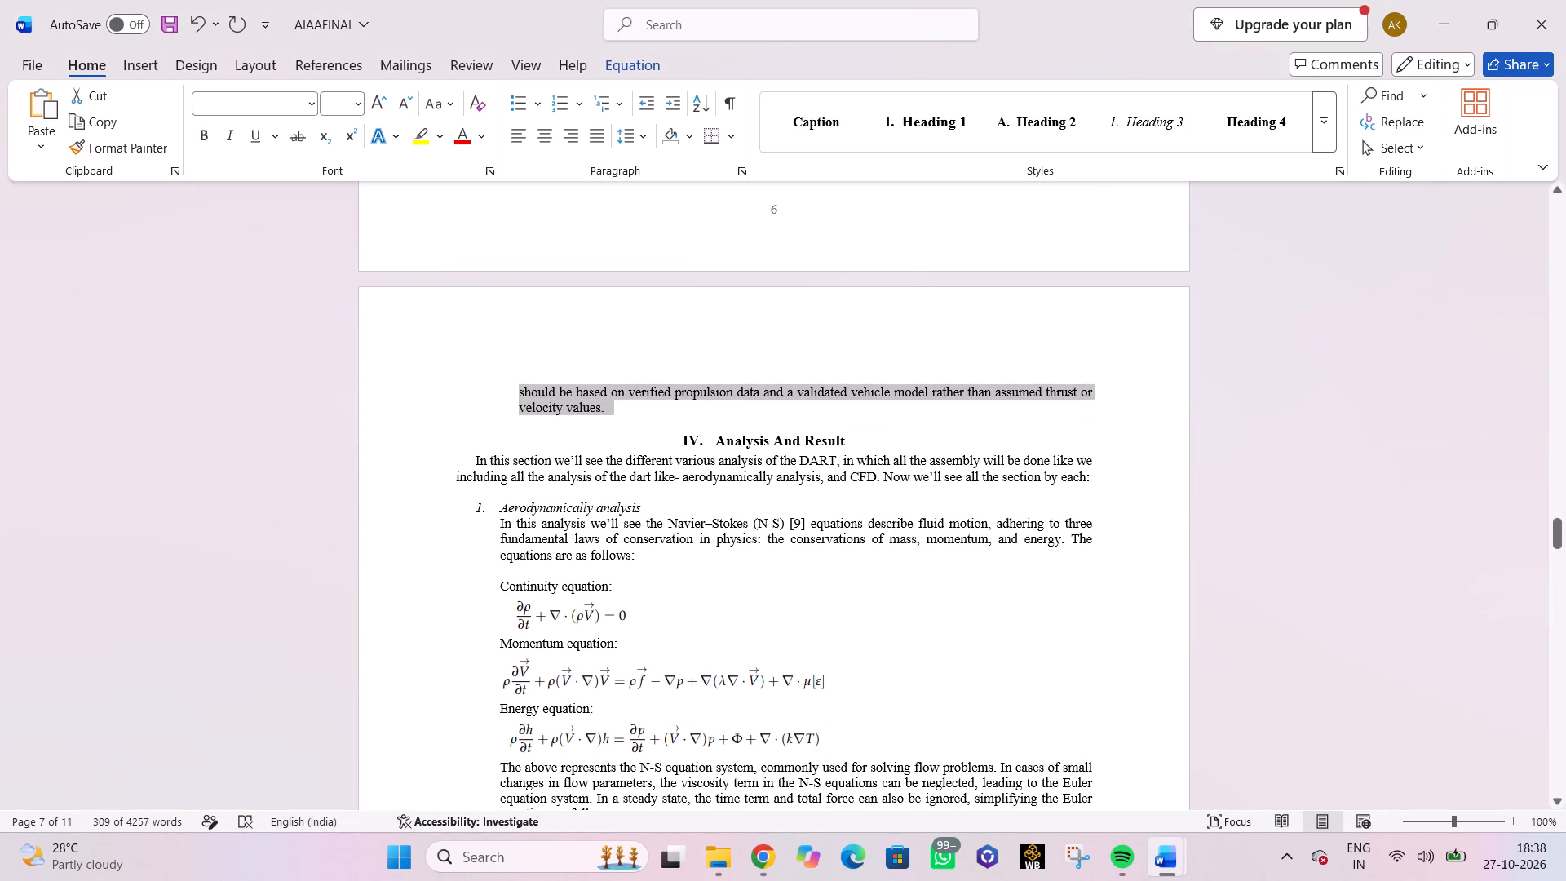
{"action": "left_click_drag", "start_coordinate": [475, 461], "coordinate": [1092, 483]}
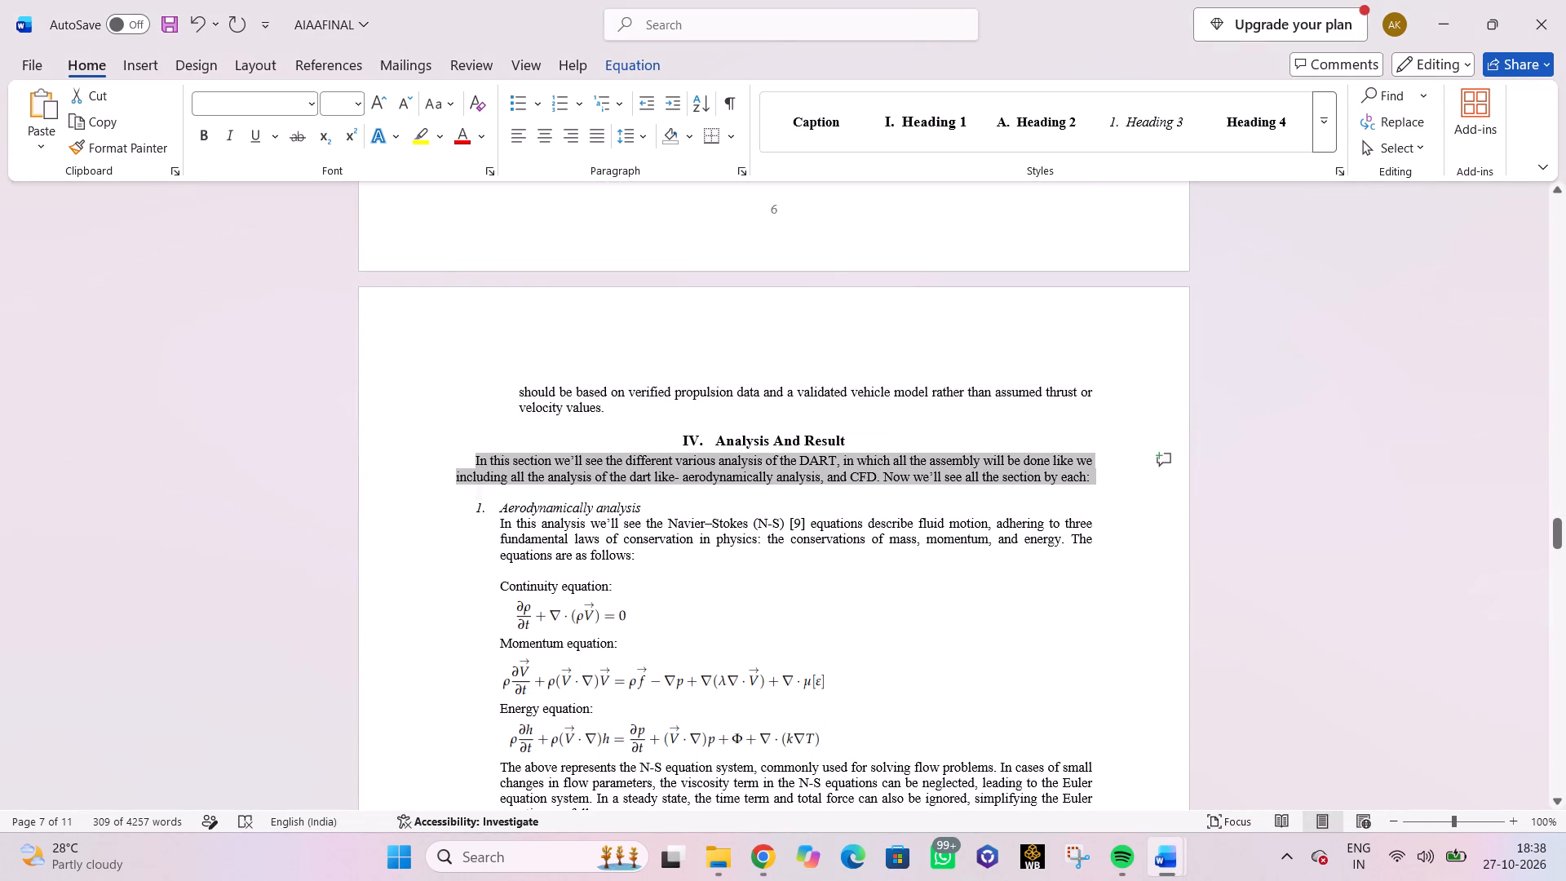
{"action": "left_click_drag", "start_coordinate": [1092, 483], "coordinate": [1089, 479]}
{"action": "key", "text": "ctrl+c"}
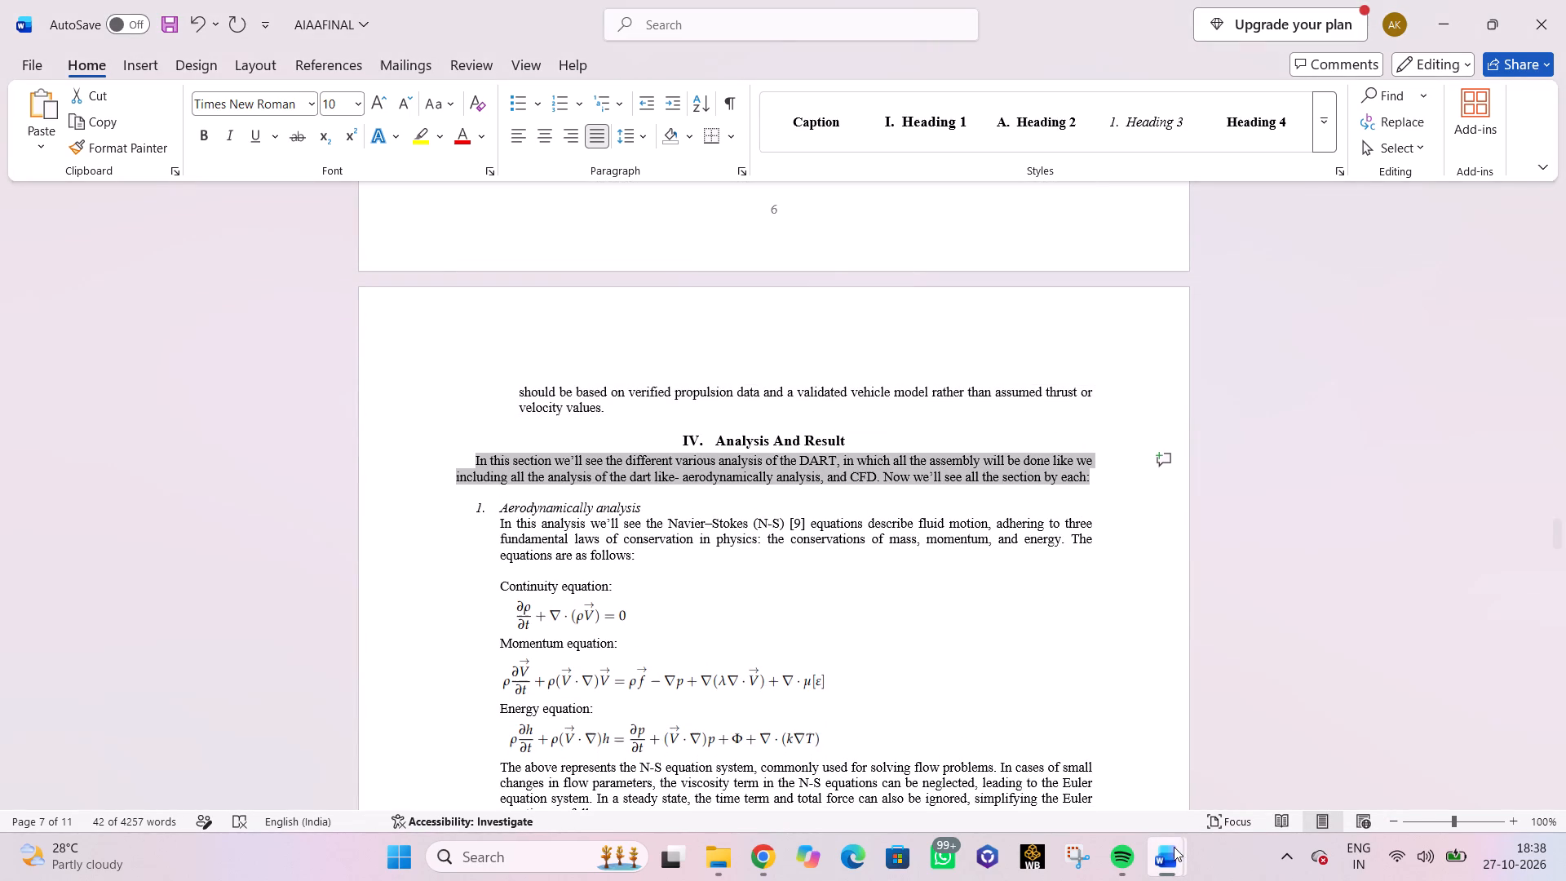
{"action": "left_click", "coordinate": [1082, 764]}
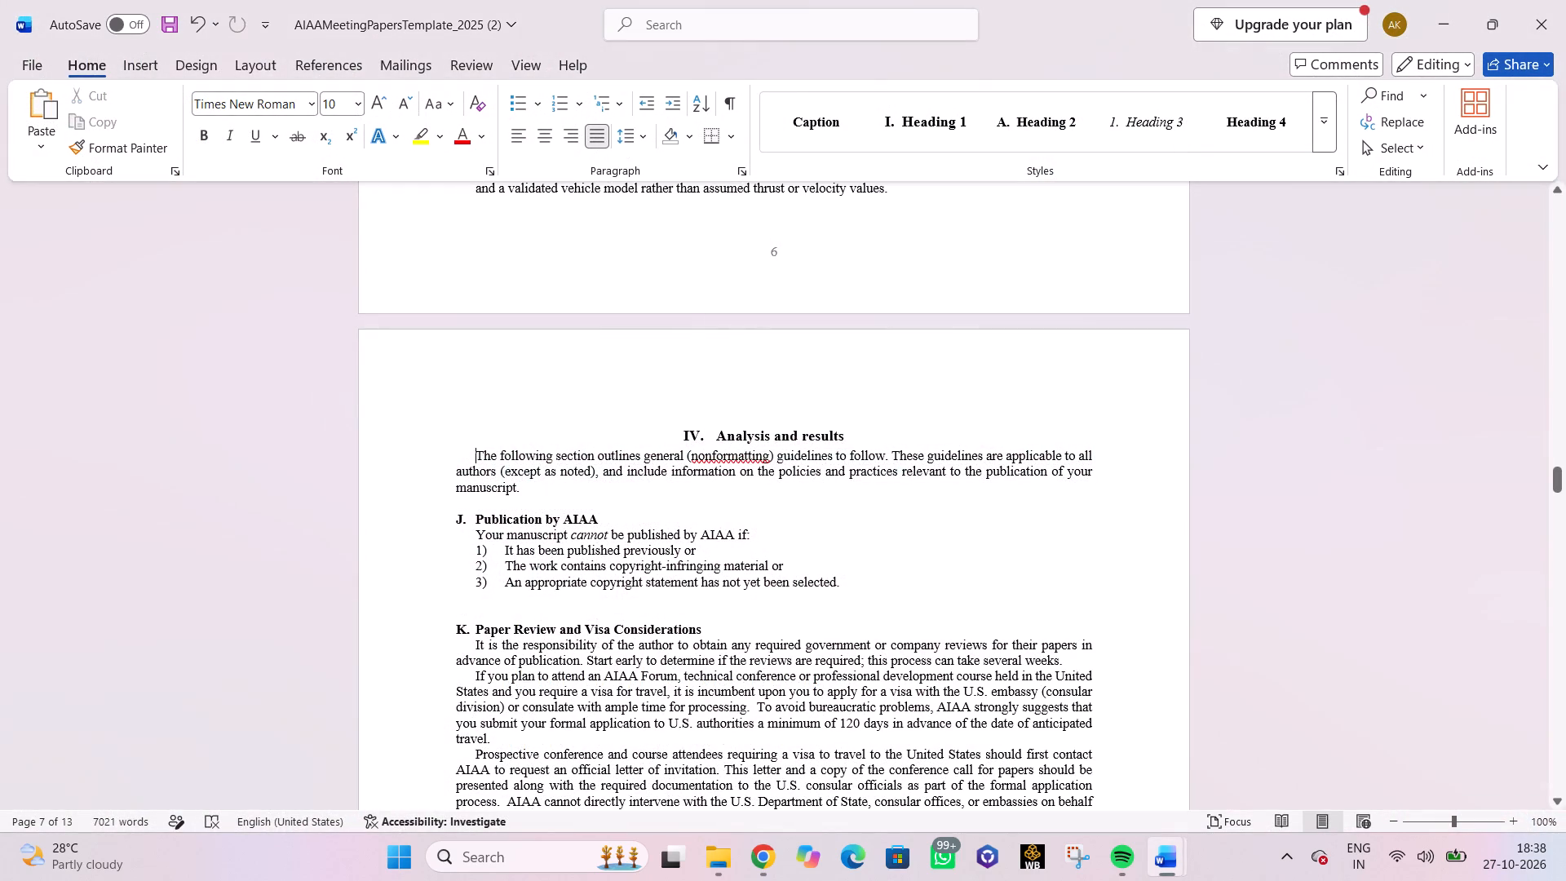
{"action": "scroll", "coordinate": [573, 507], "scroll_direction": "up", "scroll_amount": 3}
{"action": "scroll", "coordinate": [573, 507], "scroll_direction": "down", "scroll_amount": 4}
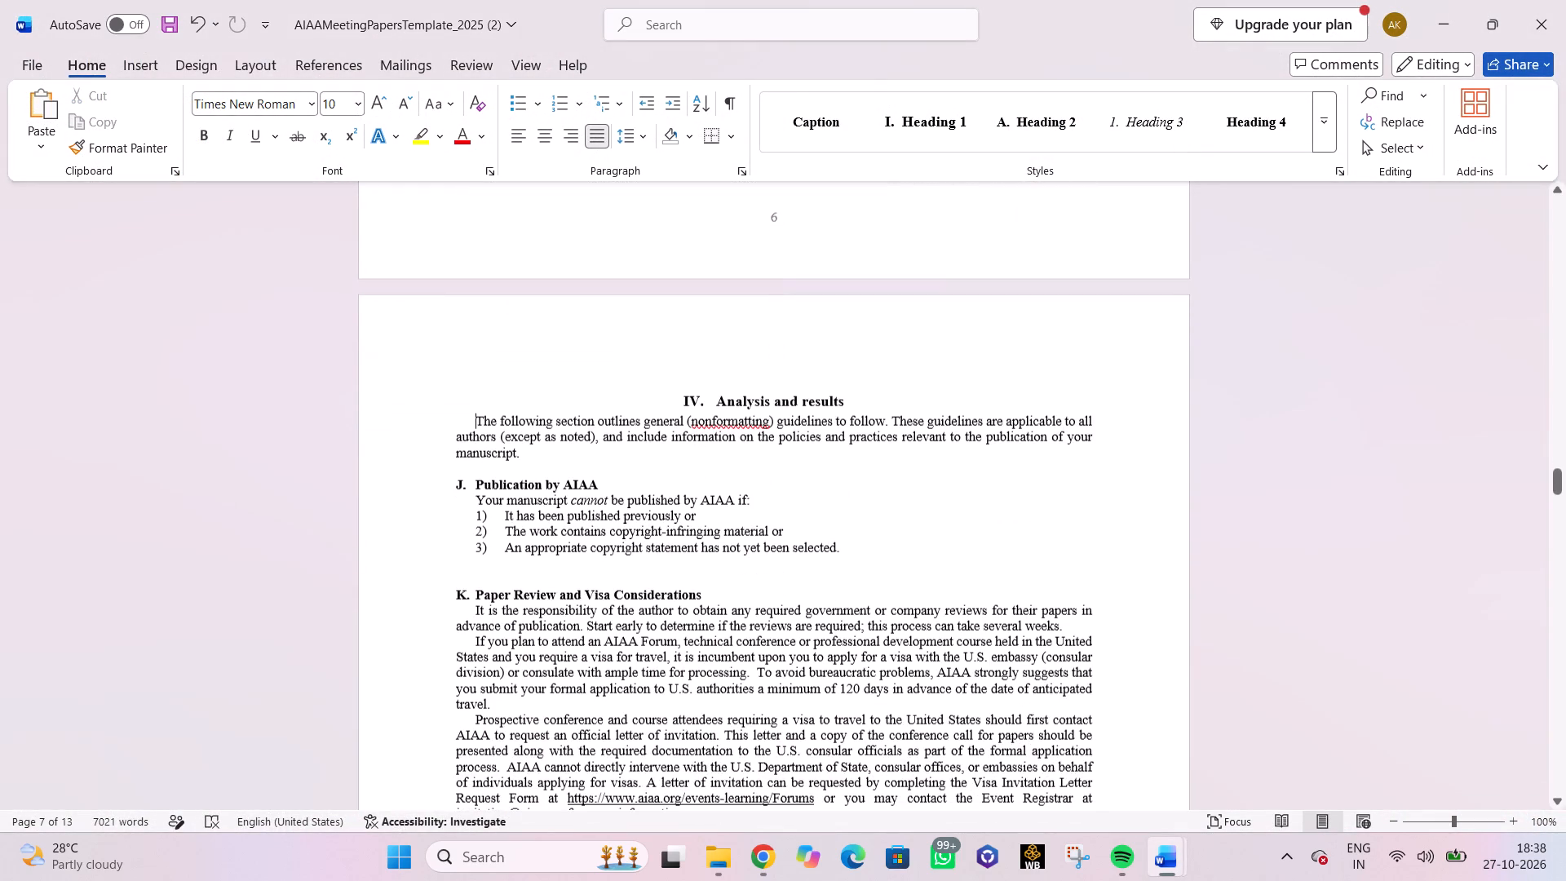
{"action": "left_click", "coordinate": [526, 444]}
{"action": "key", "text": "ctrl+v"}
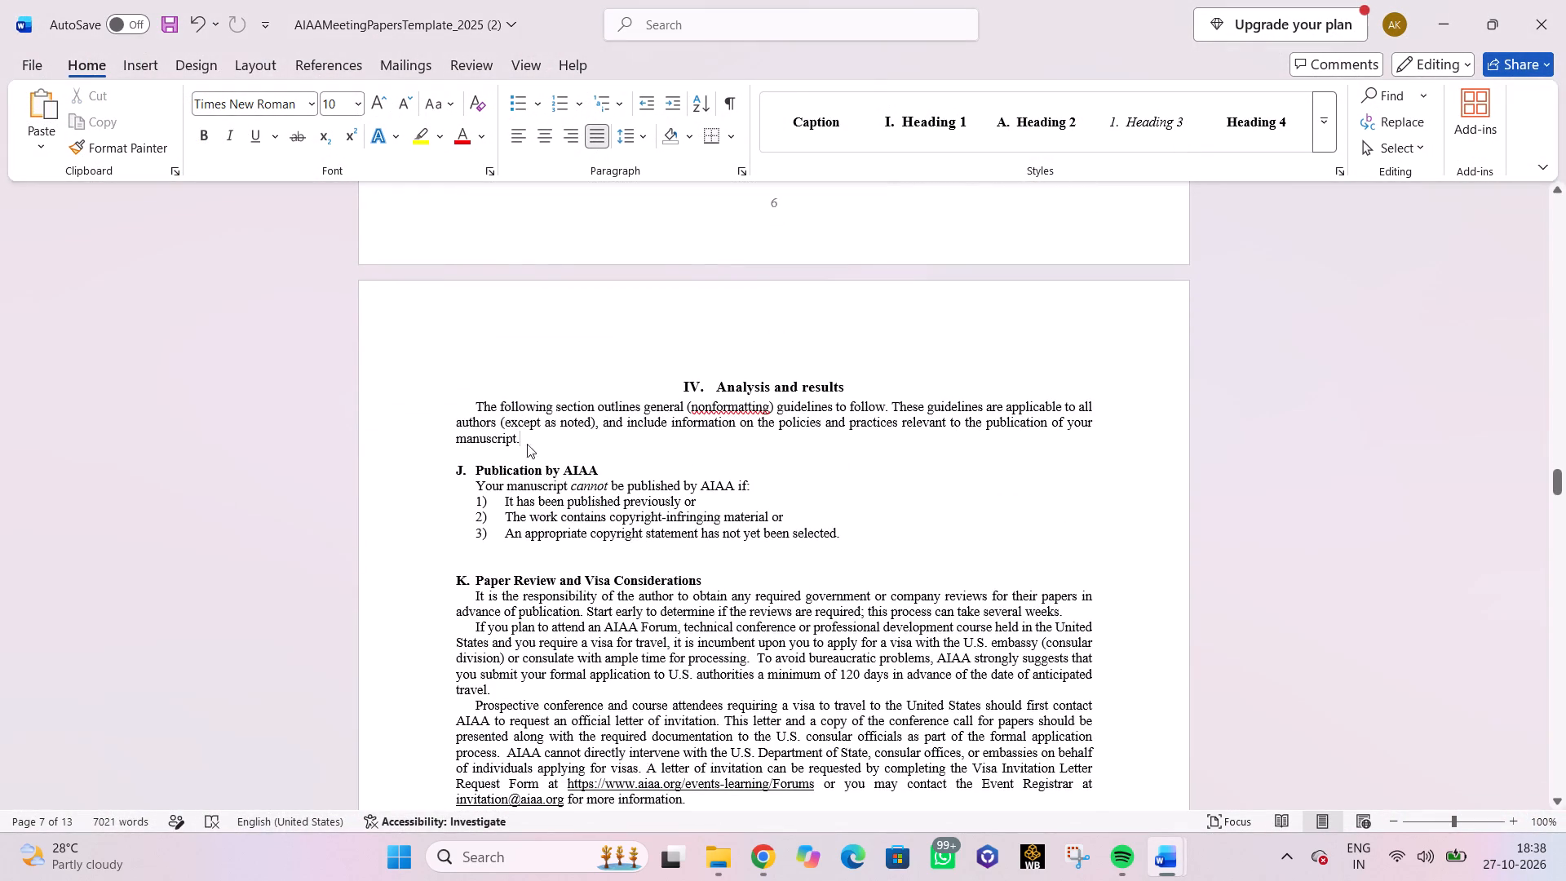
Delete the template's guideline text starting "The following section outlines general" in front of the pasted section IV introduction.
{"action": "left_click", "coordinate": [518, 439]}
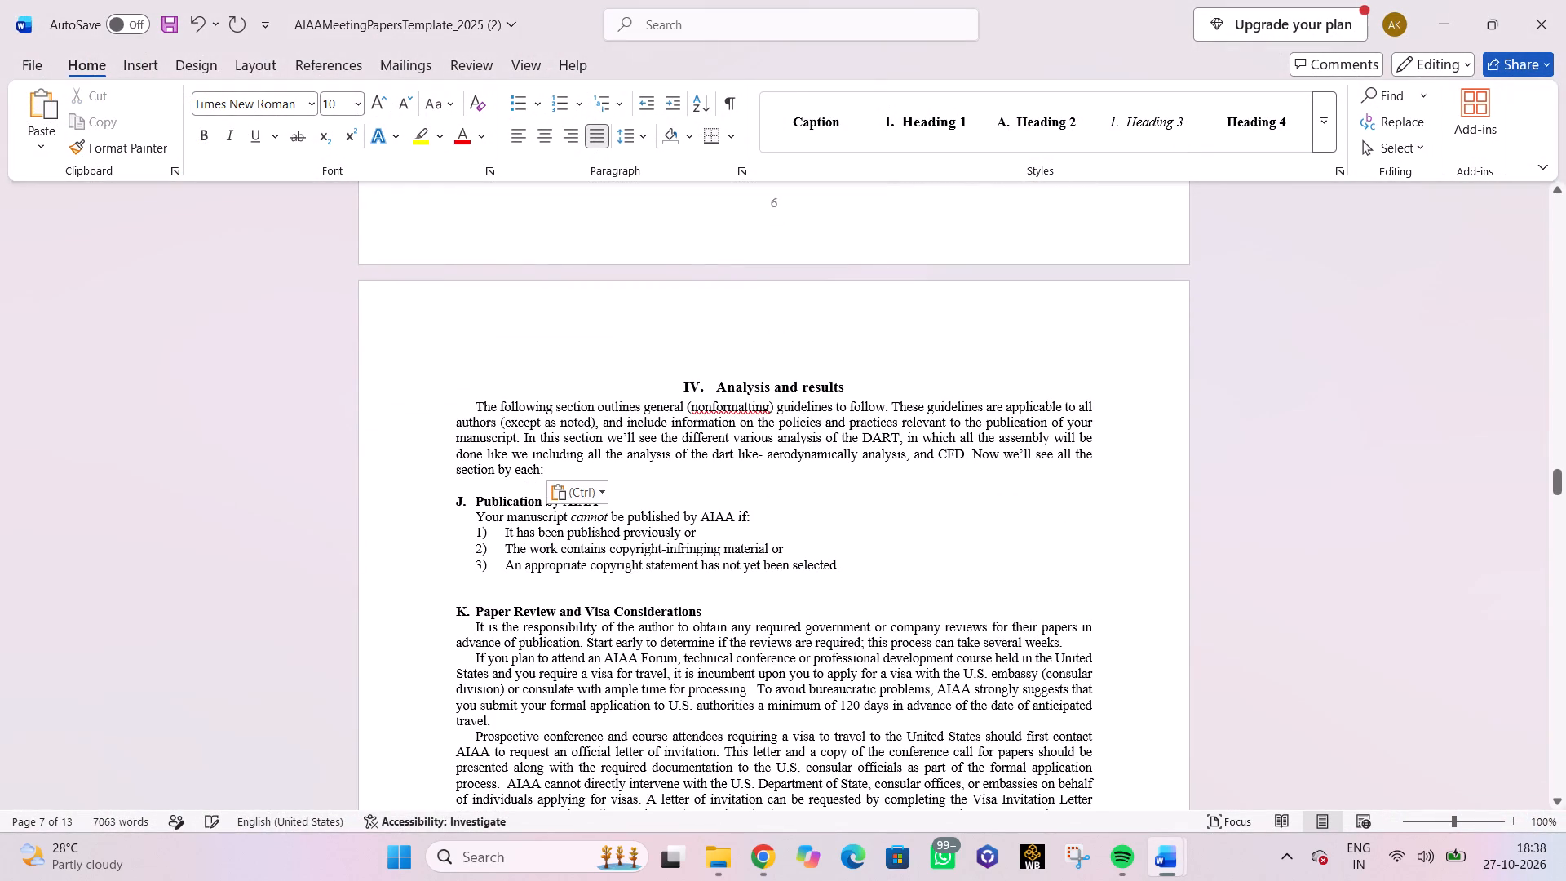
{"action": "left_click", "coordinate": [525, 440]}
{"action": "left_click_drag", "start_coordinate": [524, 440], "coordinate": [480, 413]}
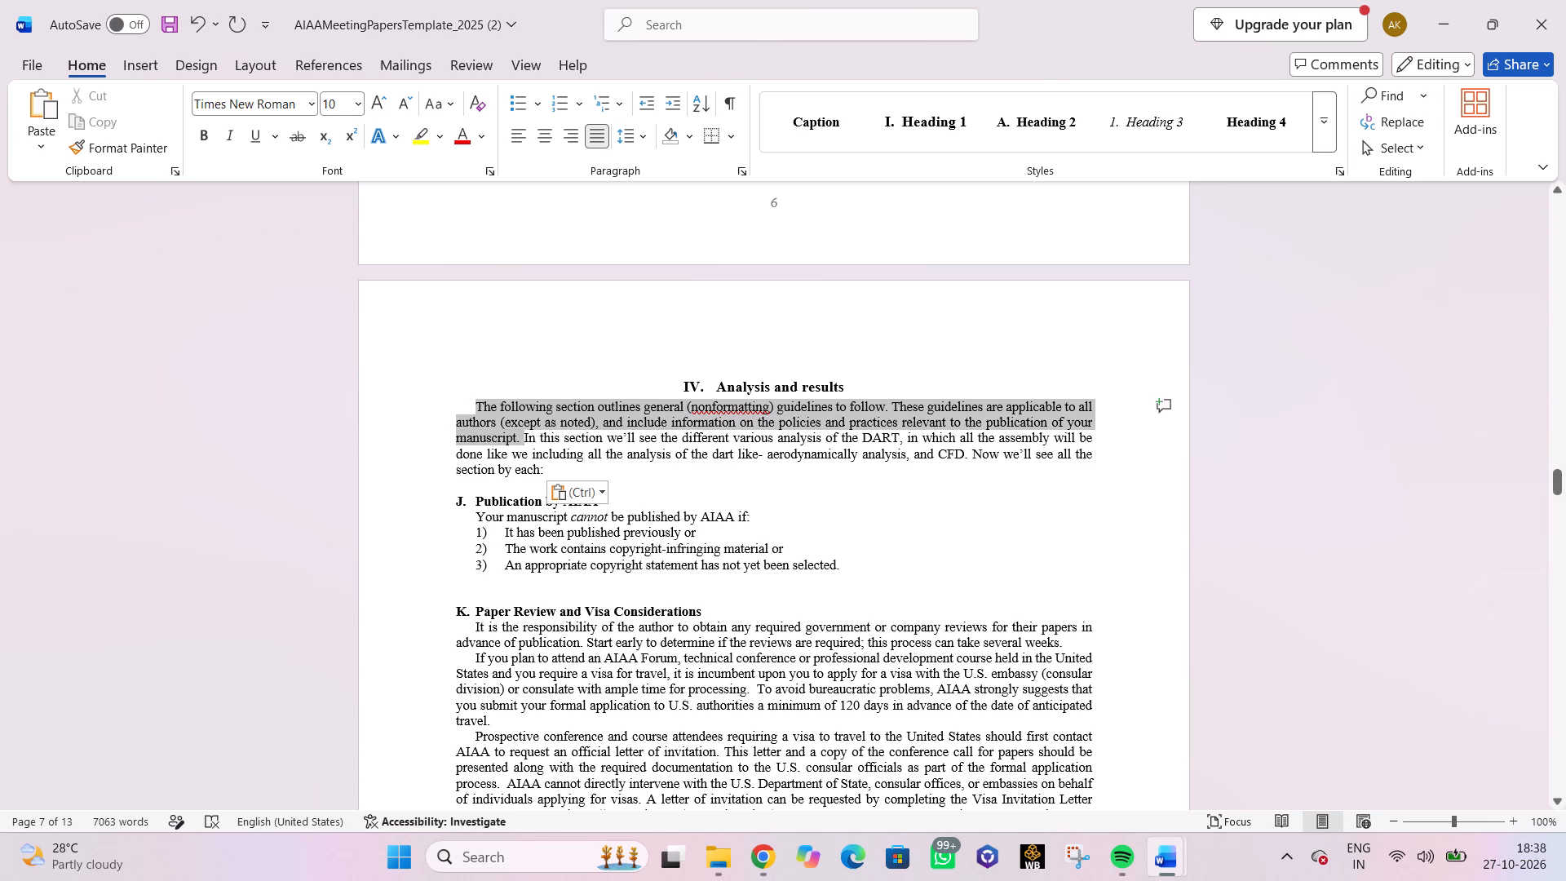
{"action": "left_click_drag", "start_coordinate": [480, 413], "coordinate": [481, 412]}
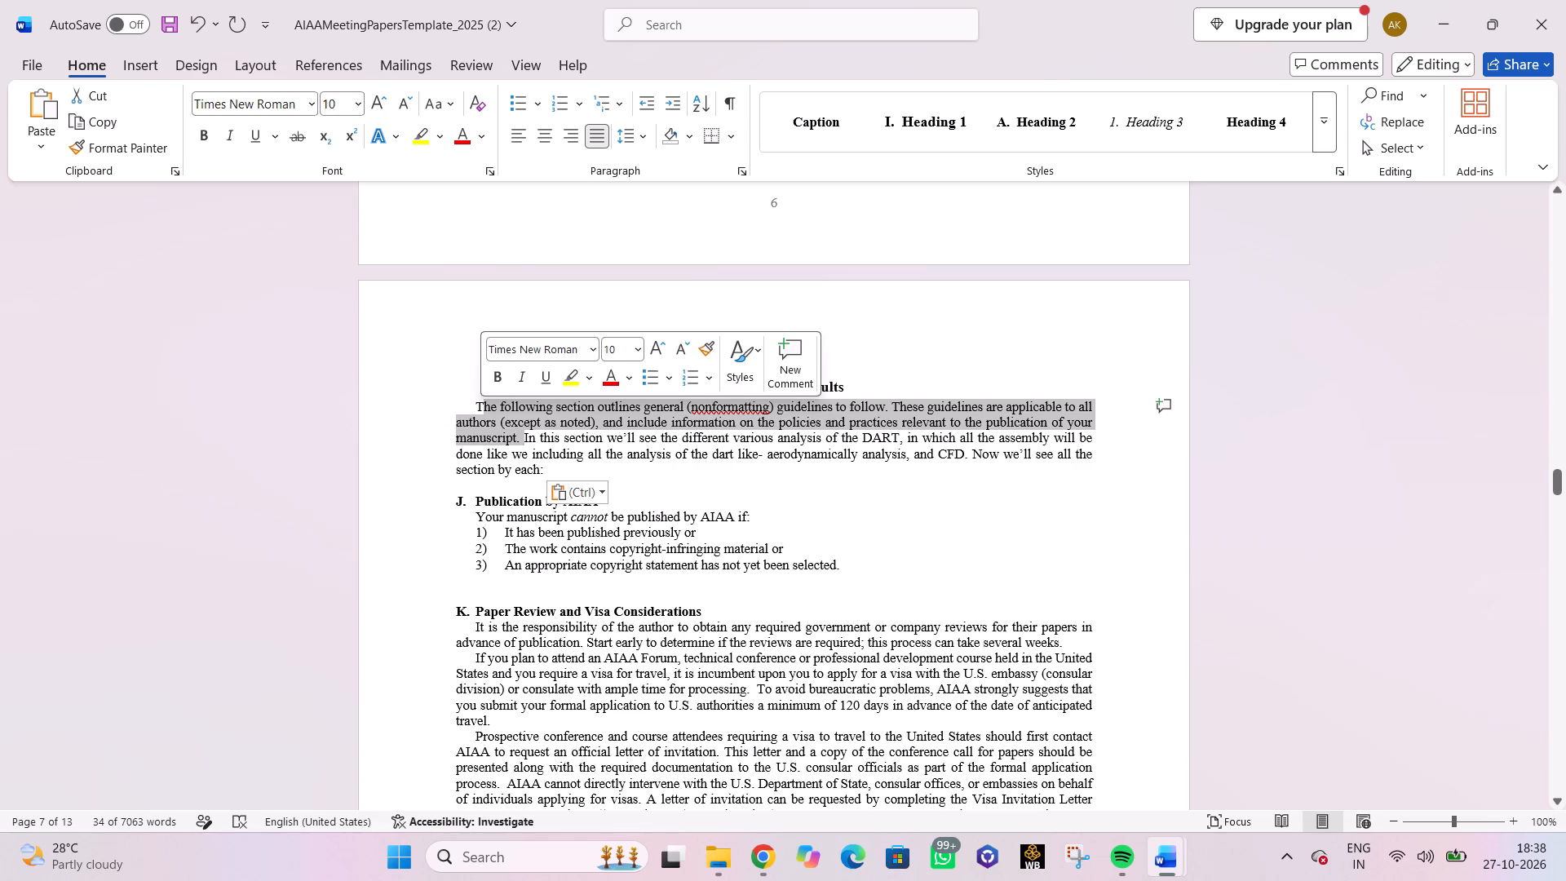
{"action": "key", "text": "BackSpace"}
{"action": "key", "text": "BackSpace"}
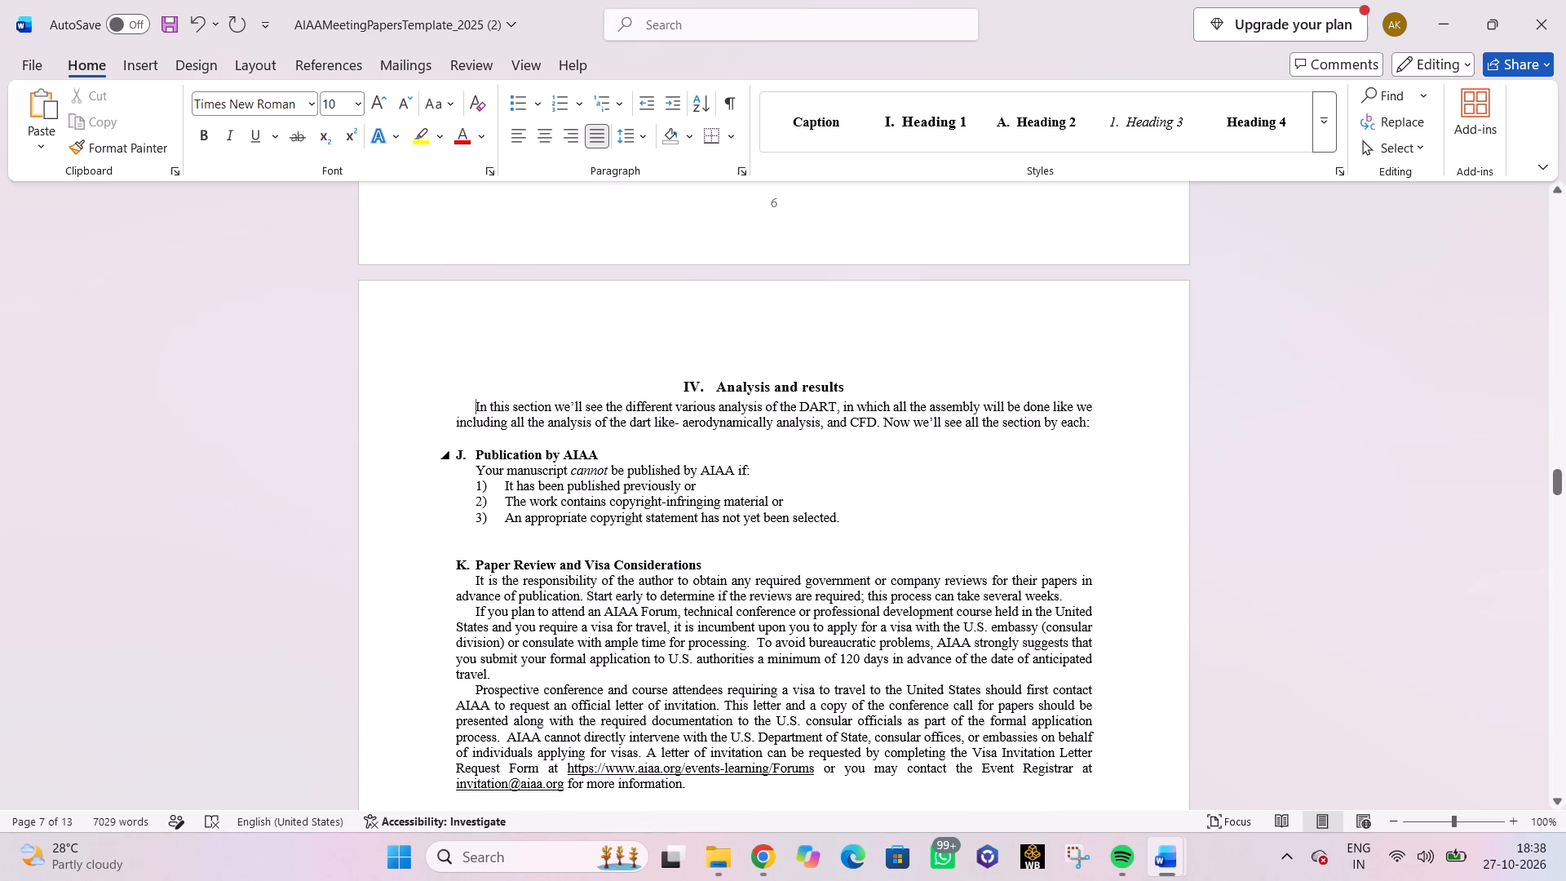
Review the layout from the propulsion equations and Figure 5 through the new section IV introduction.
{"action": "scroll", "coordinate": [510, 466], "scroll_direction": "up", "scroll_amount": 7}
{"action": "scroll", "coordinate": [510, 466], "scroll_direction": "down", "scroll_amount": 3}
{"action": "scroll", "coordinate": [510, 466], "scroll_direction": "up", "scroll_amount": 9}
{"action": "scroll", "coordinate": [510, 466], "scroll_direction": "down", "scroll_amount": 3}
{"action": "scroll", "coordinate": [510, 466], "scroll_direction": "up", "scroll_amount": 6}
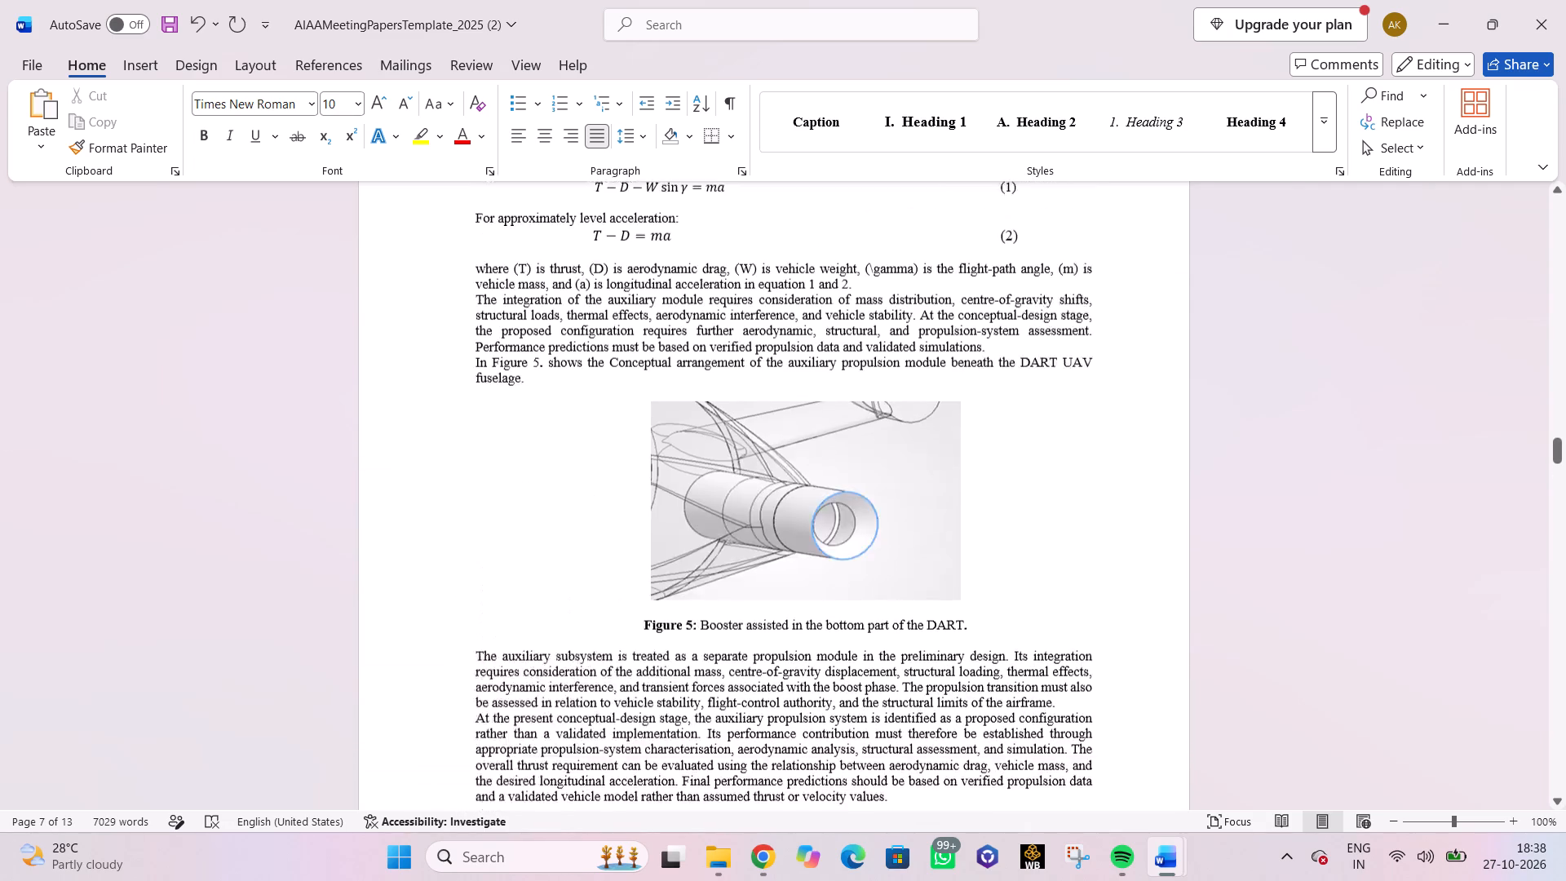
{"action": "scroll", "coordinate": [510, 466], "scroll_direction": "up", "scroll_amount": 1}
{"action": "scroll", "coordinate": [510, 466], "scroll_direction": "down", "scroll_amount": 3}
{"action": "scroll", "coordinate": [510, 466], "scroll_direction": "up", "scroll_amount": 3}
{"action": "scroll", "coordinate": [510, 466], "scroll_direction": "down", "scroll_amount": 4}
{"action": "scroll", "coordinate": [510, 466], "scroll_direction": "up", "scroll_amount": 2}
{"action": "scroll", "coordinate": [510, 466], "scroll_direction": "down", "scroll_amount": 10}
{"action": "scroll", "coordinate": [507, 463], "scroll_direction": "up", "scroll_amount": 1}
{"action": "scroll", "coordinate": [507, 463], "scroll_direction": "down", "scroll_amount": 3}
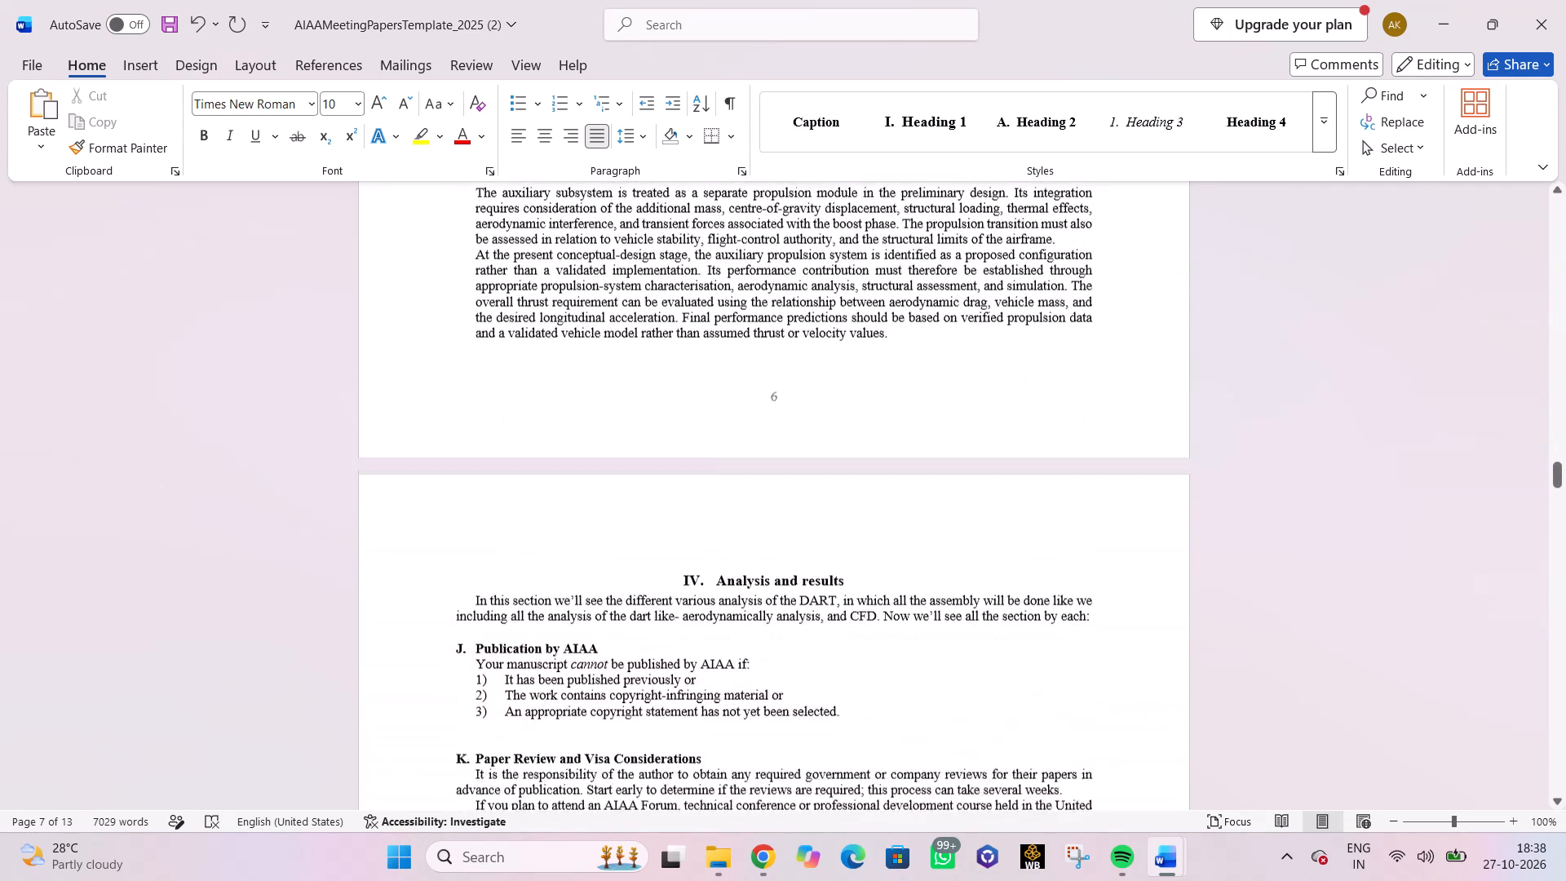
Replace the number of the "Publication by AIAA" subheading in section IV so its lettering restarts at "A.".
{"action": "scroll", "coordinate": [507, 463], "scroll_direction": "down", "scroll_amount": 3}
{"action": "left_click", "coordinate": [467, 455]}
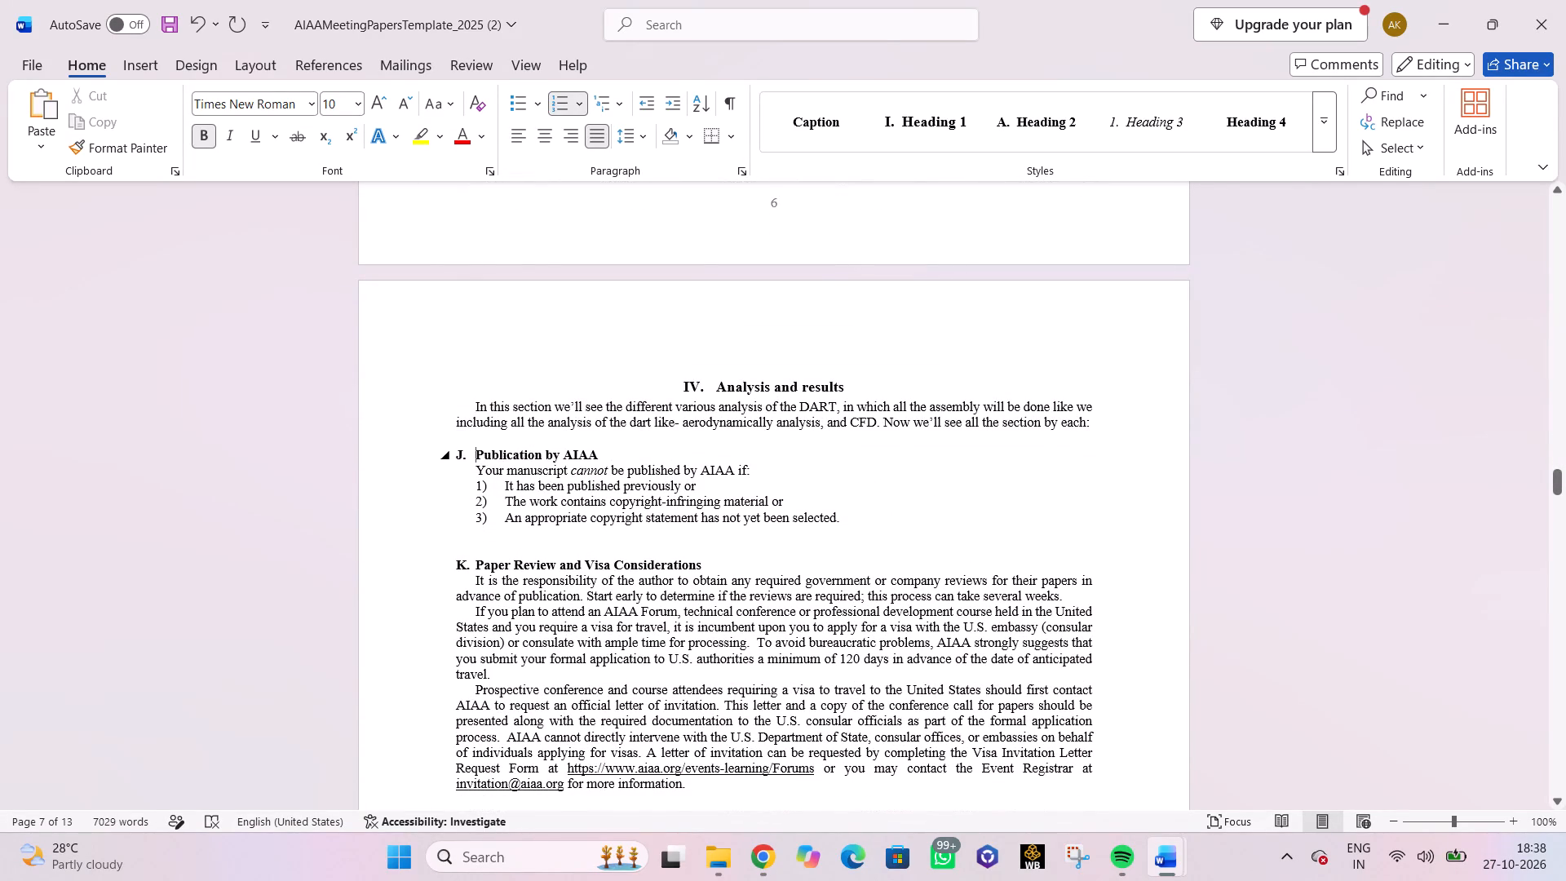
{"action": "key", "text": "BackSpace"}
{"action": "type", "text": "A."}
{"action": "key", "text": "space"}
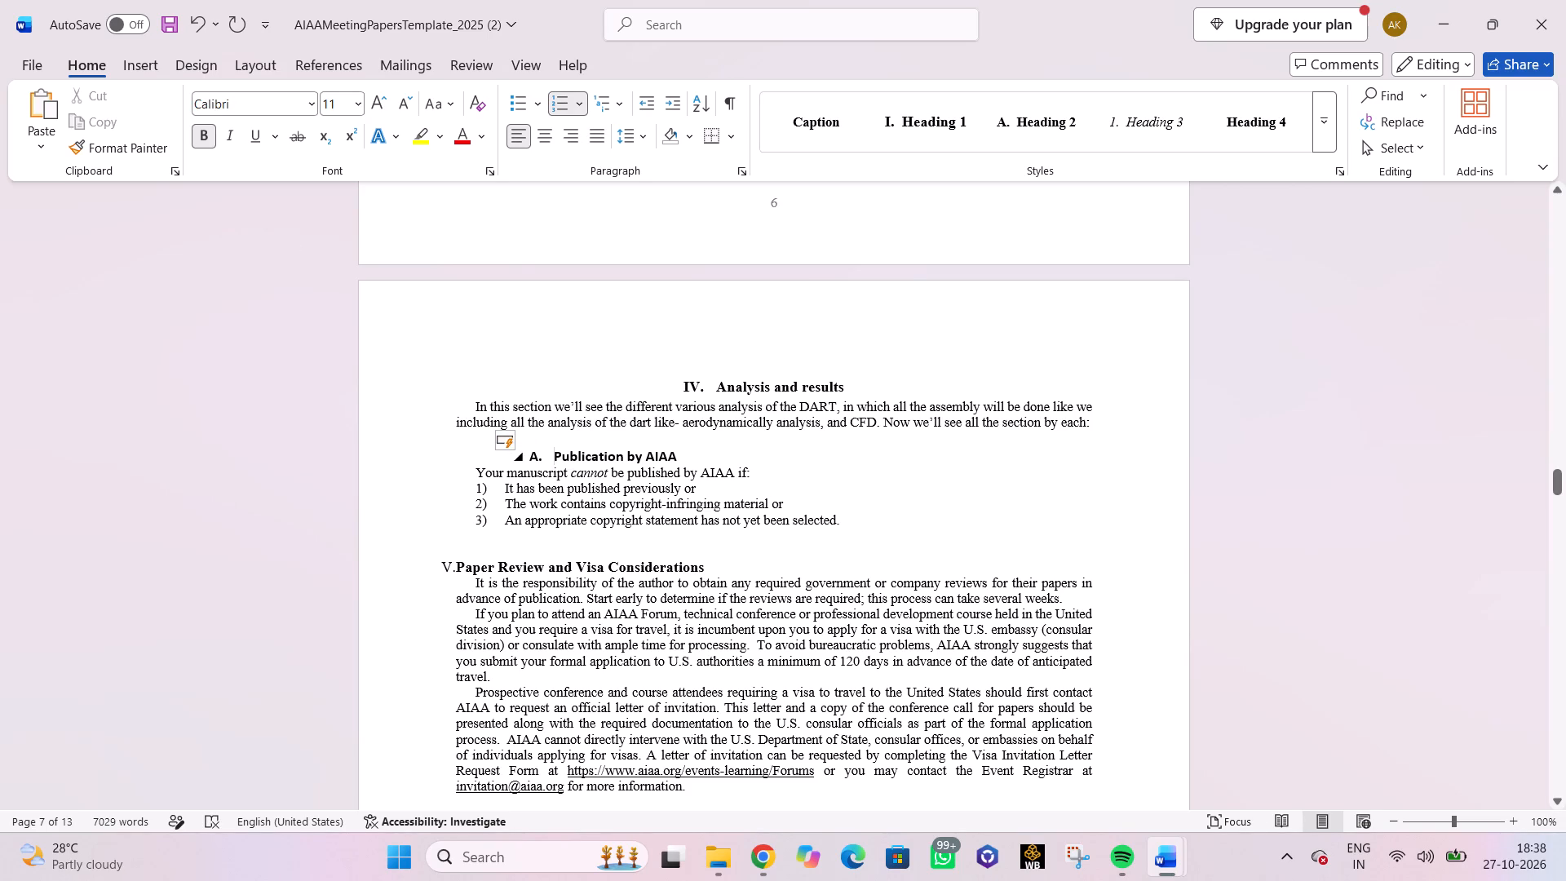
{"action": "left_click_drag", "start_coordinate": [546, 456], "coordinate": [522, 454]}
{"action": "left_click", "coordinate": [513, 453]}
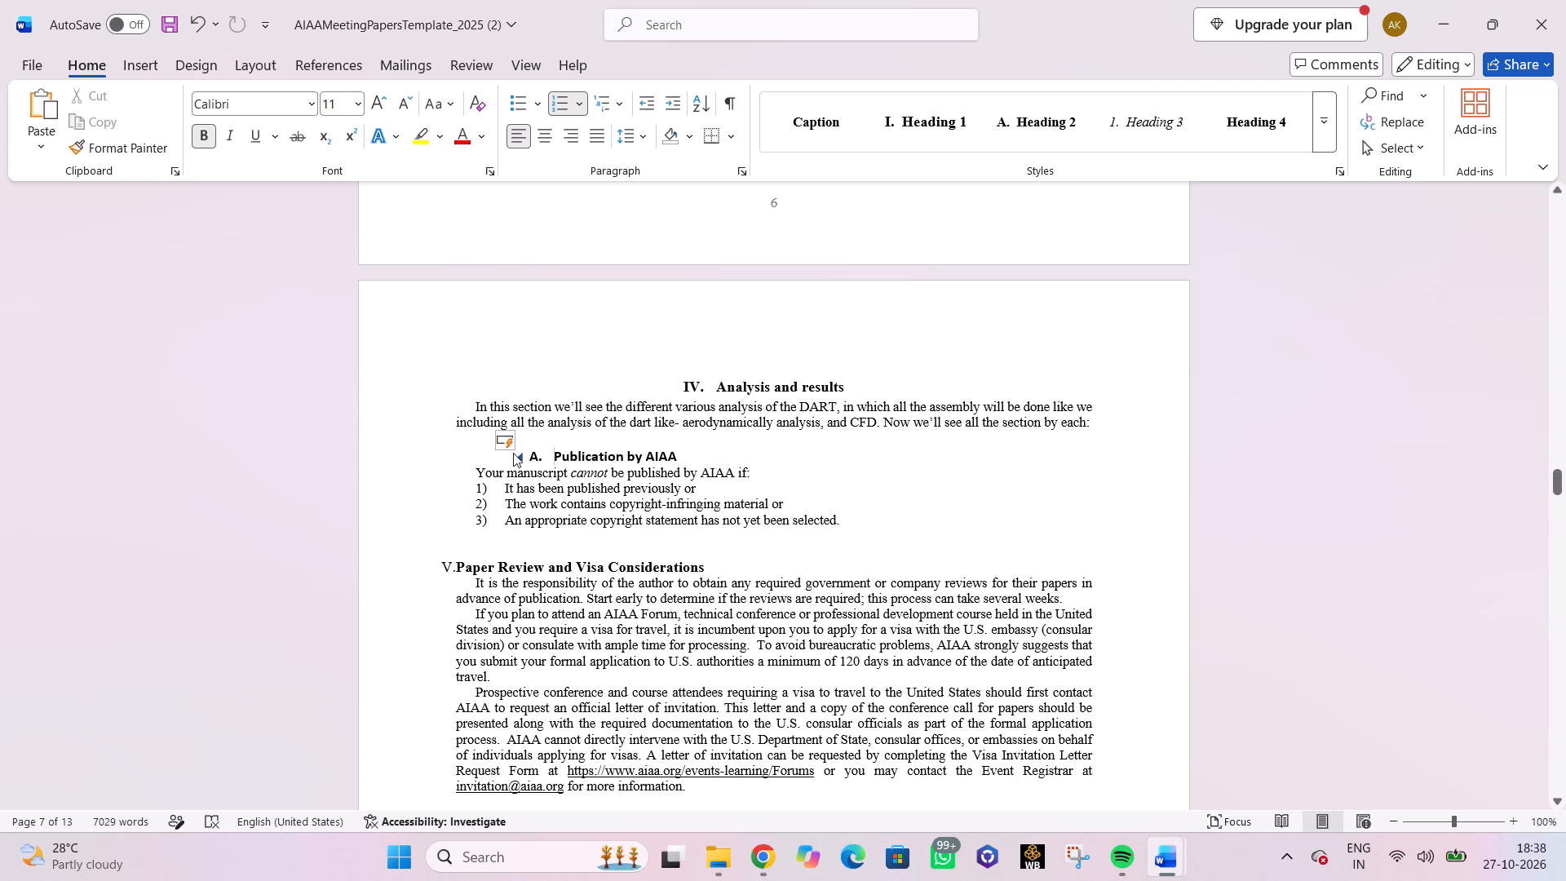
{"action": "left_click", "coordinate": [519, 456]}
{"action": "left_click", "coordinate": [511, 458]}
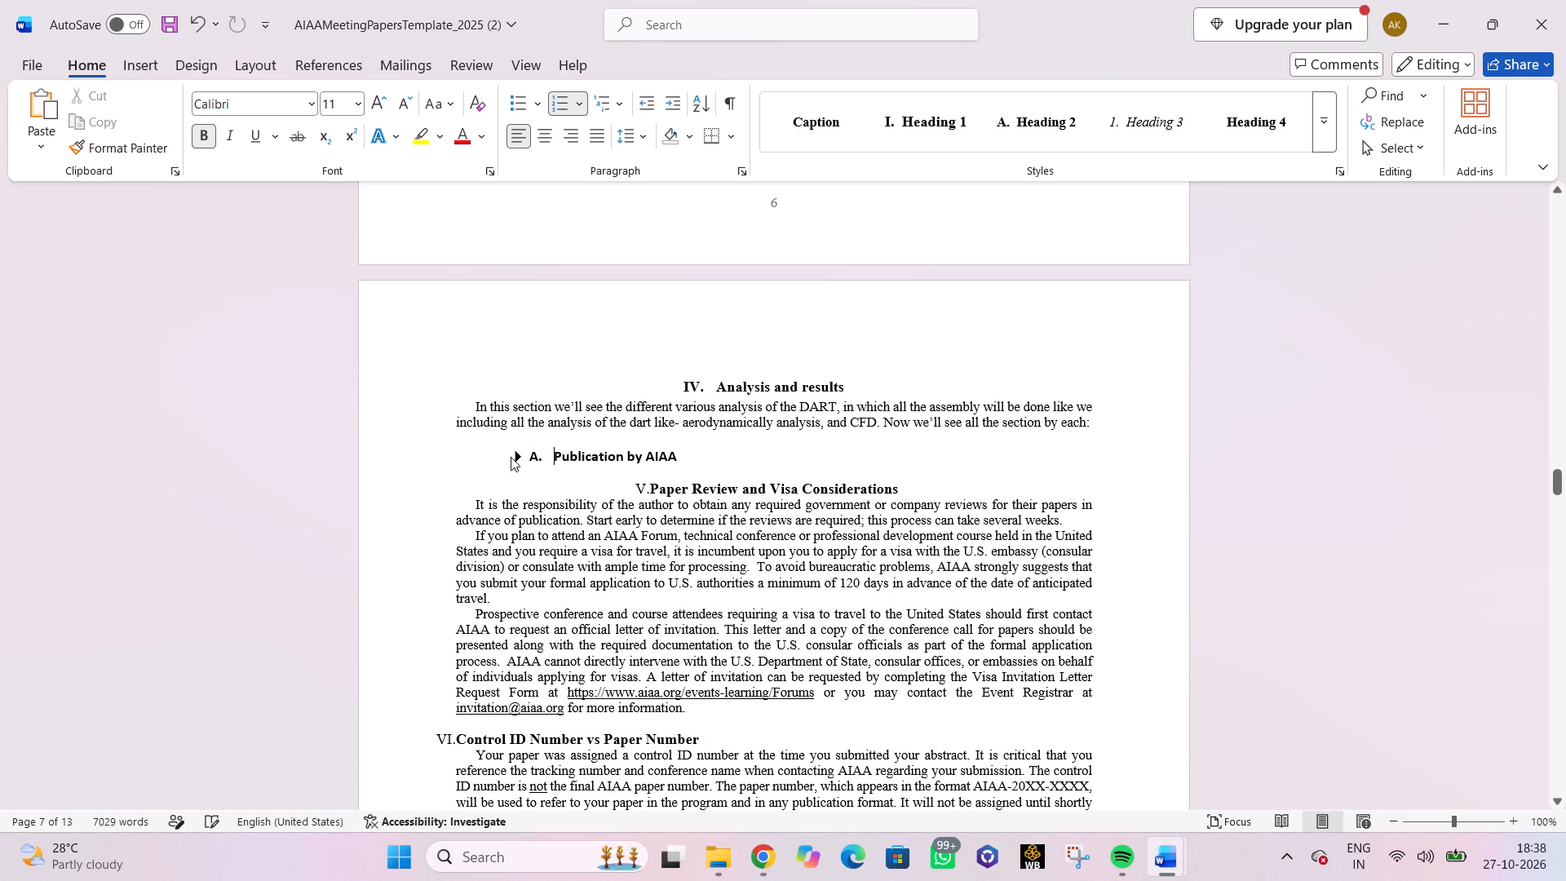
{"action": "left_click", "coordinate": [514, 455]}
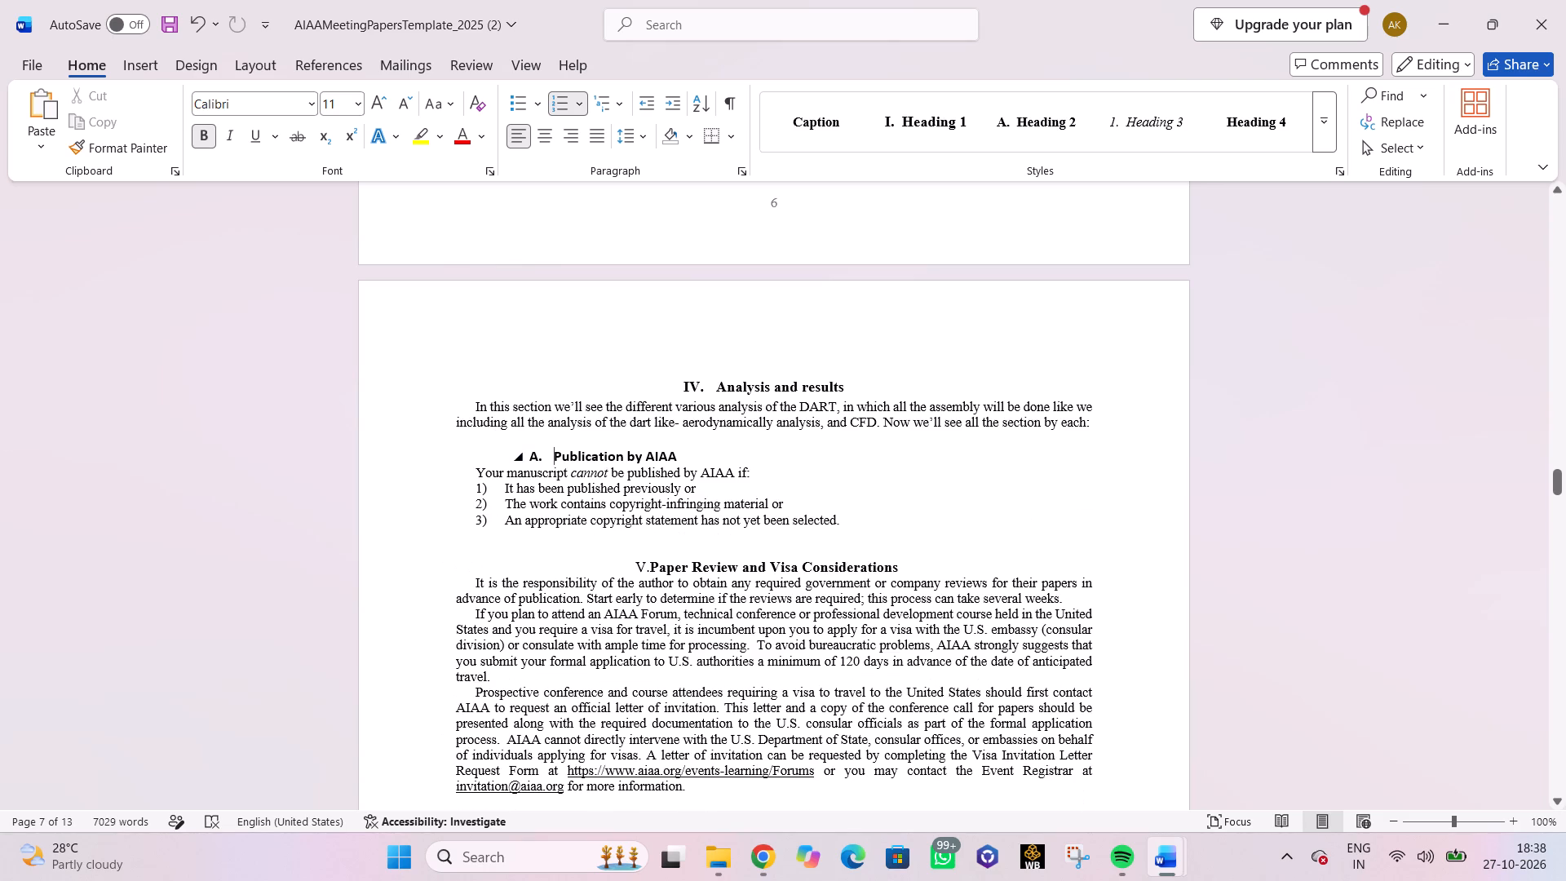
{"action": "key", "text": "BackSpace"}
{"action": "key", "text": "BackSpace"}
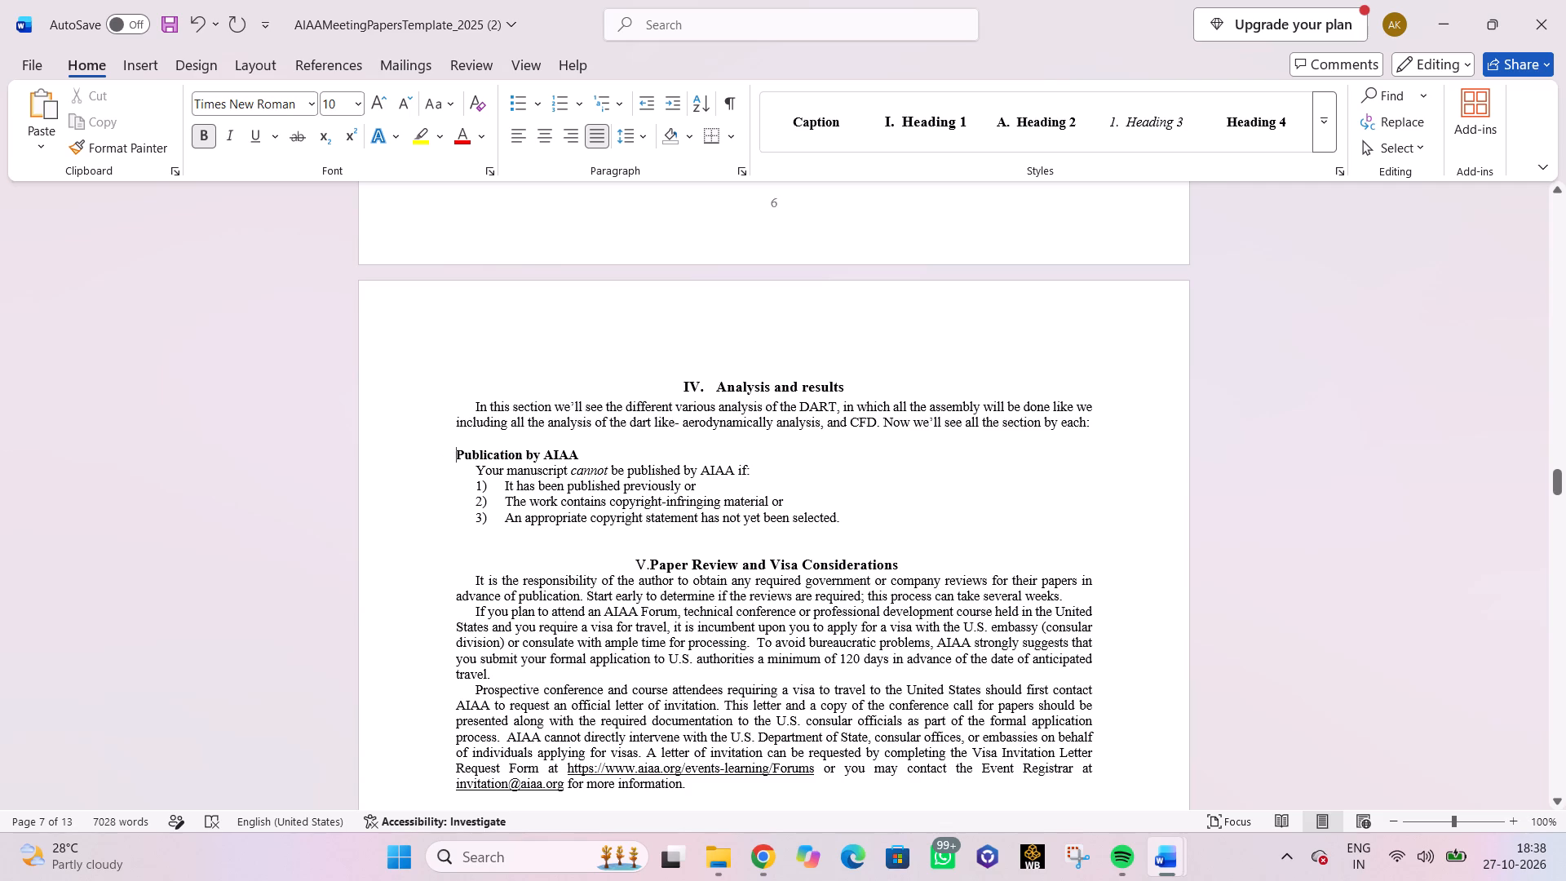
{"action": "type", "text": "A."}
{"action": "key", "text": "space"}
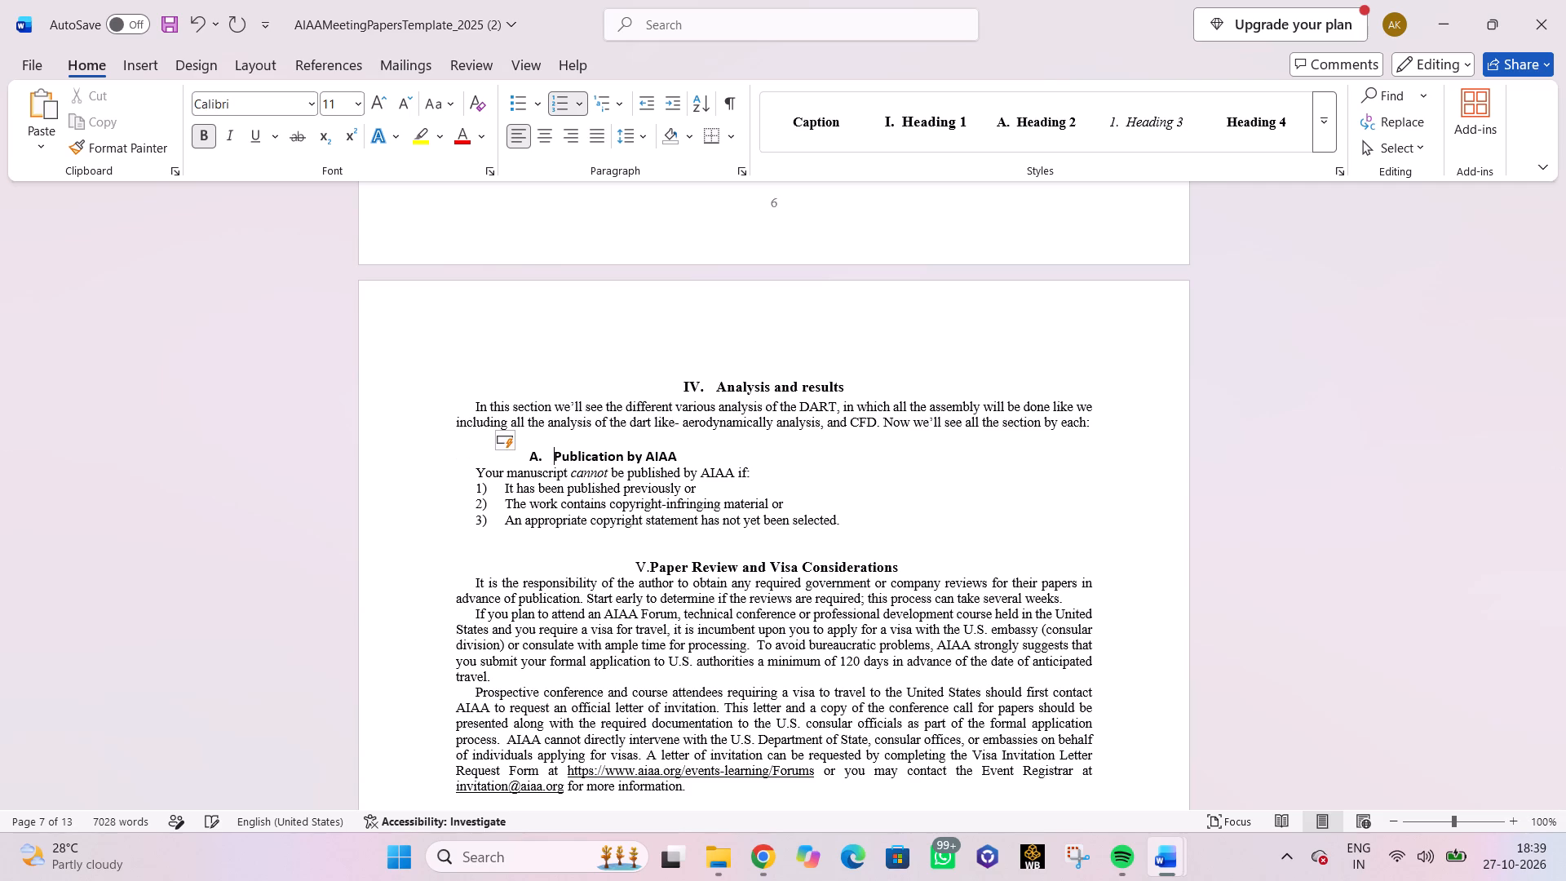
Format the "Publication by AIAA" subheading text in Times New Roman, size 10.
{"action": "left_click_drag", "start_coordinate": [527, 458], "coordinate": [529, 458]}
{"action": "left_click_drag", "start_coordinate": [529, 458], "coordinate": [689, 457]}
{"action": "left_click", "coordinate": [311, 105]}
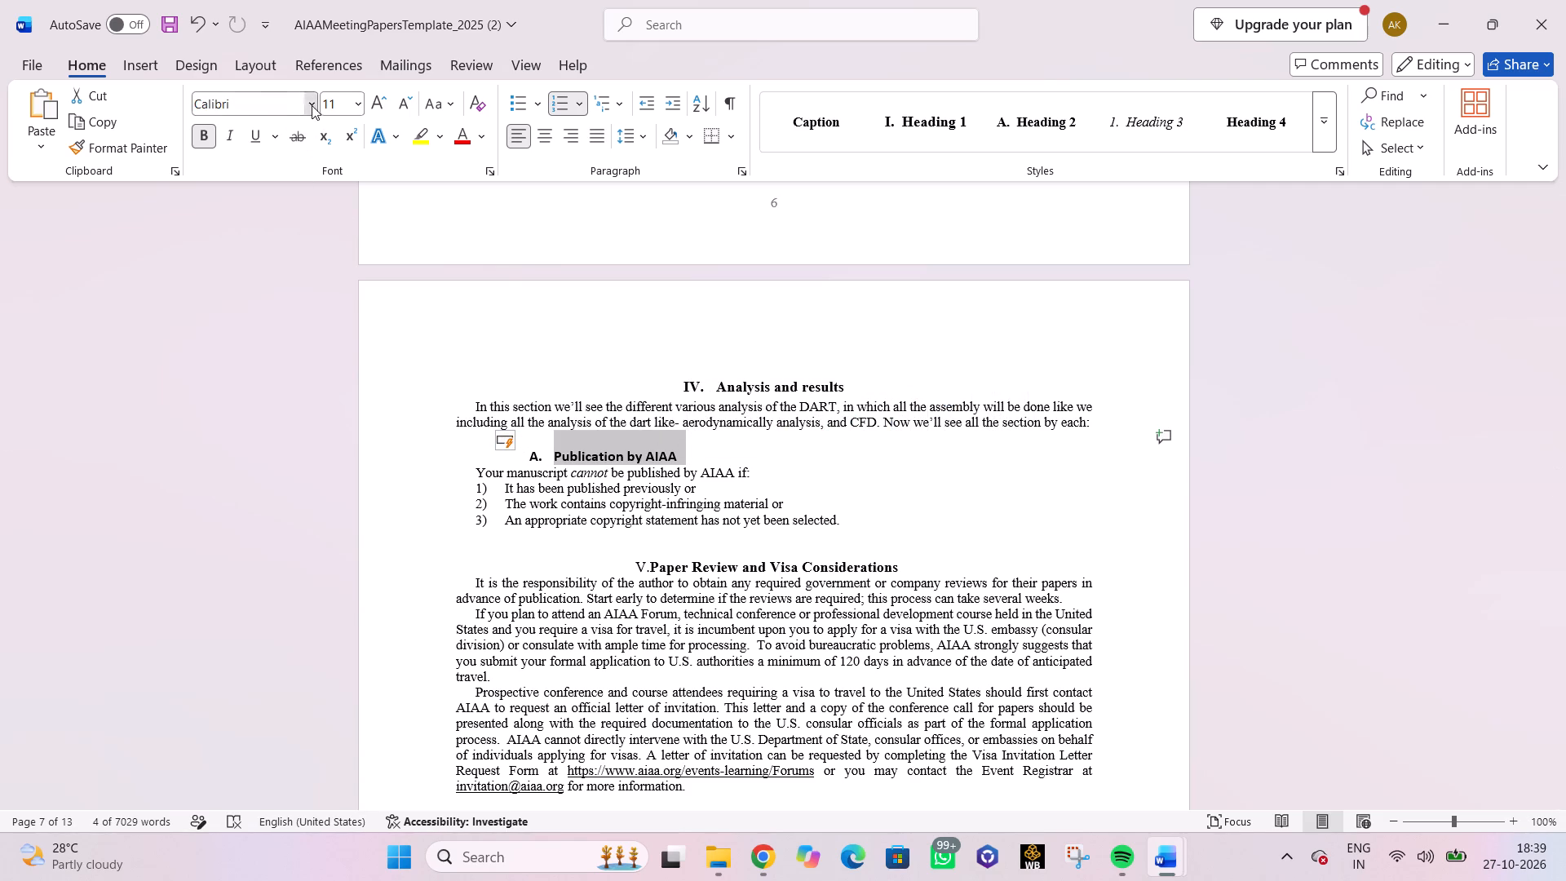
{"action": "key", "text": "t"}
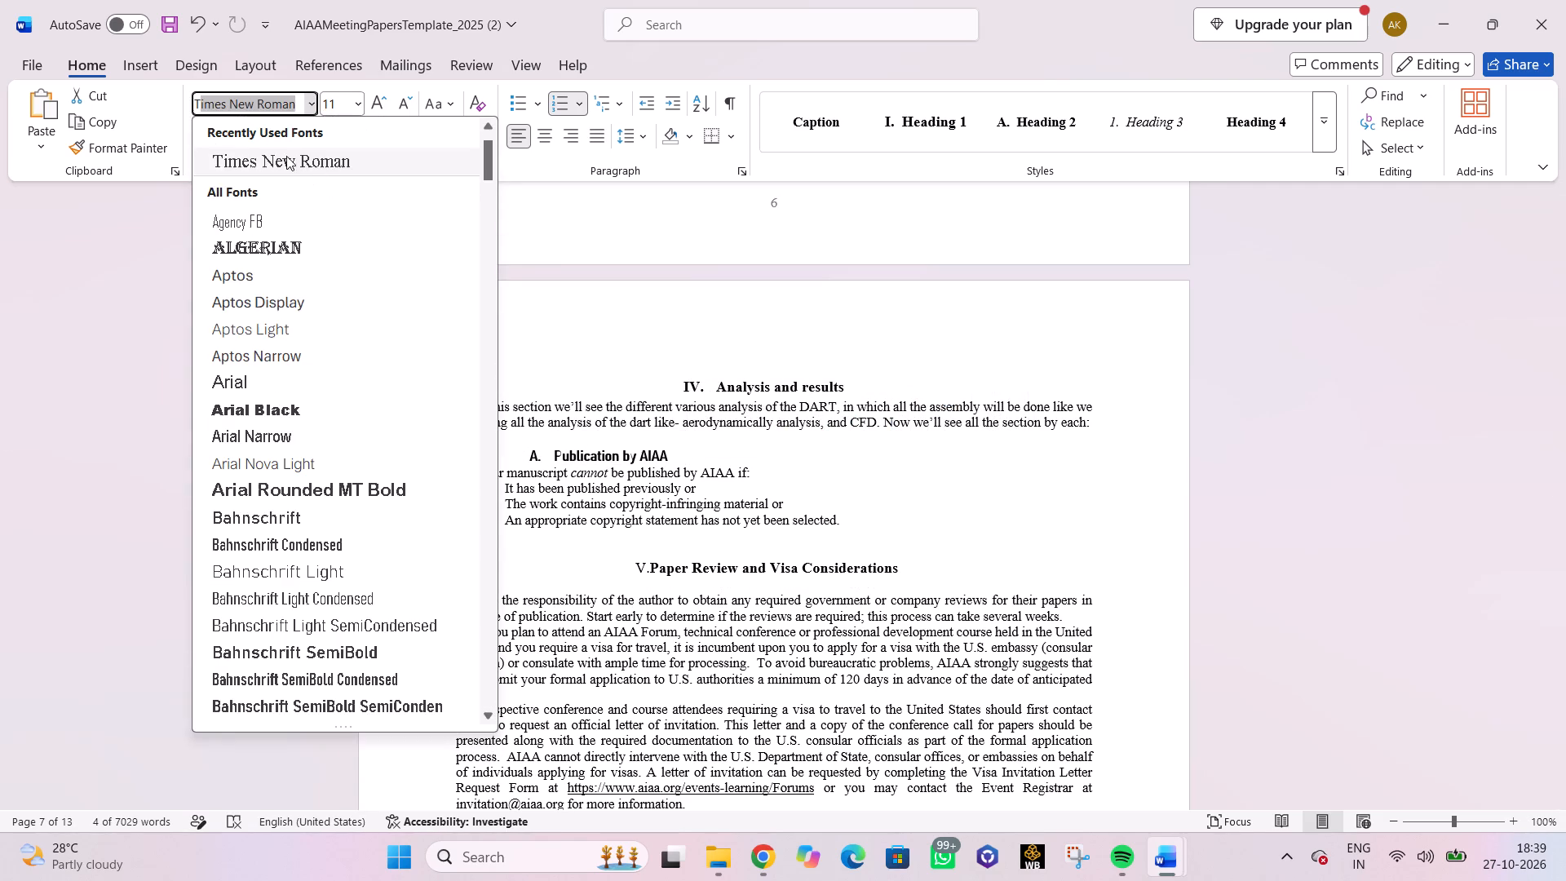
{"action": "left_click", "coordinate": [299, 161]}
{"action": "left_click", "coordinate": [361, 104]}
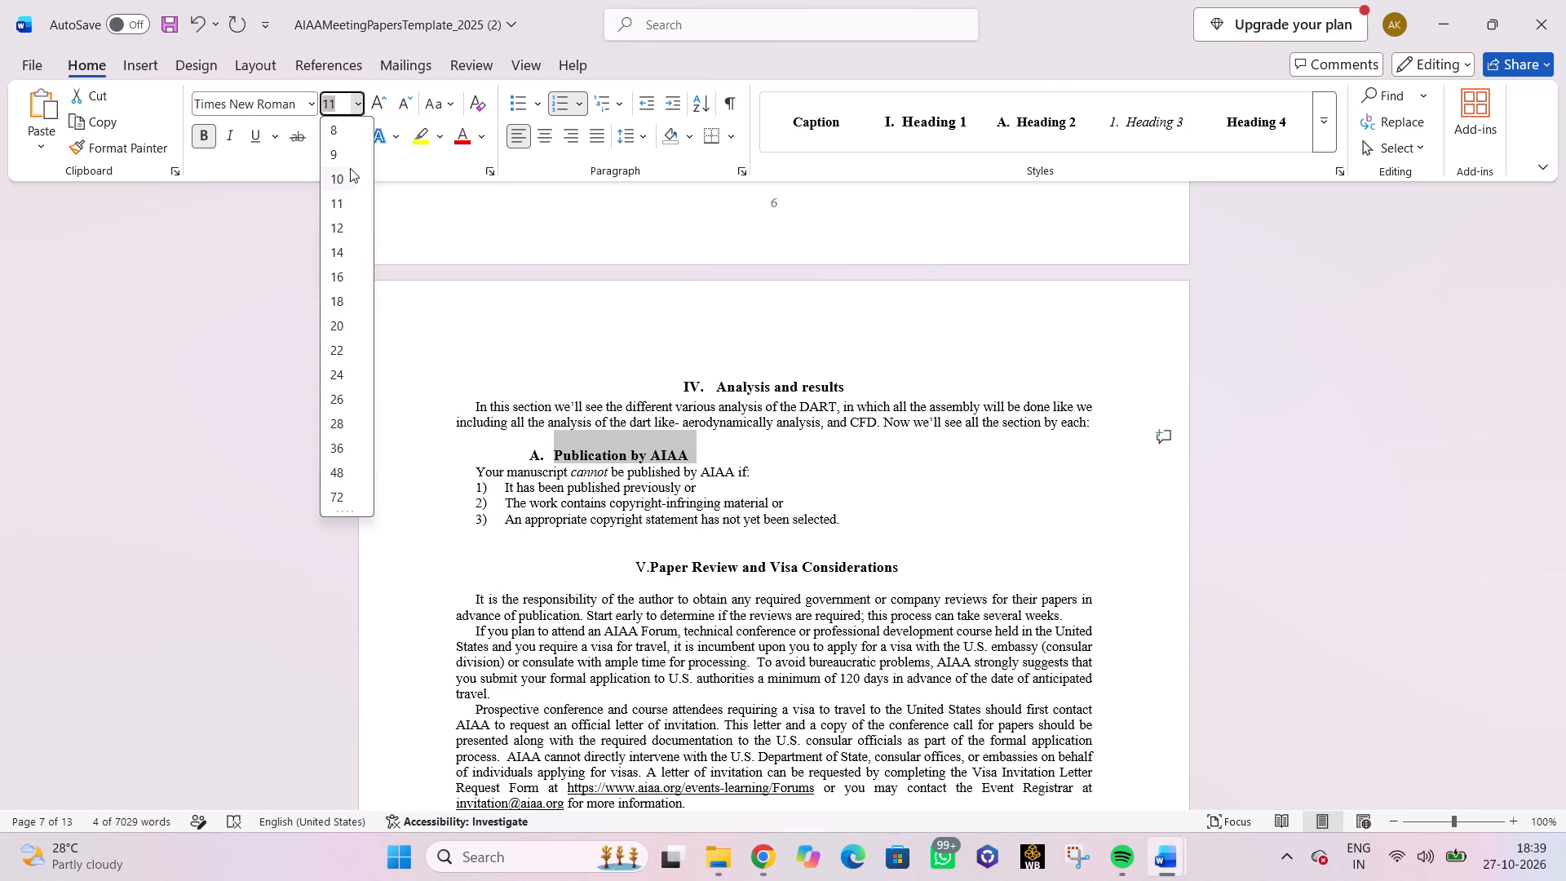
{"action": "left_click", "coordinate": [341, 177]}
{"action": "left_click", "coordinate": [1259, 412]}
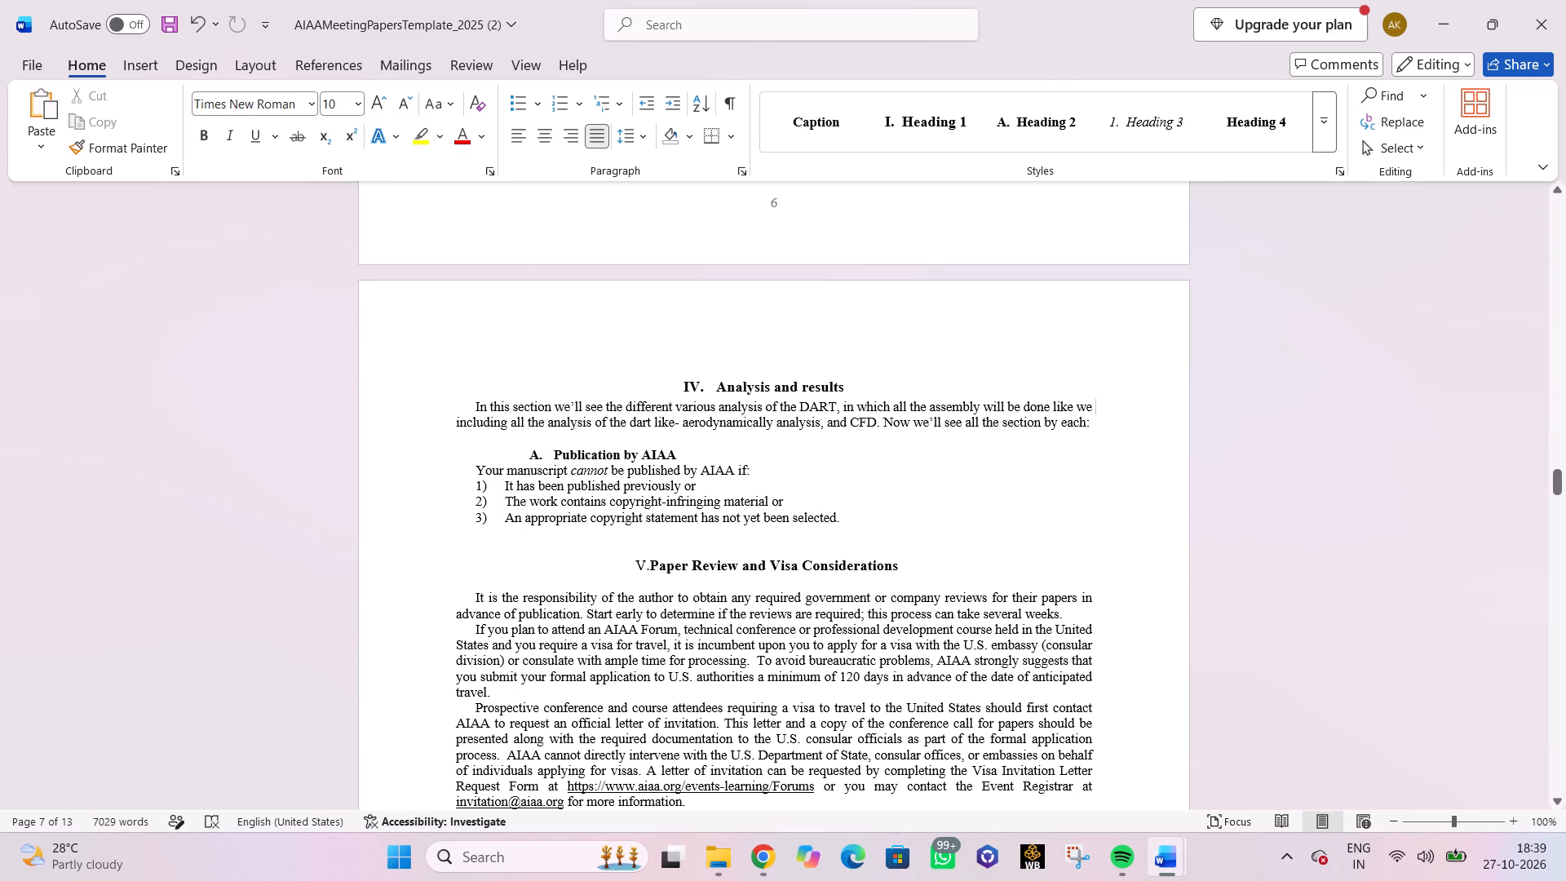
Review the subheadings, body text and figures from section IV back through section III for formatting to match.
{"action": "scroll", "coordinate": [610, 520], "scroll_direction": "up", "scroll_amount": 8}
{"action": "scroll", "coordinate": [611, 519], "scroll_direction": "down", "scroll_amount": 3}
{"action": "scroll", "coordinate": [611, 519], "scroll_direction": "up", "scroll_amount": 7}
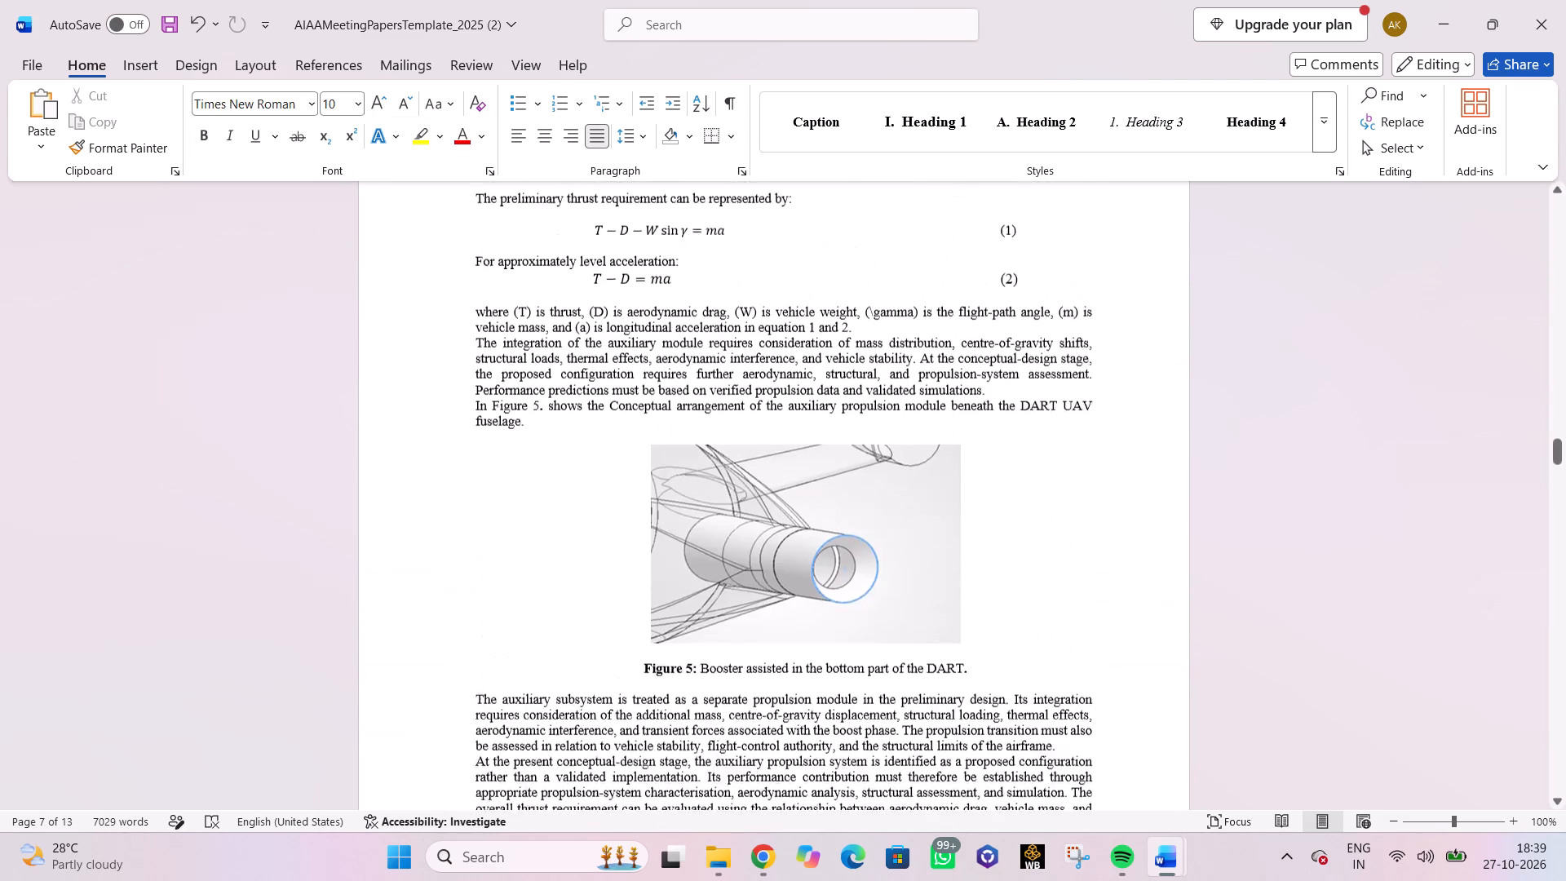
{"action": "scroll", "coordinate": [611, 519], "scroll_direction": "up", "scroll_amount": 4}
{"action": "scroll", "coordinate": [610, 519], "scroll_direction": "down", "scroll_amount": 3}
{"action": "scroll", "coordinate": [610, 519], "scroll_direction": "up", "scroll_amount": 7}
{"action": "scroll", "coordinate": [610, 519], "scroll_direction": "down", "scroll_amount": 1}
{"action": "scroll", "coordinate": [610, 519], "scroll_direction": "up", "scroll_amount": 2}
{"action": "scroll", "coordinate": [610, 519], "scroll_direction": "down", "scroll_amount": 1}
{"action": "scroll", "coordinate": [610, 519], "scroll_direction": "up", "scroll_amount": 11}
{"action": "scroll", "coordinate": [608, 519], "scroll_direction": "down", "scroll_amount": 1}
{"action": "scroll", "coordinate": [608, 519], "scroll_direction": "up", "scroll_amount": 5}
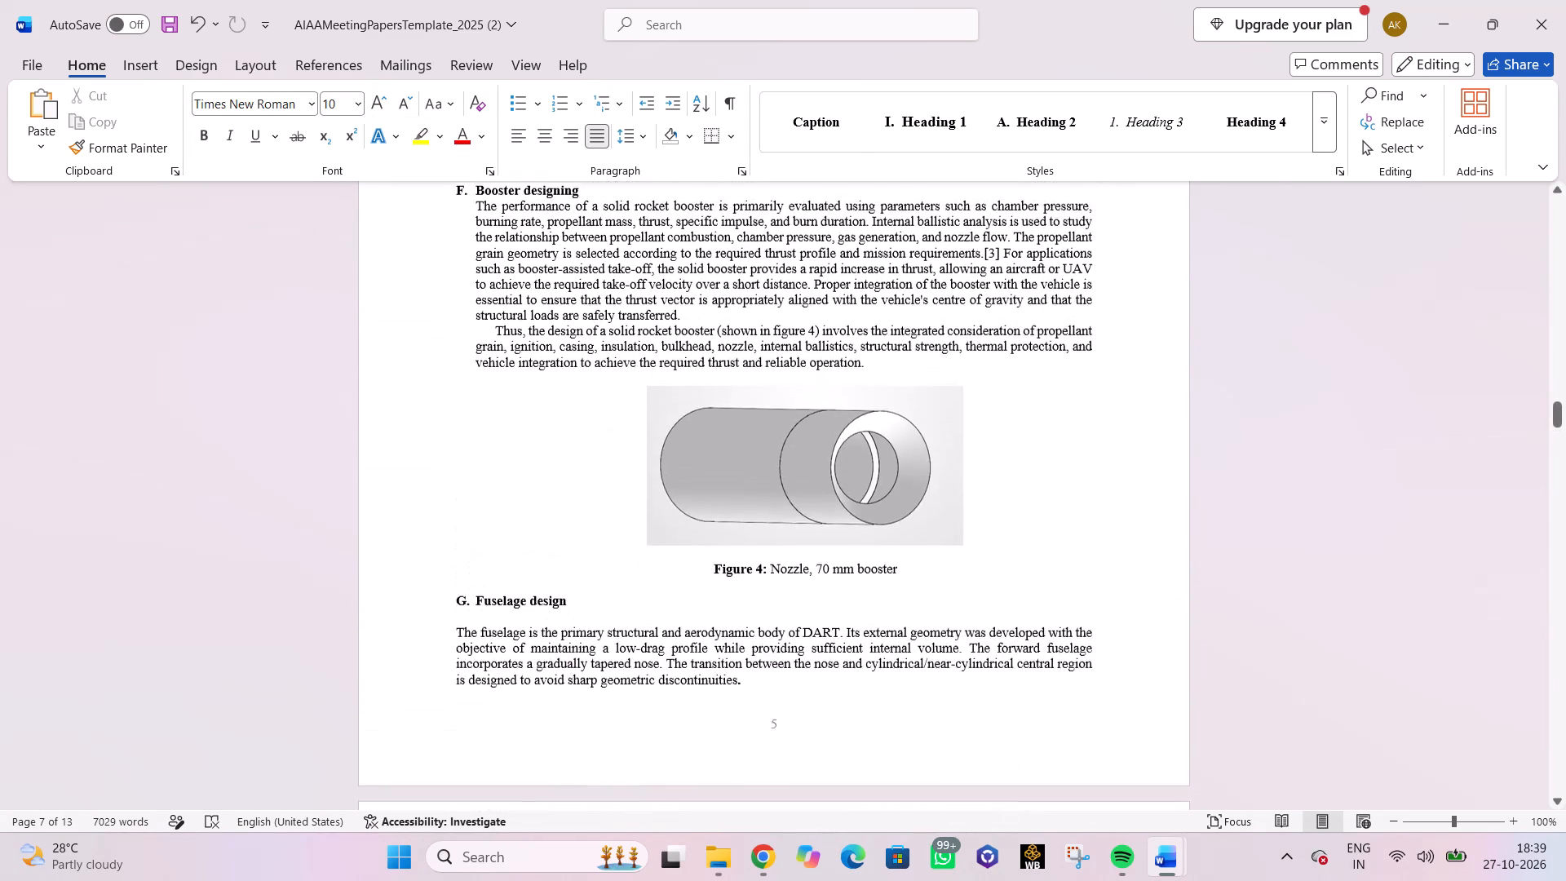
{"action": "scroll", "coordinate": [608, 519], "scroll_direction": "up", "scroll_amount": 18}
{"action": "scroll", "coordinate": [608, 519], "scroll_direction": "down", "scroll_amount": 1}
{"action": "scroll", "coordinate": [608, 519], "scroll_direction": "up", "scroll_amount": 4}
{"action": "scroll", "coordinate": [608, 519], "scroll_direction": "down", "scroll_amount": 1}
{"action": "scroll", "coordinate": [608, 519], "scroll_direction": "up", "scroll_amount": 1}
{"action": "scroll", "coordinate": [608, 519], "scroll_direction": "down", "scroll_amount": 1}
{"action": "scroll", "coordinate": [608, 519], "scroll_direction": "up", "scroll_amount": 7}
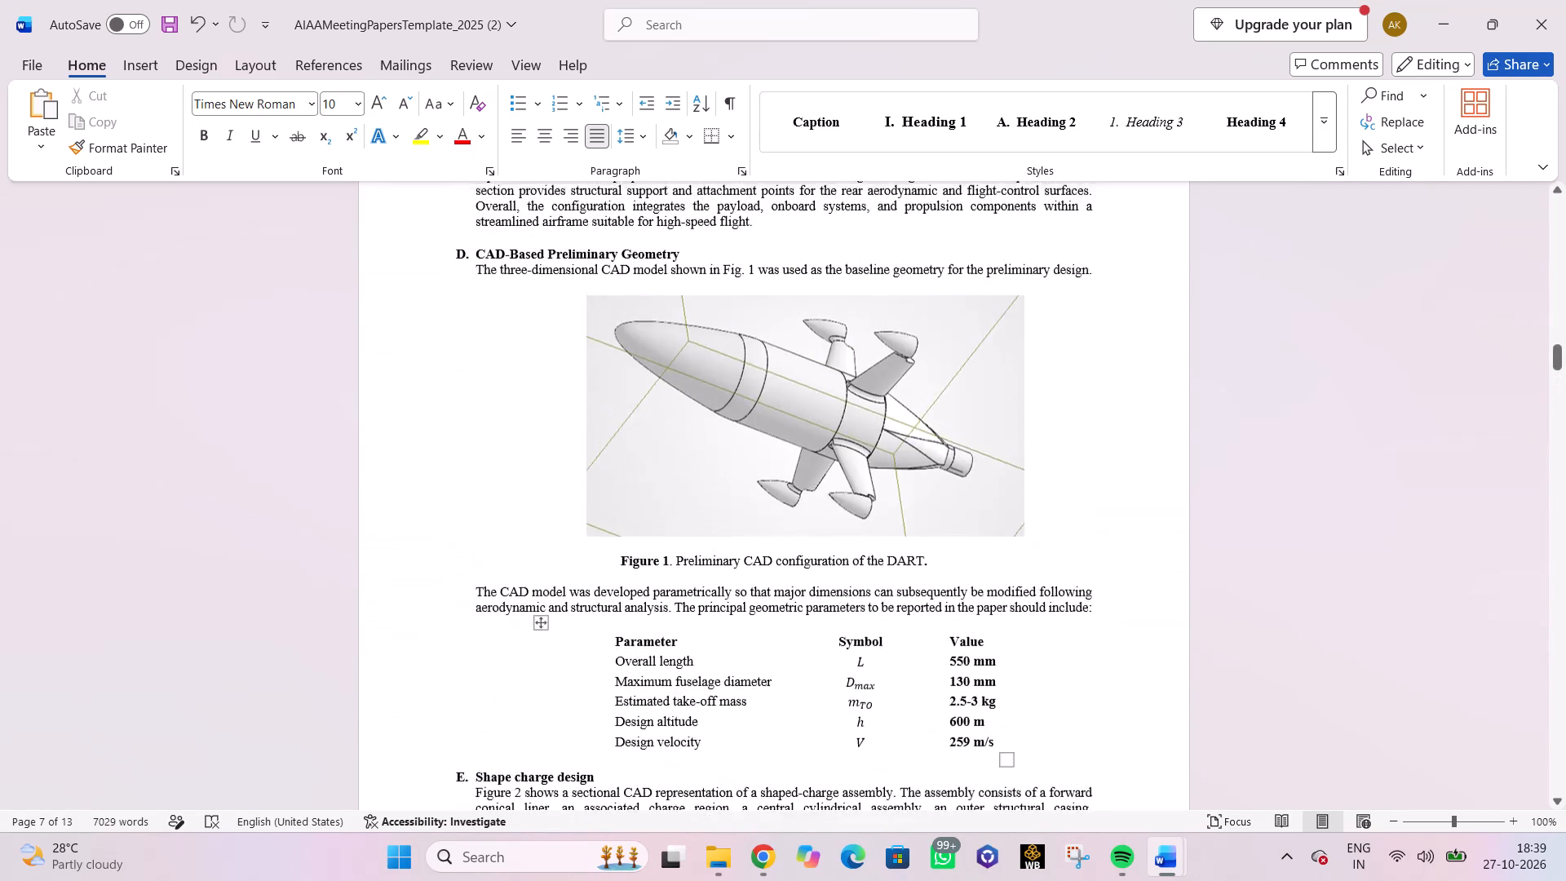
{"action": "scroll", "coordinate": [608, 519], "scroll_direction": "up", "scroll_amount": 20}
{"action": "scroll", "coordinate": [608, 519], "scroll_direction": "down", "scroll_amount": 1}
{"action": "scroll", "coordinate": [608, 519], "scroll_direction": "up", "scroll_amount": 10}
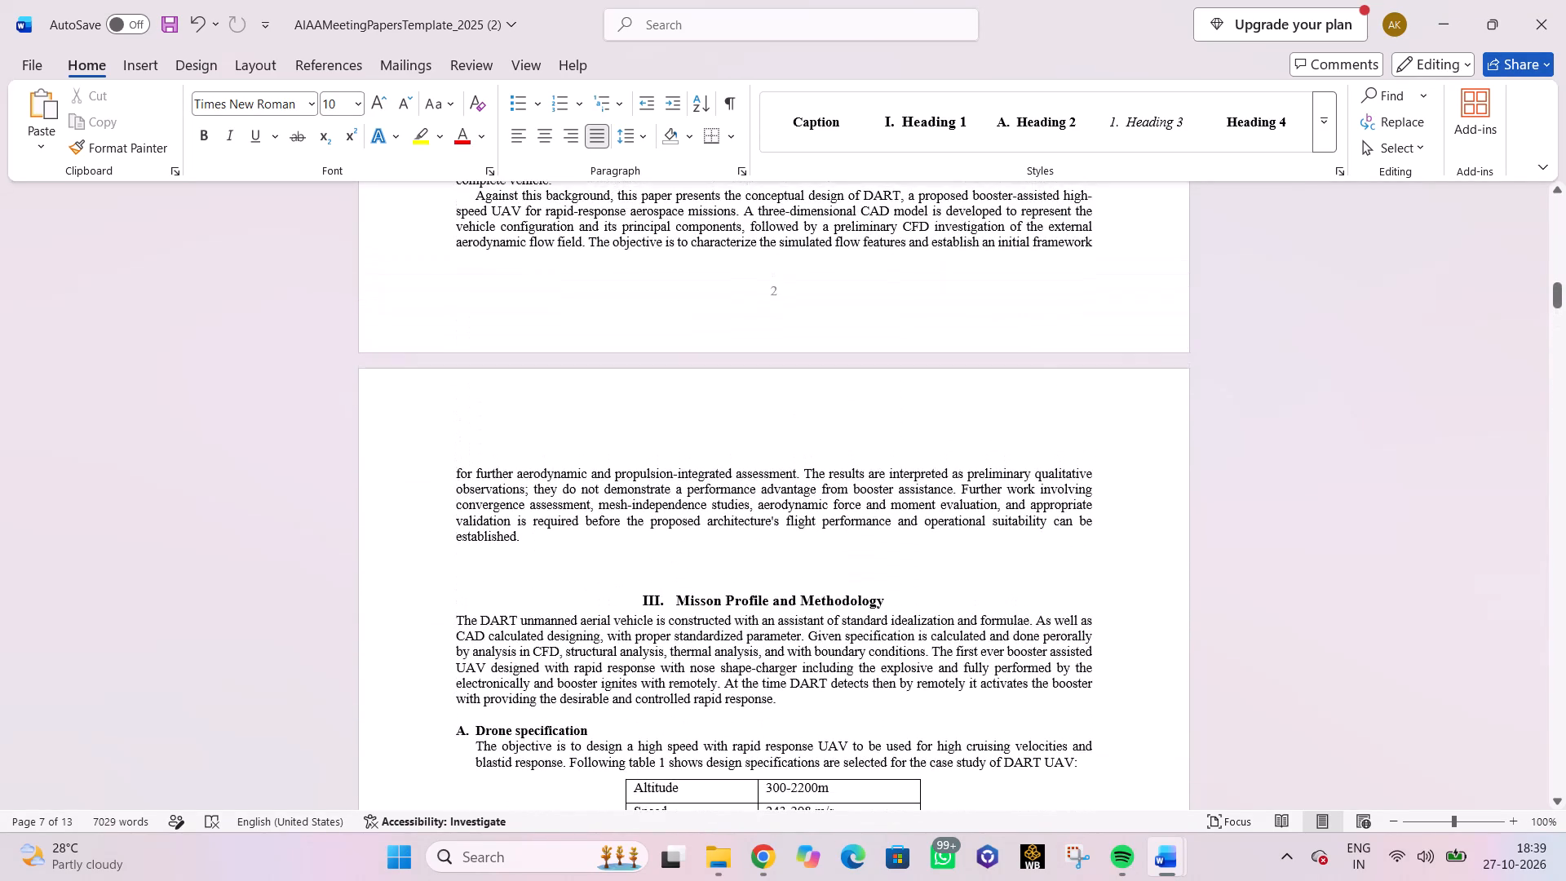
{"action": "scroll", "coordinate": [608, 519], "scroll_direction": "up", "scroll_amount": 1}
{"action": "scroll", "coordinate": [608, 519], "scroll_direction": "down", "scroll_amount": 19}
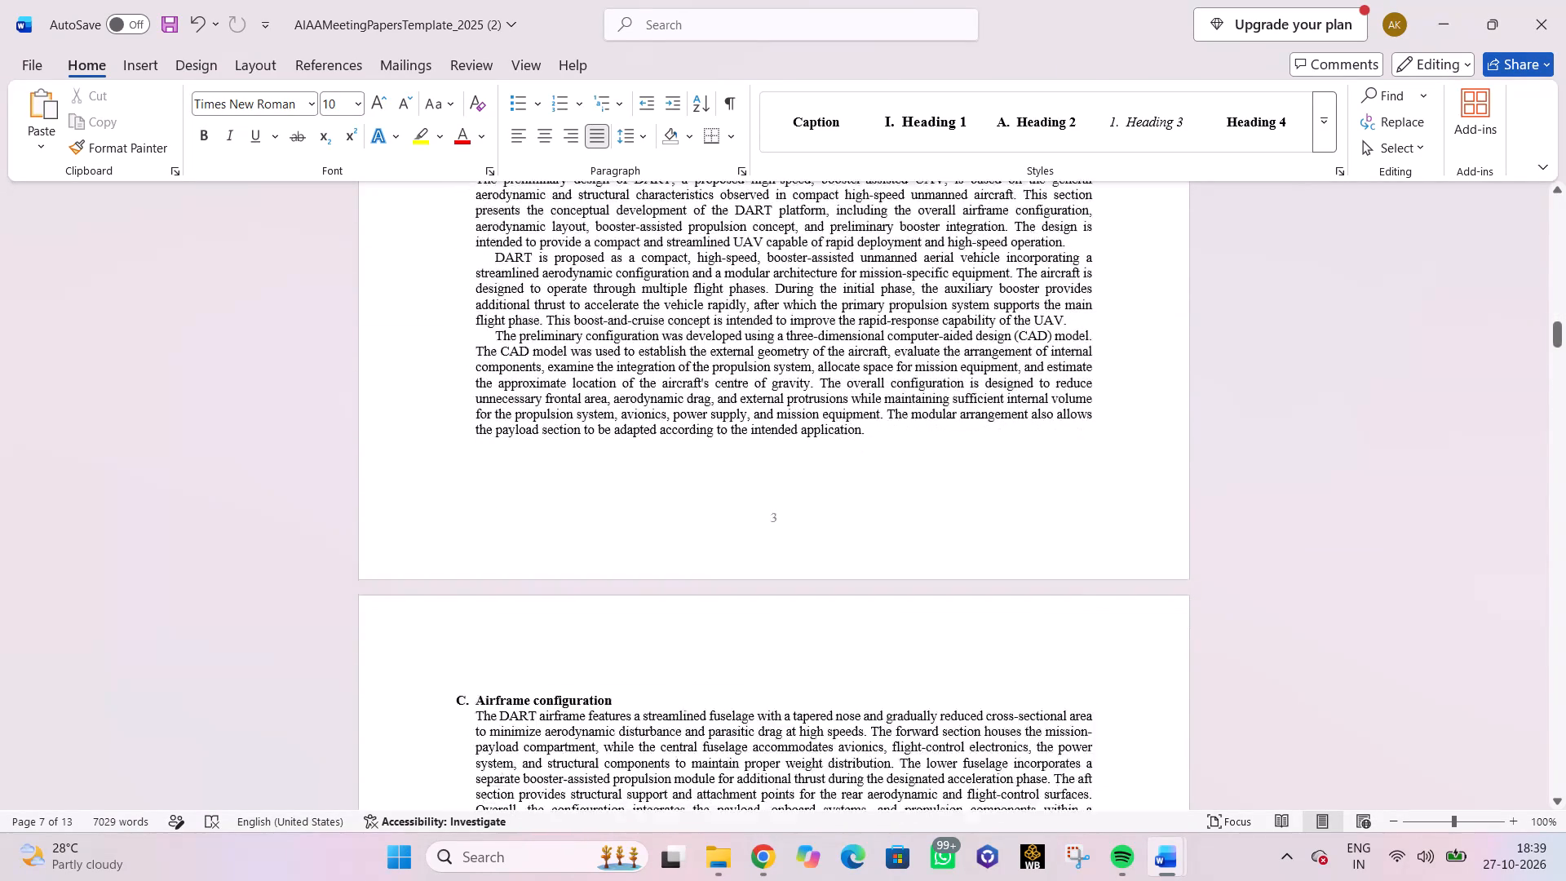
{"action": "scroll", "coordinate": [605, 519], "scroll_direction": "down", "scroll_amount": 7}
{"action": "scroll", "coordinate": [609, 515], "scroll_direction": "up", "scroll_amount": 1}
{"action": "scroll", "coordinate": [609, 515], "scroll_direction": "down", "scroll_amount": 9}
{"action": "scroll", "coordinate": [613, 512], "scroll_direction": "up", "scroll_amount": 1}
{"action": "scroll", "coordinate": [613, 512], "scroll_direction": "down", "scroll_amount": 6}
{"action": "scroll", "coordinate": [614, 515], "scroll_direction": "up", "scroll_amount": 1}
{"action": "scroll", "coordinate": [614, 515], "scroll_direction": "down", "scroll_amount": 20}
{"action": "scroll", "coordinate": [614, 515], "scroll_direction": "down", "scroll_amount": 3}
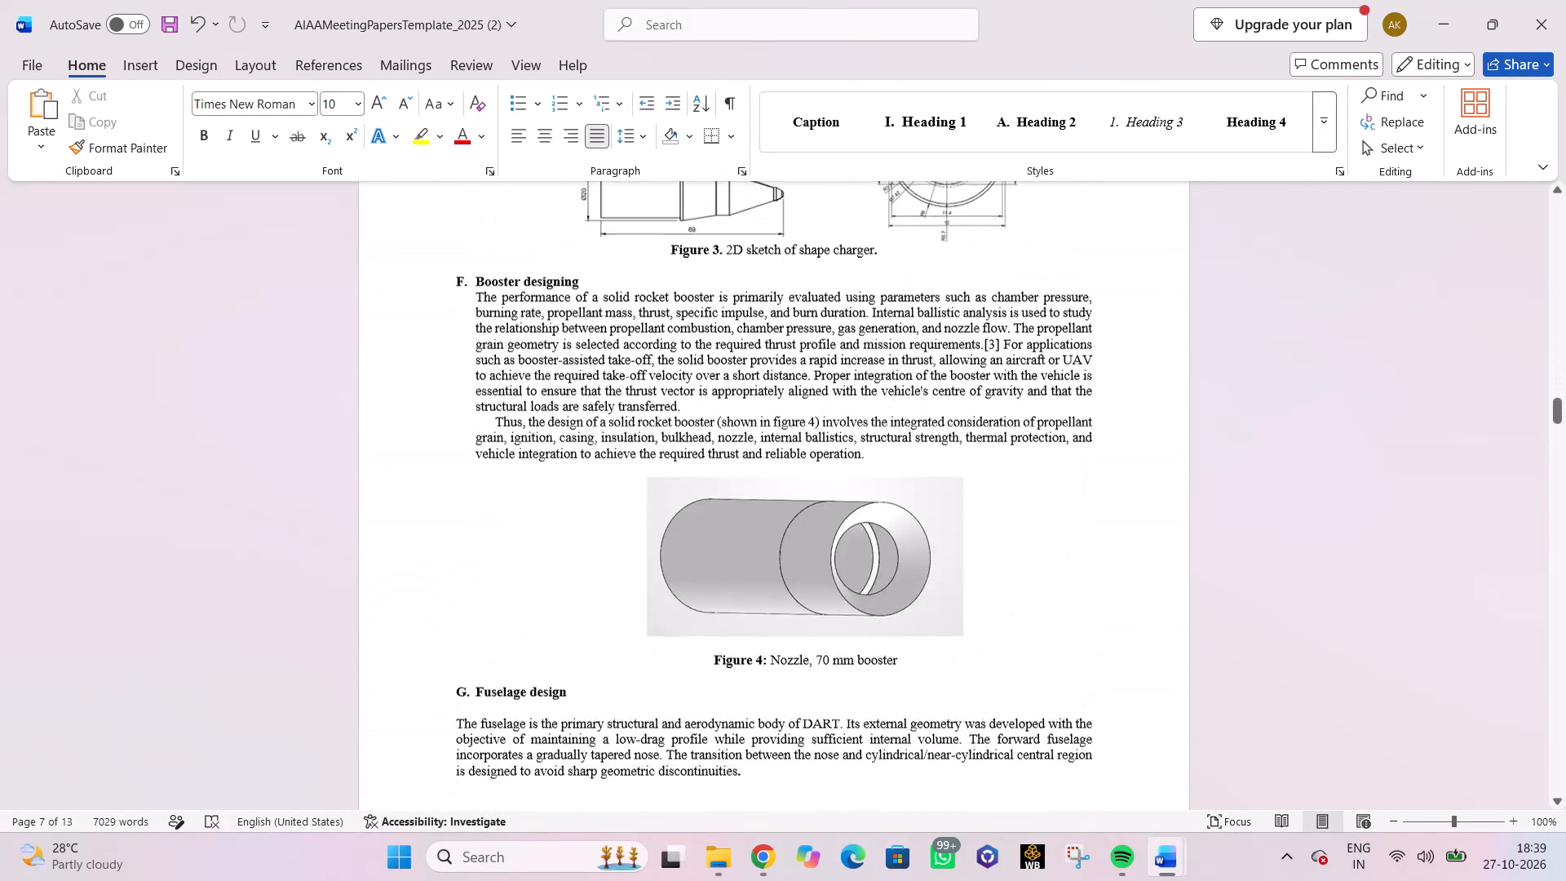
{"action": "scroll", "coordinate": [612, 519], "scroll_direction": "down", "scroll_amount": 20}
{"action": "scroll", "coordinate": [612, 519], "scroll_direction": "down", "scroll_amount": 12}
{"action": "scroll", "coordinate": [608, 529], "scroll_direction": "up", "scroll_amount": 1}
{"action": "scroll", "coordinate": [608, 529], "scroll_direction": "down", "scroll_amount": 3}
{"action": "scroll", "coordinate": [608, 529], "scroll_direction": "up", "scroll_amount": 4}
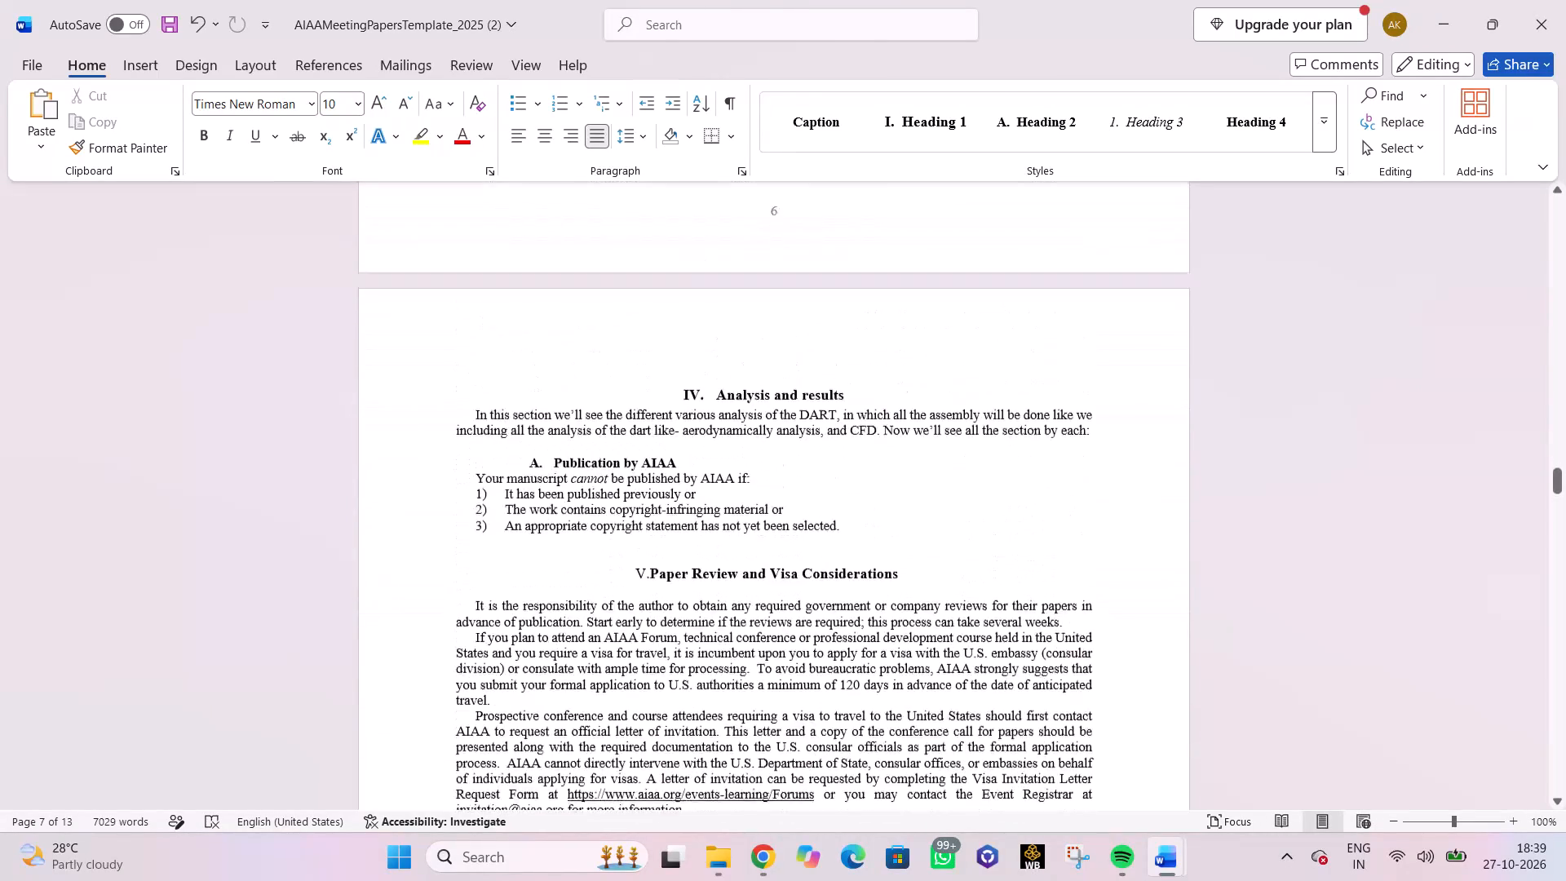
{"action": "scroll", "coordinate": [608, 529], "scroll_direction": "down", "scroll_amount": 4}
{"action": "scroll", "coordinate": [608, 529], "scroll_direction": "up", "scroll_amount": 3}
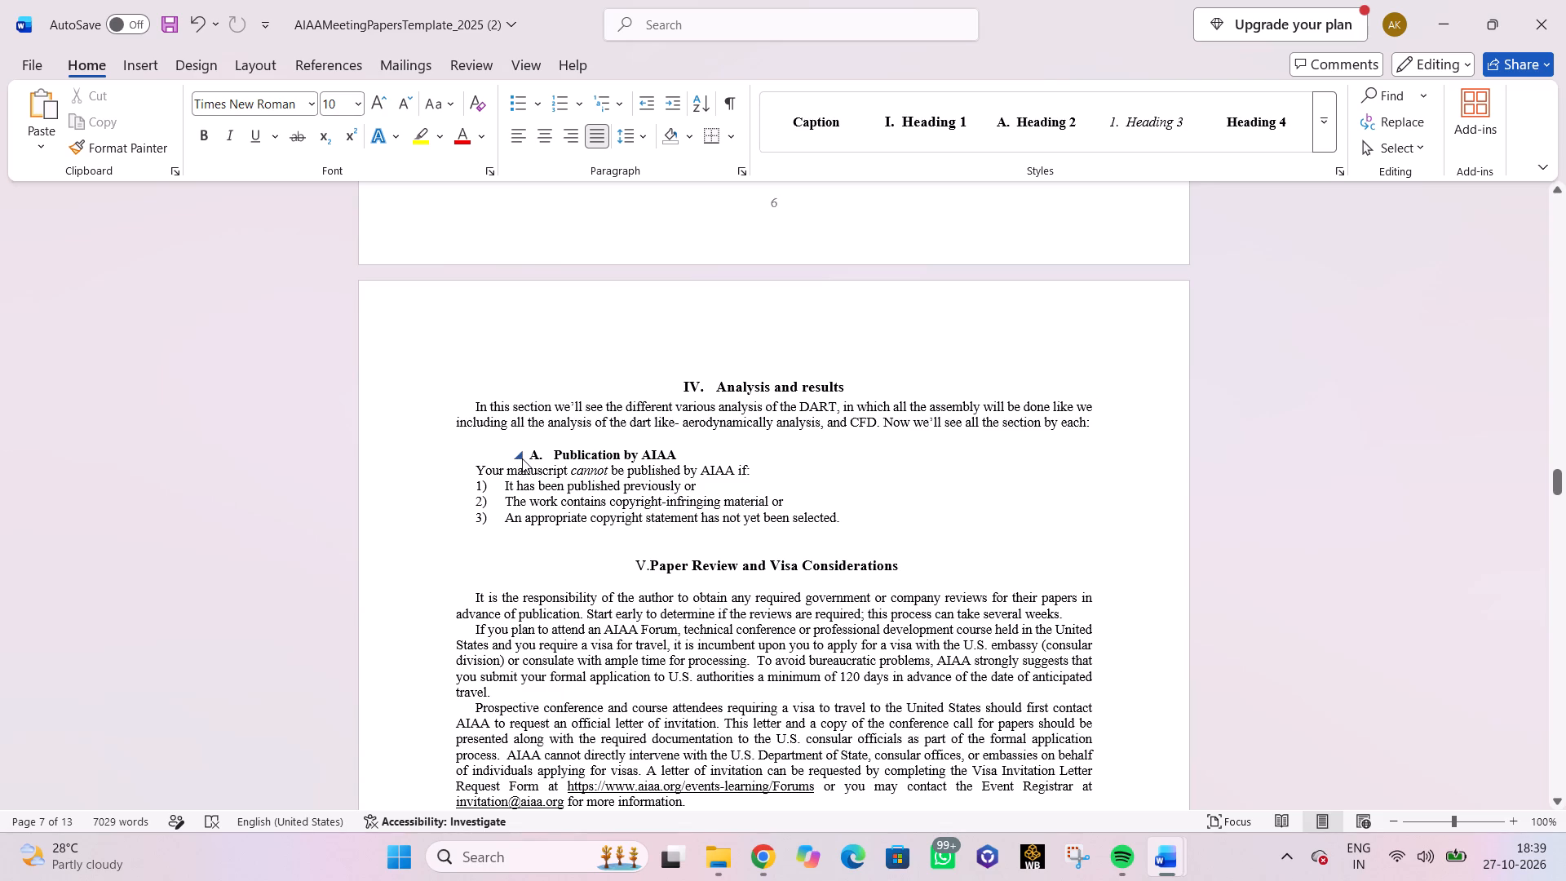
Move the "A. Publication by AIAA" subheading outward so its letter lines up with the body text margin.
{"action": "left_click_drag", "start_coordinate": [522, 458], "coordinate": [484, 458]}
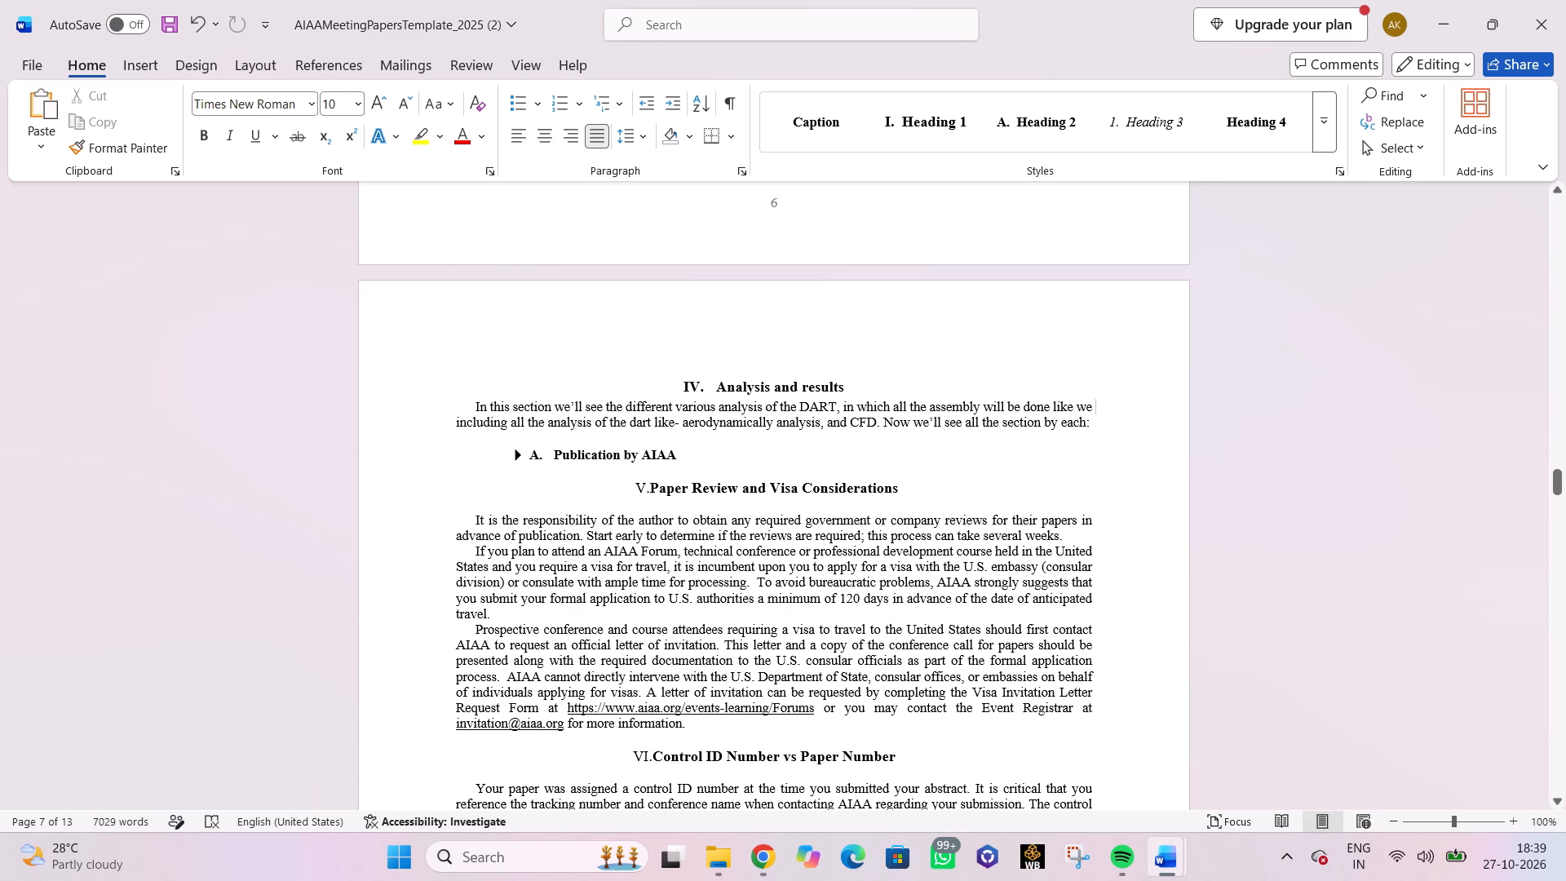
{"action": "left_click_drag", "start_coordinate": [539, 454], "coordinate": [452, 467]}
{"action": "left_click_drag", "start_coordinate": [452, 467], "coordinate": [447, 469]}
Examine the section III subheadings from Propulsion integration back to Fuselage design, checking their alignment and paragraph indents.
{"action": "scroll", "coordinate": [469, 476], "scroll_direction": "up", "scroll_amount": 5}
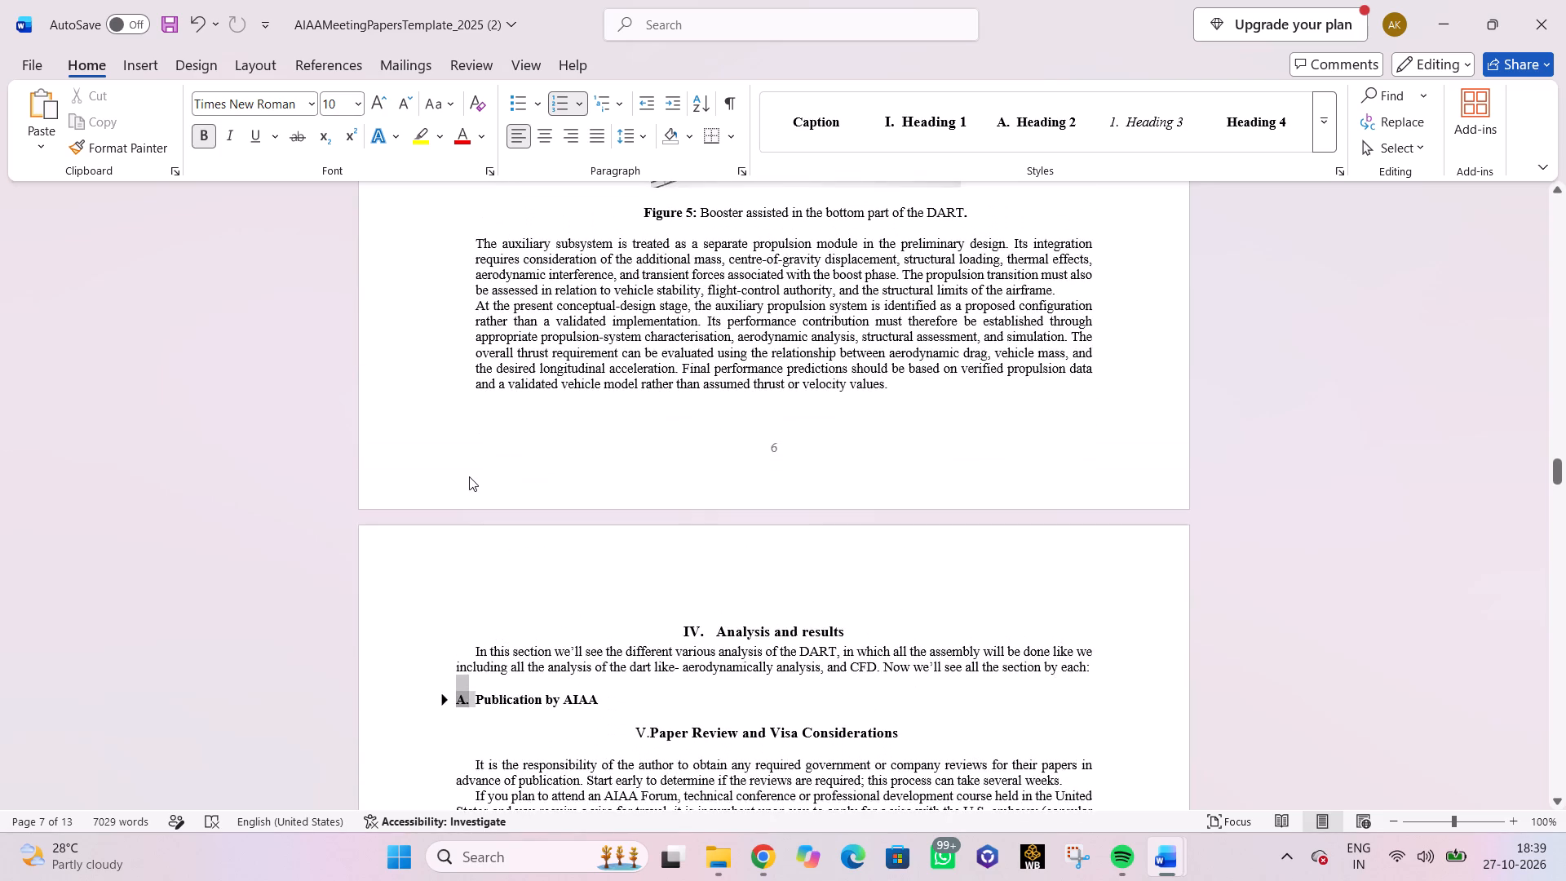
{"action": "scroll", "coordinate": [469, 476], "scroll_direction": "up", "scroll_amount": 3}
{"action": "scroll", "coordinate": [470, 476], "scroll_direction": "down", "scroll_amount": 6}
{"action": "scroll", "coordinate": [470, 475], "scroll_direction": "up", "scroll_amount": 8}
{"action": "scroll", "coordinate": [470, 474], "scroll_direction": "down", "scroll_amount": 1}
{"action": "scroll", "coordinate": [470, 474], "scroll_direction": "up", "scroll_amount": 2}
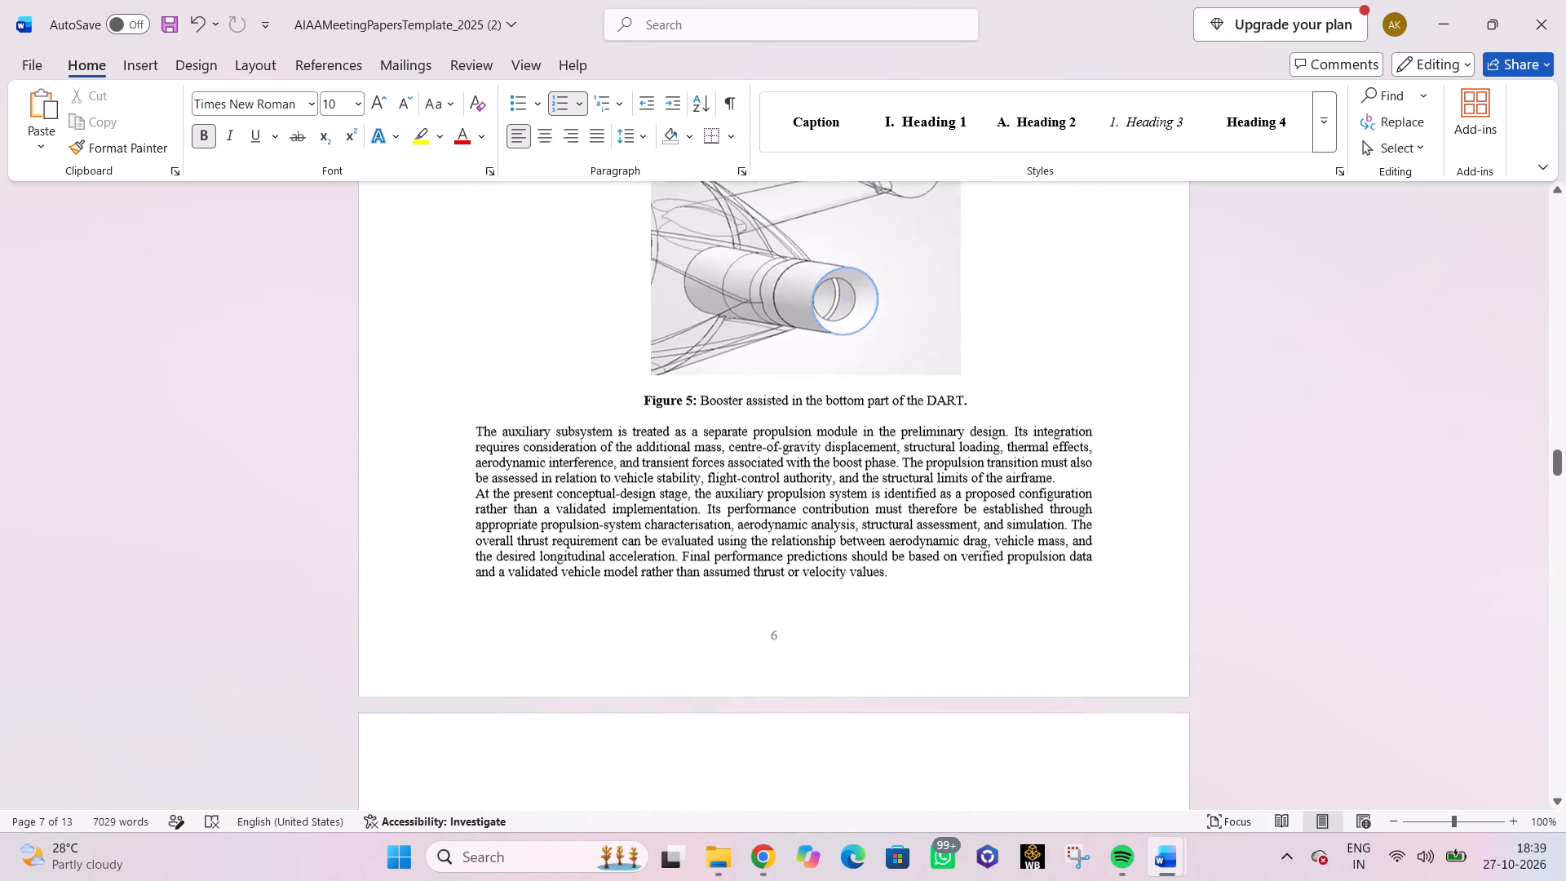
{"action": "scroll", "coordinate": [470, 474], "scroll_direction": "up", "scroll_amount": 4}
{"action": "scroll", "coordinate": [470, 474], "scroll_direction": "down", "scroll_amount": 1}
{"action": "scroll", "coordinate": [470, 474], "scroll_direction": "up", "scroll_amount": 2}
{"action": "scroll", "coordinate": [470, 474], "scroll_direction": "down", "scroll_amount": 1}
{"action": "scroll", "coordinate": [470, 474], "scroll_direction": "up", "scroll_amount": 2}
{"action": "scroll", "coordinate": [470, 474], "scroll_direction": "down", "scroll_amount": 2}
{"action": "scroll", "coordinate": [470, 474], "scroll_direction": "up", "scroll_amount": 2}
{"action": "scroll", "coordinate": [470, 474], "scroll_direction": "down", "scroll_amount": 1}
{"action": "scroll", "coordinate": [470, 474], "scroll_direction": "up", "scroll_amount": 12}
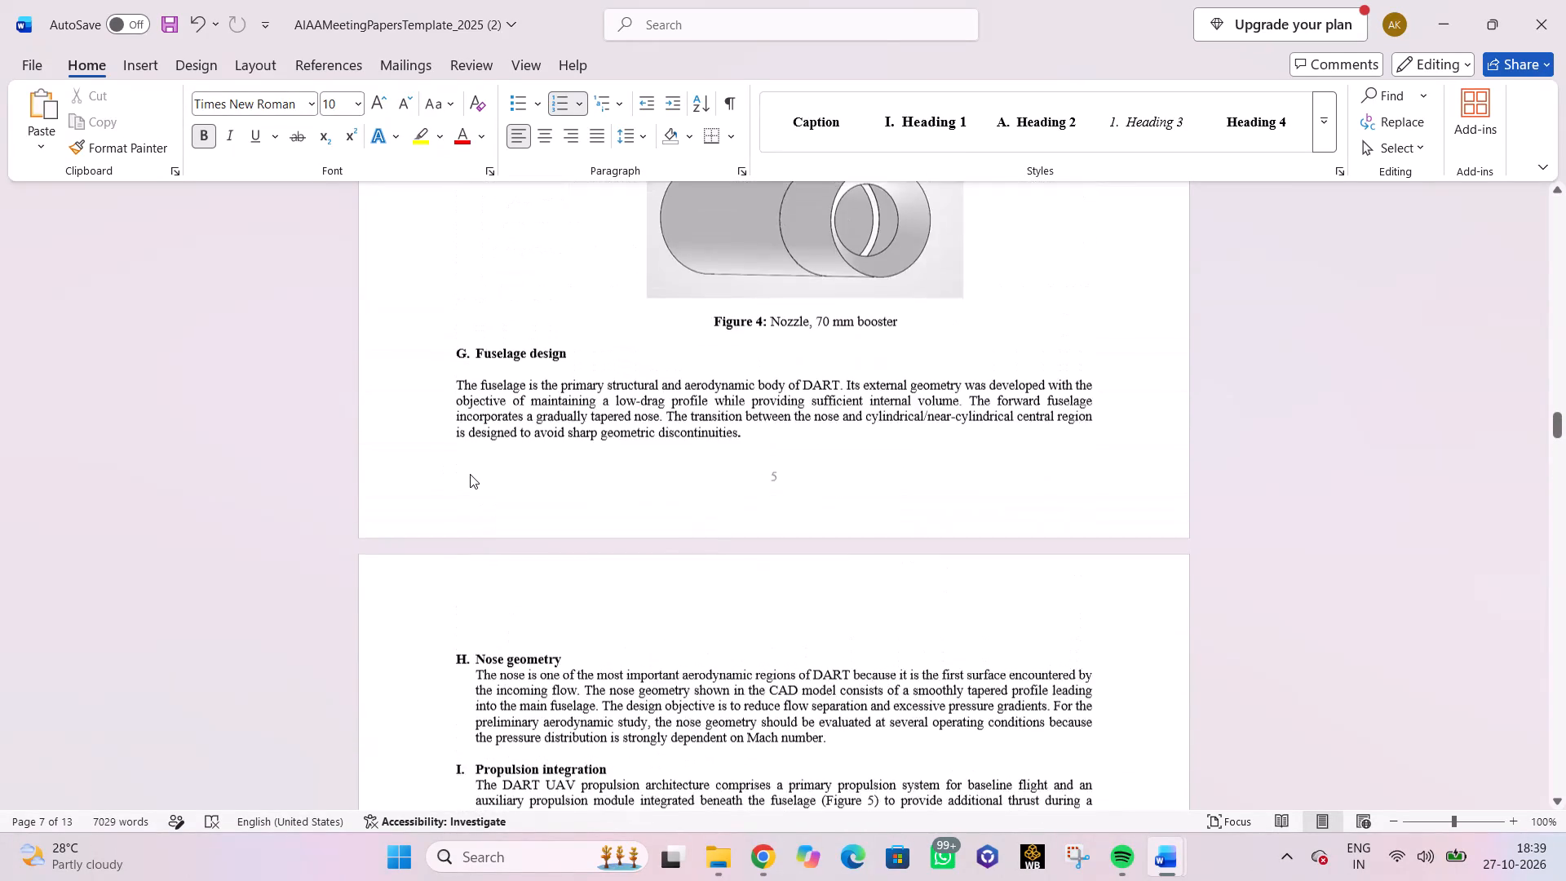
{"action": "scroll", "coordinate": [470, 474], "scroll_direction": "up", "scroll_amount": 3}
{"action": "scroll", "coordinate": [470, 474], "scroll_direction": "down", "scroll_amount": 1}
{"action": "scroll", "coordinate": [470, 474], "scroll_direction": "up", "scroll_amount": 1}
{"action": "scroll", "coordinate": [470, 474], "scroll_direction": "down", "scroll_amount": 1}
{"action": "scroll", "coordinate": [470, 474], "scroll_direction": "up", "scroll_amount": 1}
{"action": "scroll", "coordinate": [470, 474], "scroll_direction": "down", "scroll_amount": 8}
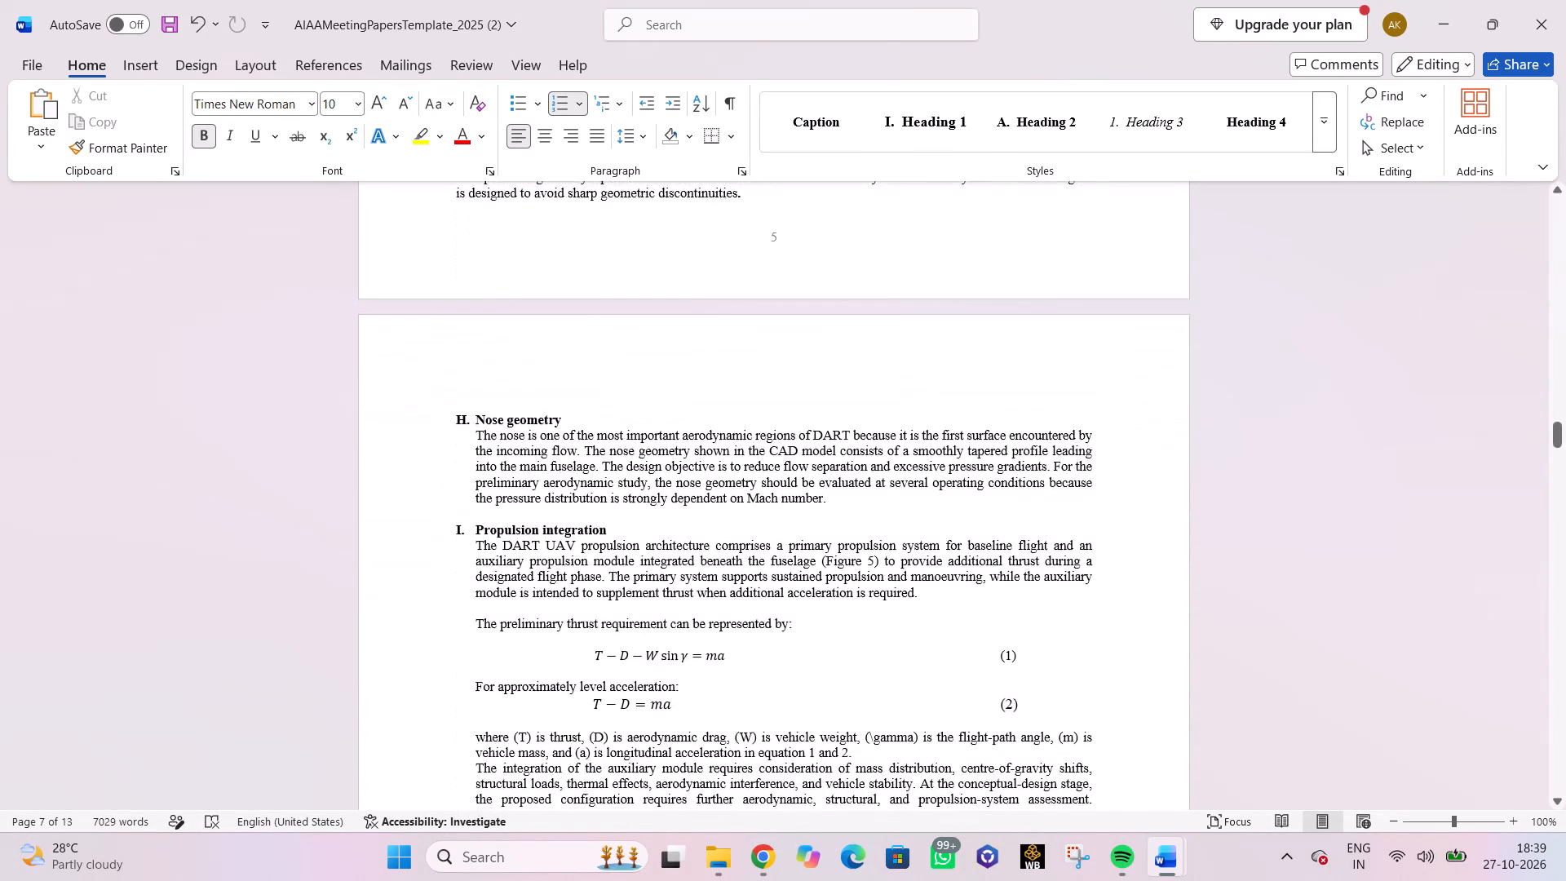
{"action": "scroll", "coordinate": [470, 474], "scroll_direction": "up", "scroll_amount": 5}
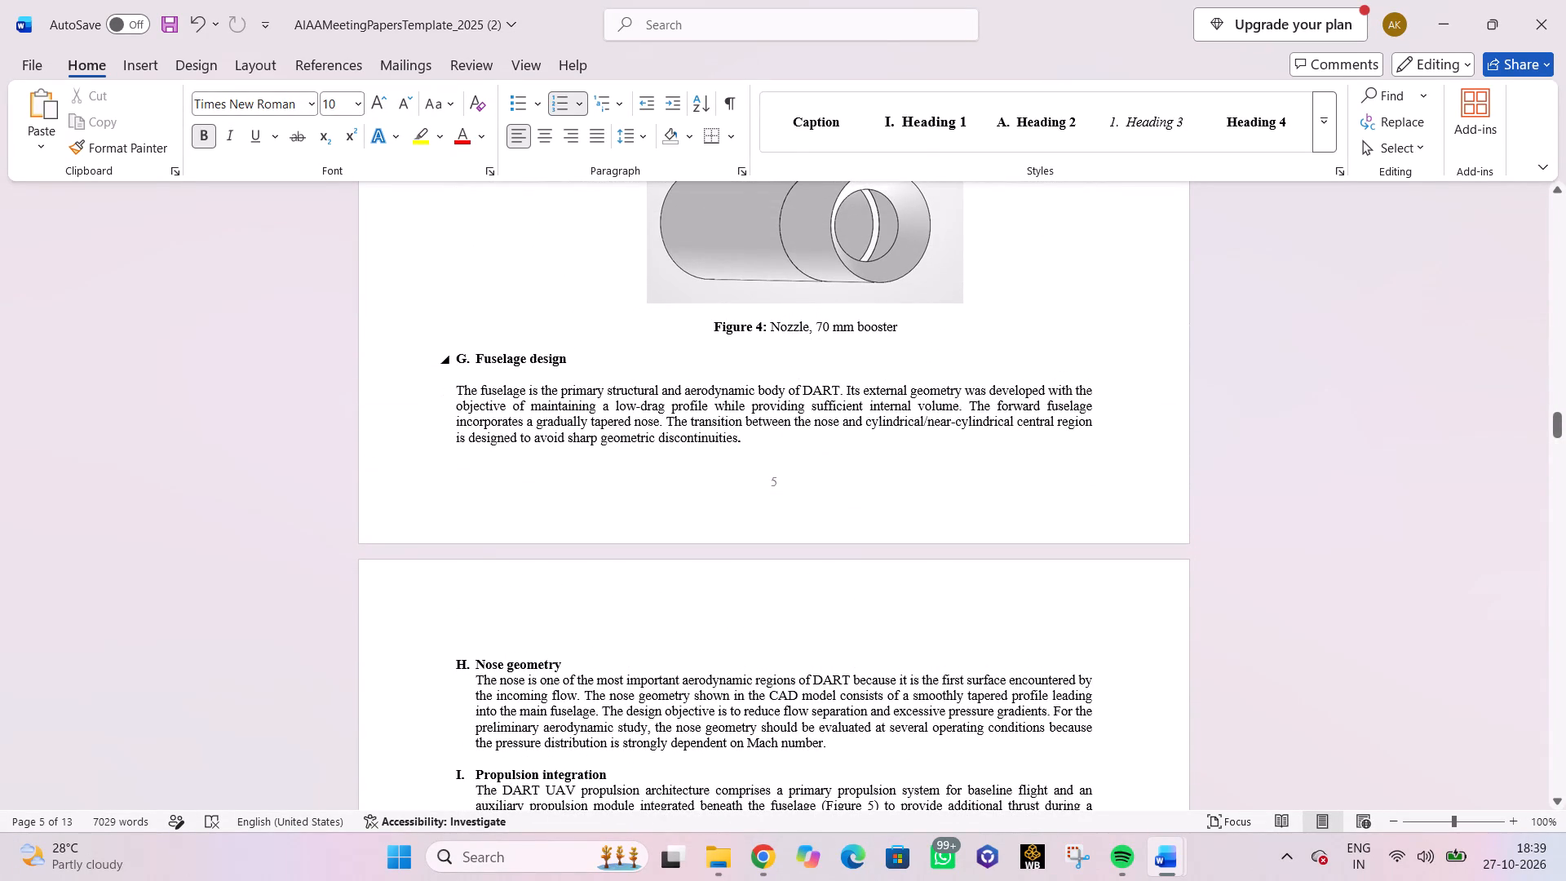
Indent the whole paragraph under G. Fuselage design to align with its heading text, without an extra first-line indent.
{"action": "left_click_drag", "start_coordinate": [469, 356], "coordinate": [449, 361]}
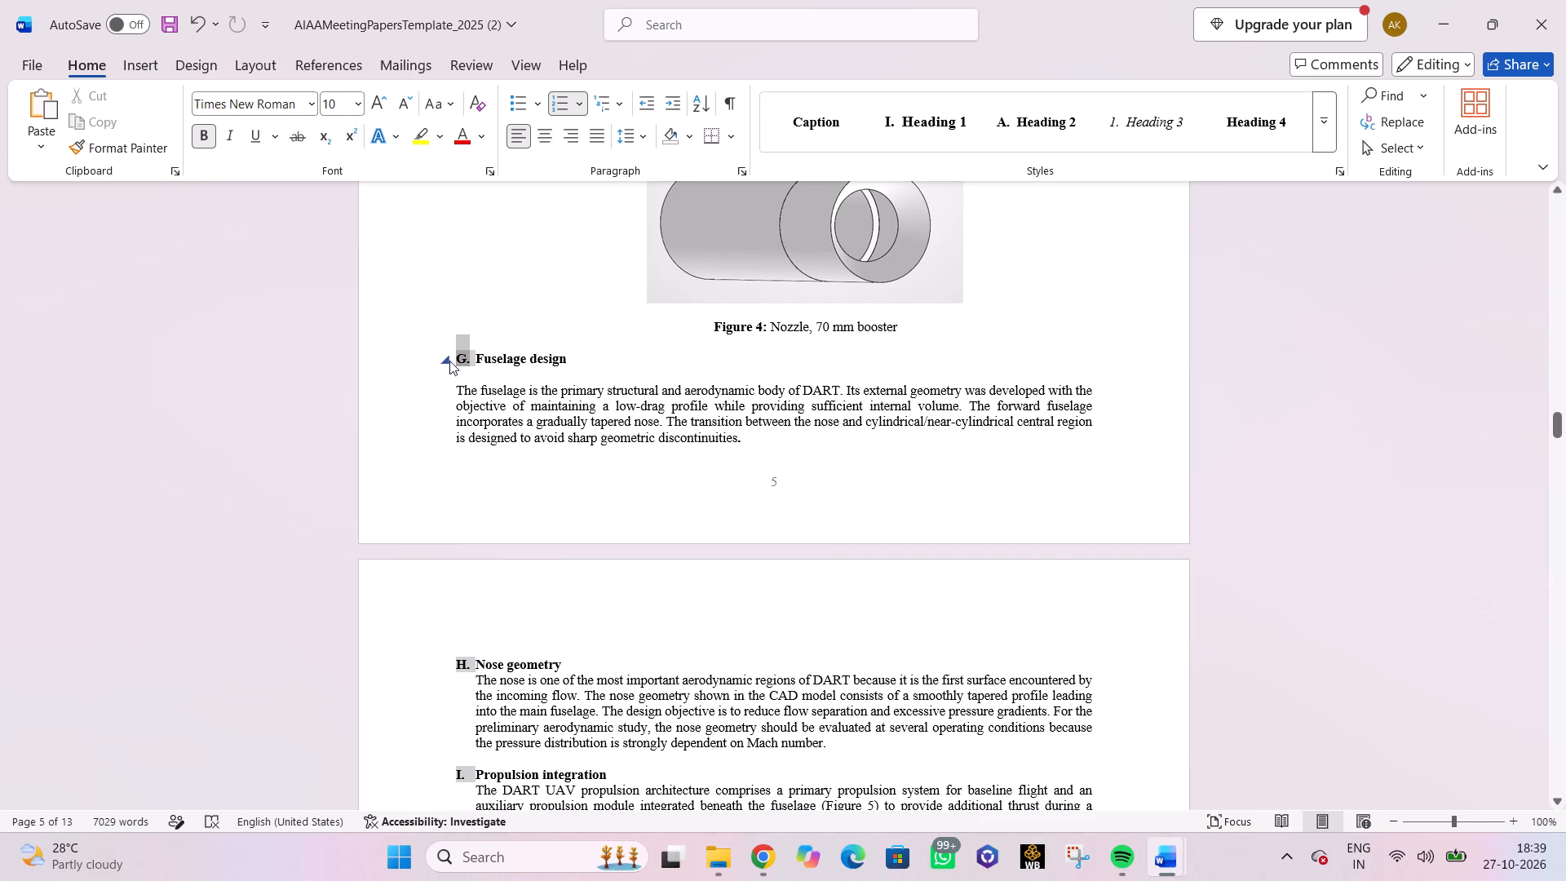
{"action": "left_click", "coordinate": [521, 564]}
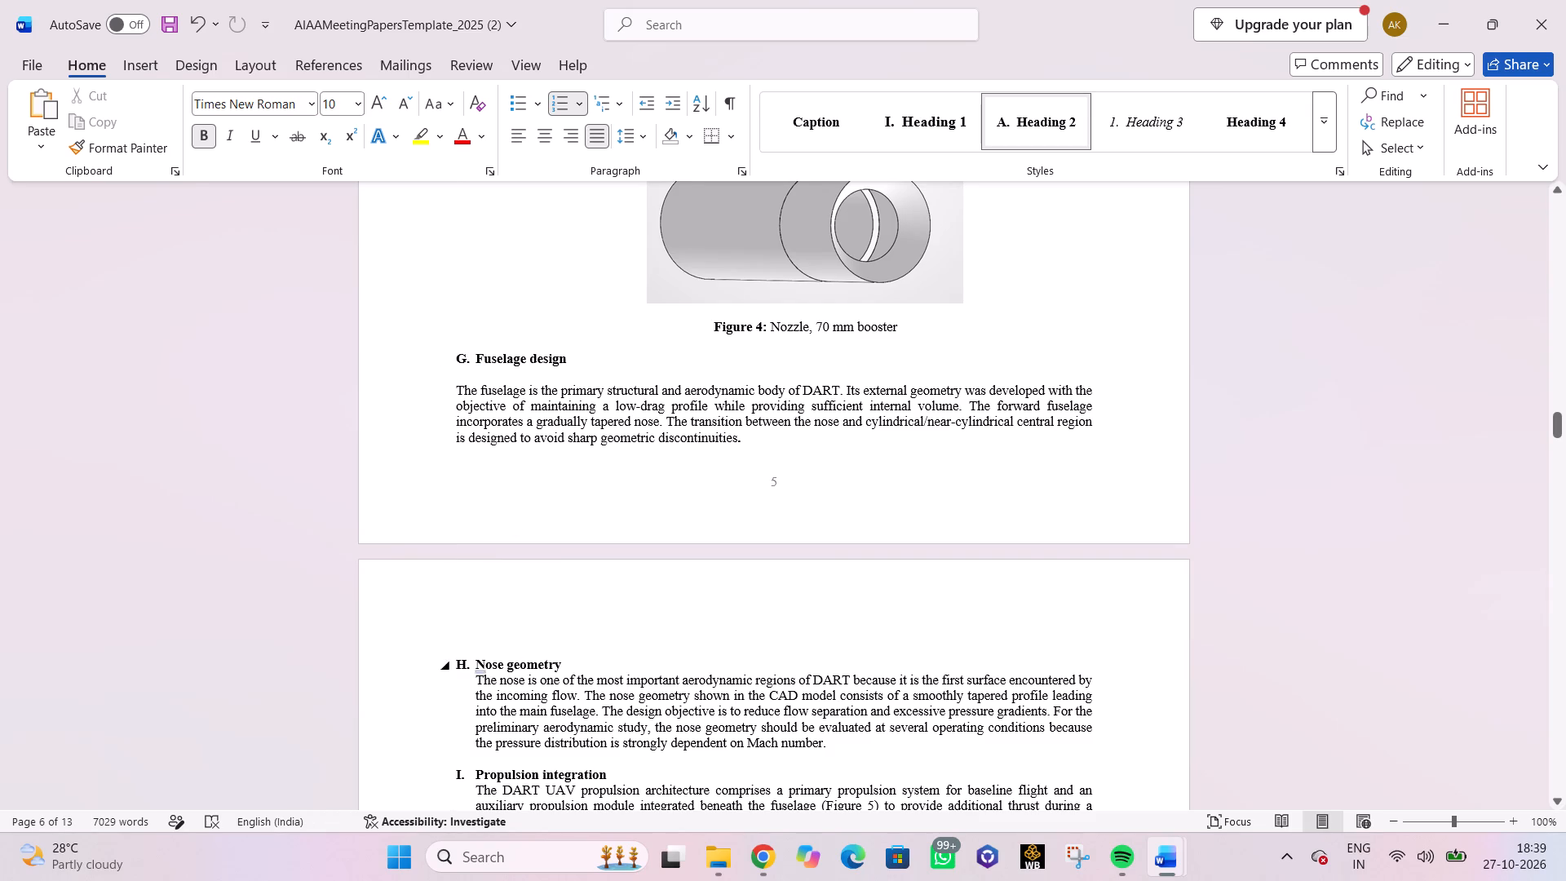
{"action": "left_click", "coordinate": [455, 388]}
{"action": "key", "text": "Tab"}
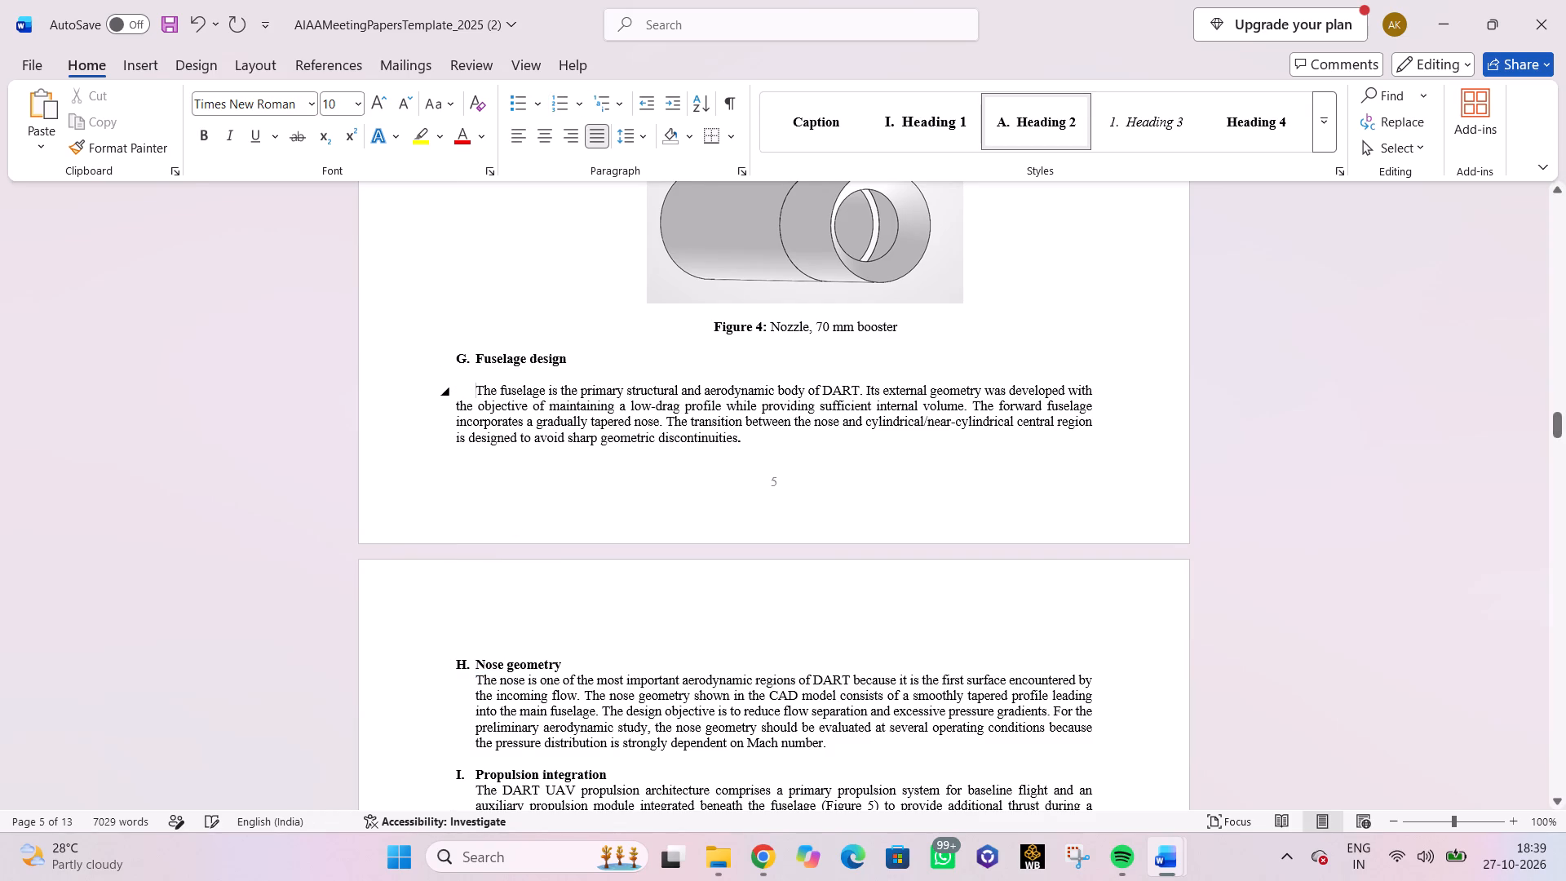
{"action": "left_click", "coordinate": [453, 408]}
{"action": "key", "text": "Tab"}
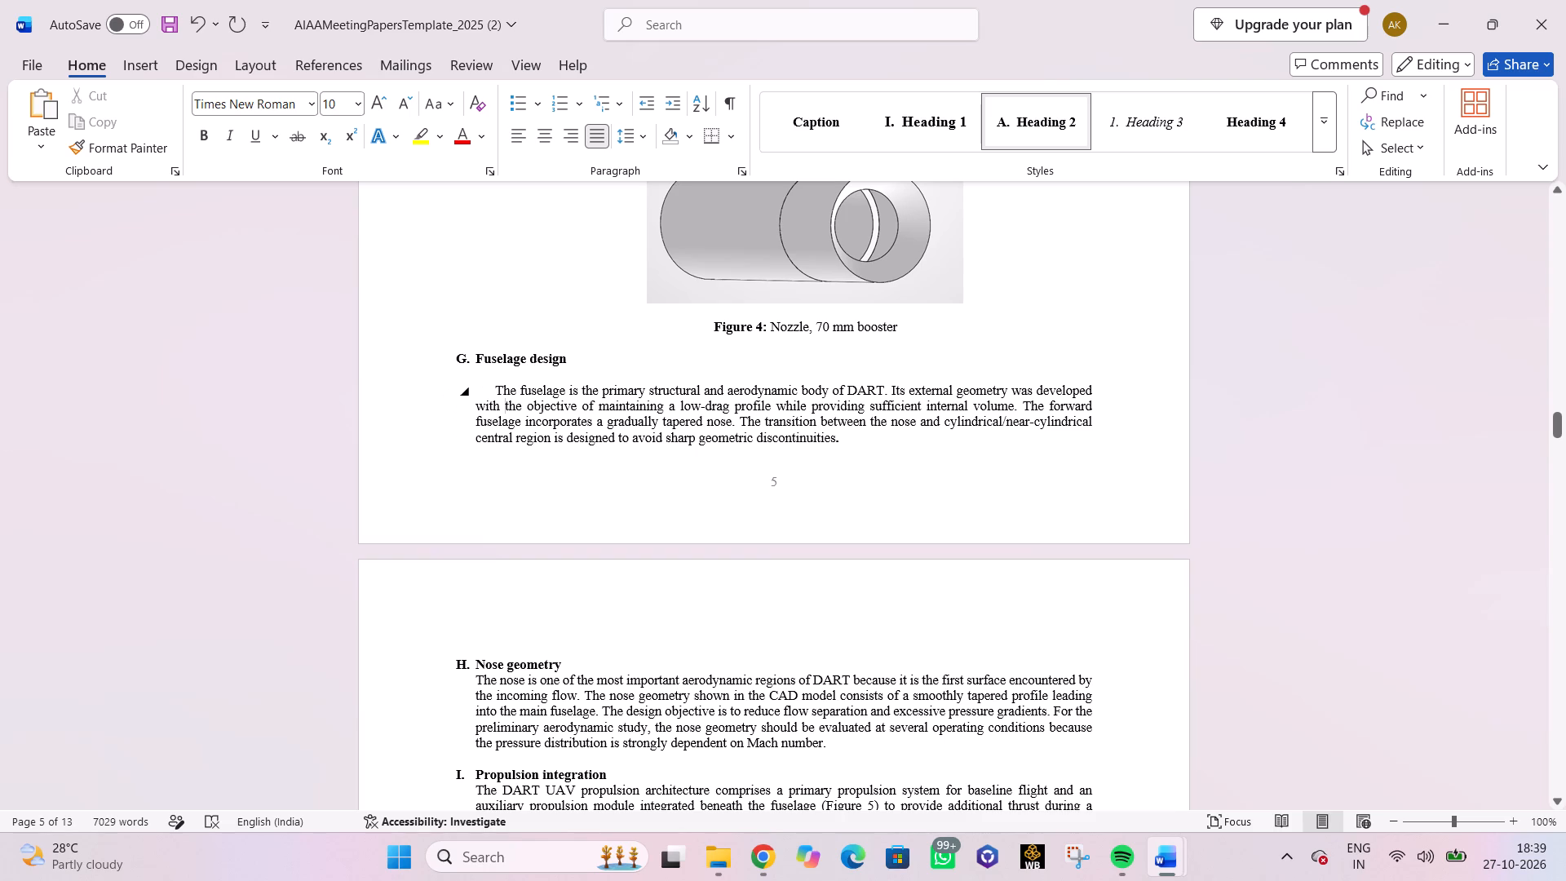
{"action": "left_click", "coordinate": [494, 391]}
{"action": "key", "text": "BackSpace"}
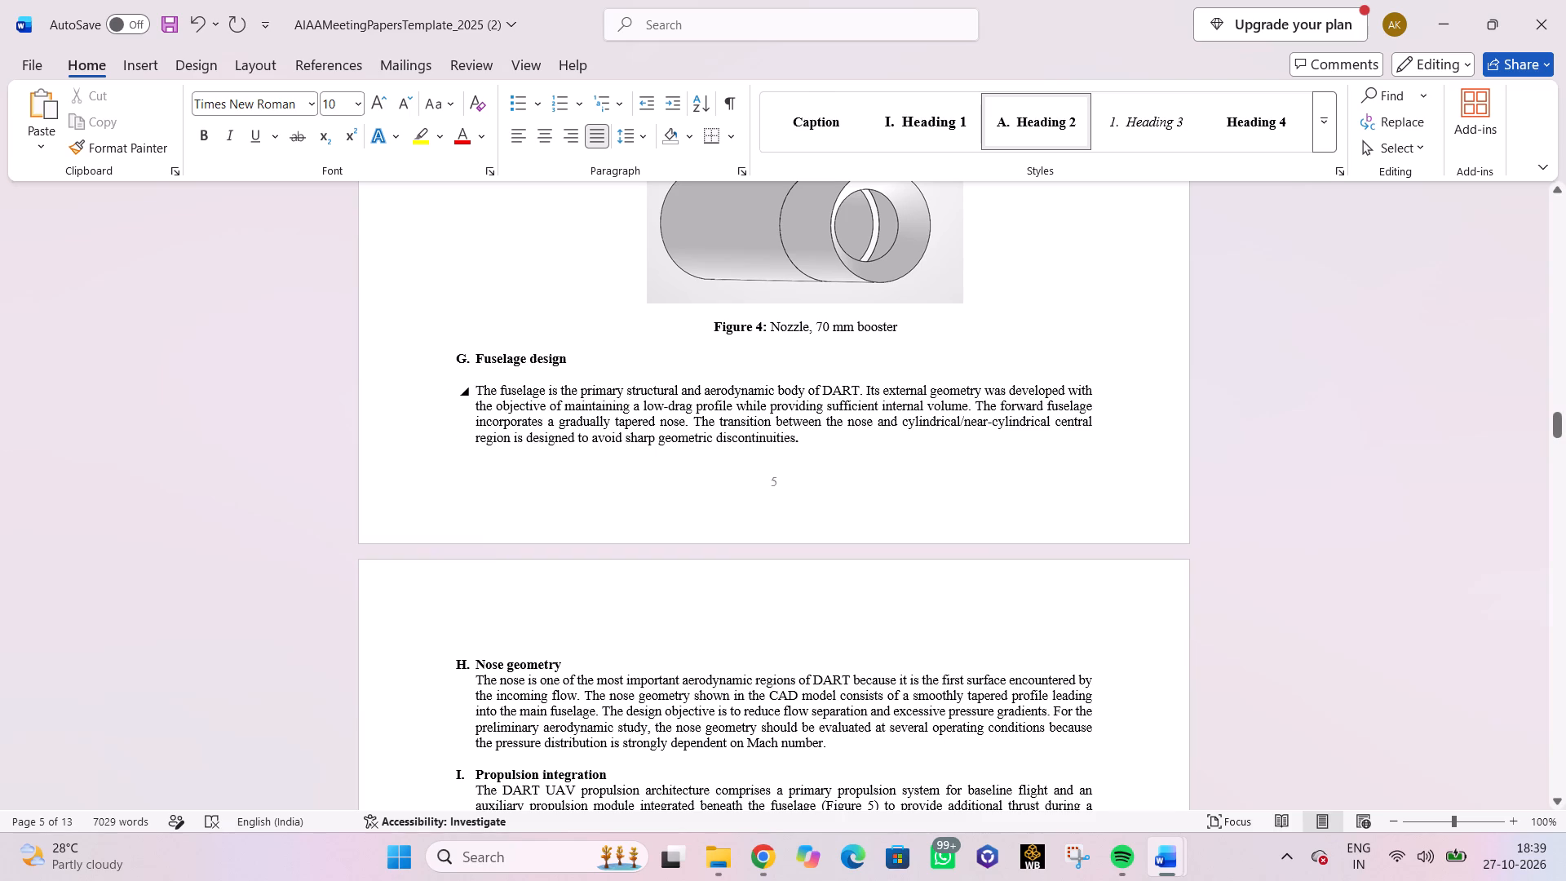
Review the headings, body text, tables and figures from G. Fuselage design back through the introduction for consistent formatting.
{"action": "scroll", "coordinate": [472, 401], "scroll_direction": "up", "scroll_amount": 13}
{"action": "scroll", "coordinate": [472, 401], "scroll_direction": "down", "scroll_amount": 1}
{"action": "scroll", "coordinate": [472, 401], "scroll_direction": "up", "scroll_amount": 12}
{"action": "scroll", "coordinate": [471, 401], "scroll_direction": "down", "scroll_amount": 4}
{"action": "scroll", "coordinate": [471, 401], "scroll_direction": "up", "scroll_amount": 2}
{"action": "scroll", "coordinate": [471, 401], "scroll_direction": "down", "scroll_amount": 1}
{"action": "scroll", "coordinate": [471, 401], "scroll_direction": "up", "scroll_amount": 5}
{"action": "scroll", "coordinate": [471, 401], "scroll_direction": "down", "scroll_amount": 1}
{"action": "scroll", "coordinate": [471, 401], "scroll_direction": "up", "scroll_amount": 2}
{"action": "scroll", "coordinate": [471, 401], "scroll_direction": "down", "scroll_amount": 1}
{"action": "scroll", "coordinate": [471, 401], "scroll_direction": "up", "scroll_amount": 7}
{"action": "scroll", "coordinate": [471, 401], "scroll_direction": "down", "scroll_amount": 1}
{"action": "scroll", "coordinate": [471, 401], "scroll_direction": "up", "scroll_amount": 3}
{"action": "scroll", "coordinate": [471, 401], "scroll_direction": "down", "scroll_amount": 1}
{"action": "scroll", "coordinate": [471, 401], "scroll_direction": "up", "scroll_amount": 1}
{"action": "scroll", "coordinate": [471, 401], "scroll_direction": "down", "scroll_amount": 1}
{"action": "scroll", "coordinate": [471, 401], "scroll_direction": "up", "scroll_amount": 4}
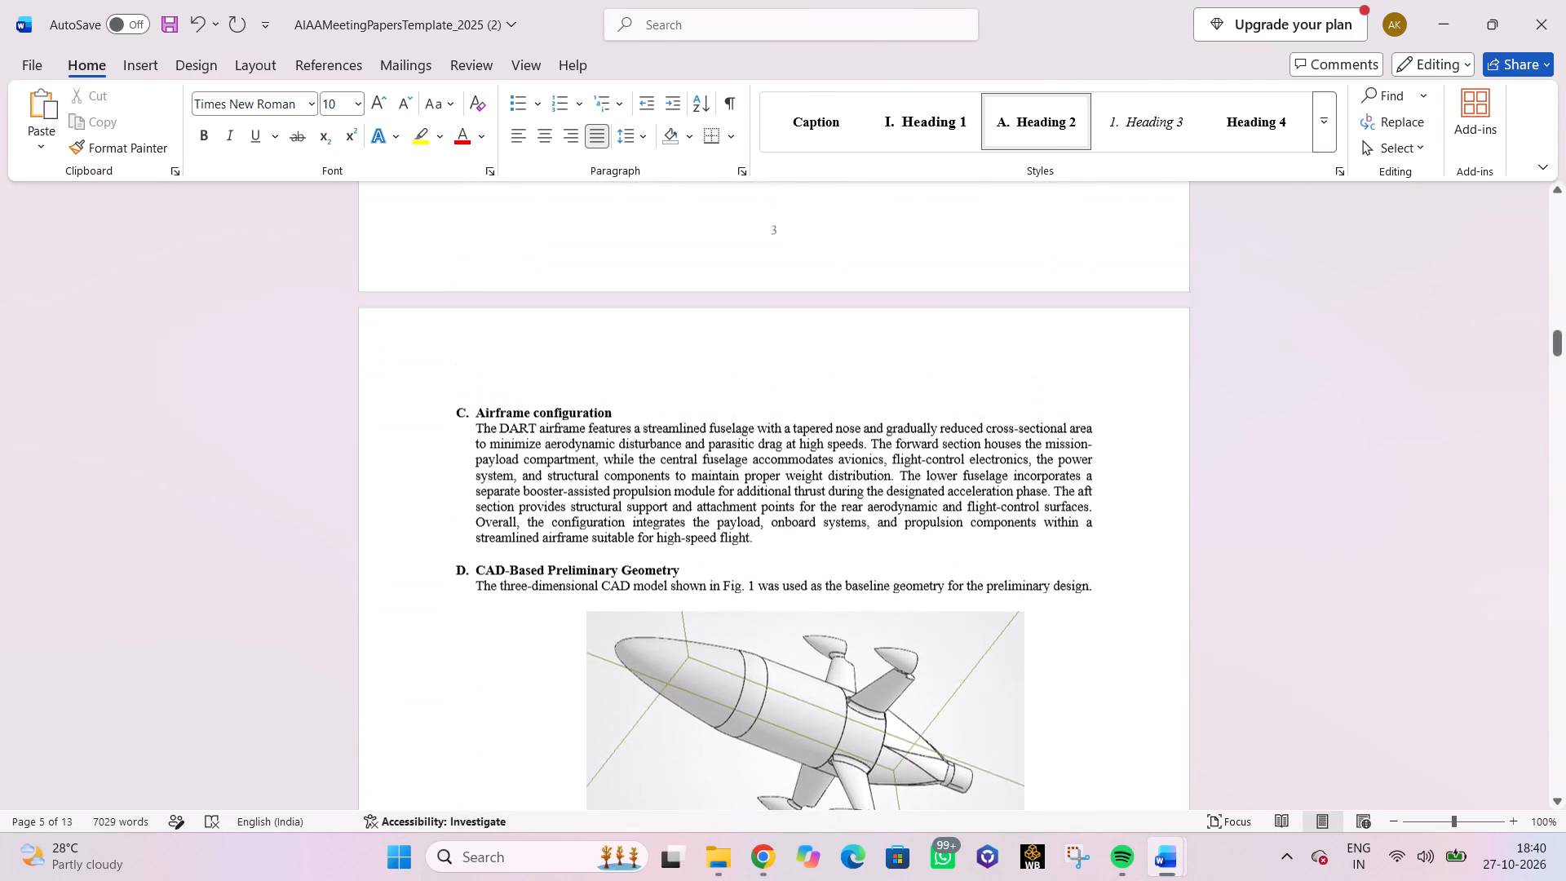
{"action": "scroll", "coordinate": [471, 401], "scroll_direction": "up", "scroll_amount": 13}
{"action": "scroll", "coordinate": [471, 401], "scroll_direction": "down", "scroll_amount": 2}
{"action": "scroll", "coordinate": [471, 401], "scroll_direction": "up", "scroll_amount": 3}
{"action": "scroll", "coordinate": [471, 401], "scroll_direction": "down", "scroll_amount": 1}
{"action": "scroll", "coordinate": [471, 401], "scroll_direction": "up", "scroll_amount": 7}
{"action": "scroll", "coordinate": [471, 401], "scroll_direction": "down", "scroll_amount": 1}
{"action": "scroll", "coordinate": [471, 401], "scroll_direction": "up", "scroll_amount": 4}
{"action": "scroll", "coordinate": [471, 401], "scroll_direction": "down", "scroll_amount": 1}
{"action": "scroll", "coordinate": [471, 401], "scroll_direction": "up", "scroll_amount": 1}
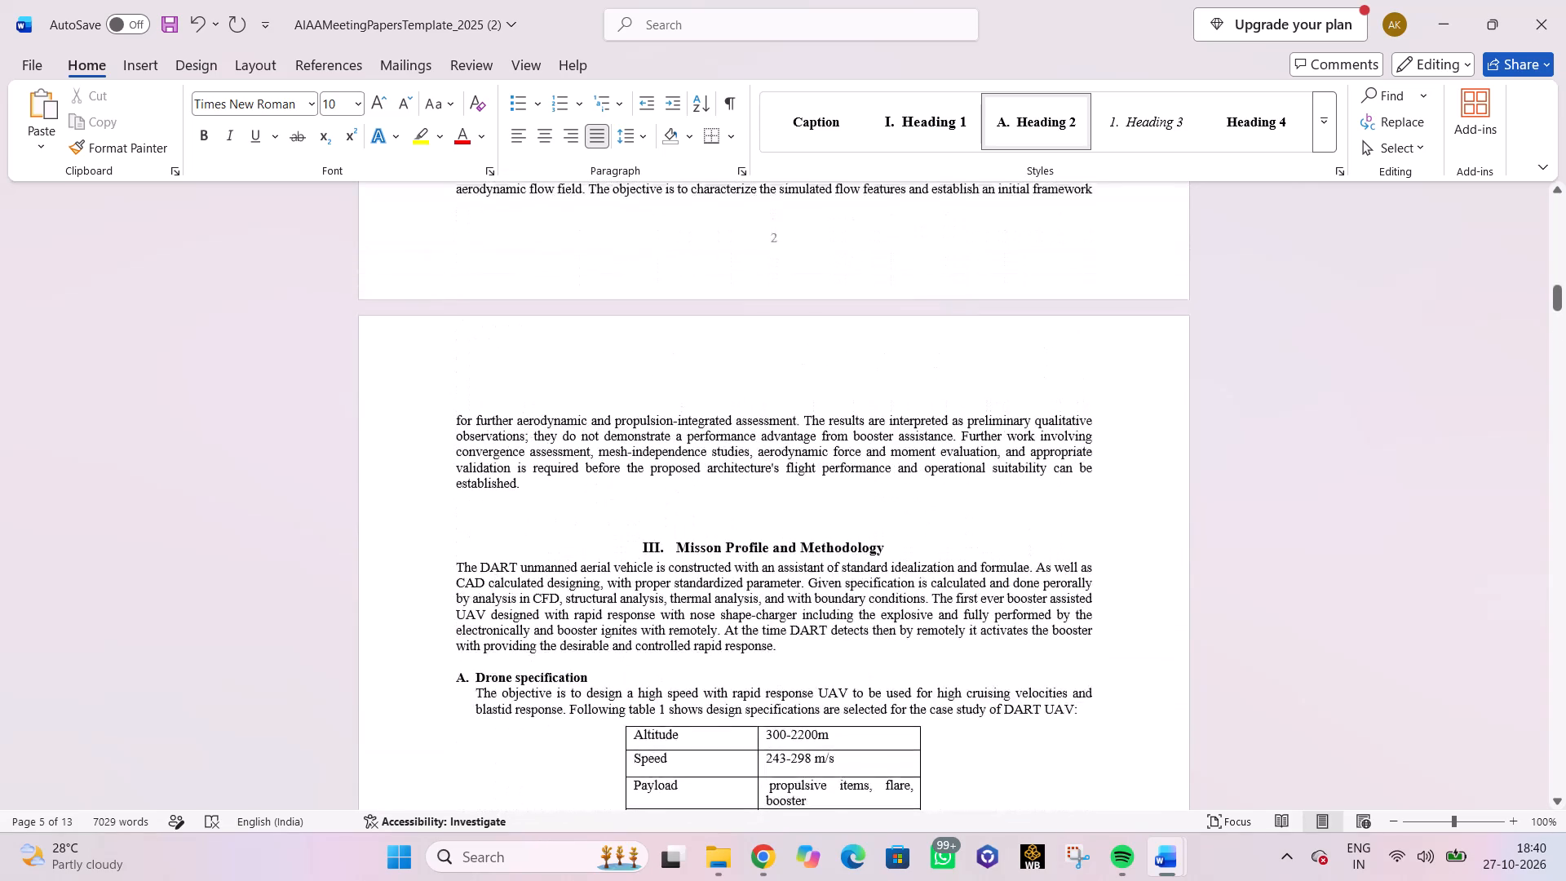
{"action": "scroll", "coordinate": [471, 401], "scroll_direction": "down", "scroll_amount": 4}
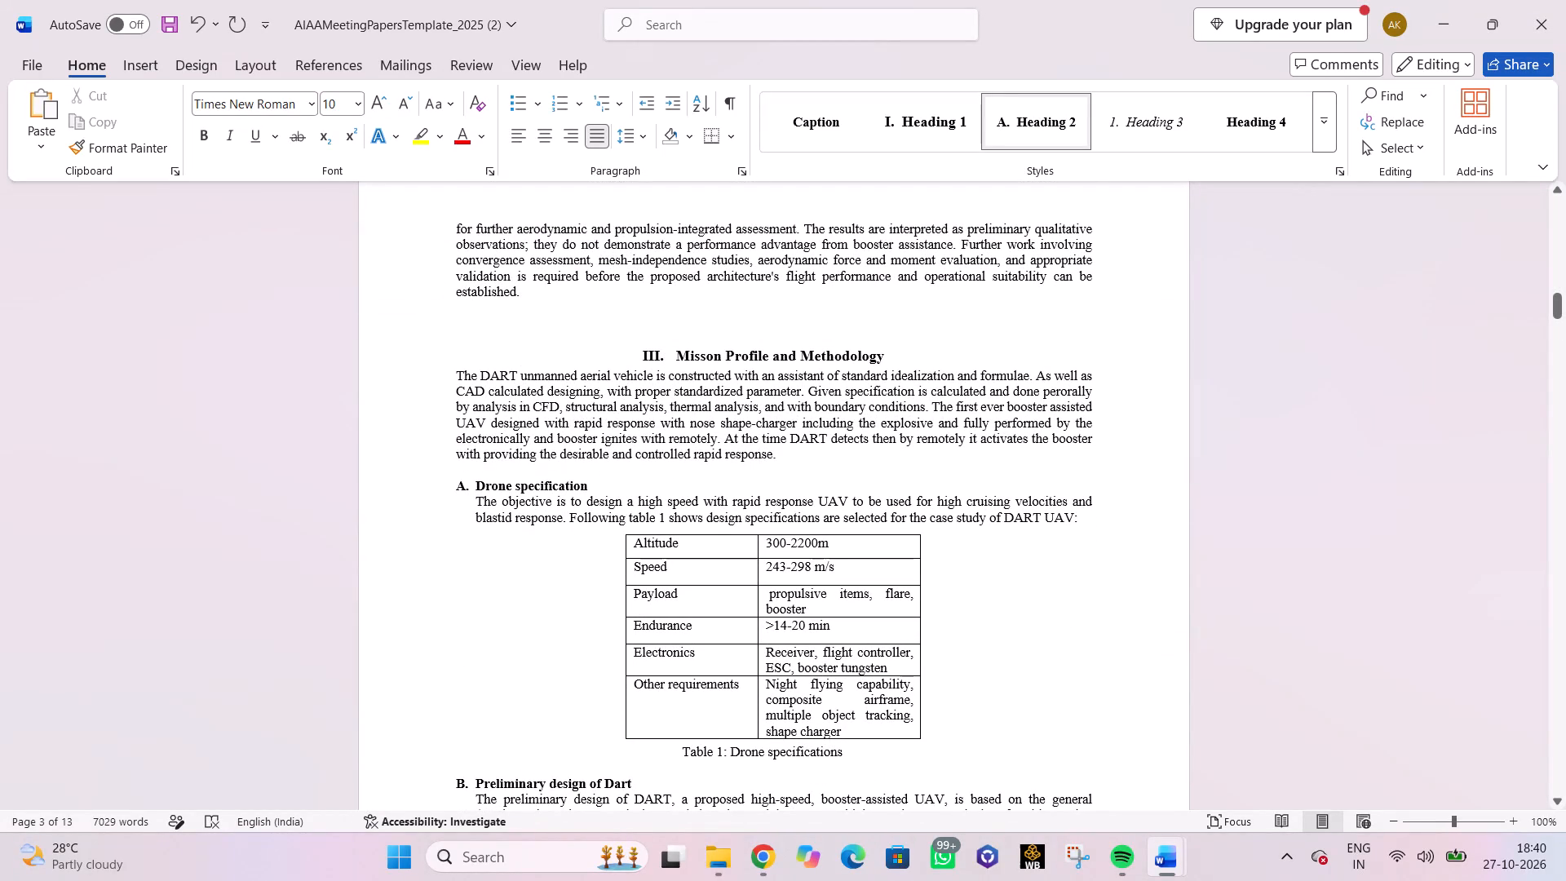
{"action": "scroll", "coordinate": [468, 392], "scroll_direction": "up", "scroll_amount": 10}
{"action": "scroll", "coordinate": [468, 392], "scroll_direction": "down", "scroll_amount": 2}
{"action": "scroll", "coordinate": [467, 392], "scroll_direction": "up", "scroll_amount": 2}
{"action": "scroll", "coordinate": [467, 392], "scroll_direction": "down", "scroll_amount": 1}
{"action": "scroll", "coordinate": [467, 392], "scroll_direction": "up", "scroll_amount": 12}
{"action": "scroll", "coordinate": [467, 392], "scroll_direction": "down", "scroll_amount": 1}
{"action": "scroll", "coordinate": [467, 392], "scroll_direction": "up", "scroll_amount": 1}
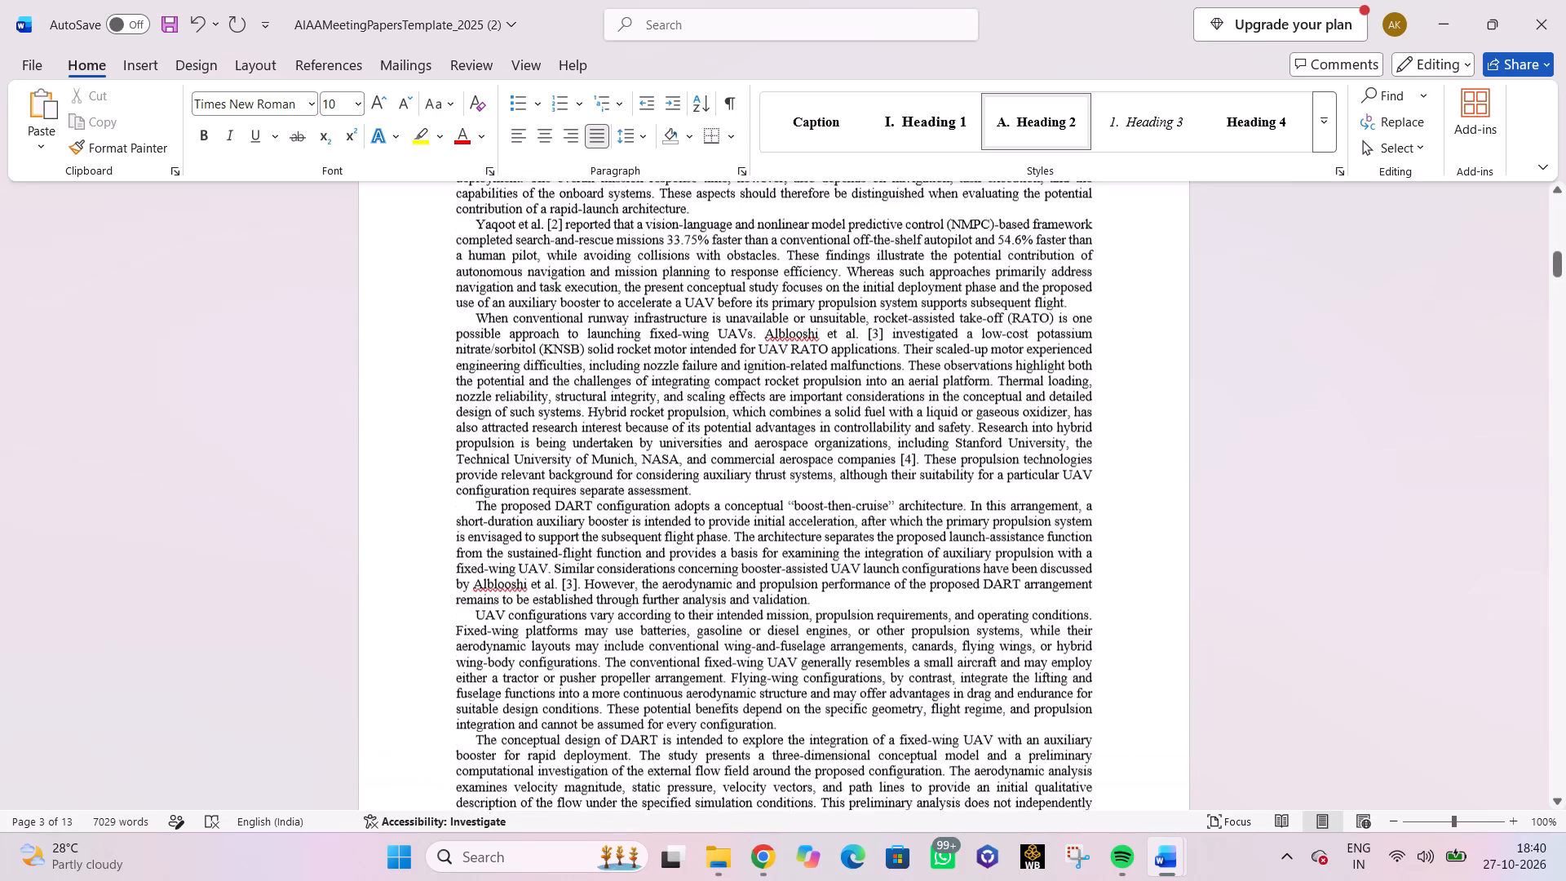
{"action": "scroll", "coordinate": [467, 392], "scroll_direction": "up", "scroll_amount": 6}
{"action": "scroll", "coordinate": [467, 392], "scroll_direction": "down", "scroll_amount": 10}
{"action": "scroll", "coordinate": [466, 395], "scroll_direction": "up", "scroll_amount": 1}
Examine section III's subheadings, figures and equations forward through to section IV, Analysis and results.
{"action": "scroll", "coordinate": [466, 395], "scroll_direction": "down", "scroll_amount": 20}
{"action": "scroll", "coordinate": [466, 395], "scroll_direction": "down", "scroll_amount": 1}
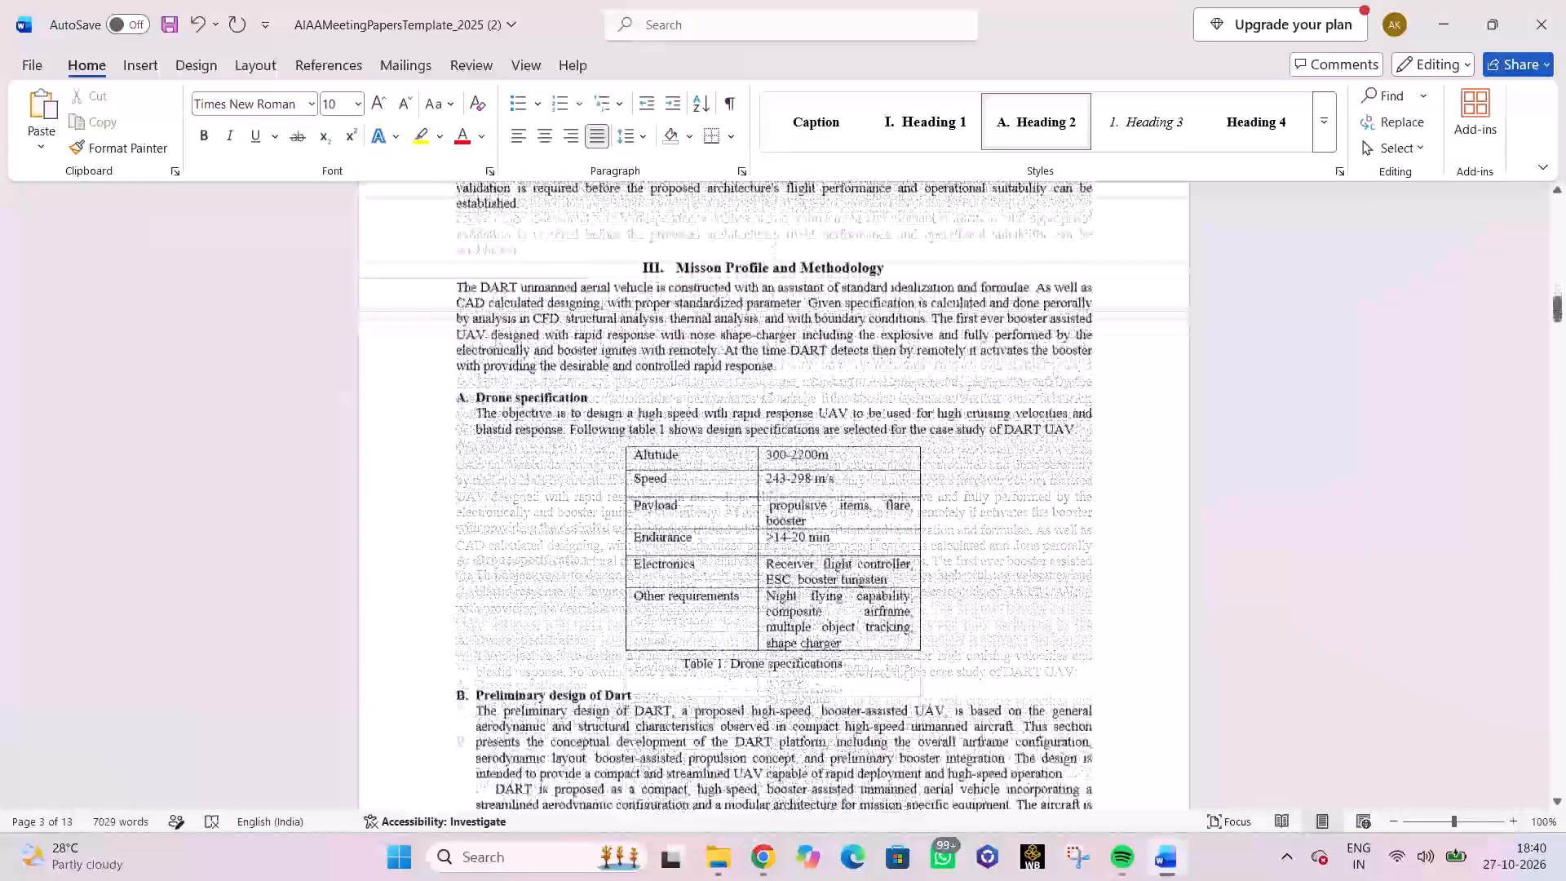
{"action": "scroll", "coordinate": [459, 405], "scroll_direction": "down", "scroll_amount": 19}
{"action": "scroll", "coordinate": [458, 405], "scroll_direction": "down", "scroll_amount": 11}
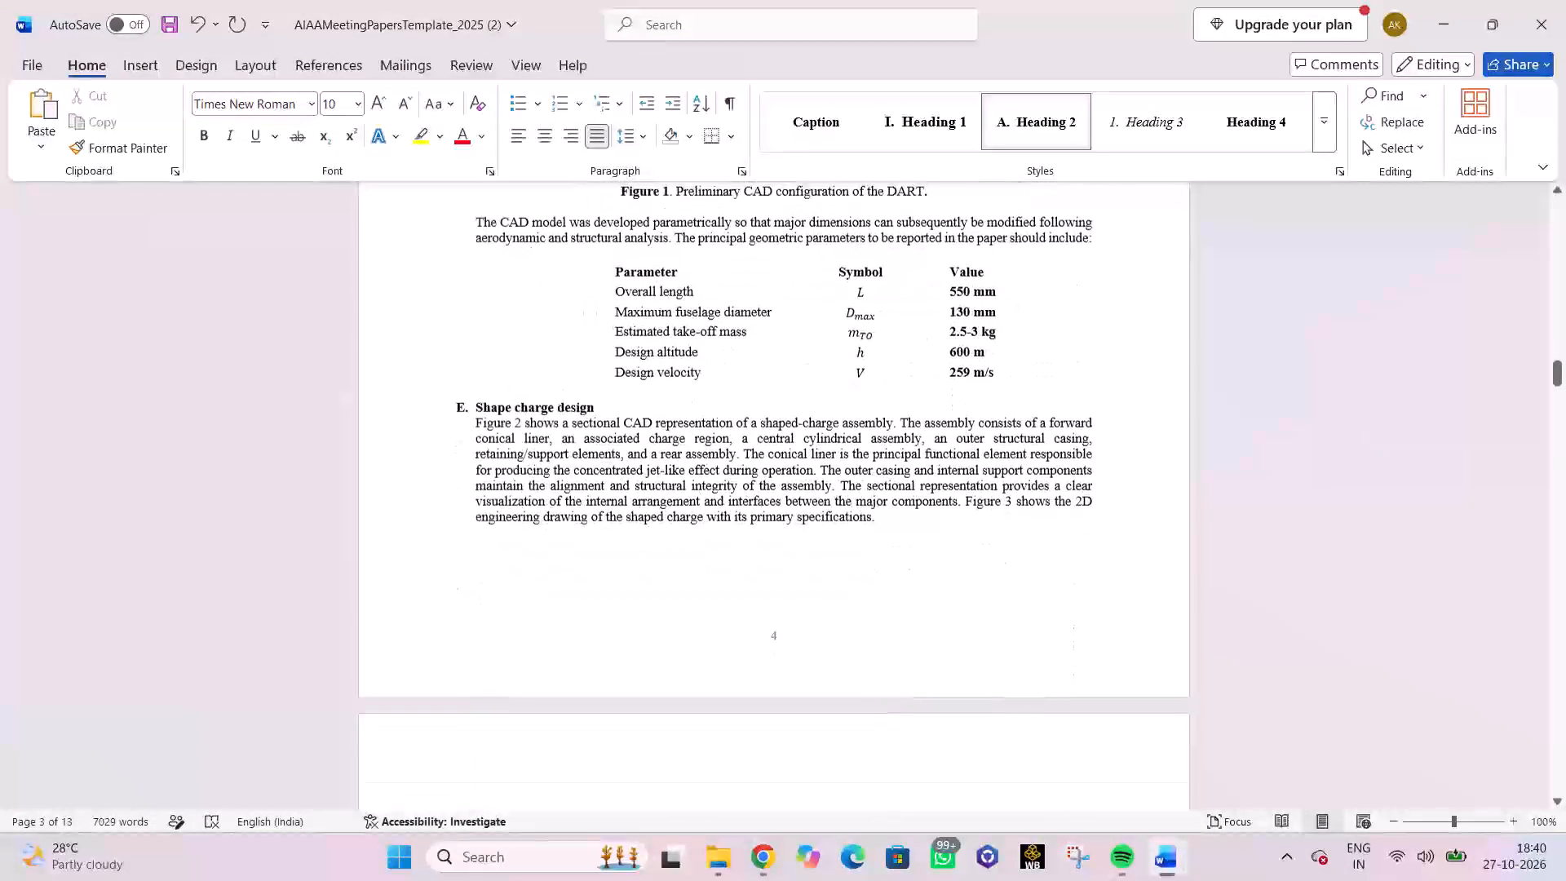
{"action": "scroll", "coordinate": [455, 410], "scroll_direction": "down", "scroll_amount": 20}
{"action": "scroll", "coordinate": [455, 410], "scroll_direction": "down", "scroll_amount": 19}
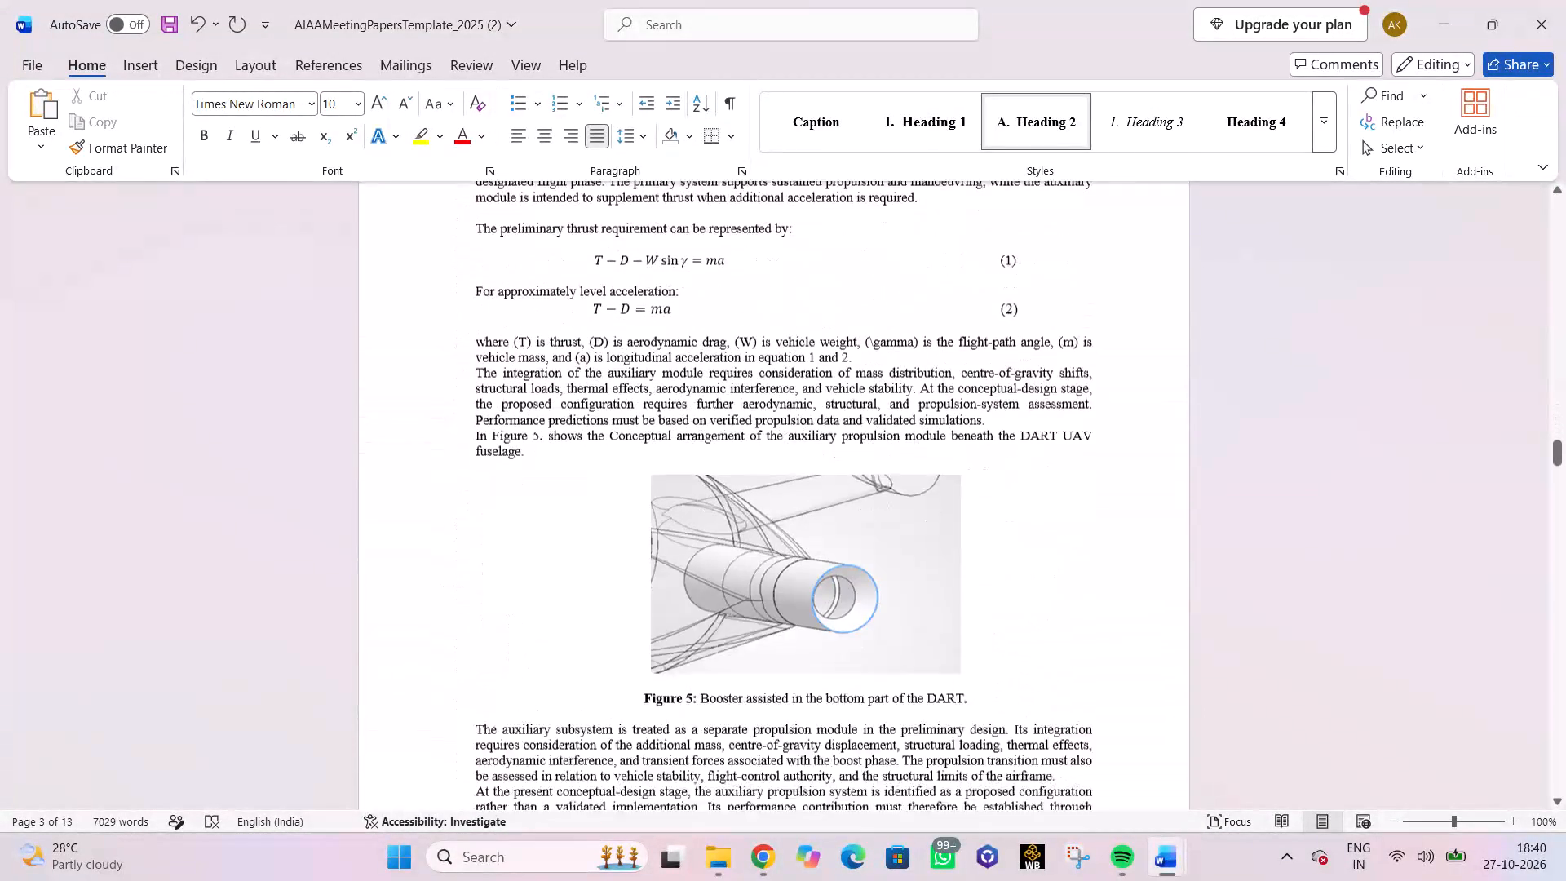
{"action": "scroll", "coordinate": [451, 423], "scroll_direction": "down", "scroll_amount": 11}
{"action": "scroll", "coordinate": [448, 425], "scroll_direction": "up", "scroll_amount": 13}
{"action": "scroll", "coordinate": [448, 425], "scroll_direction": "down", "scroll_amount": 14}
{"action": "scroll", "coordinate": [447, 430], "scroll_direction": "up", "scroll_amount": 1}
{"action": "scroll", "coordinate": [447, 430], "scroll_direction": "down", "scroll_amount": 5}
{"action": "scroll", "coordinate": [447, 430], "scroll_direction": "up", "scroll_amount": 3}
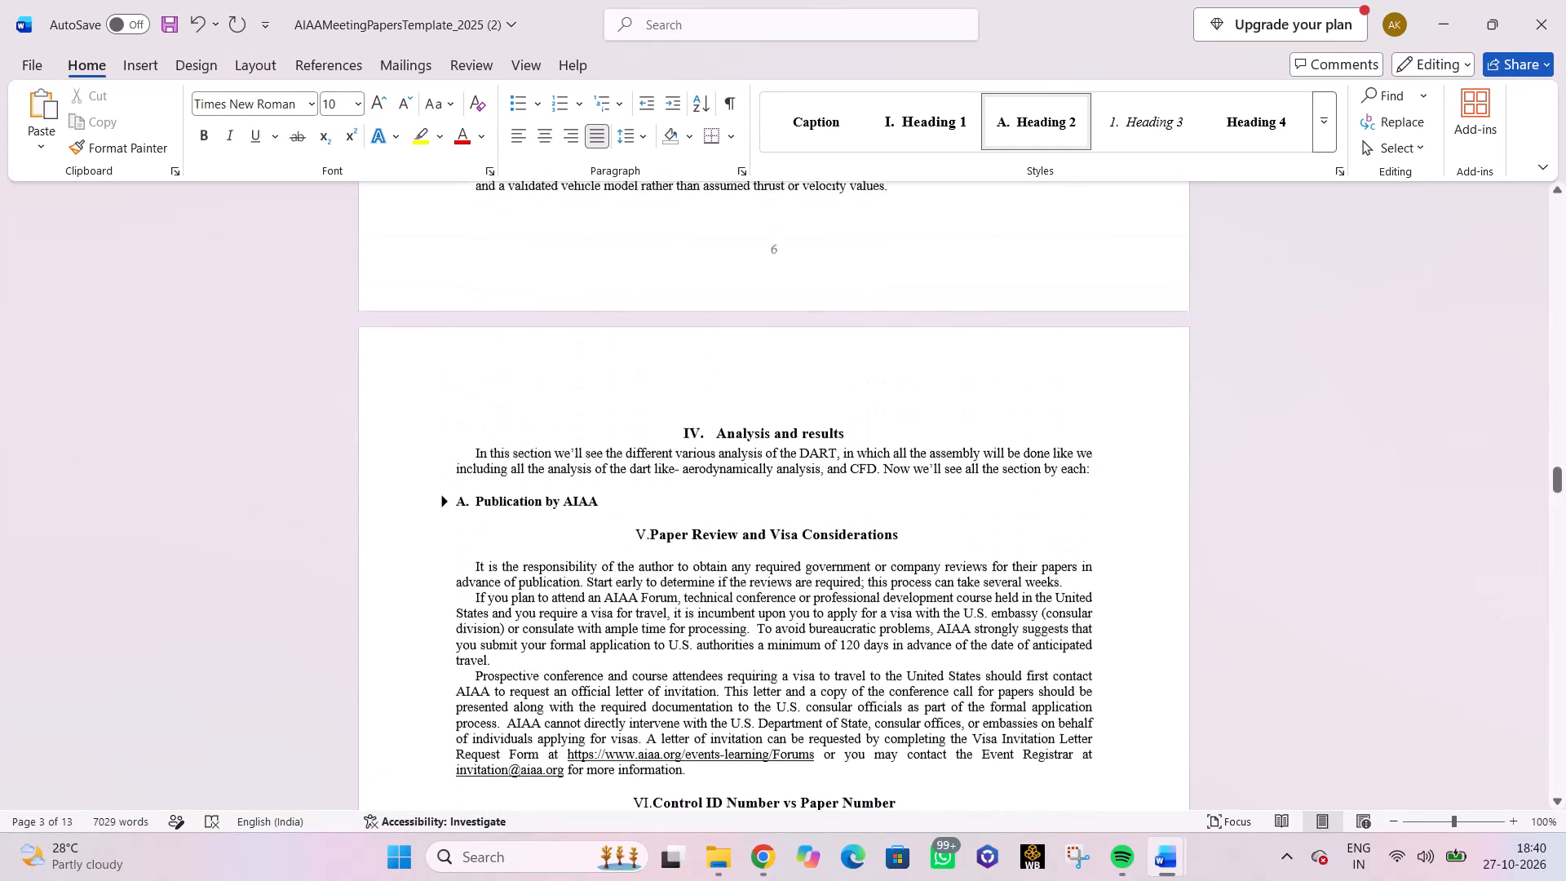
{"action": "scroll", "coordinate": [447, 430], "scroll_direction": "down", "scroll_amount": 1}
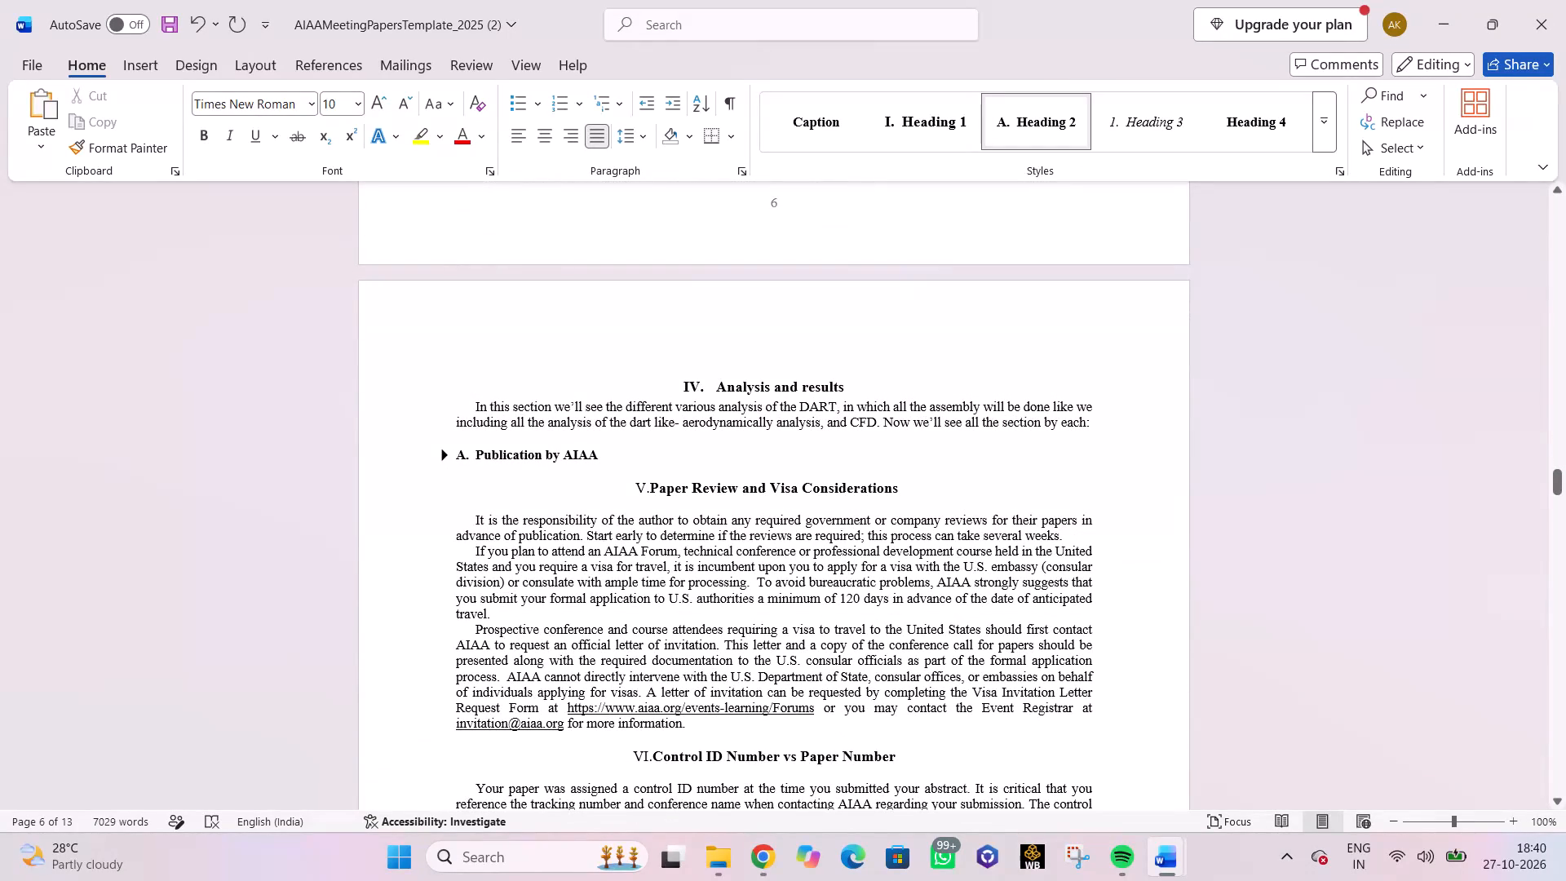
Expand the collapsed text under the "A. Publication by AIAA" subheading, leaving no extra blank lines.
{"action": "left_click", "coordinate": [484, 470]}
{"action": "left_click", "coordinate": [610, 457]}
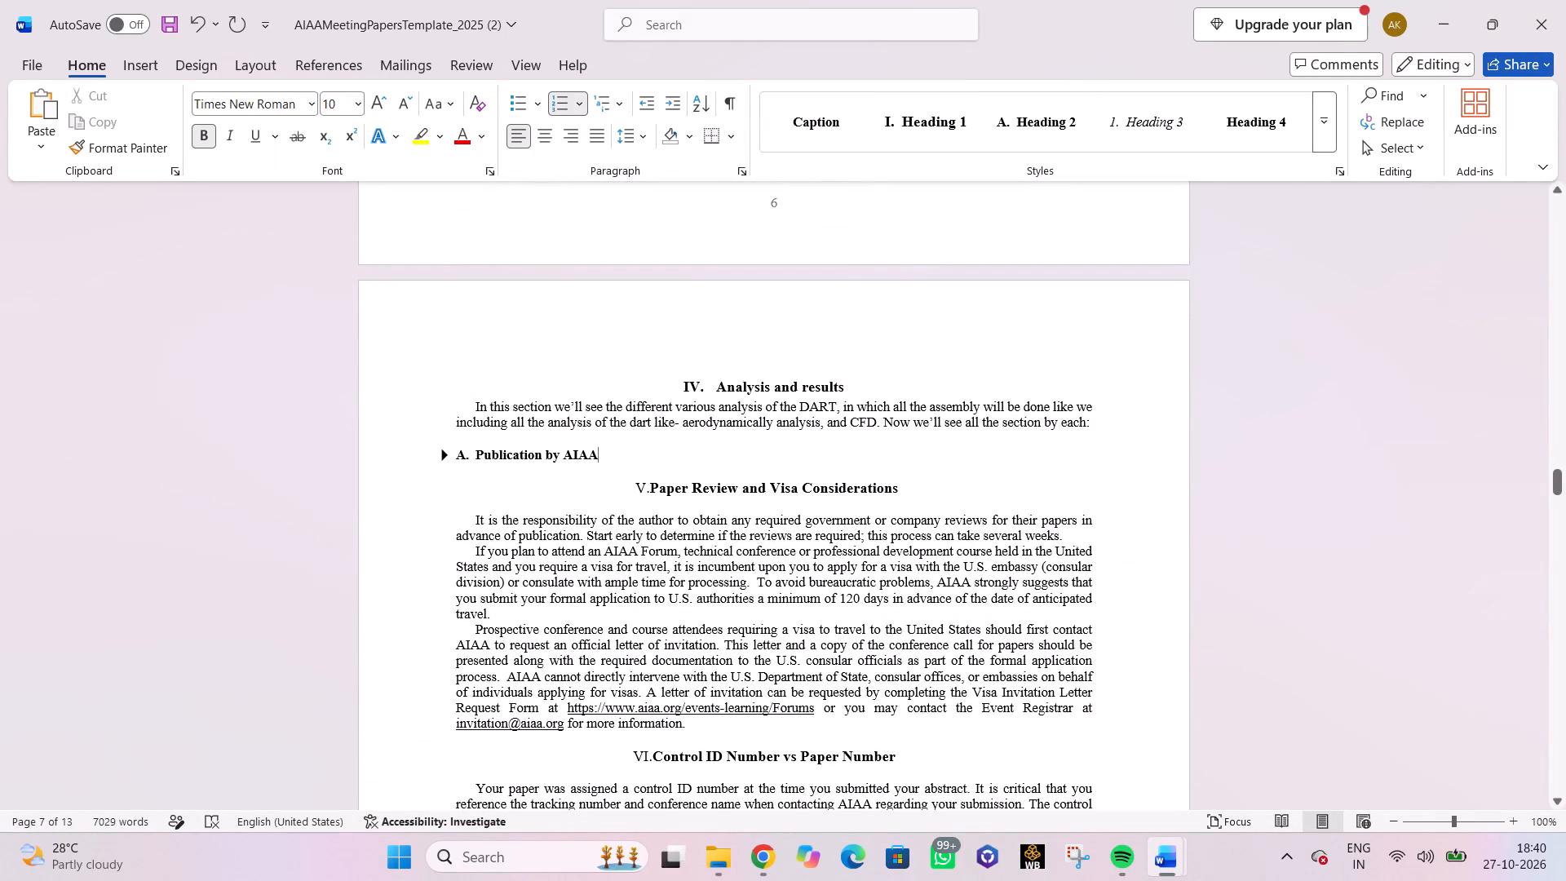
{"action": "key", "text": "Return"}
{"action": "key", "text": "Return"}
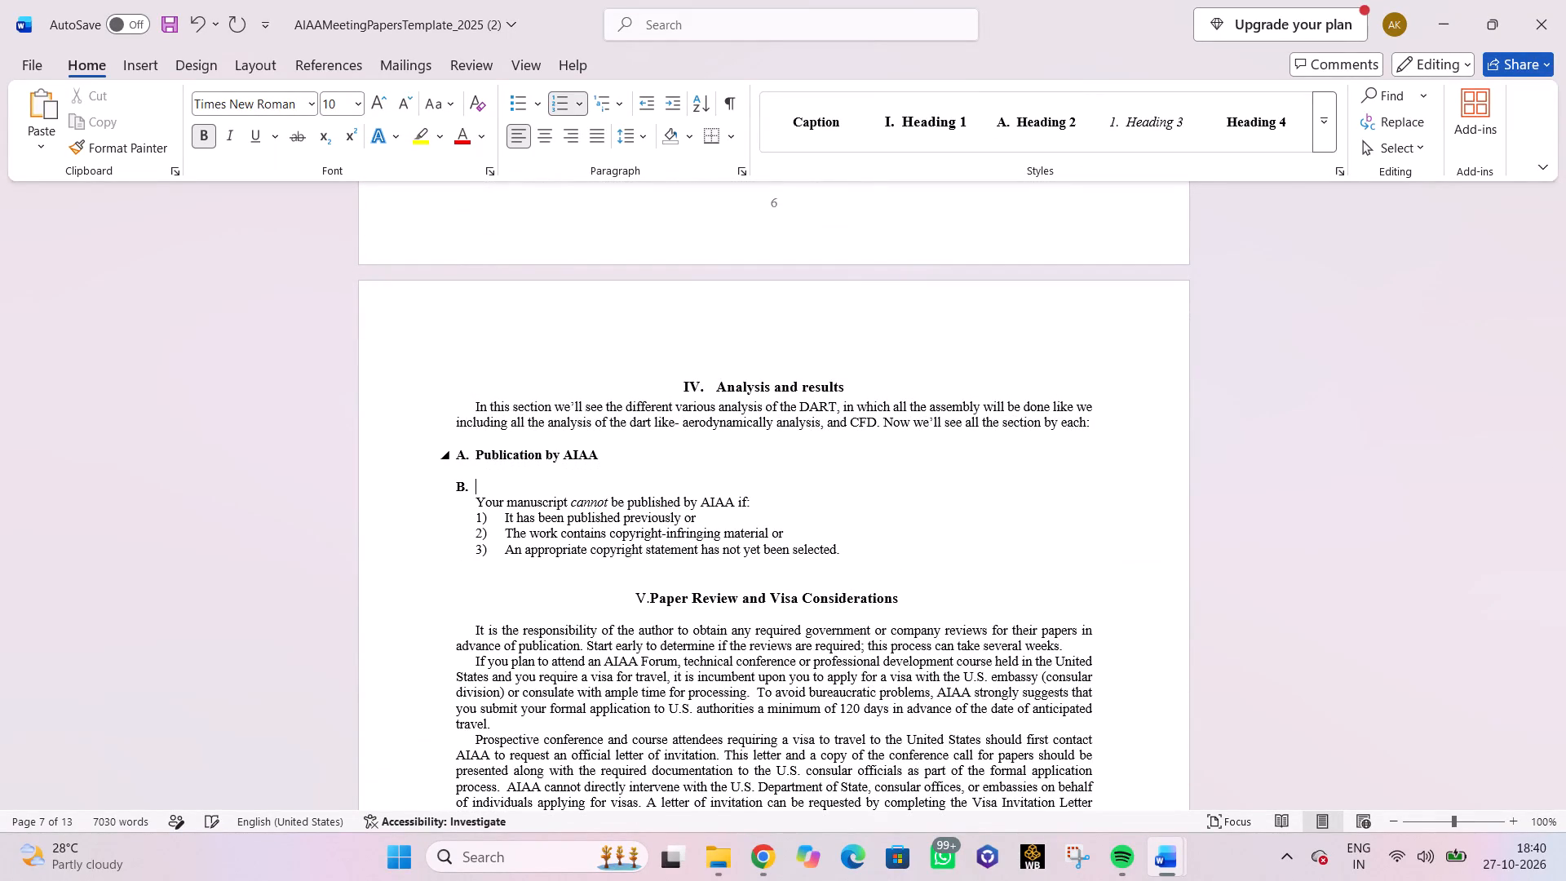
{"action": "key", "text": "BackSpace"}
{"action": "key", "text": "BackSpace"}
{"action": "key", "text": "BackSpace"}
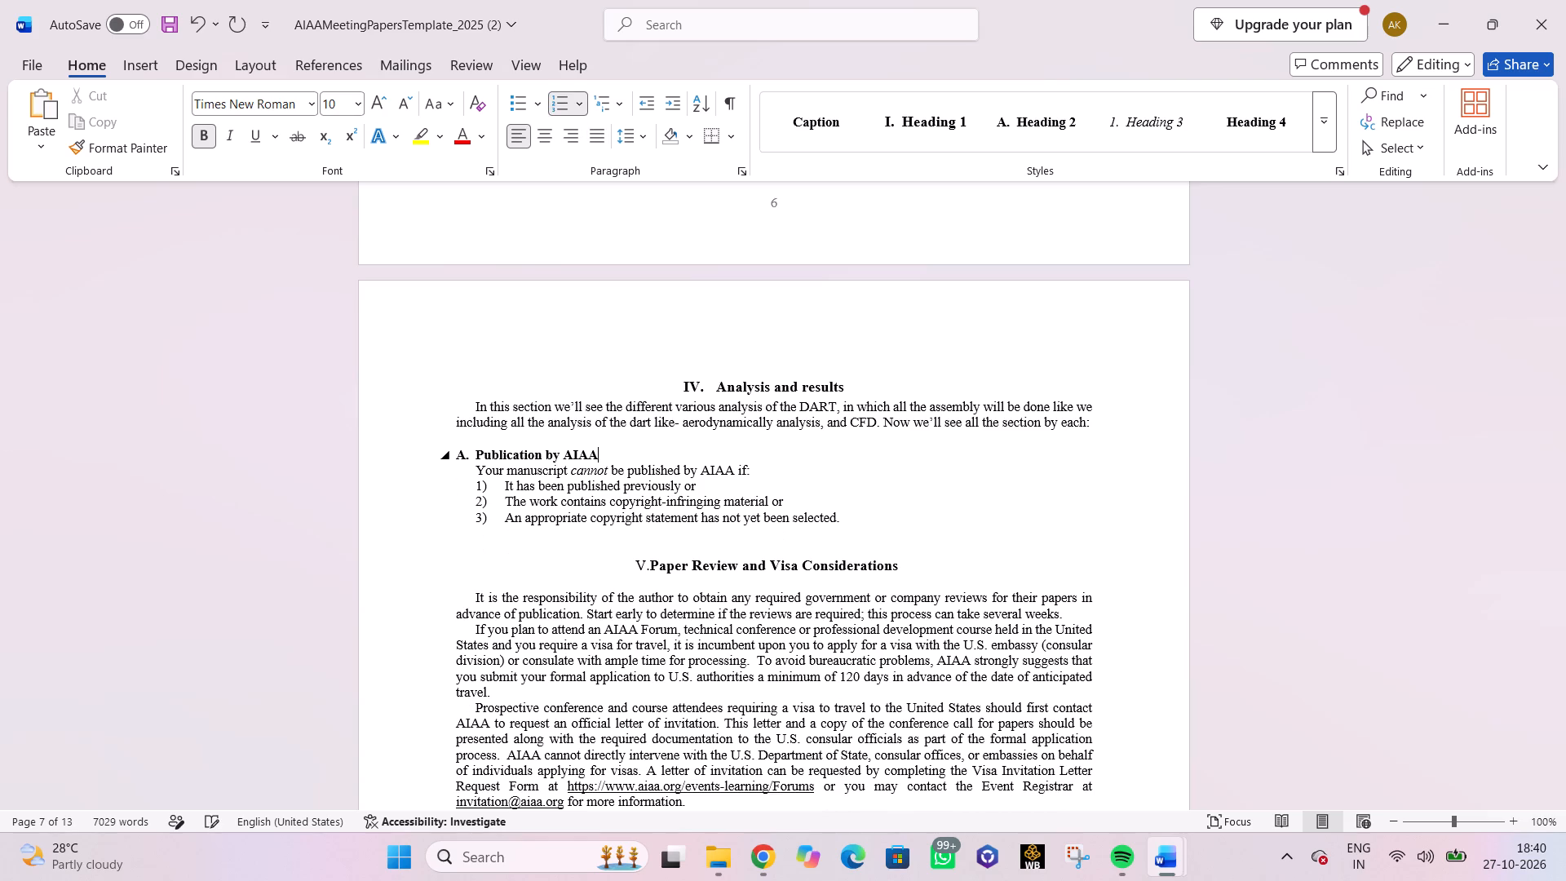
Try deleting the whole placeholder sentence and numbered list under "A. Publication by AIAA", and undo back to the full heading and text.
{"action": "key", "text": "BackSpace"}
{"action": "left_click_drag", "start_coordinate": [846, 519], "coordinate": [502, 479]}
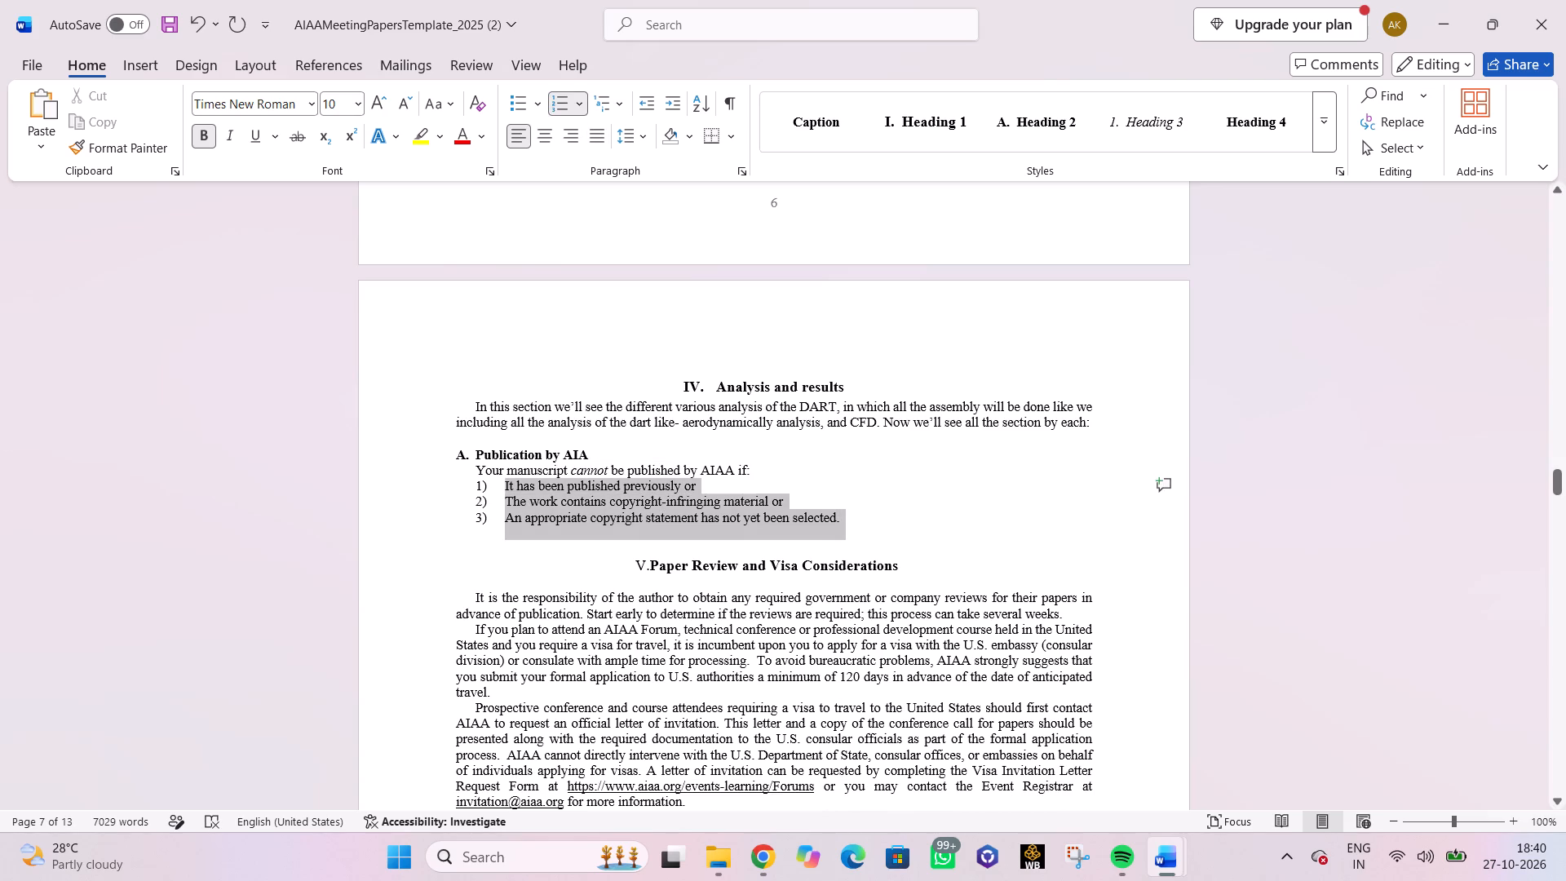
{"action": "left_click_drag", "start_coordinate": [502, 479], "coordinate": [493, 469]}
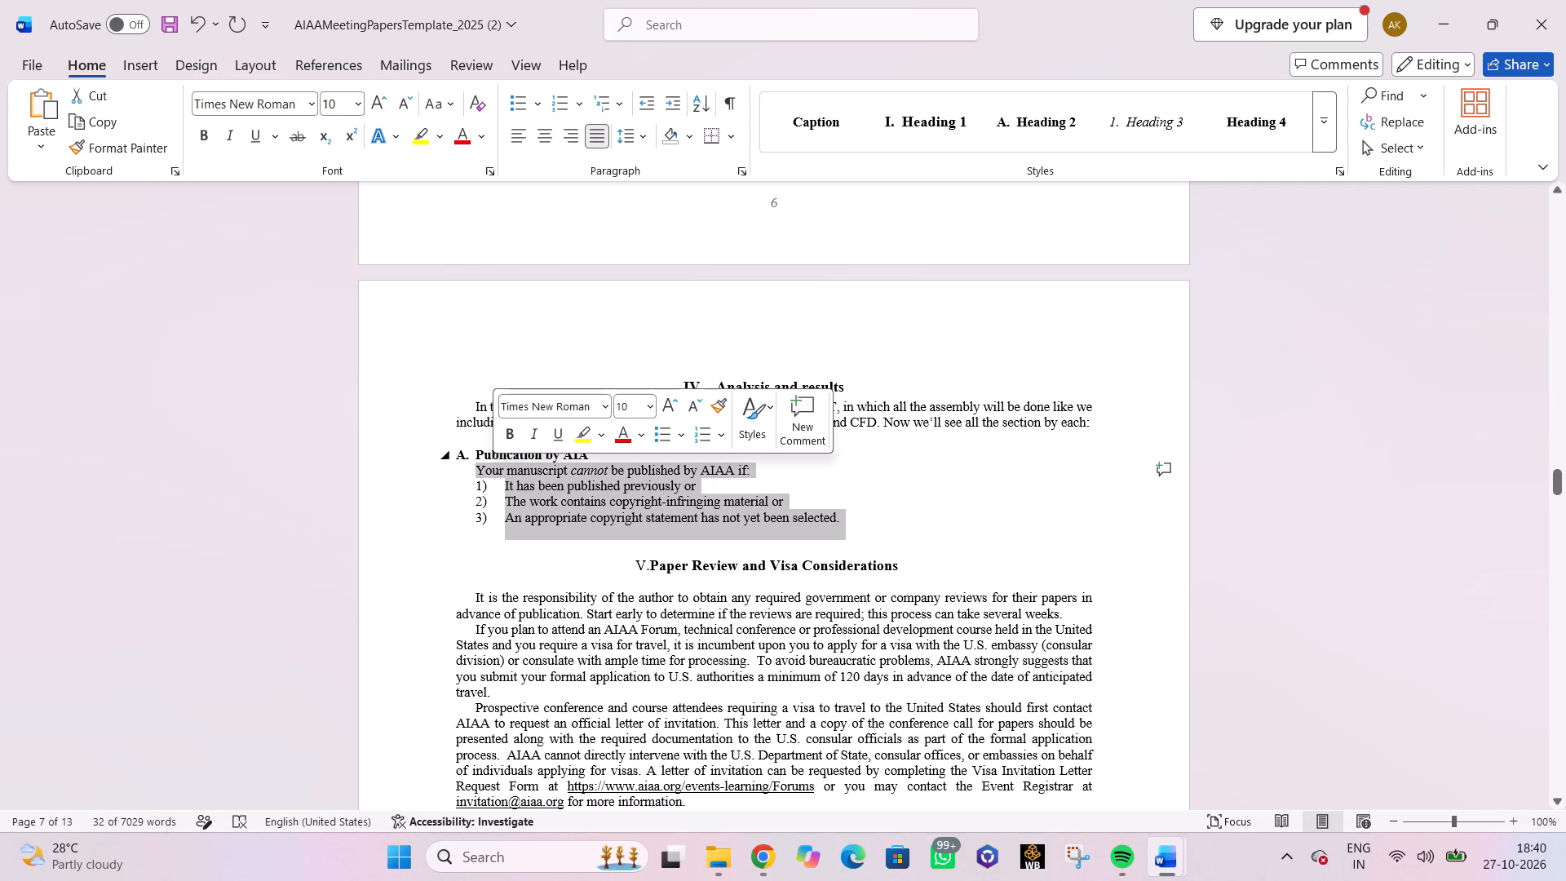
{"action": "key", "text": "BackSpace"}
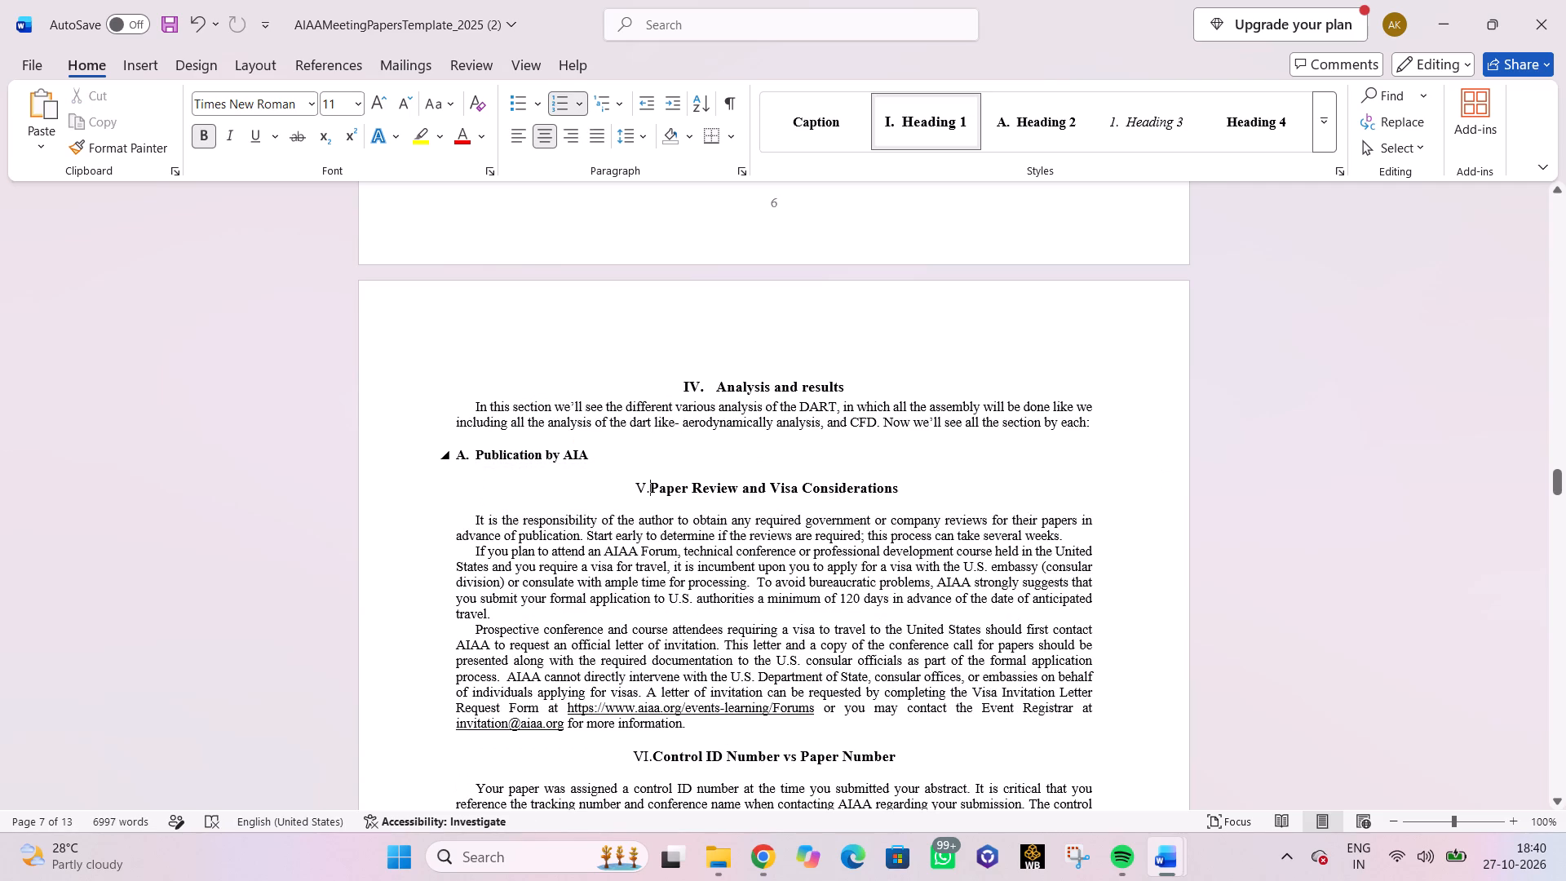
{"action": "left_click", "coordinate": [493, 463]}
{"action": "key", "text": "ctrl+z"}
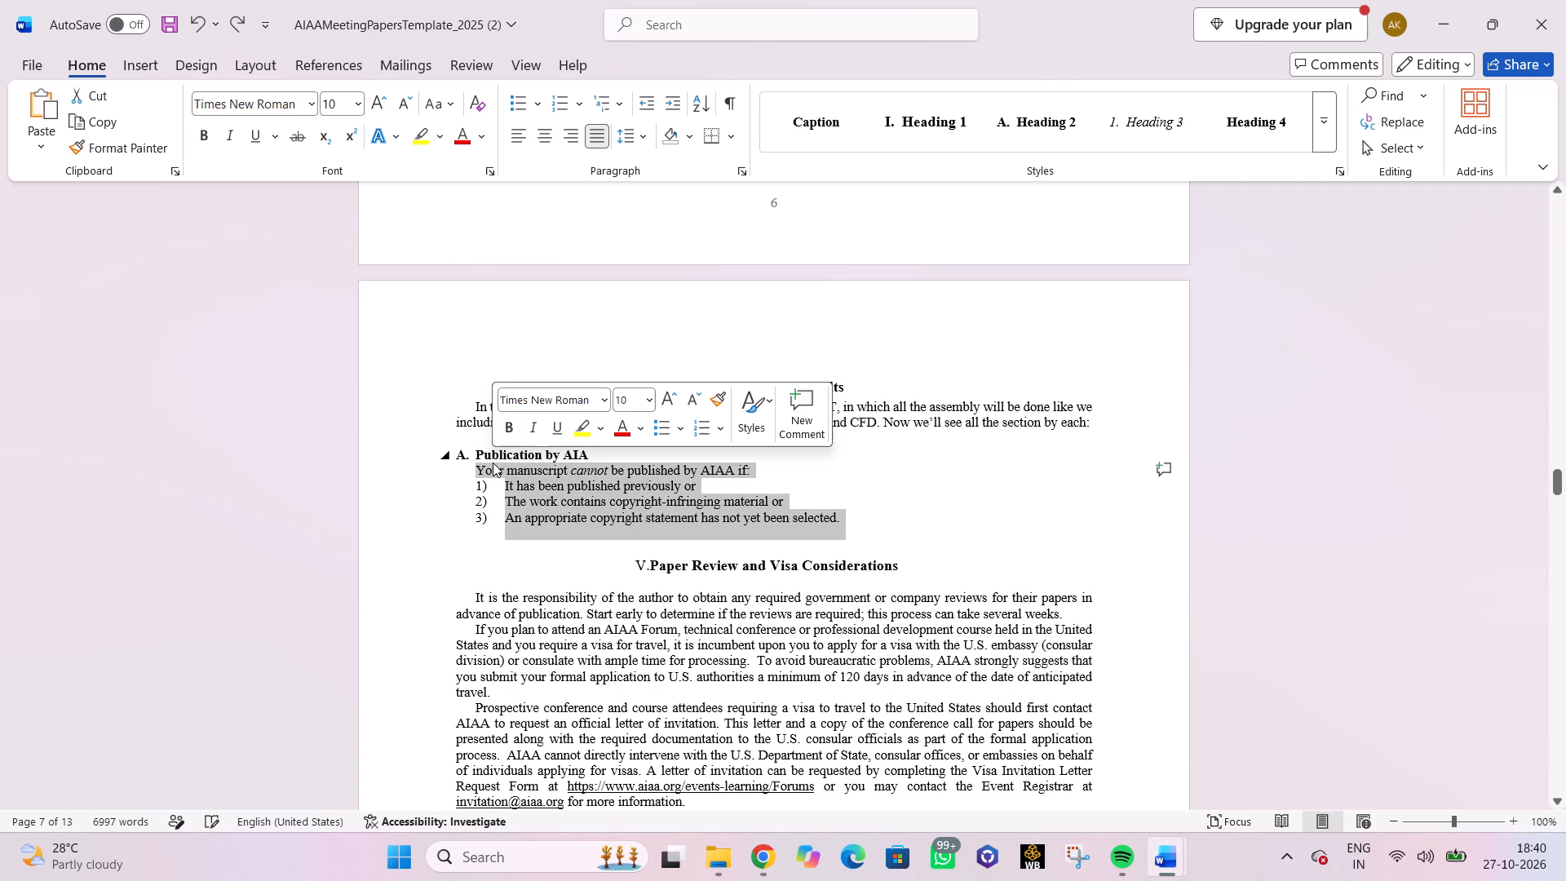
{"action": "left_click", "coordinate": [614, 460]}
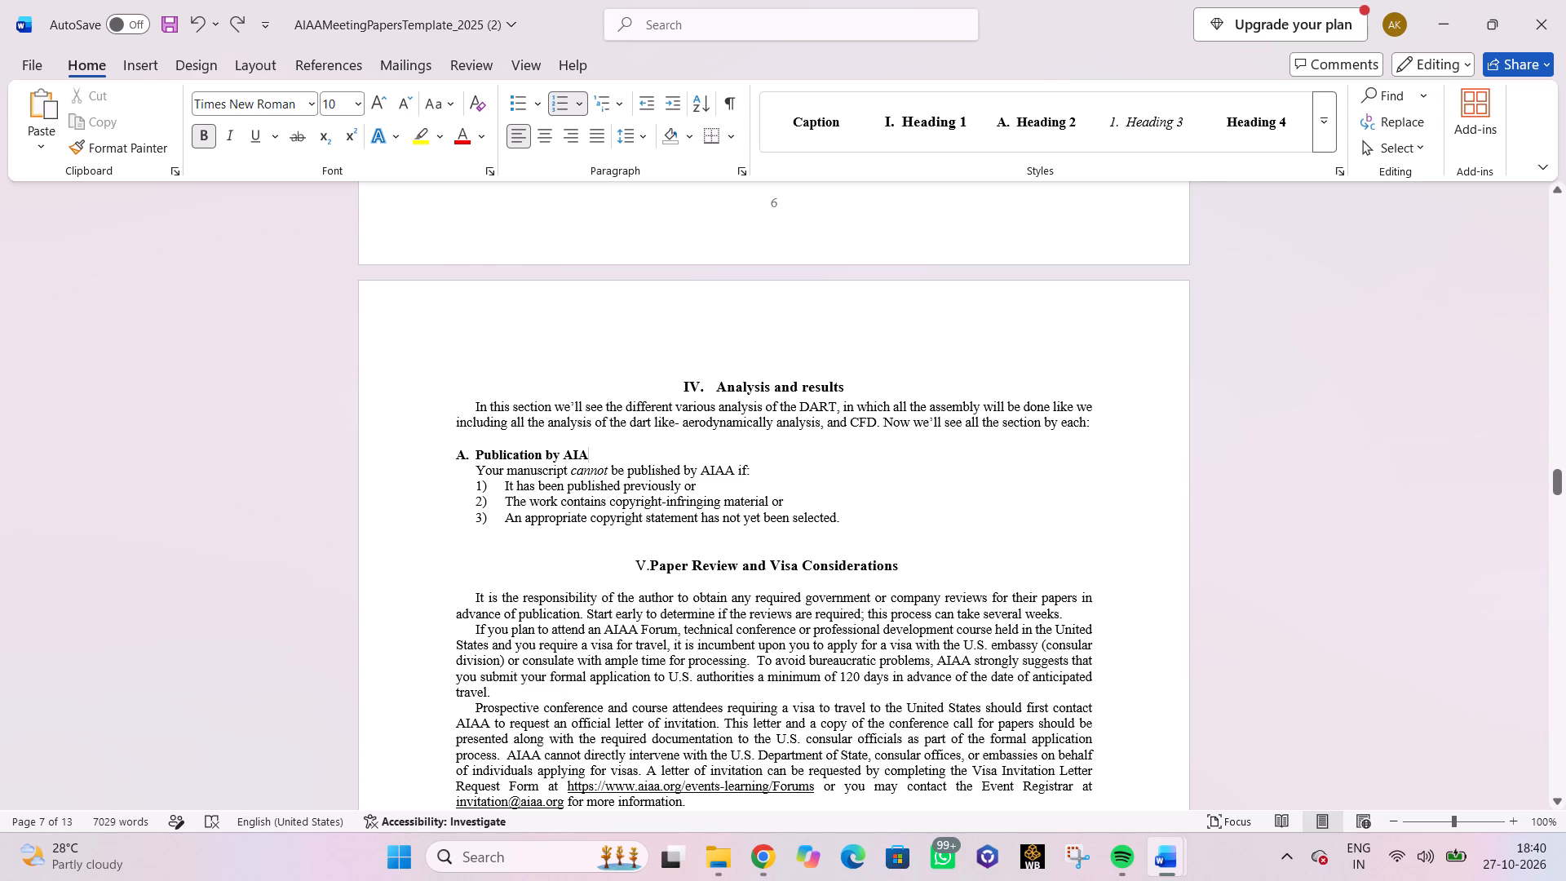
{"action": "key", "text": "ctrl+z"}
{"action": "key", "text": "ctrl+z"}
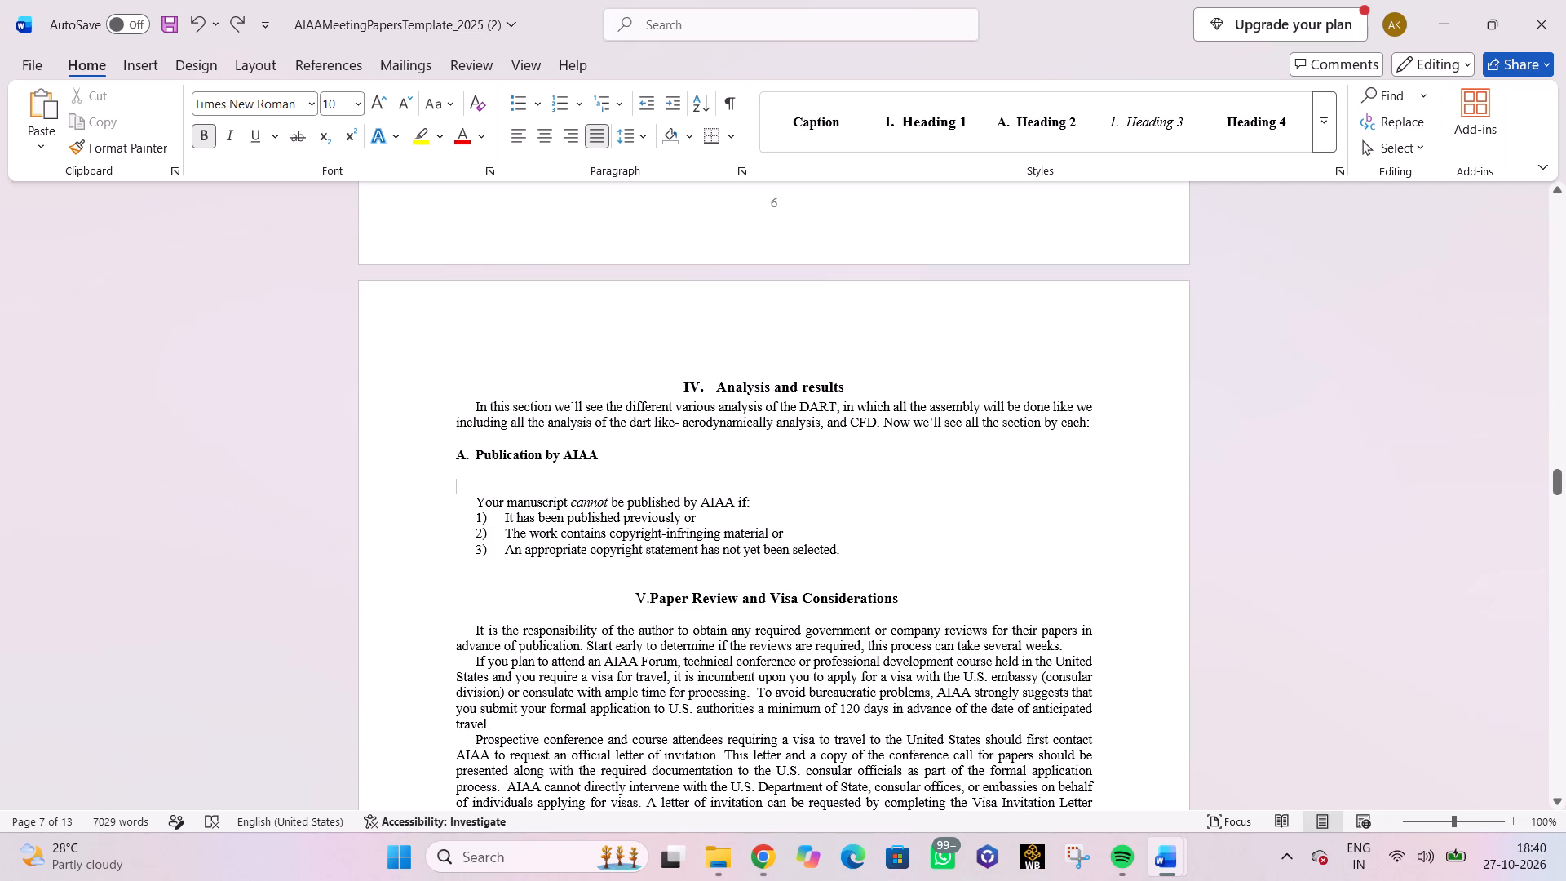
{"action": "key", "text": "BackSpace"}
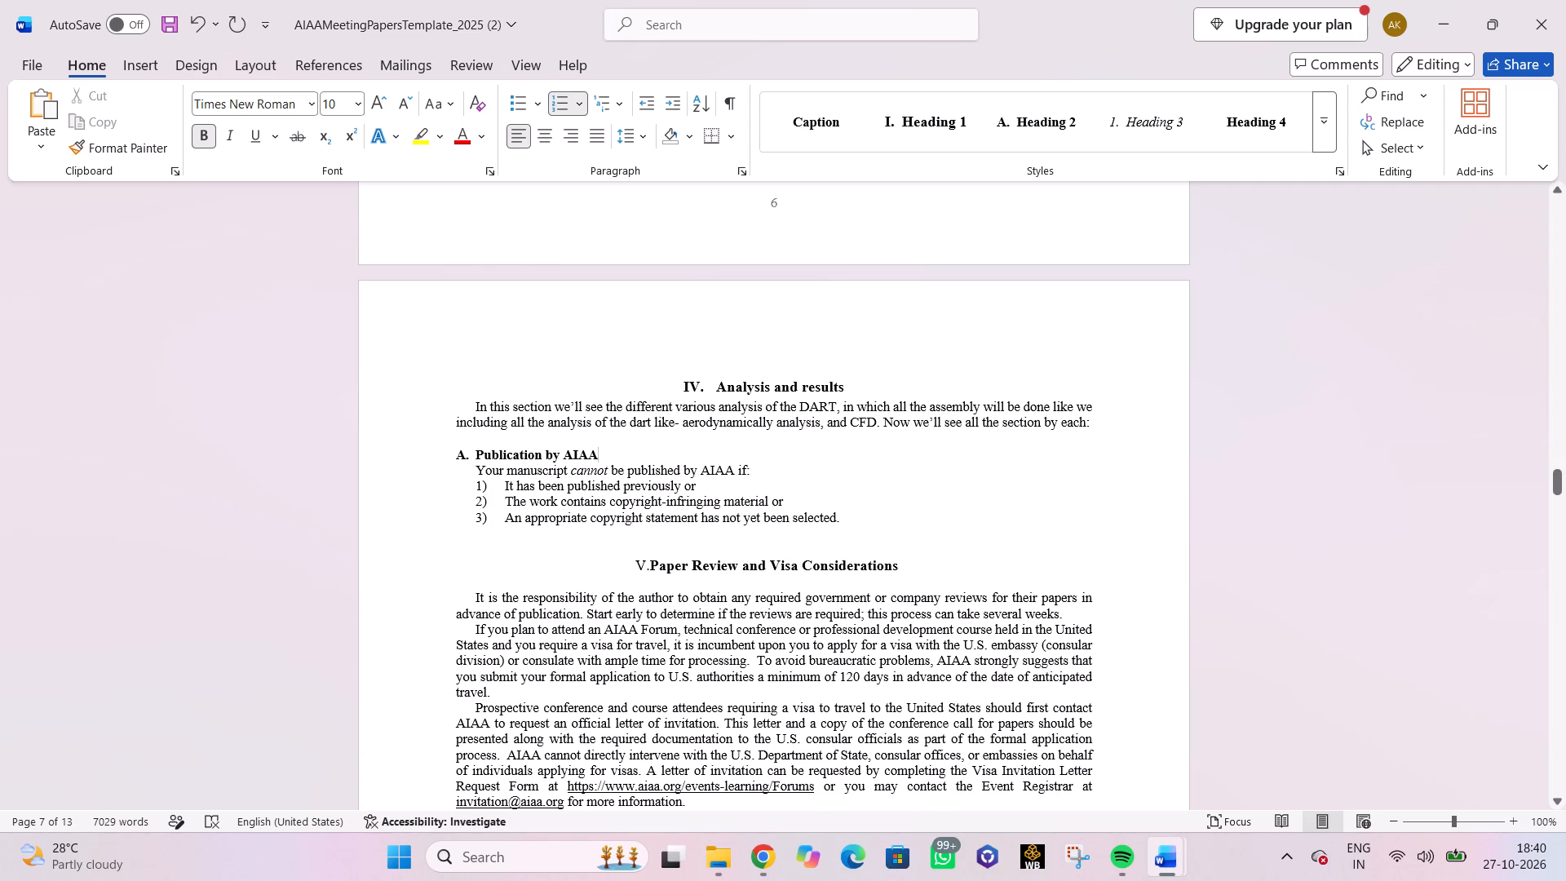
Delete the numbered list and the placeholder sentence under "A. Publication by AIAA", keeping only the word "Your".
{"action": "left_click", "coordinate": [840, 517]}
{"action": "key", "text": "BackSpace"}
{"action": "key", "text": "BackSpace"}
{"action": "key", "text": "BackSpace"}
{"action": "key", "text": "BackSpace"}
{"action": "key", "text": "BackSpace"}
{"action": "key", "text": "BackSpace"}
{"action": "key", "text": "BackSpace"}
{"action": "key", "text": "BackSpace"}
{"action": "key", "text": "BackSpace"}
{"action": "key", "text": "BackSpace"}
{"action": "key", "text": "BackSpace"}
{"action": "key", "text": "BackSpace"}
{"action": "key", "text": "BackSpace"}
{"action": "key", "text": "BackSpace"}
{"action": "key", "text": "BackSpace"}
{"action": "key", "text": "BackSpace"}
{"action": "key", "text": "BackSpace"}
{"action": "key", "text": "BackSpace"}
{"action": "key", "text": "BackSpace"}
{"action": "key", "text": "BackSpace"}
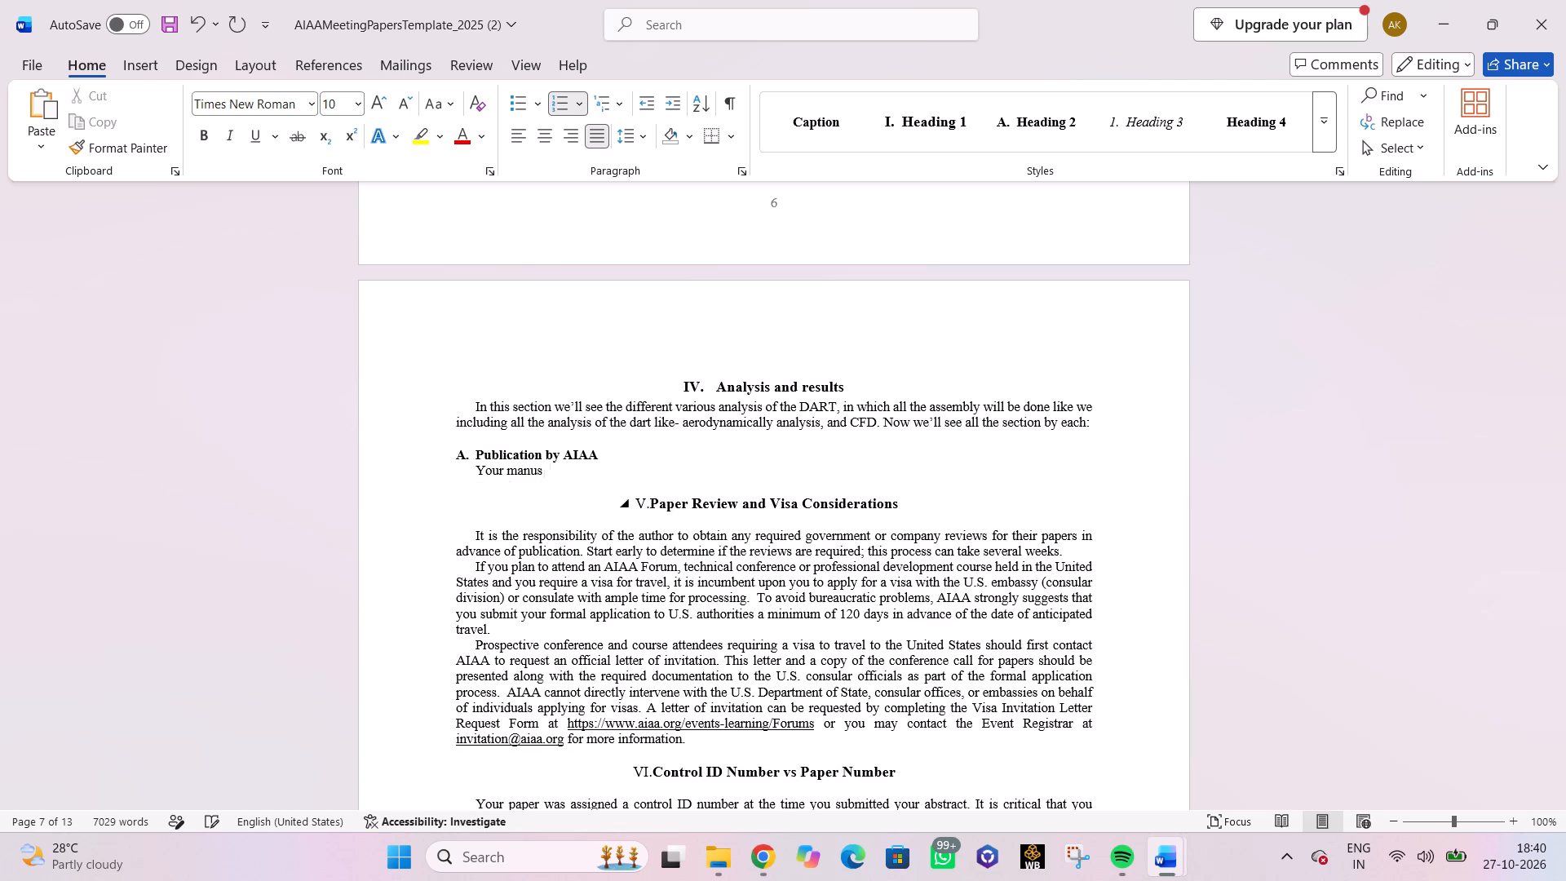
{"action": "key", "text": "BackSpace"}
{"action": "key", "text": "BackSpace"}
{"action": "key", "text": "BackSpace"}
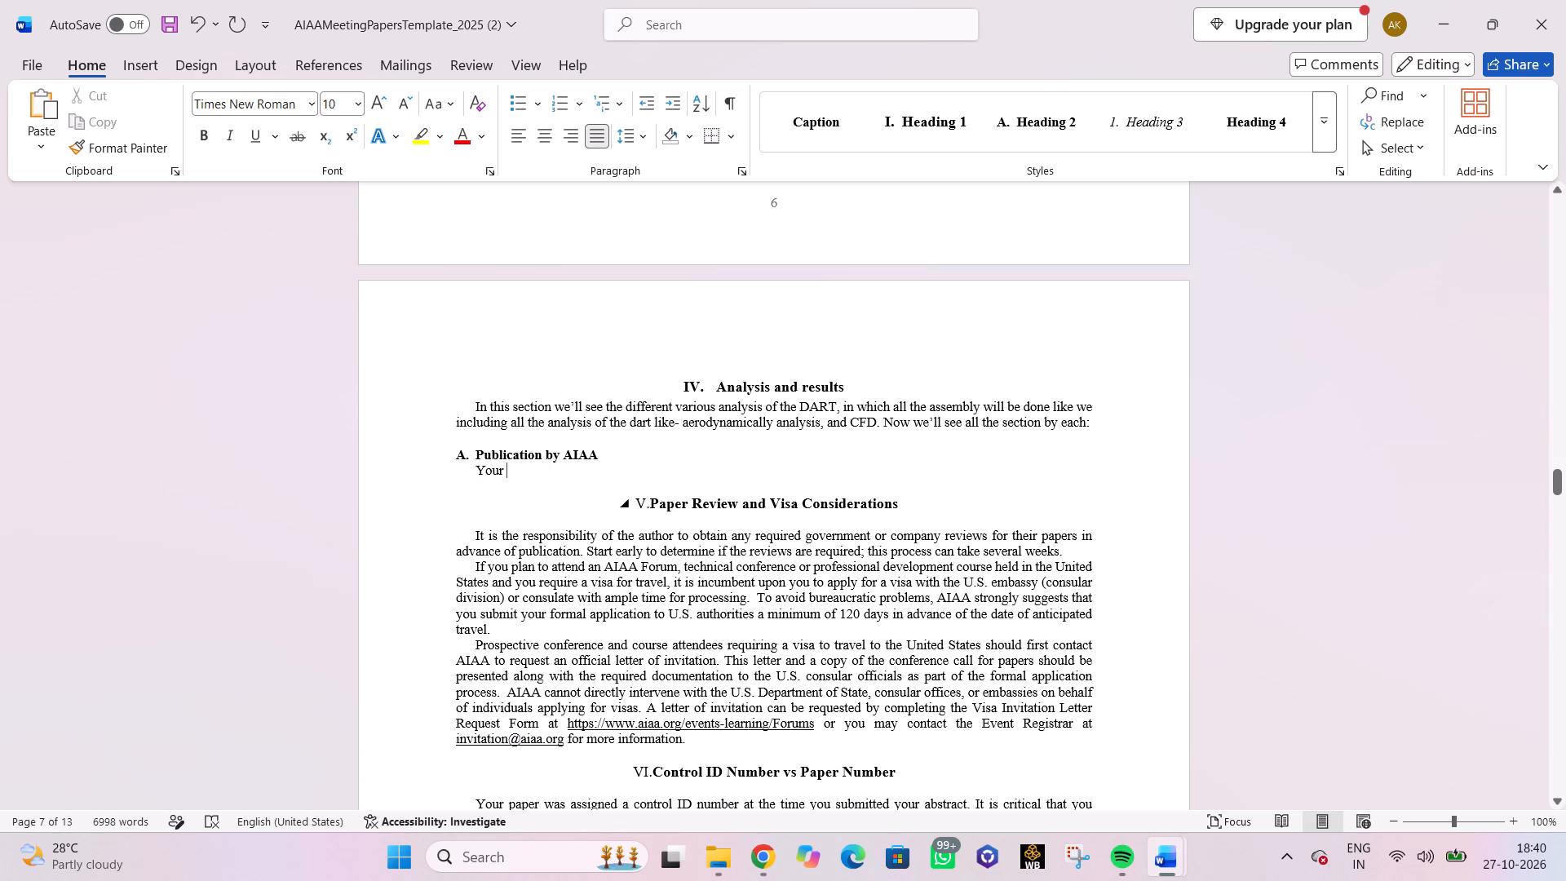
Reduce the font size of the Roman numerals numbering the main section headings.
{"action": "left_click", "coordinate": [638, 504]}
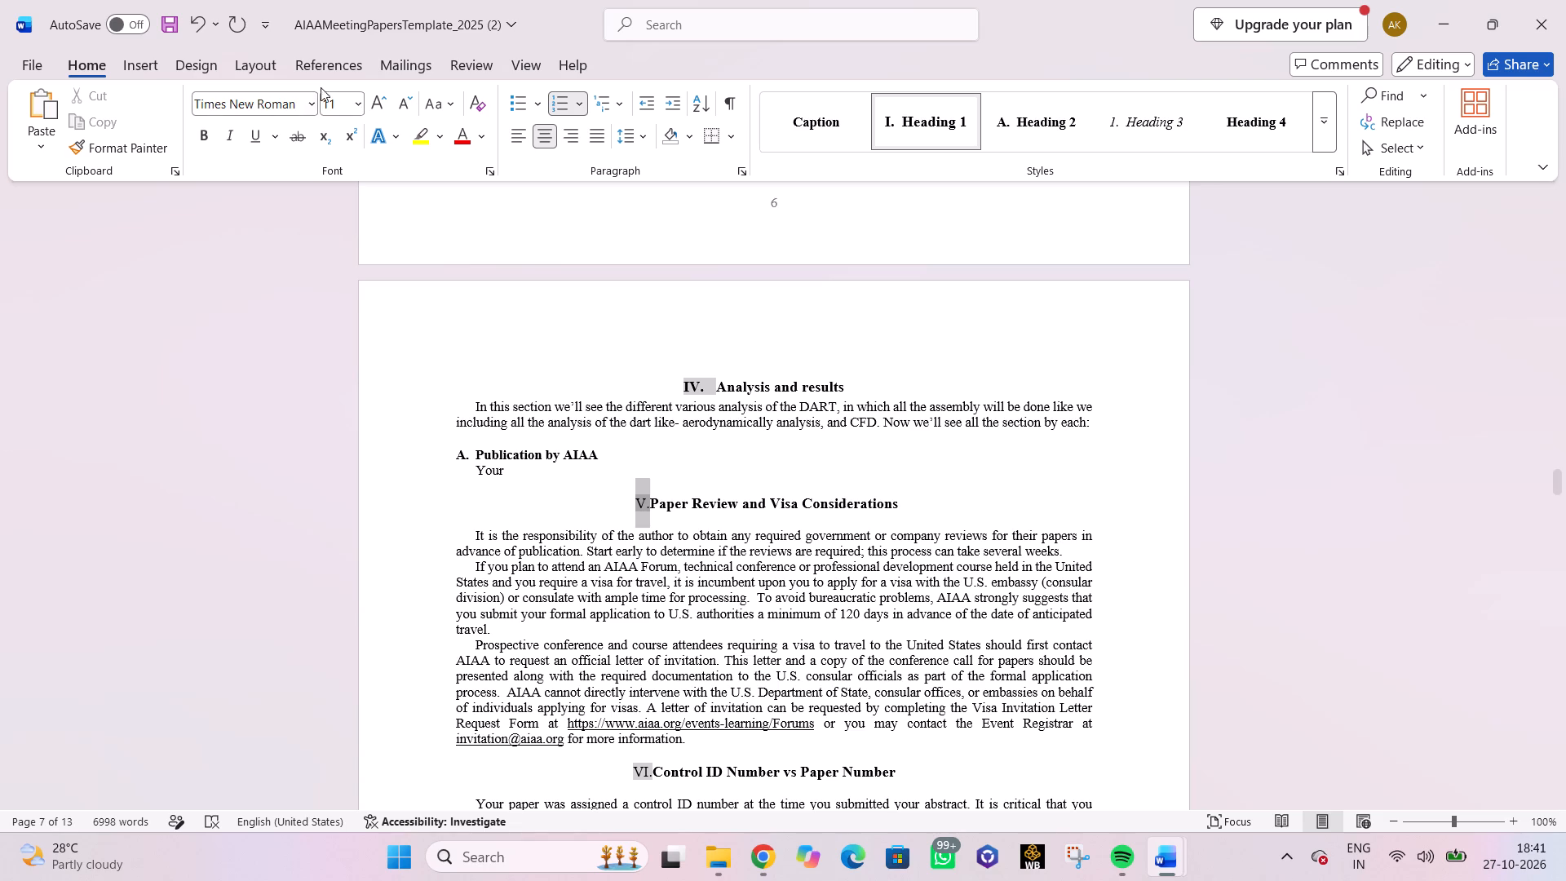
{"action": "left_click", "coordinate": [357, 104]}
{"action": "left_click", "coordinate": [337, 178]}
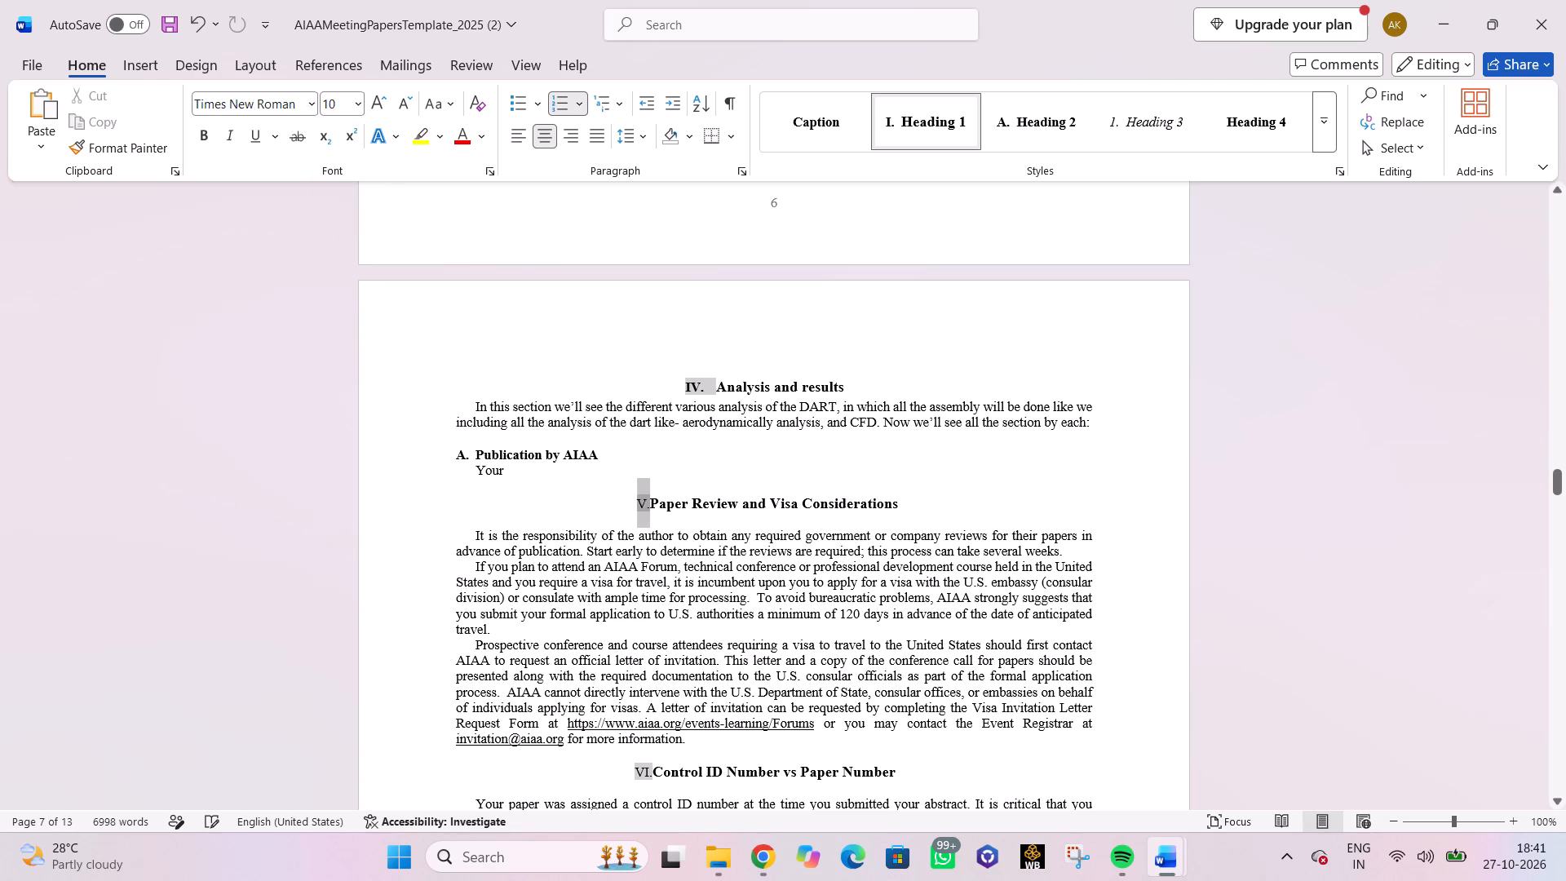
{"action": "left_click", "coordinate": [745, 386]}
Check the heading and paragraph formatting between section IV and the earlier G. Fuselage design subsection.
{"action": "scroll", "coordinate": [709, 437], "scroll_direction": "up", "scroll_amount": 20}
{"action": "scroll", "coordinate": [709, 437], "scroll_direction": "up", "scroll_amount": 5}
{"action": "scroll", "coordinate": [709, 437], "scroll_direction": "down", "scroll_amount": 1}
{"action": "scroll", "coordinate": [709, 437], "scroll_direction": "up", "scroll_amount": 5}
{"action": "scroll", "coordinate": [709, 437], "scroll_direction": "down", "scroll_amount": 4}
{"action": "scroll", "coordinate": [709, 437], "scroll_direction": "up", "scroll_amount": 3}
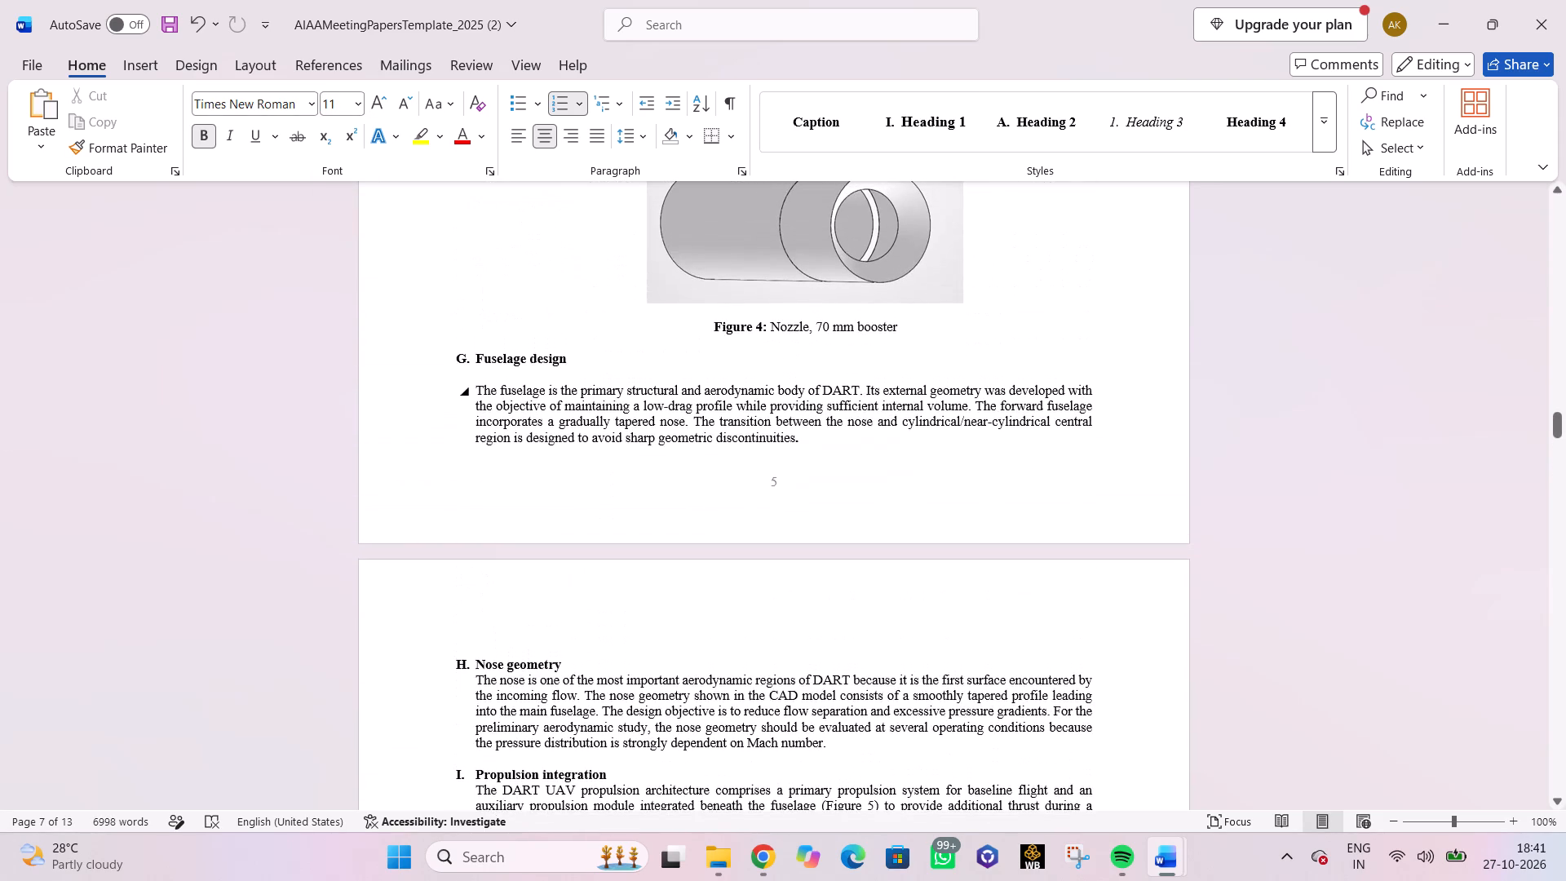
{"action": "scroll", "coordinate": [772, 457], "scroll_direction": "down", "scroll_amount": 11}
{"action": "scroll", "coordinate": [771, 461], "scroll_direction": "up", "scroll_amount": 1}
{"action": "scroll", "coordinate": [771, 461], "scroll_direction": "down", "scroll_amount": 19}
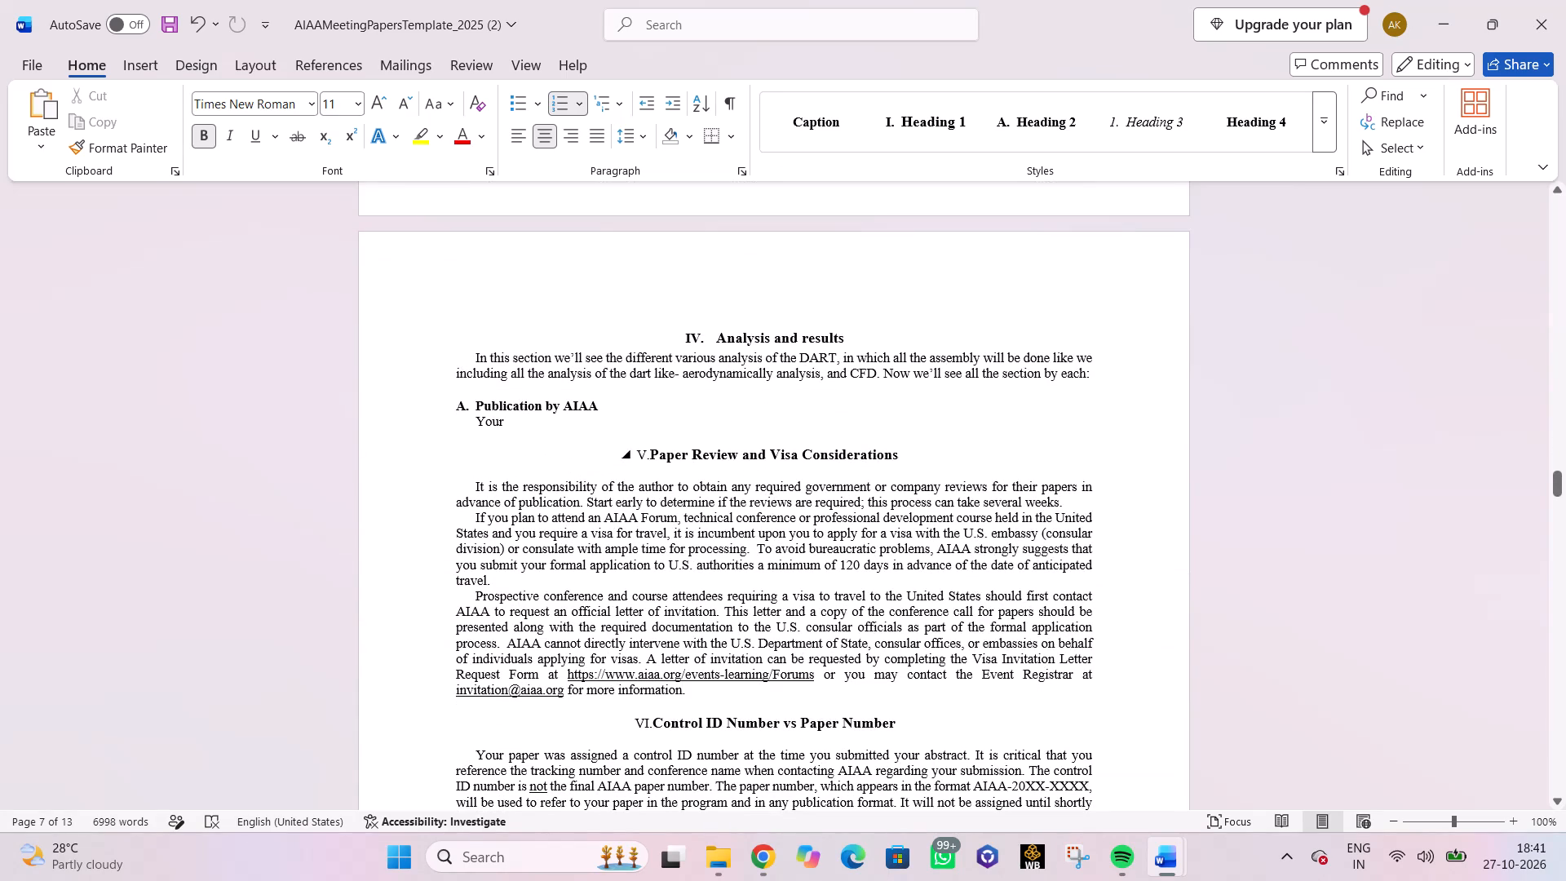
{"action": "scroll", "coordinate": [775, 458], "scroll_direction": "down", "scroll_amount": 1}
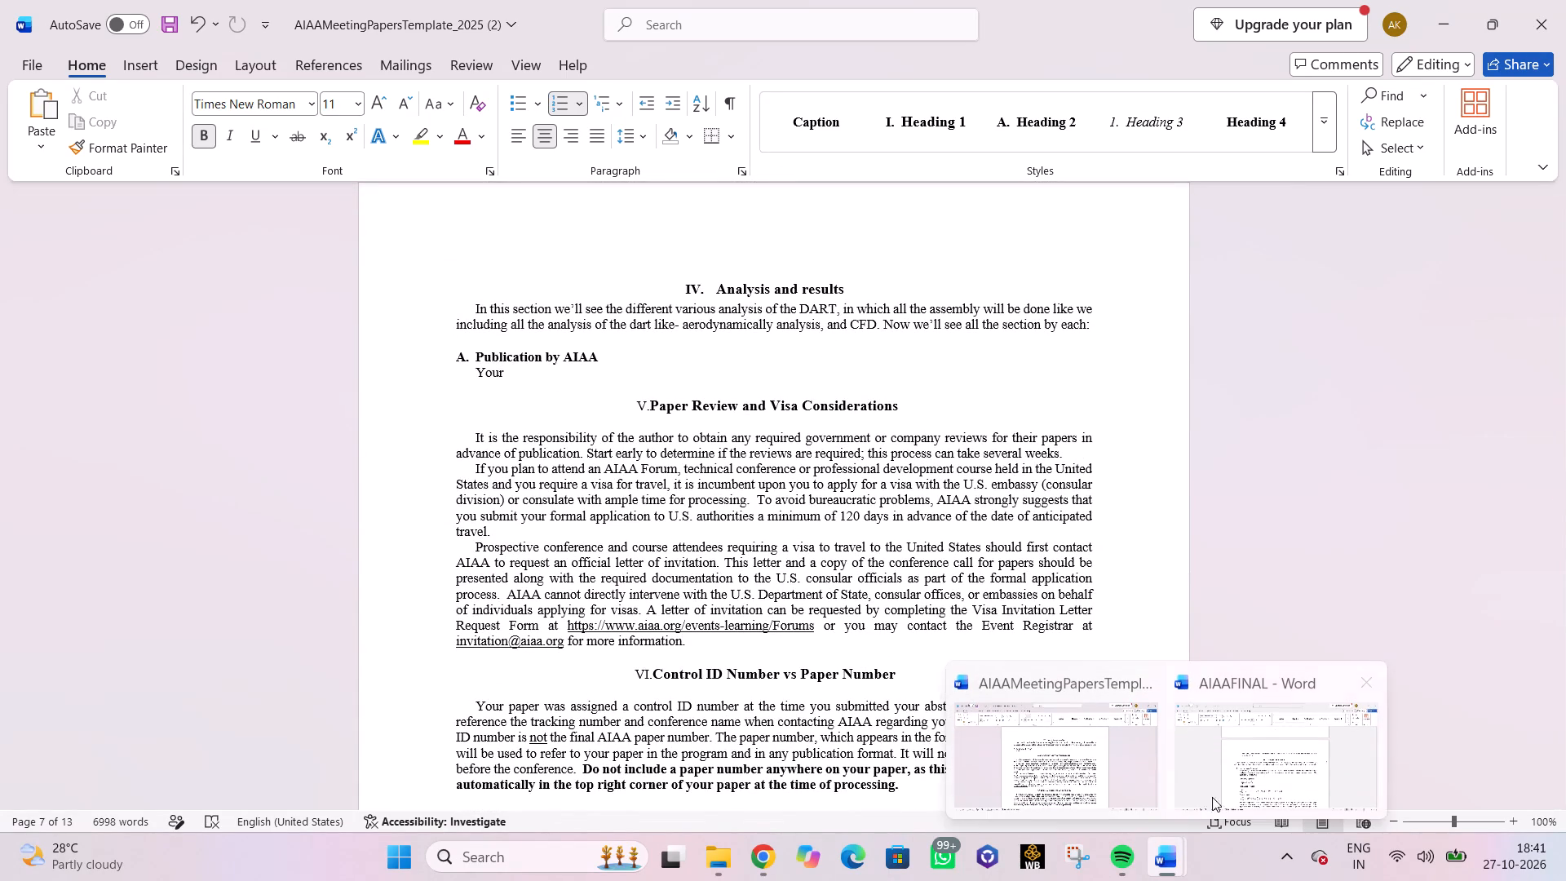
Rename subheading A of section IV as "Aerodynamic analysis", based on the first subheading in AIAAFINAL's section IV, with the spelling corrected.
{"action": "left_click", "coordinate": [1251, 770]}
{"action": "scroll", "coordinate": [515, 539], "scroll_direction": "down", "scroll_amount": 2}
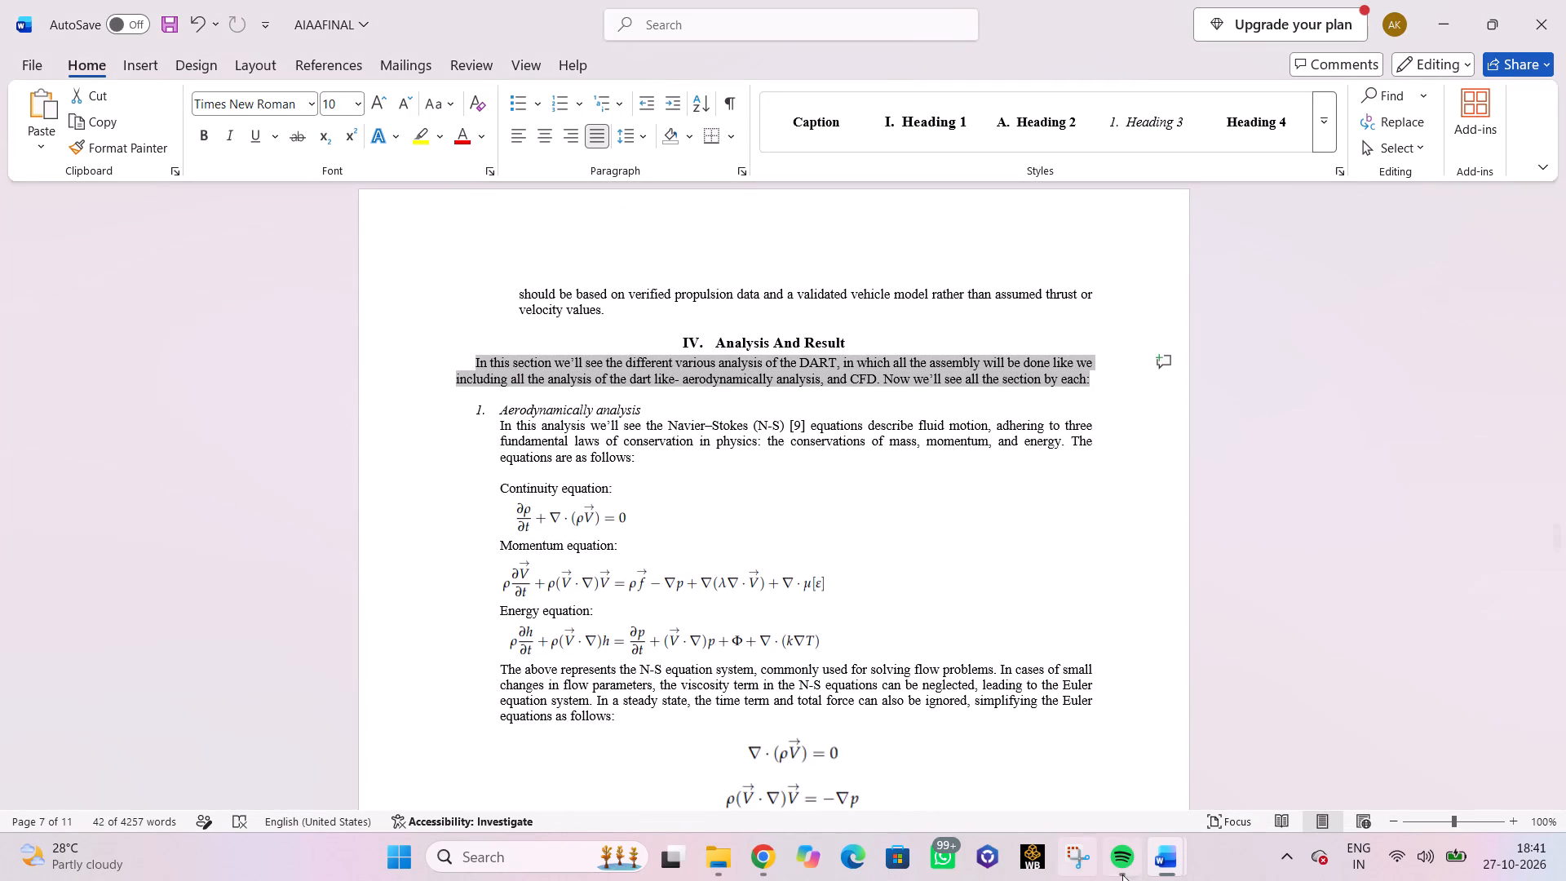
{"action": "left_click", "coordinate": [1062, 777]}
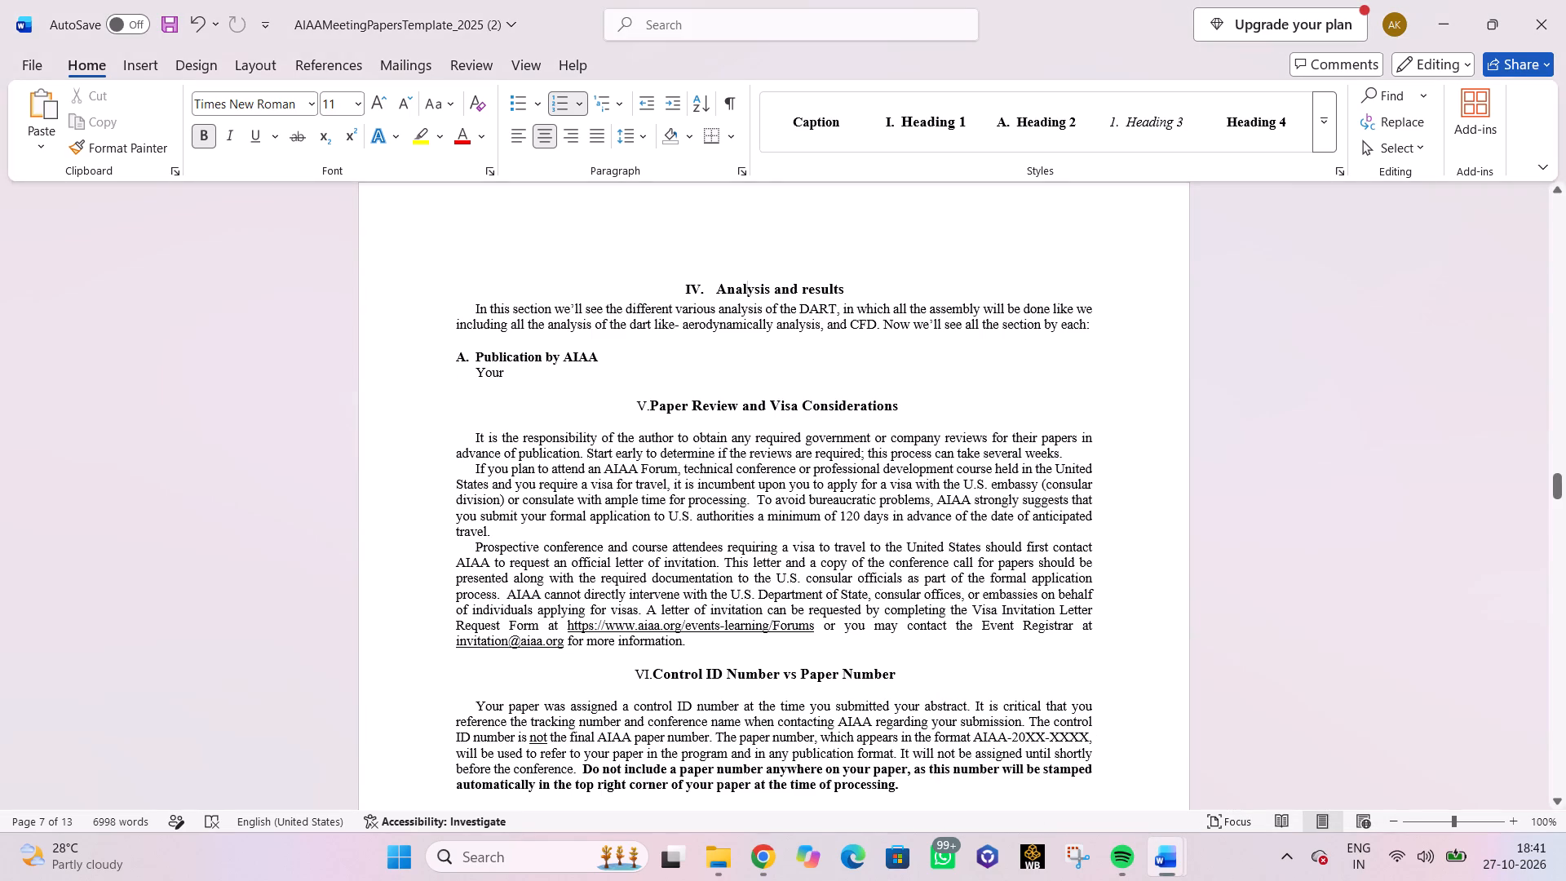
{"action": "left_click", "coordinate": [602, 356]}
{"action": "key", "text": "BackSpace"}
{"action": "key", "text": "BackSpace"}
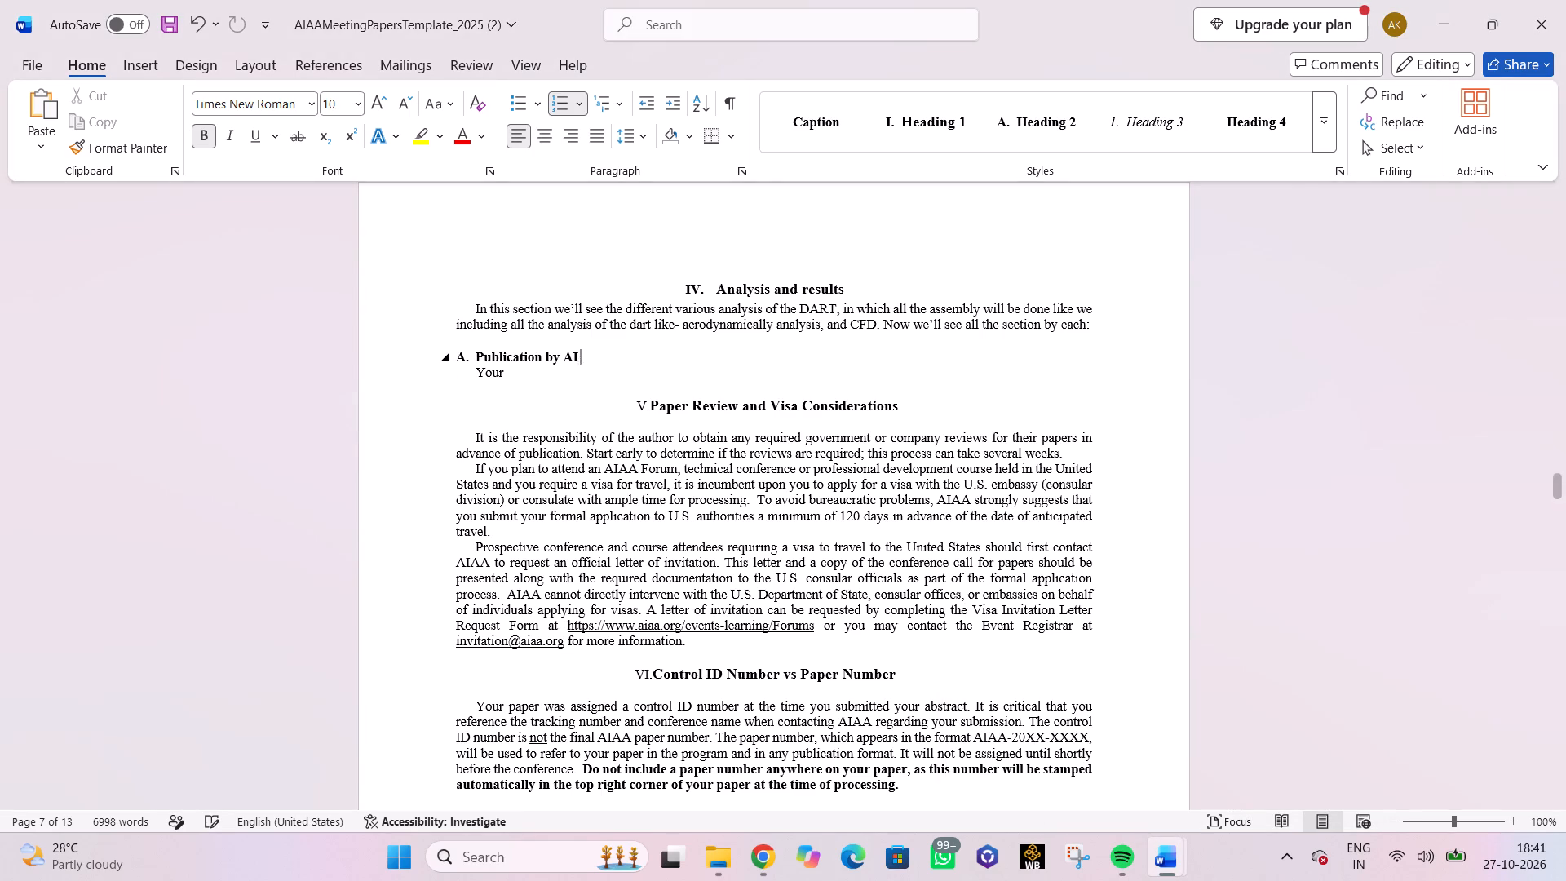
{"action": "key", "text": "BackSpace"}
{"action": "key", "text": "BackSpace"}
{"action": "key", "text": "BackSpace"}
{"action": "key", "text": "BackSpace"}
{"action": "key", "text": "BackSpace"}
{"action": "key", "text": "BackSpace"}
{"action": "key", "text": "BackSpace"}
{"action": "key", "text": "BackSpace"}
{"action": "key", "text": "BackSpace"}
{"action": "key", "text": "BackSpace"}
{"action": "key", "text": "BackSpace"}
{"action": "key", "text": "BackSpace"}
{"action": "key", "text": "BackSpace"}
{"action": "key", "text": "BackSpace"}
{"action": "key", "text": "BackSpace"}
{"action": "key", "text": "BackSpace"}
{"action": "key", "text": "BackSpace"}
{"action": "key", "text": "a"}
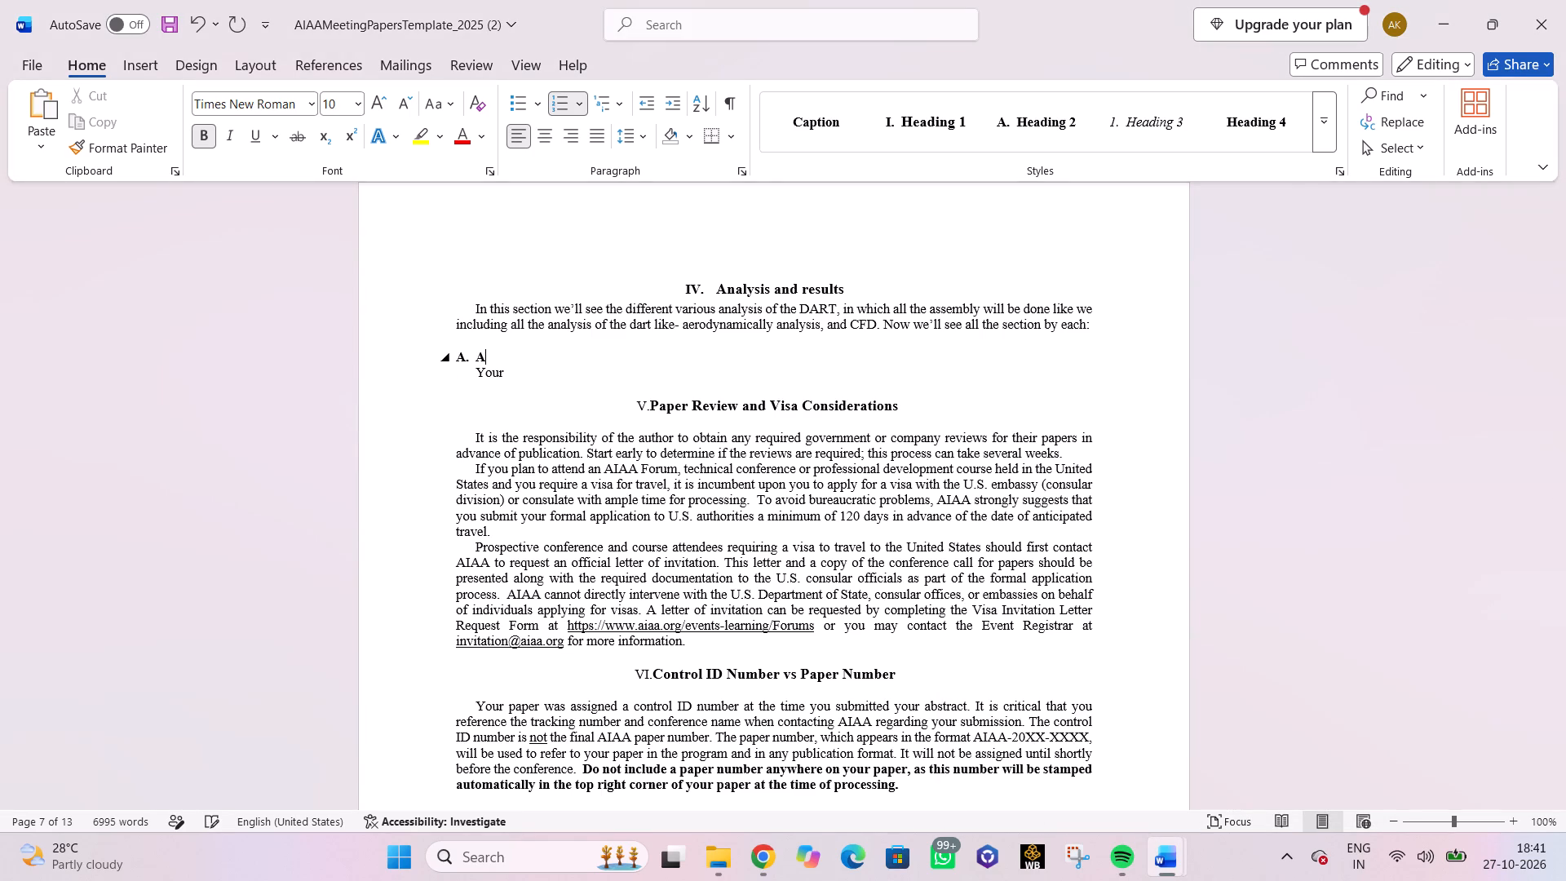
{"action": "type", "text": "erodymanic analysis"}
{"action": "key", "text": "space"}
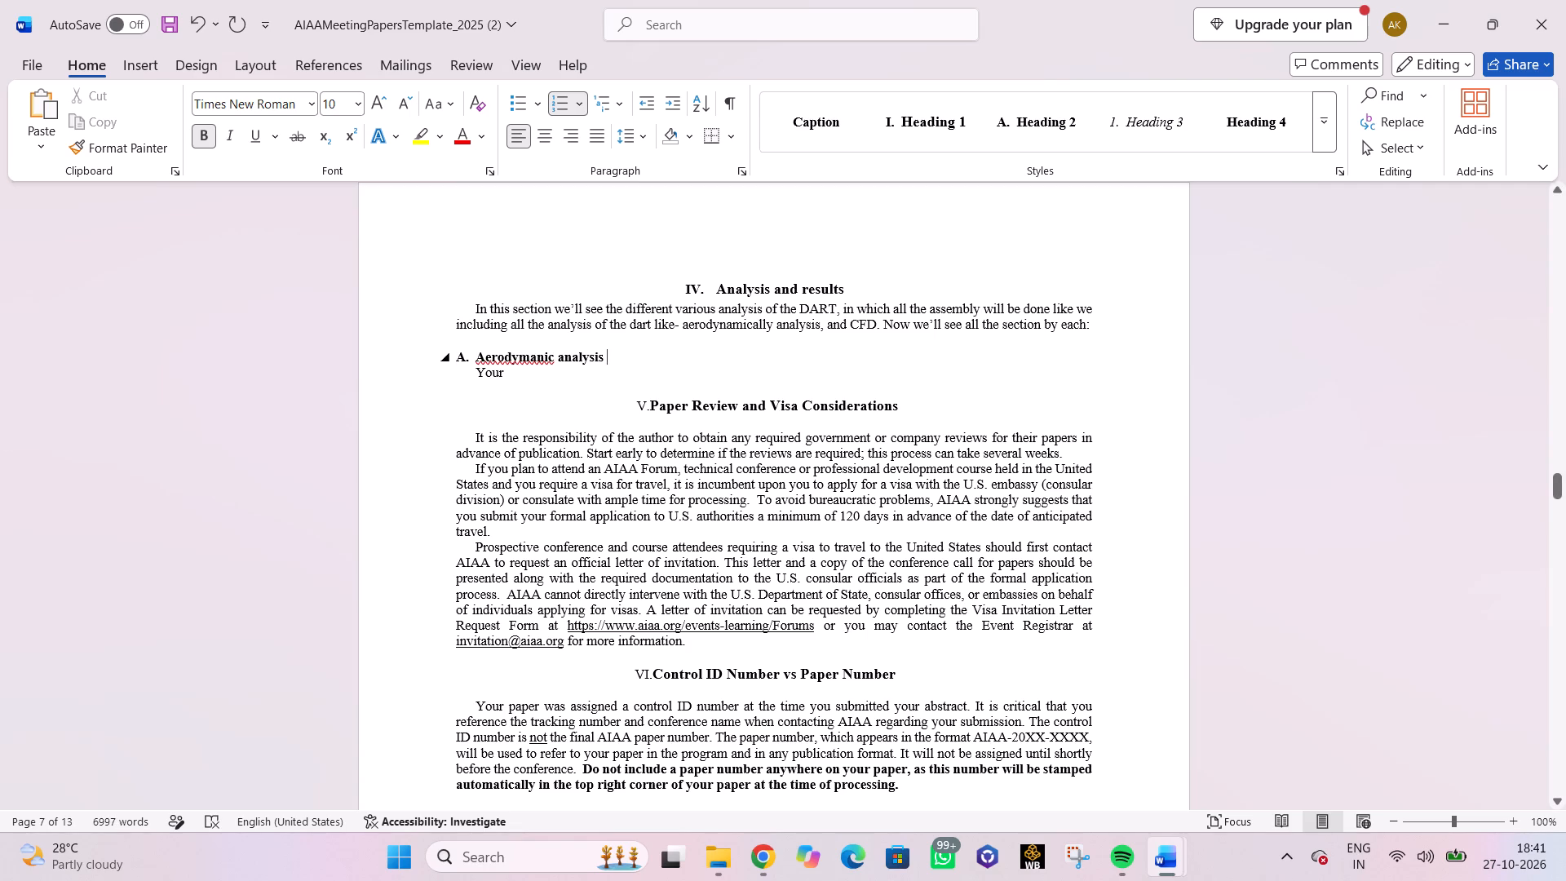
{"action": "key", "text": "BackSpace"}
{"action": "right_click", "coordinate": [533, 357]}
{"action": "left_click", "coordinate": [523, 374]}
Copy the aerodynamic analysis content in AIAAFINAL, from the Navier–Stokes introduction through the mesh-quality paragraph just before "CFD and Results".
{"action": "left_click", "coordinate": [515, 374]}
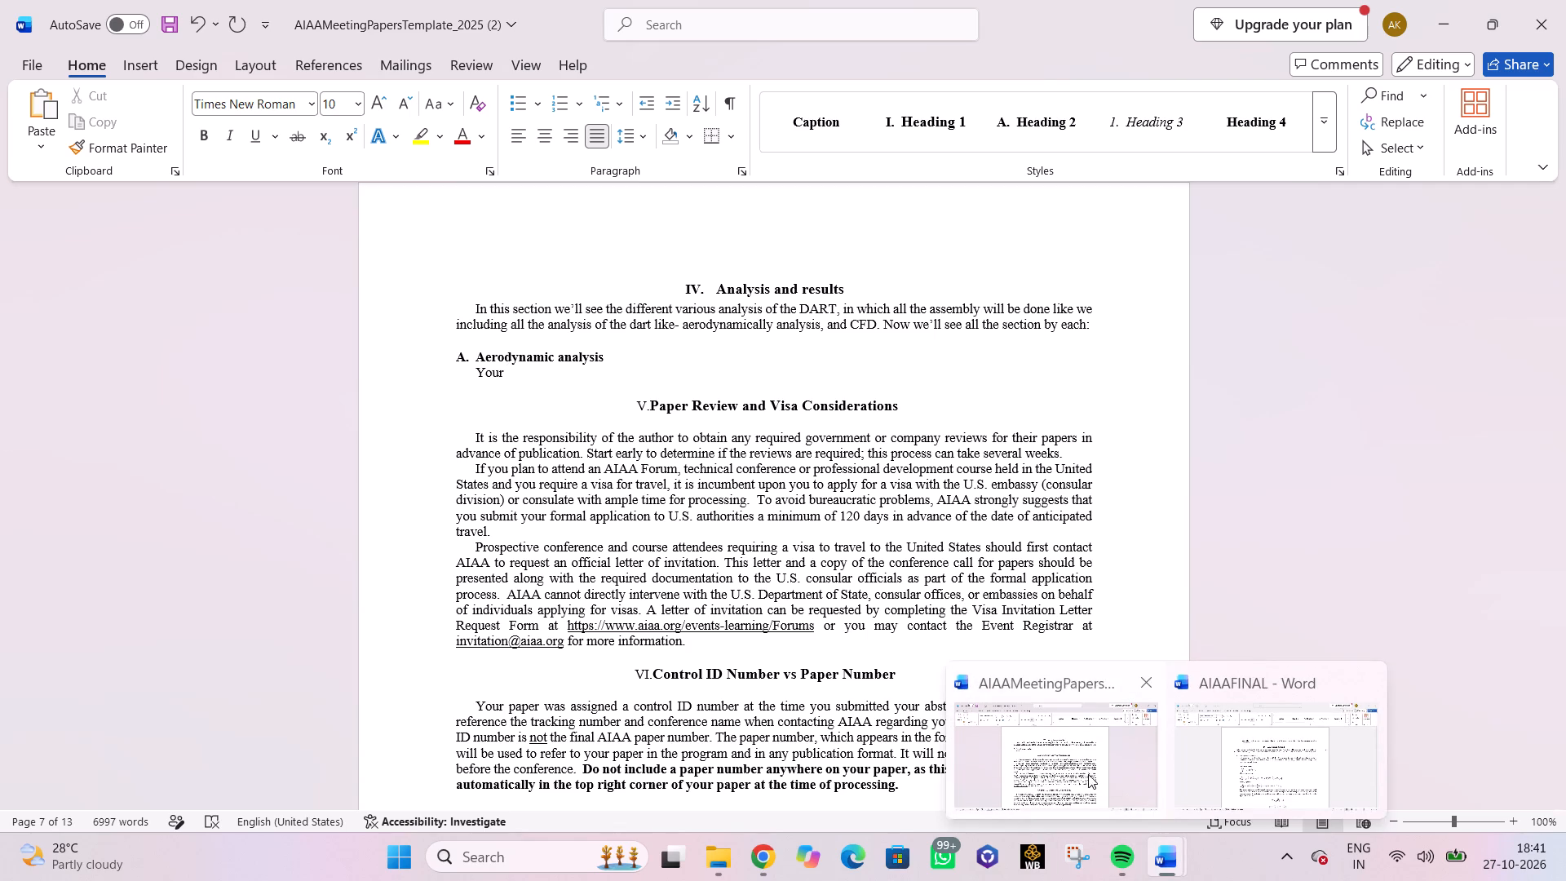
{"action": "left_click", "coordinate": [1272, 767]}
{"action": "left_click_drag", "start_coordinate": [499, 426], "coordinate": [697, 537]}
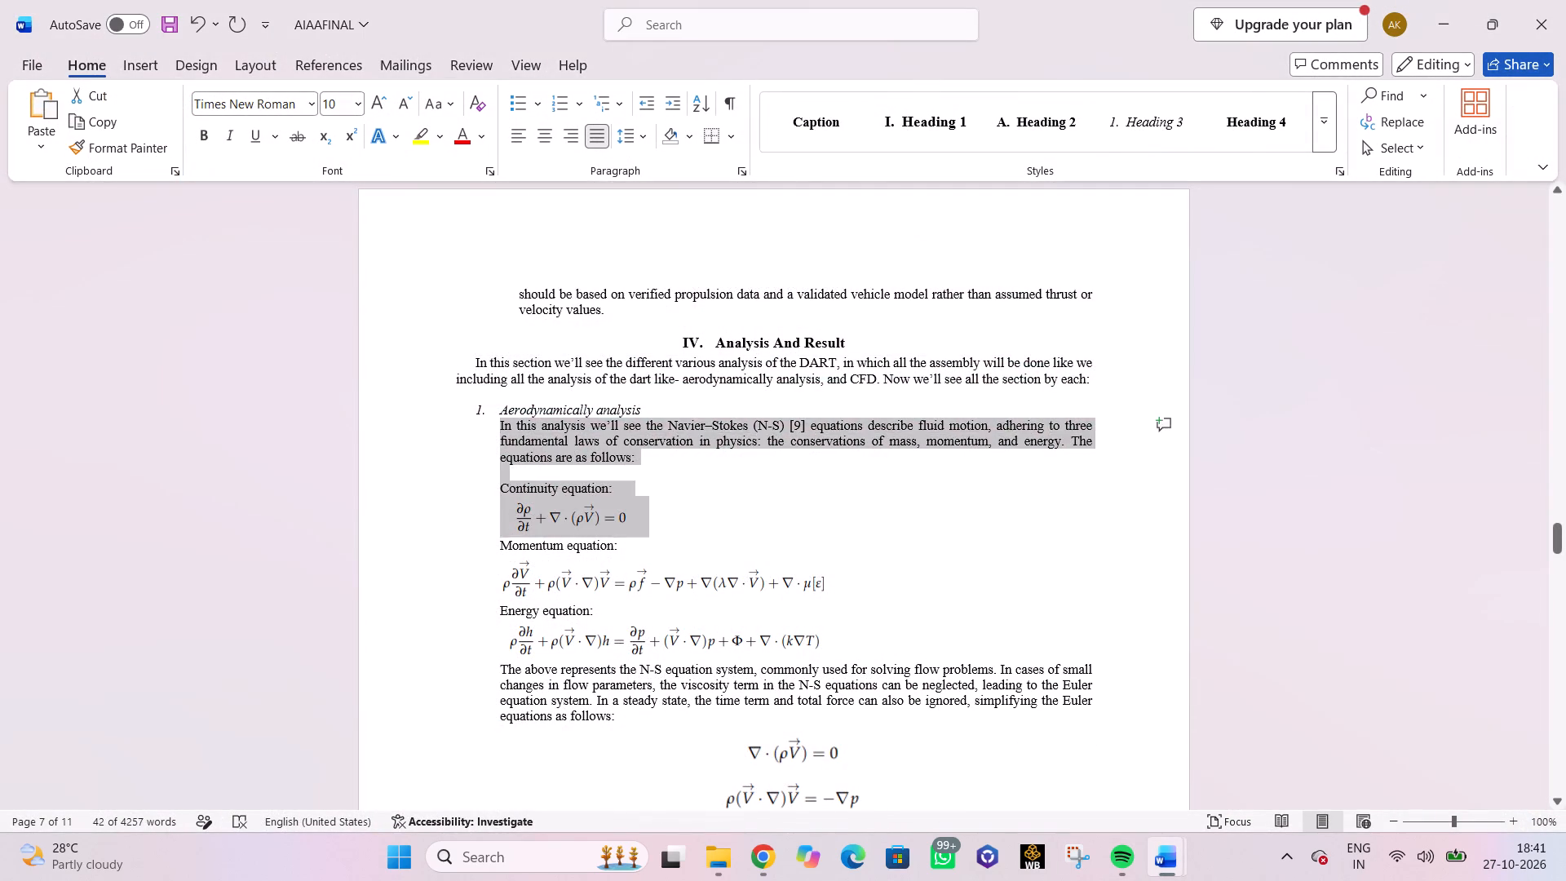
{"action": "left_click_drag", "start_coordinate": [697, 537], "coordinate": [779, 497]}
{"action": "scroll", "coordinate": [701, 545], "scroll_direction": "down", "scroll_amount": 17}
{"action": "scroll", "coordinate": [774, 512], "scroll_direction": "up", "scroll_amount": 1}
{"action": "scroll", "coordinate": [779, 496], "scroll_direction": "down", "scroll_amount": 1}
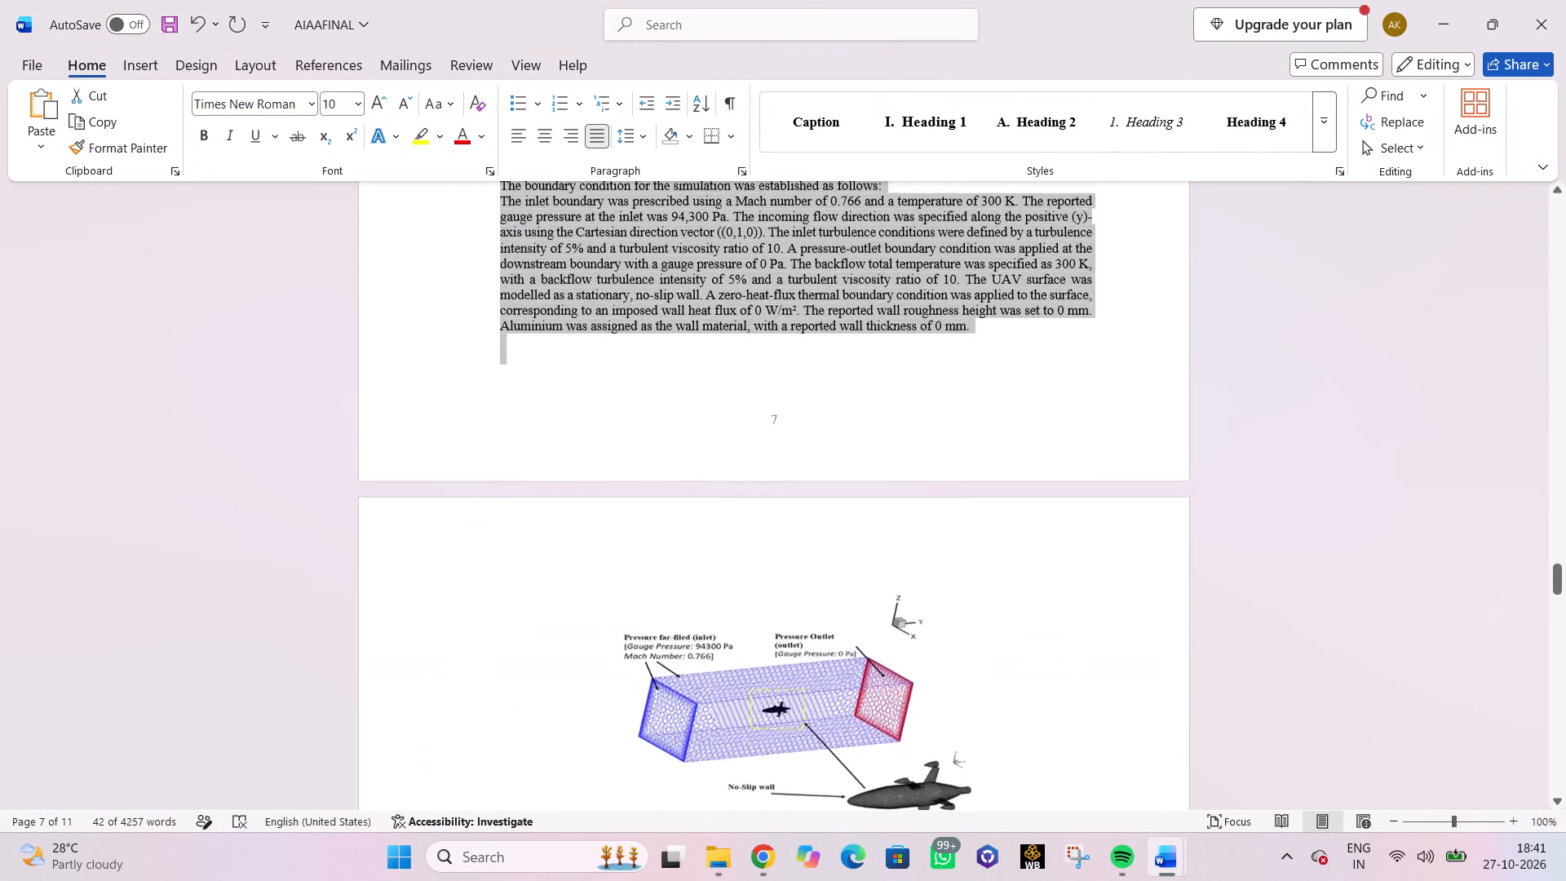
{"action": "scroll", "coordinate": [779, 497], "scroll_direction": "down", "scroll_amount": 8}
{"action": "left_click_drag", "start_coordinate": [779, 497], "coordinate": [956, 416]}
{"action": "scroll", "coordinate": [791, 498], "scroll_direction": "down", "scroll_amount": 2}
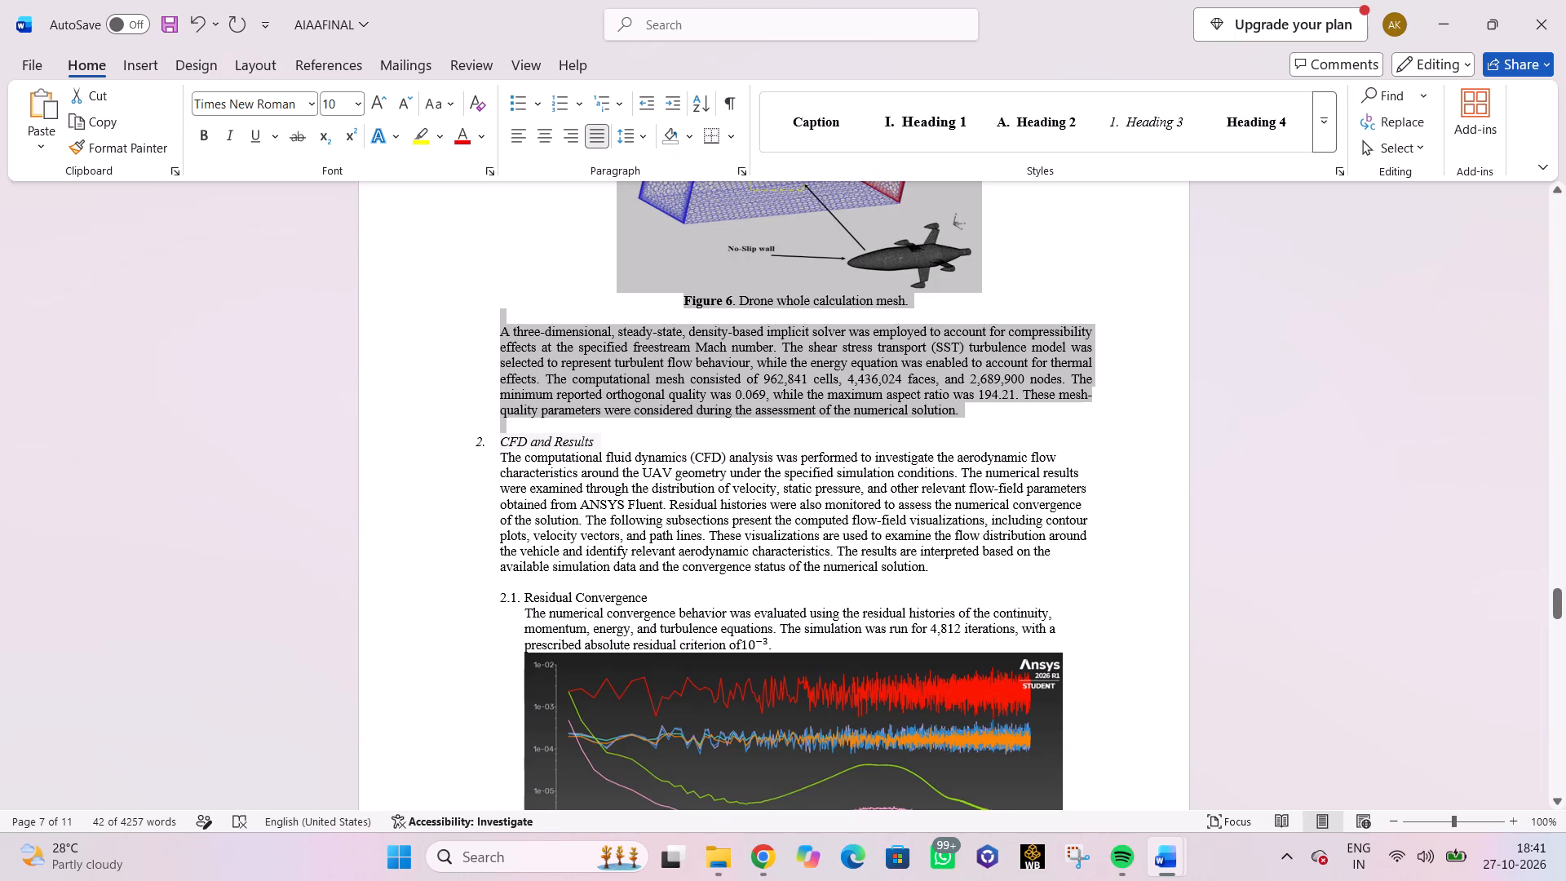
{"action": "left_click_drag", "start_coordinate": [956, 416], "coordinate": [960, 411]}
{"action": "key", "text": "ctrl+c"}
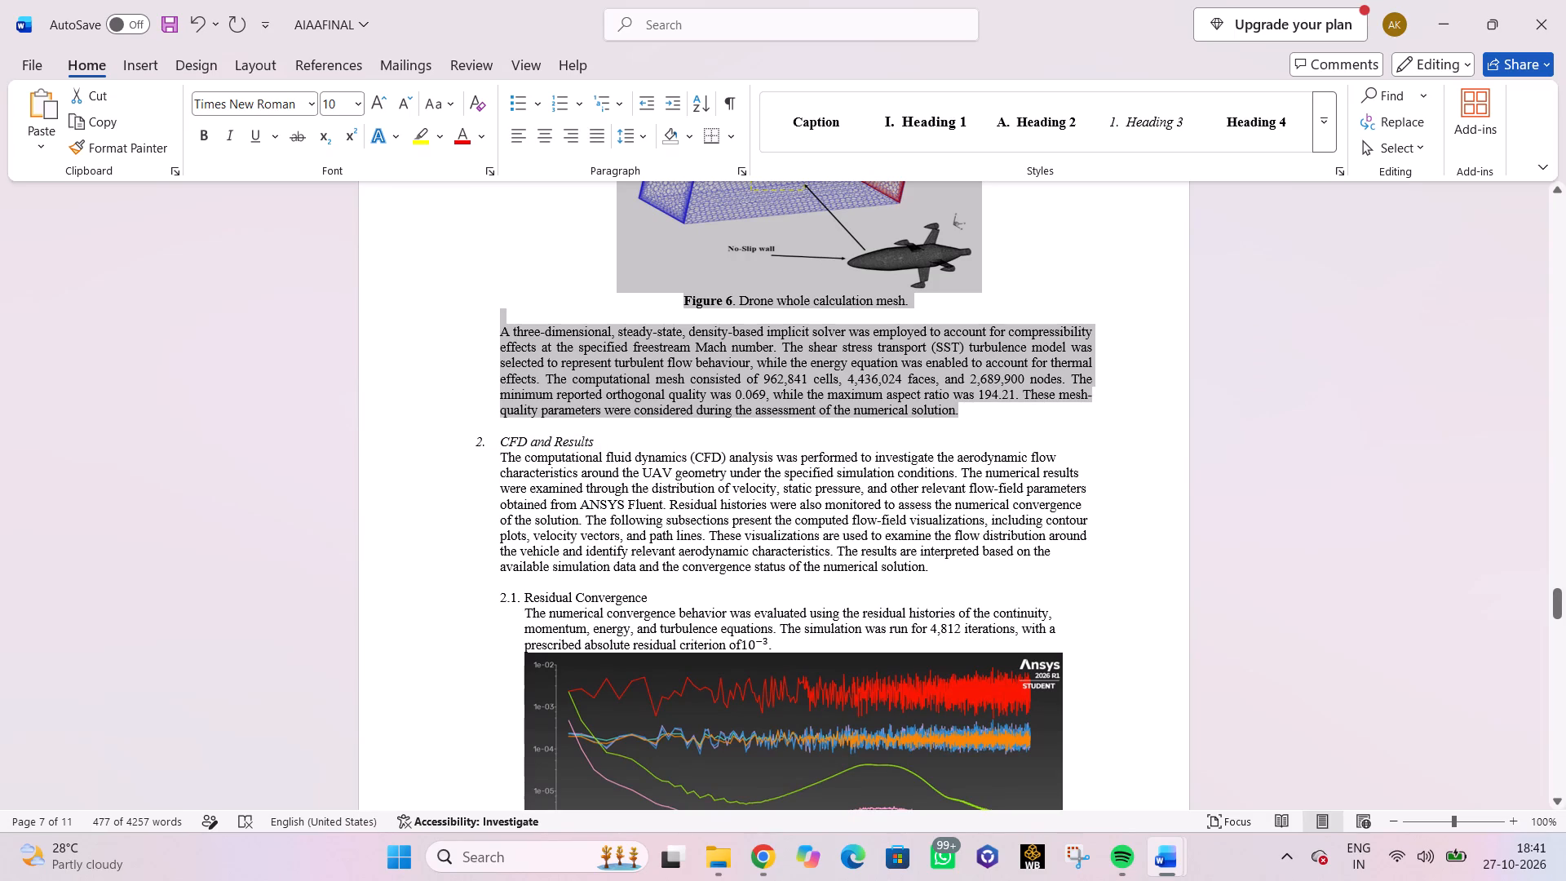
Switch back to the AIAA template and paste the copied content after "Your" under "A. Aerodynamic analysis".
{"action": "left_click", "coordinate": [1098, 777]}
{"action": "scroll", "coordinate": [834, 645], "scroll_direction": "up", "scroll_amount": 3}
{"action": "scroll", "coordinate": [834, 645], "scroll_direction": "down", "scroll_amount": 1}
{"action": "scroll", "coordinate": [834, 645], "scroll_direction": "up", "scroll_amount": 1}
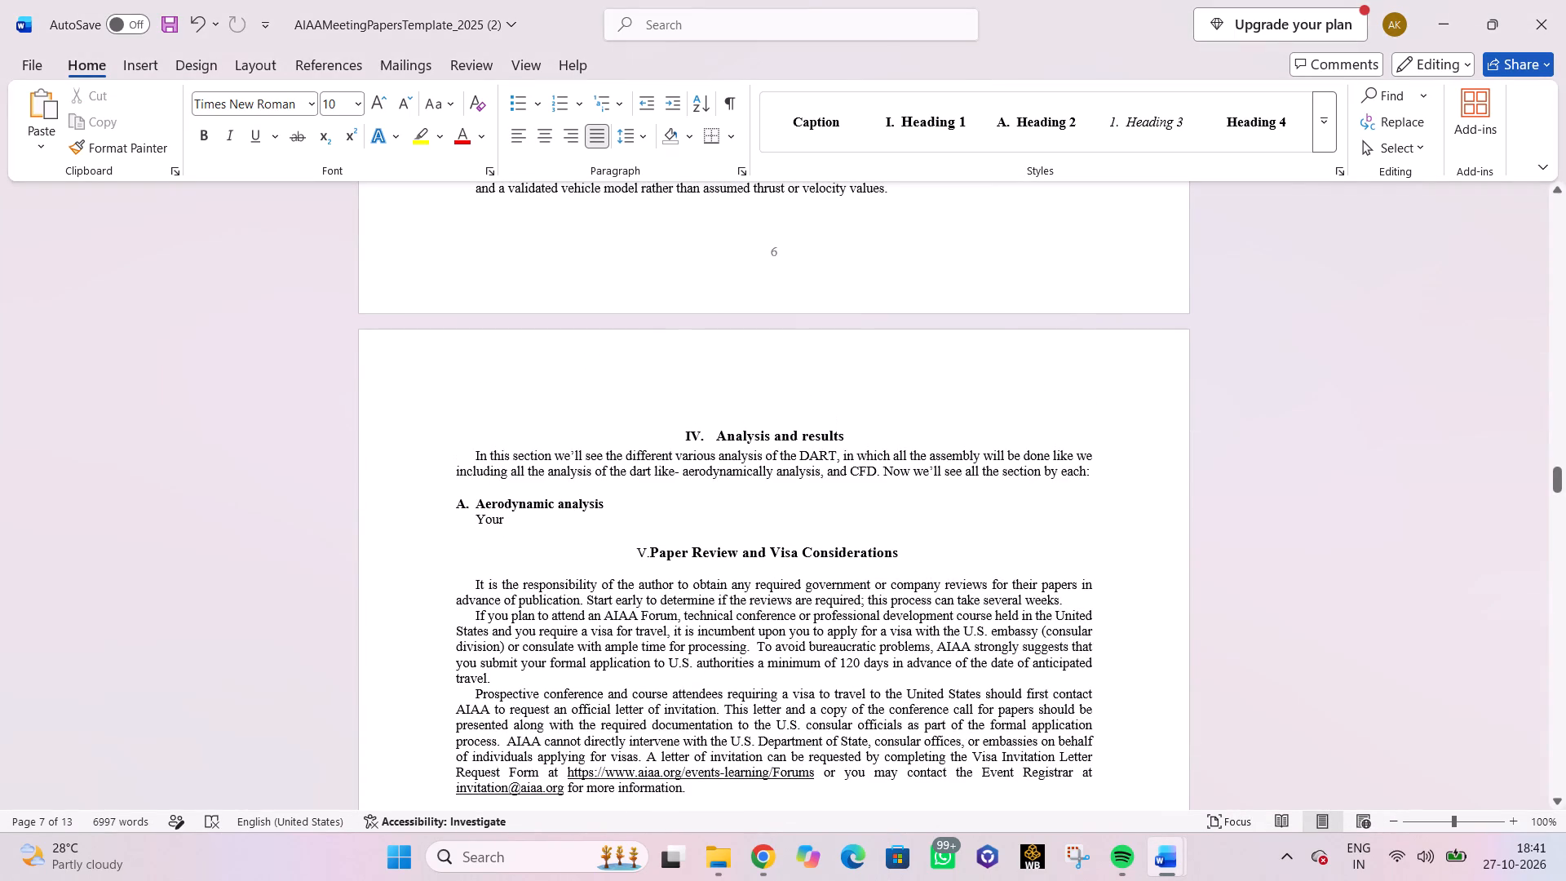
{"action": "key", "text": "ctrl+v"}
{"action": "scroll", "coordinate": [627, 570], "scroll_direction": "up", "scroll_amount": 1}
{"action": "scroll", "coordinate": [627, 570], "scroll_direction": "down", "scroll_amount": 1}
{"action": "scroll", "coordinate": [627, 570], "scroll_direction": "up", "scroll_amount": 1}
{"action": "scroll", "coordinate": [627, 569], "scroll_direction": "down", "scroll_amount": 1}
{"action": "scroll", "coordinate": [627, 569], "scroll_direction": "up", "scroll_amount": 4}
{"action": "scroll", "coordinate": [627, 569], "scroll_direction": "down", "scroll_amount": 2}
{"action": "scroll", "coordinate": [627, 569], "scroll_direction": "up", "scroll_amount": 5}
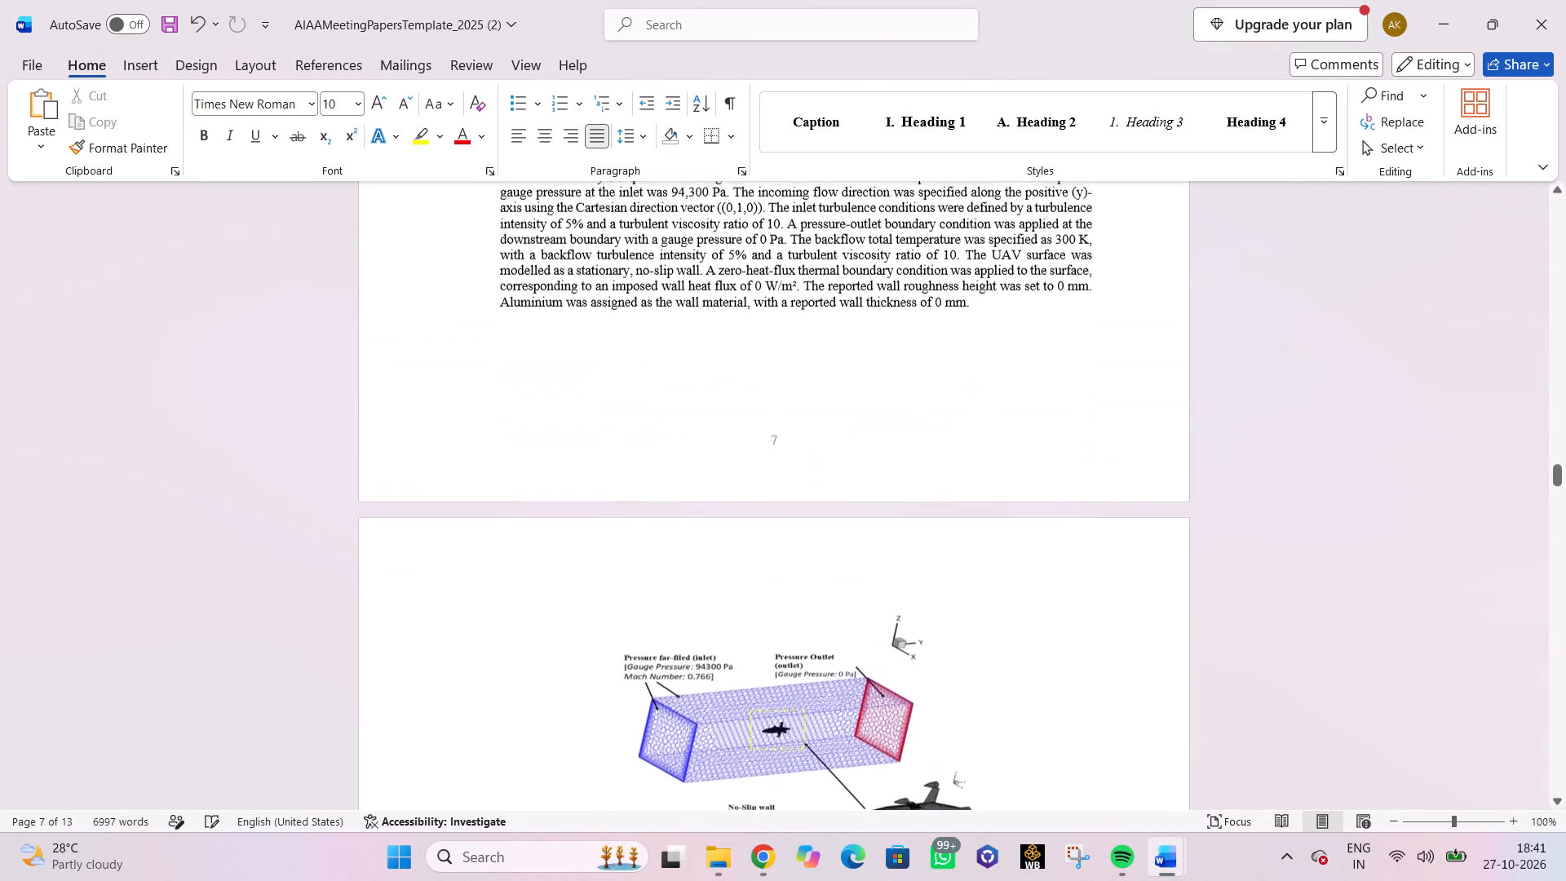
{"action": "scroll", "coordinate": [627, 569], "scroll_direction": "up", "scroll_amount": 18}
{"action": "scroll", "coordinate": [564, 601], "scroll_direction": "down", "scroll_amount": 3}
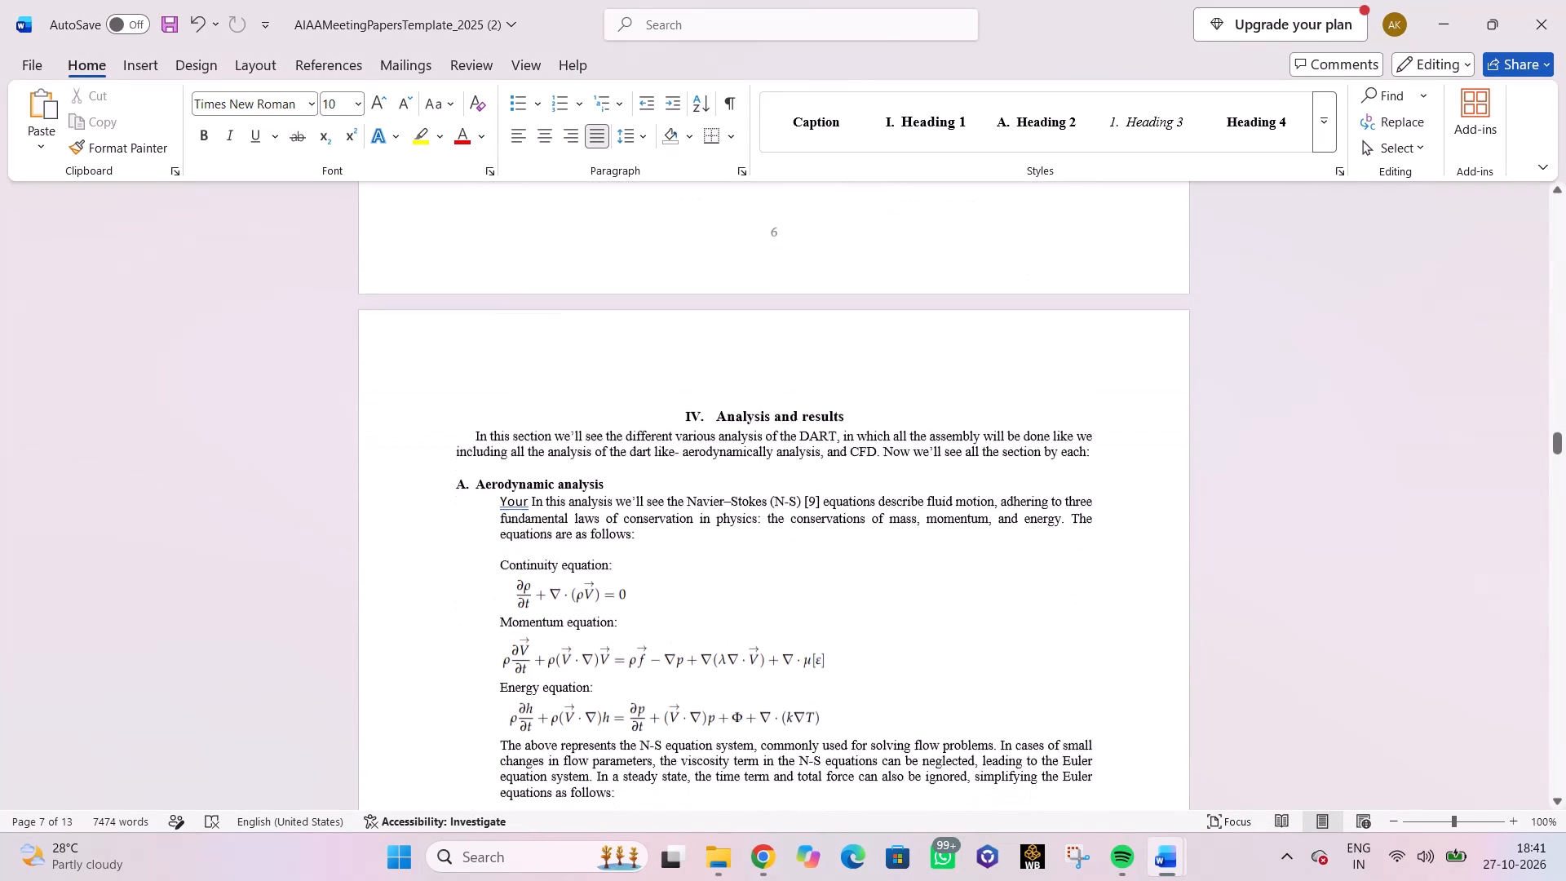
Justify all the pasted content, from the Navier–Stokes introduction through the mesh-quality paragraph before section V.
{"action": "scroll", "coordinate": [520, 541], "scroll_direction": "down", "scroll_amount": 1}
{"action": "left_click_drag", "start_coordinate": [499, 448], "coordinate": [802, 613]}
{"action": "scroll", "coordinate": [780, 646], "scroll_direction": "down", "scroll_amount": 7}
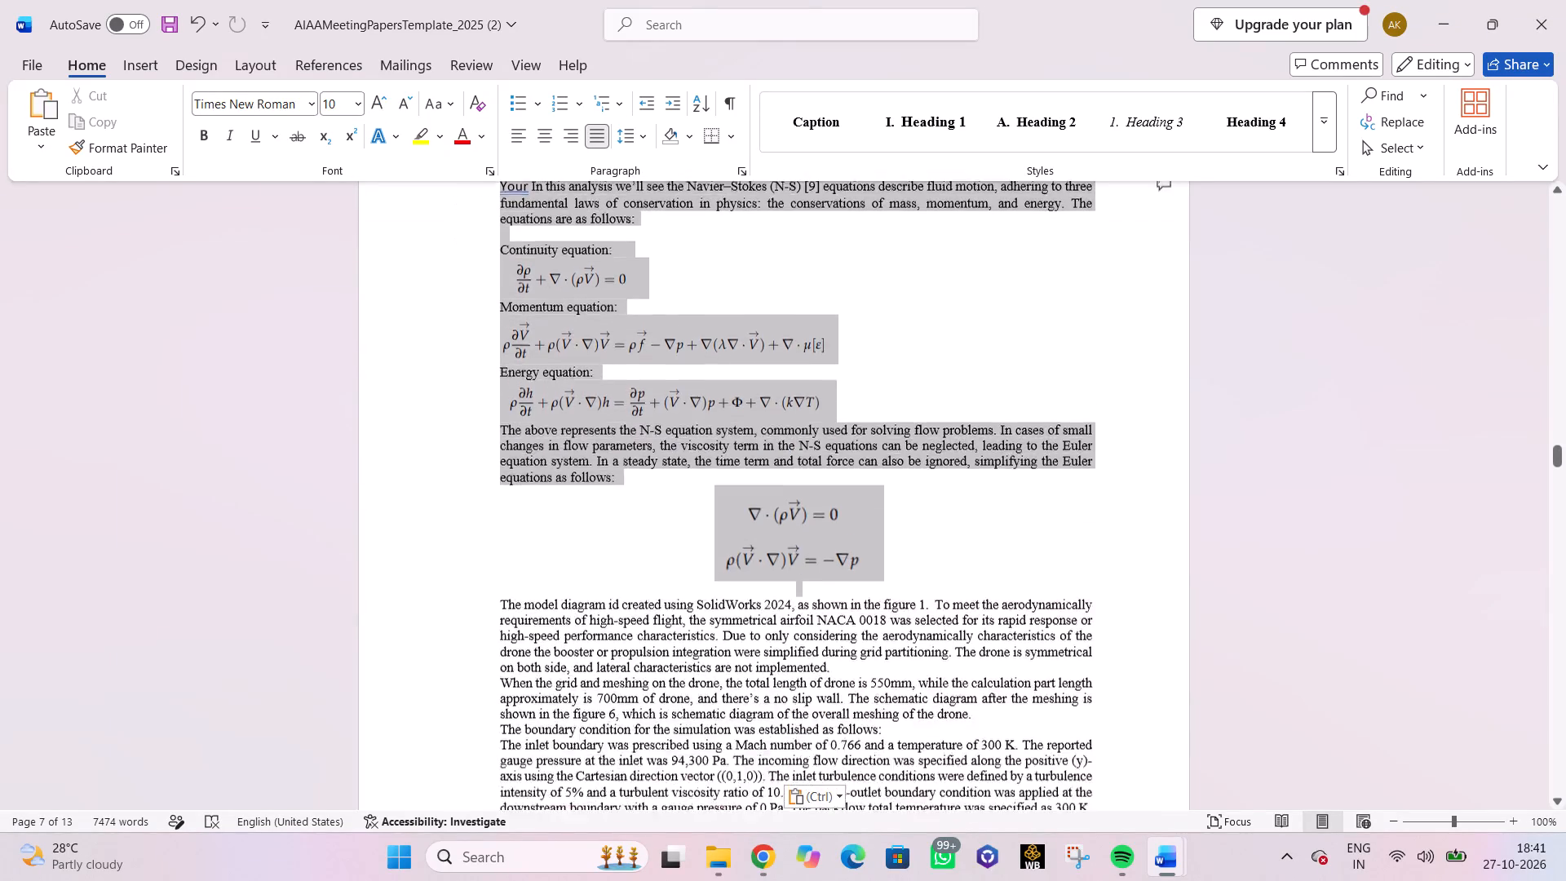
{"action": "scroll", "coordinate": [802, 613], "scroll_direction": "down", "scroll_amount": 2}
{"action": "left_click_drag", "start_coordinate": [802, 613], "coordinate": [911, 576]}
{"action": "scroll", "coordinate": [813, 605], "scroll_direction": "down", "scroll_amount": 3}
{"action": "scroll", "coordinate": [920, 589], "scroll_direction": "down", "scroll_amount": 13}
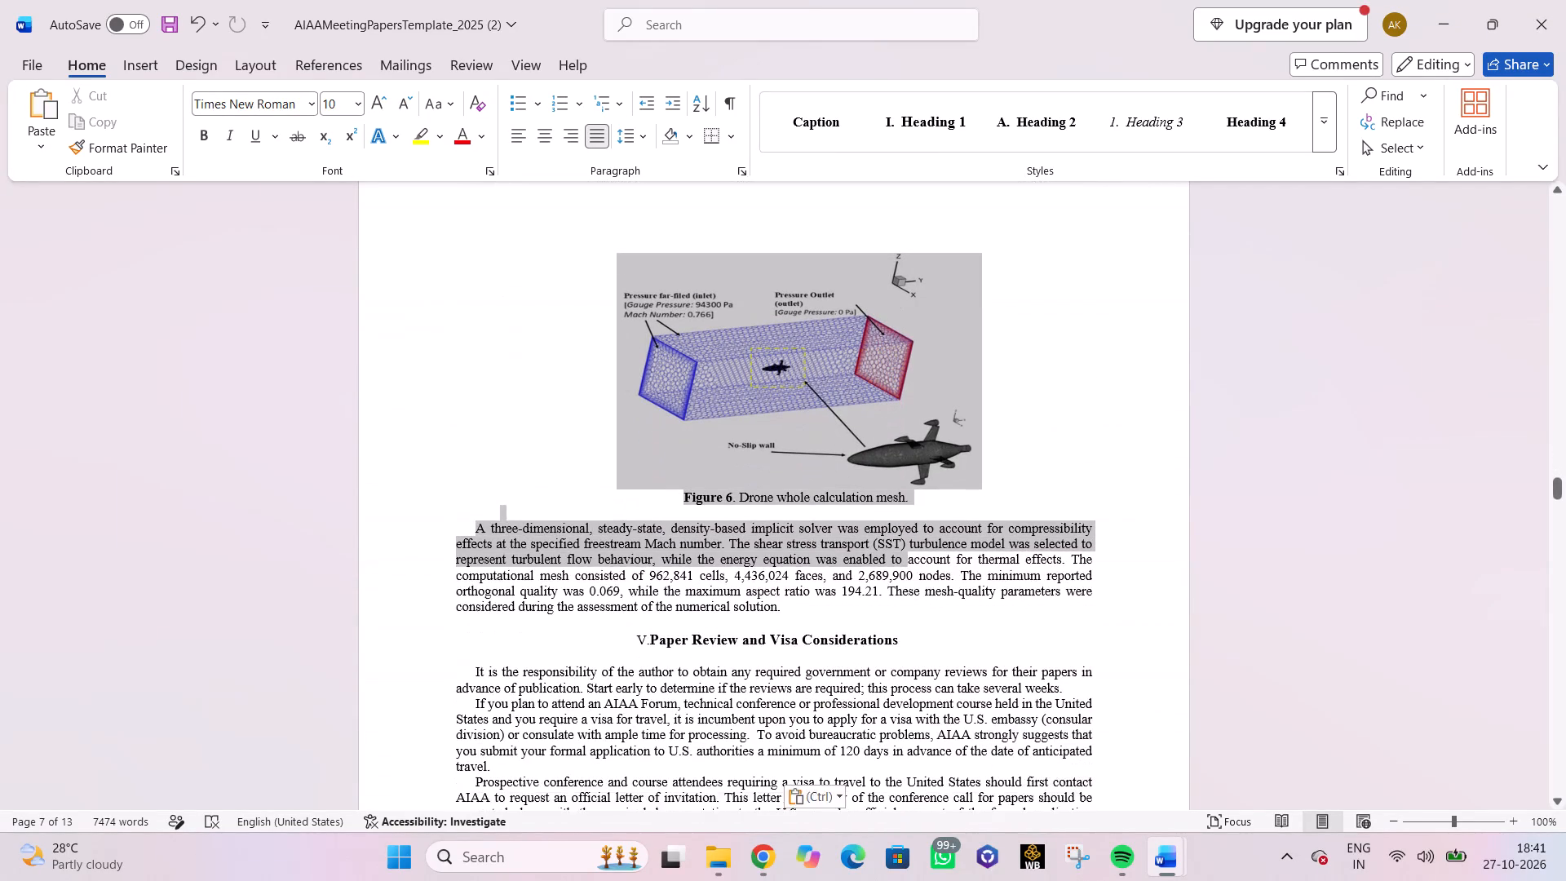
{"action": "left_click_drag", "start_coordinate": [911, 576], "coordinate": [872, 582]}
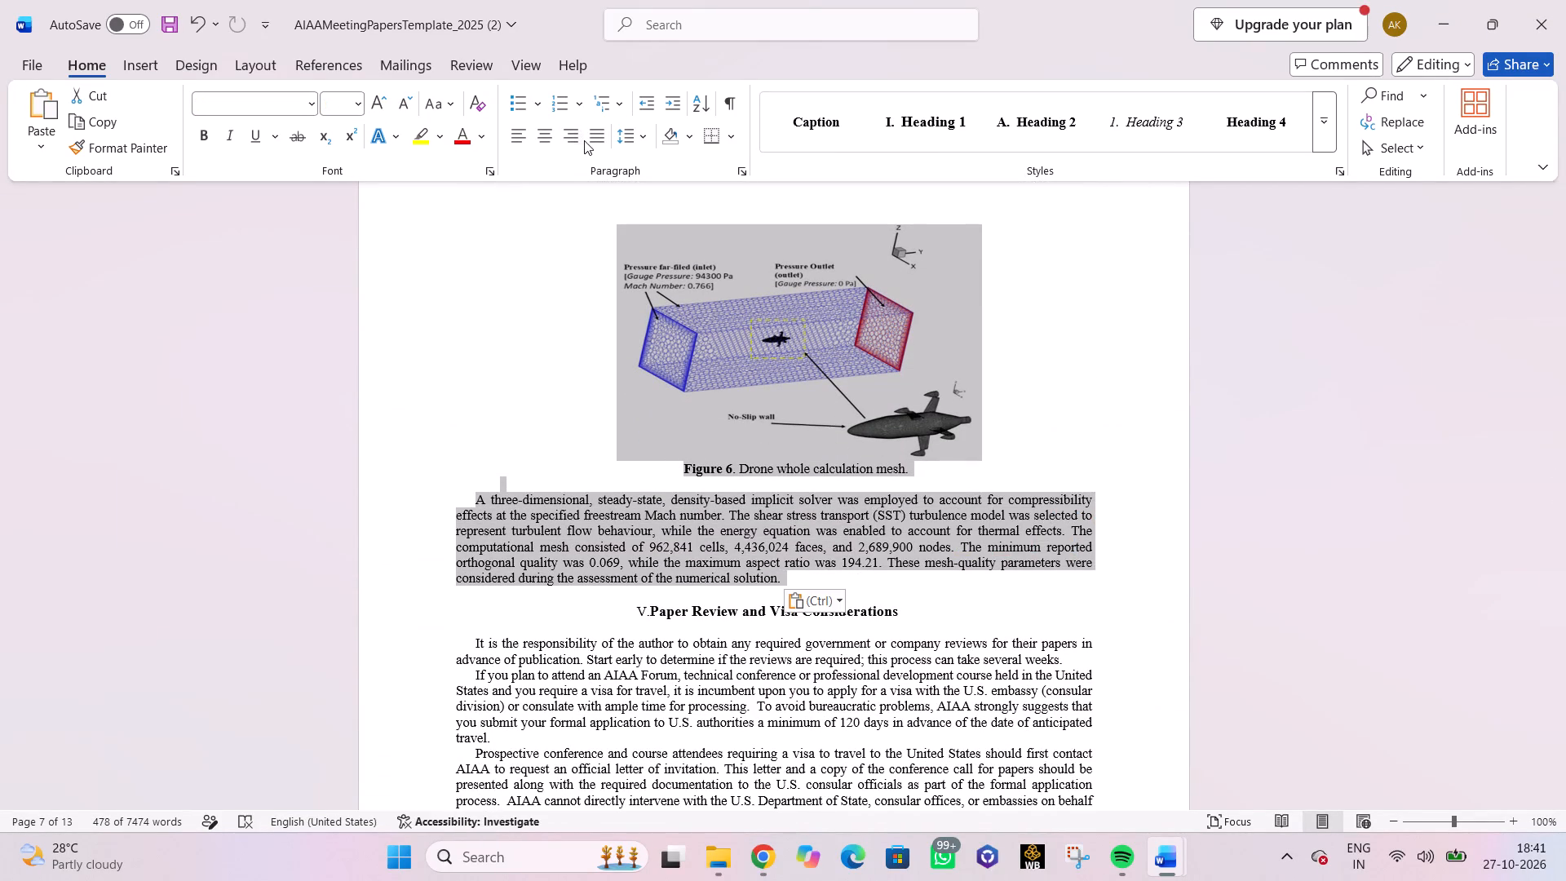
{"action": "left_click", "coordinate": [595, 136]}
{"action": "left_click", "coordinate": [595, 135]}
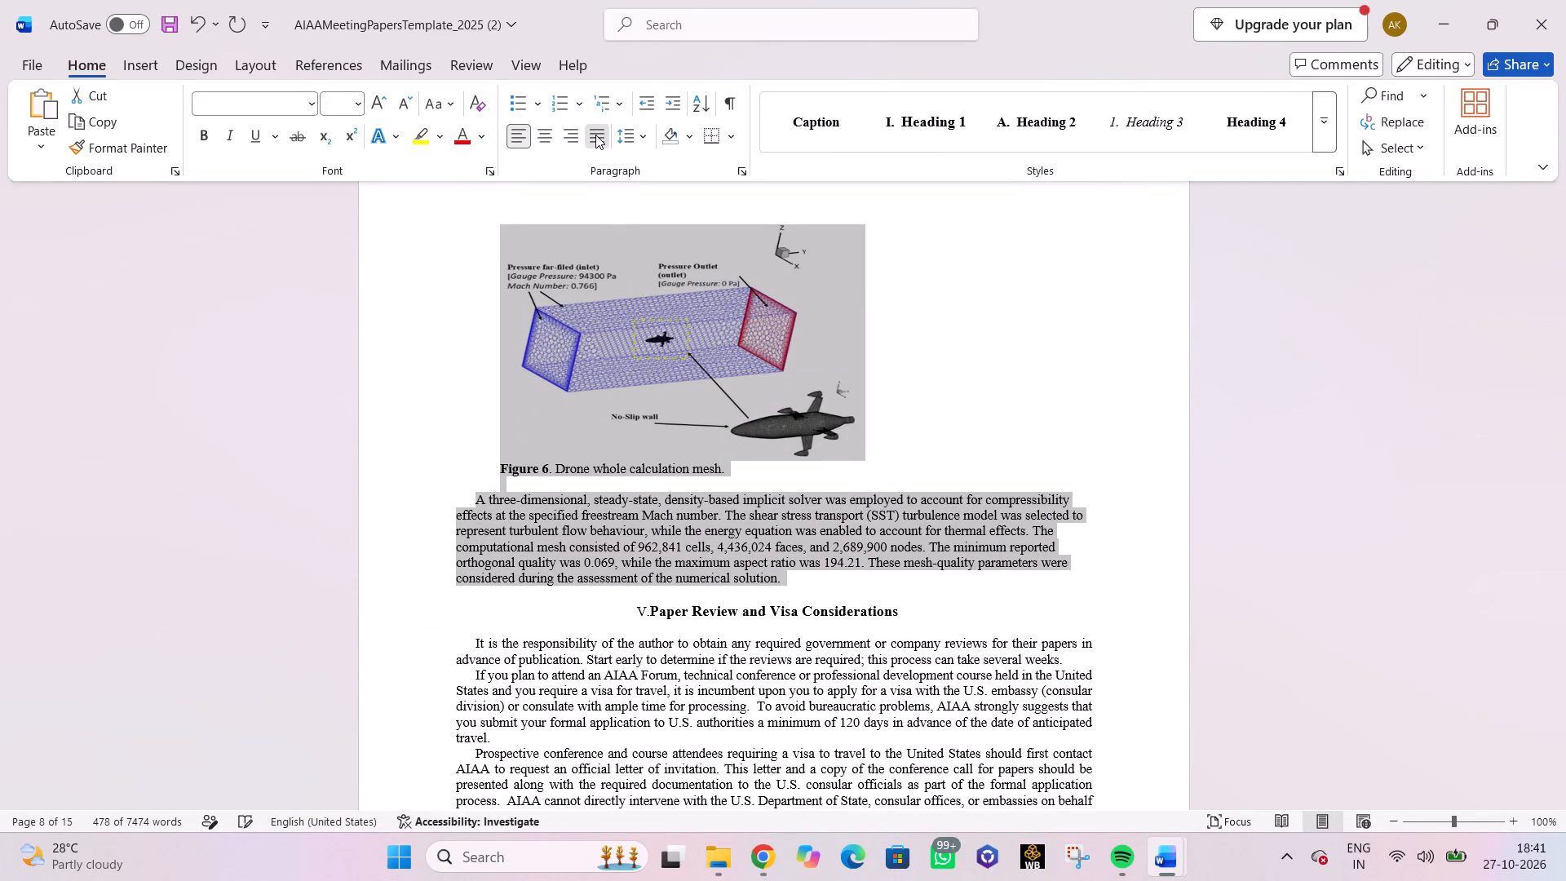
{"action": "left_click", "coordinate": [595, 135]}
{"action": "scroll", "coordinate": [396, 321], "scroll_direction": "up", "scroll_amount": 4}
{"action": "scroll", "coordinate": [245, 168], "scroll_direction": "up", "scroll_amount": 2}
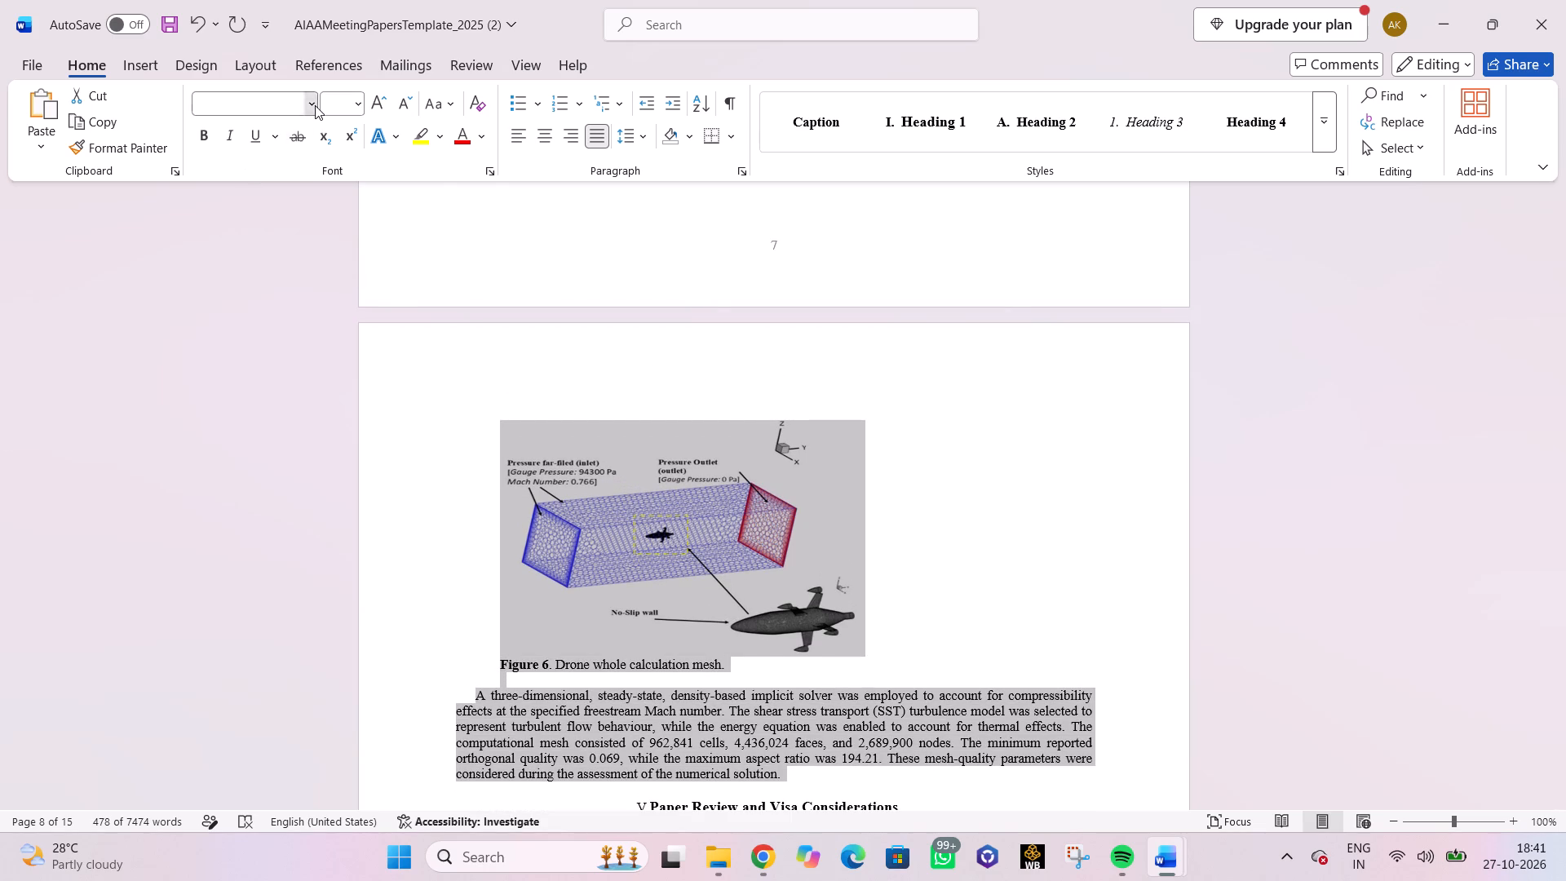
Set the selected aerodynamic analysis content to Times New Roman, size 10.
{"action": "left_click", "coordinate": [315, 105]}
{"action": "left_click", "coordinate": [339, 237]}
{"action": "left_click", "coordinate": [359, 105]}
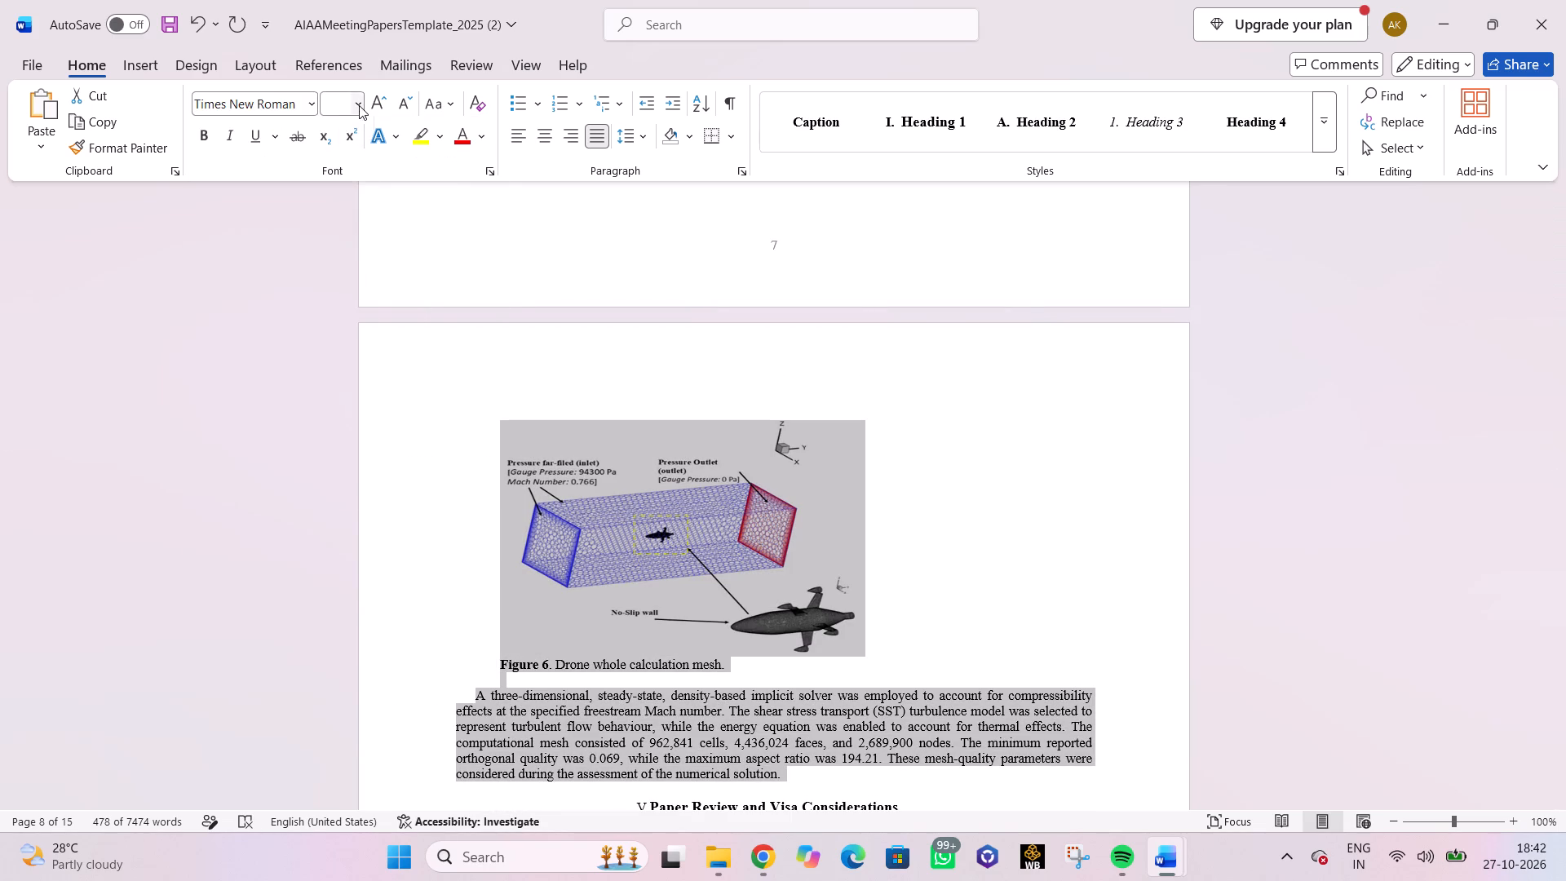
{"action": "left_click", "coordinate": [341, 179]}
Remove the leftover word "Your" and the left indent from the opening paragraph under "A. Aerodynamic analysis".
{"action": "scroll", "coordinate": [766, 460], "scroll_direction": "up", "scroll_amount": 3}
{"action": "scroll", "coordinate": [766, 460], "scroll_direction": "down", "scroll_amount": 1}
{"action": "scroll", "coordinate": [765, 460], "scroll_direction": "up", "scroll_amount": 8}
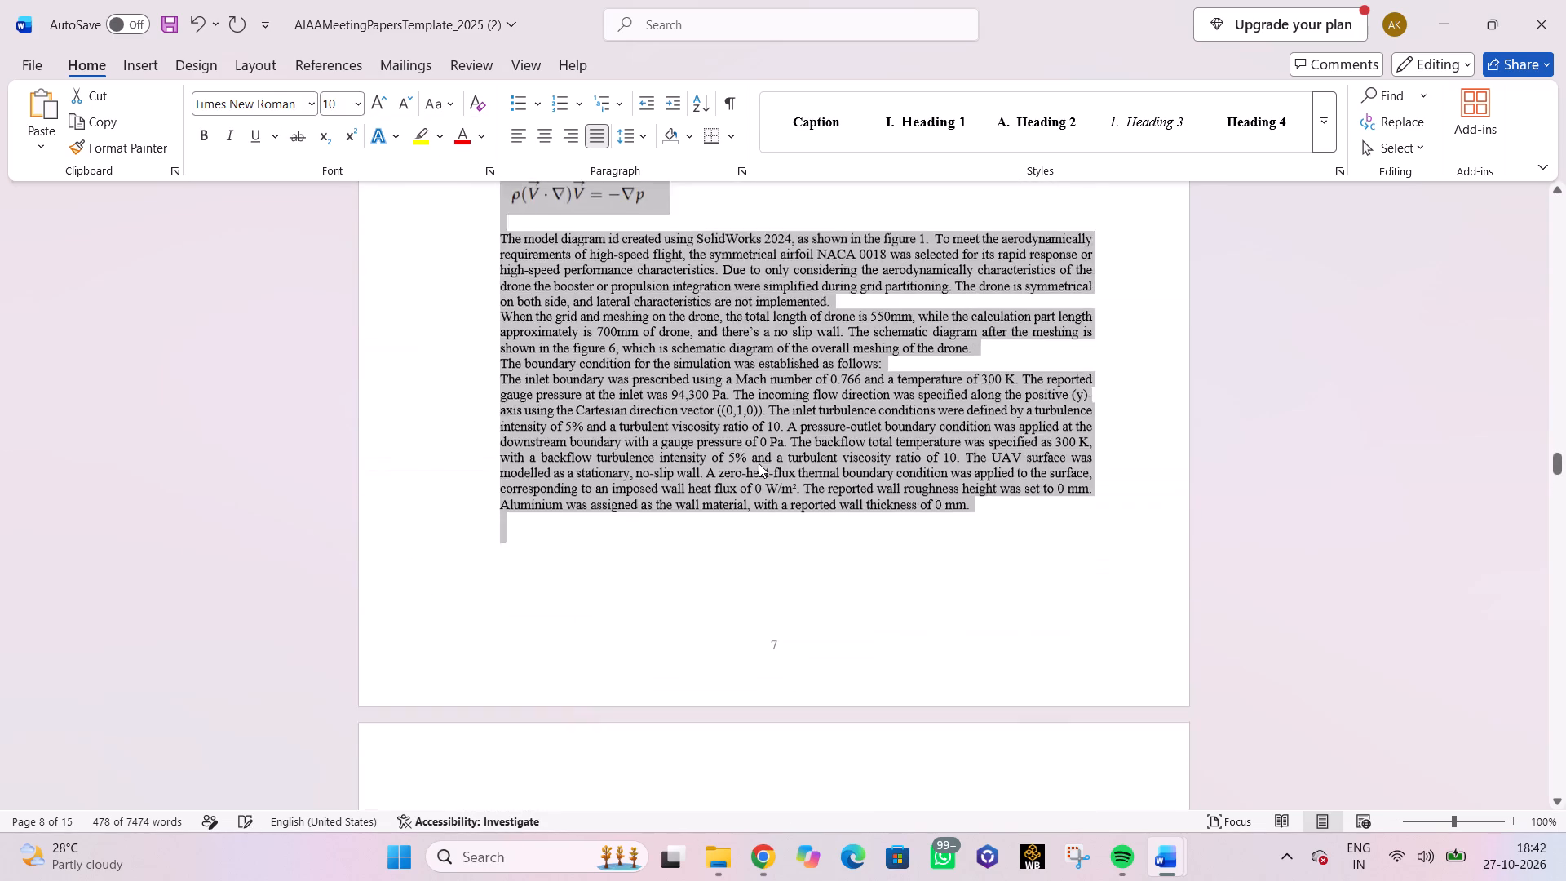
{"action": "scroll", "coordinate": [759, 463], "scroll_direction": "up", "scroll_amount": 9}
{"action": "scroll", "coordinate": [760, 461], "scroll_direction": "down", "scroll_amount": 2}
{"action": "scroll", "coordinate": [760, 461], "scroll_direction": "up", "scroll_amount": 2}
{"action": "left_click", "coordinate": [1274, 456]}
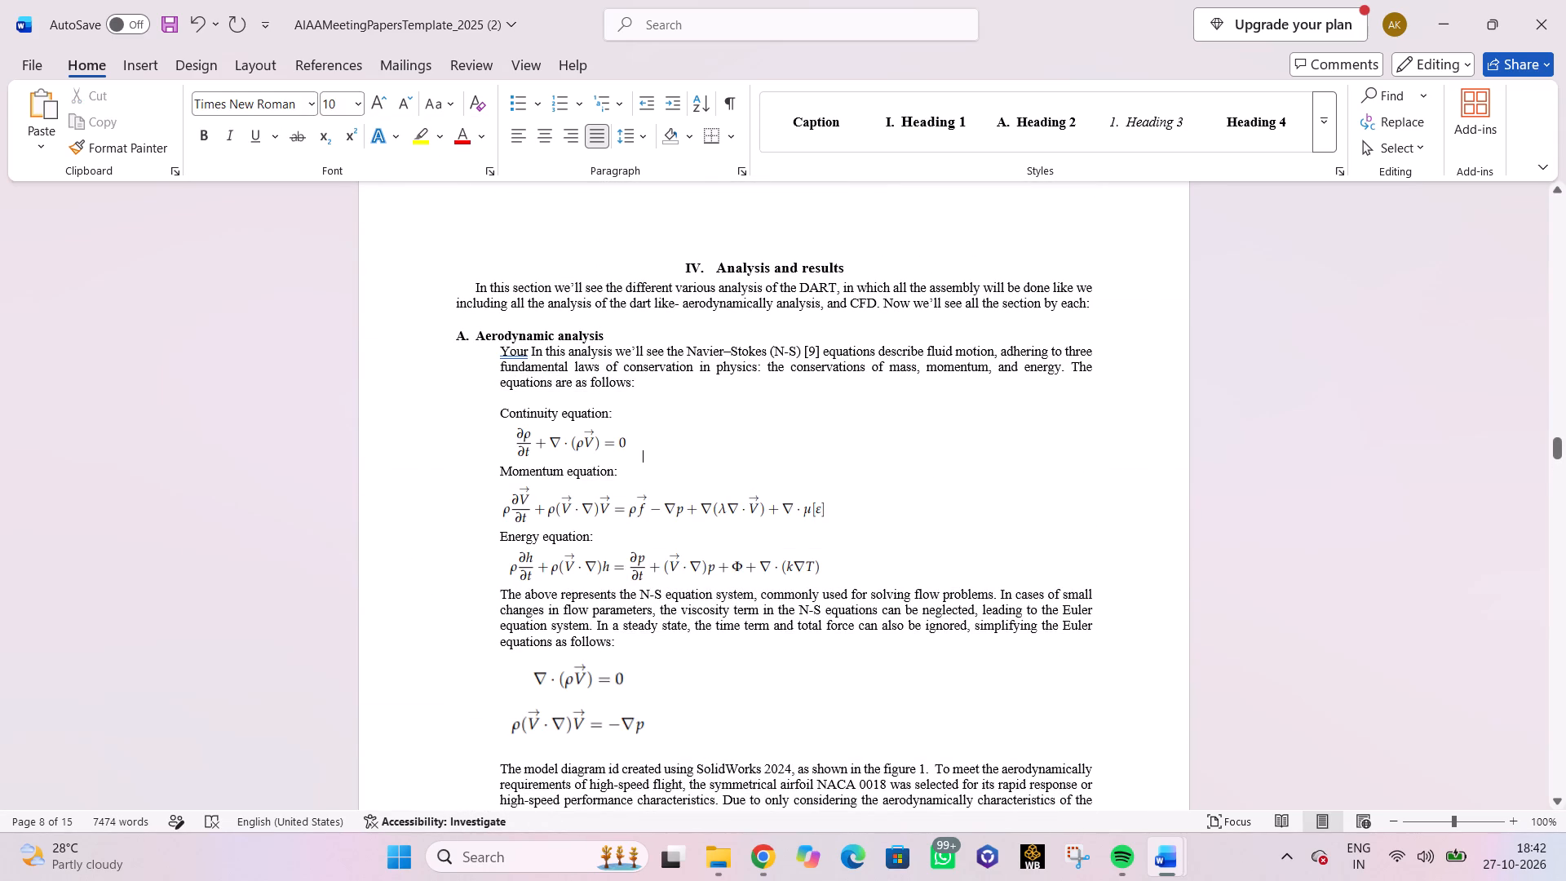
{"action": "left_click", "coordinate": [532, 351]}
{"action": "key", "text": "BackSpace"}
{"action": "key", "text": "BackSpace"}
{"action": "key", "text": "BackSpace"}
{"action": "key", "text": "BackSpace"}
{"action": "key", "text": "BackSpace"}
{"action": "key", "text": "BackSpace"}
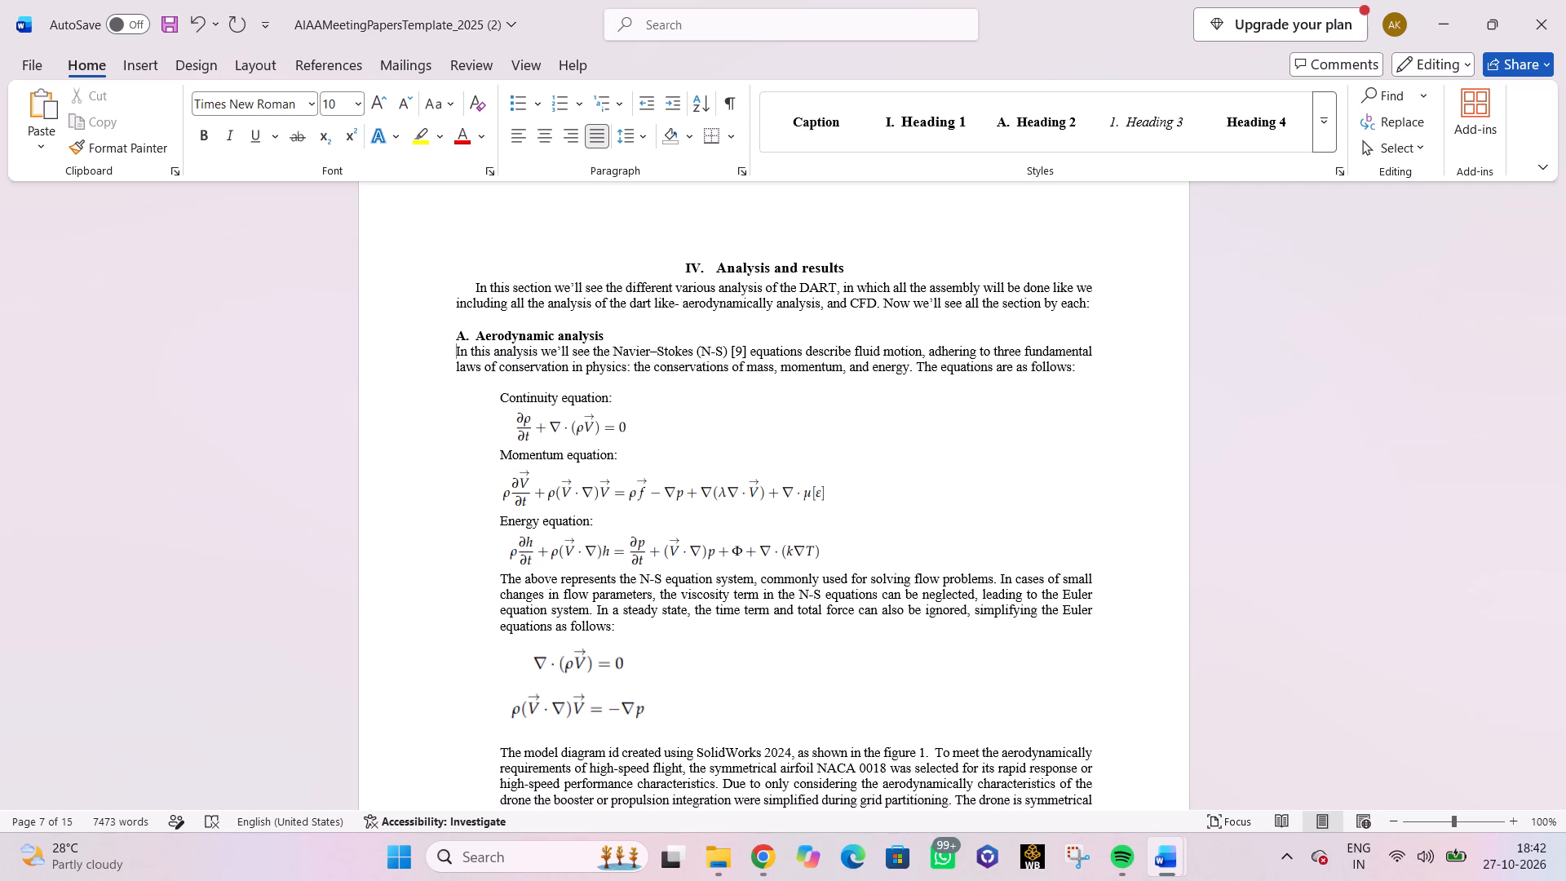
Indent the whole opening Navier–Stokes paragraph to line up with the subheading text, with no extra first-line indent.
{"action": "key", "text": "Tab"}
{"action": "left_click", "coordinate": [454, 367]}
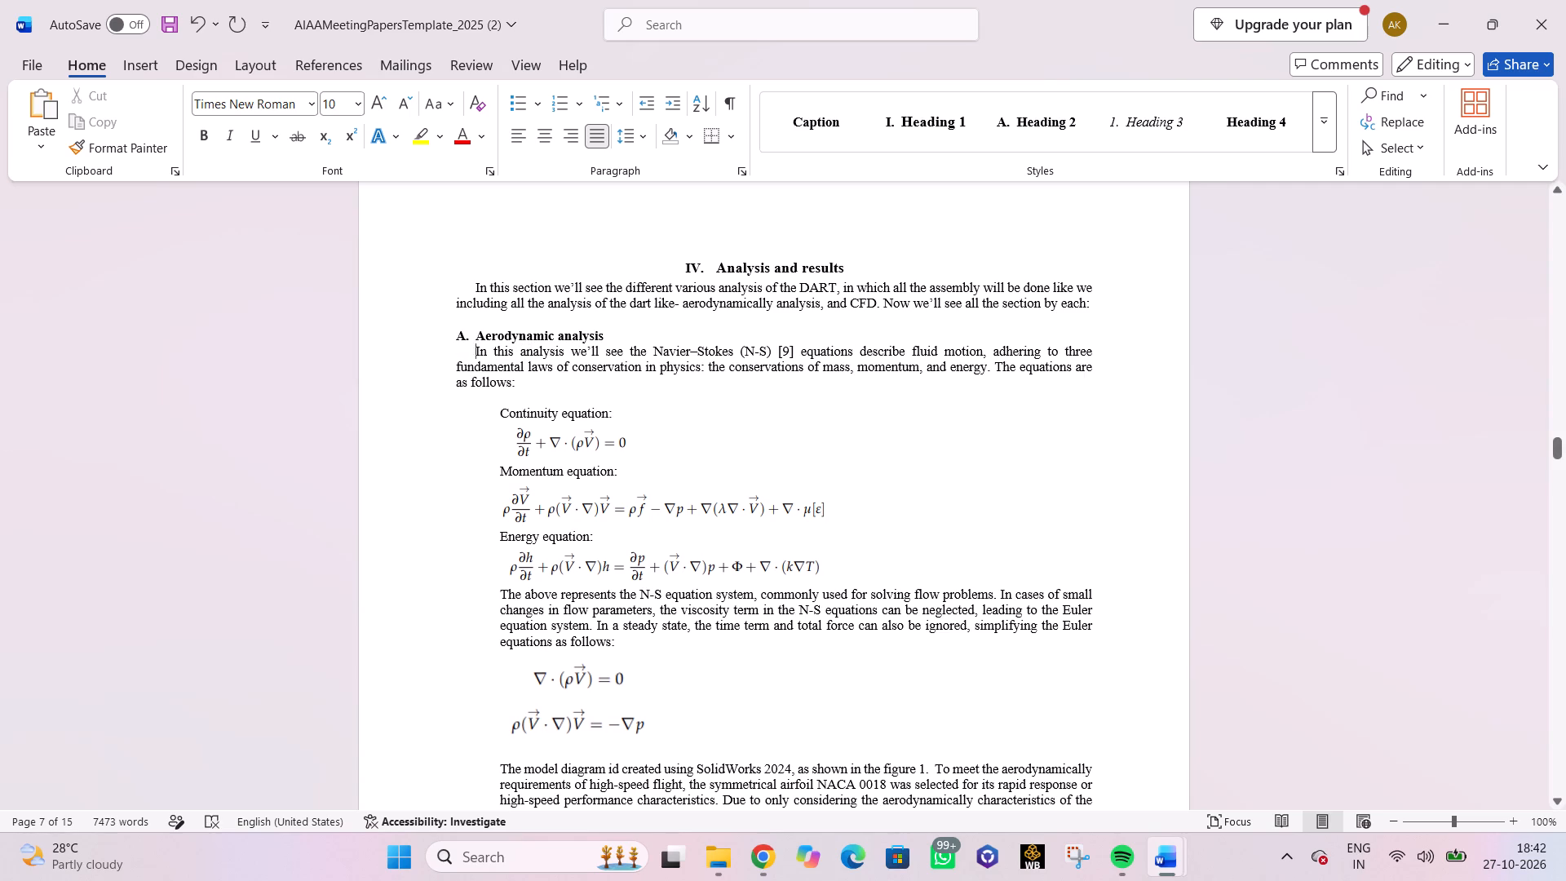
{"action": "key", "text": "Tab"}
{"action": "left_click", "coordinate": [495, 349]}
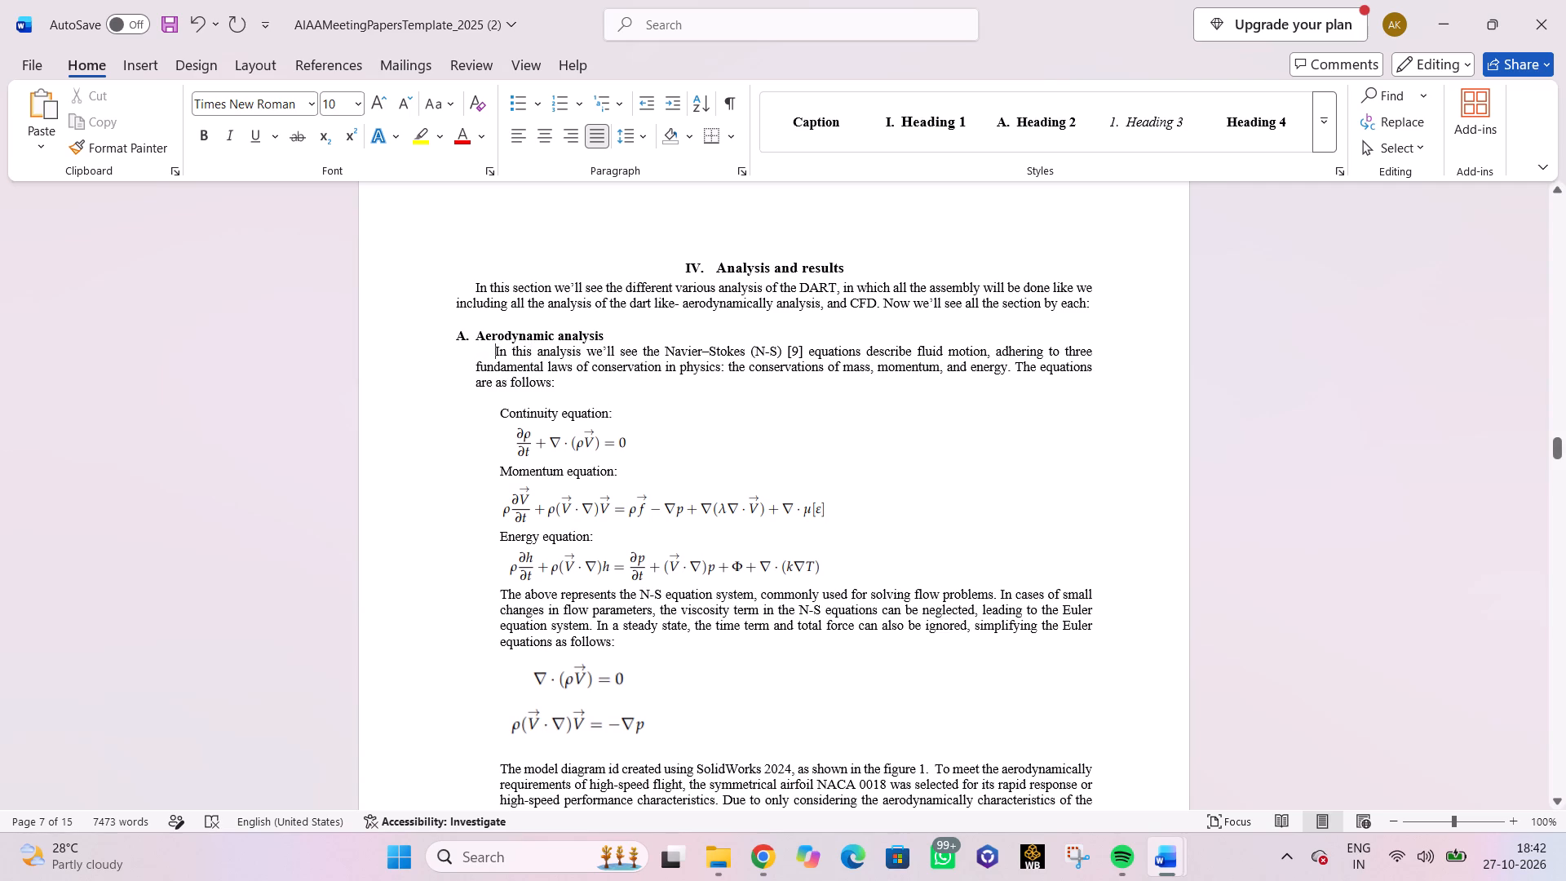
{"action": "key", "text": "BackSpace"}
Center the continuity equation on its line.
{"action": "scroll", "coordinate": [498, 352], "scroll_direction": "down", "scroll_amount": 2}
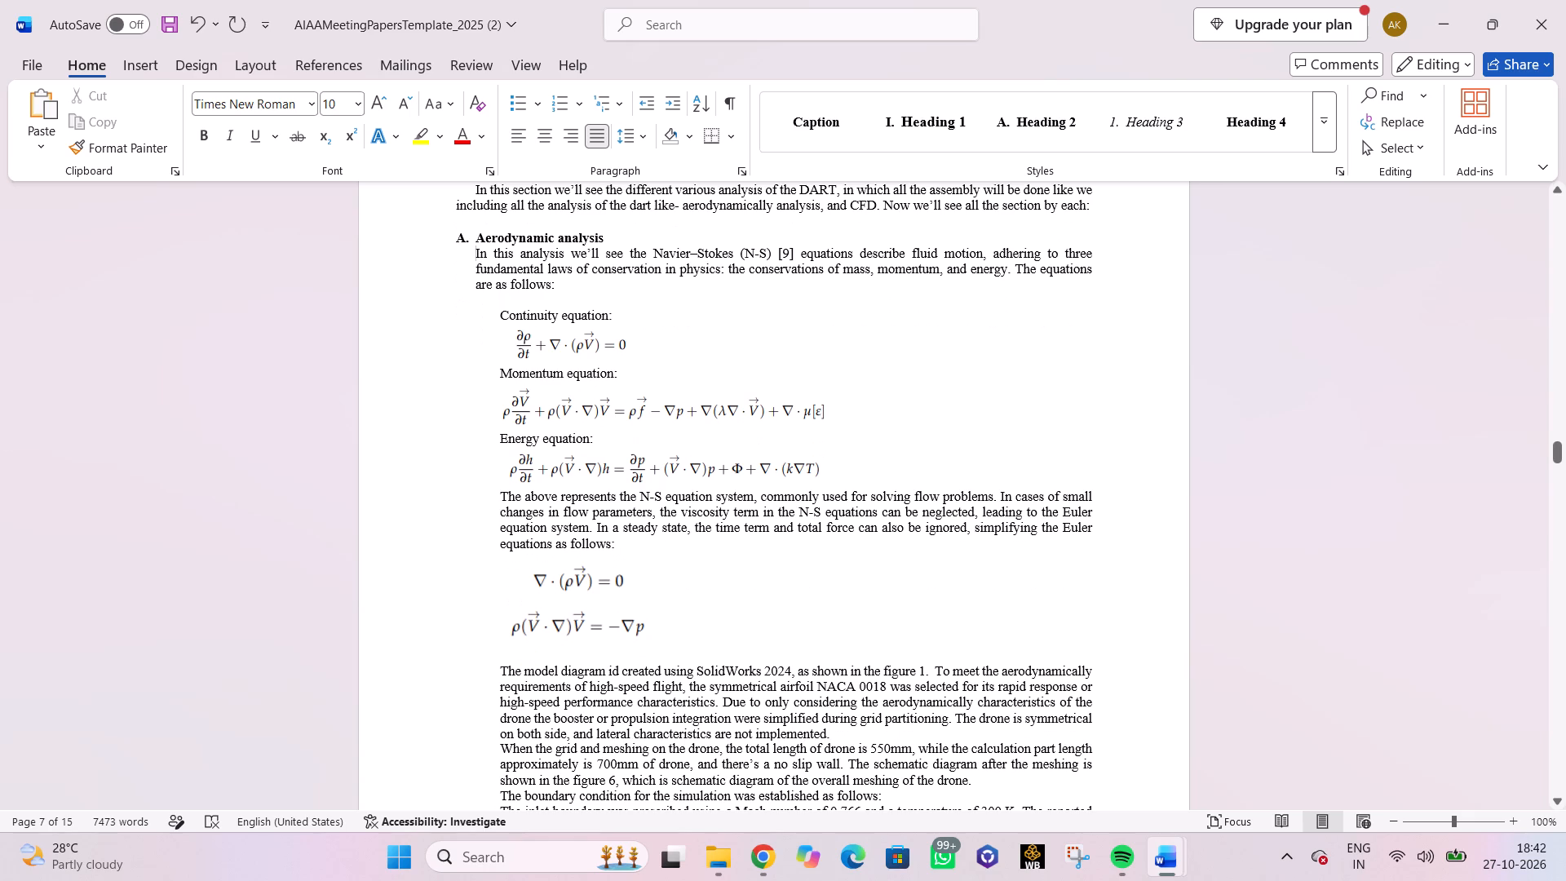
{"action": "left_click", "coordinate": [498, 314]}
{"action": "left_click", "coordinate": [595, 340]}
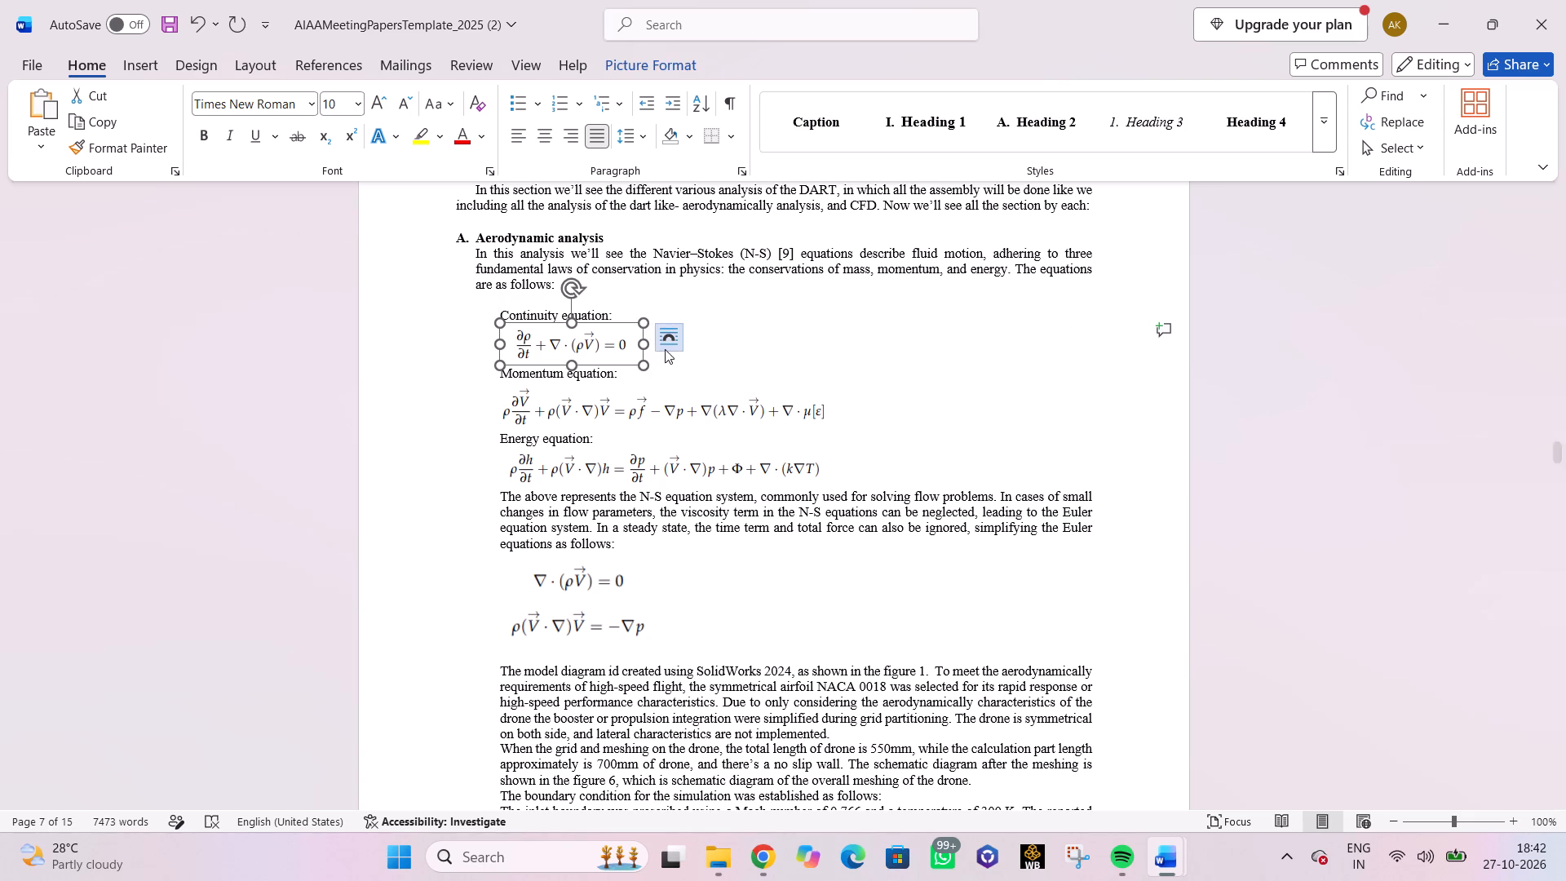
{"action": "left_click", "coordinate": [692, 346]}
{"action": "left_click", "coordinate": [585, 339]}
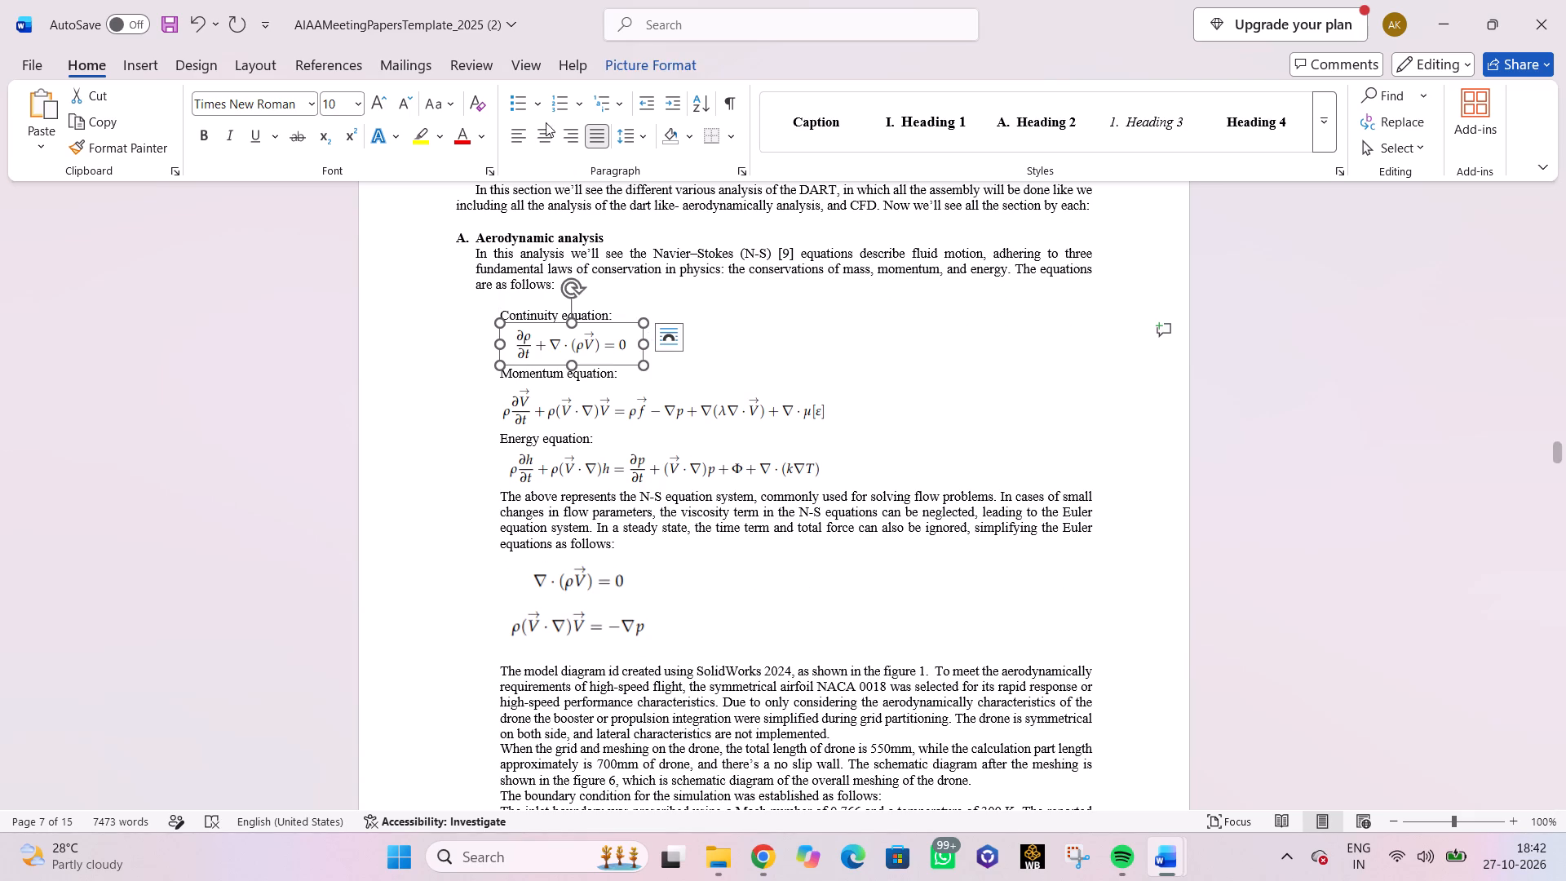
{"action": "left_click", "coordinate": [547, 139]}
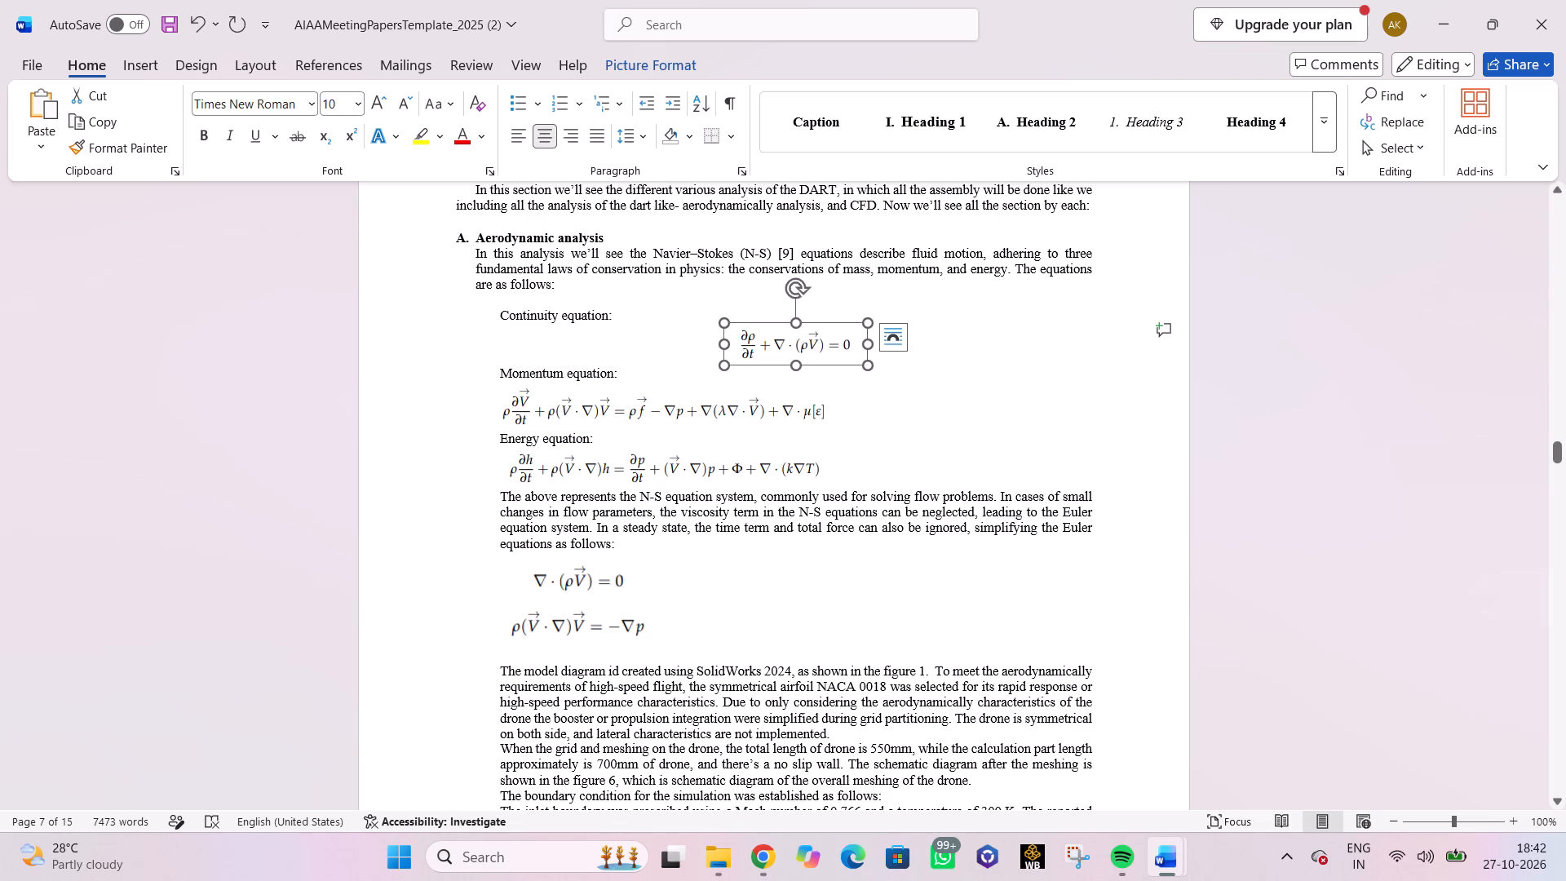
Add the equation number (3) after the continuity equation, set apart from it by a run of spaces.
{"action": "left_click", "coordinate": [919, 356]}
{"action": "key", "text": "space"}
{"action": "key", "text": "space"}
{"action": "key", "text": "space"}
{"action": "key", "text": "space"}
{"action": "key", "text": "space"}
{"action": "key", "text": "space"}
{"action": "key", "text": "space"}
{"action": "key", "text": "space"}
{"action": "key", "text": "space"}
{"action": "key", "text": "space"}
{"action": "key", "text": "space"}
{"action": "key", "text": "space"}
{"action": "key", "text": "space"}
{"action": "key", "text": "space"}
{"action": "key", "text": "space"}
{"action": "key", "text": "space"}
{"action": "key", "text": "space"}
{"action": "key", "text": "space"}
{"action": "key", "text": "space"}
{"action": "key", "text": "space"}
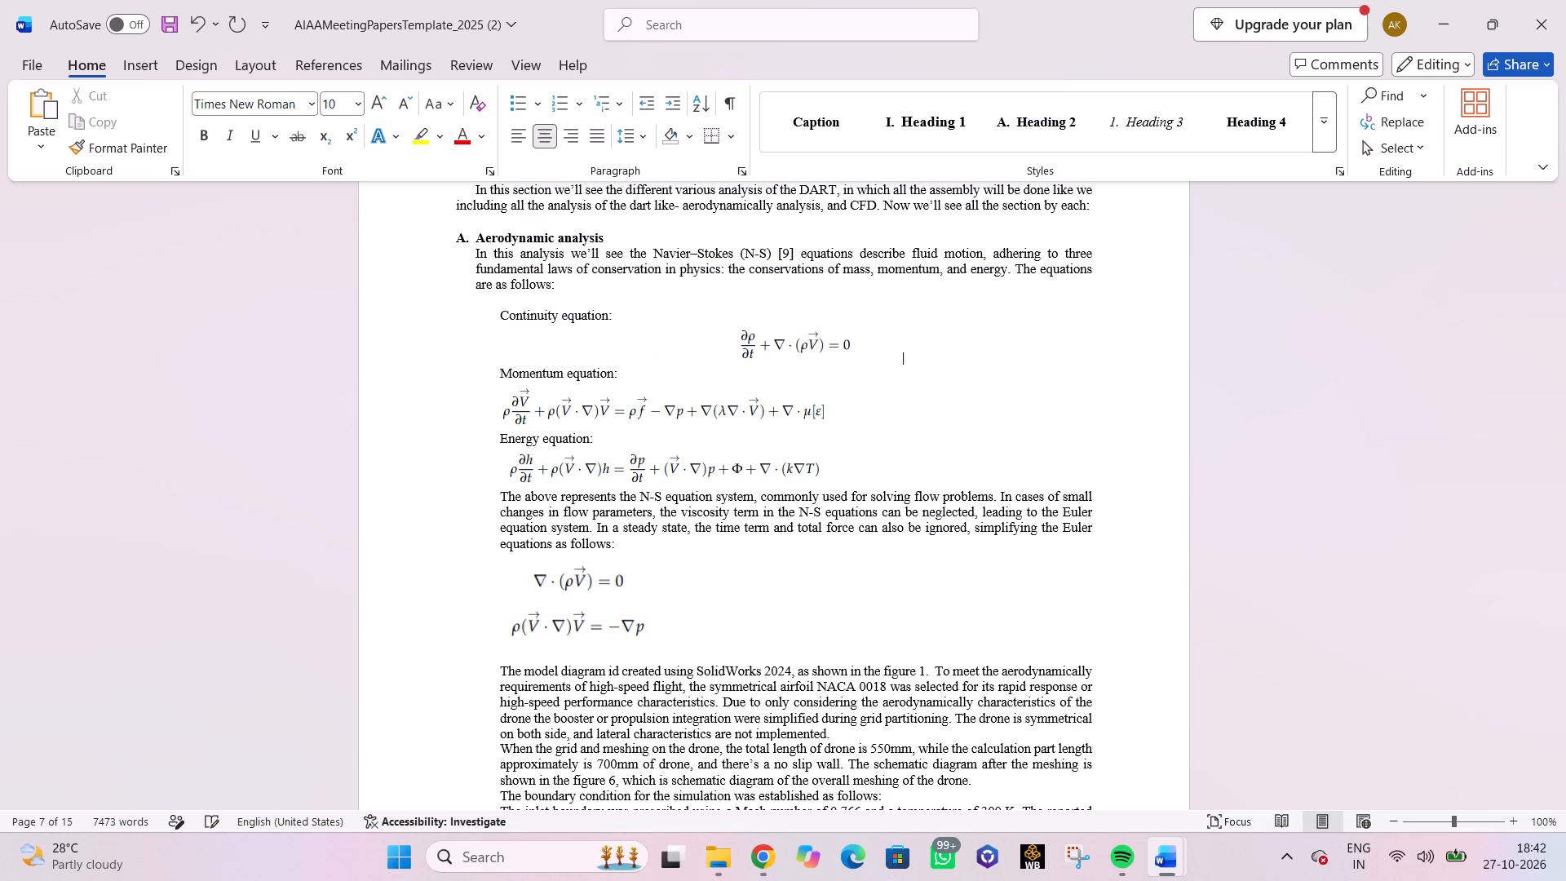
{"action": "key", "text": "space"}
{"action": "type", "text": "()"}
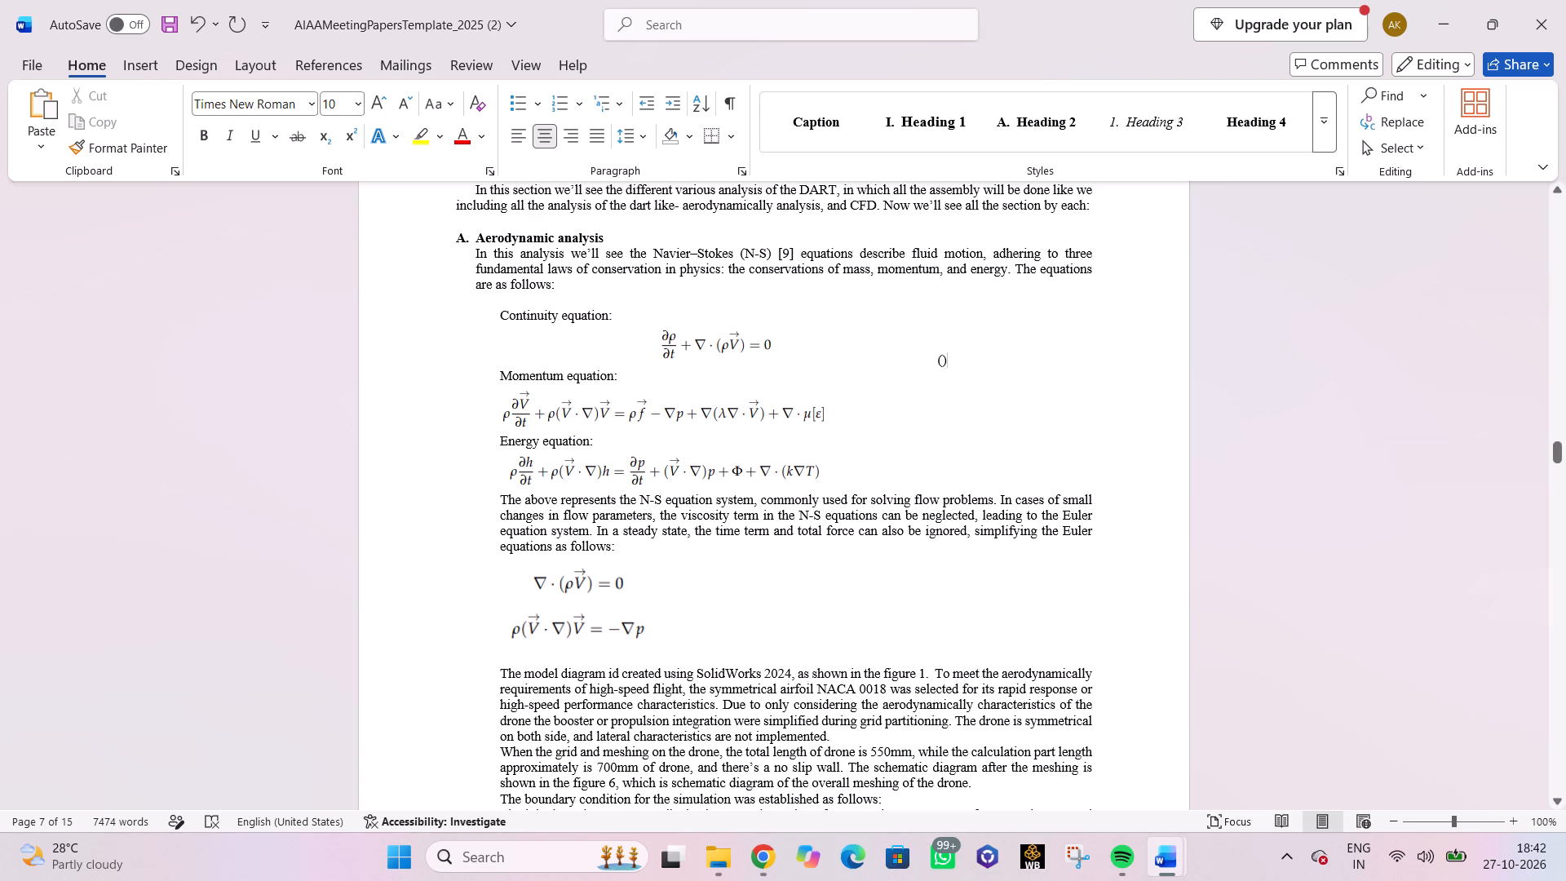
{"action": "key", "text": "Left"}
{"action": "key", "text": "3"}
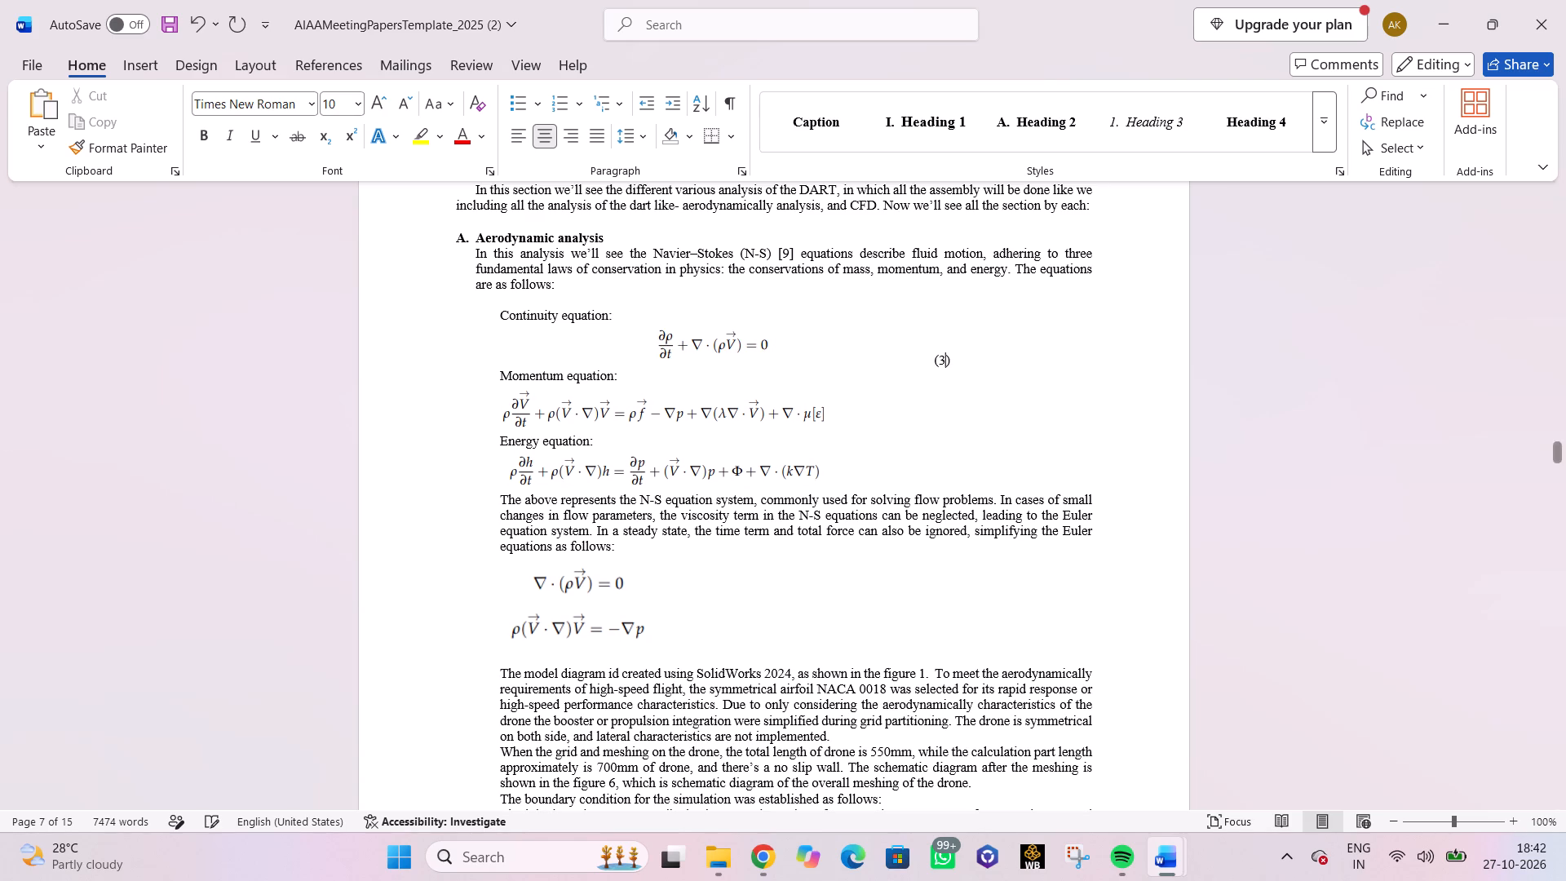
Left-align the continuity equation line together with its number.
{"action": "left_click", "coordinate": [740, 345]}
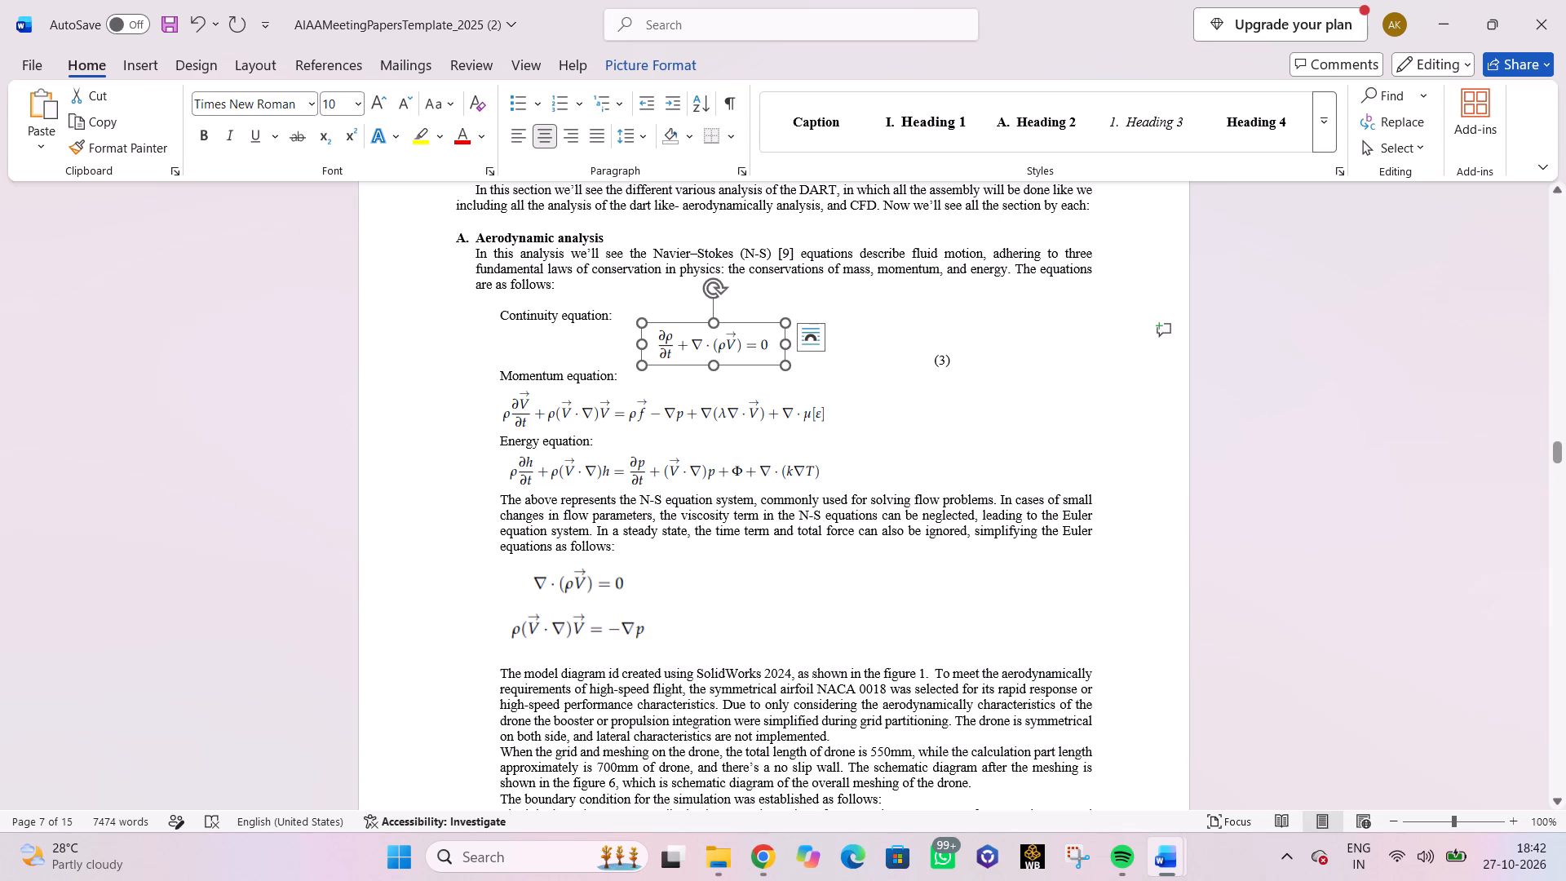
{"action": "left_click", "coordinate": [748, 410]}
{"action": "left_click", "coordinate": [865, 412]}
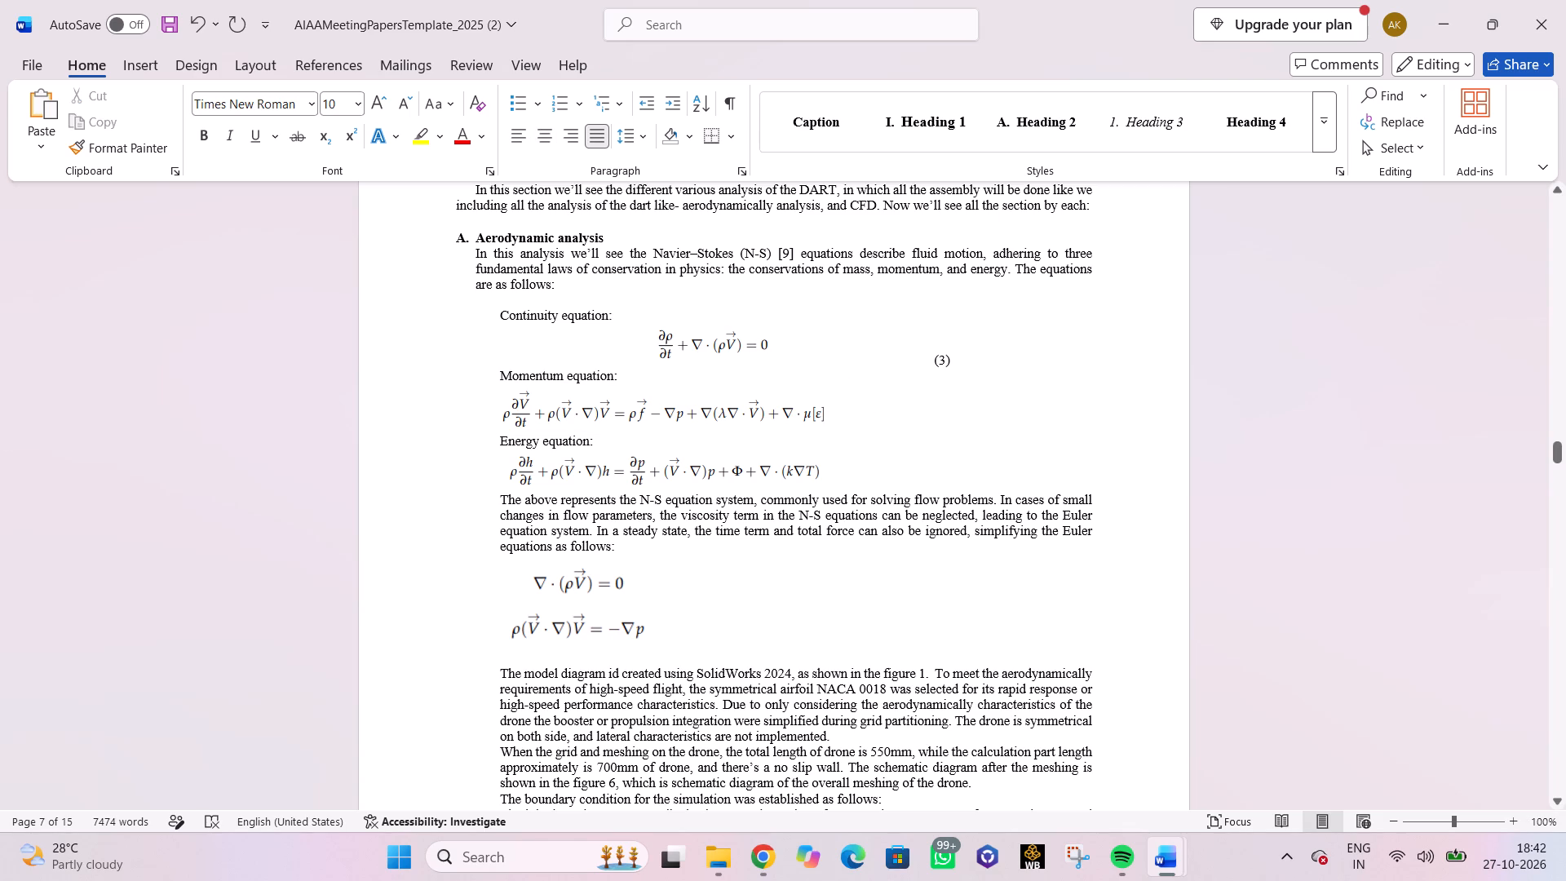
{"action": "left_click", "coordinate": [754, 342]}
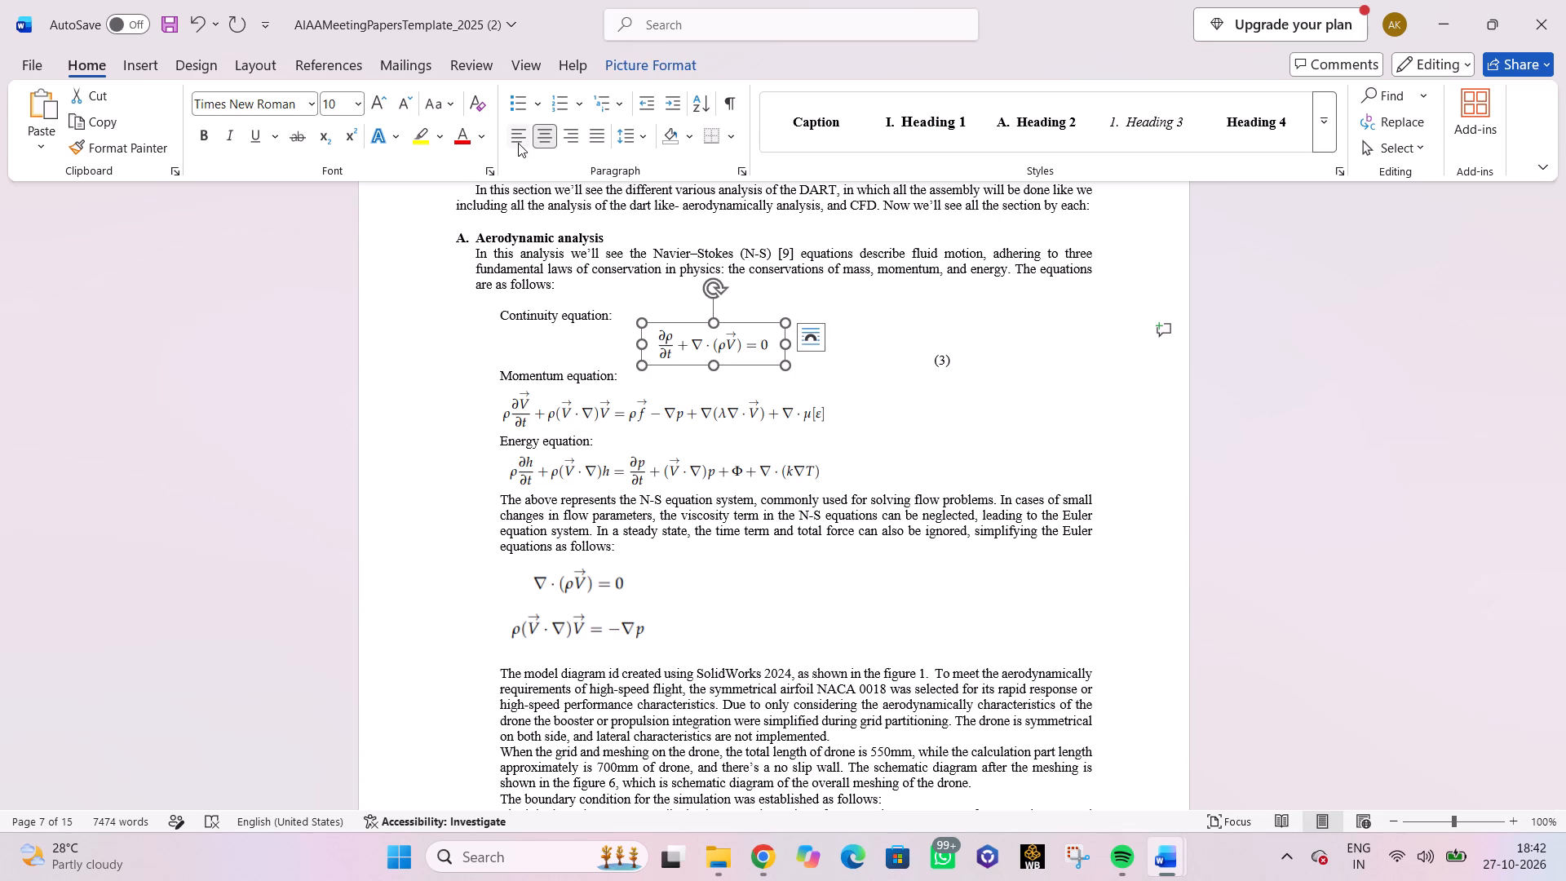
{"action": "left_click", "coordinate": [518, 141]}
{"action": "left_click", "coordinate": [732, 363]}
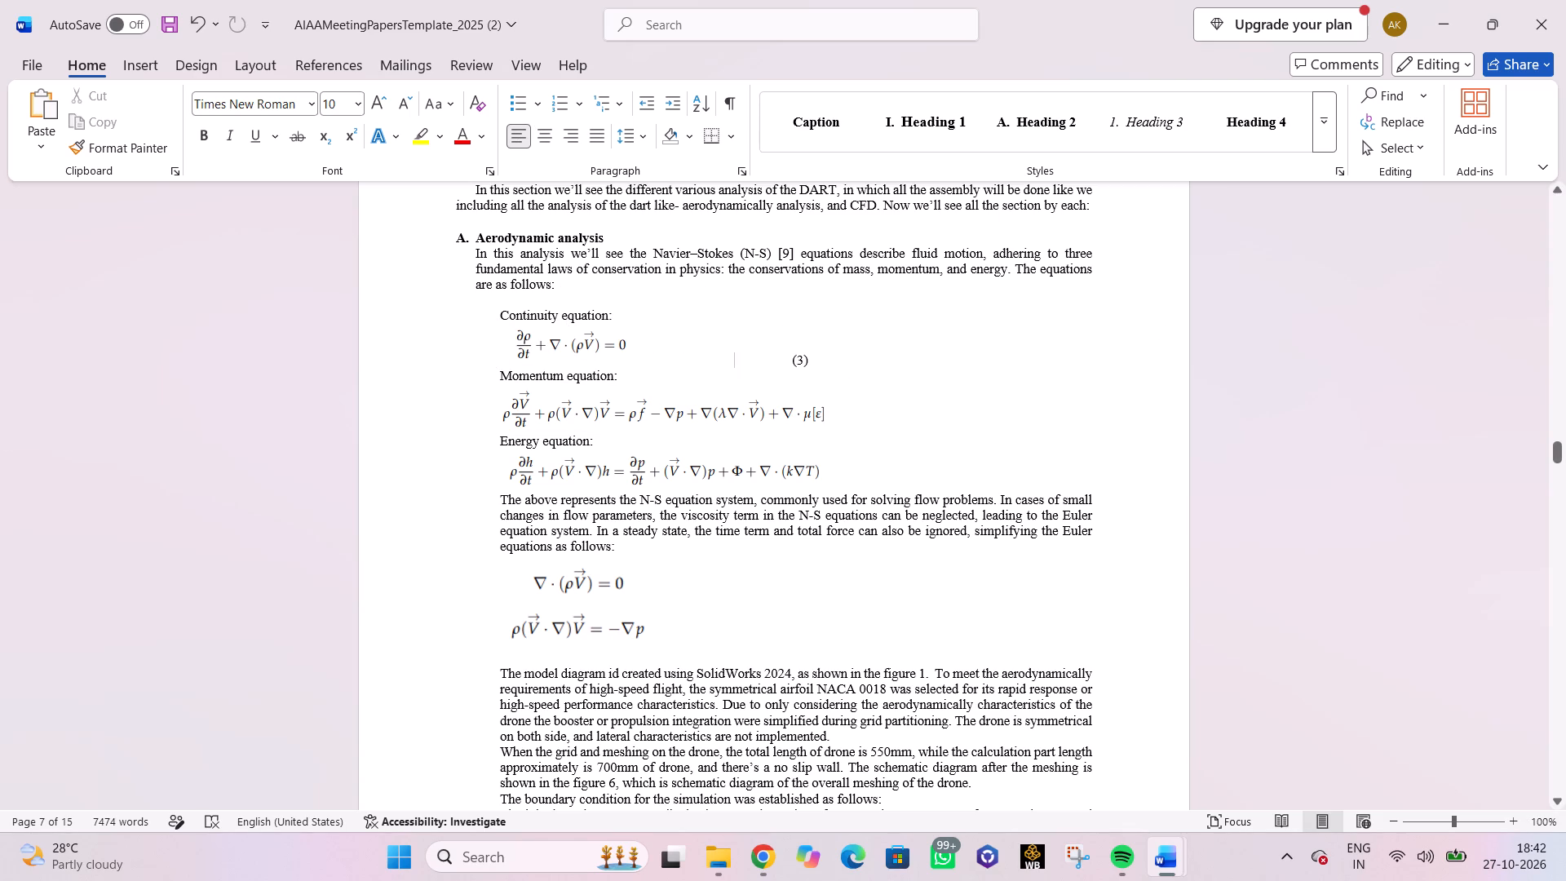
{"action": "left_click", "coordinate": [1288, 365]}
Add the equation number (4) after the momentum equation, set apart from it by a run of spaces.
{"action": "left_click", "coordinate": [840, 412]}
{"action": "key", "text": "space"}
{"action": "key", "text": "space"}
{"action": "key", "text": "space"}
{"action": "key", "text": "space"}
{"action": "key", "text": "space"}
{"action": "key", "text": "space"}
{"action": "key", "text": "space"}
{"action": "key", "text": "space"}
{"action": "key", "text": "space"}
{"action": "key", "text": "space"}
{"action": "key", "text": "space"}
{"action": "key", "text": "space"}
{"action": "key", "text": "space"}
{"action": "key", "text": "space"}
{"action": "key", "text": "space"}
{"action": "key", "text": "space"}
{"action": "key", "text": "space"}
{"action": "key", "text": "space"}
{"action": "key", "text": "space"}
{"action": "key", "text": "space"}
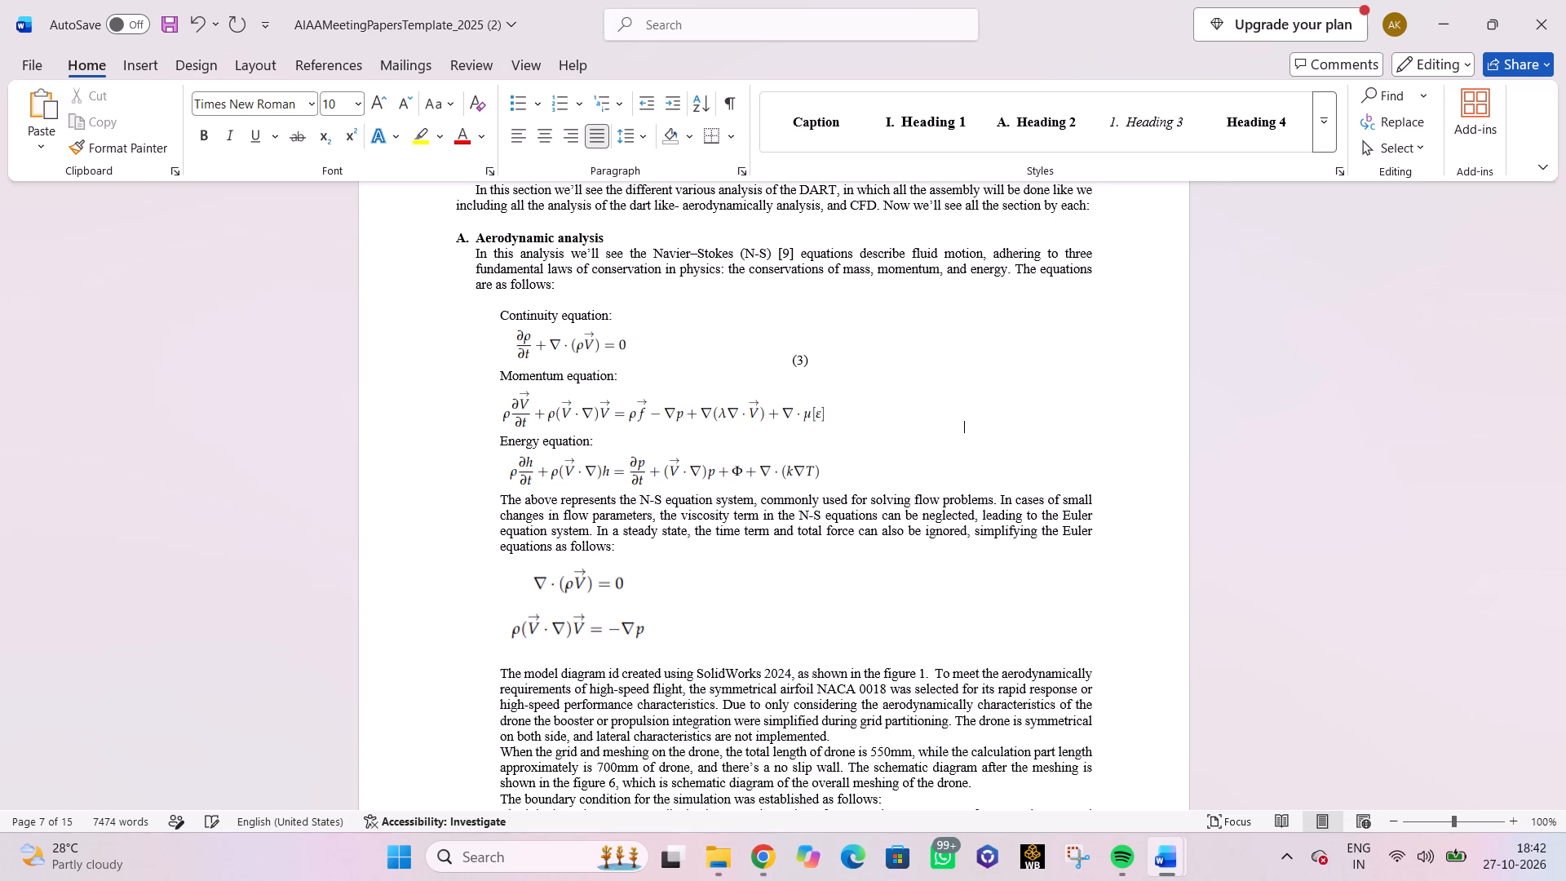
{"action": "key", "text": "space"}
{"action": "type", "text": "()"}
{"action": "key", "text": "Left"}
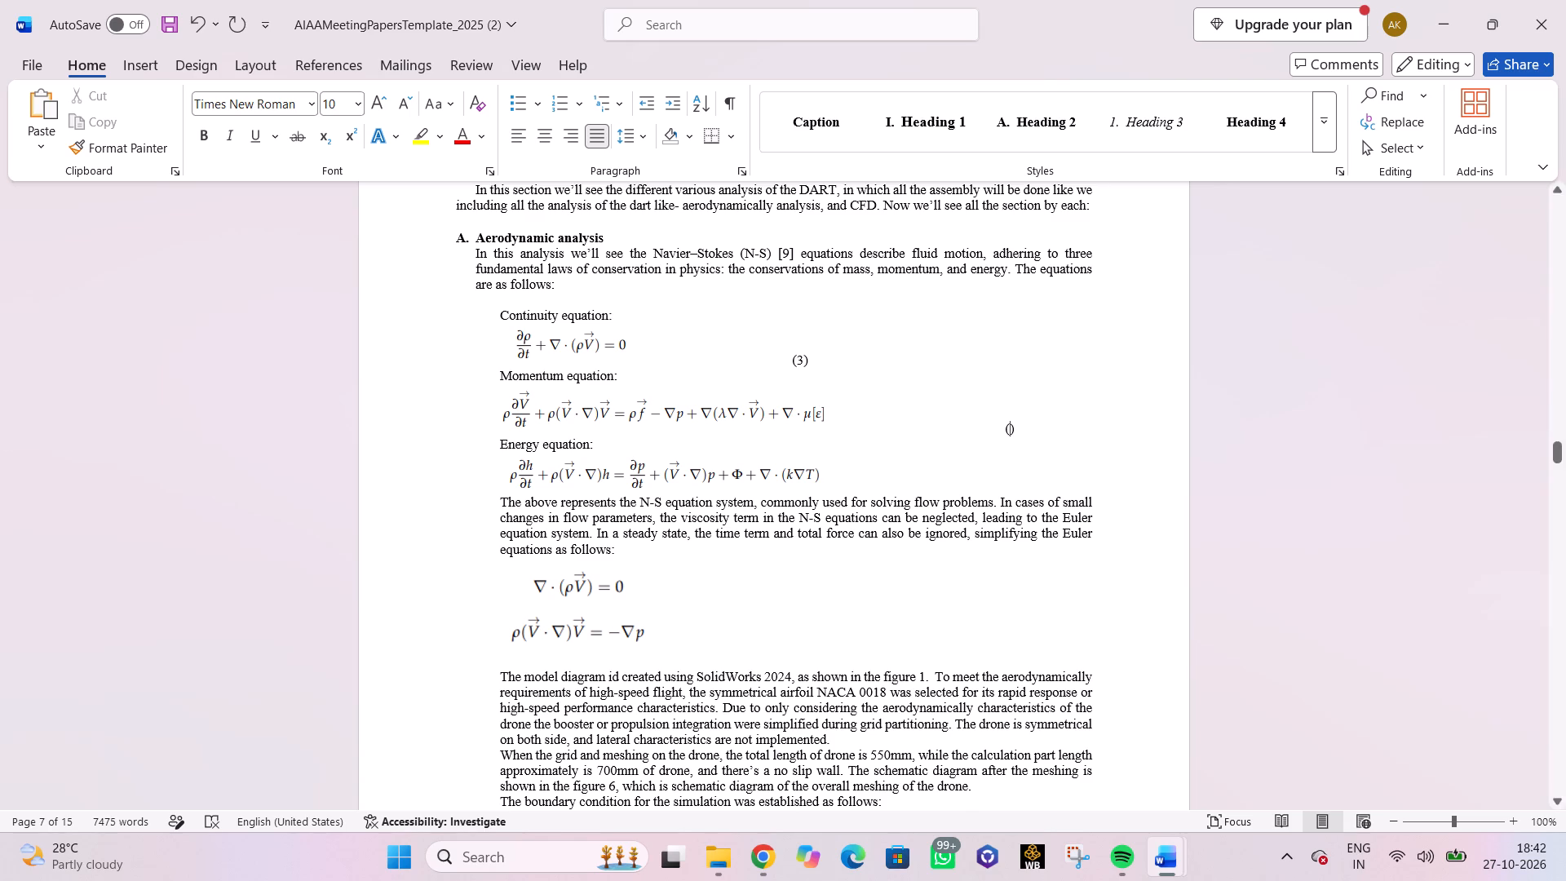
{"action": "key", "text": "4"}
Add the equation number (5) after the energy equation, set apart from it by a run of spaces.
{"action": "left_click", "coordinate": [832, 470]}
{"action": "key", "text": "space"}
{"action": "key", "text": "space"}
{"action": "key", "text": "space"}
{"action": "key", "text": "space"}
{"action": "key", "text": "space"}
{"action": "key", "text": "space"}
{"action": "key", "text": "space"}
{"action": "key", "text": "space"}
{"action": "key", "text": "space"}
{"action": "key", "text": "space"}
{"action": "key", "text": "space"}
{"action": "key", "text": "space"}
{"action": "key", "text": "space"}
{"action": "key", "text": "space"}
{"action": "key", "text": "space"}
{"action": "key", "text": "space"}
{"action": "key", "text": "space"}
{"action": "key", "text": "space"}
{"action": "key", "text": "space"}
{"action": "key", "text": "space"}
{"action": "key", "text": "BackSpace"}
{"action": "key", "text": "BackSpace"}
{"action": "key", "text": "BackSpace"}
{"action": "key", "text": "BackSpace"}
{"action": "key", "text": "BackSpace"}
{"action": "type", "text": "()"}
{"action": "key", "text": "Left"}
{"action": "key", "text": "5"}
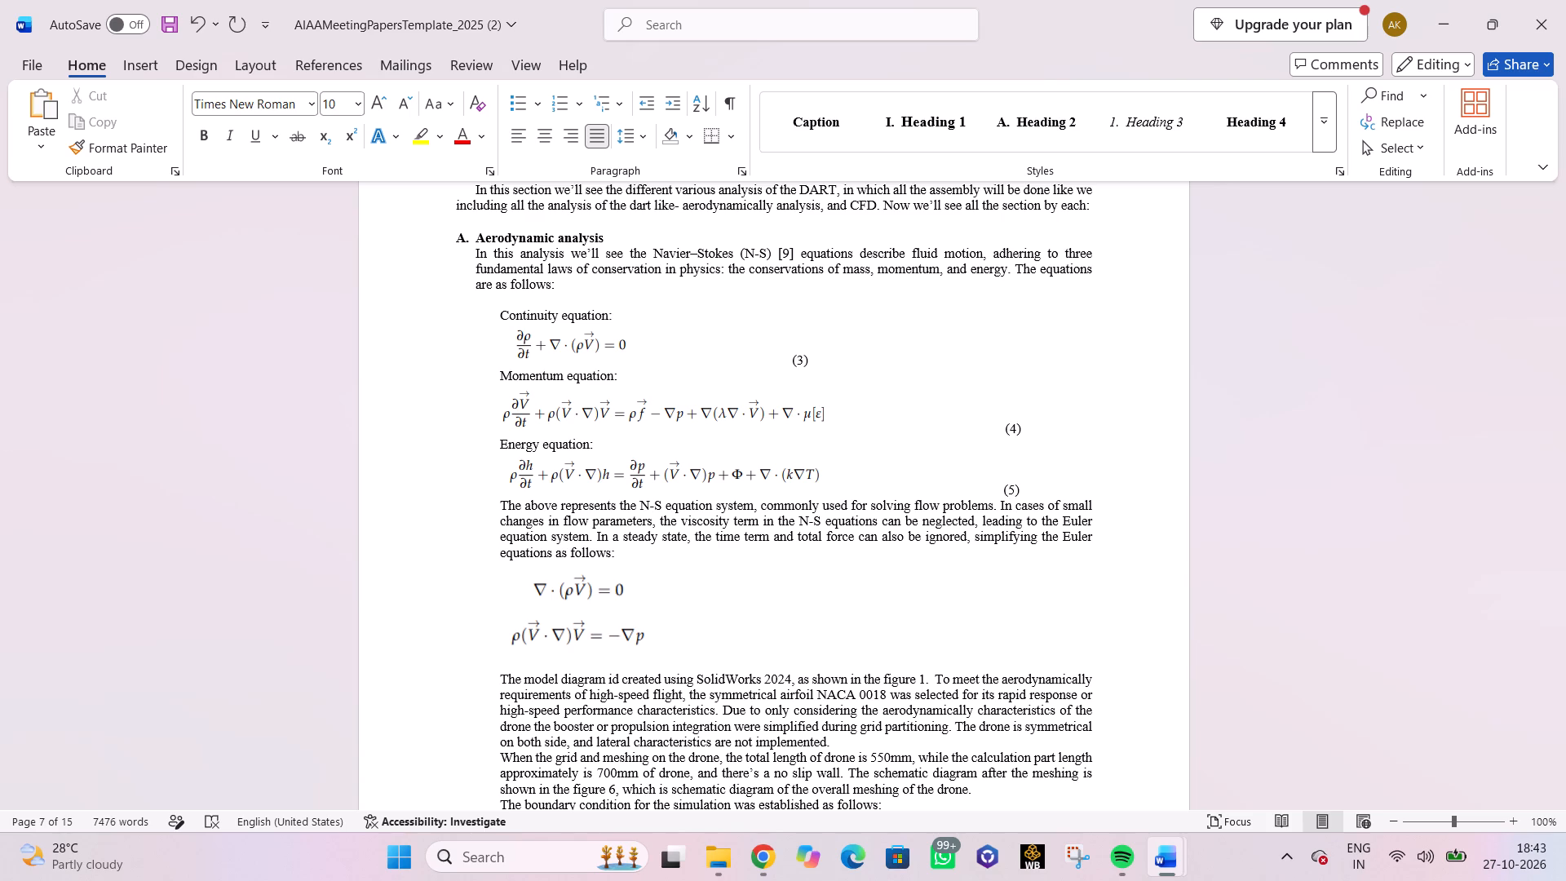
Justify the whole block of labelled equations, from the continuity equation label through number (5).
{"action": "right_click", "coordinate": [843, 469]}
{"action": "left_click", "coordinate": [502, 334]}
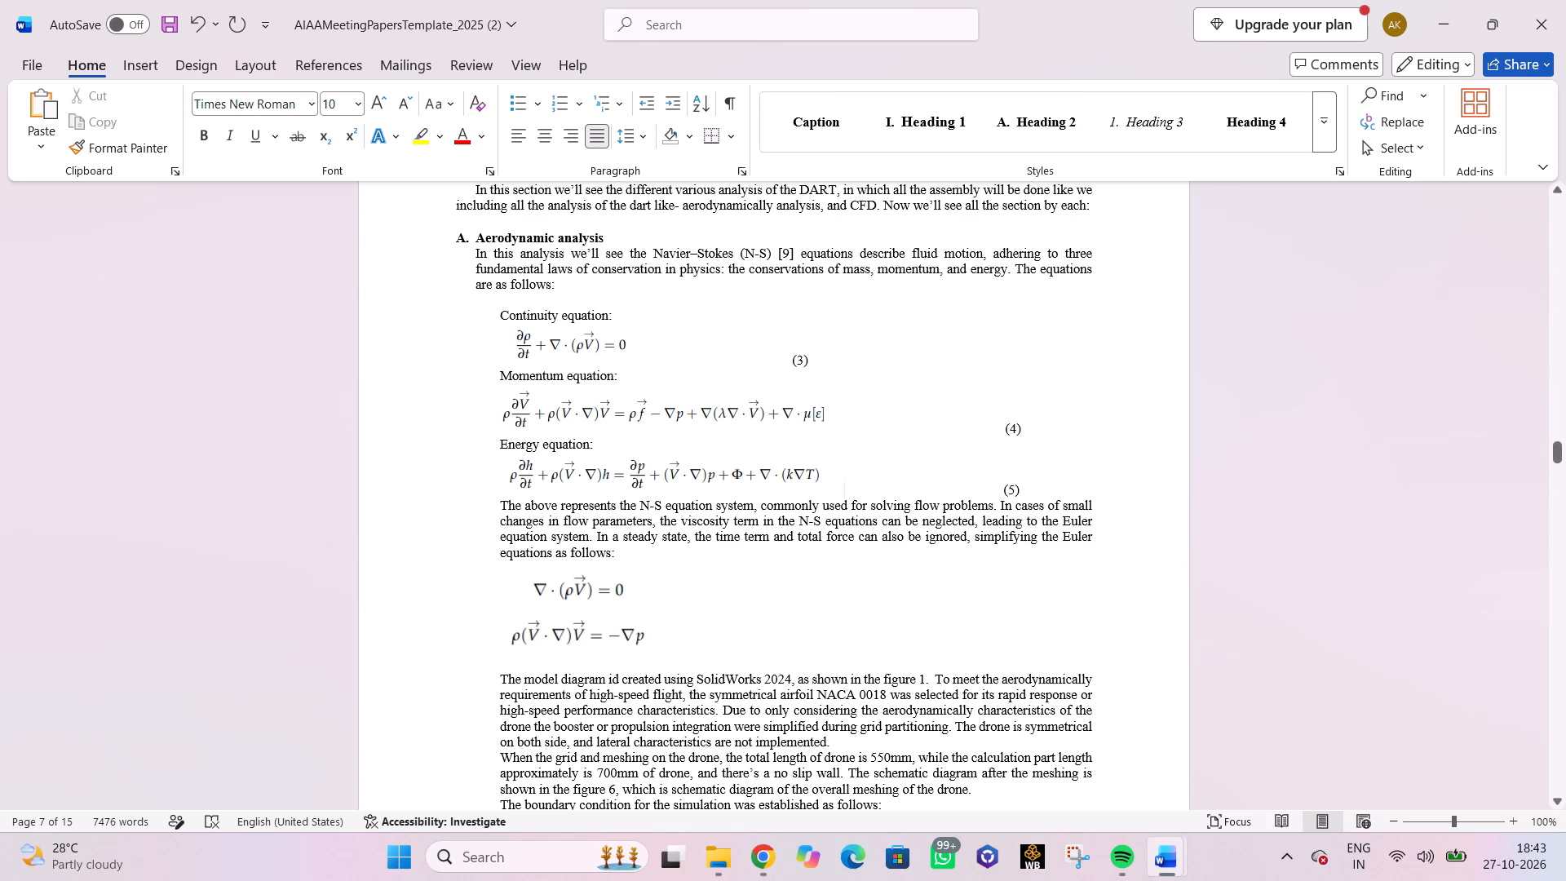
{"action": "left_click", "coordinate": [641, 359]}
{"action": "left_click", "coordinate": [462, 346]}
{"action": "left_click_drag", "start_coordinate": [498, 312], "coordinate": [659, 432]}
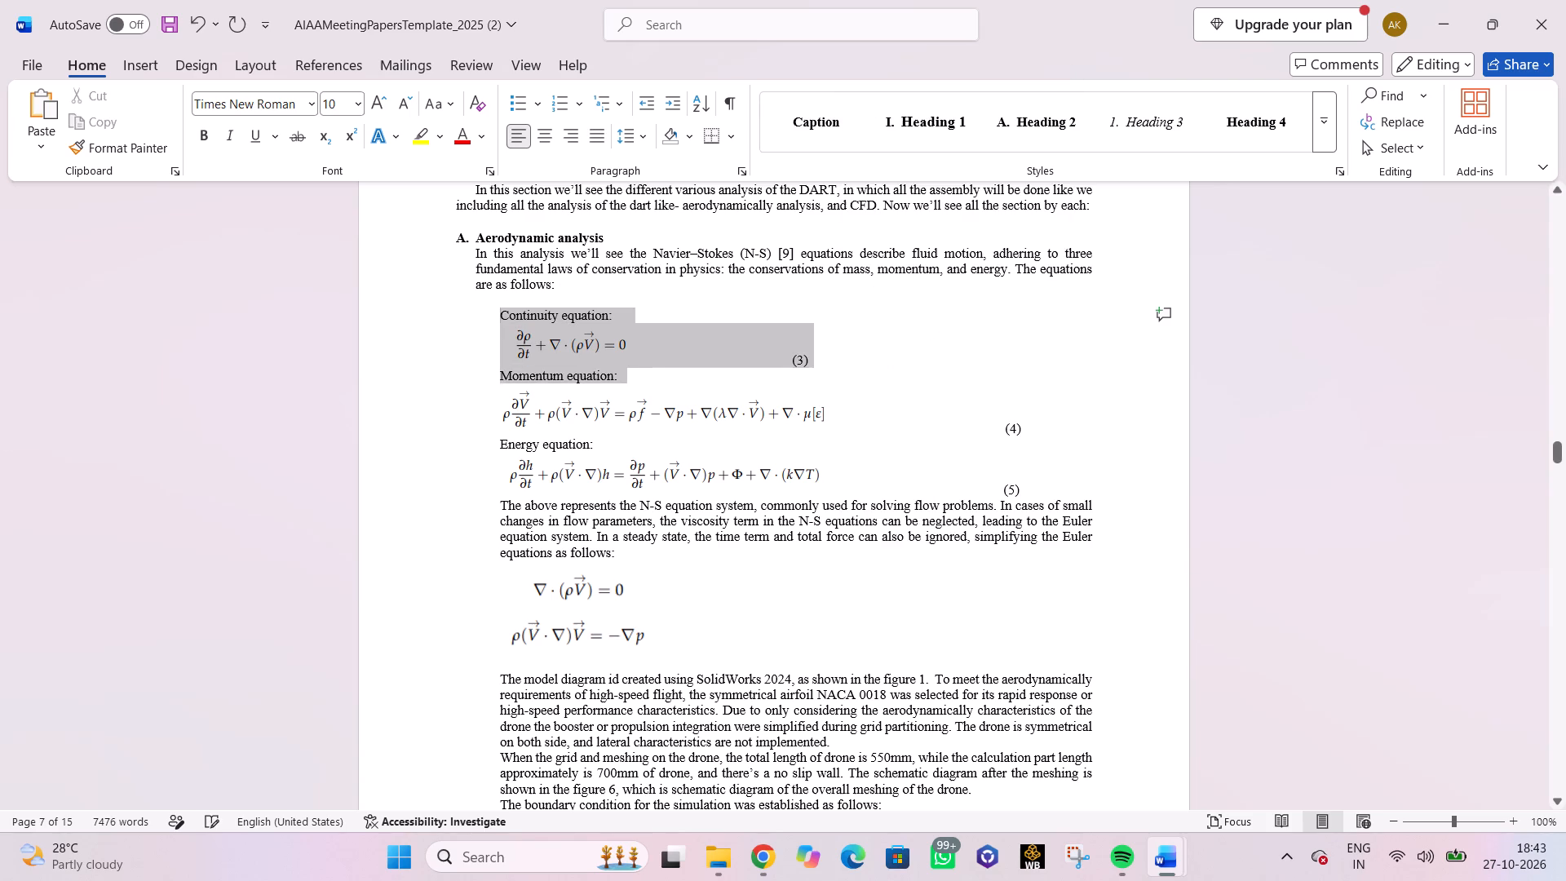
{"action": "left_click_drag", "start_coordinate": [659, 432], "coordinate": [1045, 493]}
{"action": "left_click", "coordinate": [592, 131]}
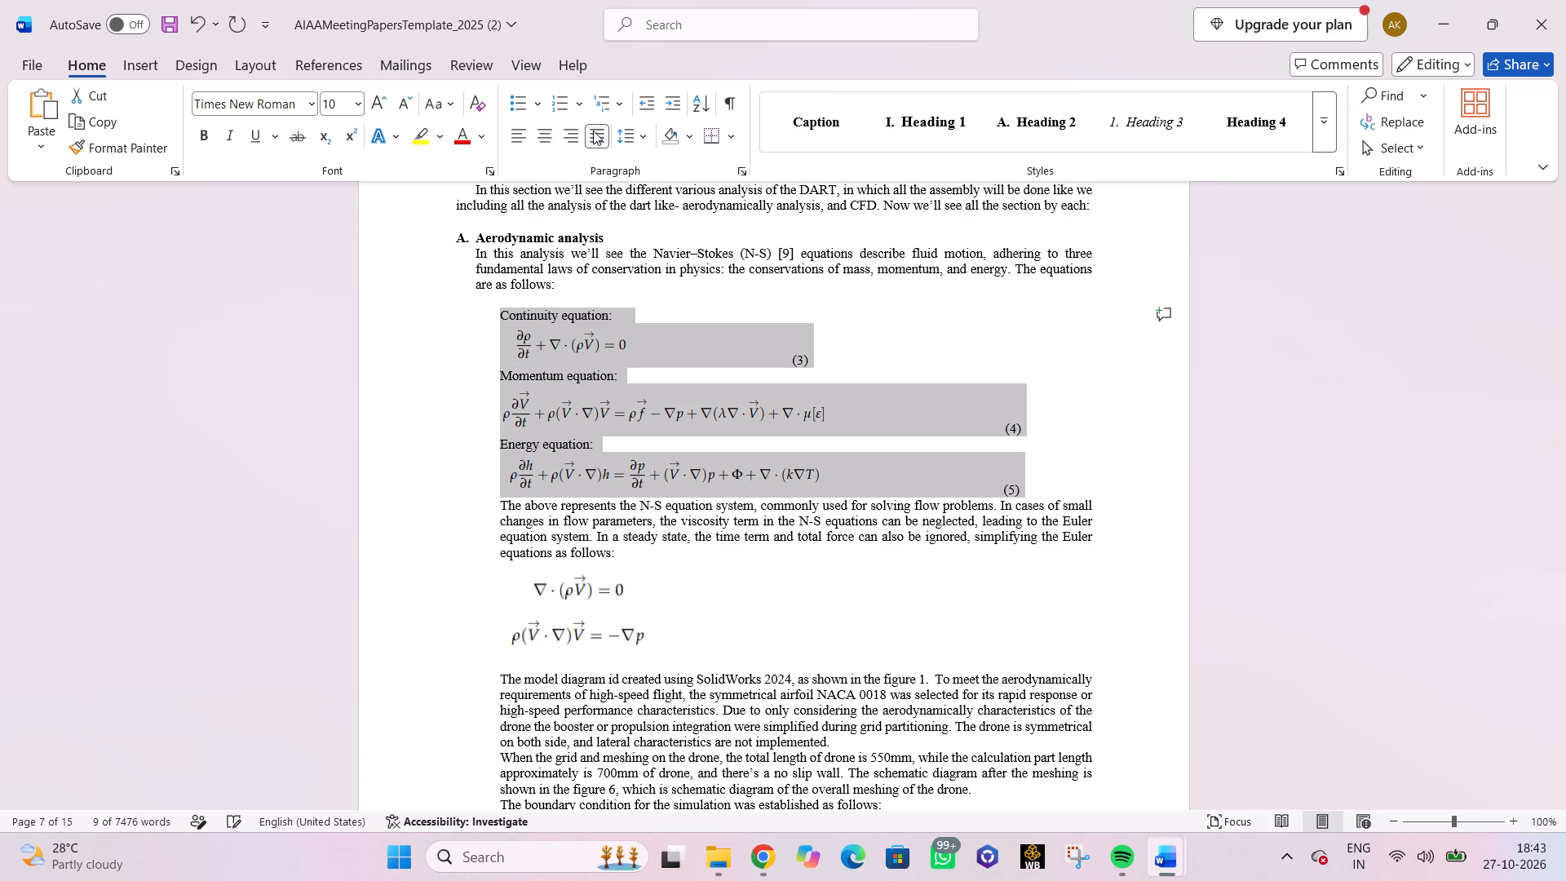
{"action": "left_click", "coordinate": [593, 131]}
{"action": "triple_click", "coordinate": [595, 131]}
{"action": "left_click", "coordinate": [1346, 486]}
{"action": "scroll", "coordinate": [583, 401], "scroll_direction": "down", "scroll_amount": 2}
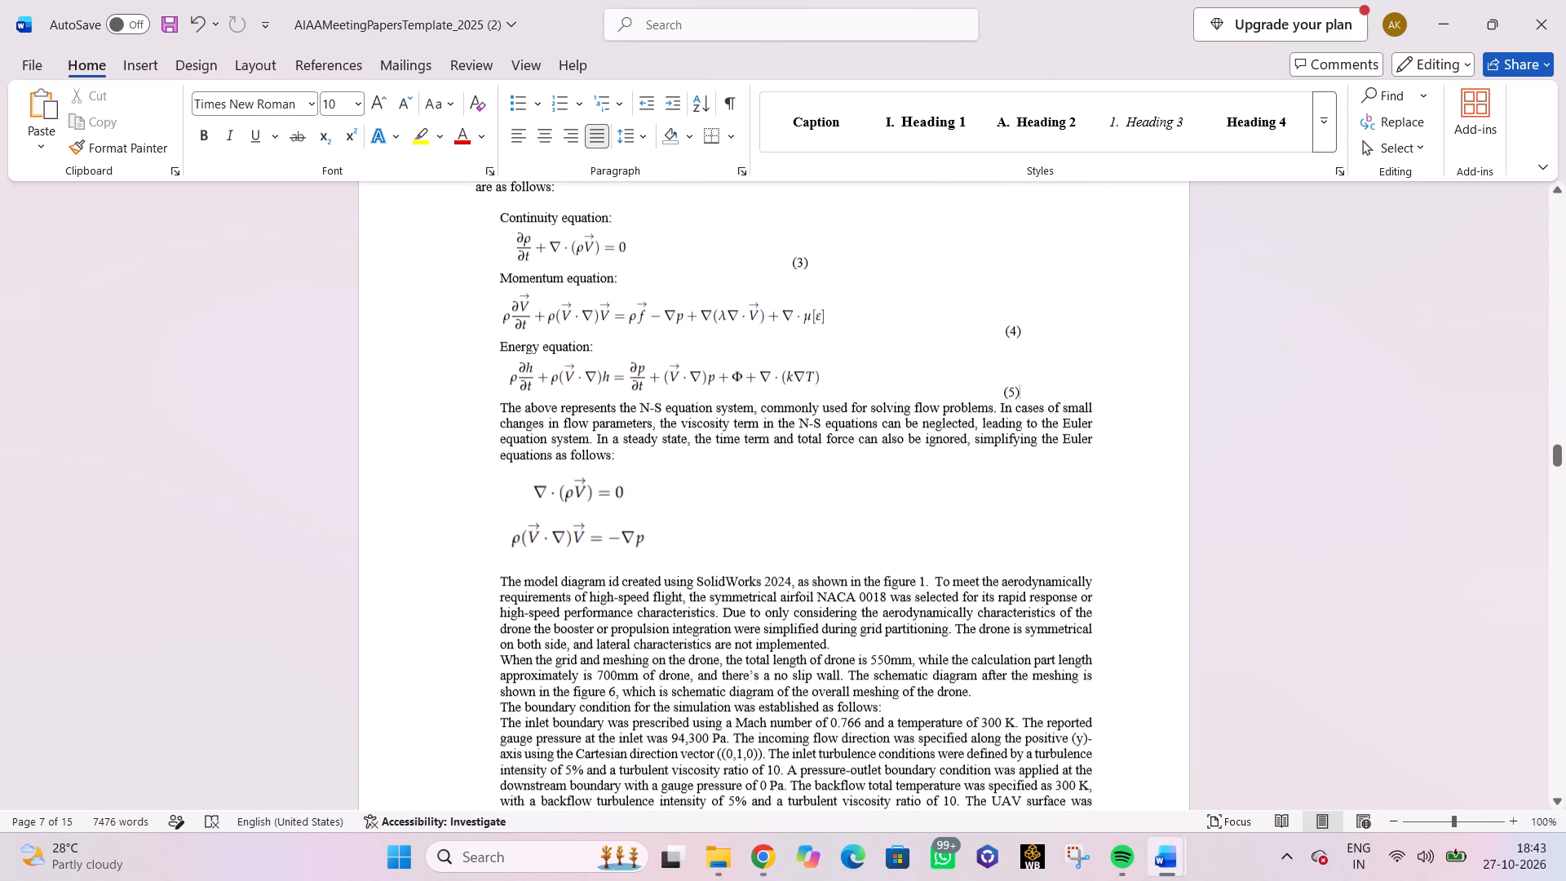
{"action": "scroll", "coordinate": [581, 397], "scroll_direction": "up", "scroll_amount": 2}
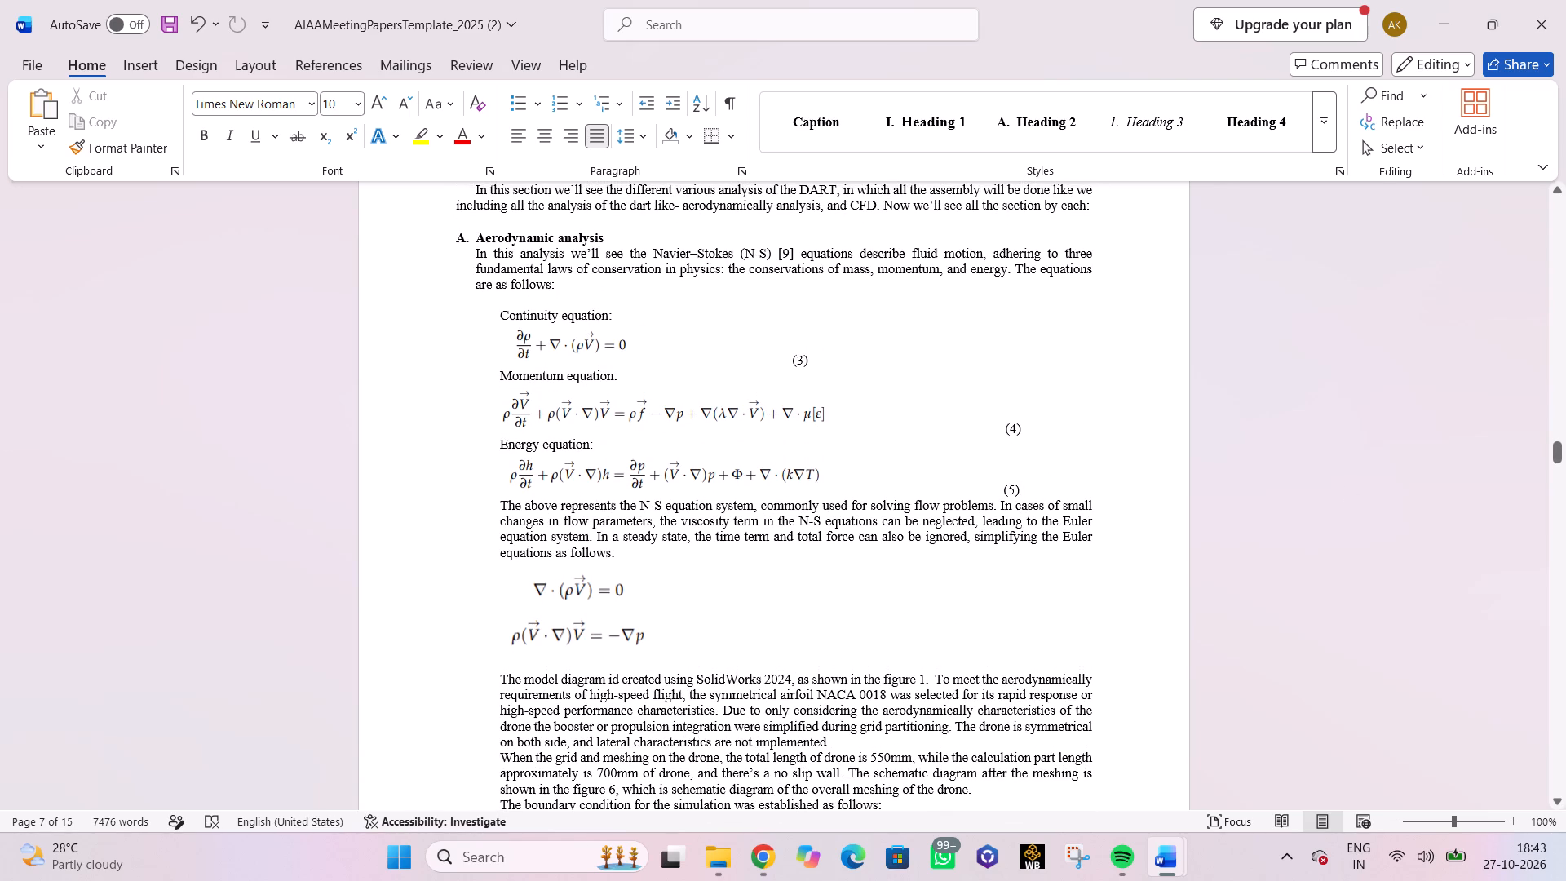
Insert a blank line between the energy equation's number (5) and the paragraph starting "The above represents the N-S equation system".
{"action": "key", "text": "Return"}
{"action": "scroll", "coordinate": [1044, 485], "scroll_direction": "up", "scroll_amount": 1}
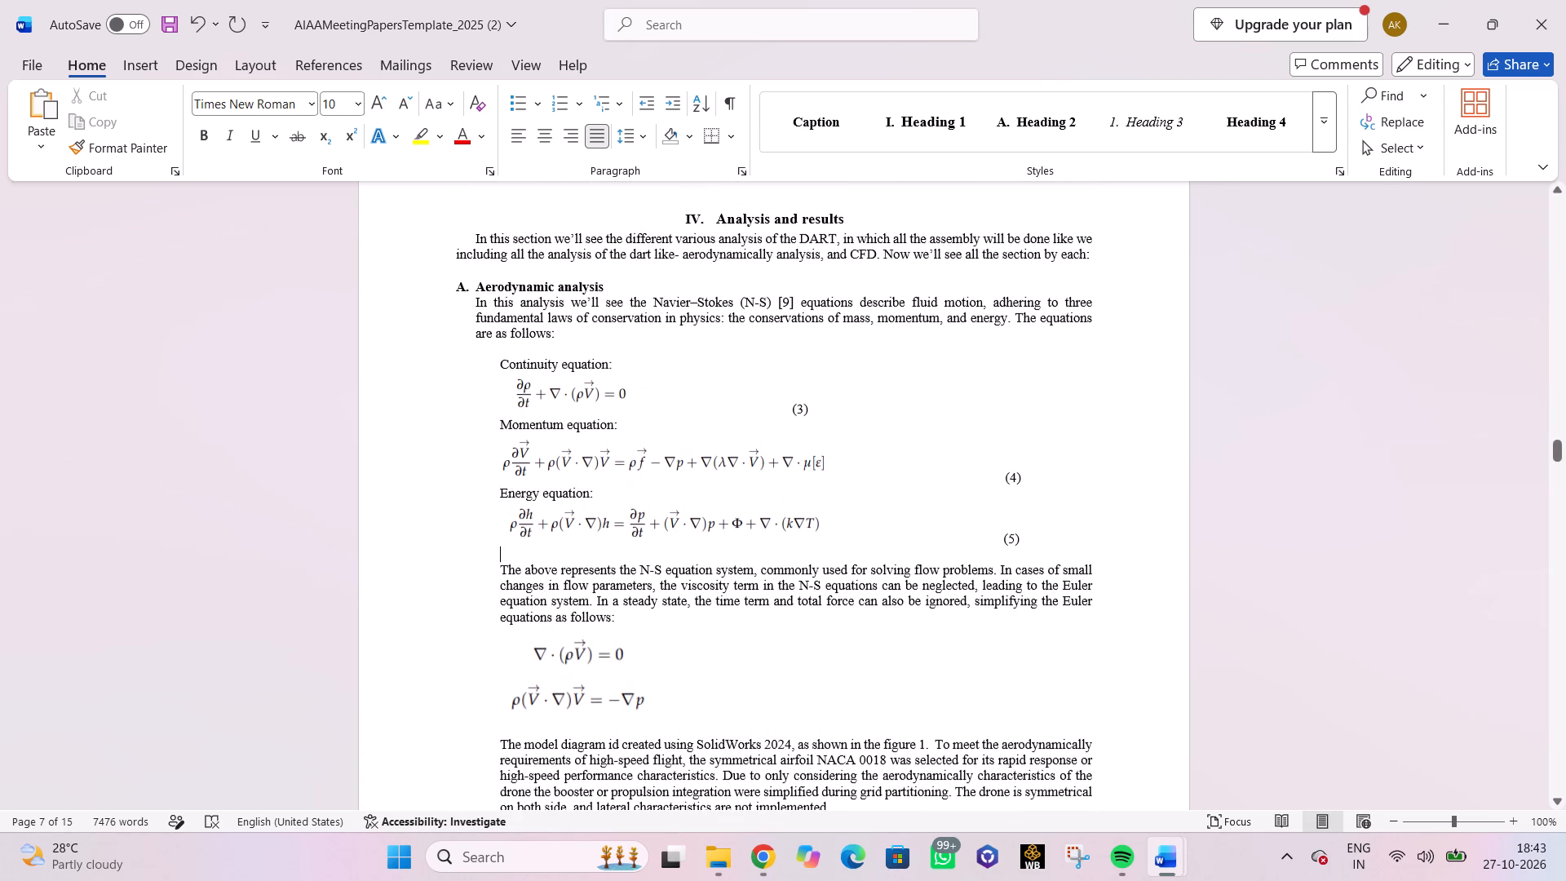
{"action": "scroll", "coordinate": [724, 423], "scroll_direction": "down", "scroll_amount": 3}
Reduce the indent of the Continuity, Momentum and Energy equation labels so they line up with the text under the subheading.
{"action": "left_click", "coordinate": [502, 217]}
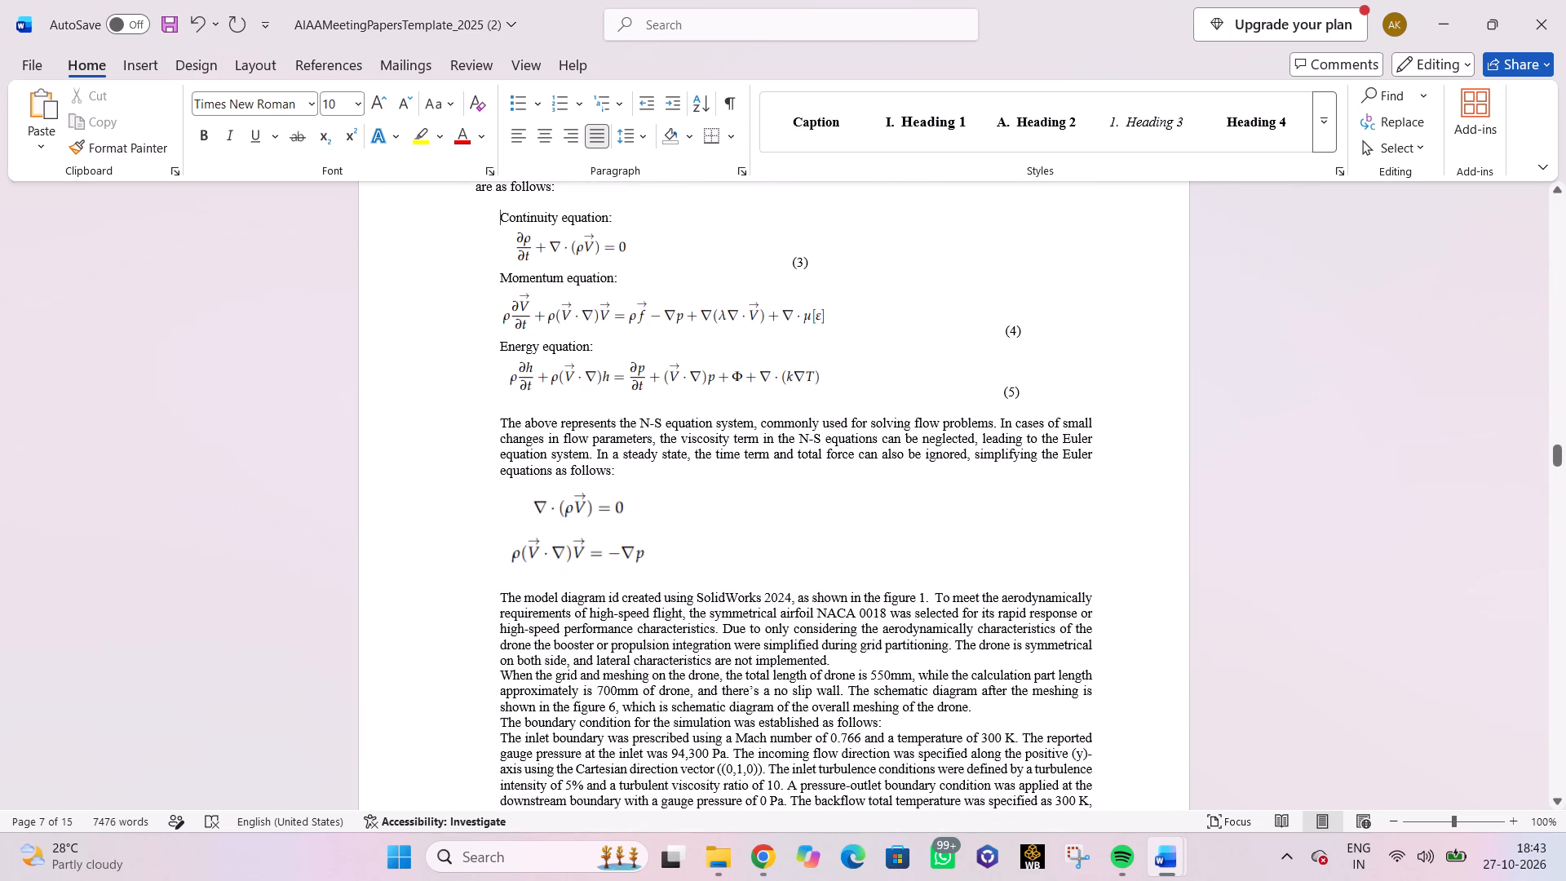
{"action": "scroll", "coordinate": [502, 215], "scroll_direction": "up", "scroll_amount": 4}
{"action": "scroll", "coordinate": [502, 215], "scroll_direction": "down", "scroll_amount": 1}
{"action": "key", "text": "BackSpace"}
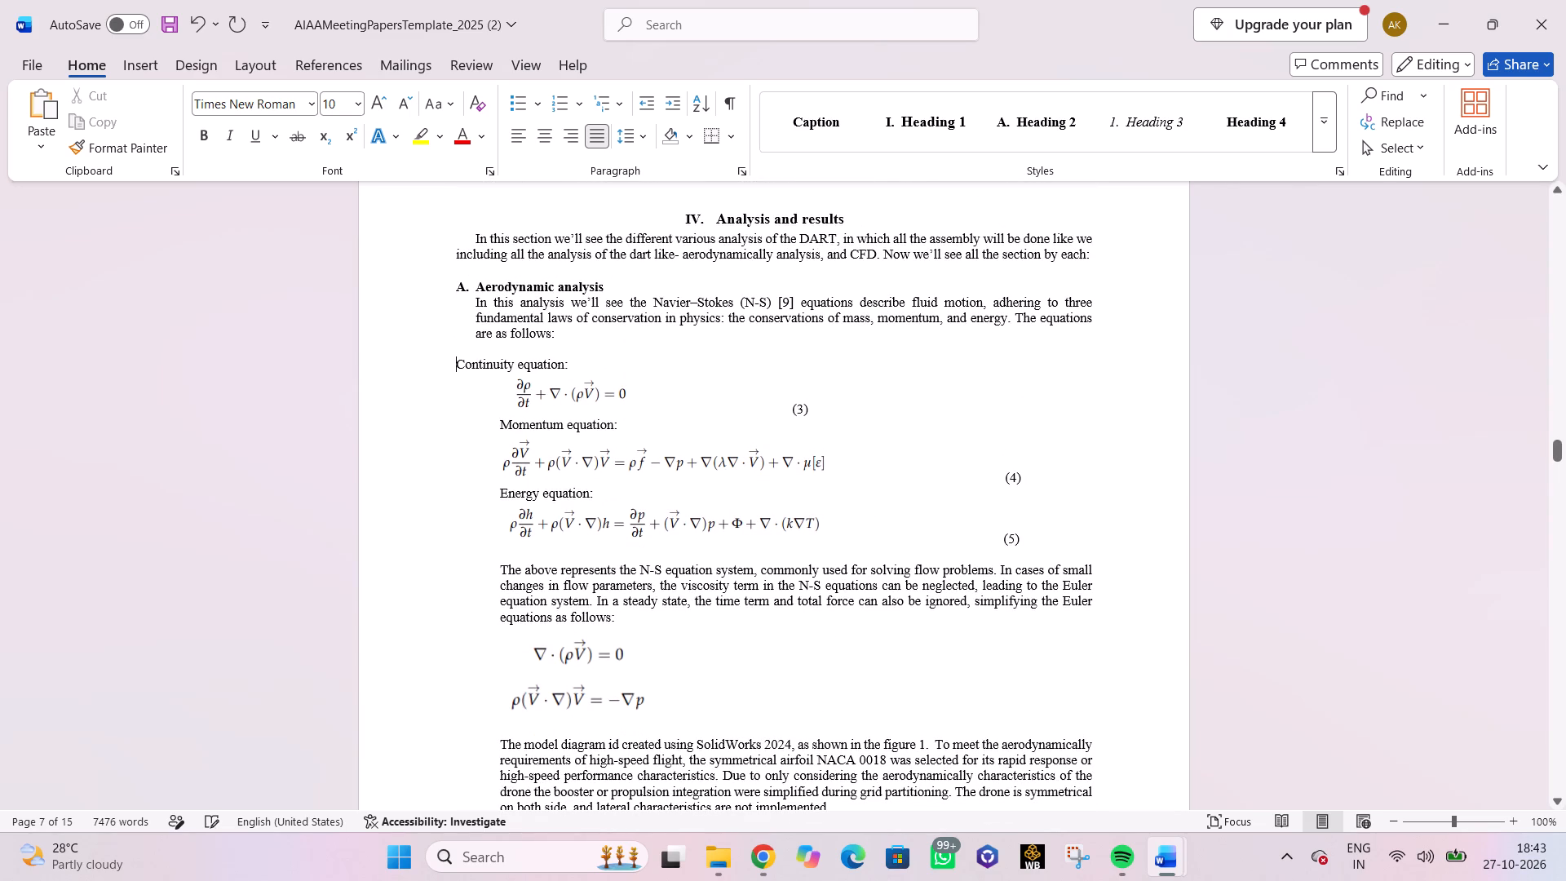
{"action": "key", "text": "Tab"}
{"action": "scroll", "coordinate": [502, 215], "scroll_direction": "up", "scroll_amount": 1}
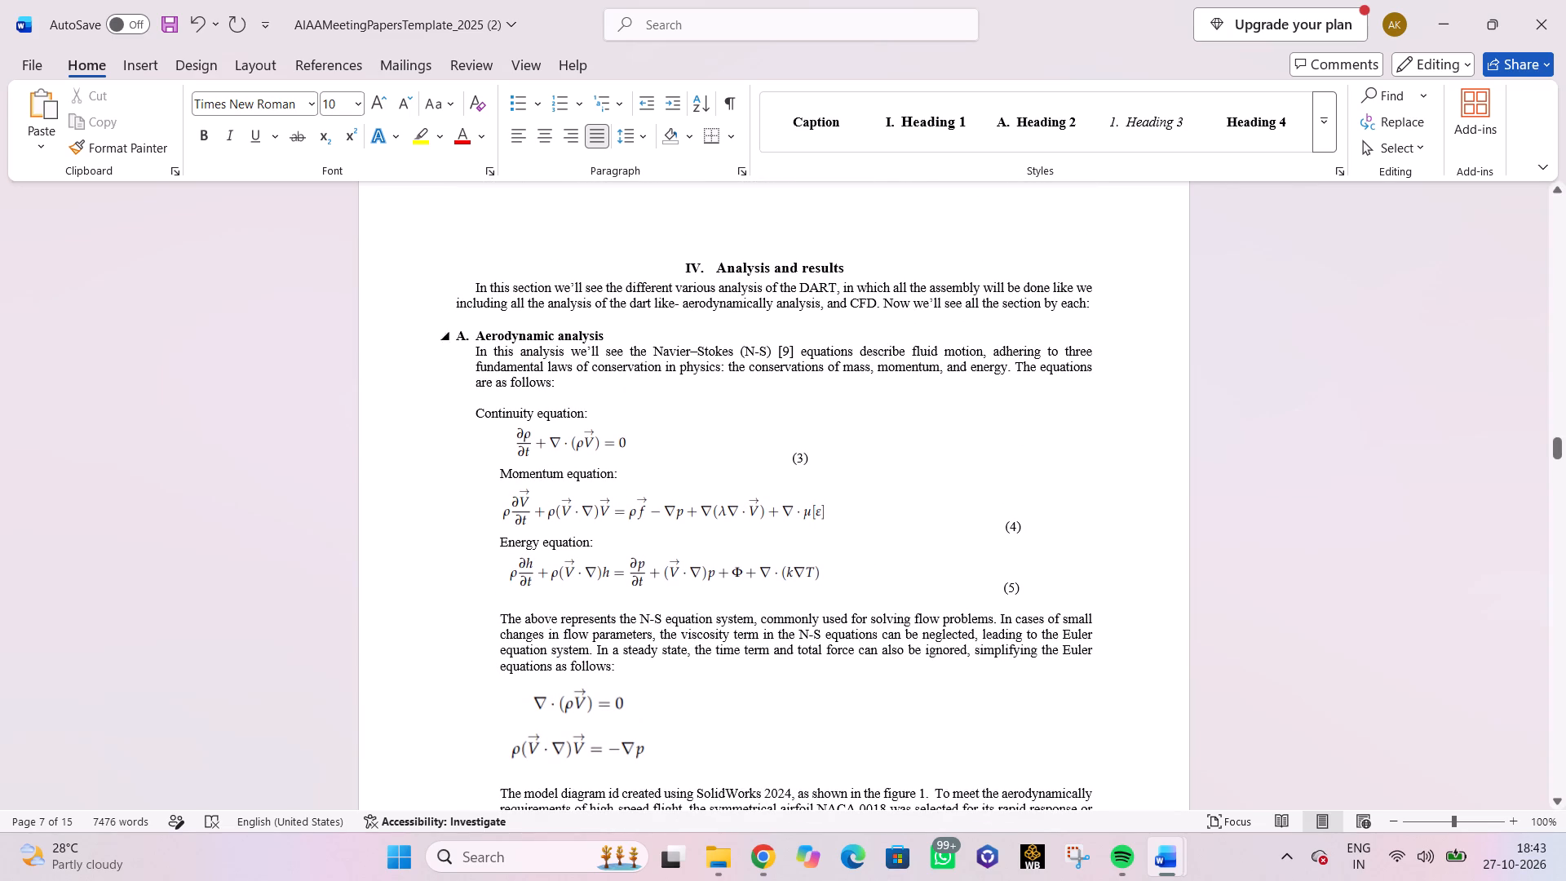
{"action": "left_click", "coordinate": [496, 467]}
{"action": "key", "text": "BackSpace"}
{"action": "key", "text": "Tab"}
{"action": "left_click", "coordinate": [497, 538]}
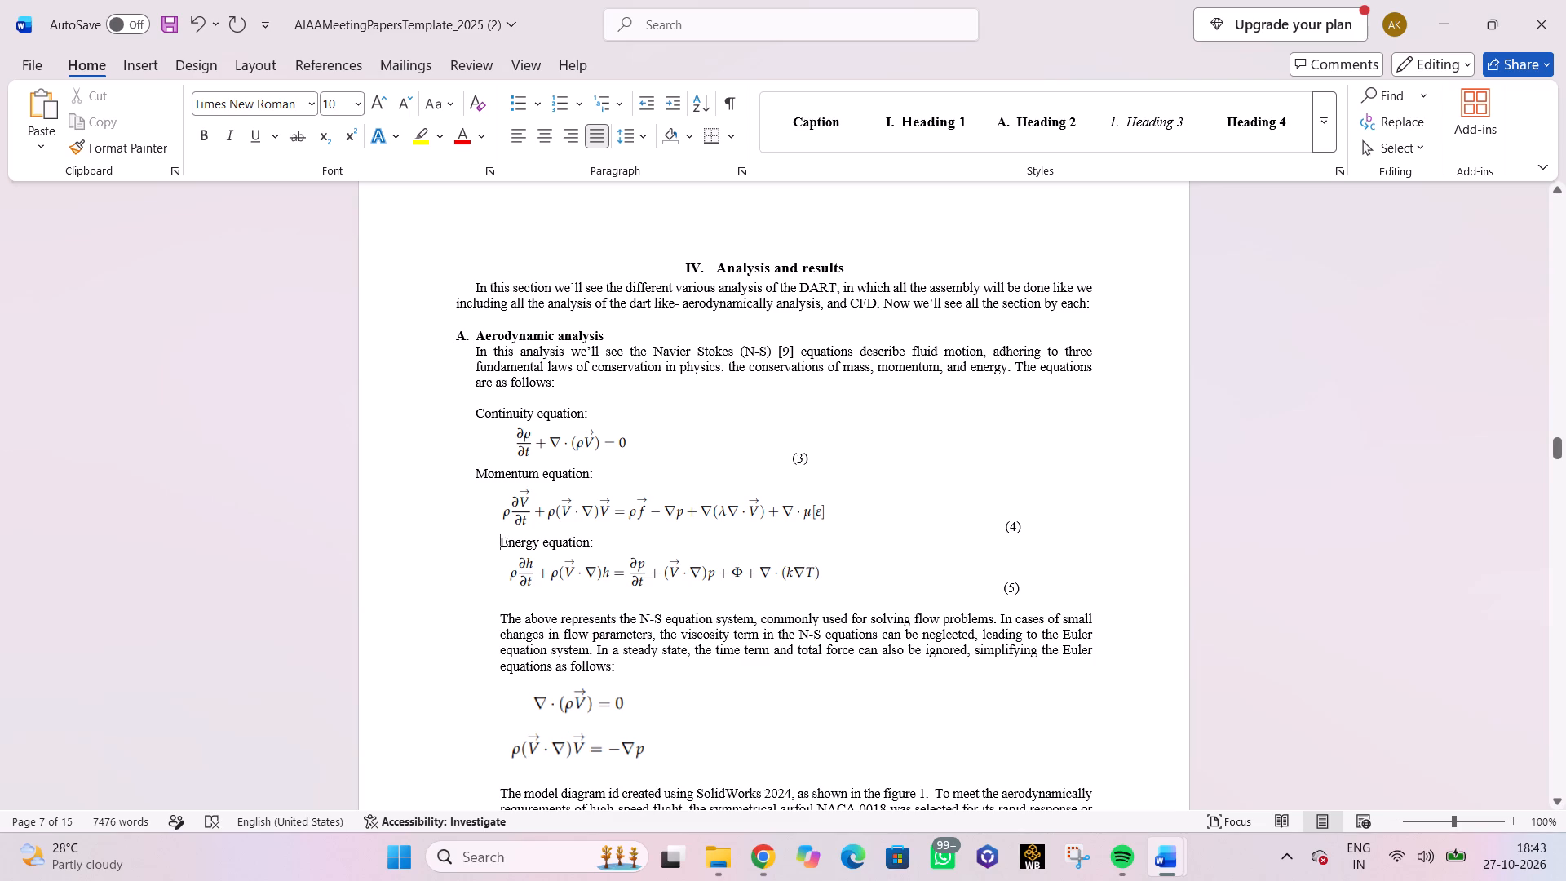
{"action": "key", "text": "BackSpace"}
{"action": "key", "text": "Tab"}
Center the continuity equation line together with its number (3).
{"action": "left_click", "coordinate": [516, 501]}
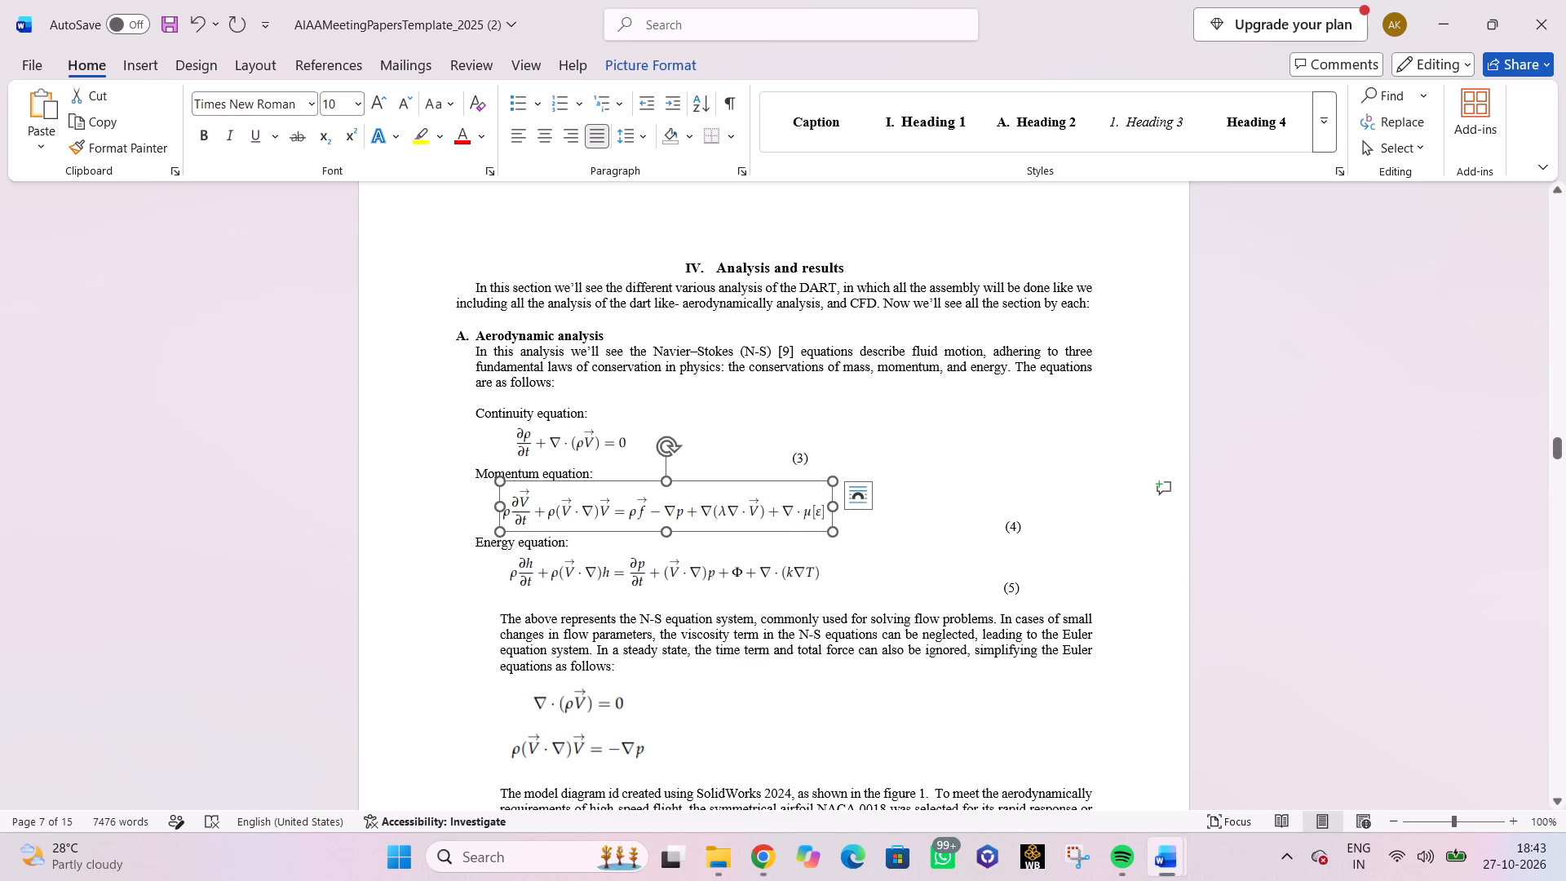
{"action": "left_click", "coordinate": [529, 440]}
{"action": "left_click", "coordinate": [551, 135]}
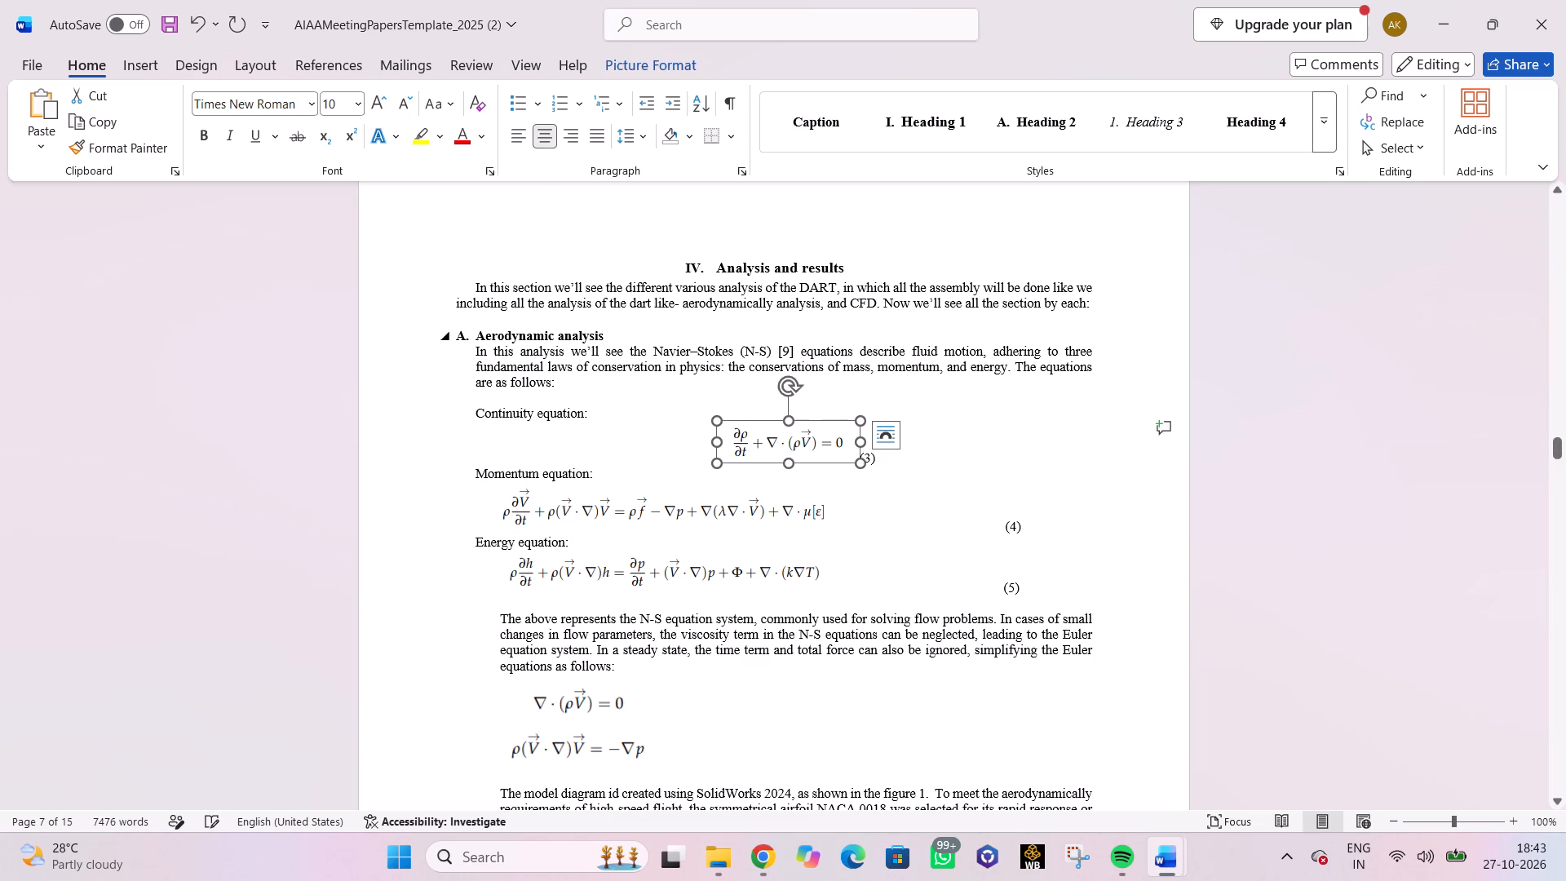
{"action": "left_click", "coordinate": [1273, 428]}
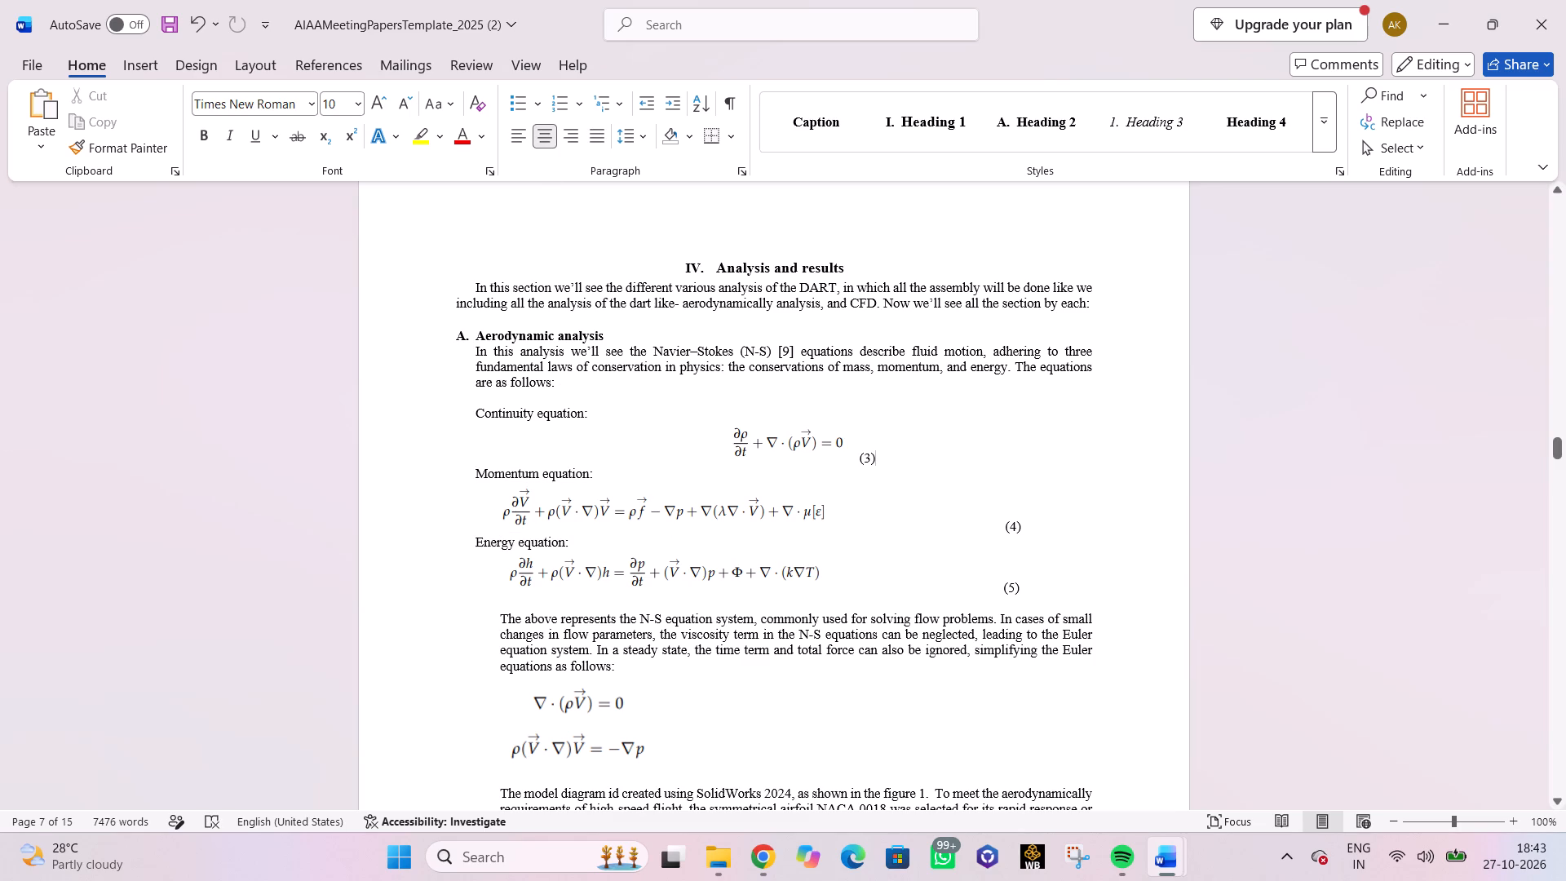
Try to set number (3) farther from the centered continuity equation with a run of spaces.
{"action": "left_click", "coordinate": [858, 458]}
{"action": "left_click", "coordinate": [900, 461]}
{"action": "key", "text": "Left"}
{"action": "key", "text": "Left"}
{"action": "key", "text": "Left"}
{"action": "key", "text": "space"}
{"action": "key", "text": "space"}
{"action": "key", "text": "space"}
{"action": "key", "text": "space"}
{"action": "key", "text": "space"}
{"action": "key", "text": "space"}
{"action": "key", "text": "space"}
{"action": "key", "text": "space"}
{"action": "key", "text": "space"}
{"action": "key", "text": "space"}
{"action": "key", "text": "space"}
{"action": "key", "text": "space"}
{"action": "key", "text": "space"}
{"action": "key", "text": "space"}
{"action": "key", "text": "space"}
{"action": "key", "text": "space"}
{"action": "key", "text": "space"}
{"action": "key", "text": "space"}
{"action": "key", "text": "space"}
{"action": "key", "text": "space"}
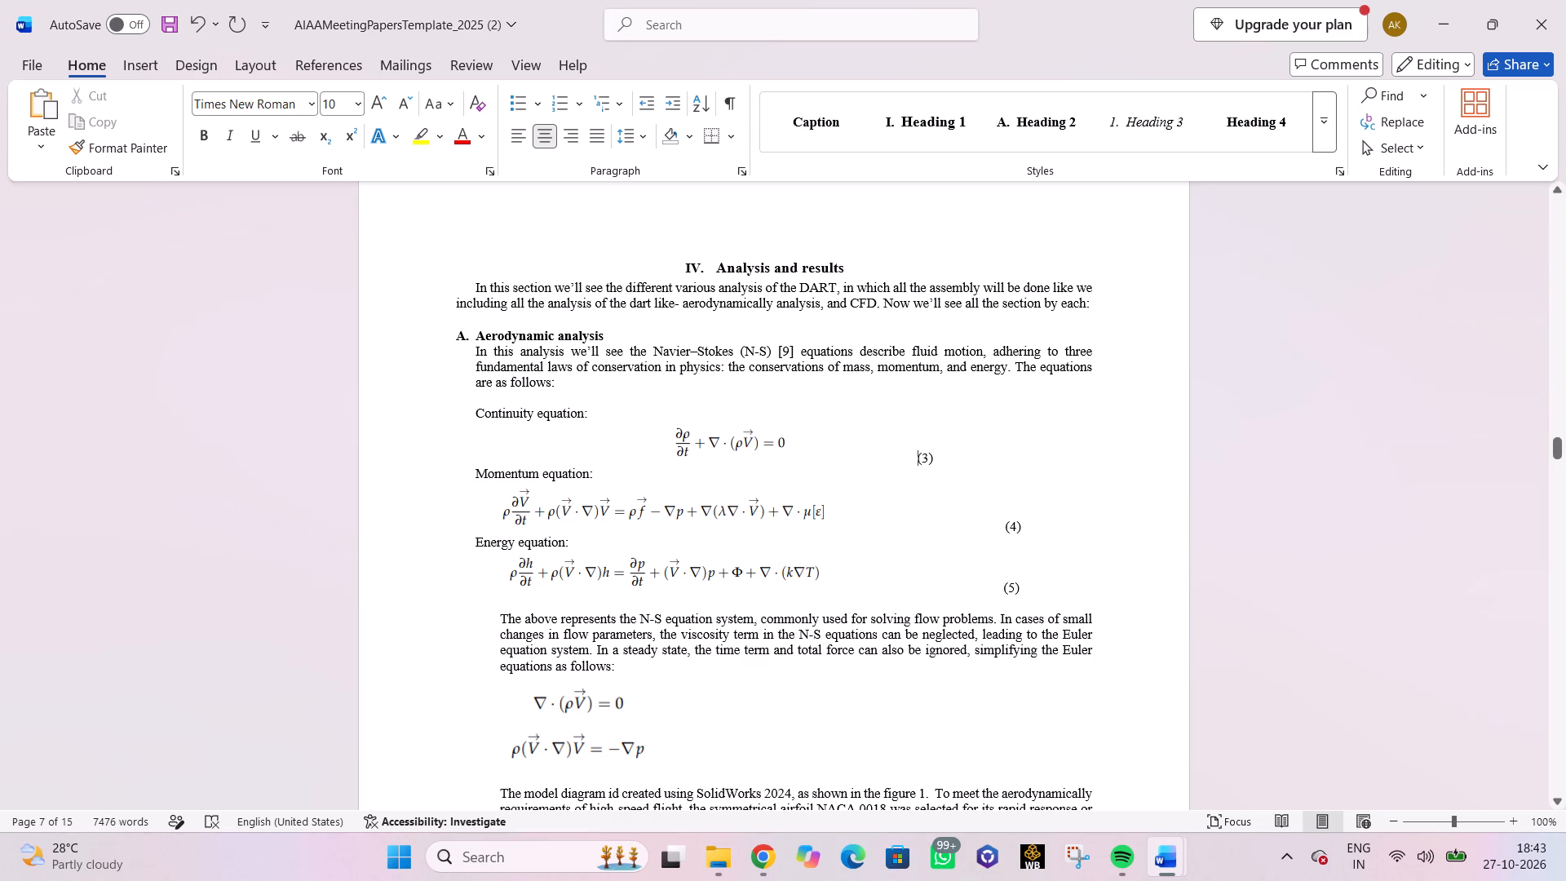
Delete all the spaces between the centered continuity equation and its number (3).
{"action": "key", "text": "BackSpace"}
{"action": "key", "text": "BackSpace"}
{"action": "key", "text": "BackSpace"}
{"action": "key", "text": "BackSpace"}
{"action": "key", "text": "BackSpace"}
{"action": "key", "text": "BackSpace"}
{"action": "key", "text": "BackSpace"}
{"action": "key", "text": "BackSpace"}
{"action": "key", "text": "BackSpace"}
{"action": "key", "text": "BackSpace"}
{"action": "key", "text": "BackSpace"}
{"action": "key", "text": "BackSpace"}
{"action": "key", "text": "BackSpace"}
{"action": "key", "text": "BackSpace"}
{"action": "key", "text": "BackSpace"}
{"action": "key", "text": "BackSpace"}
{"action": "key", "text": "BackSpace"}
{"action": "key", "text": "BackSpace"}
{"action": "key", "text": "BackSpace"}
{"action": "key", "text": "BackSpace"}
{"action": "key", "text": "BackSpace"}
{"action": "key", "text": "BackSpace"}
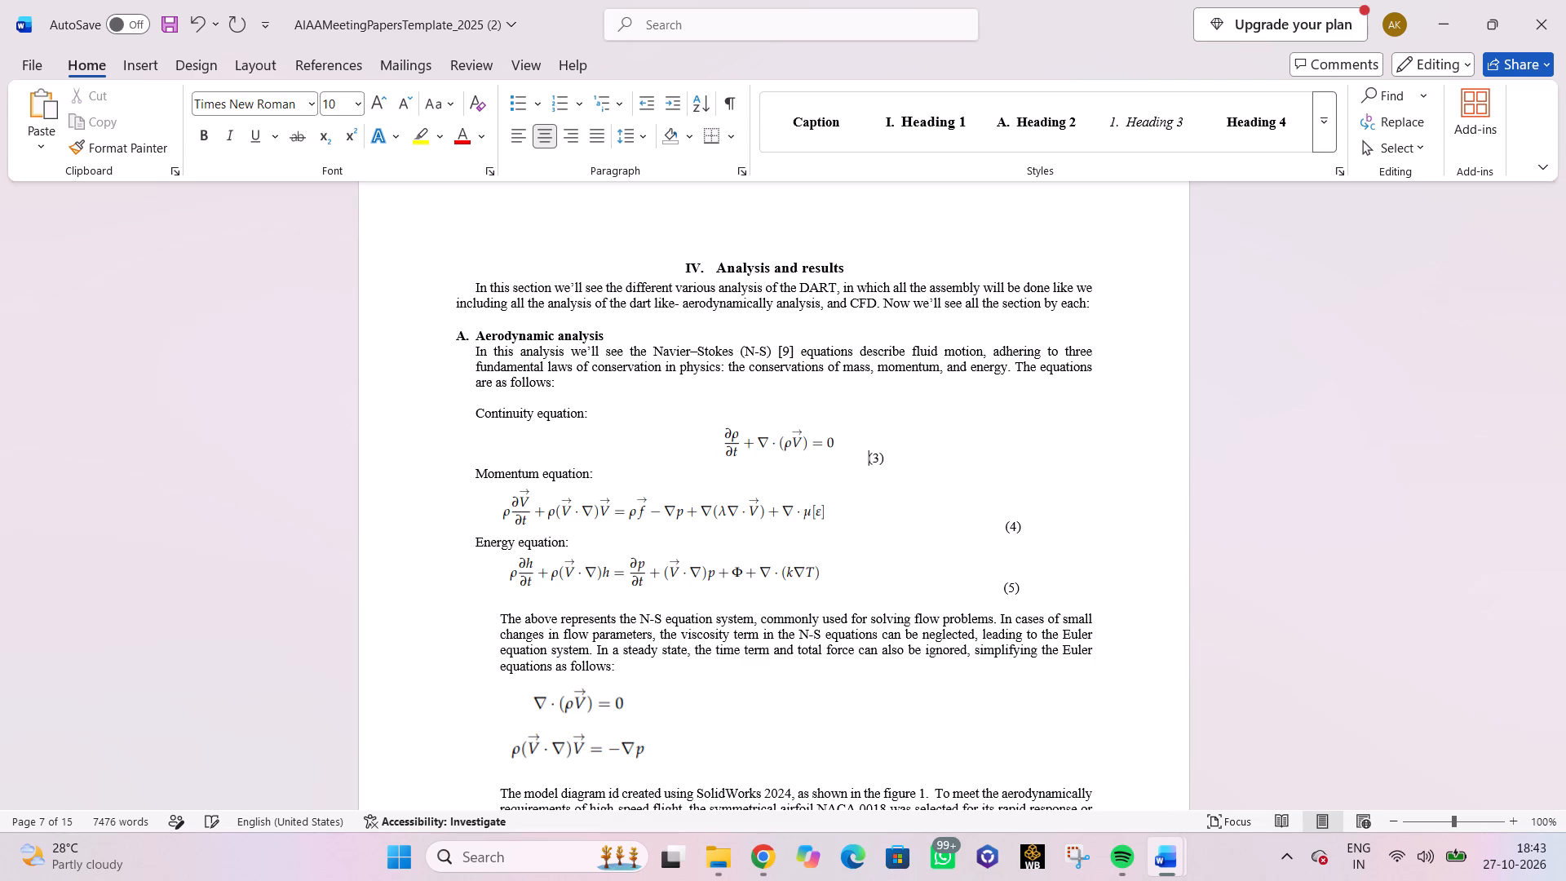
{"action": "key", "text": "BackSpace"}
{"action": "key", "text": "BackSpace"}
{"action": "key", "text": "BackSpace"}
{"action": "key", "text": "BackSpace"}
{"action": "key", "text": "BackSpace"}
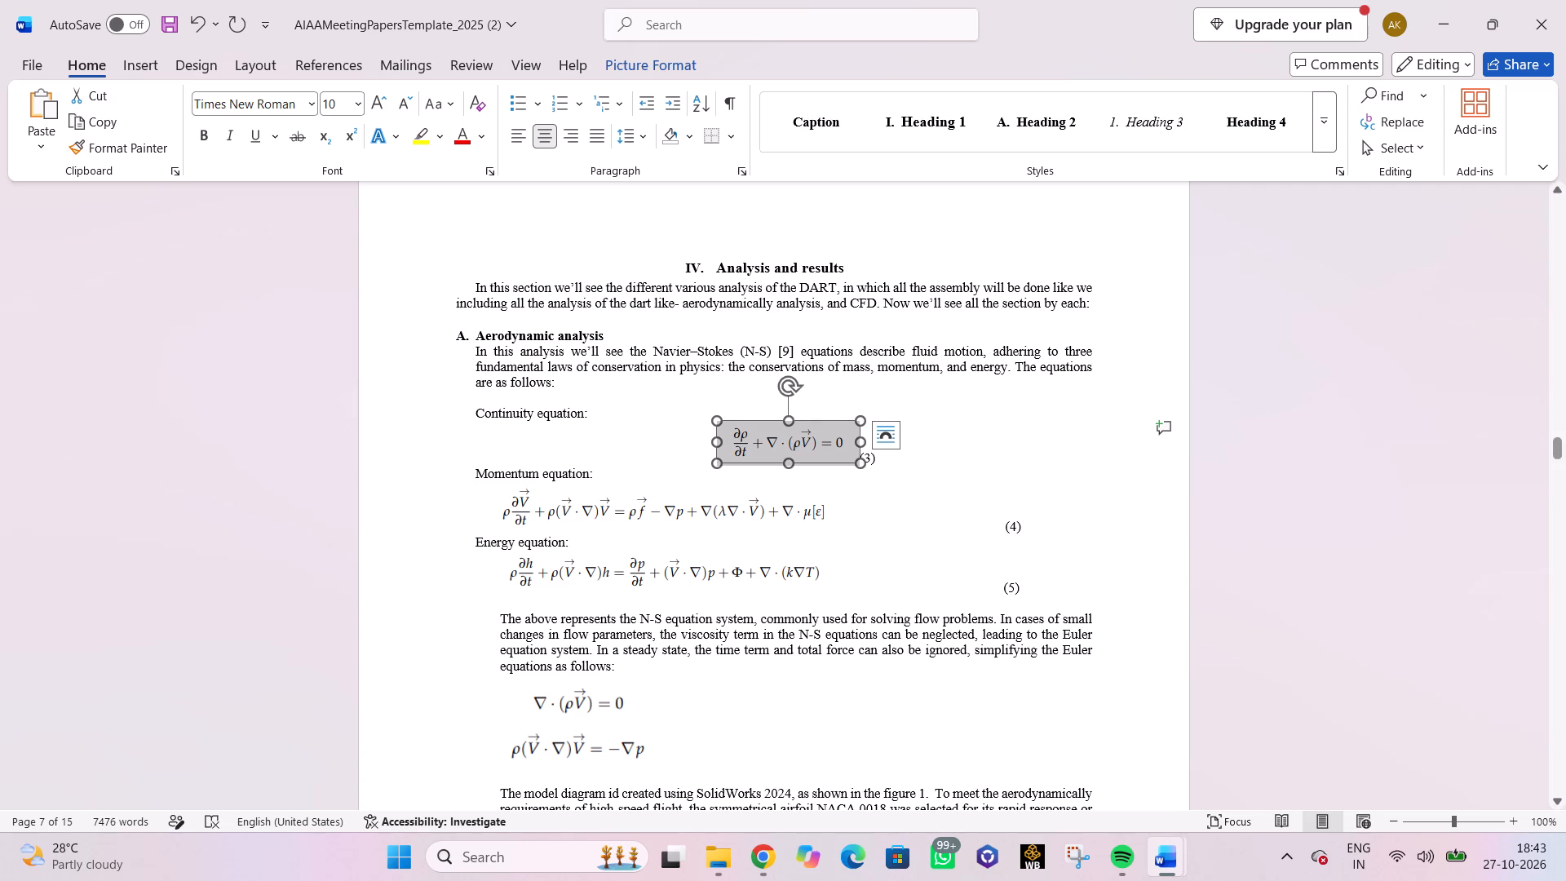
Set number (3) apart from the centered continuity equation with a run of 20 spaces.
{"action": "key", "text": "Right"}
{"action": "key", "text": "space"}
{"action": "key", "text": "space"}
{"action": "key", "text": "space"}
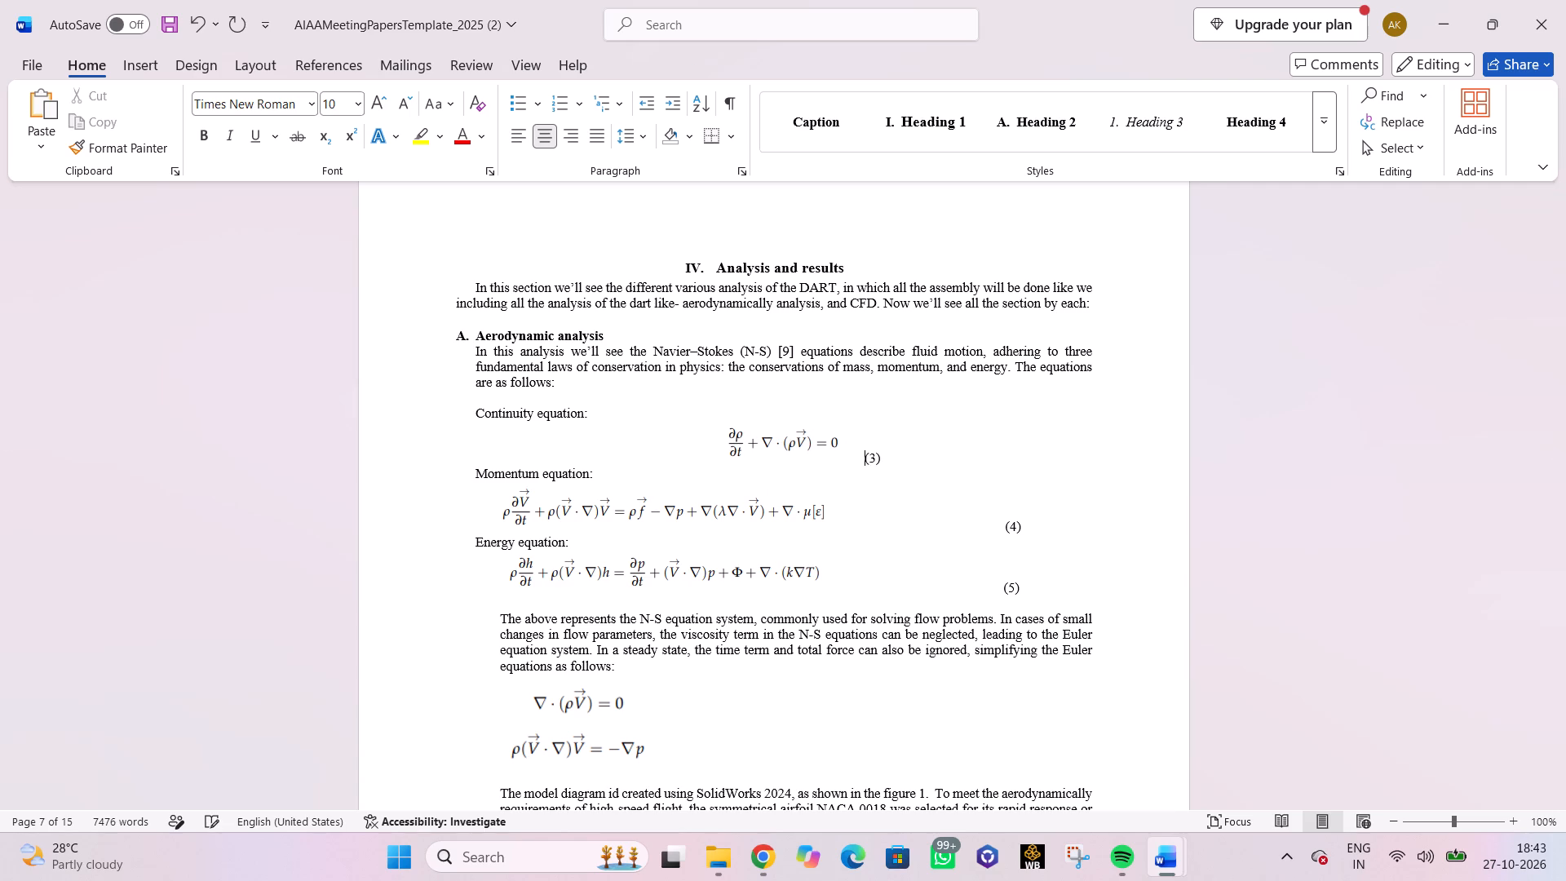
{"action": "key", "text": "space"}
{"action": "key", "text": "space"}
{"action": "key", "text": "space"}
{"action": "key", "text": "space"}
{"action": "key", "text": "space"}
{"action": "key", "text": "space"}
{"action": "key", "text": "space"}
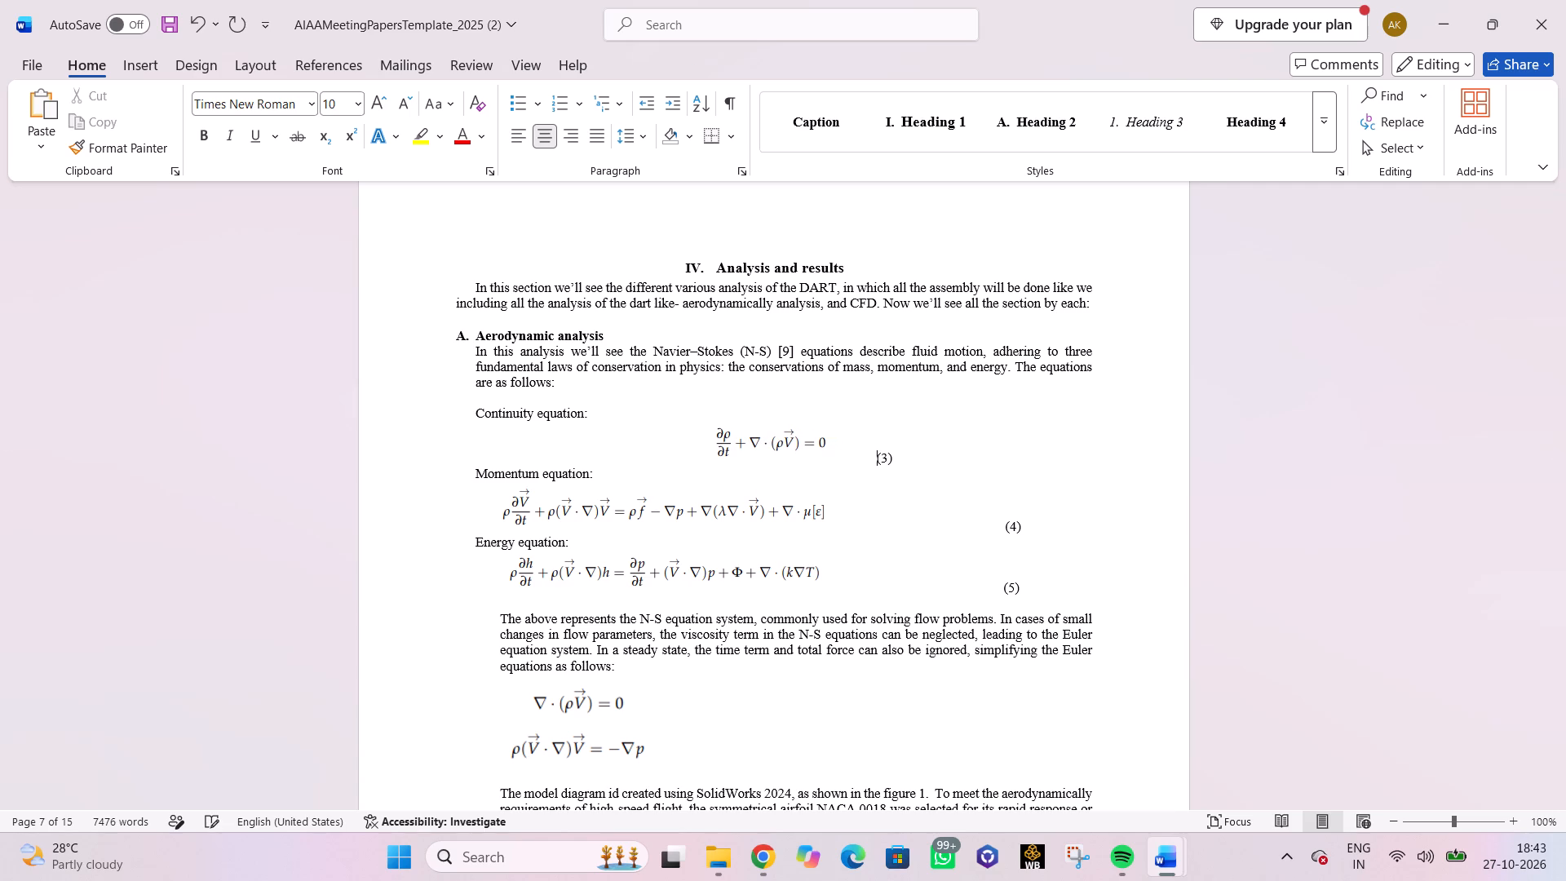
{"action": "key", "text": "space"}
{"action": "key", "text": "space"}
{"action": "key", "text": "space"}
{"action": "key", "text": "space"}
{"action": "key", "text": "space"}
{"action": "key", "text": "space"}
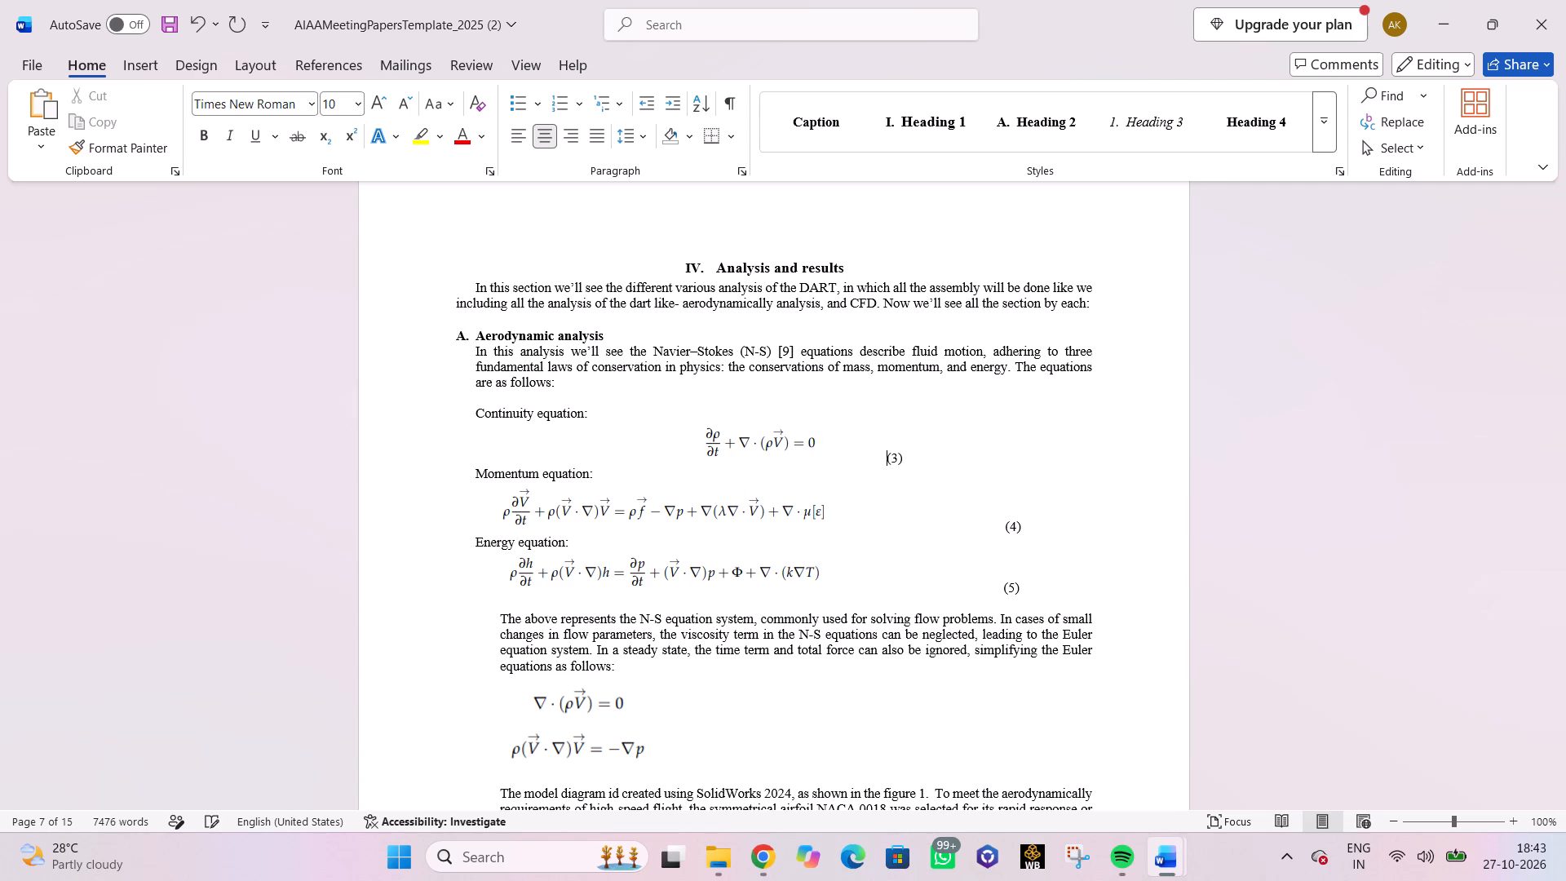
{"action": "key", "text": "space"}
{"action": "key", "text": "space"}
{"action": "key", "text": "space"}
{"action": "key", "text": "space"}
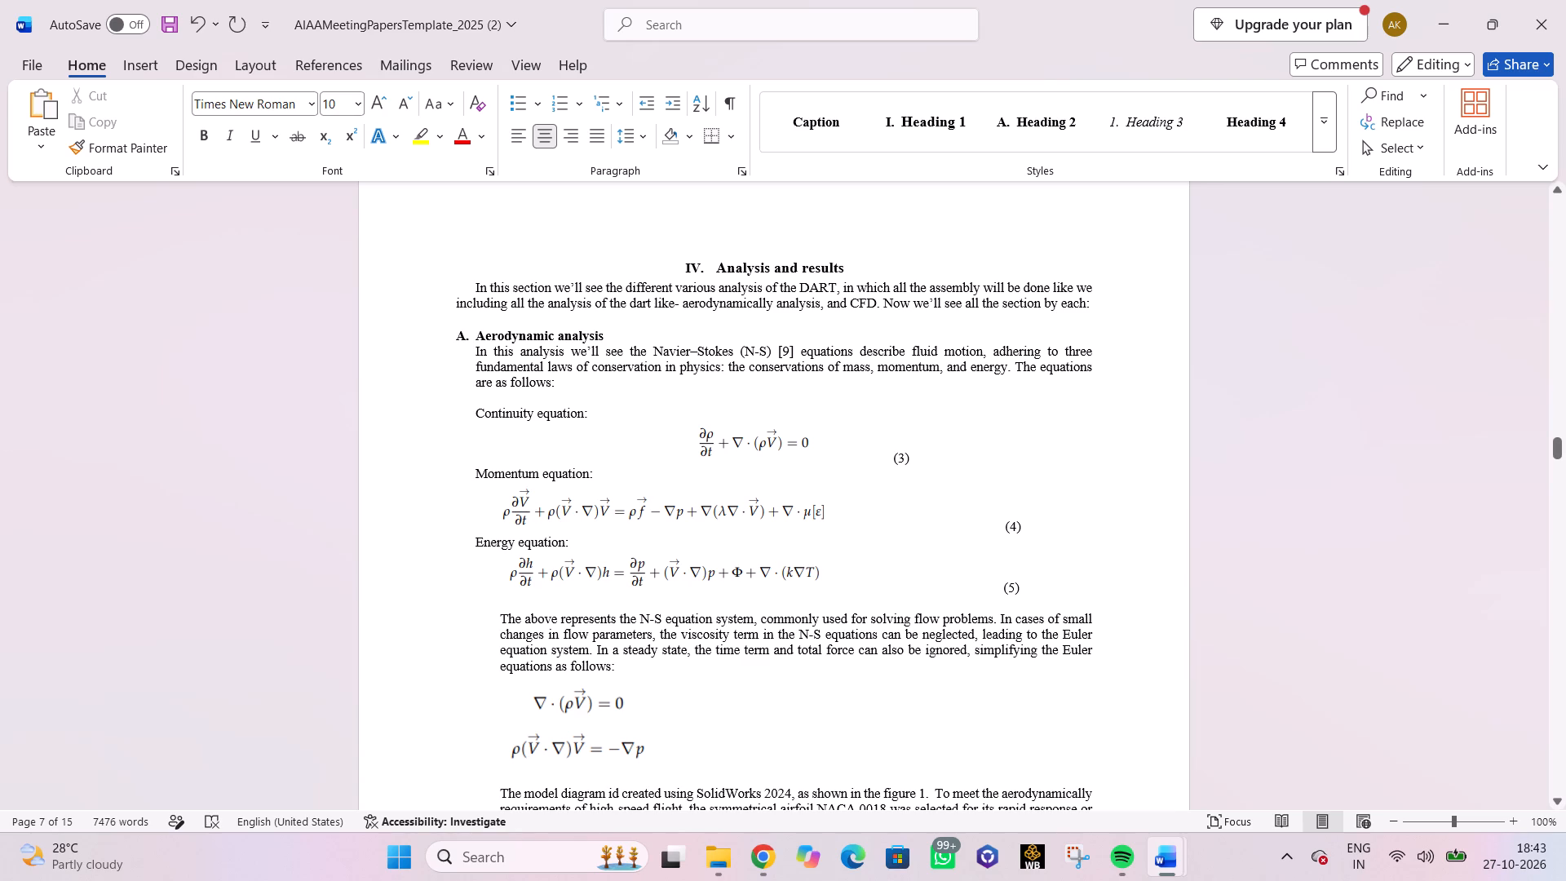
Center the momentum equation line together with its number (4).
{"action": "left_click", "coordinate": [701, 514]}
{"action": "left_click", "coordinate": [548, 135]}
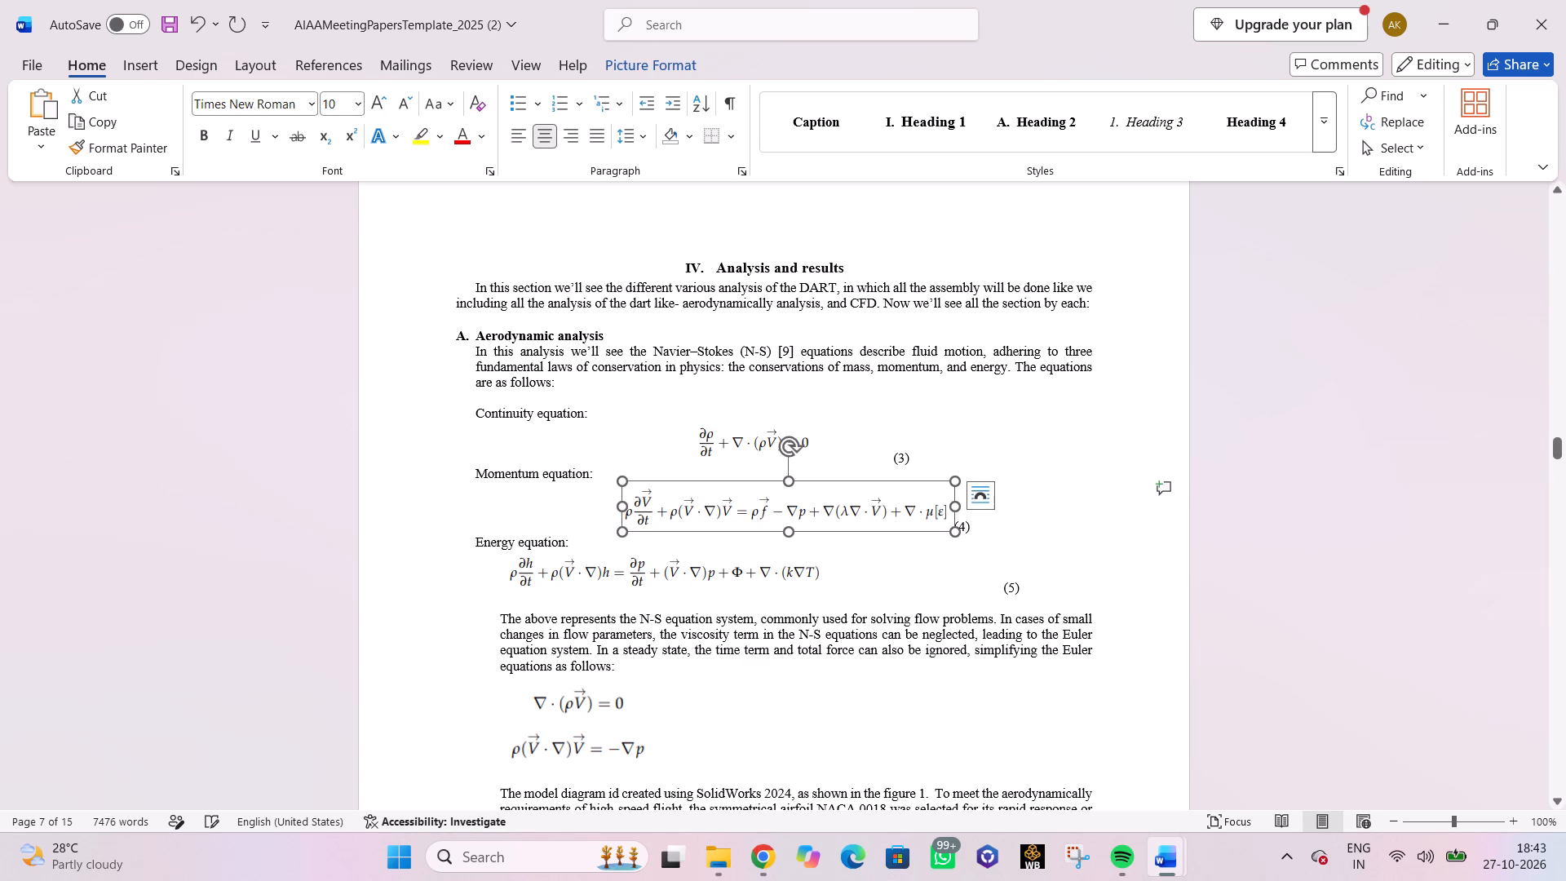
Set number (4) apart from the centered momentum equation with a run of 20 spaces.
{"action": "left_click", "coordinate": [982, 529]}
{"action": "key", "text": "Left"}
{"action": "key", "text": "Left"}
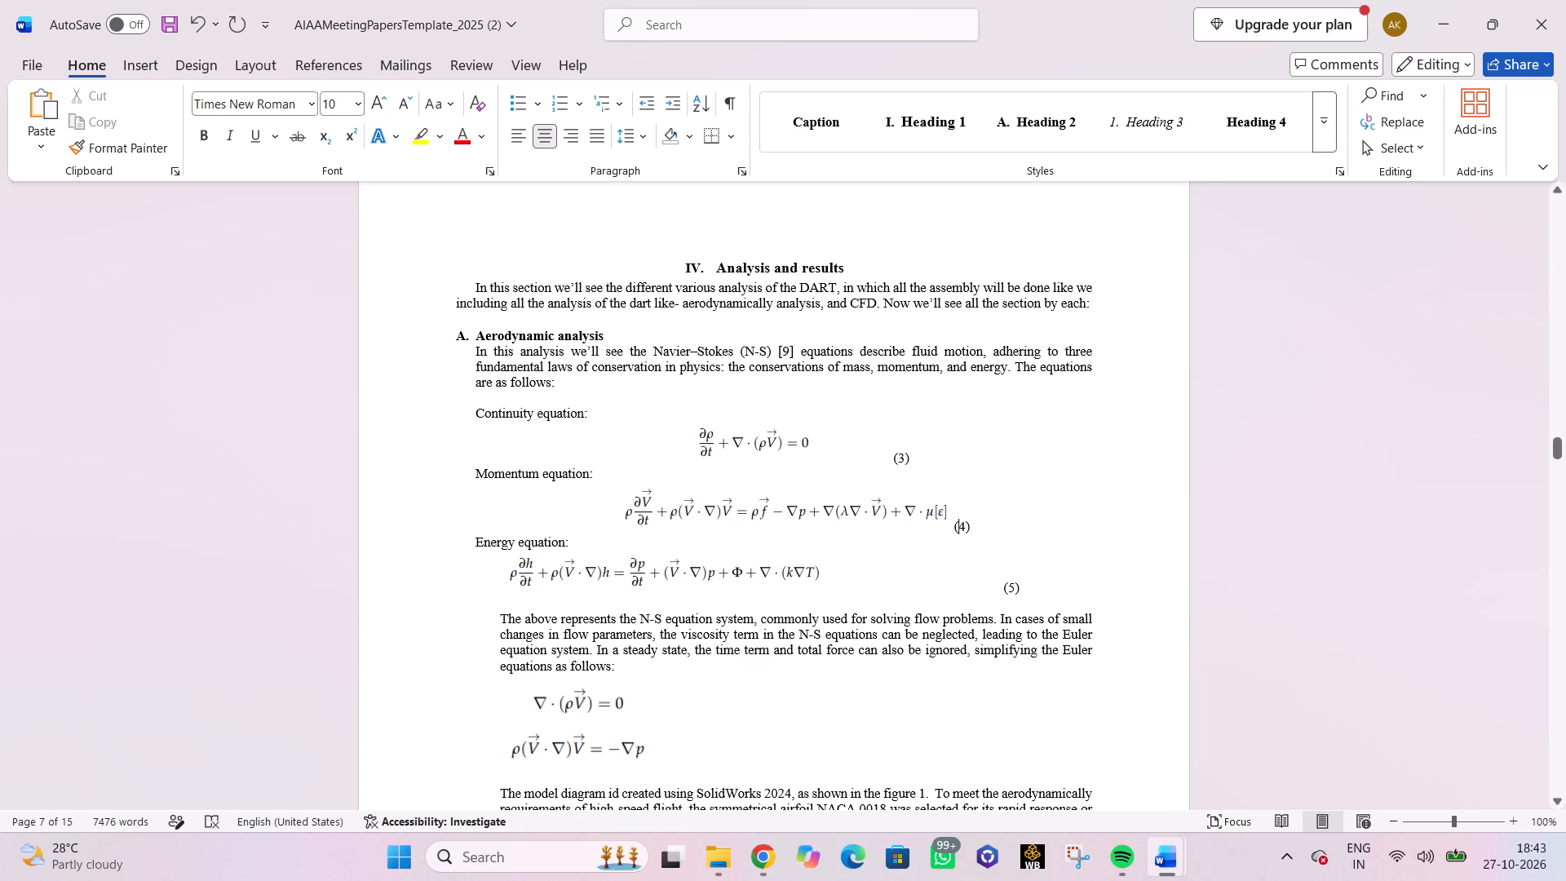
{"action": "key", "text": "Left"}
{"action": "key", "text": "space"}
{"action": "key", "text": "space"}
{"action": "key", "text": "space"}
{"action": "key", "text": "space"}
{"action": "key", "text": "space"}
{"action": "key", "text": "space"}
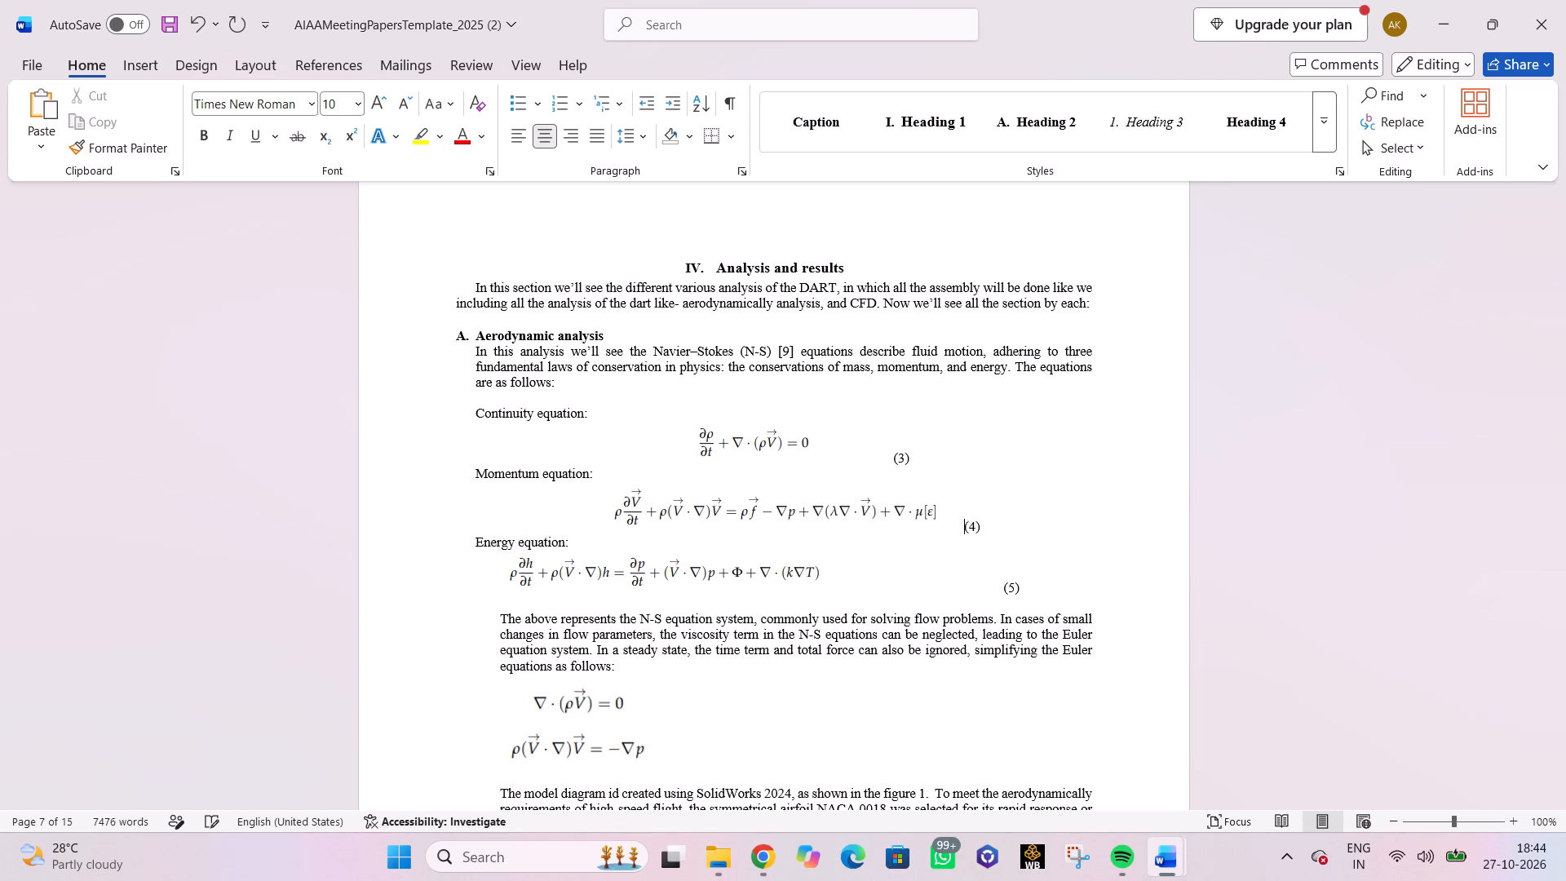
{"action": "key", "text": "space"}
{"action": "key", "text": "space"}
{"action": "key", "text": "space"}
{"action": "key", "text": "space"}
{"action": "key", "text": "space"}
{"action": "key", "text": "space"}
{"action": "key", "text": "space"}
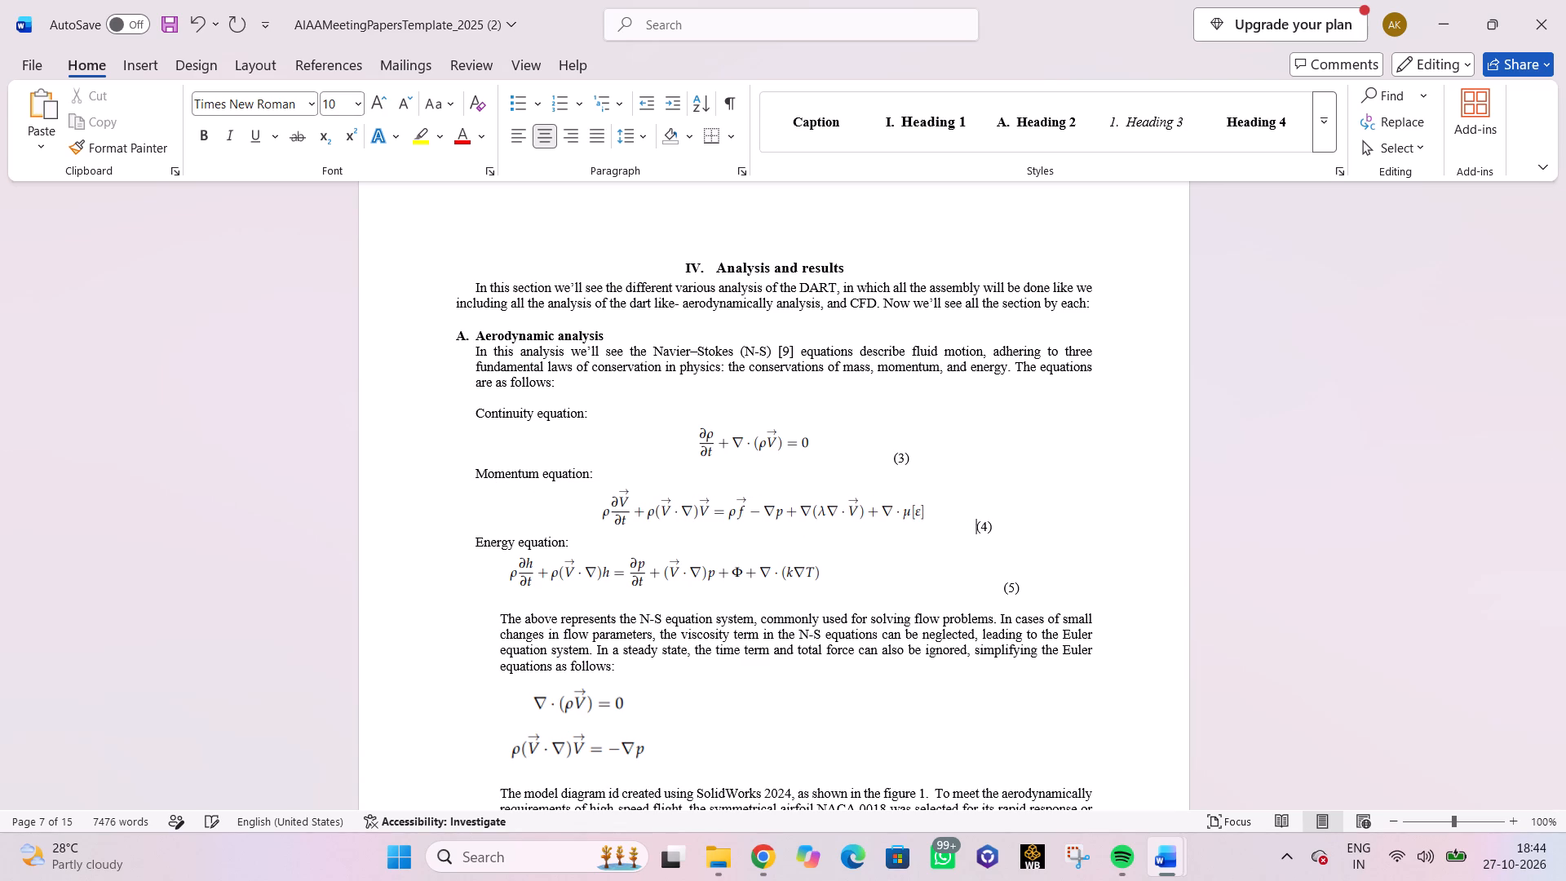
{"action": "key", "text": "space"}
{"action": "key", "text": "space"}
{"action": "key", "text": "space"}
{"action": "key", "text": "space"}
{"action": "key", "text": "space"}
{"action": "key", "text": "space"}
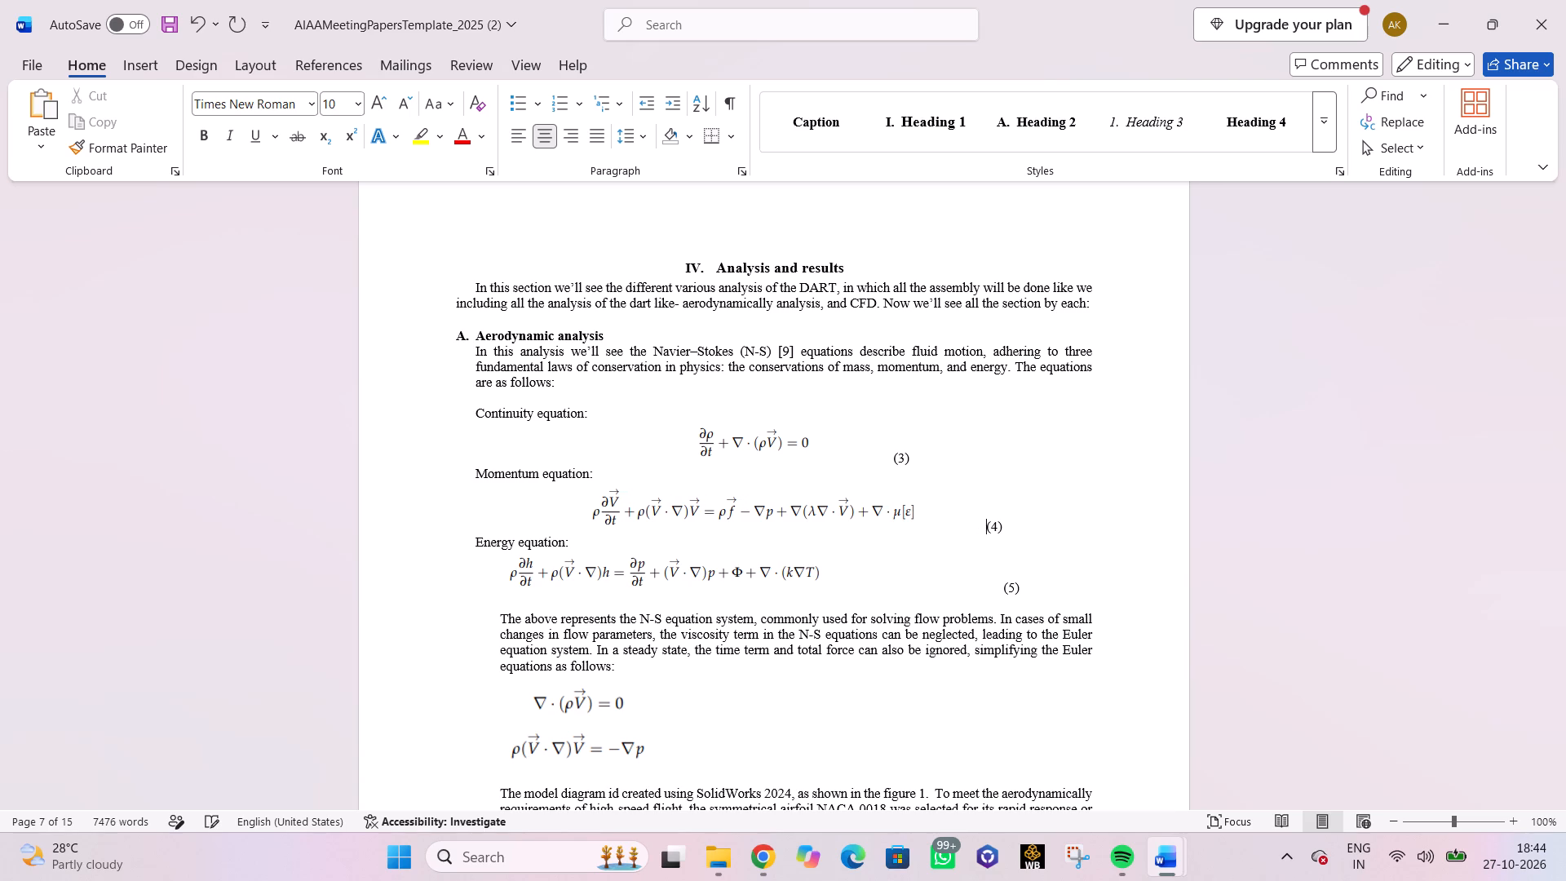
{"action": "key", "text": "space"}
Center the energy equation line together with its number (5).
{"action": "left_click", "coordinate": [700, 578]}
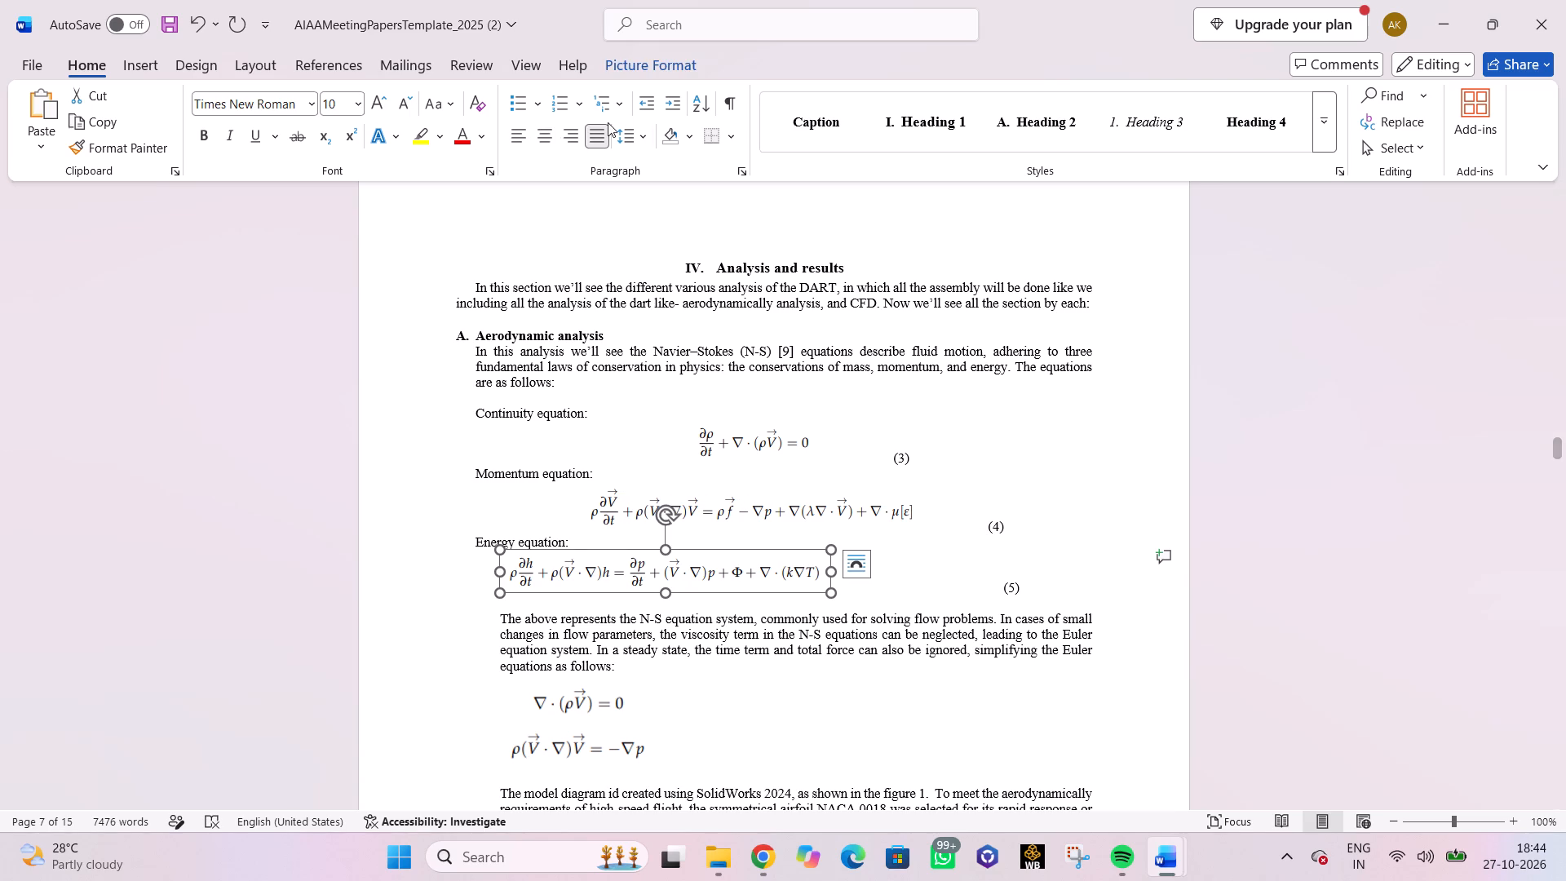
{"action": "left_click", "coordinate": [545, 135]}
Set number (5) apart from the centered energy equation with a run of 20 spaces.
{"action": "left_click", "coordinate": [979, 591]}
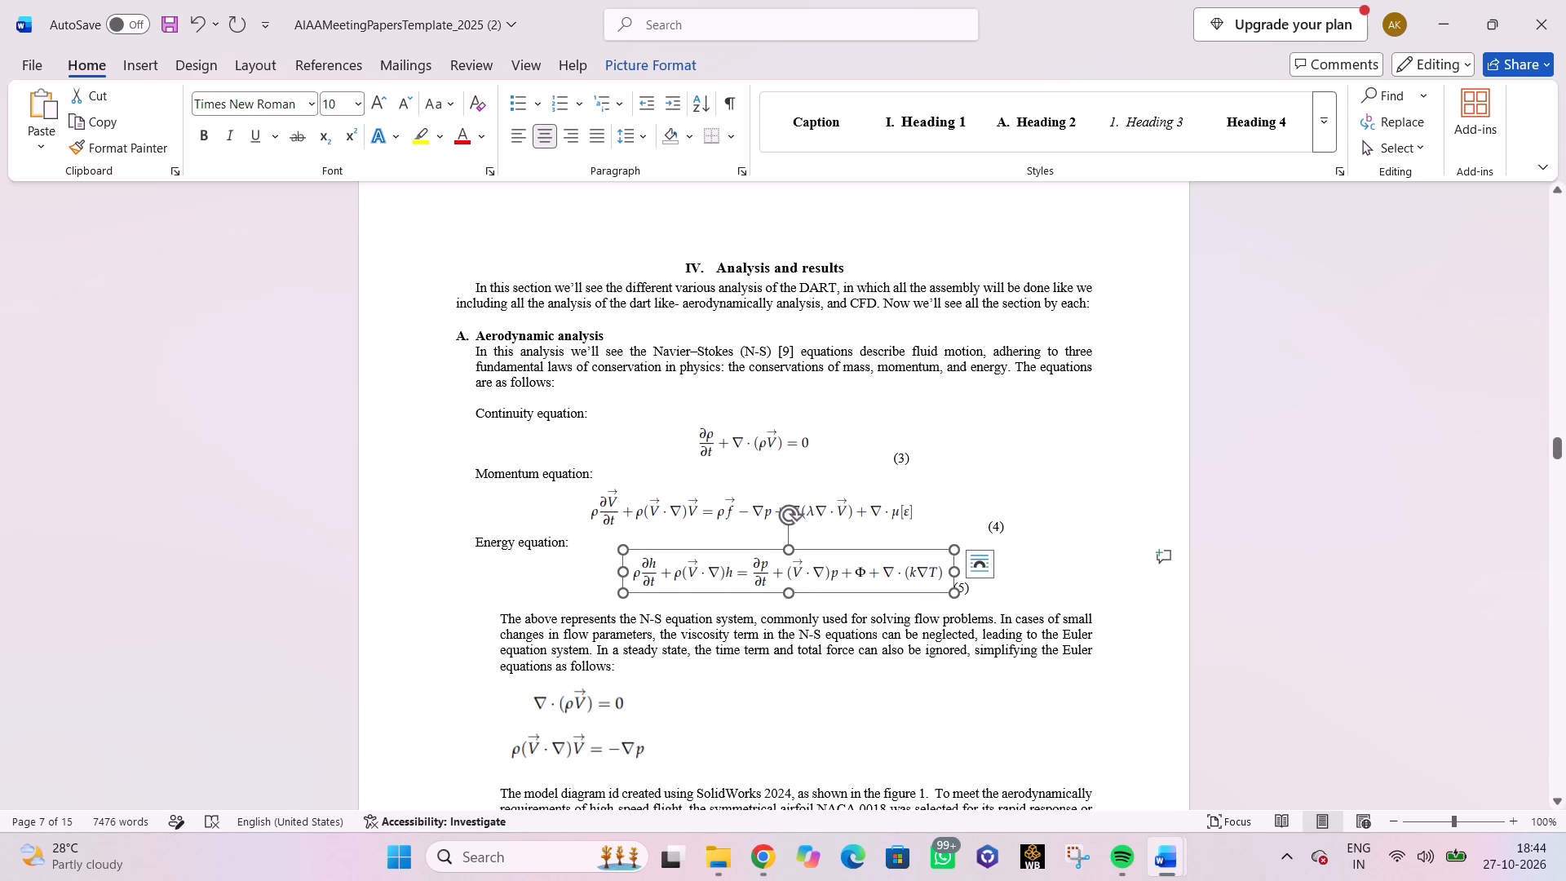
{"action": "key", "text": "Left"}
{"action": "key", "text": "Left"}
{"action": "key", "text": "Left"}
{"action": "key", "text": "space"}
{"action": "key", "text": "space"}
{"action": "key", "text": "space"}
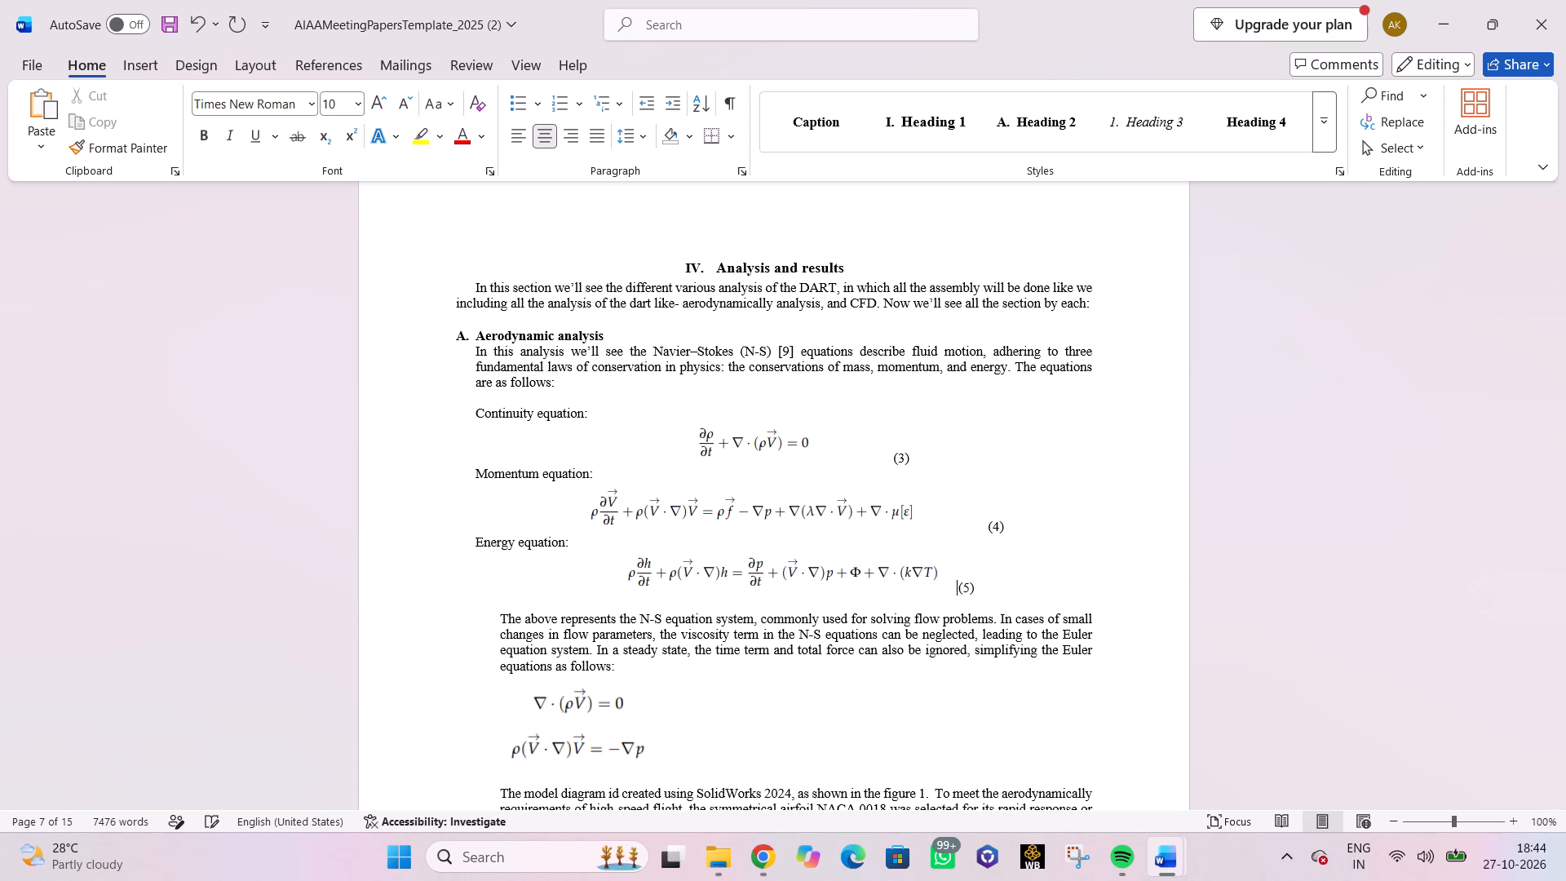
{"action": "key", "text": "space"}
{"action": "key", "text": "space"}
{"action": "key", "text": "space"}
{"action": "key", "text": "space"}
{"action": "key", "text": "space"}
{"action": "key", "text": "space"}
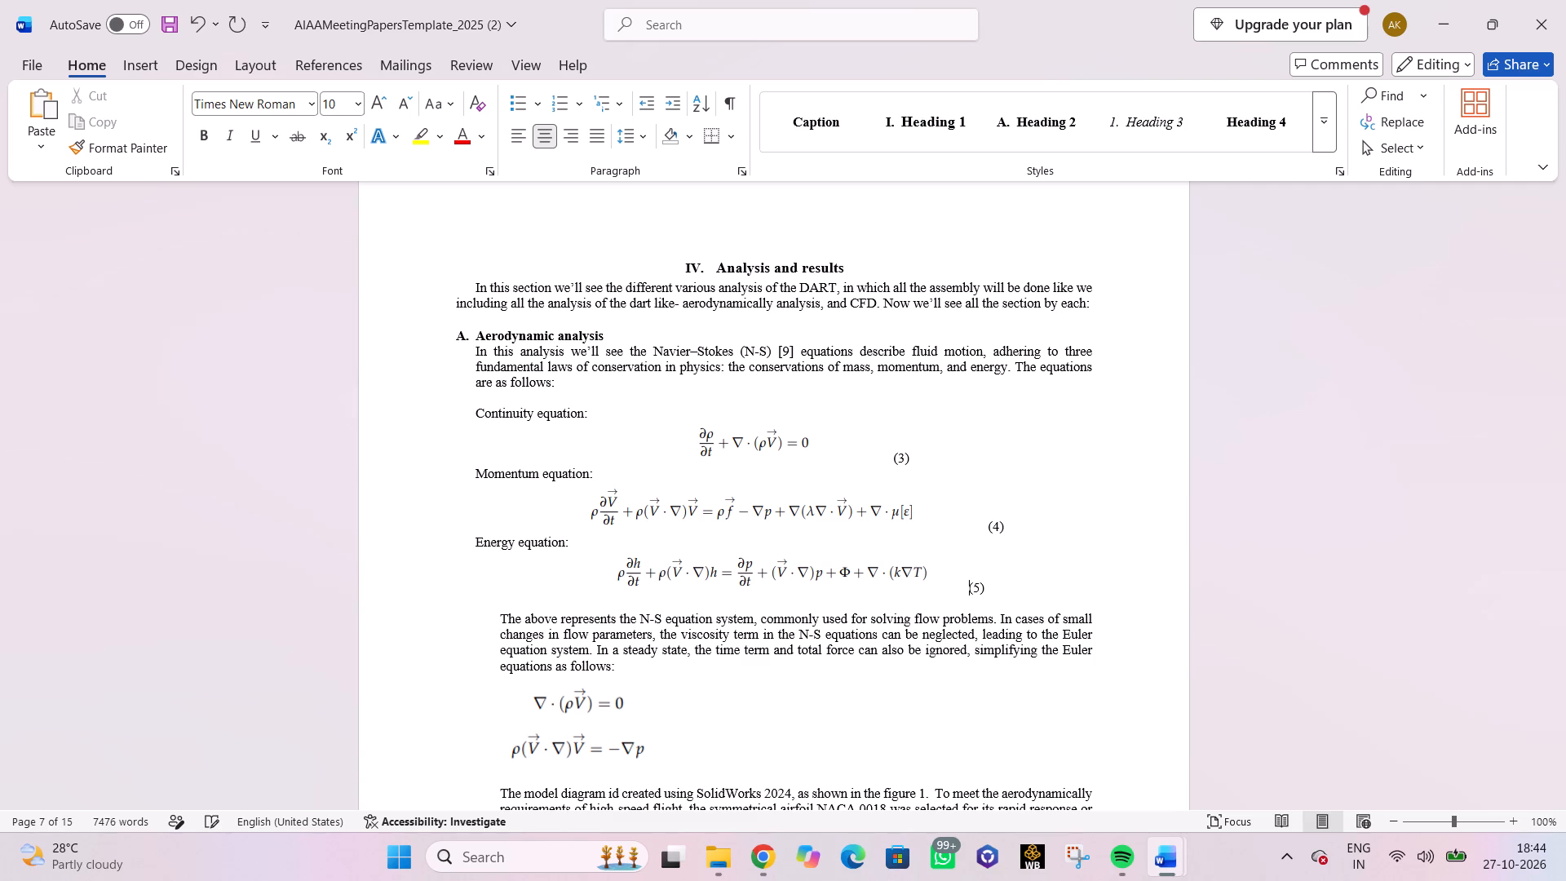
{"action": "key", "text": "space"}
{"action": "key", "text": "space"}
{"action": "key", "text": "space"}
{"action": "key", "text": "space"}
{"action": "key", "text": "space"}
{"action": "key", "text": "space"}
{"action": "key", "text": "space"}
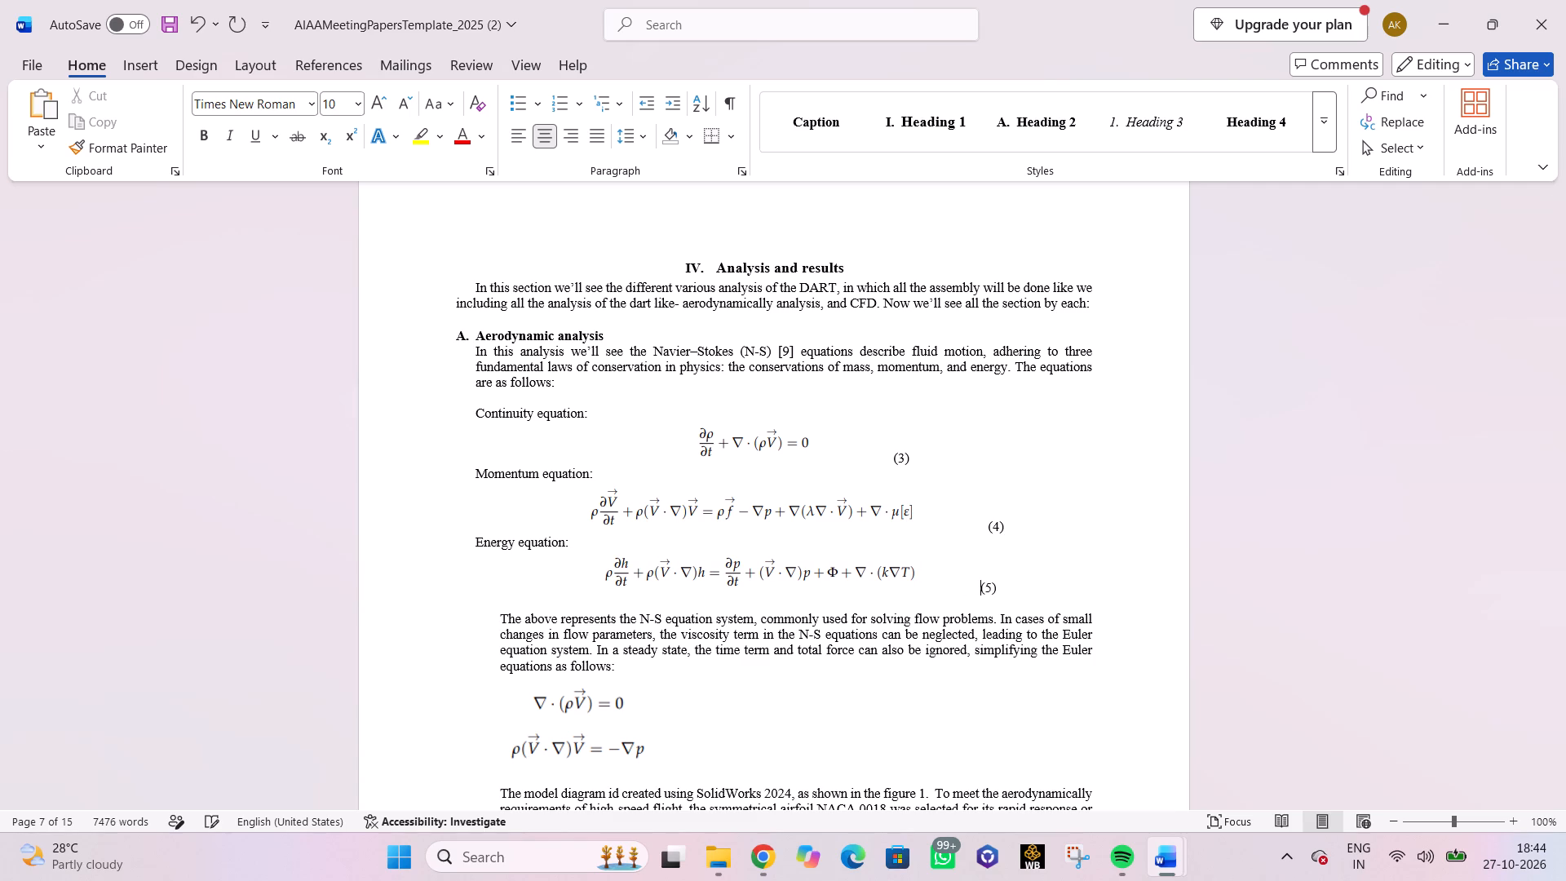
{"action": "key", "text": "space"}
{"action": "key", "text": "space"}
{"action": "key", "text": "space"}
{"action": "key", "text": "space"}
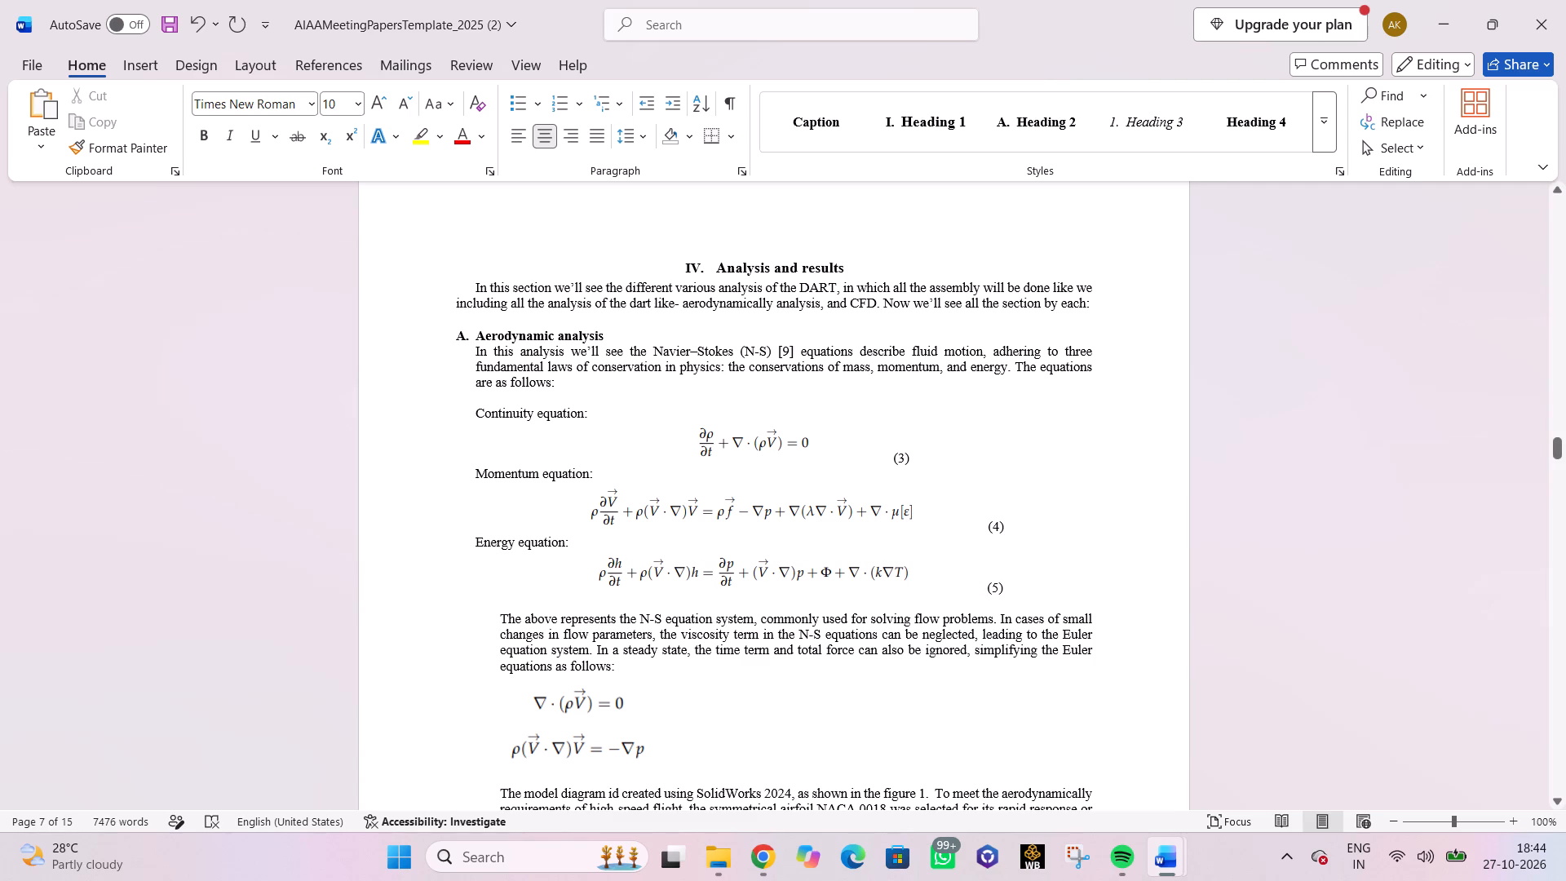
{"action": "left_click", "coordinate": [1338, 444]}
Add 22 more spaces before the continuity equation's number (3) to line it up with numbers (4) and (5).
{"action": "left_click", "coordinate": [890, 457]}
{"action": "key", "text": "space"}
{"action": "key", "text": "space"}
{"action": "key", "text": "space"}
{"action": "key", "text": "space"}
{"action": "key", "text": "space"}
{"action": "key", "text": "space"}
{"action": "key", "text": "space"}
{"action": "key", "text": "space"}
{"action": "key", "text": "space"}
{"action": "key", "text": "space"}
{"action": "key", "text": "space"}
{"action": "key", "text": "space"}
{"action": "key", "text": "space"}
{"action": "key", "text": "space"}
{"action": "key", "text": "space"}
{"action": "key", "text": "space"}
{"action": "key", "text": "space"}
{"action": "key", "text": "space"}
{"action": "key", "text": "space"}
{"action": "key", "text": "space"}
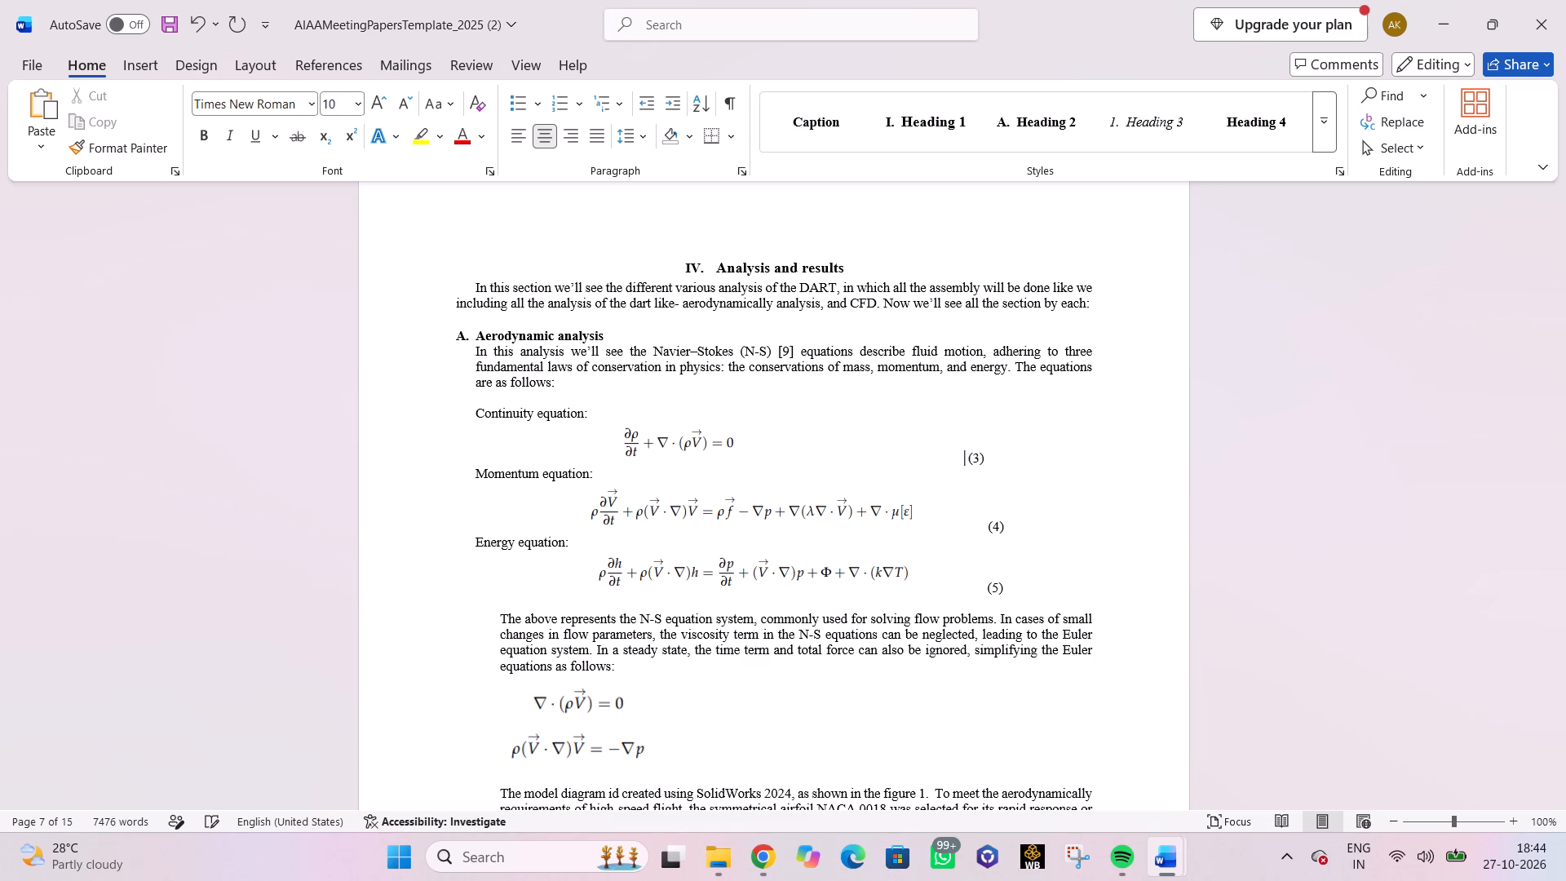
{"action": "key", "text": "space"}
{"action": "key", "text": "space"}
{"action": "key", "text": "space"}
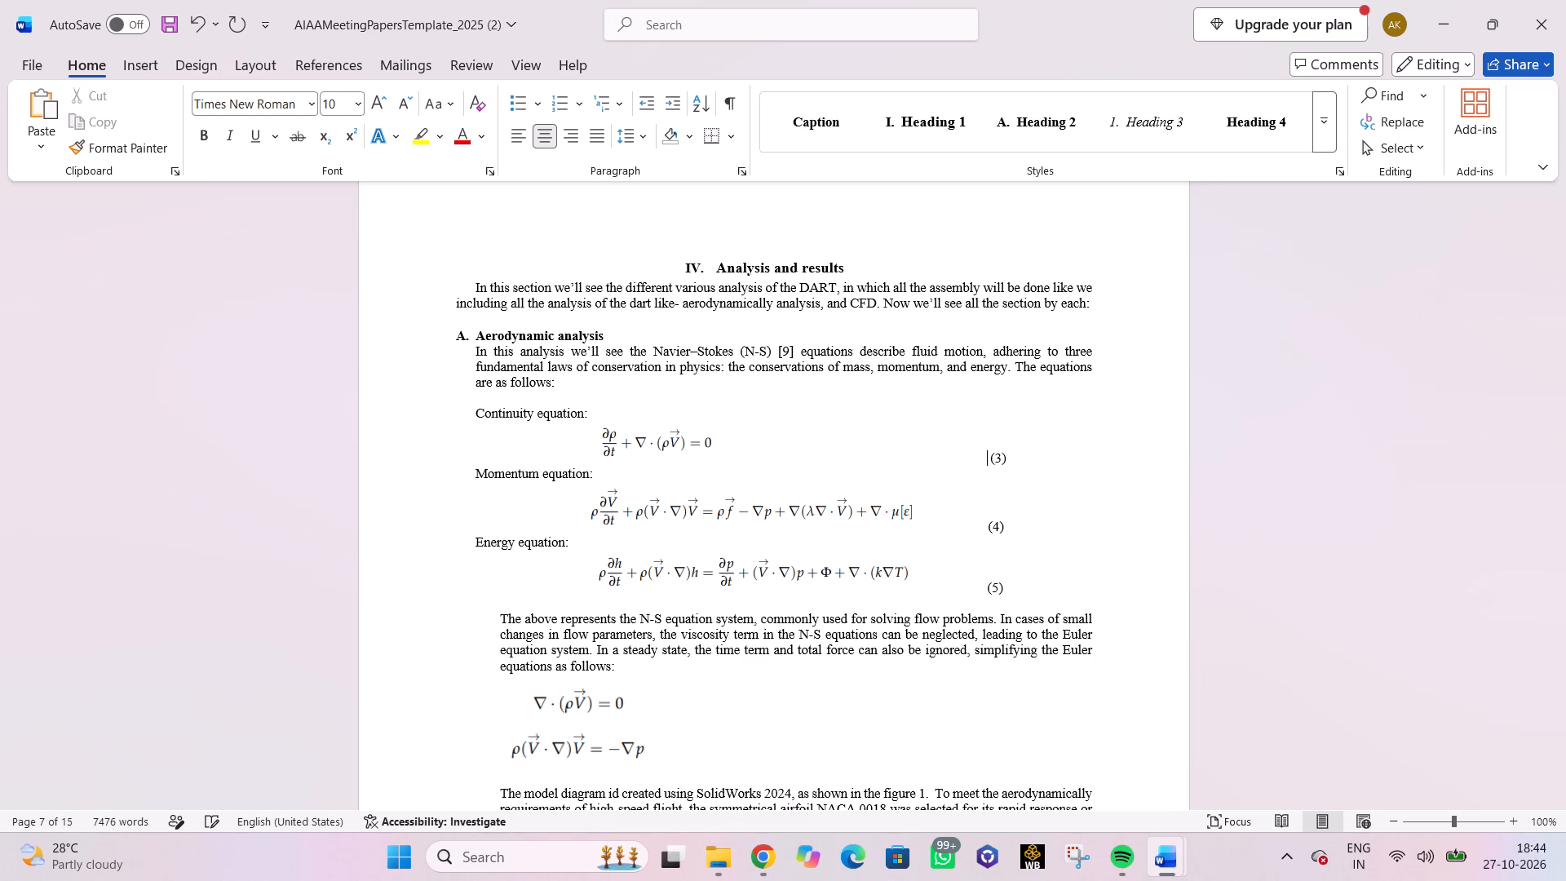
{"action": "key", "text": "BackSpace"}
{"action": "left_click", "coordinate": [1343, 435]}
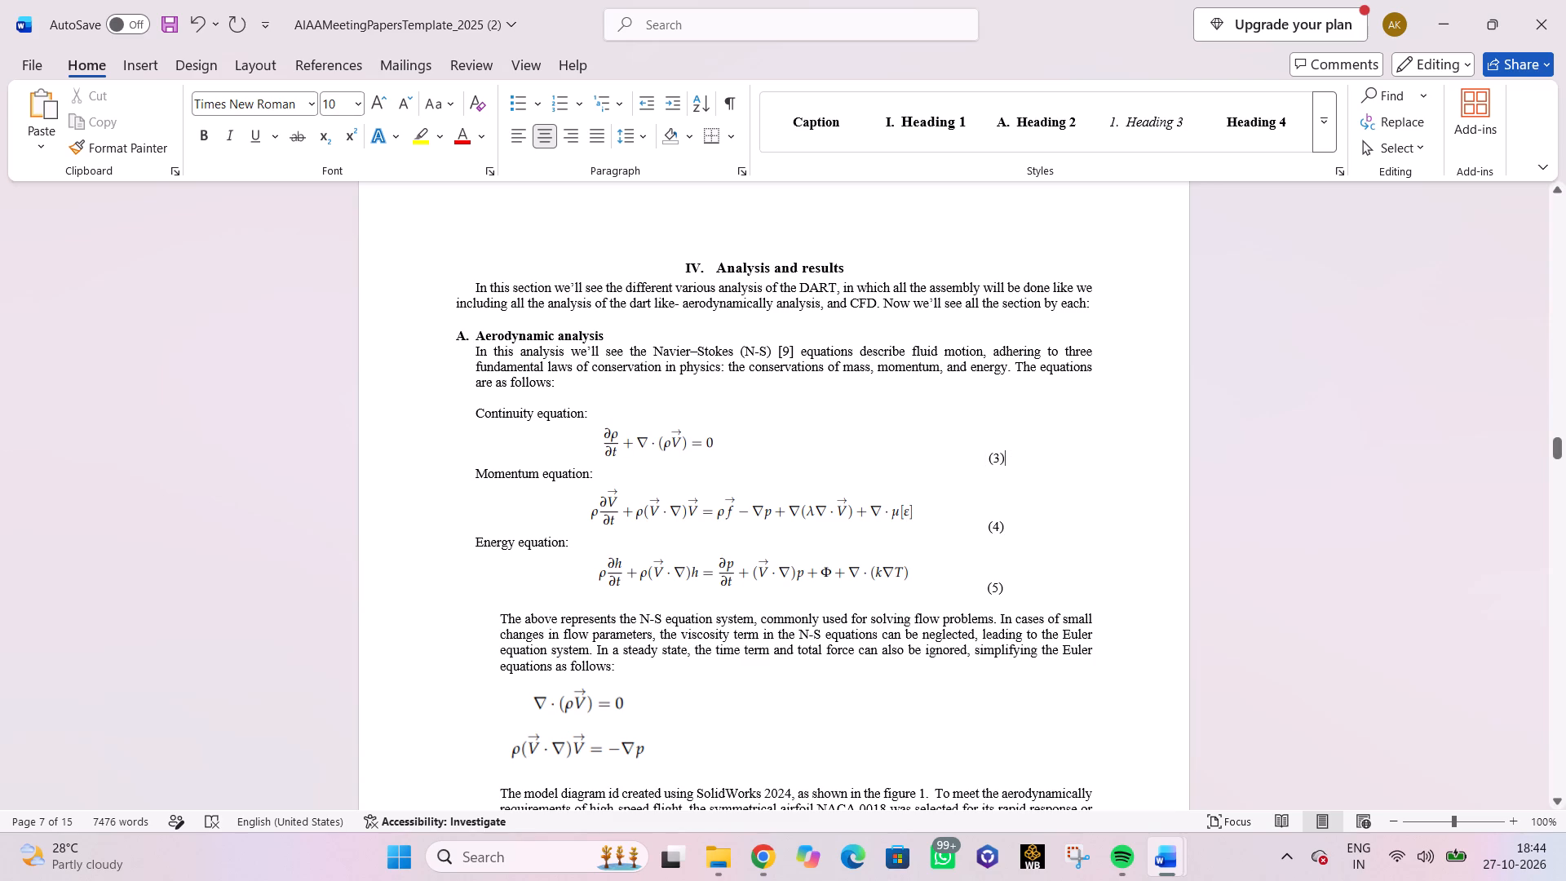
Align the whole "The above represents the N-S equation system" paragraph with the equation labels' indent, without a first-line indent.
{"action": "scroll", "coordinate": [1243, 466], "scroll_direction": "down", "scroll_amount": 2}
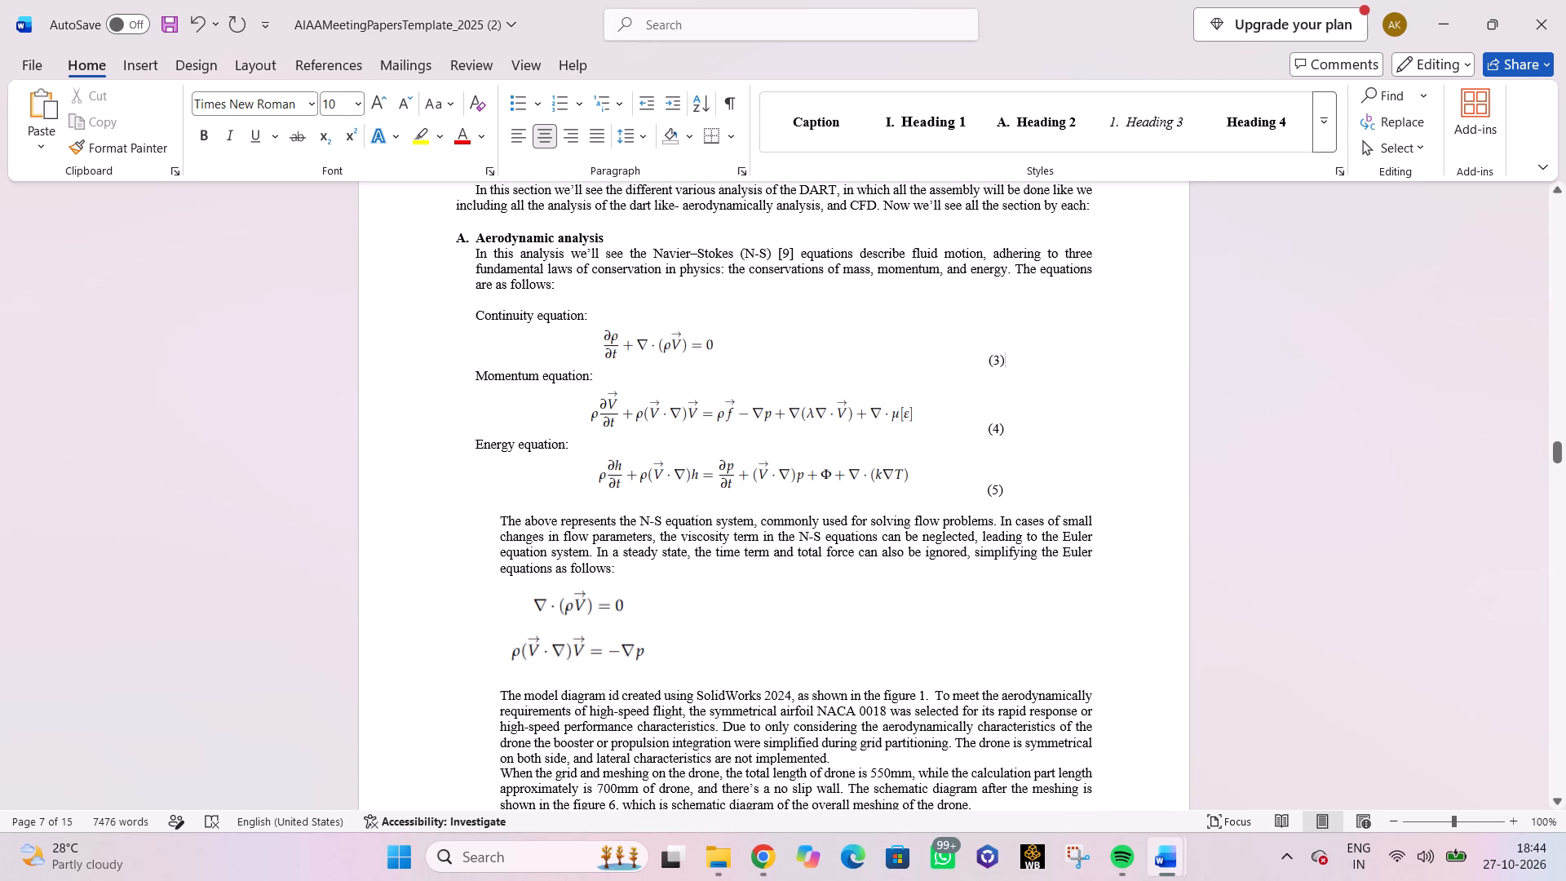
{"action": "left_click", "coordinate": [502, 517]}
{"action": "key", "text": "BackSpace"}
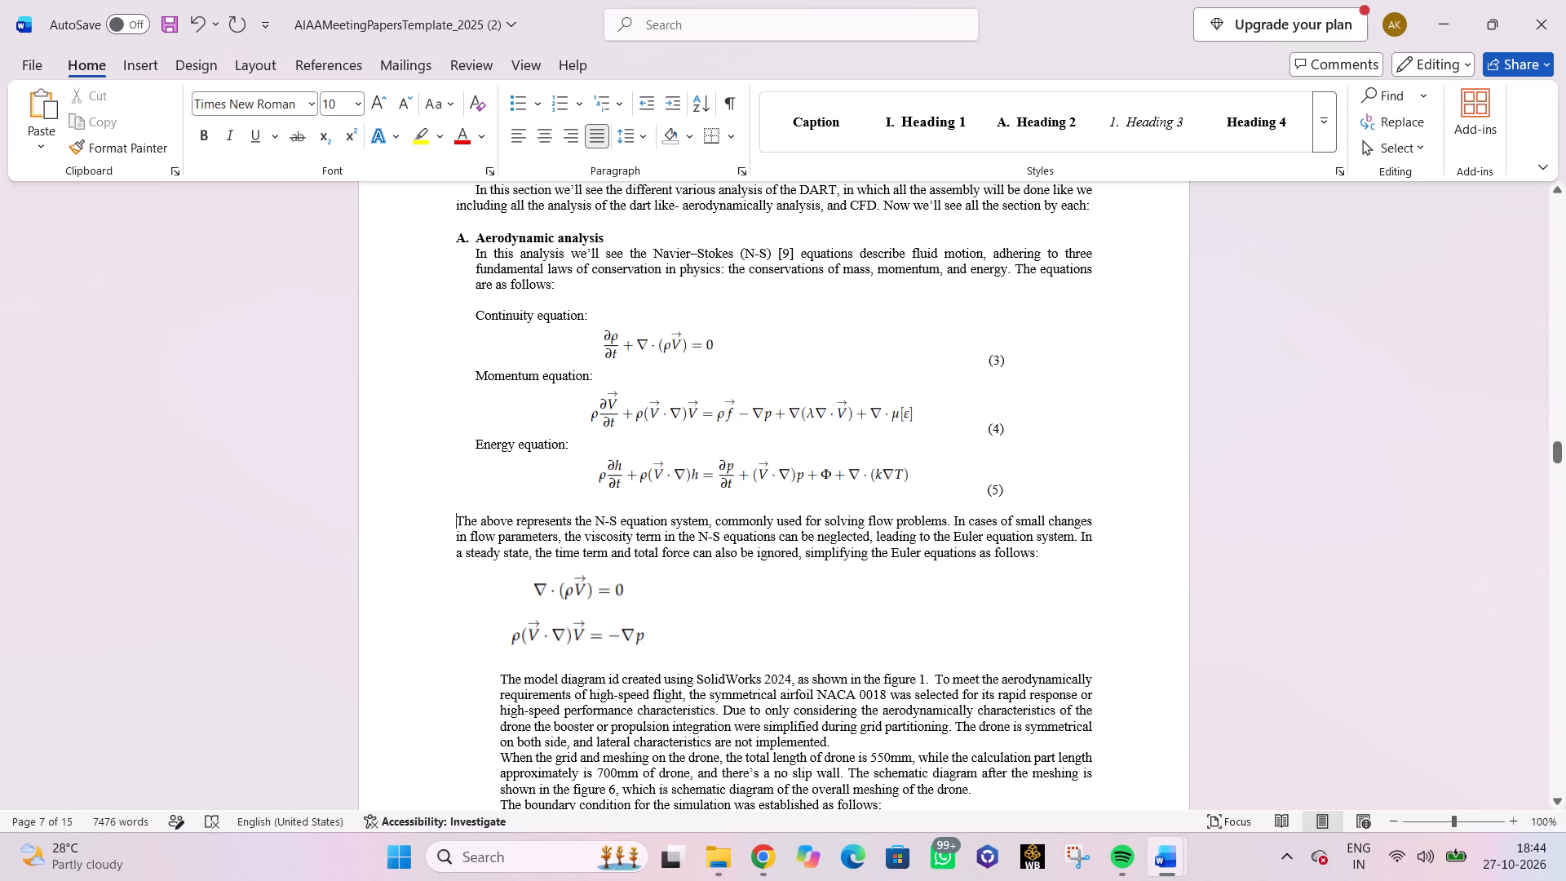
{"action": "key", "text": "Tab"}
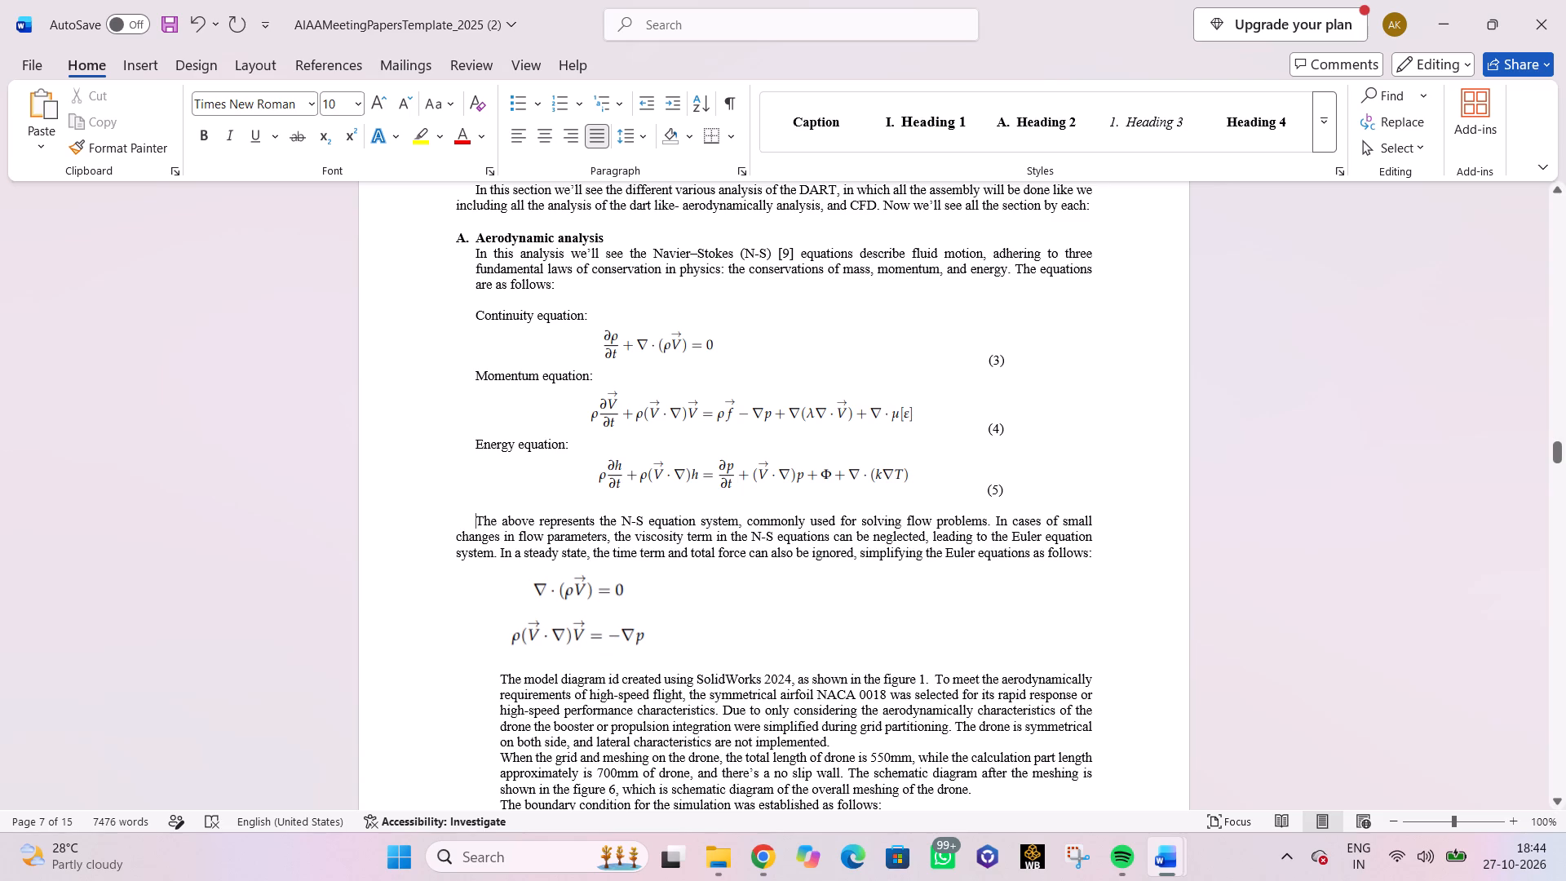
{"action": "left_click", "coordinate": [453, 535]}
{"action": "key", "text": "Tab"}
{"action": "left_click", "coordinate": [494, 519]}
{"action": "key", "text": "BackSpace"}
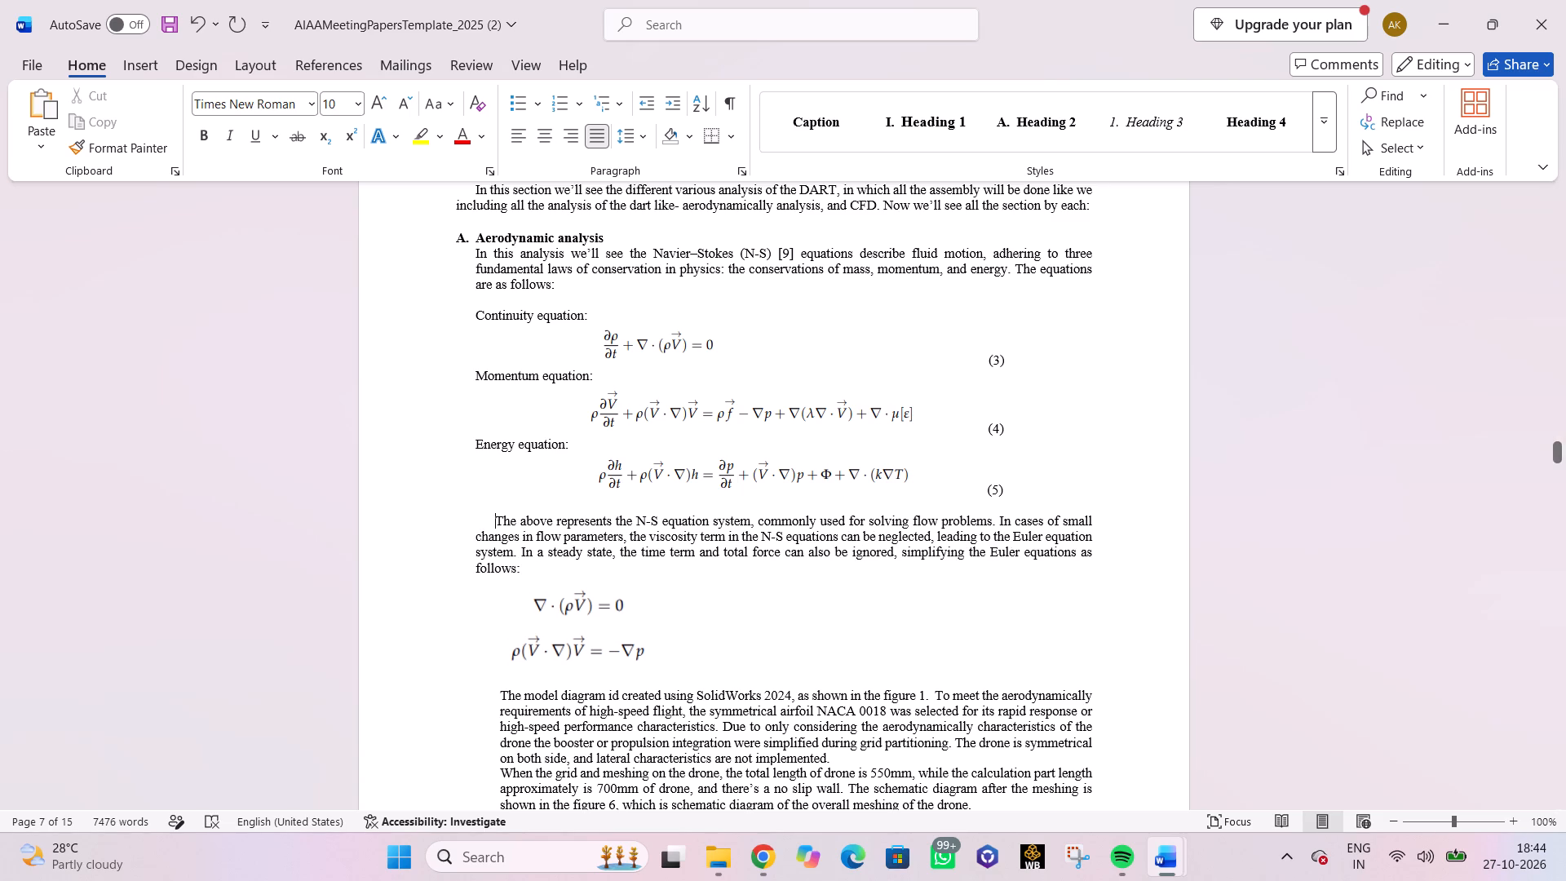
Number the Euler equations image (6), spacing the number out to line up with (3), (4) and (5).
{"action": "scroll", "coordinate": [529, 541], "scroll_direction": "down", "scroll_amount": 3}
{"action": "left_click", "coordinate": [577, 471]}
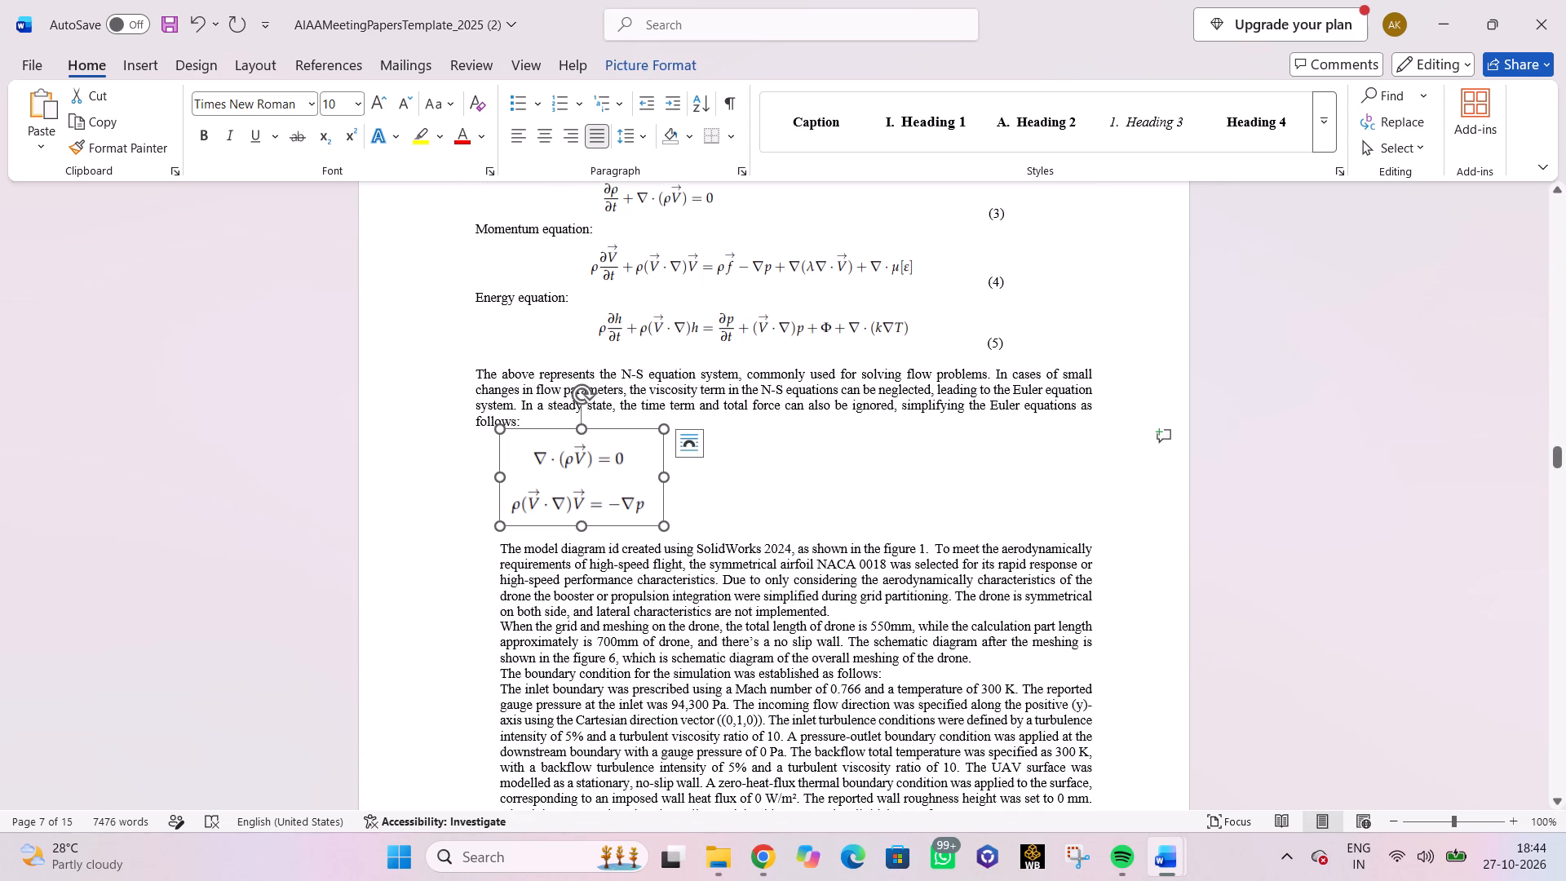
{"action": "left_click", "coordinate": [706, 489]}
{"action": "key", "text": "space"}
{"action": "key", "text": "space"}
{"action": "key", "text": "space"}
{"action": "key", "text": "space"}
{"action": "key", "text": "space"}
{"action": "key", "text": "space"}
{"action": "key", "text": "space"}
{"action": "key", "text": "space"}
{"action": "key", "text": "space"}
{"action": "key", "text": "space"}
{"action": "key", "text": "space"}
{"action": "key", "text": "space"}
{"action": "key", "text": "space"}
{"action": "key", "text": "space"}
{"action": "key", "text": "space"}
{"action": "key", "text": "space"}
{"action": "key", "text": "space"}
{"action": "key", "text": "space"}
{"action": "key", "text": "space"}
{"action": "key", "text": "space"}
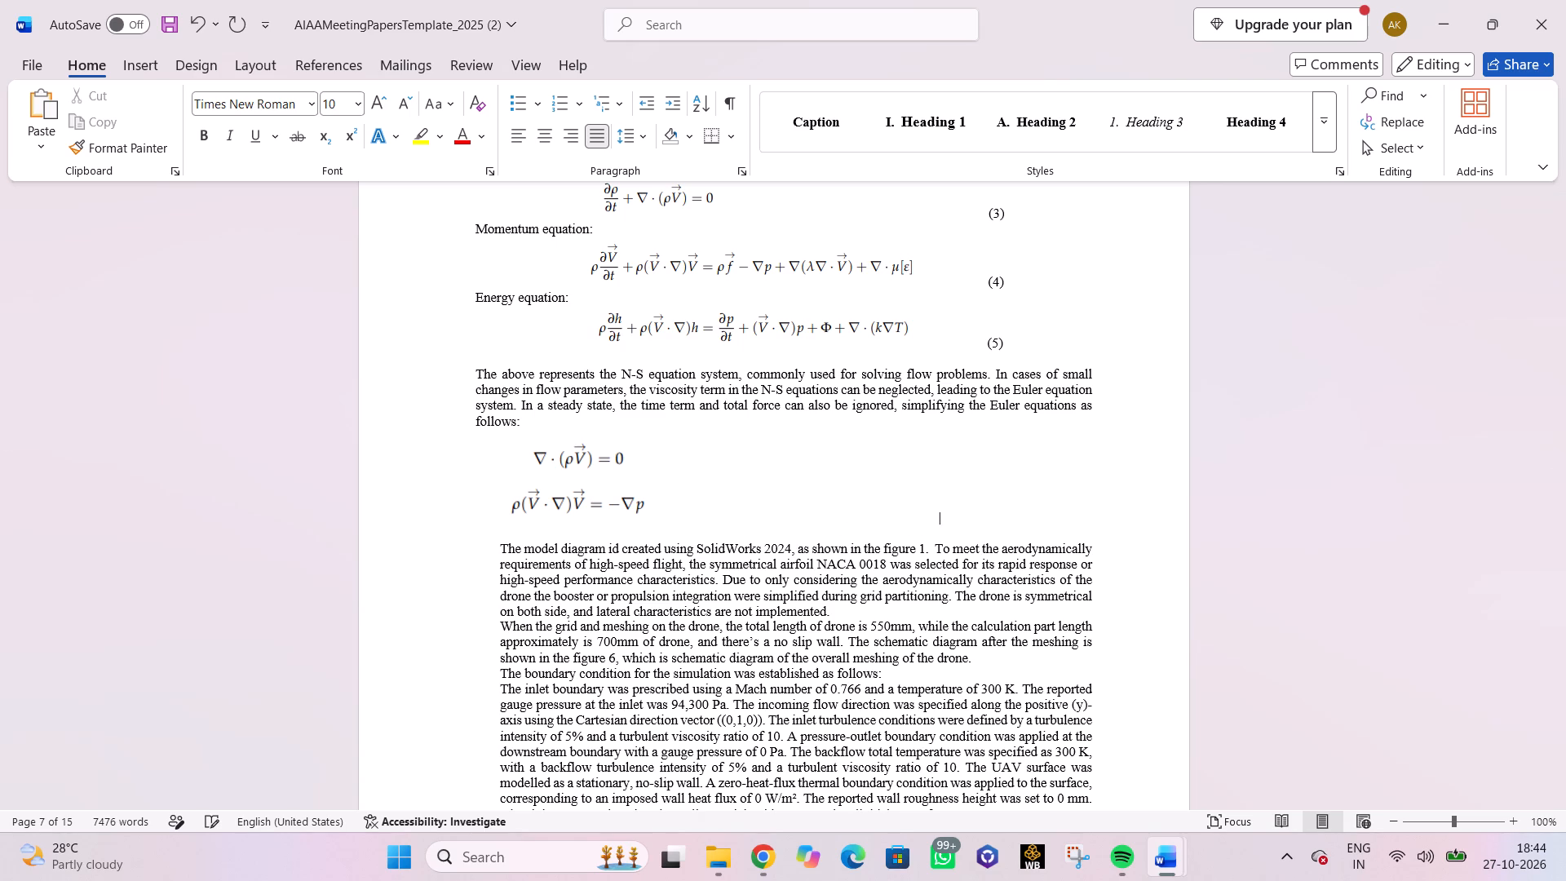
{"action": "key", "text": "BackSpace"}
{"action": "key", "text": "BackSpace"}
{"action": "key", "text": "BackSpace"}
{"action": "key", "text": "BackSpace"}
{"action": "type", "text": "()"}
{"action": "key", "text": "Left"}
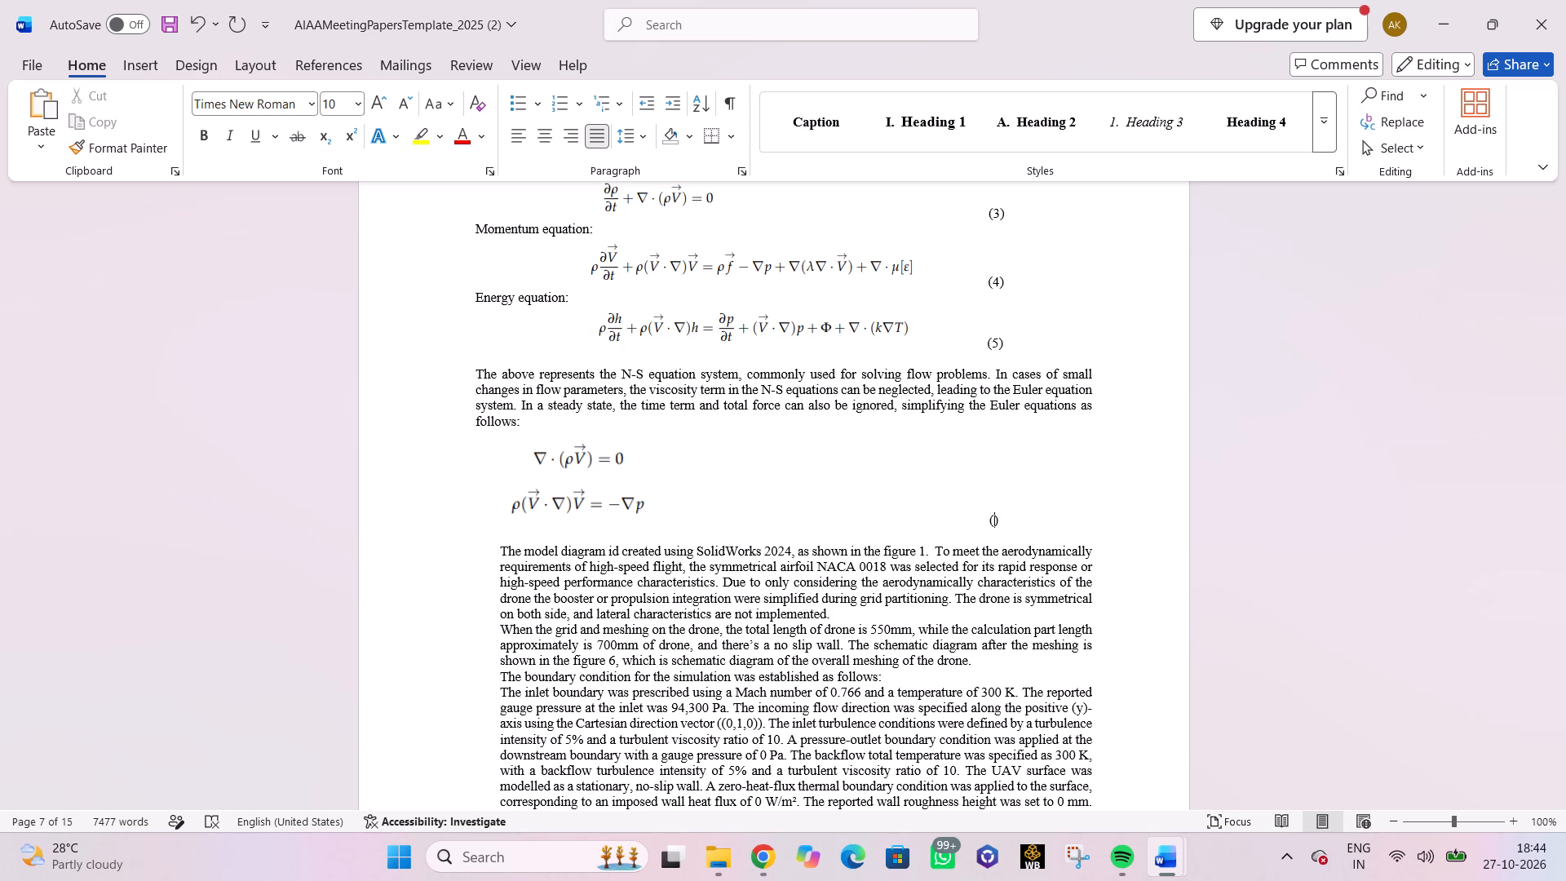
{"action": "key", "text": "6"}
{"action": "left_click", "coordinate": [1281, 471]}
Delete "as follows:" from the end of the sentence introducing the Euler equations.
{"action": "scroll", "coordinate": [553, 454], "scroll_direction": "up", "scroll_amount": 4}
{"action": "scroll", "coordinate": [812, 520], "scroll_direction": "down", "scroll_amount": 2}
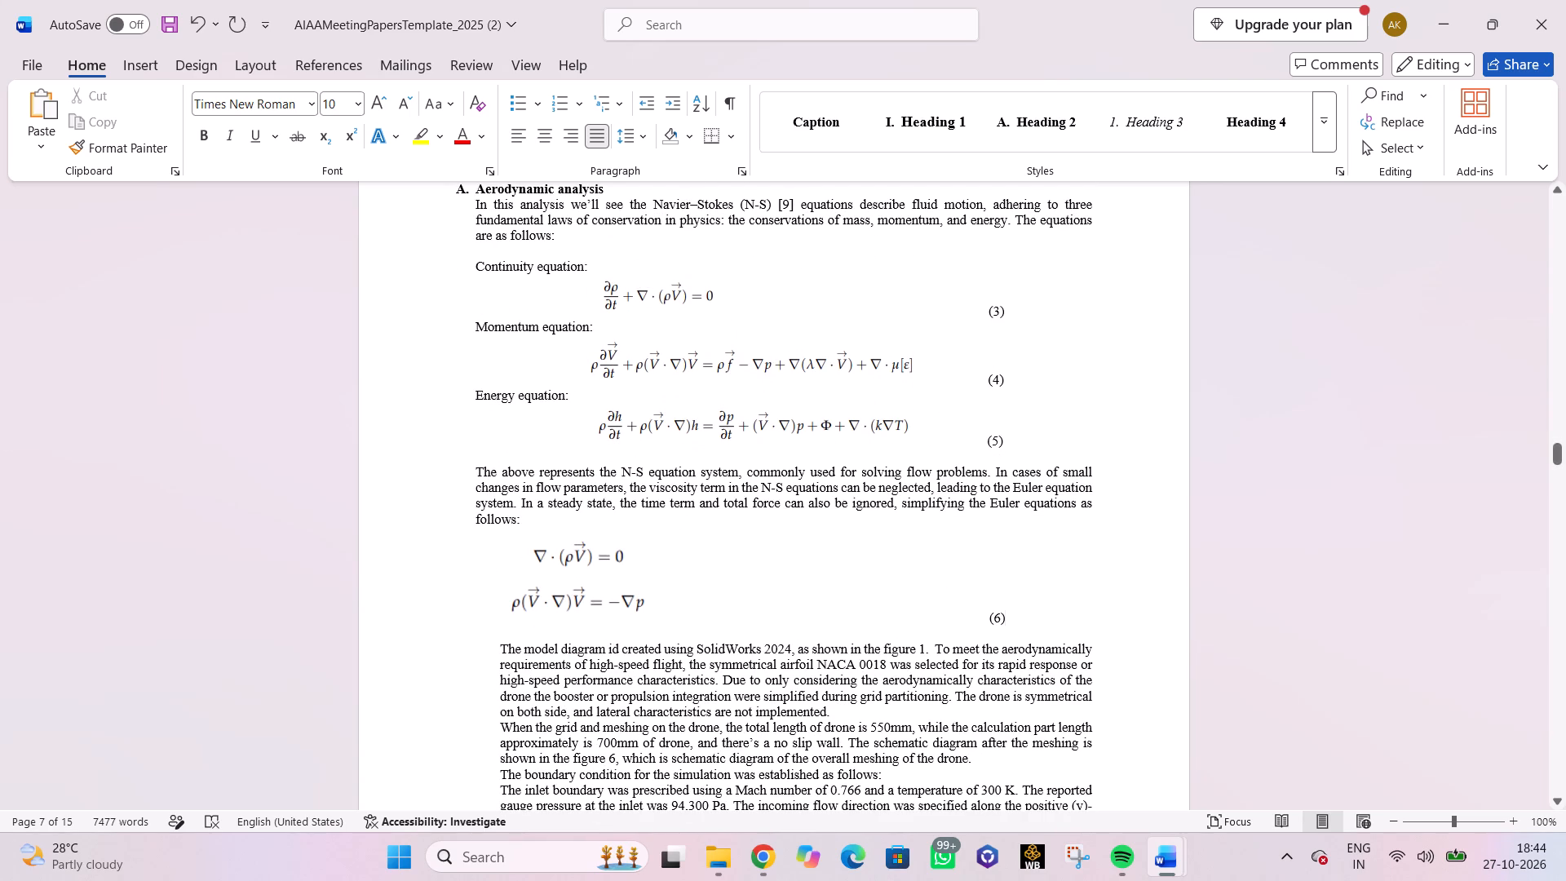
{"action": "left_click", "coordinate": [987, 472]}
{"action": "left_click", "coordinate": [989, 471]}
{"action": "left_click", "coordinate": [520, 520]}
{"action": "key", "text": "BackSpace"}
{"action": "key", "text": "BackSpace"}
{"action": "key", "text": "BackSpace"}
{"action": "key", "text": "BackSpace"}
{"action": "key", "text": "BackSpace"}
{"action": "key", "text": "BackSpace"}
{"action": "key", "text": "BackSpace"}
{"action": "key", "text": "BackSpace"}
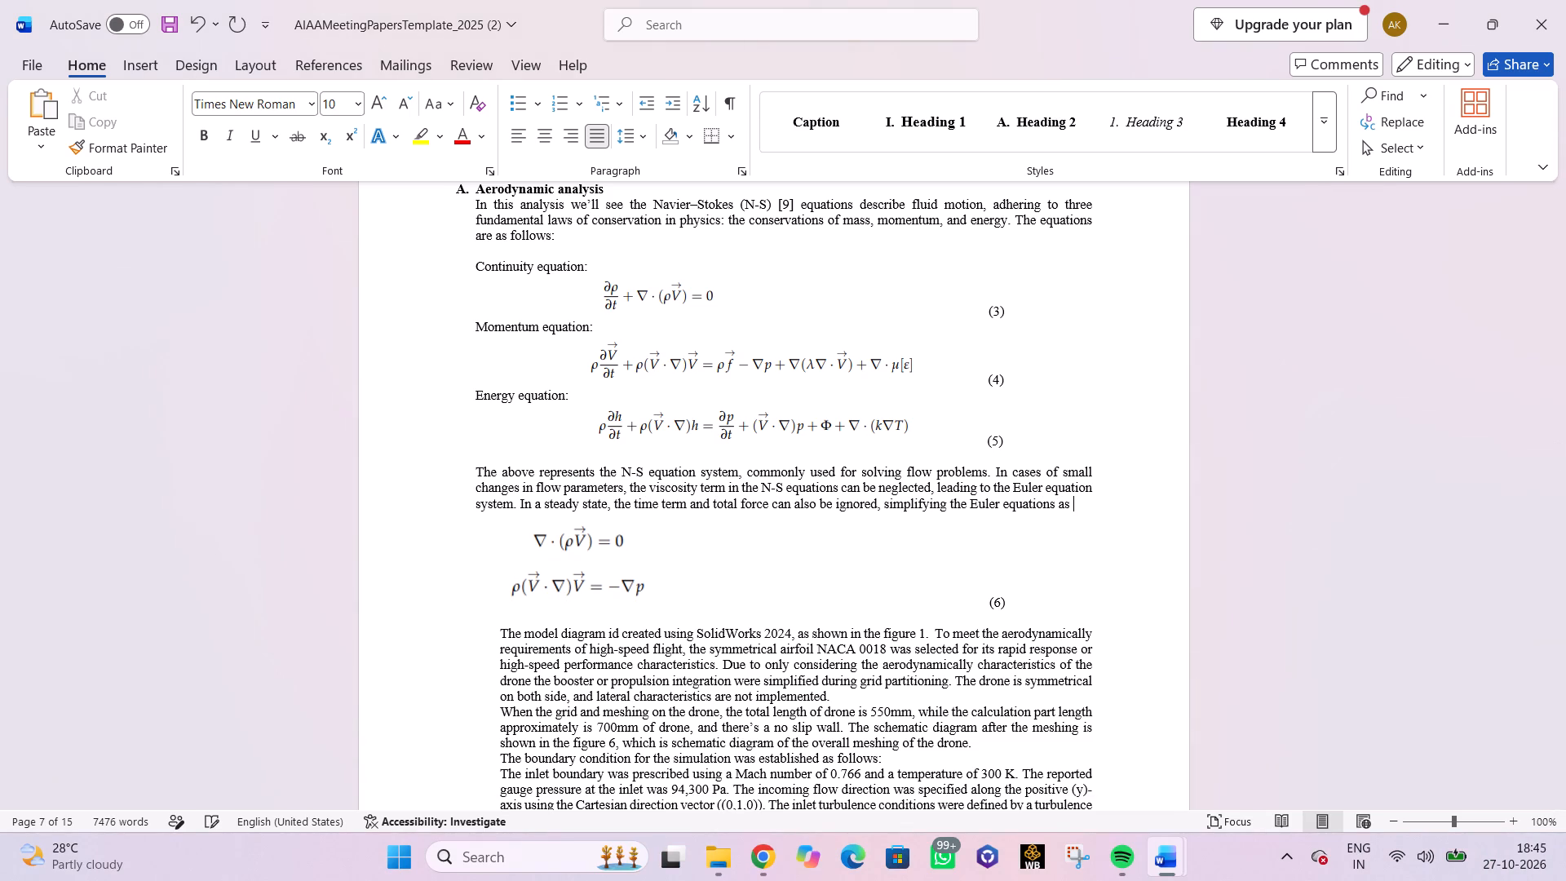
{"action": "key", "text": "BackSpace"}
{"action": "key", "text": "BackSpace"}
{"action": "key", "text": "BackSpace"}
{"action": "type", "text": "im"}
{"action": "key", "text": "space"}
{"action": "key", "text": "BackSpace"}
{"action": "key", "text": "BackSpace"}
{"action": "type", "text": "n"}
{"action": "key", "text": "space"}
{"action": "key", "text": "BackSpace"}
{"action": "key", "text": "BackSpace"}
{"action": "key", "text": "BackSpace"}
End the sentence "simplifying the Euler equations" with the equation reference "(6).".
{"action": "type", "text": "()"}
{"action": "key", "text": "Left"}
{"action": "key", "text": "6"}
{"action": "key", "text": "Right"}
{"action": "type", "text": "."}
{"action": "key", "text": "space"}
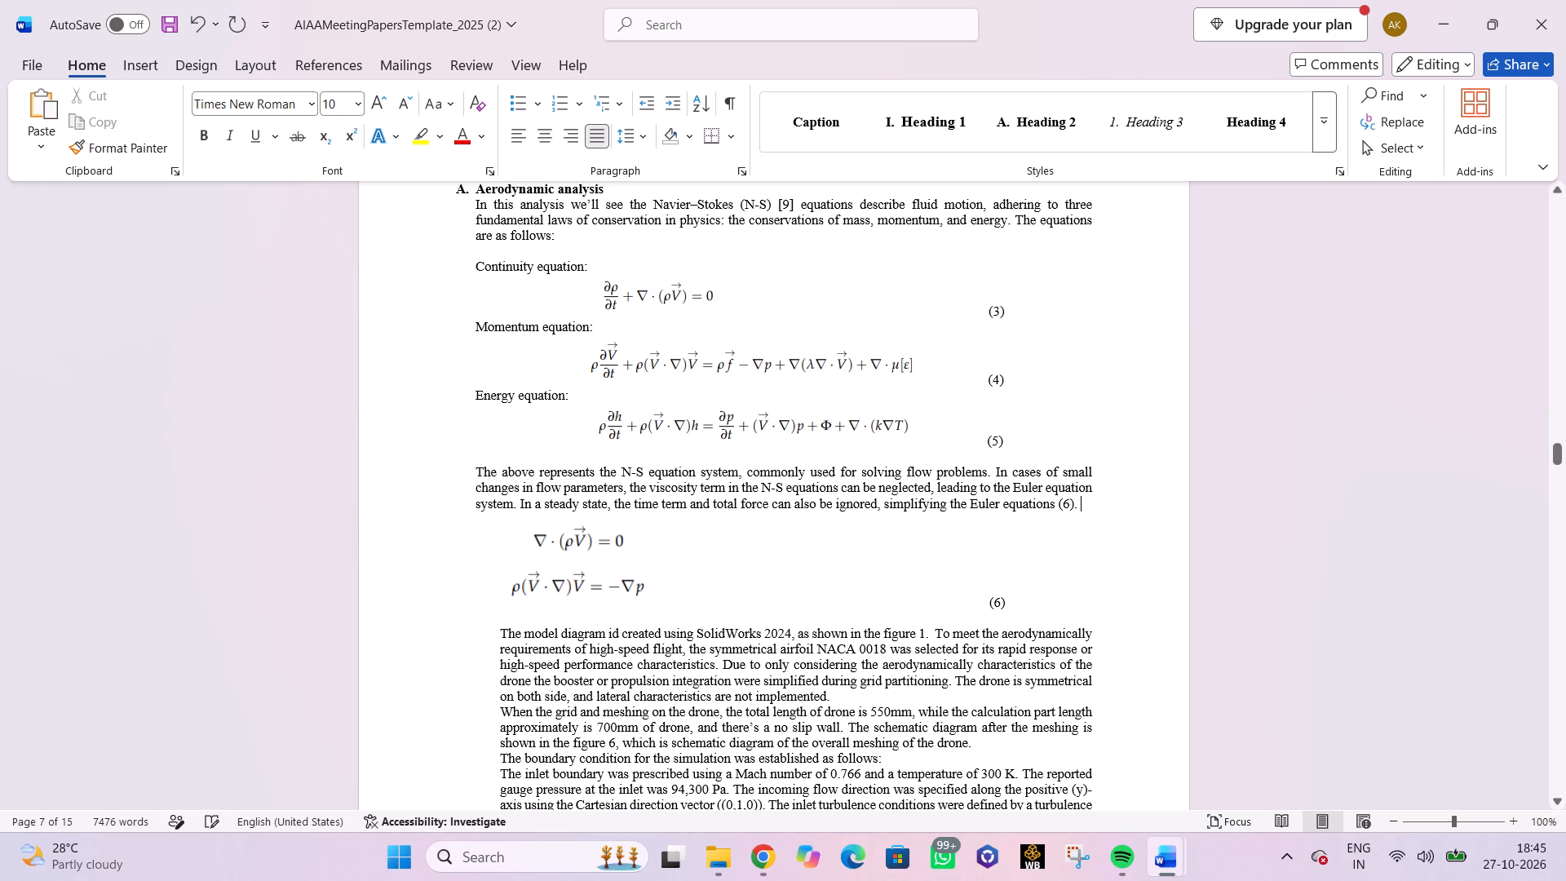
Replace the colon after "The equations are as follows" in the Aerodynamic analysis introduction with the references "3,4,5.".
{"action": "scroll", "coordinate": [585, 461], "scroll_direction": "up", "scroll_amount": 3}
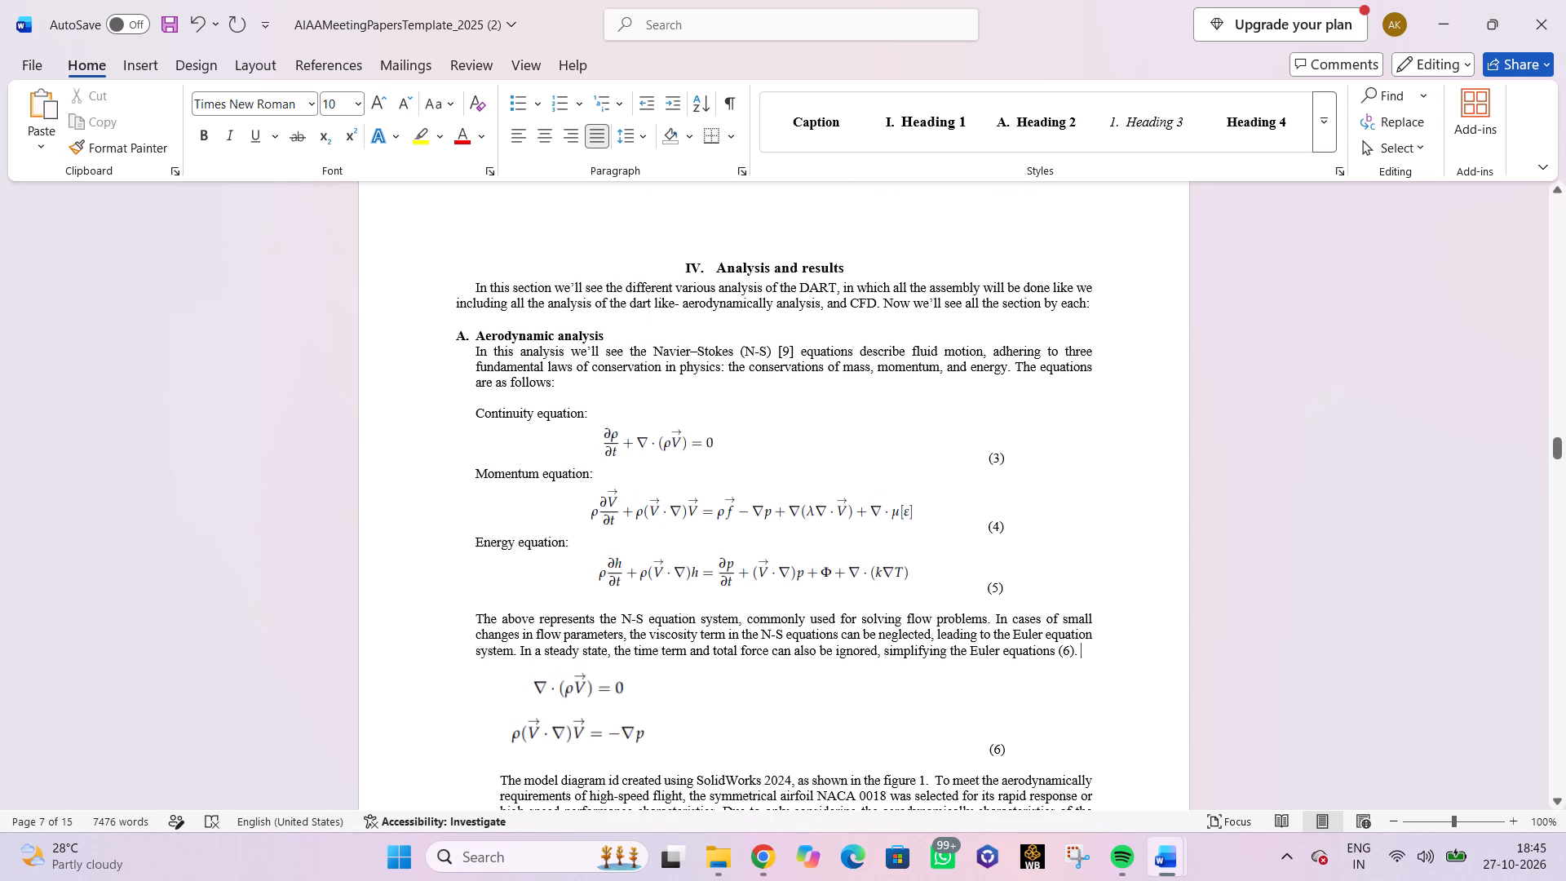
{"action": "left_click", "coordinate": [555, 383]}
{"action": "key", "text": "BackSpace"}
{"action": "key", "text": "space"}
{"action": "type", "text": "3,4,5"}
{"action": "key", "text": "period"}
{"action": "key", "text": "space"}
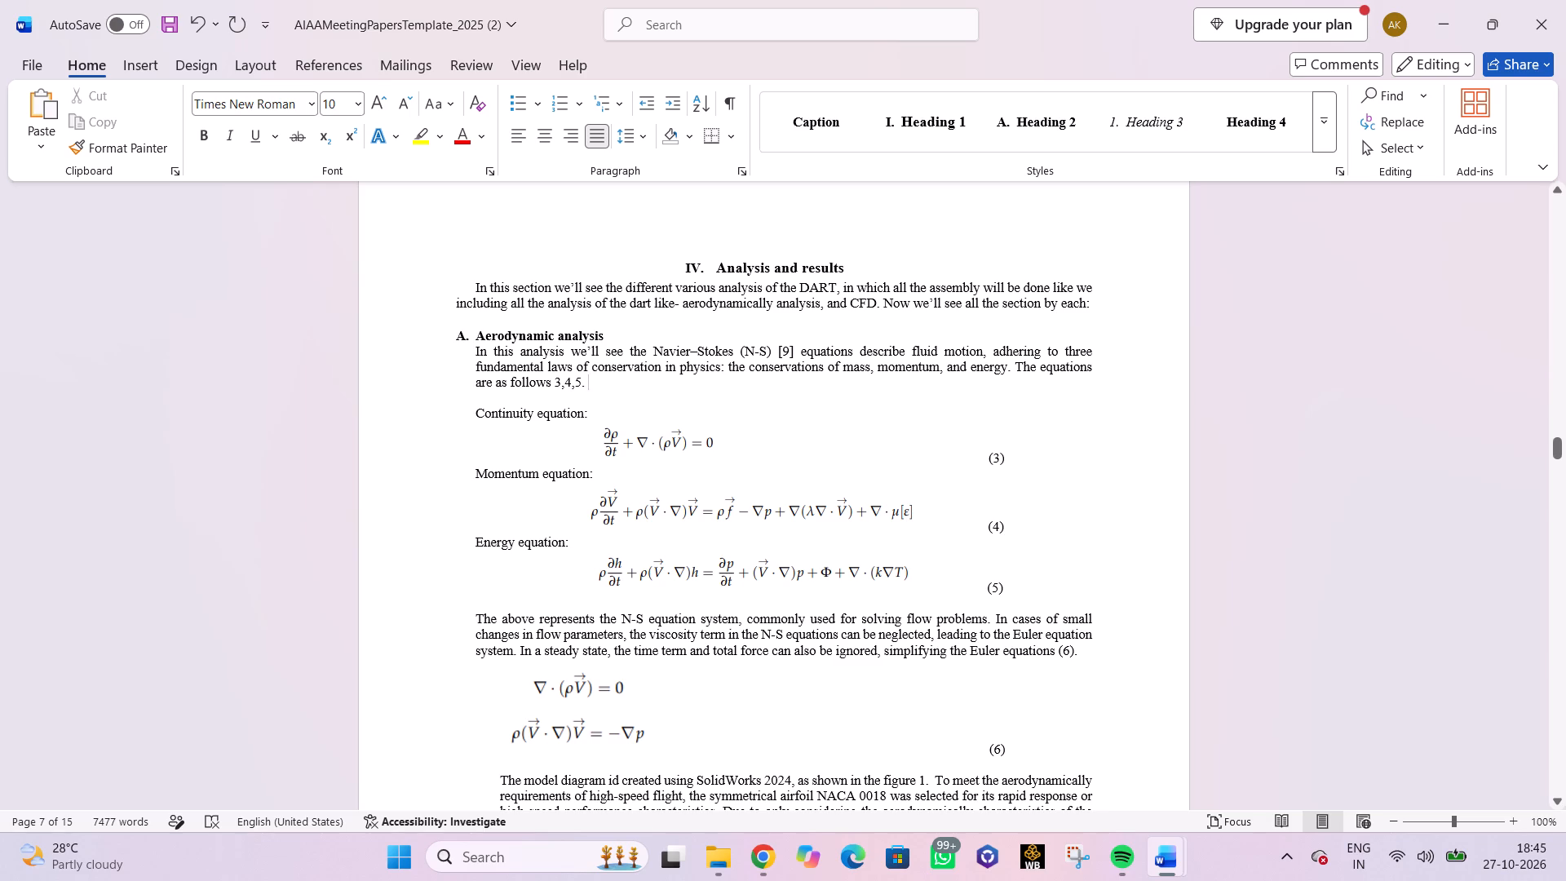
Put each equation number after "The equations are as follows" in its own parentheses with spaces between them, giving "(3), (4), (5).".
{"action": "left_click", "coordinate": [575, 382]}
{"action": "key", "text": "shift+parenleft"}
{"action": "key", "text": "Right"}
{"action": "key", "text": "shift+parenright"}
{"action": "key", "text": "Left"}
{"action": "key", "text": "Left"}
{"action": "key", "text": "Left"}
{"action": "key", "text": "space"}
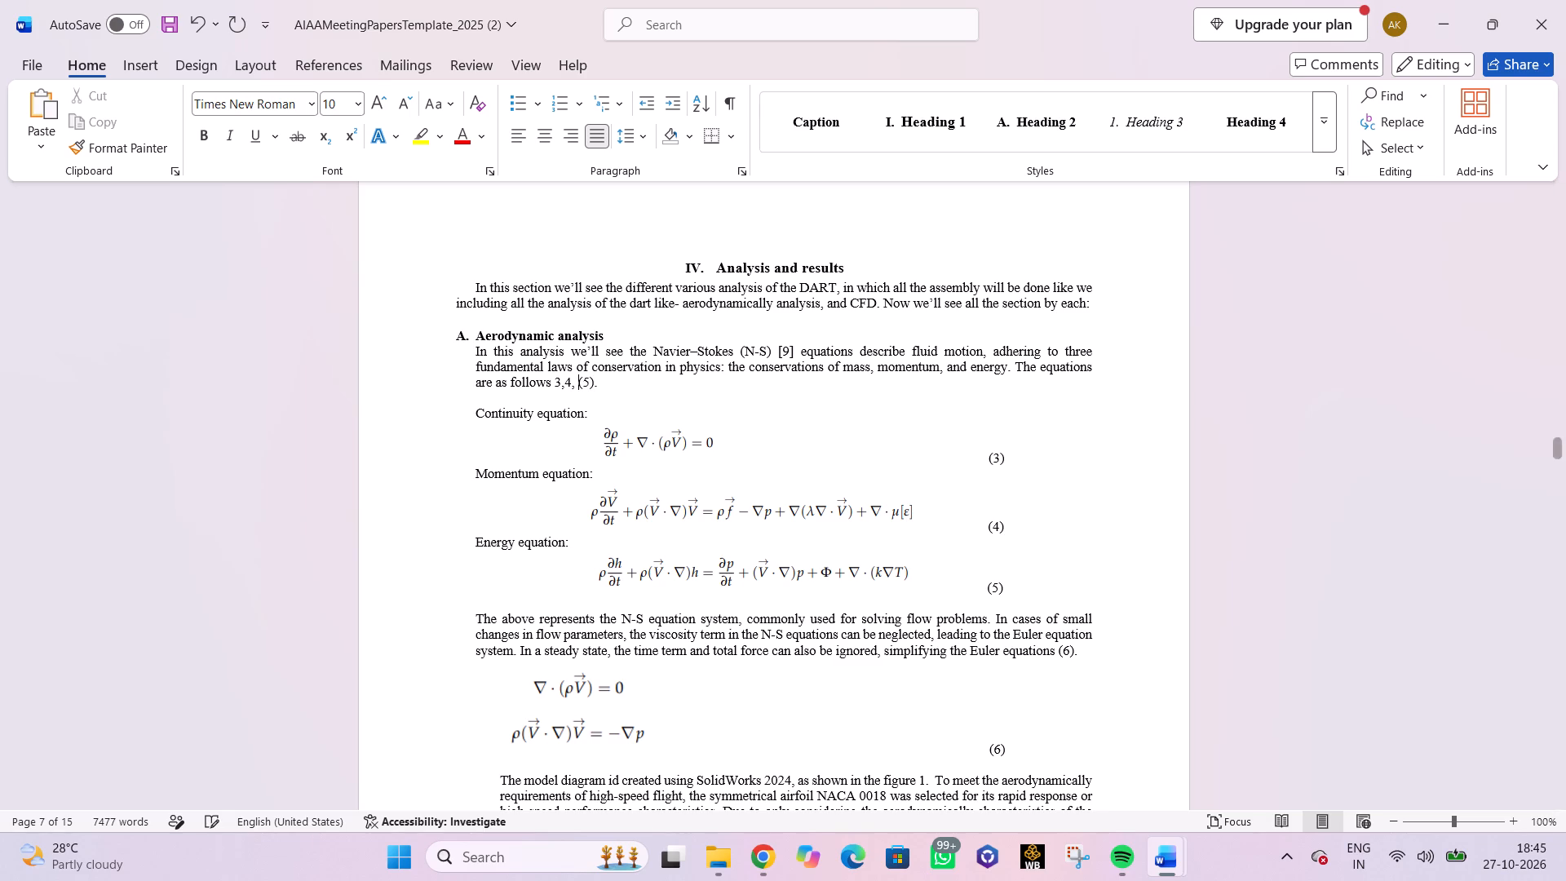
{"action": "key", "text": "Left"}
{"action": "key", "text": "Left"}
{"action": "key", "text": "shift+parenright"}
{"action": "key", "text": "Left"}
{"action": "key", "text": "Left"}
{"action": "key", "text": "shift+parenleft"}
{"action": "key", "text": "Left"}
{"action": "key", "text": "space"}
{"action": "key", "text": "Left"}
{"action": "key", "text": "Left"}
{"action": "key", "text": "shift+parenright"}
{"action": "key", "text": "Left"}
{"action": "key", "text": "Left"}
{"action": "key", "text": "shift+parenleft"}
{"action": "left_click", "coordinate": [1240, 415]}
Reduce the indent of the paragraph starting "The model diagram" so all its lines align with the text above equation (6).
{"action": "scroll", "coordinate": [821, 401], "scroll_direction": "down", "scroll_amount": 5}
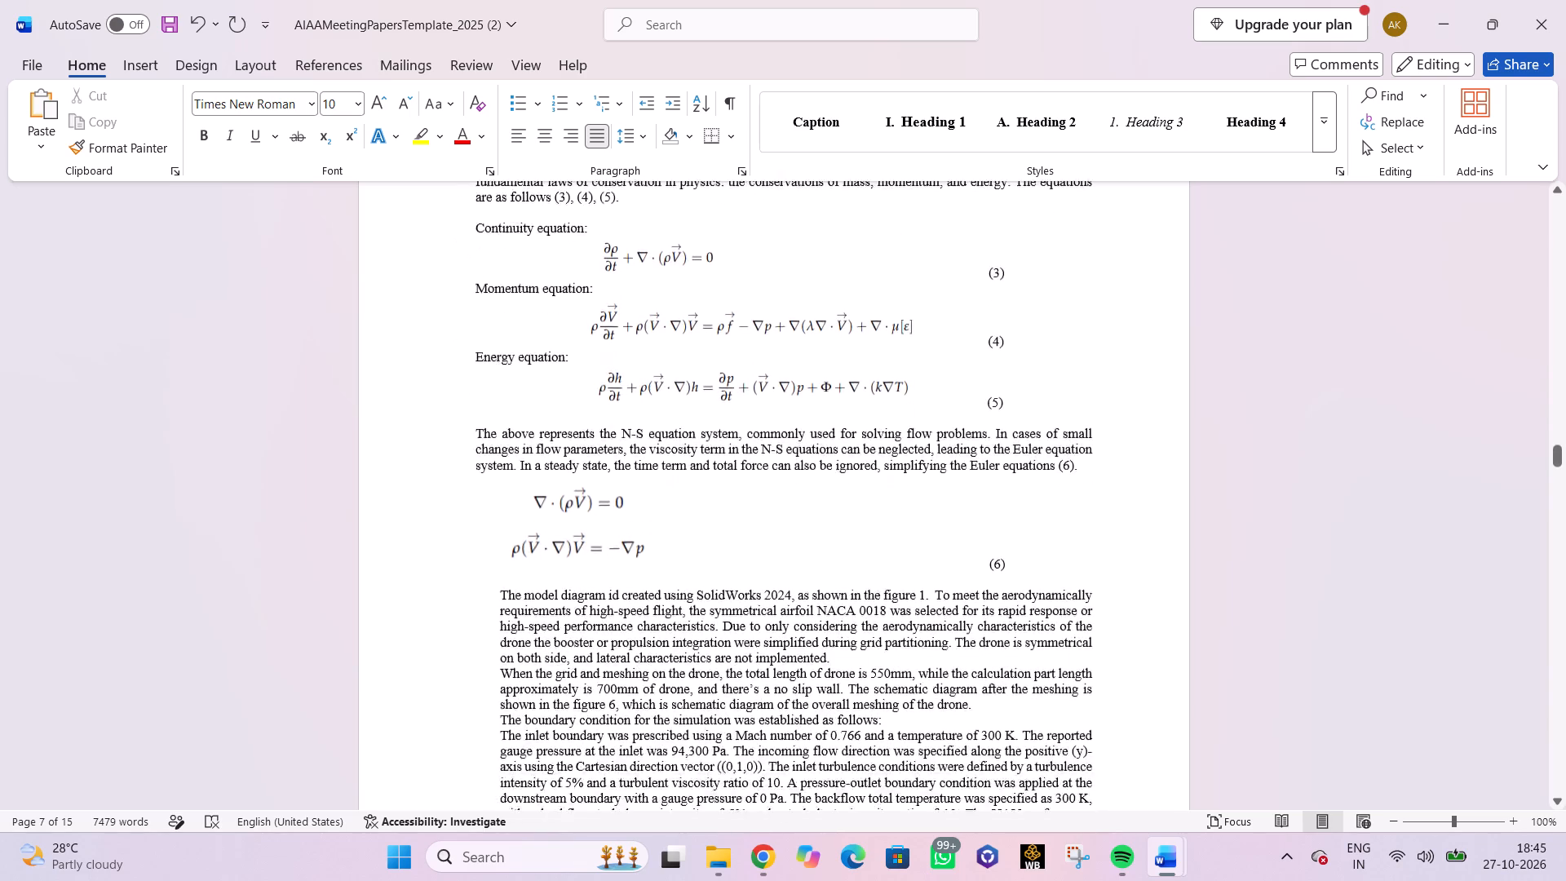
{"action": "scroll", "coordinate": [814, 429], "scroll_direction": "down", "scroll_amount": 4}
{"action": "scroll", "coordinate": [821, 427], "scroll_direction": "up", "scroll_amount": 9}
{"action": "scroll", "coordinate": [821, 427], "scroll_direction": "down", "scroll_amount": 8}
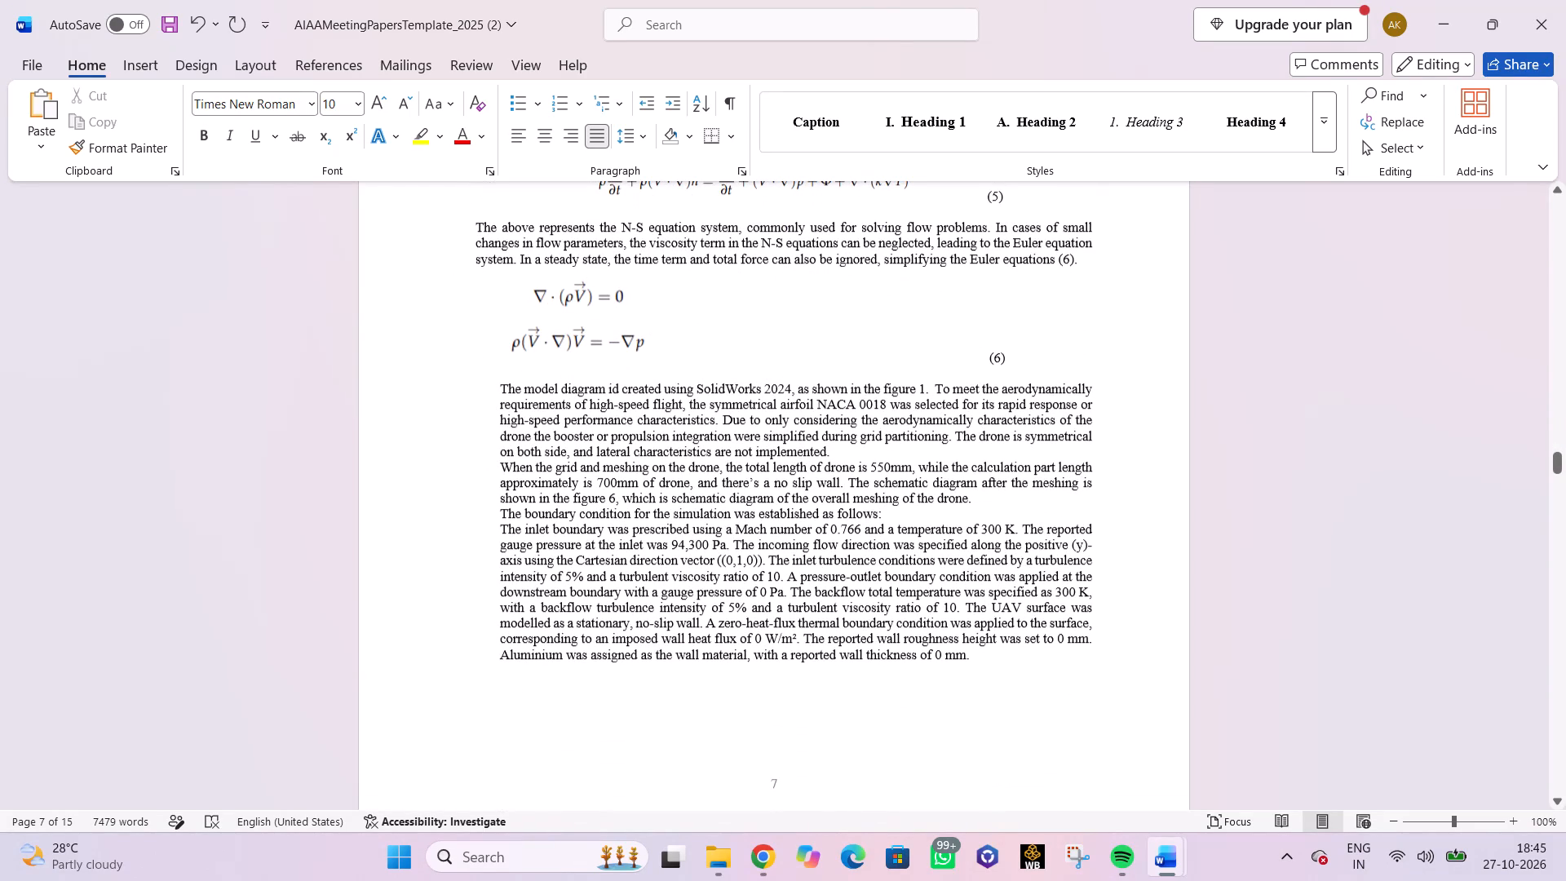
{"action": "left_click", "coordinate": [498, 387]}
{"action": "key", "text": "BackSpace"}
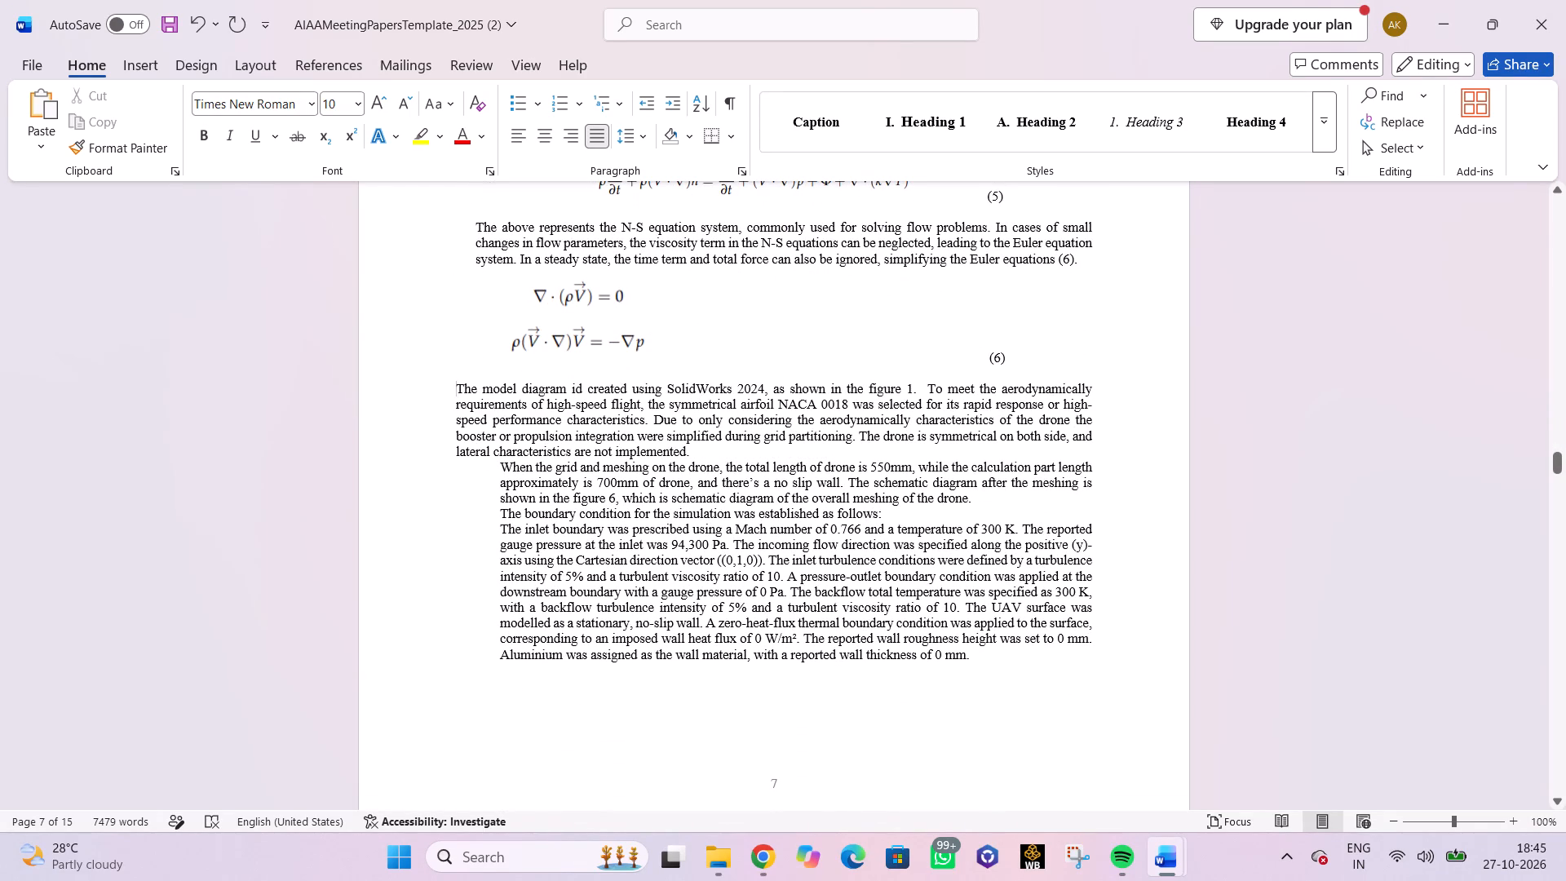
{"action": "key", "text": "Tab"}
{"action": "left_click", "coordinate": [453, 408]}
{"action": "key", "text": "Tab"}
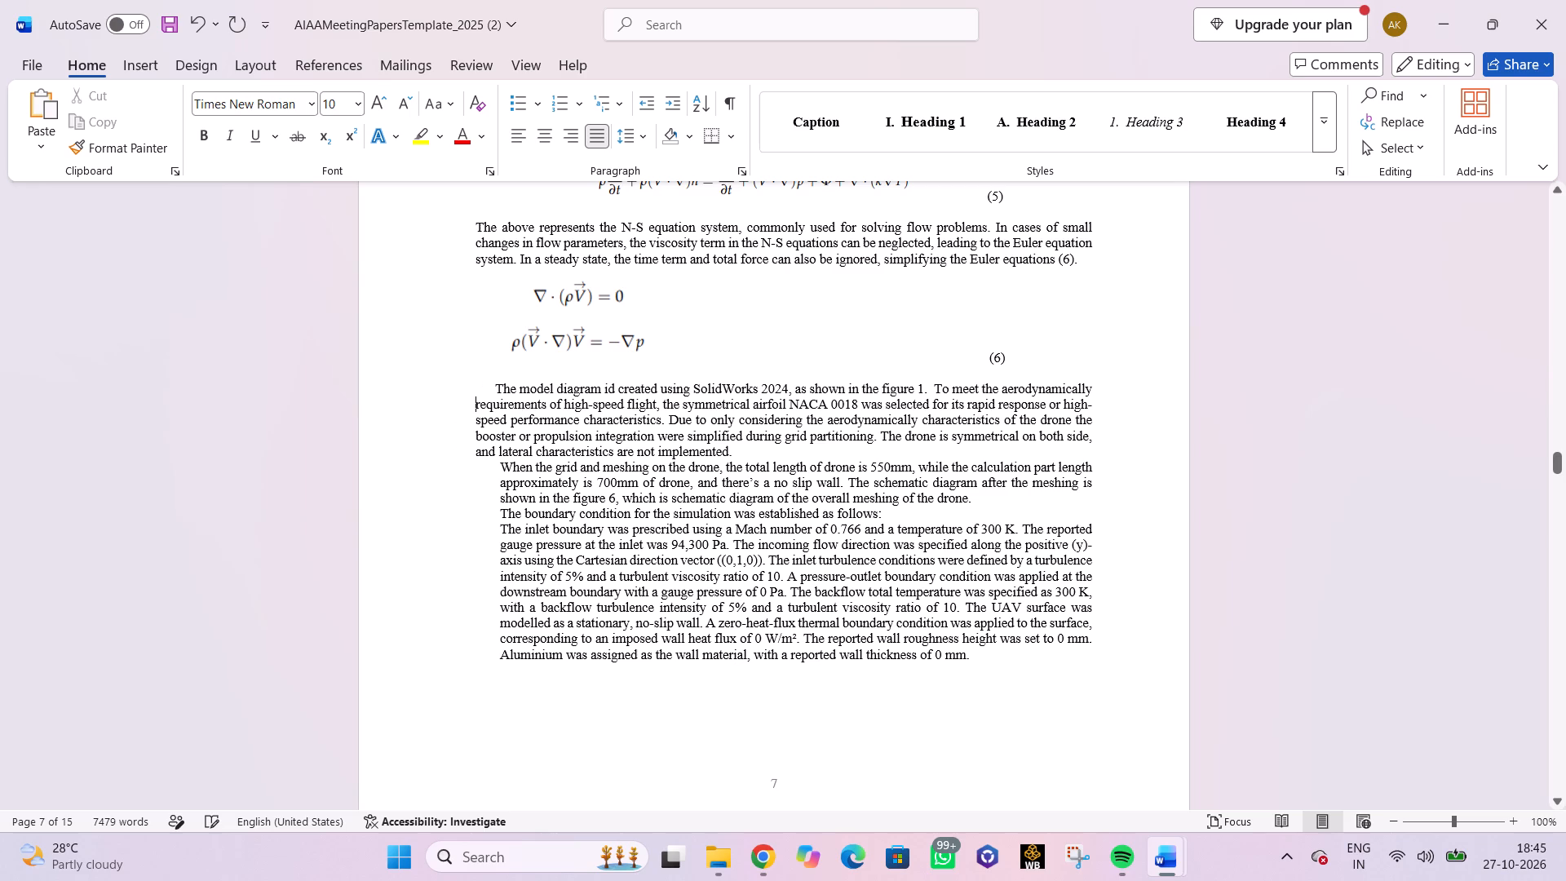
{"action": "left_click", "coordinate": [498, 388]}
{"action": "key", "text": "BackSpace"}
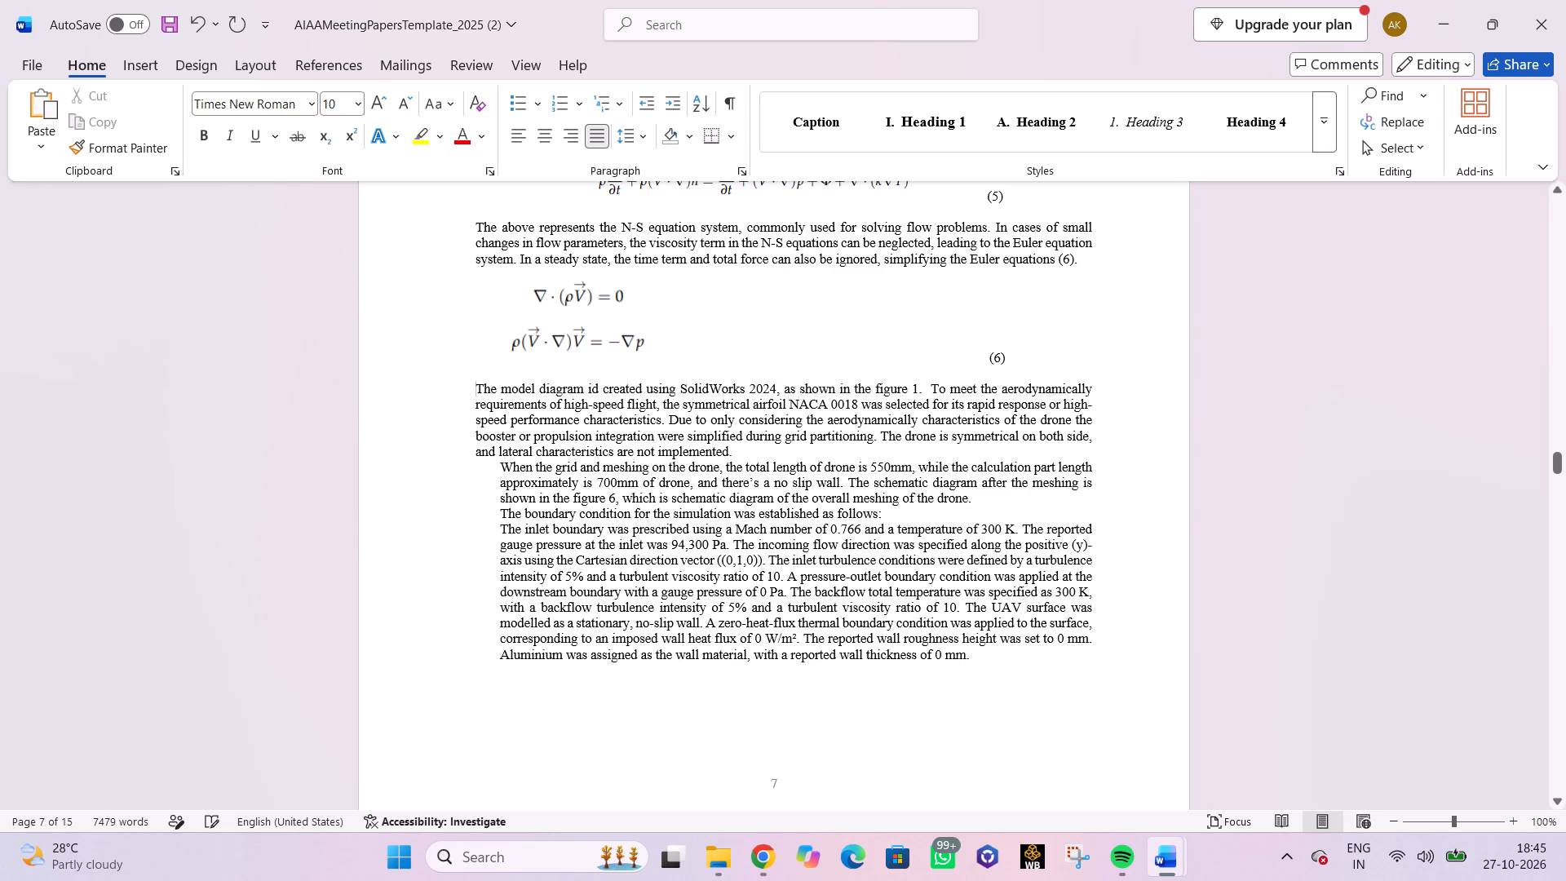
Remove the left indents from the grid and meshing paragraph, the boundary condition line and the inlet boundary paragraph.
{"action": "left_click", "coordinate": [499, 463]}
{"action": "key", "text": "BackSpace"}
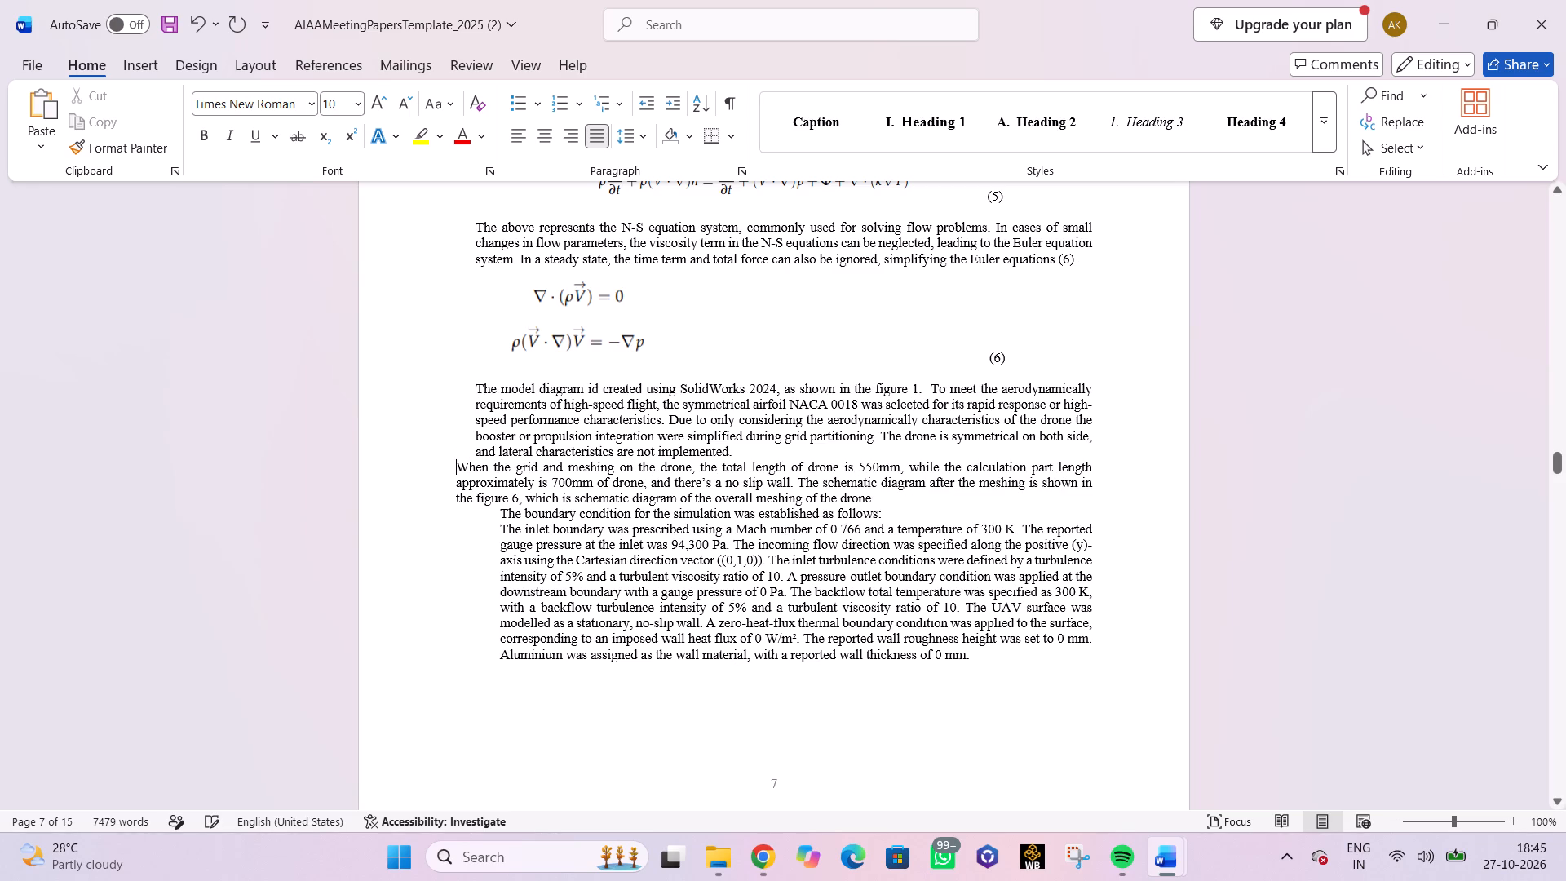
{"action": "left_click", "coordinate": [504, 514]}
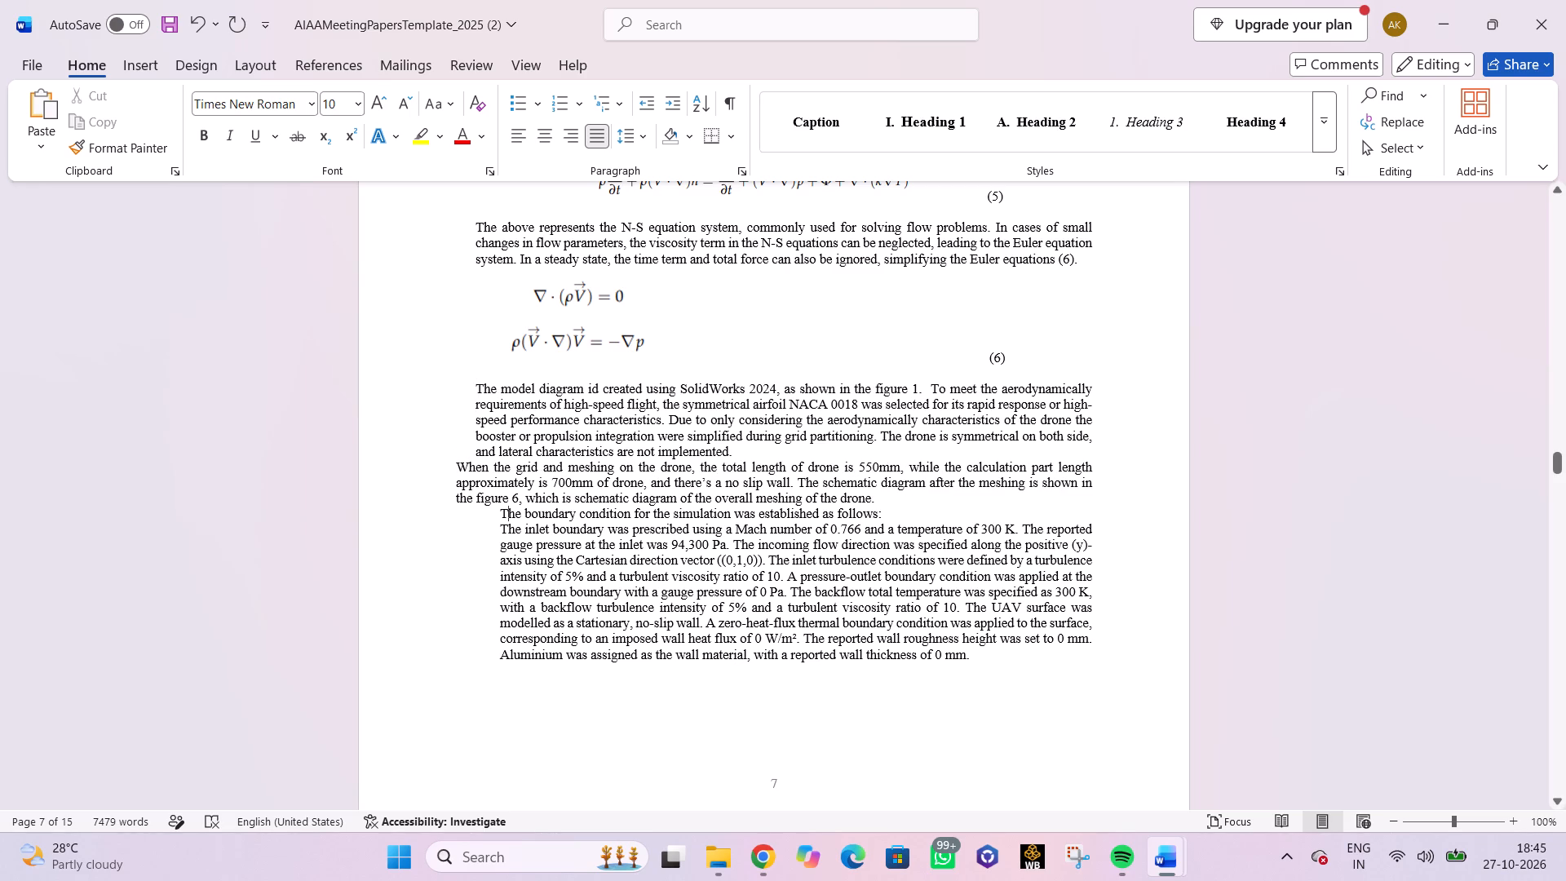
{"action": "left_click", "coordinate": [498, 513]}
{"action": "key", "text": "BackSpace"}
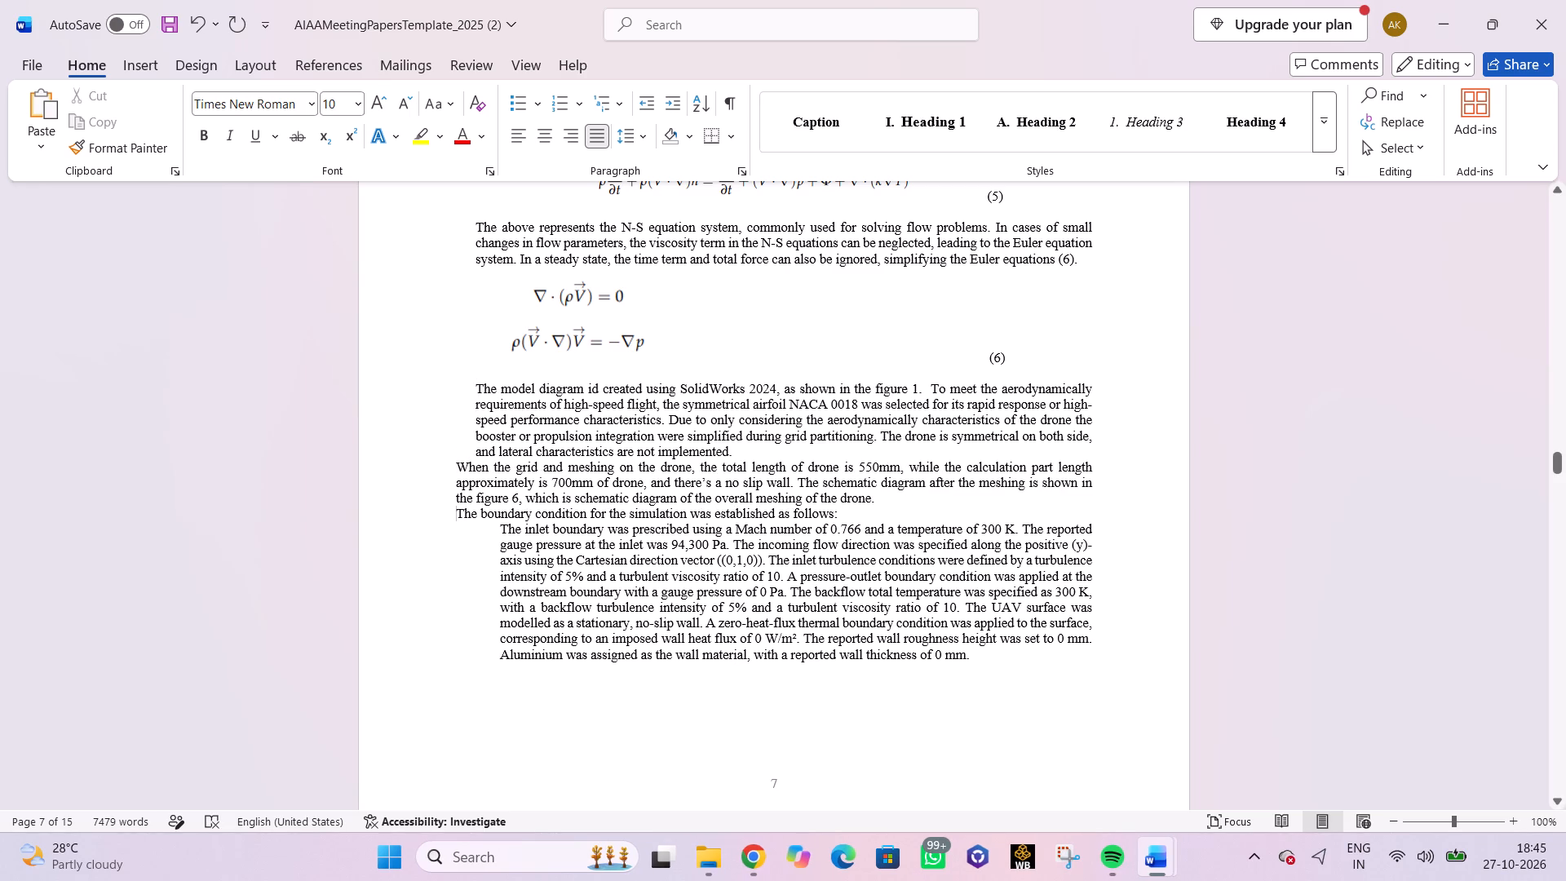
{"action": "left_click", "coordinate": [503, 528]}
{"action": "key", "text": "BackSpace"}
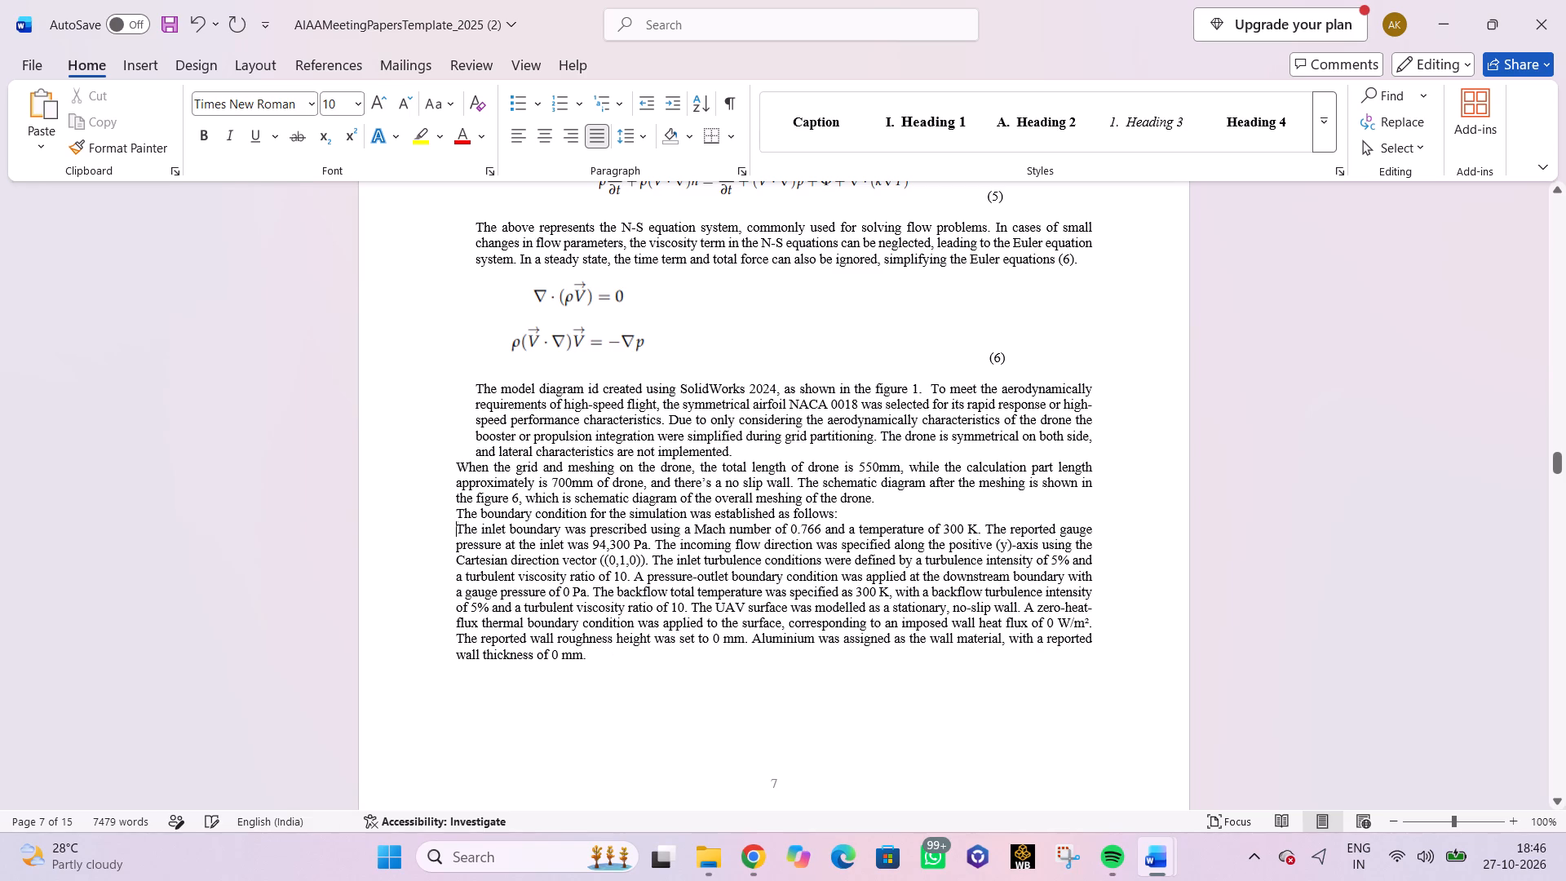
Indent the meshing paragraph, boundary condition line and inlet boundary paragraph to align with the model diagram paragraph, without first-line indents.
{"action": "left_click", "coordinate": [453, 465]}
{"action": "key", "text": "Tab"}
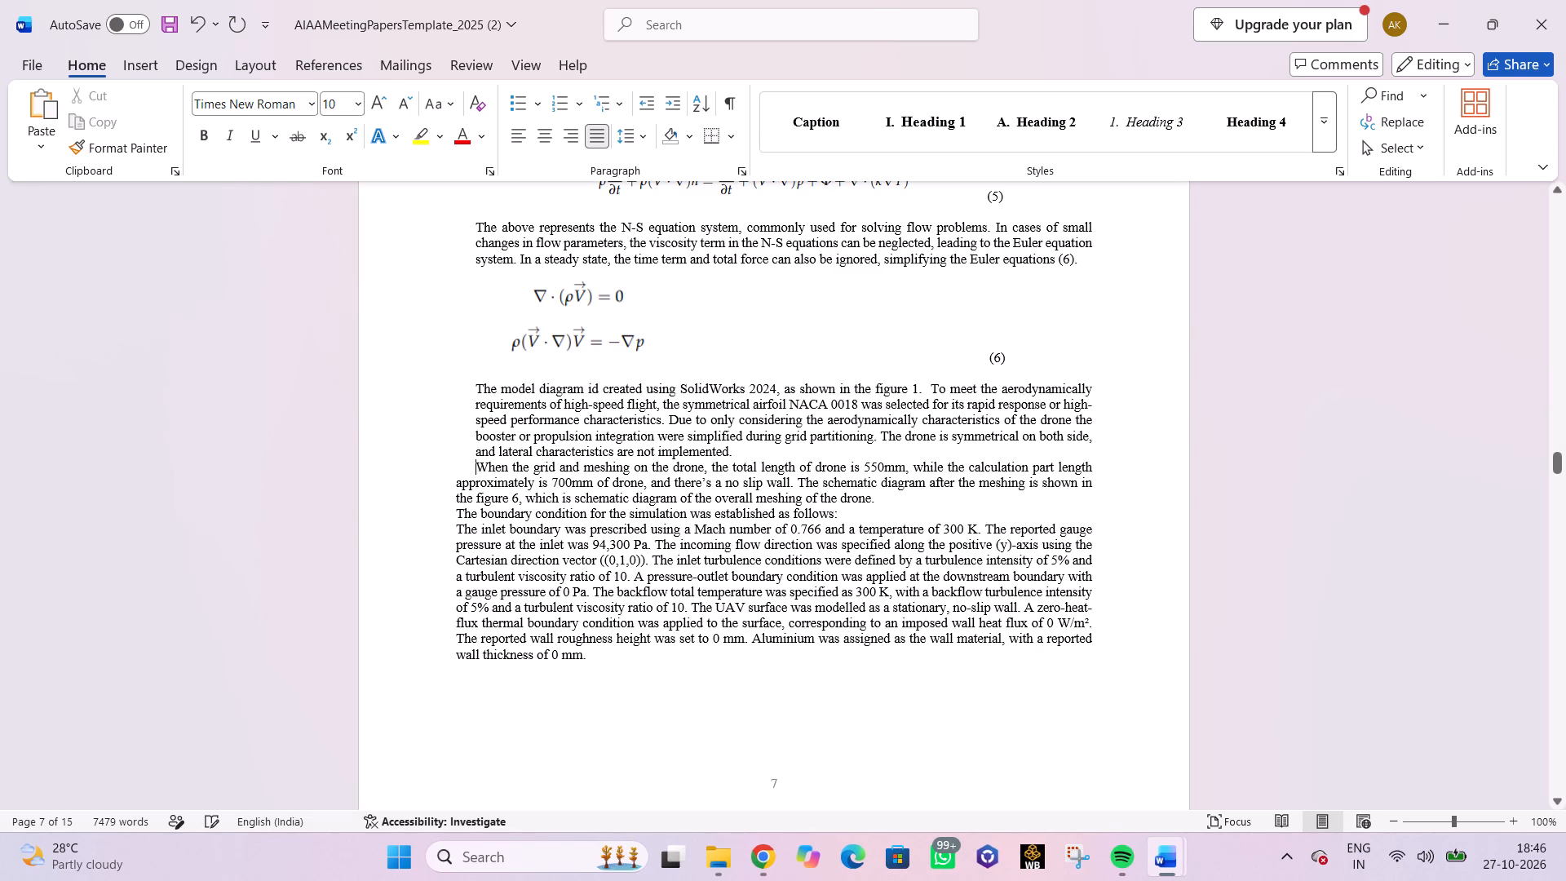
{"action": "left_click", "coordinate": [456, 487]}
{"action": "key", "text": "Tab"}
{"action": "left_click", "coordinate": [496, 466]}
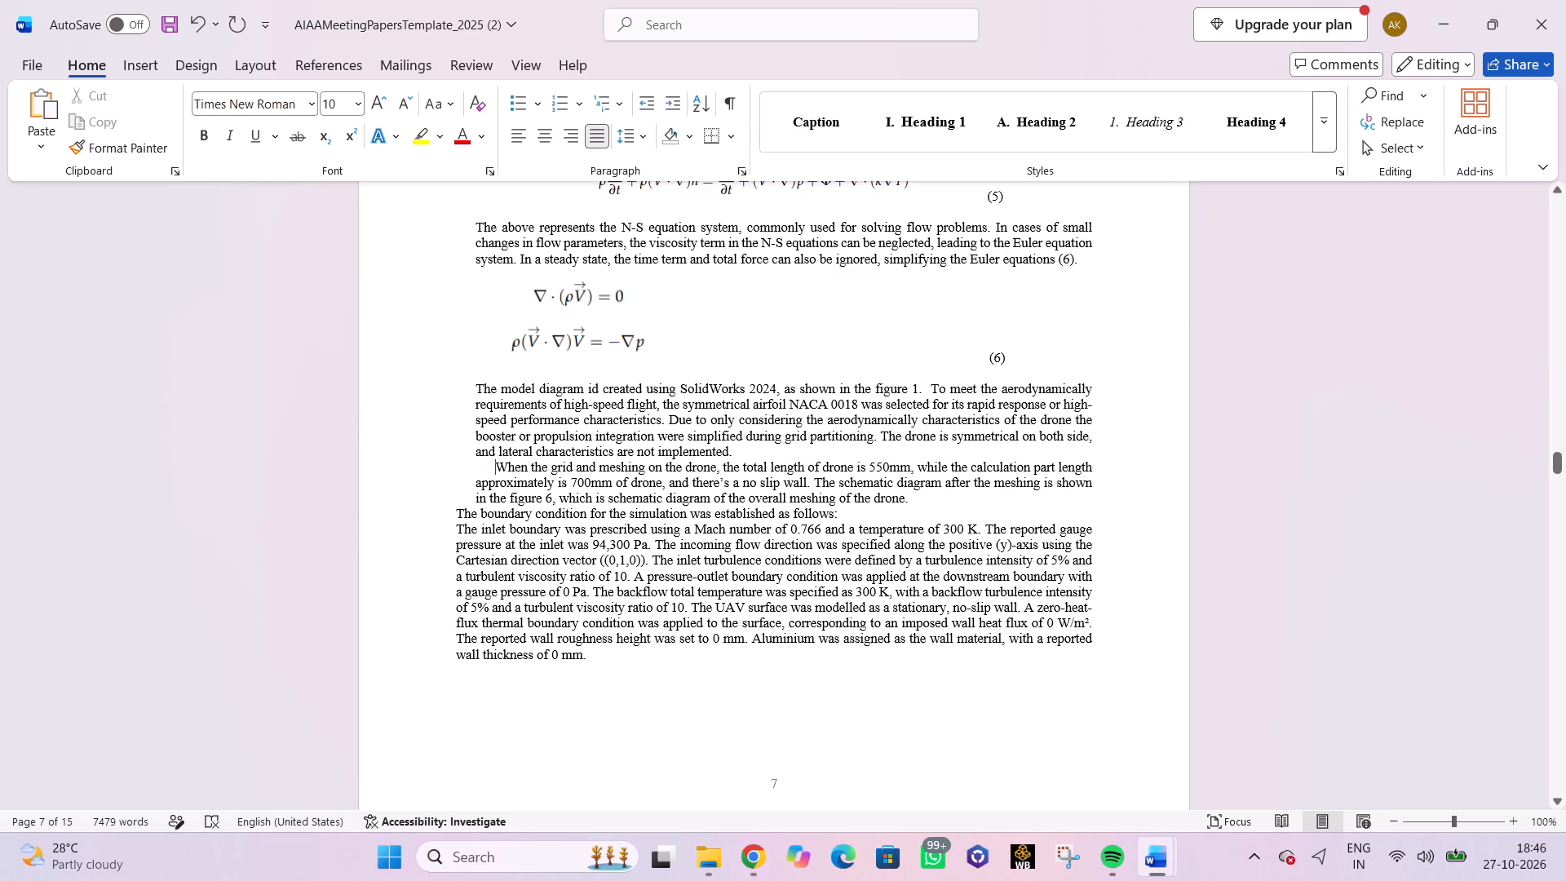
{"action": "key", "text": "BackSpace"}
{"action": "left_click", "coordinate": [455, 511]}
{"action": "key", "text": "Tab"}
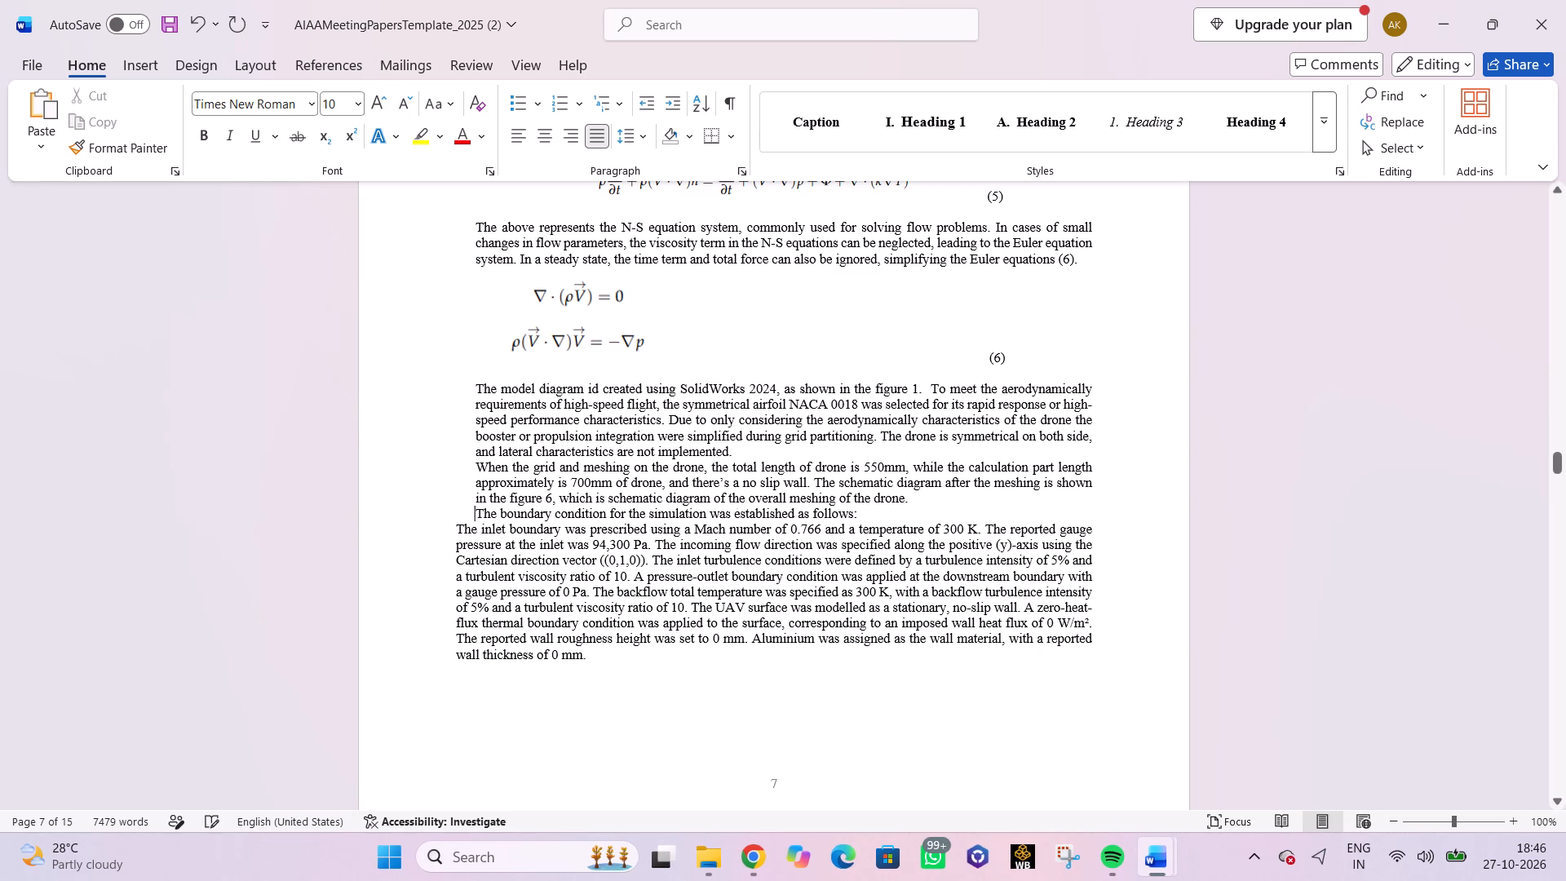
{"action": "left_click", "coordinate": [456, 532]}
{"action": "key", "text": "Tab"}
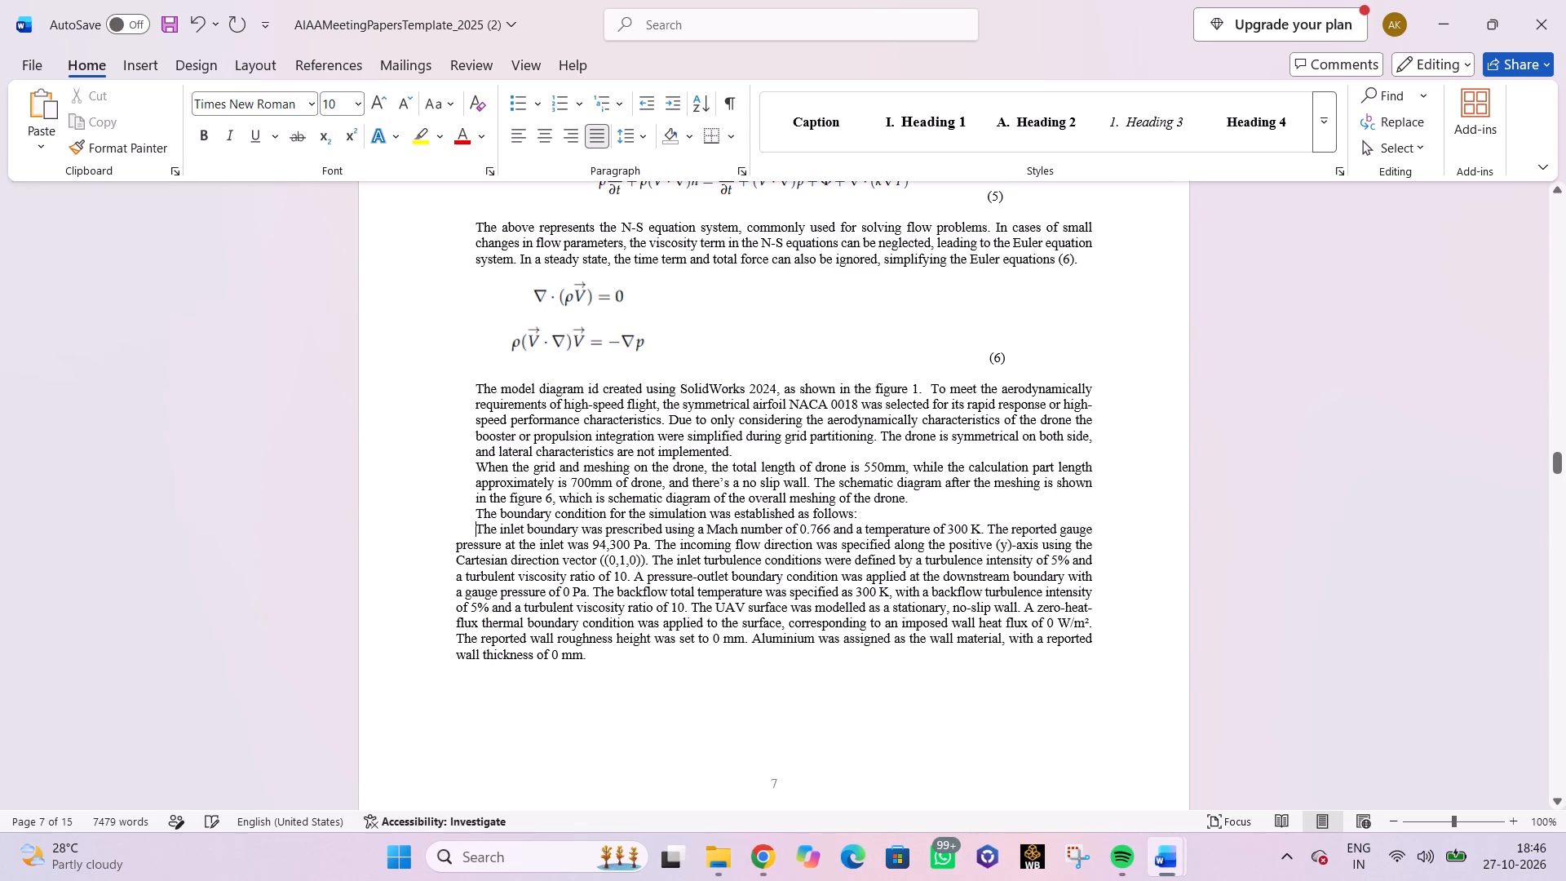
{"action": "left_click", "coordinate": [451, 549]}
{"action": "key", "text": "Tab"}
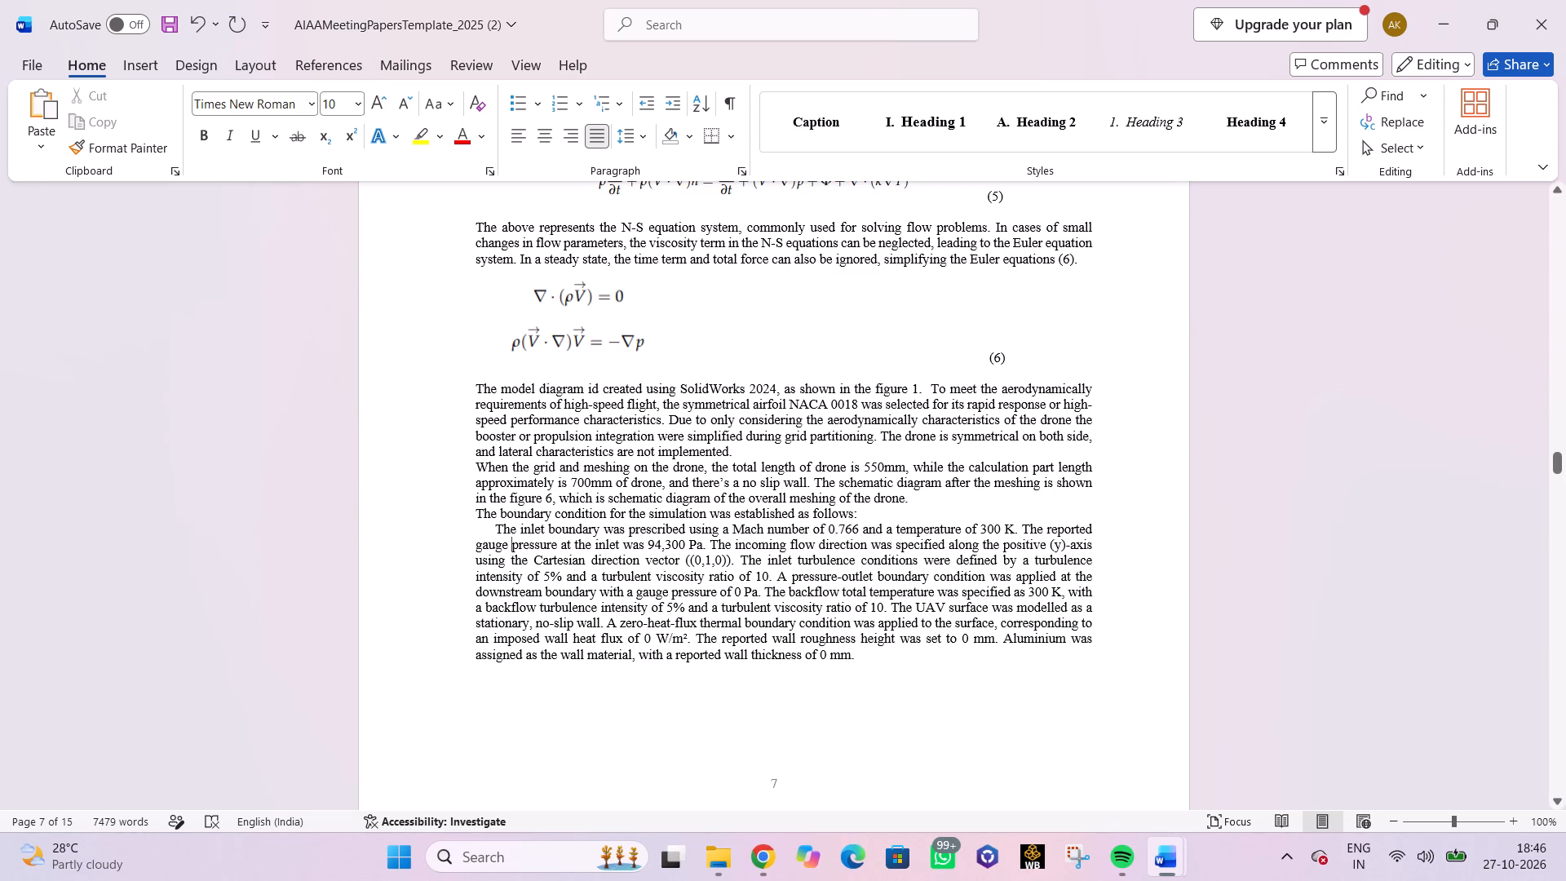
{"action": "left_click", "coordinate": [493, 528]}
{"action": "key", "text": "BackSpace"}
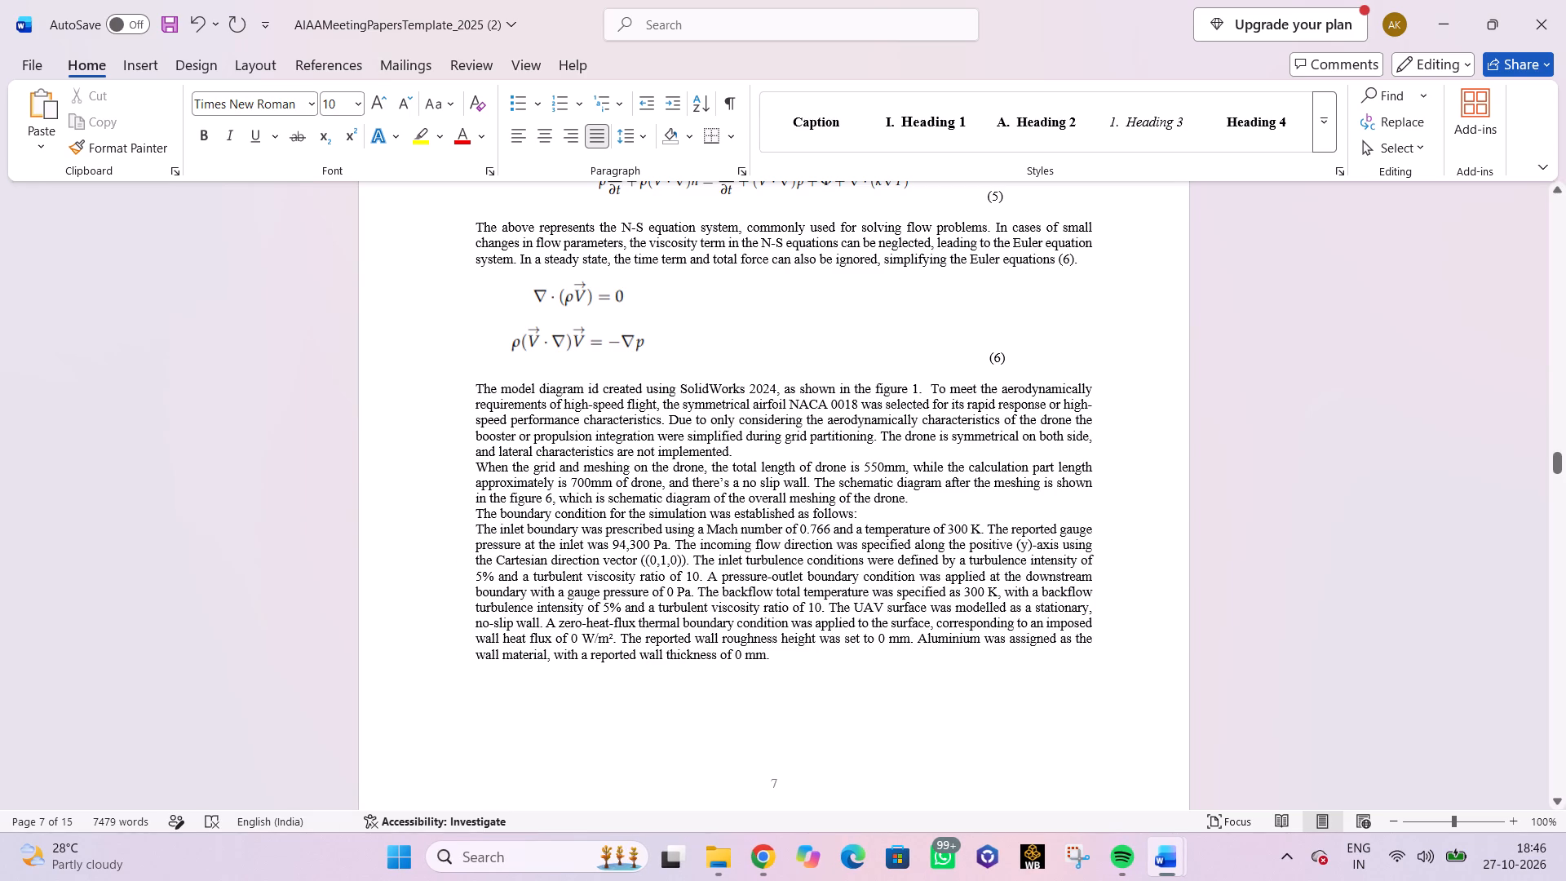
Review the alignment of the section IV equations and the paragraphs that follow them.
{"action": "scroll", "coordinate": [878, 500], "scroll_direction": "up", "scroll_amount": 2}
{"action": "scroll", "coordinate": [883, 523], "scroll_direction": "down", "scroll_amount": 3}
{"action": "scroll", "coordinate": [883, 522], "scroll_direction": "up", "scroll_amount": 3}
{"action": "scroll", "coordinate": [883, 521], "scroll_direction": "down", "scroll_amount": 2}
{"action": "scroll", "coordinate": [883, 521], "scroll_direction": "up", "scroll_amount": 2}
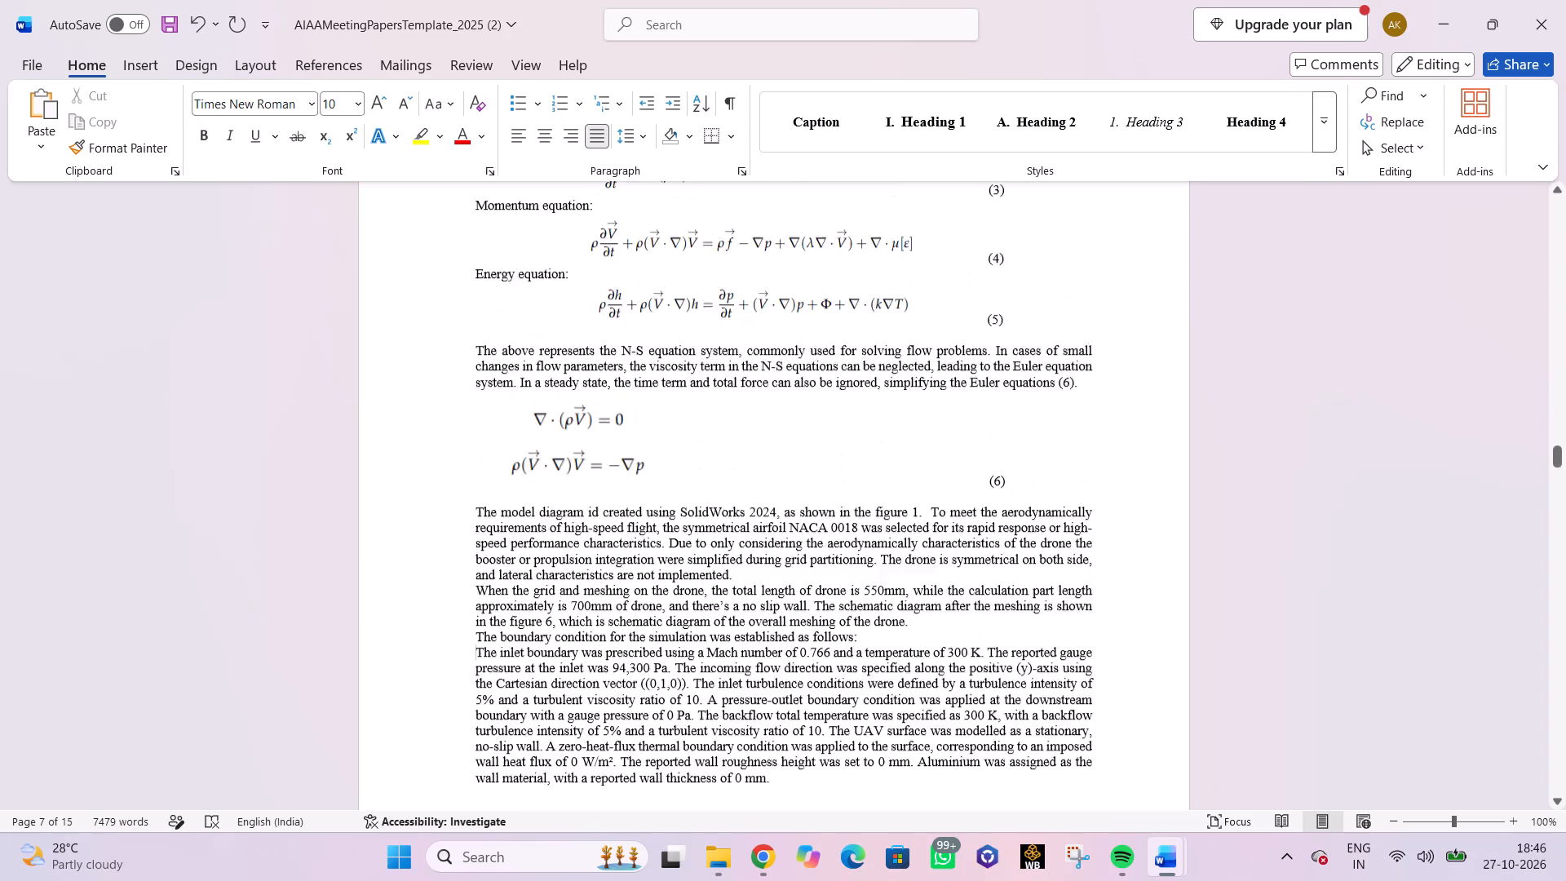
{"action": "scroll", "coordinate": [883, 521], "scroll_direction": "up", "scroll_amount": 5}
{"action": "scroll", "coordinate": [883, 522], "scroll_direction": "down", "scroll_amount": 1}
{"action": "scroll", "coordinate": [883, 522], "scroll_direction": "up", "scroll_amount": 1}
{"action": "scroll", "coordinate": [883, 522], "scroll_direction": "down", "scroll_amount": 2}
{"action": "scroll", "coordinate": [883, 522], "scroll_direction": "up", "scroll_amount": 1}
{"action": "scroll", "coordinate": [768, 443], "scroll_direction": "down", "scroll_amount": 9}
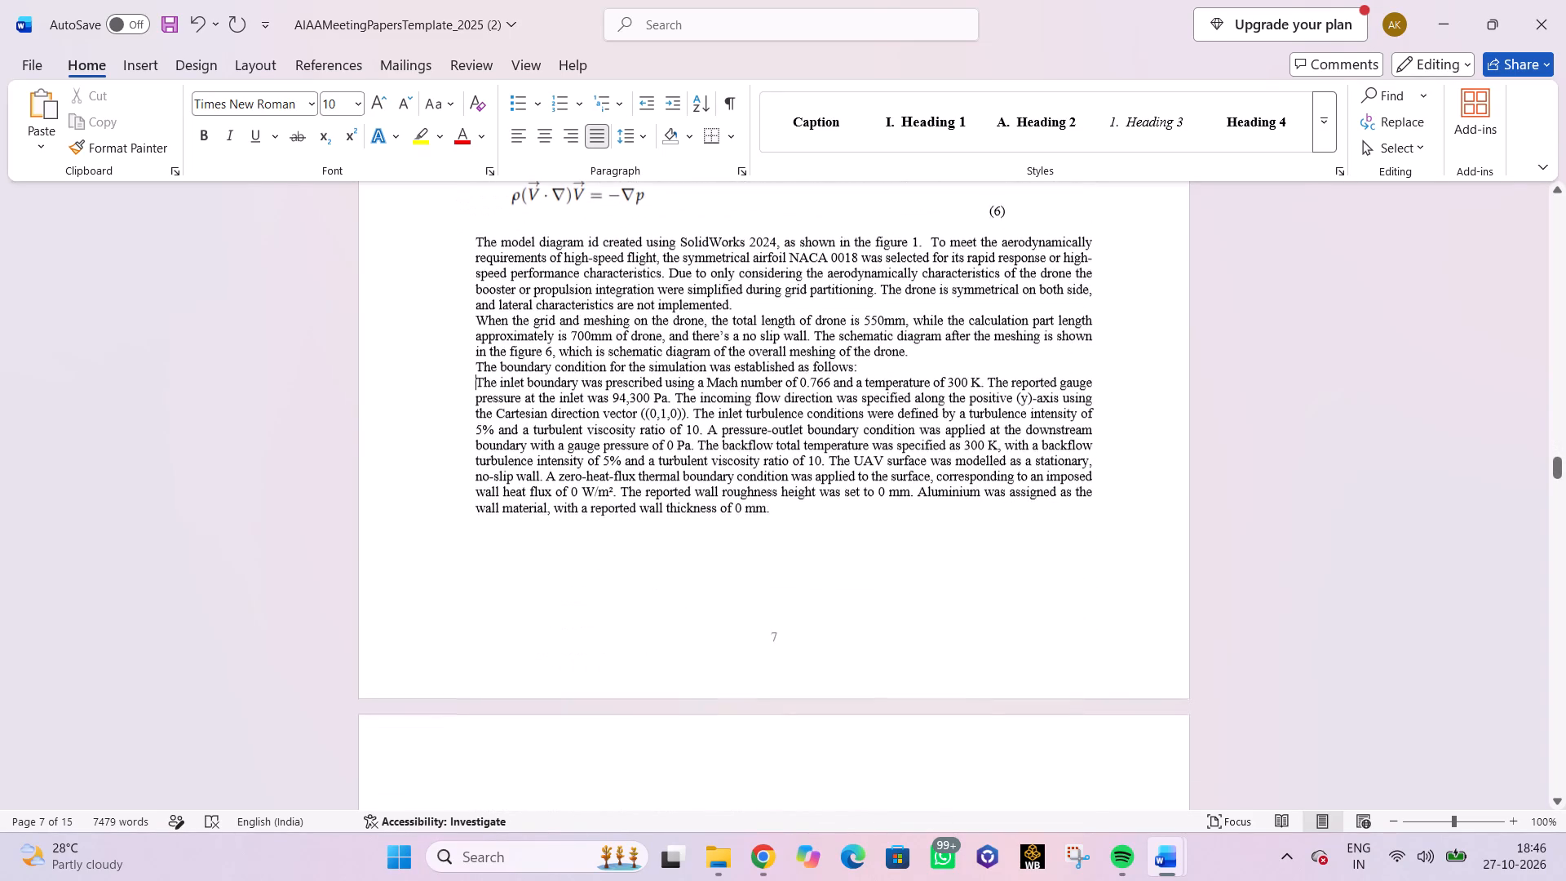
Insert a blank line before and after the line "The boundary condition for the simulation was established as follows:".
{"action": "scroll", "coordinate": [758, 436], "scroll_direction": "up", "scroll_amount": 2}
{"action": "left_click", "coordinate": [916, 451]}
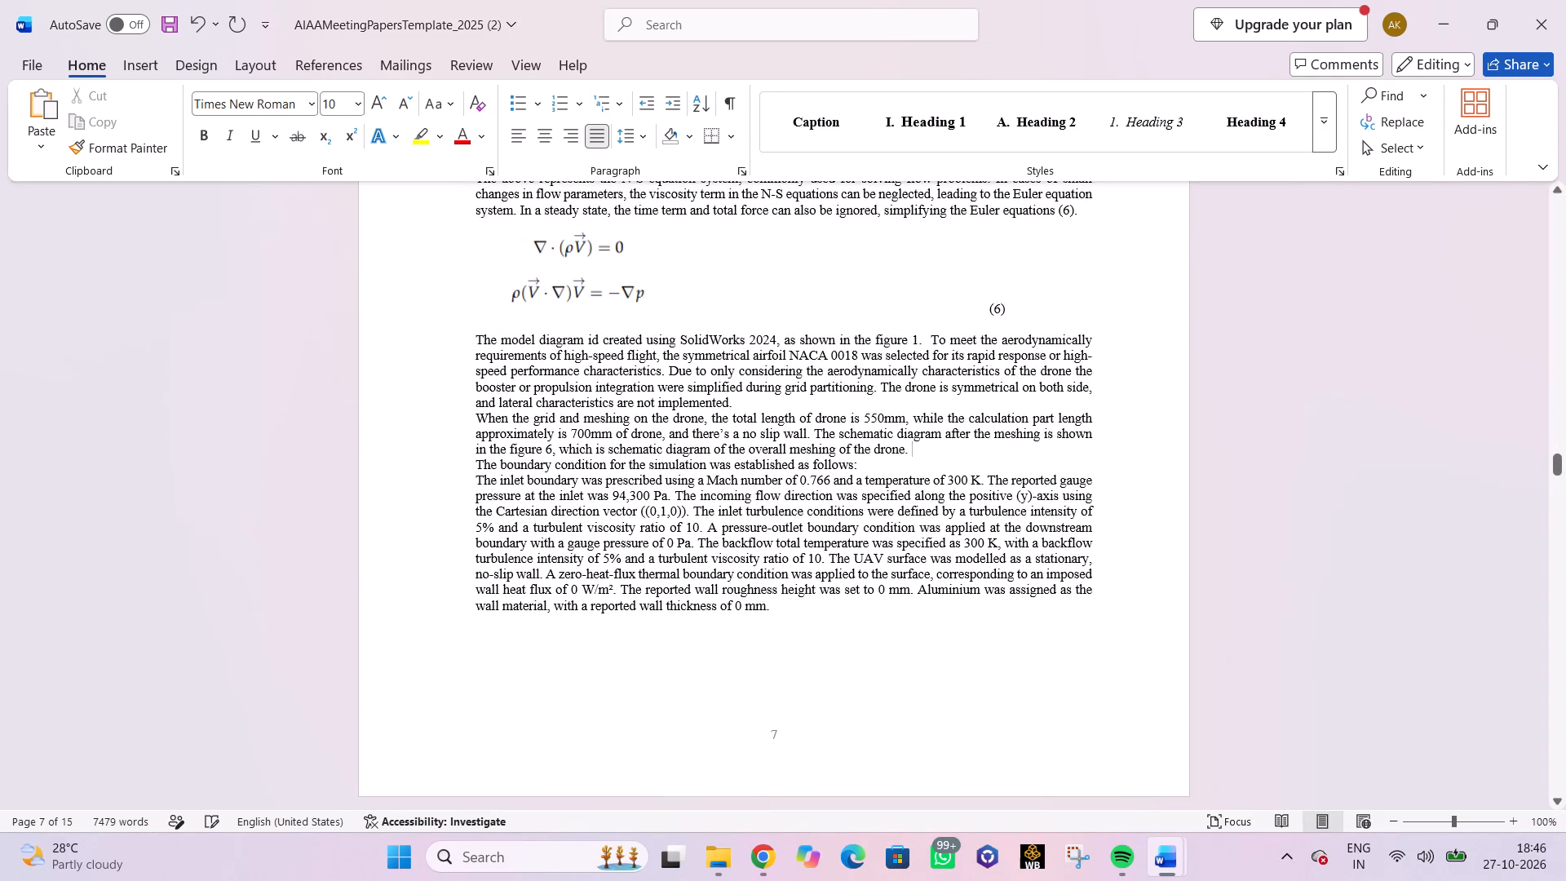
{"action": "key", "text": "Return"}
{"action": "scroll", "coordinate": [848, 492], "scroll_direction": "down", "scroll_amount": 3}
{"action": "left_click", "coordinate": [864, 340]}
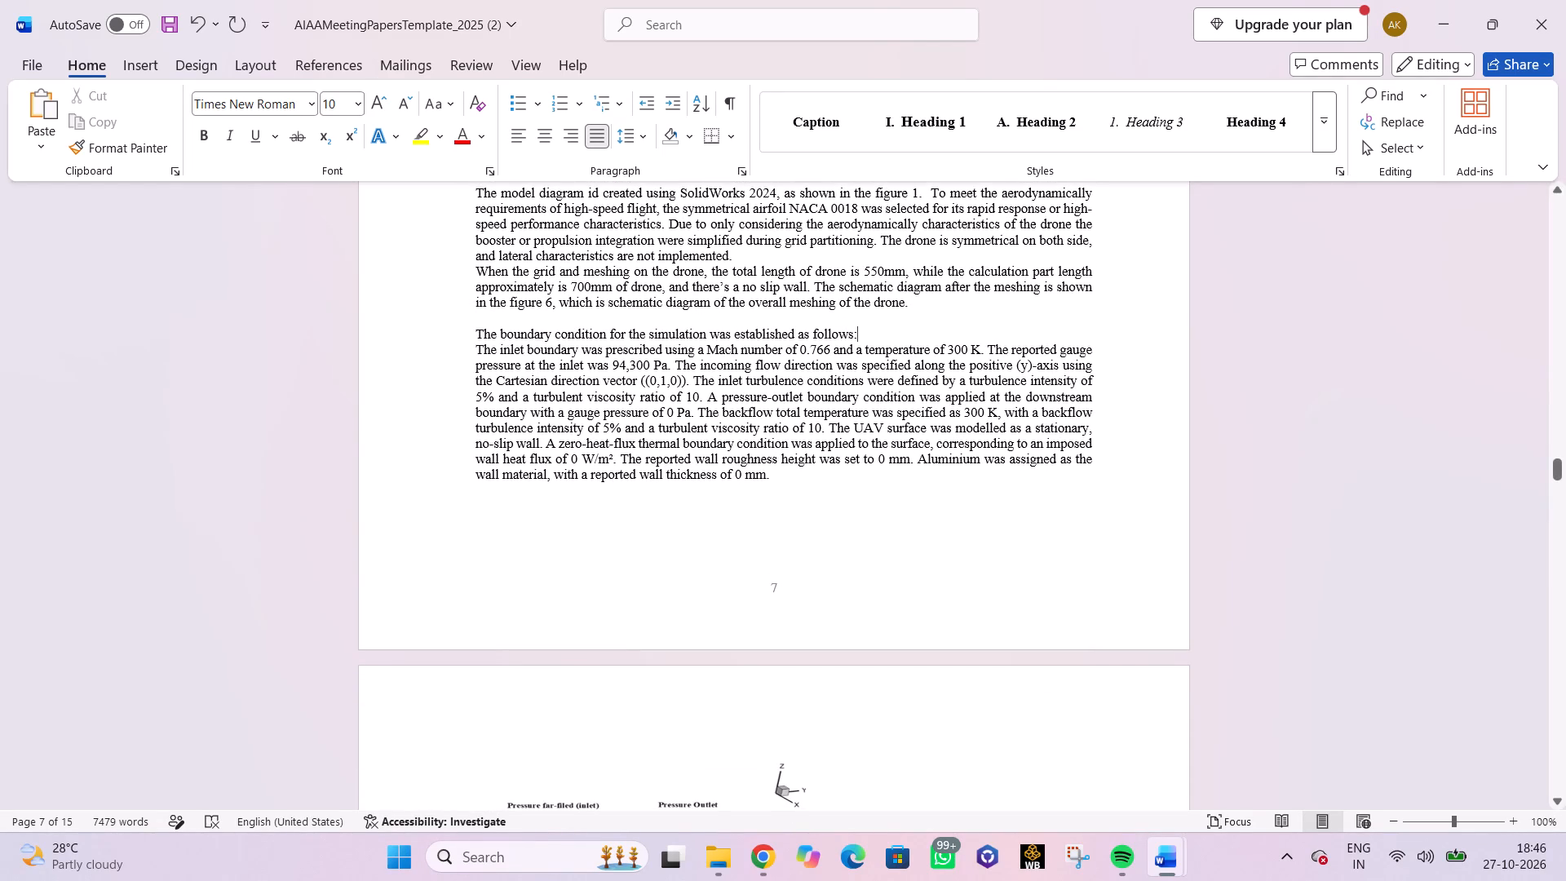
{"action": "key", "text": "Return"}
{"action": "scroll", "coordinate": [962, 414], "scroll_direction": "up", "scroll_amount": 3}
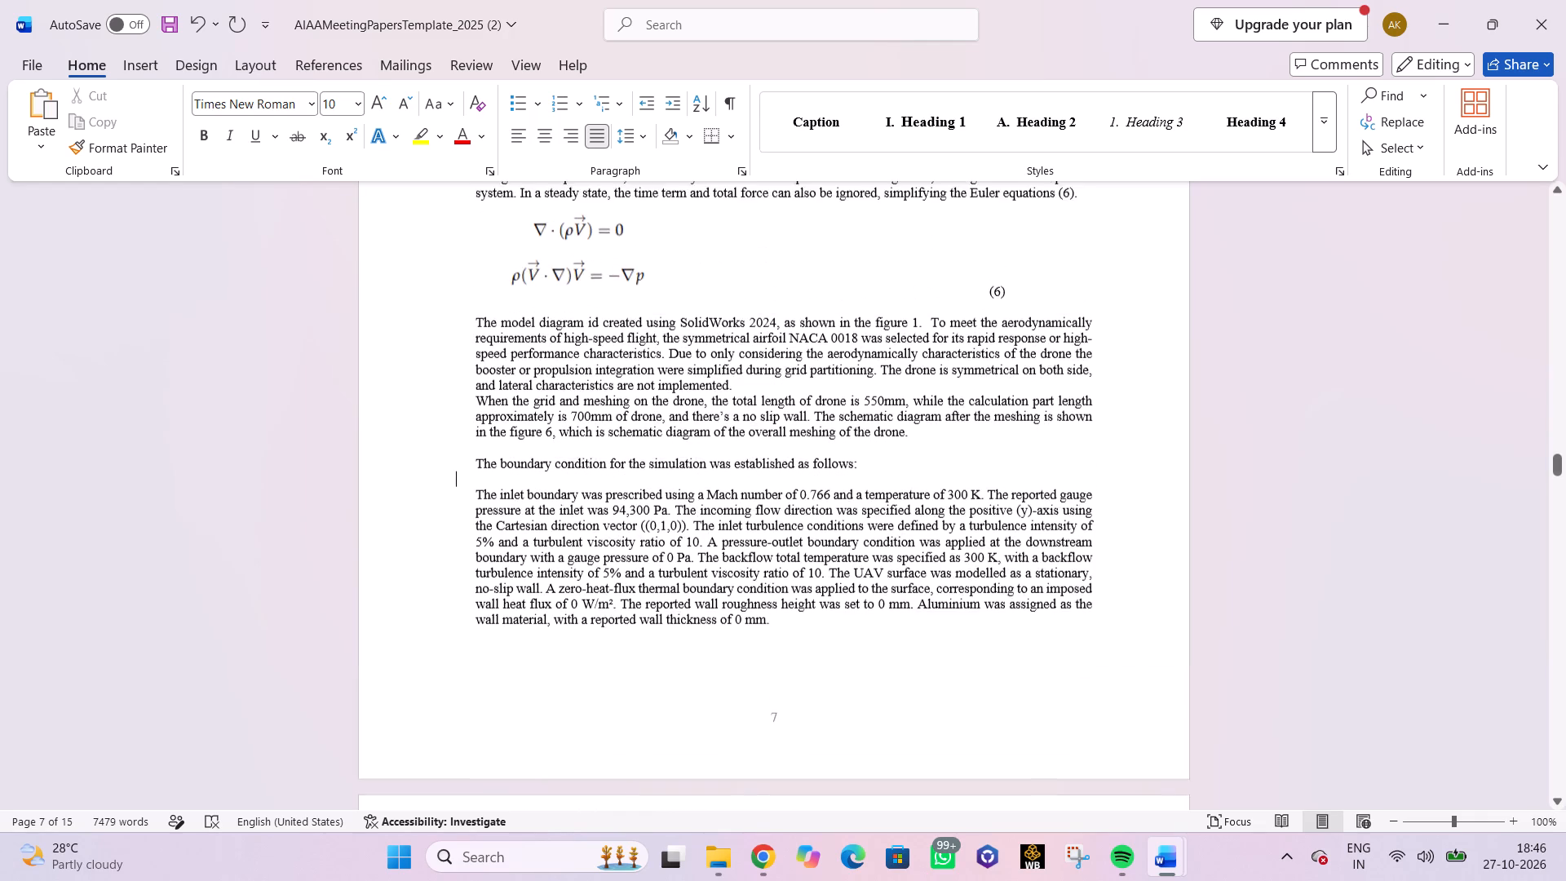
Center the drone calculation mesh image and its Figure 6 caption.
{"action": "scroll", "coordinate": [962, 413], "scroll_direction": "down", "scroll_amount": 11}
{"action": "left_click", "coordinate": [723, 423]}
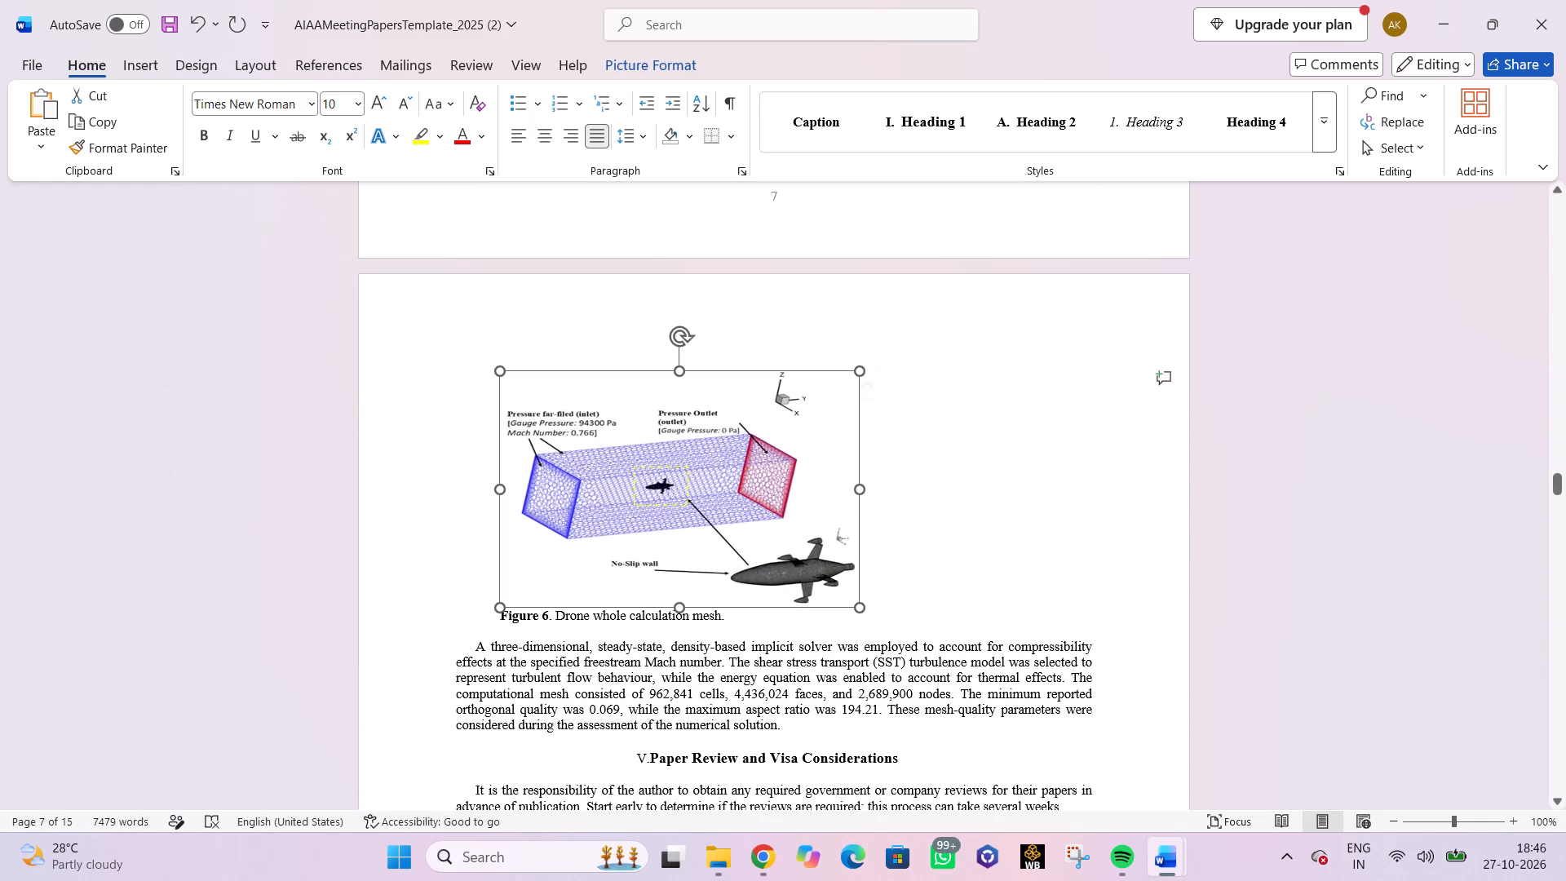
{"action": "left_click", "coordinate": [545, 139]}
{"action": "left_click", "coordinate": [562, 603]}
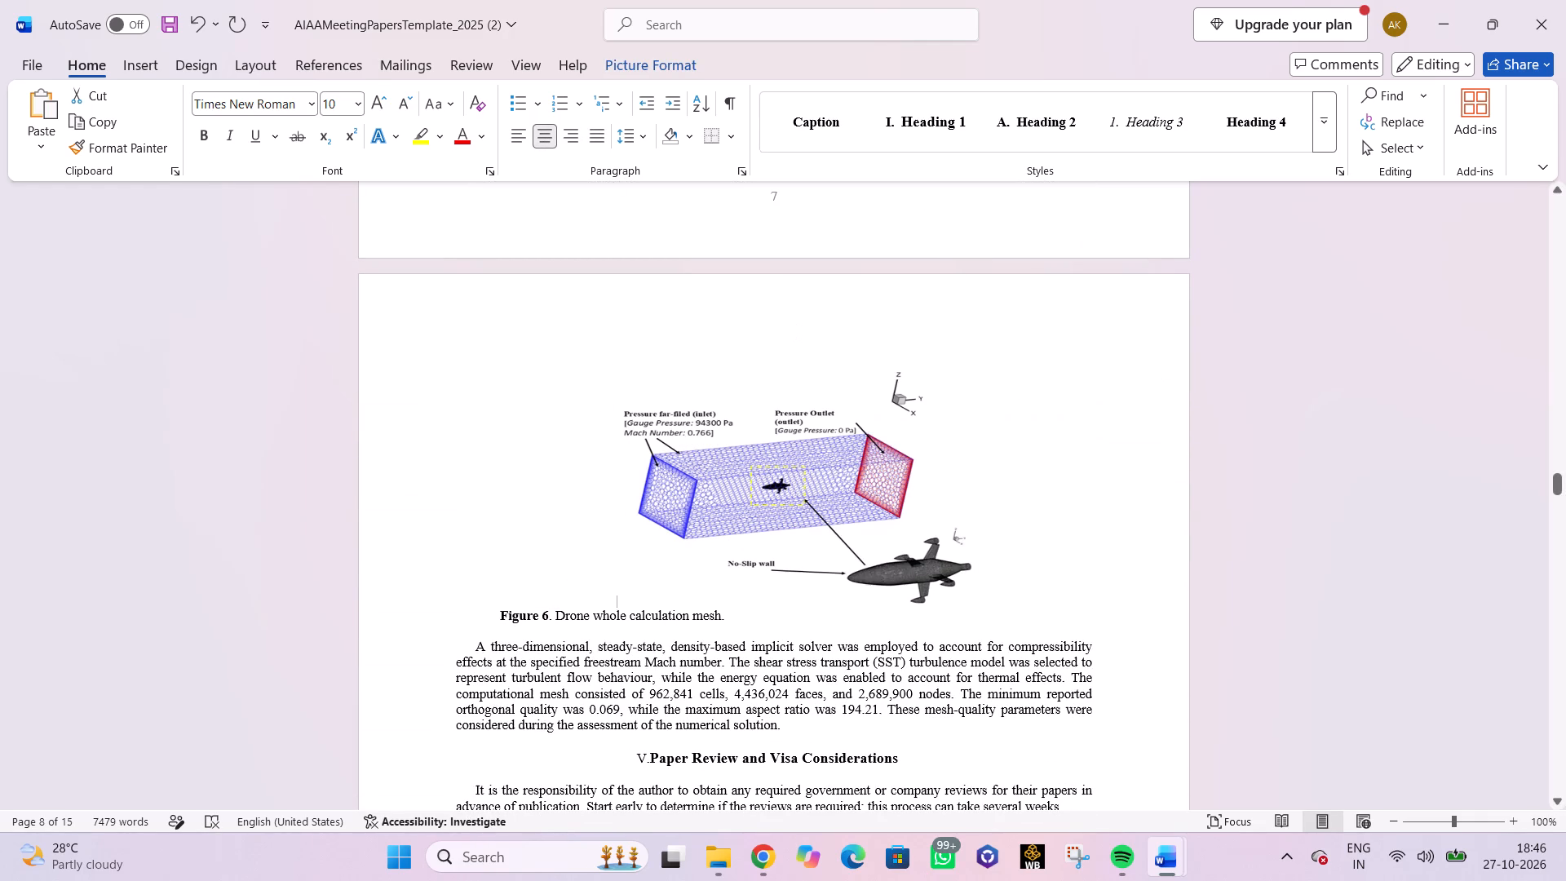
{"action": "left_click", "coordinate": [571, 613]}
{"action": "left_click", "coordinate": [542, 135]}
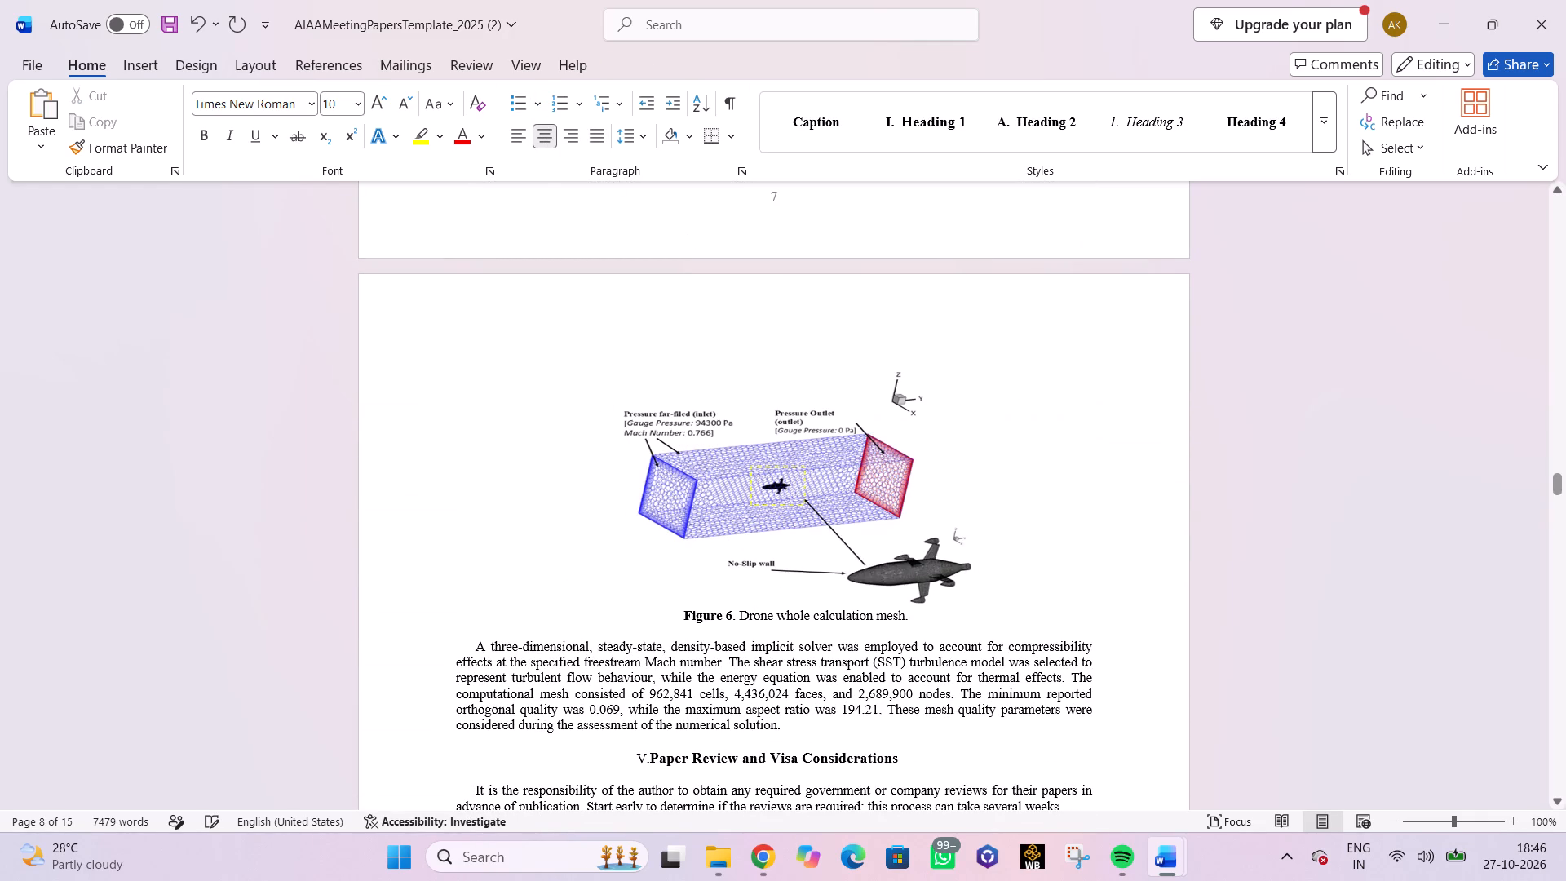
Insert a blank line between the mesh image and the Figure 6 caption.
{"action": "left_click", "coordinate": [1366, 396]}
{"action": "key", "text": "Return"}
Remove the gap between the Figure 6 caption and the paragraph starting "A three-dimensional, steady-state".
{"action": "scroll", "coordinate": [987, 566], "scroll_direction": "down", "scroll_amount": 1}
{"action": "scroll", "coordinate": [987, 569], "scroll_direction": "up", "scroll_amount": 2}
{"action": "scroll", "coordinate": [987, 569], "scroll_direction": "down", "scroll_amount": 1}
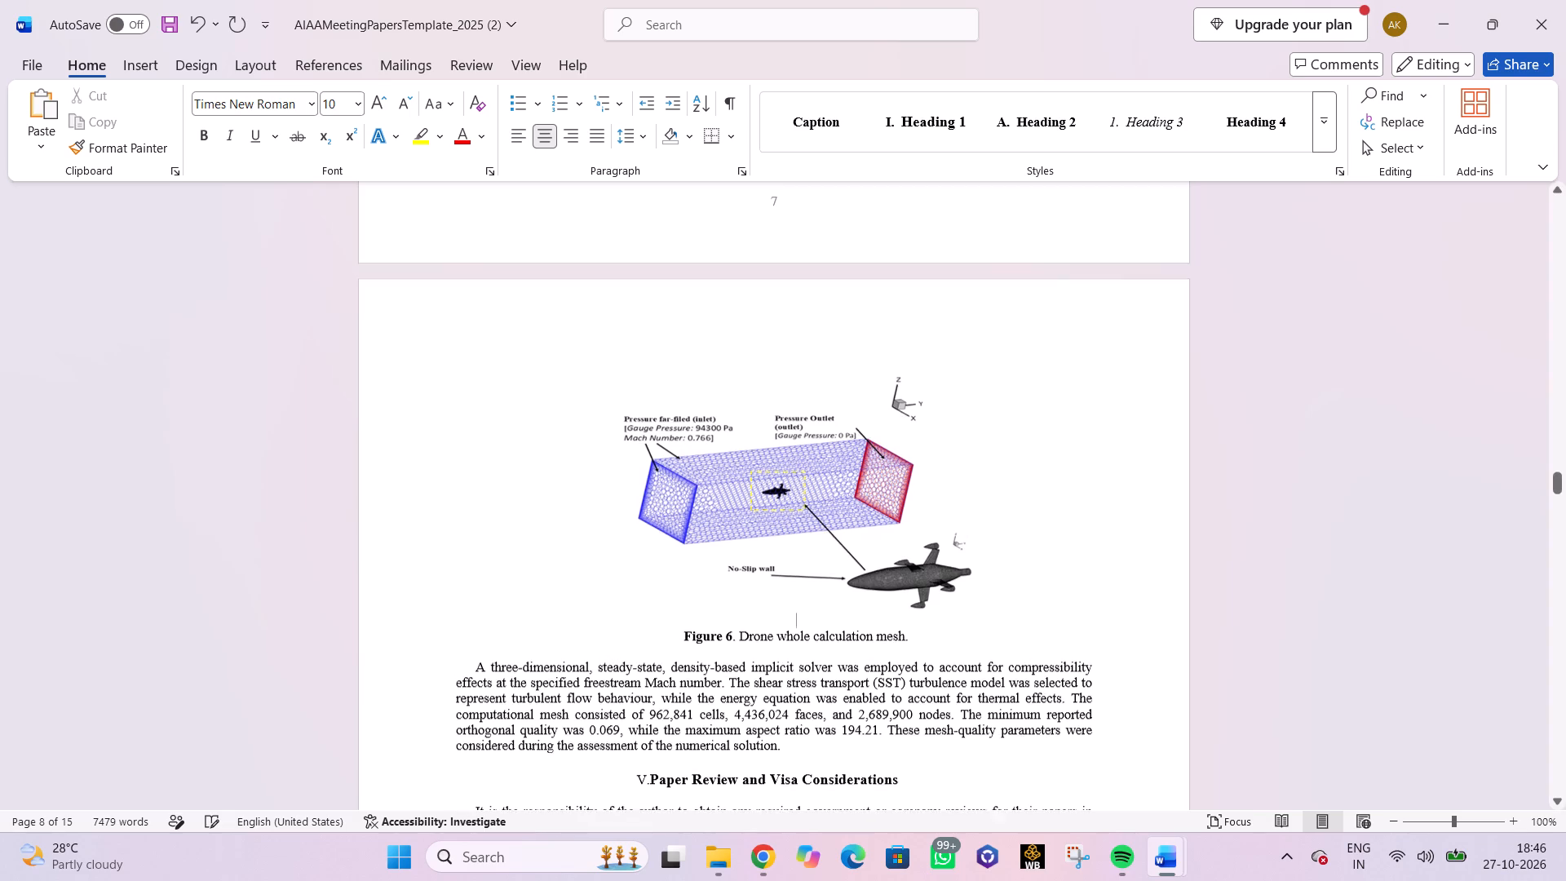
{"action": "scroll", "coordinate": [987, 569], "scroll_direction": "down", "scroll_amount": 5}
{"action": "scroll", "coordinate": [769, 435], "scroll_direction": "down", "scroll_amount": 2}
{"action": "scroll", "coordinate": [736, 418], "scroll_direction": "up", "scroll_amount": 2}
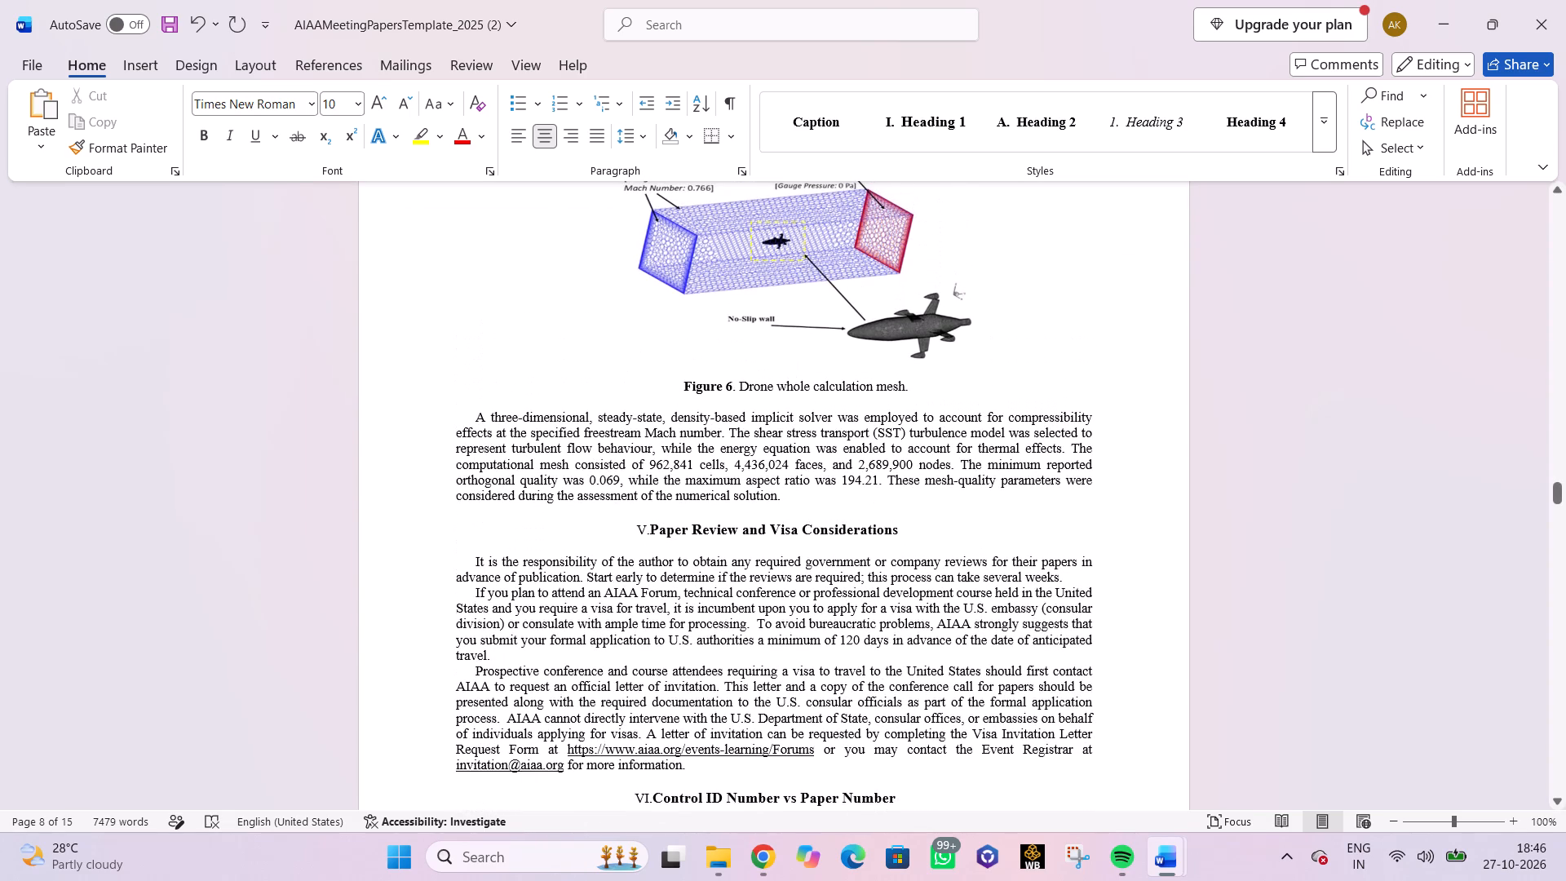
{"action": "left_click", "coordinate": [479, 413]}
{"action": "key", "text": "BackSpace"}
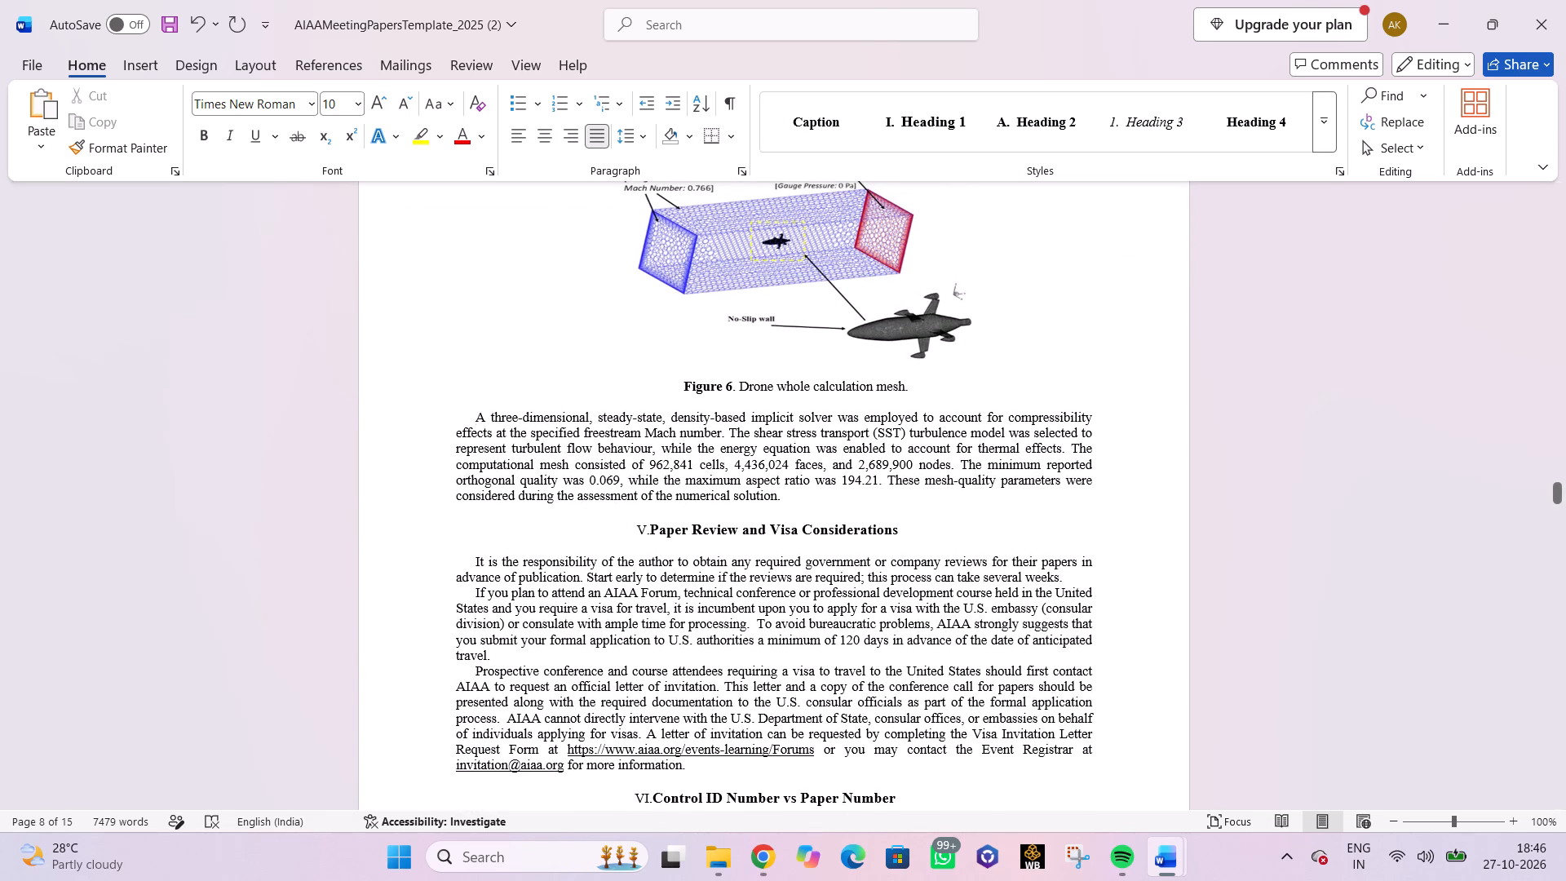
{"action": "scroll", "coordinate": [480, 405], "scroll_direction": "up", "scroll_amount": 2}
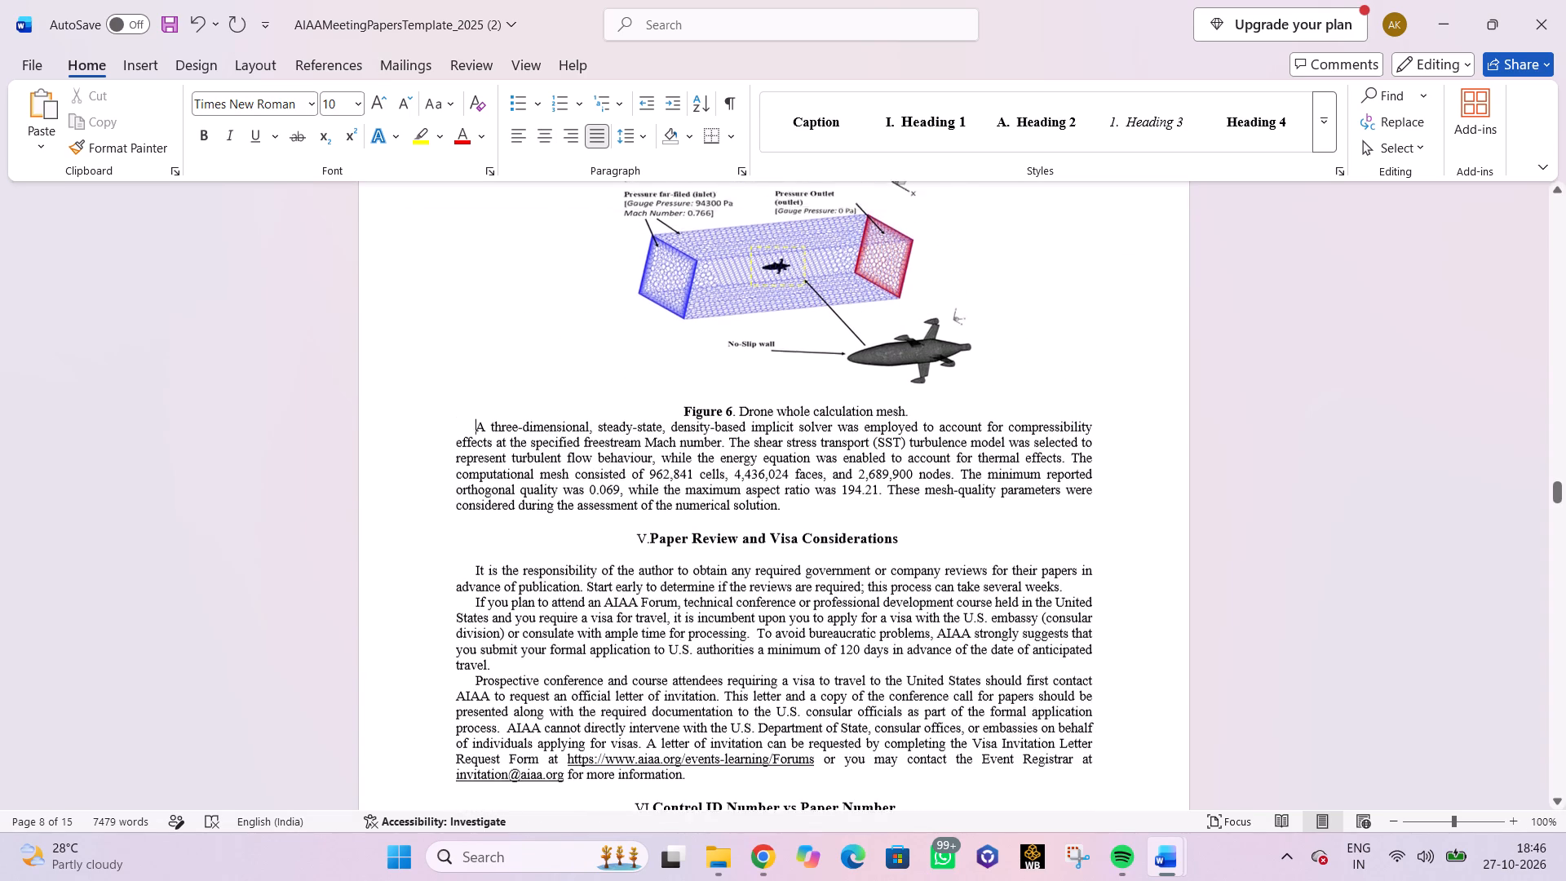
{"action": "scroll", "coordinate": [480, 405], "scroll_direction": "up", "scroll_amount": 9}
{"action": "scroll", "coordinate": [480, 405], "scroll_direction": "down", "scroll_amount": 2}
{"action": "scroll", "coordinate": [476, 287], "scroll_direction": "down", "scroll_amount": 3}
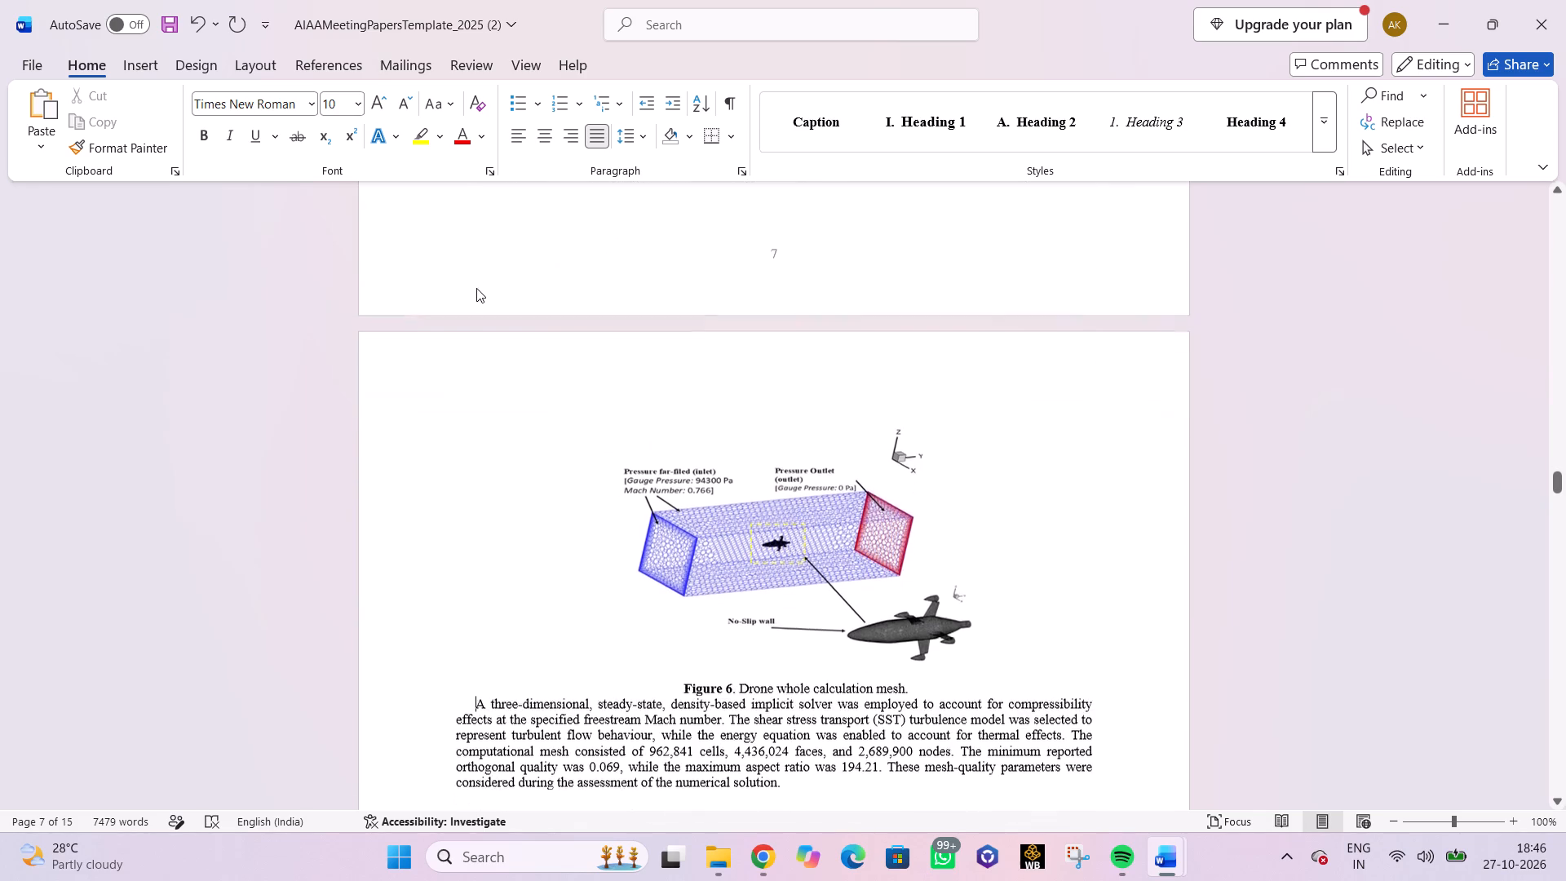
Indent the whole paragraph starting "A three-dimensional, steady-state" below the Figure 6 caption.
{"action": "scroll", "coordinate": [476, 288], "scroll_direction": "down", "scroll_amount": 9}
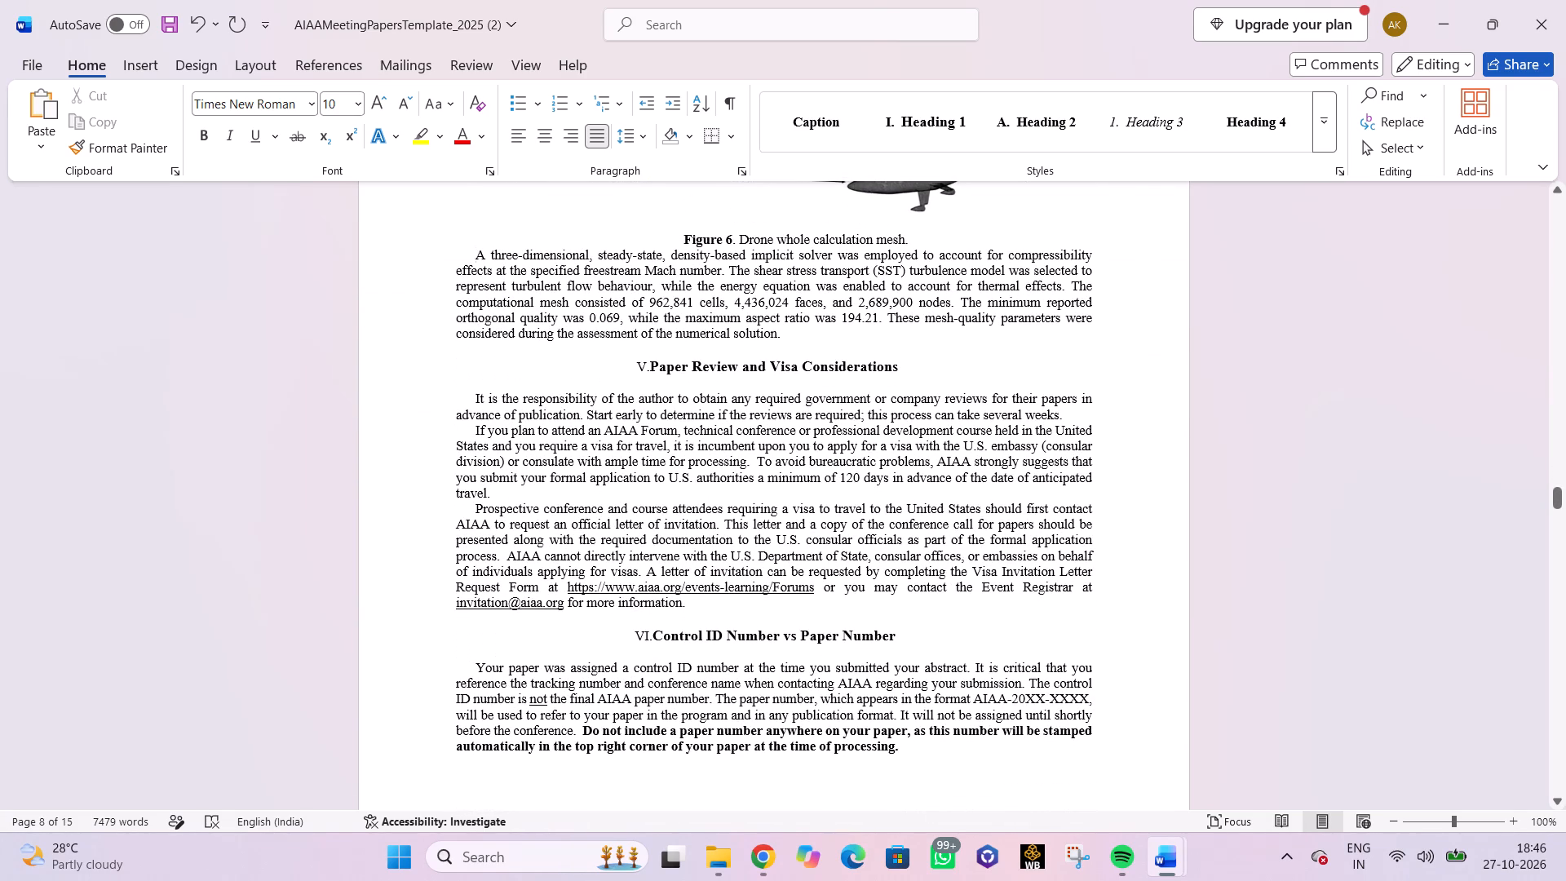
{"action": "left_click", "coordinate": [457, 273]}
{"action": "key", "text": "Tab"}
Review the alignment of section IV's paragraphs, equations (3) to (6) and Figure 6 against each other.
{"action": "scroll", "coordinate": [670, 362], "scroll_direction": "up", "scroll_amount": 2}
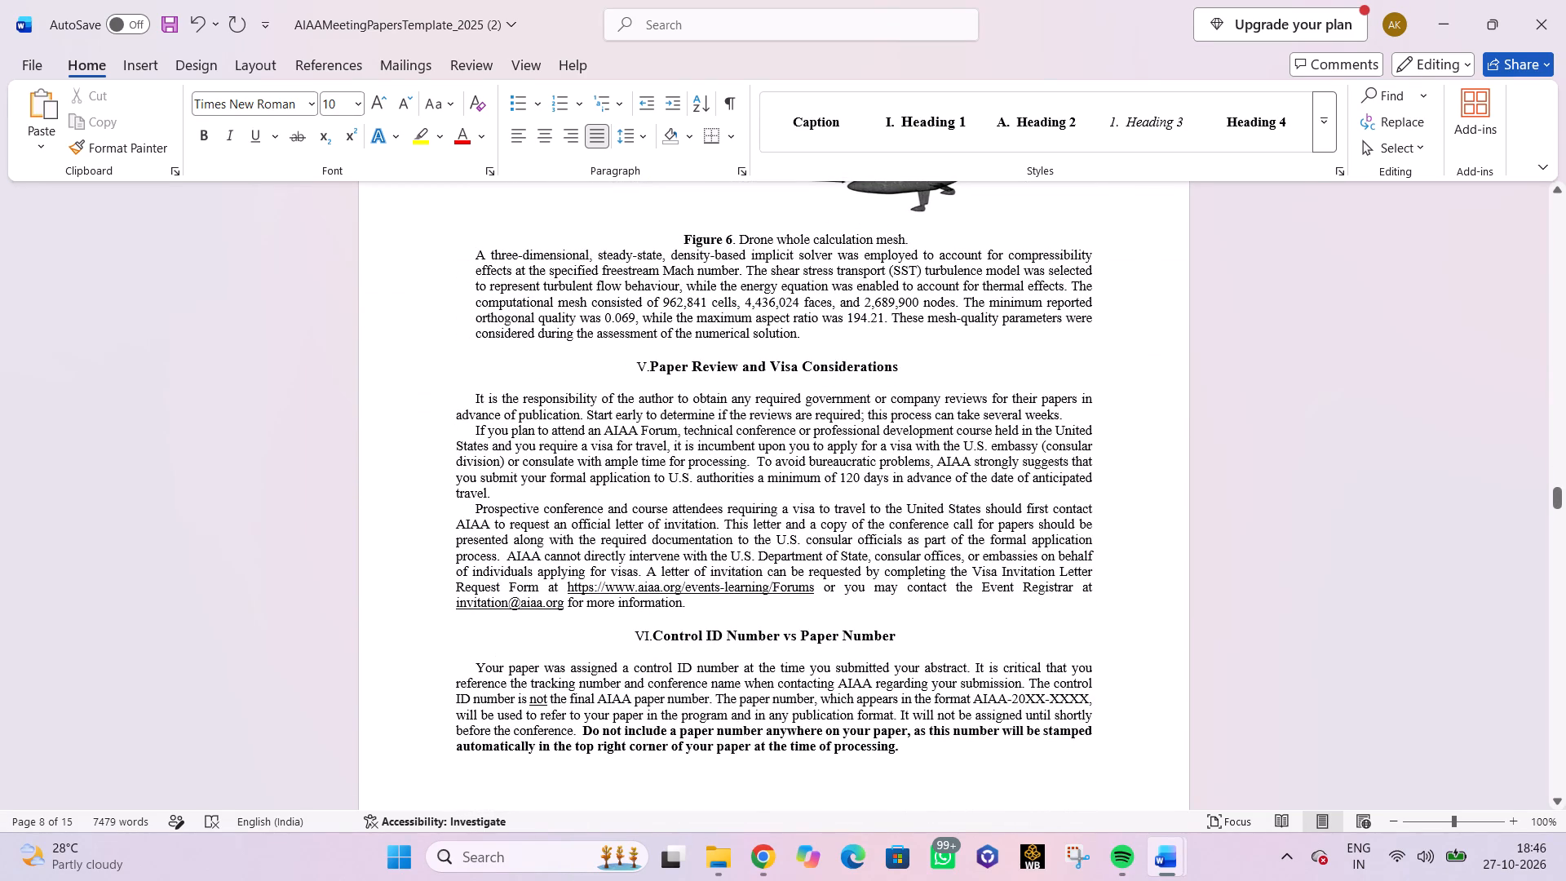
{"action": "scroll", "coordinate": [670, 362], "scroll_direction": "down", "scroll_amount": 1}
{"action": "scroll", "coordinate": [670, 362], "scroll_direction": "up", "scroll_amount": 7}
{"action": "scroll", "coordinate": [670, 362], "scroll_direction": "down", "scroll_amount": 3}
{"action": "scroll", "coordinate": [670, 362], "scroll_direction": "up", "scroll_amount": 20}
{"action": "scroll", "coordinate": [670, 362], "scroll_direction": "up", "scroll_amount": 1}
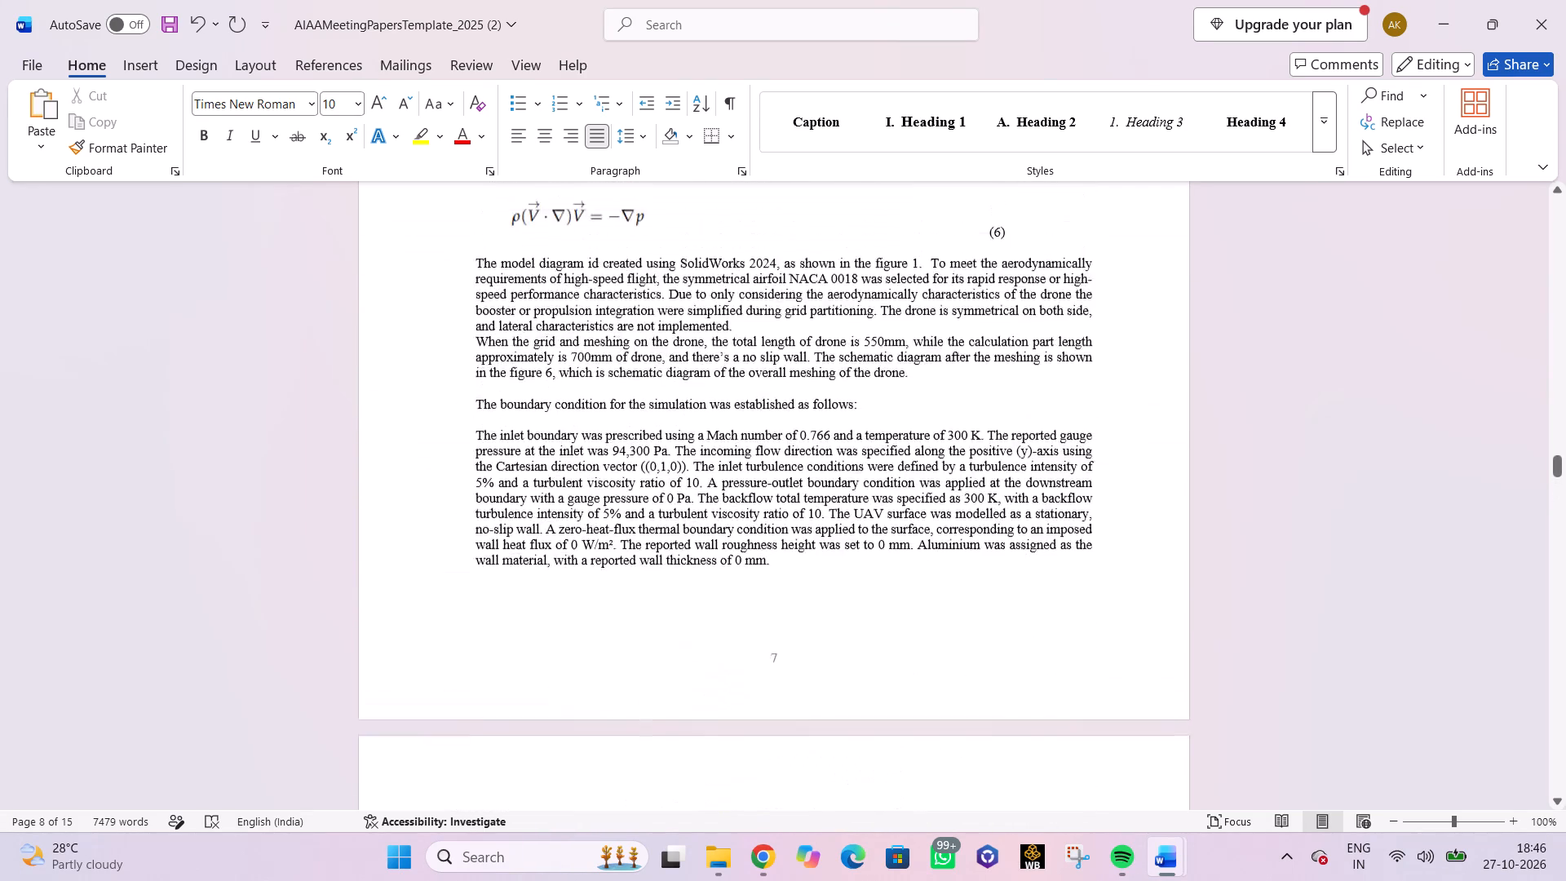
{"action": "scroll", "coordinate": [669, 364], "scroll_direction": "up", "scroll_amount": 2}
{"action": "scroll", "coordinate": [669, 364], "scroll_direction": "down", "scroll_amount": 5}
{"action": "scroll", "coordinate": [668, 368], "scroll_direction": "up", "scroll_amount": 5}
{"action": "scroll", "coordinate": [668, 368], "scroll_direction": "down", "scroll_amount": 1}
{"action": "scroll", "coordinate": [668, 368], "scroll_direction": "up", "scroll_amount": 1}
{"action": "scroll", "coordinate": [668, 368], "scroll_direction": "down", "scroll_amount": 10}
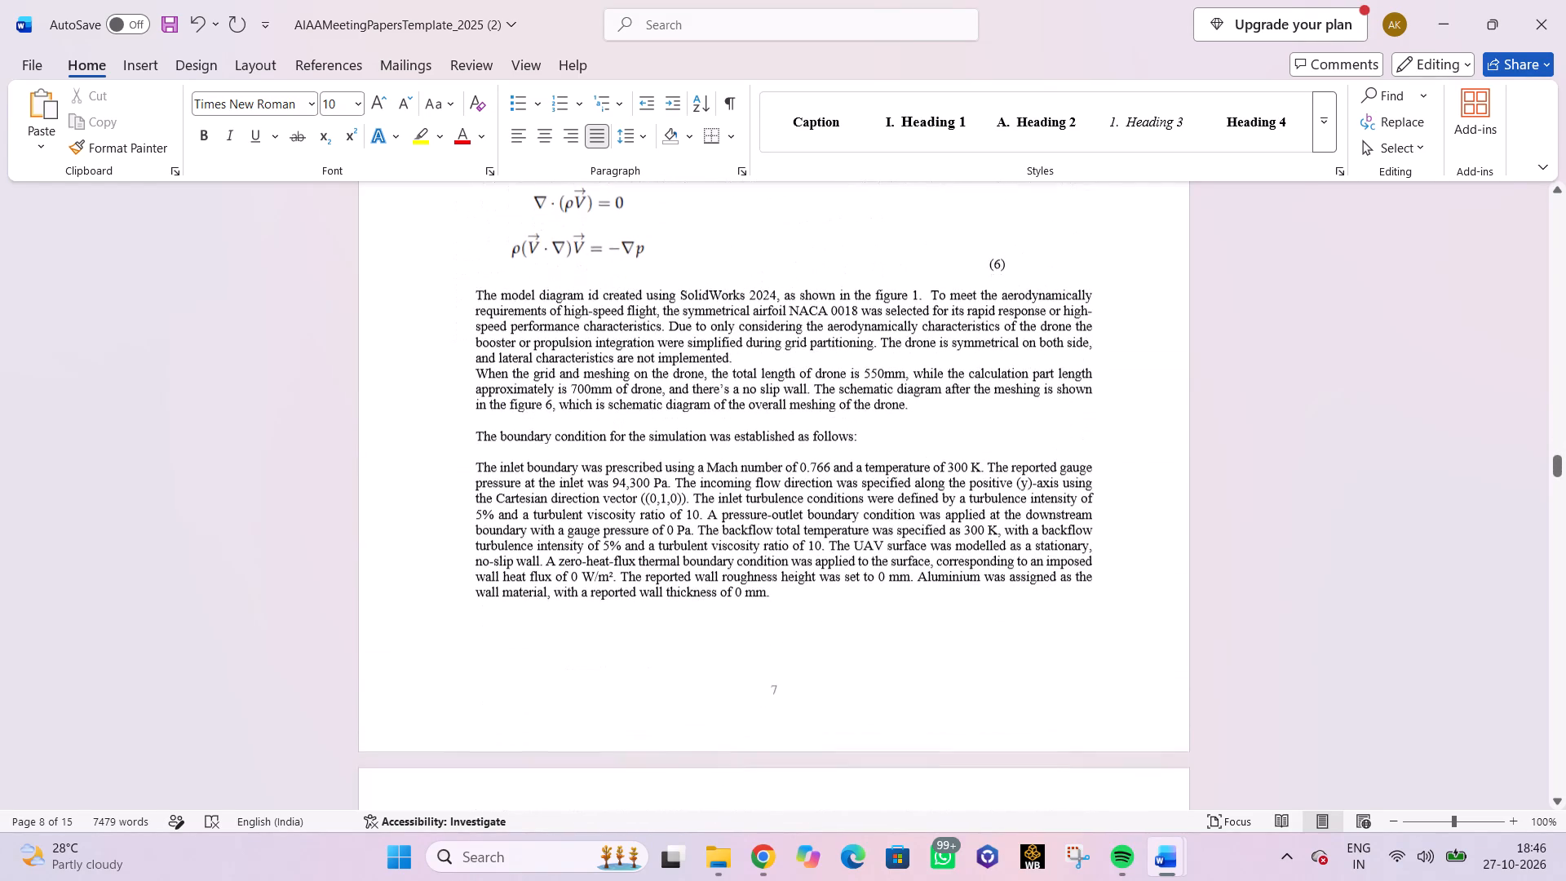
{"action": "left_click", "coordinate": [483, 462]}
{"action": "scroll", "coordinate": [609, 455], "scroll_direction": "down", "scroll_amount": 12}
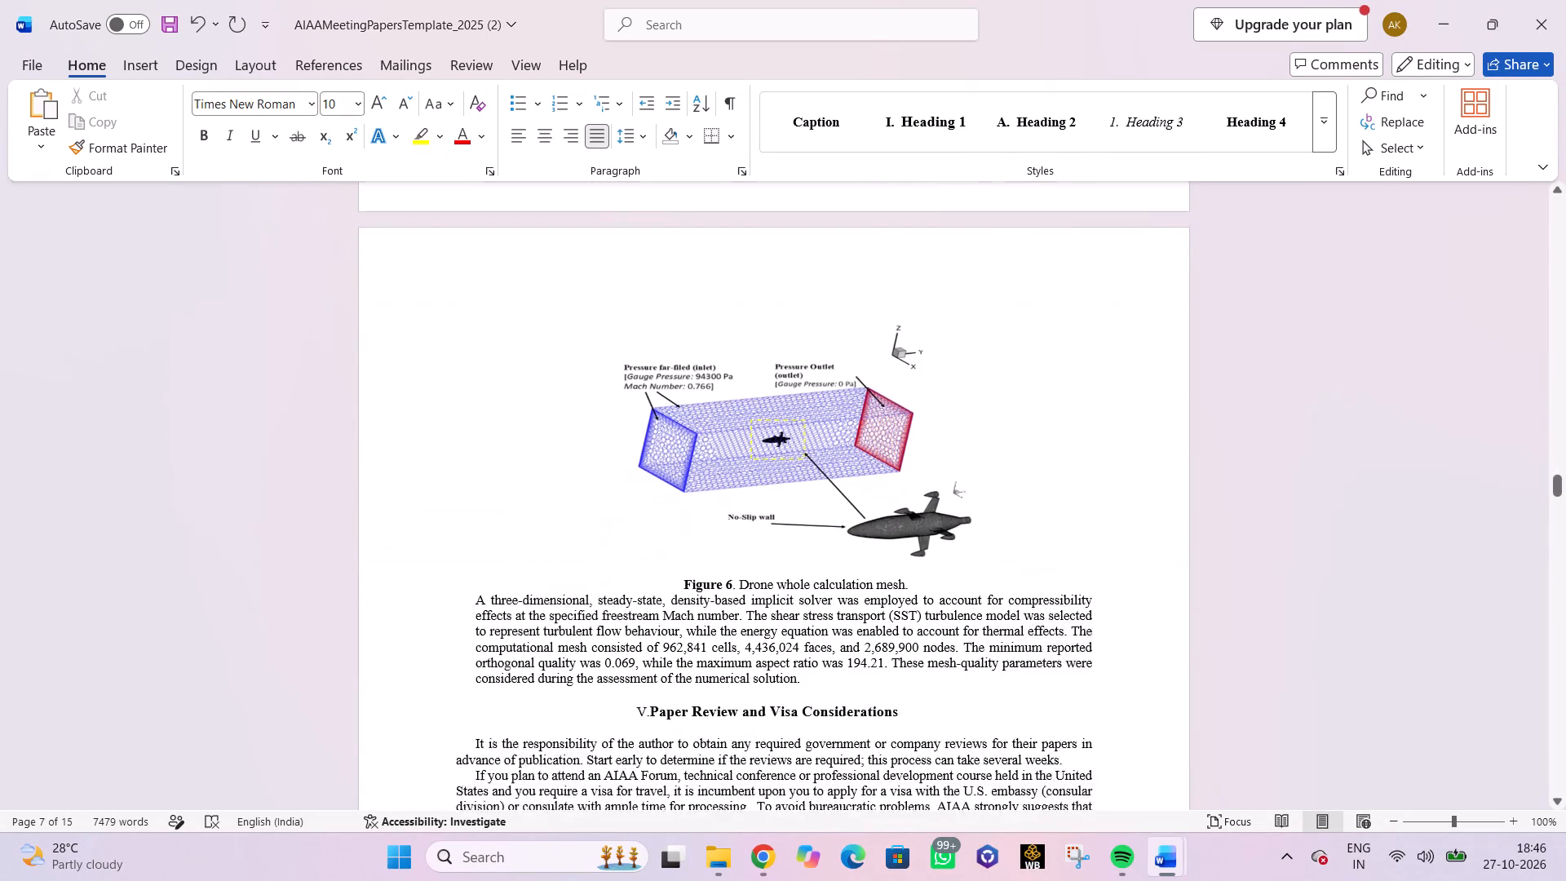
{"action": "scroll", "coordinate": [619, 446], "scroll_direction": "down", "scroll_amount": 2}
{"action": "left_click", "coordinate": [603, 472]}
{"action": "scroll", "coordinate": [608, 459], "scroll_direction": "down", "scroll_amount": 4}
{"action": "scroll", "coordinate": [627, 438], "scroll_direction": "up", "scroll_amount": 2}
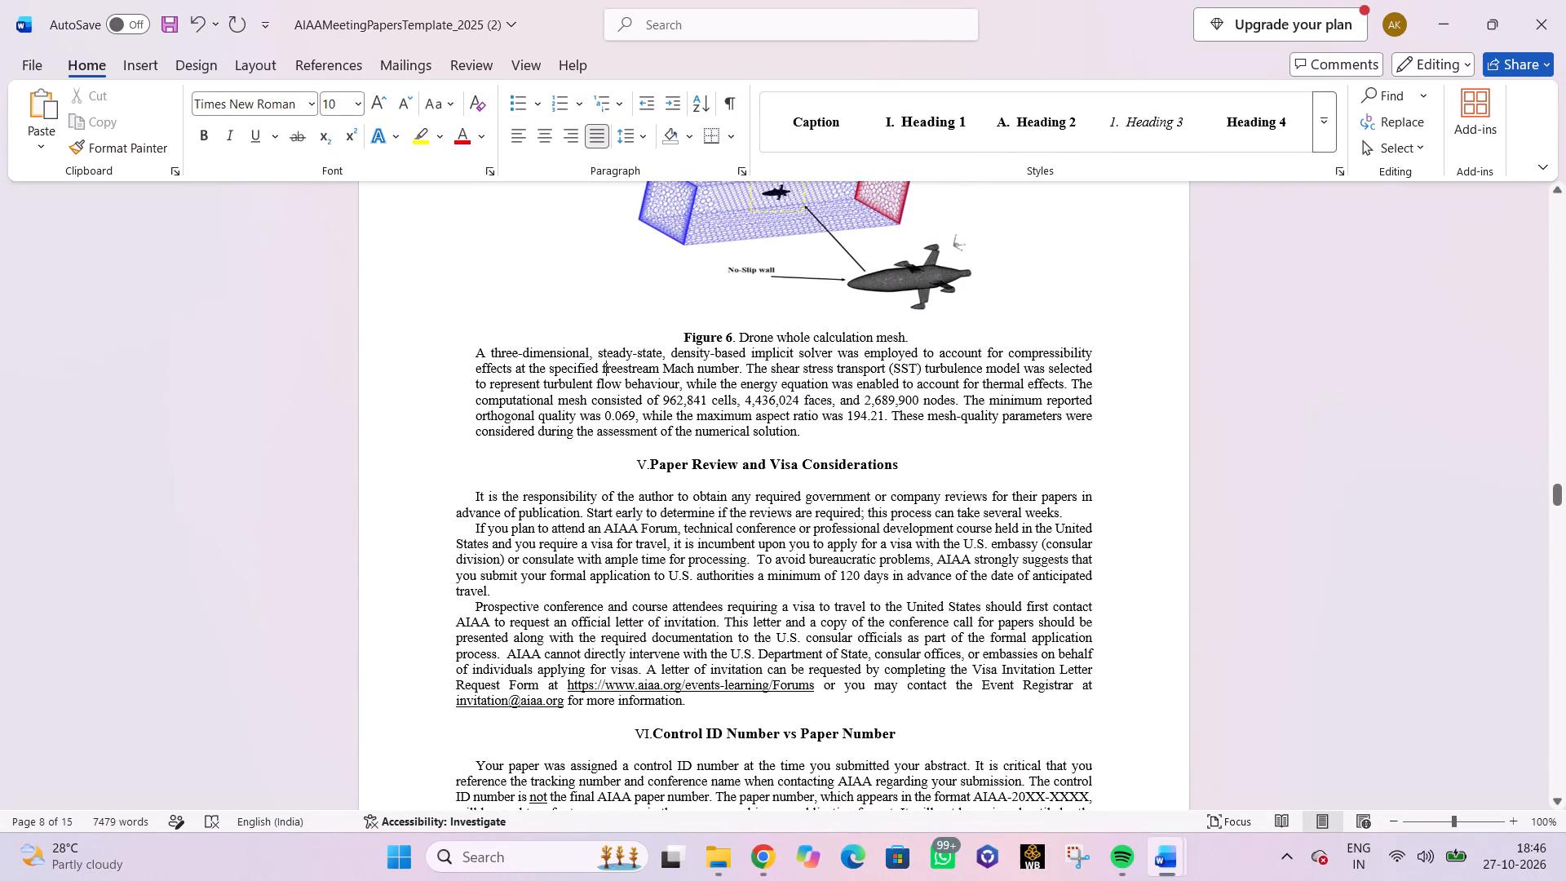
{"action": "scroll", "coordinate": [773, 443], "scroll_direction": "down", "scroll_amount": 2}
{"action": "scroll", "coordinate": [773, 443], "scroll_direction": "up", "scroll_amount": 4}
{"action": "scroll", "coordinate": [773, 443], "scroll_direction": "down", "scroll_amount": 1}
{"action": "scroll", "coordinate": [773, 443], "scroll_direction": "up", "scroll_amount": 1}
{"action": "scroll", "coordinate": [772, 443], "scroll_direction": "down", "scroll_amount": 1}
{"action": "scroll", "coordinate": [772, 443], "scroll_direction": "up", "scroll_amount": 7}
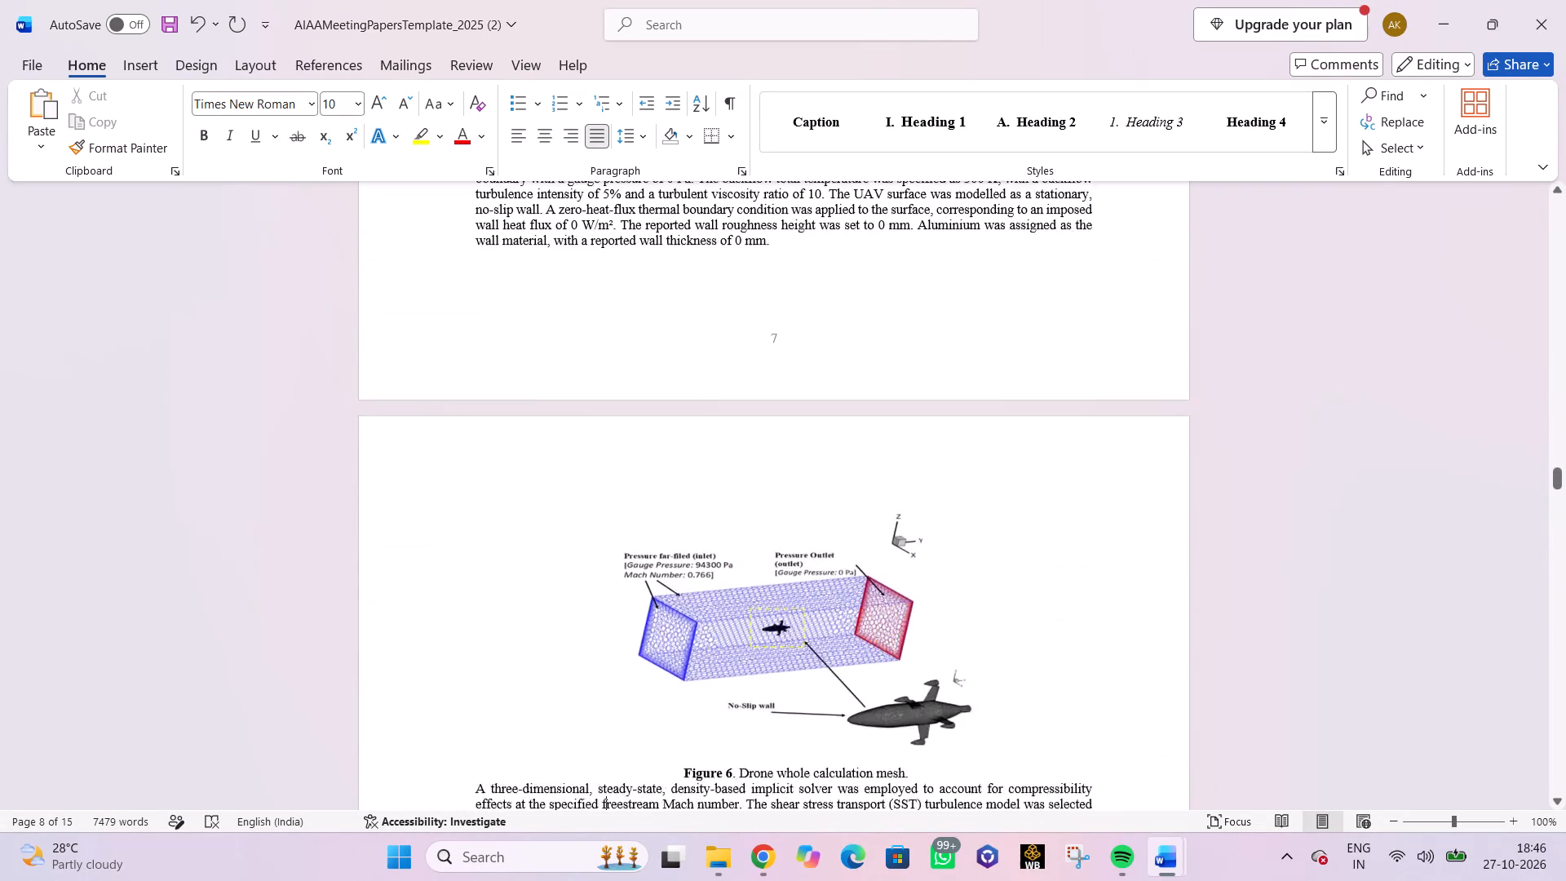
{"action": "scroll", "coordinate": [770, 443], "scroll_direction": "up", "scroll_amount": 2}
{"action": "scroll", "coordinate": [770, 443], "scroll_direction": "down", "scroll_amount": 1}
{"action": "scroll", "coordinate": [770, 443], "scroll_direction": "up", "scroll_amount": 12}
{"action": "scroll", "coordinate": [770, 443], "scroll_direction": "down", "scroll_amount": 2}
{"action": "scroll", "coordinate": [770, 443], "scroll_direction": "up", "scroll_amount": 12}
{"action": "scroll", "coordinate": [765, 445], "scroll_direction": "down", "scroll_amount": 7}
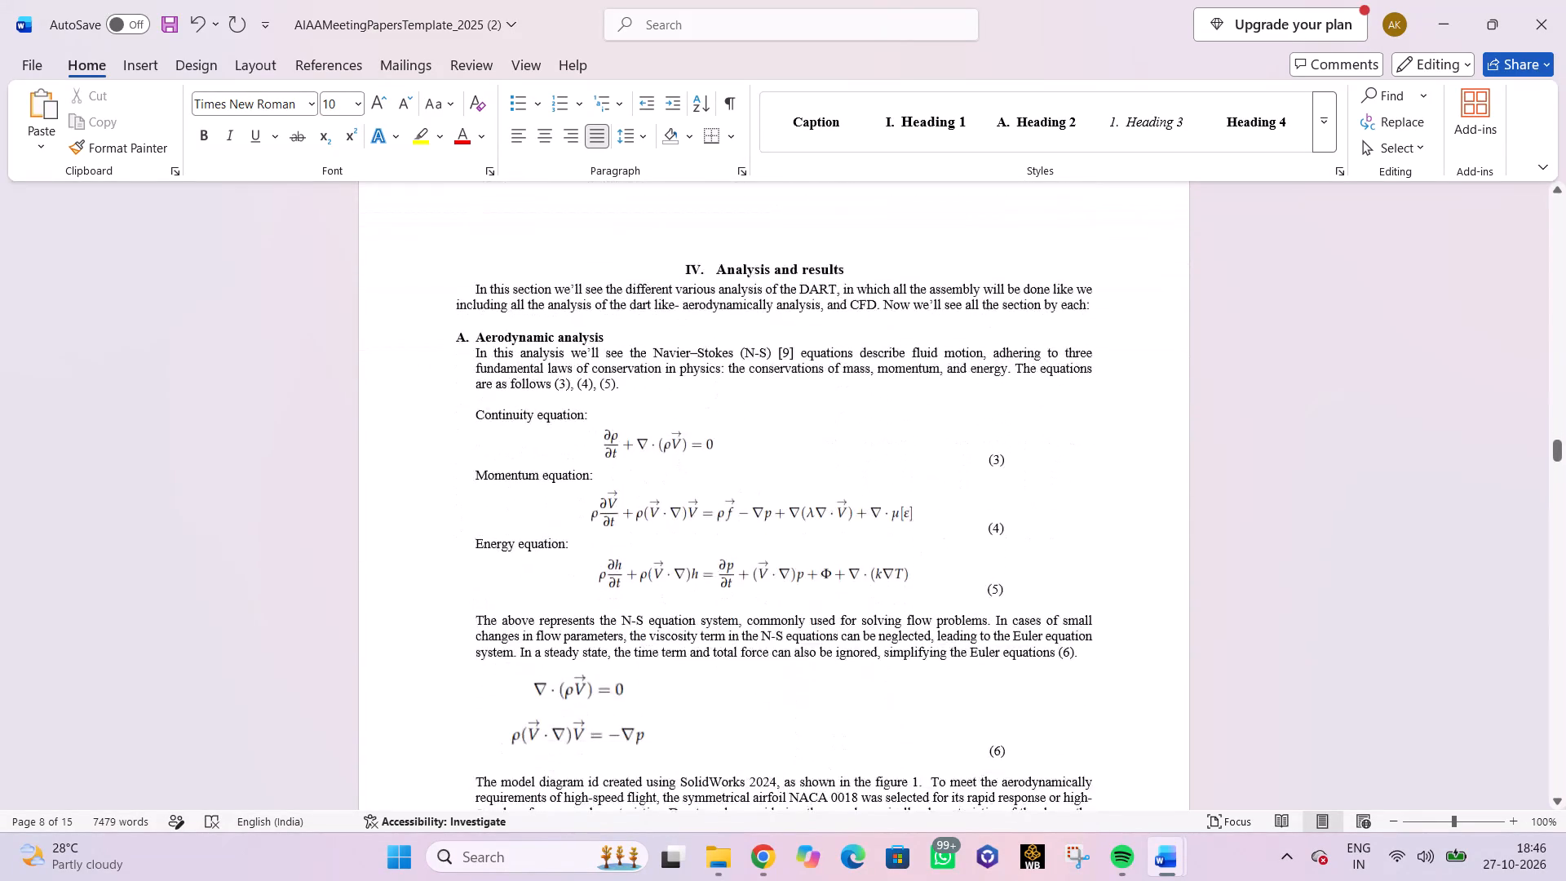
{"action": "scroll", "coordinate": [760, 447], "scroll_direction": "down", "scroll_amount": 7}
{"action": "scroll", "coordinate": [756, 452], "scroll_direction": "up", "scroll_amount": 1}
{"action": "scroll", "coordinate": [756, 454], "scroll_direction": "down", "scroll_amount": 16}
Start a new lettered subsection "B." after the paragraph ending "assessment of the numerical solution.".
{"action": "left_click", "coordinate": [812, 531]}
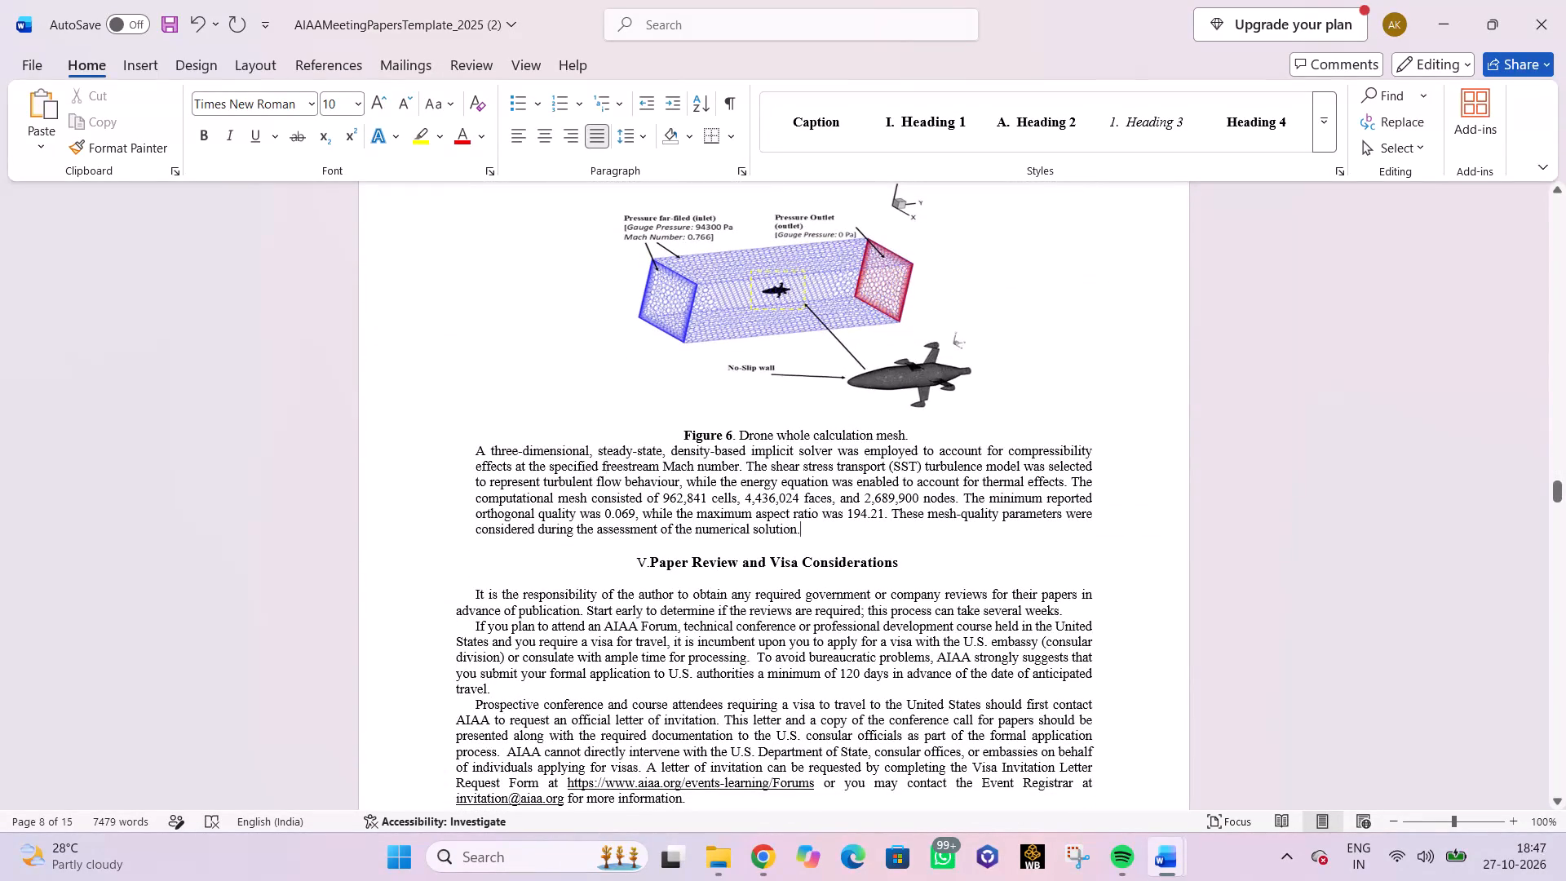
{"action": "key", "text": "Return"}
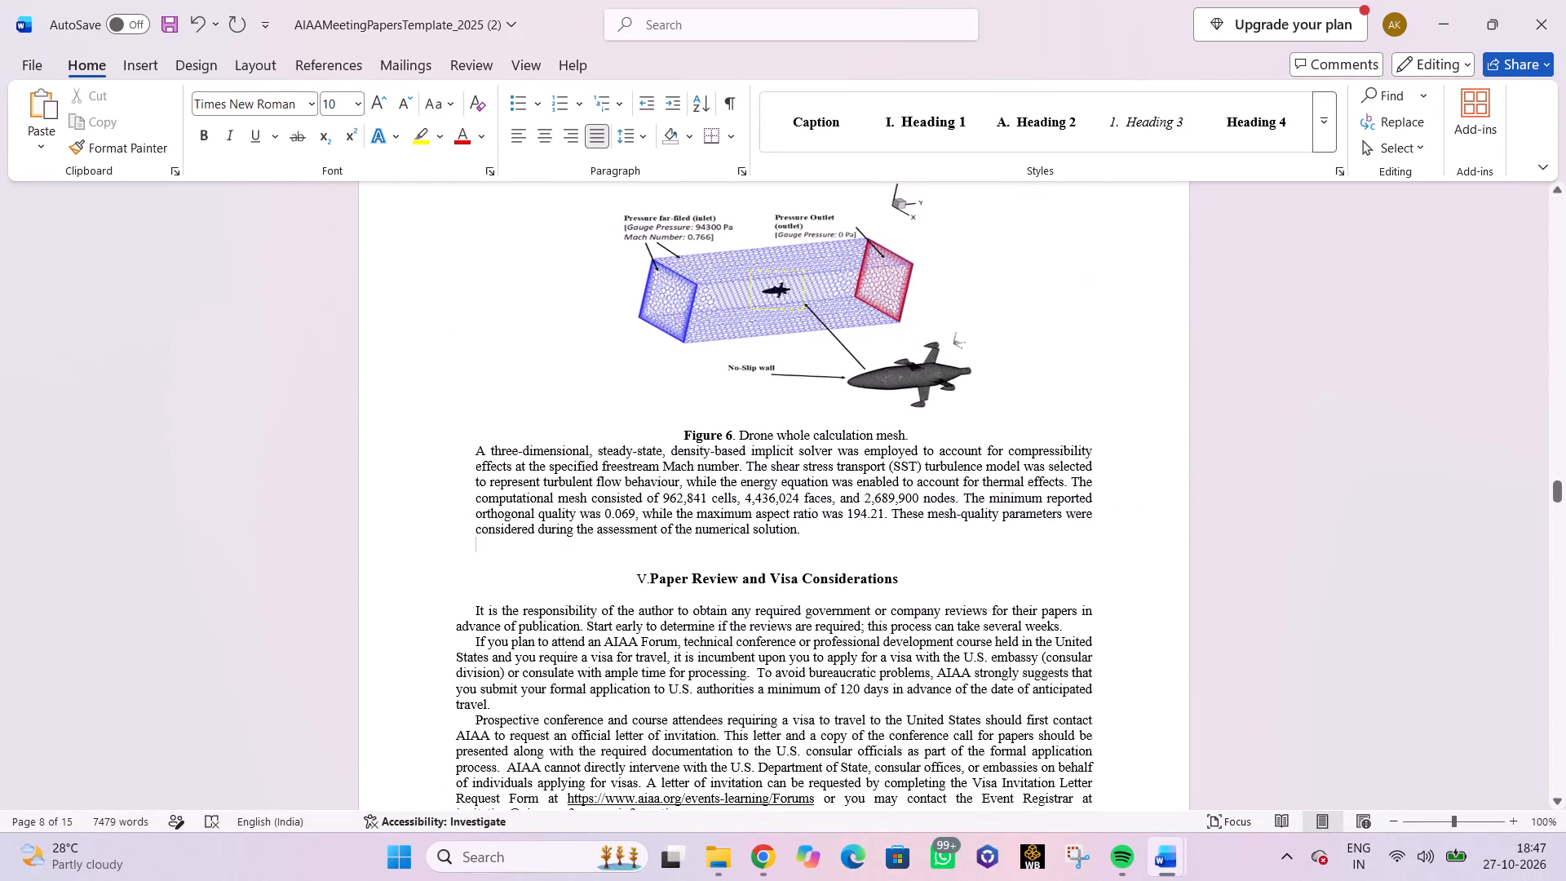
{"action": "type", "text": "B."}
{"action": "key", "text": "space"}
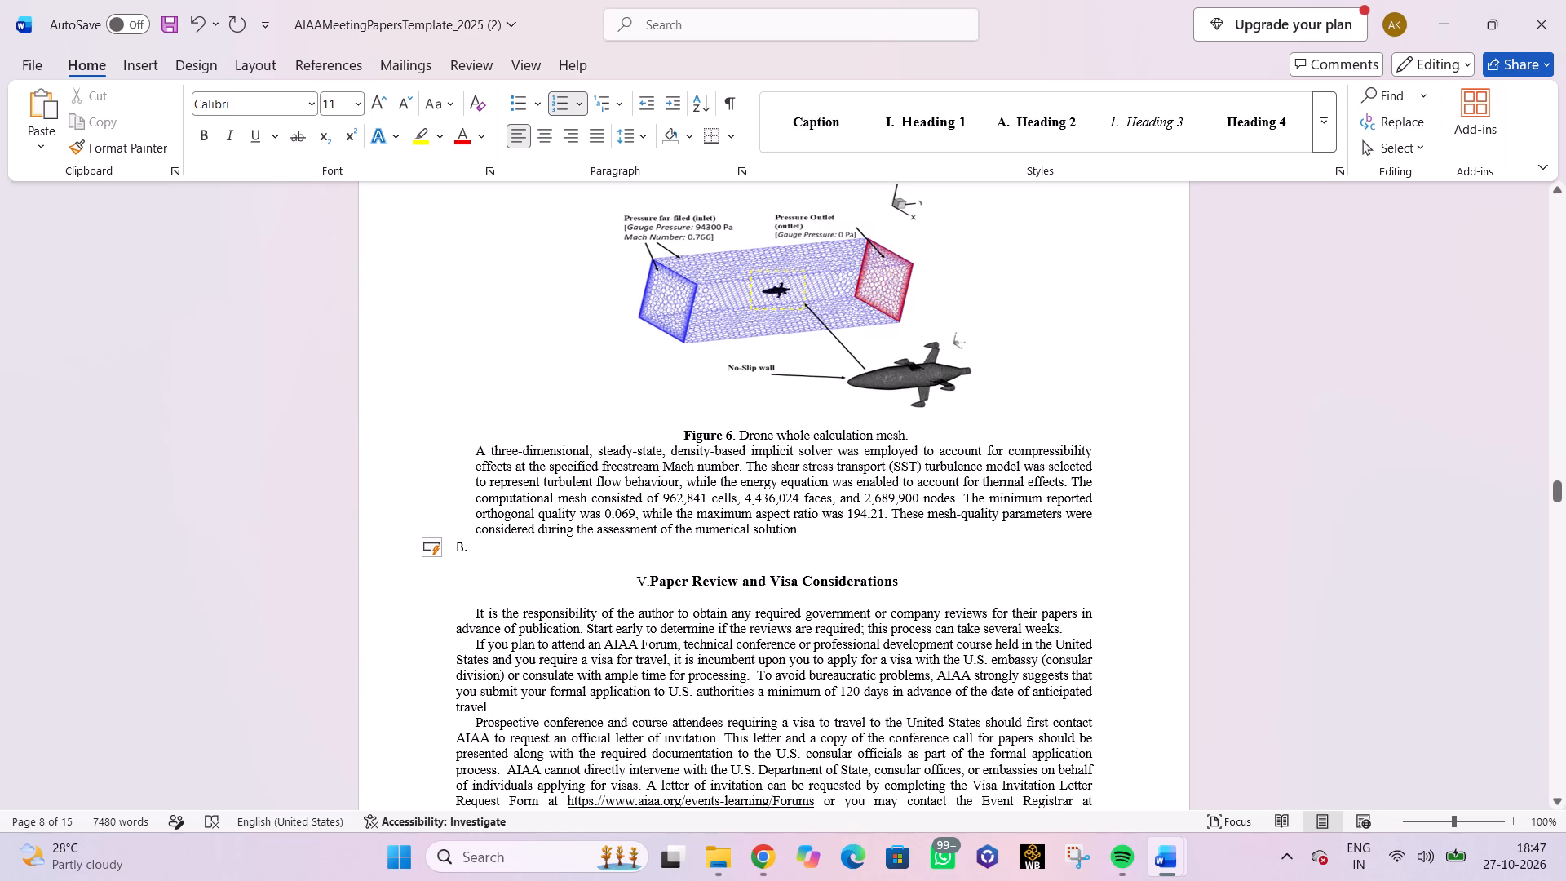
Make the "B." subsection label bold and set its font to Times New Roman.
{"action": "left_click_drag", "start_coordinate": [478, 547], "coordinate": [458, 547]}
{"action": "left_click_drag", "start_coordinate": [467, 550], "coordinate": [464, 549]}
{"action": "left_click_drag", "start_coordinate": [464, 549], "coordinate": [459, 548]}
{"action": "left_click", "coordinate": [201, 133]}
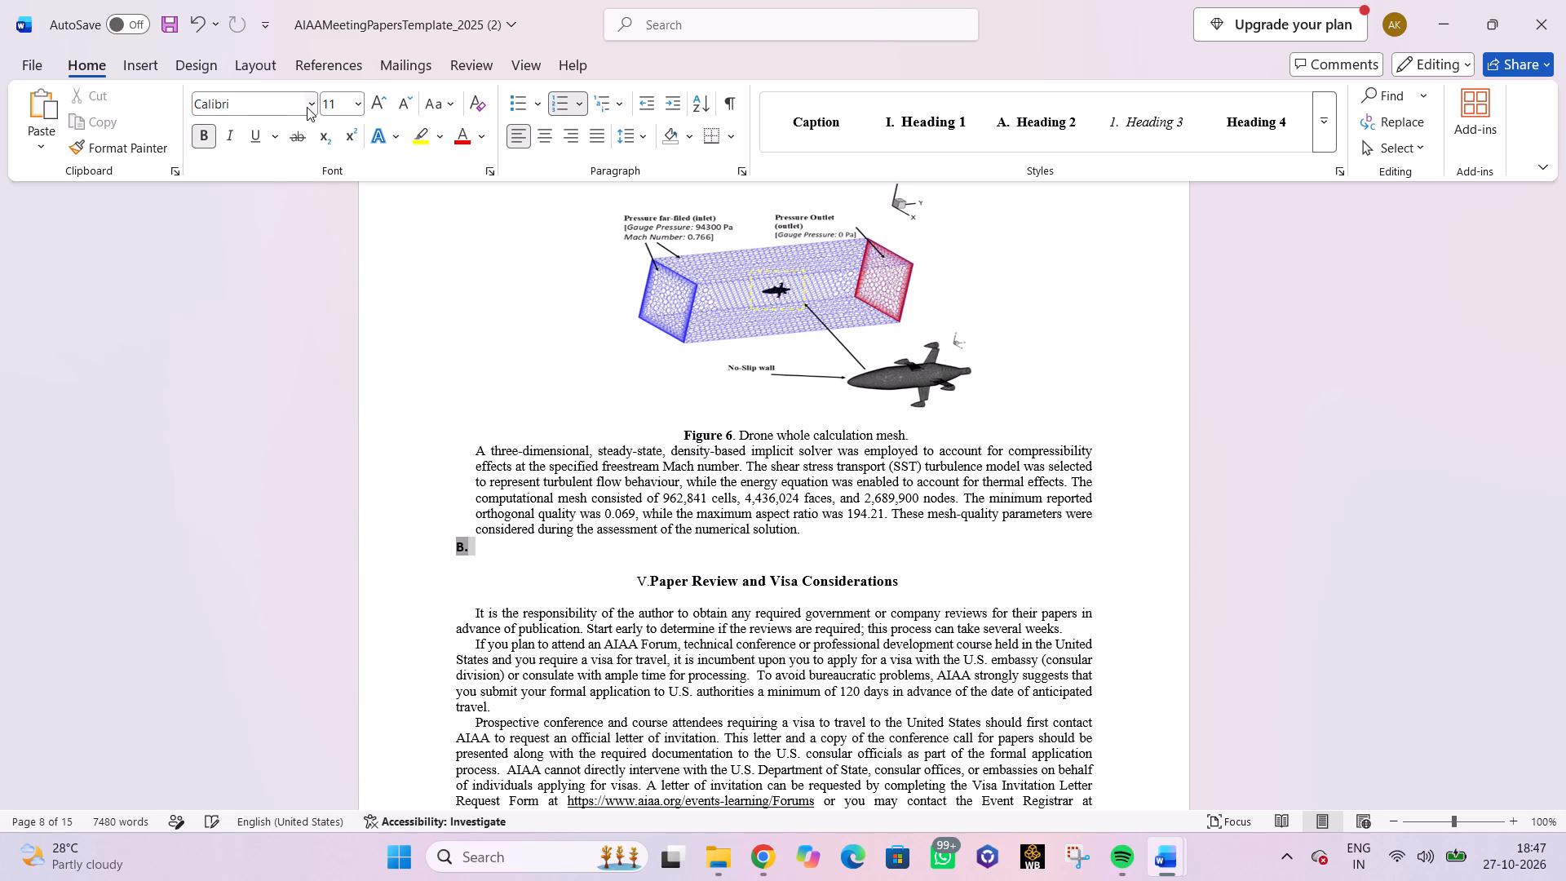
{"action": "left_click", "coordinate": [307, 107]}
{"action": "key", "text": "t"}
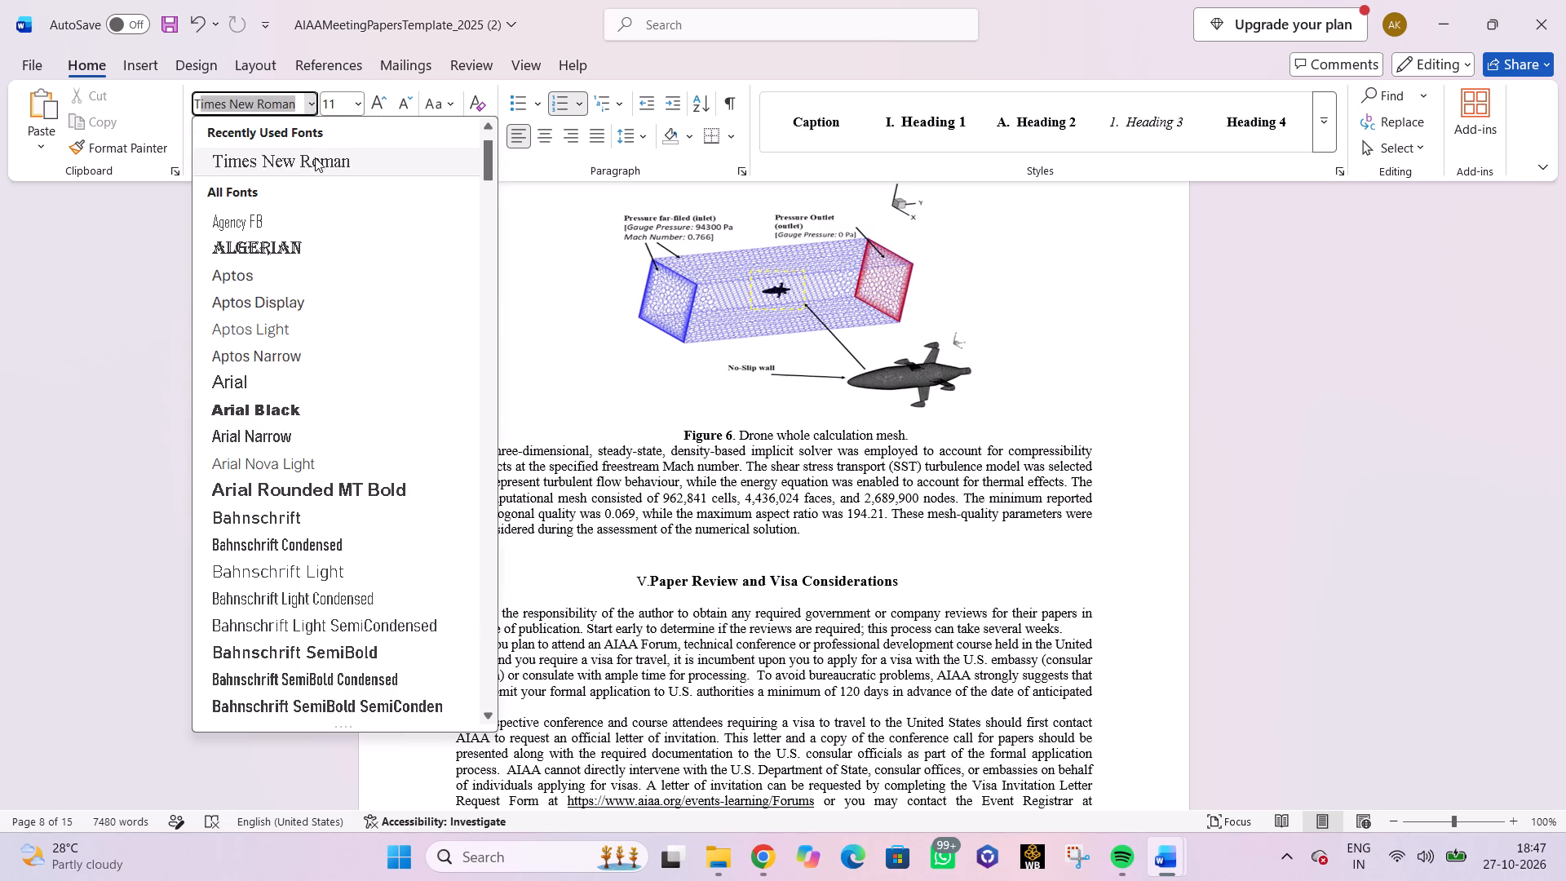
{"action": "left_click", "coordinate": [315, 157]}
Compare the "A." label of the Aerodynamic analysis heading with the new "B." label, checking font and size.
{"action": "scroll", "coordinate": [621, 363], "scroll_direction": "up", "scroll_amount": 3}
{"action": "scroll", "coordinate": [621, 363], "scroll_direction": "down", "scroll_amount": 1}
{"action": "scroll", "coordinate": [621, 363], "scroll_direction": "up", "scroll_amount": 4}
{"action": "scroll", "coordinate": [617, 361], "scroll_direction": "down", "scroll_amount": 2}
{"action": "scroll", "coordinate": [616, 361], "scroll_direction": "up", "scroll_amount": 6}
{"action": "scroll", "coordinate": [616, 361], "scroll_direction": "down", "scroll_amount": 1}
{"action": "scroll", "coordinate": [616, 361], "scroll_direction": "up", "scroll_amount": 7}
{"action": "scroll", "coordinate": [616, 361], "scroll_direction": "down", "scroll_amount": 1}
{"action": "scroll", "coordinate": [616, 361], "scroll_direction": "up", "scroll_amount": 9}
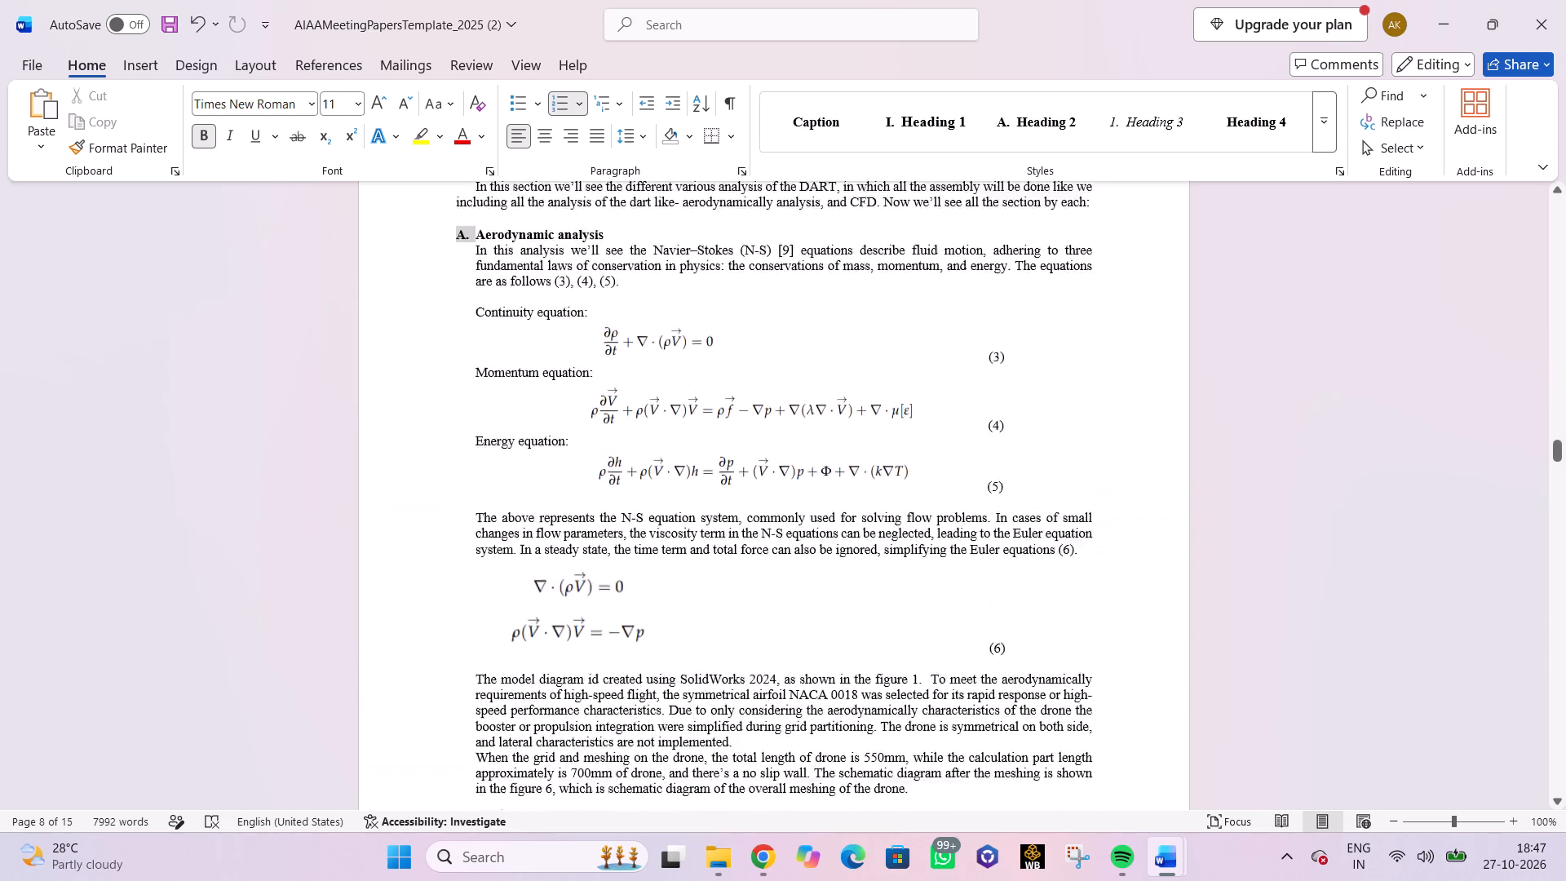
{"action": "scroll", "coordinate": [616, 361], "scroll_direction": "up", "scroll_amount": 1}
{"action": "scroll", "coordinate": [616, 361], "scroll_direction": "down", "scroll_amount": 1}
{"action": "scroll", "coordinate": [616, 361], "scroll_direction": "up", "scroll_amount": 4}
{"action": "left_click", "coordinate": [552, 525]}
{"action": "left_click", "coordinate": [462, 529]}
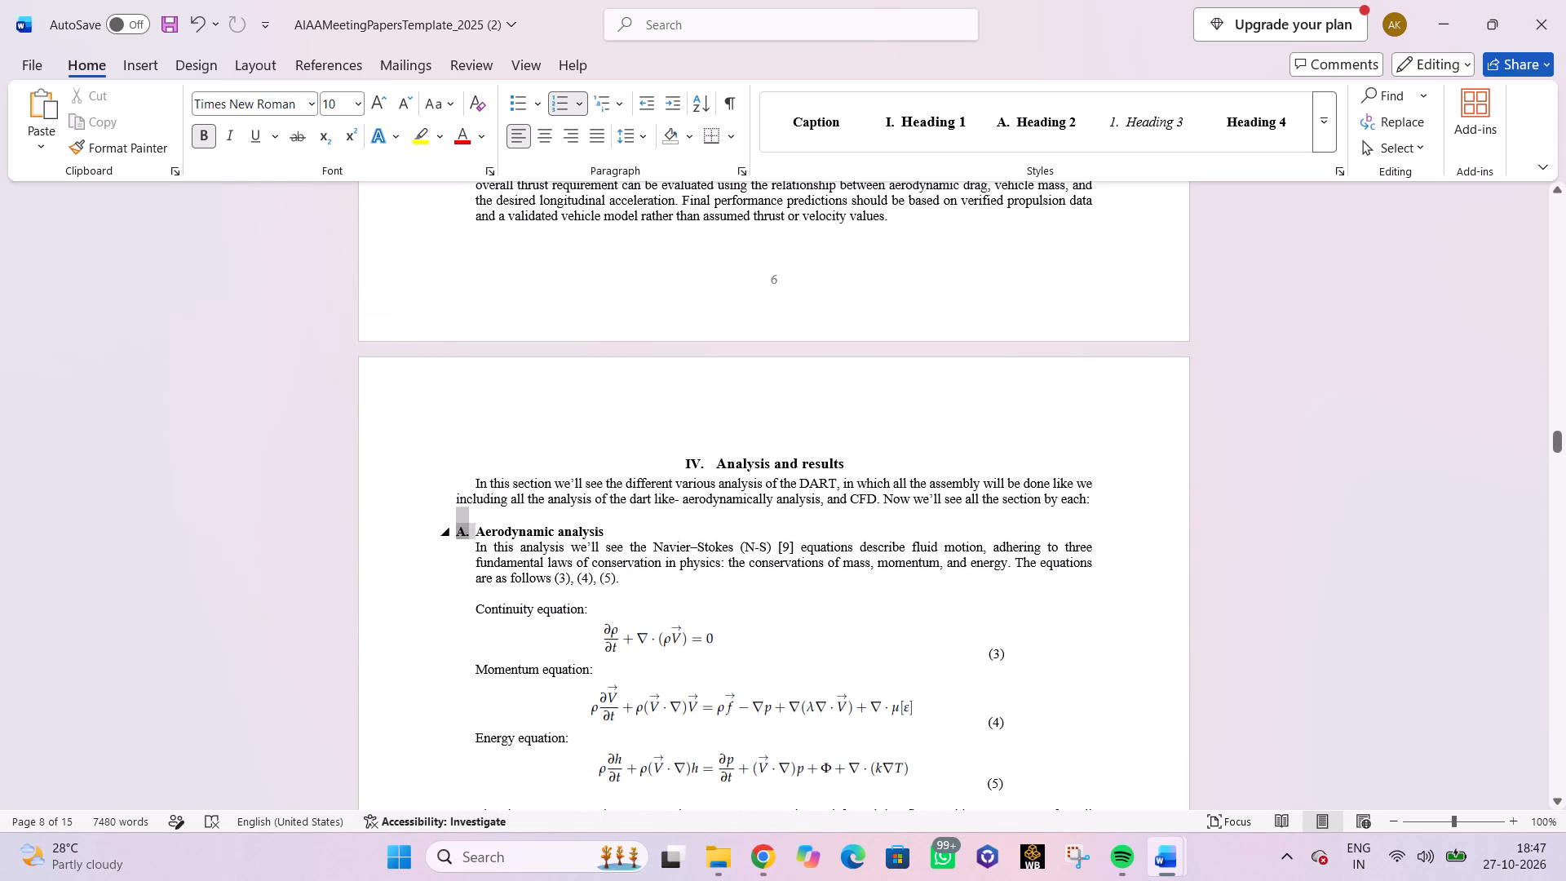
{"action": "scroll", "coordinate": [530, 525], "scroll_direction": "down", "scroll_amount": 2}
{"action": "scroll", "coordinate": [533, 527], "scroll_direction": "up", "scroll_amount": 1}
{"action": "scroll", "coordinate": [533, 527], "scroll_direction": "down", "scroll_amount": 20}
{"action": "scroll", "coordinate": [578, 496], "scroll_direction": "up", "scroll_amount": 2}
{"action": "scroll", "coordinate": [578, 496], "scroll_direction": "down", "scroll_amount": 12}
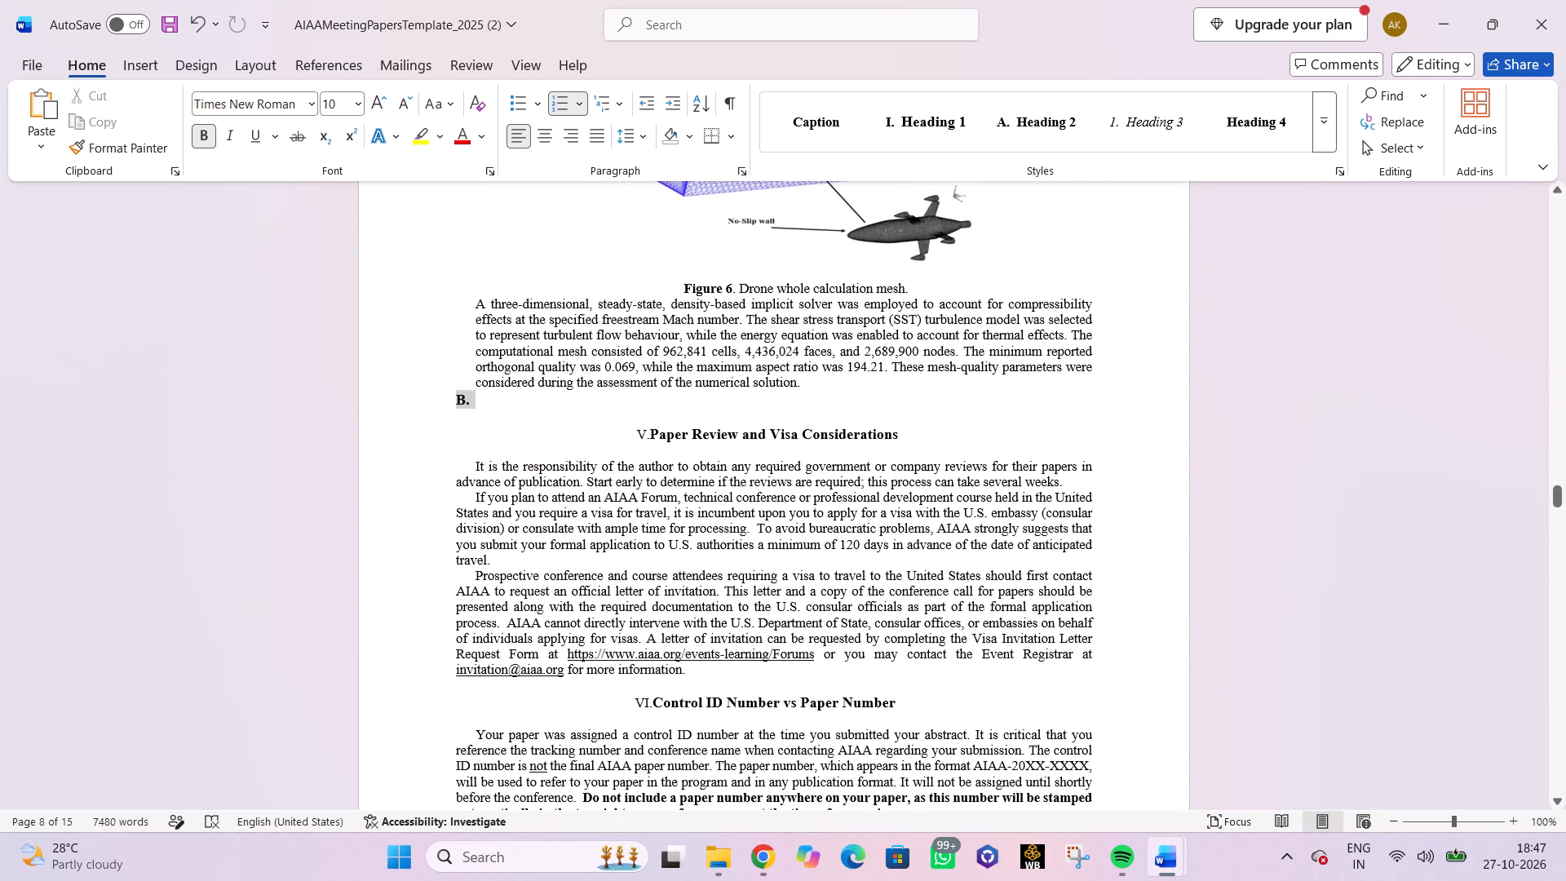
Switch to the AIAAFINAL document and examine the CFD and Results section, its subsections and figures through to the Conclusion.
{"action": "left_click", "coordinate": [484, 401]}
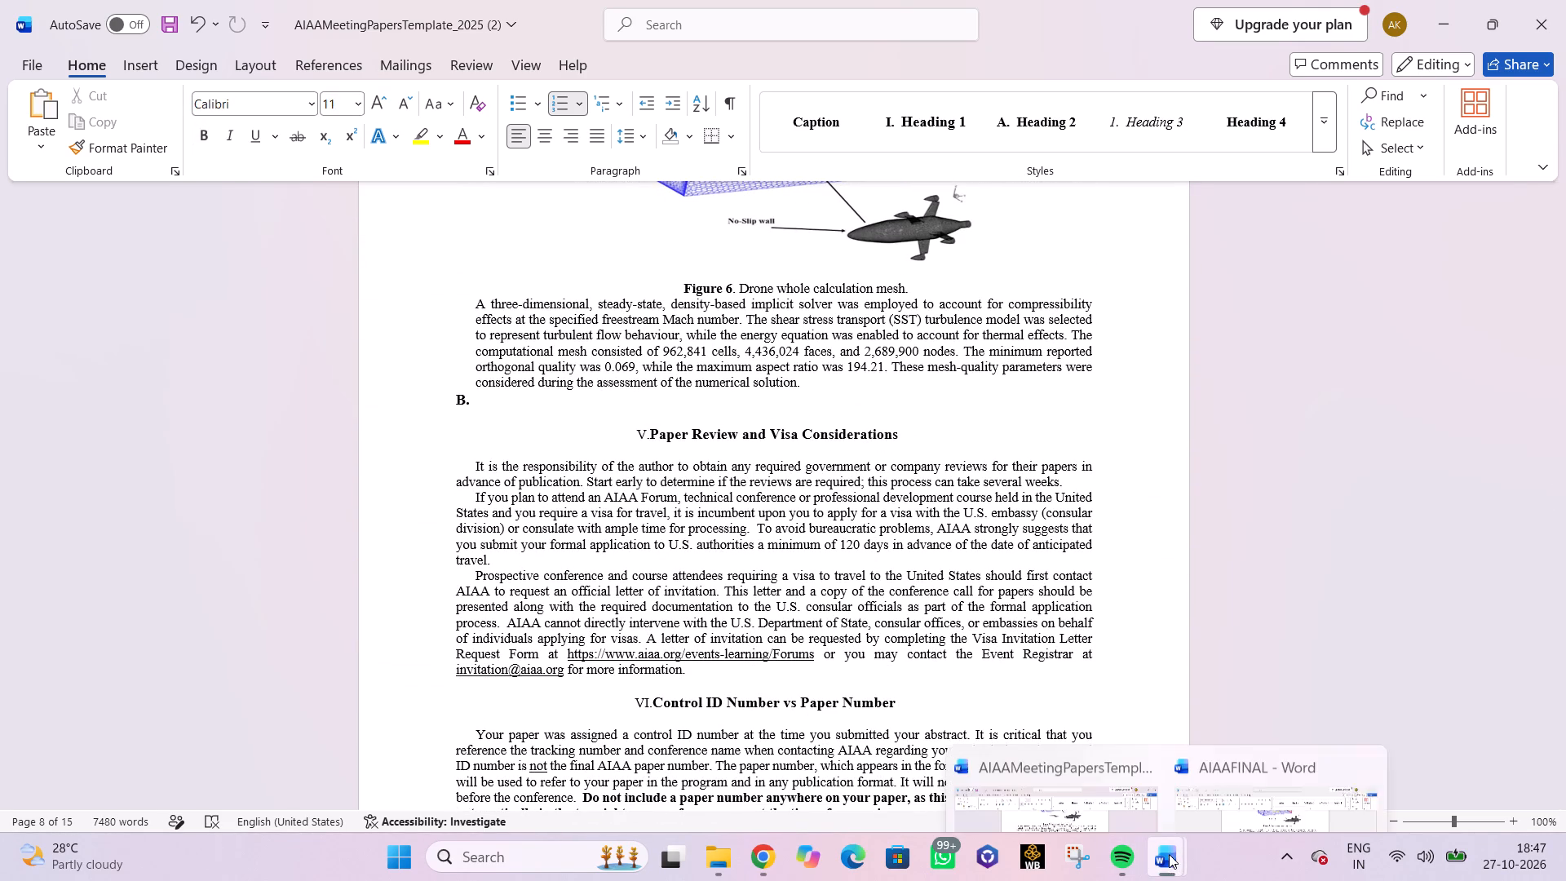
{"action": "left_click", "coordinate": [1274, 755]}
{"action": "scroll", "coordinate": [629, 469], "scroll_direction": "down", "scroll_amount": 3}
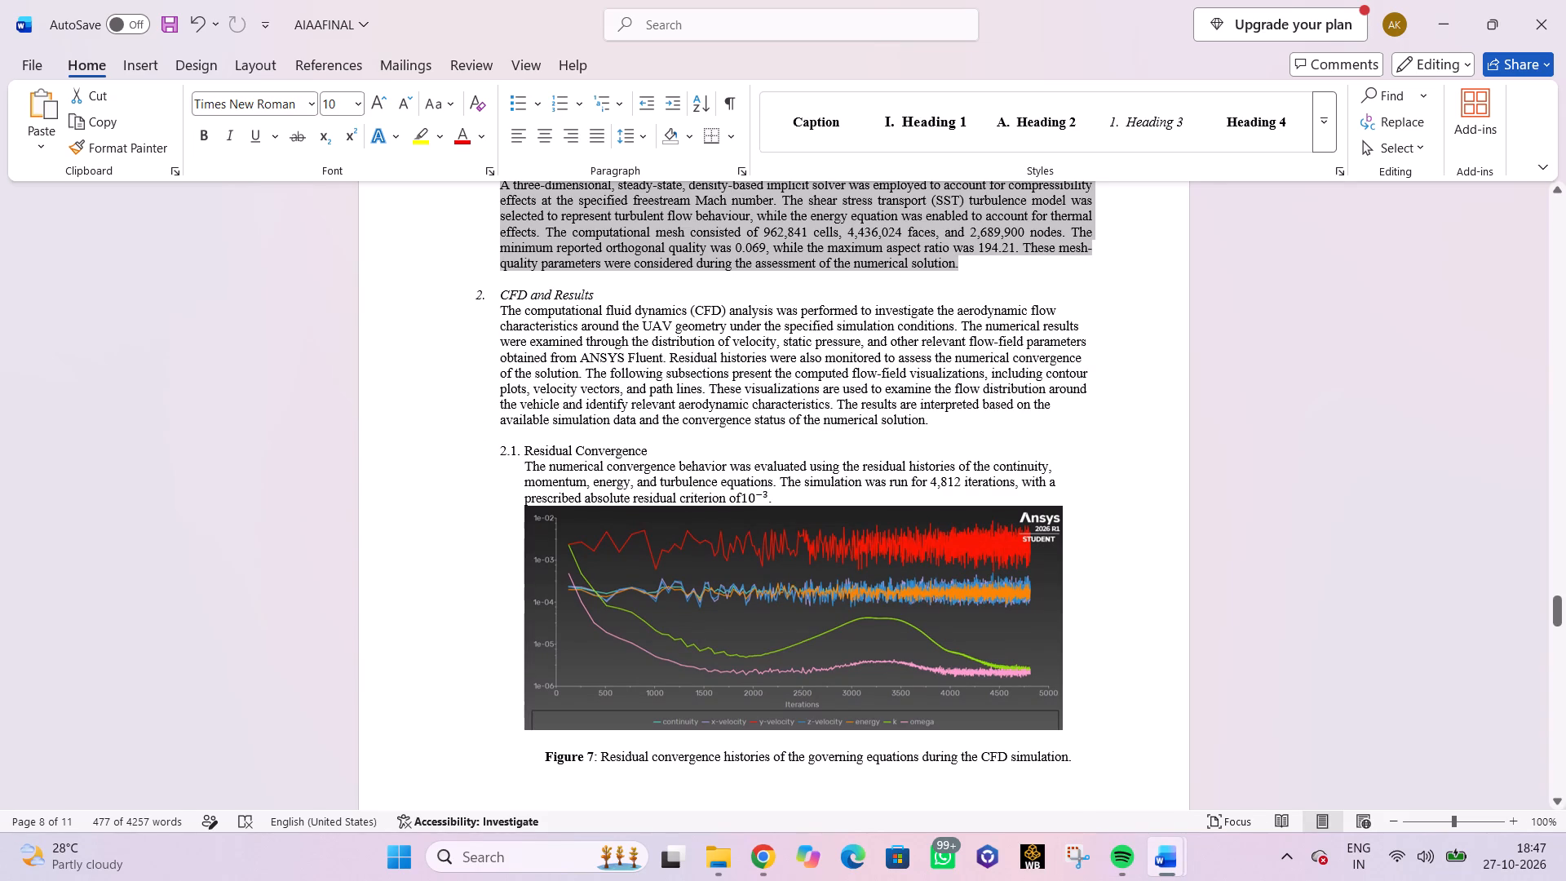
{"action": "scroll", "coordinate": [682, 433], "scroll_direction": "down", "scroll_amount": 12}
{"action": "scroll", "coordinate": [689, 434], "scroll_direction": "down", "scroll_amount": 19}
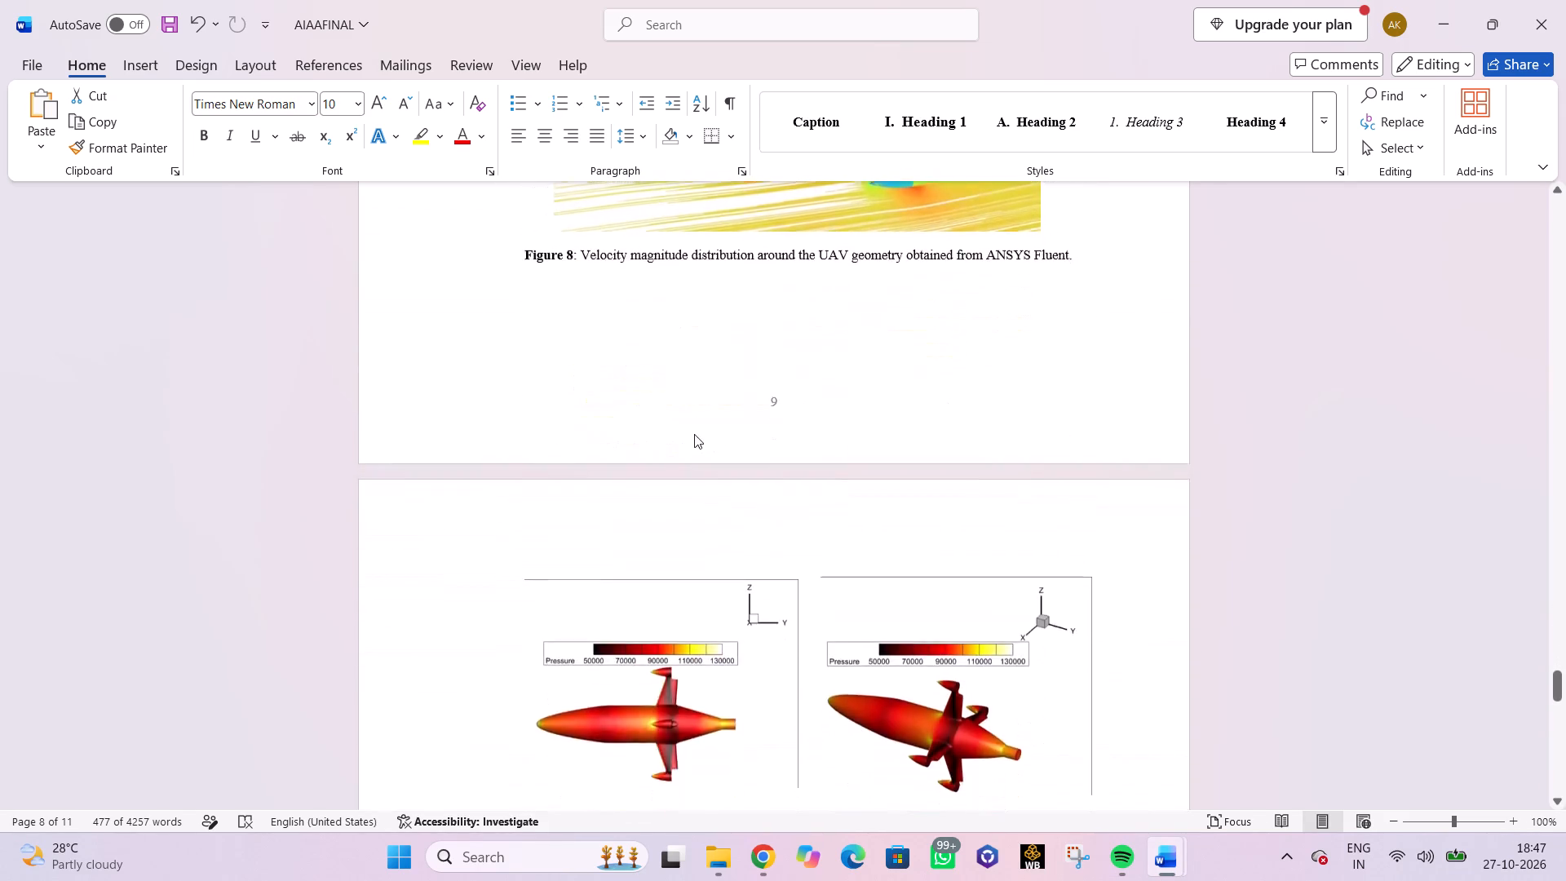
{"action": "scroll", "coordinate": [694, 434], "scroll_direction": "down", "scroll_amount": 2}
{"action": "scroll", "coordinate": [694, 436], "scroll_direction": "up", "scroll_amount": 1}
{"action": "scroll", "coordinate": [694, 436], "scroll_direction": "down", "scroll_amount": 17}
{"action": "scroll", "coordinate": [701, 441], "scroll_direction": "up", "scroll_amount": 1}
{"action": "scroll", "coordinate": [701, 444], "scroll_direction": "down", "scroll_amount": 7}
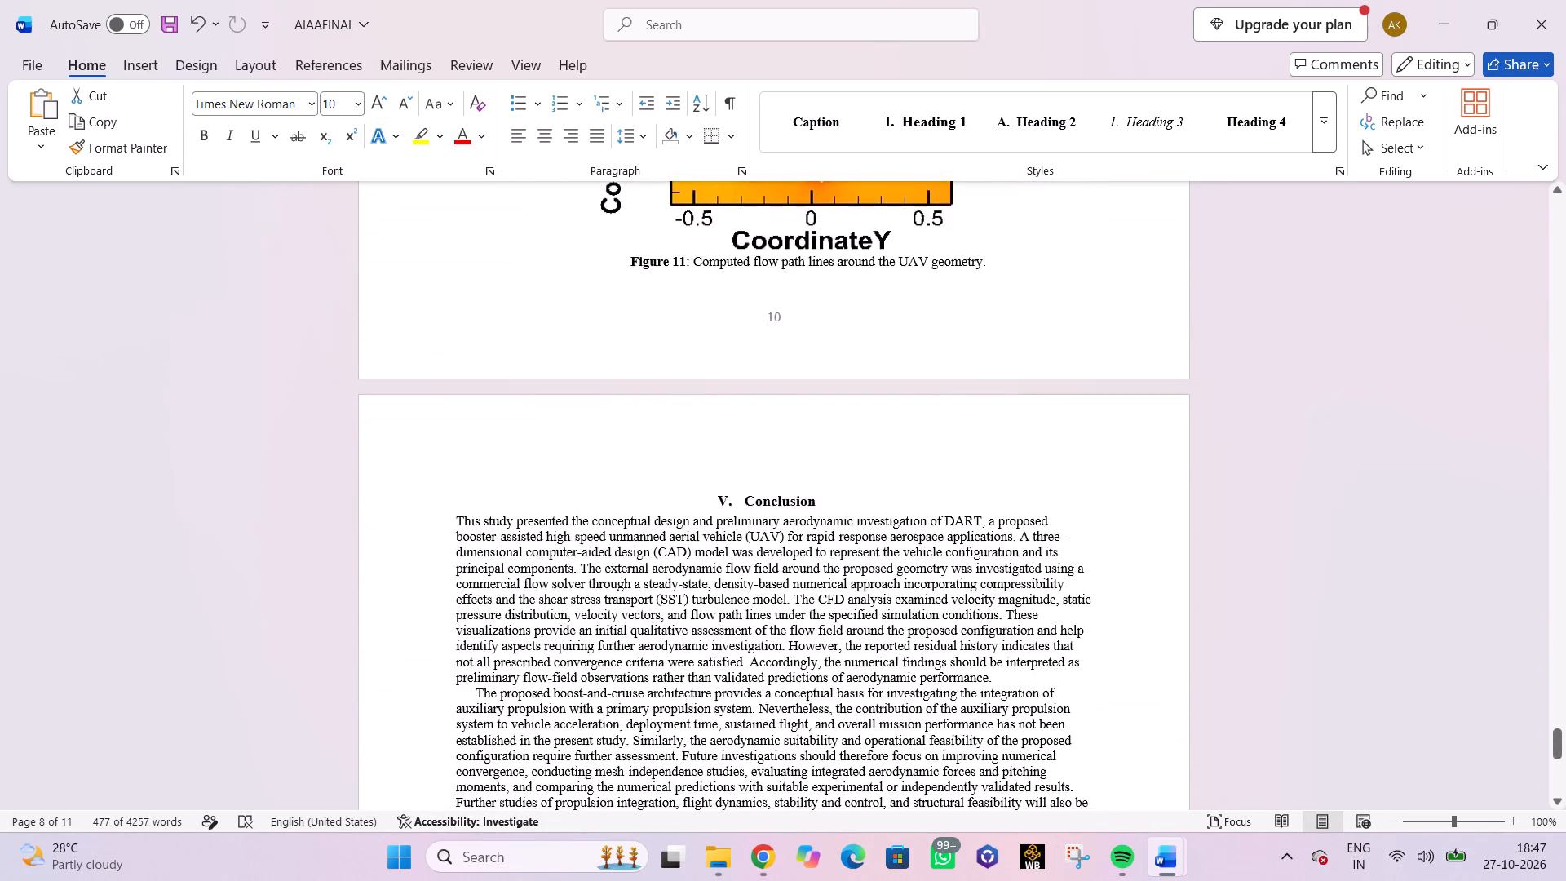
{"action": "scroll", "coordinate": [703, 444], "scroll_direction": "up", "scroll_amount": 10}
{"action": "scroll", "coordinate": [703, 443], "scroll_direction": "down", "scroll_amount": 1}
{"action": "scroll", "coordinate": [703, 443], "scroll_direction": "up", "scroll_amount": 1}
{"action": "scroll", "coordinate": [703, 443], "scroll_direction": "down", "scroll_amount": 1}
{"action": "scroll", "coordinate": [702, 443], "scroll_direction": "up", "scroll_amount": 9}
{"action": "scroll", "coordinate": [702, 443], "scroll_direction": "down", "scroll_amount": 3}
{"action": "scroll", "coordinate": [702, 443], "scroll_direction": "up", "scroll_amount": 3}
{"action": "scroll", "coordinate": [702, 443], "scroll_direction": "down", "scroll_amount": 1}
{"action": "scroll", "coordinate": [702, 443], "scroll_direction": "up", "scroll_amount": 12}
{"action": "scroll", "coordinate": [702, 443], "scroll_direction": "down", "scroll_amount": 1}
{"action": "scroll", "coordinate": [702, 443], "scroll_direction": "up", "scroll_amount": 4}
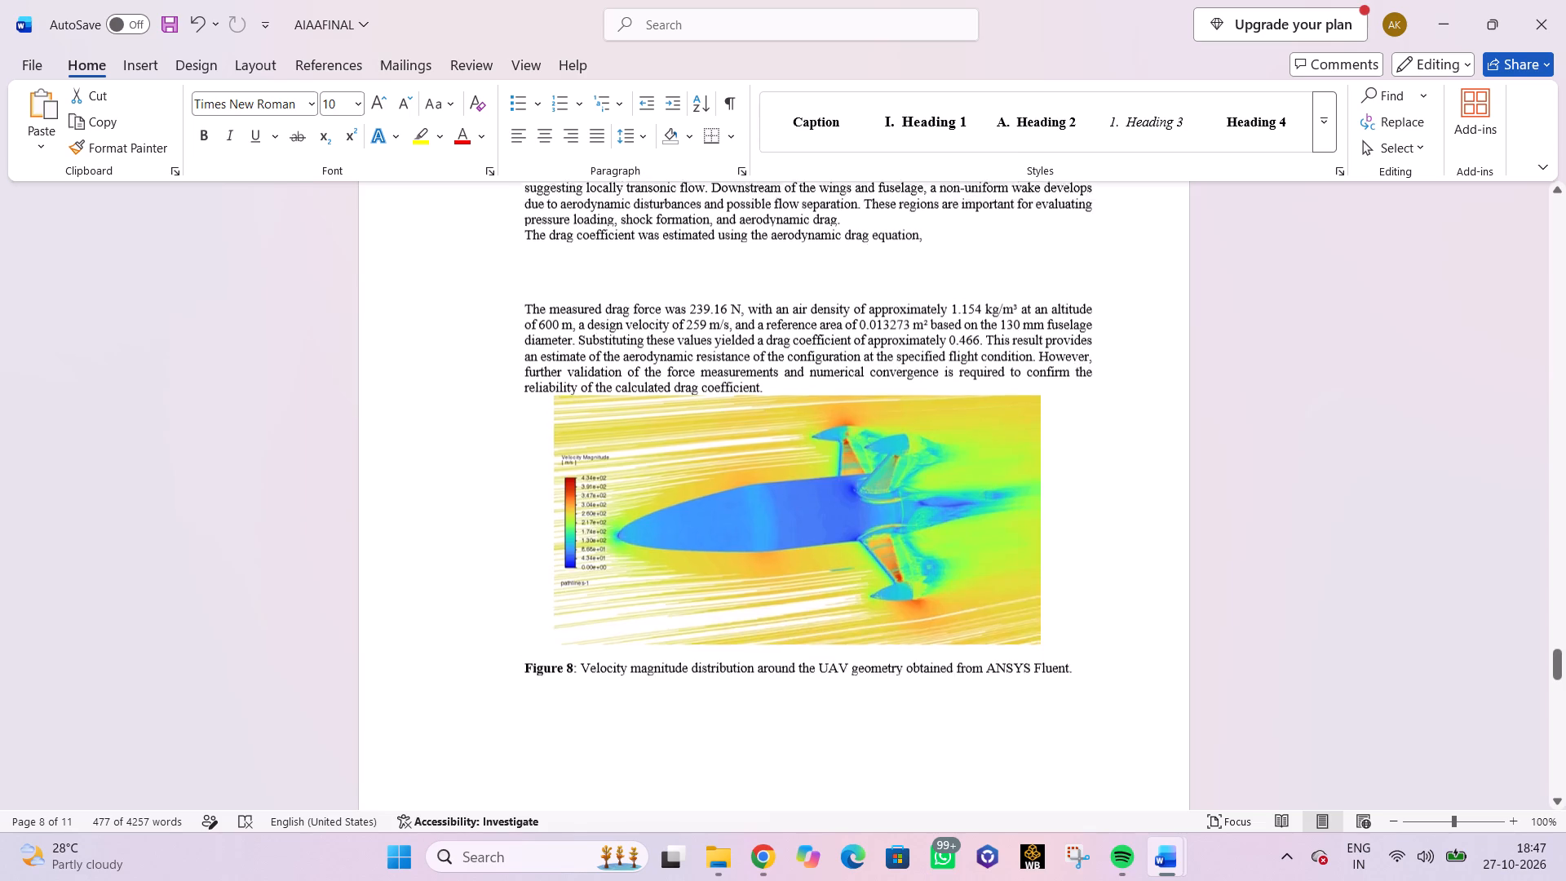
{"action": "scroll", "coordinate": [702, 443], "scroll_direction": "up", "scroll_amount": 3}
{"action": "scroll", "coordinate": [702, 443], "scroll_direction": "down", "scroll_amount": 1}
{"action": "scroll", "coordinate": [702, 443], "scroll_direction": "up", "scroll_amount": 5}
{"action": "scroll", "coordinate": [702, 443], "scroll_direction": "down", "scroll_amount": 2}
{"action": "scroll", "coordinate": [702, 443], "scroll_direction": "up", "scroll_amount": 18}
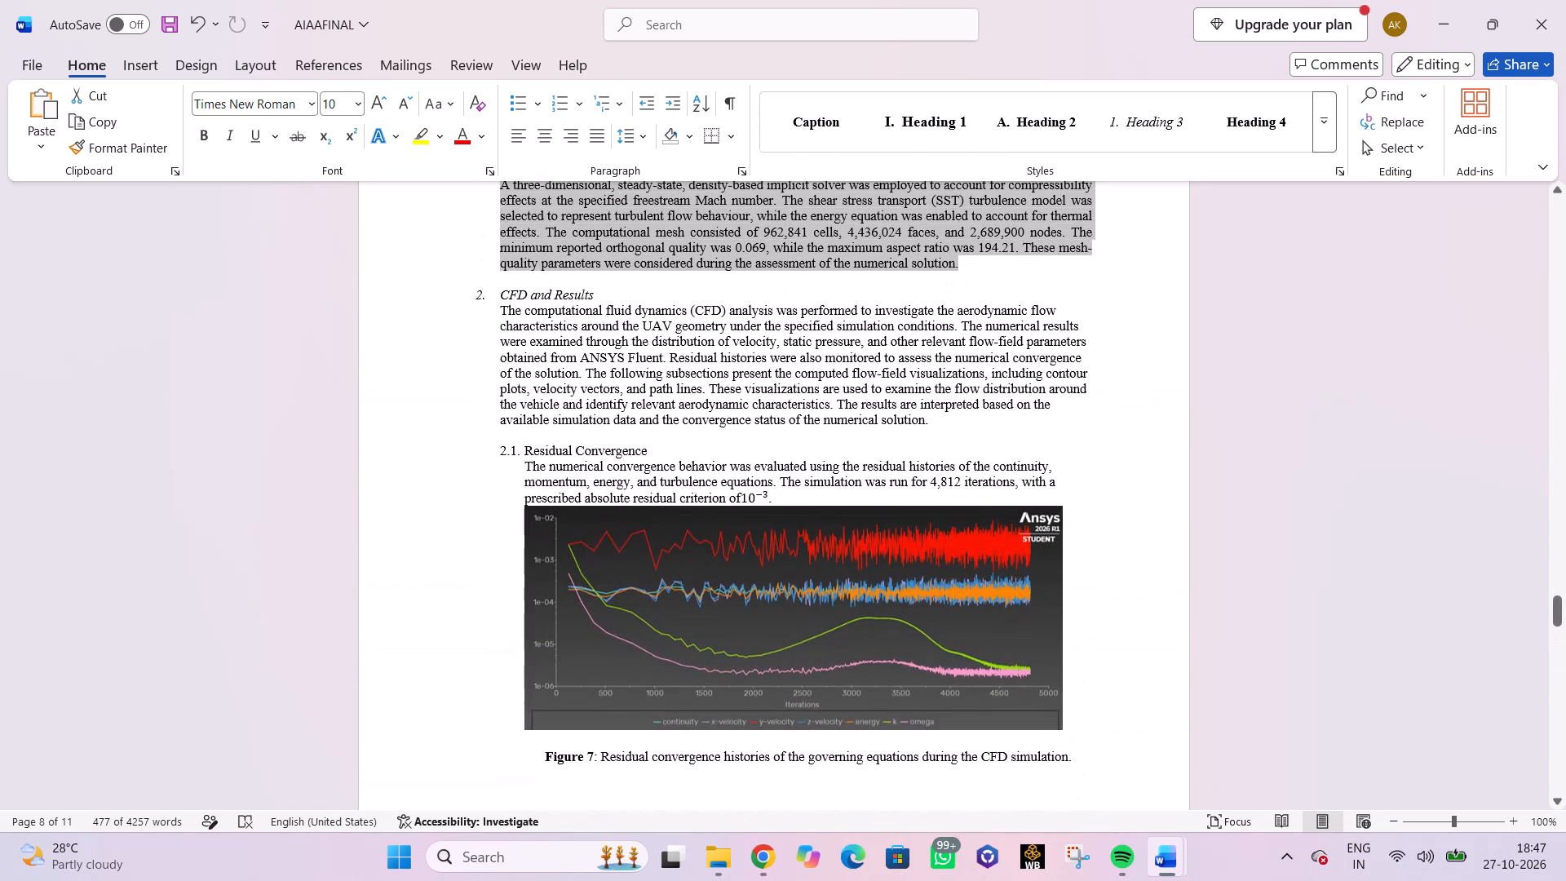
{"action": "scroll", "coordinate": [702, 443], "scroll_direction": "down", "scroll_amount": 9}
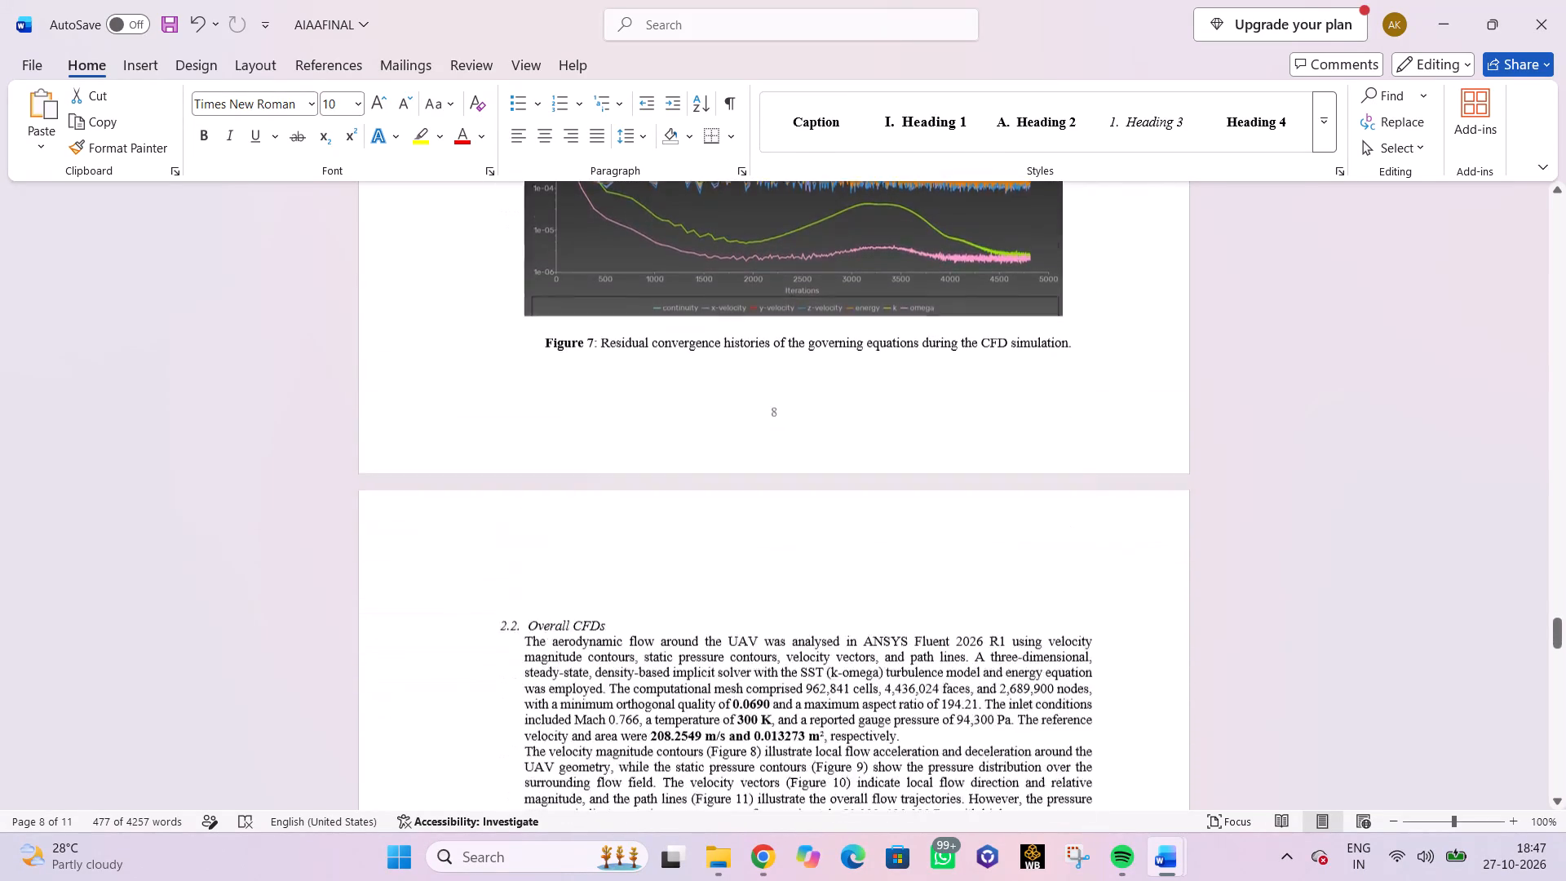
{"action": "scroll", "coordinate": [702, 446], "scroll_direction": "down", "scroll_amount": 2}
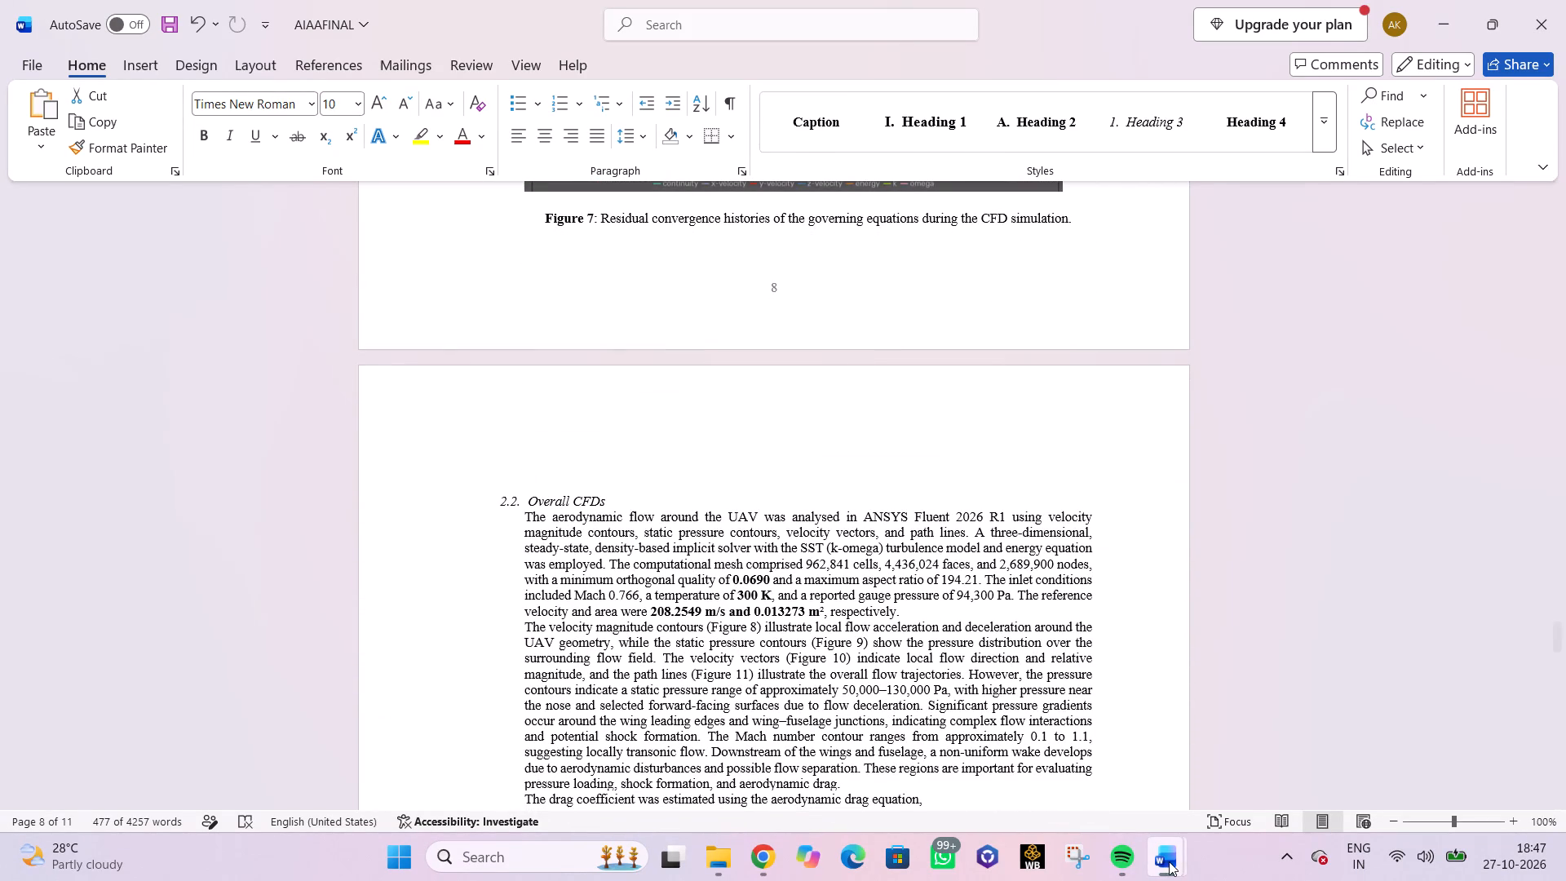
Switch back to the AIAAMeetingPapersTemplate_2025 document.
{"action": "left_click", "coordinate": [1220, 750]}
{"action": "left_click", "coordinate": [1027, 762]}
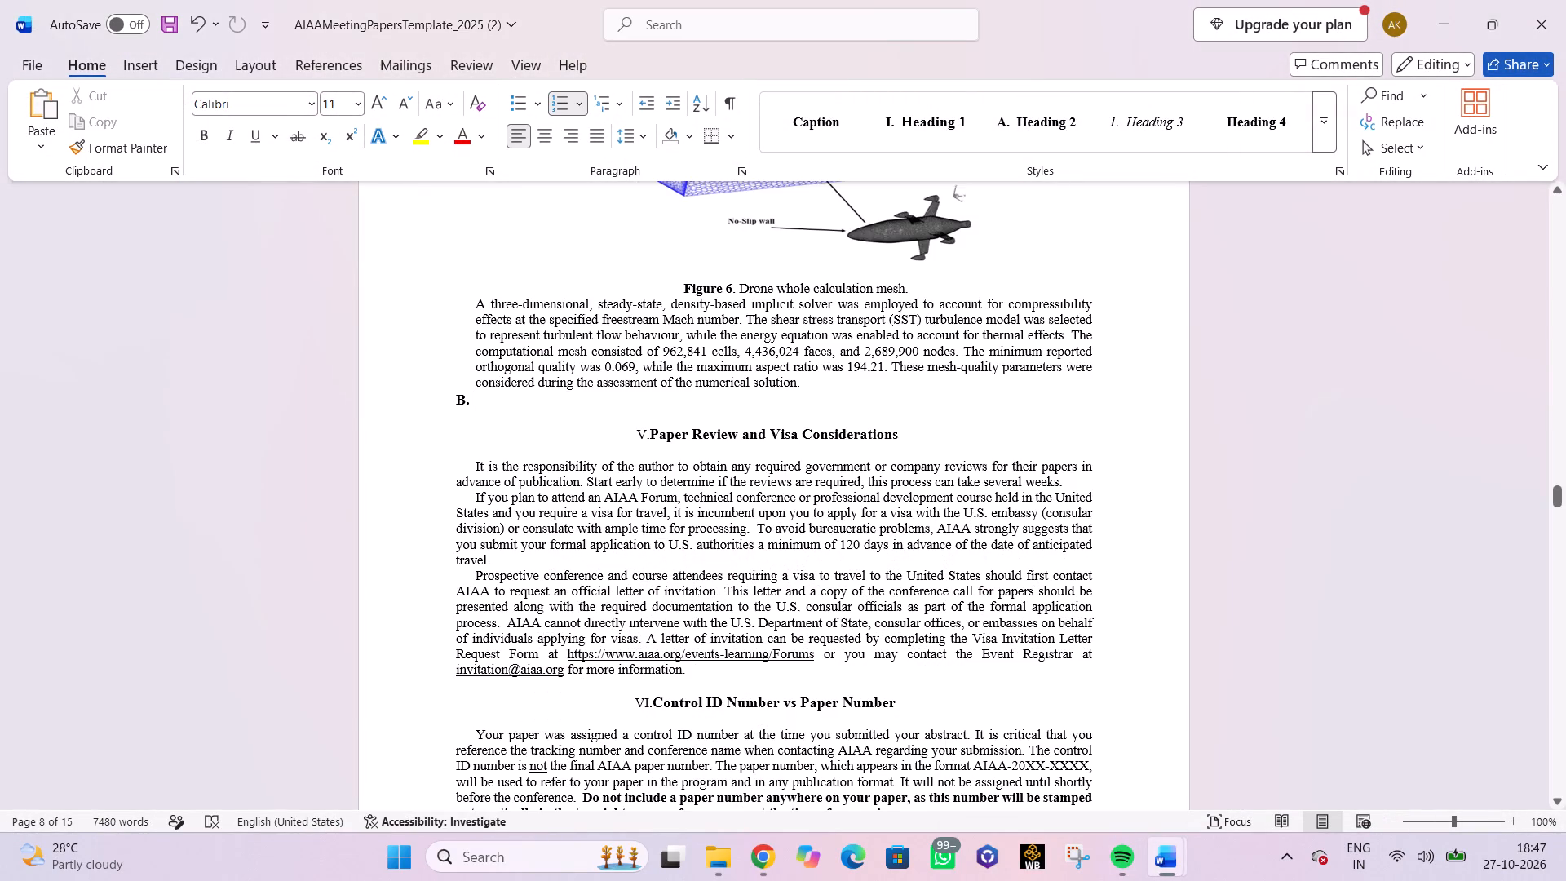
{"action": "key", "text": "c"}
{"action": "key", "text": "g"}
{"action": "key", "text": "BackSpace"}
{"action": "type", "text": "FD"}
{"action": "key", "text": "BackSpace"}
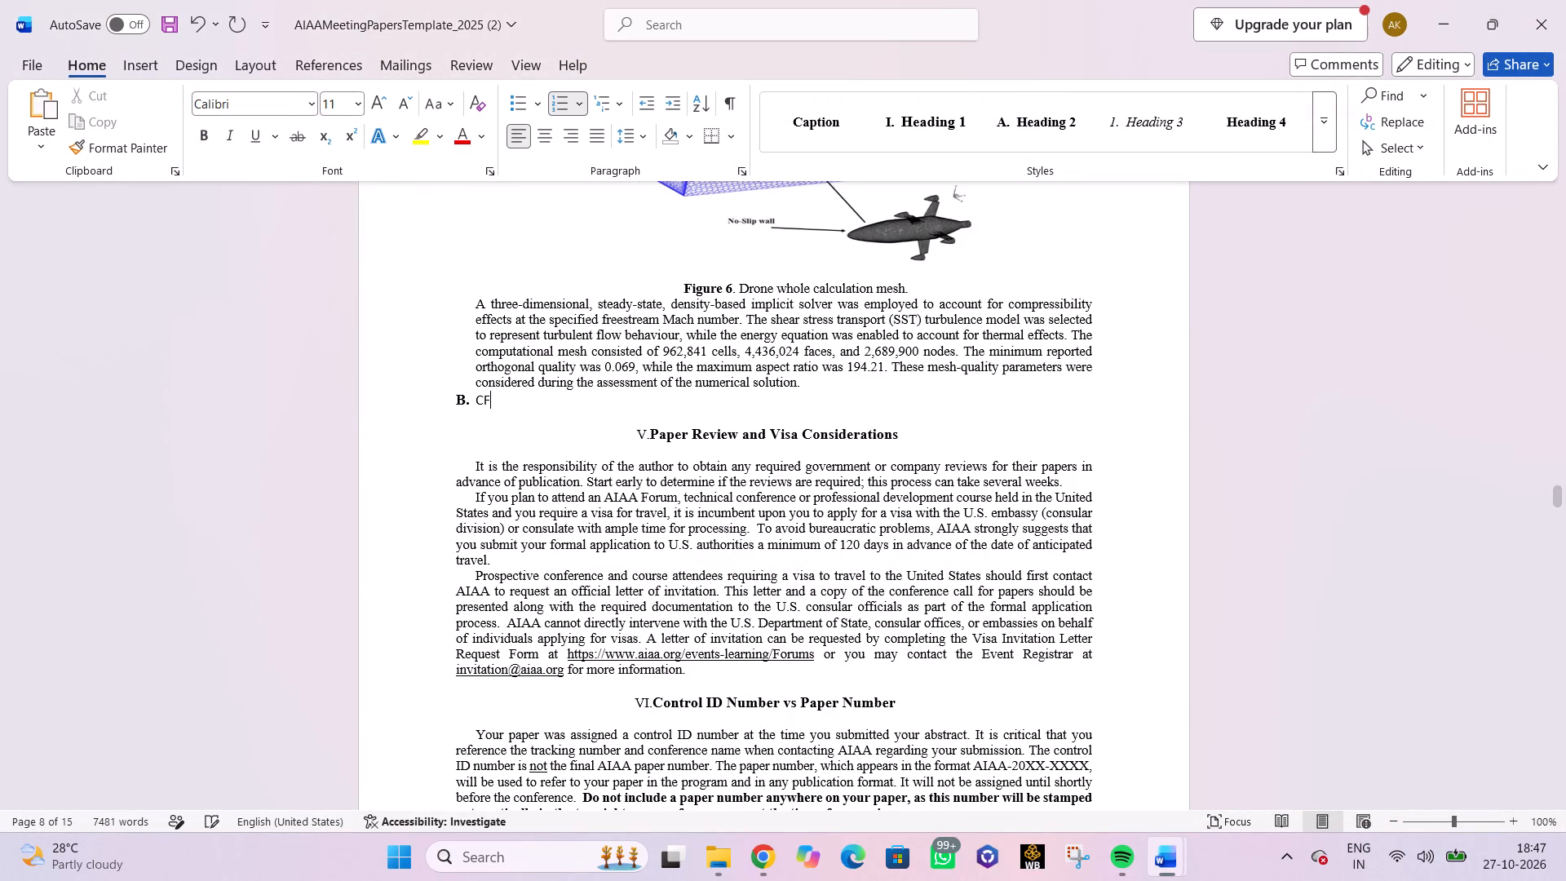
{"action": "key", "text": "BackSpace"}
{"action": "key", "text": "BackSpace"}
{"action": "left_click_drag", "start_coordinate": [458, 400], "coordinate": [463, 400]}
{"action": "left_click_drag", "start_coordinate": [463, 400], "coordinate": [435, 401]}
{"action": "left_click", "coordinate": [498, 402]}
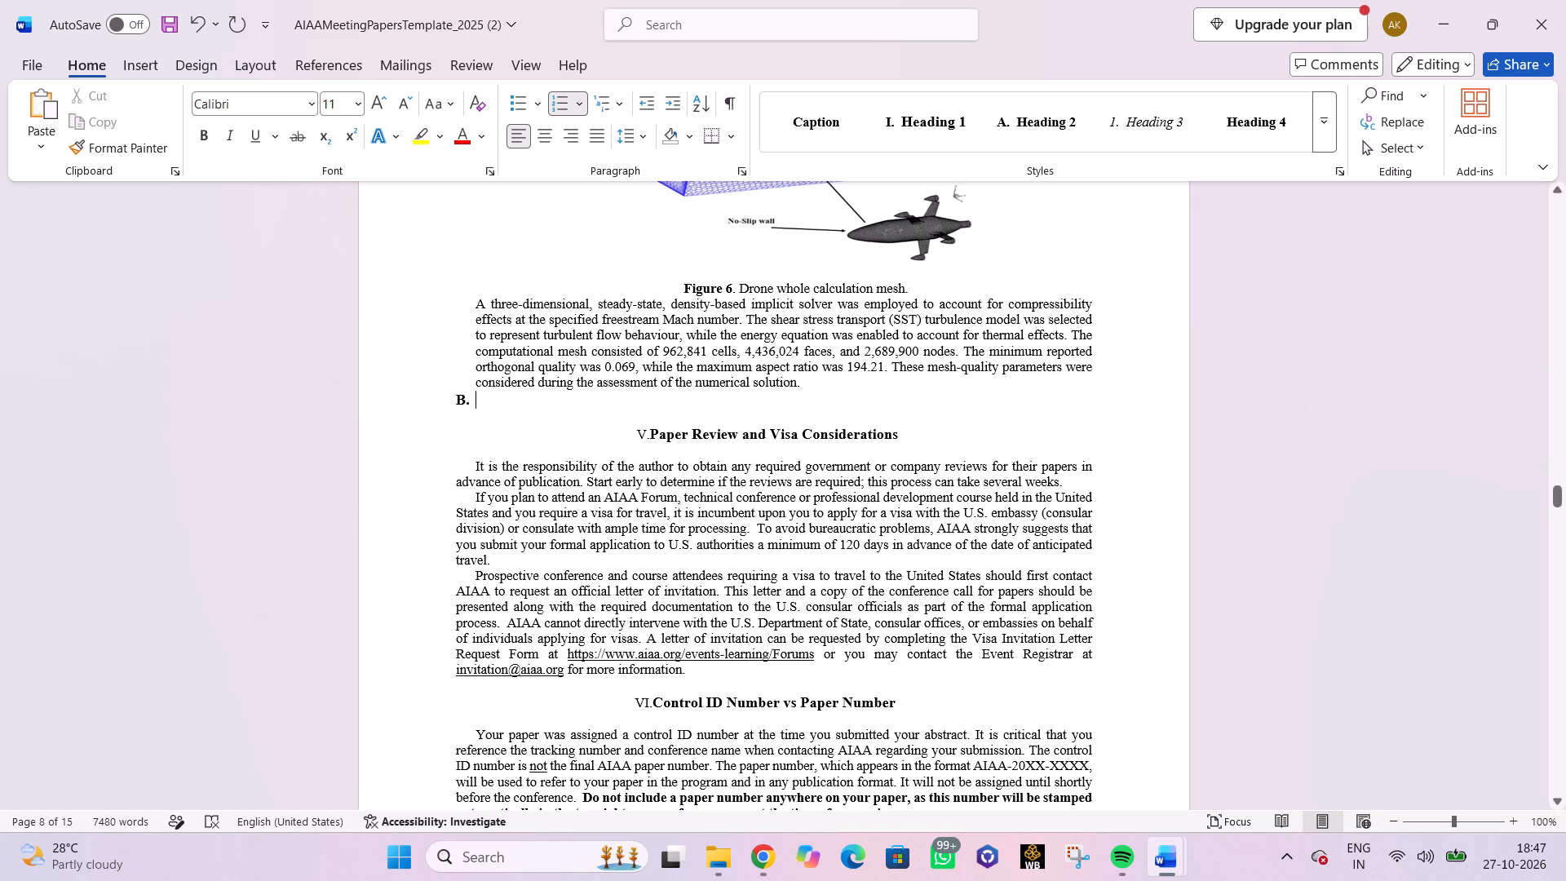
Enter "CFD" as the subsection B heading text in bold 10-point Times New Roman.
{"action": "key", "text": "c"}
{"action": "left_click_drag", "start_coordinate": [486, 396], "coordinate": [478, 397]}
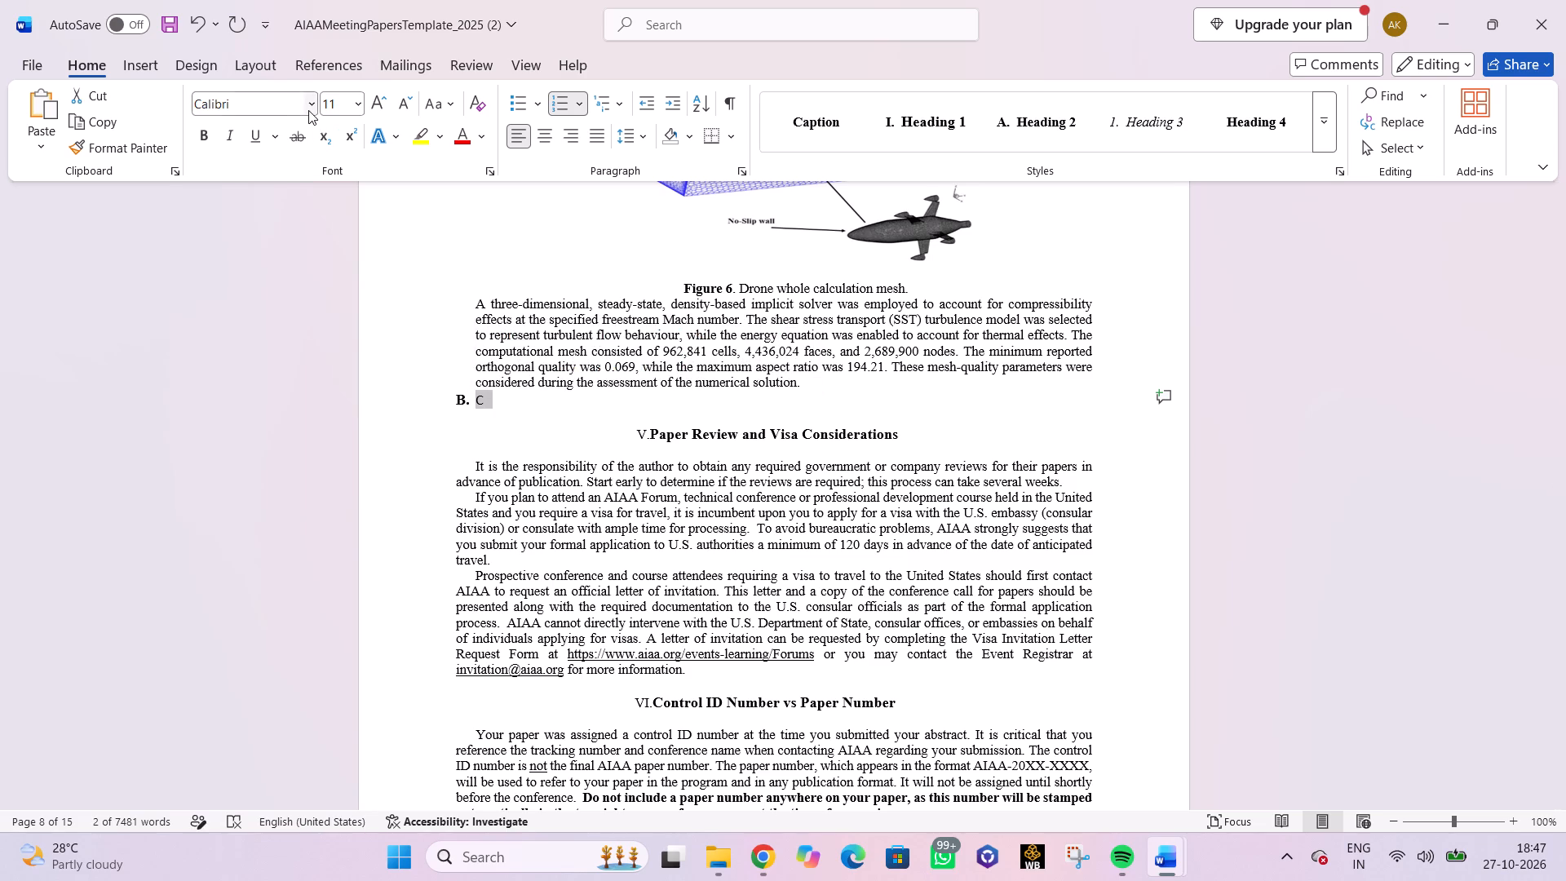
{"action": "left_click", "coordinate": [308, 110]}
{"action": "key", "text": "t"}
{"action": "left_click", "coordinate": [320, 163]}
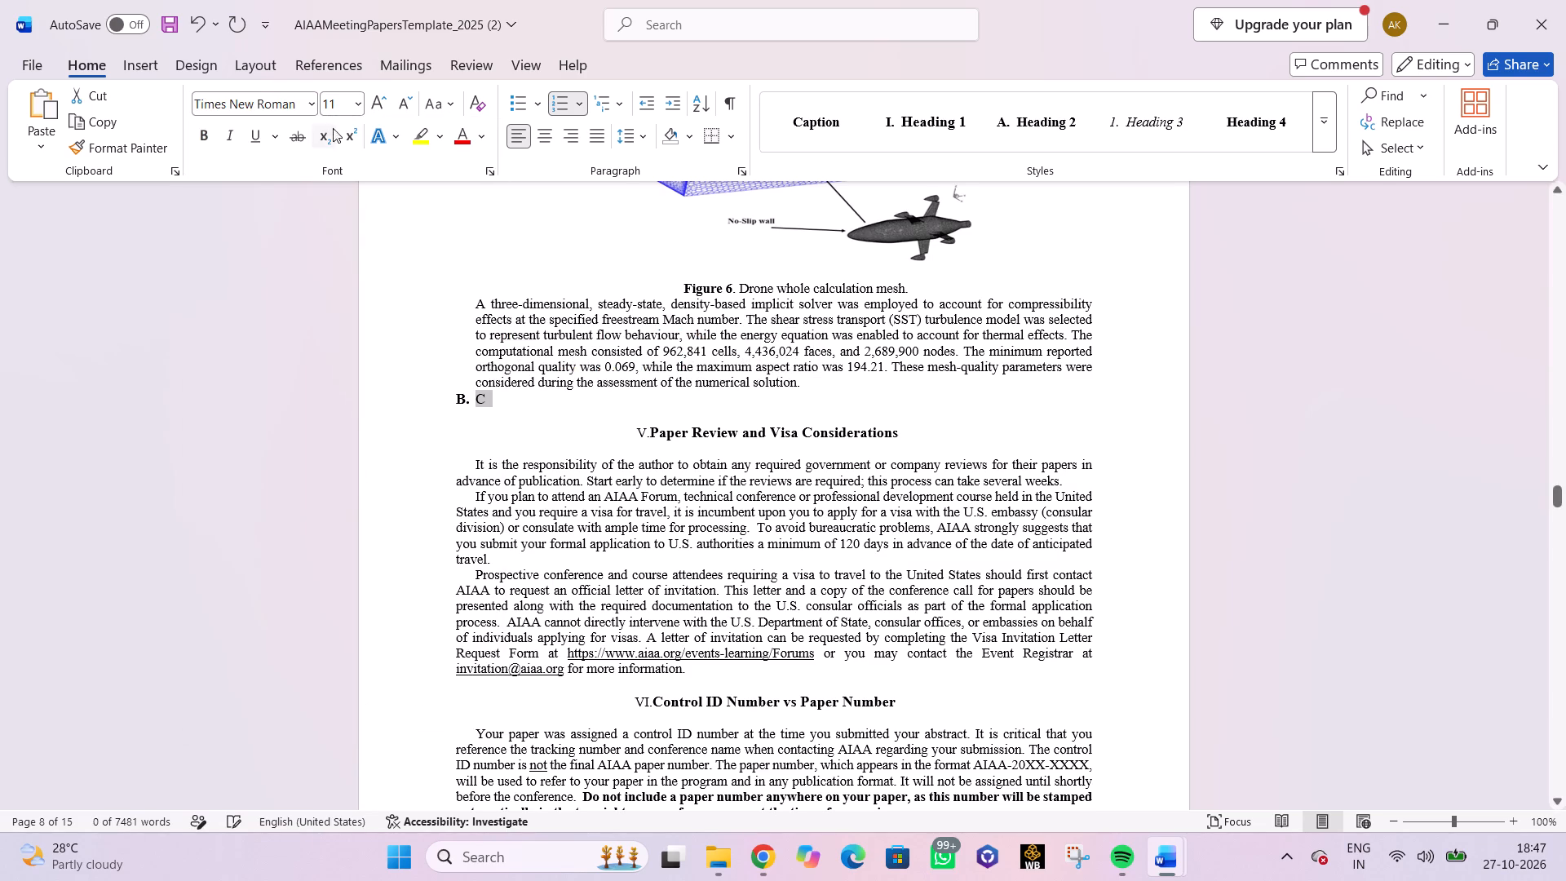
{"action": "left_click", "coordinate": [352, 108]}
{"action": "left_click", "coordinate": [350, 170]}
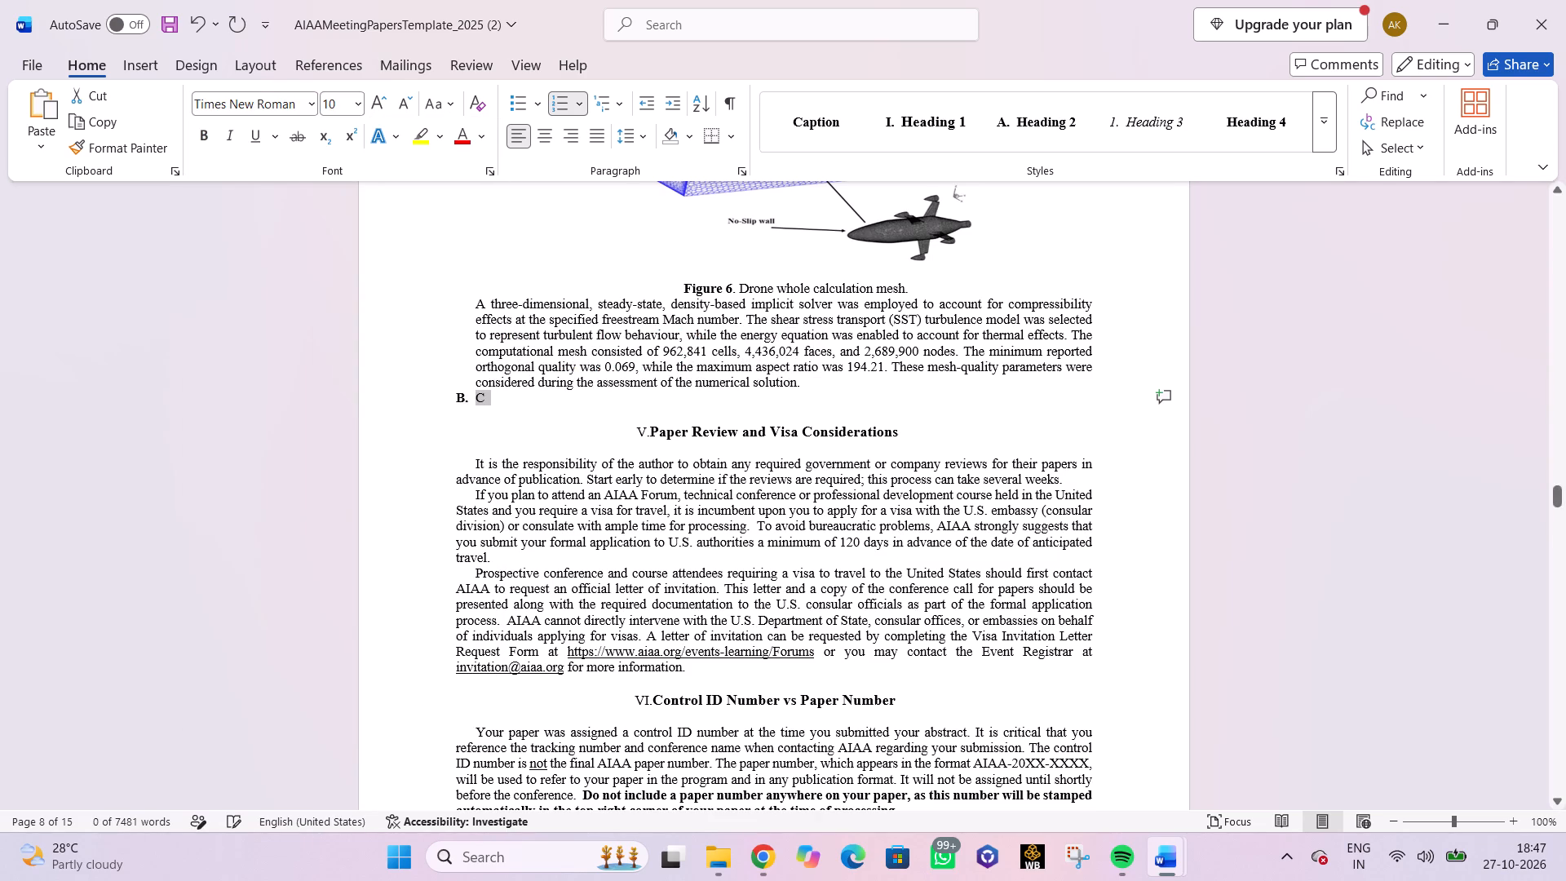
{"action": "left_click", "coordinate": [491, 390]}
{"action": "key", "text": "f"}
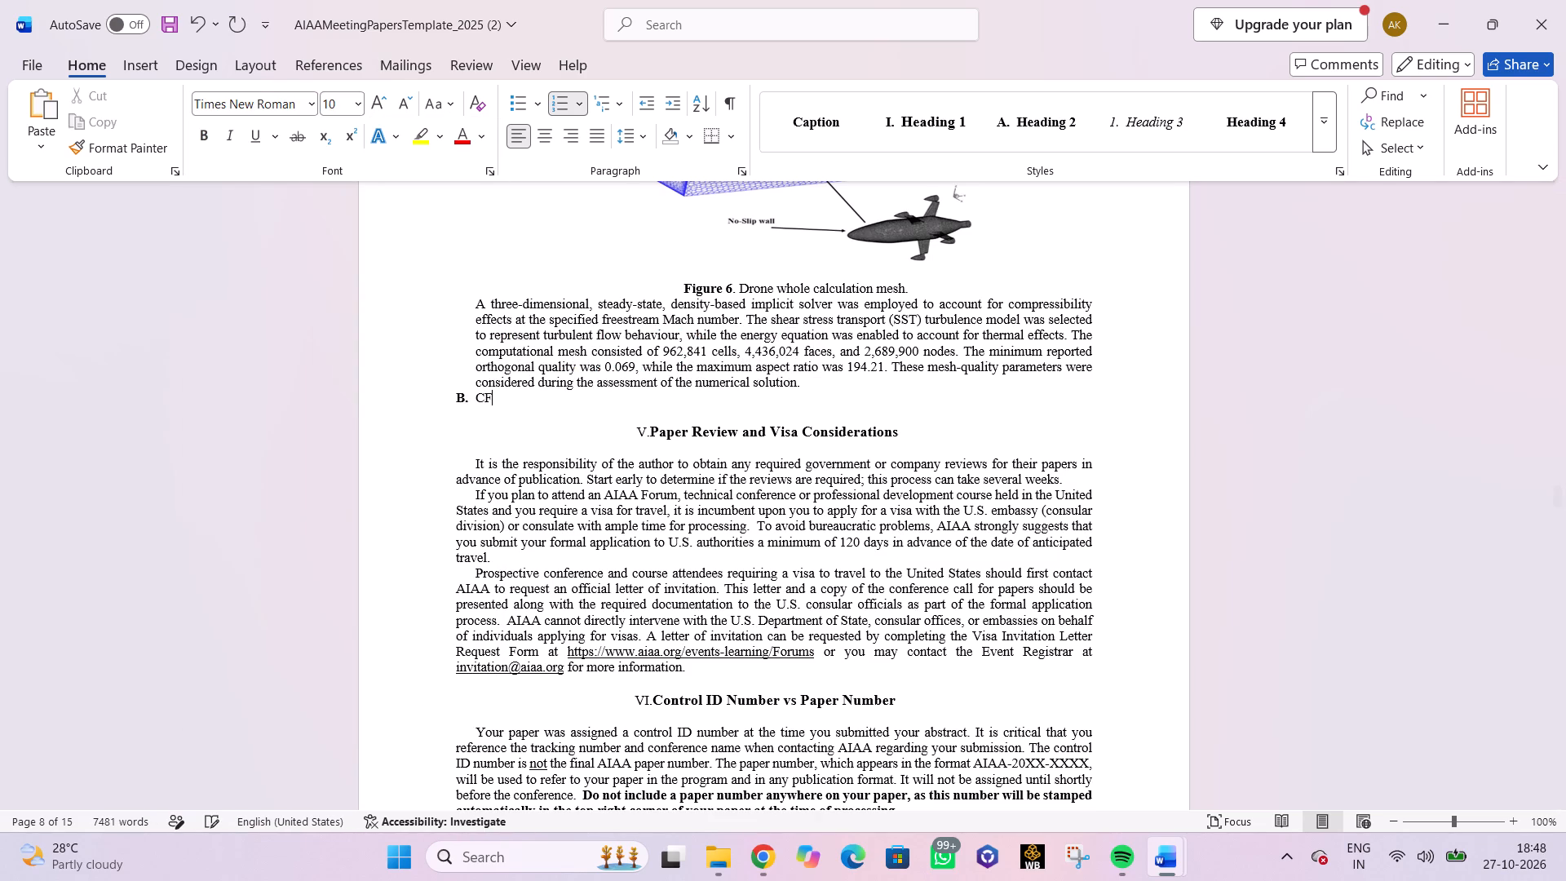
{"action": "type", "text": "D"}
{"action": "key", "text": "space"}
{"action": "left_click_drag", "start_coordinate": [511, 395], "coordinate": [475, 393]}
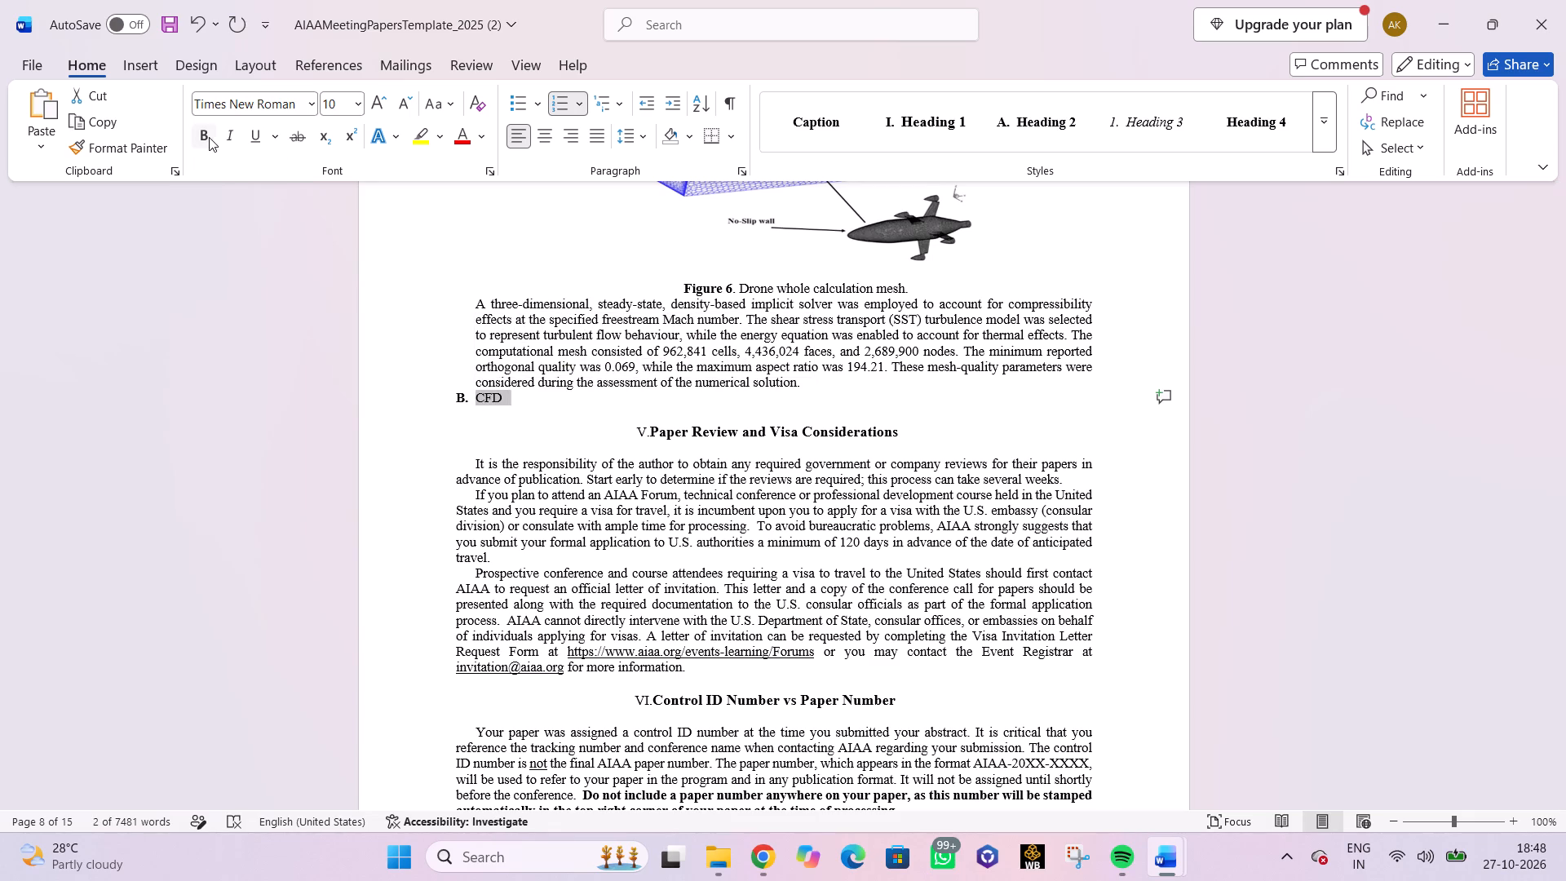
{"action": "left_click", "coordinate": [209, 136]}
{"action": "left_click", "coordinate": [524, 401]}
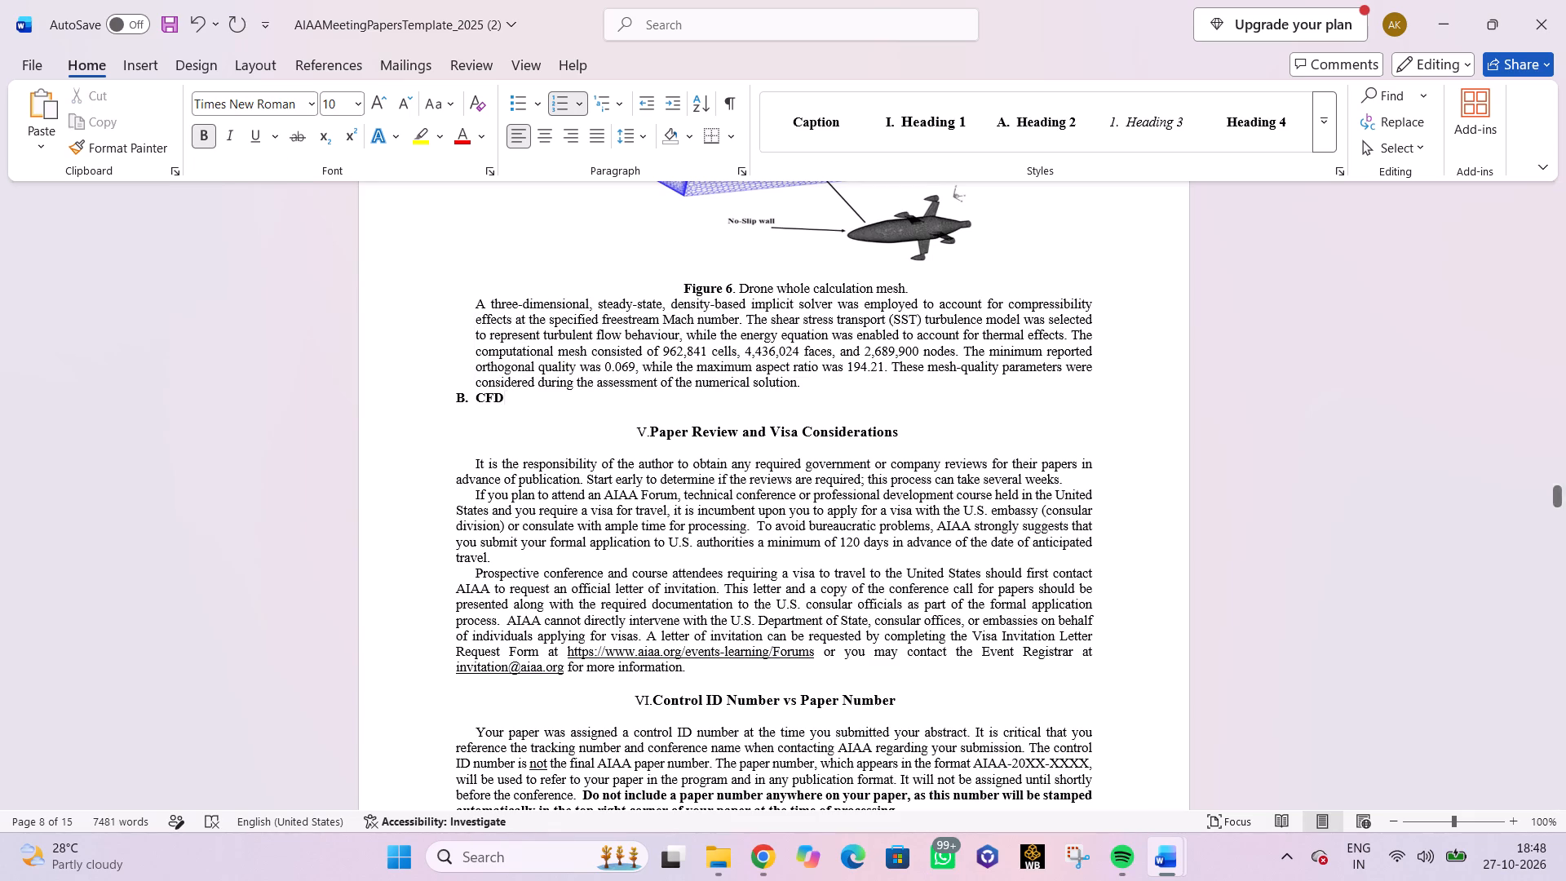
Complete the subsection B heading as "CFDs and results", checking the section title in the AIAAFINAL document.
{"action": "type", "text": "s"}
{"action": "key", "text": "space"}
{"action": "left_click", "coordinate": [1227, 773]}
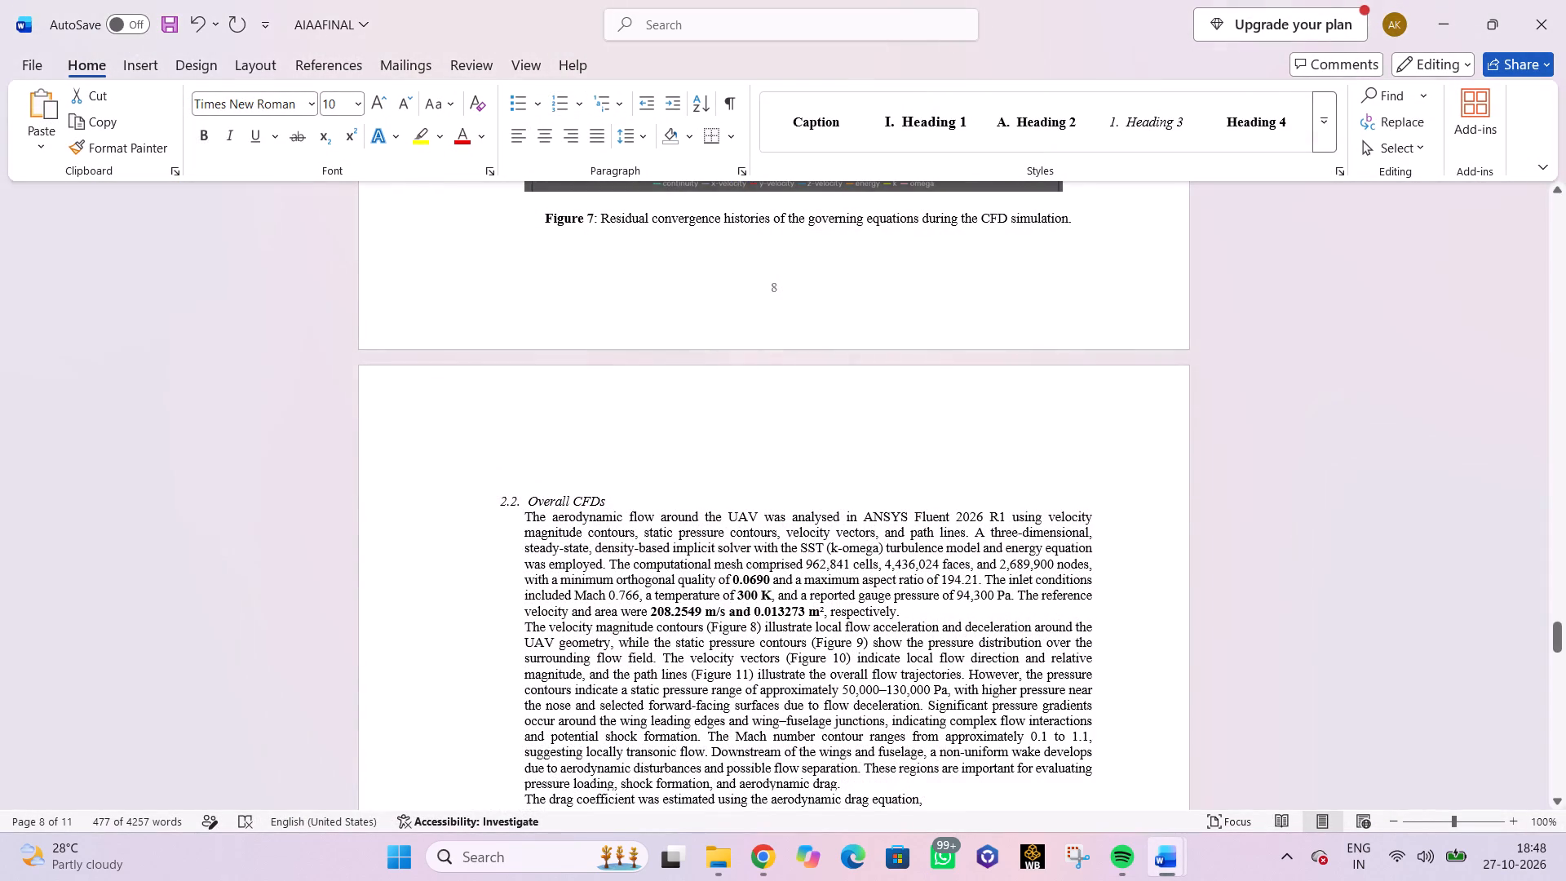
{"action": "scroll", "coordinate": [856, 605], "scroll_direction": "up", "scroll_amount": 8}
{"action": "scroll", "coordinate": [854, 608], "scroll_direction": "down", "scroll_amount": 1}
{"action": "scroll", "coordinate": [854, 608], "scroll_direction": "up", "scroll_amount": 5}
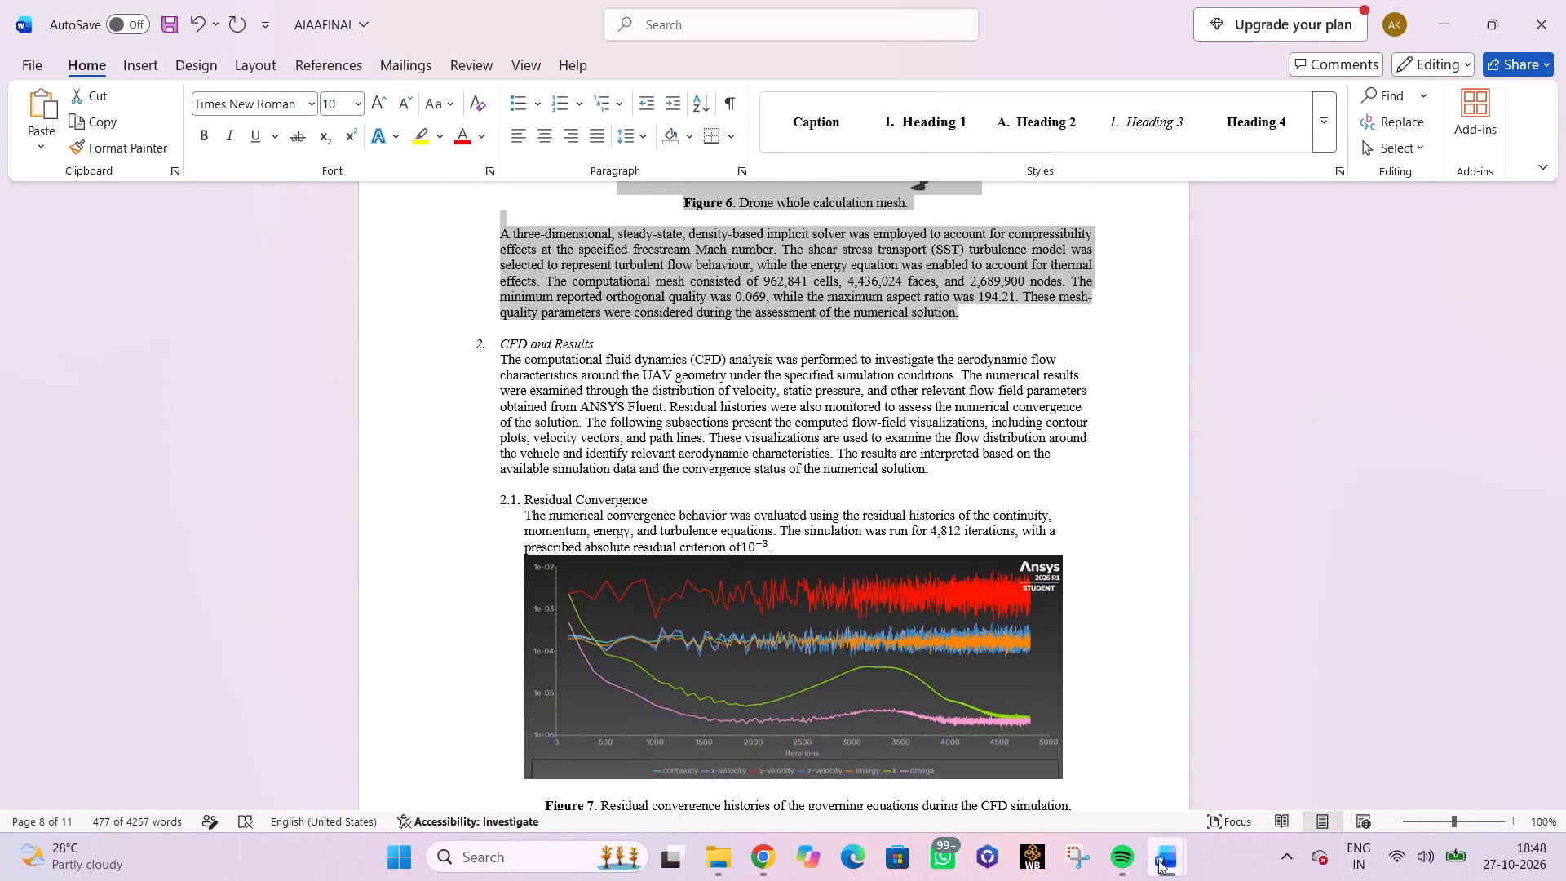
{"action": "left_click", "coordinate": [1256, 781]}
{"action": "left_click", "coordinate": [1083, 774]}
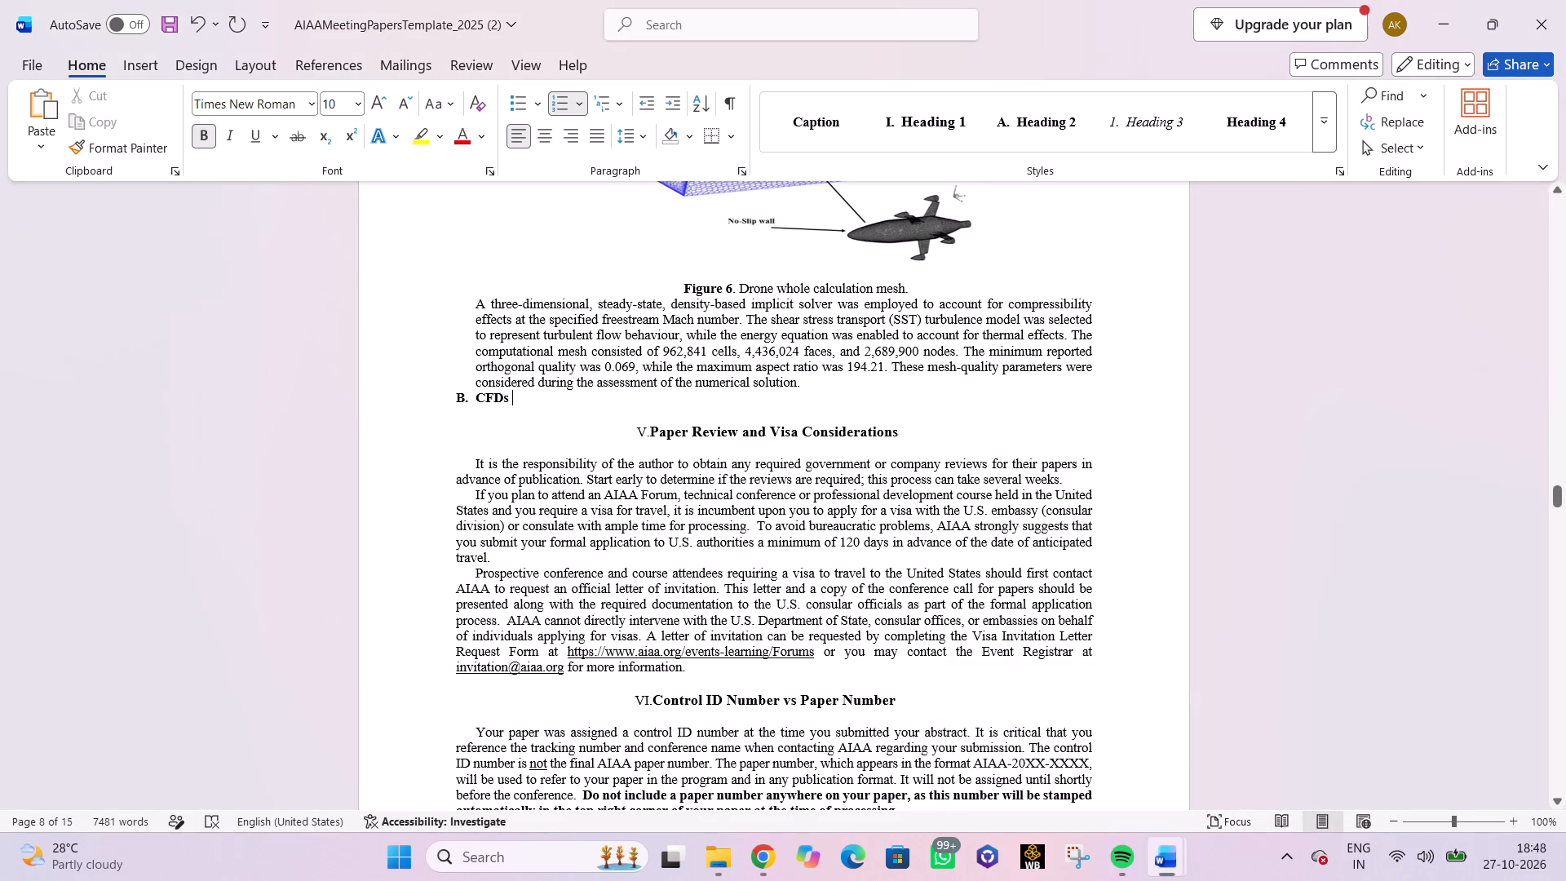
{"action": "type", "text": "and results"}
Add an unnumbered line beneath the CFDs and results heading and turn off bold for it.
{"action": "key", "text": "Return"}
{"action": "key", "text": "BackSpace"}
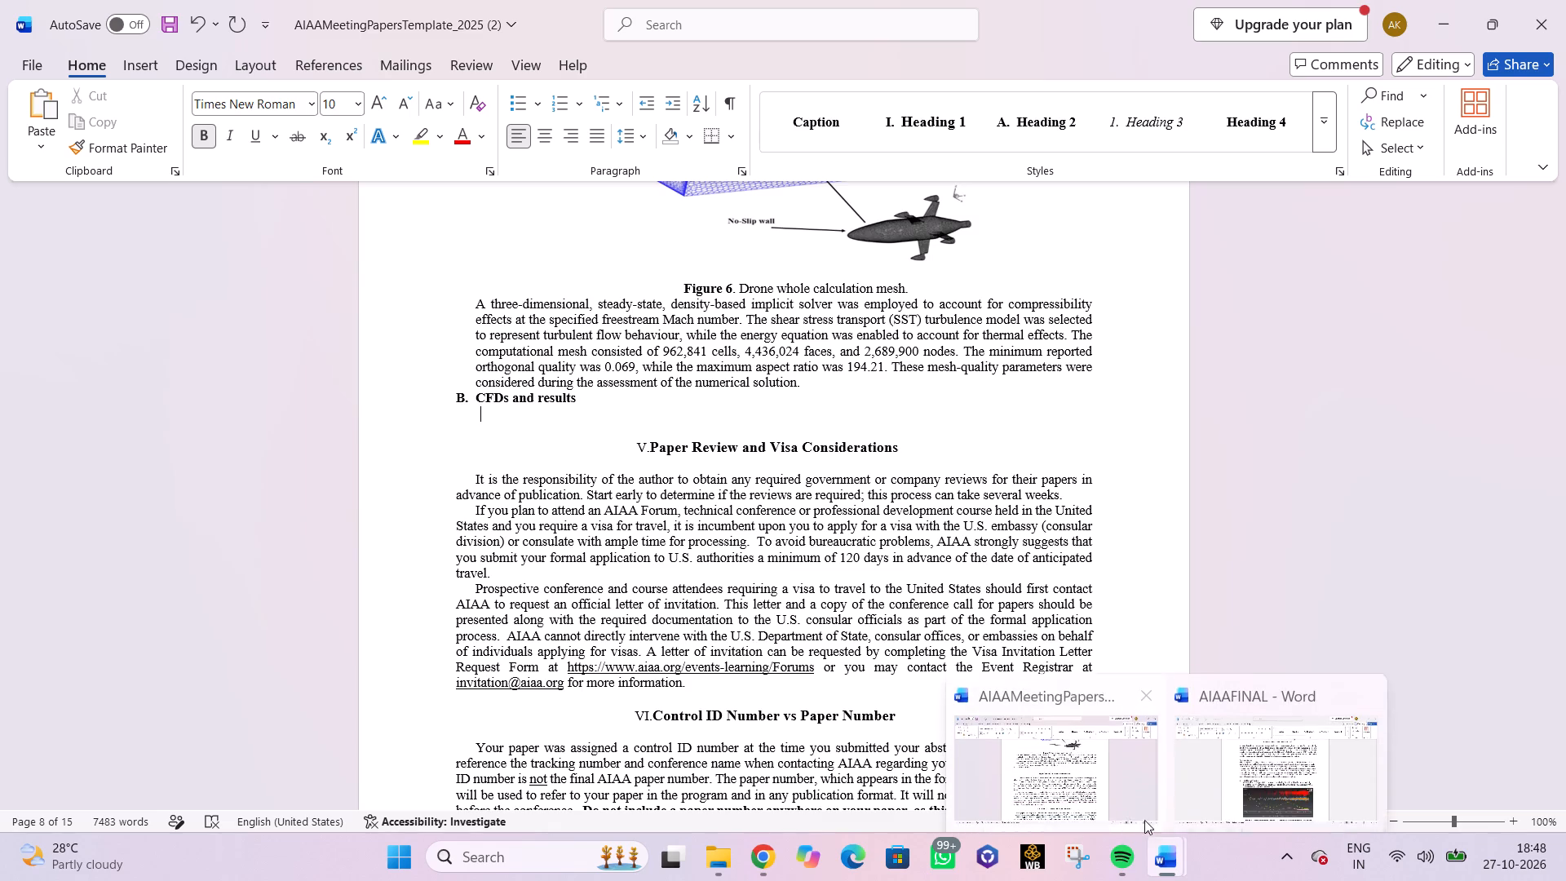
{"action": "left_click", "coordinate": [1103, 772]}
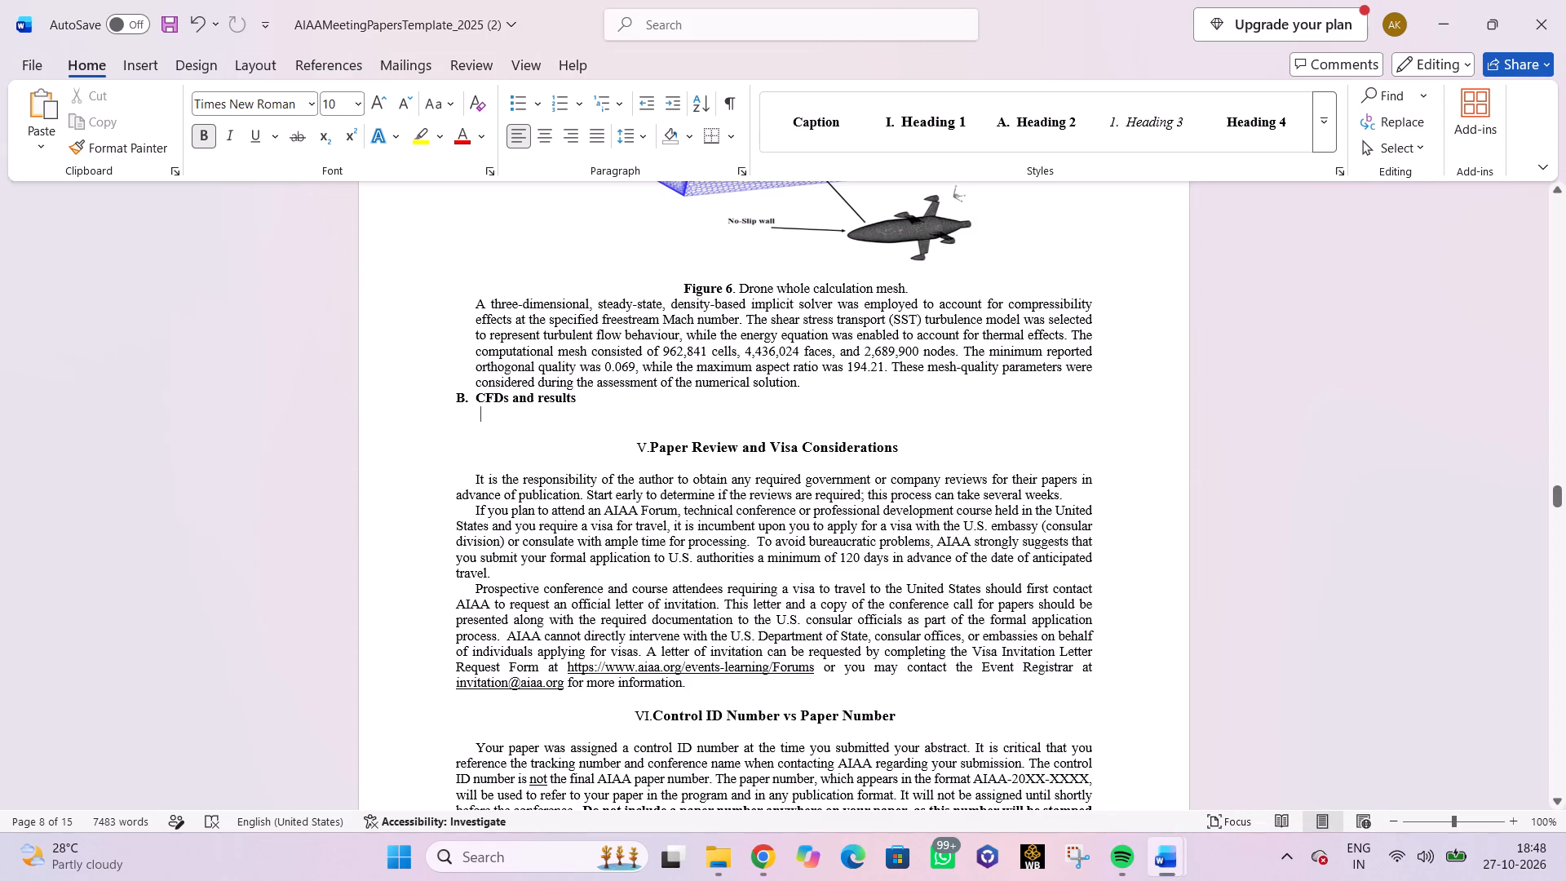
{"action": "left_click", "coordinate": [208, 133]}
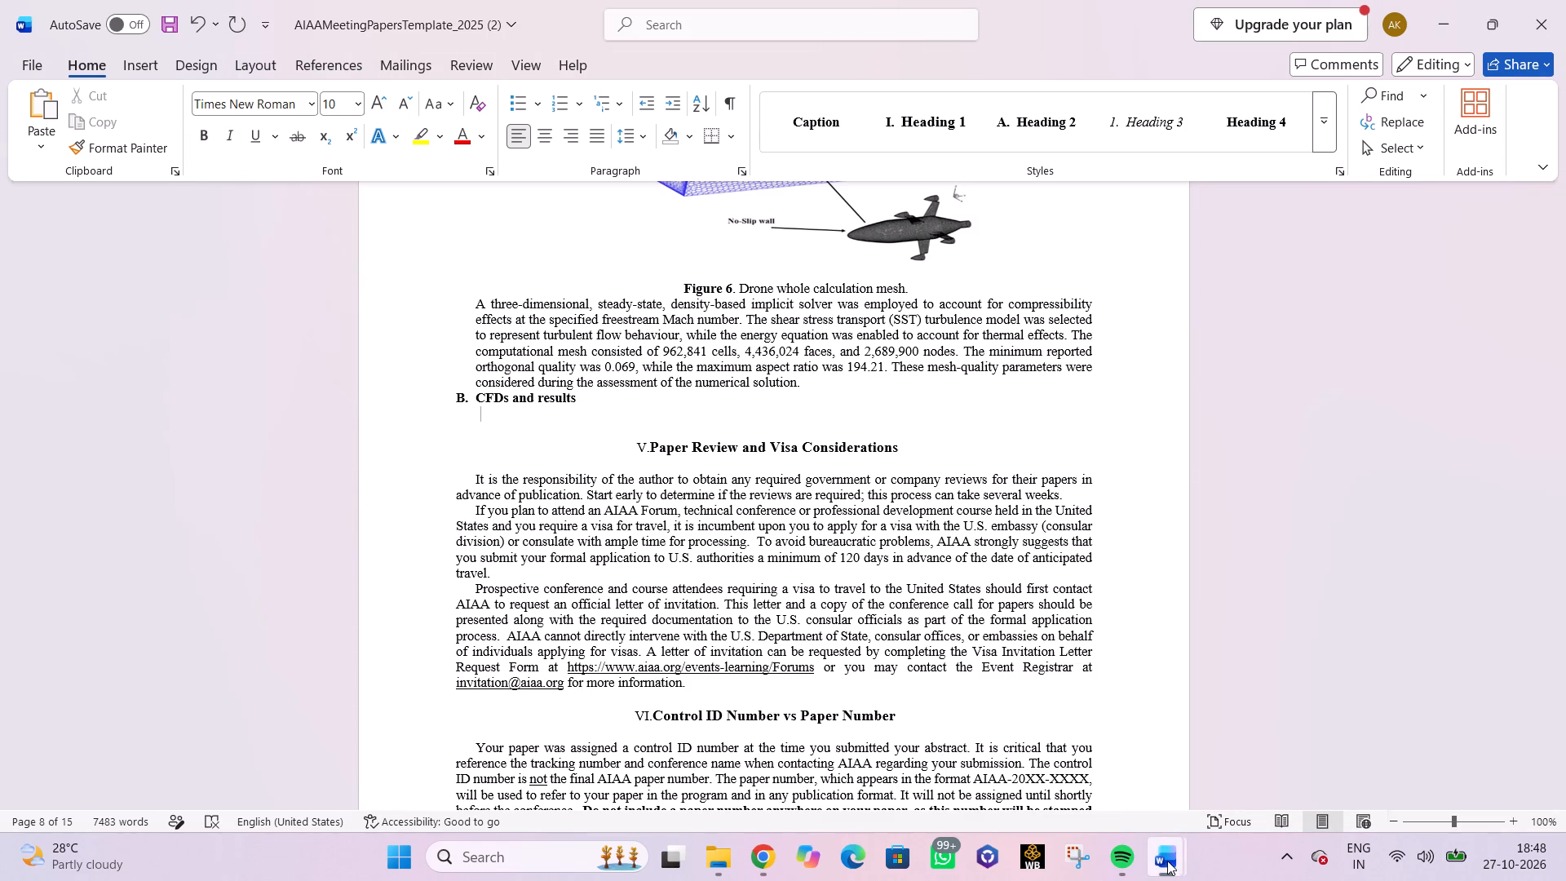
Copy the CFD and Results body through Figure 11's caption from AIAAFINAL and paste it beneath the template's CFDs and results heading.
{"action": "left_click", "coordinate": [1239, 768]}
{"action": "scroll", "coordinate": [538, 405], "scroll_direction": "up", "scroll_amount": 1}
{"action": "scroll", "coordinate": [538, 405], "scroll_direction": "down", "scroll_amount": 1}
{"action": "scroll", "coordinate": [538, 405], "scroll_direction": "up", "scroll_amount": 2}
{"action": "scroll", "coordinate": [538, 405], "scroll_direction": "down", "scroll_amount": 1}
{"action": "scroll", "coordinate": [537, 405], "scroll_direction": "up", "scroll_amount": 8}
{"action": "scroll", "coordinate": [533, 405], "scroll_direction": "down", "scroll_amount": 1}
{"action": "scroll", "coordinate": [533, 405], "scroll_direction": "up", "scroll_amount": 1}
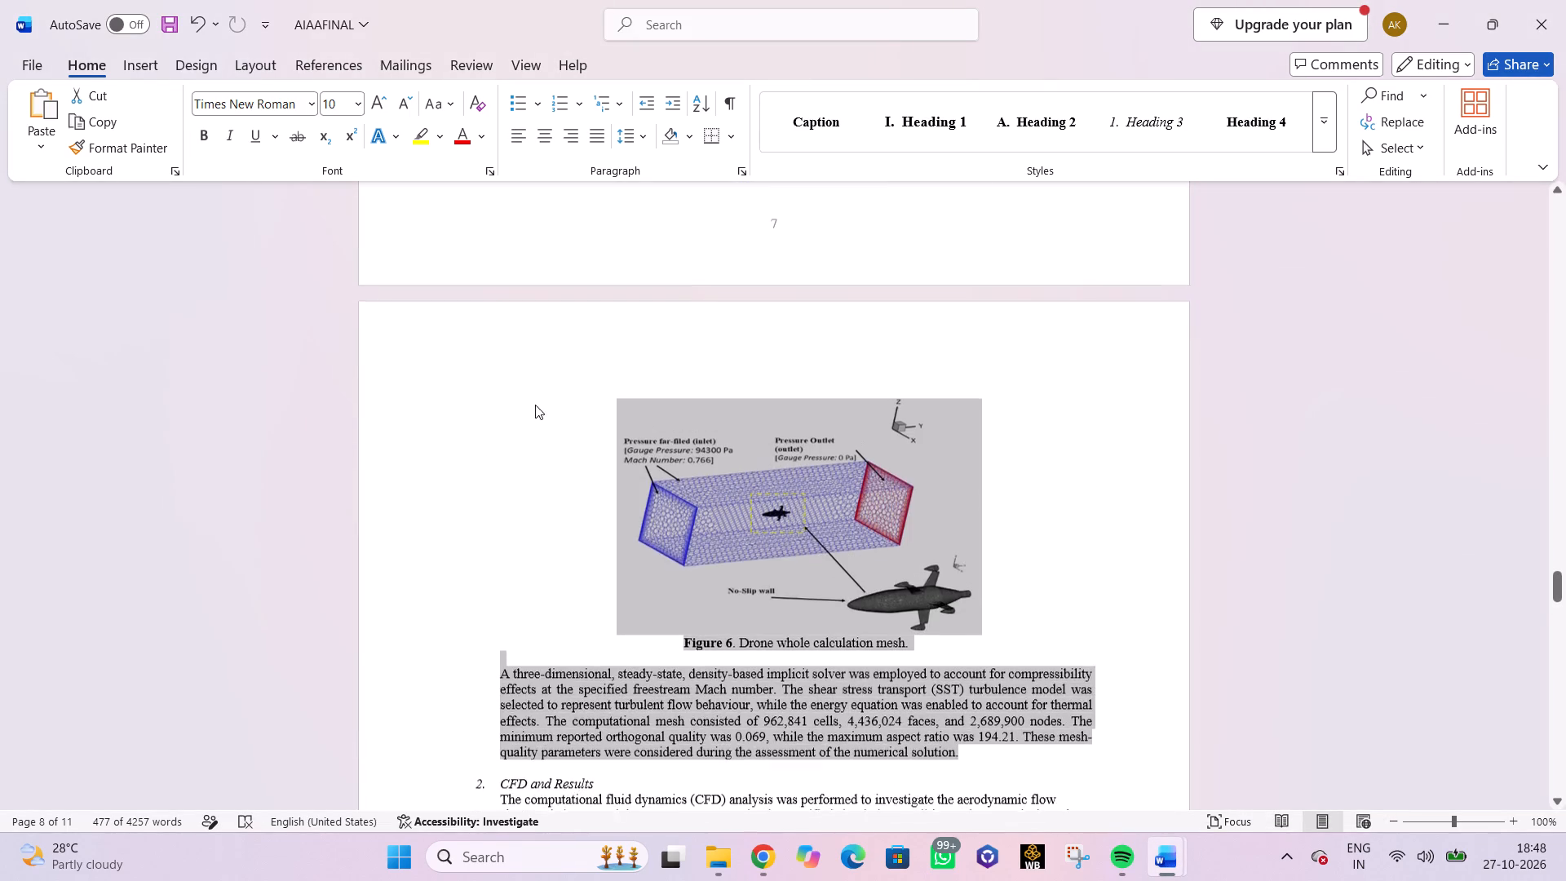
{"action": "scroll", "coordinate": [537, 405], "scroll_direction": "down", "scroll_amount": 11}
{"action": "left_click_drag", "start_coordinate": [501, 261], "coordinate": [724, 395]}
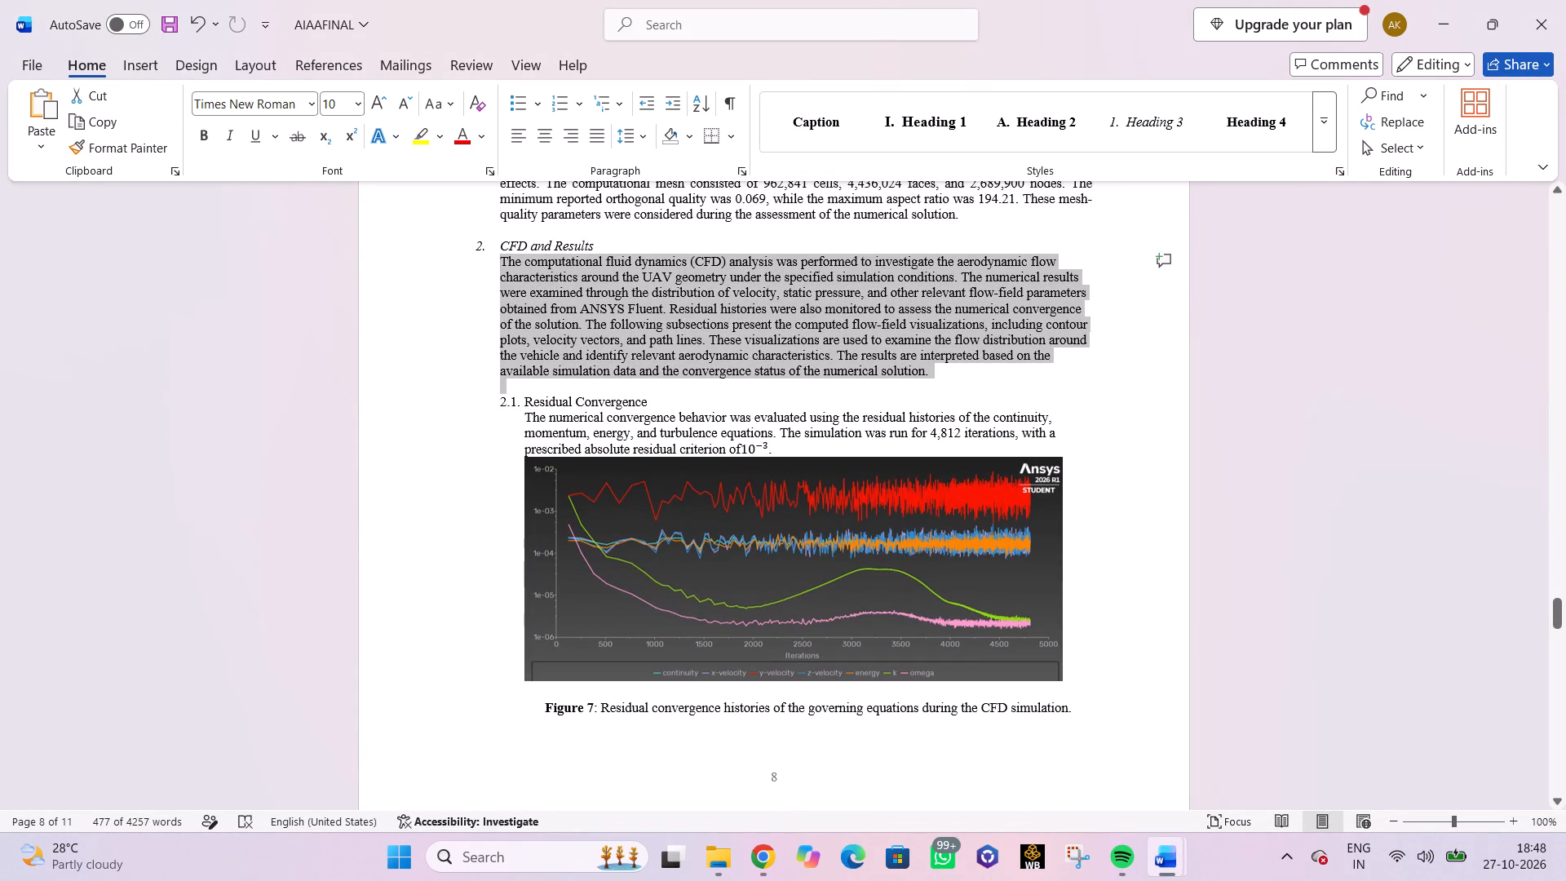
{"action": "left_click_drag", "start_coordinate": [724, 395], "coordinate": [842, 381]}
{"action": "scroll", "coordinate": [807, 401], "scroll_direction": "down", "scroll_amount": 13}
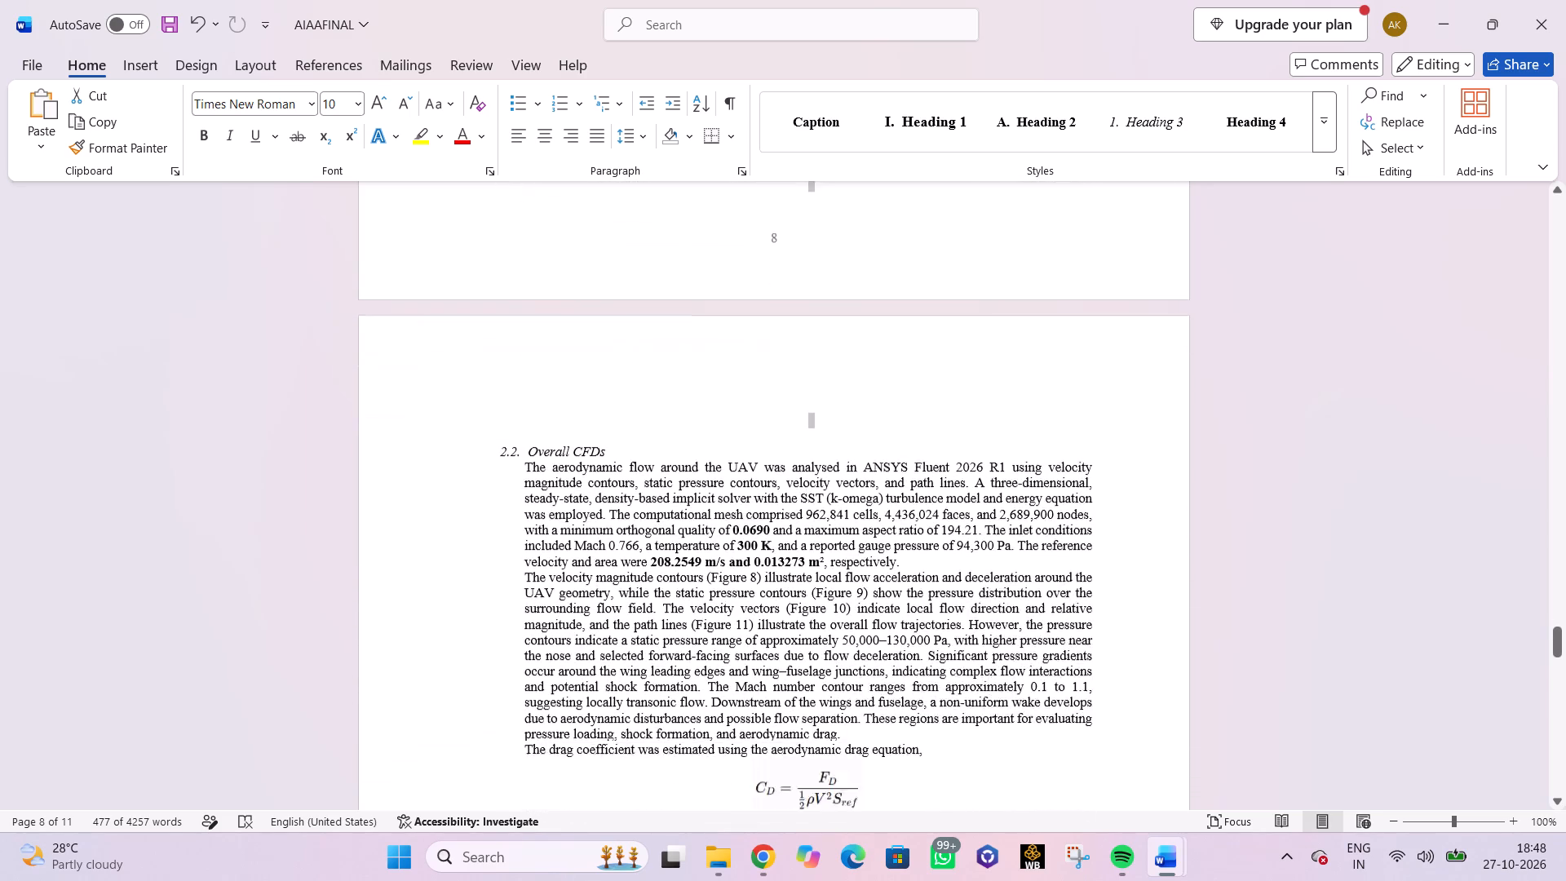
{"action": "scroll", "coordinate": [842, 381], "scroll_direction": "down", "scroll_amount": 2}
{"action": "left_click_drag", "start_coordinate": [842, 381], "coordinate": [855, 377]}
{"action": "scroll", "coordinate": [847, 390], "scroll_direction": "down", "scroll_amount": 7}
{"action": "scroll", "coordinate": [855, 377], "scroll_direction": "up", "scroll_amount": 2}
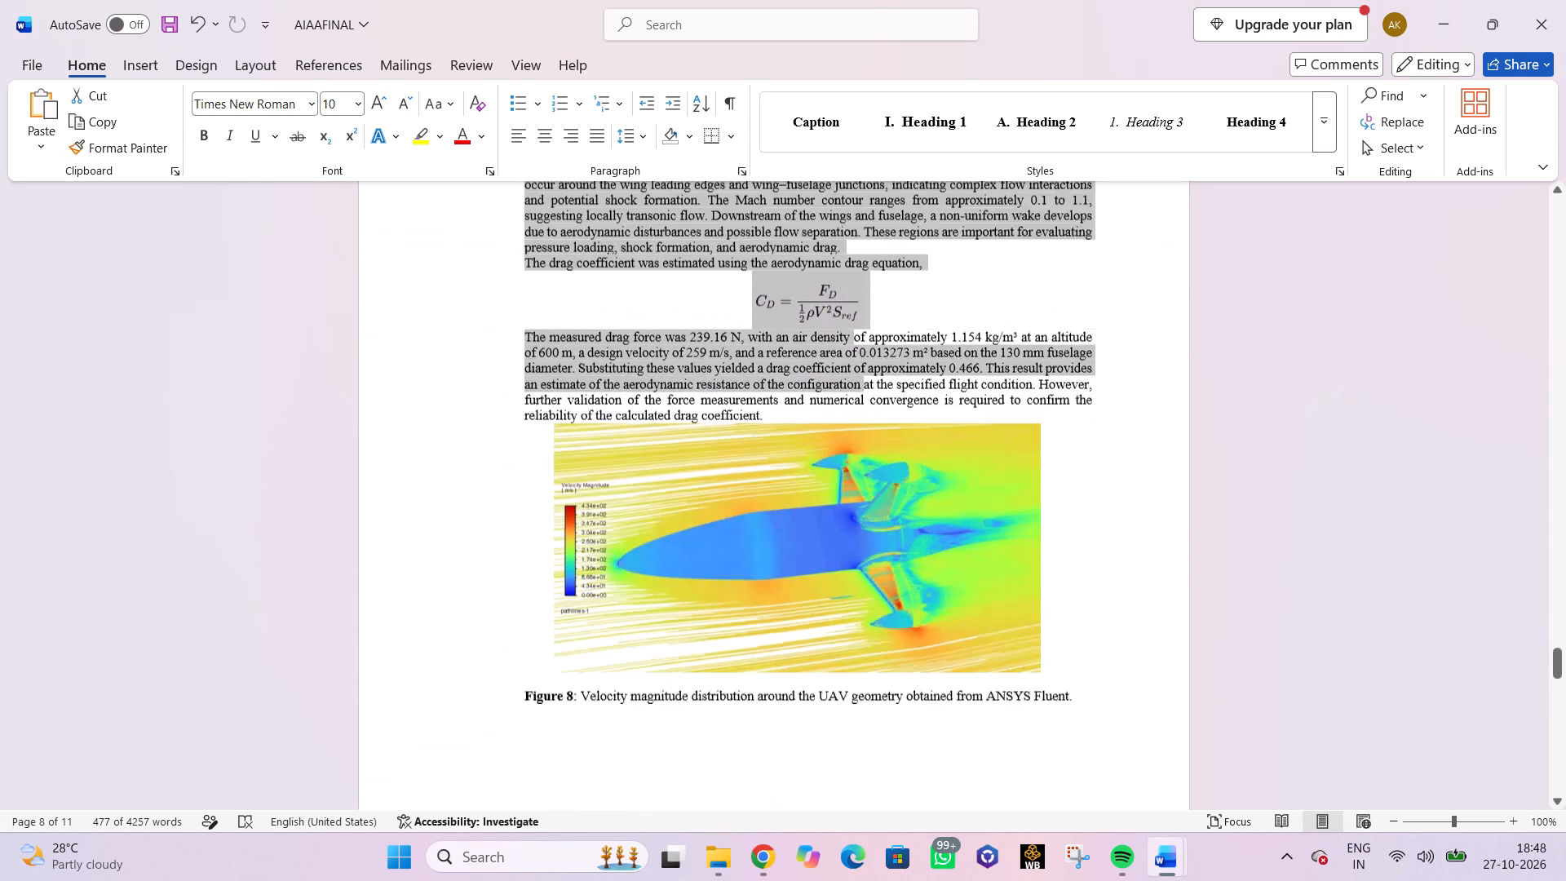
{"action": "left_click_drag", "start_coordinate": [855, 377], "coordinate": [862, 382]}
{"action": "scroll", "coordinate": [855, 376], "scroll_direction": "down", "scroll_amount": 16}
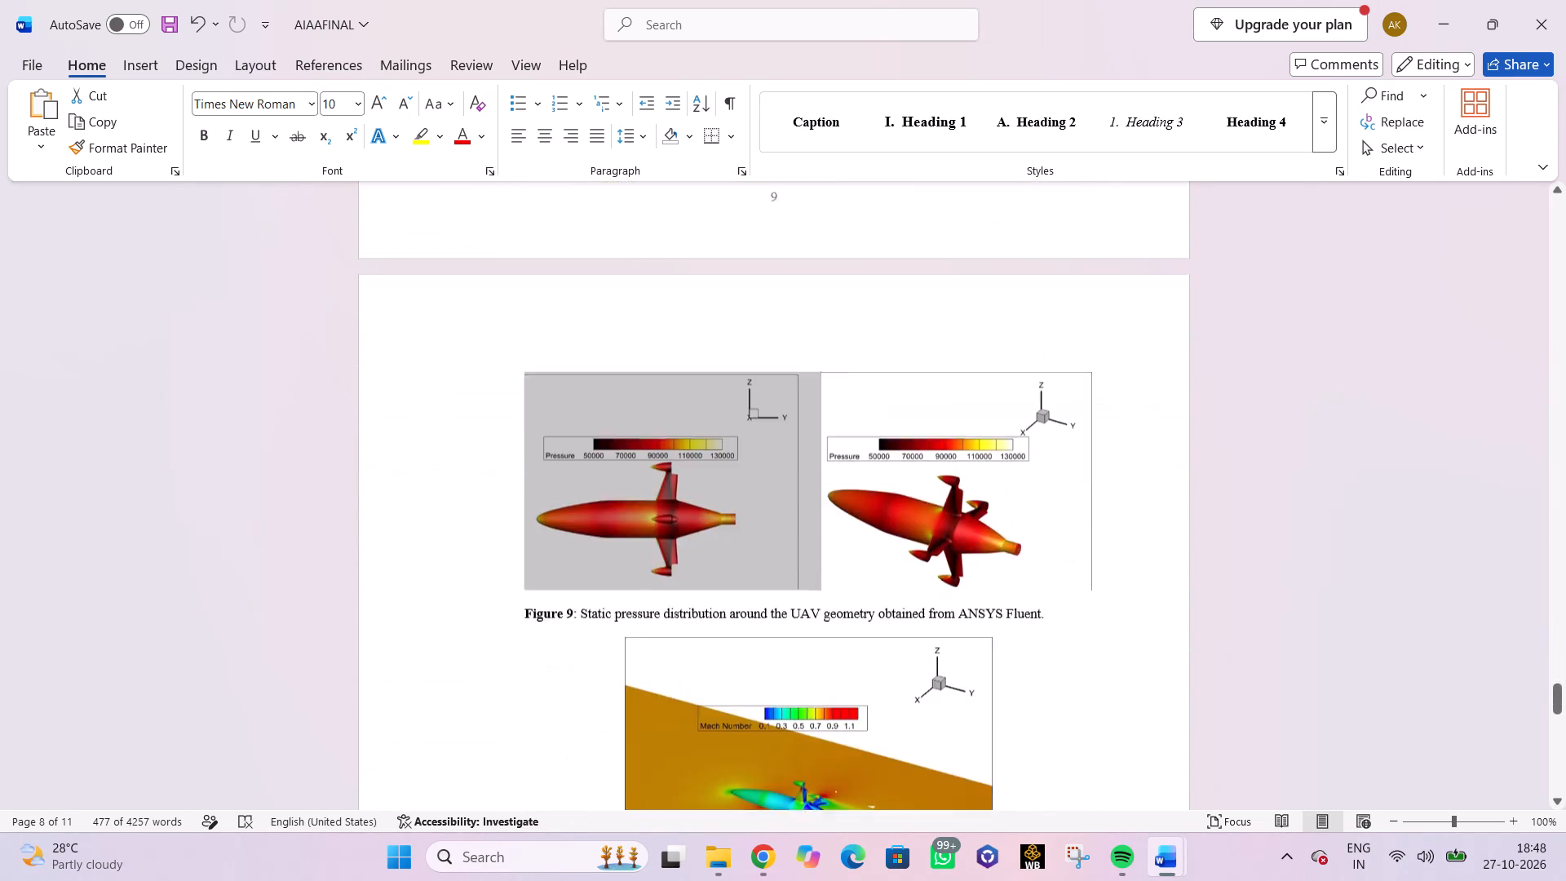
{"action": "left_click_drag", "start_coordinate": [862, 382], "coordinate": [989, 449]}
{"action": "scroll", "coordinate": [862, 382], "scroll_direction": "up", "scroll_amount": 1}
{"action": "scroll", "coordinate": [862, 374], "scroll_direction": "down", "scroll_amount": 11}
{"action": "scroll", "coordinate": [866, 373], "scroll_direction": "up", "scroll_amount": 1}
{"action": "scroll", "coordinate": [866, 374], "scroll_direction": "down", "scroll_amount": 3}
{"action": "scroll", "coordinate": [869, 372], "scroll_direction": "up", "scroll_amount": 1}
{"action": "scroll", "coordinate": [869, 373], "scroll_direction": "down", "scroll_amount": 3}
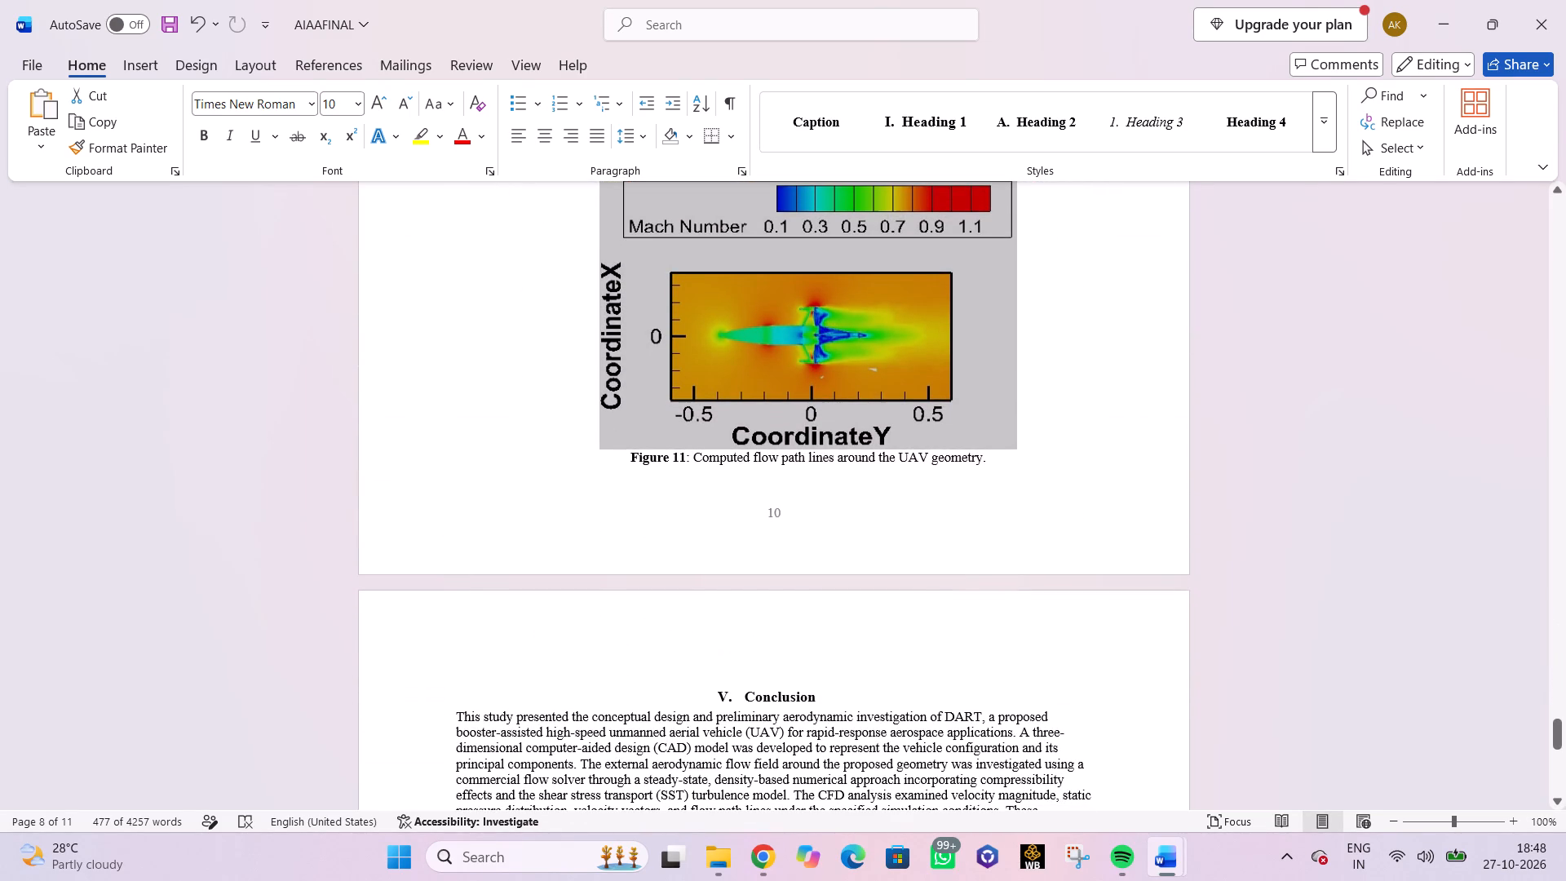
{"action": "left_click_drag", "start_coordinate": [989, 449], "coordinate": [993, 454]}
{"action": "key", "text": "ctrl+c"}
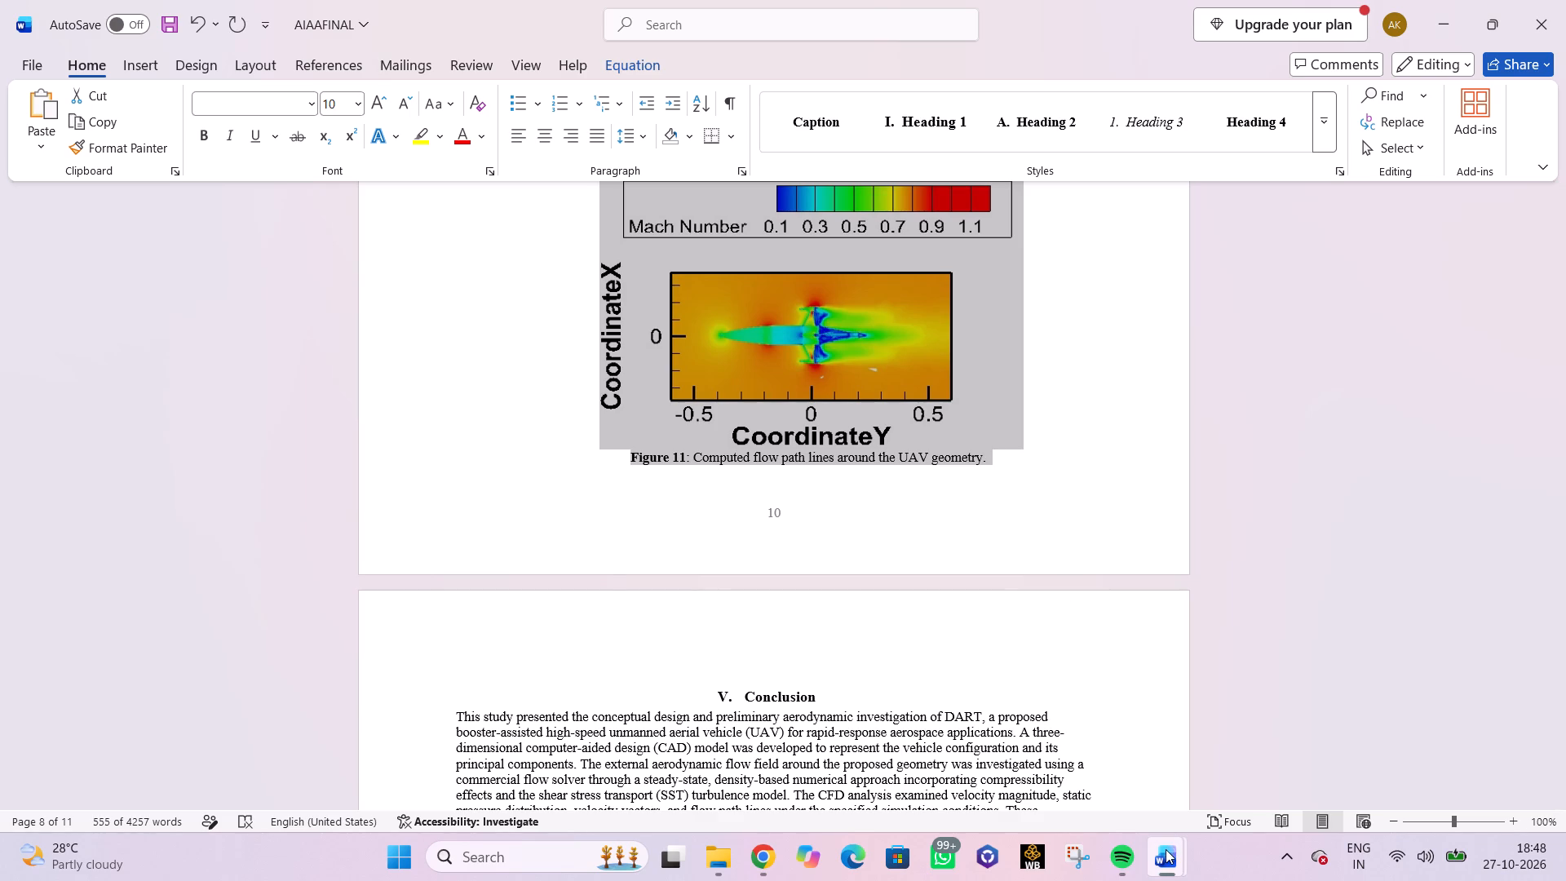
{"action": "left_click", "coordinate": [1097, 748]}
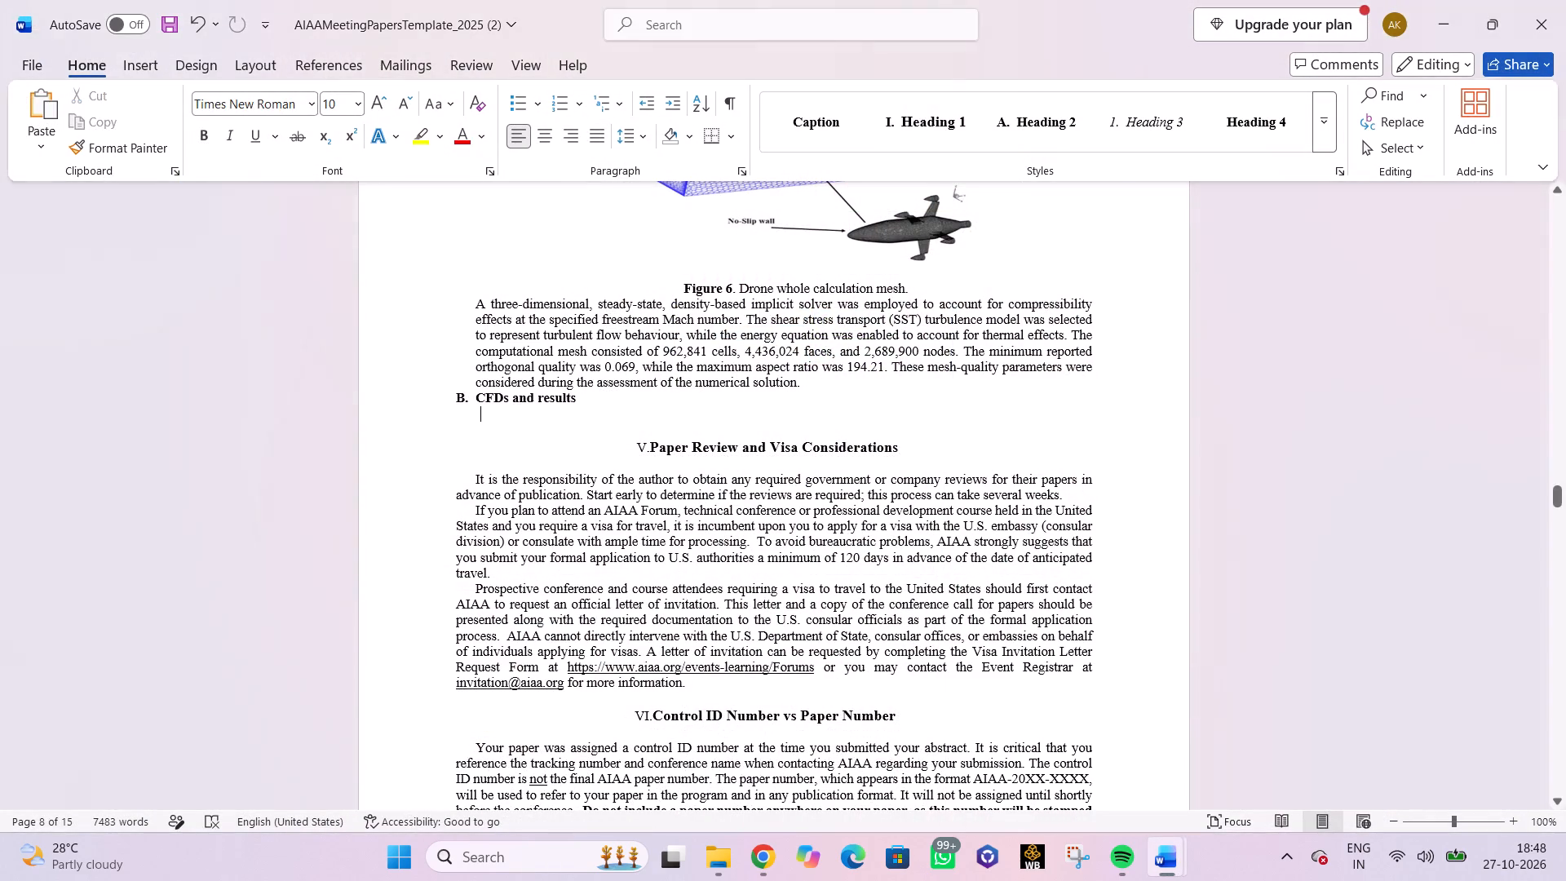
{"action": "key", "text": "ctrl+v"}
Insert a blank line between the mesh-quality paragraph and the CFDs and results heading.
{"action": "scroll", "coordinate": [595, 458], "scroll_direction": "up", "scroll_amount": 3}
{"action": "scroll", "coordinate": [595, 458], "scroll_direction": "down", "scroll_amount": 1}
{"action": "scroll", "coordinate": [595, 458], "scroll_direction": "up", "scroll_amount": 4}
{"action": "scroll", "coordinate": [592, 457], "scroll_direction": "down", "scroll_amount": 1}
{"action": "scroll", "coordinate": [592, 457], "scroll_direction": "up", "scroll_amount": 2}
{"action": "scroll", "coordinate": [592, 457], "scroll_direction": "down", "scroll_amount": 1}
{"action": "scroll", "coordinate": [592, 457], "scroll_direction": "up", "scroll_amount": 3}
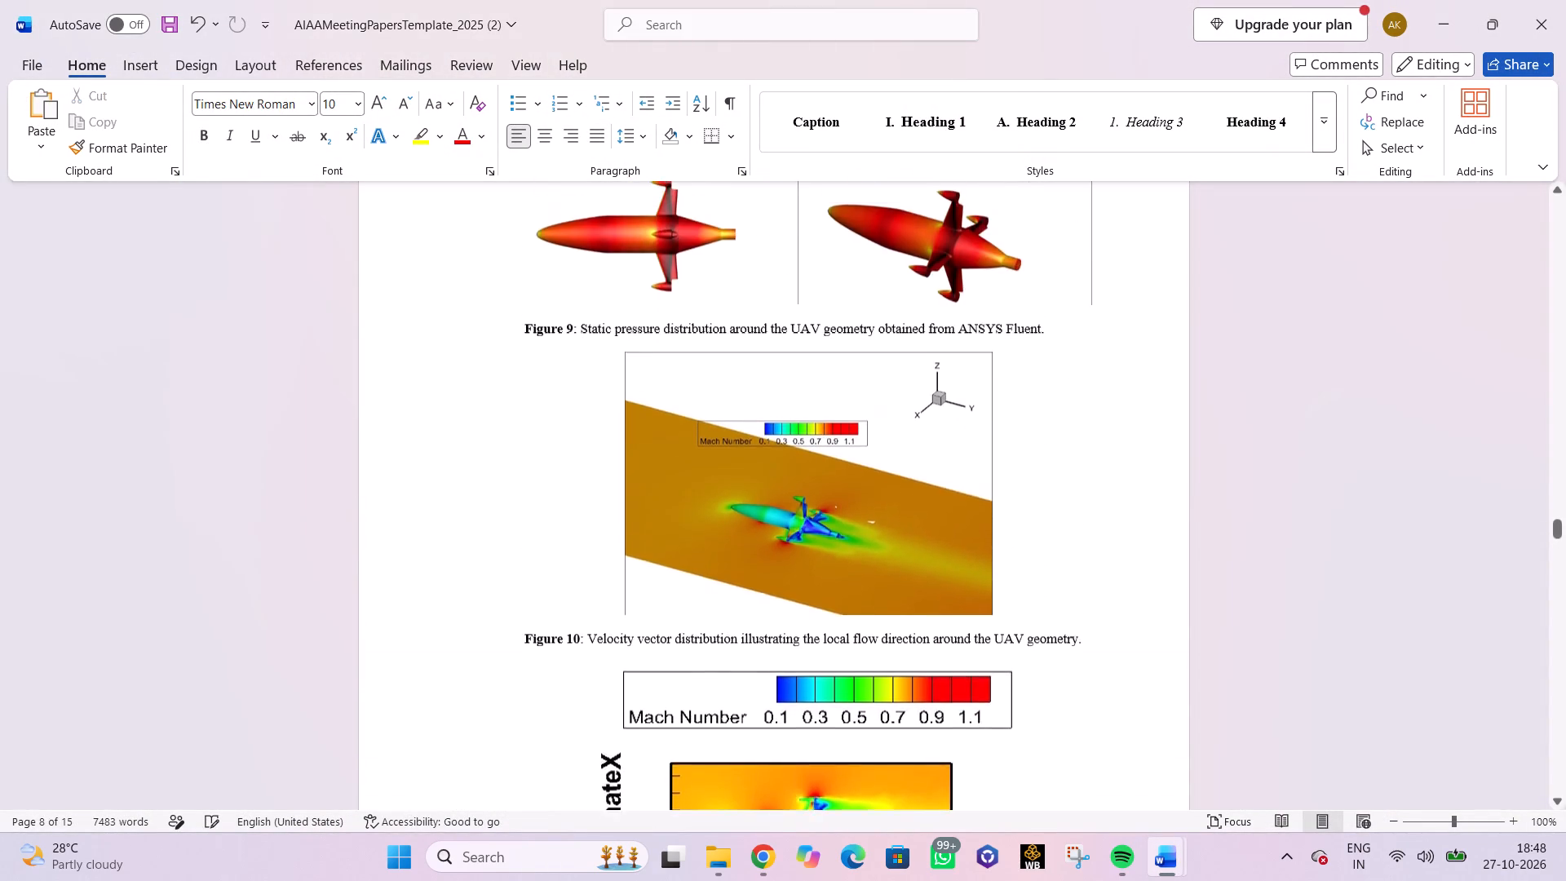
{"action": "scroll", "coordinate": [591, 457], "scroll_direction": "up", "scroll_amount": 3}
{"action": "scroll", "coordinate": [591, 457], "scroll_direction": "down", "scroll_amount": 1}
{"action": "scroll", "coordinate": [591, 457], "scroll_direction": "up", "scroll_amount": 18}
{"action": "scroll", "coordinate": [591, 457], "scroll_direction": "down", "scroll_amount": 1}
{"action": "scroll", "coordinate": [591, 457], "scroll_direction": "up", "scroll_amount": 3}
{"action": "scroll", "coordinate": [591, 457], "scroll_direction": "down", "scroll_amount": 1}
{"action": "scroll", "coordinate": [591, 457], "scroll_direction": "up", "scroll_amount": 1}
{"action": "scroll", "coordinate": [591, 457], "scroll_direction": "down", "scroll_amount": 1}
{"action": "scroll", "coordinate": [591, 457], "scroll_direction": "up", "scroll_amount": 11}
{"action": "scroll", "coordinate": [591, 457], "scroll_direction": "down", "scroll_amount": 1}
{"action": "scroll", "coordinate": [591, 457], "scroll_direction": "up", "scroll_amount": 2}
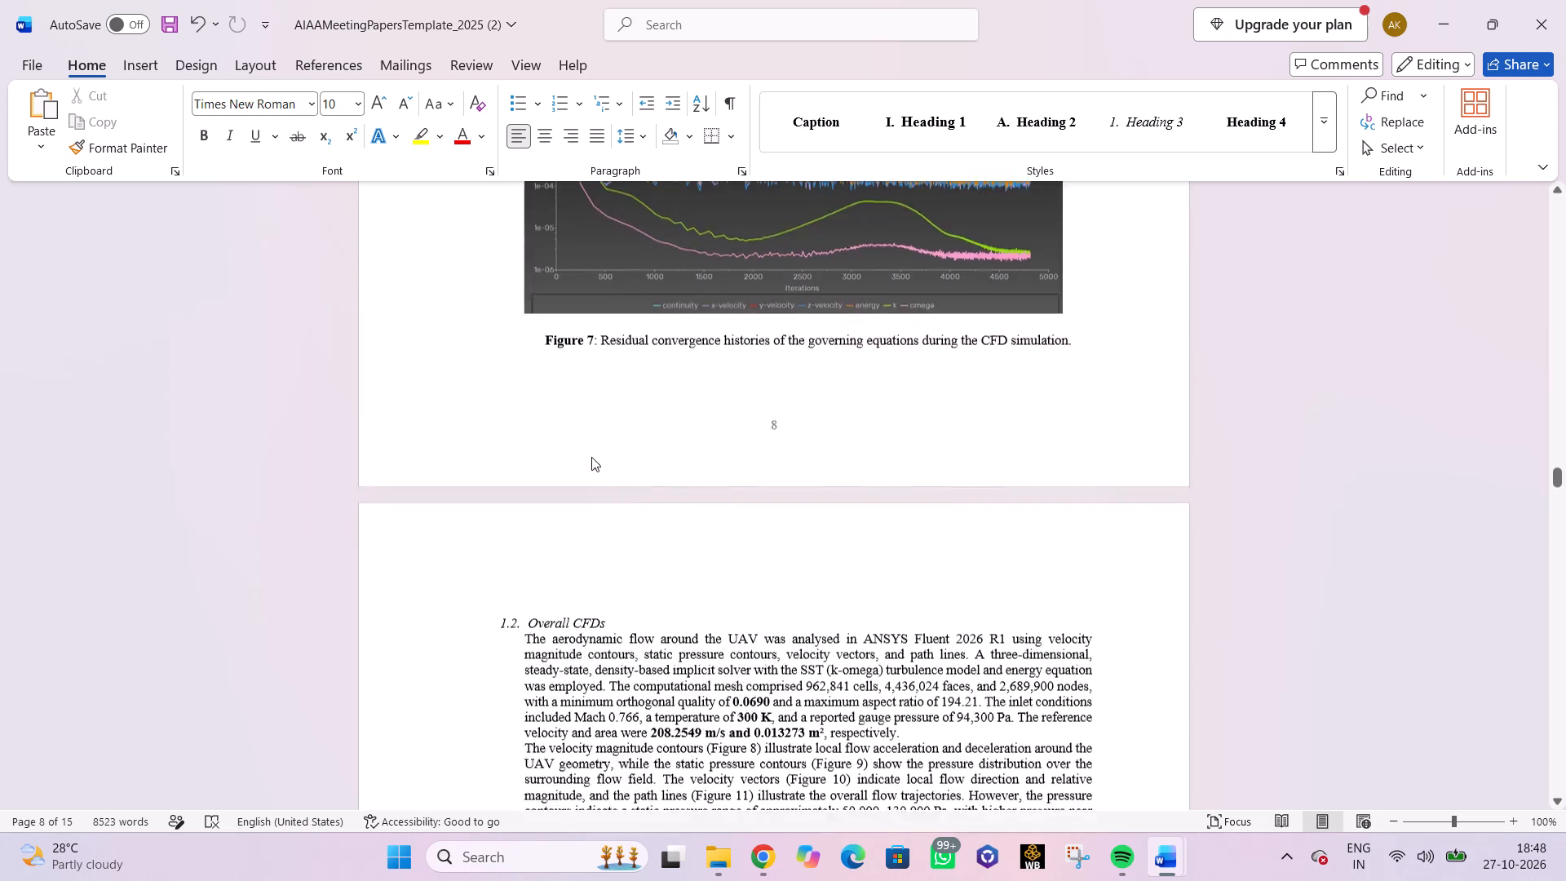
{"action": "scroll", "coordinate": [591, 457], "scroll_direction": "up", "scroll_amount": 2}
{"action": "scroll", "coordinate": [591, 457], "scroll_direction": "down", "scroll_amount": 1}
{"action": "scroll", "coordinate": [591, 457], "scroll_direction": "up", "scroll_amount": 12}
{"action": "scroll", "coordinate": [591, 457], "scroll_direction": "down", "scroll_amount": 4}
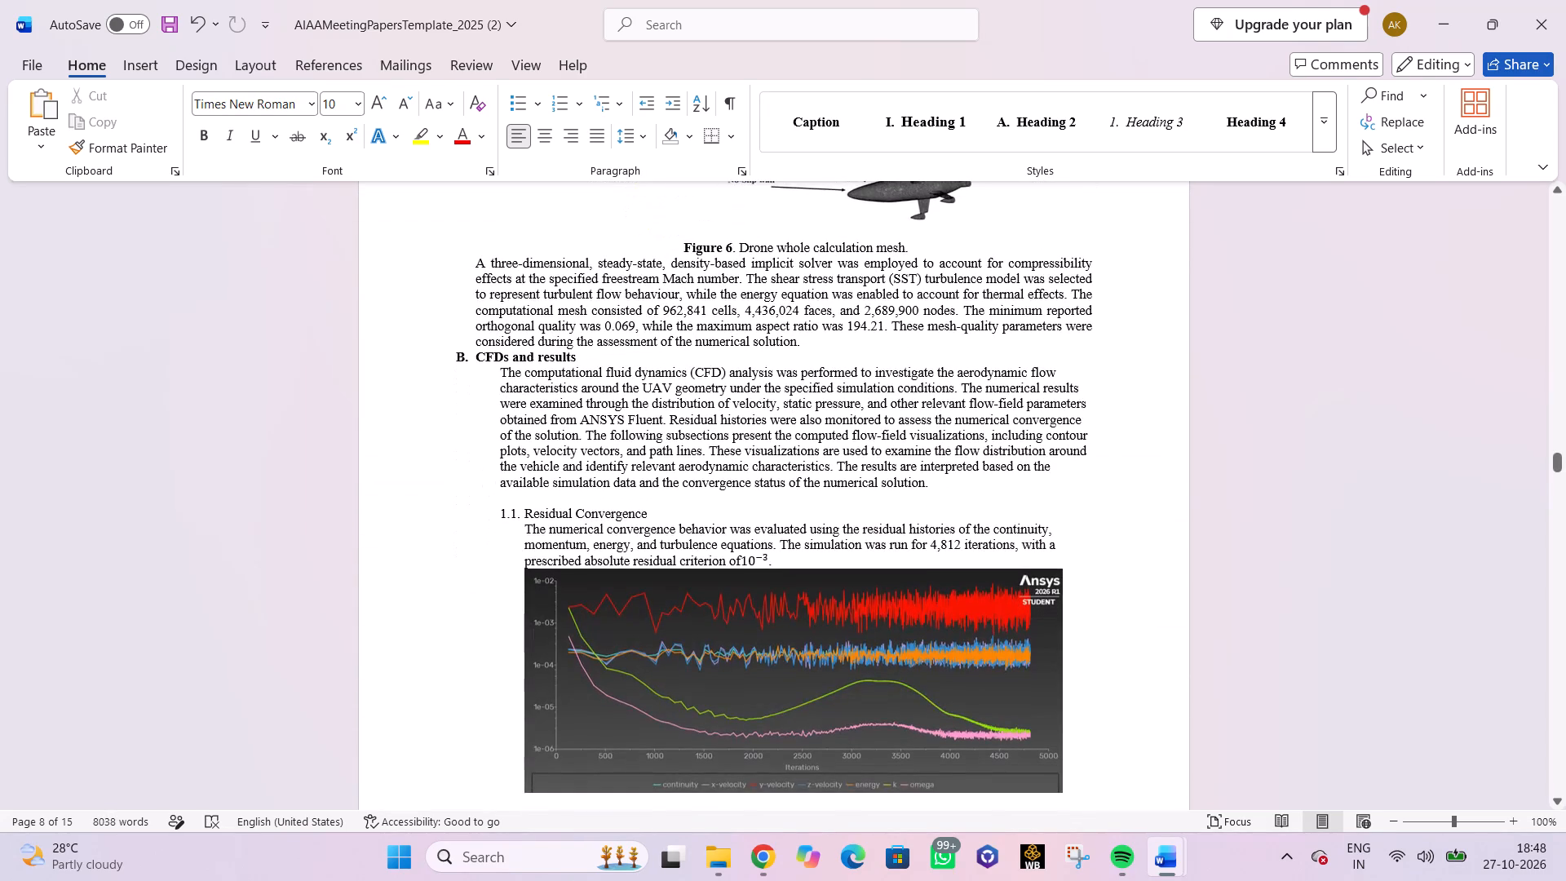
{"action": "left_click", "coordinate": [498, 374]}
{"action": "left_click", "coordinate": [807, 339]}
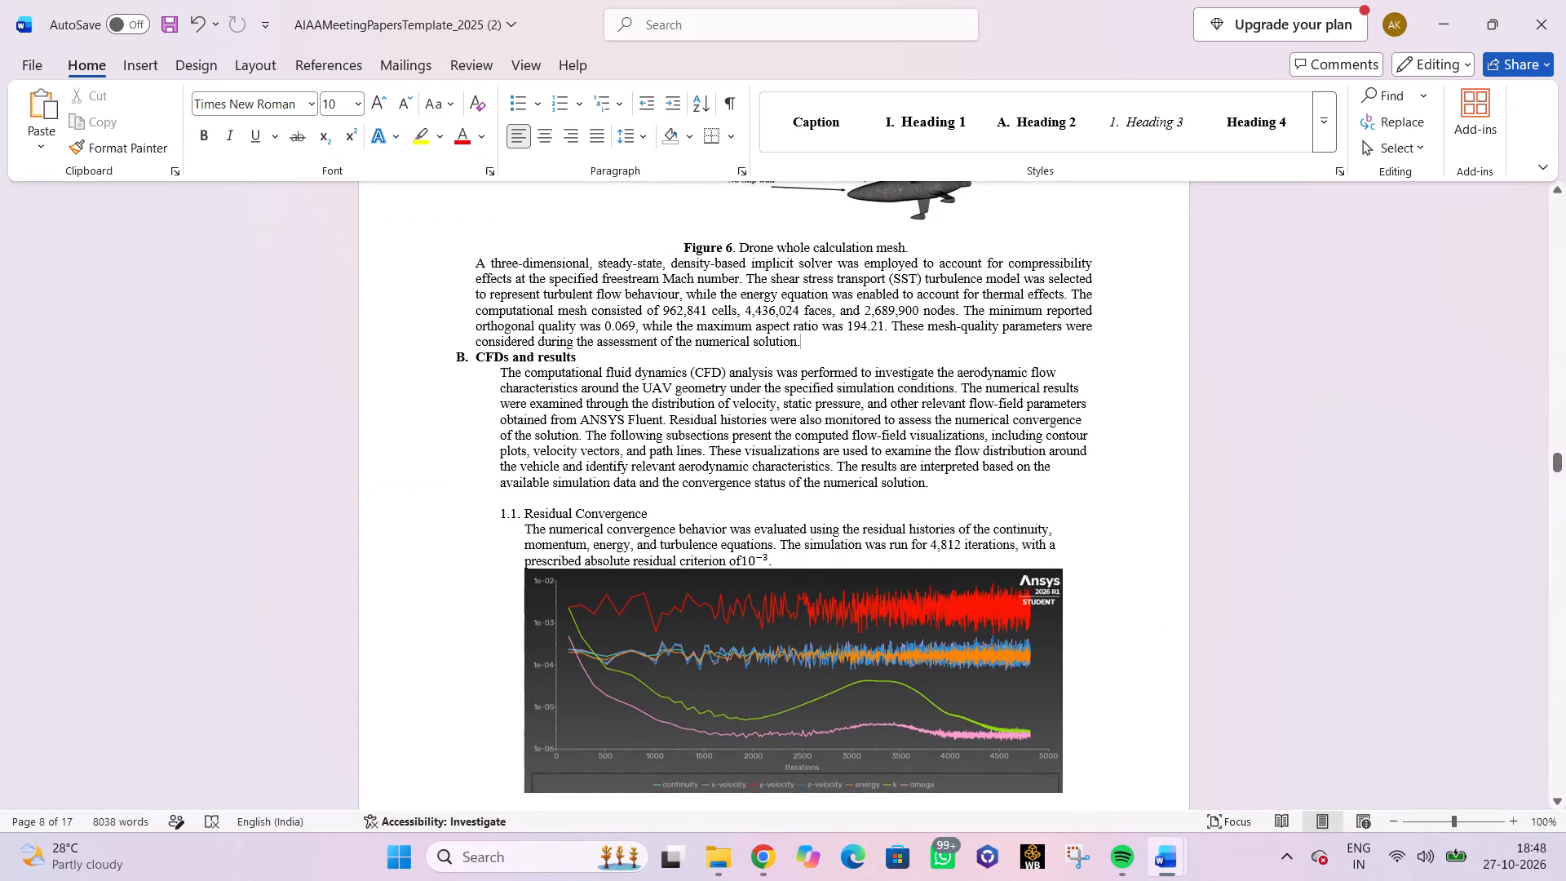
{"action": "key", "text": "Return"}
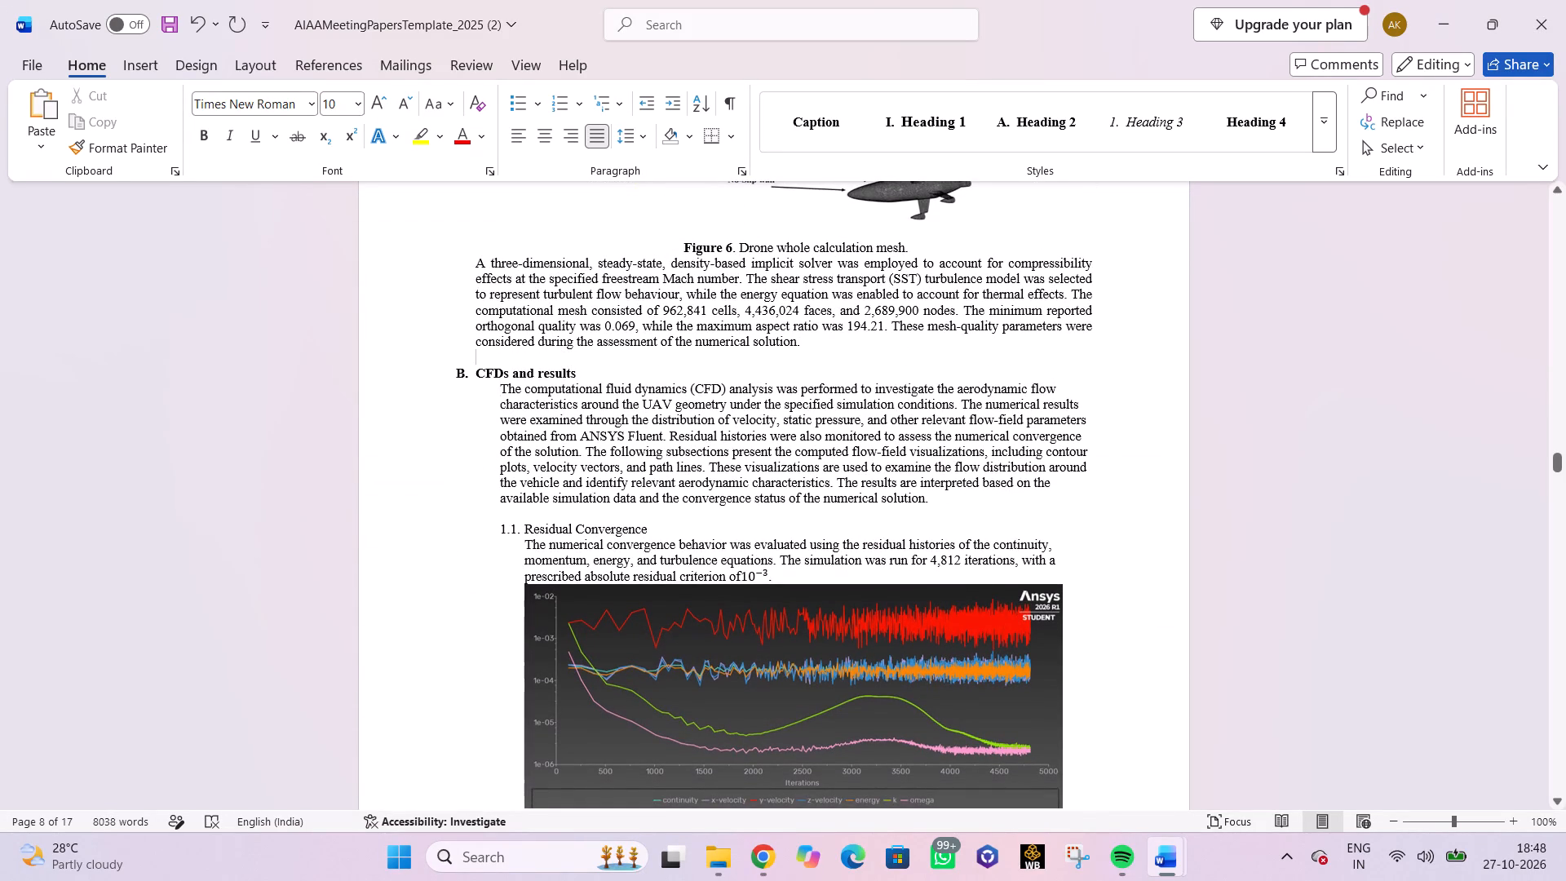
Adjust the indent of the introductory CFD paragraph so all its lines align with the subsection B heading text.
{"action": "left_click", "coordinate": [501, 393]}
{"action": "key", "text": "BackSpace"}
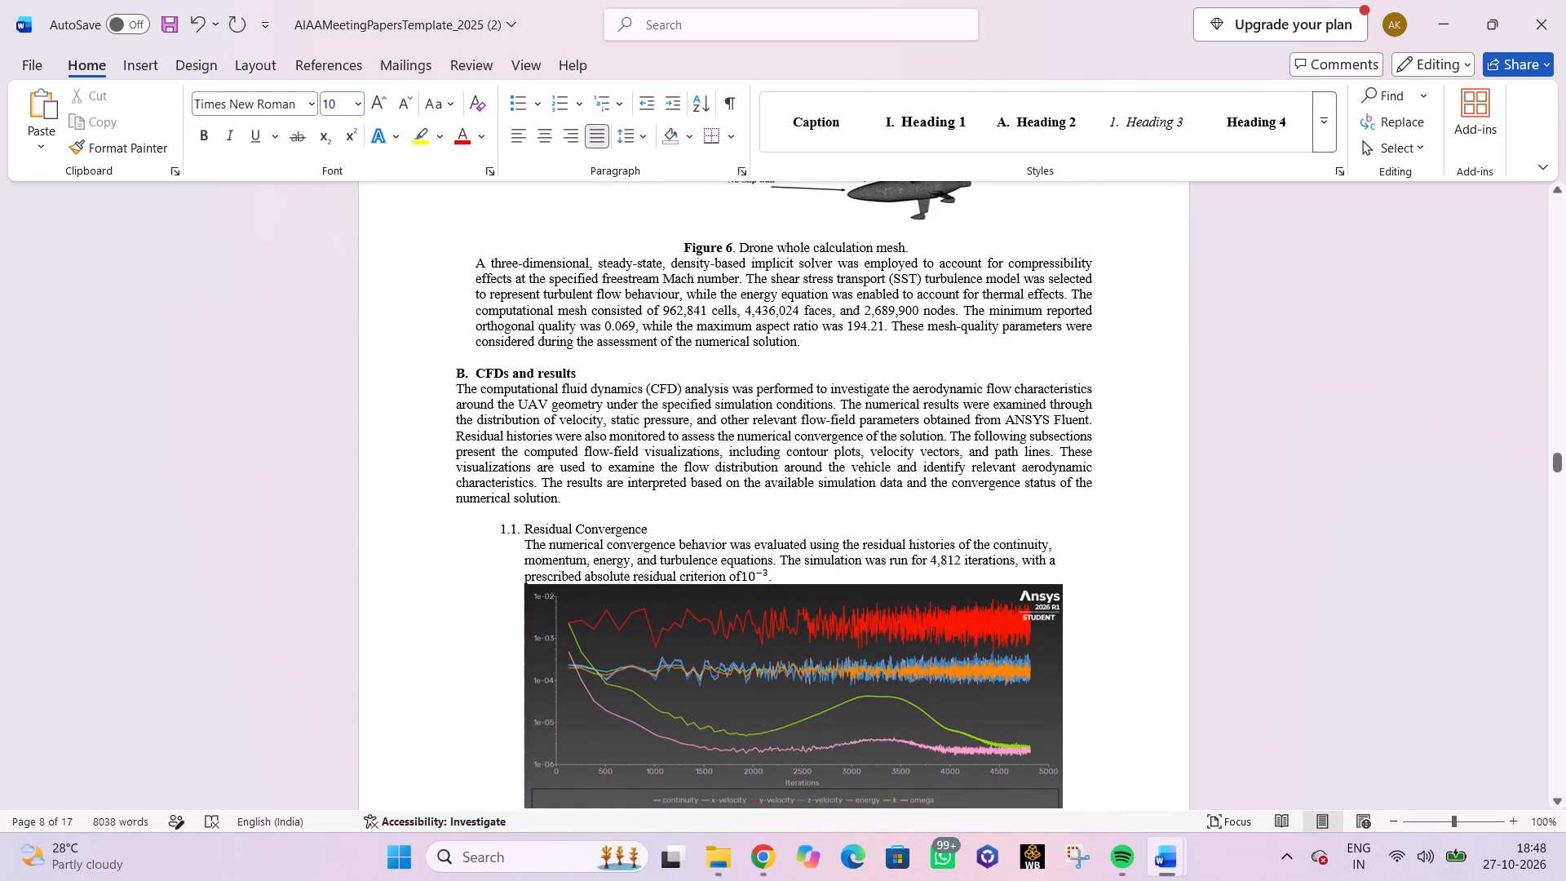
{"action": "key", "text": "Tab"}
{"action": "left_click", "coordinate": [456, 401]}
{"action": "key", "text": "Tab"}
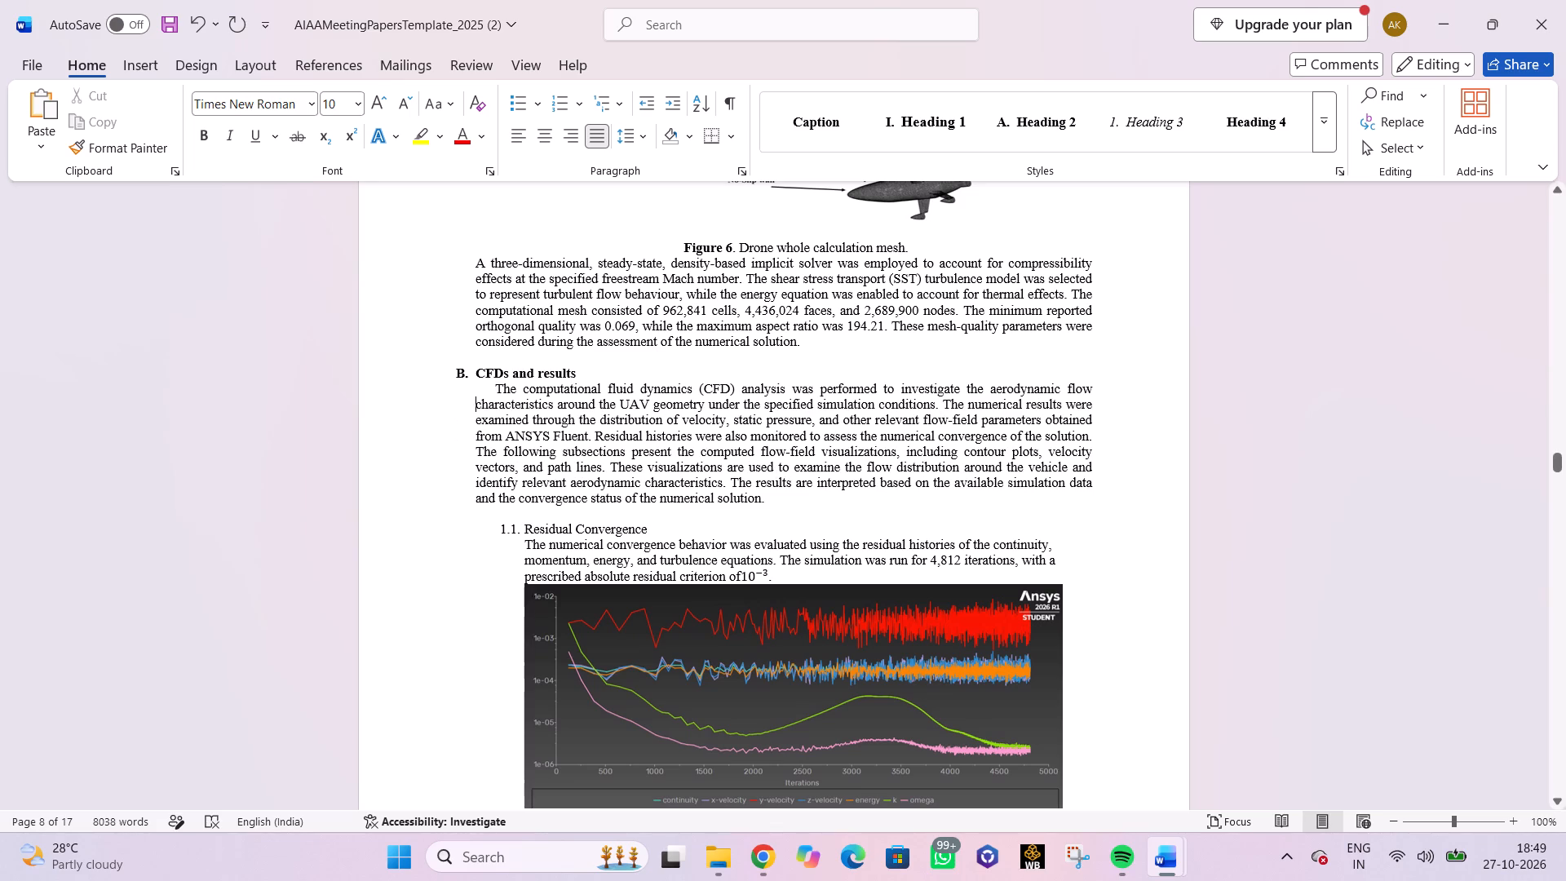
{"action": "left_click", "coordinate": [492, 387]}
{"action": "key", "text": "BackSpace"}
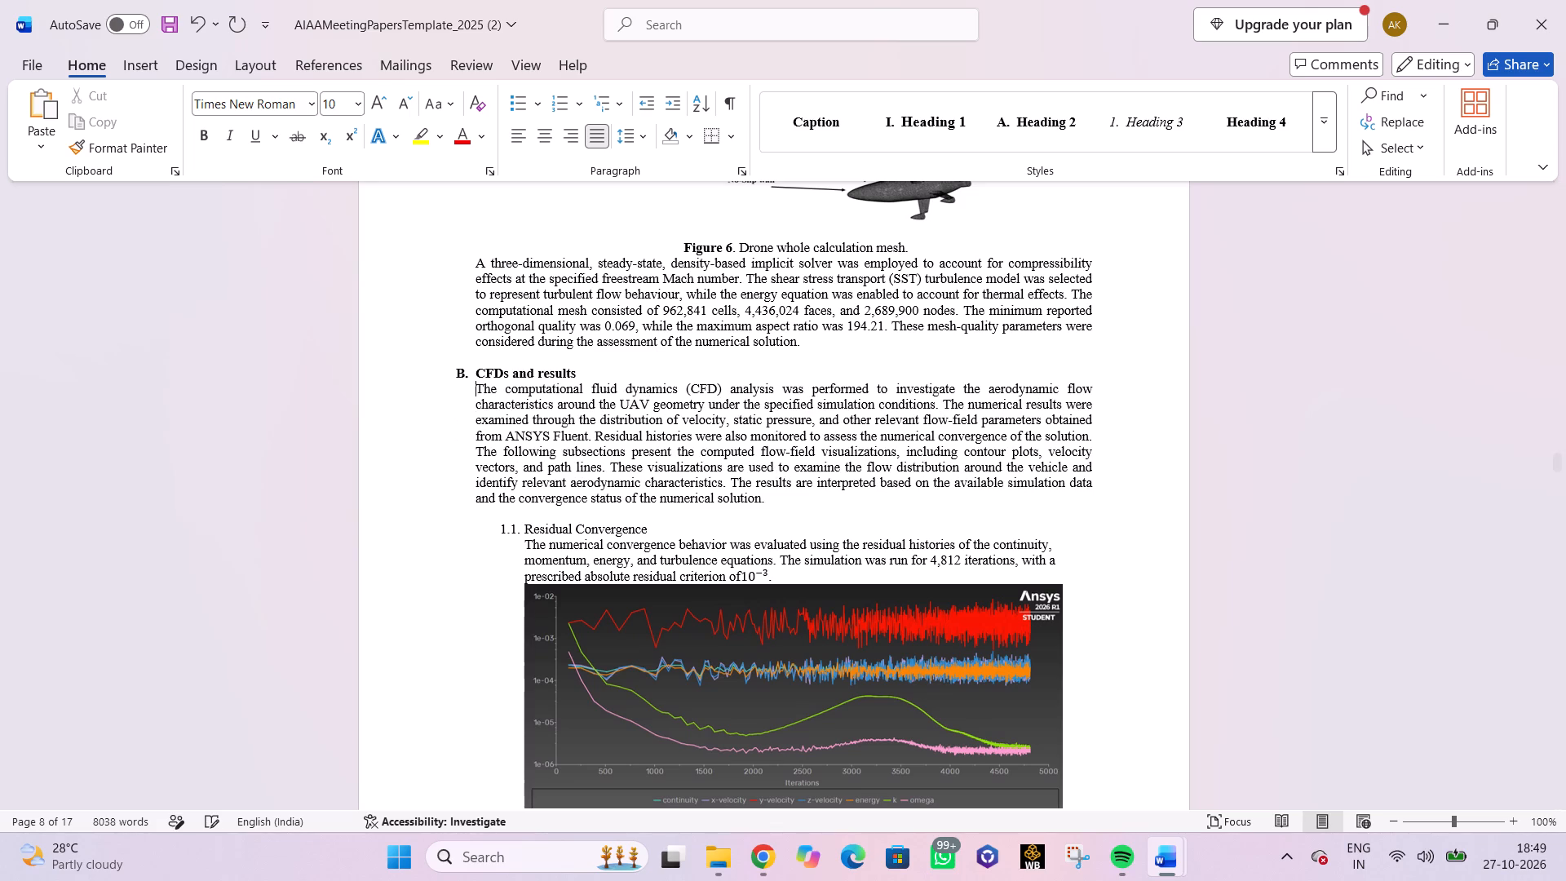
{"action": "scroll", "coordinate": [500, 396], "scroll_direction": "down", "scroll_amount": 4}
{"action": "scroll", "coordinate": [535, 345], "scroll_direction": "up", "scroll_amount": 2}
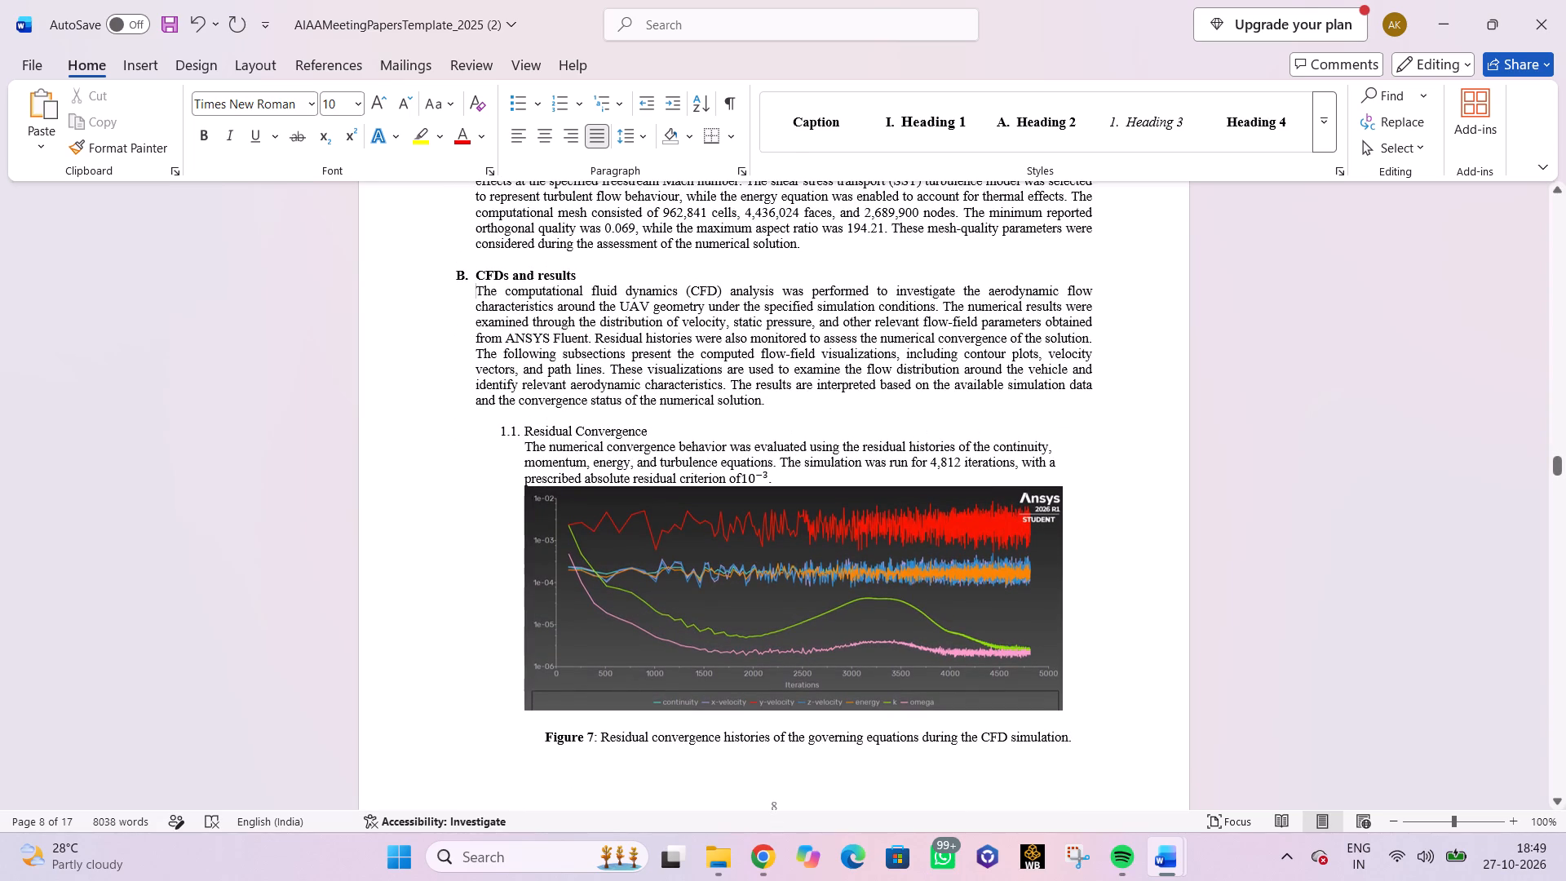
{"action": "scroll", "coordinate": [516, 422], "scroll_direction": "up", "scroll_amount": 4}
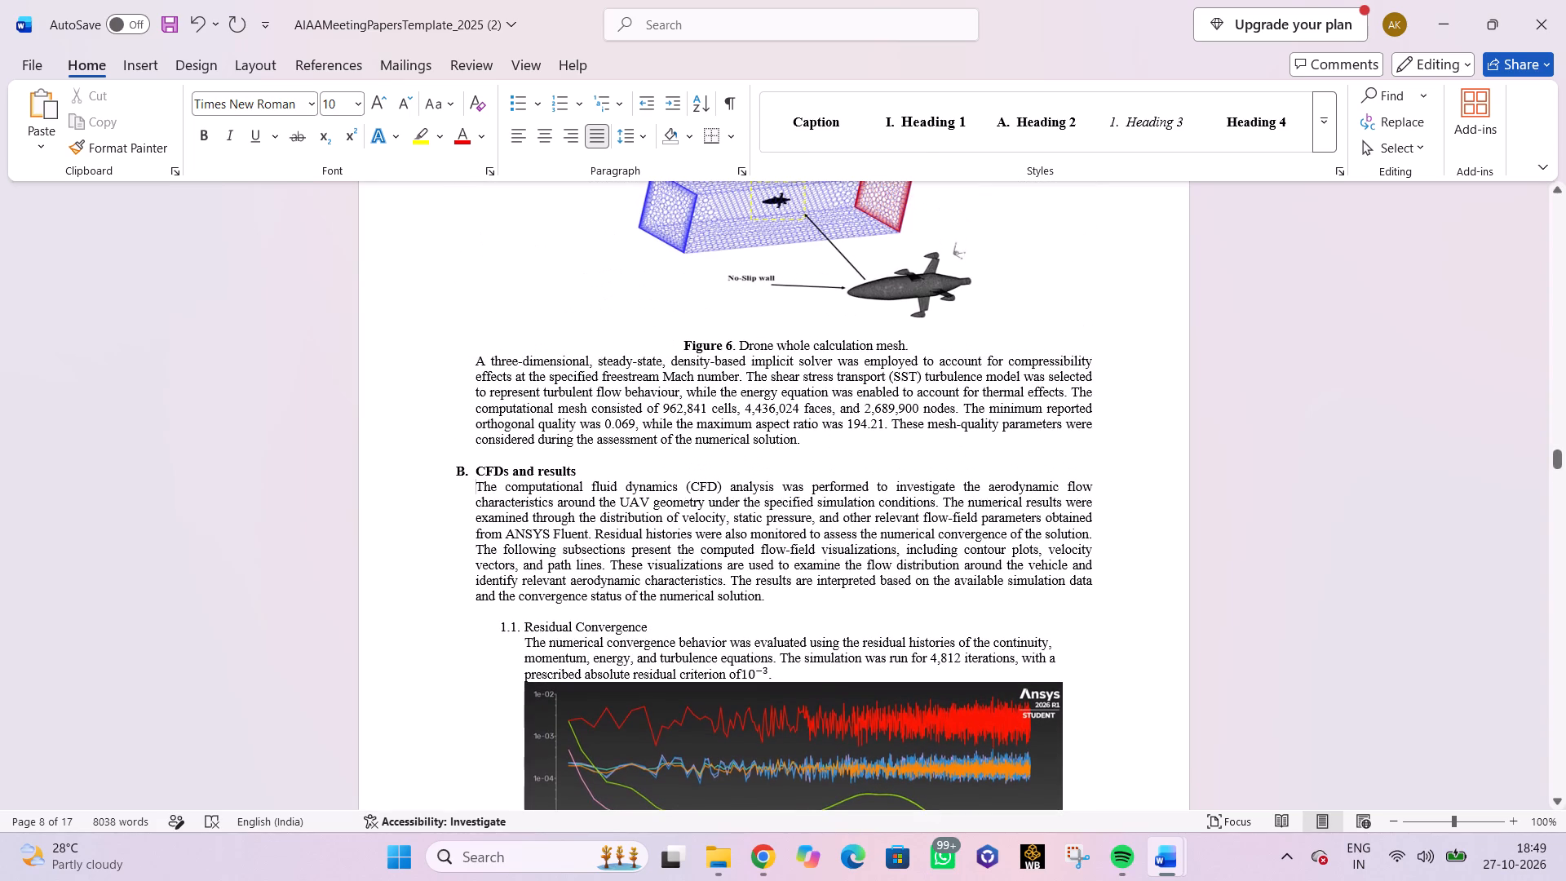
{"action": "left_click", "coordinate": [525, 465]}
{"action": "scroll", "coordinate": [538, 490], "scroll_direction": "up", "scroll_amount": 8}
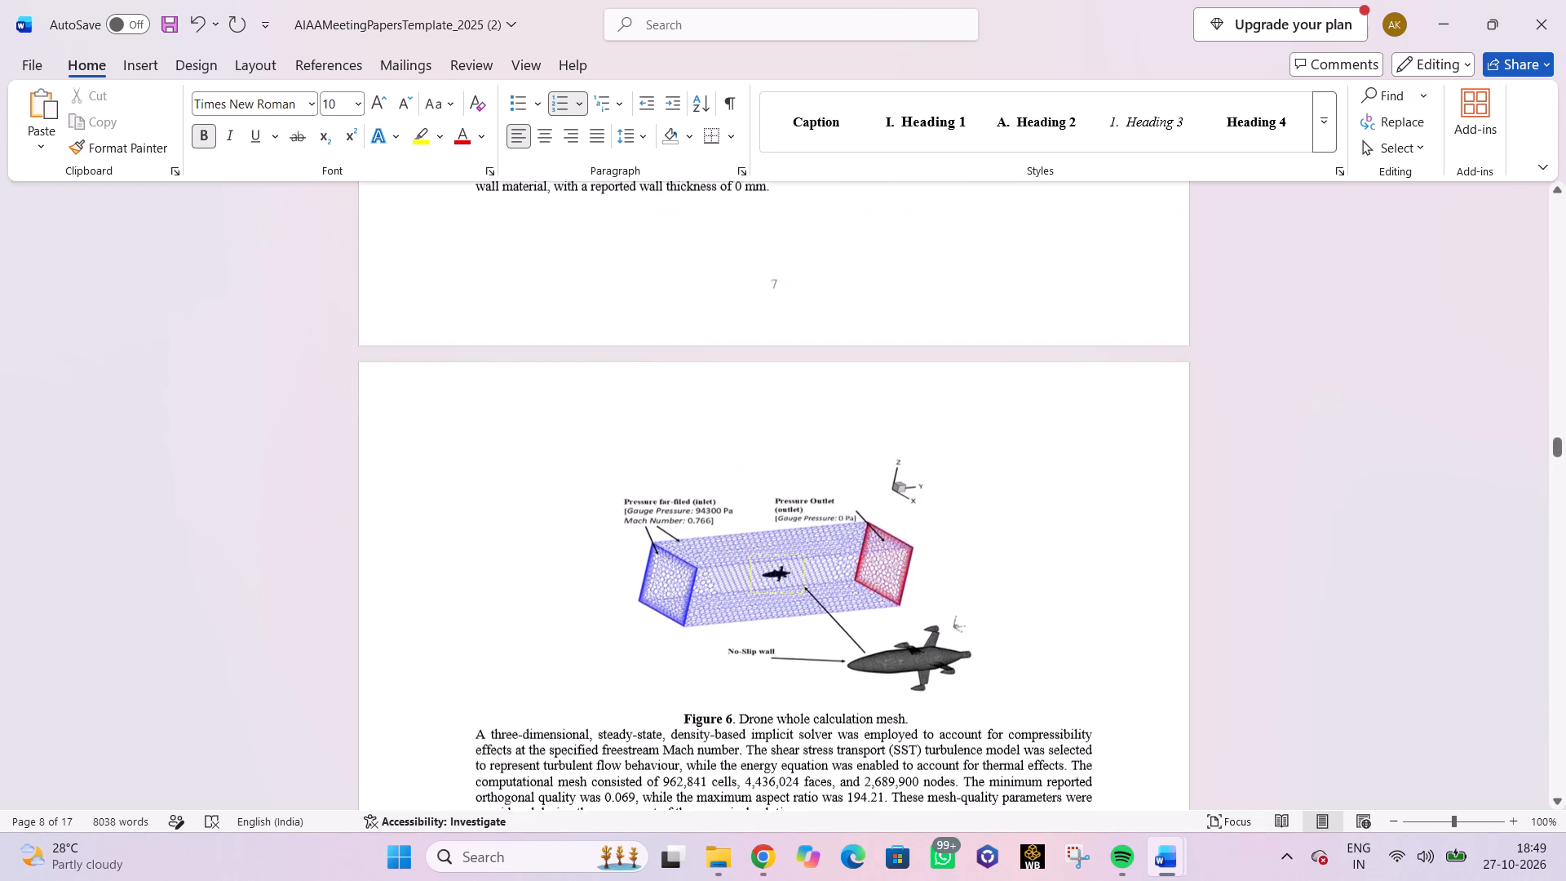
Review the layout of the transferred content from the Residual Convergence and Overall CFDs subsections back to the Preliminary design of Dart section.
{"action": "scroll", "coordinate": [545, 461], "scroll_direction": "down", "scroll_amount": 11}
{"action": "left_click", "coordinate": [538, 472]}
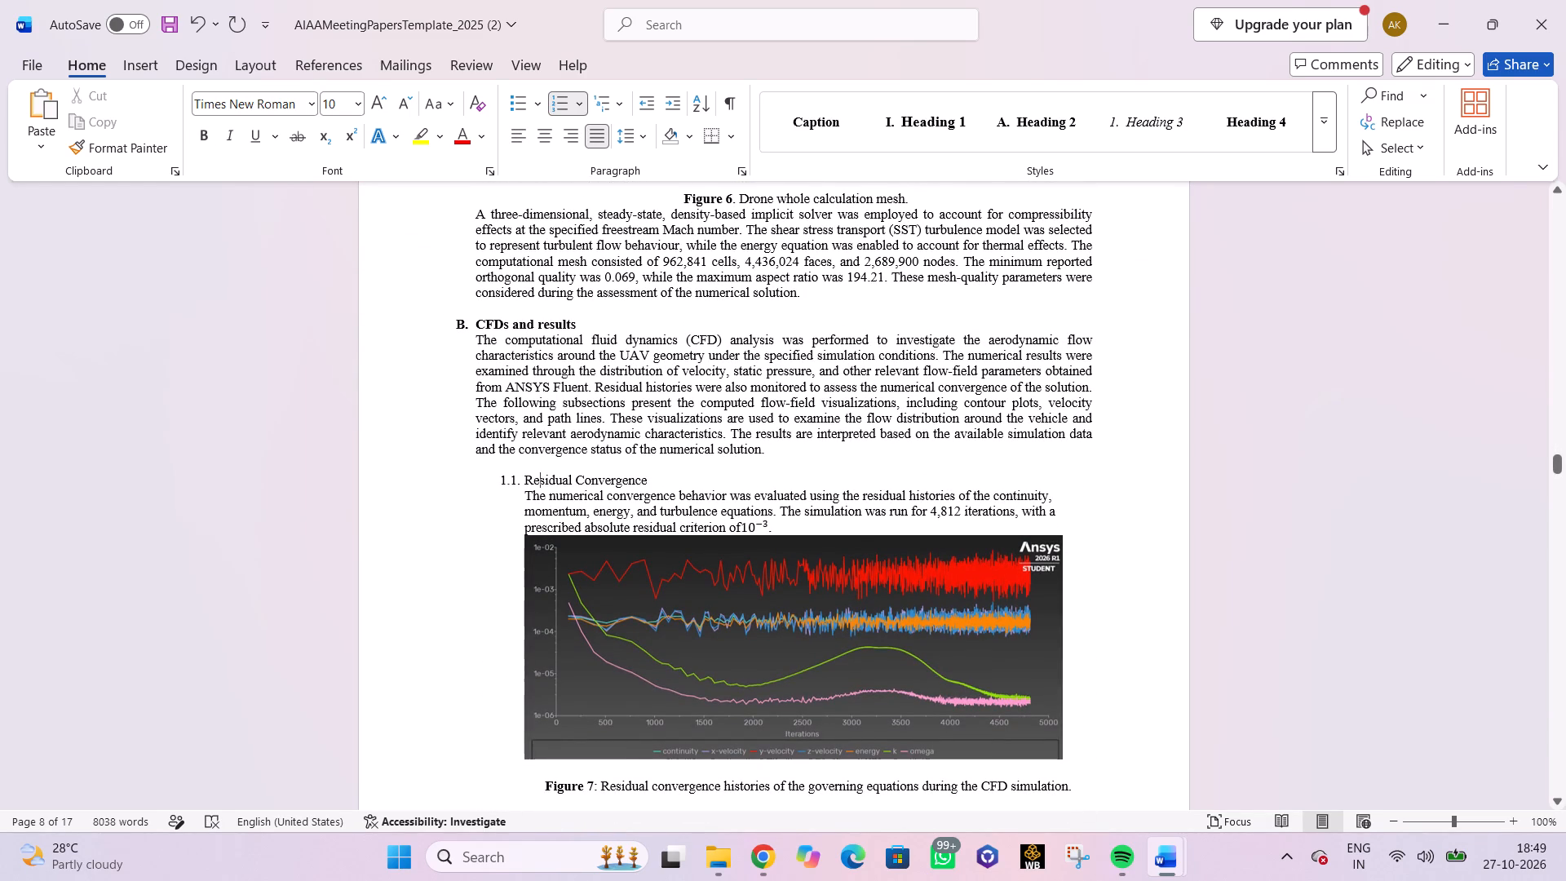
{"action": "scroll", "coordinate": [538, 483], "scroll_direction": "up", "scroll_amount": 8}
{"action": "scroll", "coordinate": [538, 482], "scroll_direction": "down", "scroll_amount": 9}
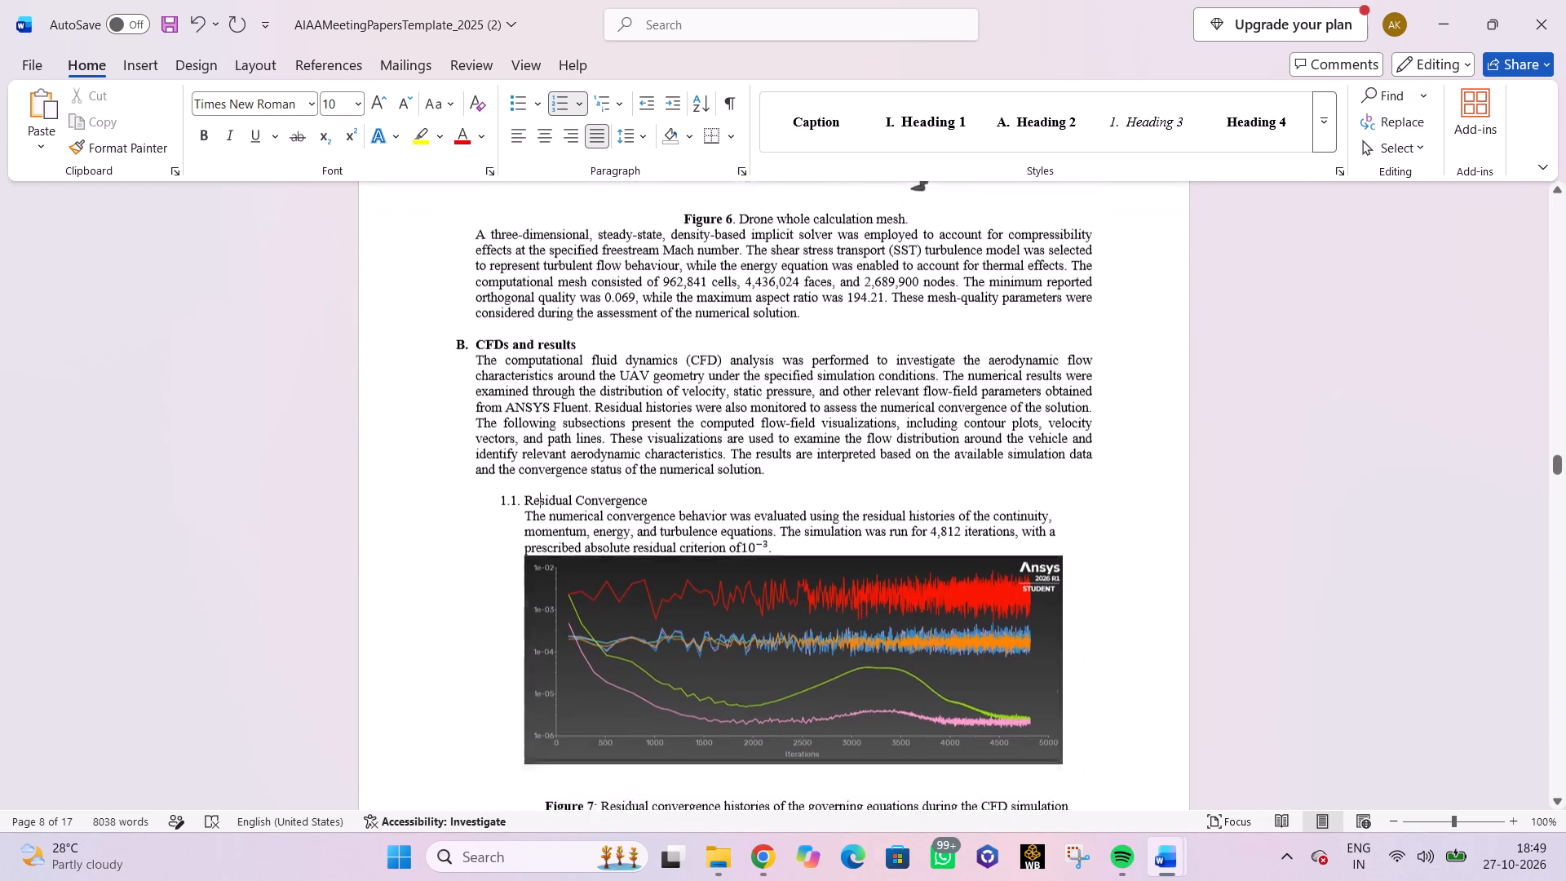
{"action": "scroll", "coordinate": [537, 469], "scroll_direction": "down", "scroll_amount": 1}
{"action": "scroll", "coordinate": [516, 388], "scroll_direction": "up", "scroll_amount": 2}
{"action": "scroll", "coordinate": [516, 388], "scroll_direction": "down", "scroll_amount": 2}
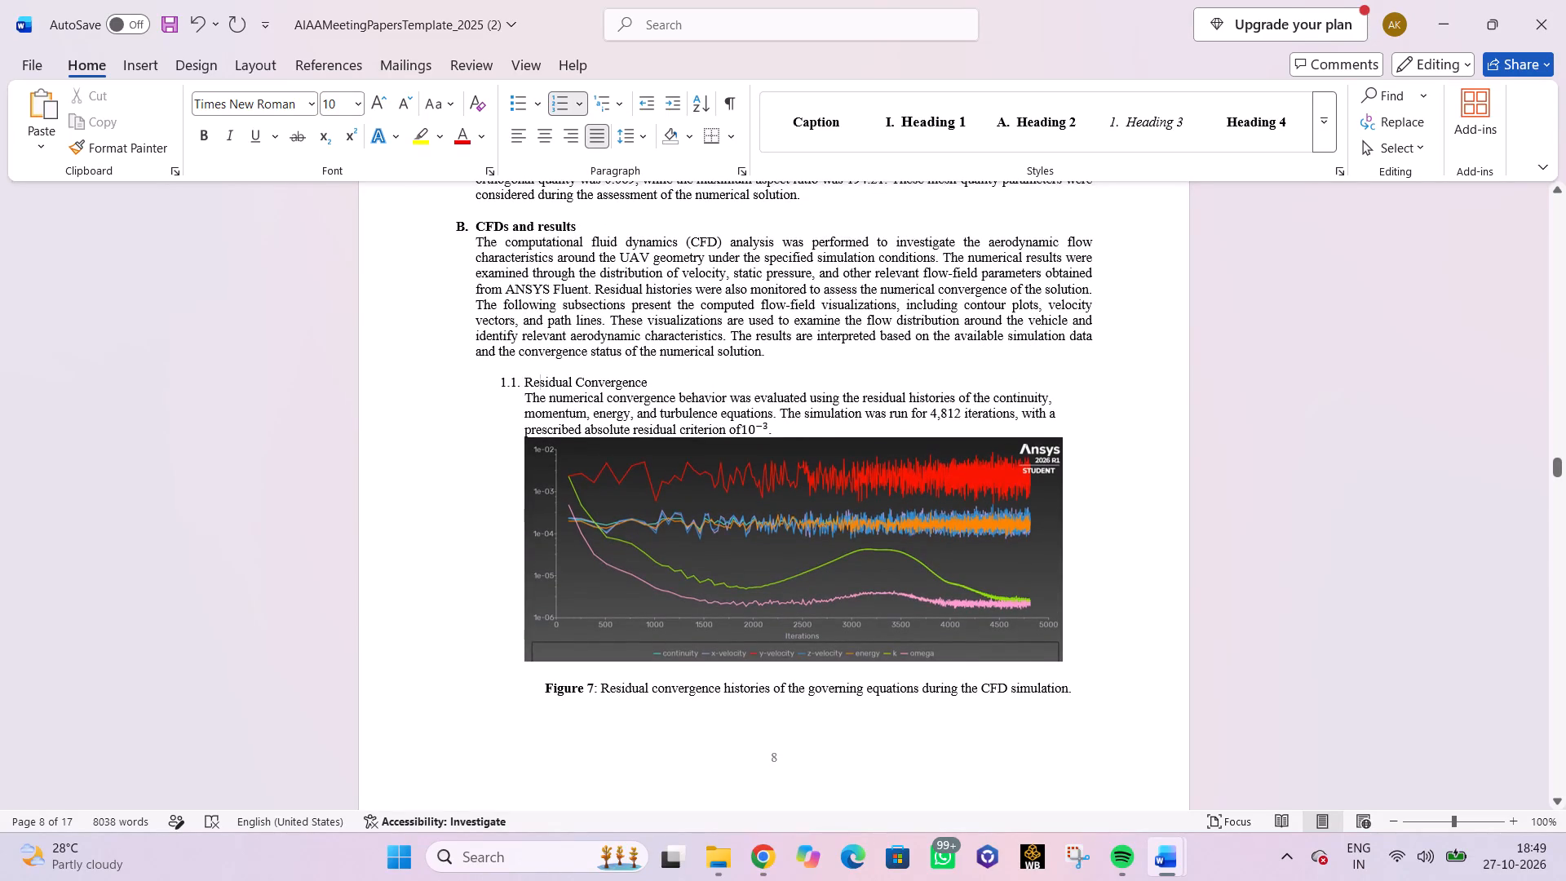
{"action": "scroll", "coordinate": [598, 427], "scroll_direction": "up", "scroll_amount": 4}
{"action": "scroll", "coordinate": [598, 427], "scroll_direction": "down", "scroll_amount": 4}
{"action": "scroll", "coordinate": [598, 427], "scroll_direction": "up", "scroll_amount": 1}
{"action": "scroll", "coordinate": [598, 427], "scroll_direction": "down", "scroll_amount": 12}
{"action": "scroll", "coordinate": [588, 370], "scroll_direction": "up", "scroll_amount": 3}
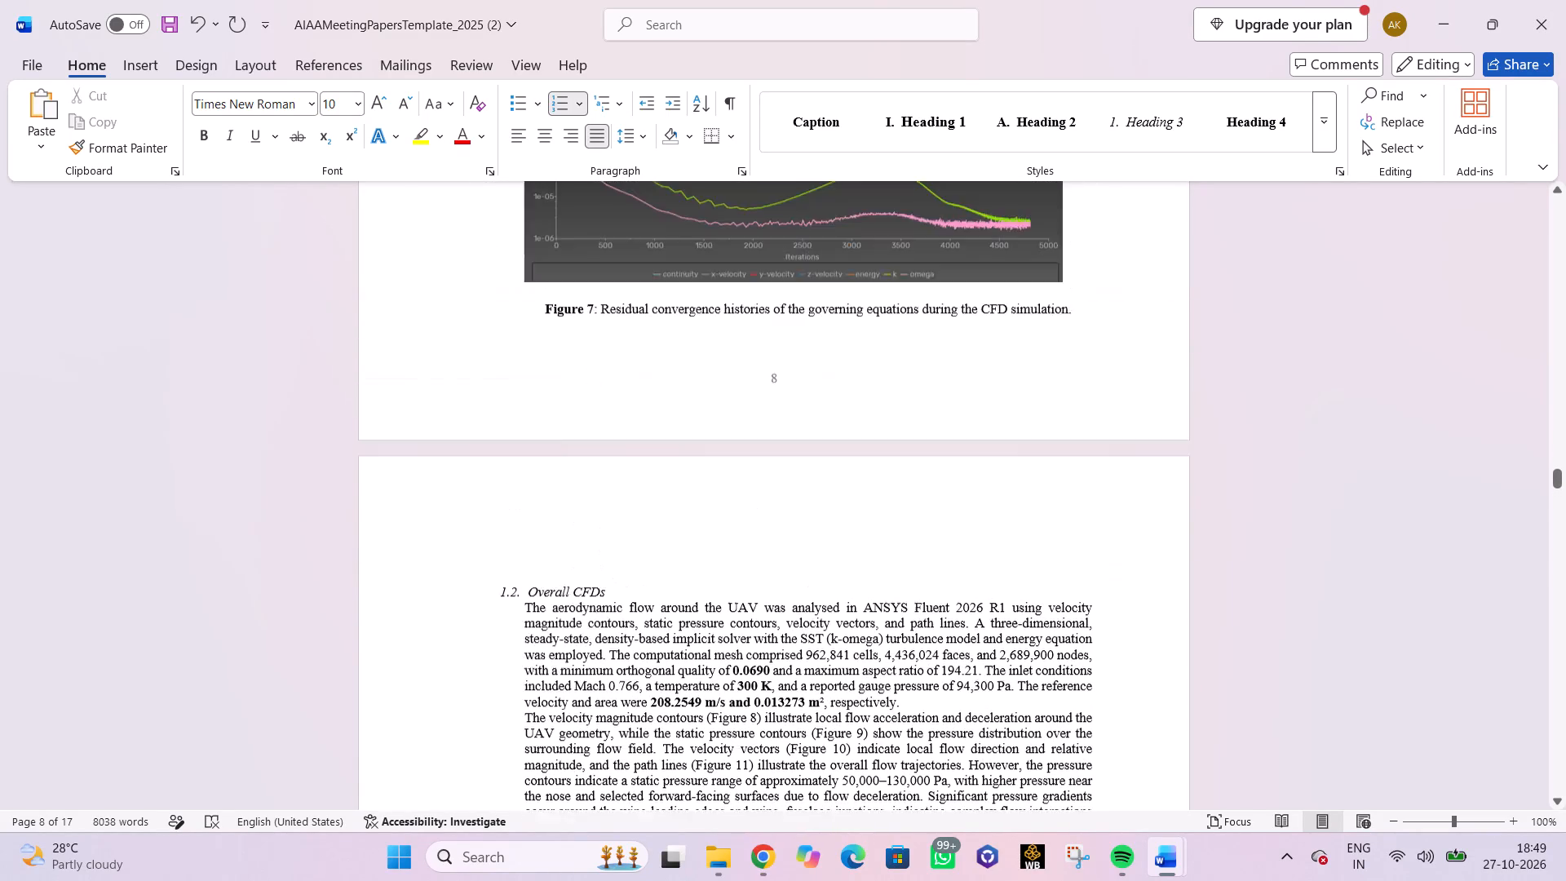
{"action": "scroll", "coordinate": [588, 370], "scroll_direction": "up", "scroll_amount": 9}
{"action": "scroll", "coordinate": [588, 370], "scroll_direction": "down", "scroll_amount": 7}
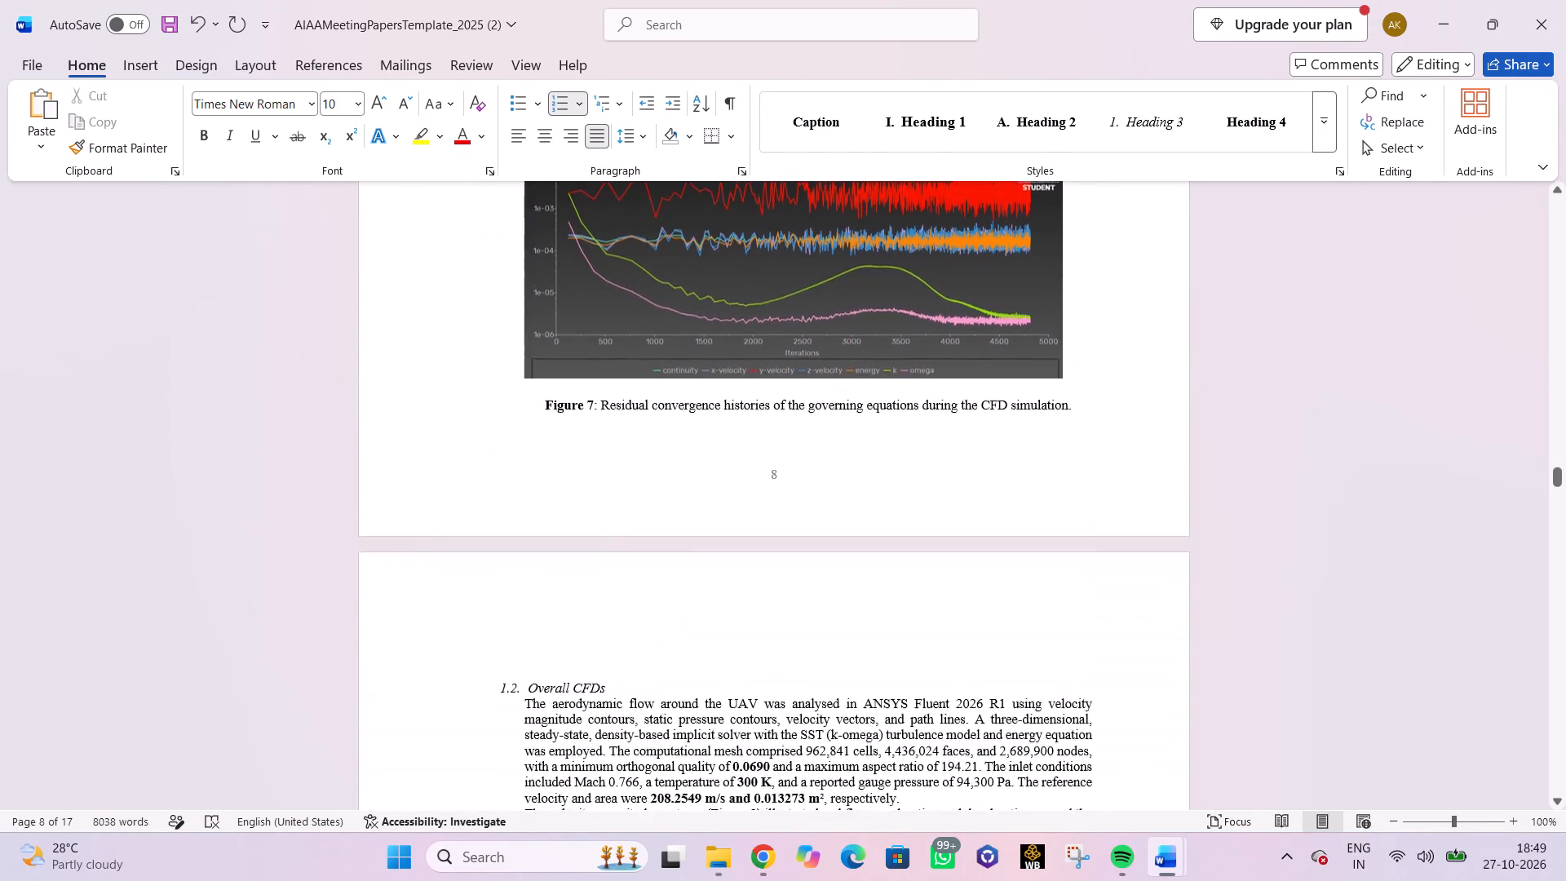
{"action": "scroll", "coordinate": [585, 365], "scroll_direction": "down", "scroll_amount": 4}
{"action": "scroll", "coordinate": [585, 365], "scroll_direction": "up", "scroll_amount": 10}
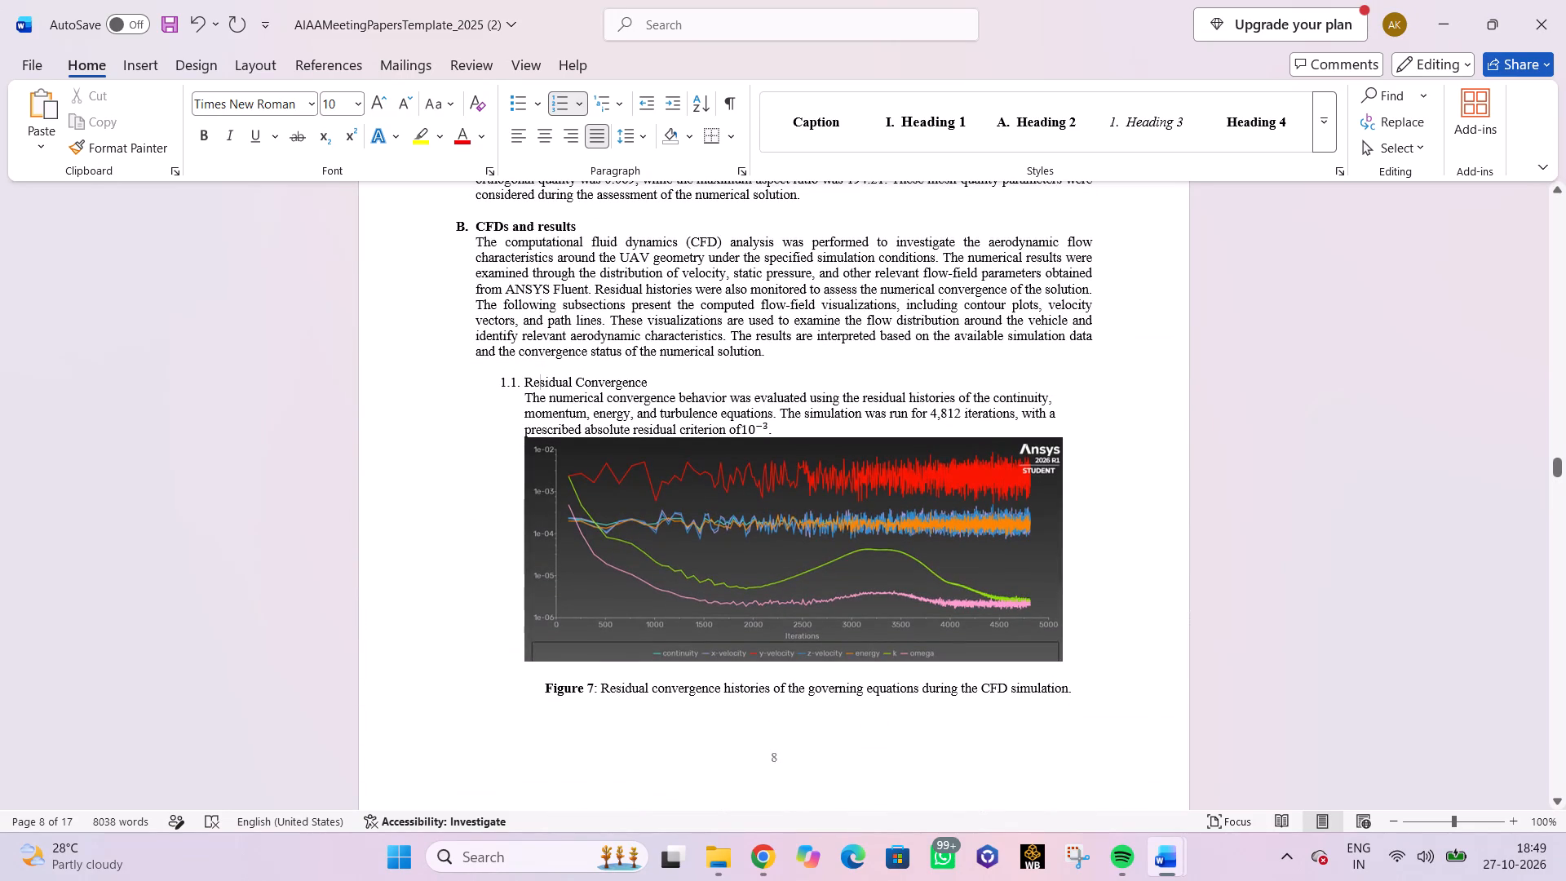
{"action": "scroll", "coordinate": [584, 365], "scroll_direction": "up", "scroll_amount": 14}
{"action": "scroll", "coordinate": [584, 365], "scroll_direction": "down", "scroll_amount": 1}
{"action": "scroll", "coordinate": [584, 365], "scroll_direction": "up", "scroll_amount": 4}
{"action": "scroll", "coordinate": [584, 365], "scroll_direction": "down", "scroll_amount": 1}
{"action": "scroll", "coordinate": [584, 365], "scroll_direction": "up", "scroll_amount": 20}
{"action": "scroll", "coordinate": [584, 365], "scroll_direction": "up", "scroll_amount": 13}
{"action": "scroll", "coordinate": [584, 365], "scroll_direction": "down", "scroll_amount": 1}
{"action": "scroll", "coordinate": [584, 365], "scroll_direction": "up", "scroll_amount": 1}
{"action": "scroll", "coordinate": [584, 365], "scroll_direction": "down", "scroll_amount": 2}
{"action": "scroll", "coordinate": [584, 365], "scroll_direction": "up", "scroll_amount": 2}
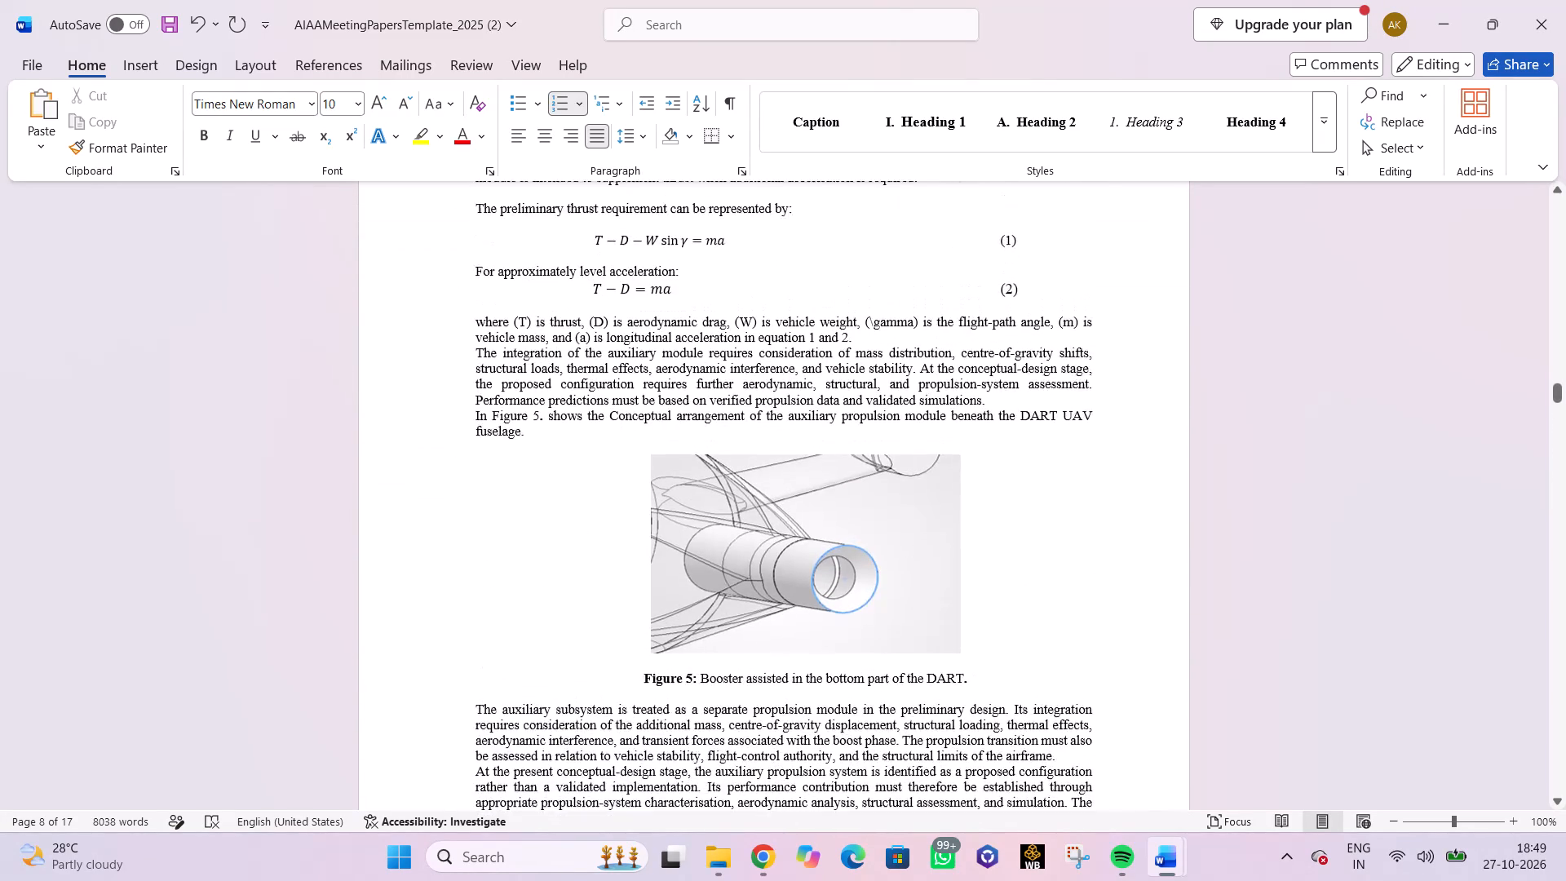
{"action": "scroll", "coordinate": [584, 365], "scroll_direction": "up", "scroll_amount": 2}
{"action": "scroll", "coordinate": [584, 365], "scroll_direction": "down", "scroll_amount": 1}
{"action": "scroll", "coordinate": [584, 365], "scroll_direction": "up", "scroll_amount": 11}
{"action": "scroll", "coordinate": [584, 365], "scroll_direction": "down", "scroll_amount": 1}
{"action": "scroll", "coordinate": [584, 365], "scroll_direction": "up", "scroll_amount": 1}
{"action": "scroll", "coordinate": [584, 365], "scroll_direction": "down", "scroll_amount": 1}
{"action": "scroll", "coordinate": [584, 365], "scroll_direction": "up", "scroll_amount": 6}
{"action": "scroll", "coordinate": [584, 365], "scroll_direction": "down", "scroll_amount": 1}
{"action": "scroll", "coordinate": [584, 365], "scroll_direction": "up", "scroll_amount": 7}
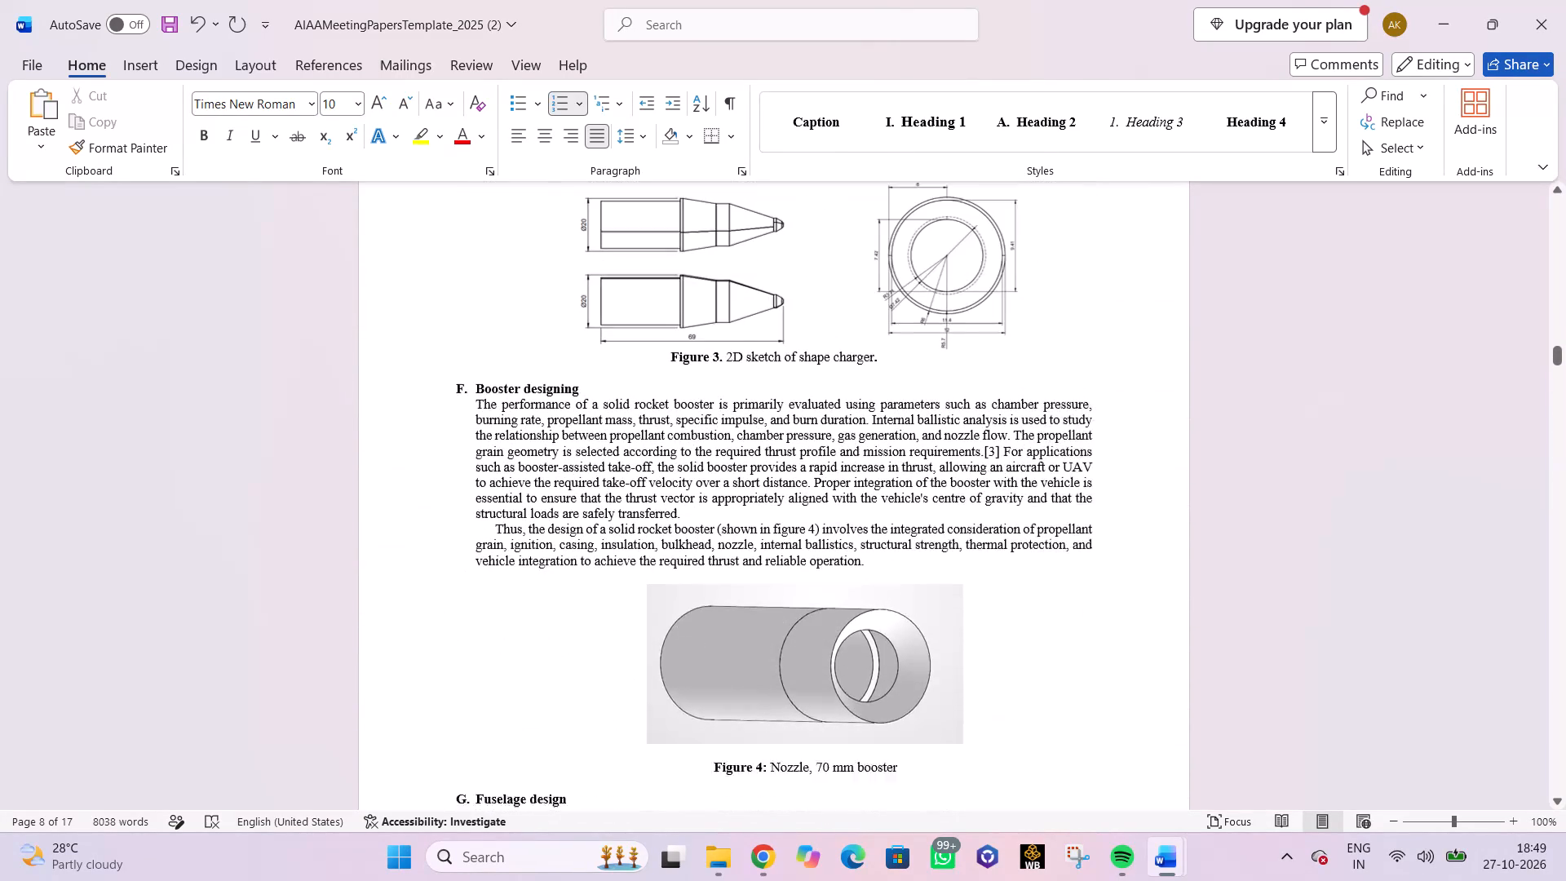
{"action": "scroll", "coordinate": [584, 365], "scroll_direction": "up", "scroll_amount": 1}
{"action": "scroll", "coordinate": [583, 368], "scroll_direction": "down", "scroll_amount": 7}
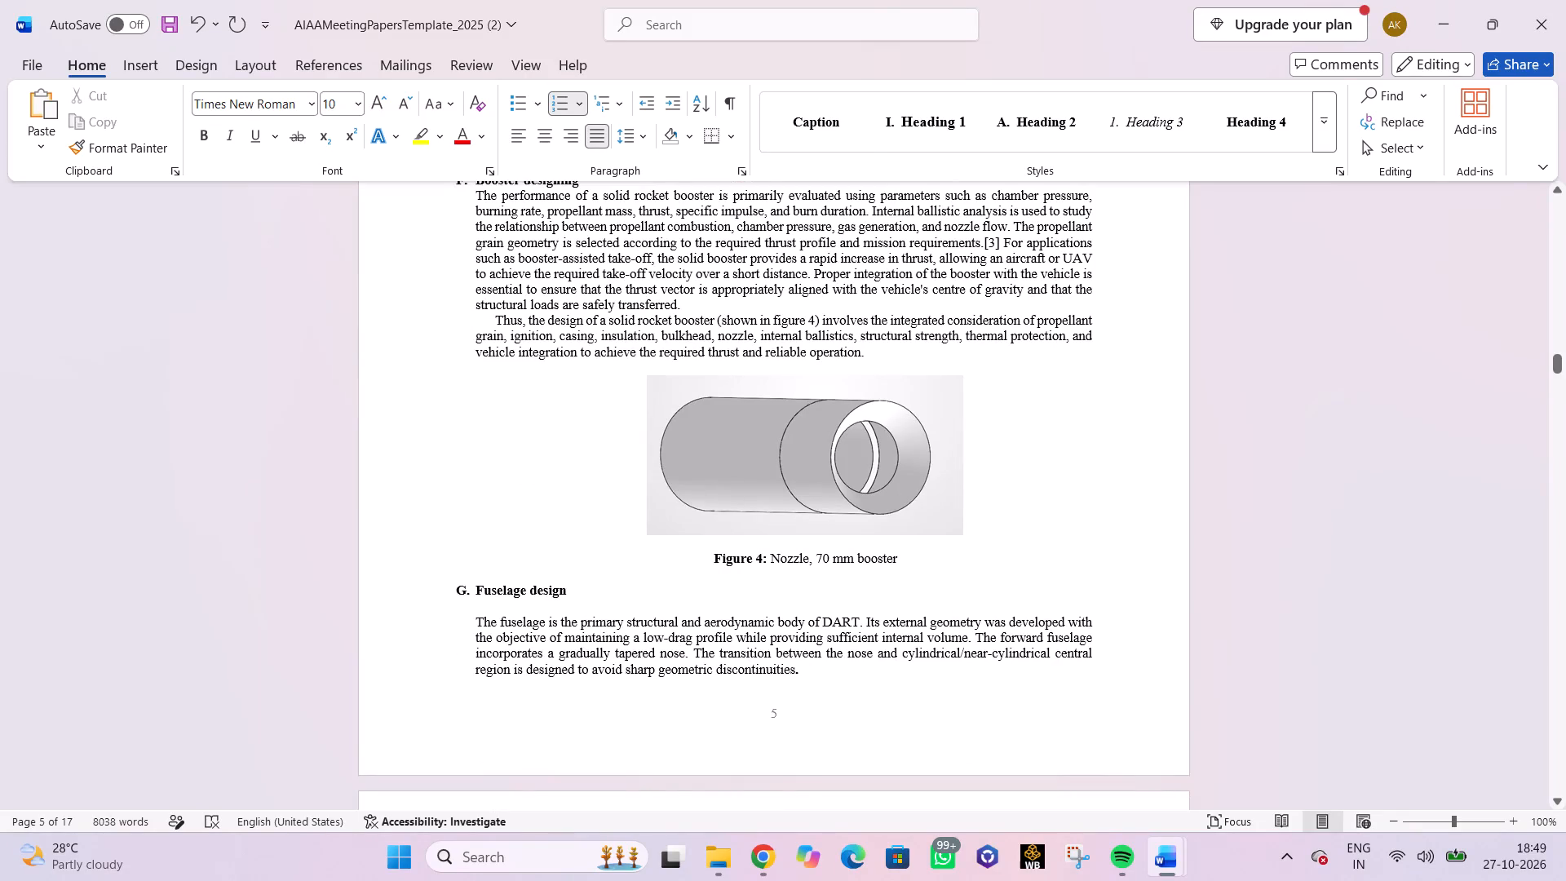
{"action": "scroll", "coordinate": [548, 441], "scroll_direction": "up", "scroll_amount": 5}
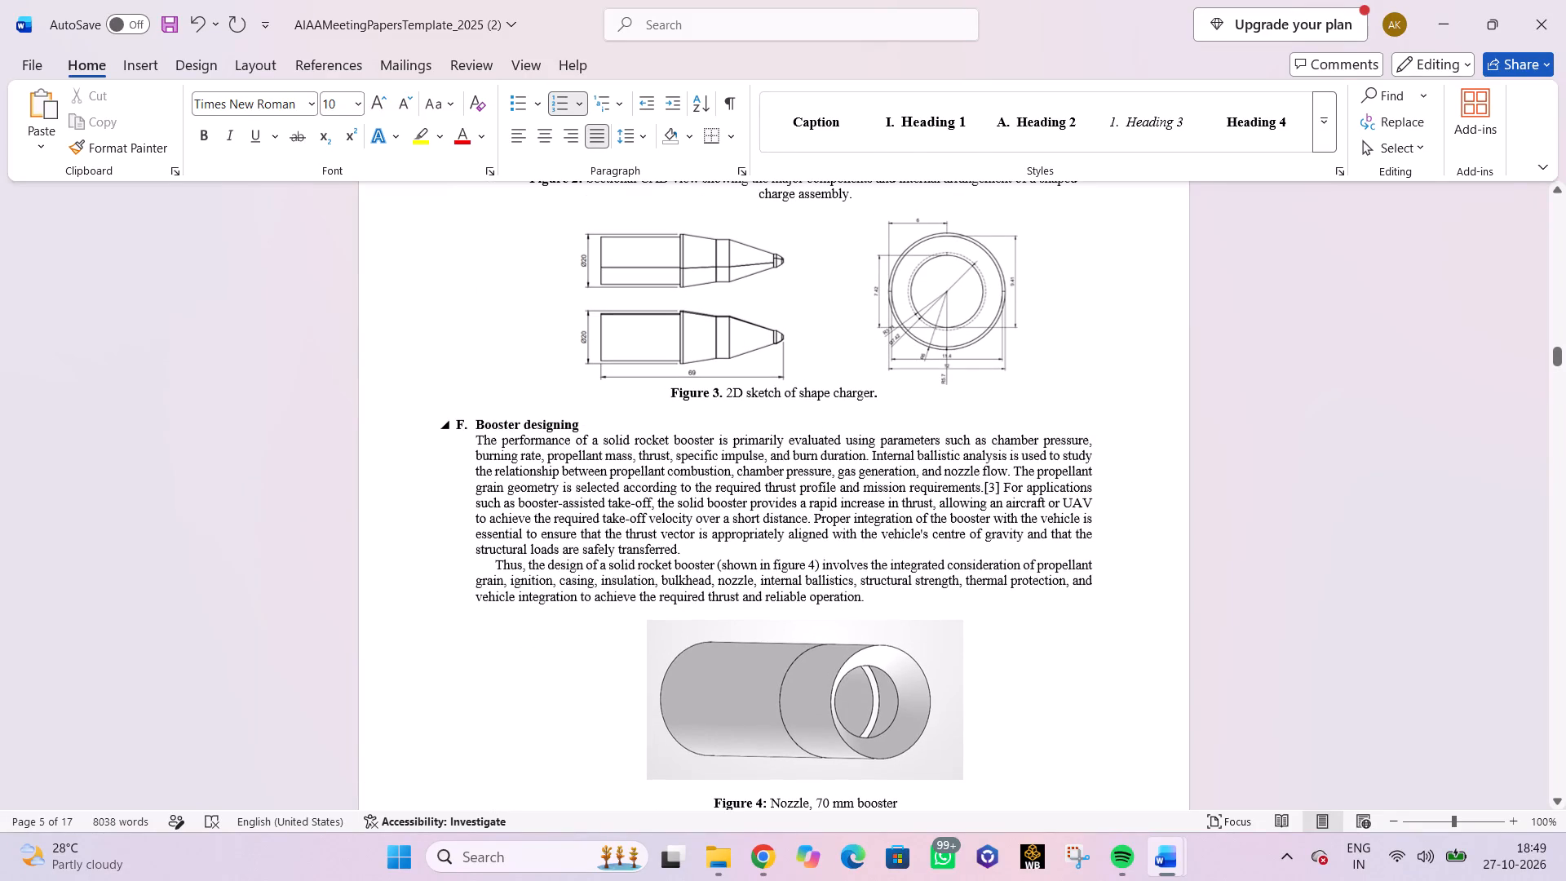
{"action": "scroll", "coordinate": [548, 421], "scroll_direction": "up", "scroll_amount": 3}
{"action": "scroll", "coordinate": [548, 421], "scroll_direction": "down", "scroll_amount": 1}
{"action": "scroll", "coordinate": [548, 421], "scroll_direction": "up", "scroll_amount": 9}
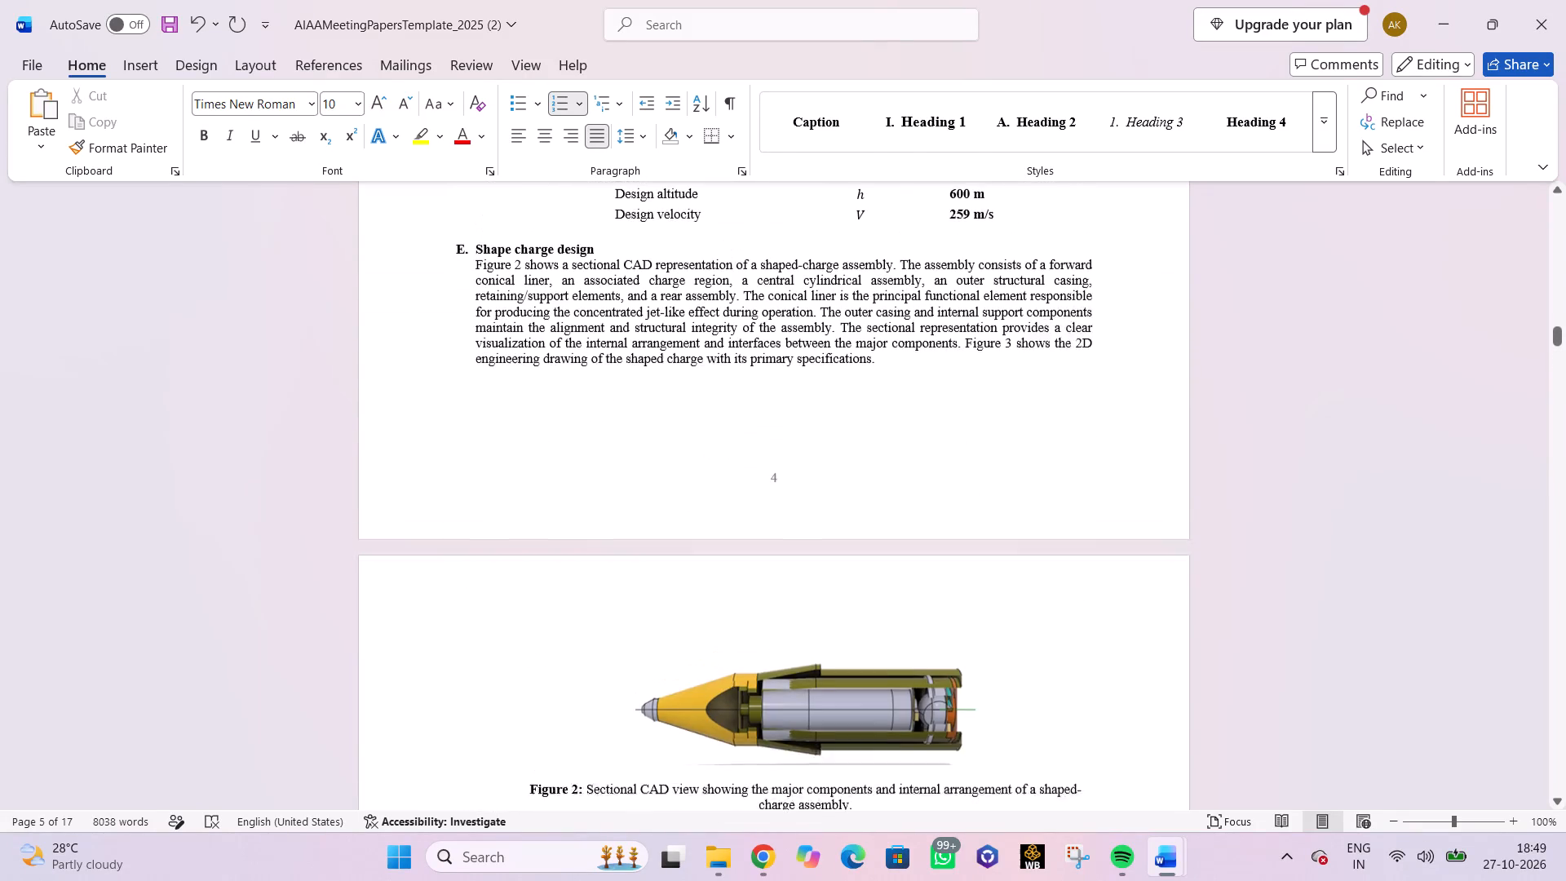
{"action": "scroll", "coordinate": [549, 420], "scroll_direction": "up", "scroll_amount": 3}
{"action": "scroll", "coordinate": [549, 420], "scroll_direction": "down", "scroll_amount": 2}
{"action": "scroll", "coordinate": [549, 420], "scroll_direction": "up", "scroll_amount": 9}
{"action": "scroll", "coordinate": [549, 420], "scroll_direction": "down", "scroll_amount": 1}
{"action": "scroll", "coordinate": [549, 420], "scroll_direction": "up", "scroll_amount": 7}
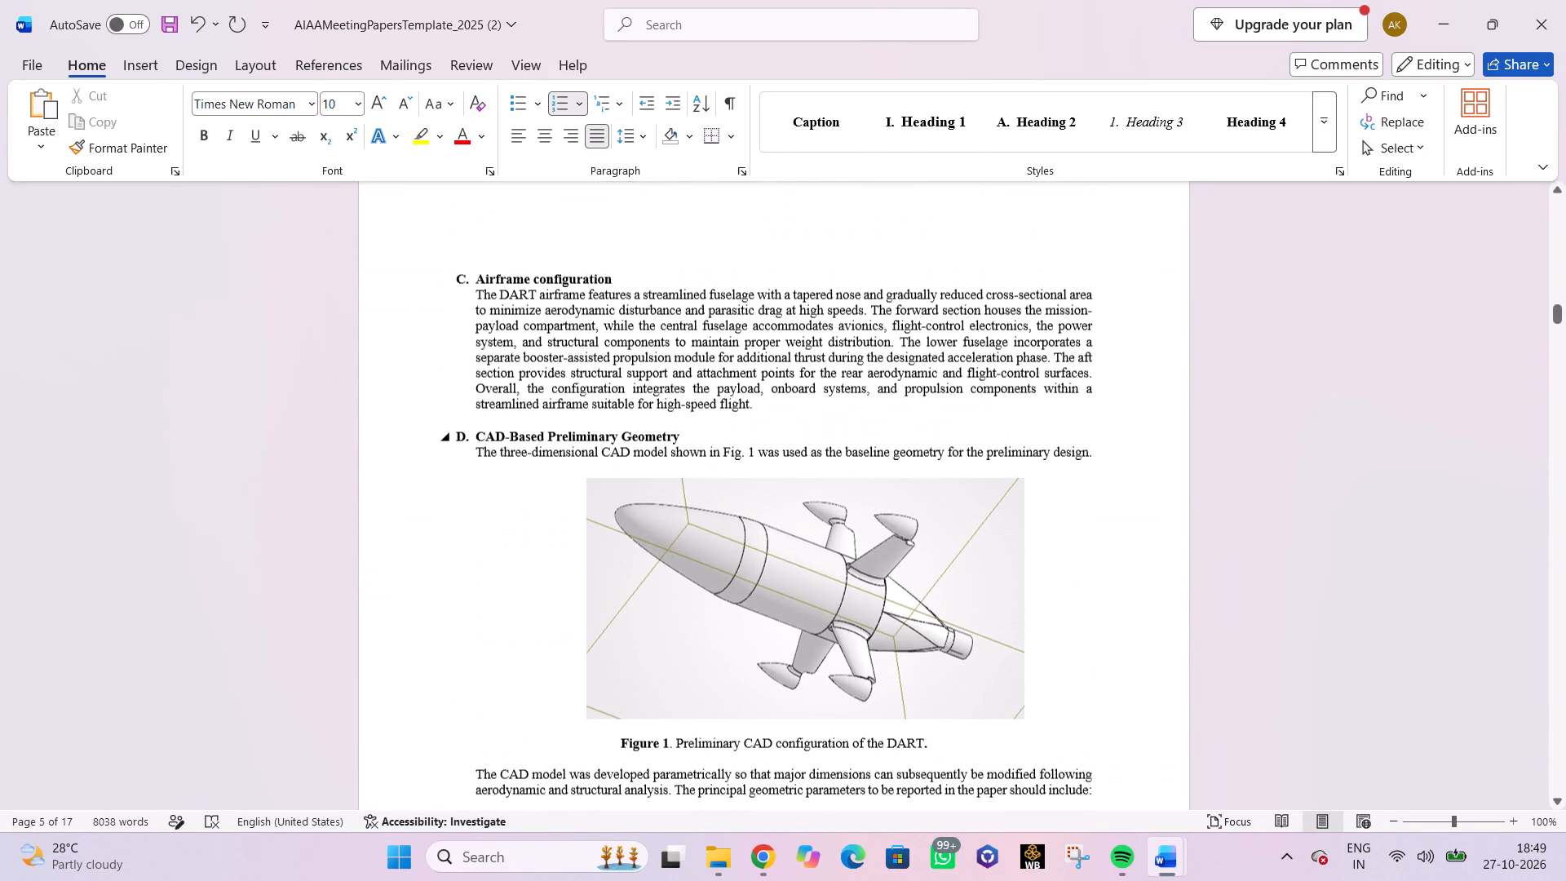
{"action": "scroll", "coordinate": [549, 419], "scroll_direction": "up", "scroll_amount": 12}
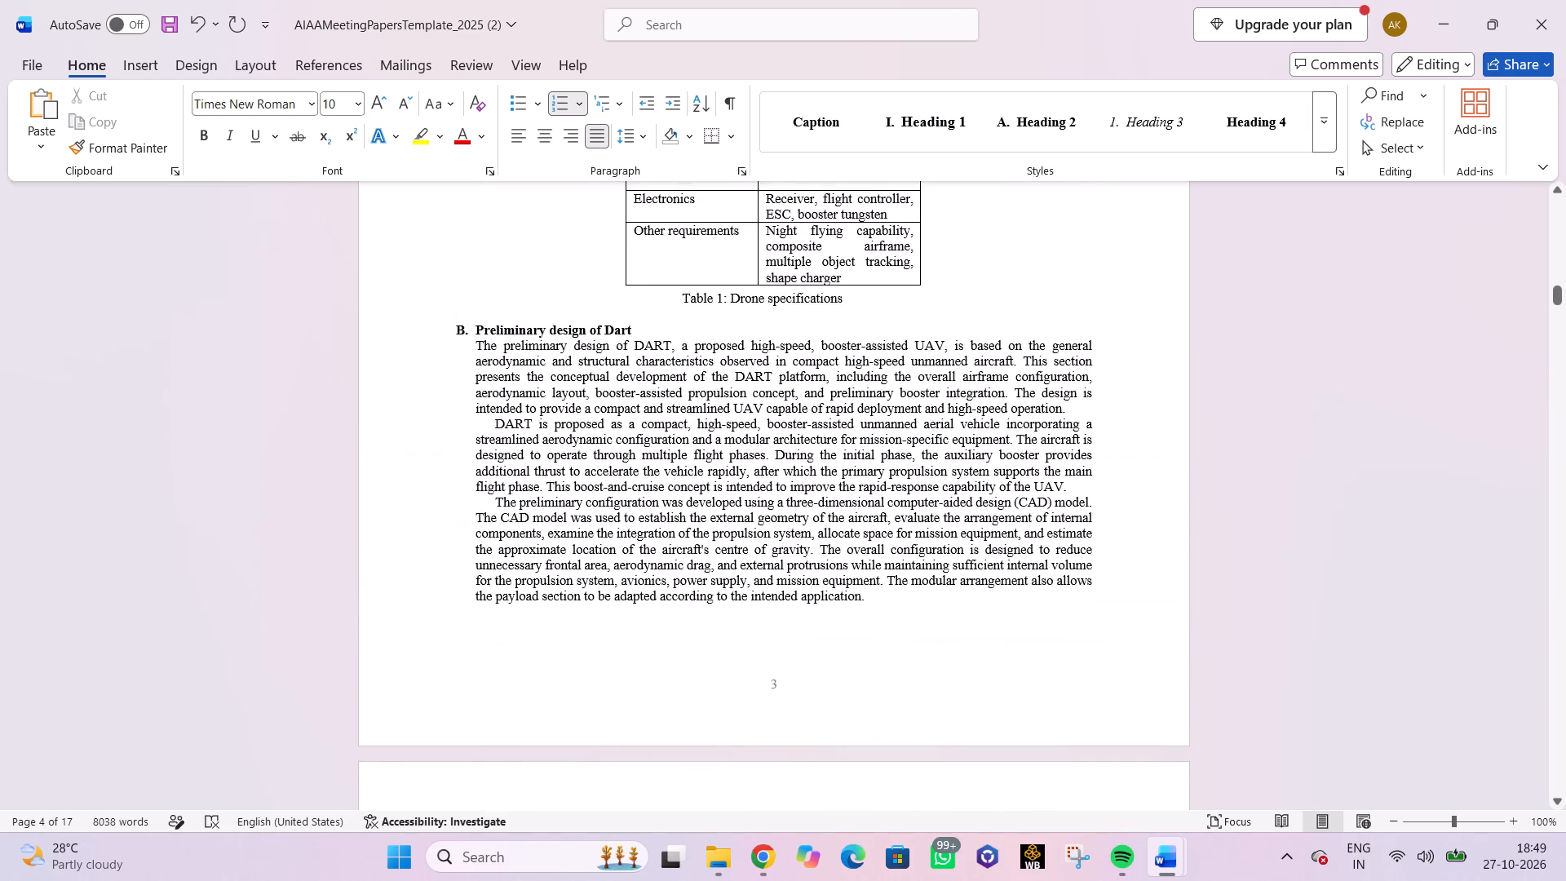
{"action": "scroll", "coordinate": [549, 419], "scroll_direction": "down", "scroll_amount": 19}
{"action": "scroll", "coordinate": [556, 361], "scroll_direction": "up", "scroll_amount": 2}
{"action": "scroll", "coordinate": [556, 361], "scroll_direction": "down", "scroll_amount": 3}
{"action": "scroll", "coordinate": [562, 358], "scroll_direction": "up", "scroll_amount": 2}
{"action": "scroll", "coordinate": [562, 358], "scroll_direction": "down", "scroll_amount": 16}
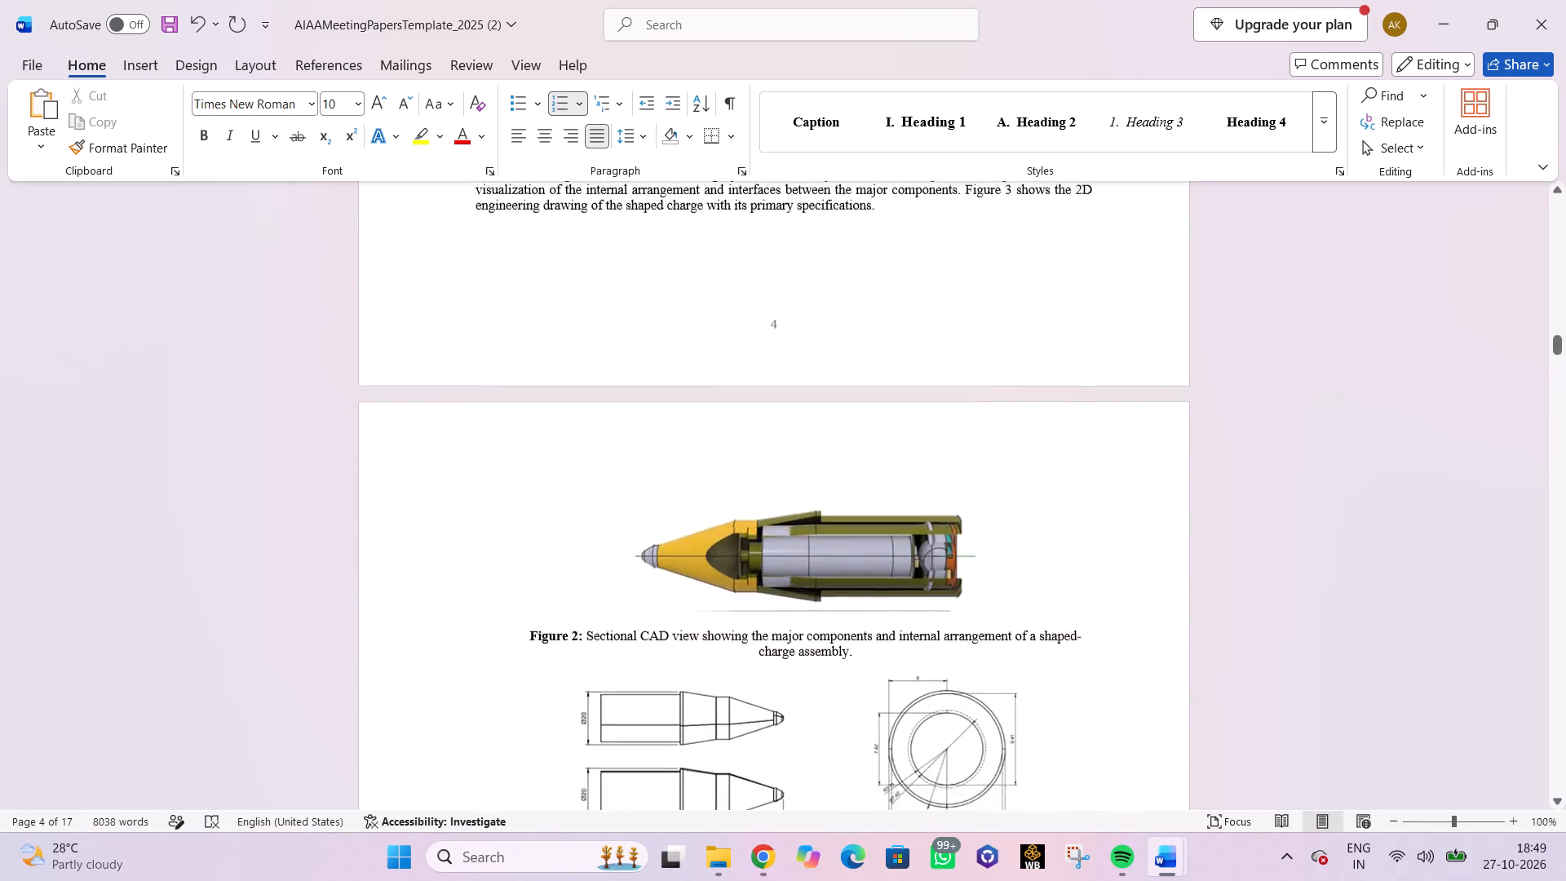
Add a first-line indent to the Propulsion integration paragraphs beginning "The integration of the auxiliary module" and "At the present conceptual-design stage".
{"action": "scroll", "coordinate": [574, 348], "scroll_direction": "down", "scroll_amount": 9}
{"action": "scroll", "coordinate": [577, 344], "scroll_direction": "up", "scroll_amount": 1}
{"action": "scroll", "coordinate": [579, 334], "scroll_direction": "down", "scroll_amount": 16}
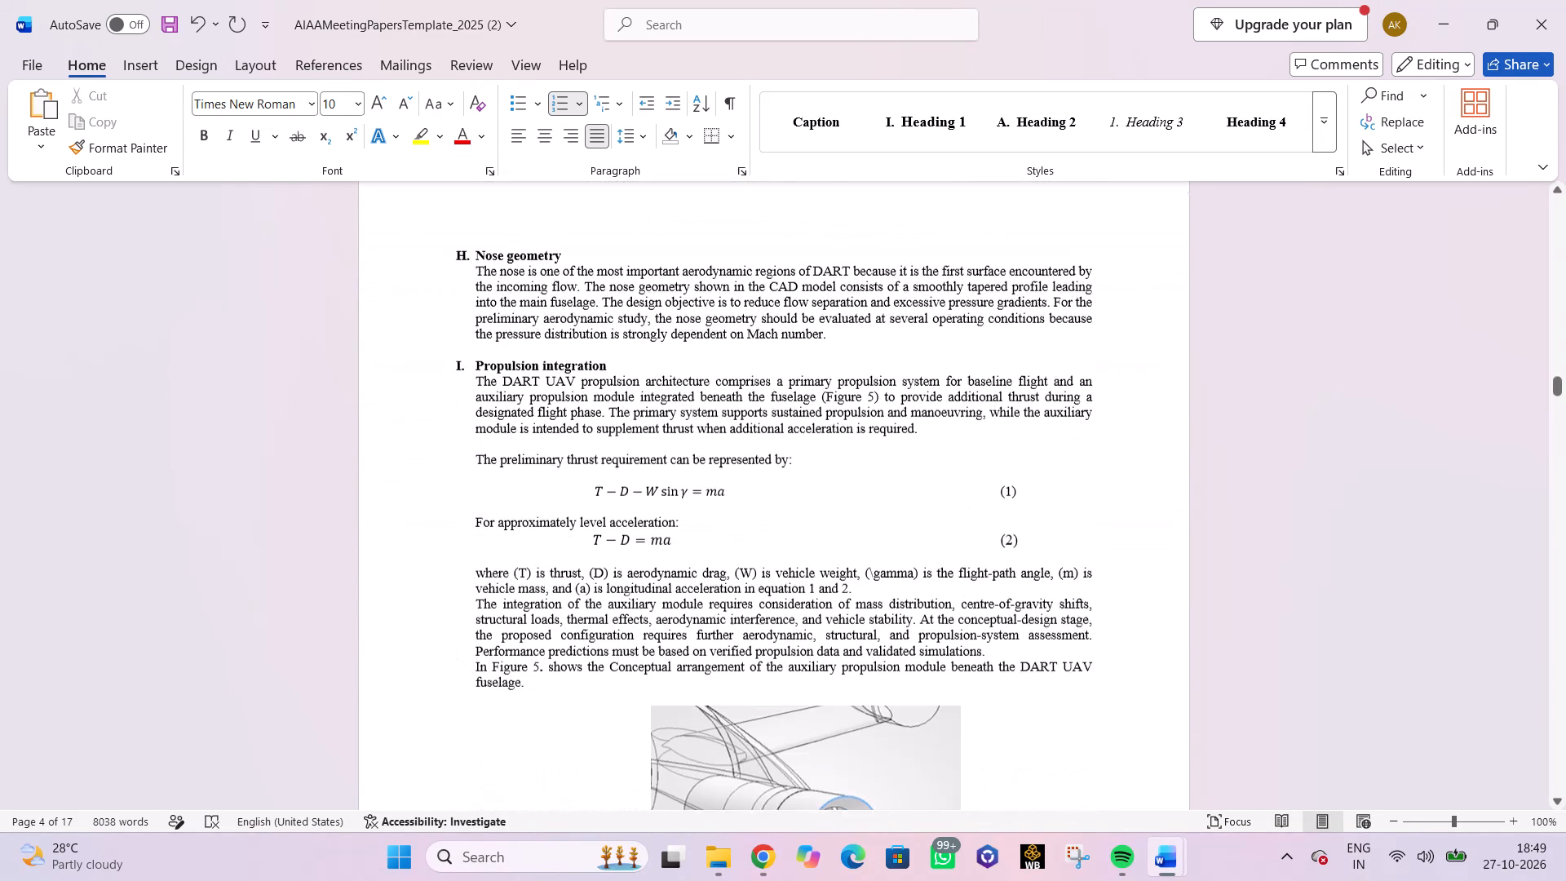
{"action": "scroll", "coordinate": [577, 335], "scroll_direction": "down", "scroll_amount": 7}
{"action": "scroll", "coordinate": [577, 335], "scroll_direction": "up", "scroll_amount": 3}
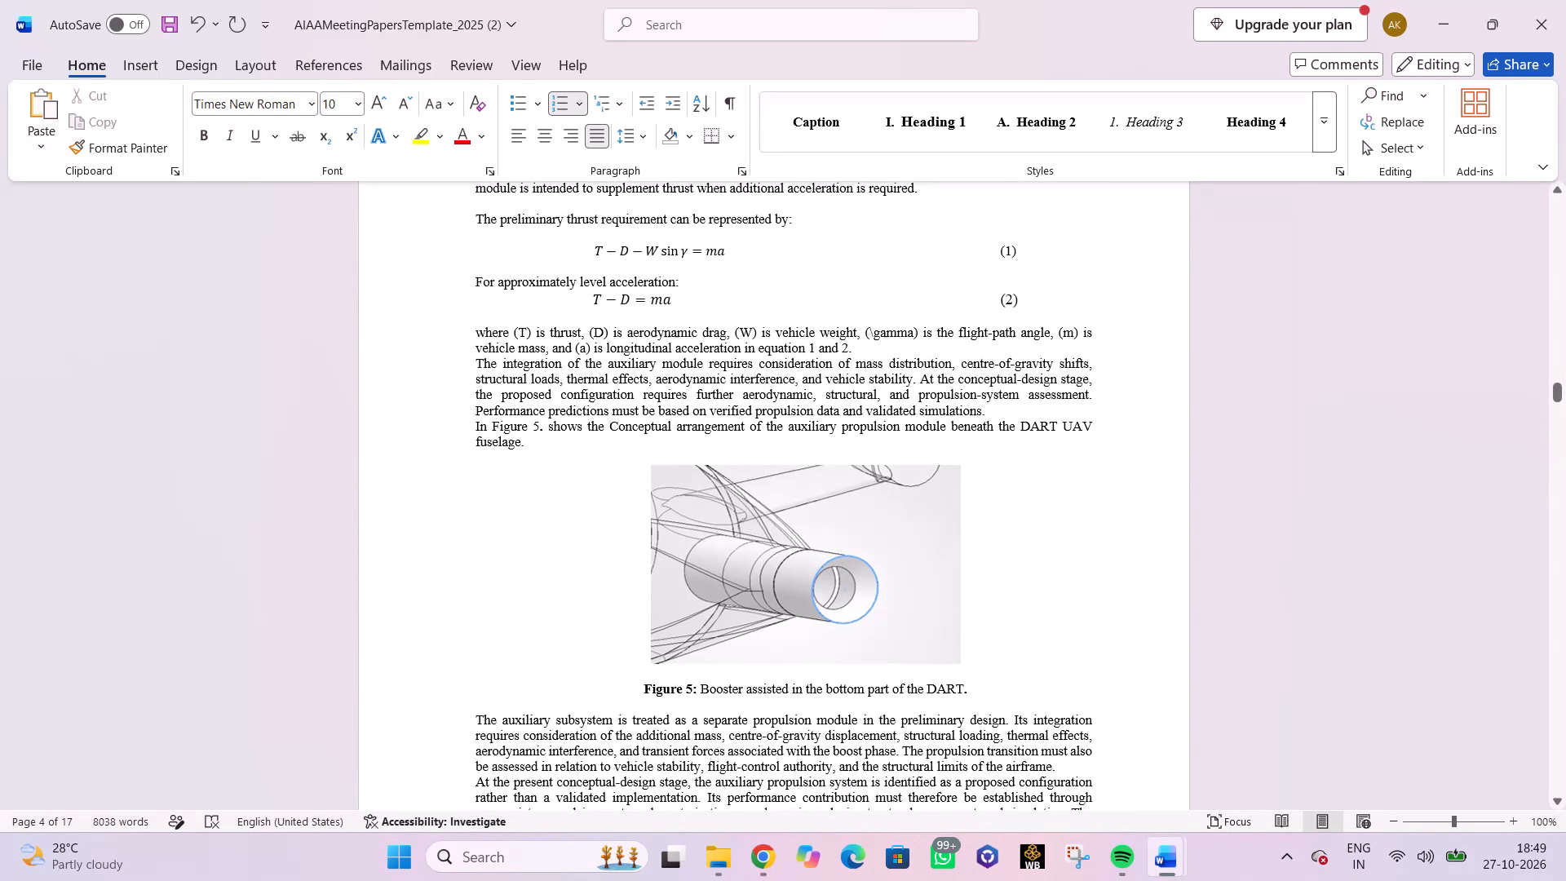
{"action": "left_click", "coordinate": [475, 364]}
{"action": "key", "text": "Tab"}
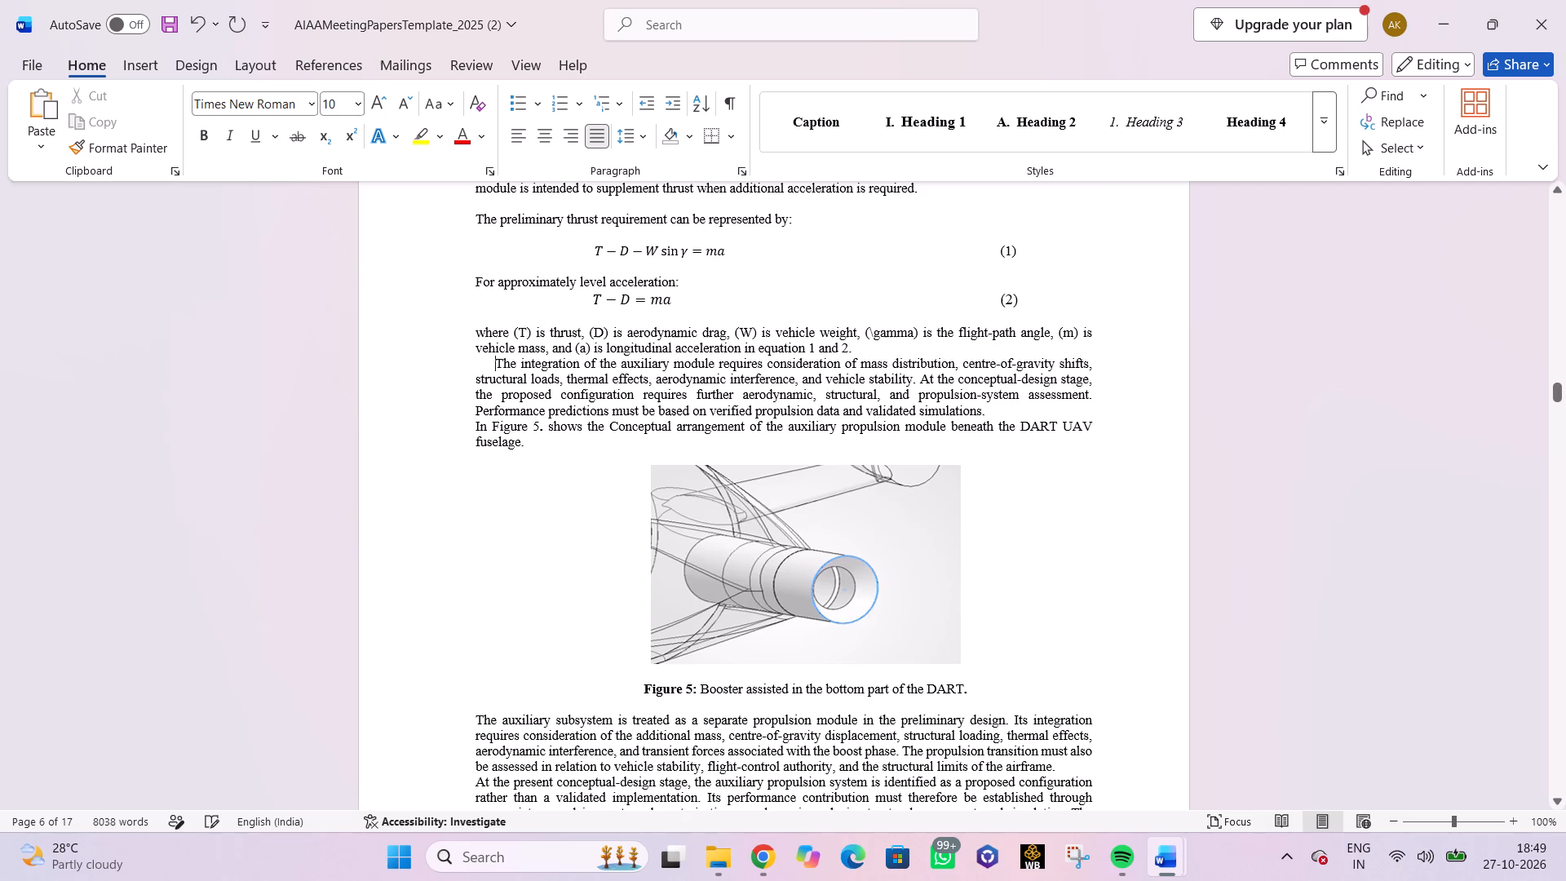
{"action": "scroll", "coordinate": [573, 396], "scroll_direction": "down", "scroll_amount": 7}
{"action": "scroll", "coordinate": [570, 387], "scroll_direction": "up", "scroll_amount": 1}
{"action": "scroll", "coordinate": [570, 388], "scroll_direction": "down", "scroll_amount": 1}
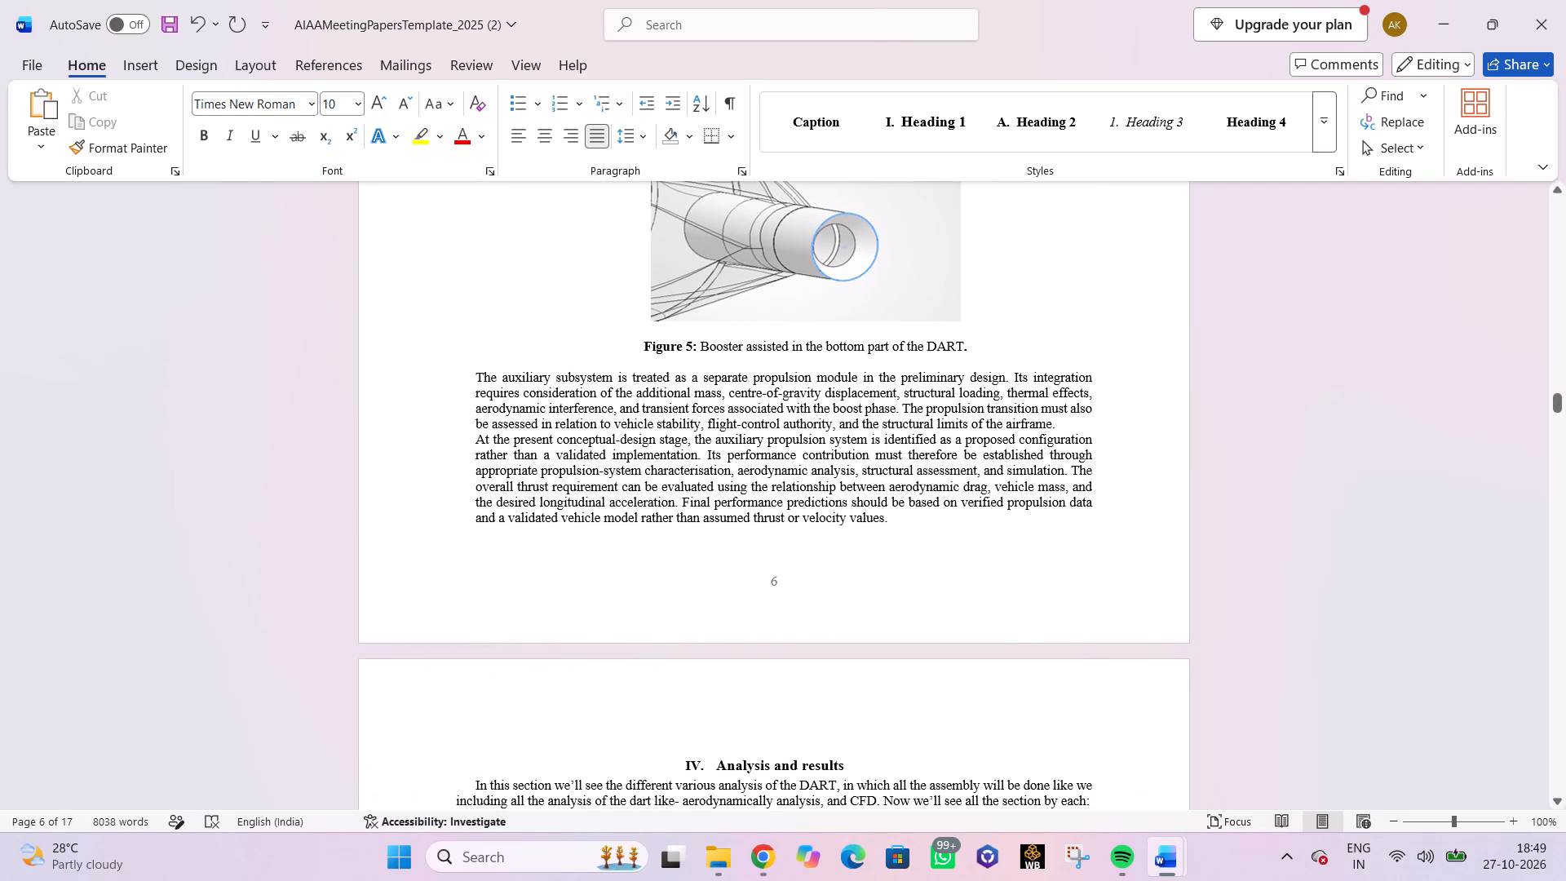
{"action": "left_click", "coordinate": [476, 440]}
{"action": "key", "text": "Tab"}
Add a first-line indent to the Aerodynamic analysis paragraph beginning "When the grid and meshing on the drone".
{"action": "scroll", "coordinate": [599, 459], "scroll_direction": "down", "scroll_amount": 3}
{"action": "scroll", "coordinate": [599, 459], "scroll_direction": "up", "scroll_amount": 1}
{"action": "scroll", "coordinate": [599, 459], "scroll_direction": "down", "scroll_amount": 4}
{"action": "scroll", "coordinate": [593, 435], "scroll_direction": "up", "scroll_amount": 1}
{"action": "scroll", "coordinate": [593, 435], "scroll_direction": "down", "scroll_amount": 2}
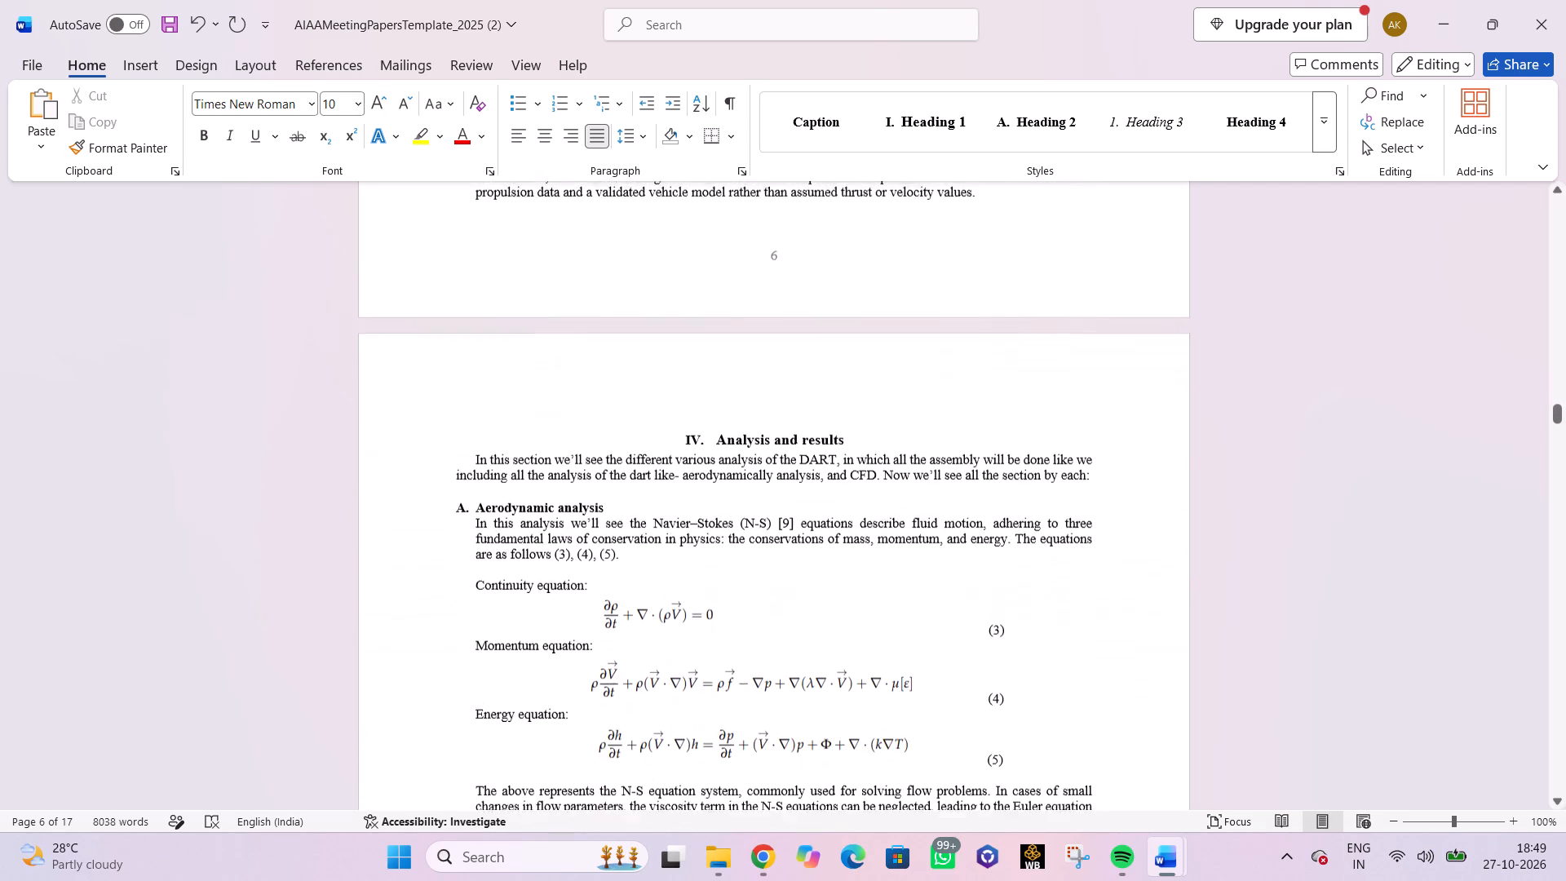
{"action": "scroll", "coordinate": [500, 447], "scroll_direction": "down", "scroll_amount": 5}
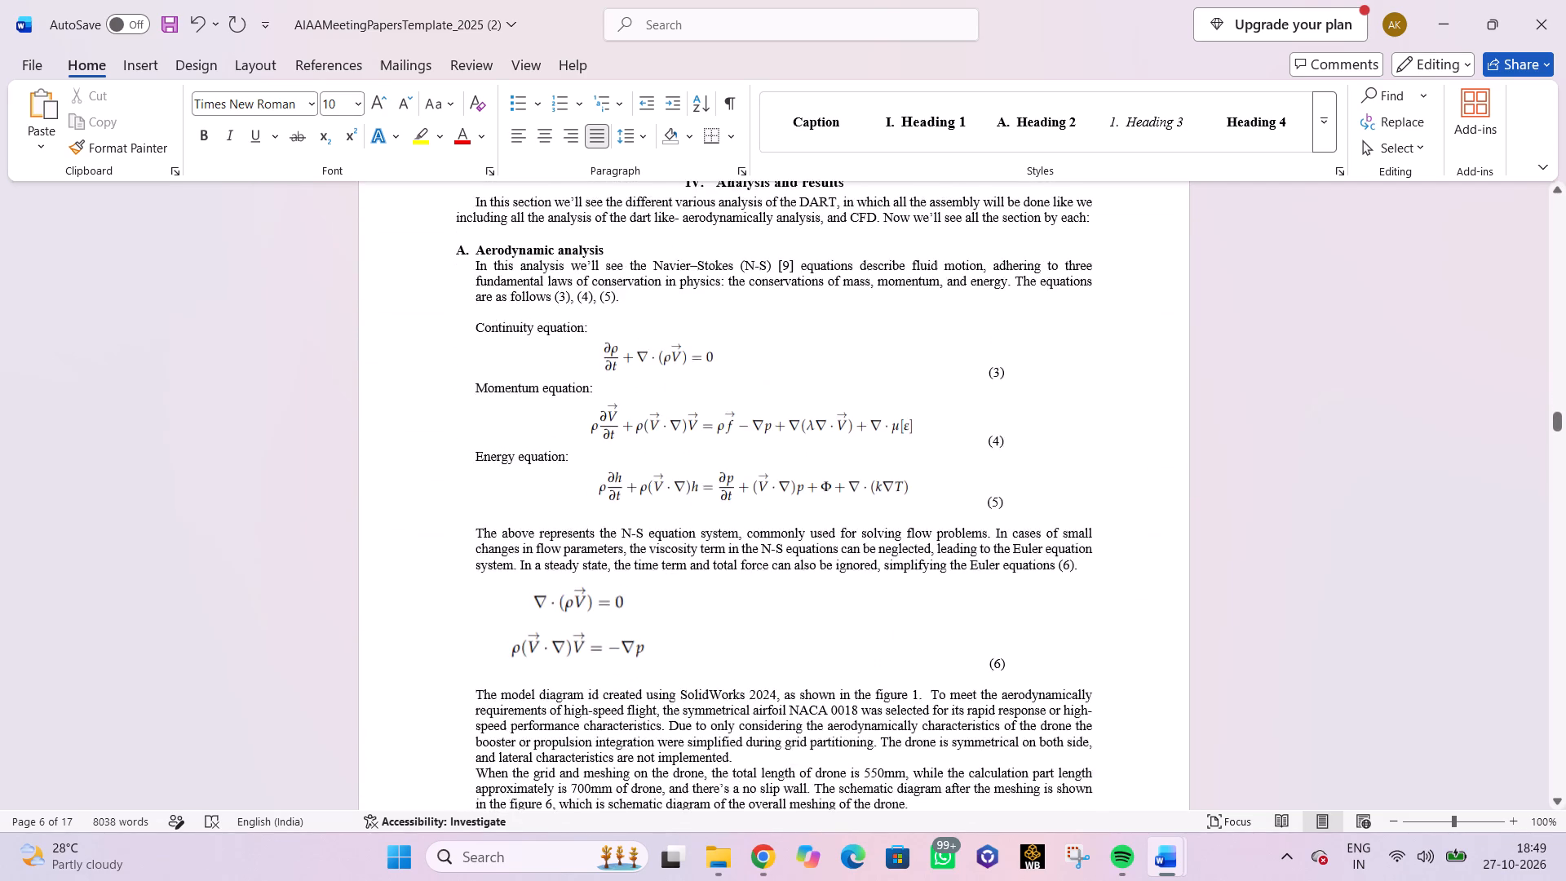
{"action": "scroll", "coordinate": [502, 437], "scroll_direction": "down", "scroll_amount": 5}
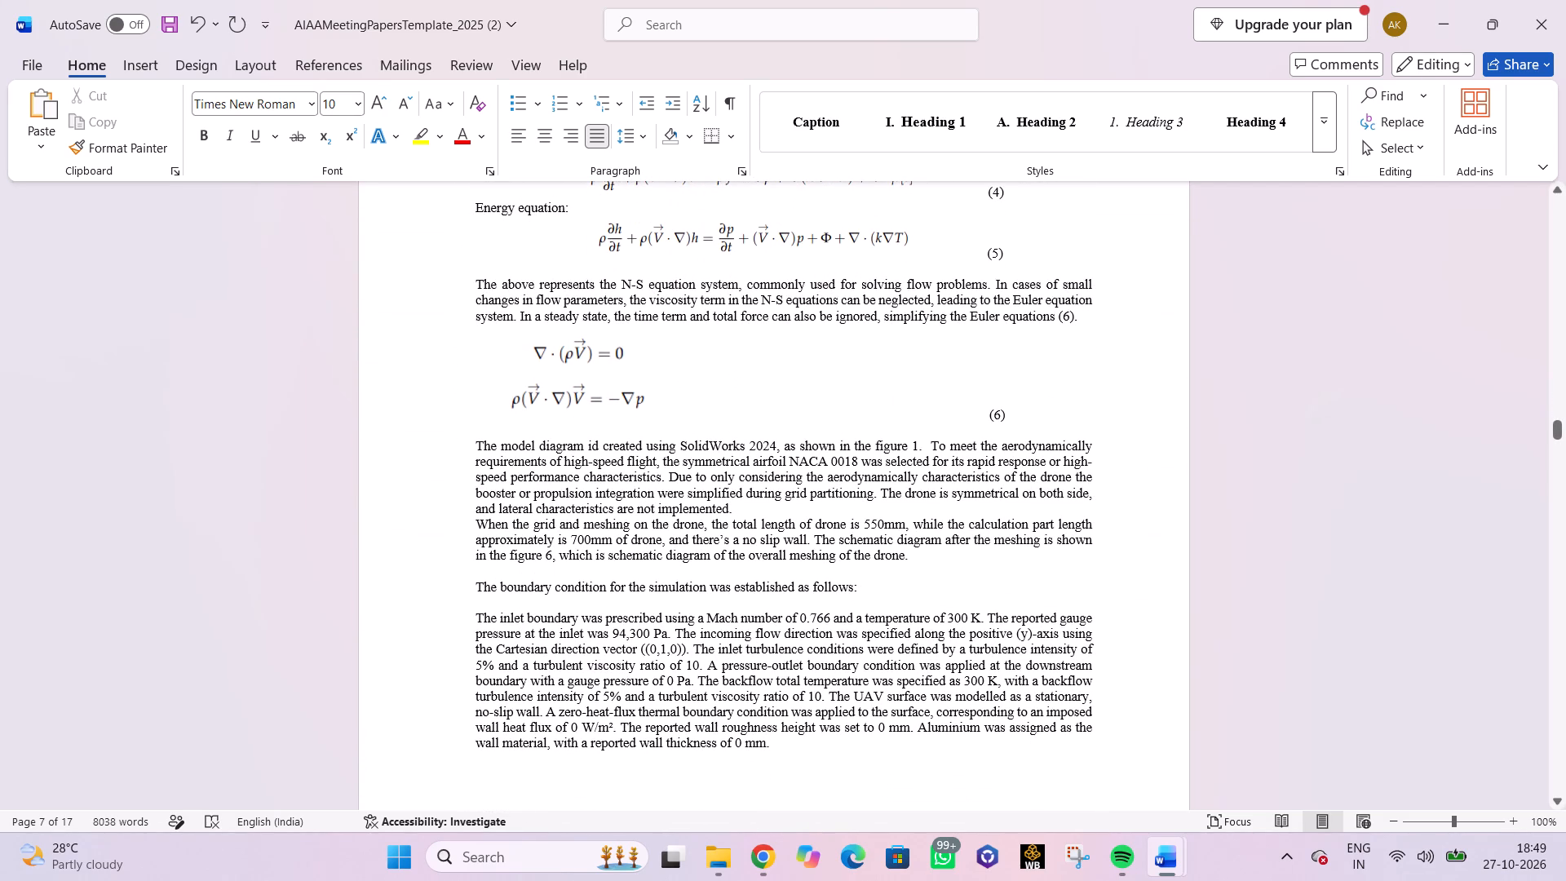
{"action": "left_click", "coordinate": [479, 524]}
{"action": "key", "text": "Tab"}
Shift the numbered 1.1 Residual Convergence heading outward so its number aligns with the CFDs and results body text.
{"action": "scroll", "coordinate": [551, 494], "scroll_direction": "down", "scroll_amount": 4}
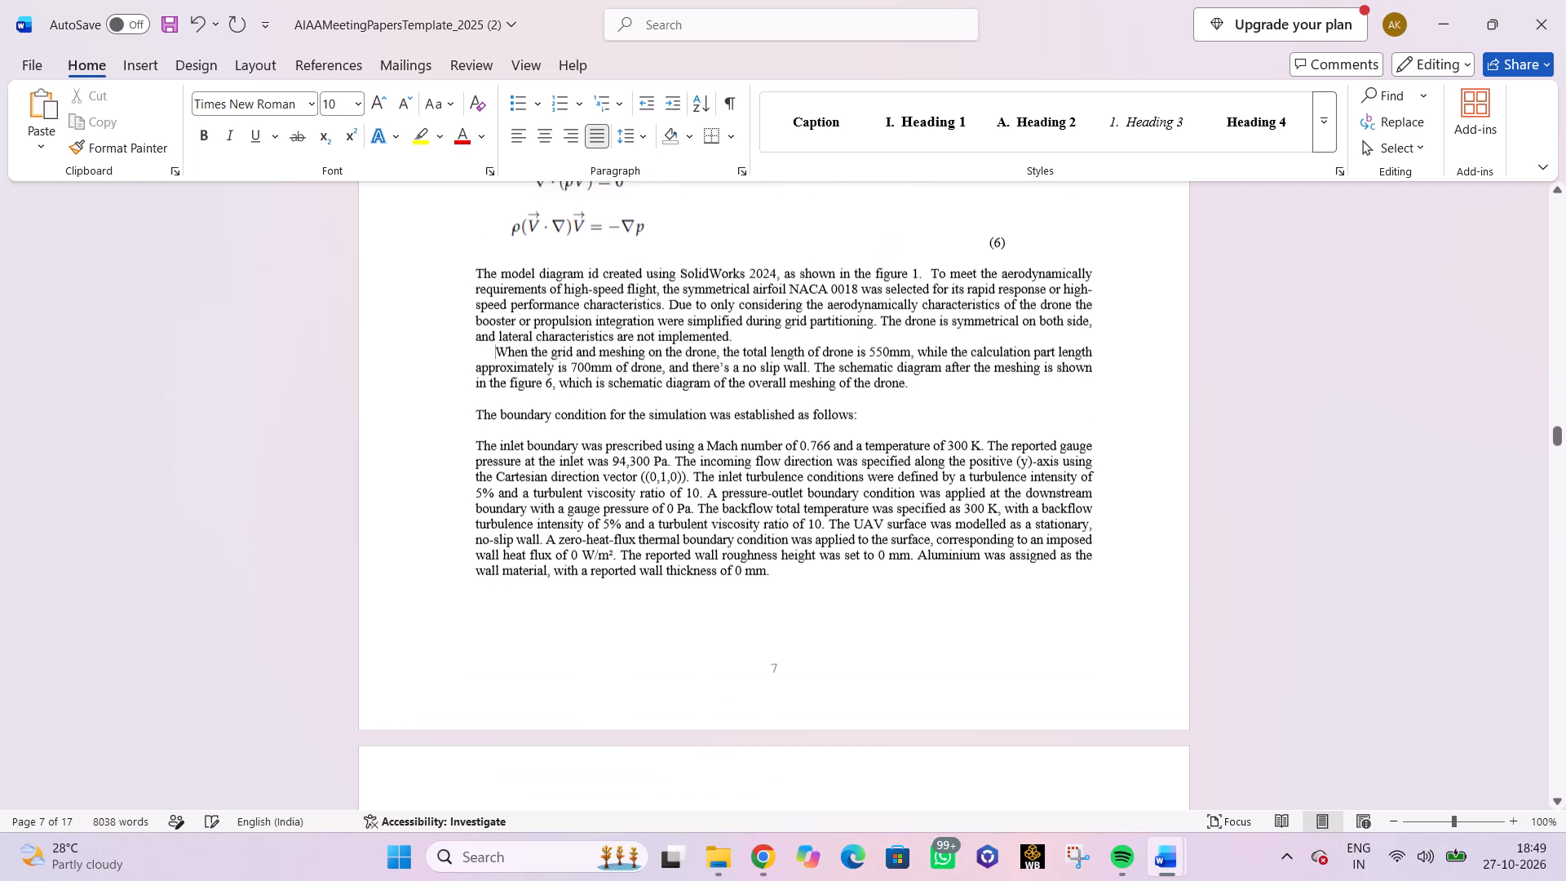
{"action": "scroll", "coordinate": [530, 431], "scroll_direction": "down", "scroll_amount": 1}
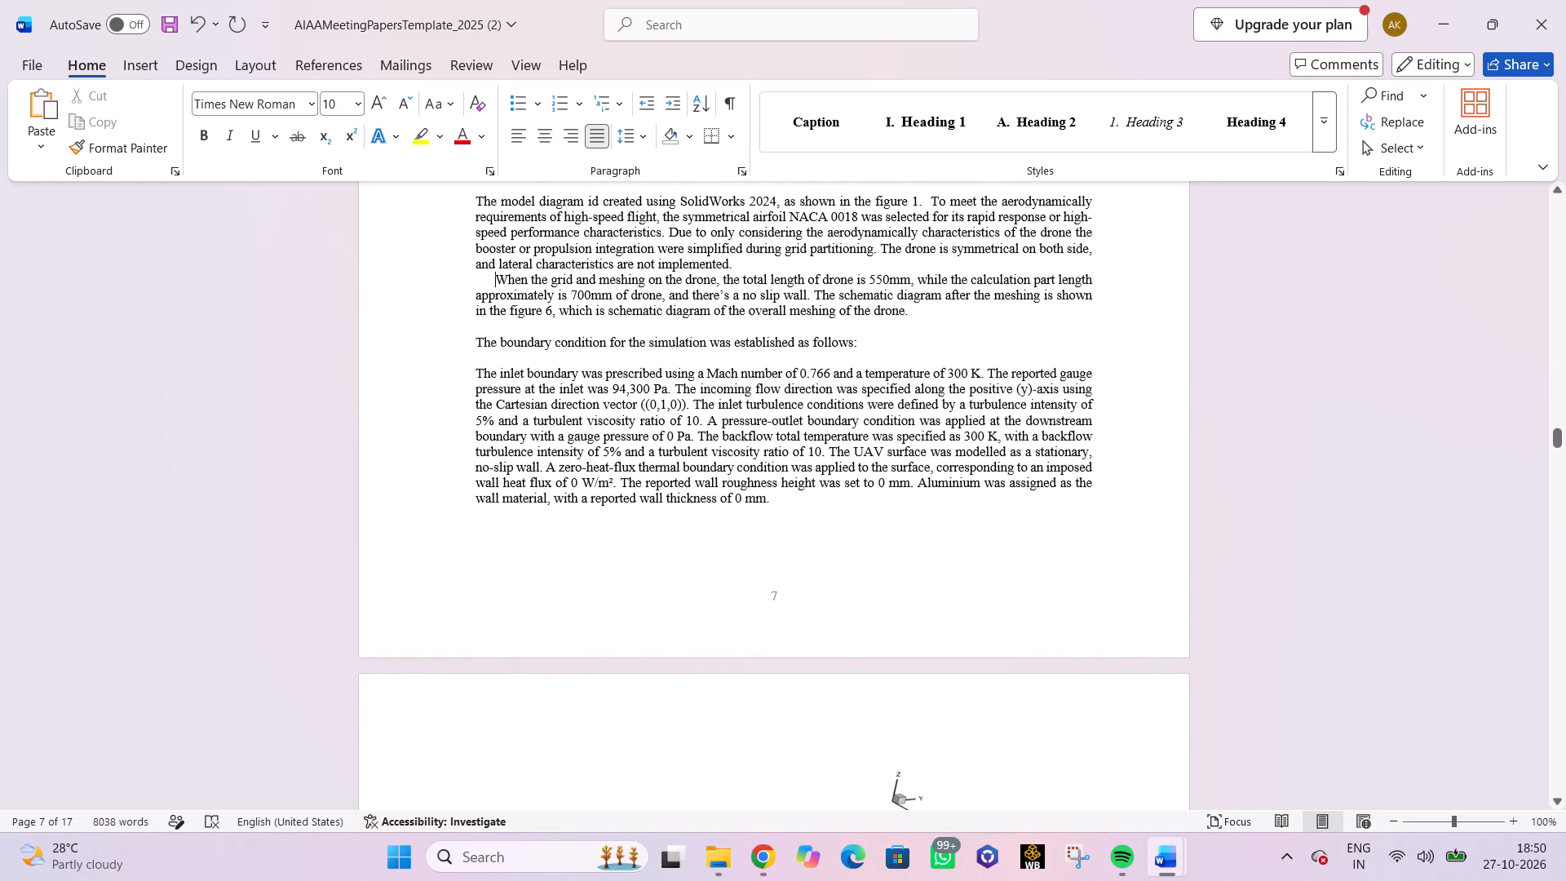
{"action": "scroll", "coordinate": [611, 441], "scroll_direction": "down", "scroll_amount": 12}
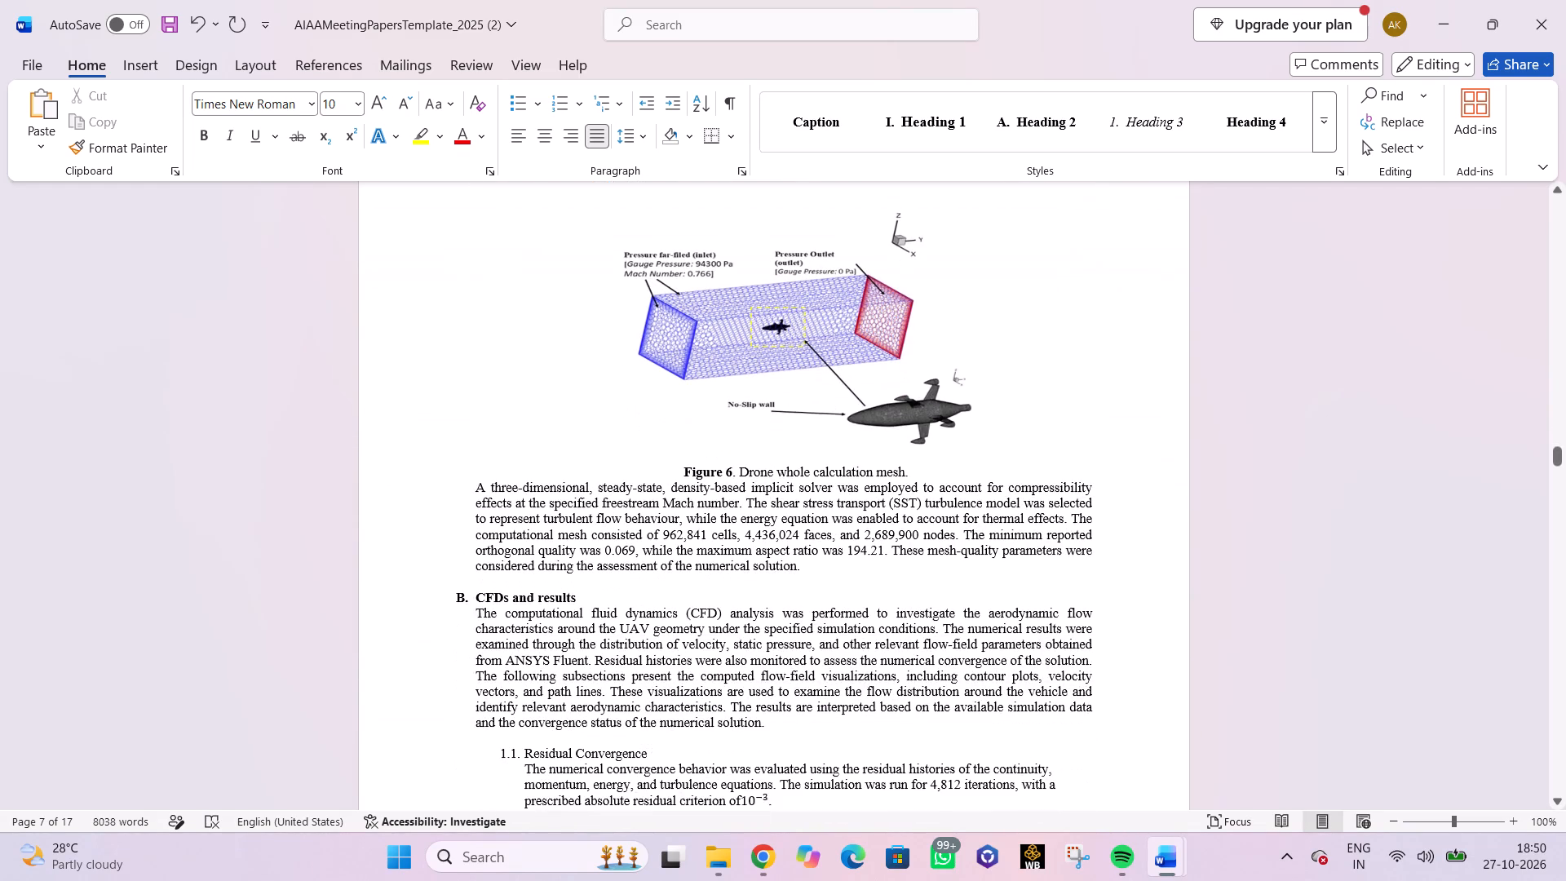
{"action": "scroll", "coordinate": [632, 407], "scroll_direction": "down", "scroll_amount": 3}
{"action": "scroll", "coordinate": [565, 430], "scroll_direction": "down", "scroll_amount": 2}
{"action": "left_click", "coordinate": [594, 422]}
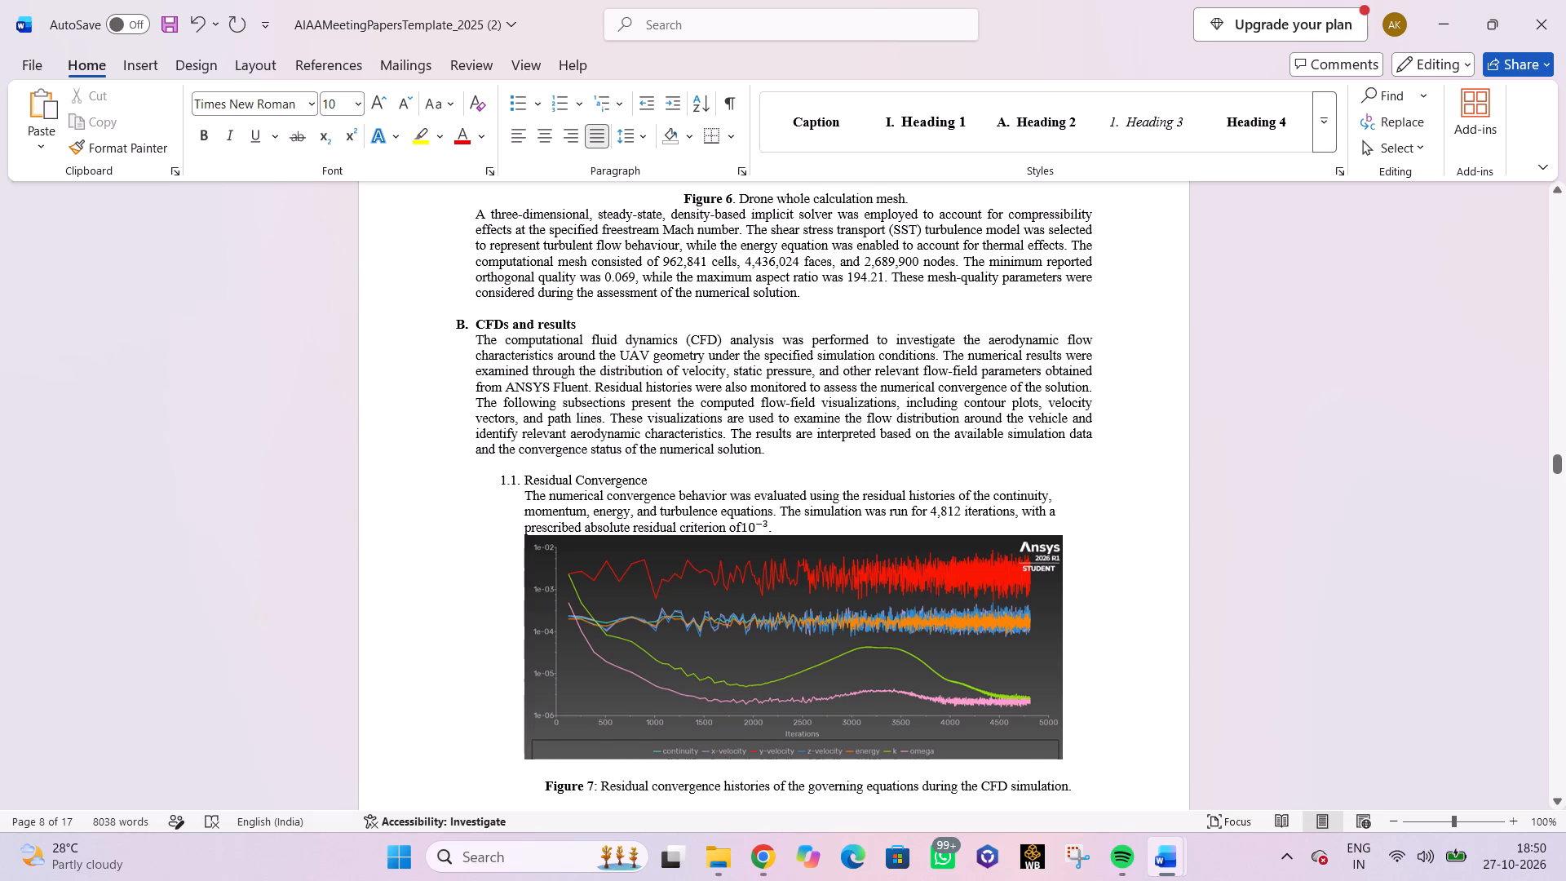
{"action": "scroll", "coordinate": [638, 414], "scroll_direction": "down", "scroll_amount": 2}
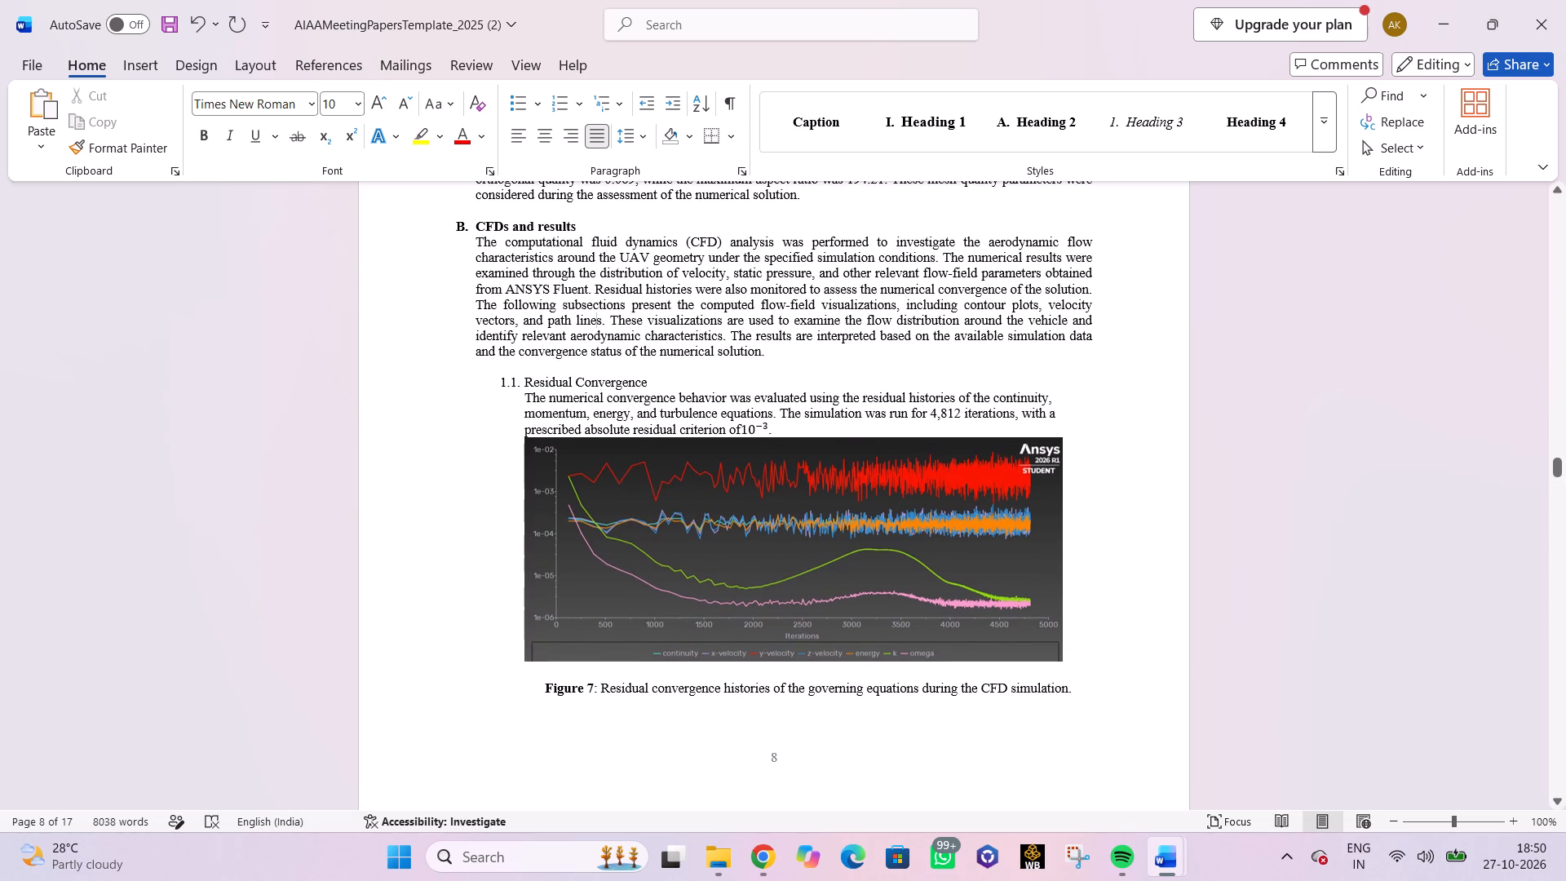
{"action": "left_click", "coordinate": [518, 383]}
{"action": "left_click_drag", "start_coordinate": [518, 383], "coordinate": [477, 383]}
Adjust the indent of the paragraph beneath 1.1 Residual Convergence so all its lines align with that heading's text.
{"action": "scroll", "coordinate": [551, 369], "scroll_direction": "down", "scroll_amount": 3}
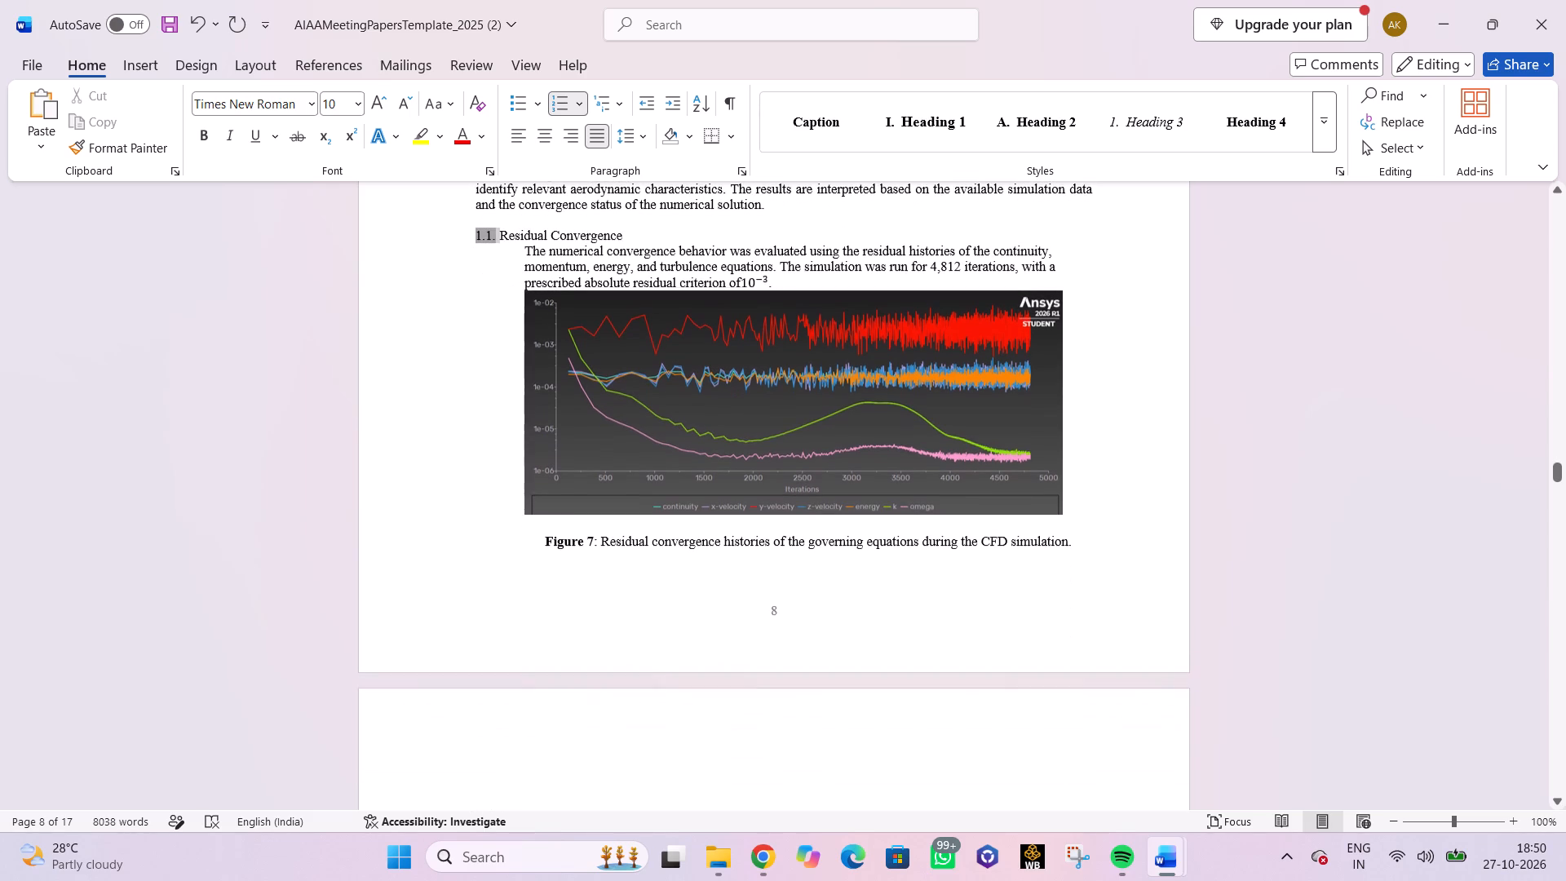
{"action": "left_click", "coordinate": [522, 250]}
{"action": "key", "text": "BackSpace"}
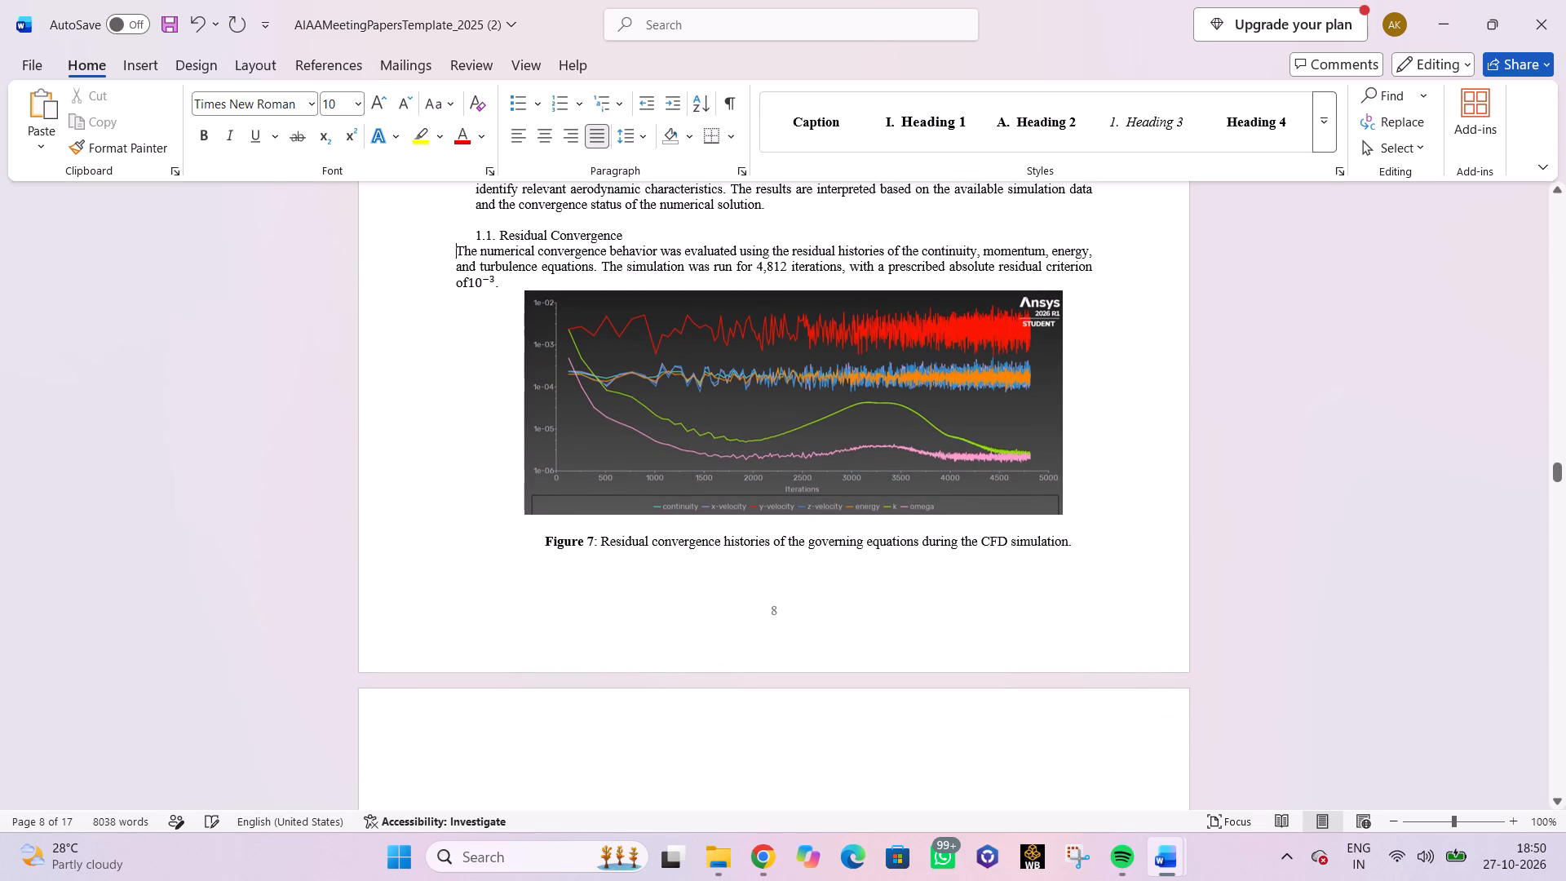
{"action": "key", "text": "Tab"}
{"action": "key", "text": "Tab"}
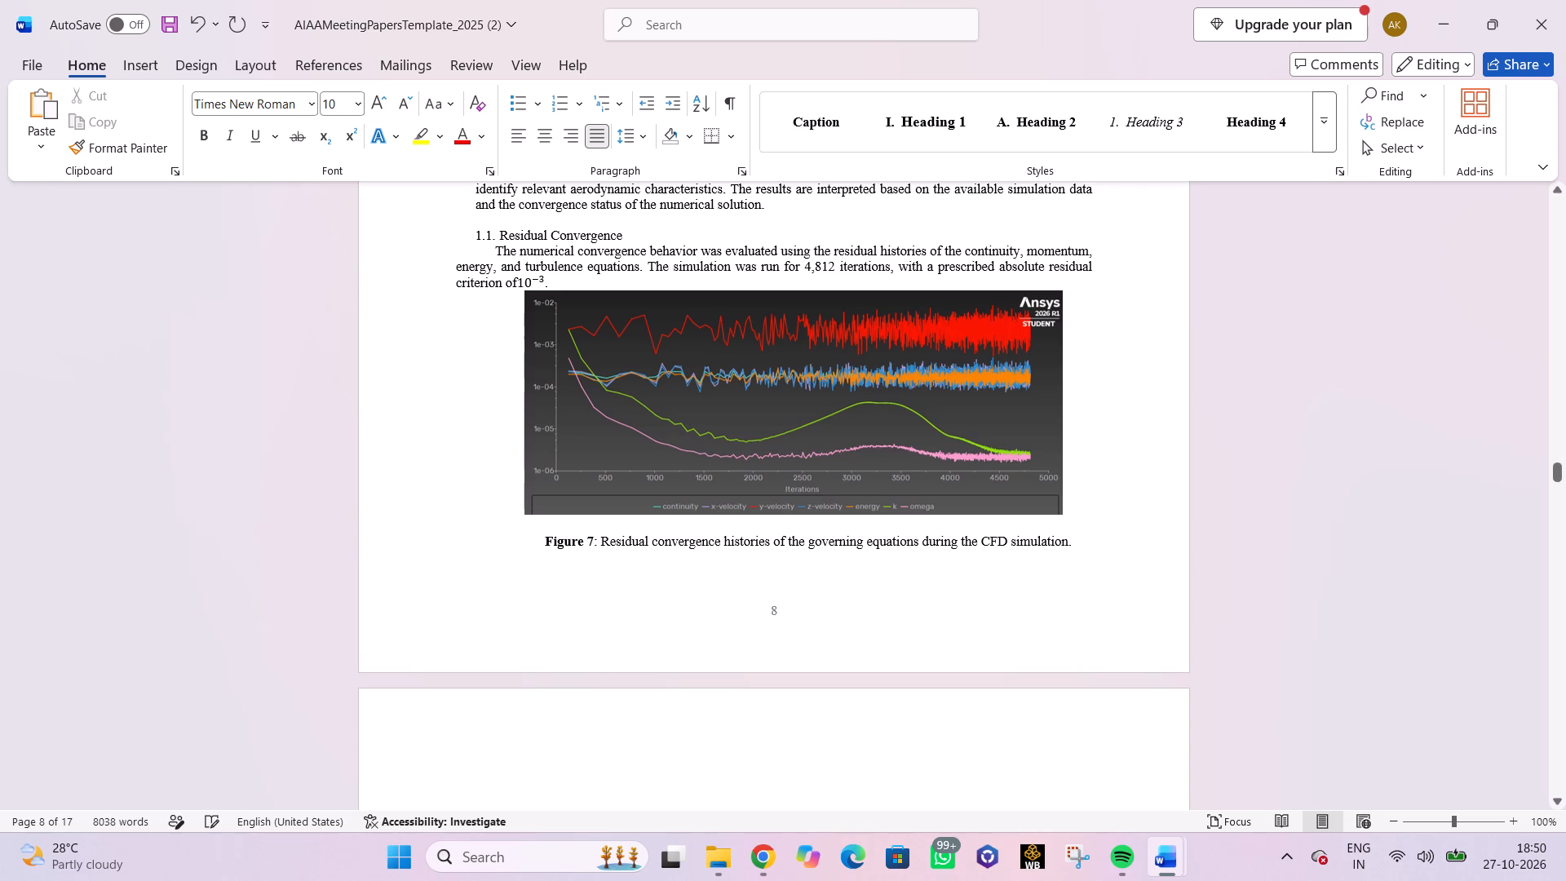
{"action": "key", "text": "Tab"}
{"action": "left_click", "coordinate": [456, 269]}
{"action": "key", "text": "Tab"}
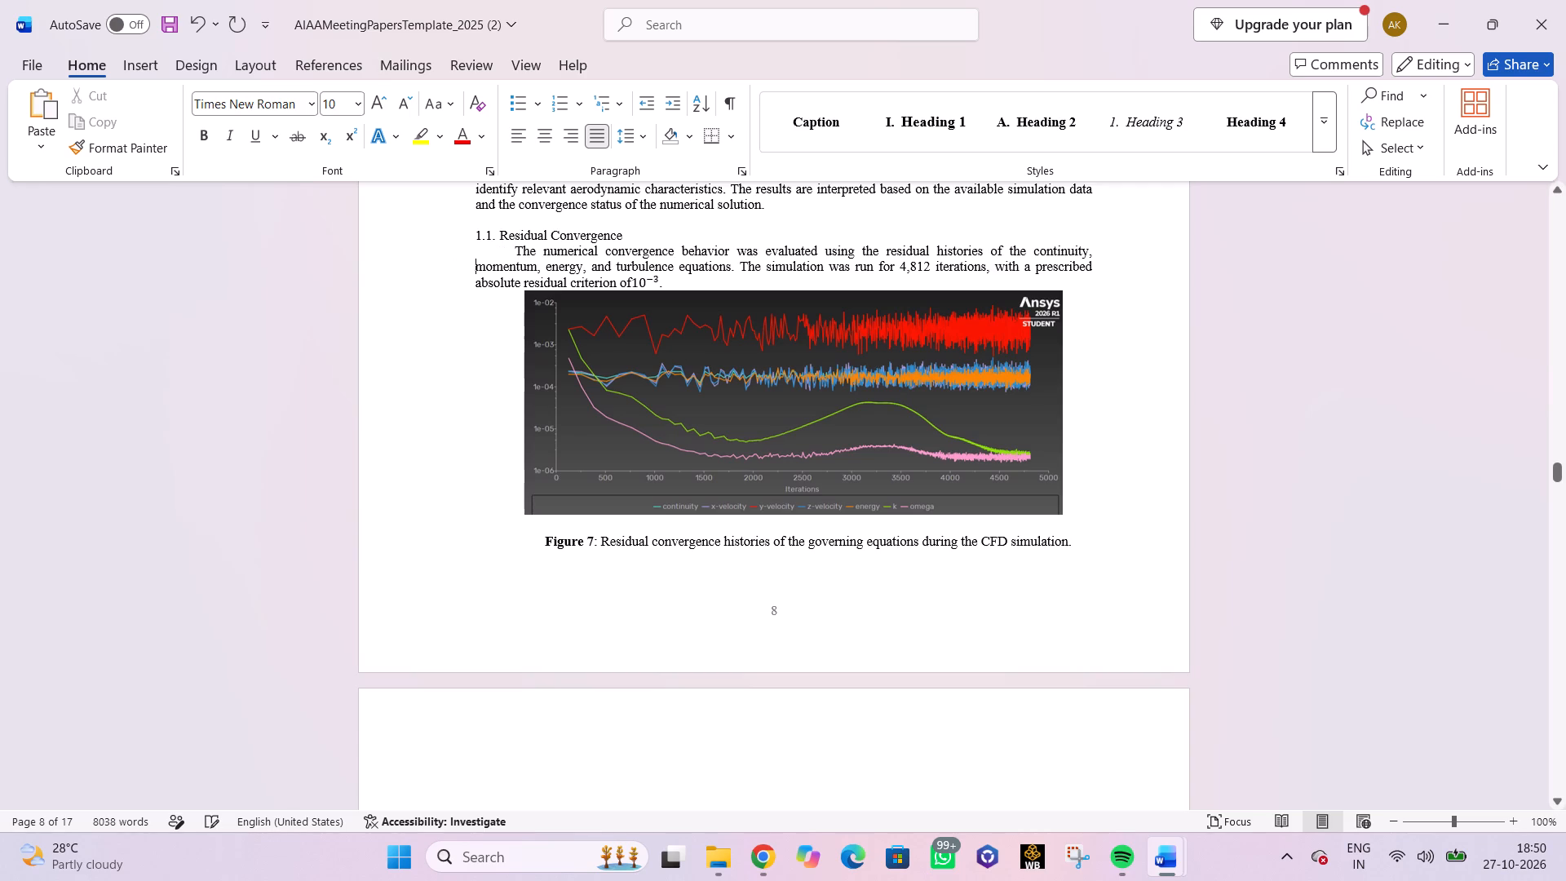
{"action": "key", "text": "Tab"}
{"action": "key", "text": "Tab"}
{"action": "left_click", "coordinate": [551, 250]}
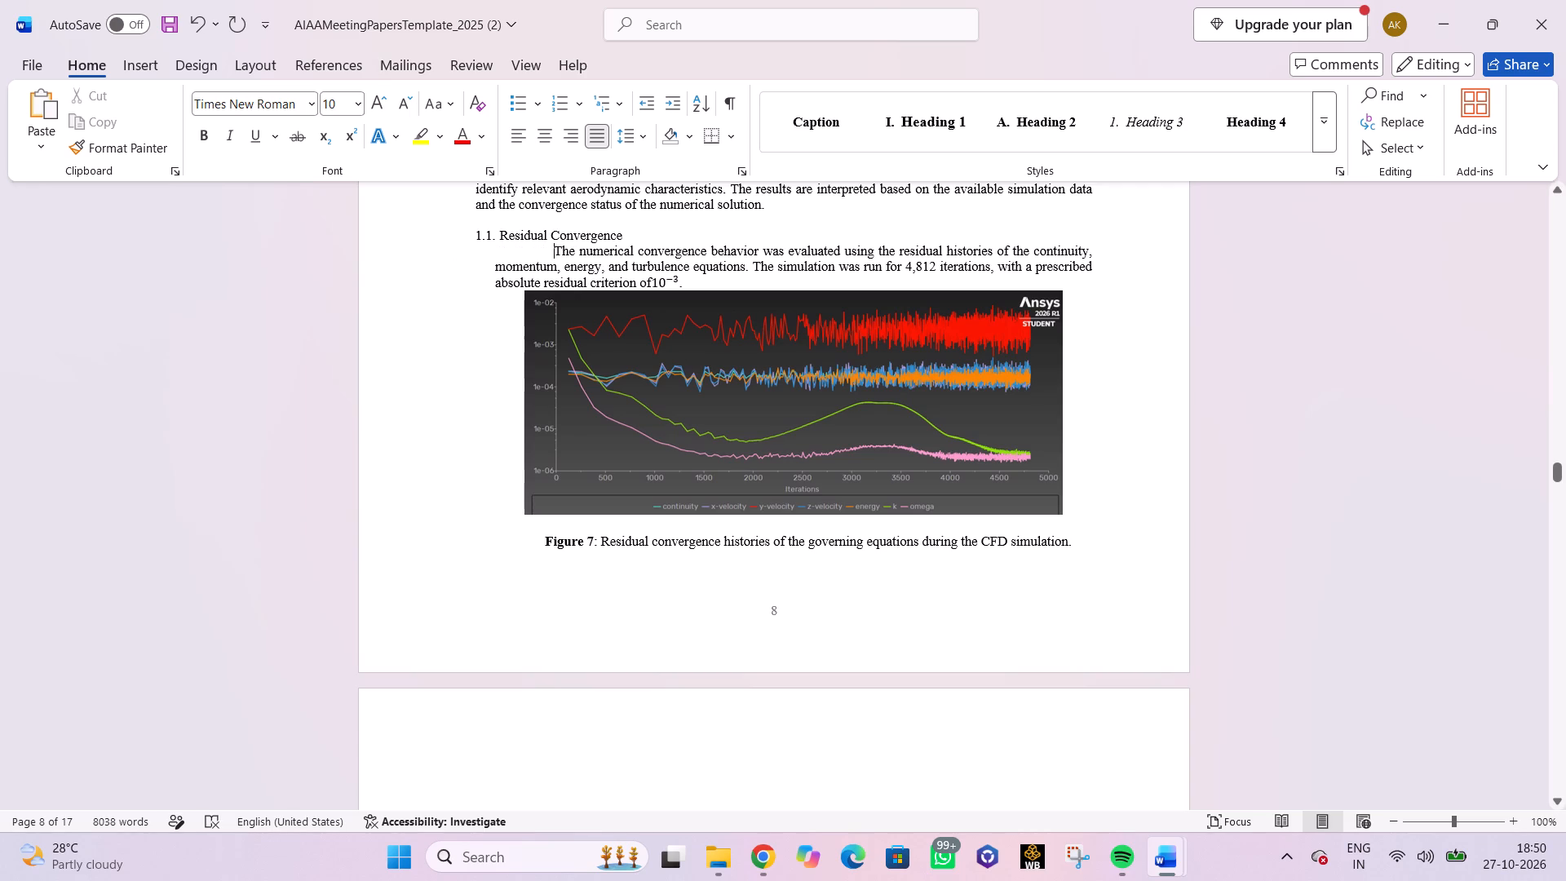
{"action": "key", "text": "BackSpace"}
{"action": "key", "text": "BackSpace"}
{"action": "key", "text": "BackSpace"}
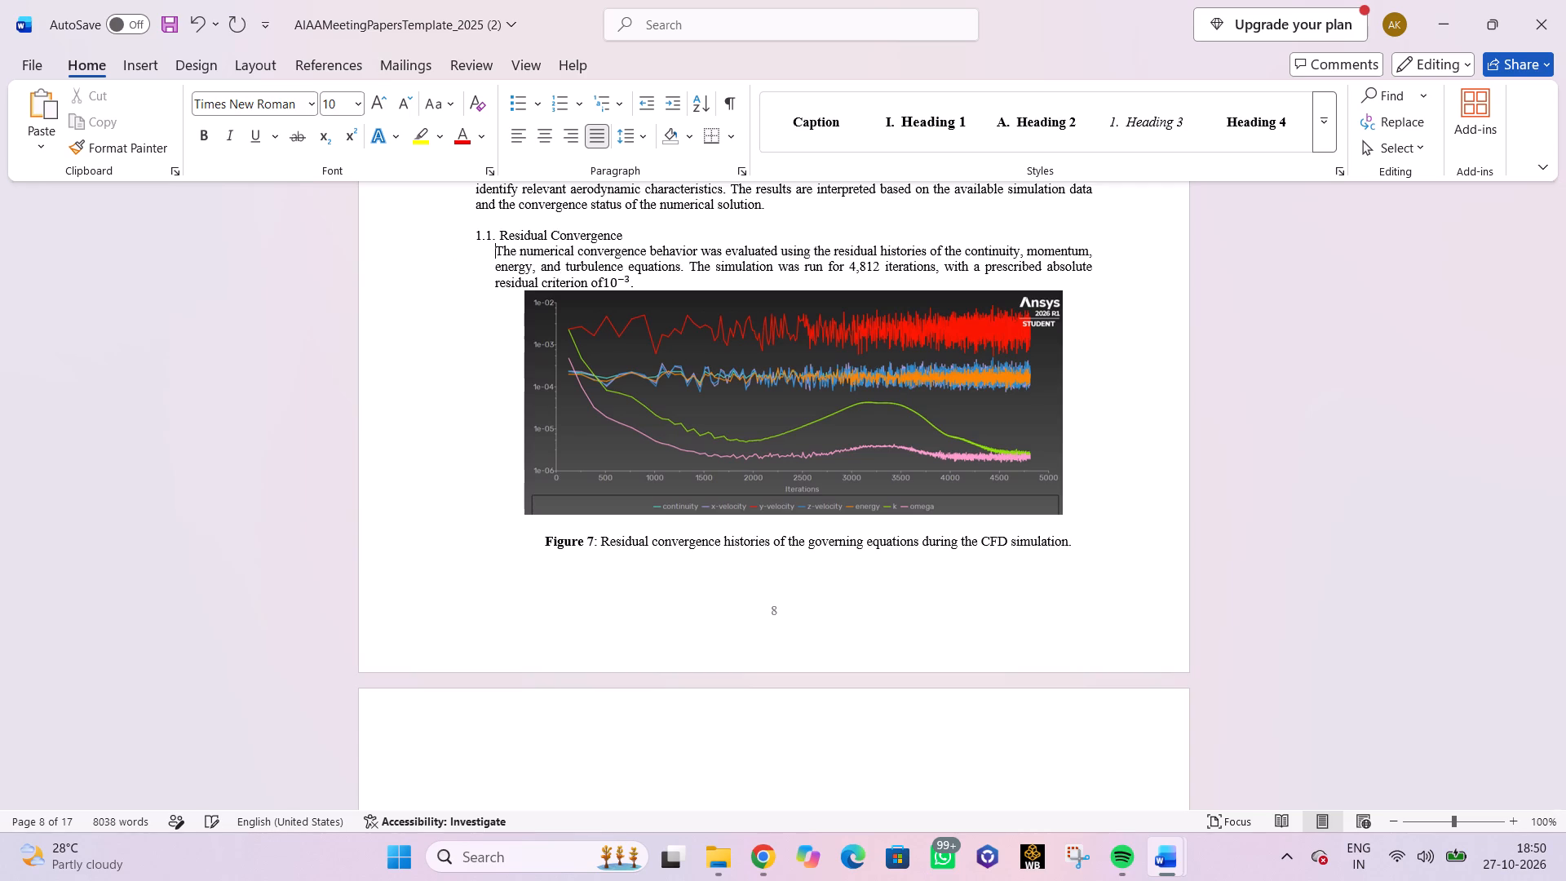
{"action": "left_click", "coordinate": [495, 265]}
{"action": "key", "text": "Tab"}
Enlarge the Residual Convergence plot above the Figure 7 caption, extending it slightly past the body text edge, and justify its paragraph.
{"action": "scroll", "coordinate": [546, 266], "scroll_direction": "down", "scroll_amount": 1}
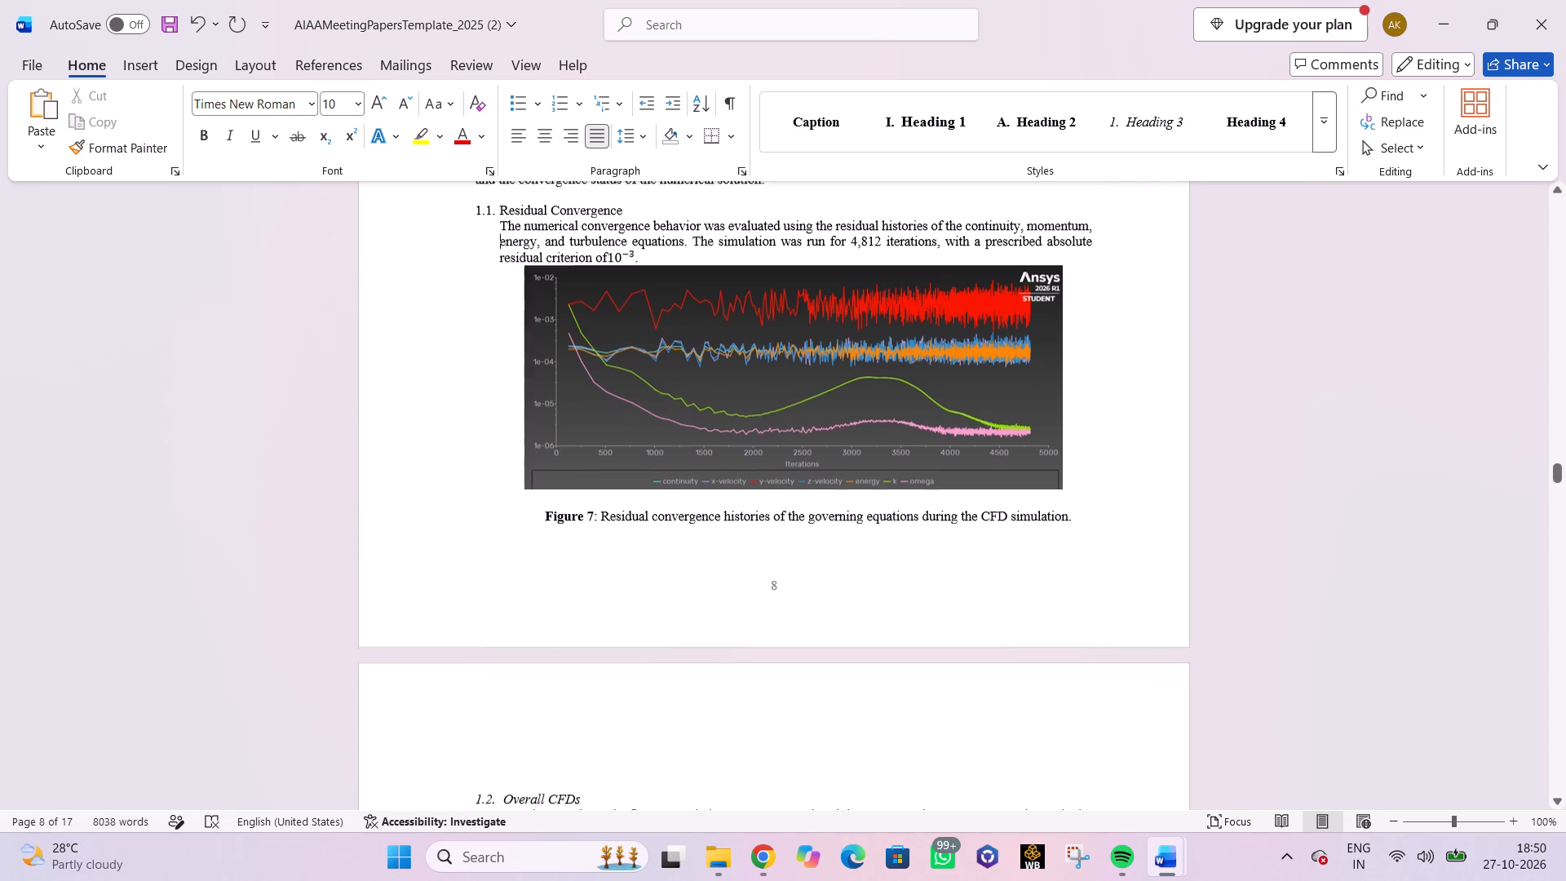
{"action": "scroll", "coordinate": [553, 268], "scroll_direction": "down", "scroll_amount": 1}
{"action": "scroll", "coordinate": [566, 266], "scroll_direction": "up", "scroll_amount": 3}
{"action": "left_click", "coordinate": [745, 399]}
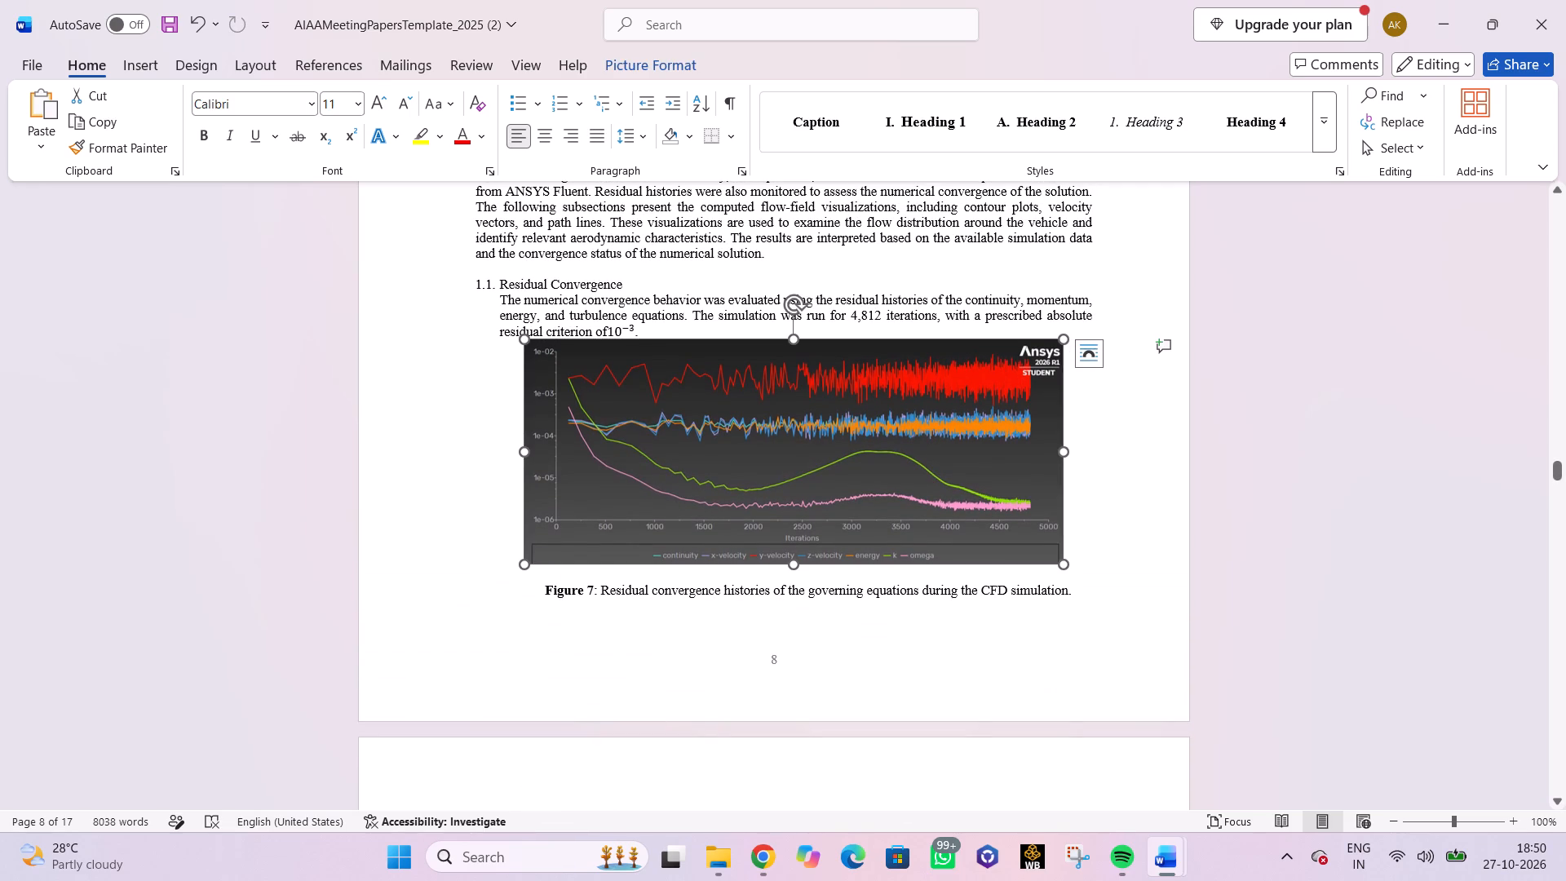
{"action": "left_click_drag", "start_coordinate": [1065, 566], "coordinate": [1082, 585]}
{"action": "left_click", "coordinate": [595, 139]}
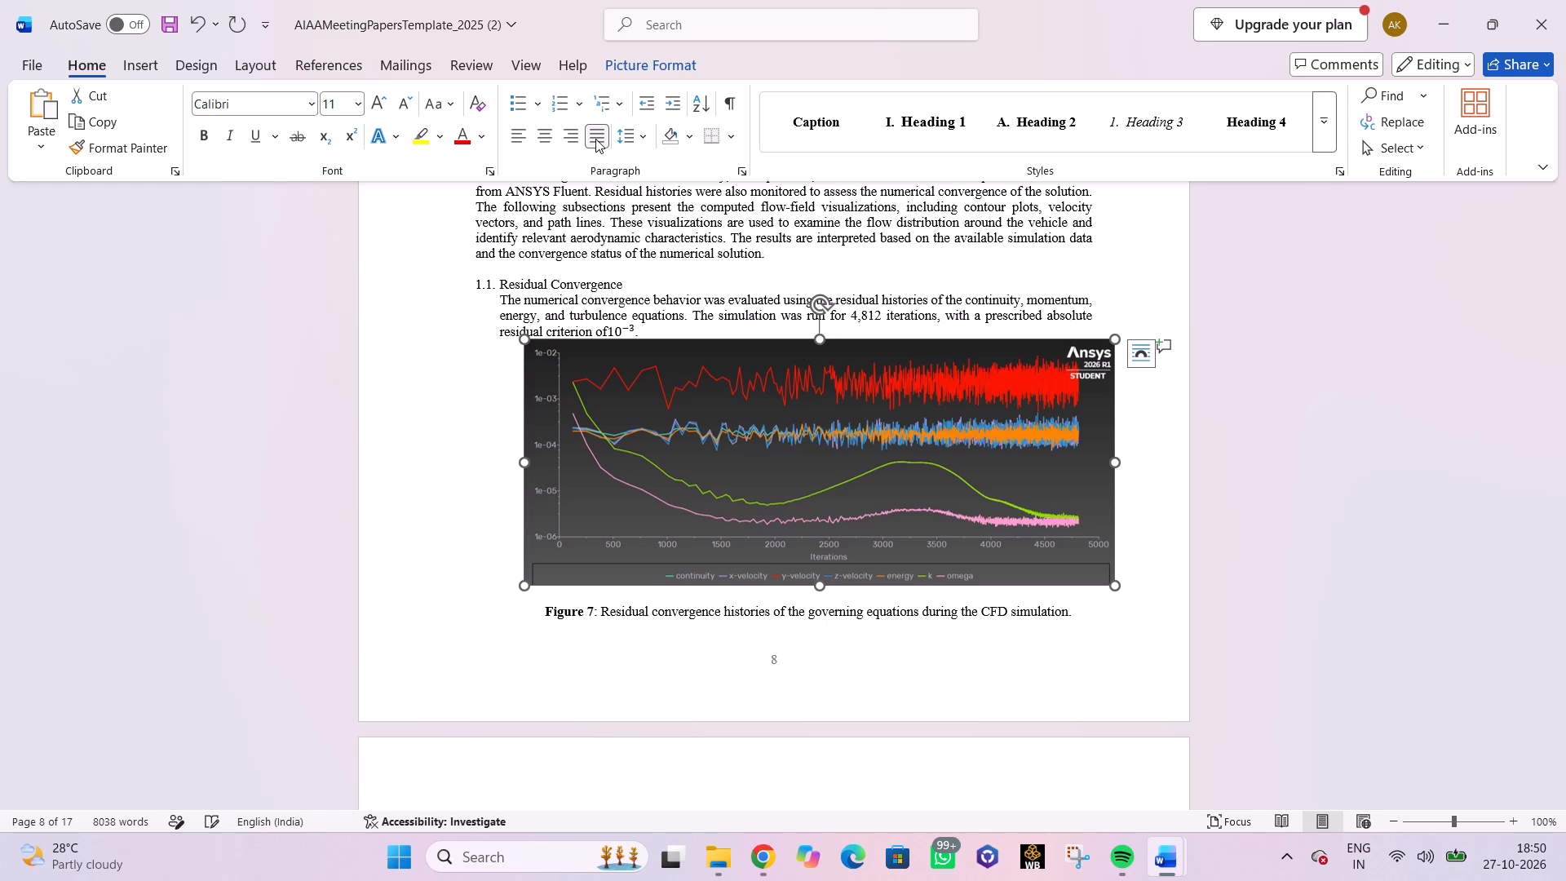
{"action": "left_click", "coordinate": [754, 426]}
{"action": "left_click", "coordinate": [798, 603]}
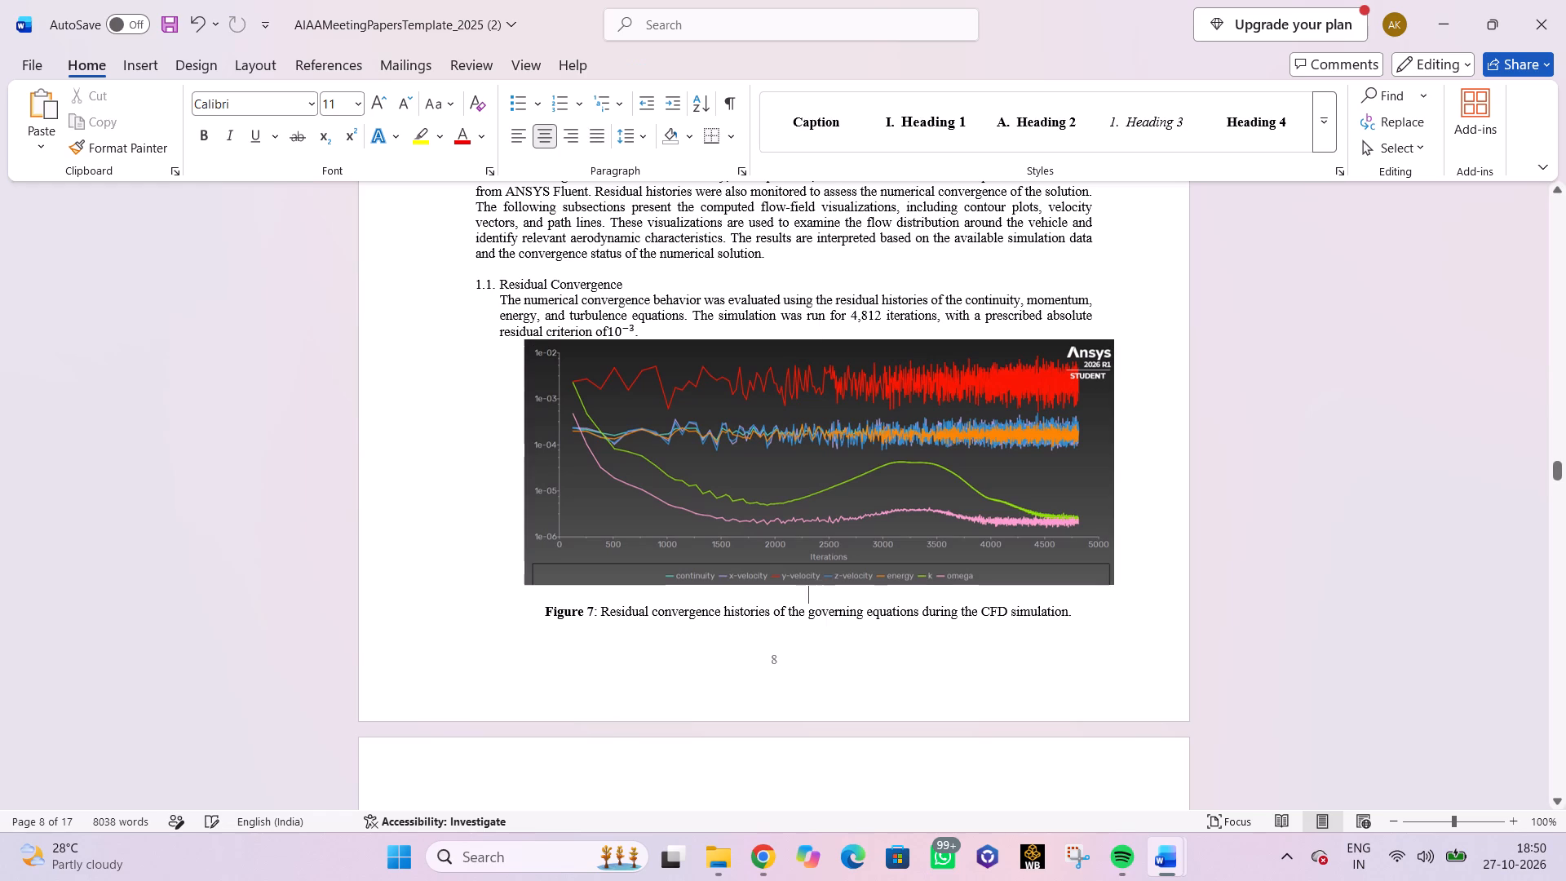
{"action": "left_click", "coordinate": [936, 459]}
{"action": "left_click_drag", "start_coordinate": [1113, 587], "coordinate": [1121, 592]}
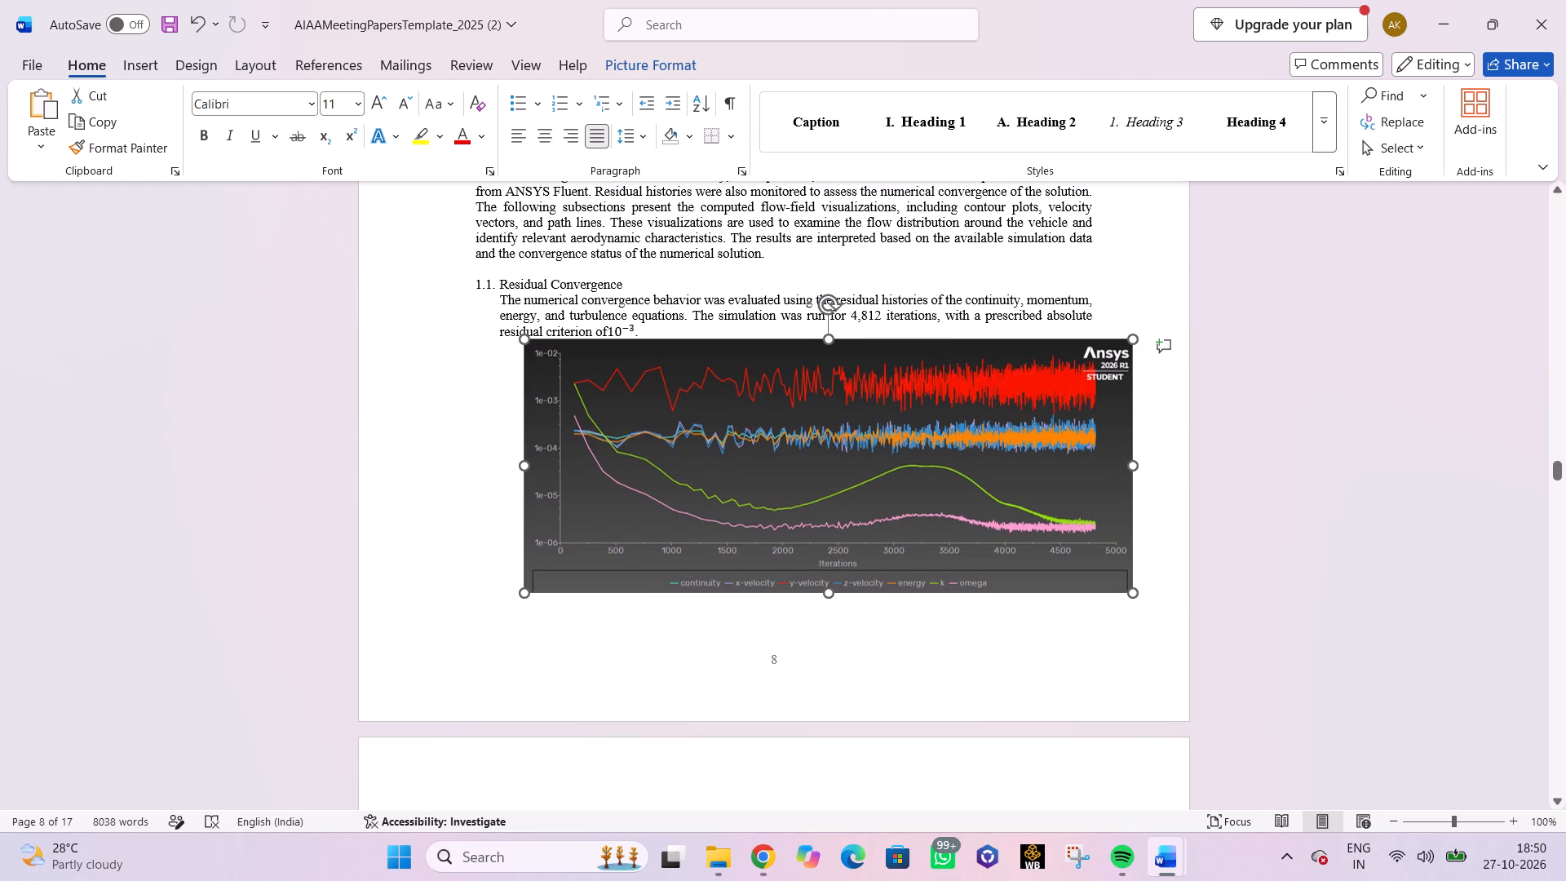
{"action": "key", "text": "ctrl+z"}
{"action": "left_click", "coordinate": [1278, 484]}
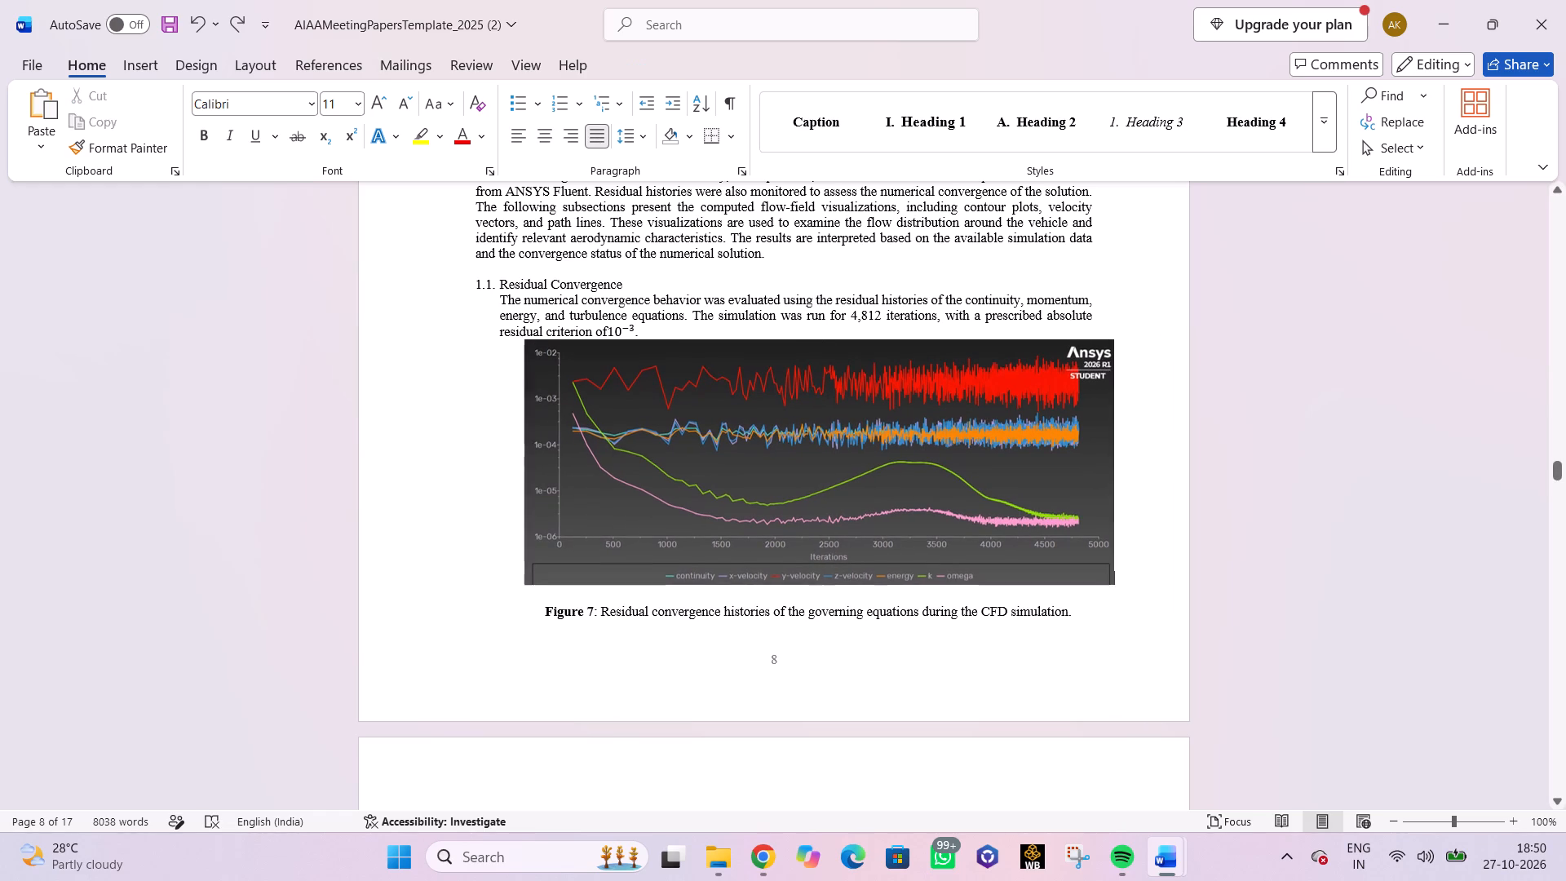
Delete the blank lines between the Figure 7 caption and the 1.2 Overall CFDs heading, keeping the caption's closing period.
{"action": "scroll", "coordinate": [780, 499], "scroll_direction": "down", "scroll_amount": 6}
{"action": "left_click", "coordinate": [653, 545]}
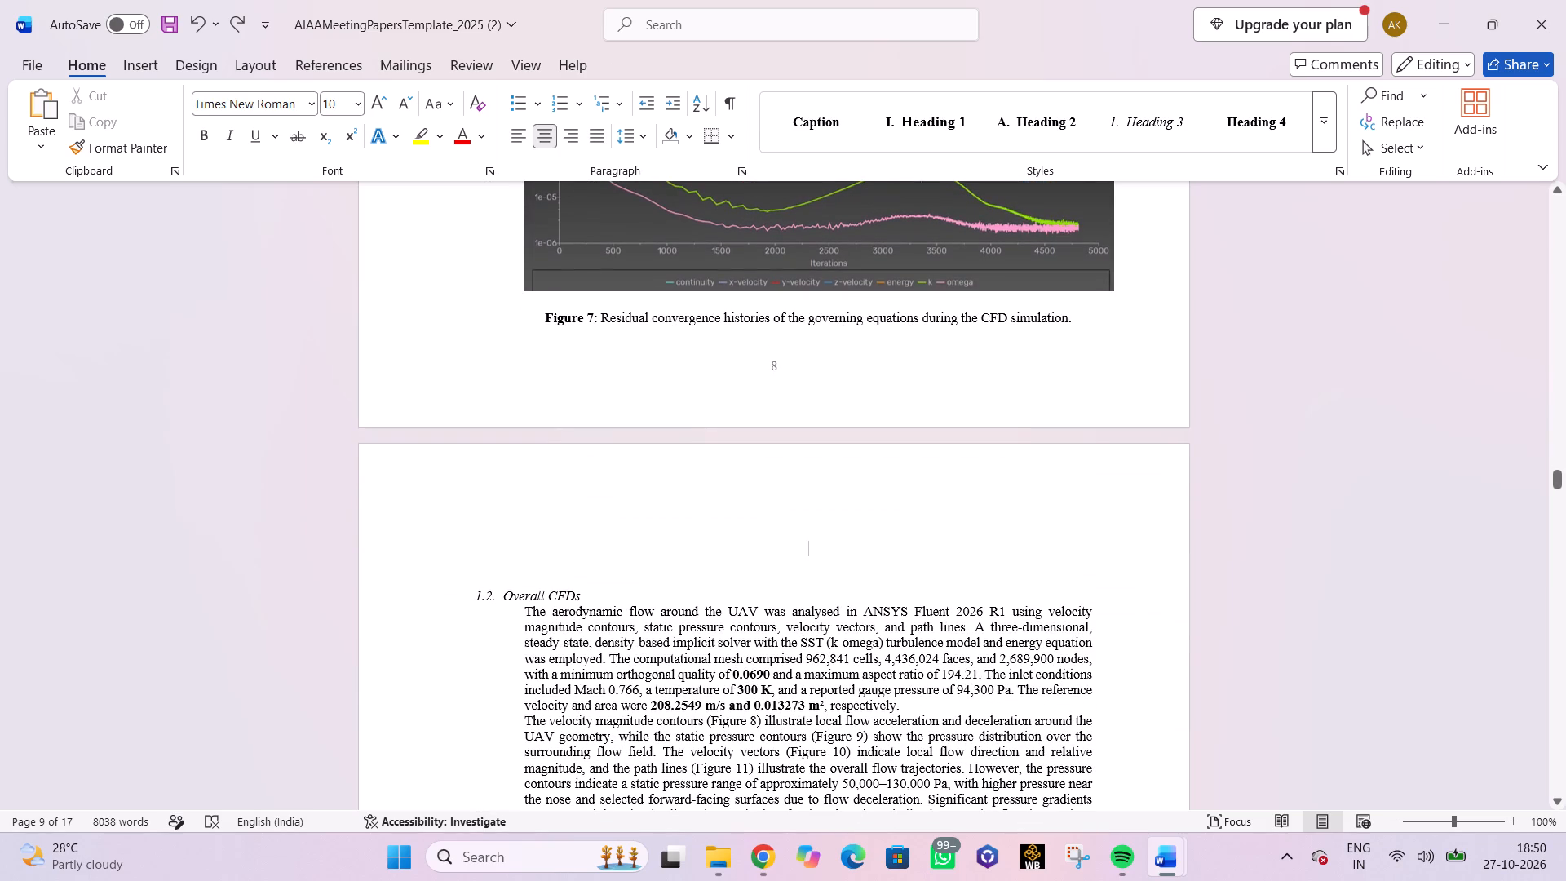
{"action": "key", "text": "BackSpace"}
{"action": "key", "text": "BackSpace"}
{"action": "key", "text": "BackSpace"}
{"action": "key", "text": "BackSpace"}
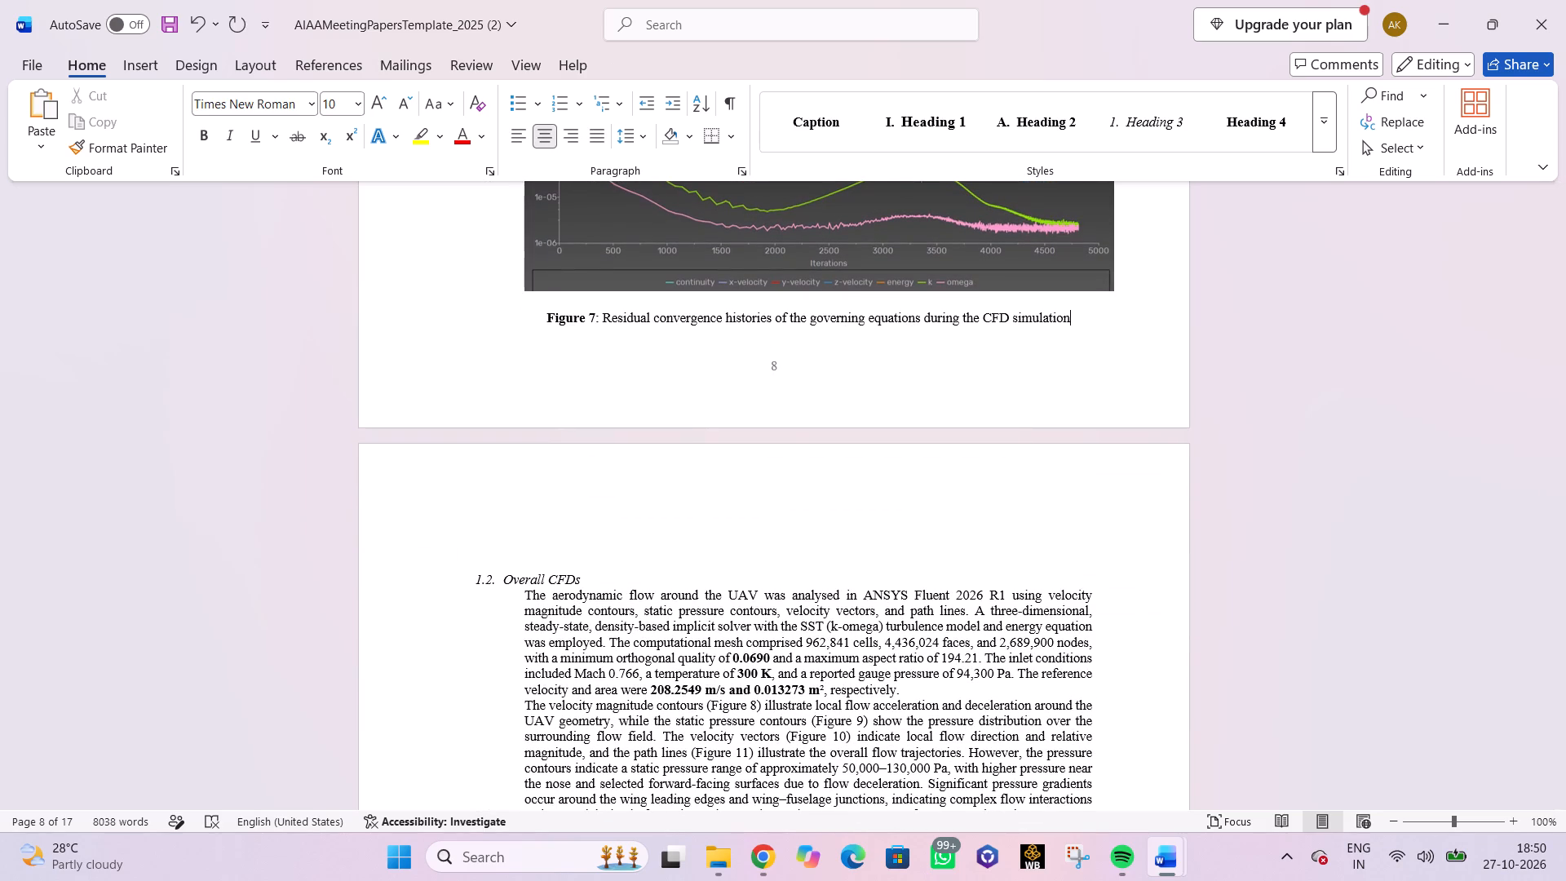
{"action": "key", "text": "n"}
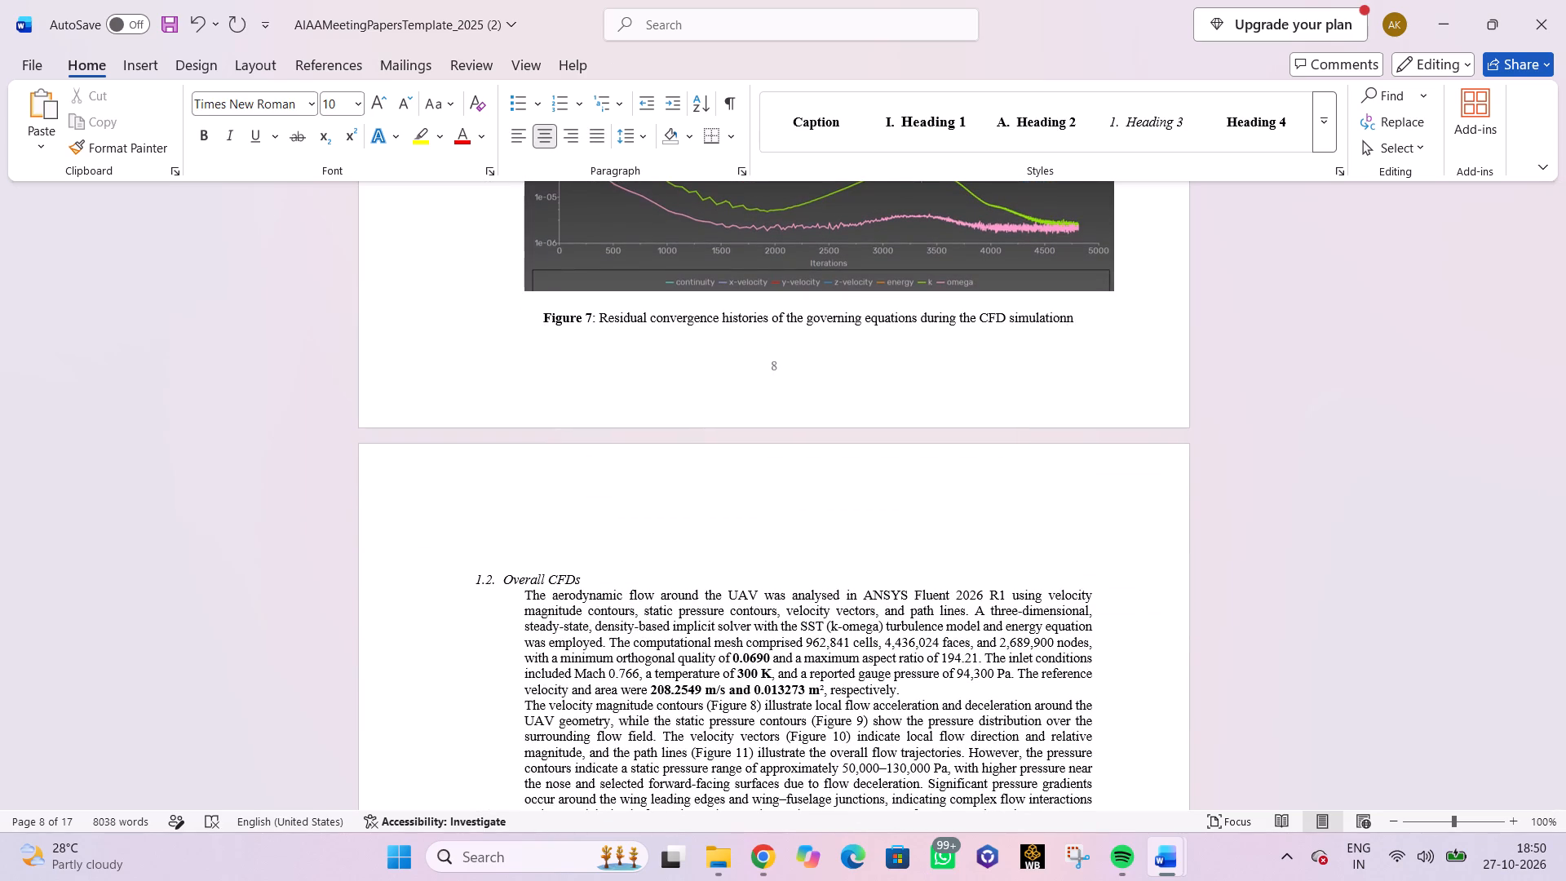
{"action": "key", "text": "BackSpace"}
{"action": "key", "text": "ctrl+z"}
{"action": "key", "text": "ctrl+z"}
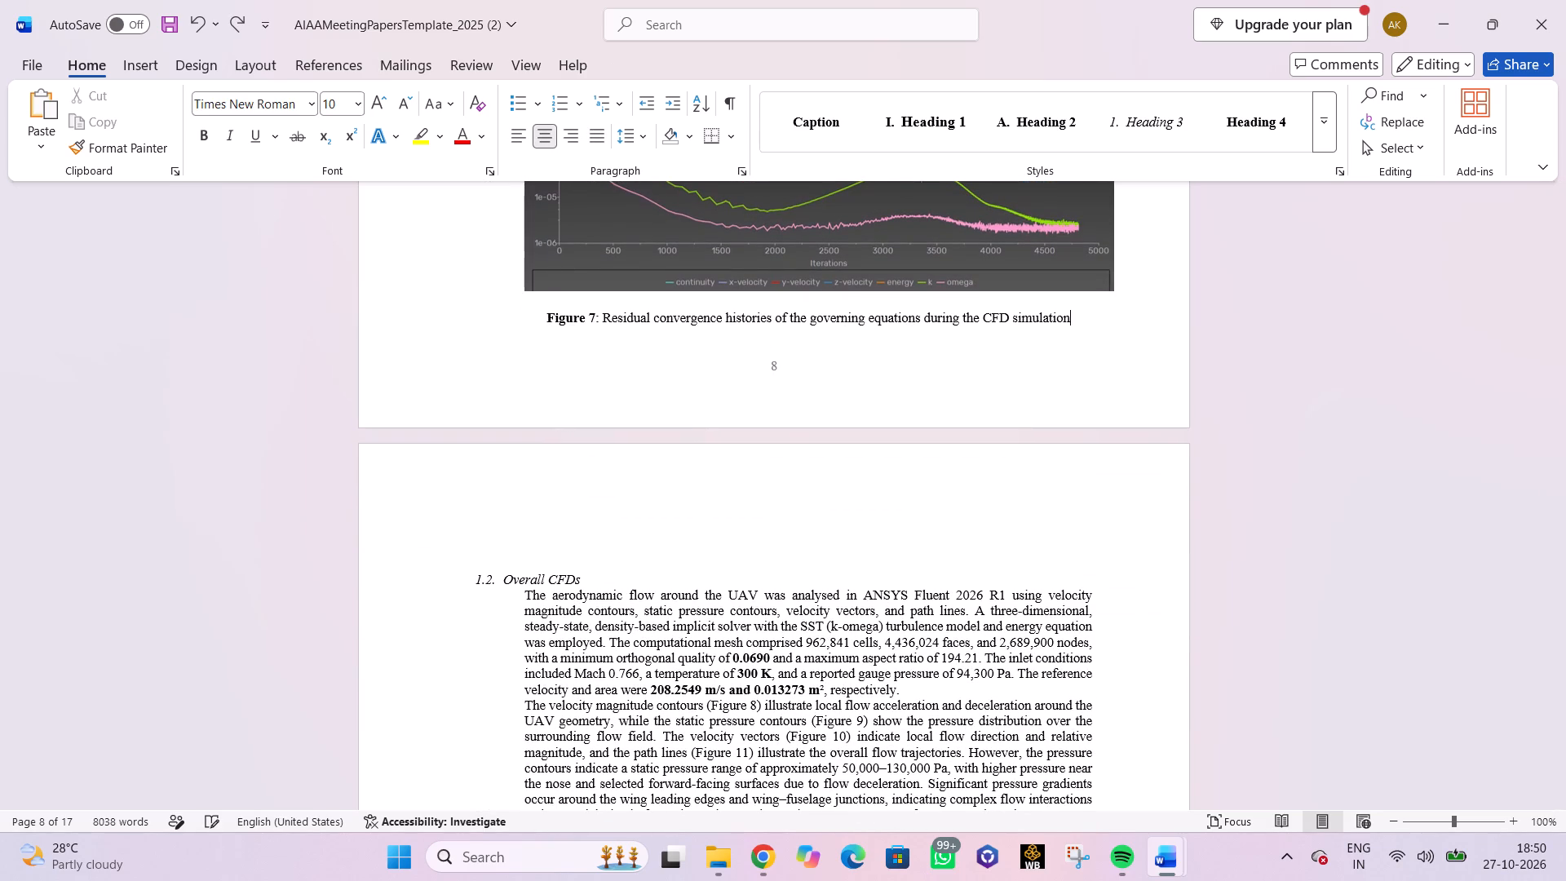
{"action": "key", "text": "ctrl+z"}
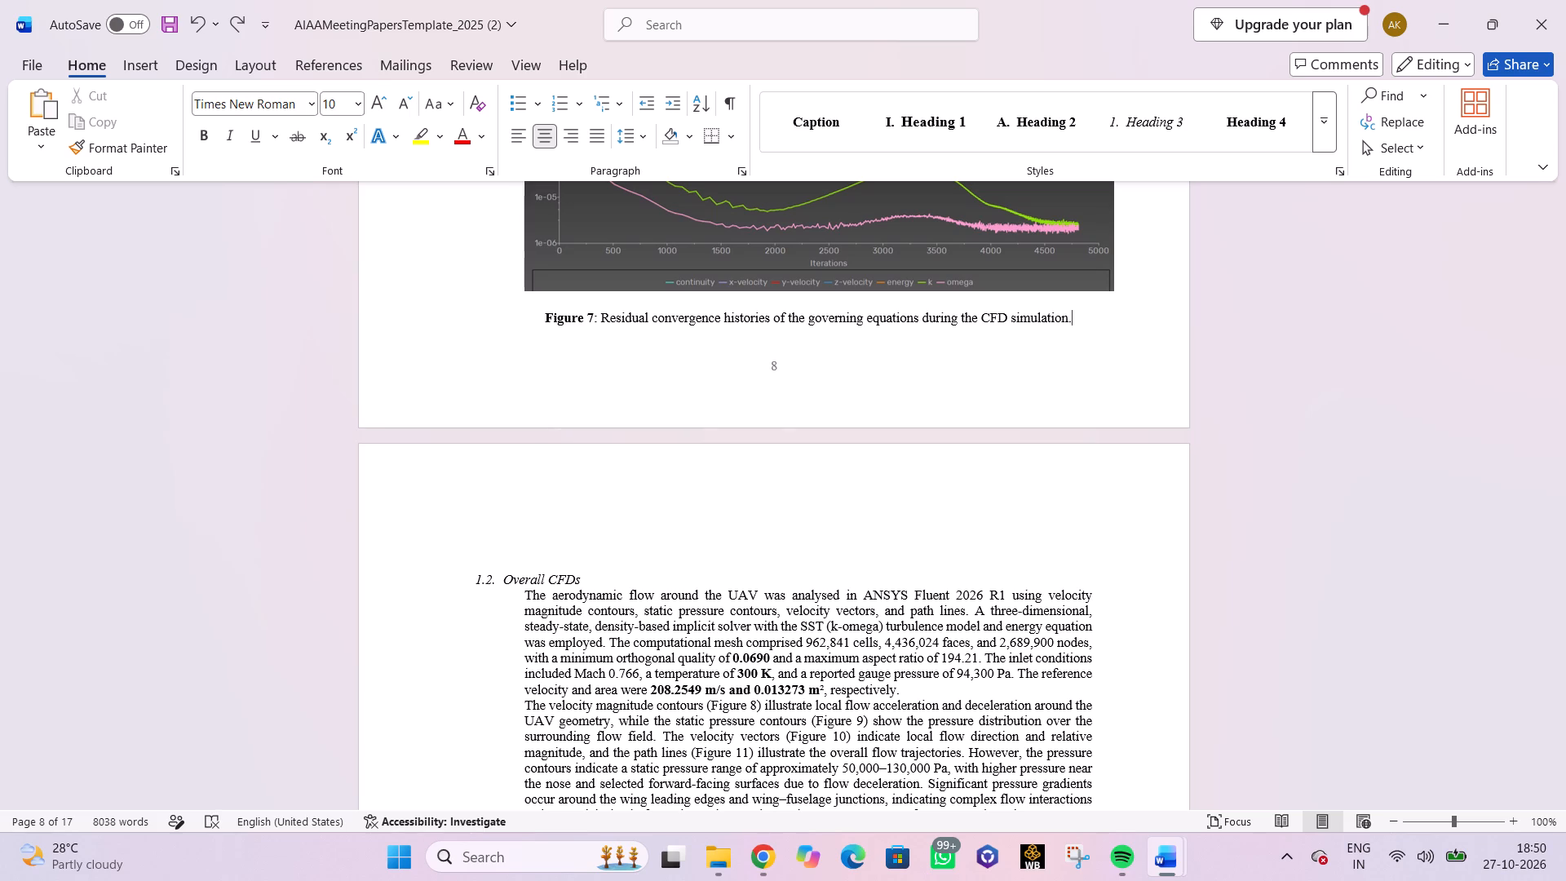
{"action": "left_click", "coordinate": [602, 539]}
{"action": "key", "text": "BackSpace"}
{"action": "key", "text": "BackSpace"}
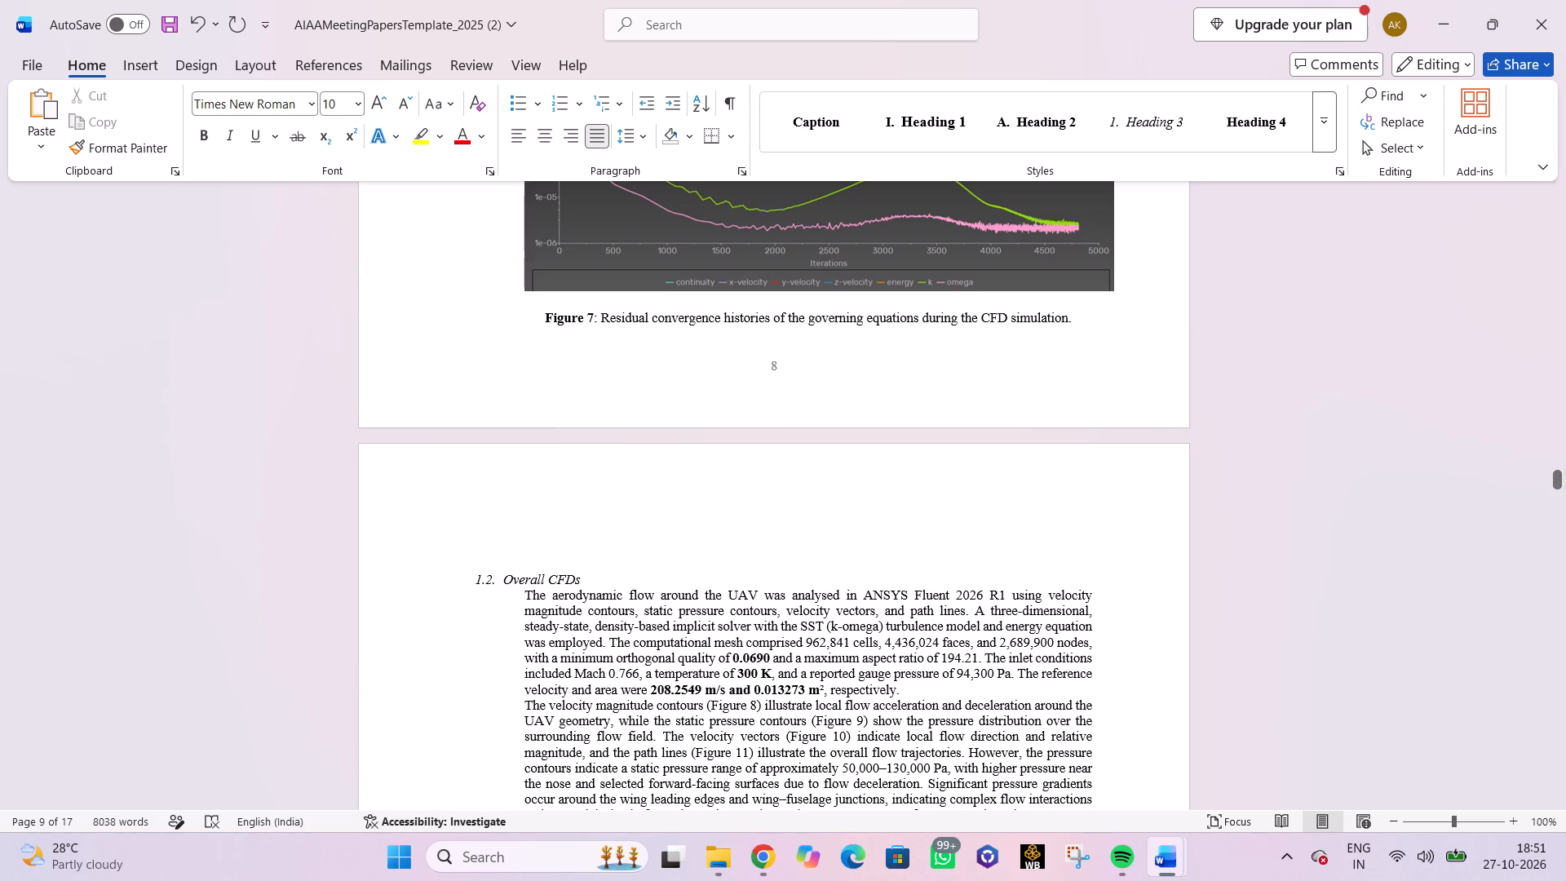
{"action": "key", "text": "BackSpace"}
Make the numbered 1.1 Residual Convergence heading bold.
{"action": "scroll", "coordinate": [671, 594], "scroll_direction": "down", "scroll_amount": 4}
{"action": "scroll", "coordinate": [527, 377], "scroll_direction": "up", "scroll_amount": 2}
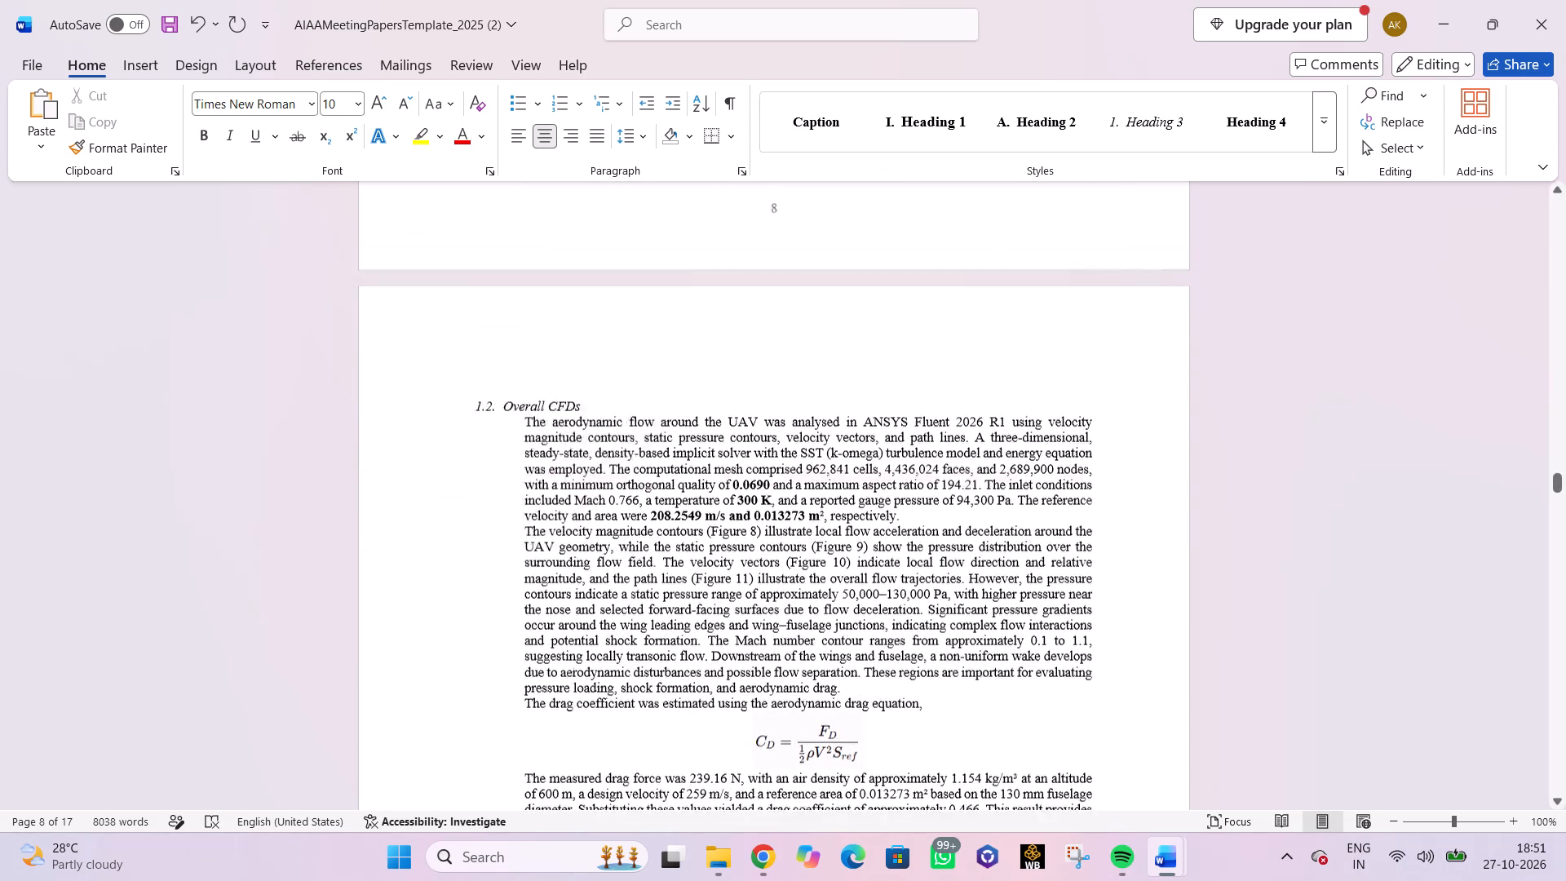
{"action": "scroll", "coordinate": [527, 377], "scroll_direction": "up", "scroll_amount": 5}
{"action": "scroll", "coordinate": [527, 377], "scroll_direction": "down", "scroll_amount": 1}
{"action": "scroll", "coordinate": [527, 377], "scroll_direction": "up", "scroll_amount": 3}
{"action": "scroll", "coordinate": [530, 372], "scroll_direction": "down", "scroll_amount": 6}
{"action": "scroll", "coordinate": [540, 361], "scroll_direction": "up", "scroll_amount": 1}
{"action": "scroll", "coordinate": [540, 361], "scroll_direction": "down", "scroll_amount": 1}
{"action": "scroll", "coordinate": [550, 482], "scroll_direction": "up", "scroll_amount": 2}
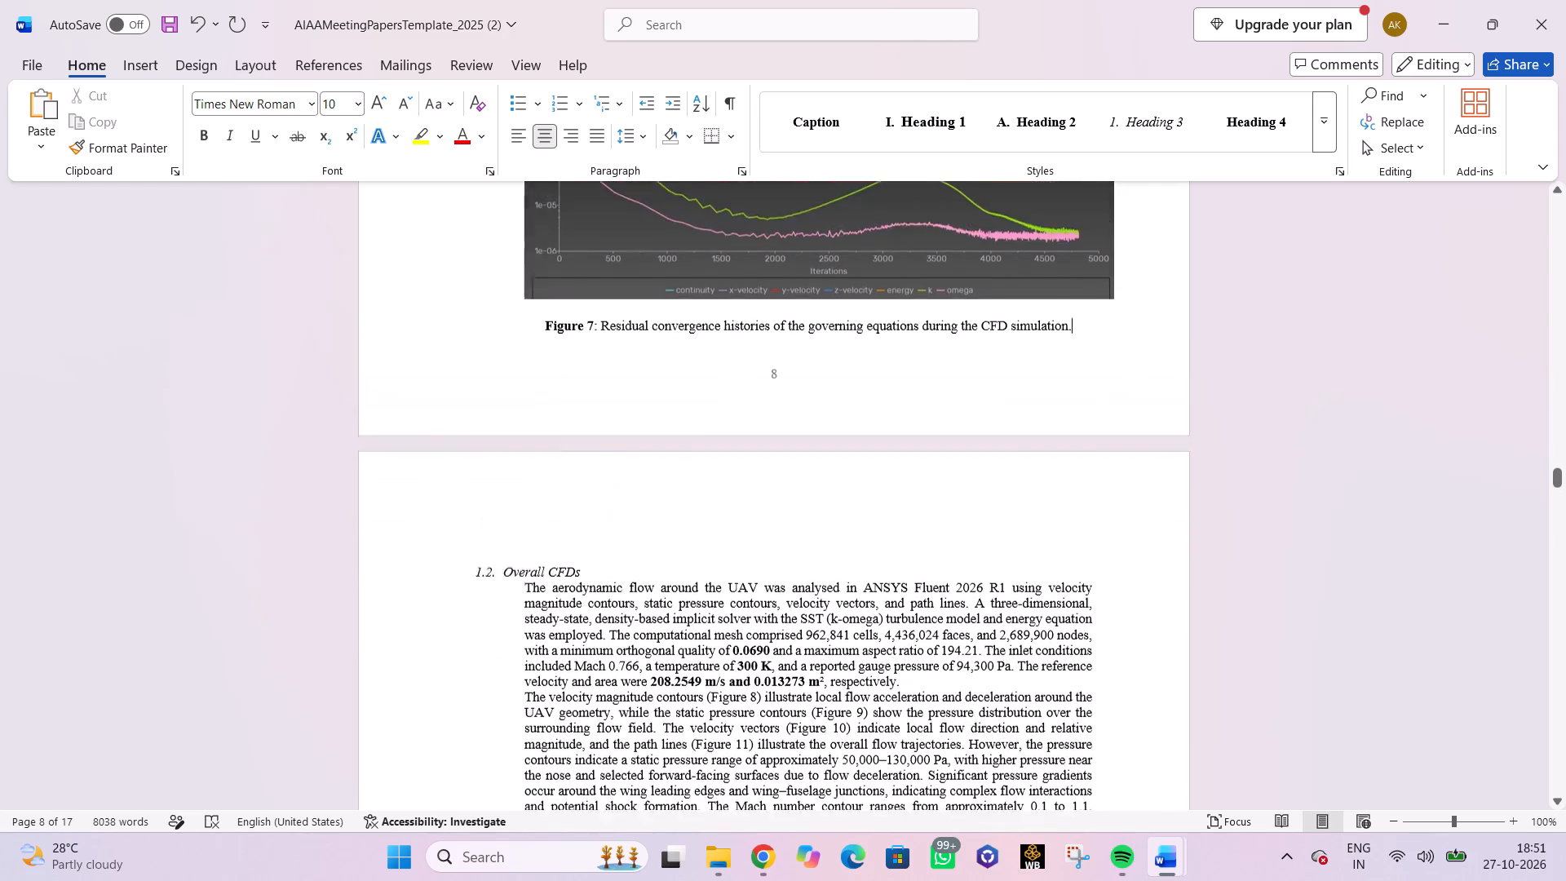
{"action": "scroll", "coordinate": [551, 480], "scroll_direction": "up", "scroll_amount": 6}
{"action": "left_click_drag", "start_coordinate": [625, 334], "coordinate": [486, 330]}
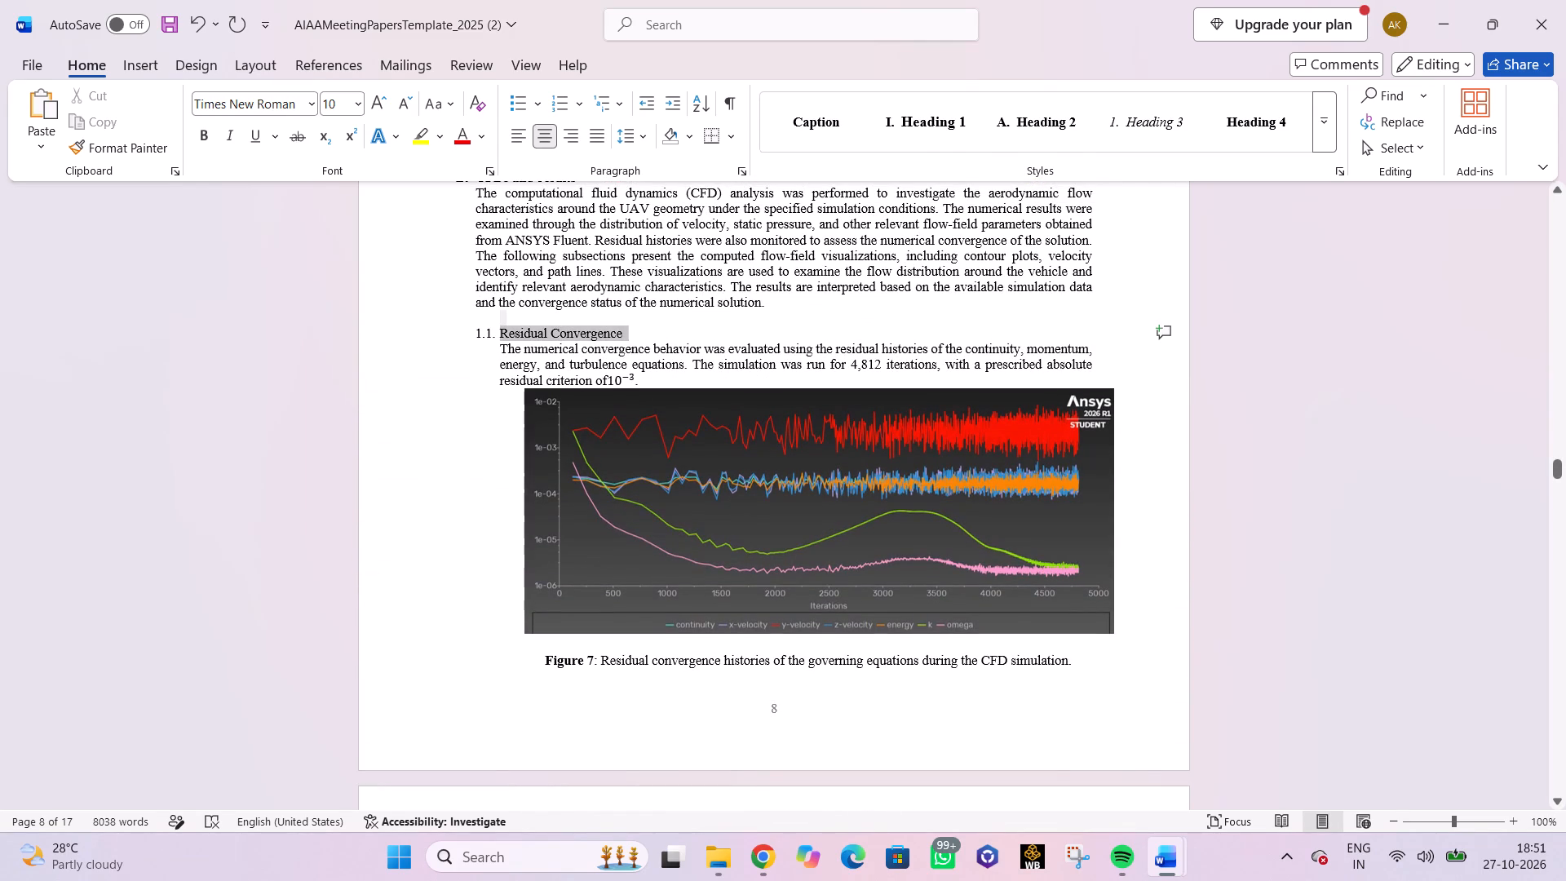
{"action": "left_click_drag", "start_coordinate": [486, 330], "coordinate": [480, 332]}
{"action": "left_click", "coordinate": [498, 296]}
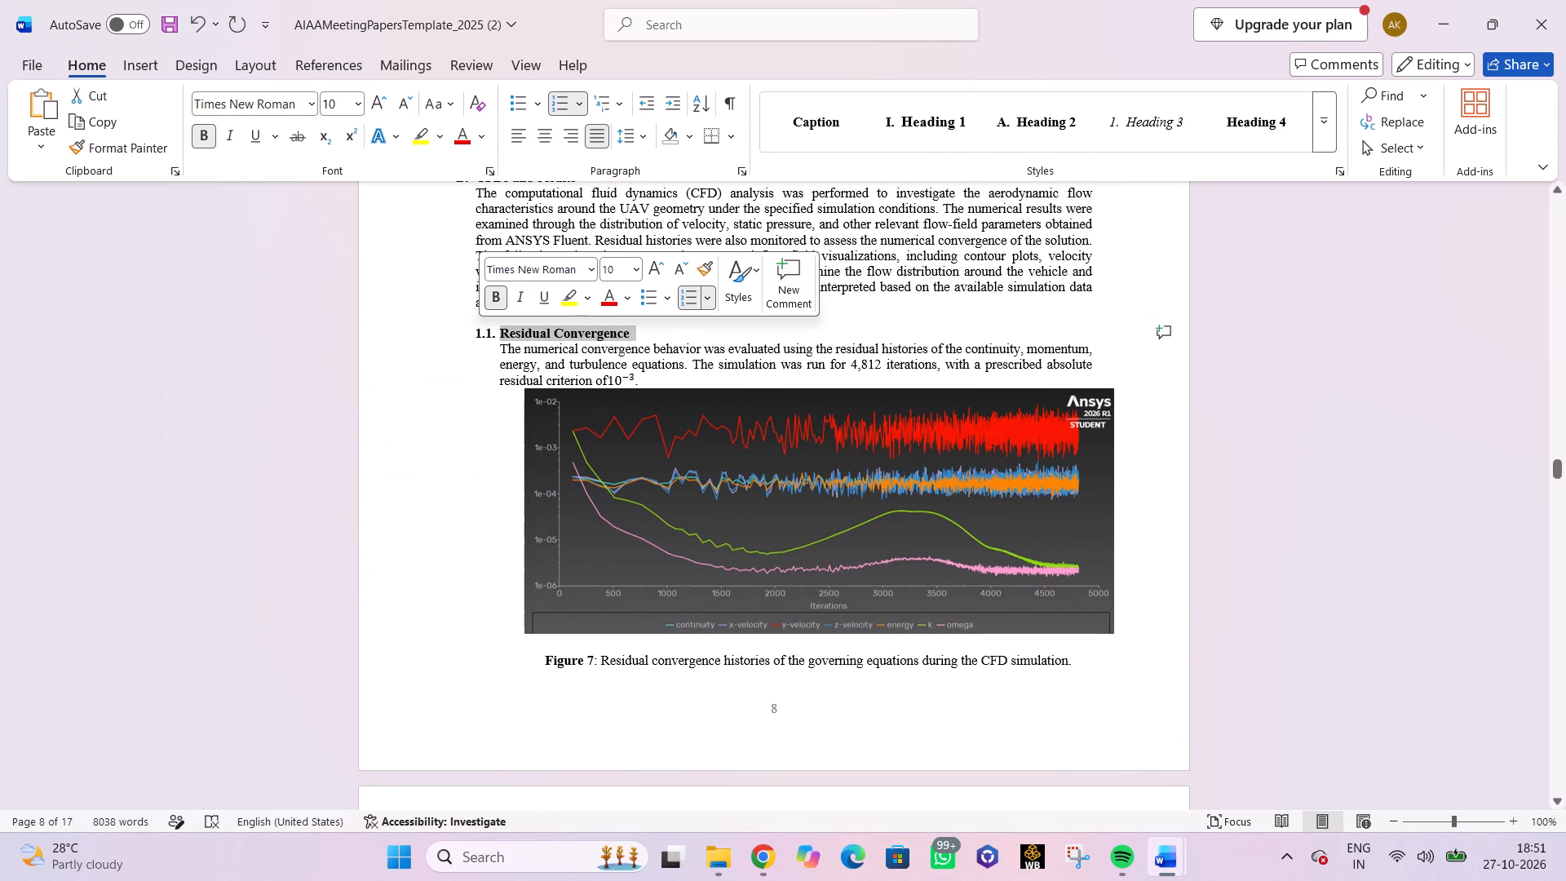
Remove the italics from the 1.2 Overall CFDs heading and make it bold.
{"action": "scroll", "coordinate": [708, 492], "scroll_direction": "down", "scroll_amount": 7}
{"action": "left_click_drag", "start_coordinate": [583, 565], "coordinate": [503, 559]}
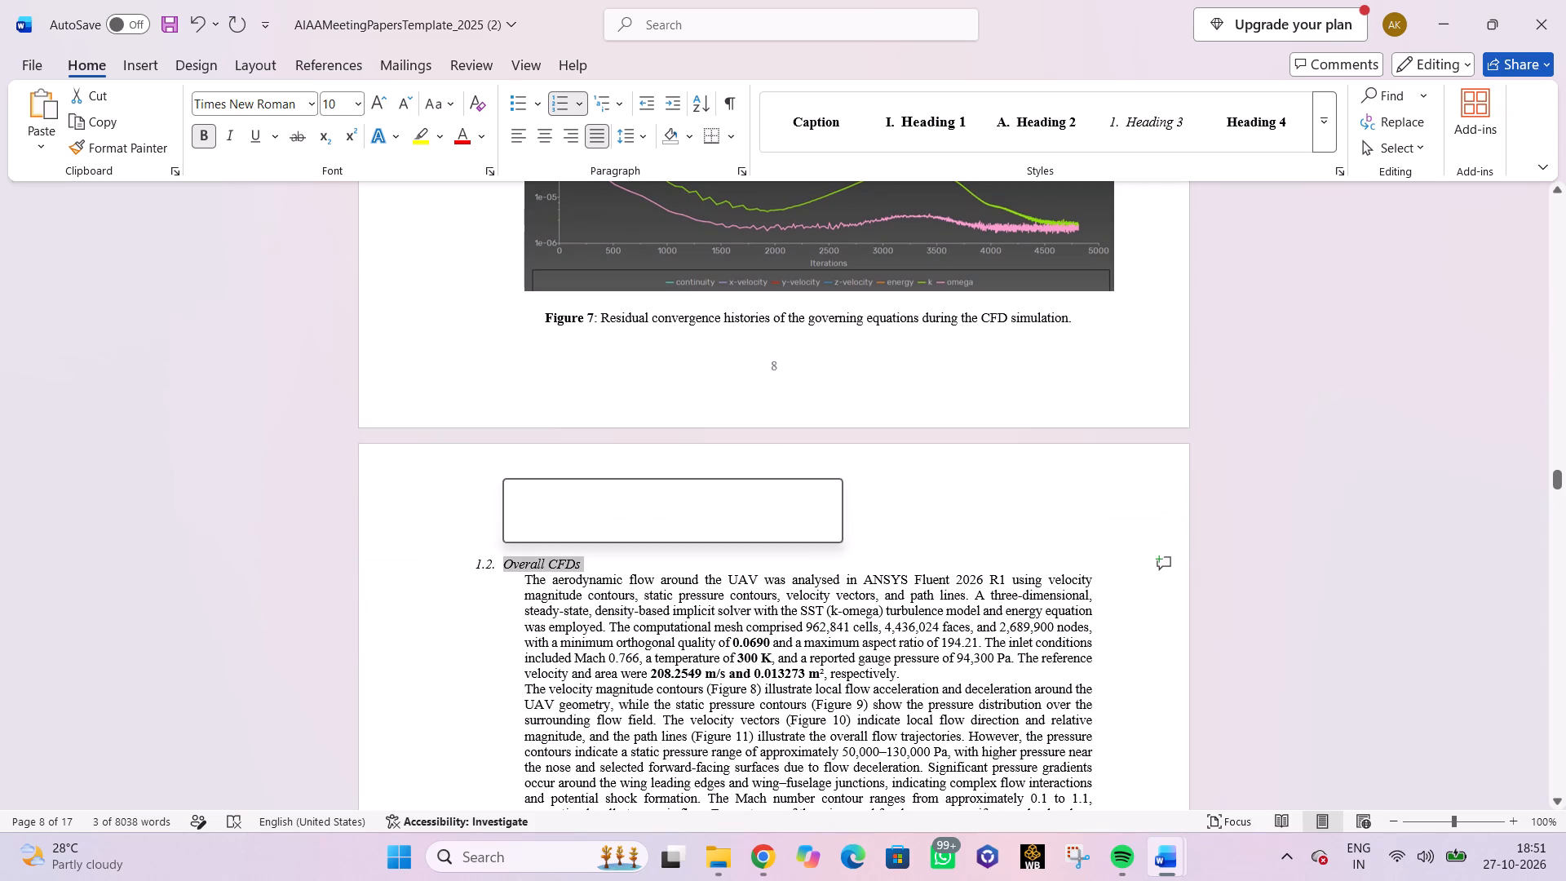
{"action": "left_click", "coordinate": [546, 520]}
{"action": "left_click", "coordinate": [517, 522]}
{"action": "scroll", "coordinate": [586, 467], "scroll_direction": "up", "scroll_amount": 5}
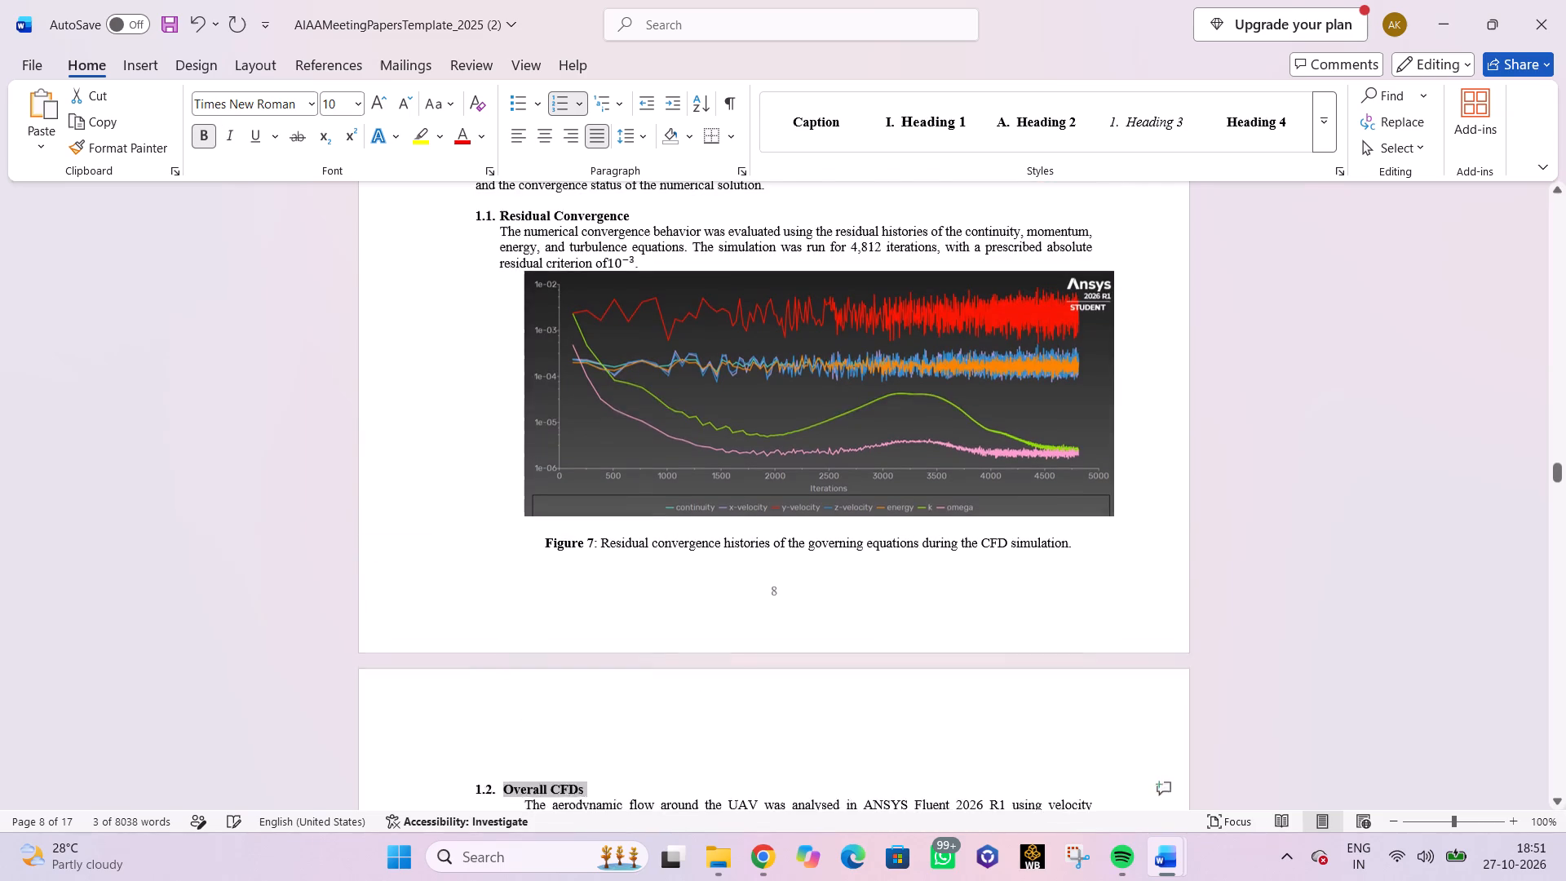
{"action": "left_click", "coordinate": [591, 241]}
Reduce the left indent of the first paragraph under 1.2 Overall CFDs so all its lines start near the heading's text.
{"action": "scroll", "coordinate": [586, 334], "scroll_direction": "down", "scroll_amount": 6}
{"action": "scroll", "coordinate": [586, 354], "scroll_direction": "up", "scroll_amount": 3}
{"action": "scroll", "coordinate": [586, 354], "scroll_direction": "down", "scroll_amount": 4}
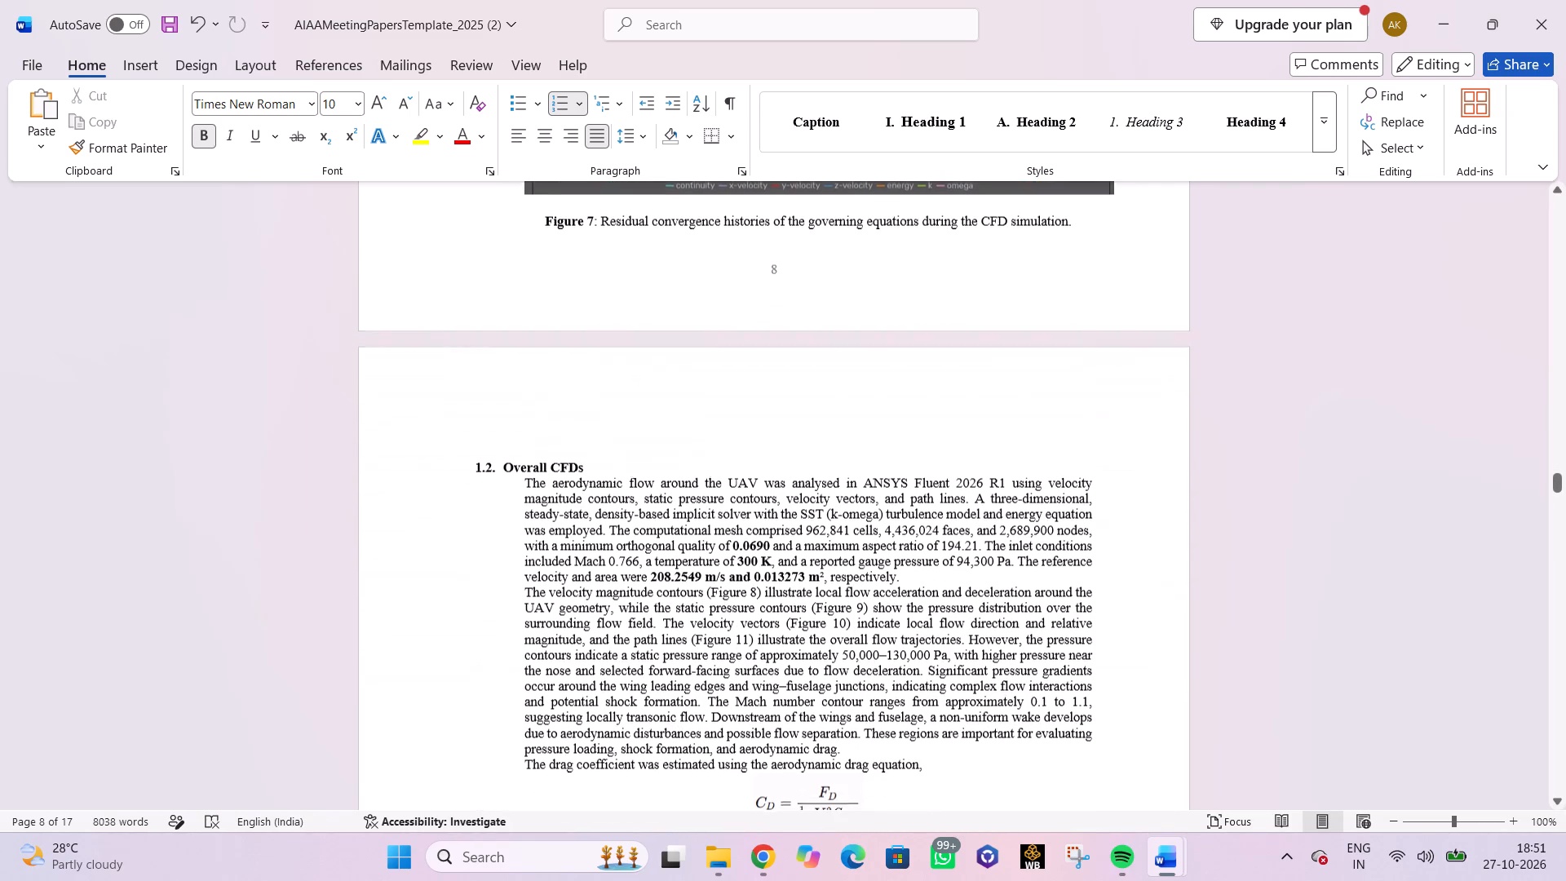
{"action": "scroll", "coordinate": [599, 460], "scroll_direction": "down", "scroll_amount": 3}
{"action": "left_click", "coordinate": [528, 332]}
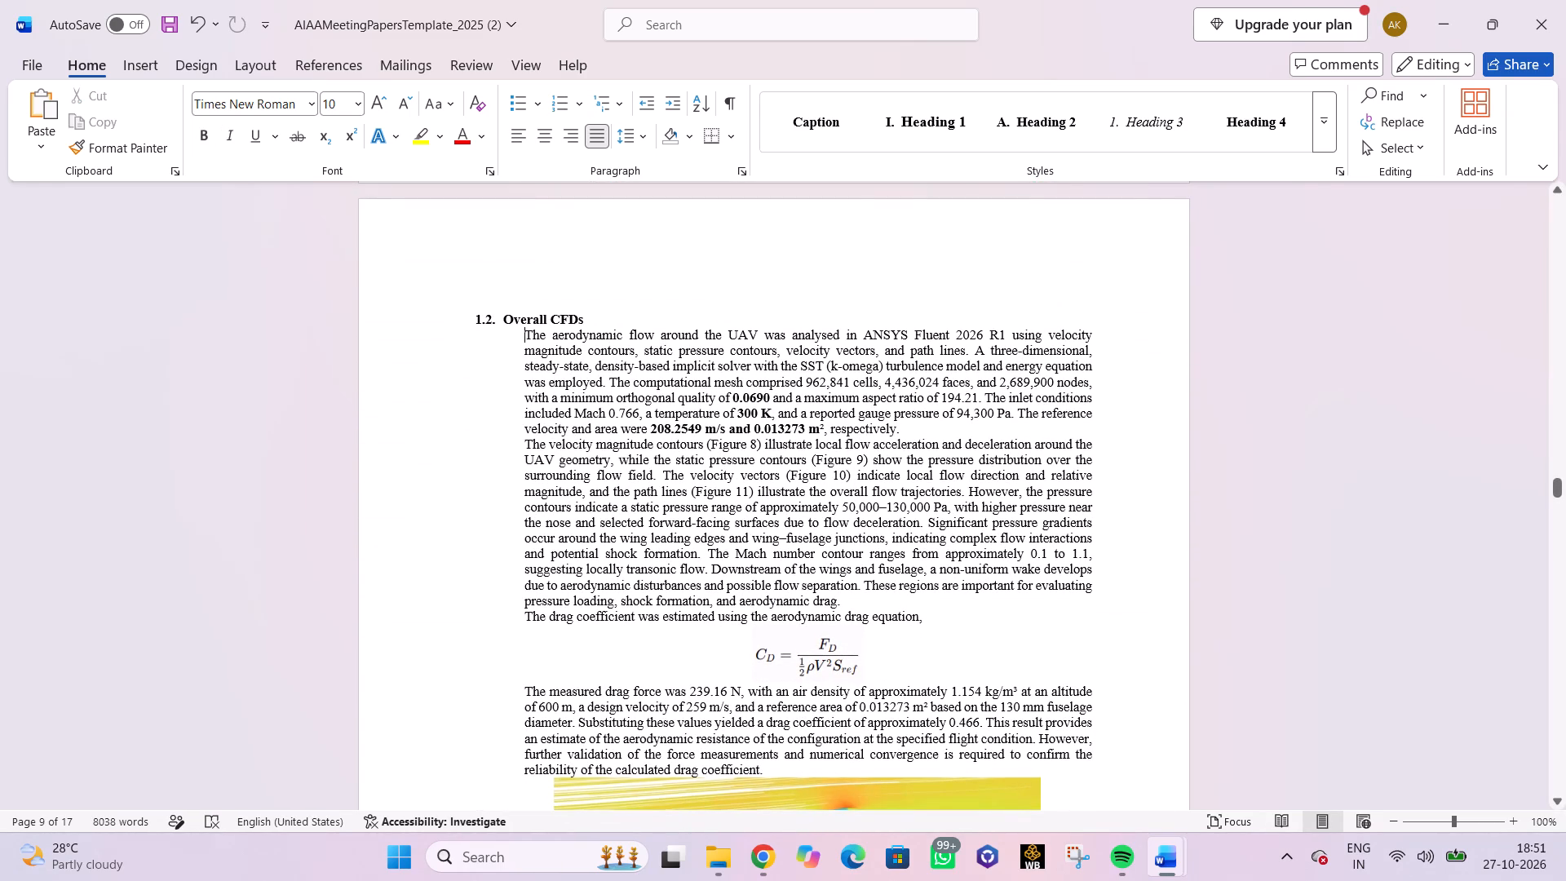
{"action": "key", "text": "BackSpace"}
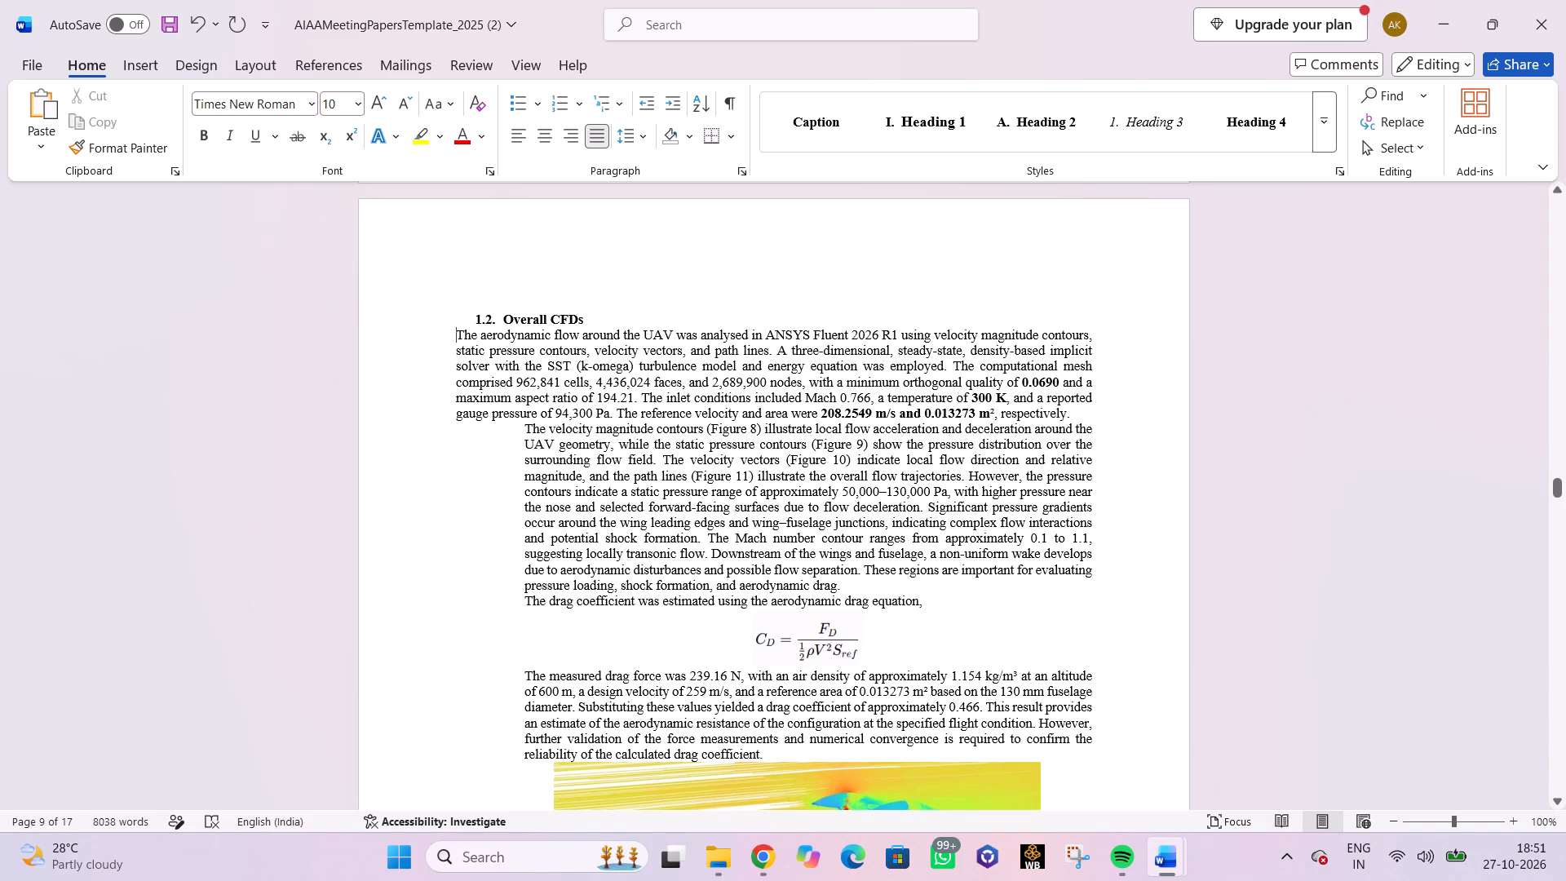
{"action": "key", "text": "Tab"}
{"action": "key", "text": "Tab"}
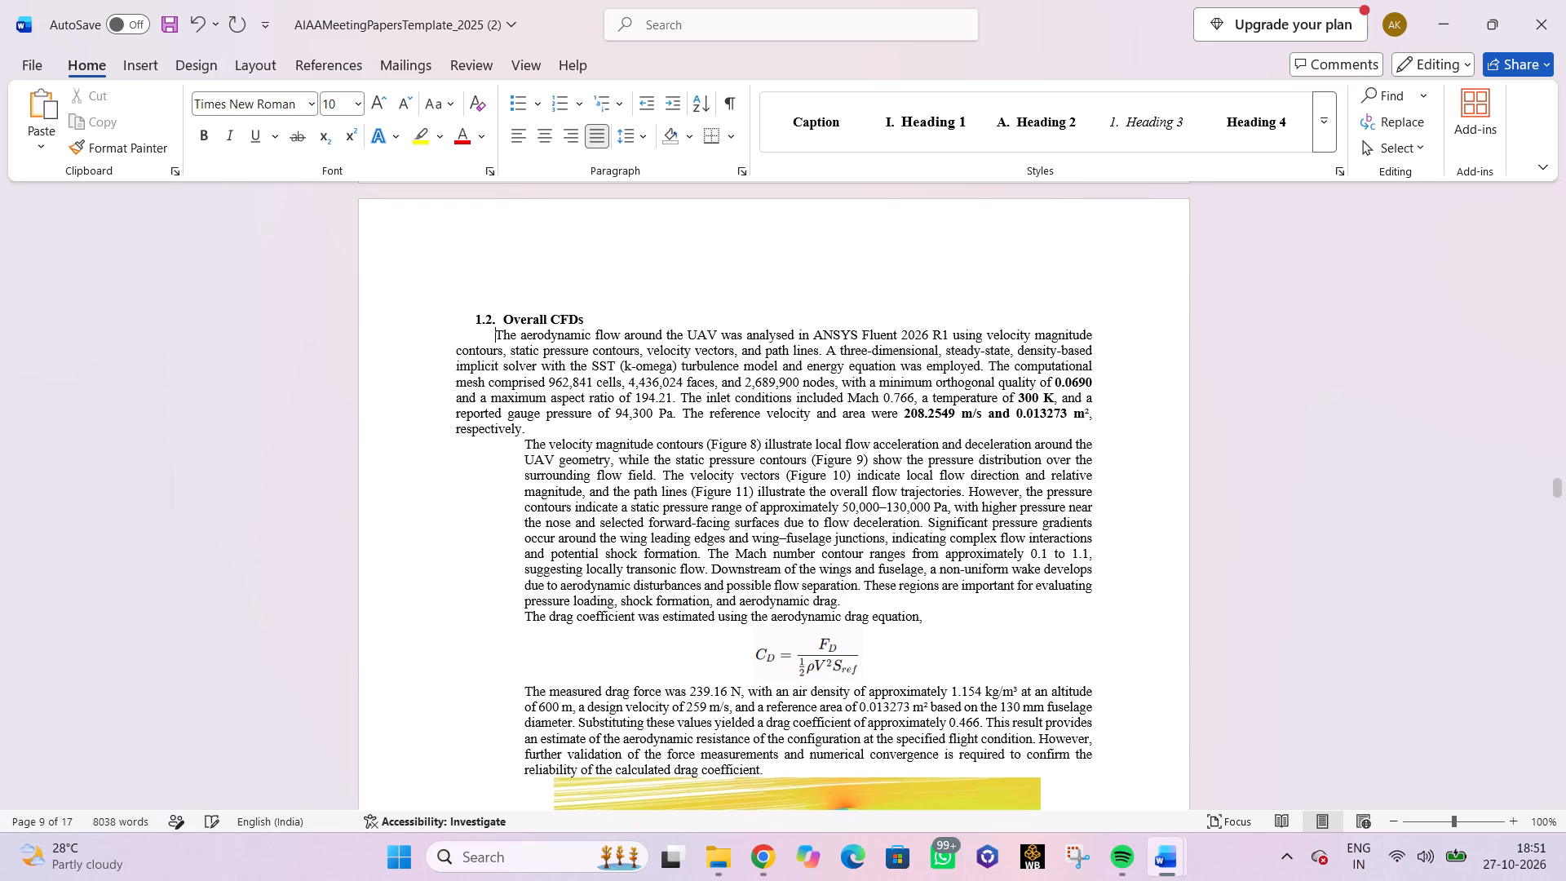
{"action": "left_click", "coordinate": [455, 350]}
{"action": "key", "text": "Tab"}
{"action": "key", "text": "Tab"}
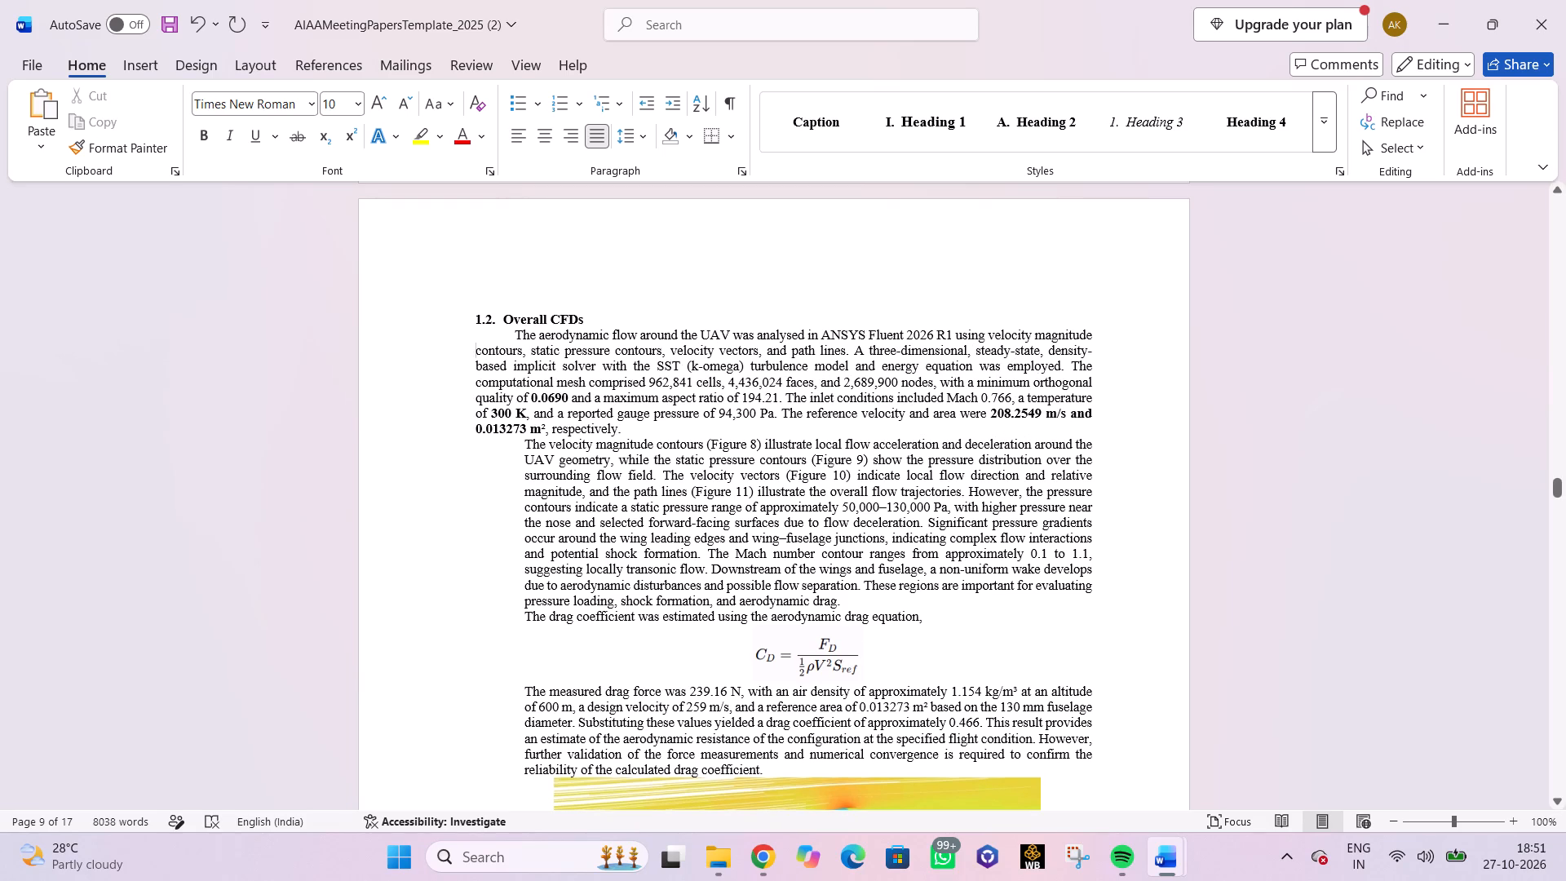
{"action": "key", "text": "Tab"}
{"action": "key", "text": "Tab"}
{"action": "left_click", "coordinate": [533, 334]}
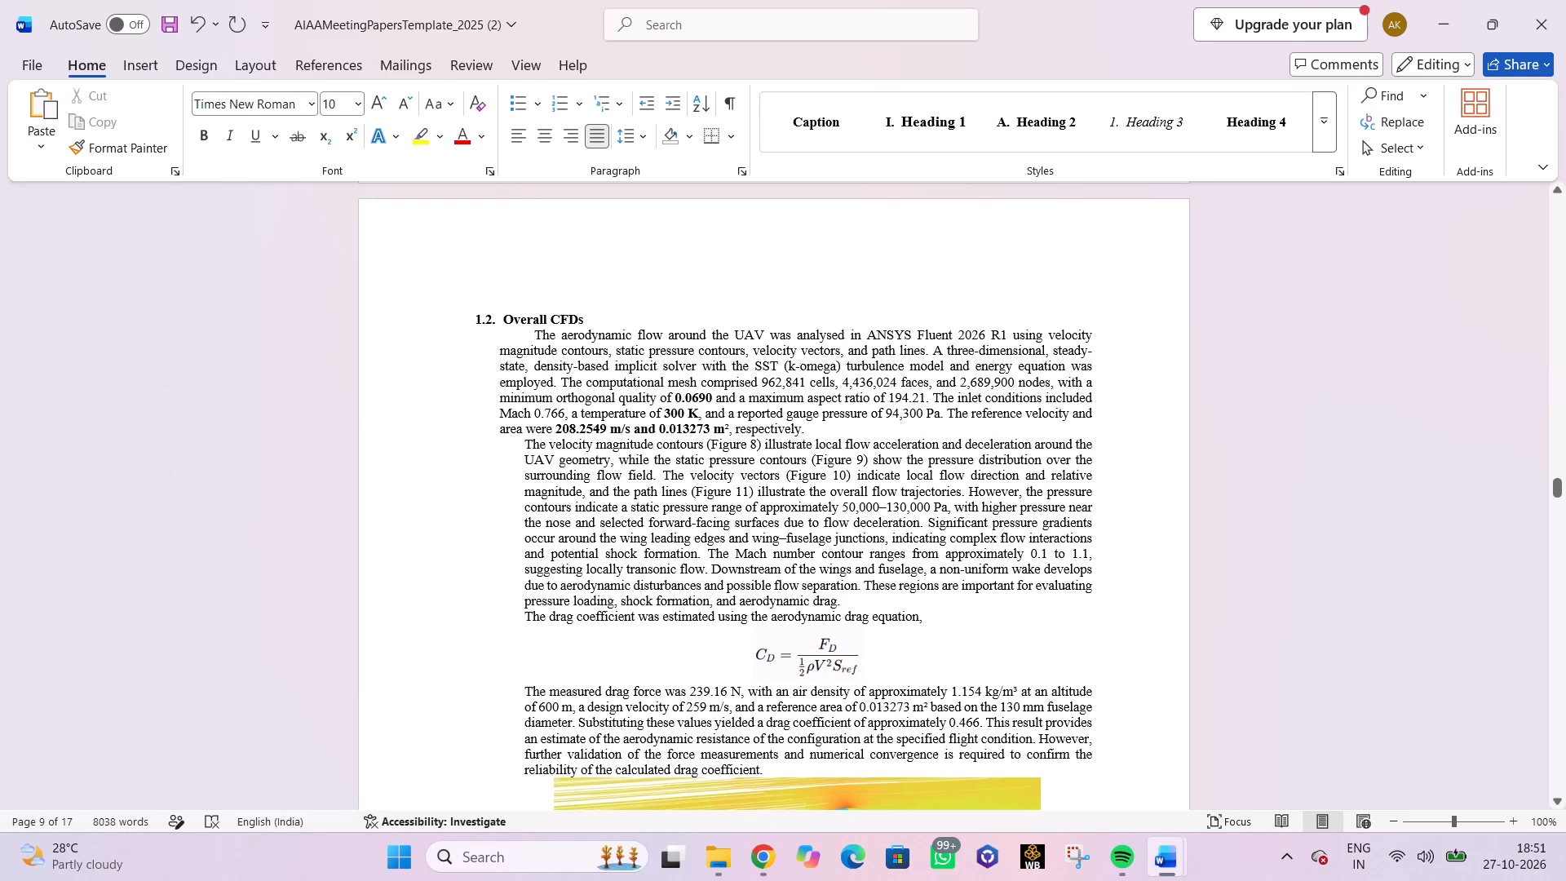
{"action": "key", "text": "BackSpace"}
{"action": "key", "text": "BackSpace"}
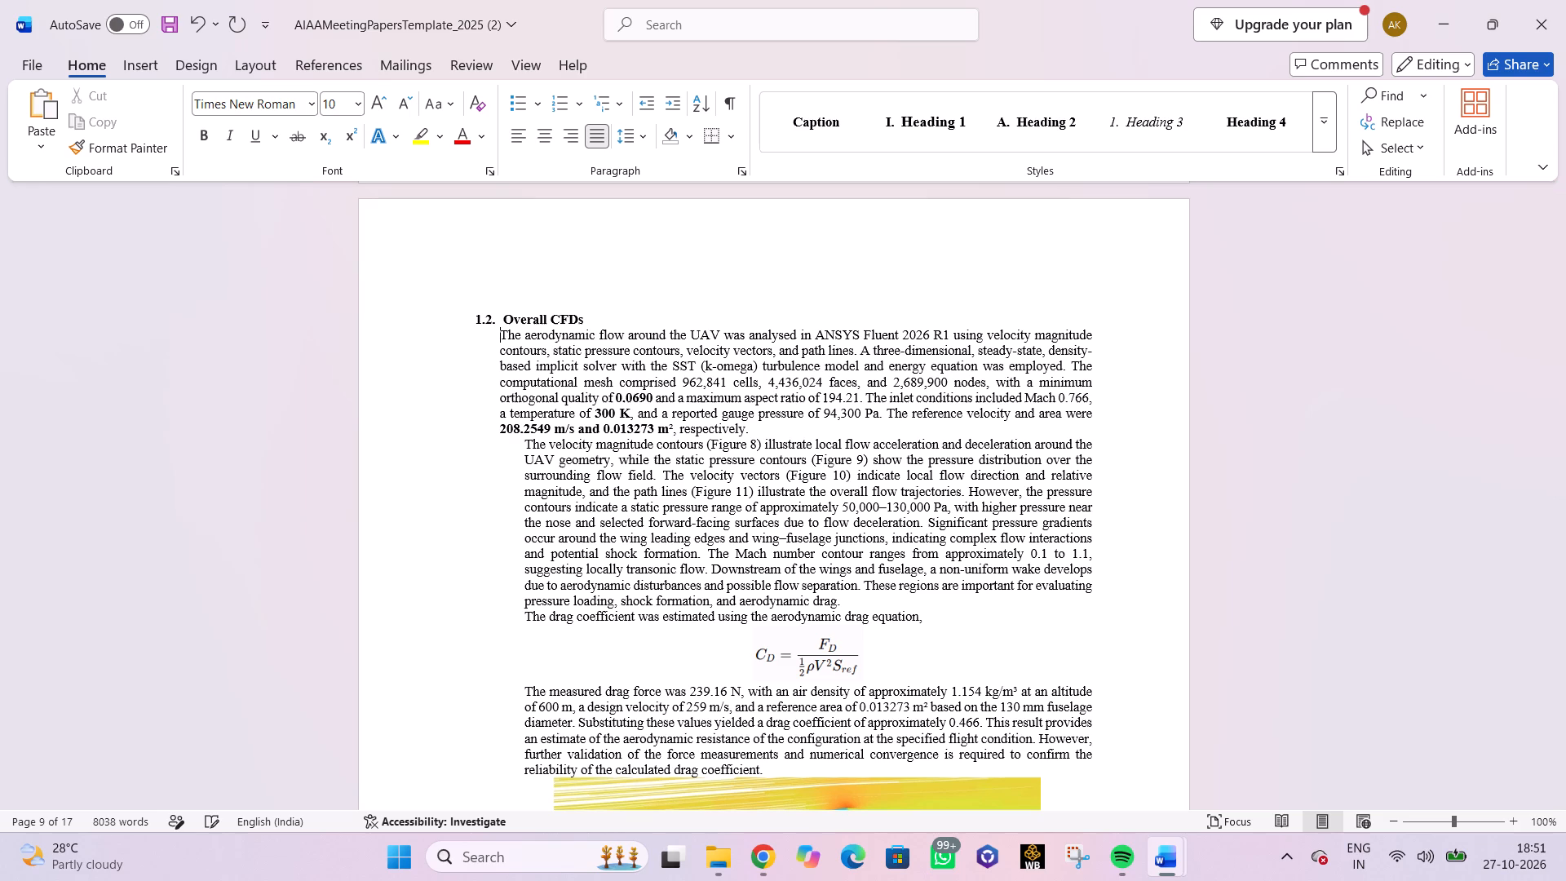
Shift the whole Overall CFDs paragraph beginning "The aerodynamic flow around the UAV" slightly further inward, without a first-line indent.
{"action": "key", "text": "Tab"}
{"action": "key", "text": "BackSpace"}
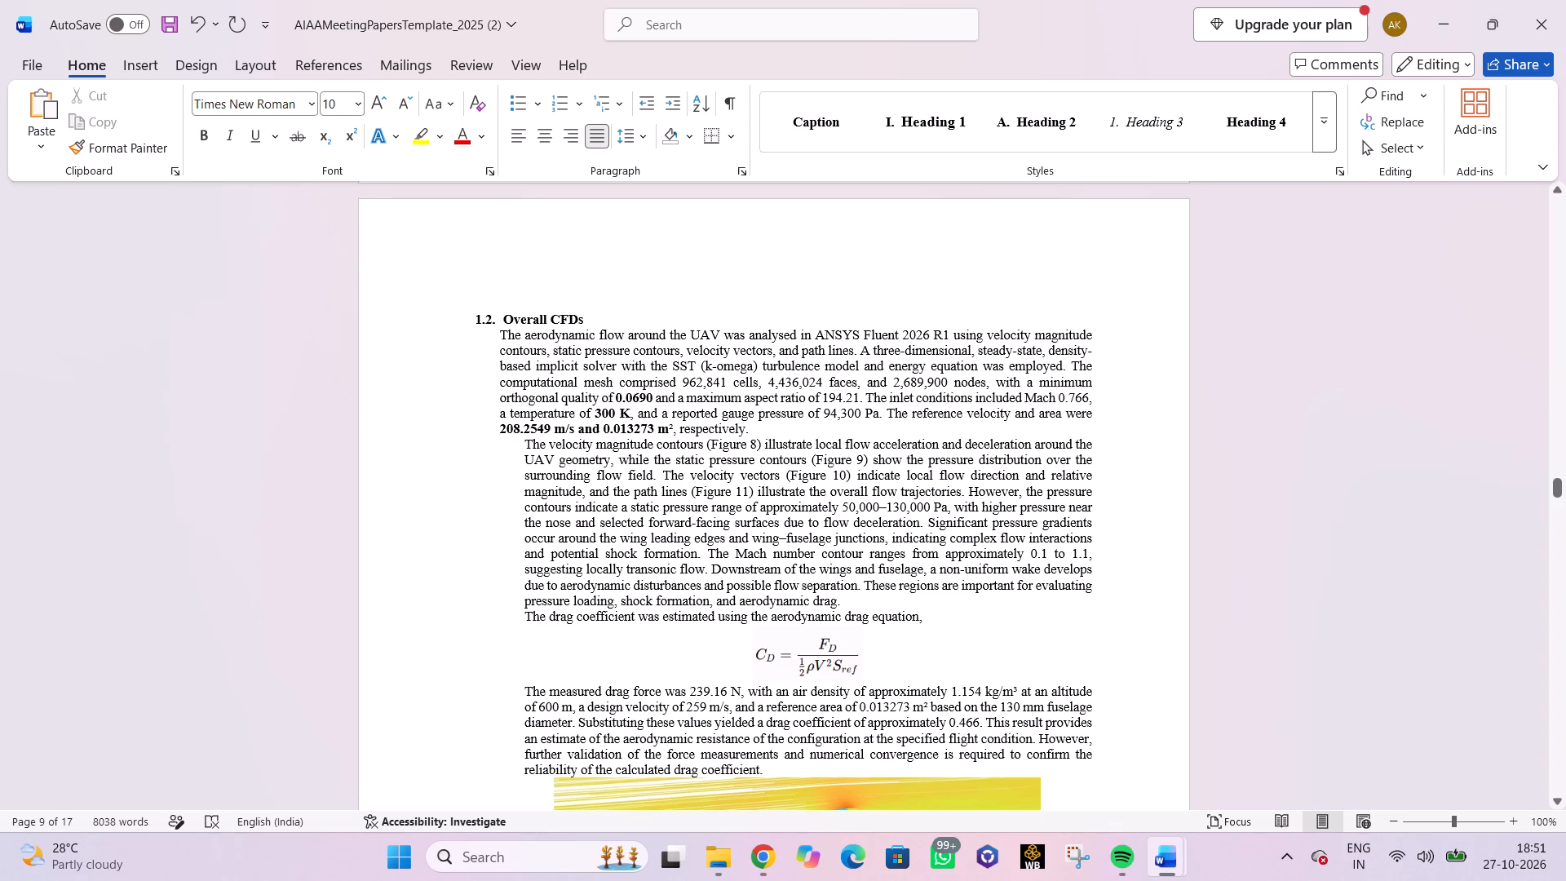
{"action": "left_click", "coordinate": [500, 351]}
{"action": "key", "text": "Tab"}
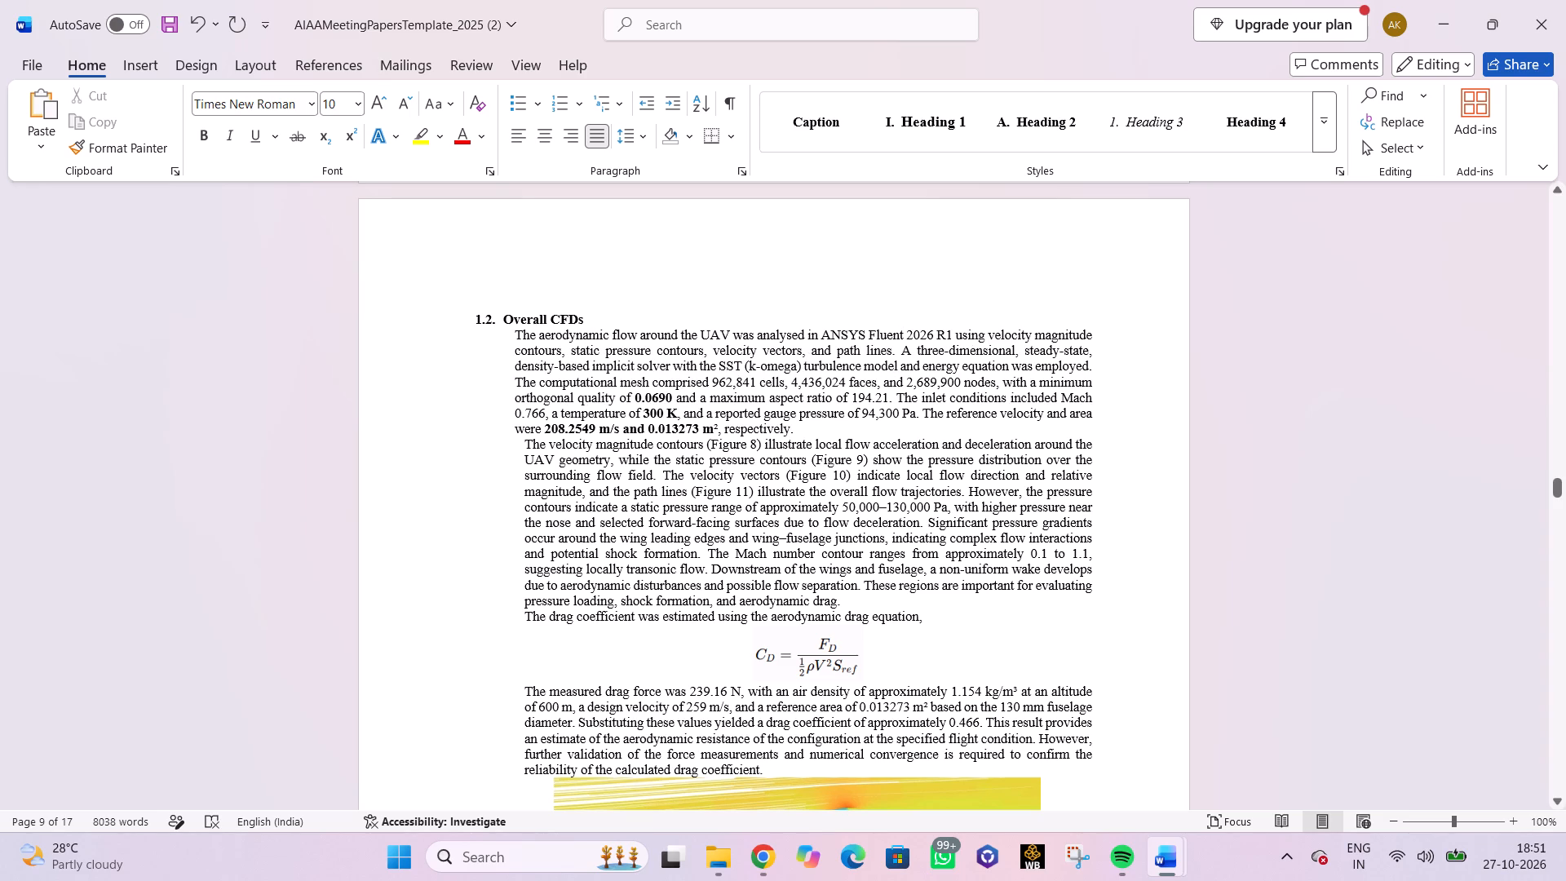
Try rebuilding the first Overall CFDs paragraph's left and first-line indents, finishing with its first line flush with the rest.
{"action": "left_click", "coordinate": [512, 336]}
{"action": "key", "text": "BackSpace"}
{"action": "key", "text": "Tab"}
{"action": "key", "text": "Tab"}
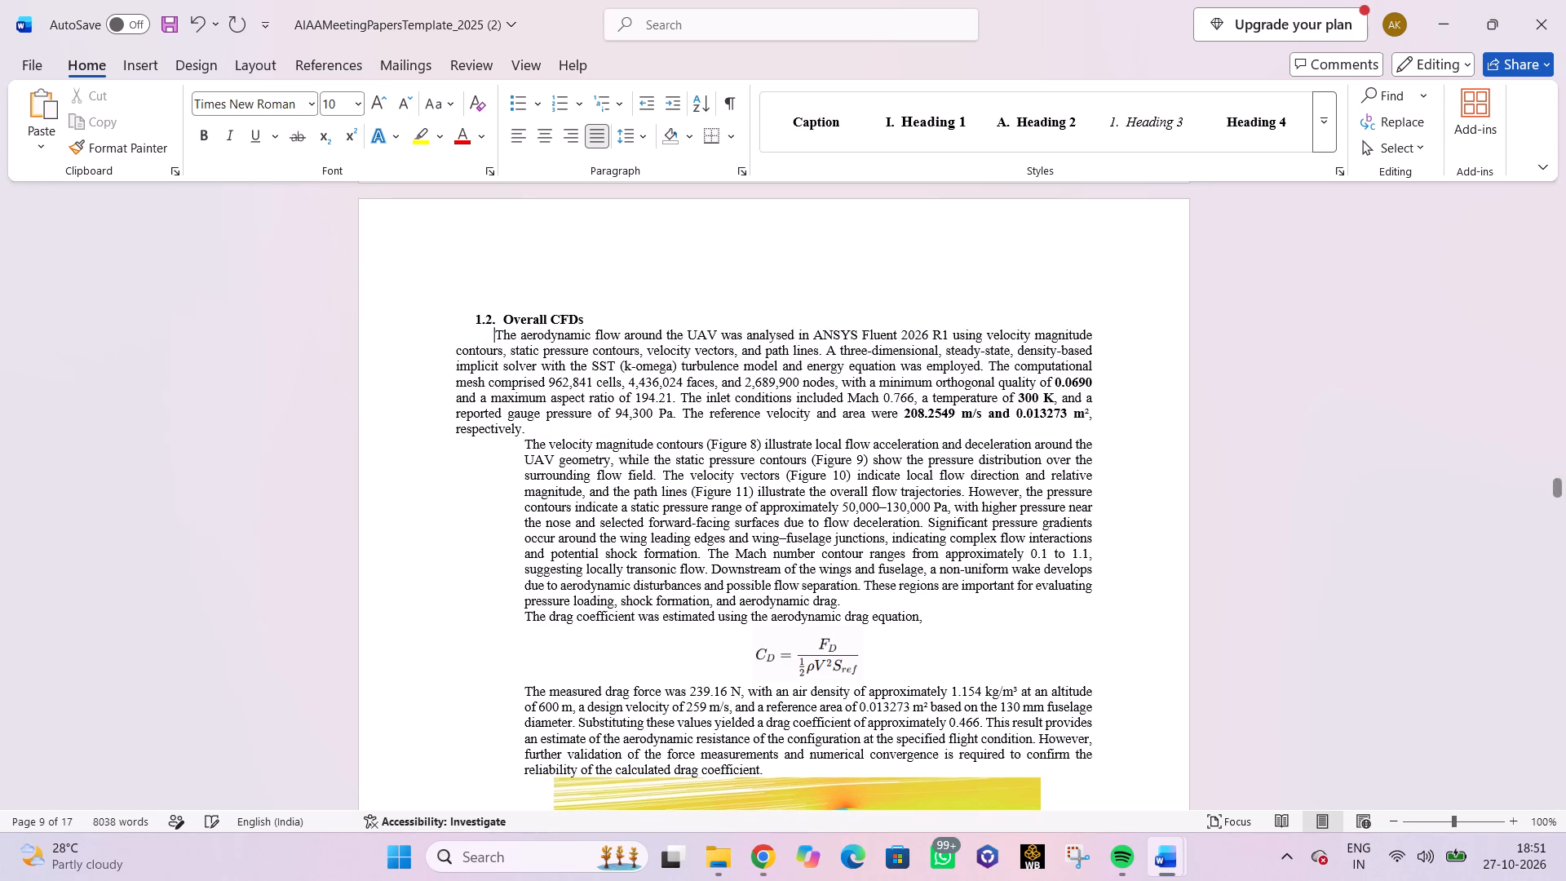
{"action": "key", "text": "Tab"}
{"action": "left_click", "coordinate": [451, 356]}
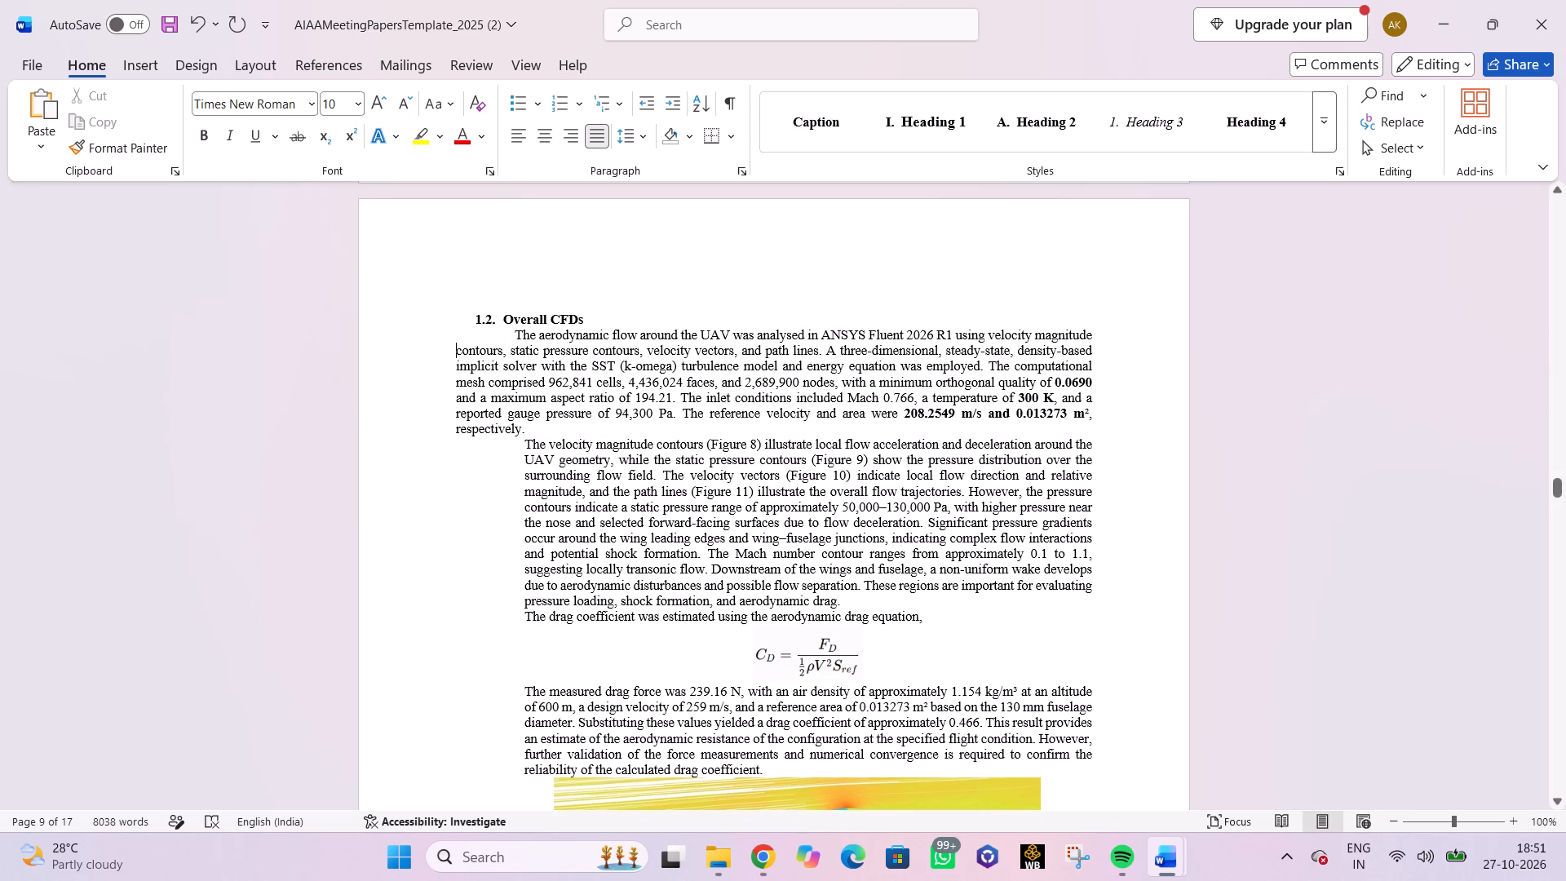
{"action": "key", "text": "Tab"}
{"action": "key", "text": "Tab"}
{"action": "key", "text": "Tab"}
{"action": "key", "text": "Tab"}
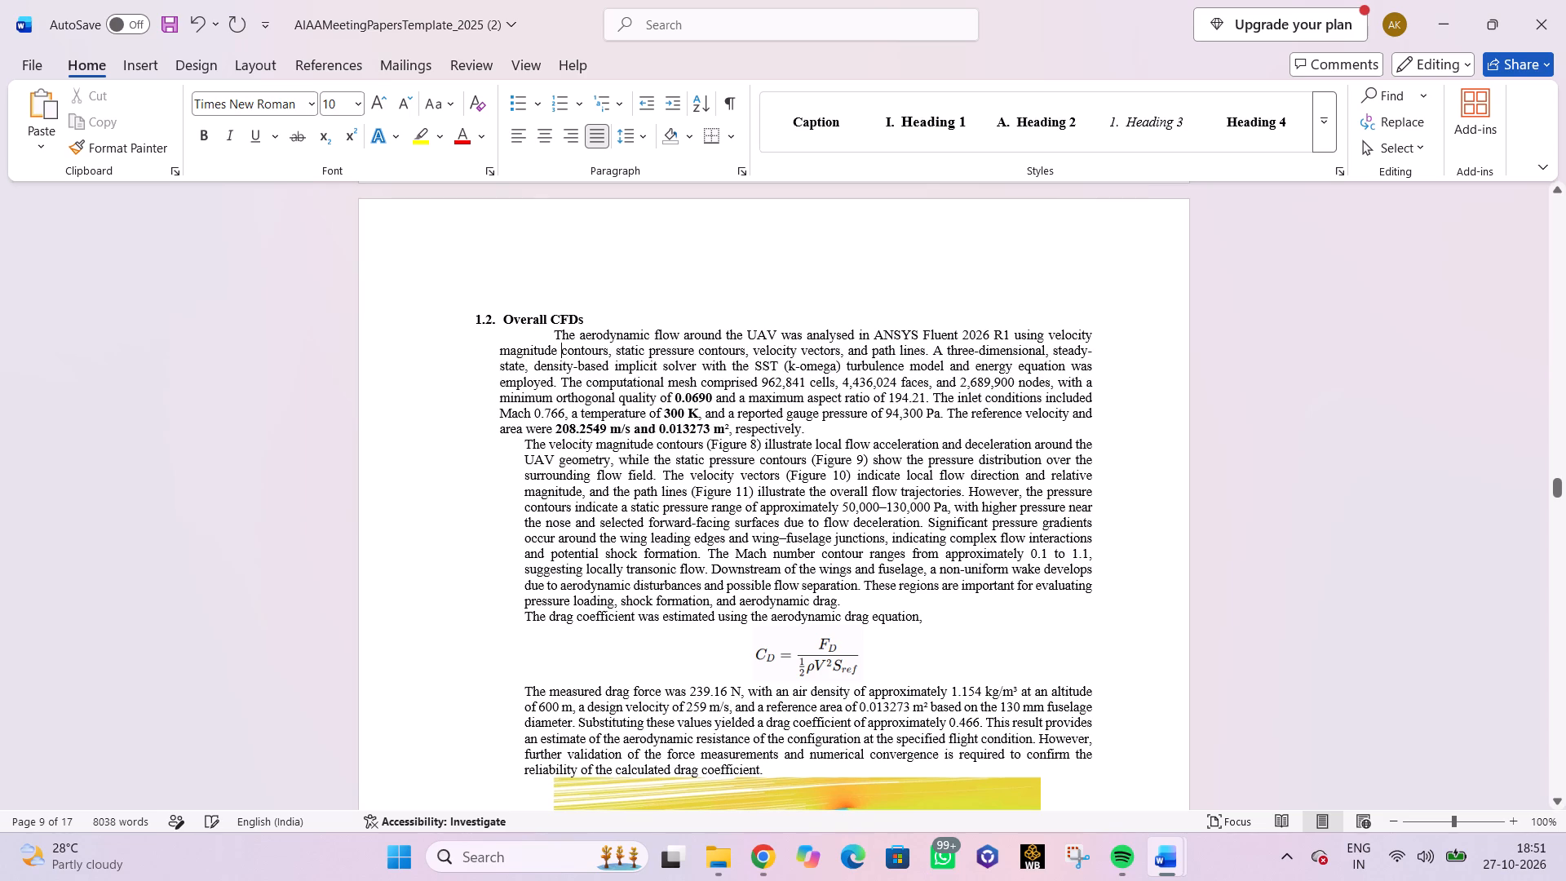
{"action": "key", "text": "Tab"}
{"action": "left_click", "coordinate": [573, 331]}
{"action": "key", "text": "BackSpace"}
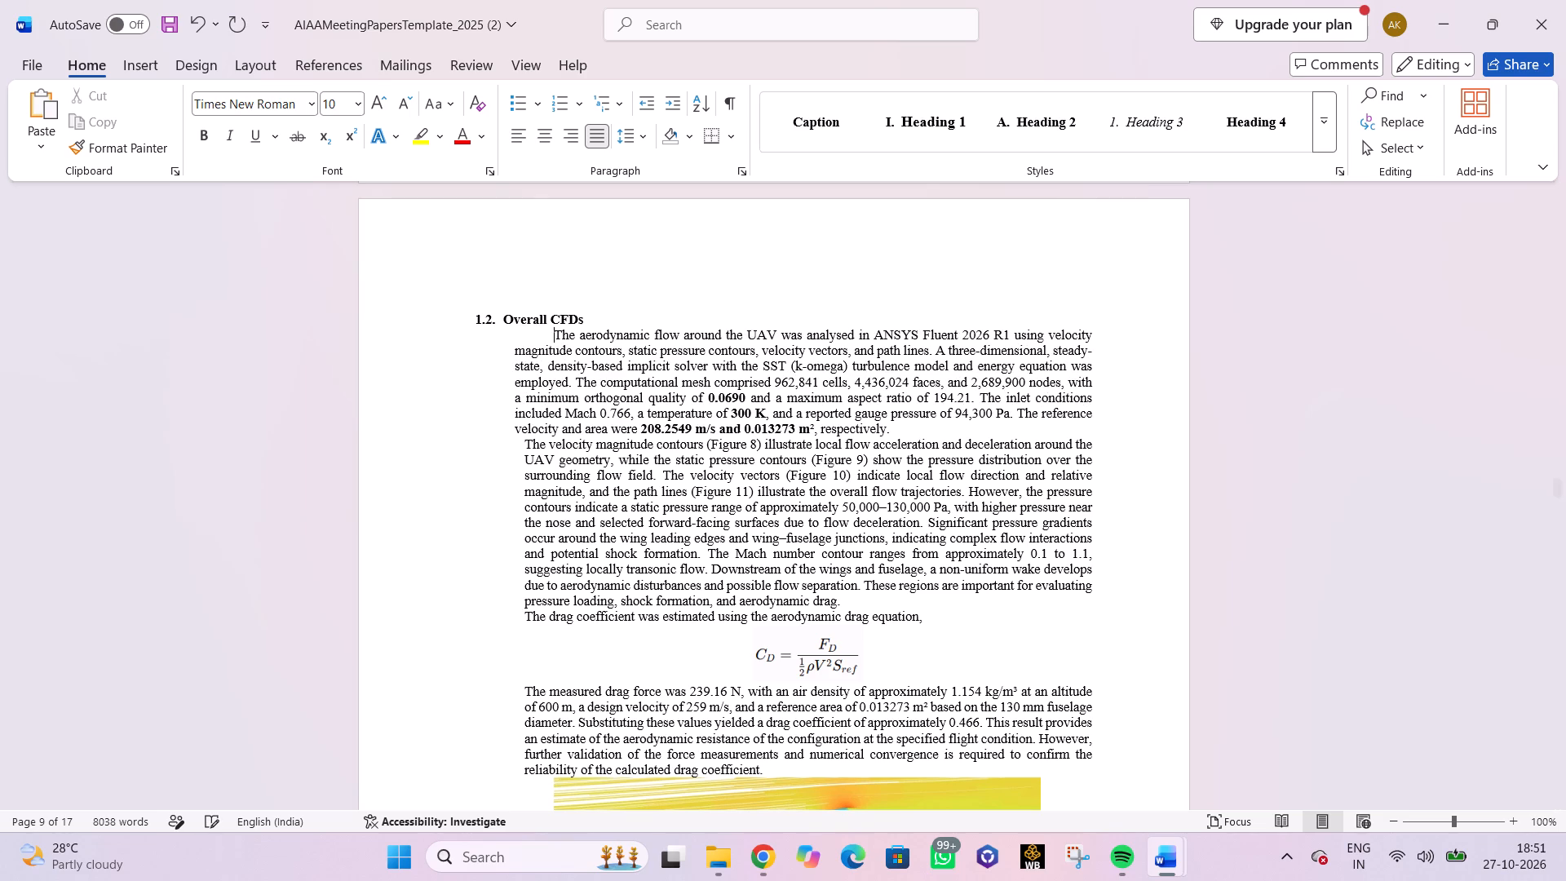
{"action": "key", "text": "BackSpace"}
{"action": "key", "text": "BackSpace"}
Insert an unnumbered blank line between the 1.2 Overall CFDs heading and its first paragraph.
{"action": "scroll", "coordinate": [578, 331], "scroll_direction": "down", "scroll_amount": 3}
{"action": "scroll", "coordinate": [574, 325], "scroll_direction": "up", "scroll_amount": 4}
{"action": "scroll", "coordinate": [573, 325], "scroll_direction": "down", "scroll_amount": 1}
{"action": "left_click", "coordinate": [598, 323]}
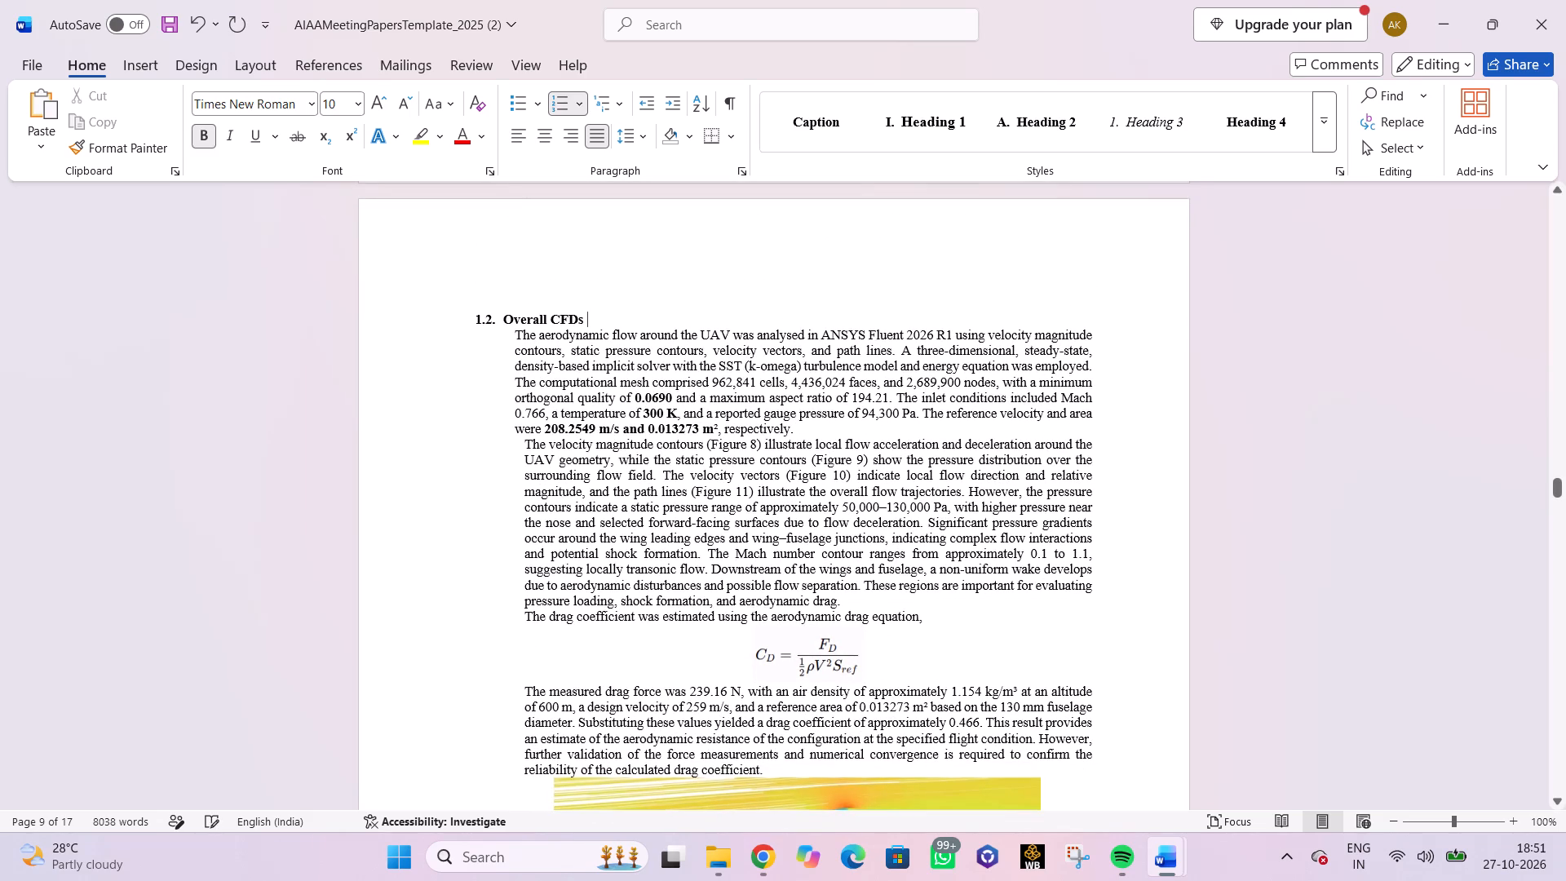
{"action": "key", "text": "Return"}
{"action": "key", "text": "BackSpace"}
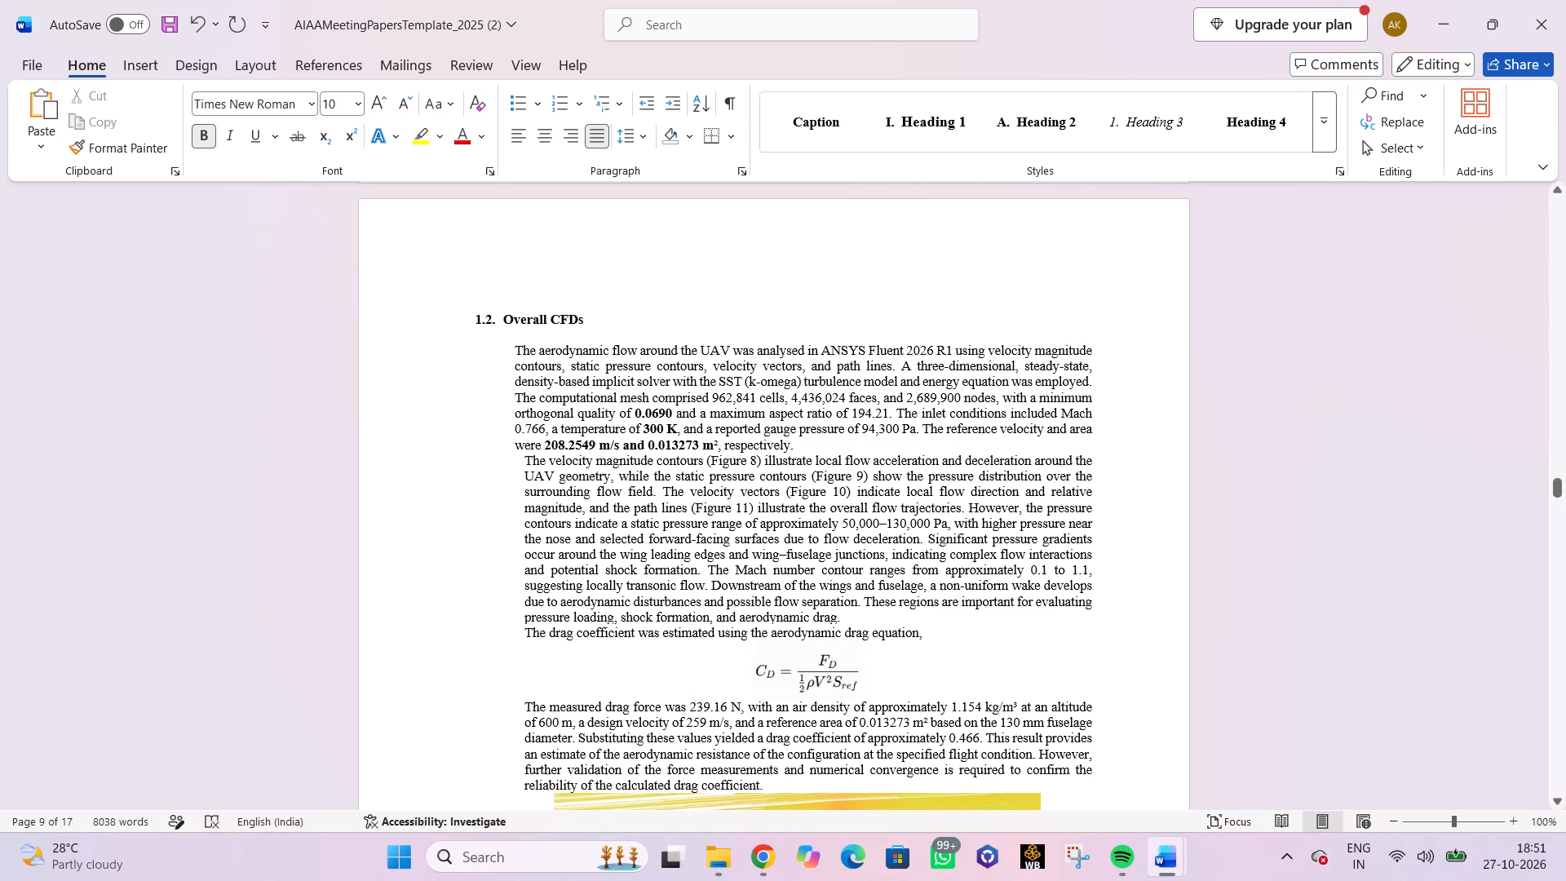
Remove the blank line under the 1.2 Overall CFDs heading, leaving the first paragraph unnumbered and indented near the heading's text.
{"action": "key", "text": "Down"}
{"action": "key", "text": "BackSpace"}
{"action": "key", "text": "BackSpace"}
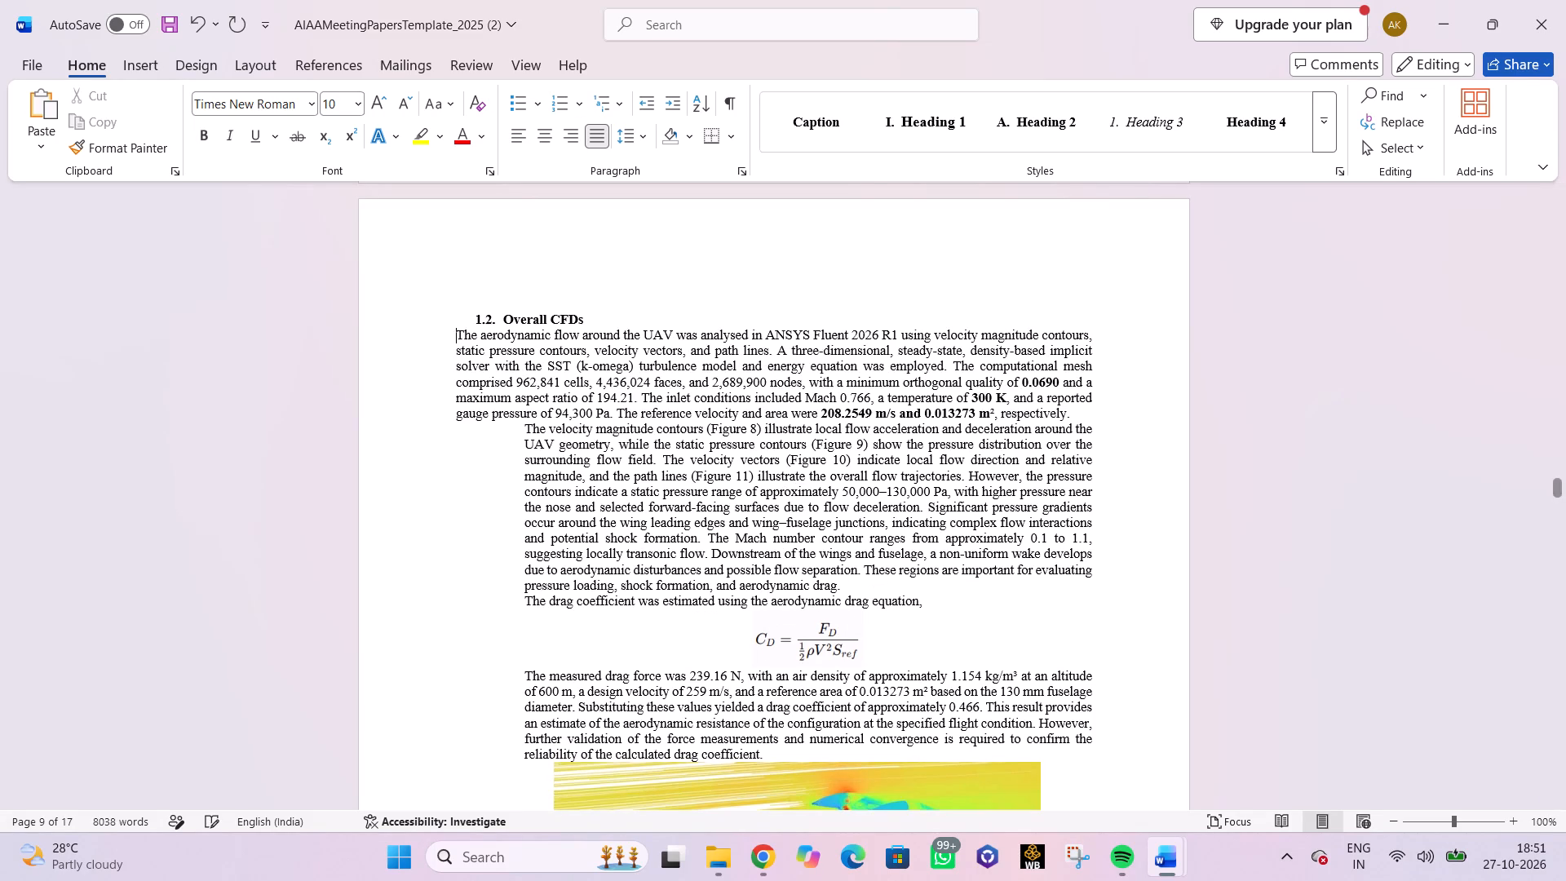
{"action": "key", "text": "BackSpace"}
{"action": "key", "text": "Return"}
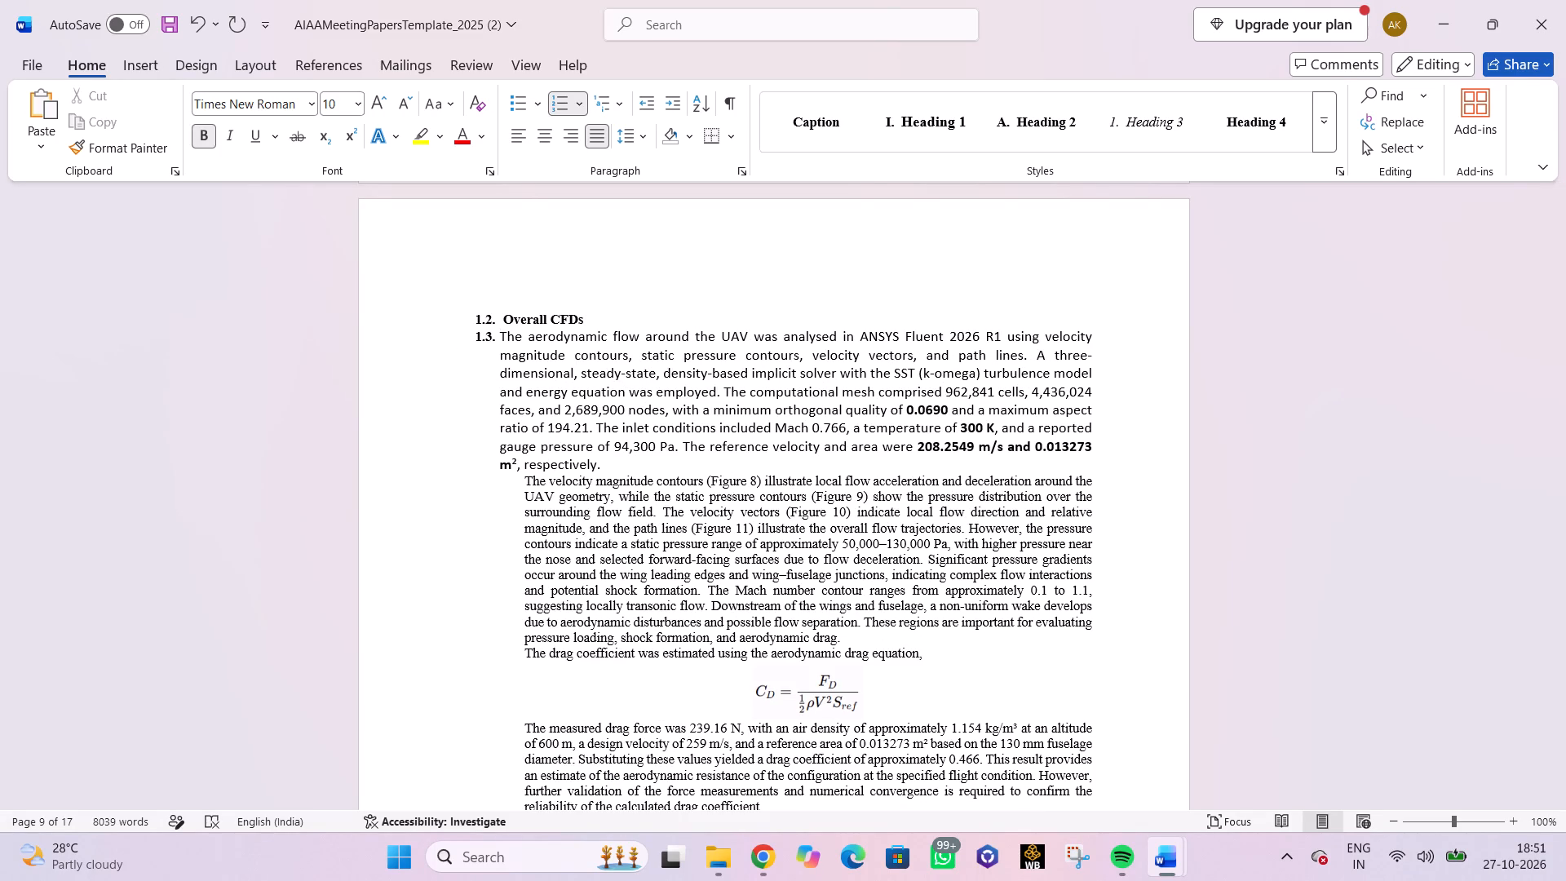
{"action": "key", "text": "BackSpace"}
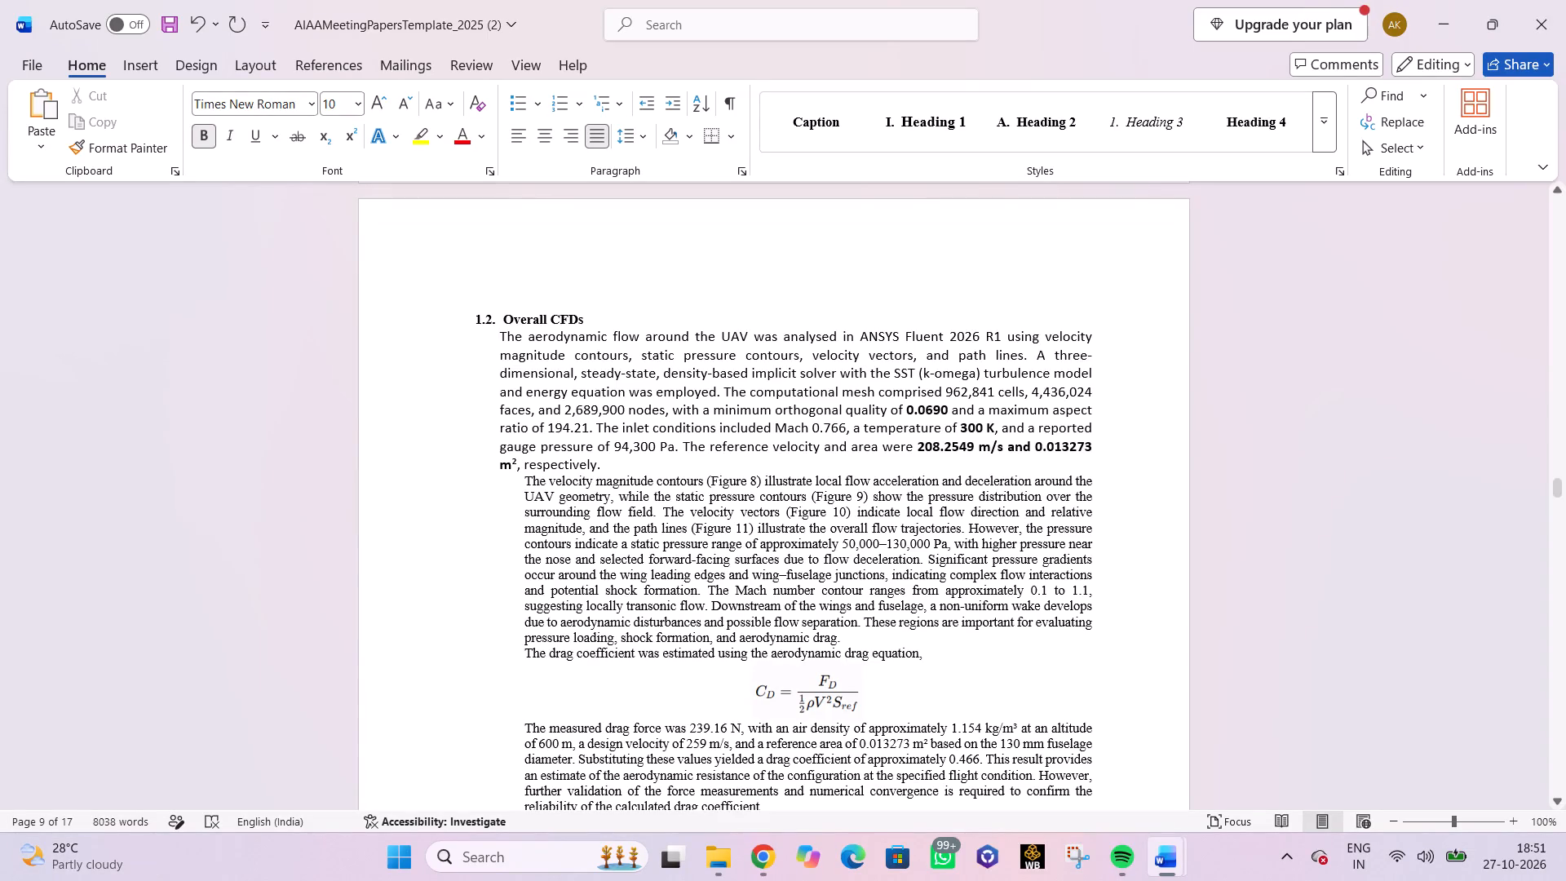
{"action": "left_click", "coordinate": [529, 312]}
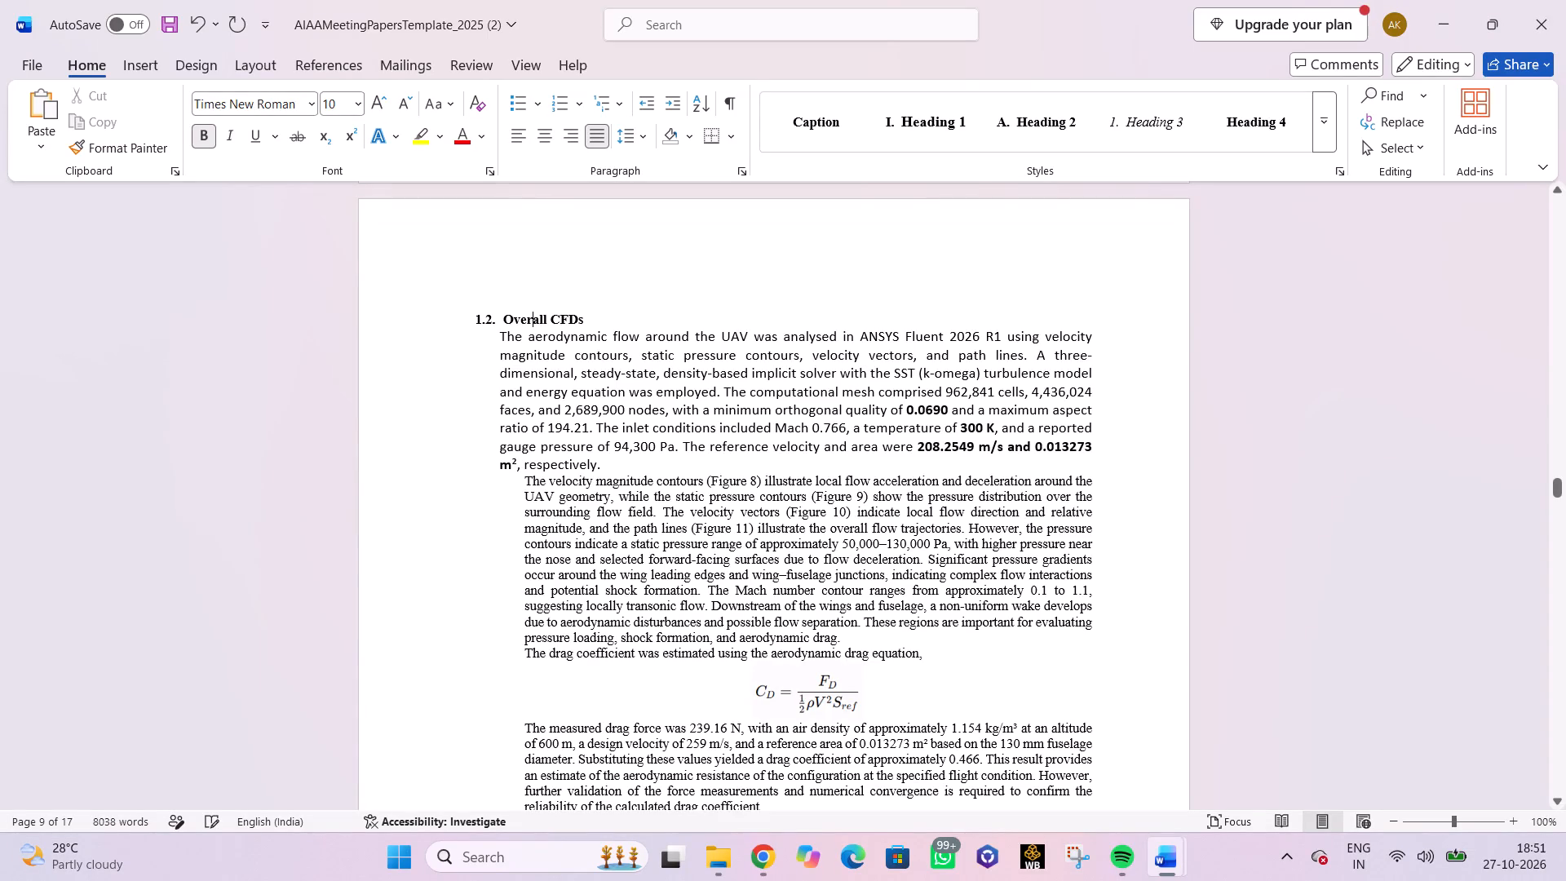
Justify everything from the first Overall CFDs paragraph through the Figure 11 caption.
{"action": "left_click", "coordinate": [502, 337]}
{"action": "left_click_drag", "start_coordinate": [500, 336], "coordinate": [806, 519]}
{"action": "scroll", "coordinate": [777, 587], "scroll_direction": "down", "scroll_amount": 5}
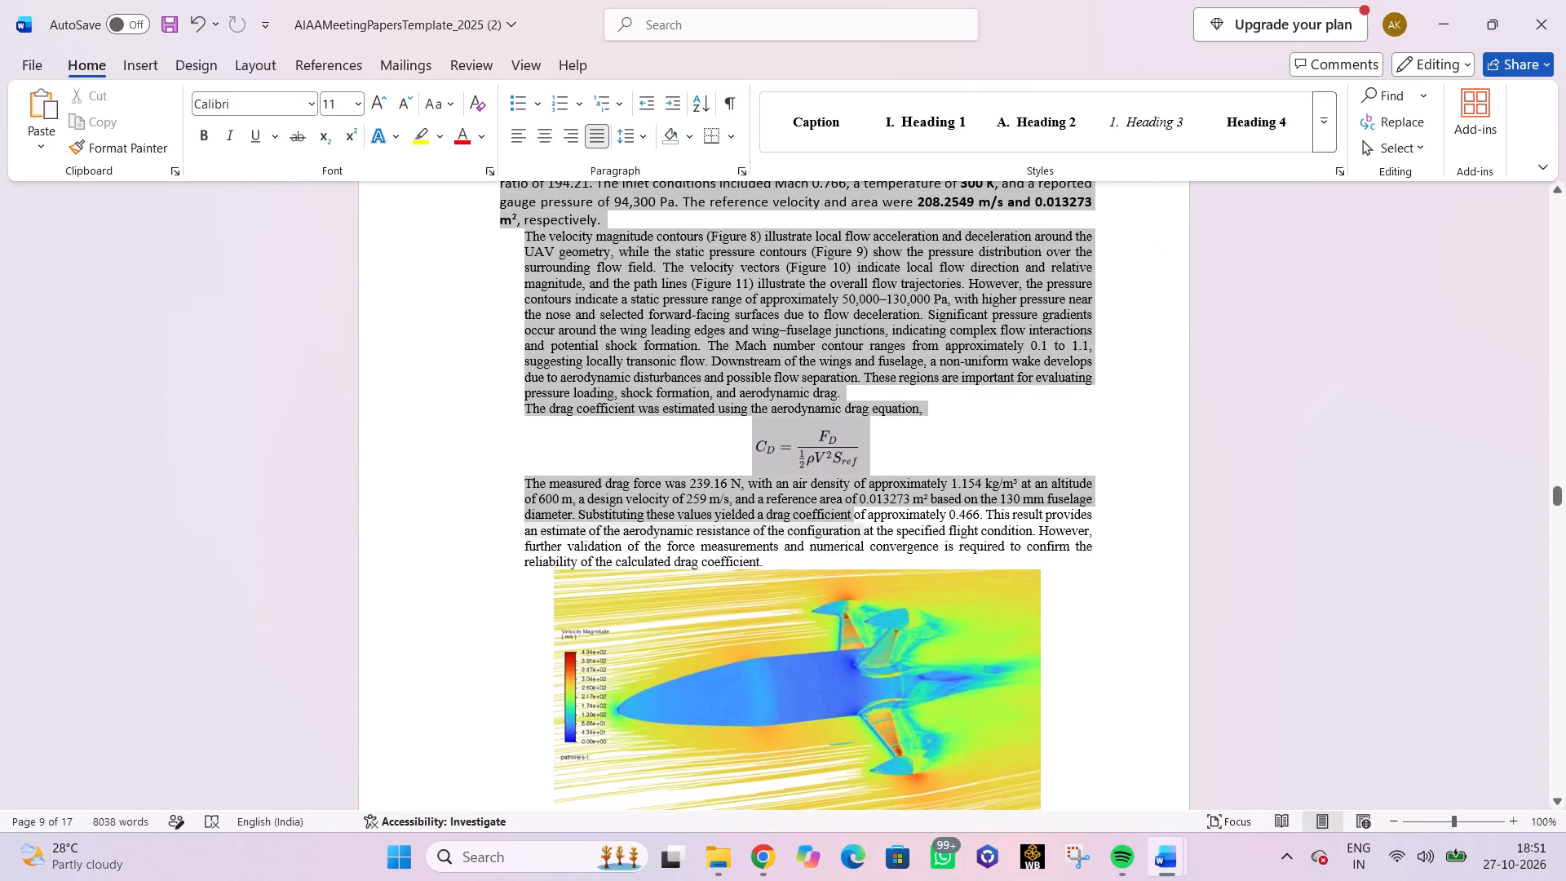
{"action": "left_click_drag", "start_coordinate": [806, 519], "coordinate": [869, 521]}
{"action": "scroll", "coordinate": [810, 527], "scroll_direction": "down", "scroll_amount": 3}
{"action": "scroll", "coordinate": [814, 535], "scroll_direction": "up", "scroll_amount": 4}
{"action": "scroll", "coordinate": [823, 548], "scroll_direction": "down", "scroll_amount": 17}
{"action": "scroll", "coordinate": [851, 519], "scroll_direction": "up", "scroll_amount": 1}
{"action": "scroll", "coordinate": [851, 522], "scroll_direction": "down", "scroll_amount": 7}
{"action": "scroll", "coordinate": [858, 525], "scroll_direction": "up", "scroll_amount": 1}
{"action": "scroll", "coordinate": [859, 528], "scroll_direction": "down", "scroll_amount": 1}
{"action": "scroll", "coordinate": [864, 511], "scroll_direction": "up", "scroll_amount": 1}
{"action": "scroll", "coordinate": [864, 511], "scroll_direction": "down", "scroll_amount": 7}
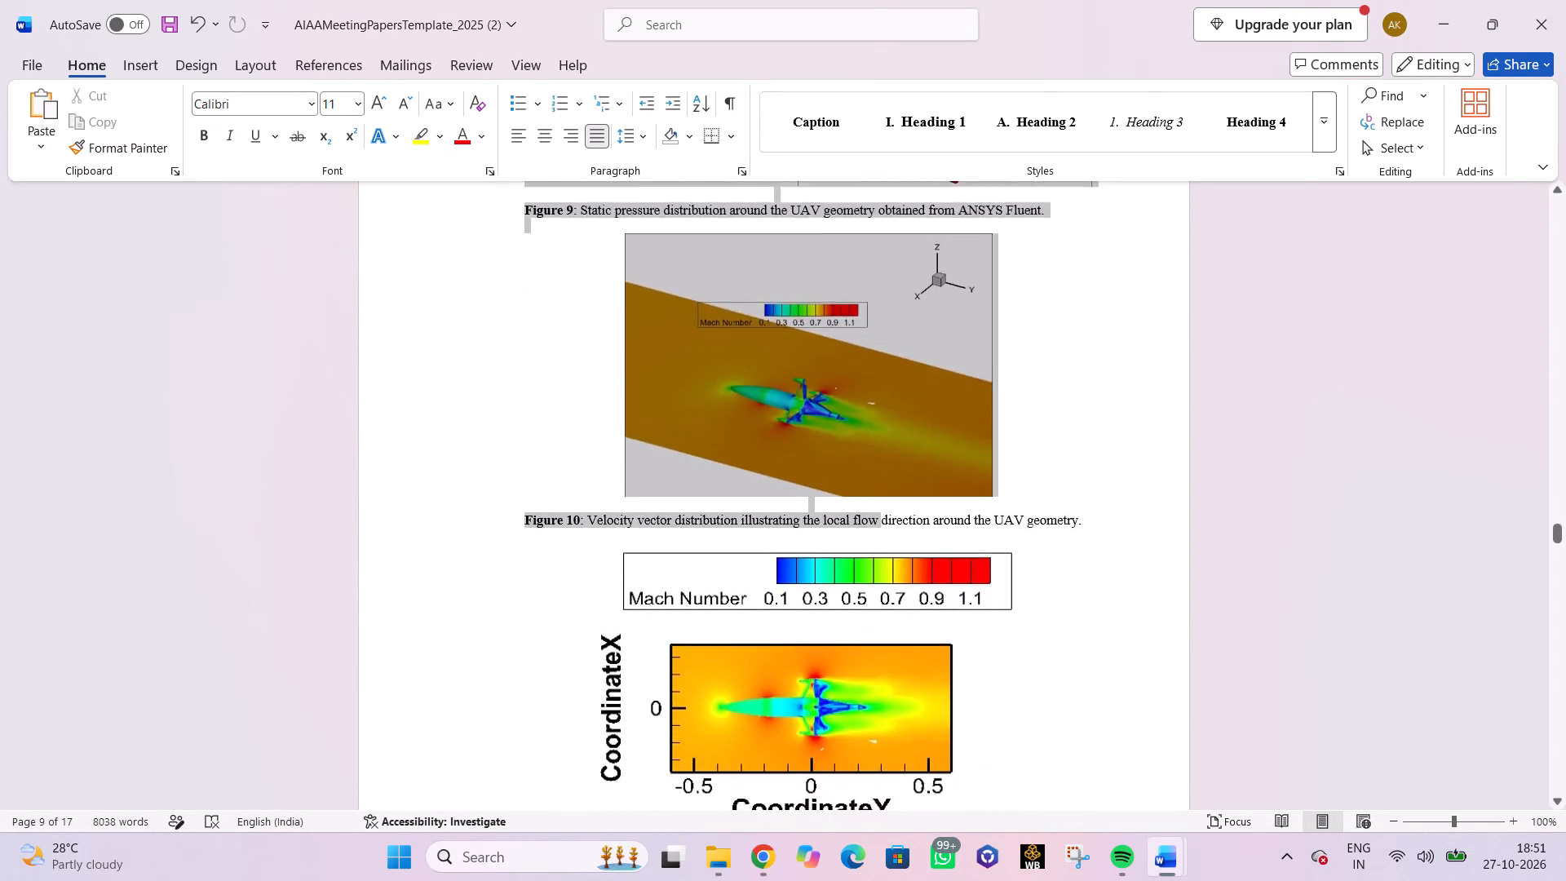
{"action": "scroll", "coordinate": [869, 521], "scroll_direction": "down", "scroll_amount": 2}
{"action": "left_click_drag", "start_coordinate": [869, 521], "coordinate": [990, 540]}
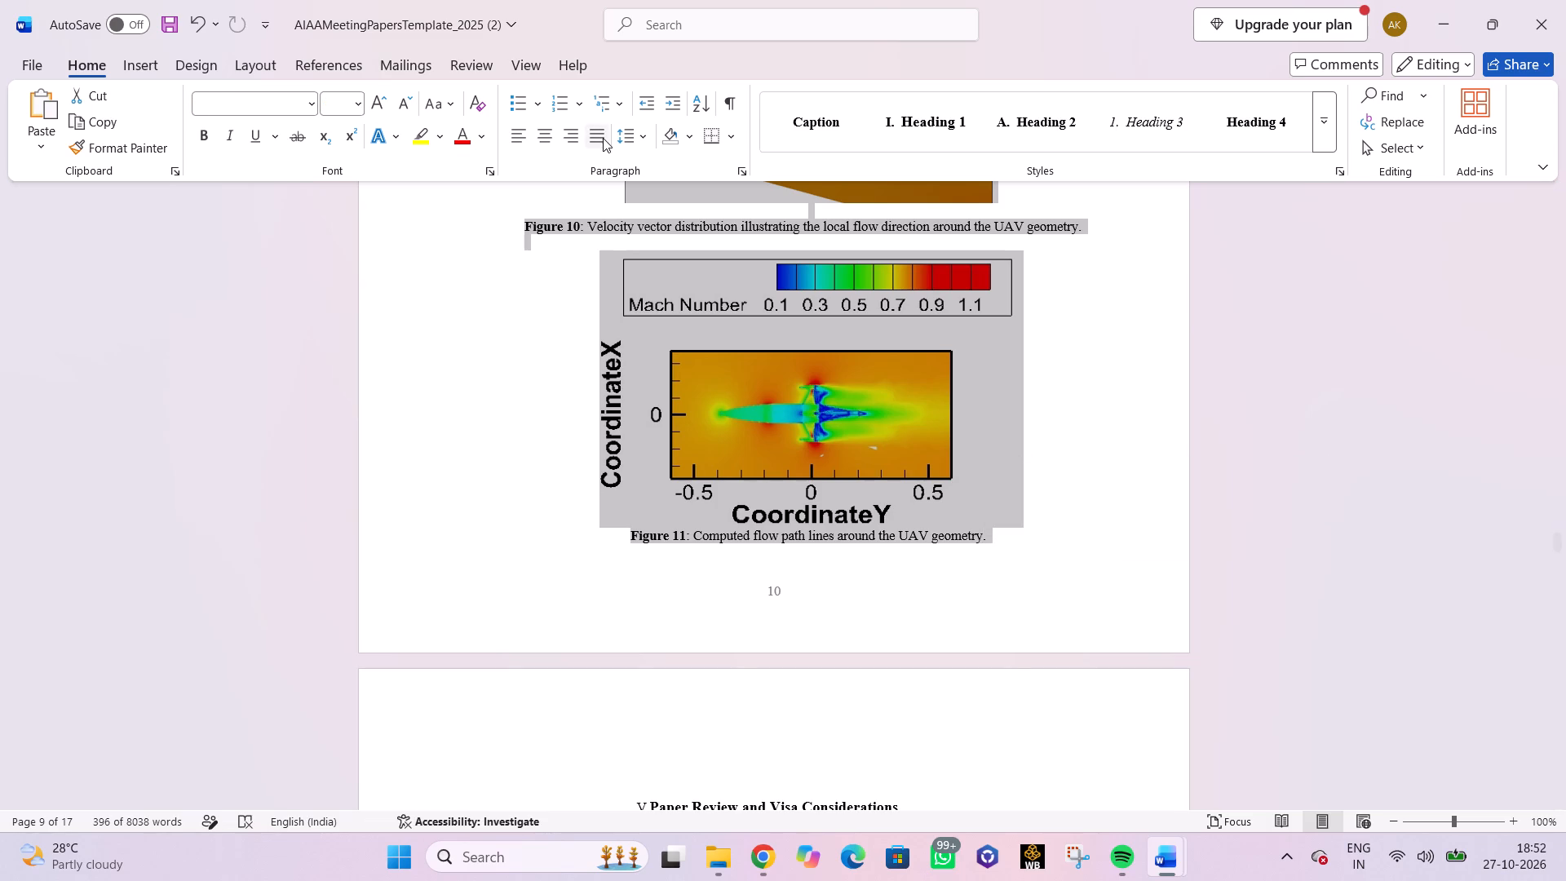
{"action": "left_click", "coordinate": [602, 138]}
{"action": "scroll", "coordinate": [648, 454], "scroll_direction": "down", "scroll_amount": 1}
{"action": "scroll", "coordinate": [648, 454], "scroll_direction": "up", "scroll_amount": 9}
{"action": "scroll", "coordinate": [645, 454], "scroll_direction": "down", "scroll_amount": 2}
{"action": "scroll", "coordinate": [645, 454], "scroll_direction": "up", "scroll_amount": 1}
{"action": "scroll", "coordinate": [645, 454], "scroll_direction": "down", "scroll_amount": 2}
{"action": "scroll", "coordinate": [645, 454], "scroll_direction": "up", "scroll_amount": 2}
{"action": "scroll", "coordinate": [644, 454], "scroll_direction": "down", "scroll_amount": 1}
{"action": "scroll", "coordinate": [644, 454], "scroll_direction": "up", "scroll_amount": 2}
{"action": "scroll", "coordinate": [644, 454], "scroll_direction": "down", "scroll_amount": 3}
{"action": "scroll", "coordinate": [644, 454], "scroll_direction": "up", "scroll_amount": 3}
{"action": "scroll", "coordinate": [644, 454], "scroll_direction": "down", "scroll_amount": 3}
{"action": "scroll", "coordinate": [644, 454], "scroll_direction": "up", "scroll_amount": 6}
{"action": "scroll", "coordinate": [644, 454], "scroll_direction": "down", "scroll_amount": 2}
{"action": "scroll", "coordinate": [644, 454], "scroll_direction": "up", "scroll_amount": 2}
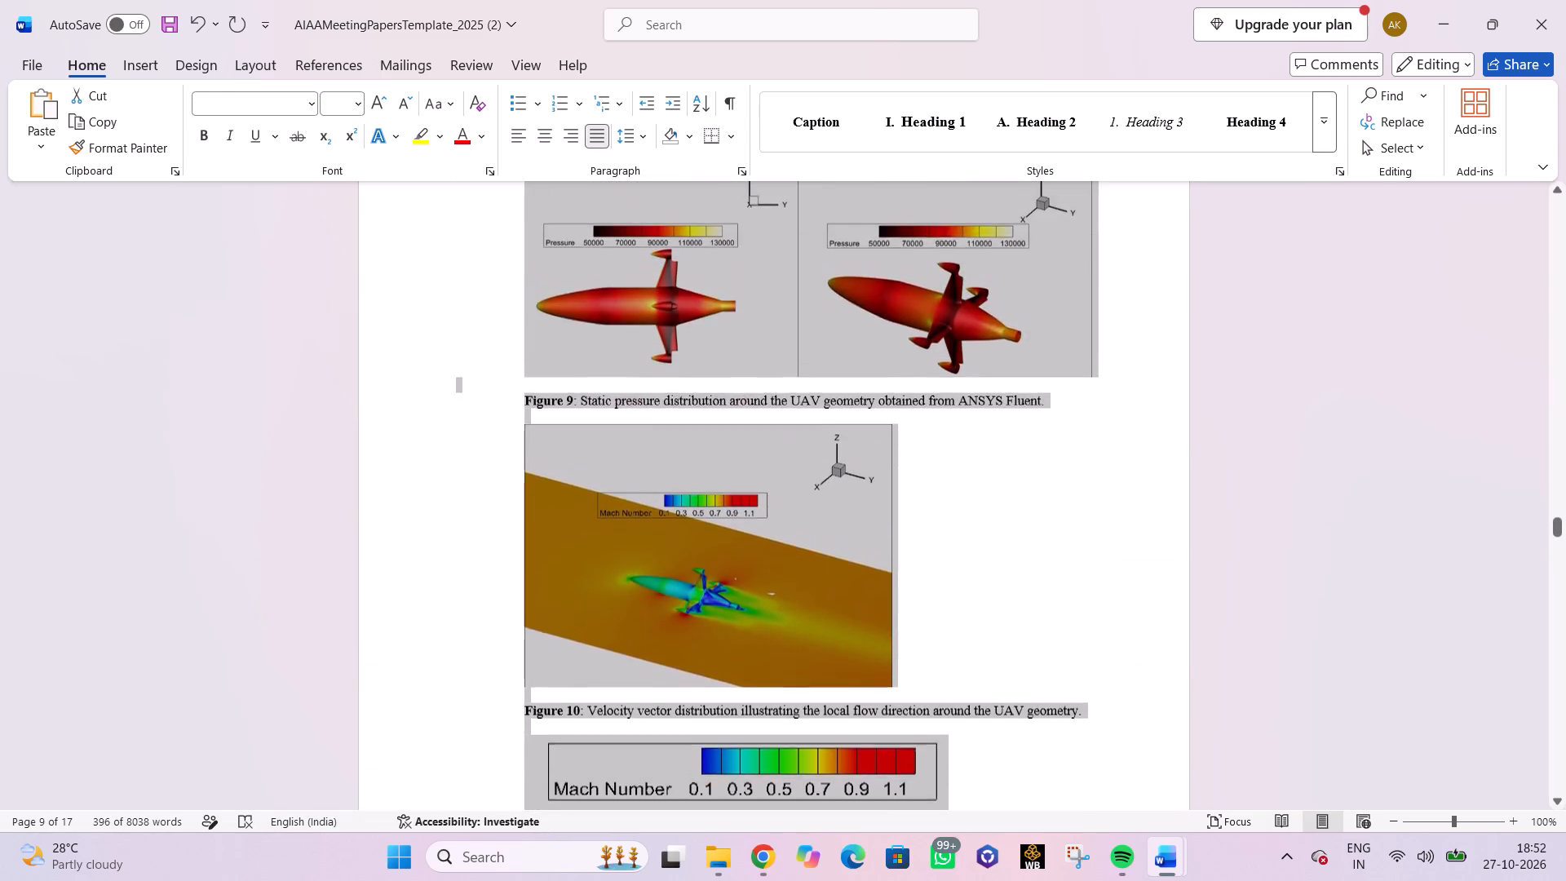
{"action": "scroll", "coordinate": [644, 454], "scroll_direction": "up", "scroll_amount": 1}
{"action": "scroll", "coordinate": [644, 454], "scroll_direction": "down", "scroll_amount": 1}
{"action": "scroll", "coordinate": [644, 454], "scroll_direction": "up", "scroll_amount": 1}
{"action": "scroll", "coordinate": [644, 454], "scroll_direction": "down", "scroll_amount": 1}
{"action": "scroll", "coordinate": [644, 454], "scroll_direction": "up", "scroll_amount": 7}
{"action": "scroll", "coordinate": [644, 454], "scroll_direction": "down", "scroll_amount": 1}
{"action": "scroll", "coordinate": [644, 454], "scroll_direction": "up", "scroll_amount": 16}
{"action": "scroll", "coordinate": [644, 454], "scroll_direction": "down", "scroll_amount": 2}
{"action": "scroll", "coordinate": [644, 454], "scroll_direction": "up", "scroll_amount": 3}
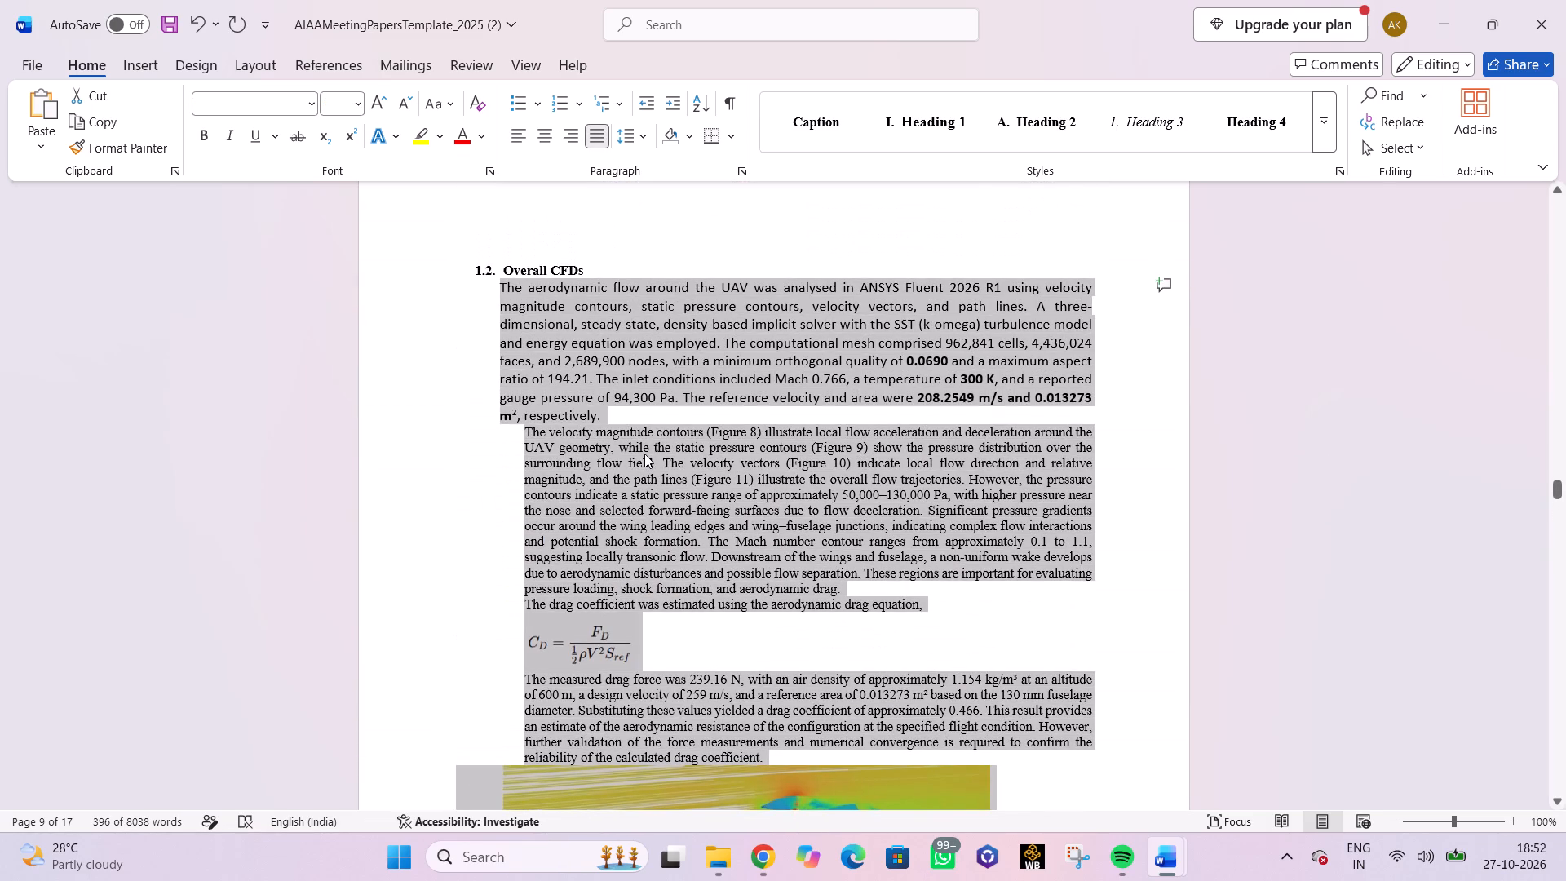
{"action": "left_click", "coordinate": [595, 136]}
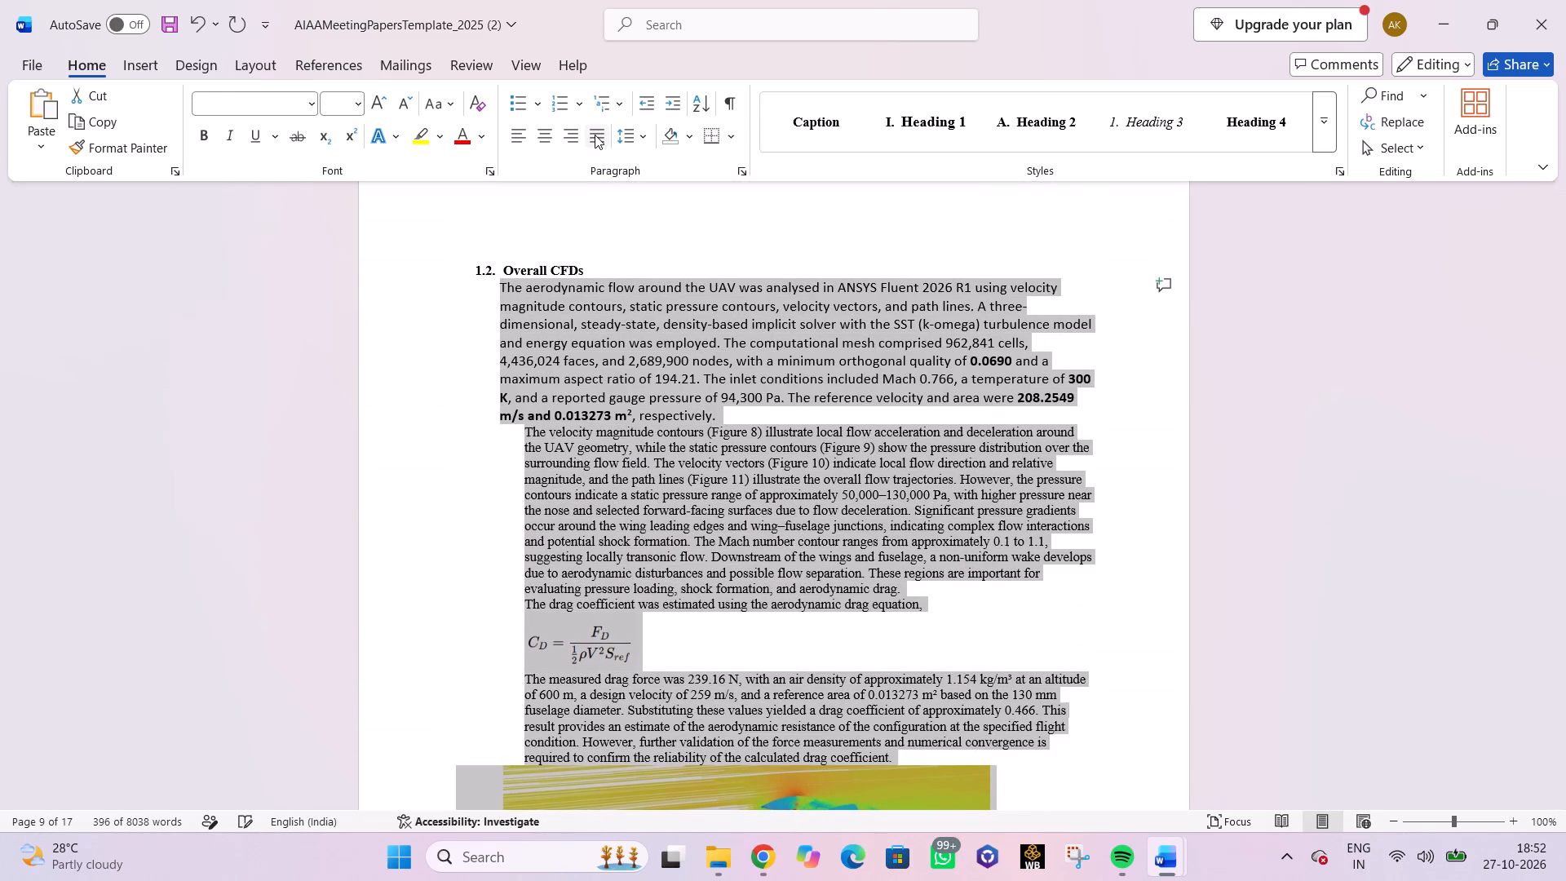
{"action": "left_click", "coordinate": [595, 135]}
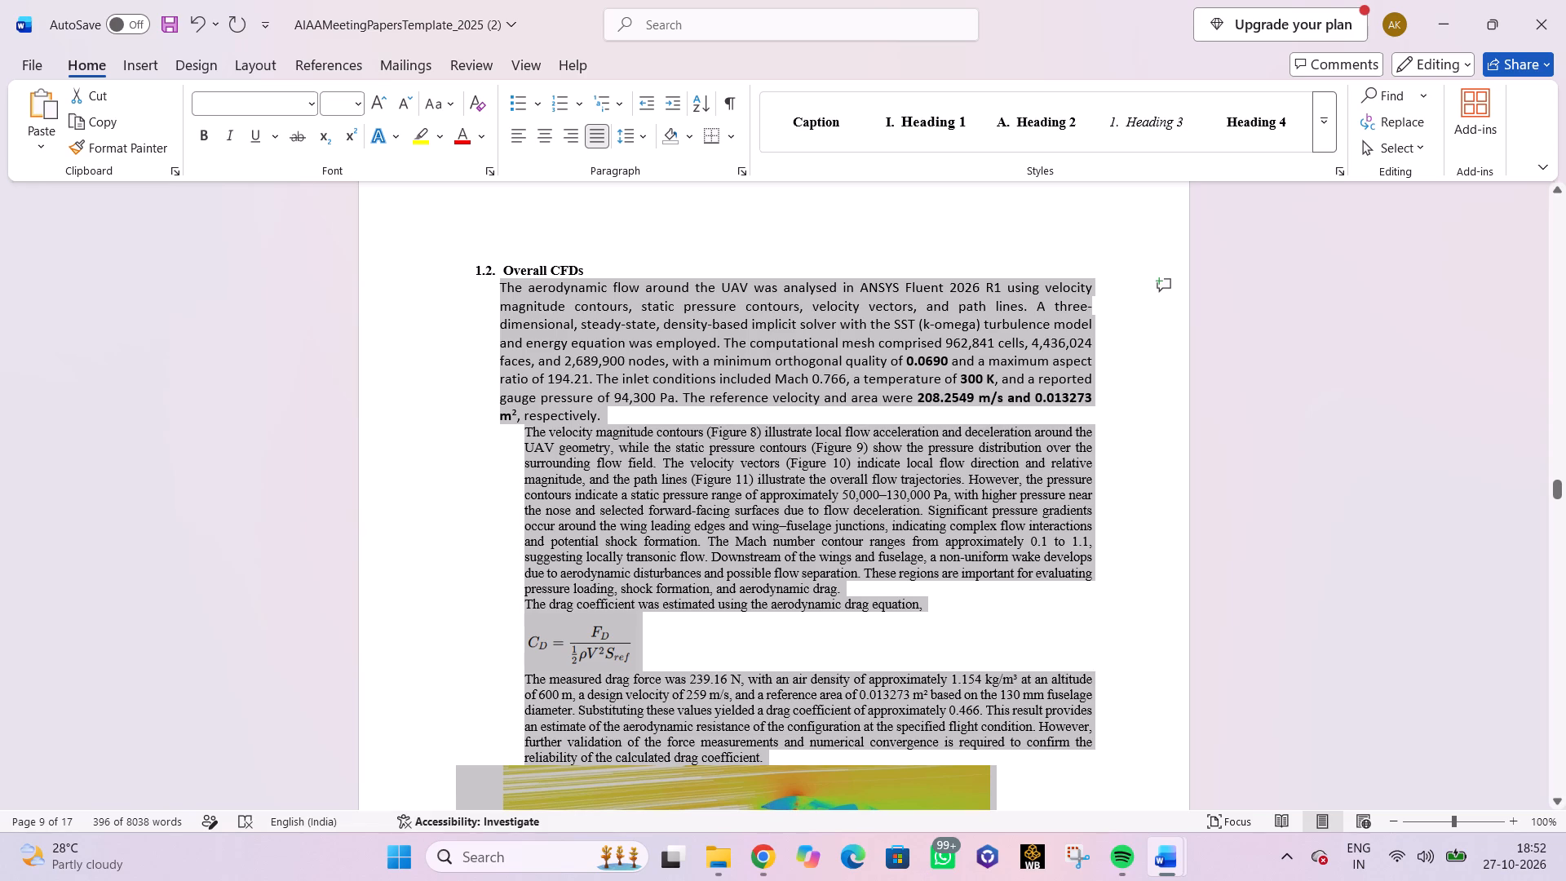
Set the selected Overall CFDs text and captions to Times New Roman, size 10.
{"action": "left_click", "coordinate": [314, 105]}
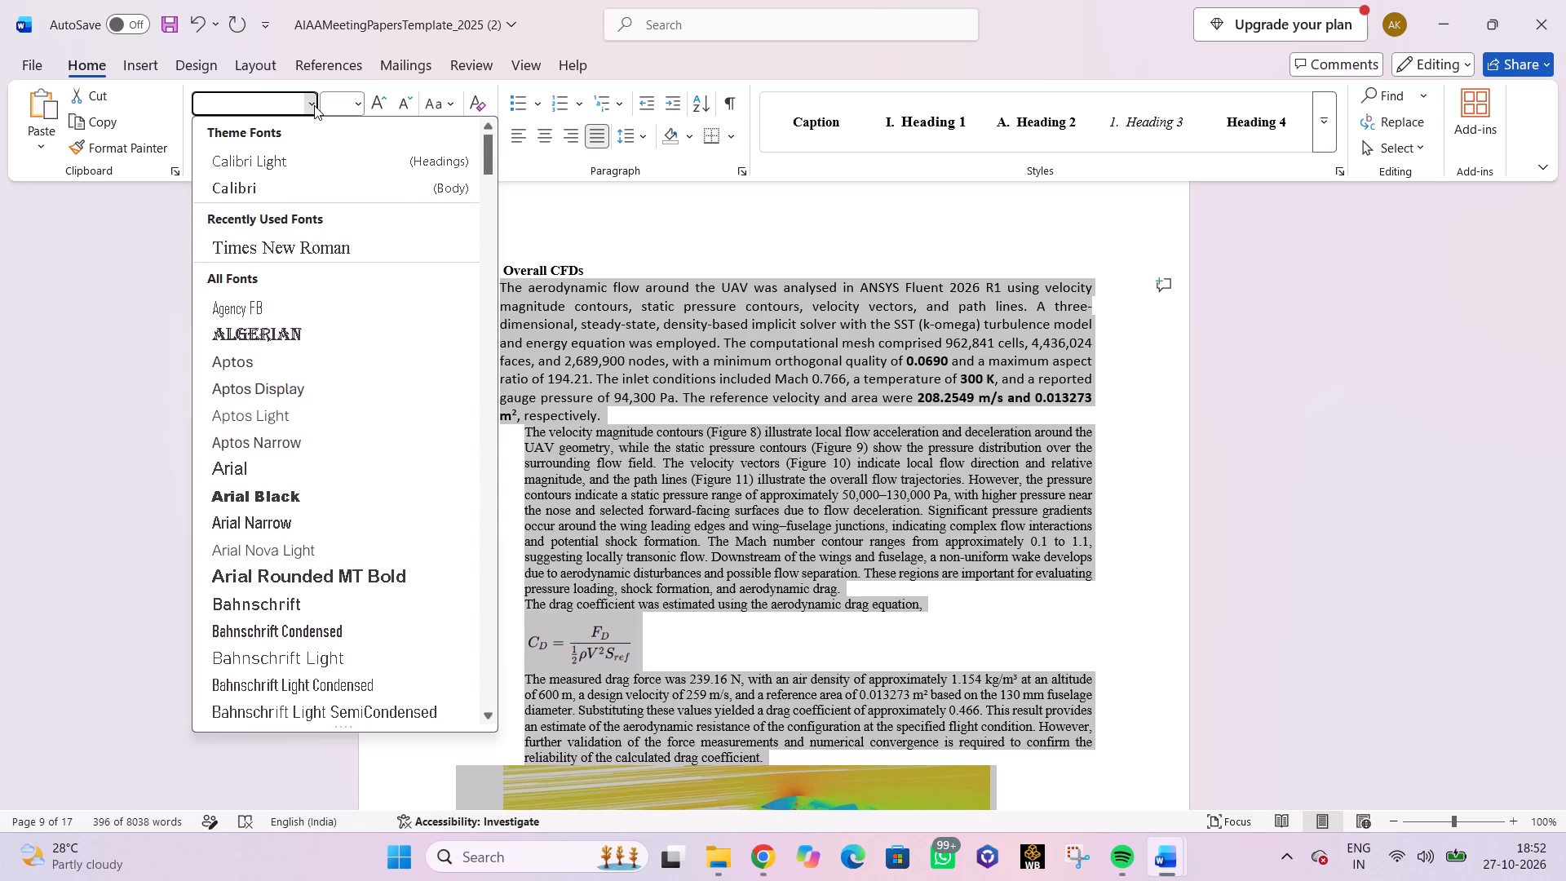
{"action": "left_click", "coordinate": [331, 247]}
{"action": "left_click", "coordinate": [359, 104]}
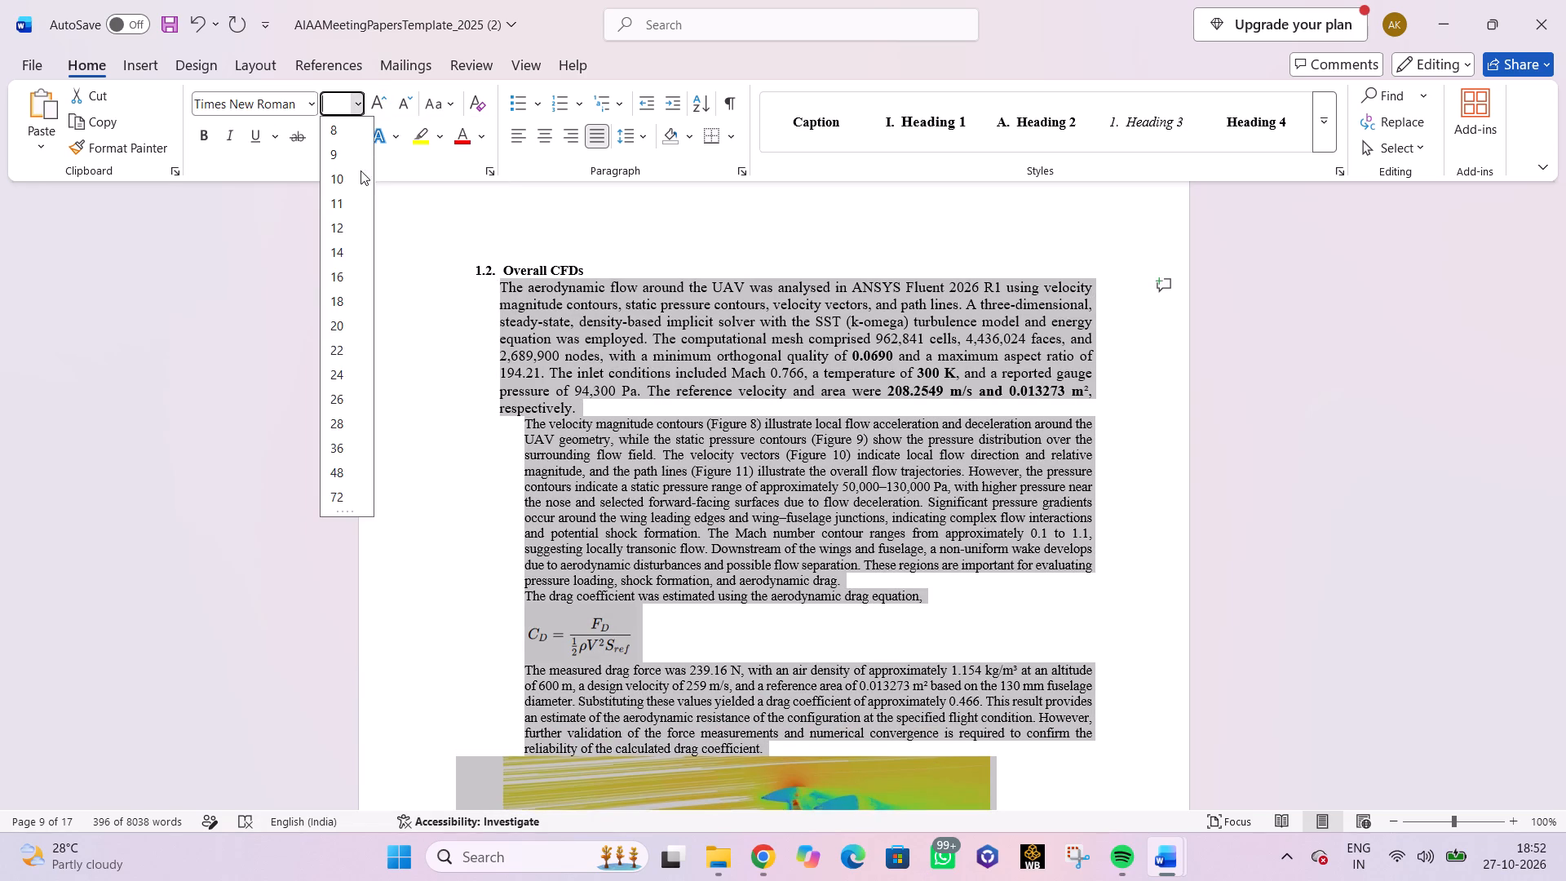
{"action": "left_click", "coordinate": [345, 178]}
{"action": "left_click", "coordinate": [1261, 349]}
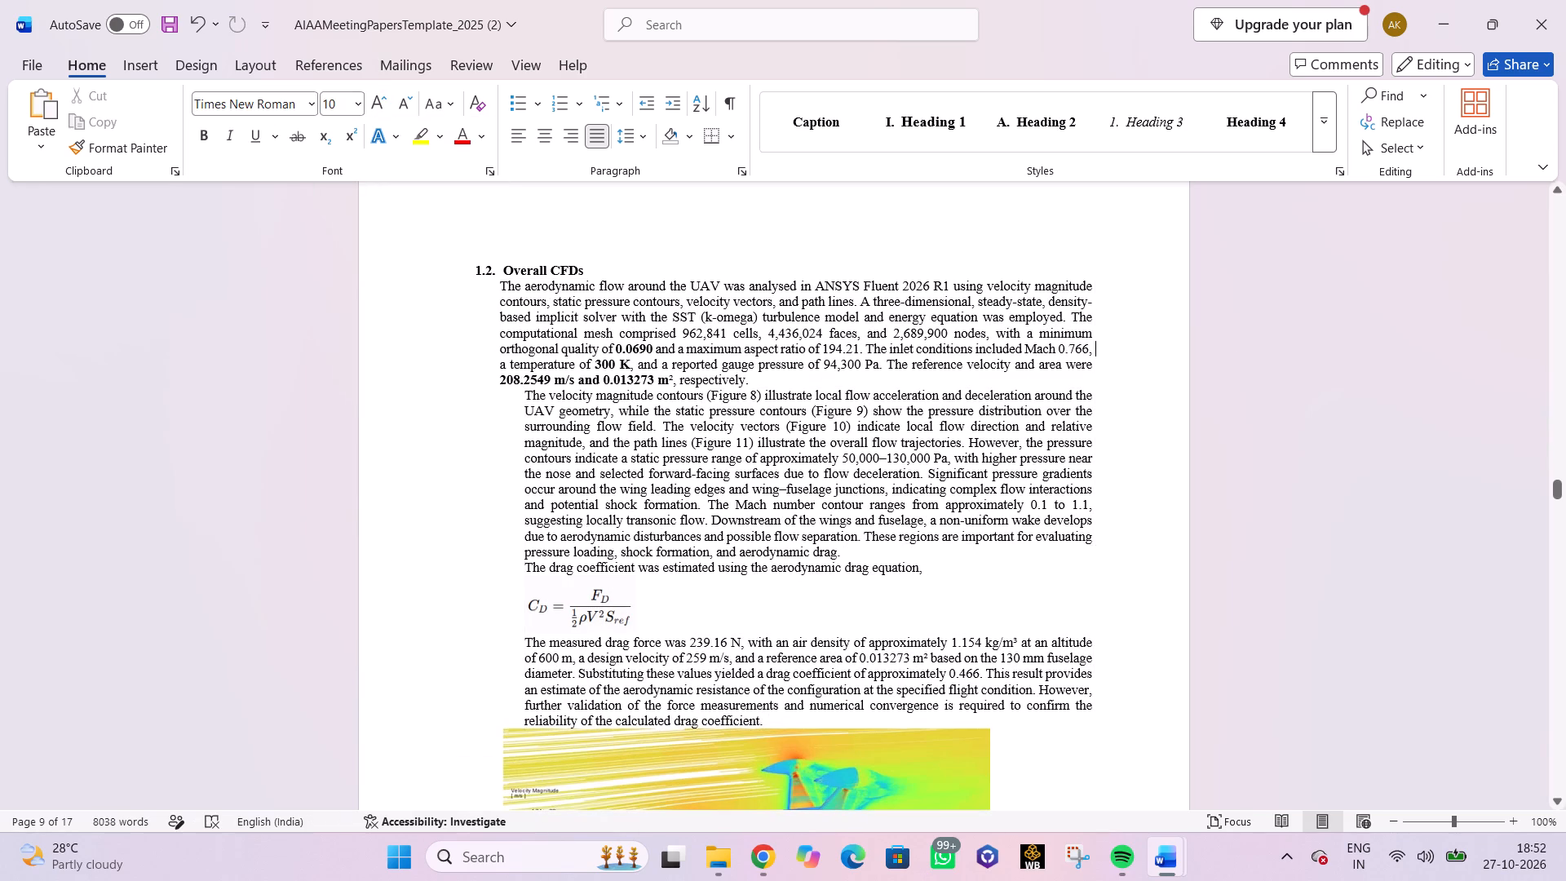
Re-indent the paragraph beginning "The velocity magnitude contours" to line up with the paragraph above, with its first line indented further.
{"action": "left_click", "coordinate": [525, 393]}
{"action": "key", "text": "BackSpace"}
{"action": "key", "text": "Tab"}
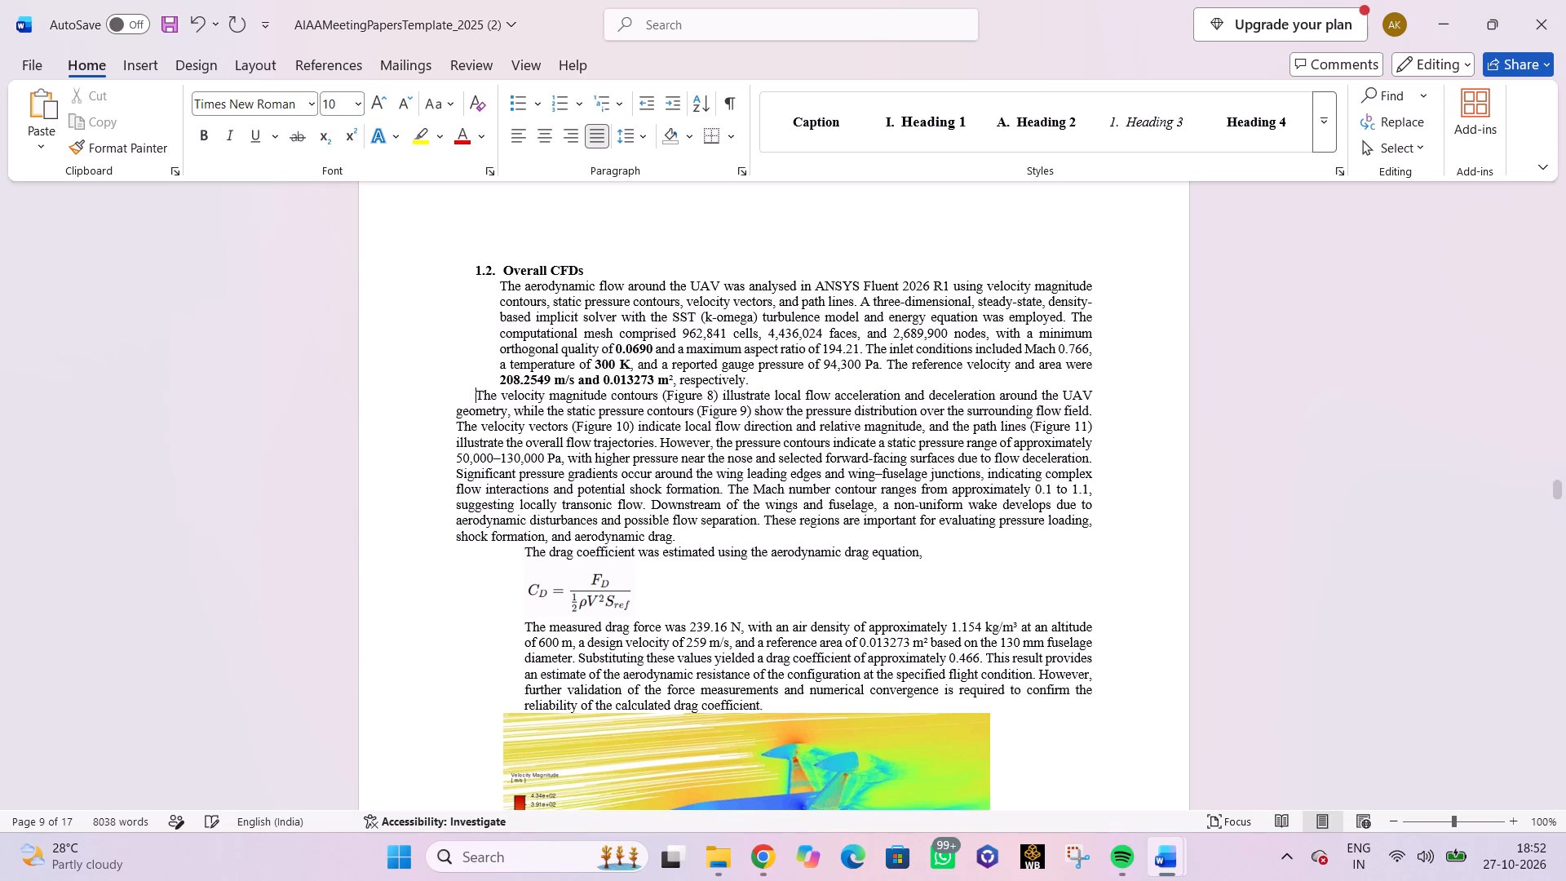
{"action": "key", "text": "Tab"}
{"action": "left_click", "coordinate": [453, 414]}
{"action": "key", "text": "Tab"}
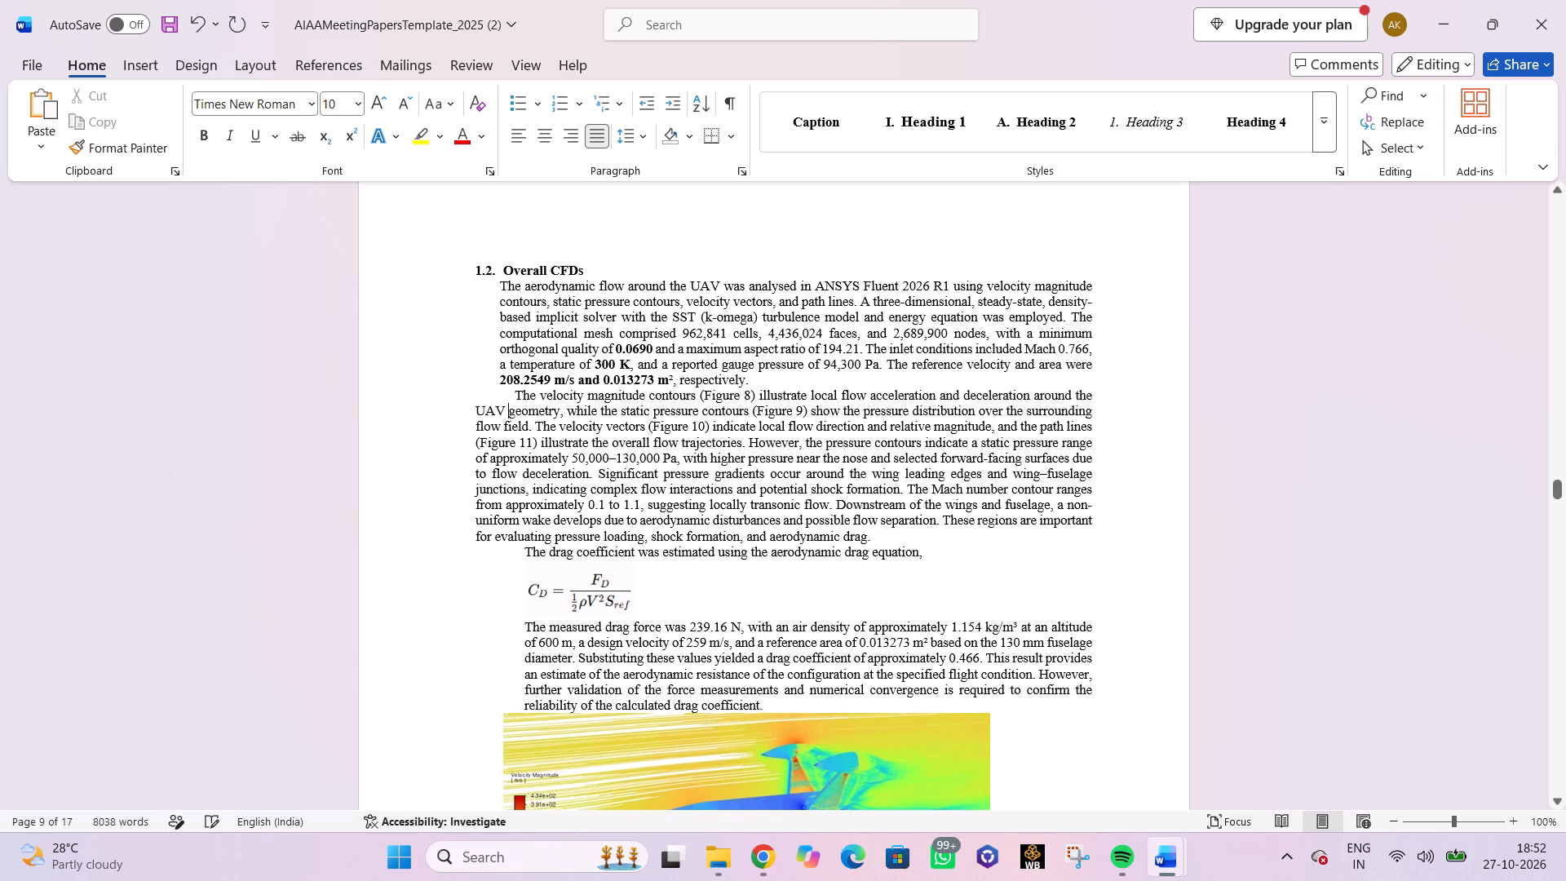
{"action": "key", "text": "Tab"}
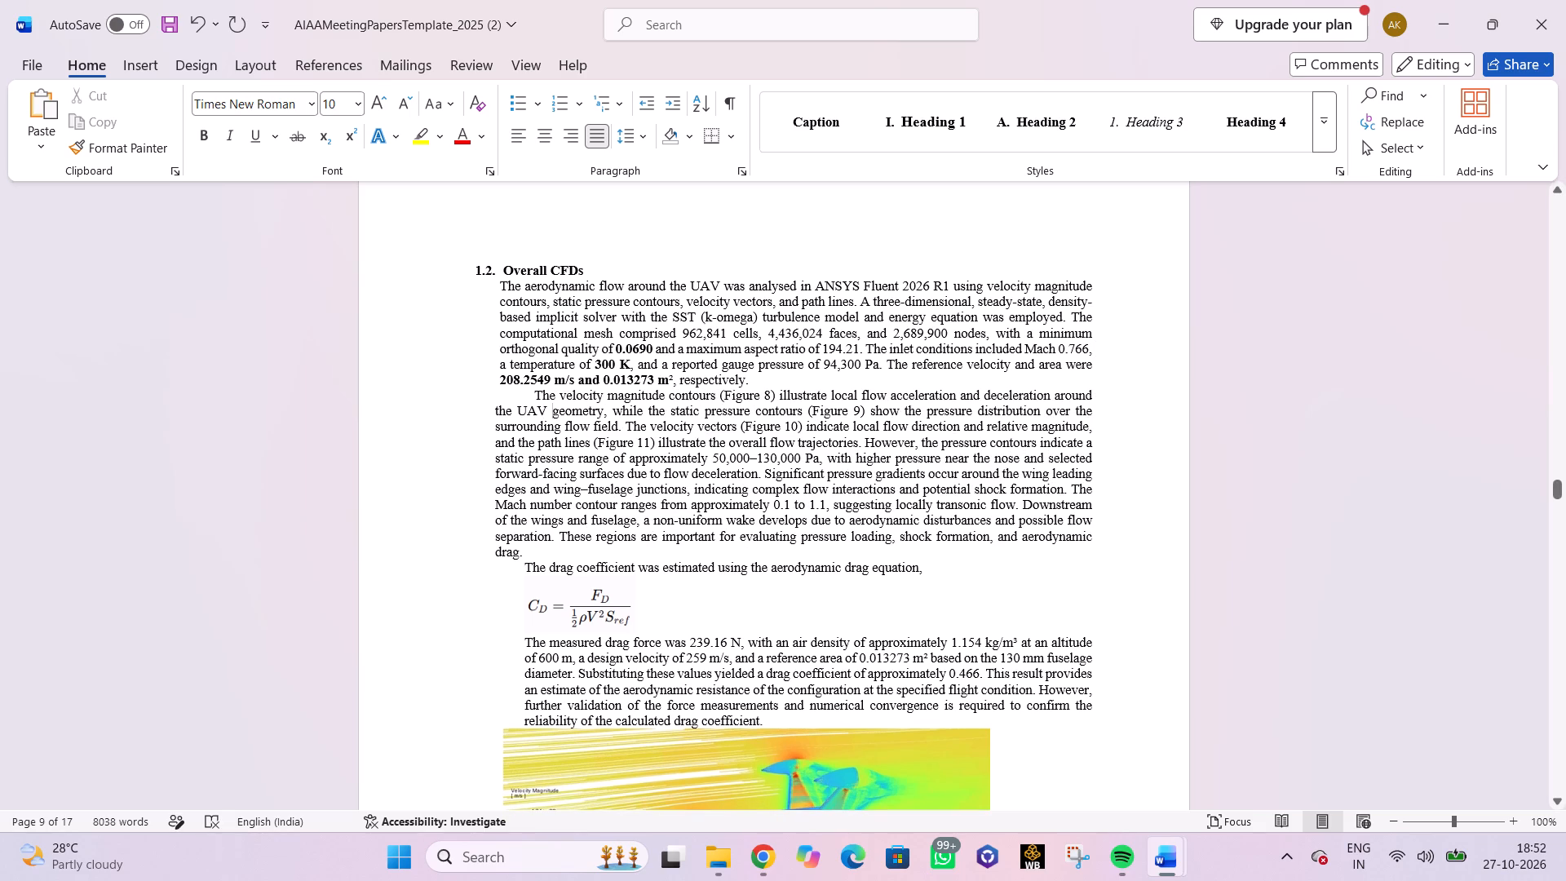
{"action": "key", "text": "Tab"}
Indent the sentence introducing the aerodynamic drag equation to match the first line of the velocity magnitude paragraph.
{"action": "scroll", "coordinate": [555, 410], "scroll_direction": "down", "scroll_amount": 3}
{"action": "scroll", "coordinate": [566, 396], "scroll_direction": "up", "scroll_amount": 1}
{"action": "left_click", "coordinate": [523, 471]}
{"action": "key", "text": "Tab"}
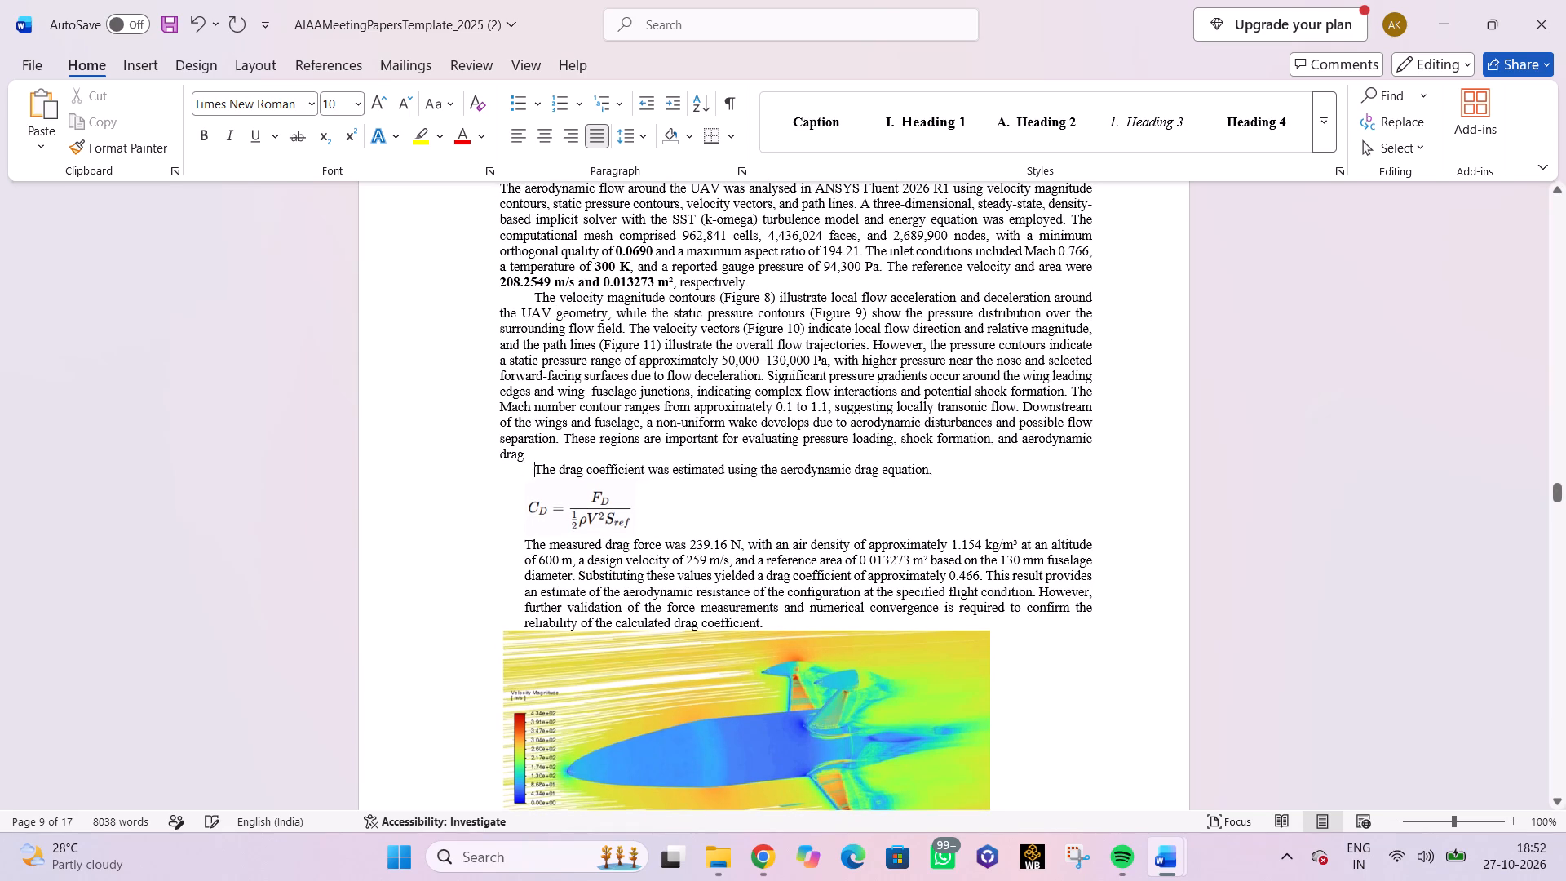
Centre the drag coefficient equation image on its line.
{"action": "left_click", "coordinate": [553, 508]}
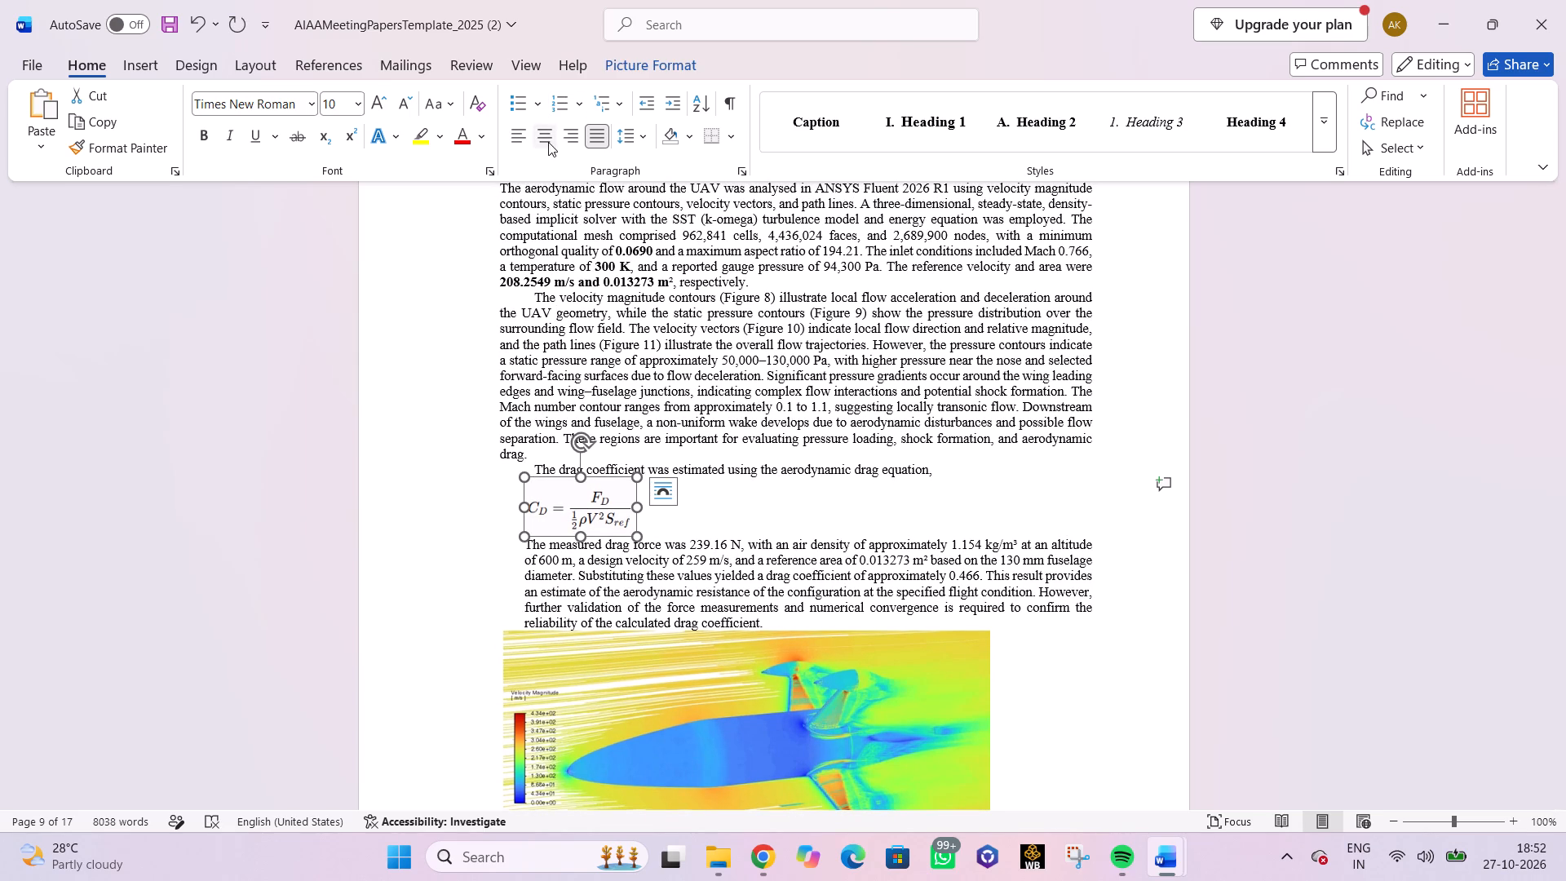
{"action": "left_click", "coordinate": [546, 139]}
{"action": "scroll", "coordinate": [716, 373], "scroll_direction": "up", "scroll_amount": 2}
{"action": "scroll", "coordinate": [716, 373], "scroll_direction": "down", "scroll_amount": 1}
{"action": "scroll", "coordinate": [716, 373], "scroll_direction": "up", "scroll_amount": 3}
{"action": "scroll", "coordinate": [773, 489], "scroll_direction": "down", "scroll_amount": 1}
{"action": "left_click", "coordinate": [753, 430]}
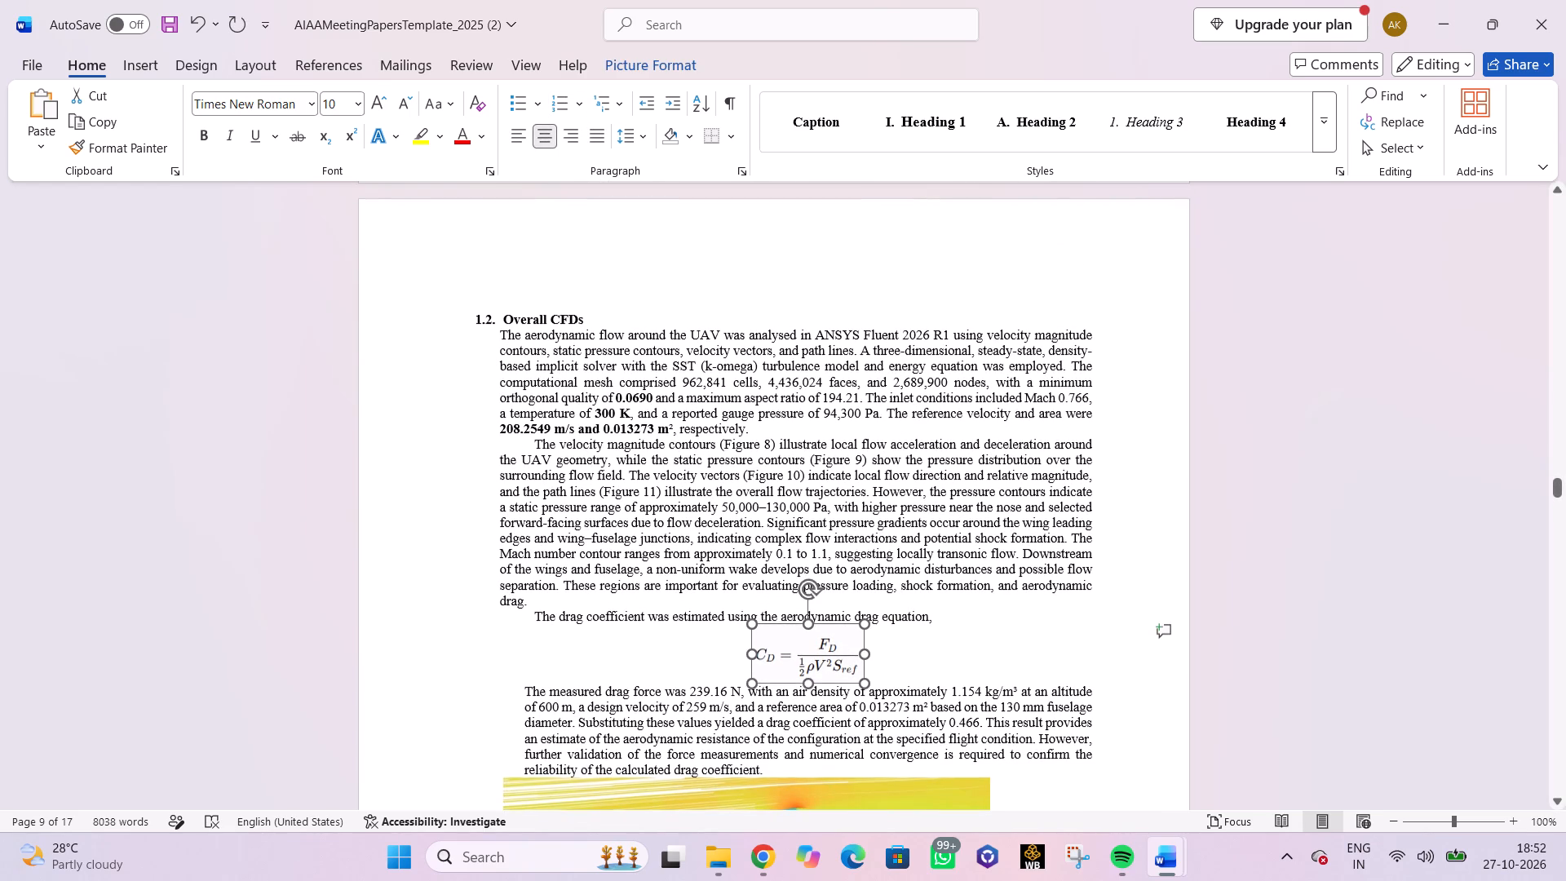
{"action": "scroll", "coordinate": [689, 423], "scroll_direction": "up", "scroll_amount": 3}
{"action": "scroll", "coordinate": [689, 422], "scroll_direction": "down", "scroll_amount": 2}
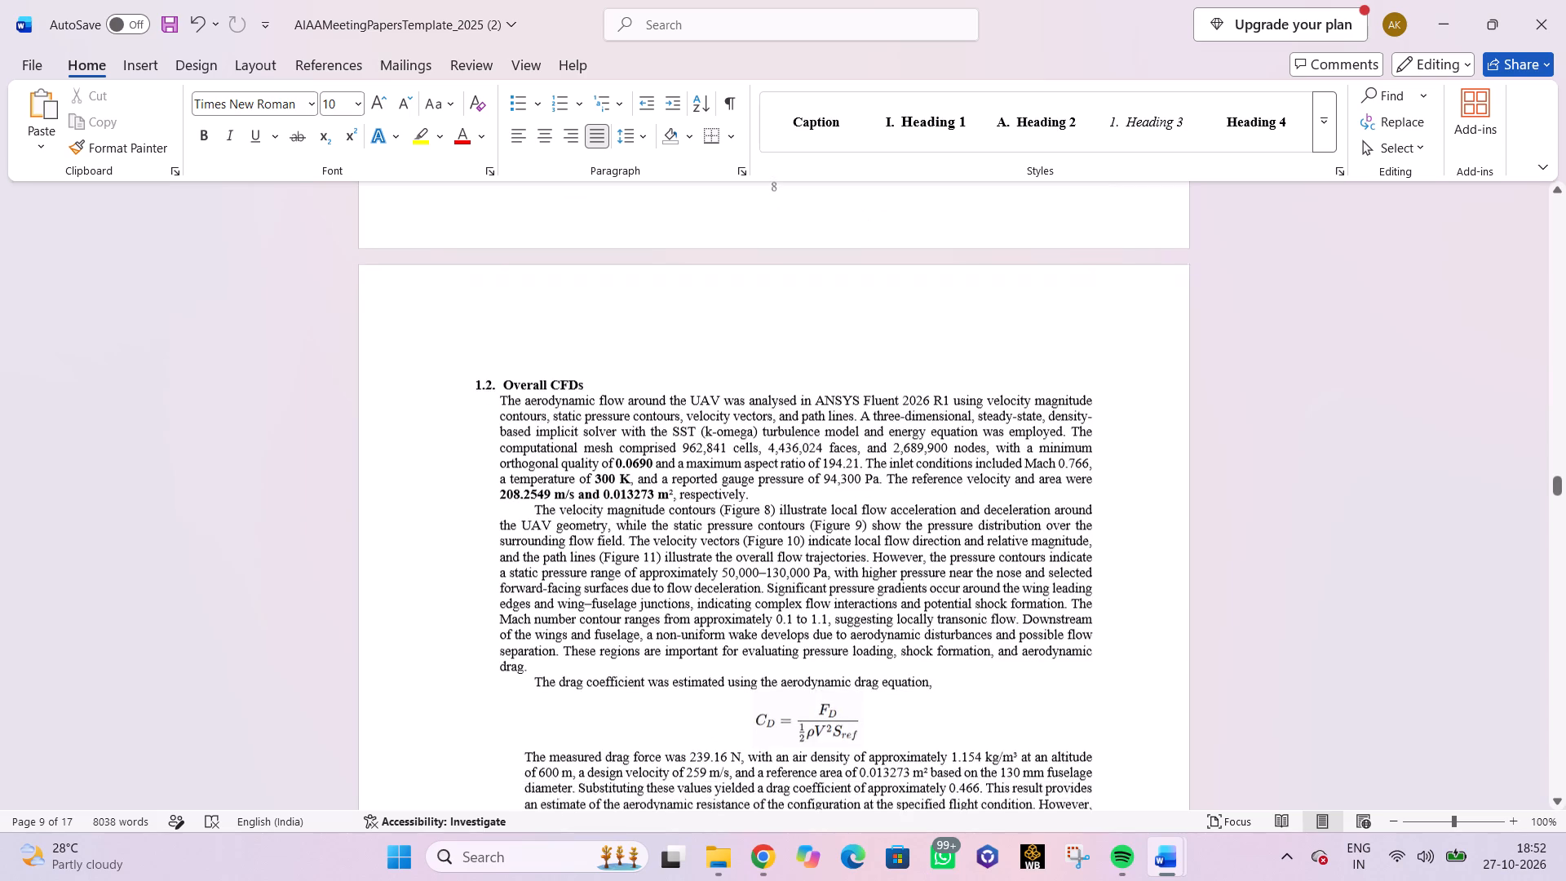
Insert a long run of spaces after the drag coefficient equation on the same line.
{"action": "scroll", "coordinate": [690, 422], "scroll_direction": "down", "scroll_amount": 4}
{"action": "left_click", "coordinate": [887, 514]}
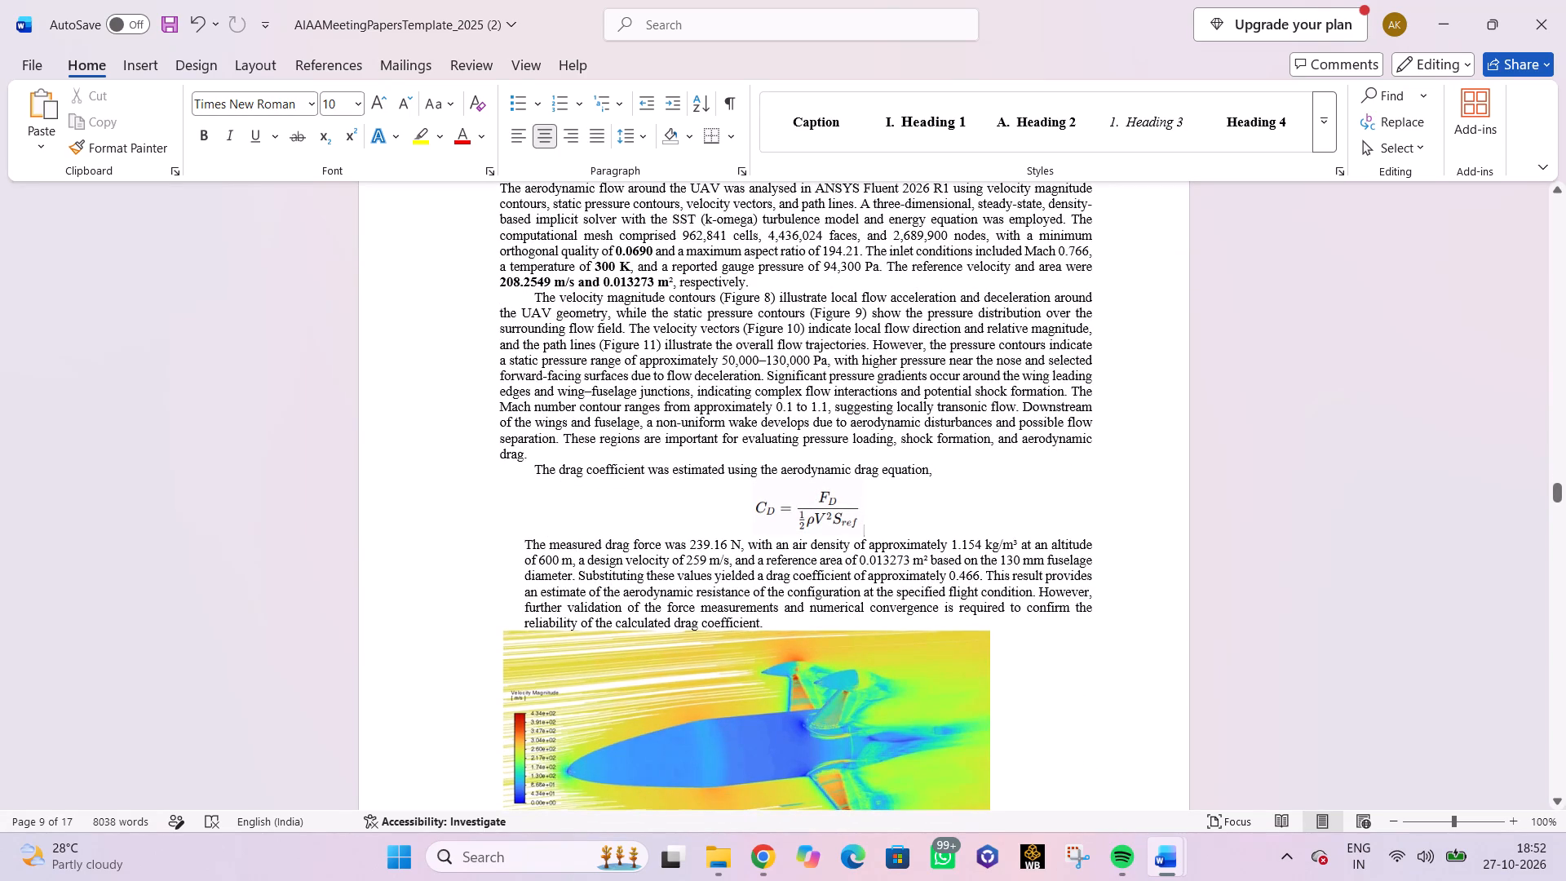
{"action": "key", "text": "space"}
{"action": "key", "text": "space"}
{"action": "key", "text": "space"}
{"action": "key", "text": "space"}
{"action": "key", "text": "space"}
{"action": "key", "text": "space"}
{"action": "key", "text": "space"}
{"action": "key", "text": "space"}
{"action": "key", "text": "space"}
{"action": "key", "text": "space"}
{"action": "key", "text": "space"}
{"action": "key", "text": "space"}
{"action": "key", "text": "space"}
{"action": "key", "text": "space"}
{"action": "key", "text": "space"}
{"action": "key", "text": "space"}
{"action": "key", "text": "space"}
{"action": "key", "text": "space"}
{"action": "key", "text": "space"}
{"action": "key", "text": "space"}
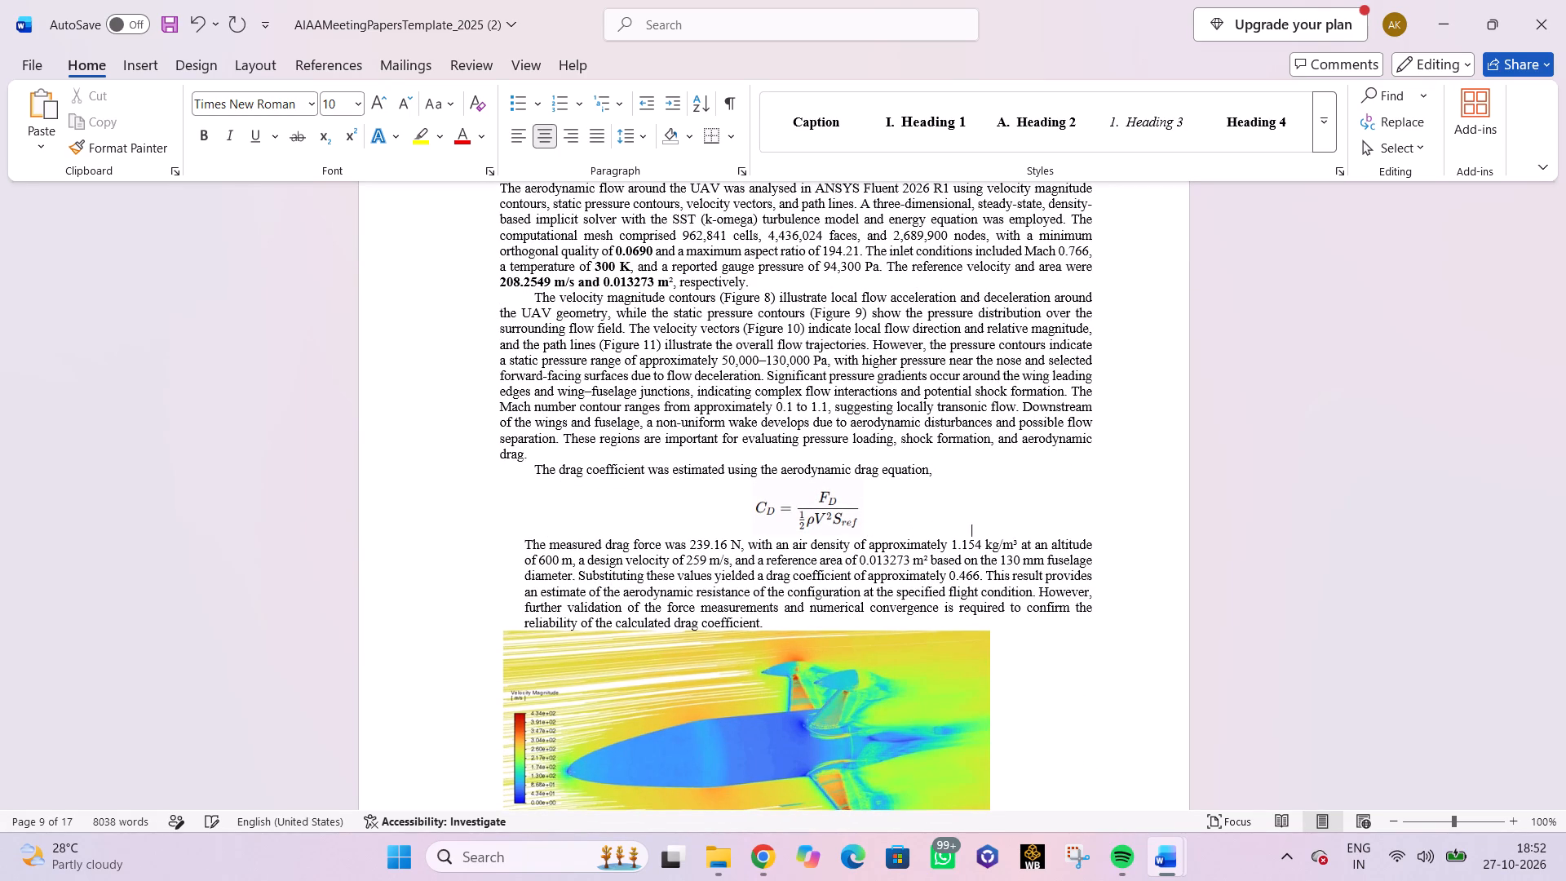
{"action": "key", "text": "space"}
Check the earlier equation numbering and add the reference (7) after "equation" in the sentence introducing the drag formula.
{"action": "left_click", "coordinate": [928, 470]}
{"action": "scroll", "coordinate": [929, 473], "scroll_direction": "up", "scroll_amount": 4}
{"action": "scroll", "coordinate": [928, 473], "scroll_direction": "down", "scroll_amount": 1}
{"action": "scroll", "coordinate": [928, 473], "scroll_direction": "up", "scroll_amount": 1}
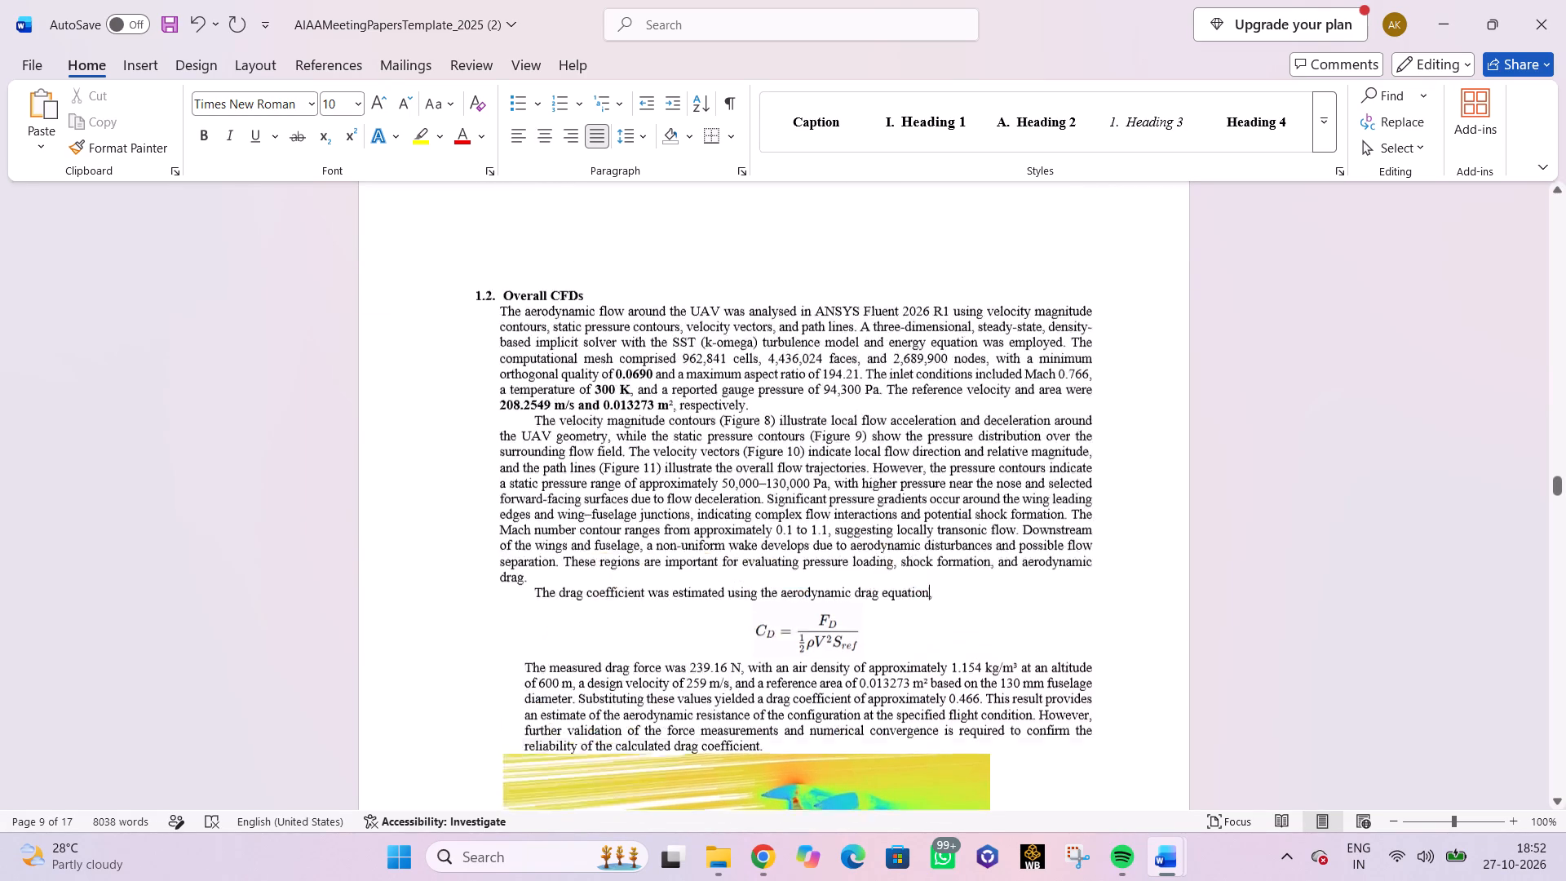
{"action": "scroll", "coordinate": [928, 473], "scroll_direction": "up", "scroll_amount": 3}
{"action": "scroll", "coordinate": [927, 473], "scroll_direction": "down", "scroll_amount": 1}
{"action": "scroll", "coordinate": [927, 473], "scroll_direction": "up", "scroll_amount": 17}
{"action": "scroll", "coordinate": [927, 473], "scroll_direction": "down", "scroll_amount": 4}
{"action": "scroll", "coordinate": [927, 473], "scroll_direction": "up", "scroll_amount": 9}
{"action": "scroll", "coordinate": [927, 473], "scroll_direction": "down", "scroll_amount": 1}
{"action": "scroll", "coordinate": [927, 473], "scroll_direction": "up", "scroll_amount": 1}
{"action": "scroll", "coordinate": [927, 473], "scroll_direction": "down", "scroll_amount": 2}
{"action": "scroll", "coordinate": [927, 473], "scroll_direction": "up", "scroll_amount": 3}
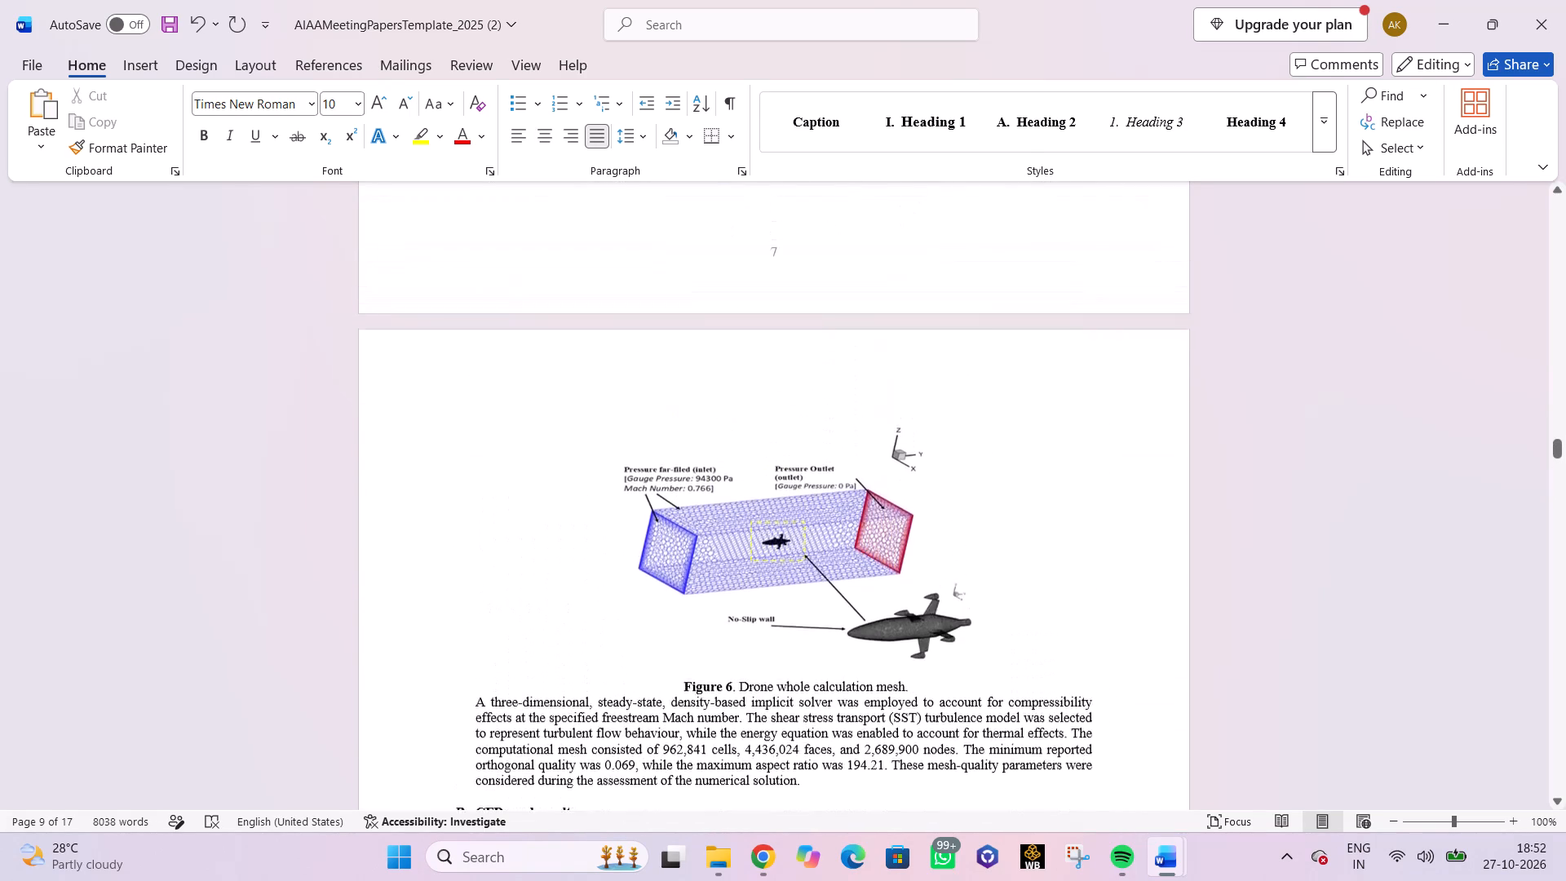
{"action": "scroll", "coordinate": [927, 473], "scroll_direction": "up", "scroll_amount": 2}
{"action": "scroll", "coordinate": [927, 473], "scroll_direction": "down", "scroll_amount": 1}
{"action": "scroll", "coordinate": [927, 473], "scroll_direction": "up", "scroll_amount": 6}
{"action": "scroll", "coordinate": [927, 473], "scroll_direction": "down", "scroll_amount": 3}
{"action": "scroll", "coordinate": [927, 473], "scroll_direction": "up", "scroll_amount": 9}
{"action": "scroll", "coordinate": [927, 473], "scroll_direction": "down", "scroll_amount": 1}
{"action": "scroll", "coordinate": [927, 473], "scroll_direction": "up", "scroll_amount": 2}
{"action": "scroll", "coordinate": [922, 487], "scroll_direction": "down", "scroll_amount": 7}
{"action": "scroll", "coordinate": [892, 502], "scroll_direction": "up", "scroll_amount": 1}
{"action": "scroll", "coordinate": [892, 502], "scroll_direction": "down", "scroll_amount": 2}
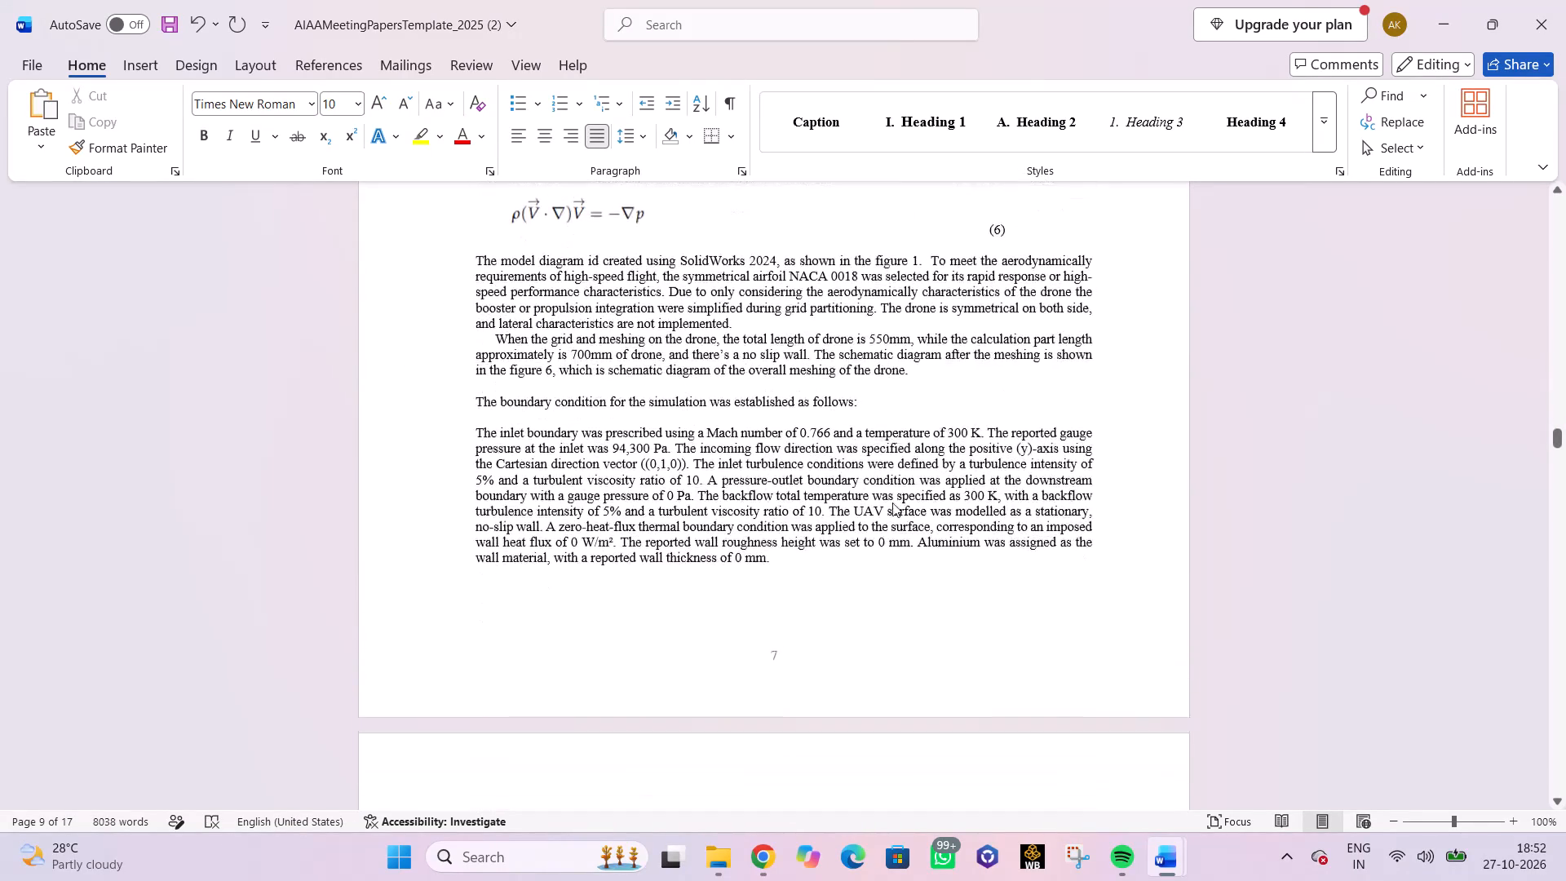
{"action": "scroll", "coordinate": [892, 502], "scroll_direction": "down", "scroll_amount": 20}
{"action": "scroll", "coordinate": [892, 502], "scroll_direction": "down", "scroll_amount": 4}
{"action": "scroll", "coordinate": [892, 469], "scroll_direction": "up", "scroll_amount": 1}
{"action": "scroll", "coordinate": [892, 469], "scroll_direction": "down", "scroll_amount": 4}
{"action": "scroll", "coordinate": [894, 472], "scroll_direction": "up", "scroll_amount": 1}
{"action": "scroll", "coordinate": [894, 472], "scroll_direction": "down", "scroll_amount": 10}
{"action": "type", "text": "()"}
{"action": "key", "text": "Left"}
{"action": "key", "text": "7"}
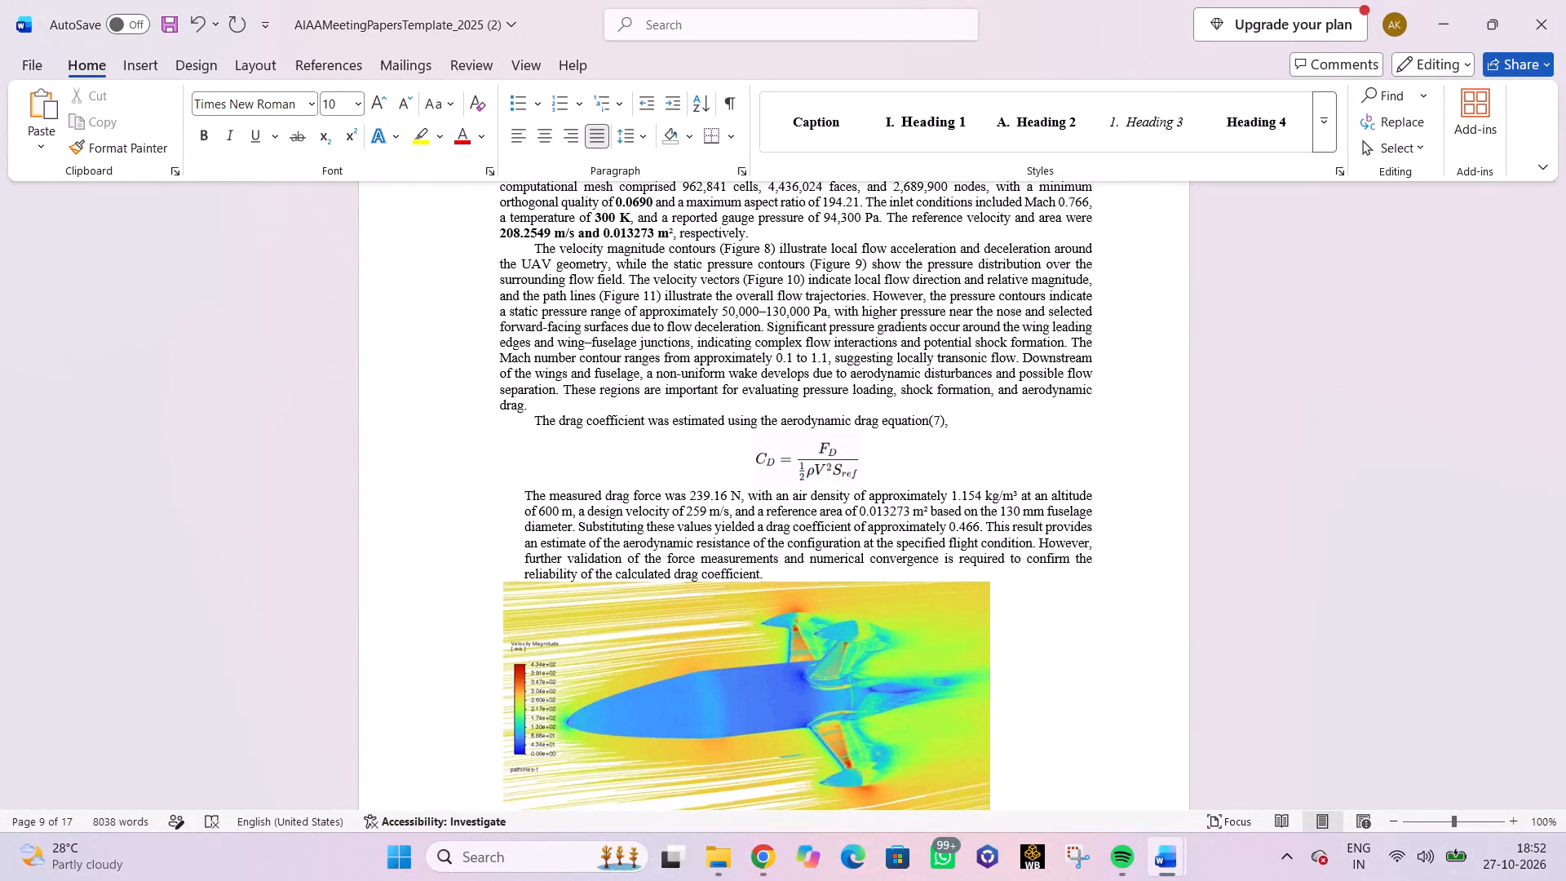
Label the drag coefficient equation with the number (7) at the end of its line.
{"action": "key", "text": "Down"}
{"action": "key", "text": "space"}
{"action": "type", "text": "()"}
{"action": "key", "text": "Left"}
{"action": "key", "text": "7"}
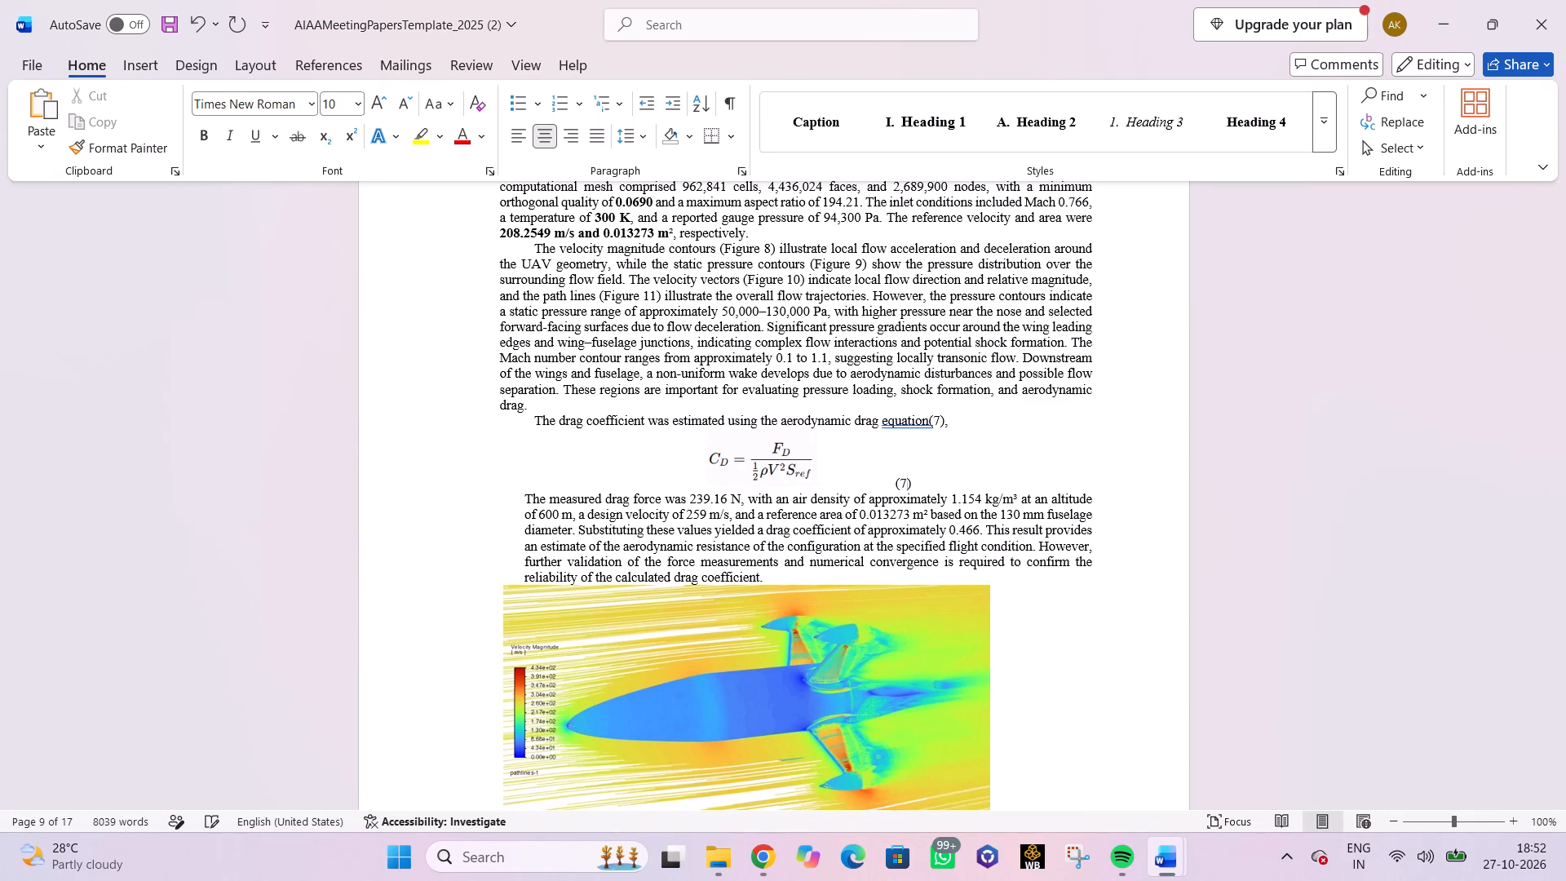
Re-indent the paragraph beginning "The measured drag force" close to the other paragraphs' left edge, without a first-line indent.
{"action": "scroll", "coordinate": [815, 502], "scroll_direction": "down", "scroll_amount": 3}
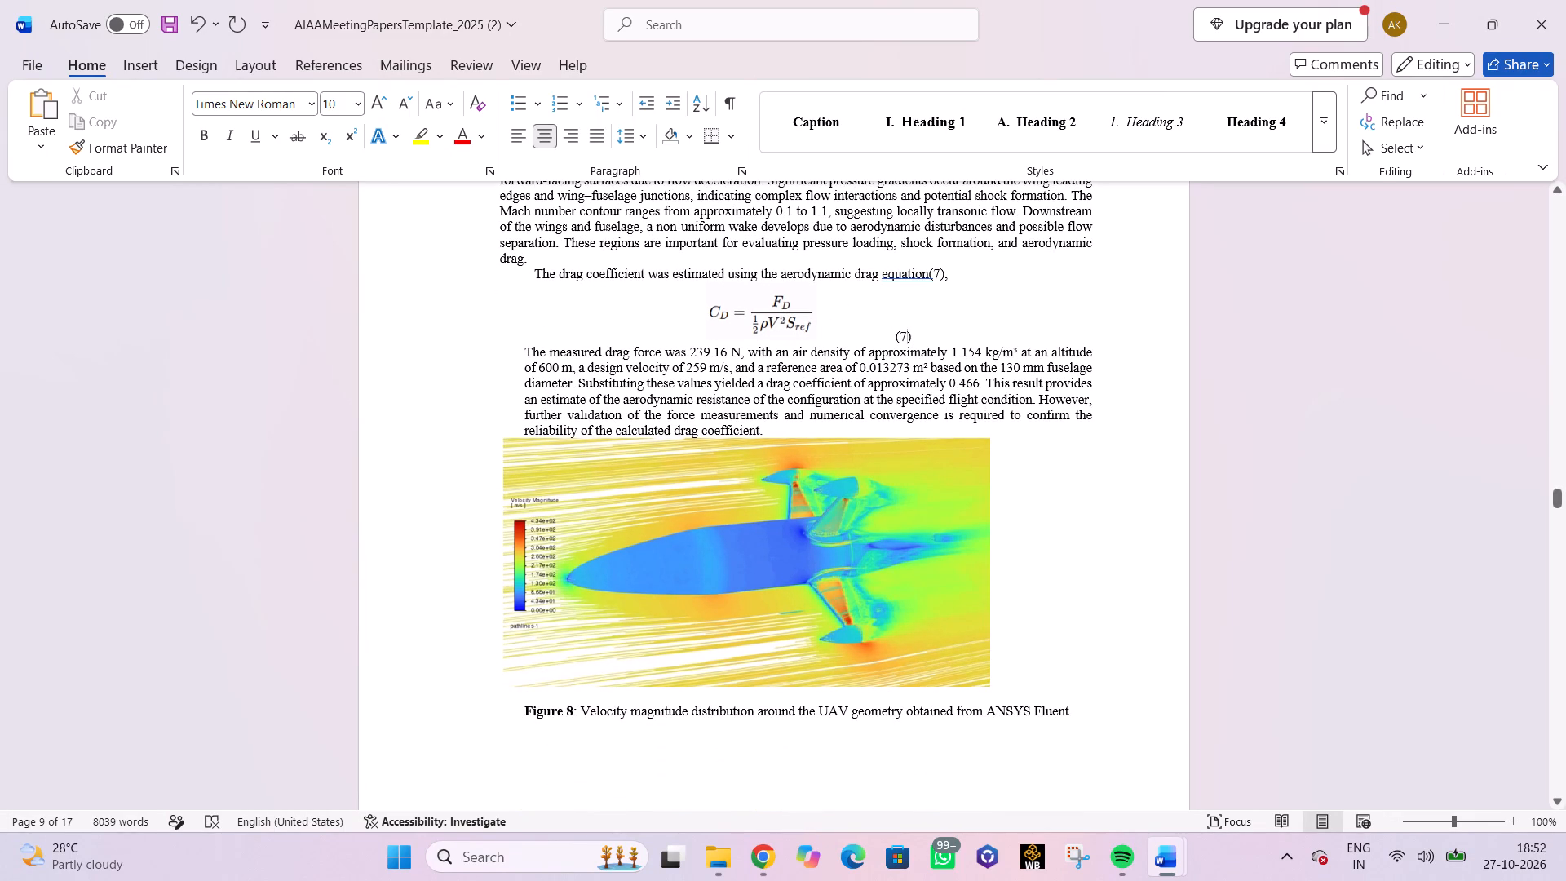
{"action": "left_click", "coordinate": [524, 353]}
{"action": "key", "text": "BackSpace"}
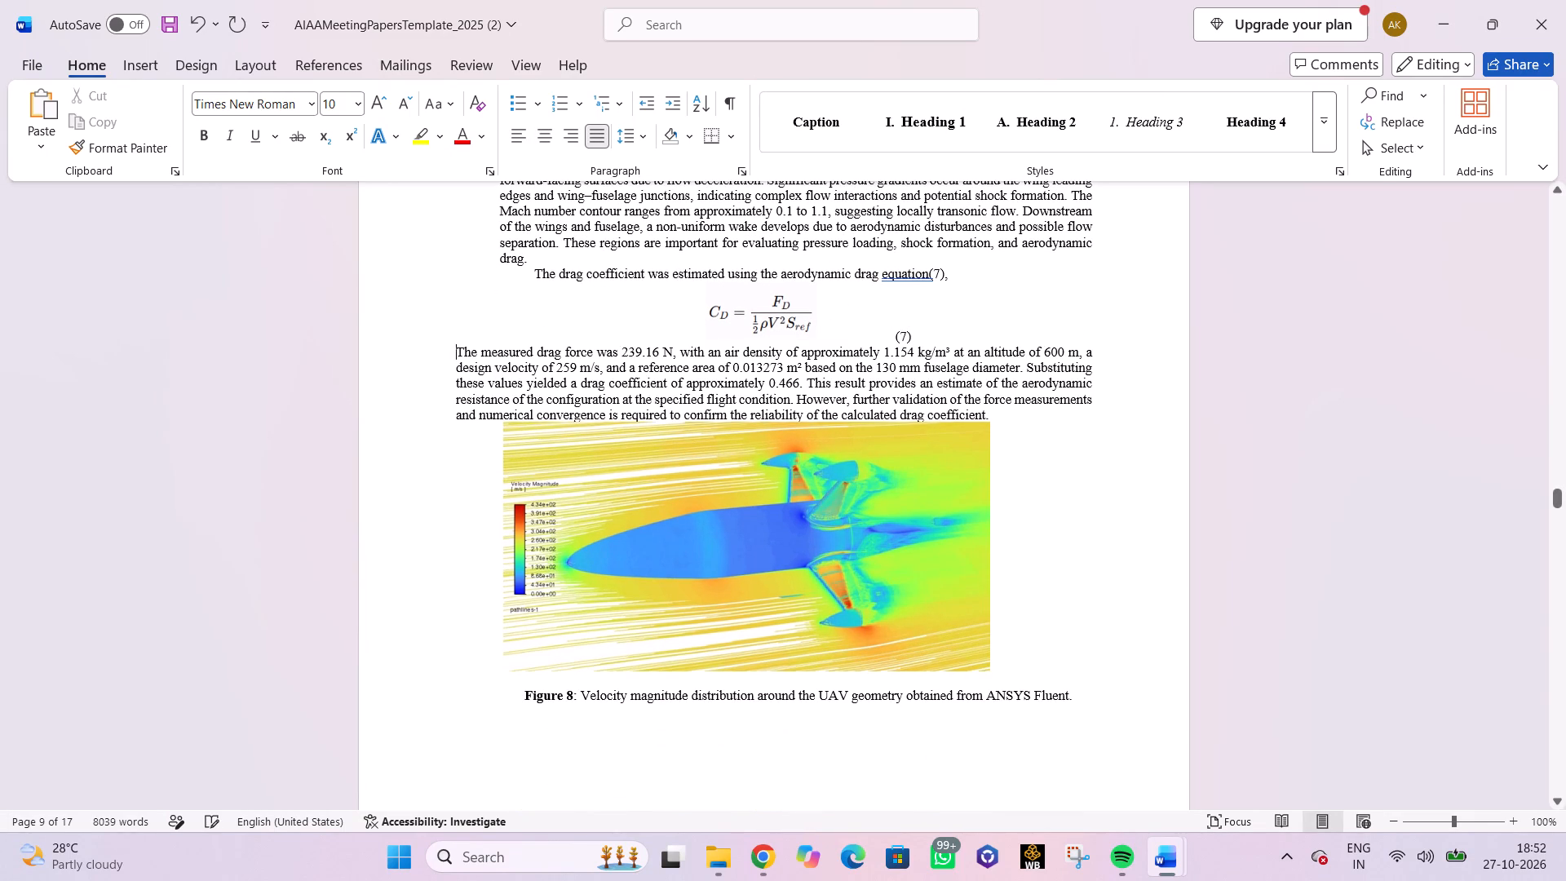
{"action": "key", "text": "Tab"}
{"action": "scroll", "coordinate": [523, 352], "scroll_direction": "up", "scroll_amount": 3}
{"action": "scroll", "coordinate": [523, 352], "scroll_direction": "down", "scroll_amount": 1}
{"action": "scroll", "coordinate": [523, 352], "scroll_direction": "up", "scroll_amount": 5}
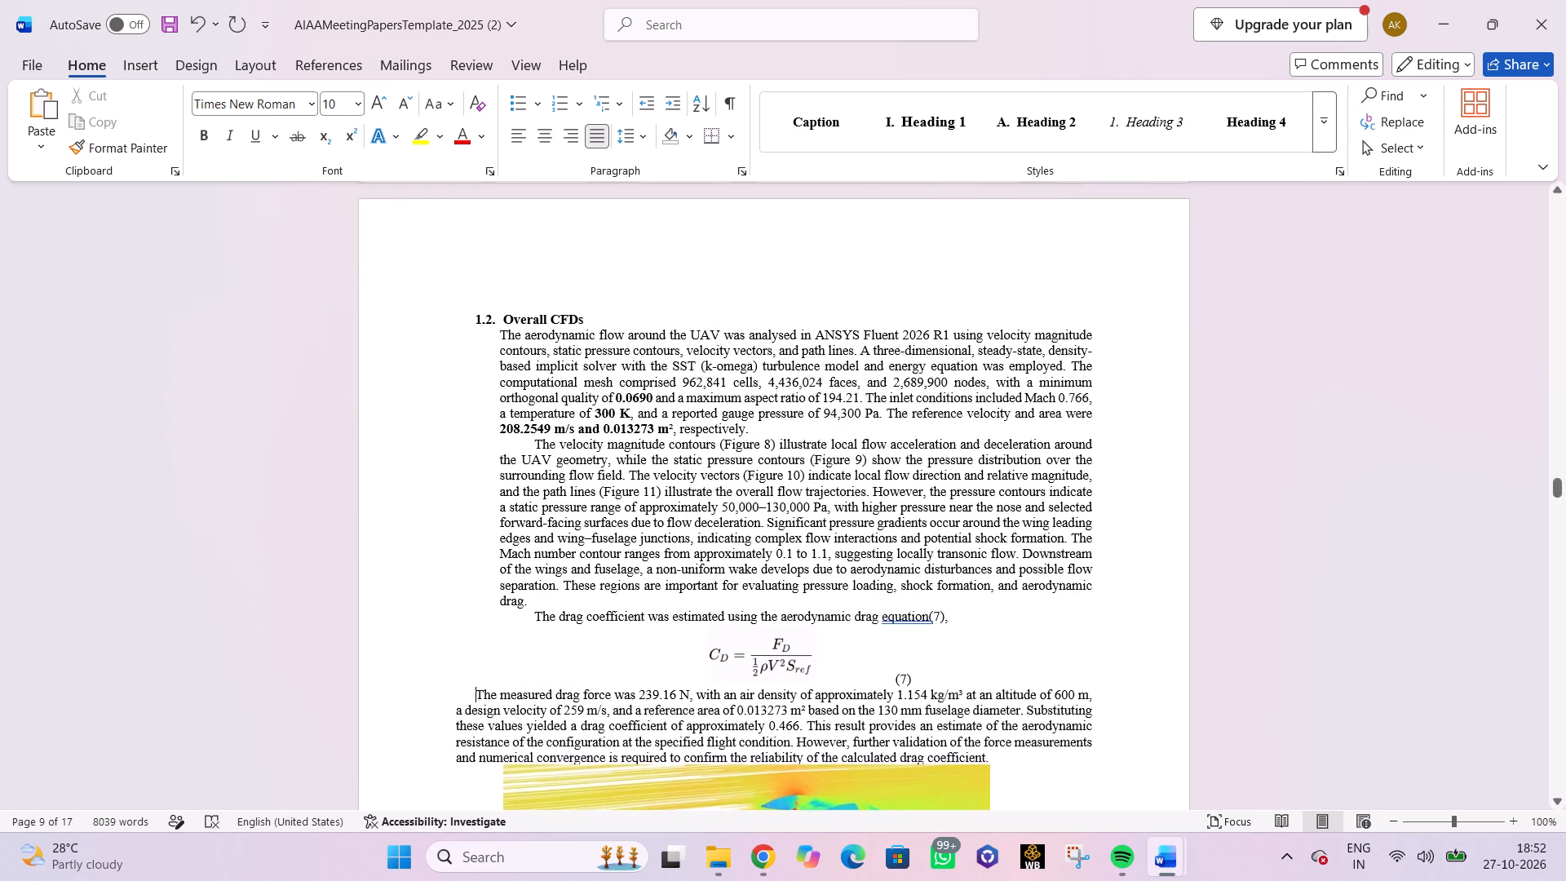
{"action": "key", "text": "Tab"}
{"action": "scroll", "coordinate": [515, 504], "scroll_direction": "down", "scroll_amount": 3}
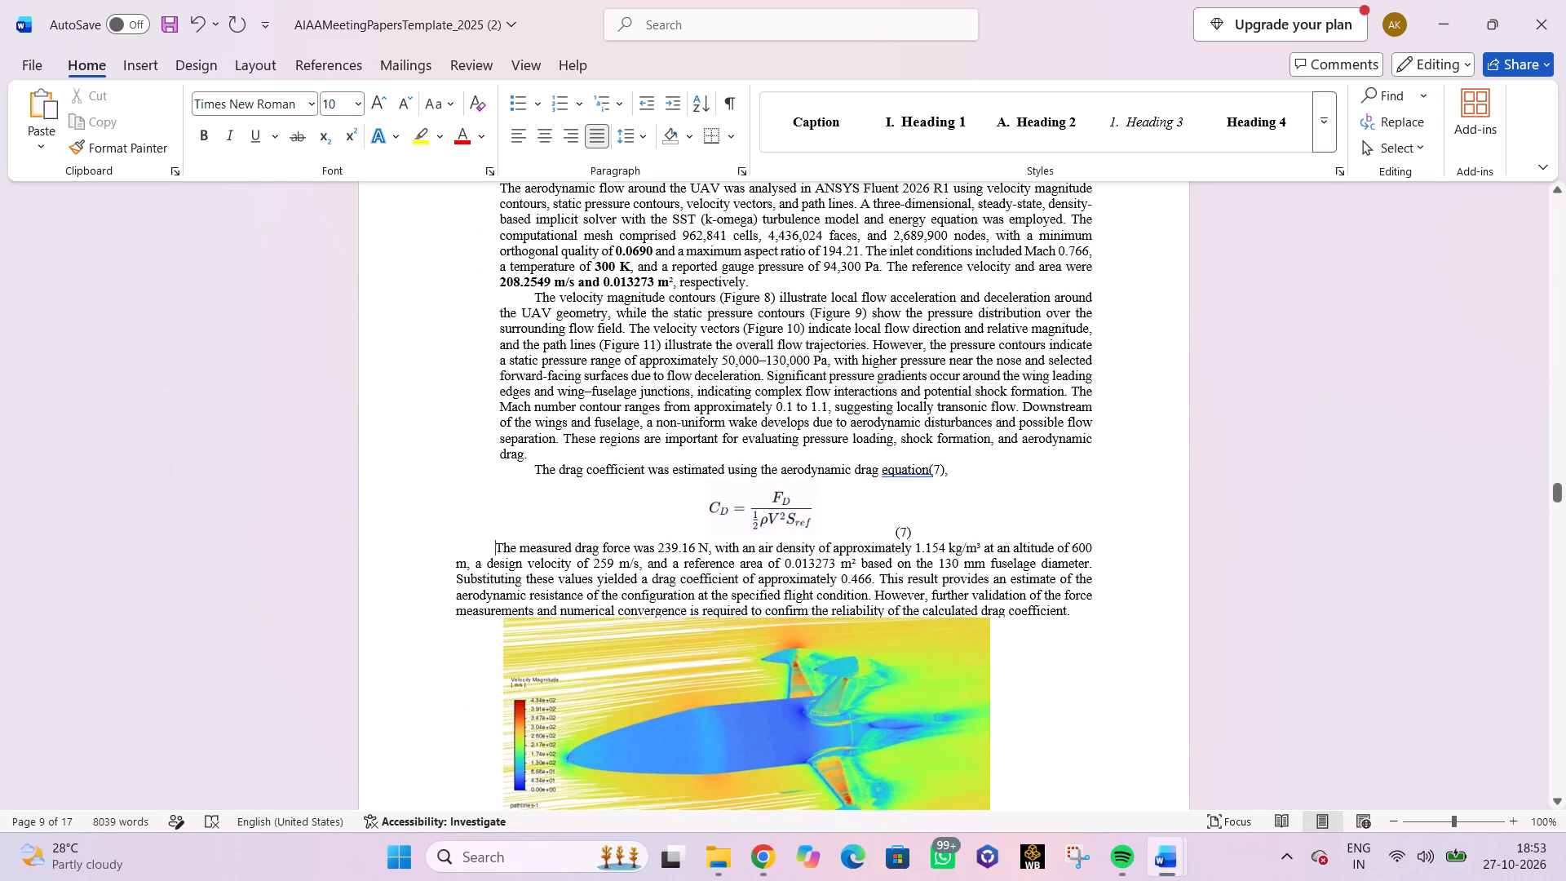
{"action": "left_click", "coordinate": [454, 557]}
{"action": "key", "text": "Tab"}
{"action": "key", "text": "Tab"}
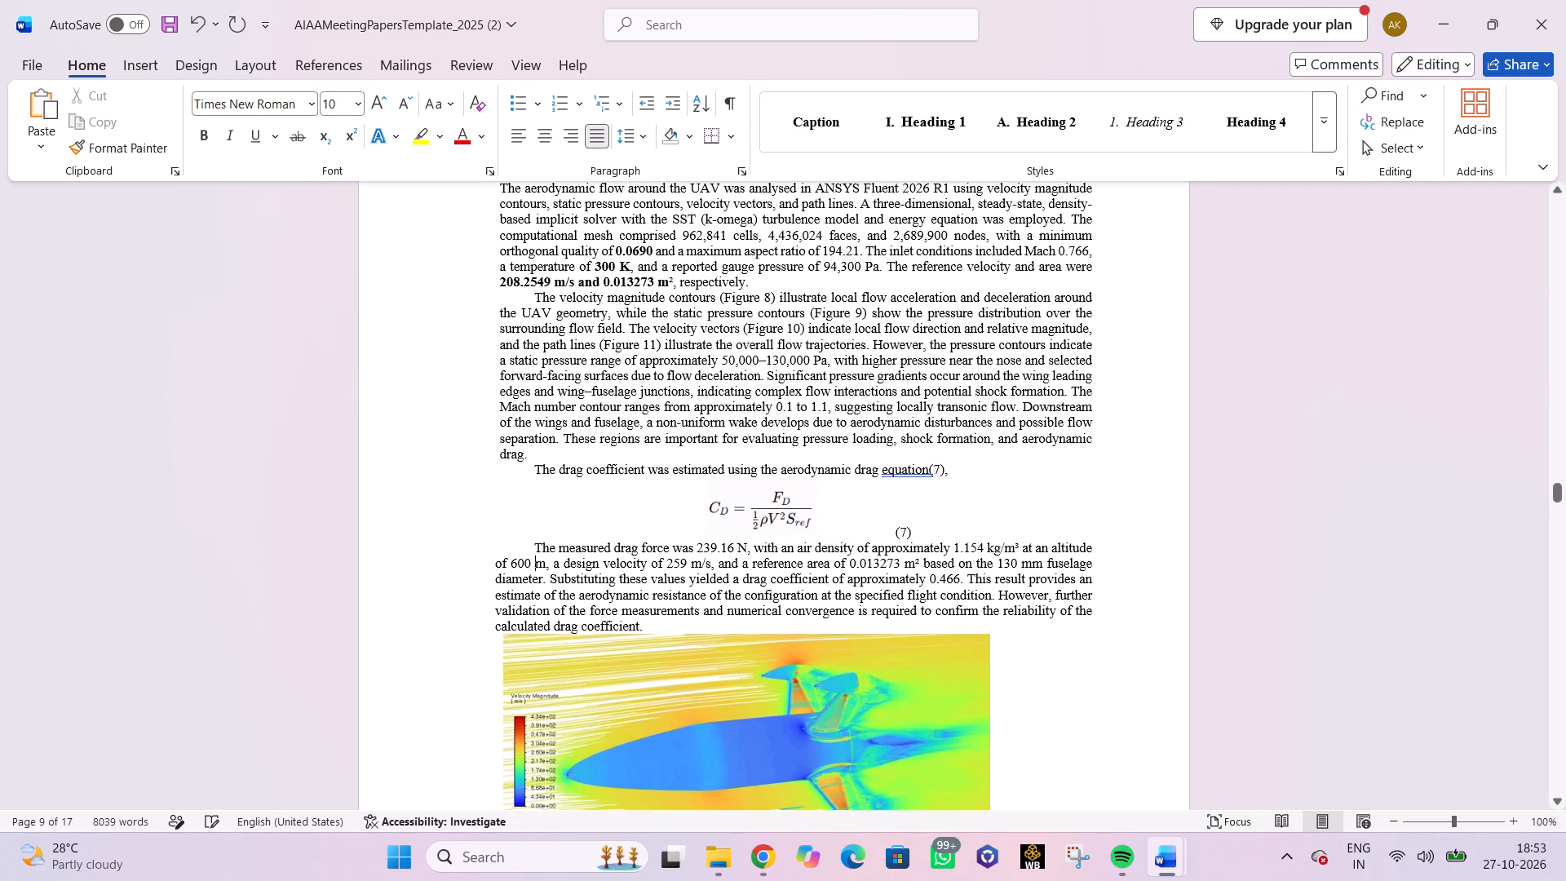
{"action": "left_click", "coordinate": [530, 547]}
{"action": "key", "text": "BackSpace"}
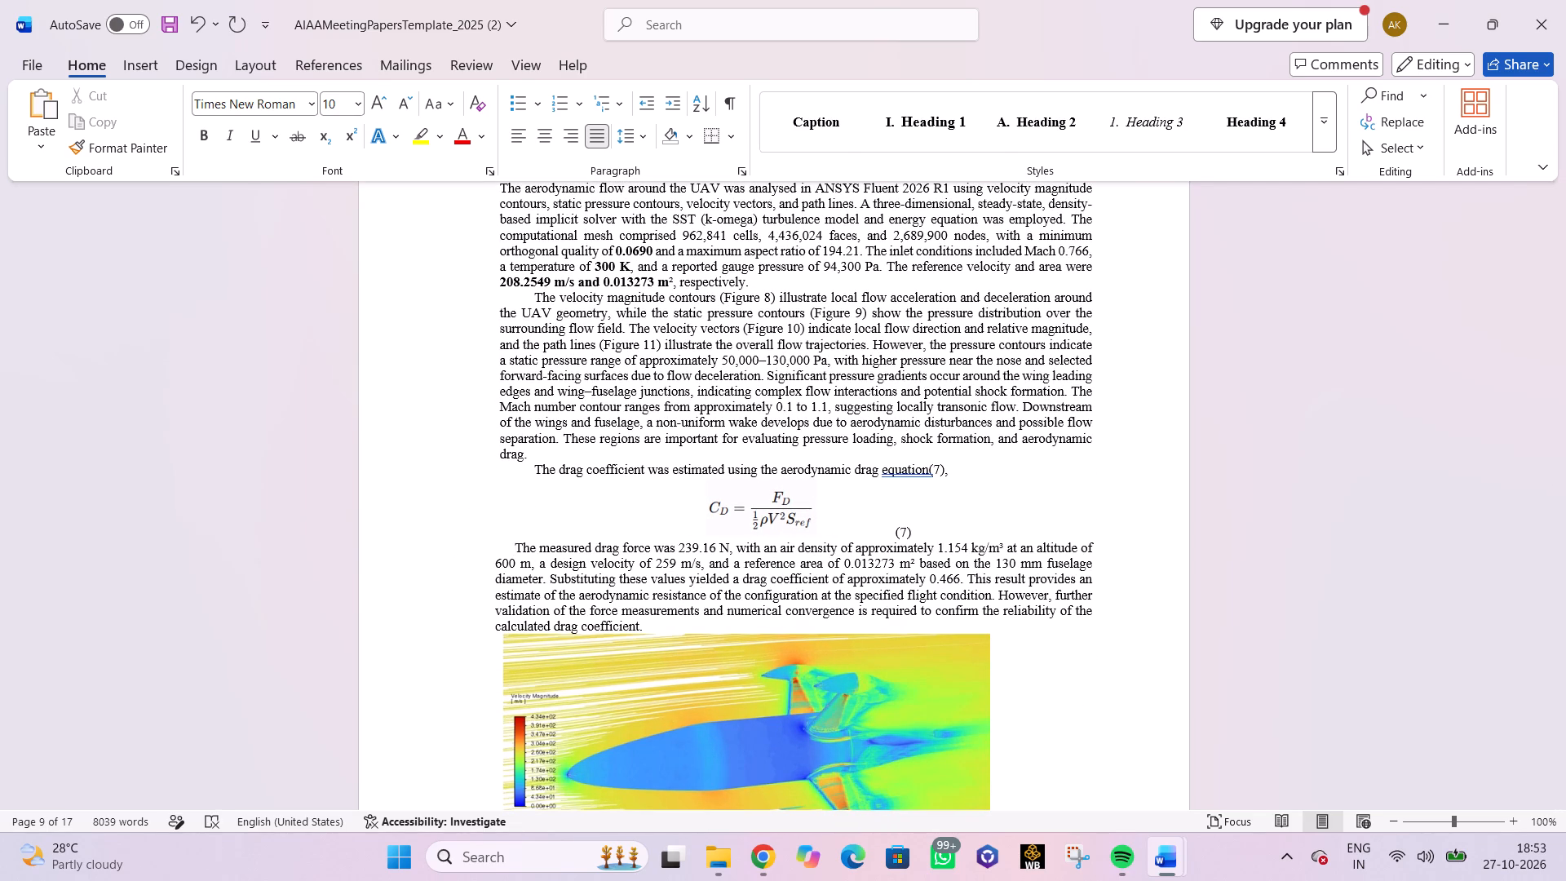
{"action": "key", "text": "BackSpace"}
{"action": "scroll", "coordinate": [512, 545], "scroll_direction": "down", "scroll_amount": 2}
{"action": "scroll", "coordinate": [528, 501], "scroll_direction": "up", "scroll_amount": 2}
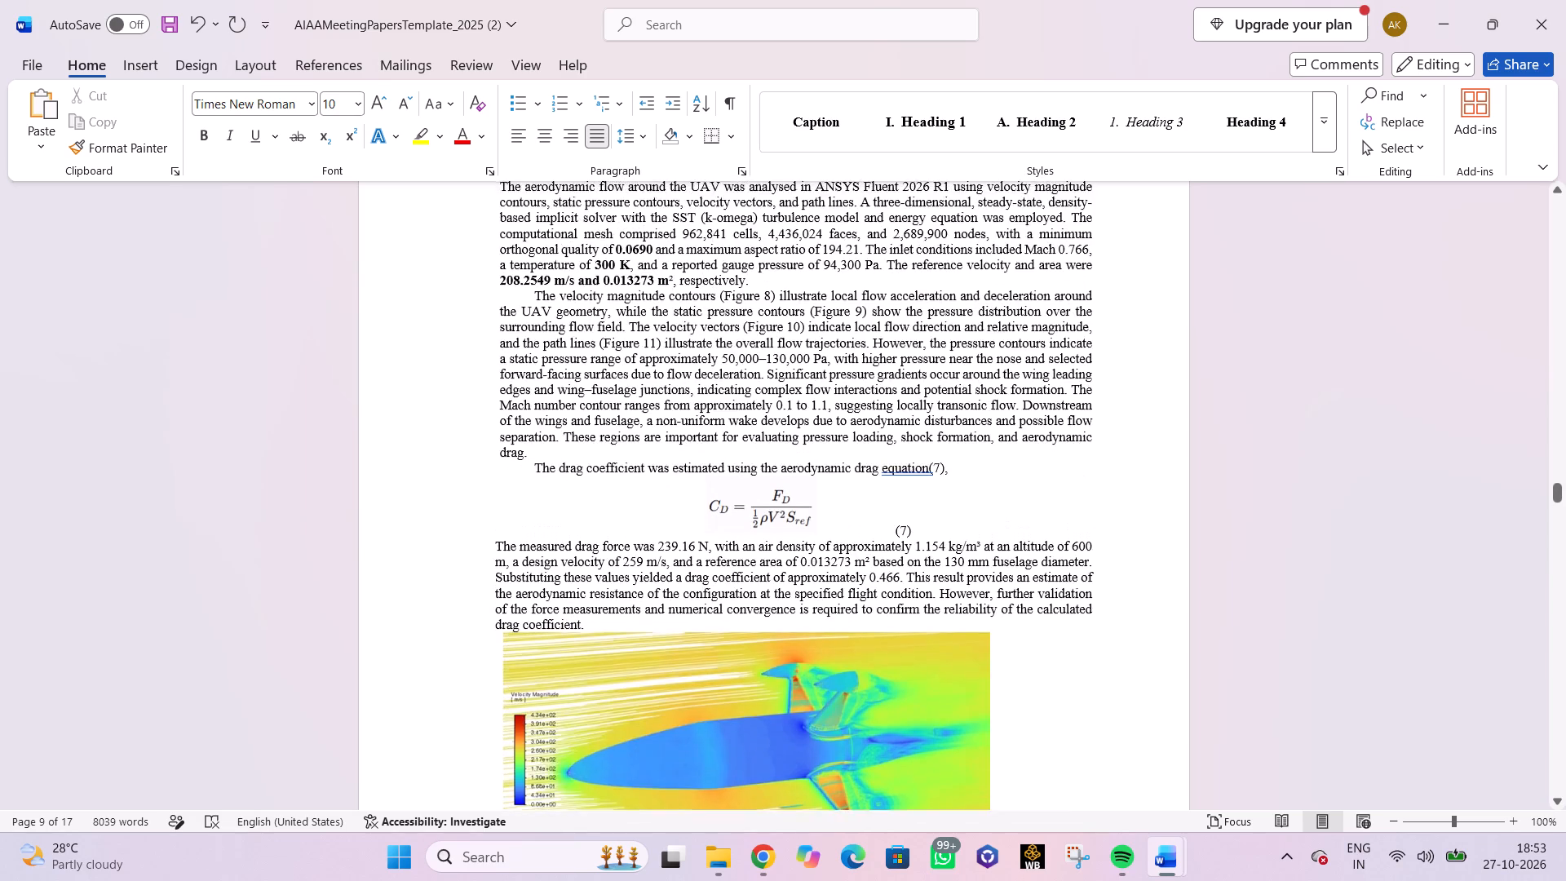
Center the velocity magnitude image above the Figure 8 caption.
{"action": "scroll", "coordinate": [546, 489], "scroll_direction": "down", "scroll_amount": 8}
{"action": "left_click", "coordinate": [594, 408]}
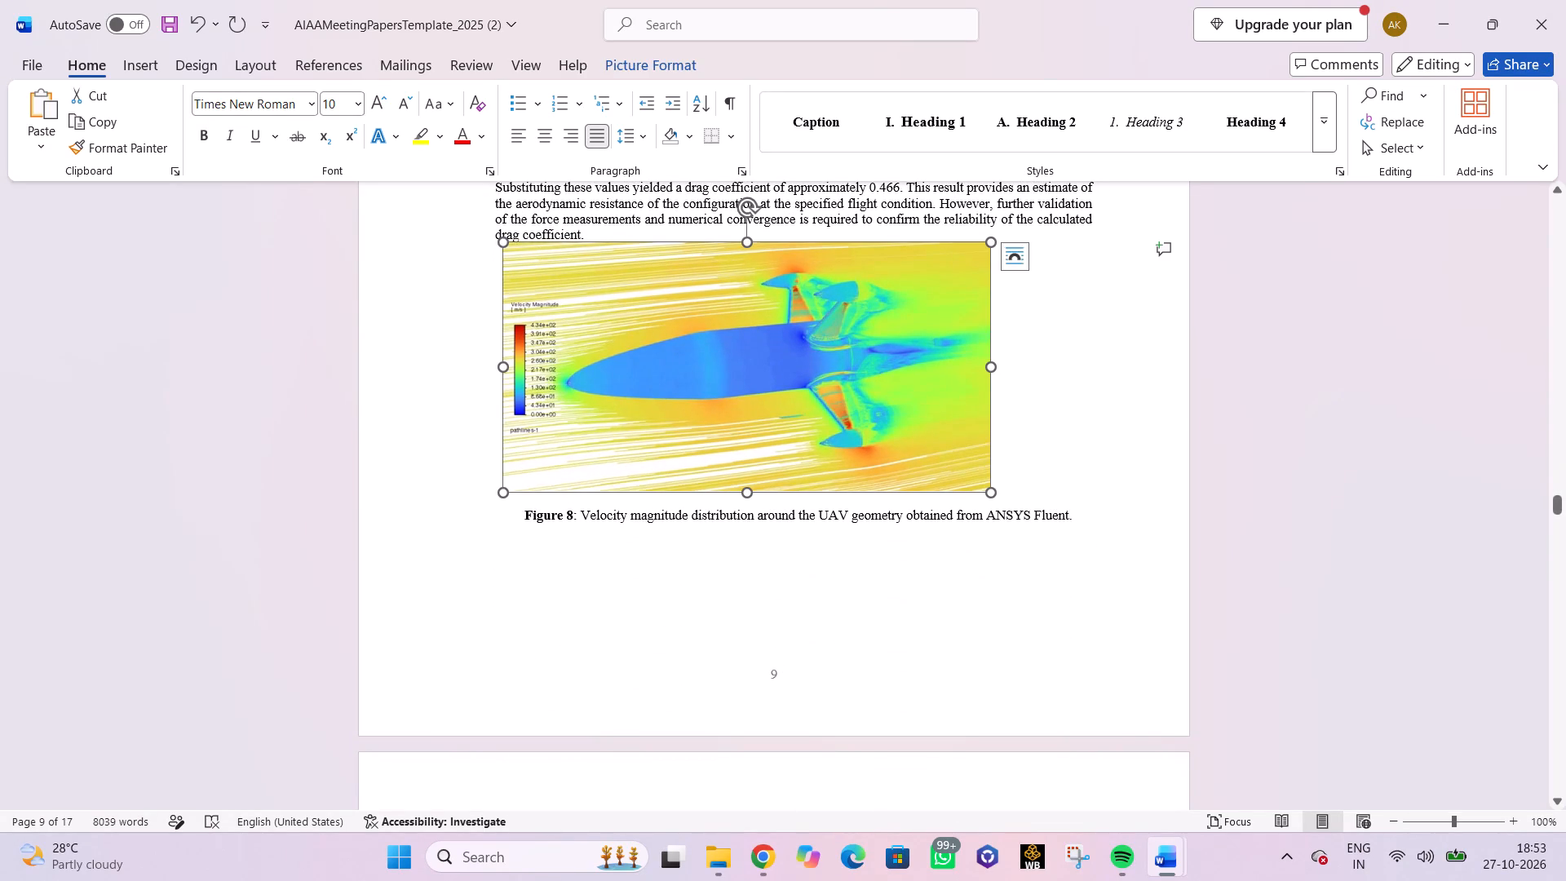
{"action": "left_click", "coordinate": [545, 129]}
{"action": "left_click", "coordinate": [1046, 440]}
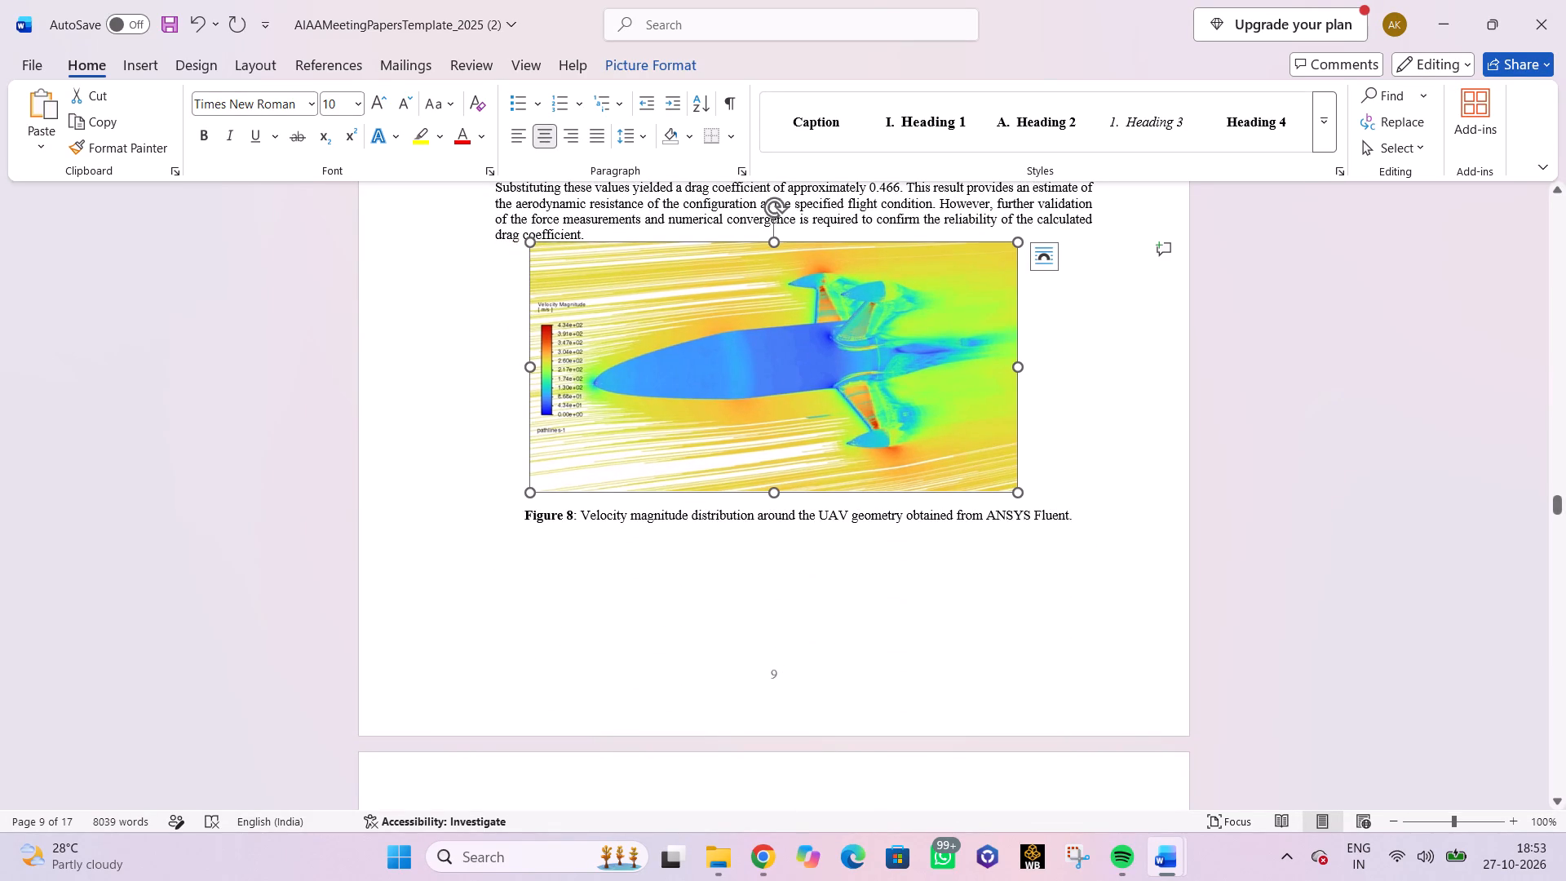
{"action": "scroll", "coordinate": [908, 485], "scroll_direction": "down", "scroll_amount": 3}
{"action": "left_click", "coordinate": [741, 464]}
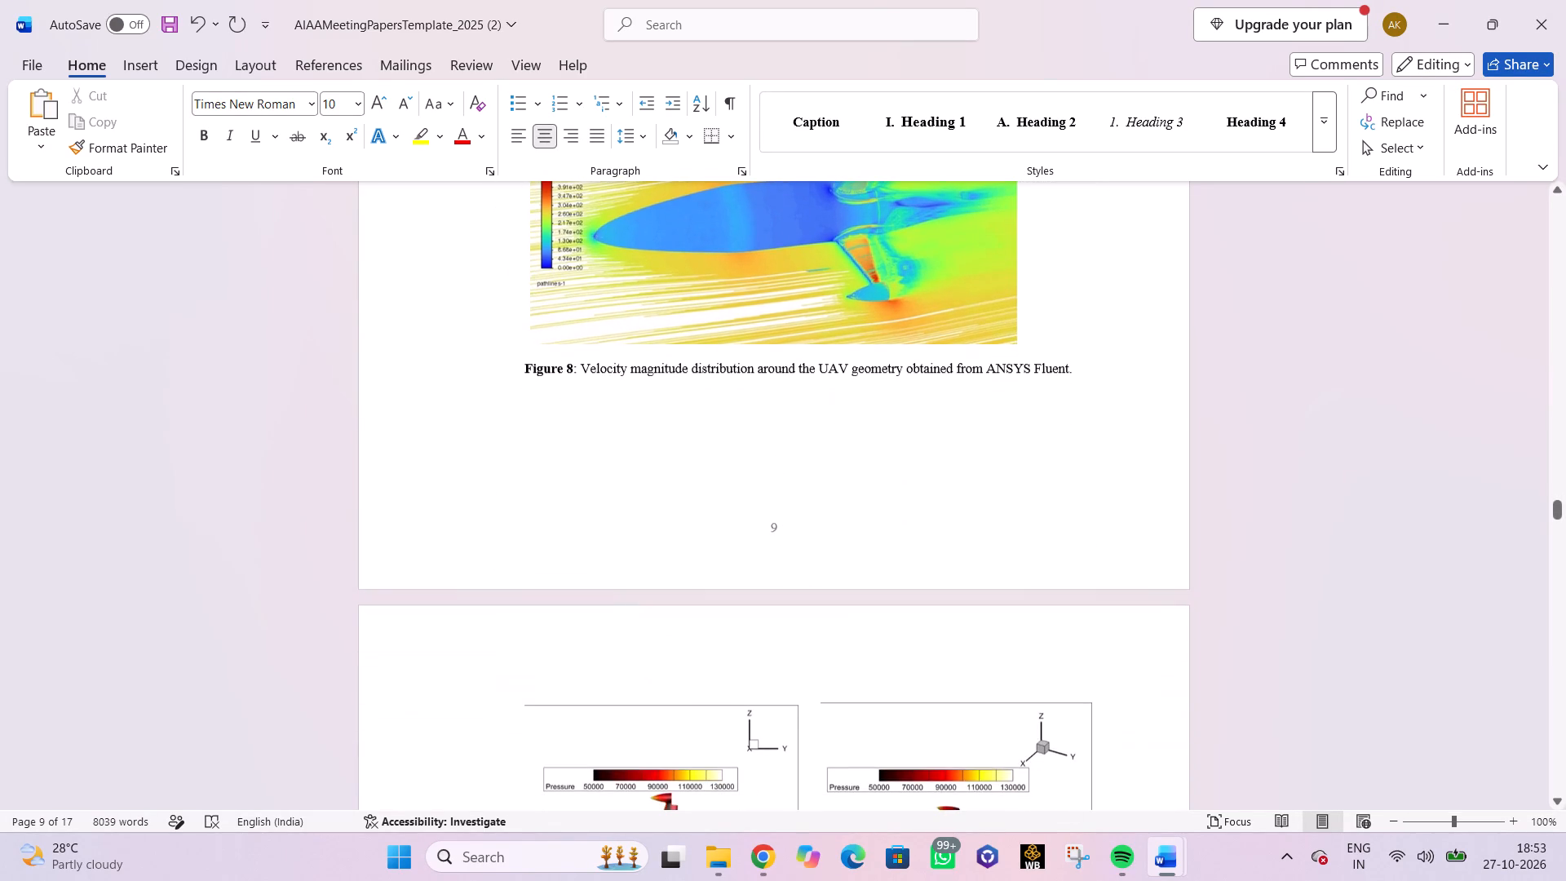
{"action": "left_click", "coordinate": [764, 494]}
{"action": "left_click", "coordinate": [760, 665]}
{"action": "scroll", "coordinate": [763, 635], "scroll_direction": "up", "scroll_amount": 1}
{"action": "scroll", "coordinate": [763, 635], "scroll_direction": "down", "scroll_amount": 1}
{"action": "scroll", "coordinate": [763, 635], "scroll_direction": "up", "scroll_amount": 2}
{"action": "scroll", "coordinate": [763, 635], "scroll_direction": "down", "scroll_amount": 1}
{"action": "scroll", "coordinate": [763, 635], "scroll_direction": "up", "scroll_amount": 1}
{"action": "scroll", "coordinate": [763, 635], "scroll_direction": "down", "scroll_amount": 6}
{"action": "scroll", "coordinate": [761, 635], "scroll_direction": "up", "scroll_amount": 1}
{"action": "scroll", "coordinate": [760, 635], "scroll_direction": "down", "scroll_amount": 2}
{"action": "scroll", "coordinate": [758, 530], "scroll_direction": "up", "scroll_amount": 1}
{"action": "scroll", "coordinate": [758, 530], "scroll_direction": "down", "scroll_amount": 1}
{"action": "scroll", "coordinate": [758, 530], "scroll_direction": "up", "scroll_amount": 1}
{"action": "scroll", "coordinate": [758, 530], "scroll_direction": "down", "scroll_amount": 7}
Center the side-by-side static pressure images and the Figure 9 caption below them.
{"action": "left_click", "coordinate": [682, 320]}
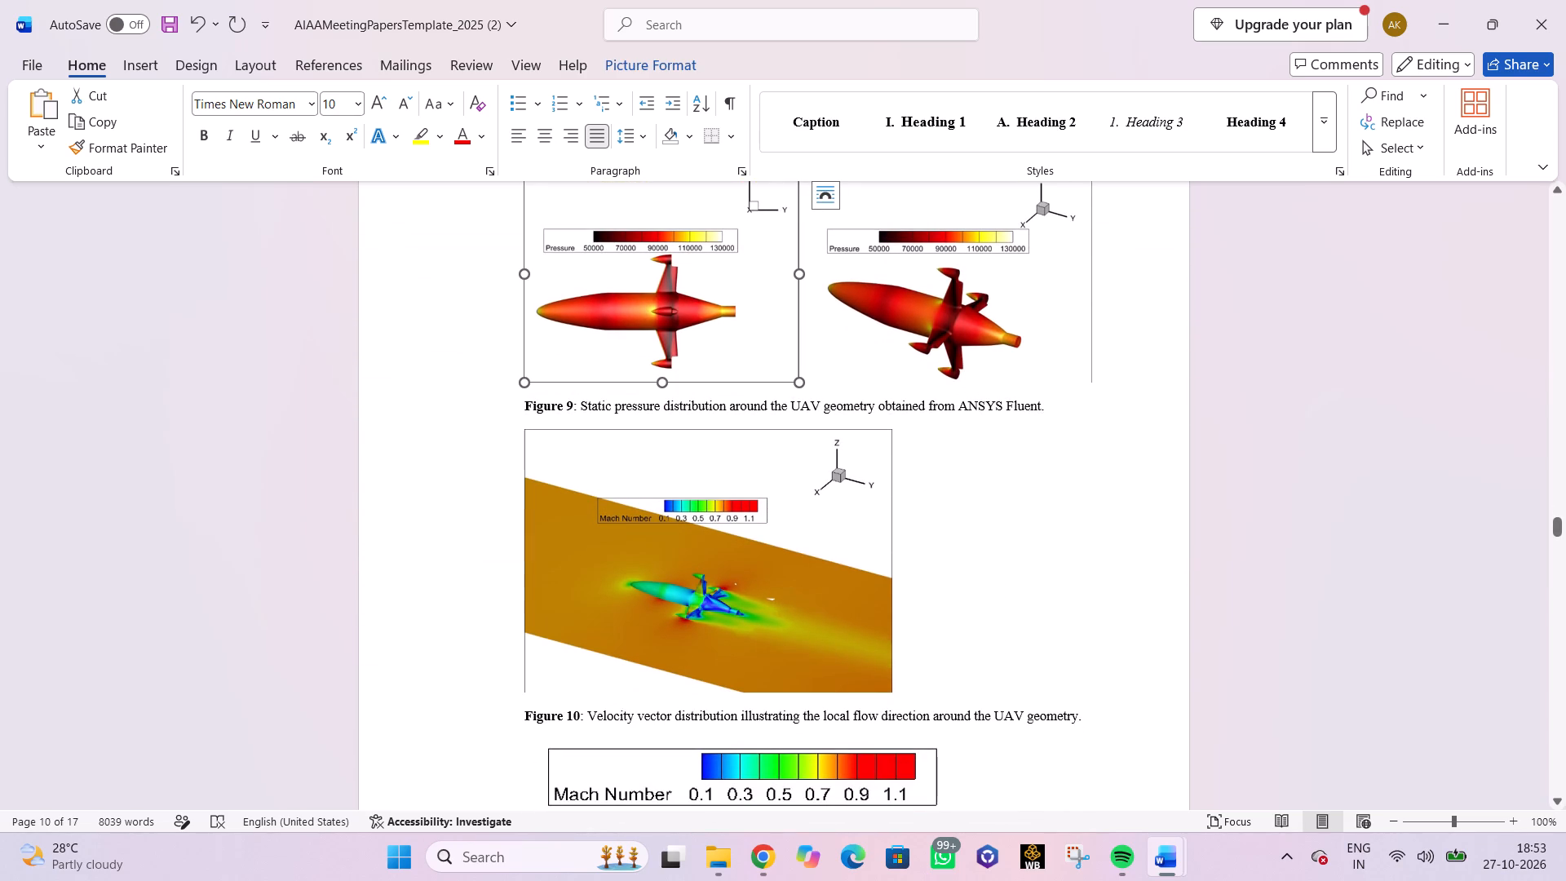
{"action": "left_click", "coordinate": [970, 317]}
{"action": "left_click", "coordinate": [679, 320]}
{"action": "left_click", "coordinate": [896, 302], "text": "shift"}
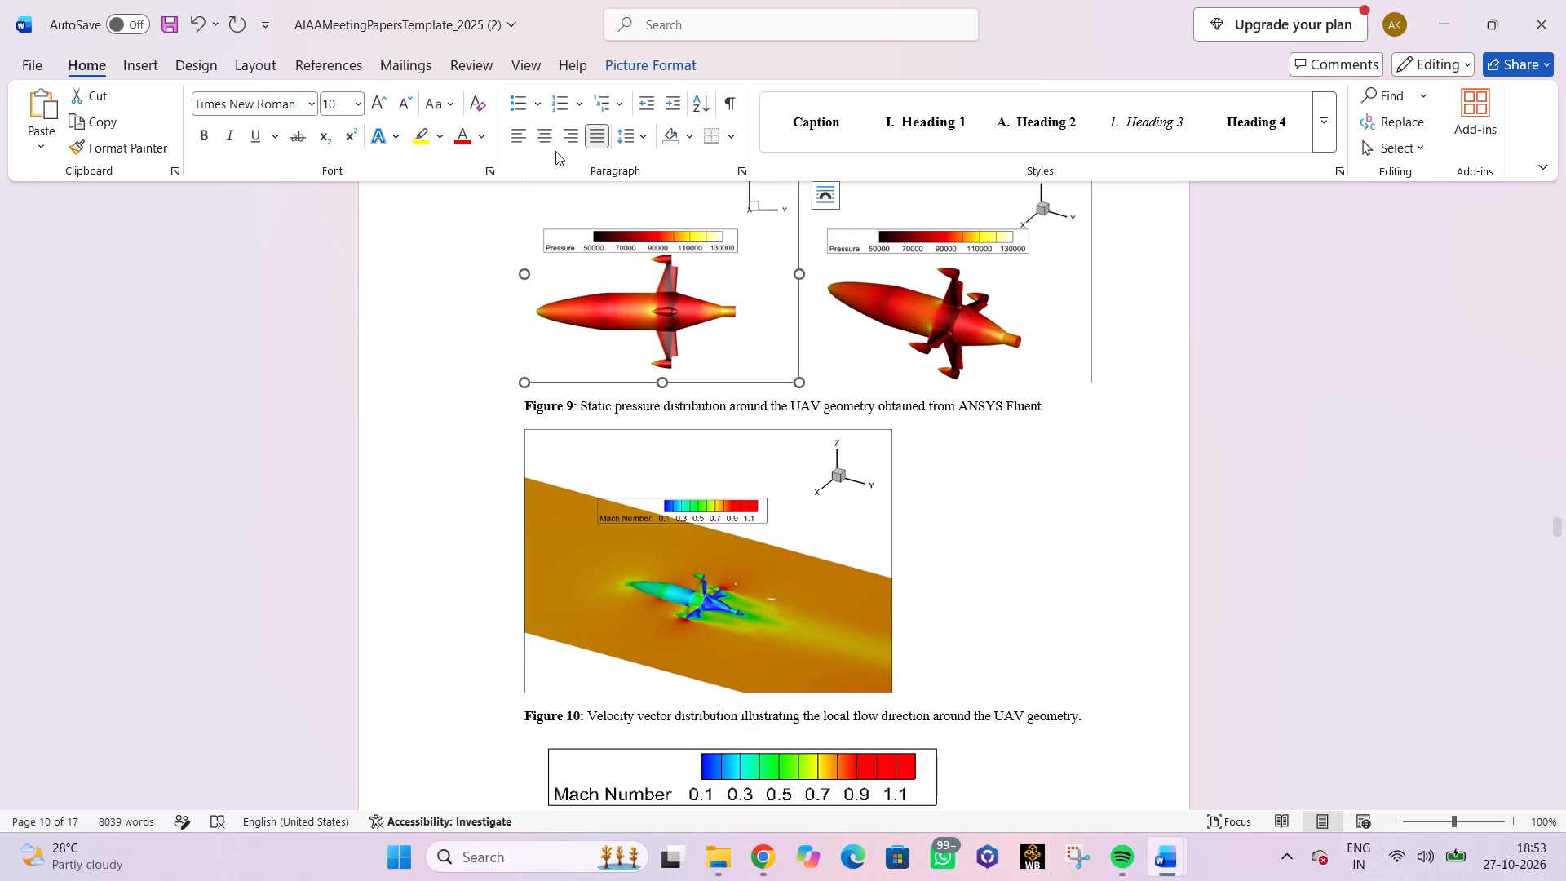
{"action": "left_click", "coordinate": [547, 135]}
{"action": "left_click", "coordinate": [626, 403]}
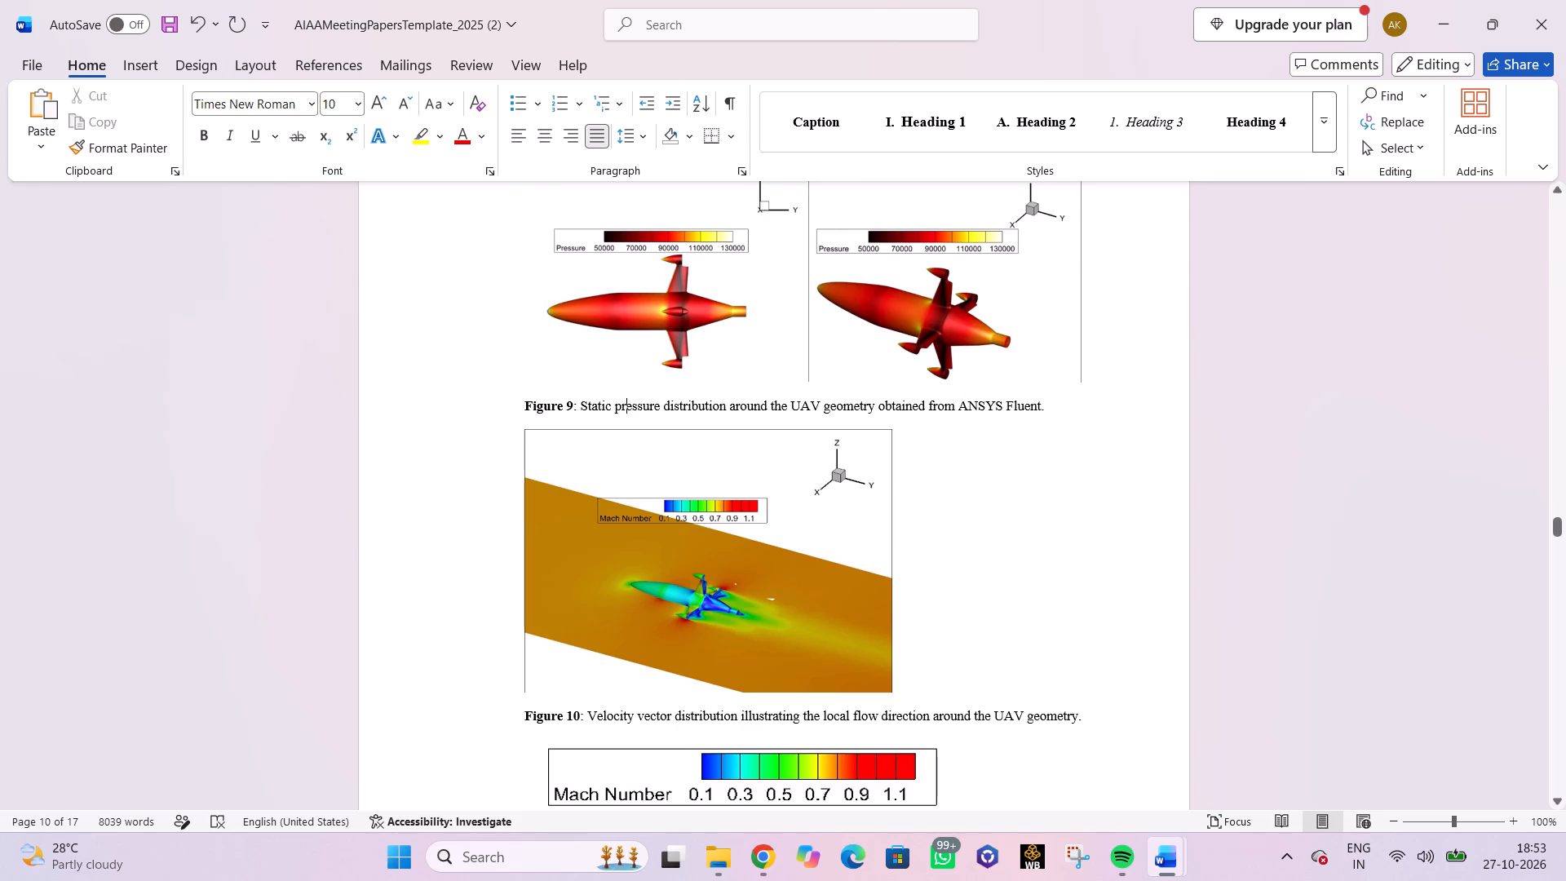
{"action": "left_click_drag", "start_coordinate": [520, 404], "coordinate": [1051, 424]}
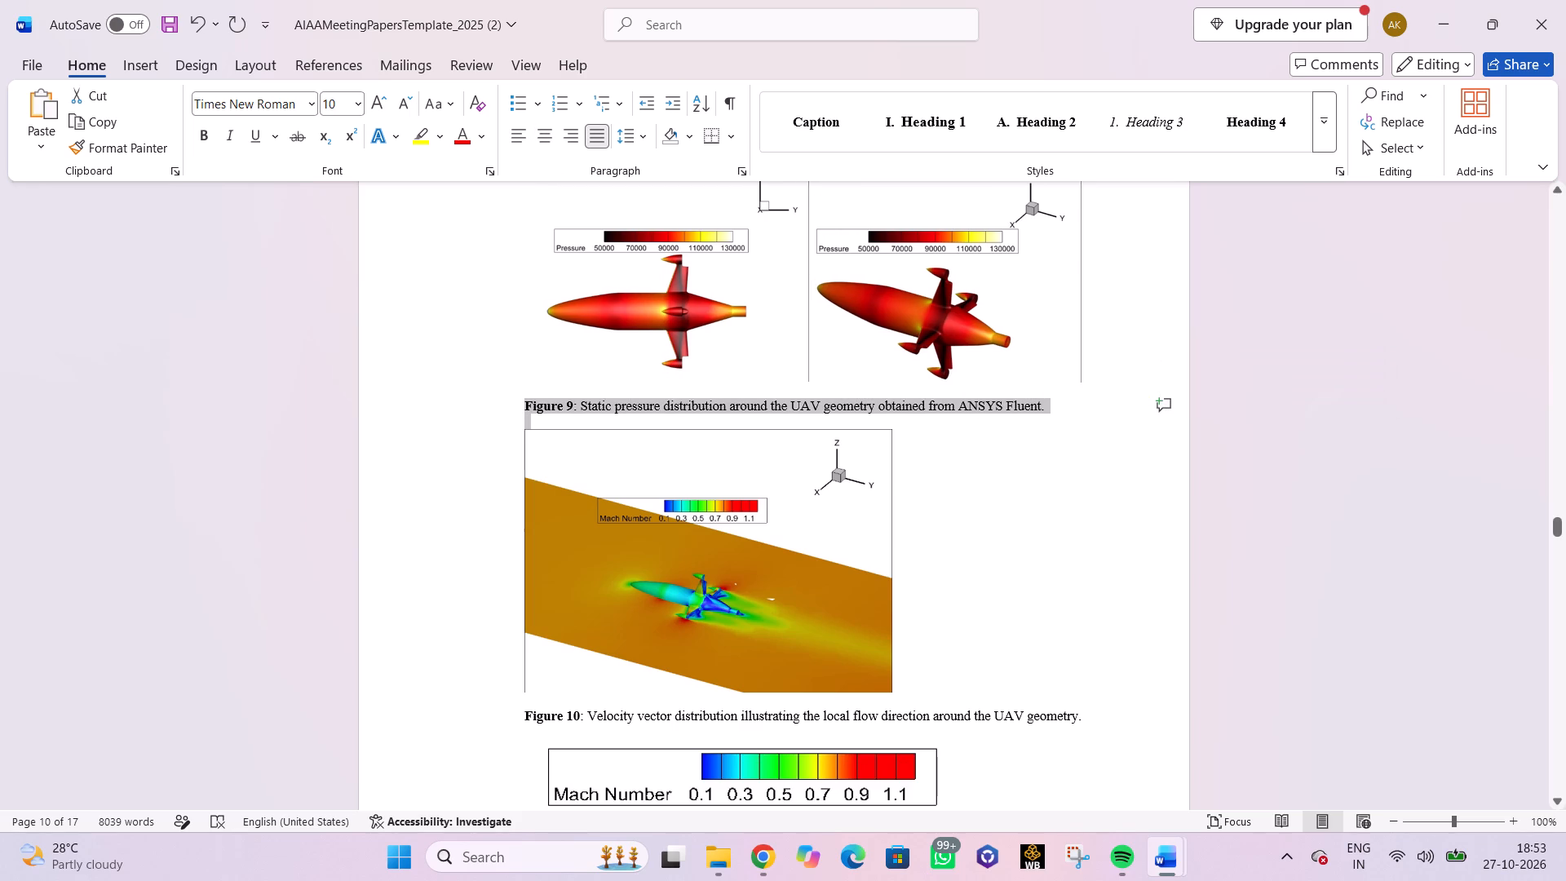
{"action": "left_click", "coordinate": [547, 139]}
{"action": "left_click", "coordinate": [1387, 518]}
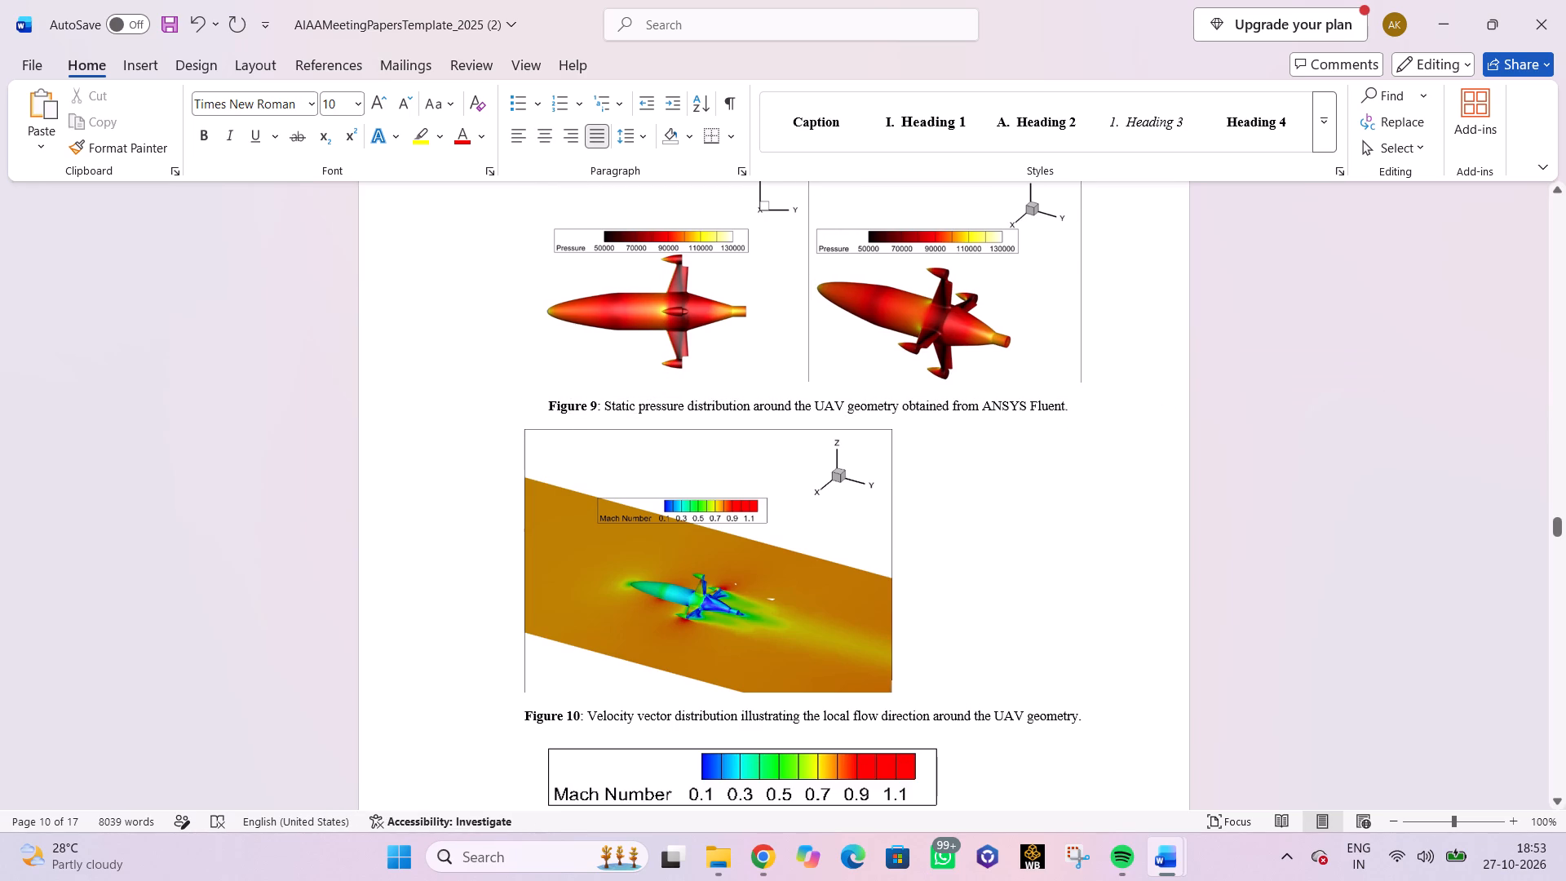
Center the Mach number contour image of Figure 10 together with its velocity vector distribution caption.
{"action": "left_click", "coordinate": [549, 441]}
{"action": "left_click", "coordinate": [545, 135]}
{"action": "scroll", "coordinate": [697, 387], "scroll_direction": "down", "scroll_amount": 4}
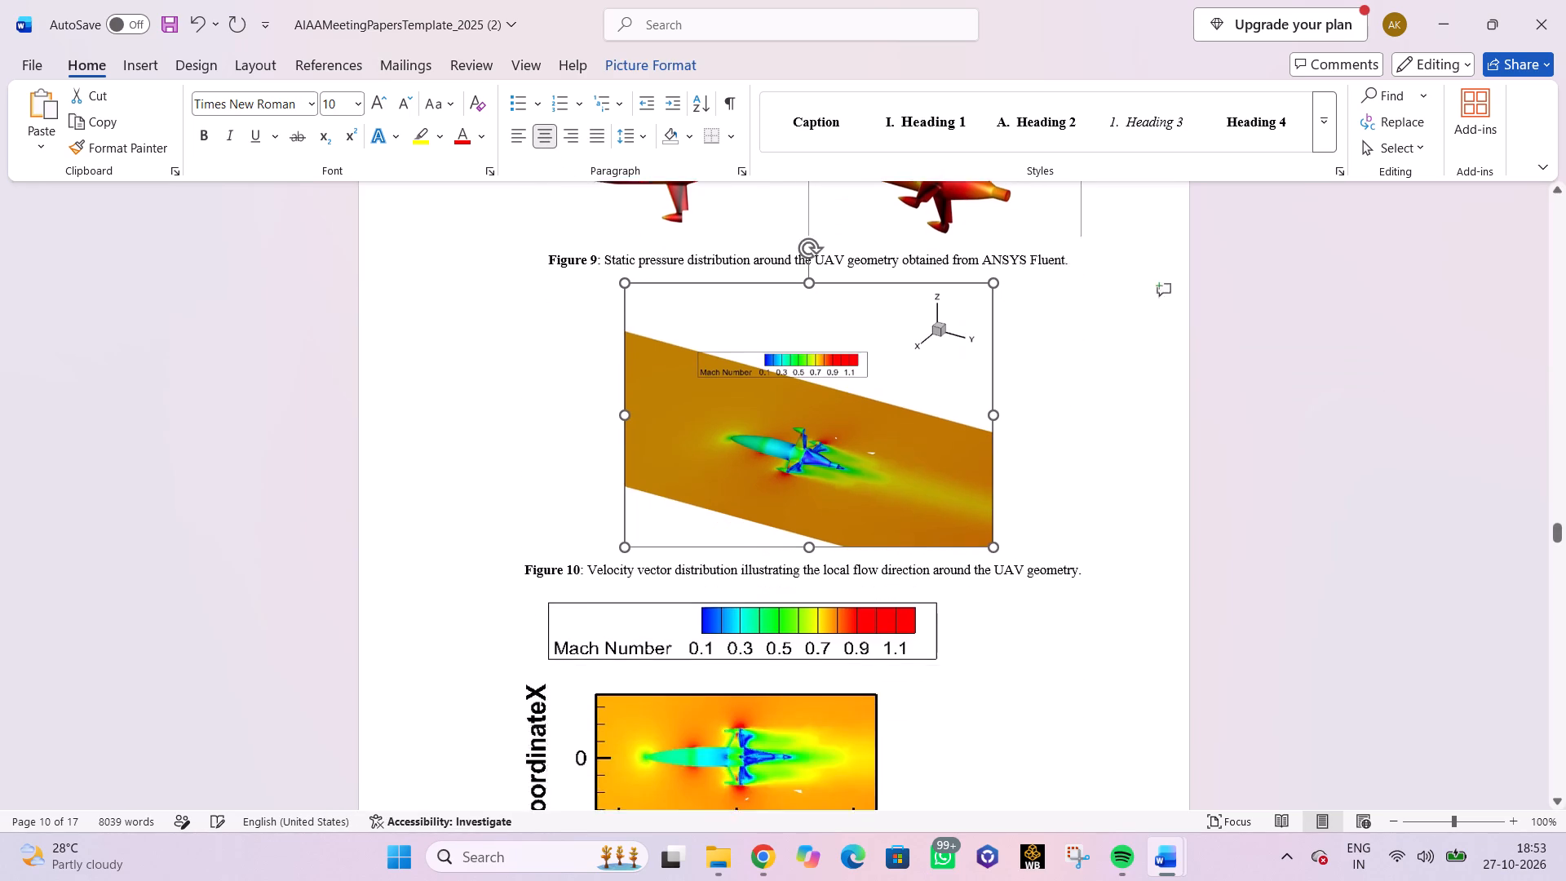
{"action": "left_click_drag", "start_coordinate": [514, 524], "coordinate": [1104, 542]}
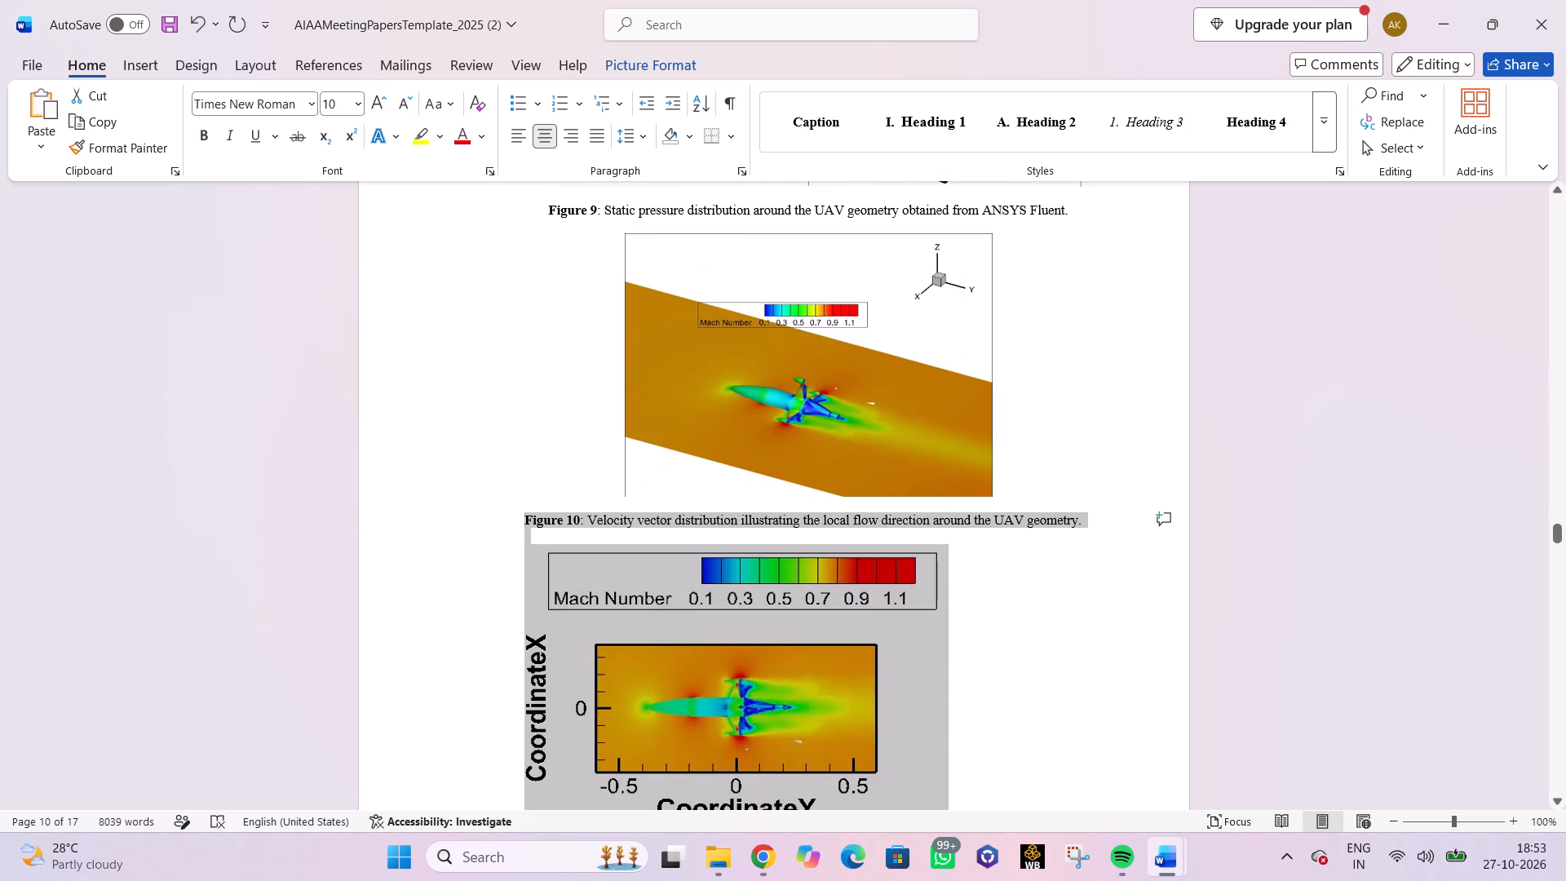
{"action": "left_click_drag", "start_coordinate": [1104, 542], "coordinate": [1099, 530]}
{"action": "left_click", "coordinate": [544, 140]}
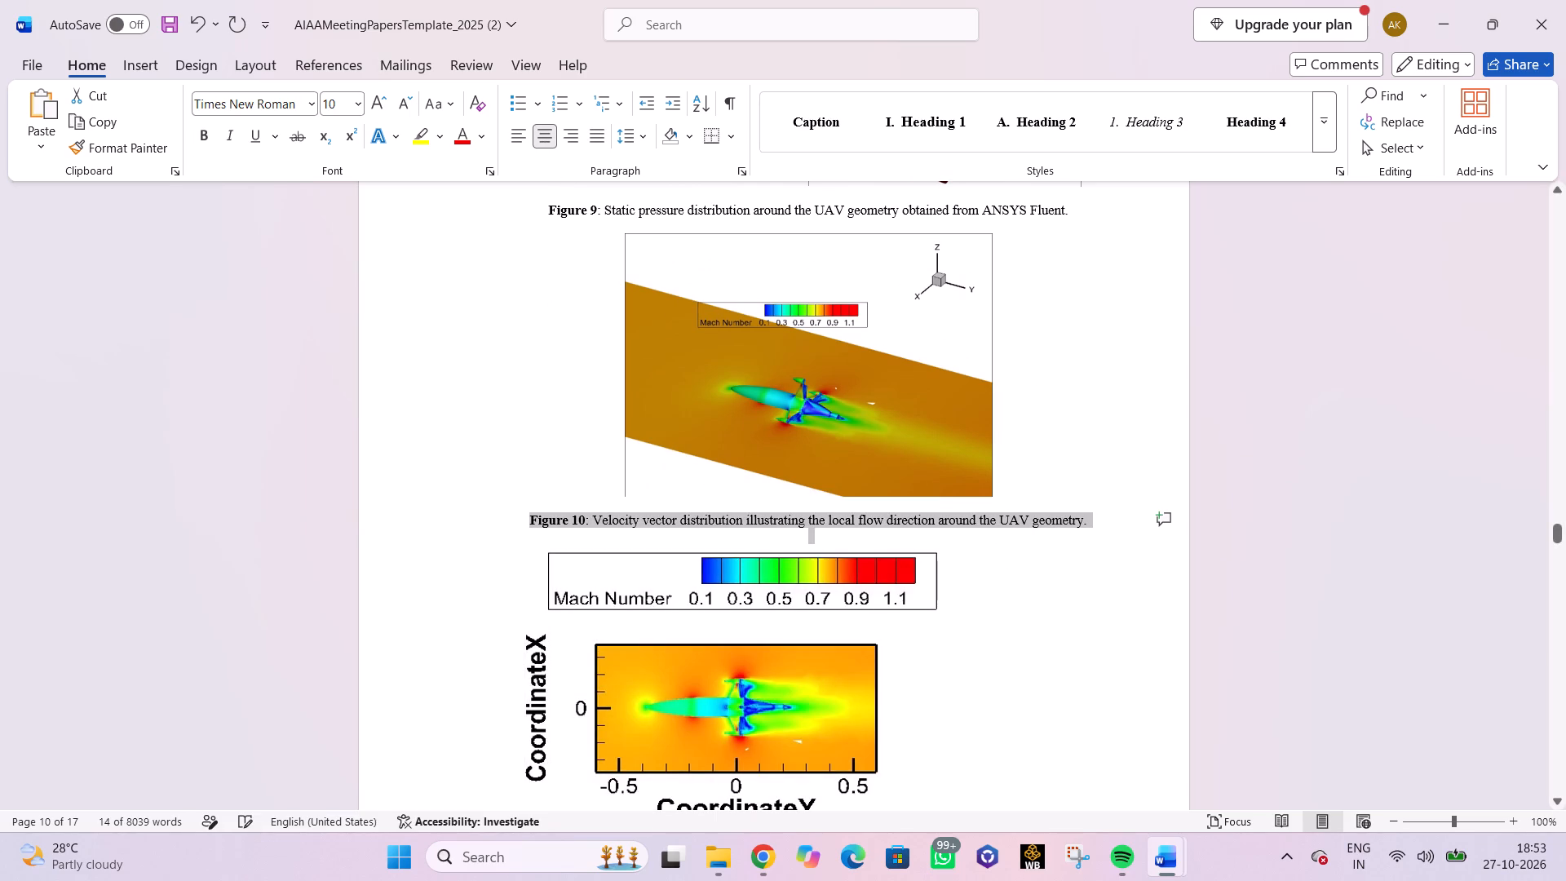
{"action": "left_click", "coordinate": [1337, 486]}
Center the CoordinateX–CoordinateY Mach number plot and the Figure 11 caption on flow path lines.
{"action": "left_click", "coordinate": [630, 594]}
{"action": "left_click", "coordinate": [546, 143]}
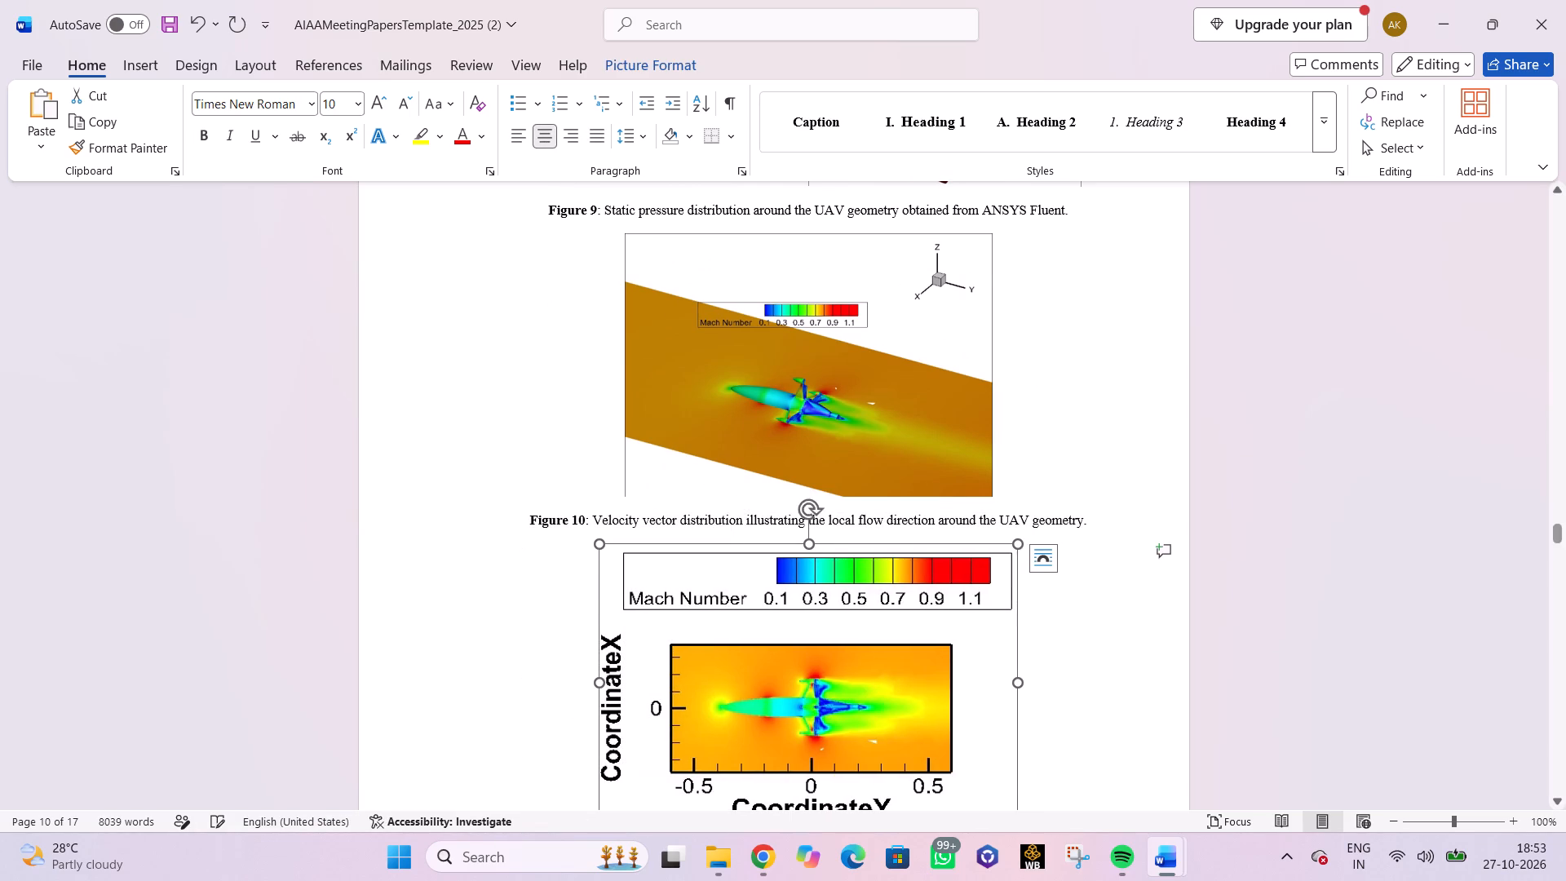
{"action": "scroll", "coordinate": [777, 371], "scroll_direction": "down", "scroll_amount": 8}
{"action": "left_click_drag", "start_coordinate": [522, 434], "coordinate": [843, 443]}
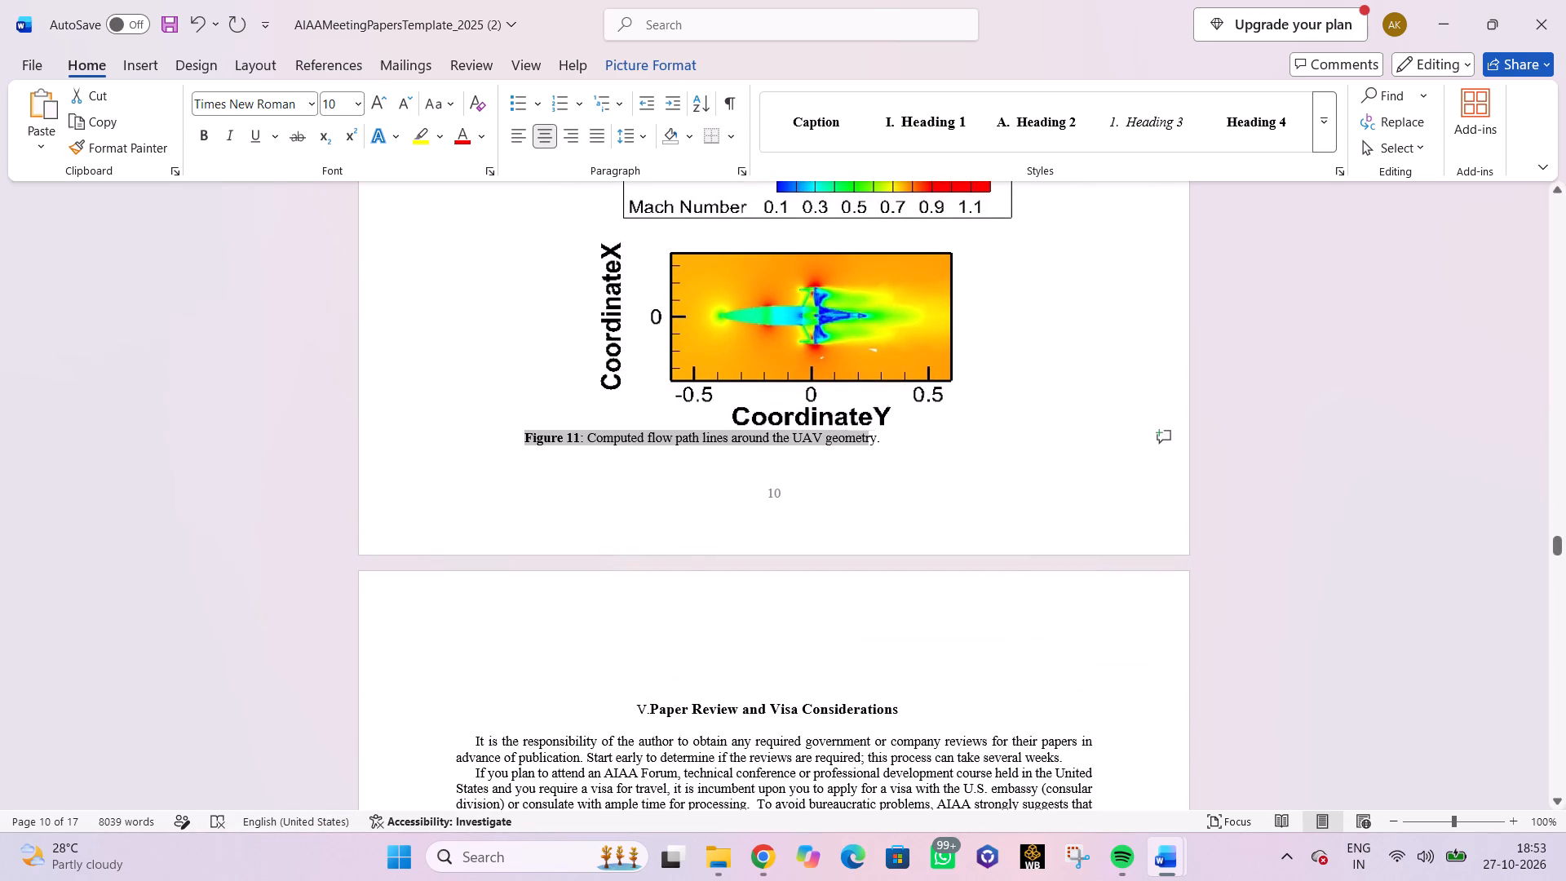
{"action": "left_click_drag", "start_coordinate": [843, 443], "coordinate": [875, 437]}
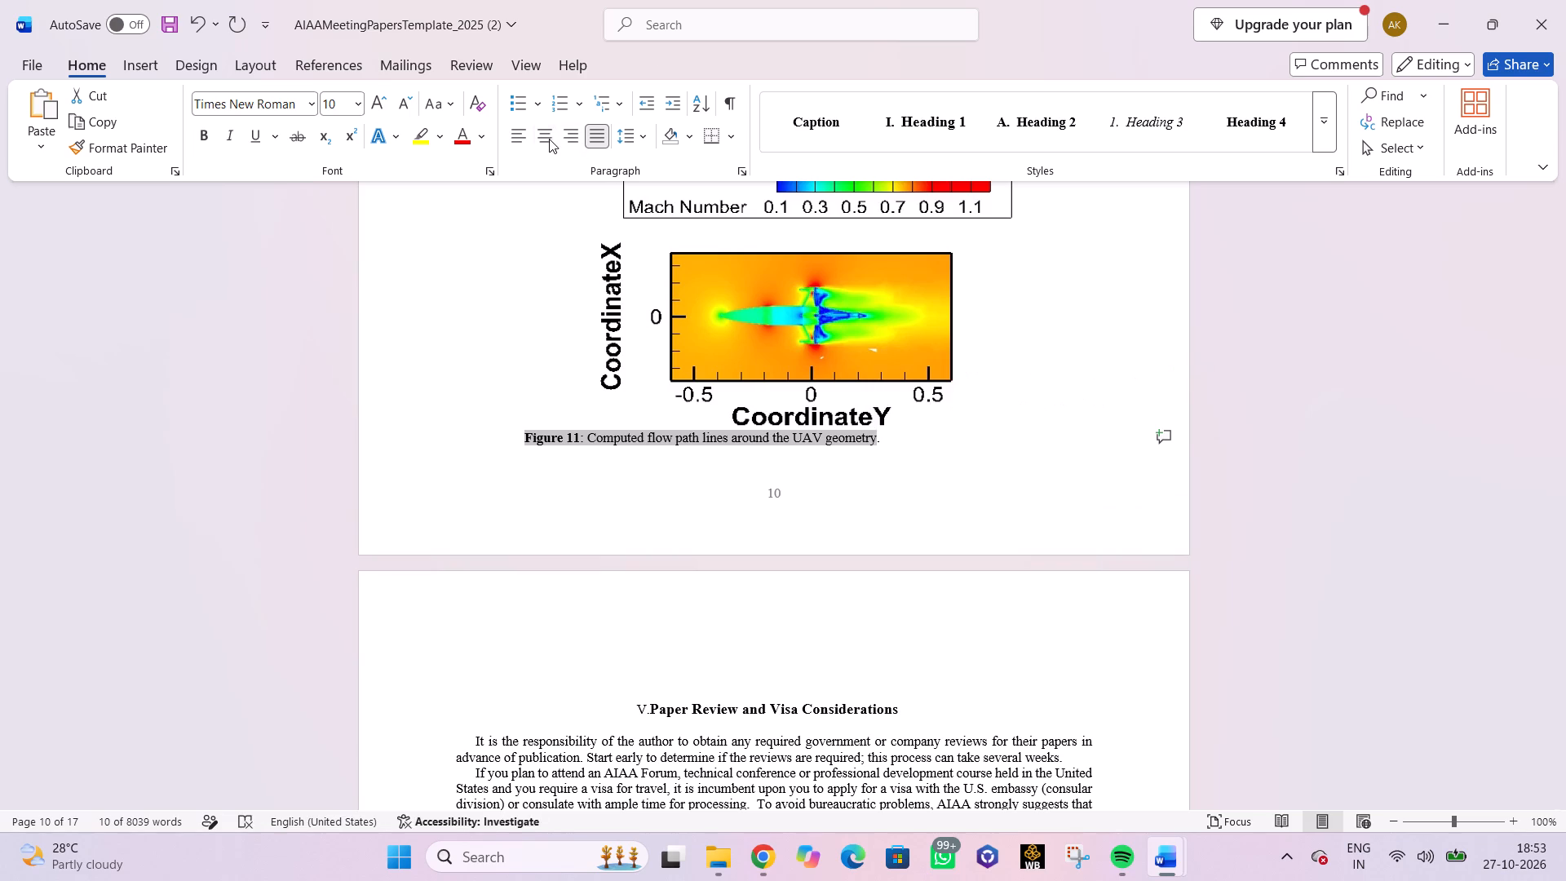
{"action": "left_click", "coordinate": [547, 138]}
{"action": "left_click", "coordinate": [1285, 376]}
Remove the blank line above the "Paper Review and Visa Considerations" heading.
{"action": "scroll", "coordinate": [890, 510], "scroll_direction": "down", "scroll_amount": 3}
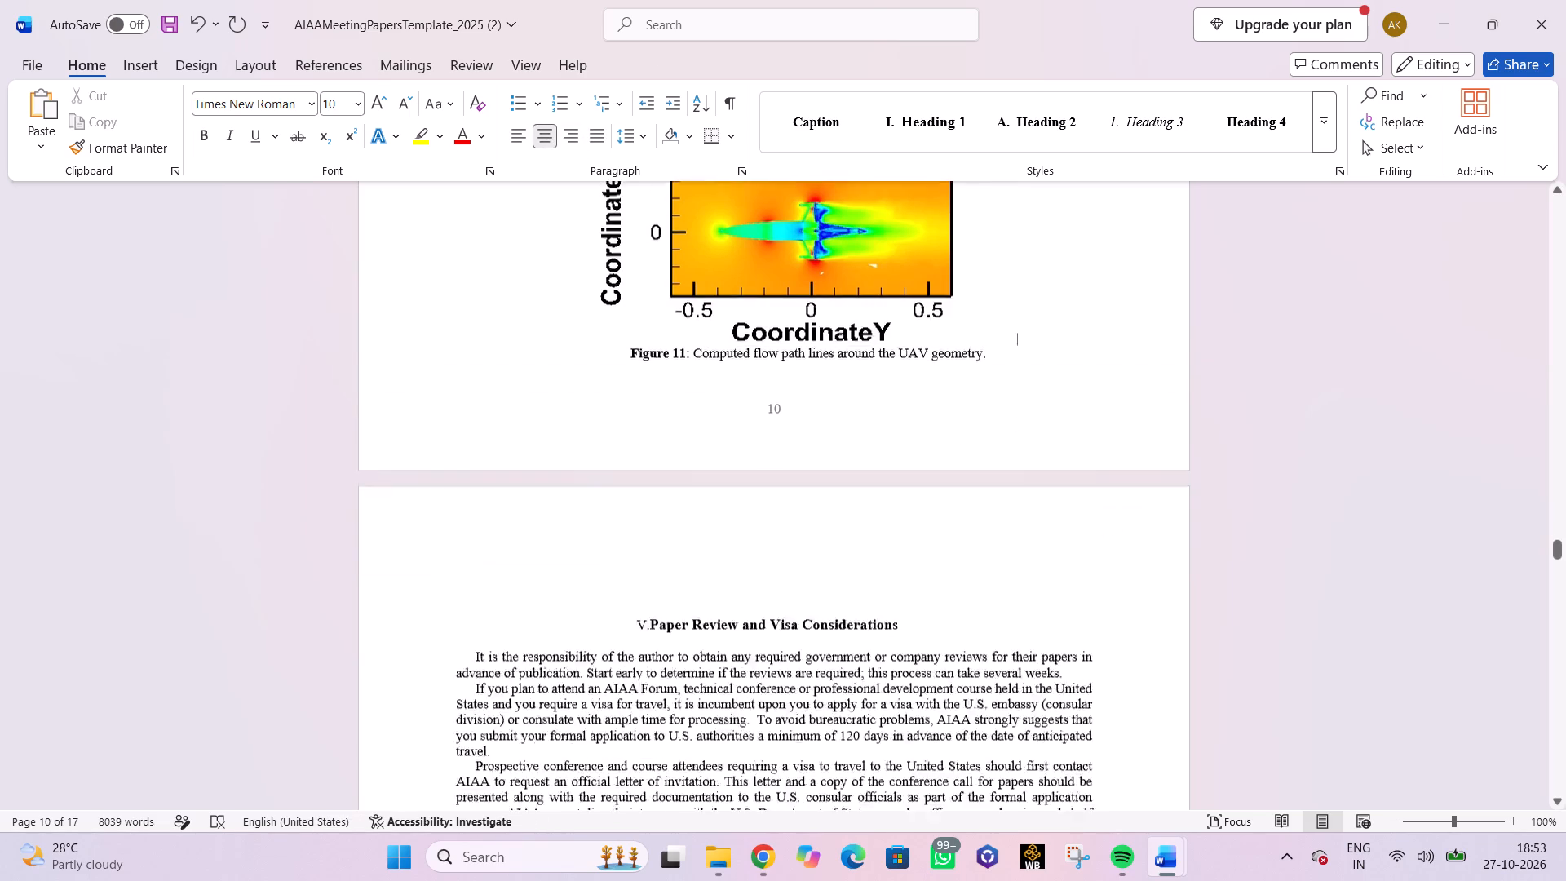
{"action": "scroll", "coordinate": [890, 510], "scroll_direction": "down", "scroll_amount": 2}
{"action": "left_click", "coordinate": [791, 416]}
{"action": "key", "text": "BackSpace"}
{"action": "key", "text": "BackSpace"}
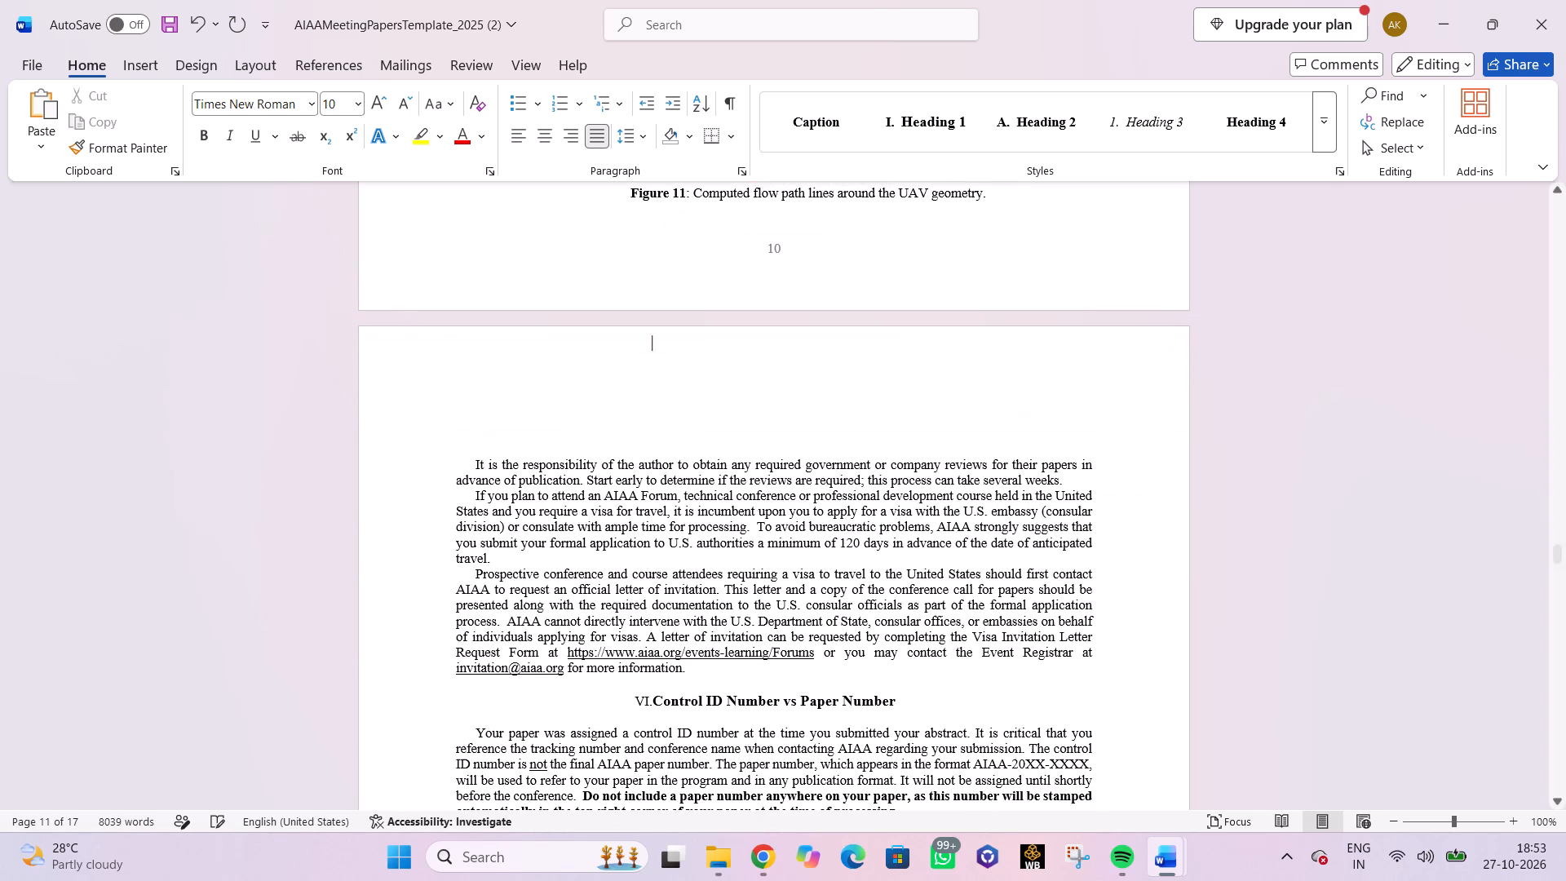
Look through the remaining template sections and check in the AIAAFINAL document which section follows Figure 11.
{"action": "scroll", "coordinate": [791, 428], "scroll_direction": "down", "scroll_amount": 2}
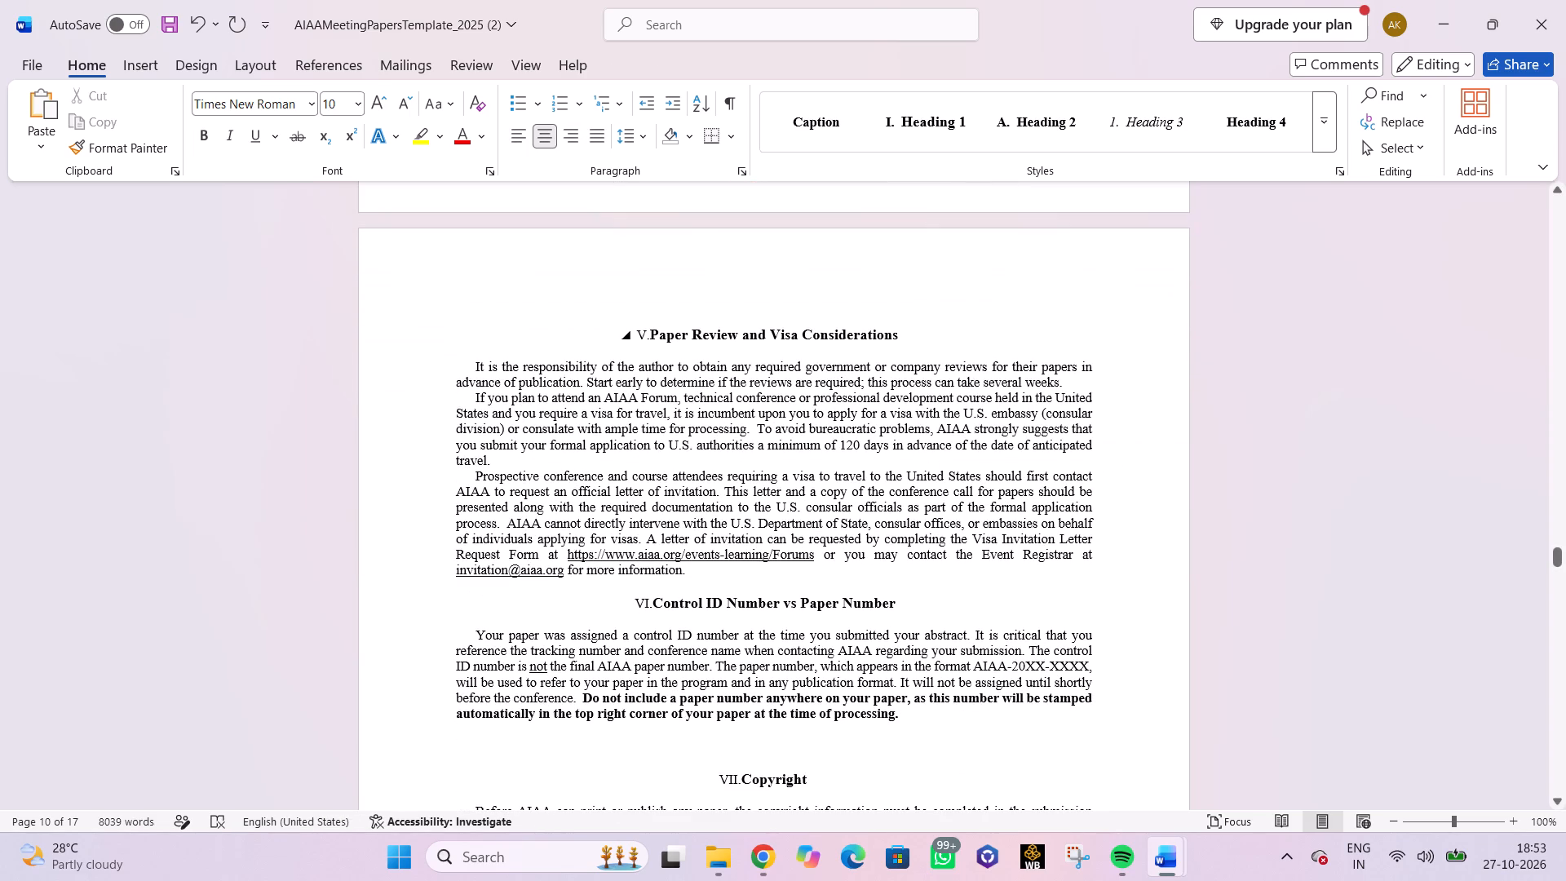
{"action": "scroll", "coordinate": [728, 383], "scroll_direction": "down", "scroll_amount": 18}
{"action": "scroll", "coordinate": [776, 363], "scroll_direction": "up", "scroll_amount": 1}
{"action": "scroll", "coordinate": [776, 363], "scroll_direction": "down", "scroll_amount": 3}
{"action": "scroll", "coordinate": [781, 360], "scroll_direction": "up", "scroll_amount": 1}
{"action": "scroll", "coordinate": [781, 361], "scroll_direction": "down", "scroll_amount": 19}
{"action": "scroll", "coordinate": [785, 369], "scroll_direction": "up", "scroll_amount": 1}
{"action": "scroll", "coordinate": [785, 369], "scroll_direction": "down", "scroll_amount": 3}
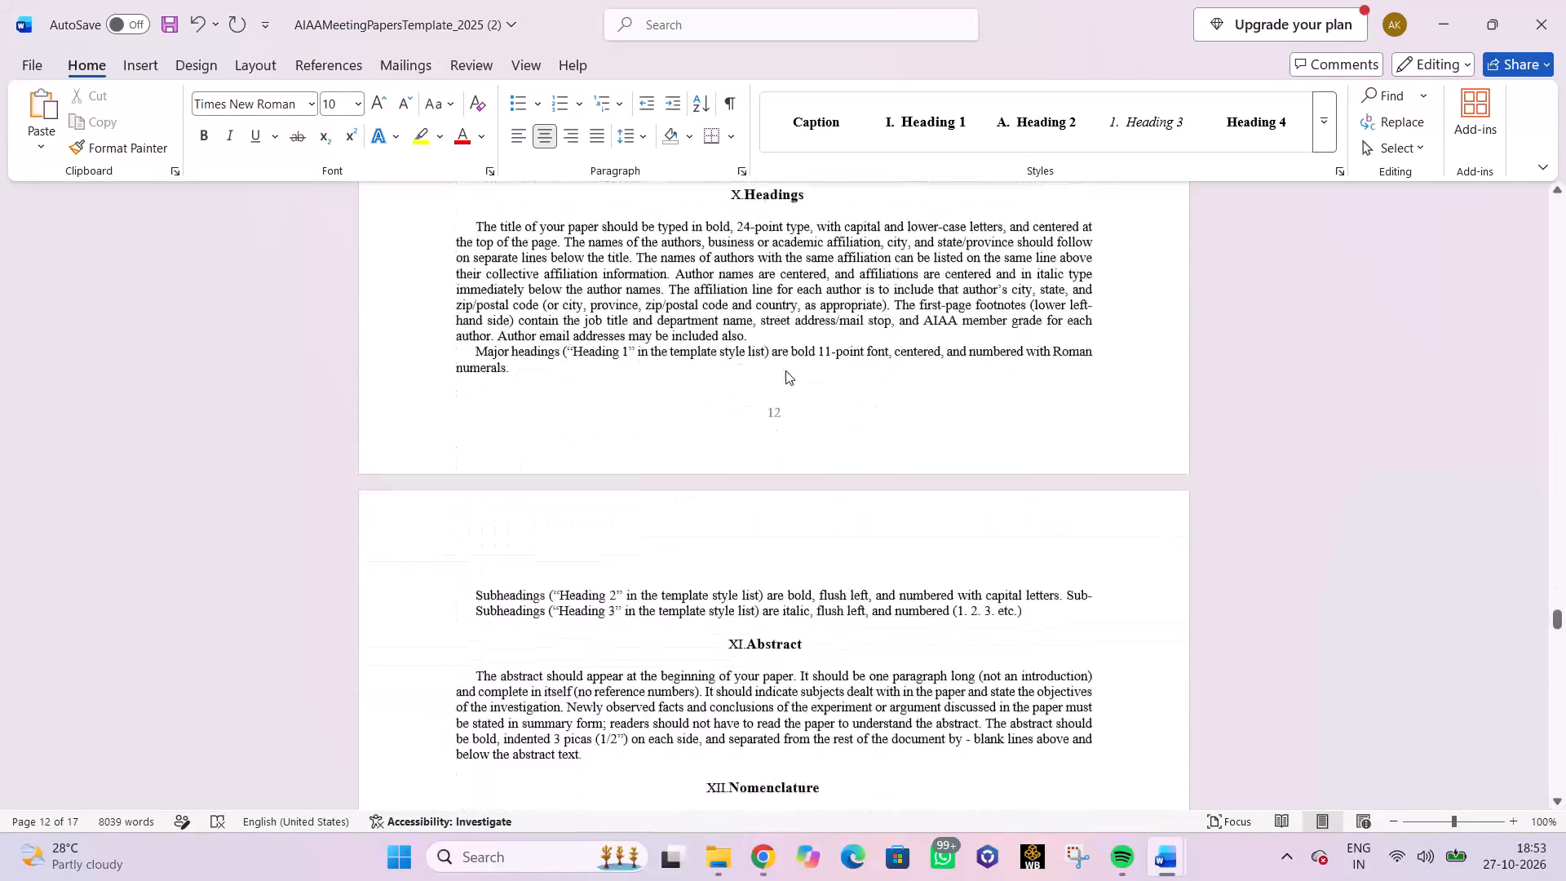
{"action": "scroll", "coordinate": [785, 370], "scroll_direction": "down", "scroll_amount": 10}
{"action": "scroll", "coordinate": [911, 462], "scroll_direction": "down", "scroll_amount": 8}
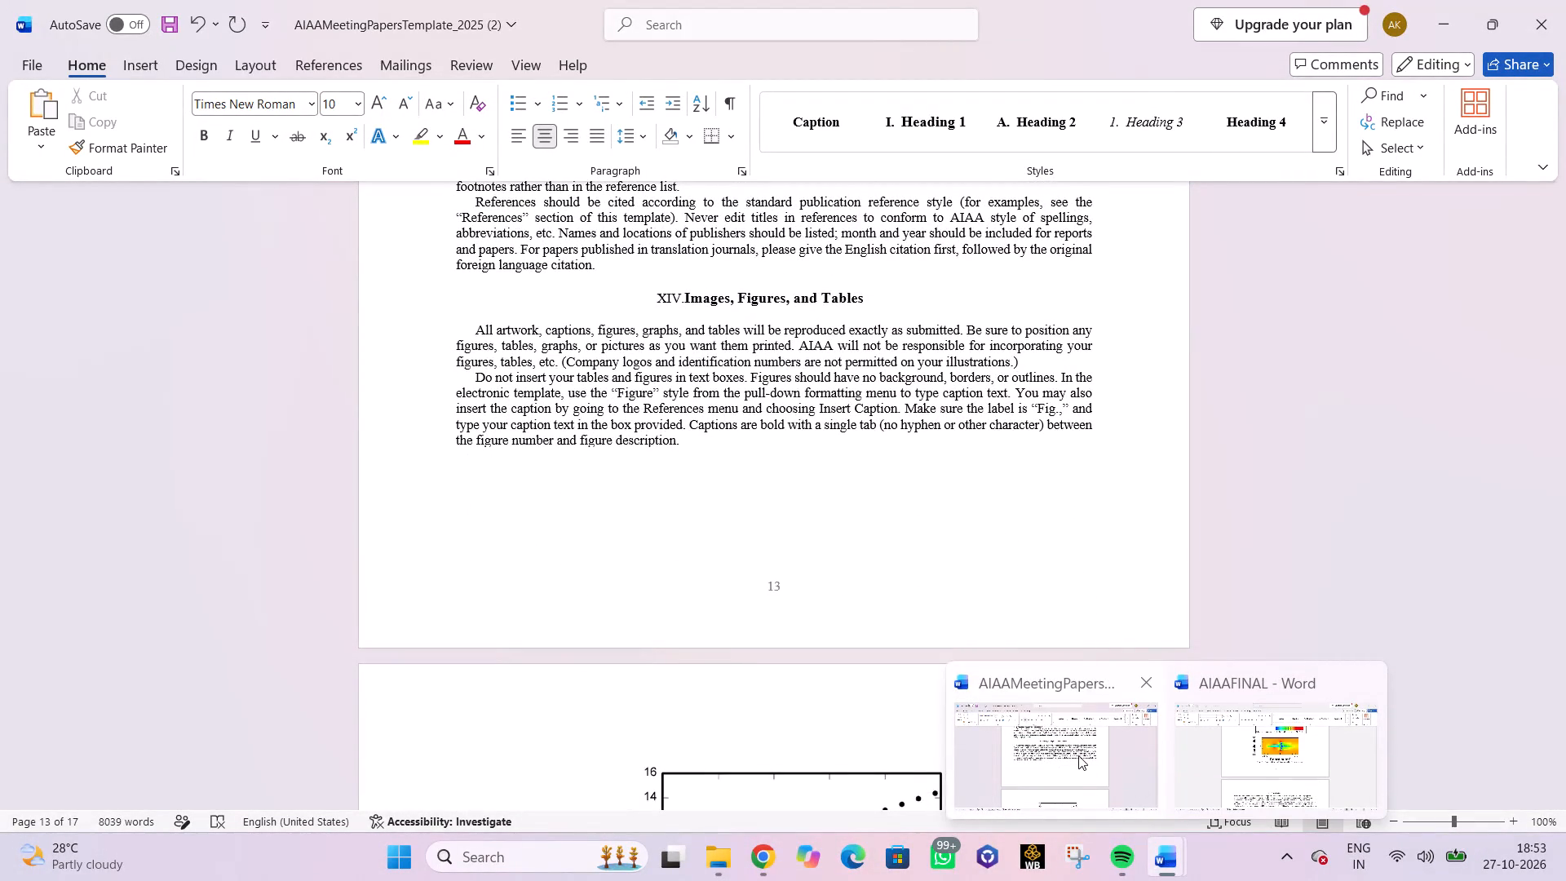
{"action": "left_click", "coordinate": [1281, 762]}
{"action": "scroll", "coordinate": [919, 549], "scroll_direction": "down", "scroll_amount": 4}
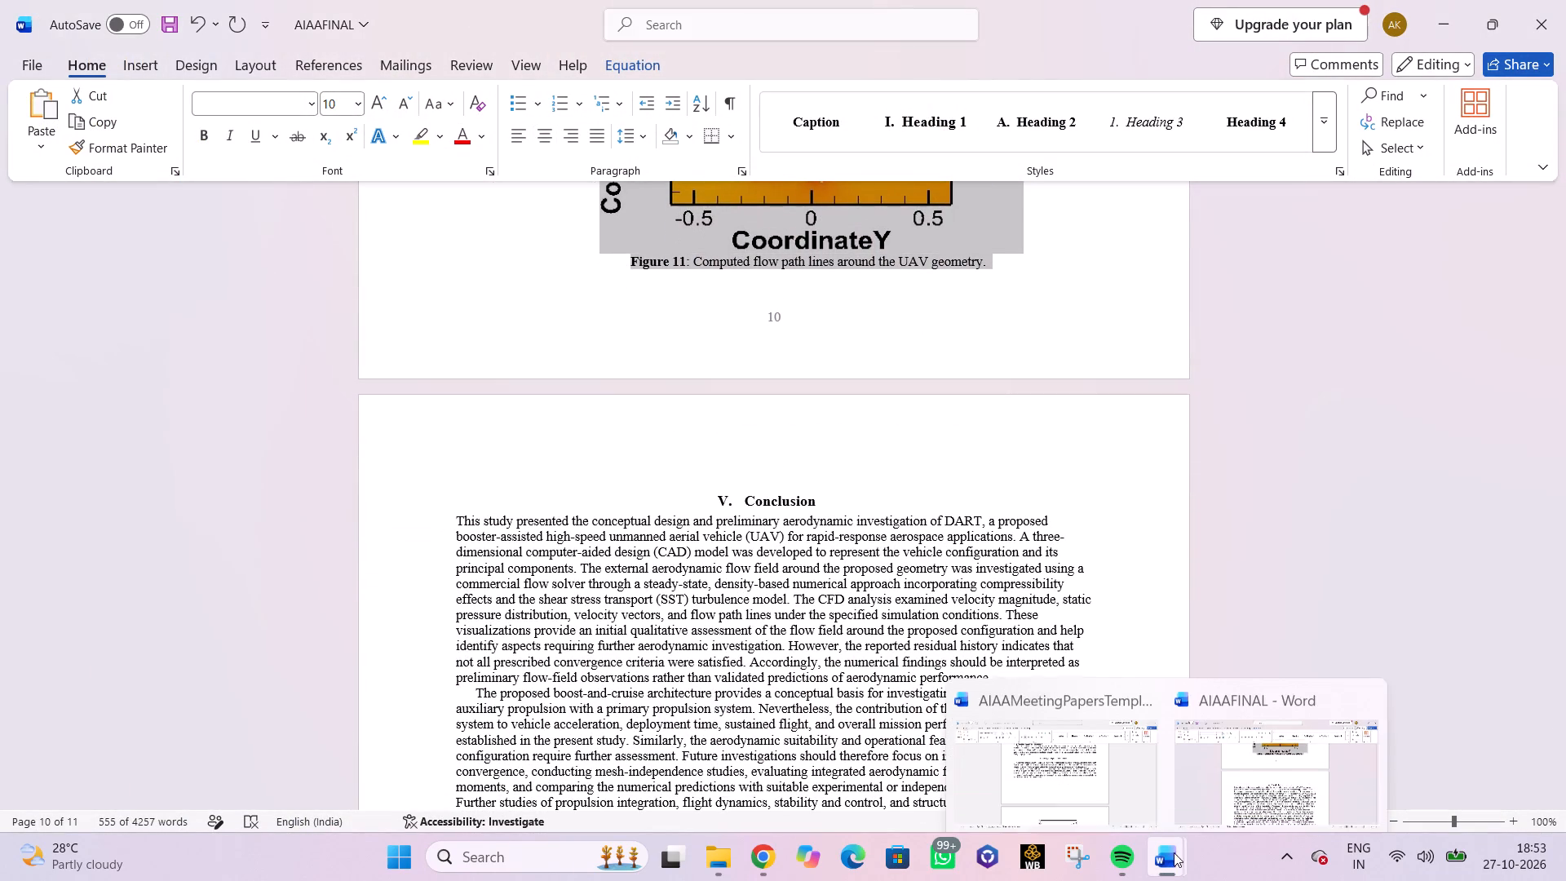
{"action": "left_click", "coordinate": [1059, 739]}
Delete the leftover template guidance from "Paper Review and Visa Considerations" through "General Grammar and Preferred Usage", keeping the Conclusion heading.
{"action": "scroll", "coordinate": [770, 414], "scroll_direction": "down", "scroll_amount": 12}
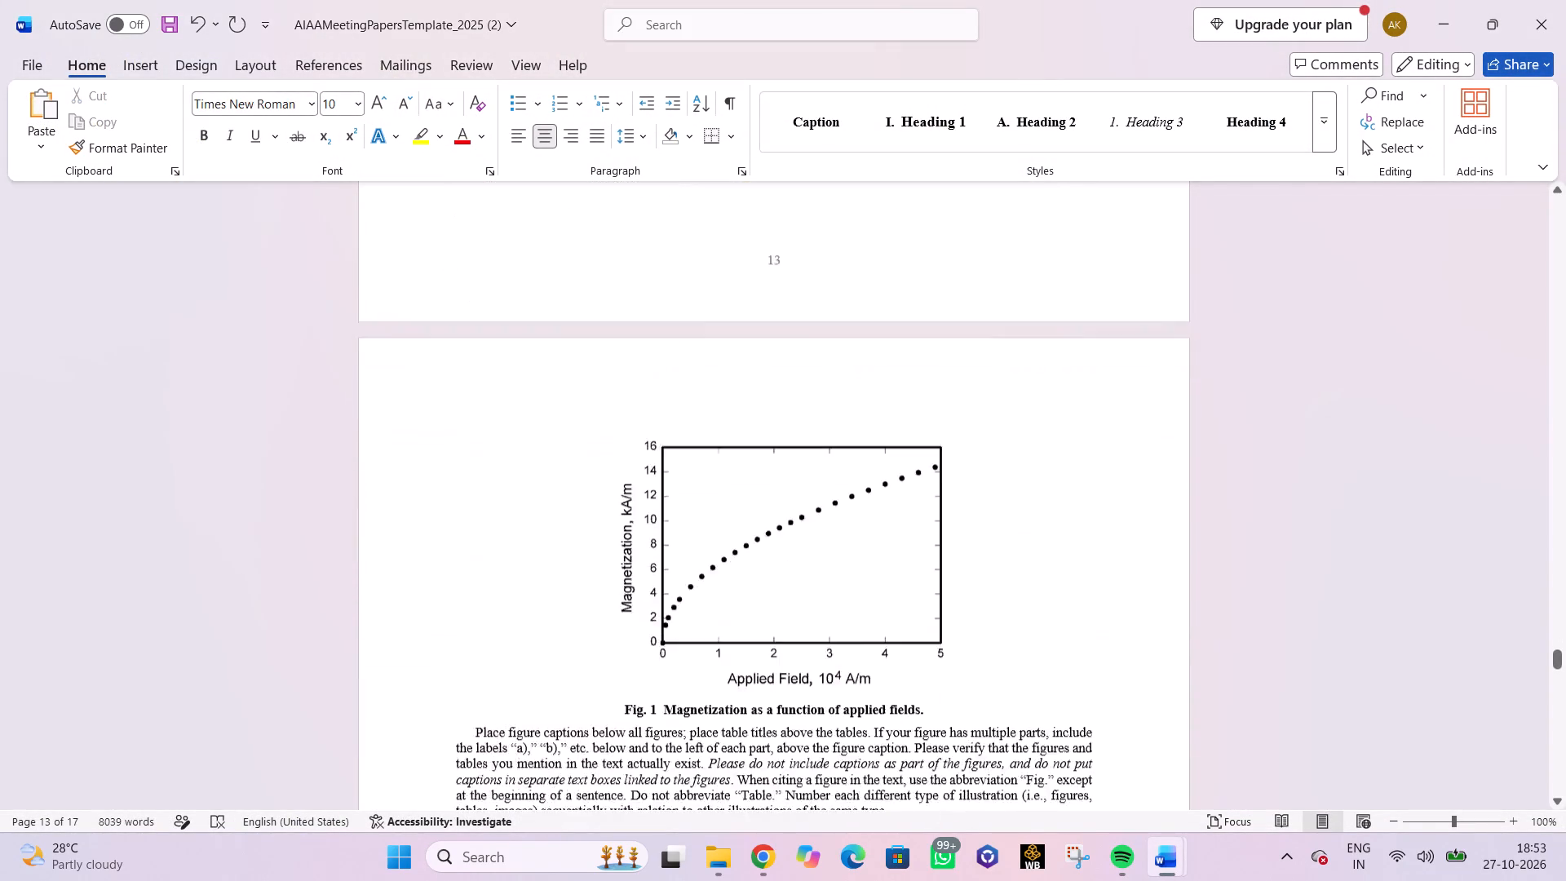
{"action": "scroll", "coordinate": [776, 400], "scroll_direction": "down", "scroll_amount": 6}
{"action": "scroll", "coordinate": [781, 393], "scroll_direction": "up", "scroll_amount": 1}
{"action": "scroll", "coordinate": [781, 393], "scroll_direction": "down", "scroll_amount": 15}
{"action": "scroll", "coordinate": [787, 388], "scroll_direction": "down", "scroll_amount": 7}
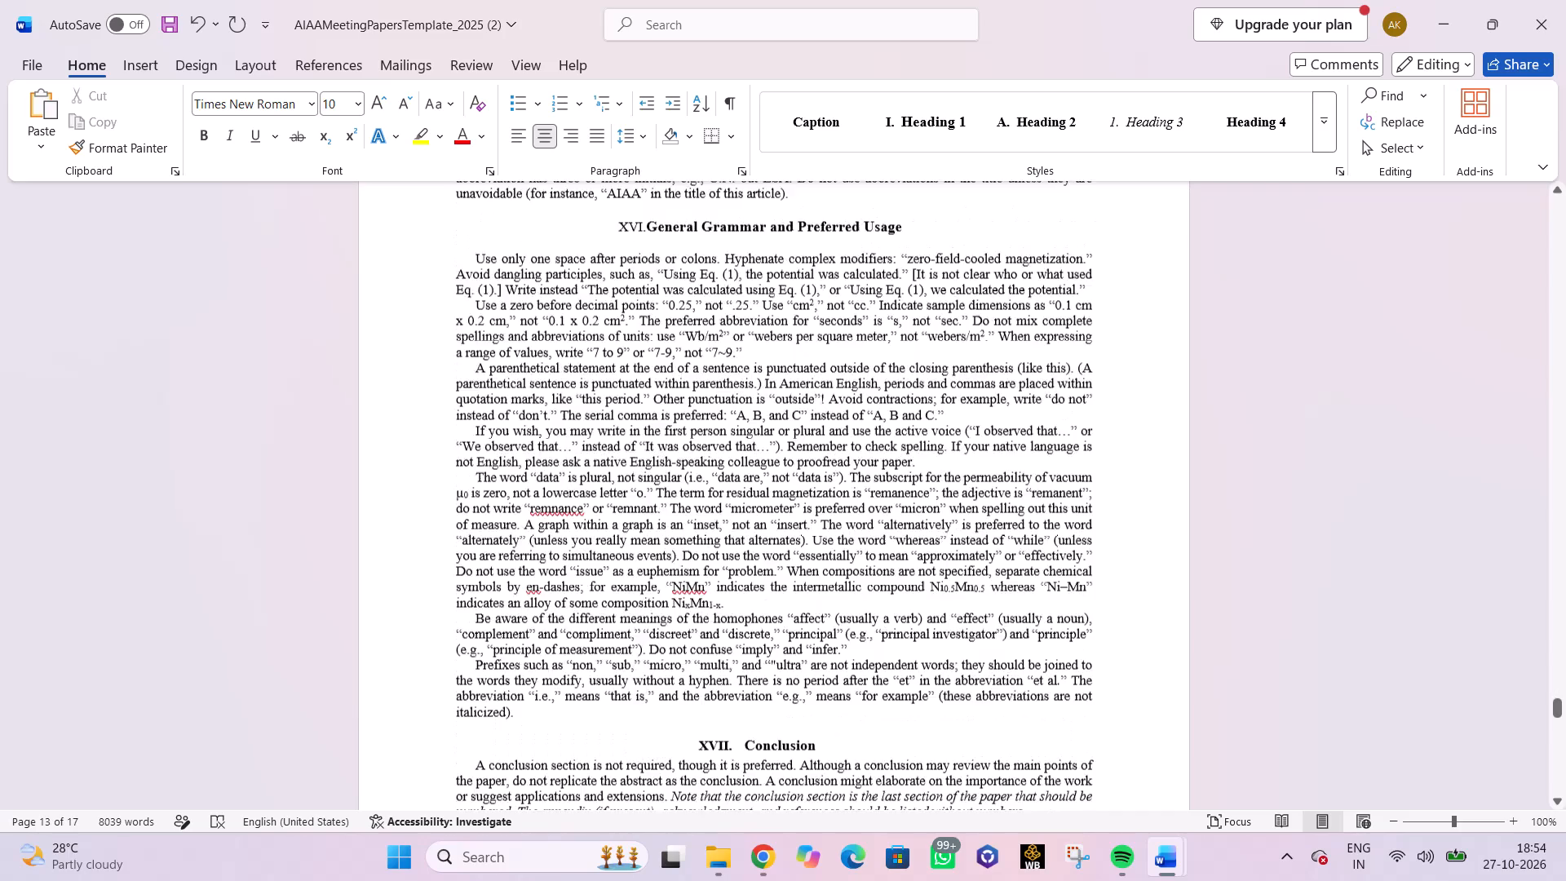
{"action": "scroll", "coordinate": [789, 387], "scroll_direction": "down", "scroll_amount": 5}
{"action": "left_click_drag", "start_coordinate": [534, 374], "coordinate": [495, 327]}
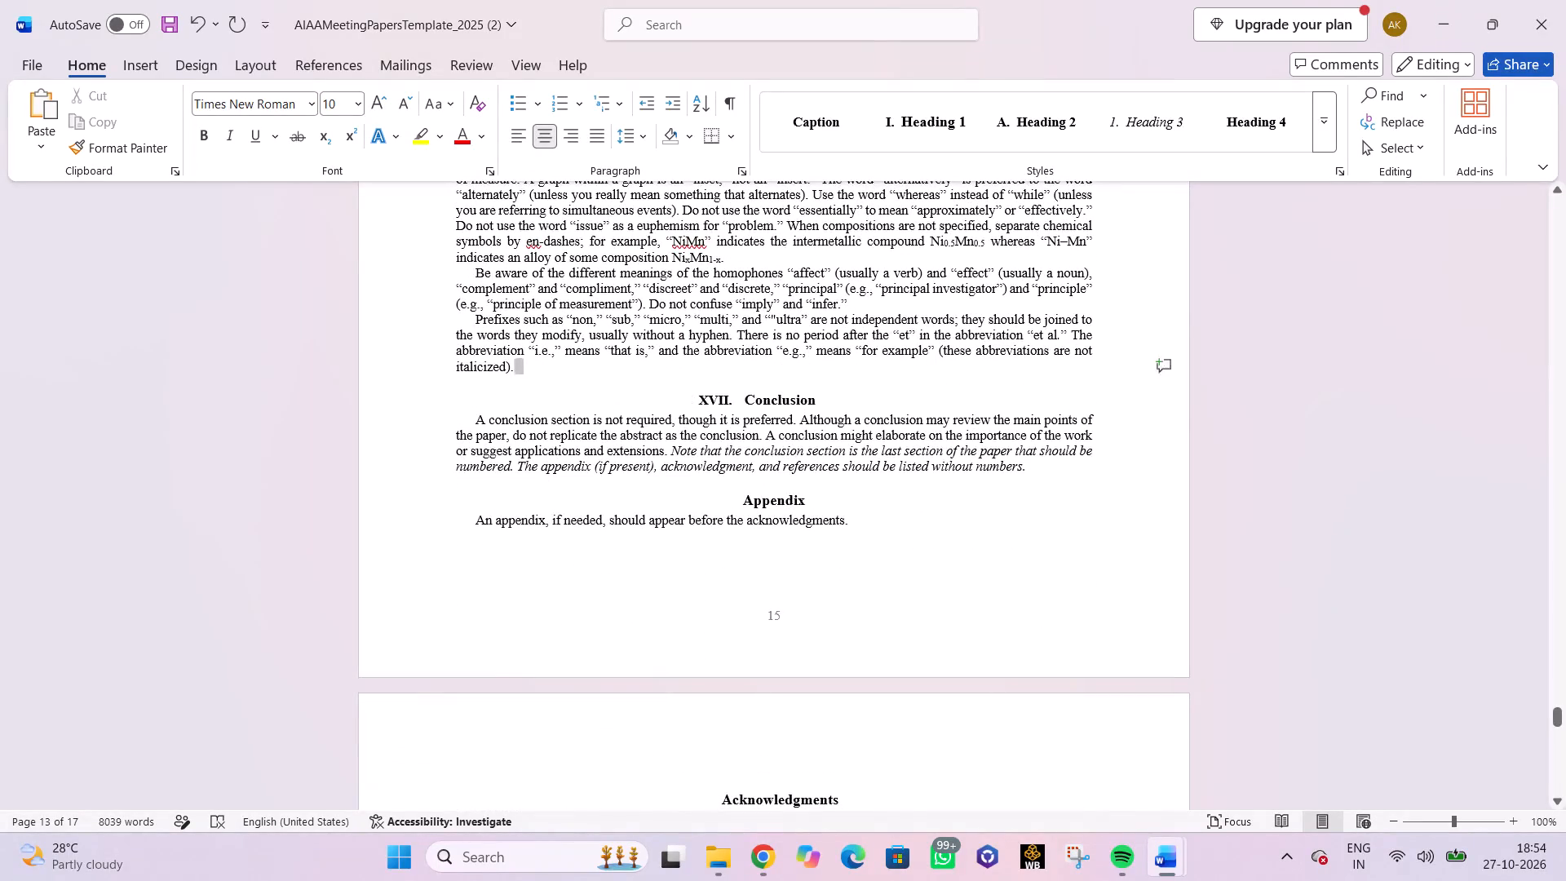
{"action": "left_click_drag", "start_coordinate": [495, 327], "coordinate": [514, 248]}
{"action": "scroll", "coordinate": [490, 290], "scroll_direction": "up", "scroll_amount": 9}
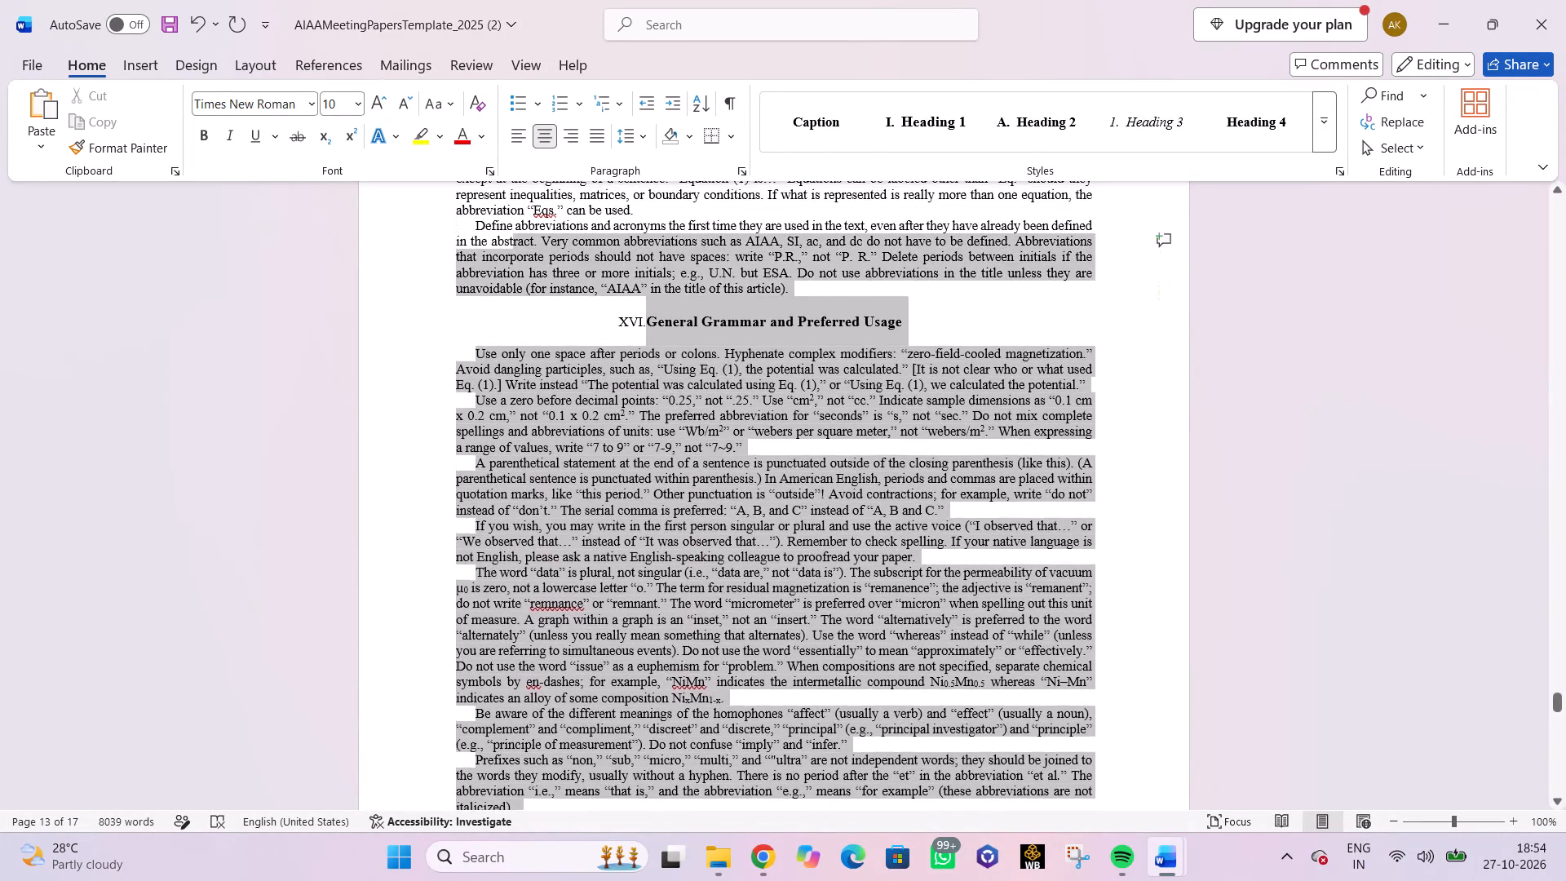
{"action": "left_click_drag", "start_coordinate": [514, 248], "coordinate": [516, 246]}
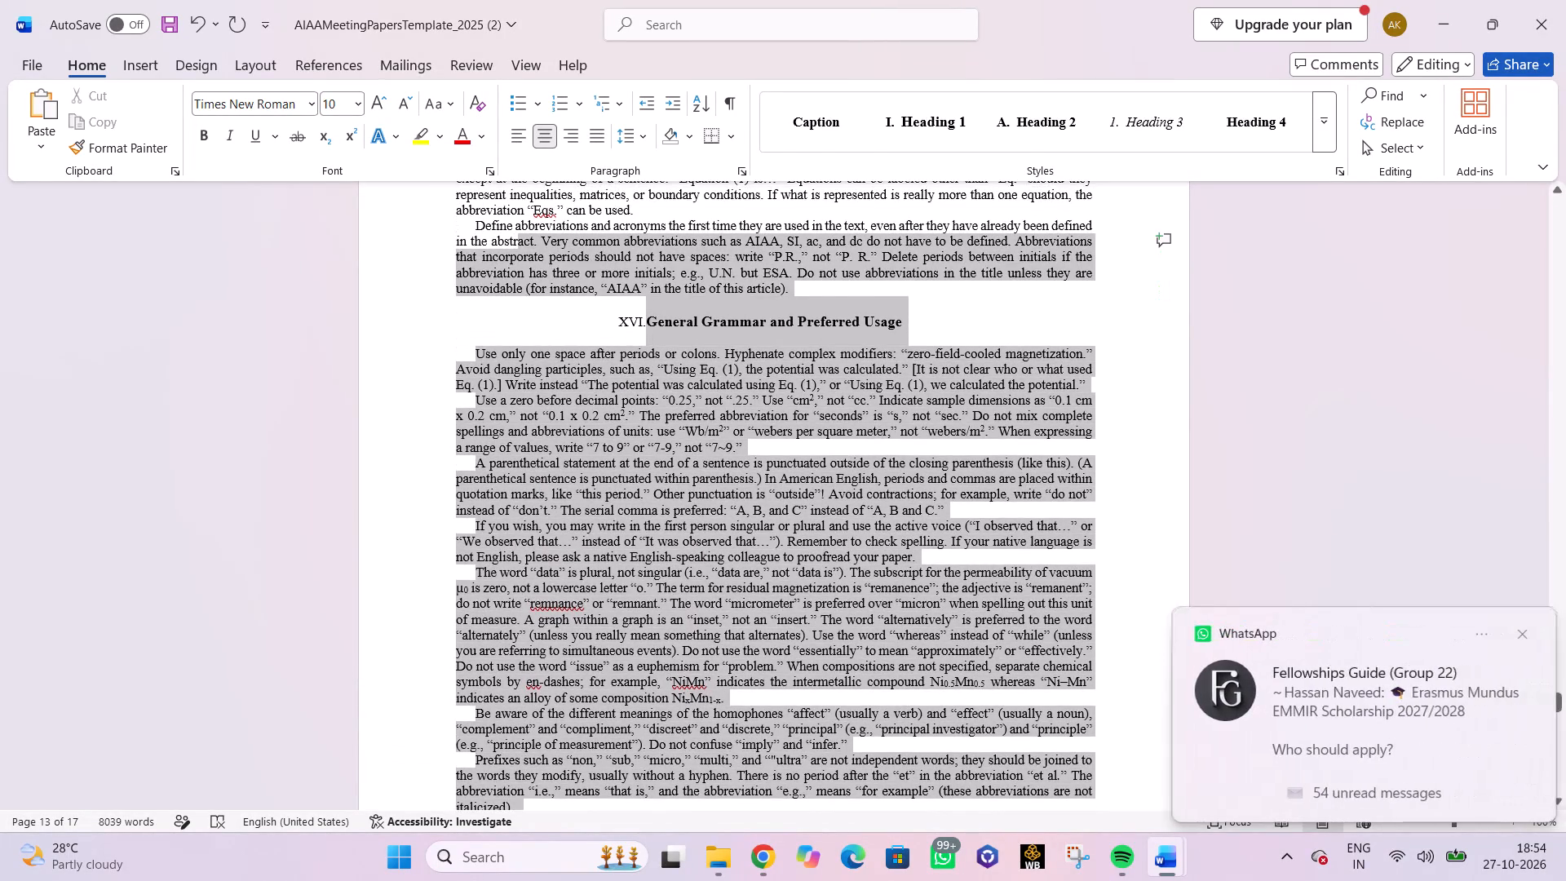
{"action": "left_click_drag", "start_coordinate": [516, 246], "coordinate": [518, 246]}
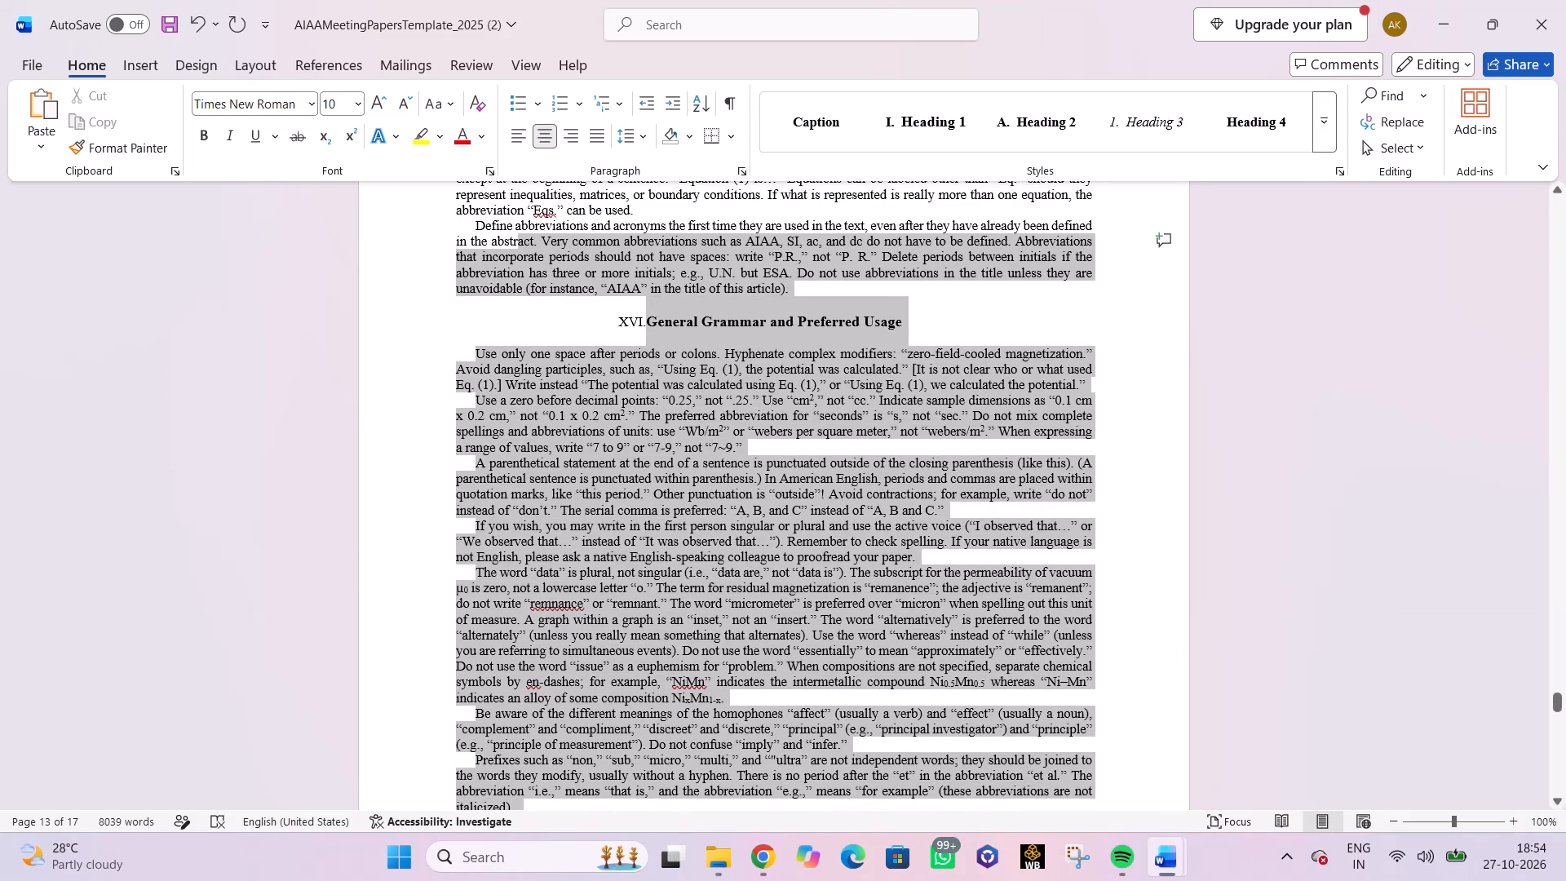
{"action": "left_click_drag", "start_coordinate": [518, 246], "coordinate": [519, 245]}
{"action": "left_click_drag", "start_coordinate": [519, 245], "coordinate": [520, 245]}
{"action": "left_click_drag", "start_coordinate": [520, 245], "coordinate": [531, 263]}
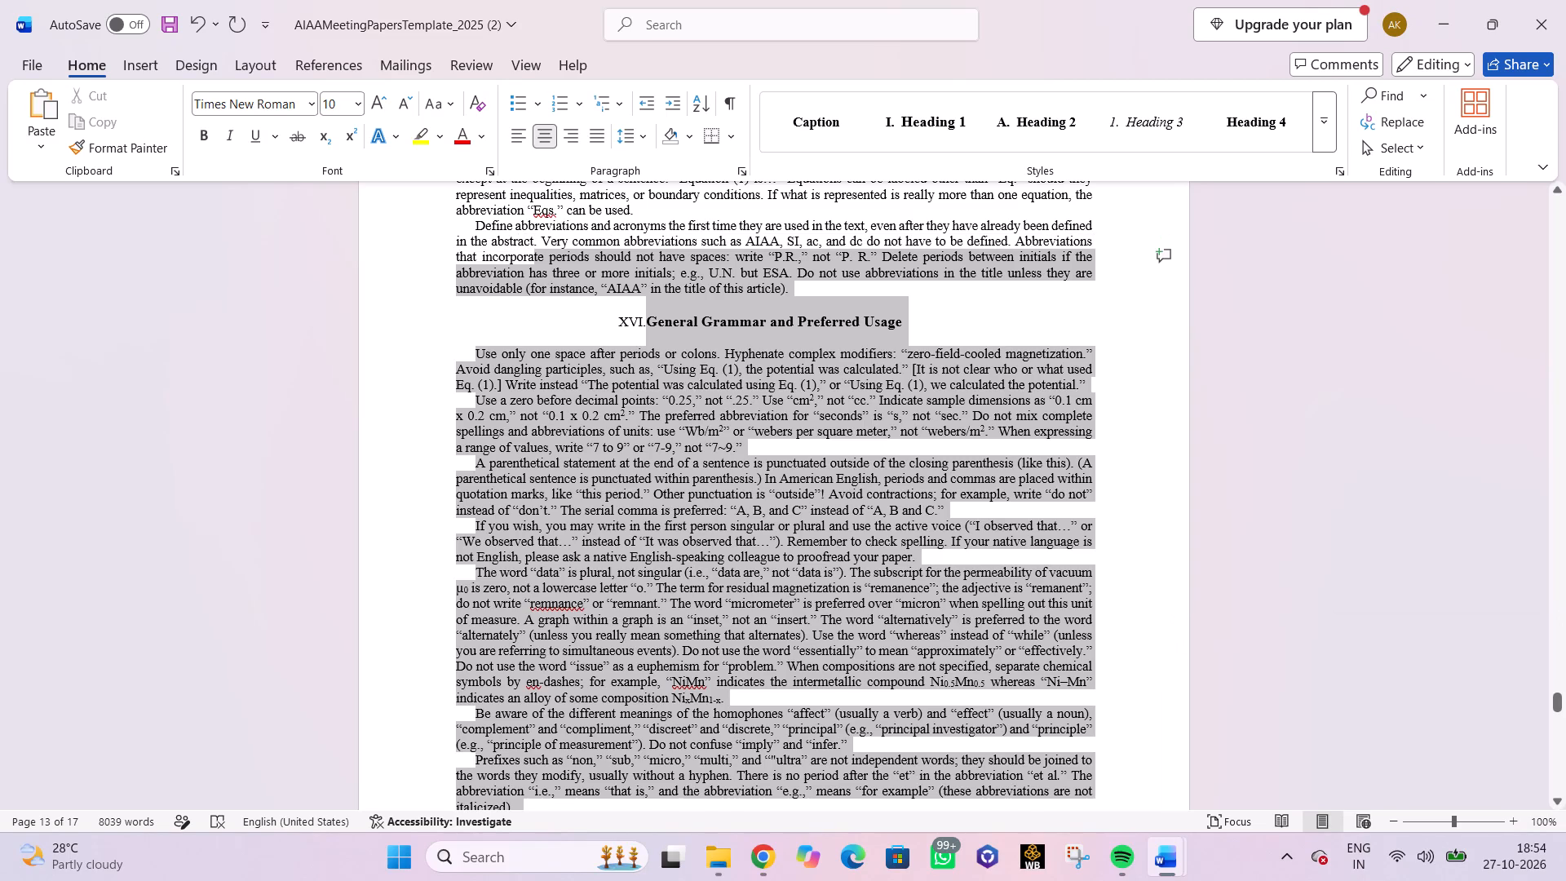
{"action": "left_click_drag", "start_coordinate": [531, 263], "coordinate": [532, 263]}
{"action": "left_click_drag", "start_coordinate": [532, 263], "coordinate": [540, 258]}
{"action": "left_click_drag", "start_coordinate": [540, 258], "coordinate": [541, 257]}
{"action": "left_click_drag", "start_coordinate": [541, 257], "coordinate": [555, 243]}
{"action": "scroll", "coordinate": [542, 256], "scroll_direction": "up", "scroll_amount": 19}
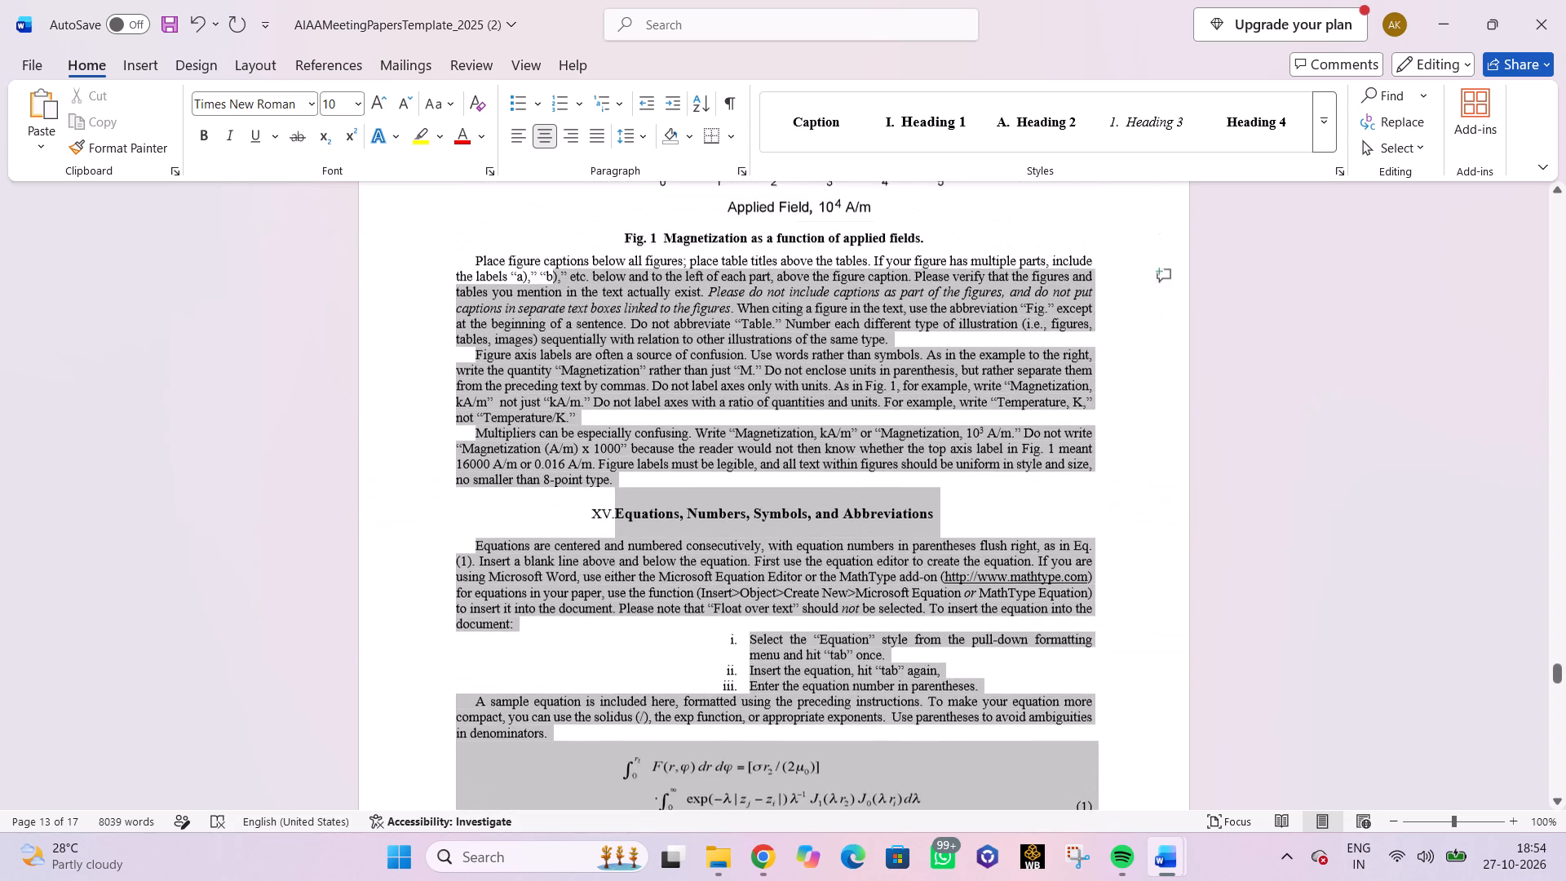
{"action": "left_click_drag", "start_coordinate": [555, 243], "coordinate": [557, 240]}
{"action": "scroll", "coordinate": [555, 243], "scroll_direction": "down", "scroll_amount": 2}
{"action": "scroll", "coordinate": [556, 243], "scroll_direction": "up", "scroll_amount": 10}
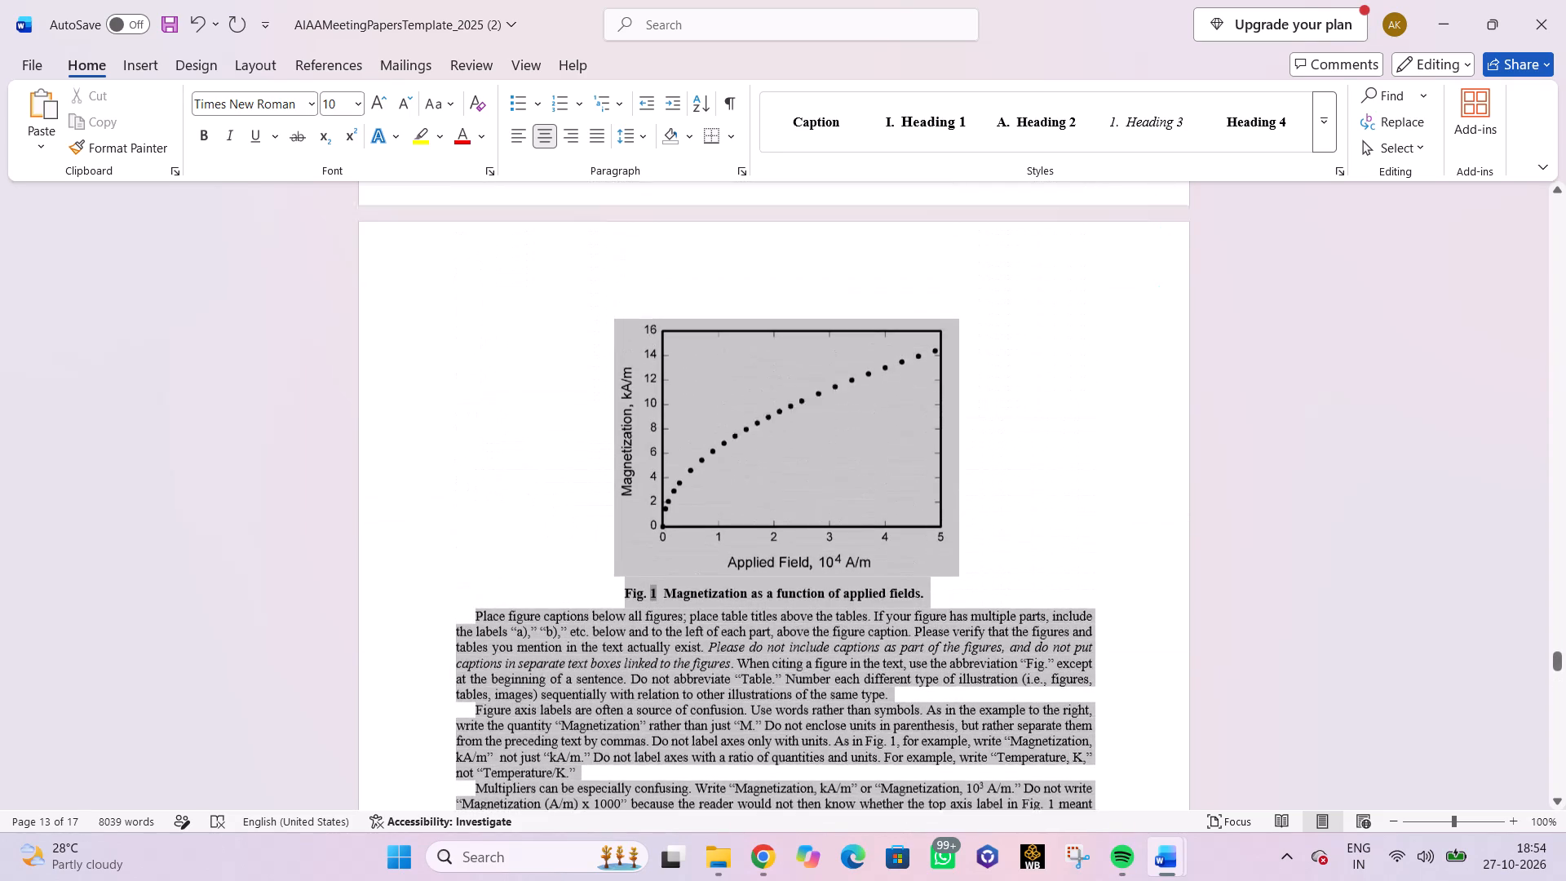
{"action": "left_click_drag", "start_coordinate": [557, 240], "coordinate": [561, 236]}
{"action": "scroll", "coordinate": [559, 240], "scroll_direction": "up", "scroll_amount": 18}
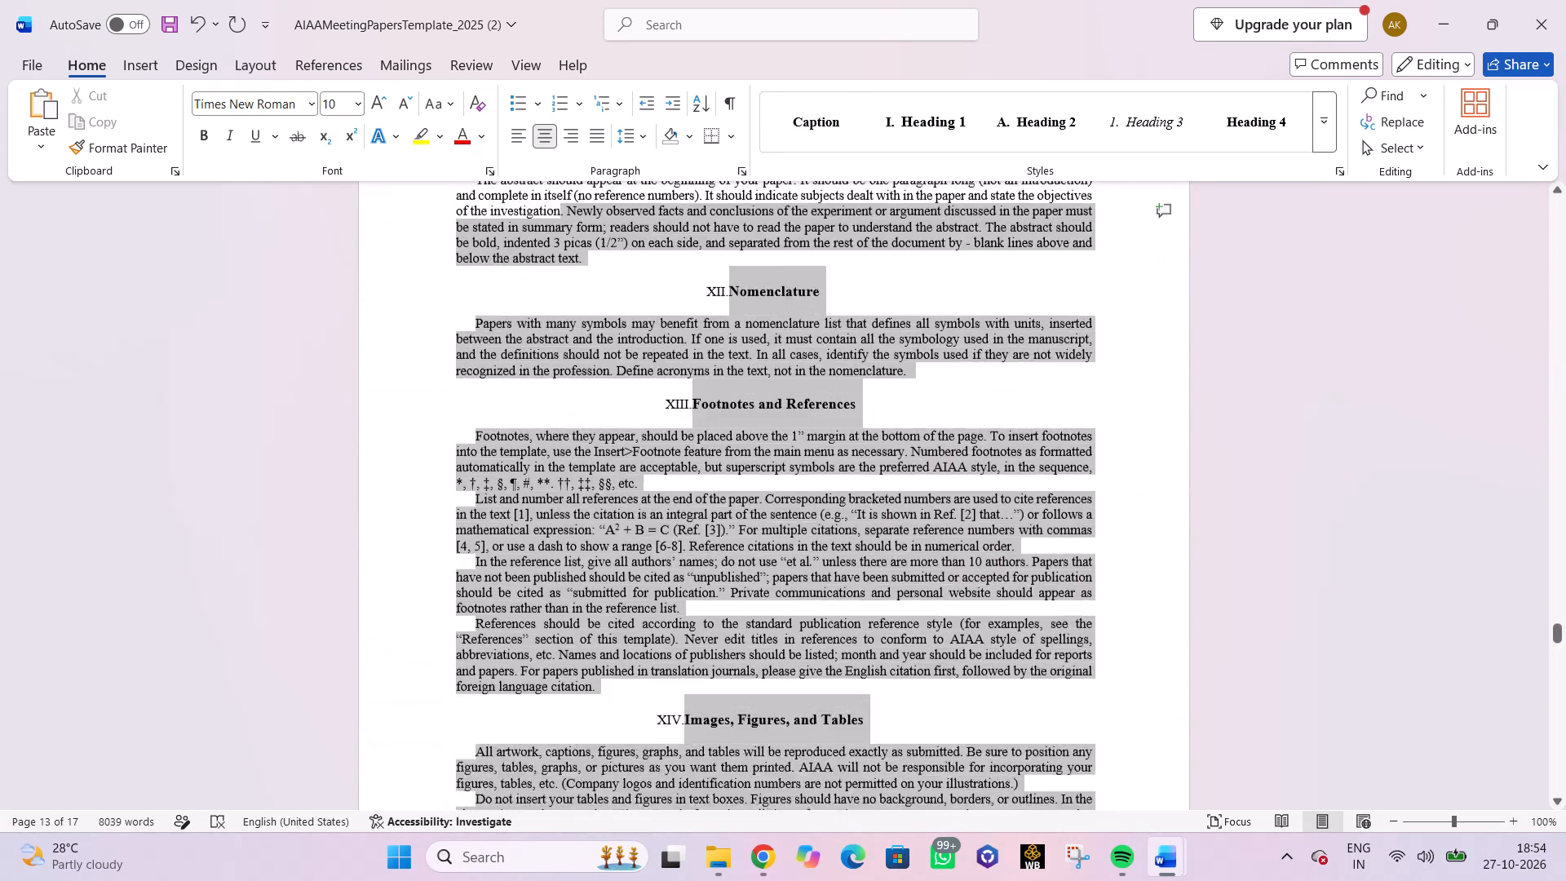
{"action": "left_click_drag", "start_coordinate": [561, 236], "coordinate": [565, 231]}
{"action": "scroll", "coordinate": [561, 236], "scroll_direction": "up", "scroll_amount": 19}
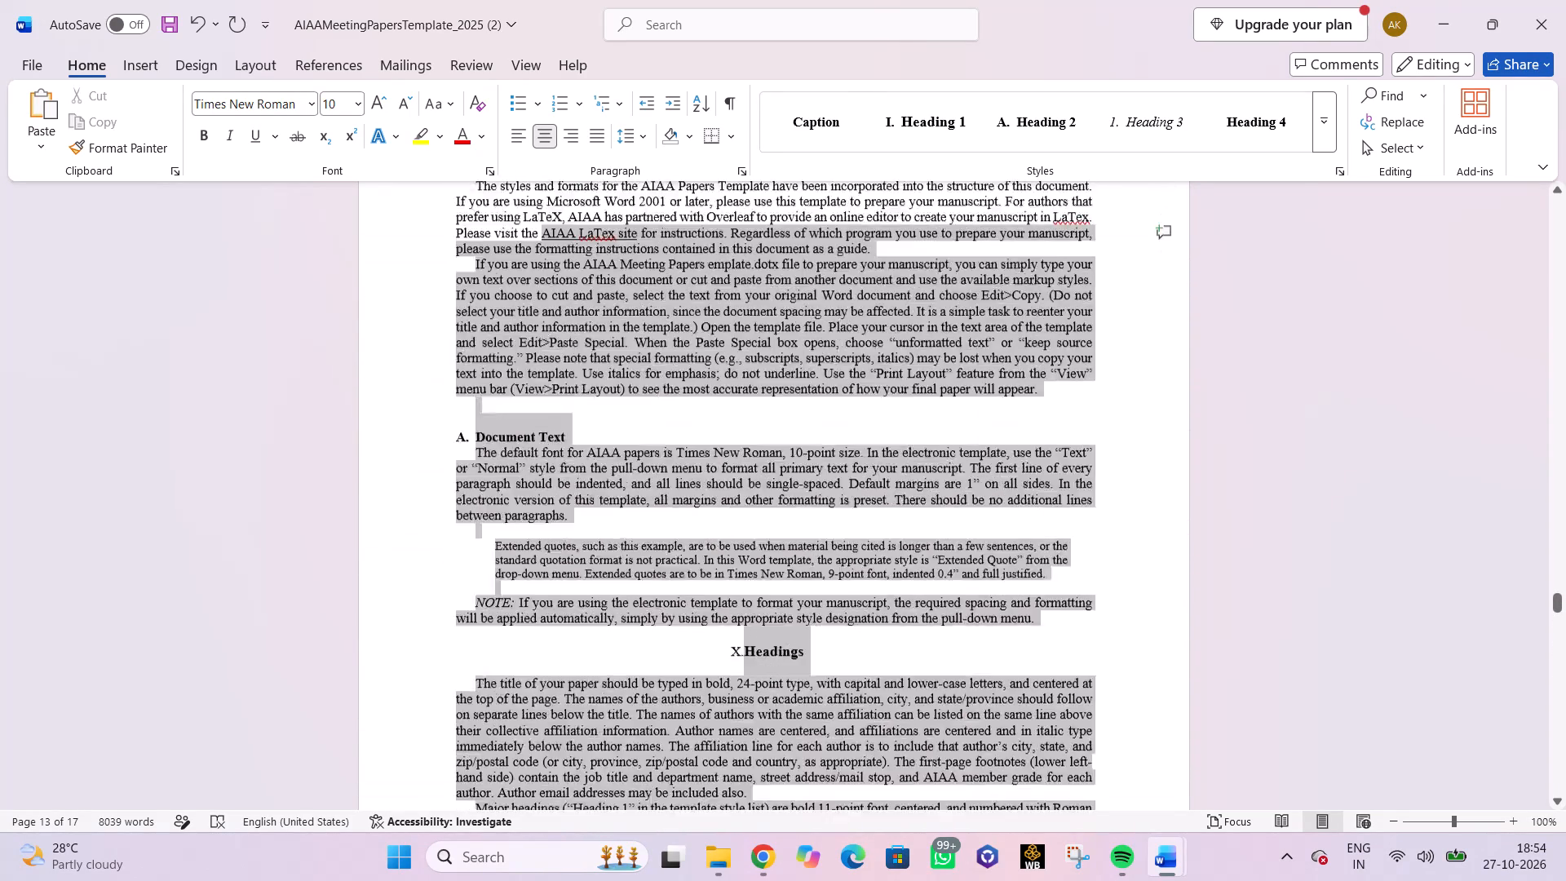
{"action": "scroll", "coordinate": [565, 231], "scroll_direction": "up", "scroll_amount": 1}
{"action": "left_click_drag", "start_coordinate": [565, 231], "coordinate": [566, 229]}
{"action": "scroll", "coordinate": [565, 231], "scroll_direction": "up", "scroll_amount": 18}
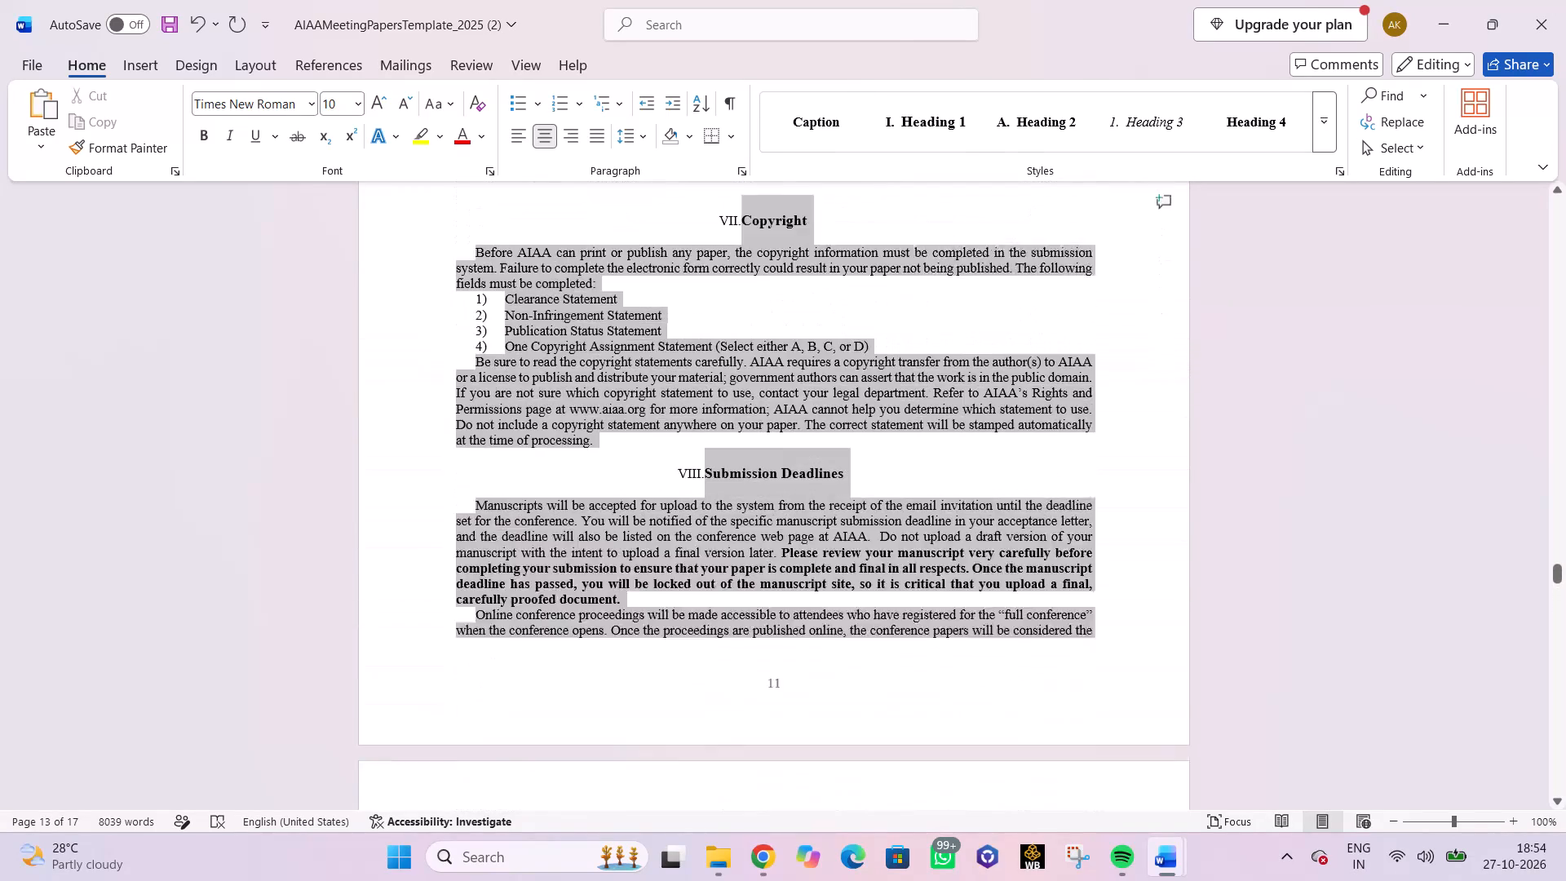
{"action": "left_click_drag", "start_coordinate": [566, 229], "coordinate": [568, 228]}
{"action": "scroll", "coordinate": [568, 229], "scroll_direction": "up", "scroll_amount": 15}
{"action": "scroll", "coordinate": [568, 228], "scroll_direction": "down", "scroll_amount": 2}
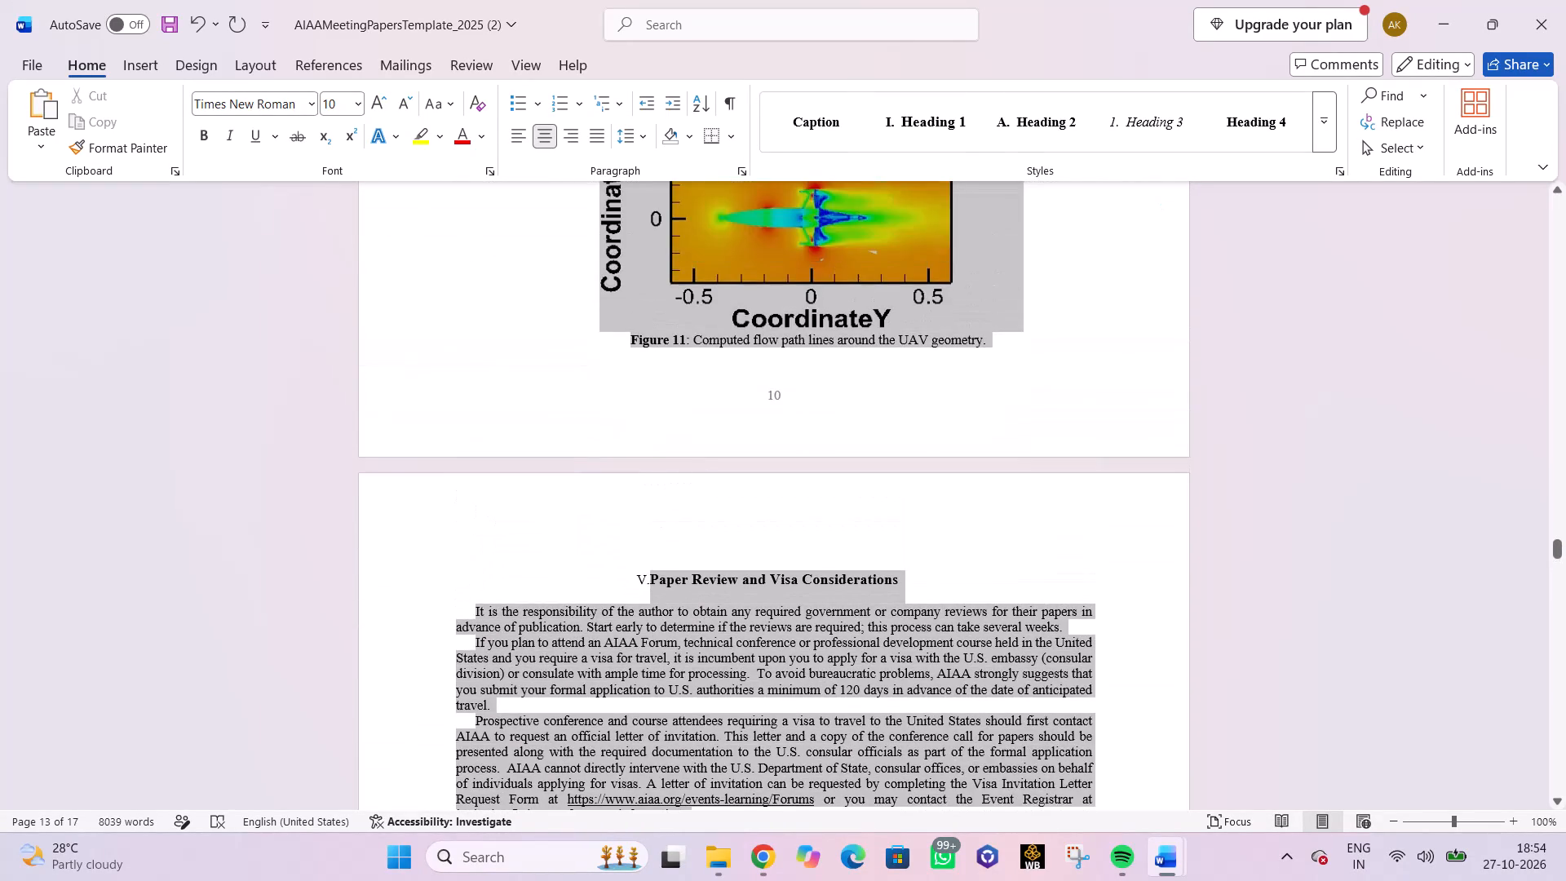
{"action": "scroll", "coordinate": [568, 228], "scroll_direction": "down", "scroll_amount": 3}
{"action": "left_click_drag", "start_coordinate": [568, 228], "coordinate": [640, 239]}
{"action": "scroll", "coordinate": [568, 227], "scroll_direction": "down", "scroll_amount": 2}
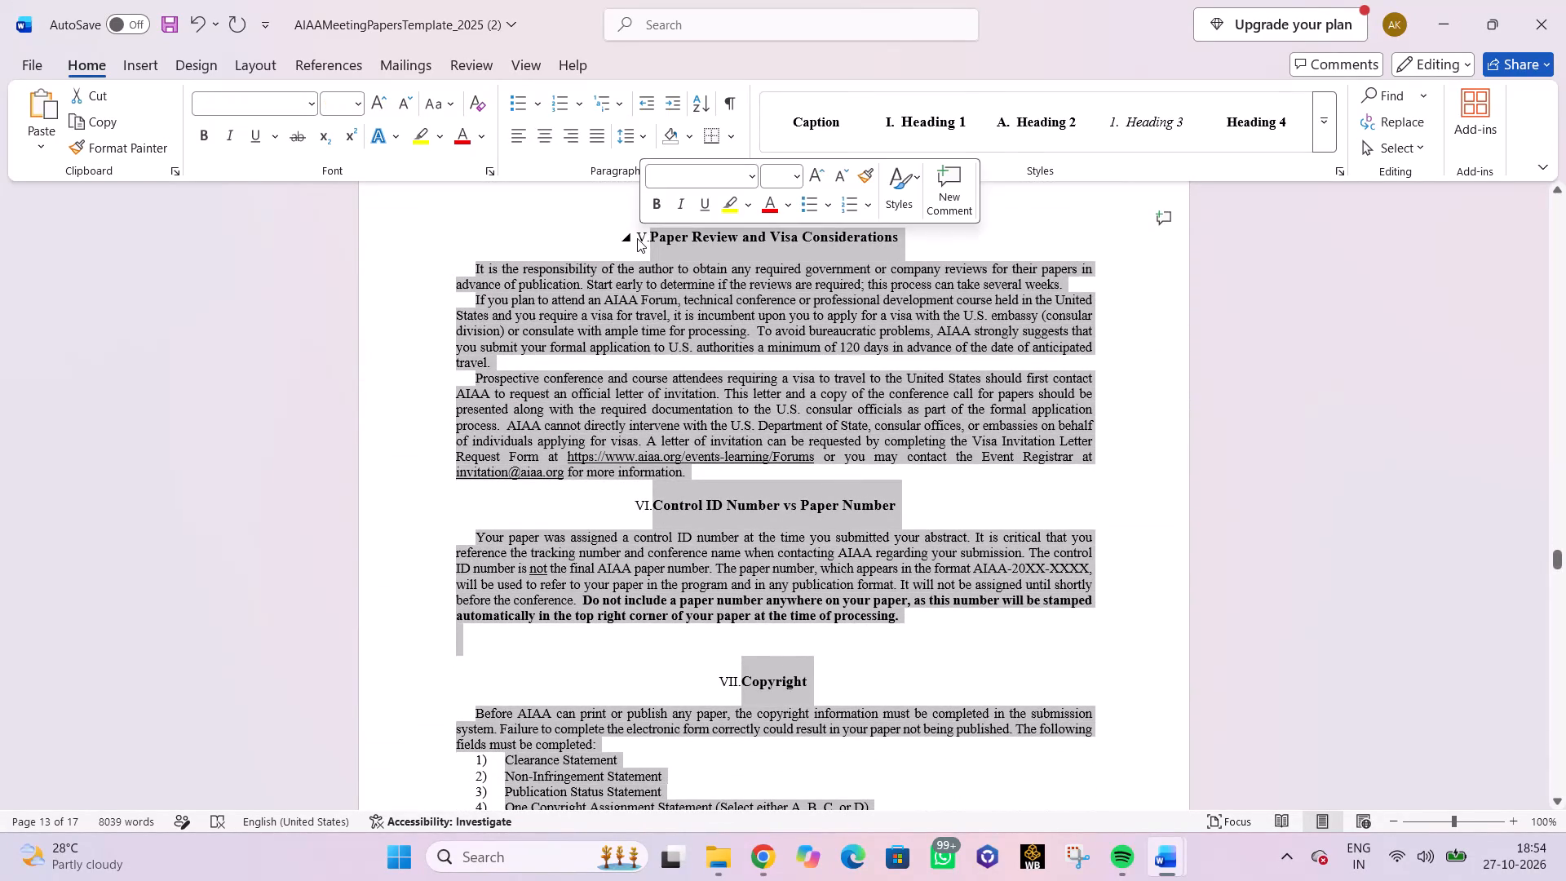
{"action": "key", "text": "BackSpace"}
{"action": "scroll", "coordinate": [621, 239], "scroll_direction": "up", "scroll_amount": 4}
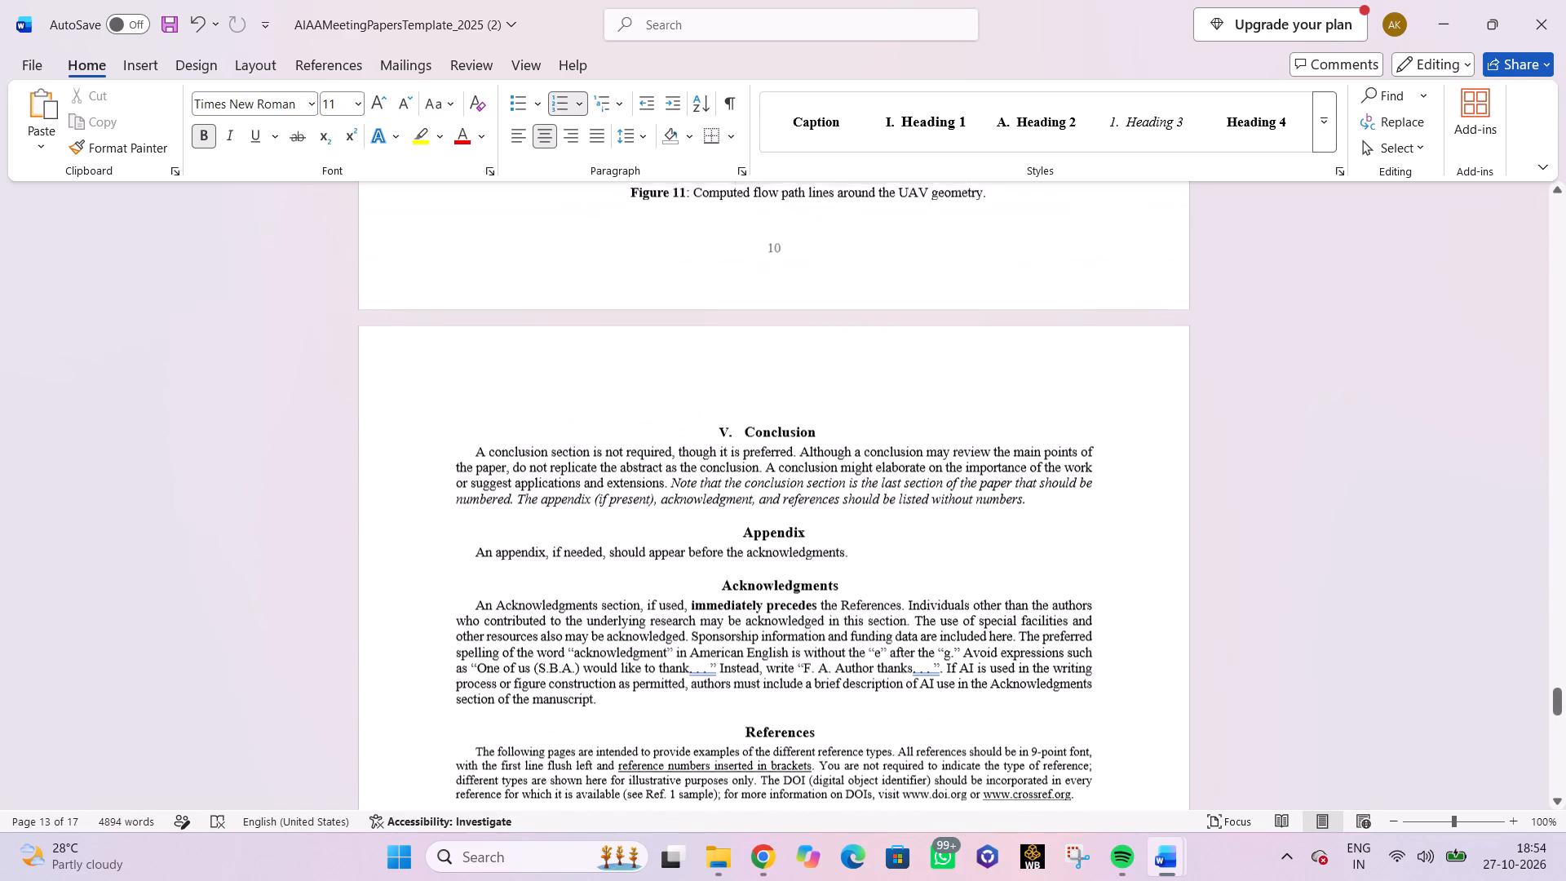
{"action": "scroll", "coordinate": [621, 239], "scroll_direction": "up", "scroll_amount": 4}
{"action": "scroll", "coordinate": [692, 248], "scroll_direction": "down", "scroll_amount": 7}
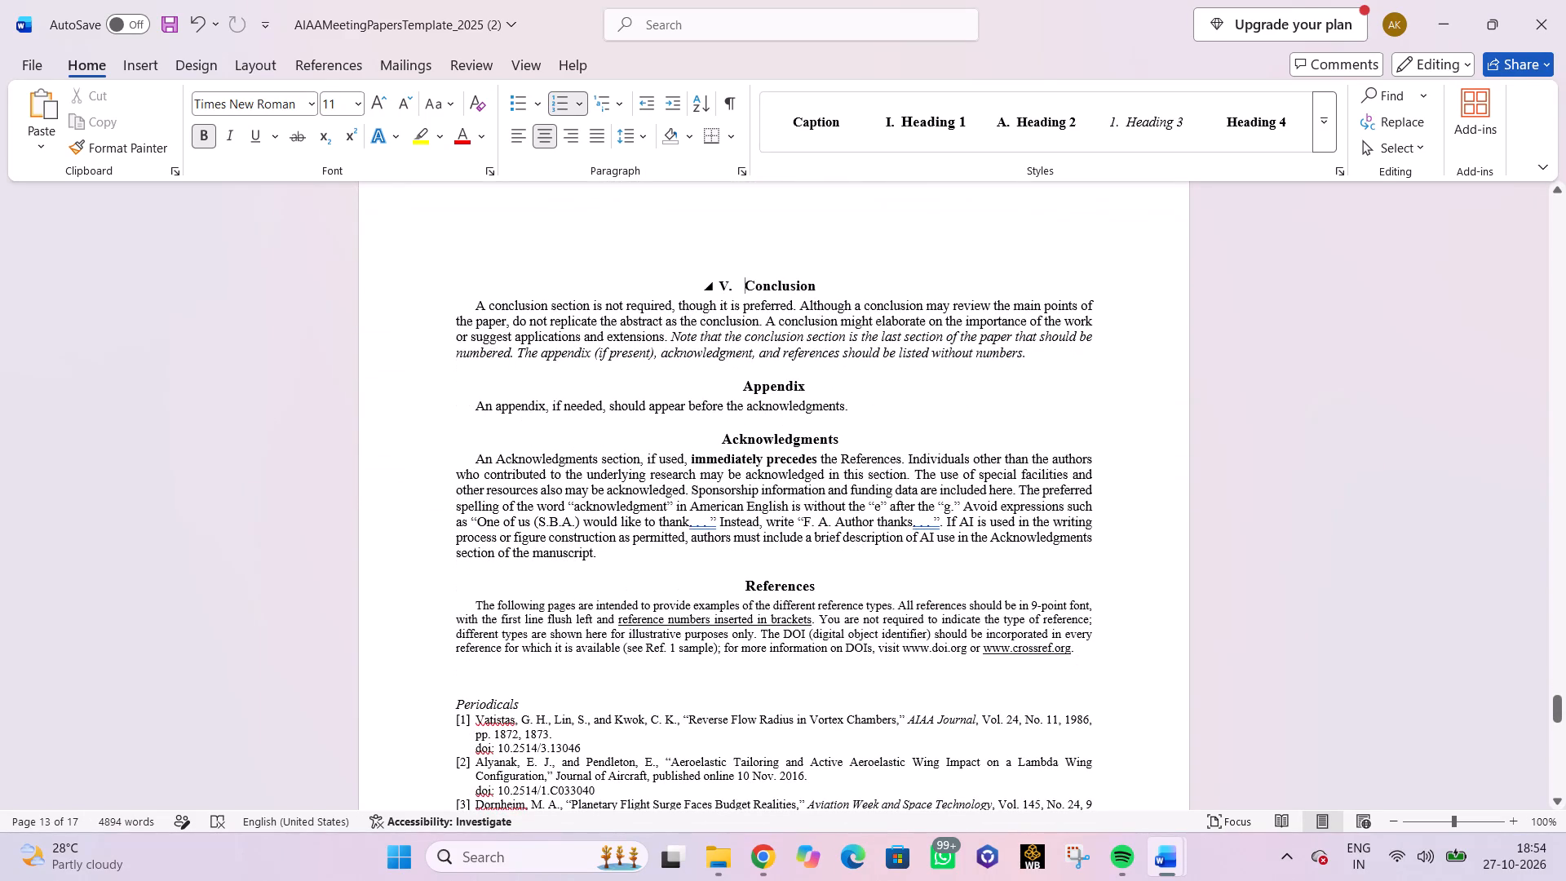
{"action": "left_click", "coordinate": [772, 281]}
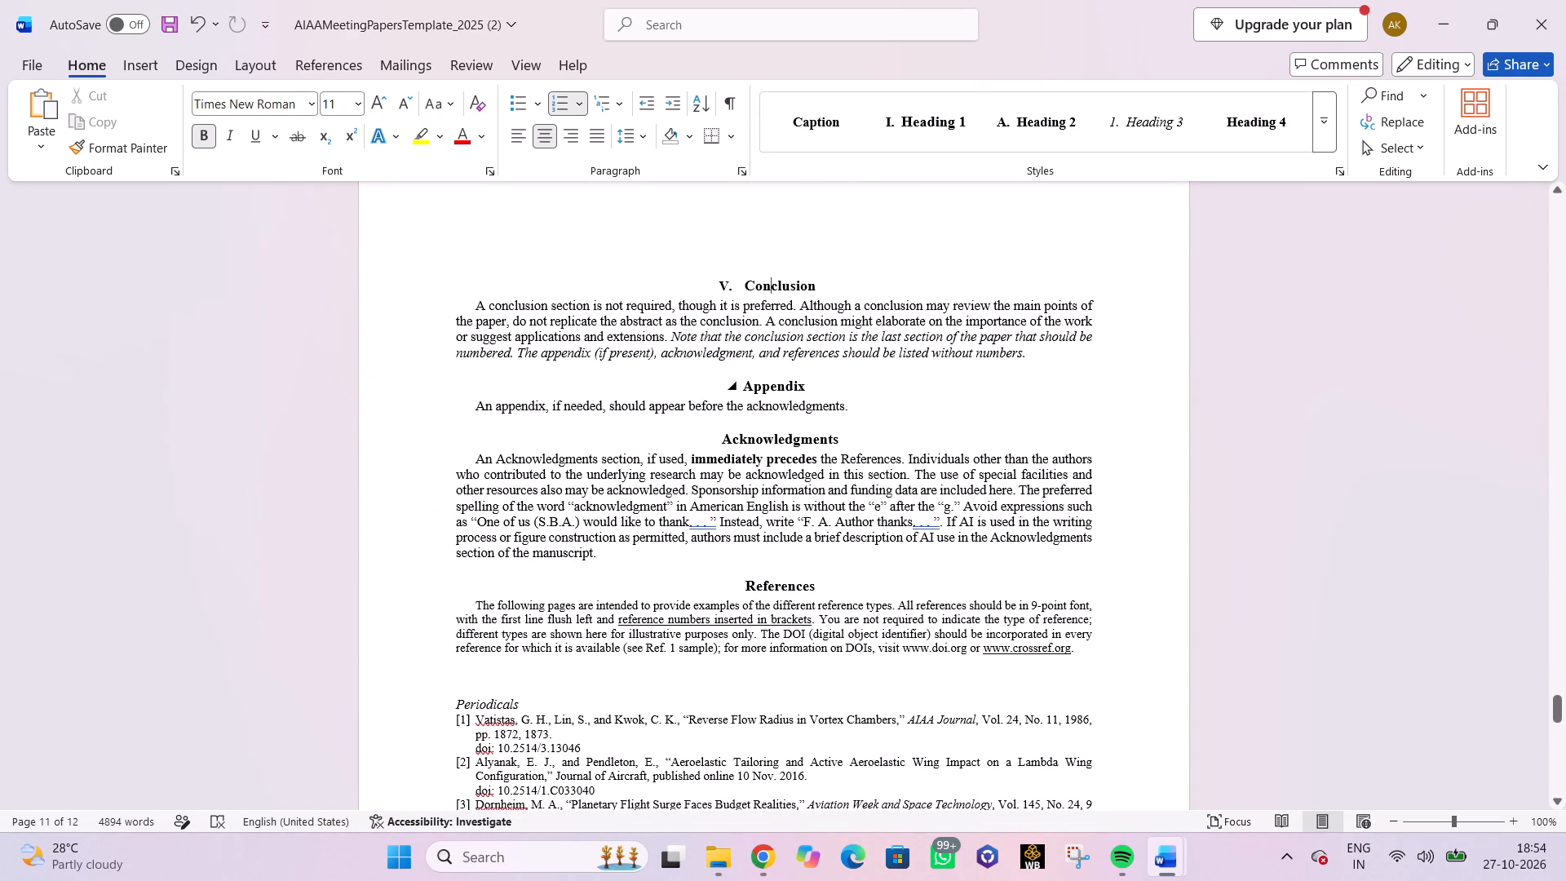
{"action": "left_click", "coordinate": [792, 390]}
Remove bold from 208.2549 m/s and 0.013273 m², 300 K, and 0.0690 in the first Overall CFDs paragraph.
{"action": "scroll", "coordinate": [762, 391], "scroll_direction": "up", "scroll_amount": 20}
{"action": "scroll", "coordinate": [762, 391], "scroll_direction": "up", "scroll_amount": 5}
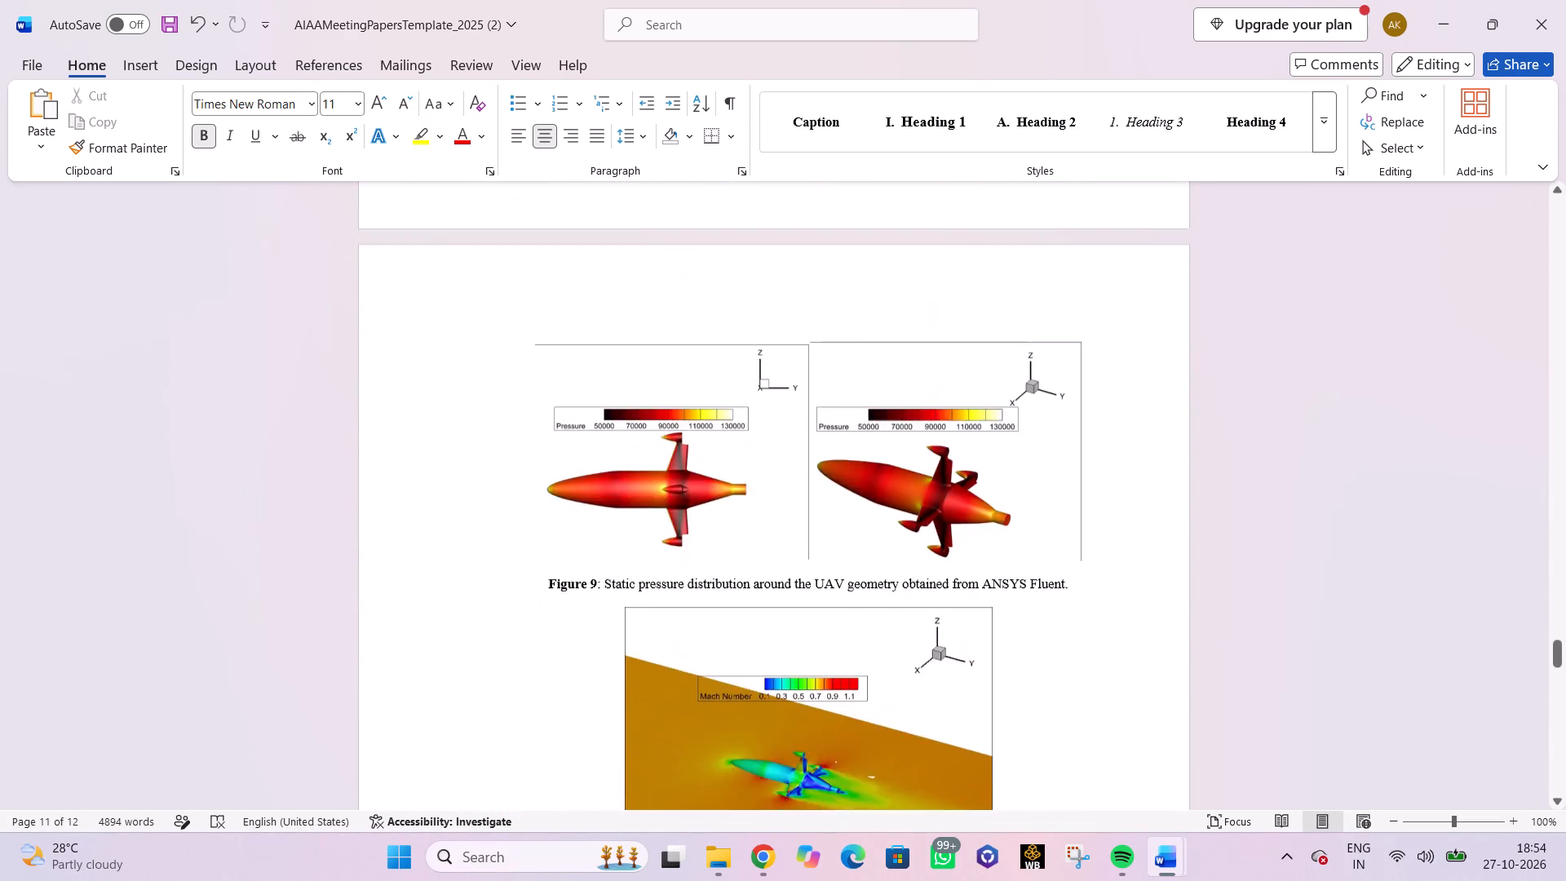
{"action": "scroll", "coordinate": [759, 387], "scroll_direction": "up", "scroll_amount": 4}
{"action": "scroll", "coordinate": [759, 387], "scroll_direction": "down", "scroll_amount": 1}
{"action": "scroll", "coordinate": [759, 387], "scroll_direction": "up", "scroll_amount": 3}
{"action": "scroll", "coordinate": [759, 387], "scroll_direction": "down", "scroll_amount": 1}
{"action": "scroll", "coordinate": [759, 387], "scroll_direction": "up", "scroll_amount": 12}
{"action": "scroll", "coordinate": [759, 387], "scroll_direction": "down", "scroll_amount": 1}
{"action": "scroll", "coordinate": [759, 387], "scroll_direction": "up", "scroll_amount": 4}
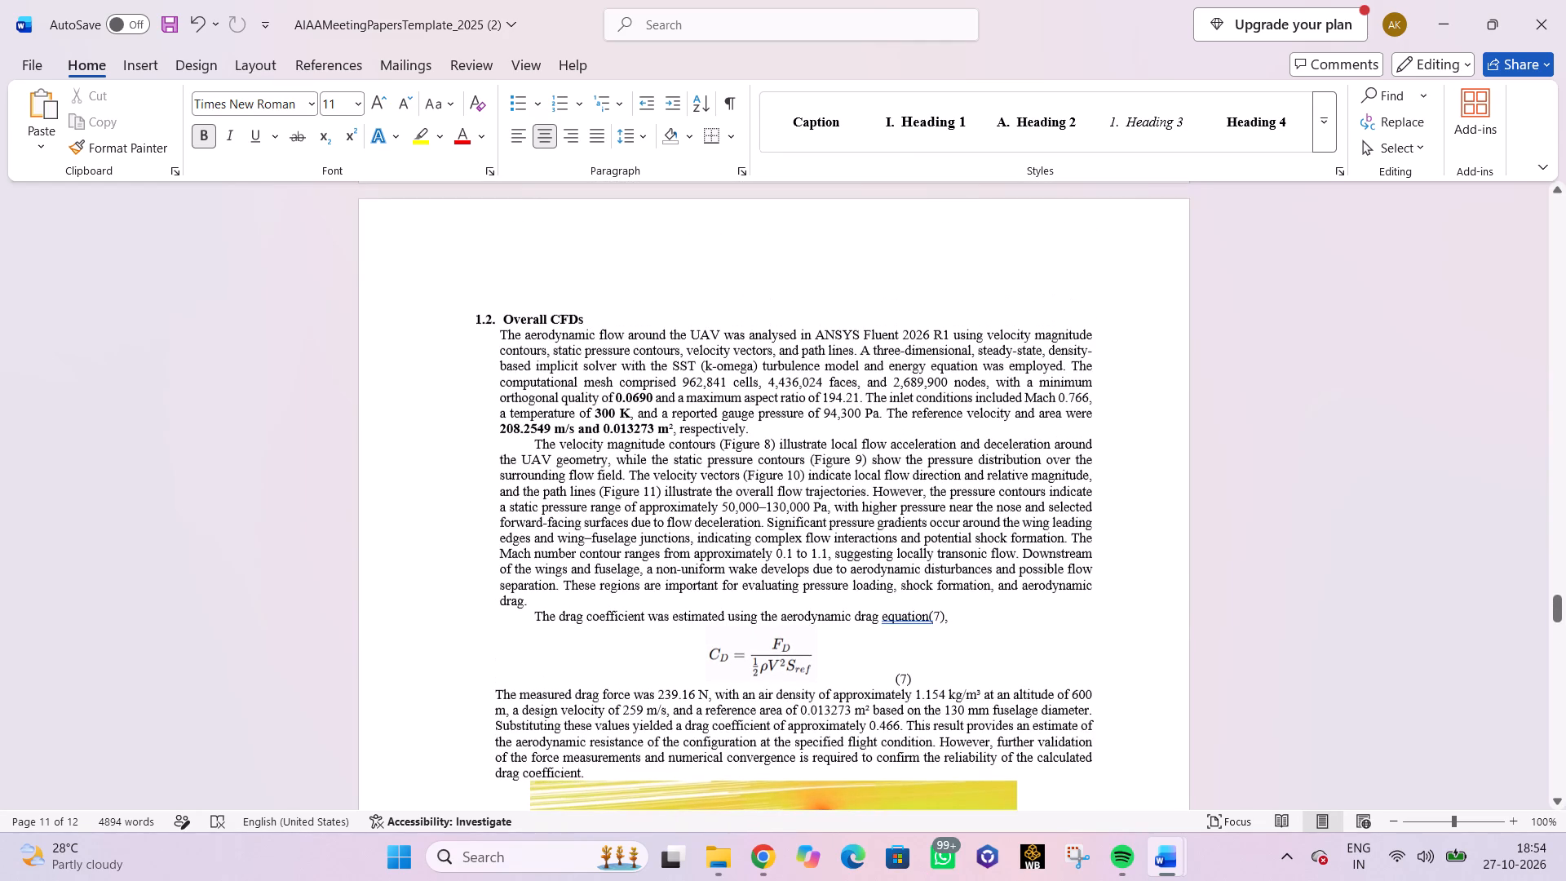
{"action": "left_click_drag", "start_coordinate": [673, 427], "coordinate": [510, 428]}
{"action": "left_click", "coordinate": [527, 393]}
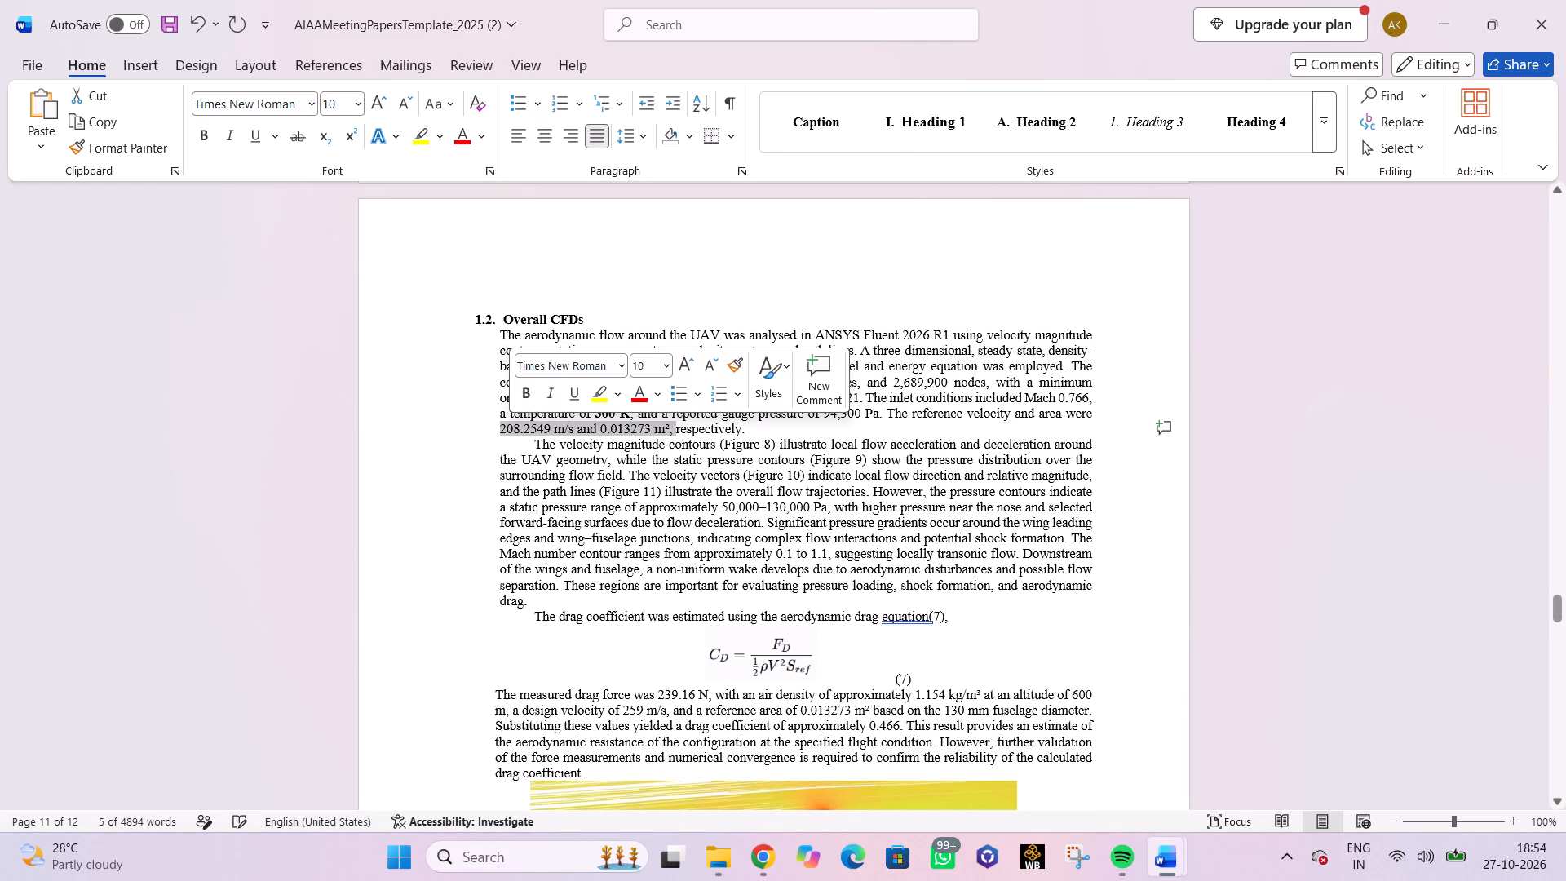
{"action": "left_click", "coordinate": [1299, 411]}
{"action": "left_click_drag", "start_coordinate": [629, 410], "coordinate": [604, 412]}
{"action": "left_click", "coordinate": [617, 378]}
{"action": "left_click", "coordinate": [653, 400]}
{"action": "left_click_drag", "start_coordinate": [653, 400], "coordinate": [624, 399]}
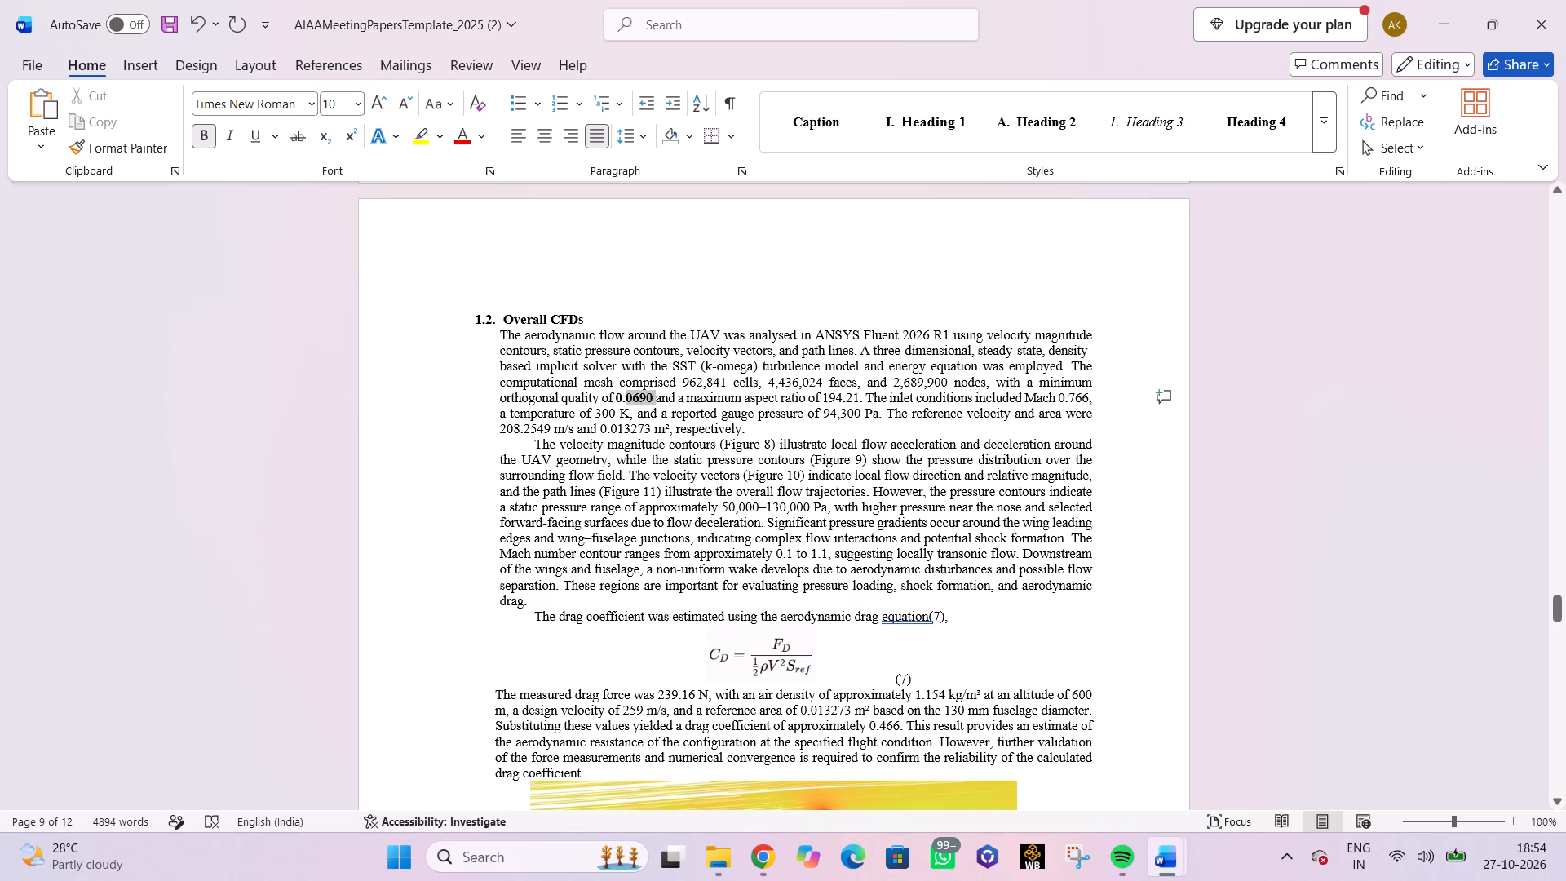
{"action": "left_click_drag", "start_coordinate": [624, 399], "coordinate": [616, 398]}
{"action": "left_click", "coordinate": [627, 366]}
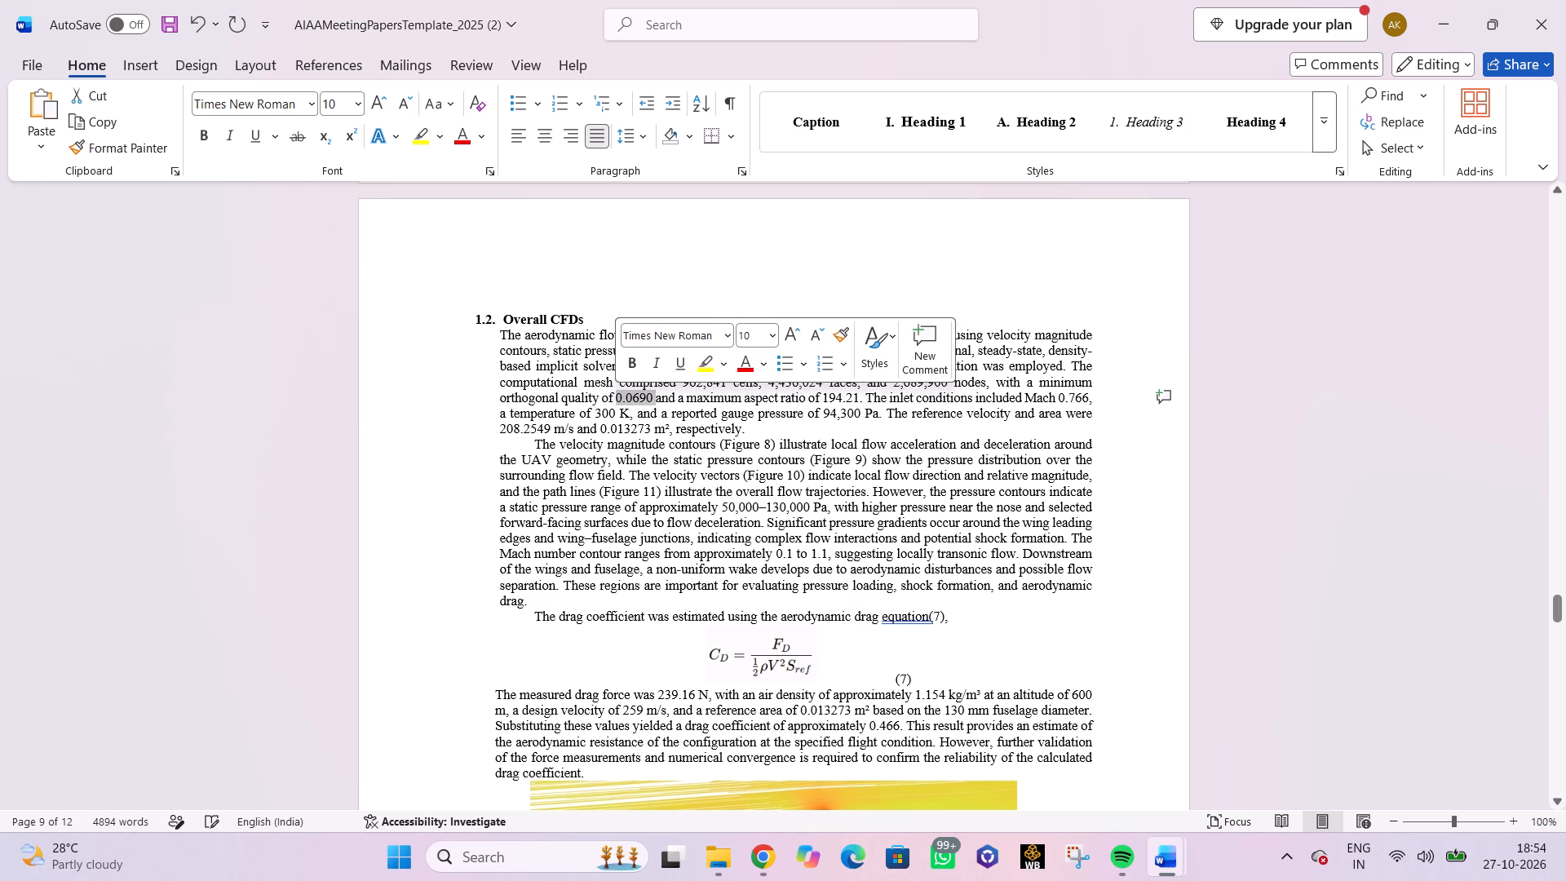
Apply the suggested grammar correction "equation (" to the aerodynamic drag equation(7) reference above the drag coefficient formula.
{"action": "scroll", "coordinate": [828, 504], "scroll_direction": "down", "scroll_amount": 2}
{"action": "right_click", "coordinate": [905, 513]}
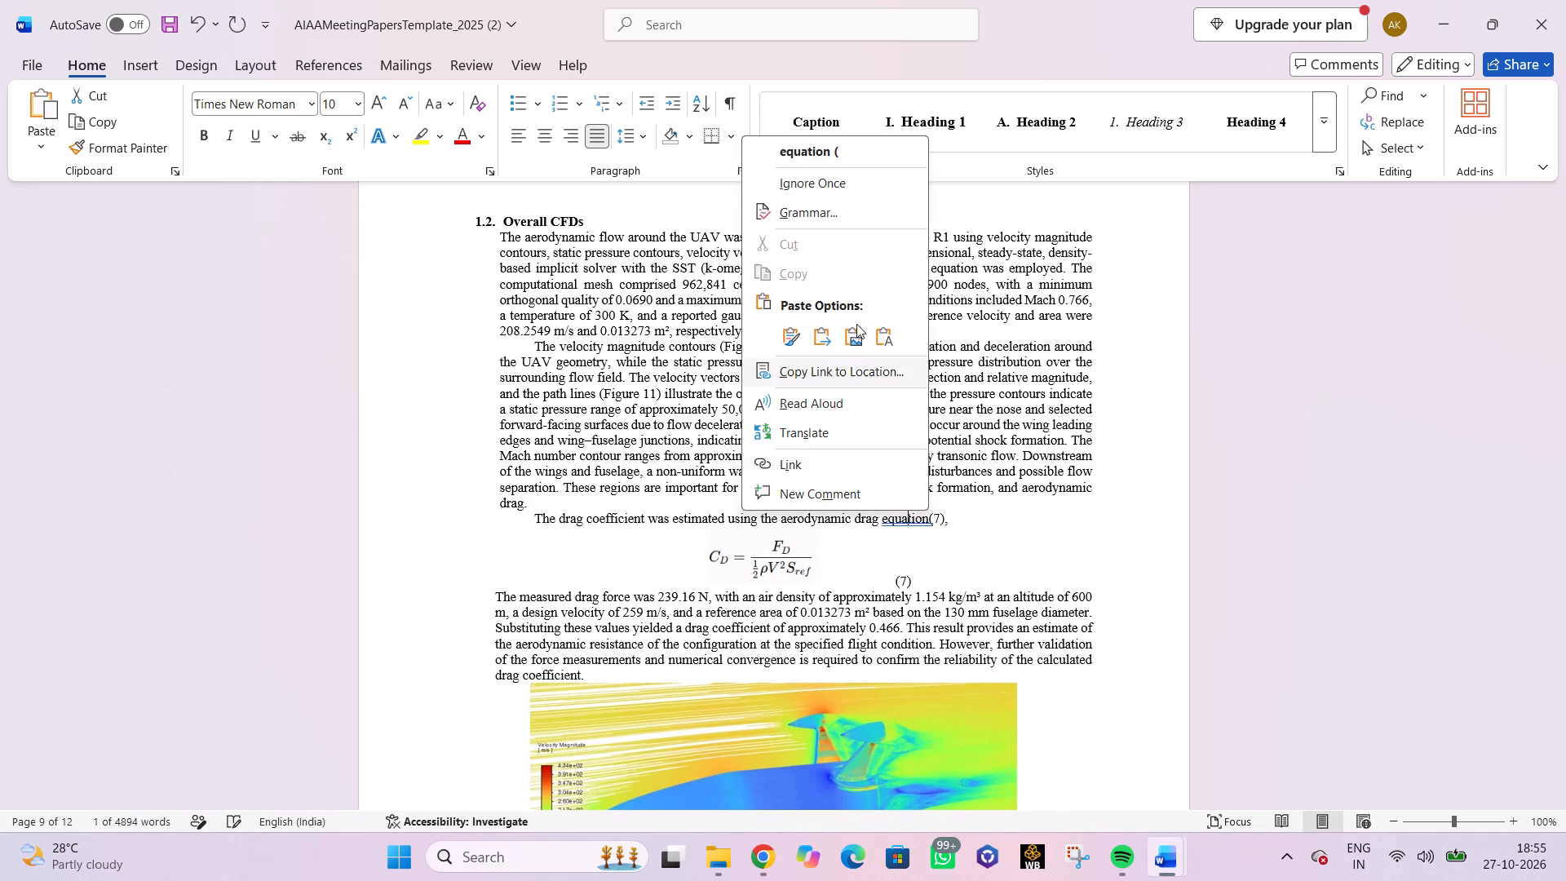
{"action": "left_click", "coordinate": [845, 157]}
Review the transferred content, from the auxiliary propulsion section through the analysis and CFD figures to the template's Conclusion.
{"action": "scroll", "coordinate": [782, 493], "scroll_direction": "down", "scroll_amount": 4}
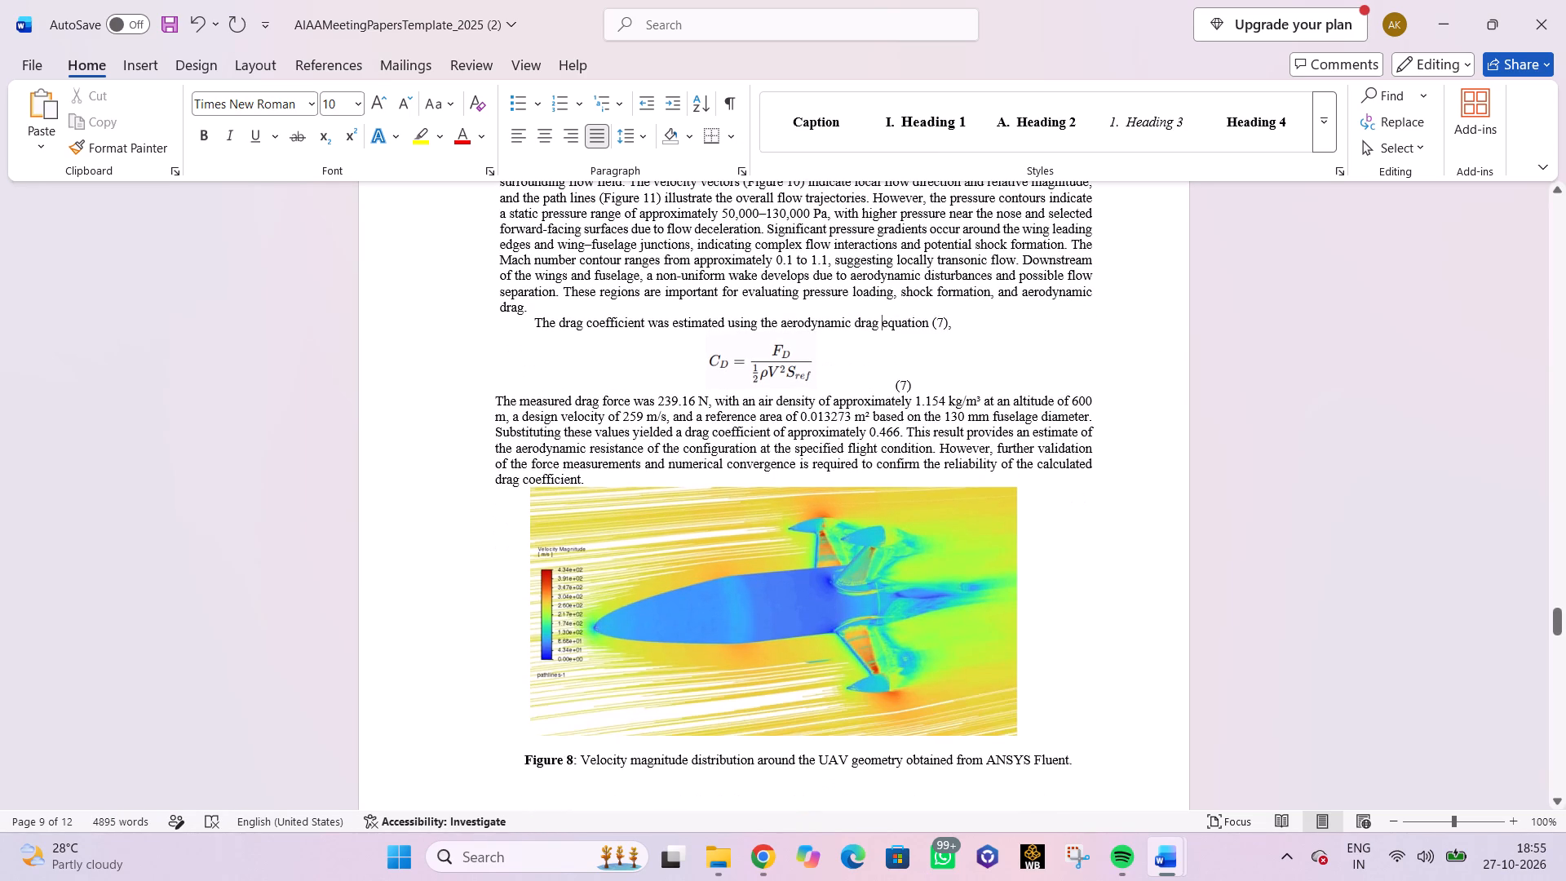
{"action": "scroll", "coordinate": [781, 435], "scroll_direction": "down", "scroll_amount": 14}
{"action": "scroll", "coordinate": [781, 435], "scroll_direction": "up", "scroll_amount": 15}
{"action": "scroll", "coordinate": [781, 435], "scroll_direction": "down", "scroll_amount": 1}
{"action": "scroll", "coordinate": [781, 435], "scroll_direction": "up", "scroll_amount": 6}
{"action": "scroll", "coordinate": [781, 435], "scroll_direction": "down", "scroll_amount": 2}
{"action": "scroll", "coordinate": [781, 435], "scroll_direction": "up", "scroll_amount": 9}
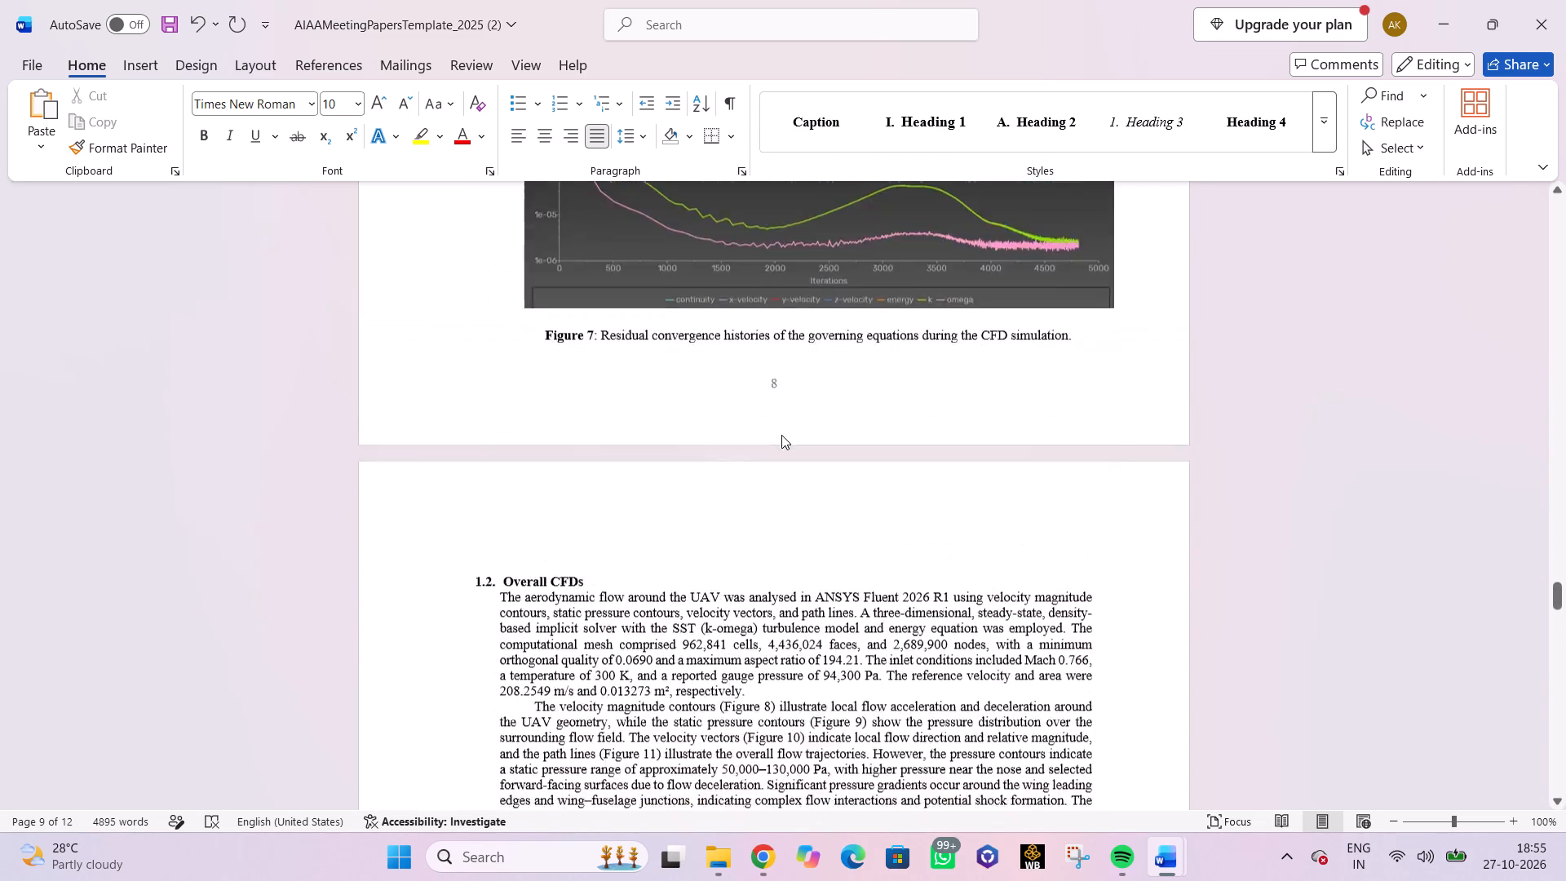
{"action": "scroll", "coordinate": [781, 435], "scroll_direction": "up", "scroll_amount": 18}
{"action": "scroll", "coordinate": [781, 435], "scroll_direction": "down", "scroll_amount": 1}
{"action": "scroll", "coordinate": [781, 435], "scroll_direction": "up", "scroll_amount": 9}
{"action": "scroll", "coordinate": [781, 435], "scroll_direction": "down", "scroll_amount": 1}
{"action": "scroll", "coordinate": [781, 435], "scroll_direction": "up", "scroll_amount": 4}
{"action": "scroll", "coordinate": [781, 435], "scroll_direction": "down", "scroll_amount": 1}
{"action": "scroll", "coordinate": [781, 435], "scroll_direction": "up", "scroll_amount": 1}
{"action": "scroll", "coordinate": [781, 435], "scroll_direction": "down", "scroll_amount": 3}
{"action": "scroll", "coordinate": [781, 435], "scroll_direction": "up", "scroll_amount": 4}
{"action": "scroll", "coordinate": [781, 435], "scroll_direction": "down", "scroll_amount": 1}
{"action": "scroll", "coordinate": [781, 435], "scroll_direction": "up", "scroll_amount": 3}
{"action": "scroll", "coordinate": [781, 435], "scroll_direction": "down", "scroll_amount": 2}
{"action": "scroll", "coordinate": [781, 435], "scroll_direction": "up", "scroll_amount": 15}
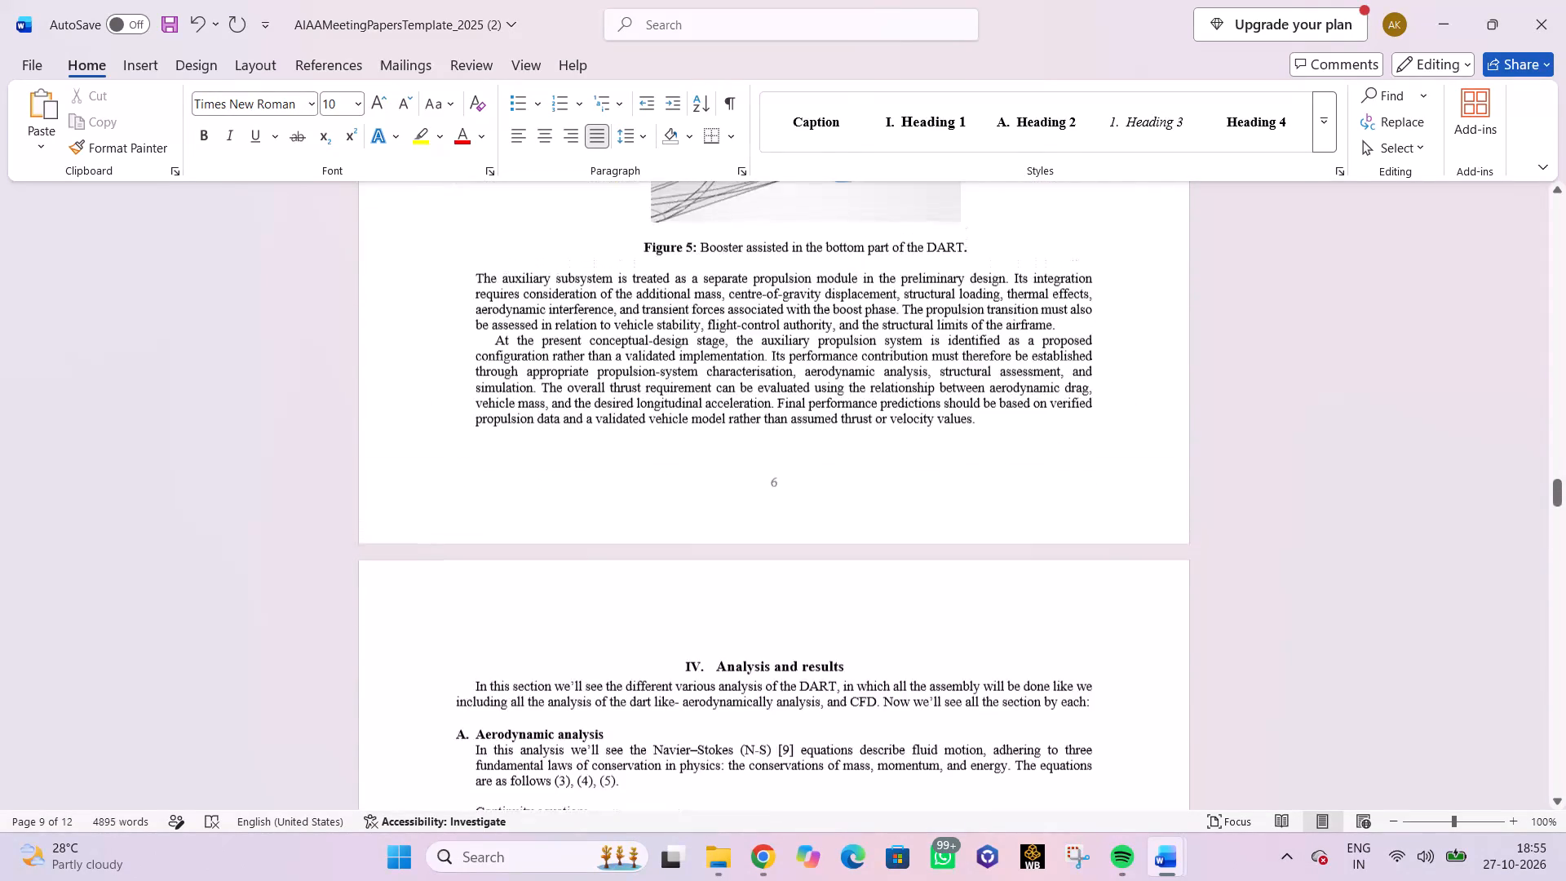
{"action": "scroll", "coordinate": [780, 435], "scroll_direction": "up", "scroll_amount": 5}
{"action": "scroll", "coordinate": [780, 435], "scroll_direction": "down", "scroll_amount": 6}
{"action": "scroll", "coordinate": [780, 435], "scroll_direction": "up", "scroll_amount": 8}
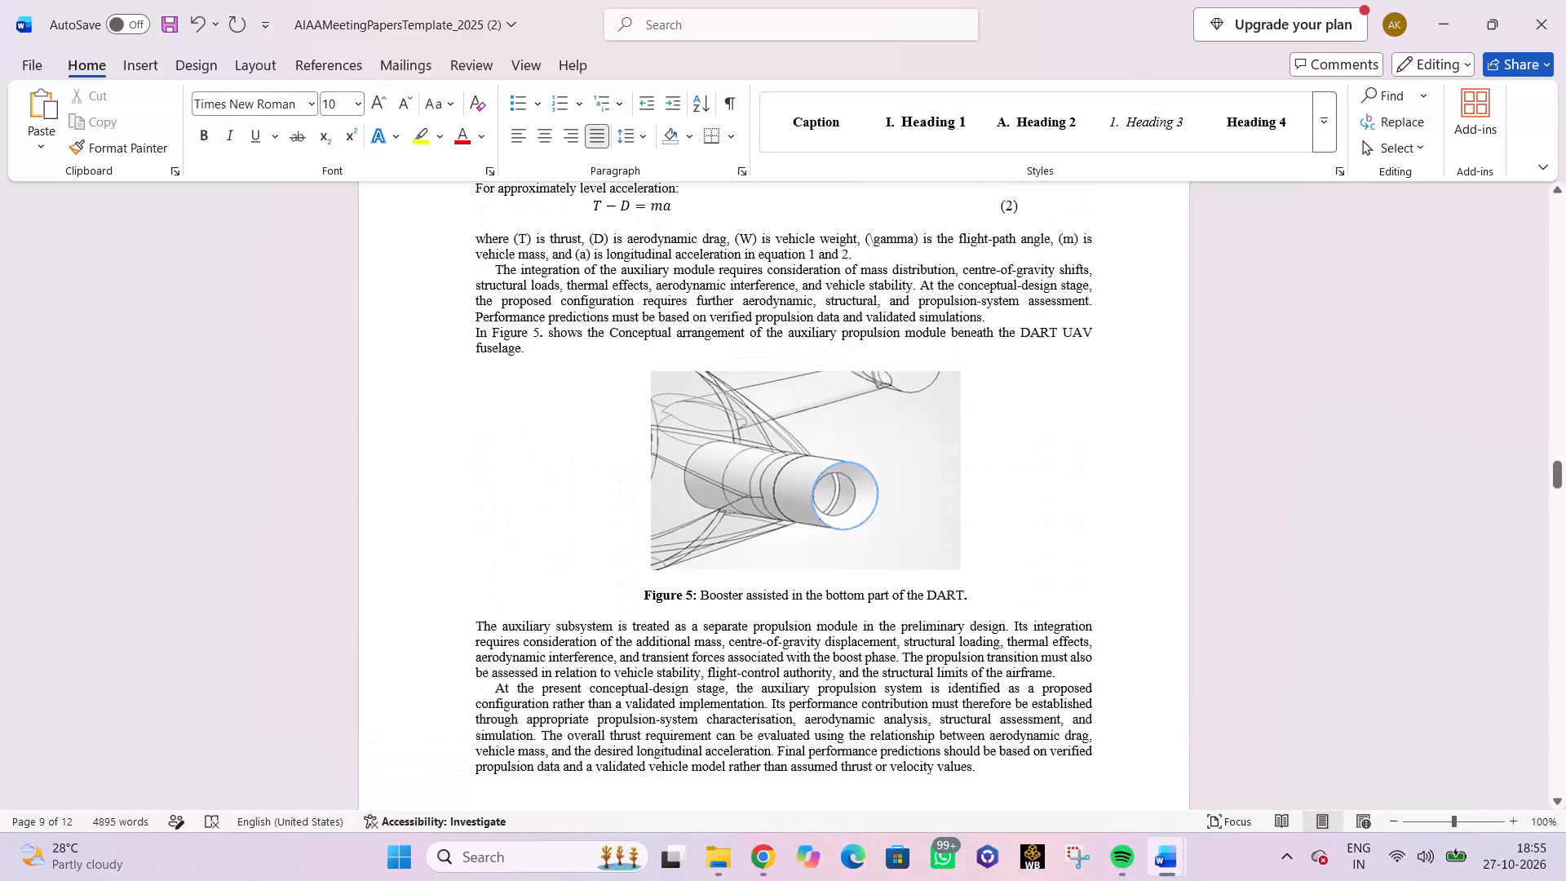
{"action": "scroll", "coordinate": [780, 435], "scroll_direction": "up", "scroll_amount": 6}
{"action": "scroll", "coordinate": [780, 435], "scroll_direction": "down", "scroll_amount": 1}
{"action": "scroll", "coordinate": [780, 435], "scroll_direction": "up", "scroll_amount": 7}
{"action": "scroll", "coordinate": [780, 435], "scroll_direction": "down", "scroll_amount": 16}
{"action": "scroll", "coordinate": [782, 341], "scroll_direction": "up", "scroll_amount": 1}
{"action": "scroll", "coordinate": [781, 341], "scroll_direction": "down", "scroll_amount": 5}
{"action": "scroll", "coordinate": [788, 340], "scroll_direction": "up", "scroll_amount": 1}
{"action": "scroll", "coordinate": [788, 340], "scroll_direction": "down", "scroll_amount": 20}
{"action": "scroll", "coordinate": [788, 340], "scroll_direction": "down", "scroll_amount": 12}
{"action": "scroll", "coordinate": [796, 388], "scroll_direction": "up", "scroll_amount": 2}
{"action": "scroll", "coordinate": [796, 390], "scroll_direction": "down", "scroll_amount": 14}
{"action": "scroll", "coordinate": [794, 405], "scroll_direction": "up", "scroll_amount": 1}
{"action": "scroll", "coordinate": [794, 406], "scroll_direction": "down", "scroll_amount": 2}
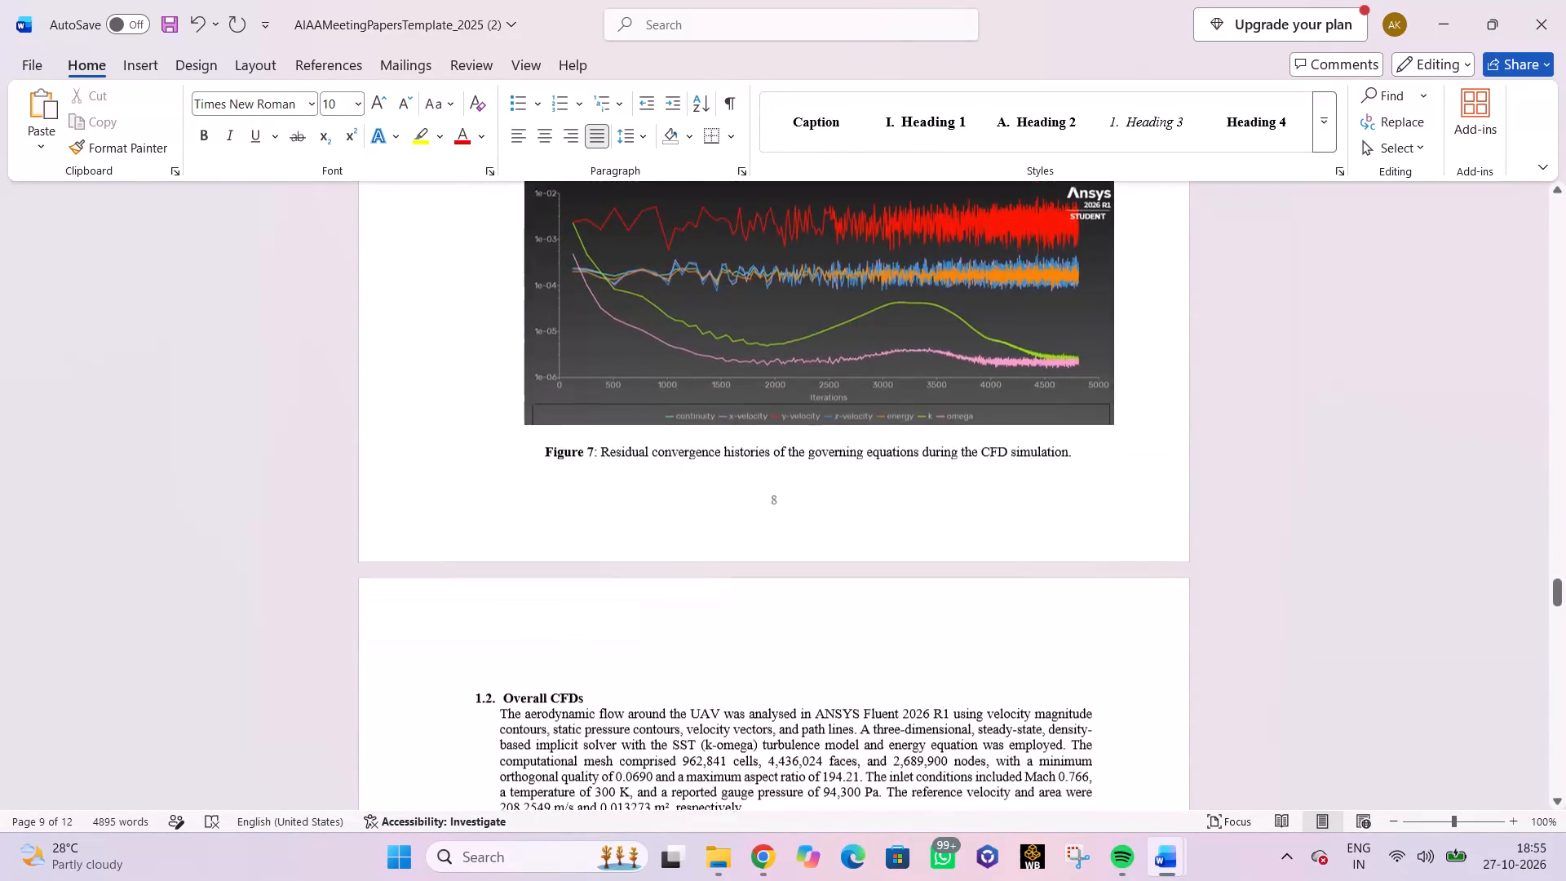
{"action": "scroll", "coordinate": [794, 402], "scroll_direction": "down", "scroll_amount": 3}
{"action": "scroll", "coordinate": [793, 410], "scroll_direction": "up", "scroll_amount": 1}
{"action": "scroll", "coordinate": [793, 410], "scroll_direction": "down", "scroll_amount": 6}
{"action": "scroll", "coordinate": [792, 412], "scroll_direction": "up", "scroll_amount": 1}
{"action": "scroll", "coordinate": [791, 414], "scroll_direction": "down", "scroll_amount": 20}
{"action": "scroll", "coordinate": [791, 414], "scroll_direction": "down", "scroll_amount": 12}
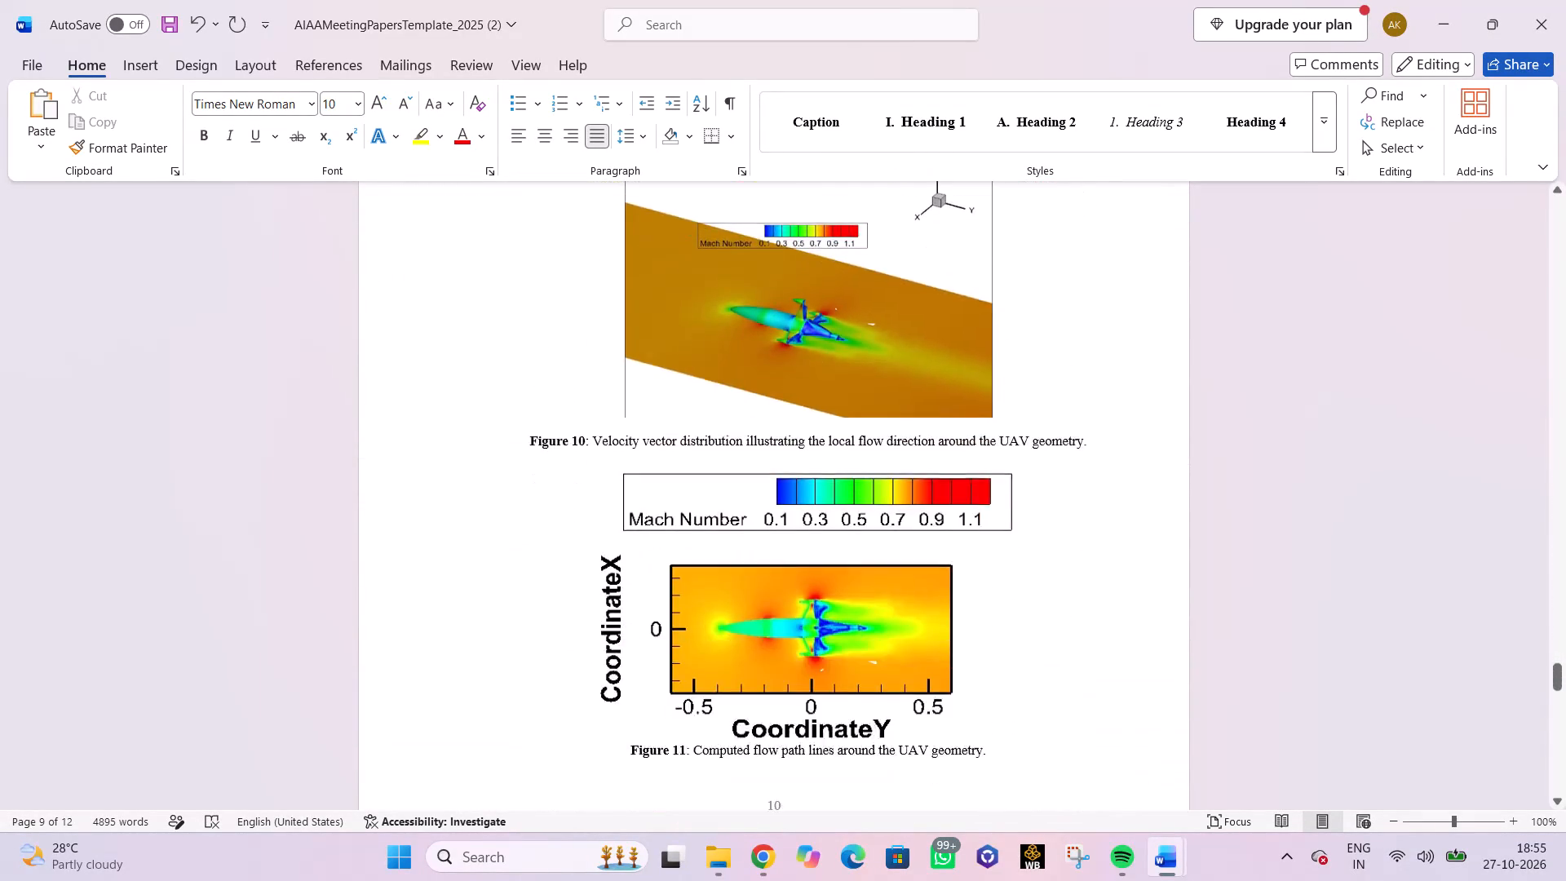
{"action": "scroll", "coordinate": [781, 406], "scroll_direction": "down", "scroll_amount": 13}
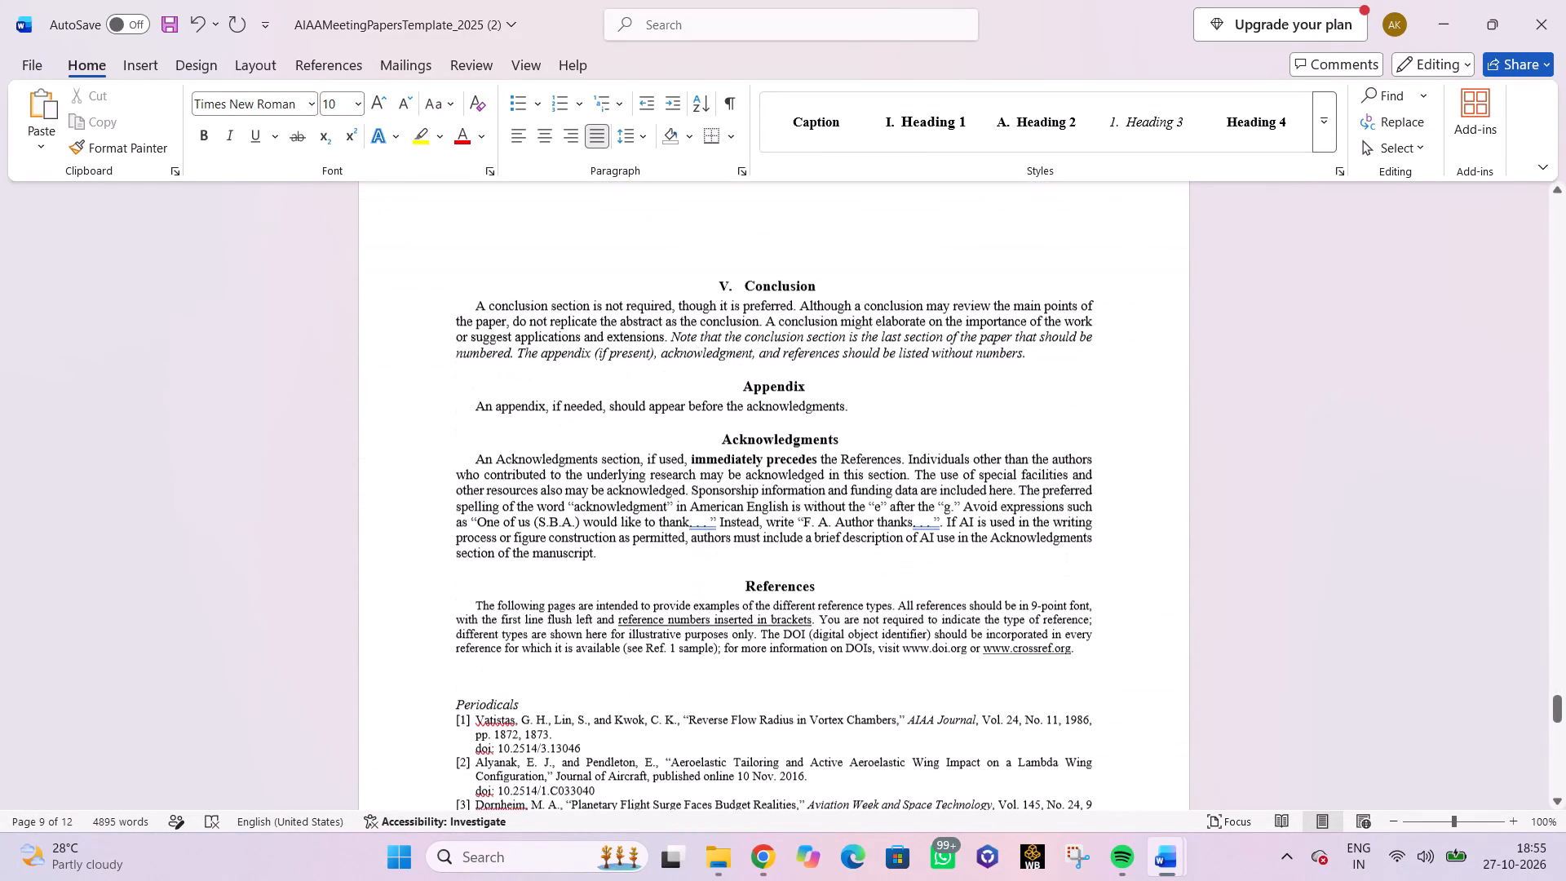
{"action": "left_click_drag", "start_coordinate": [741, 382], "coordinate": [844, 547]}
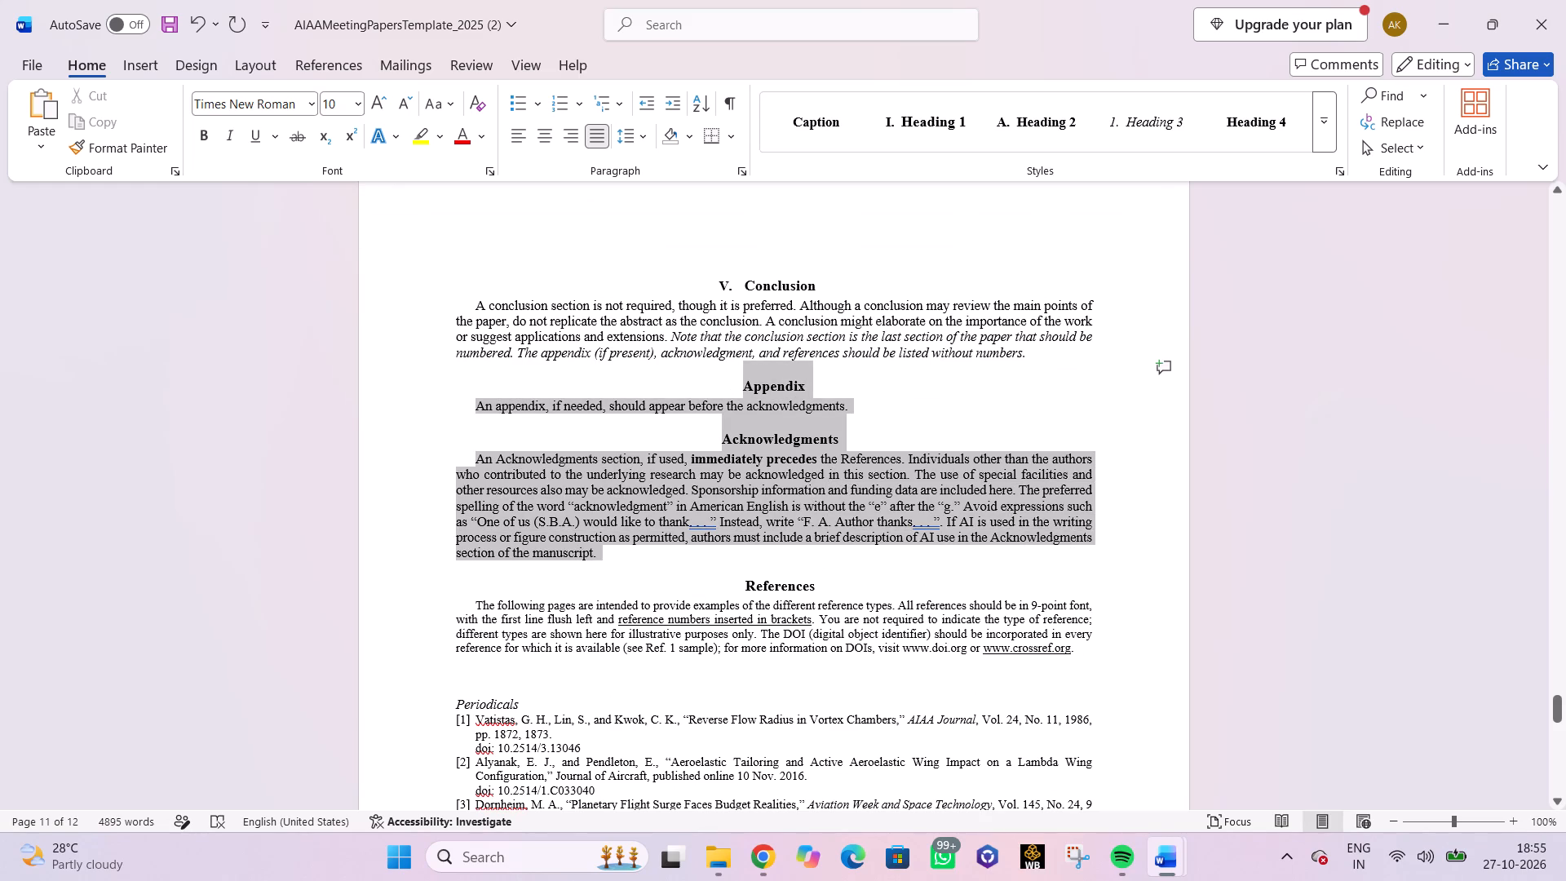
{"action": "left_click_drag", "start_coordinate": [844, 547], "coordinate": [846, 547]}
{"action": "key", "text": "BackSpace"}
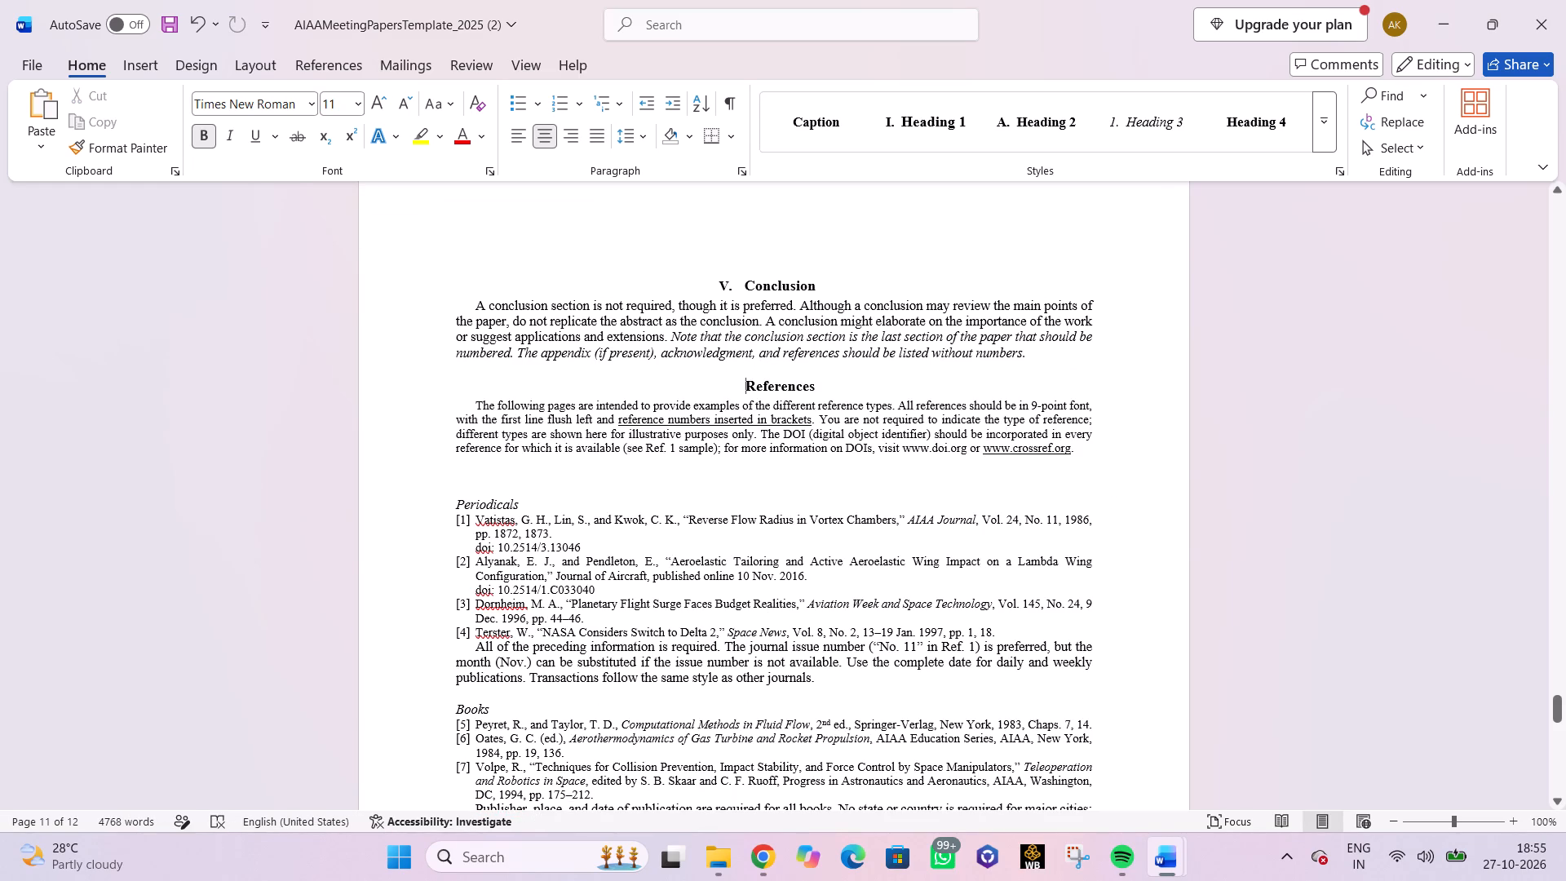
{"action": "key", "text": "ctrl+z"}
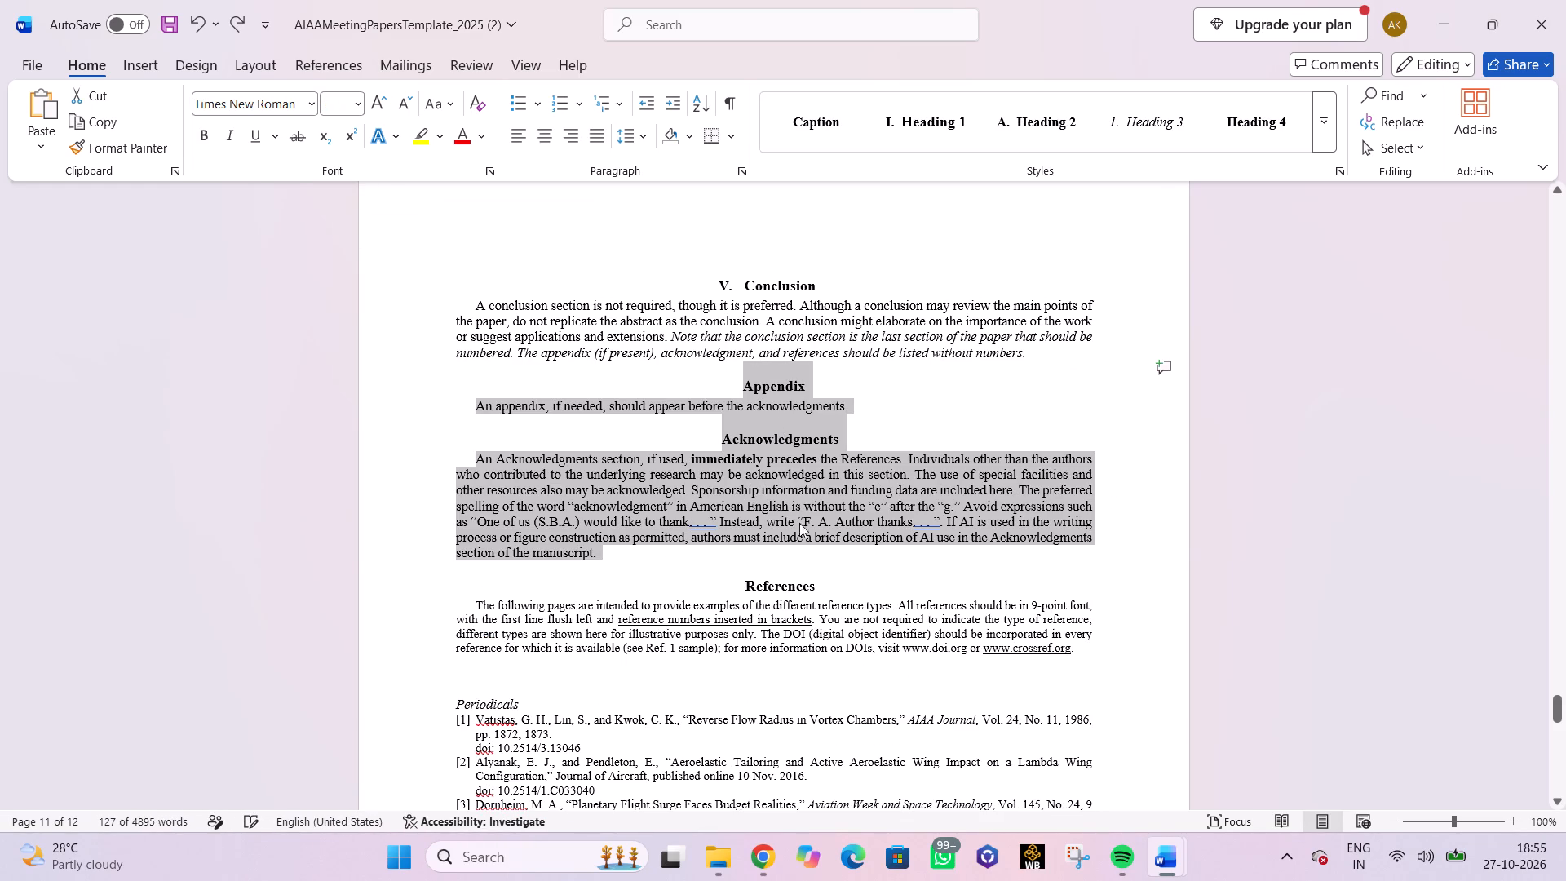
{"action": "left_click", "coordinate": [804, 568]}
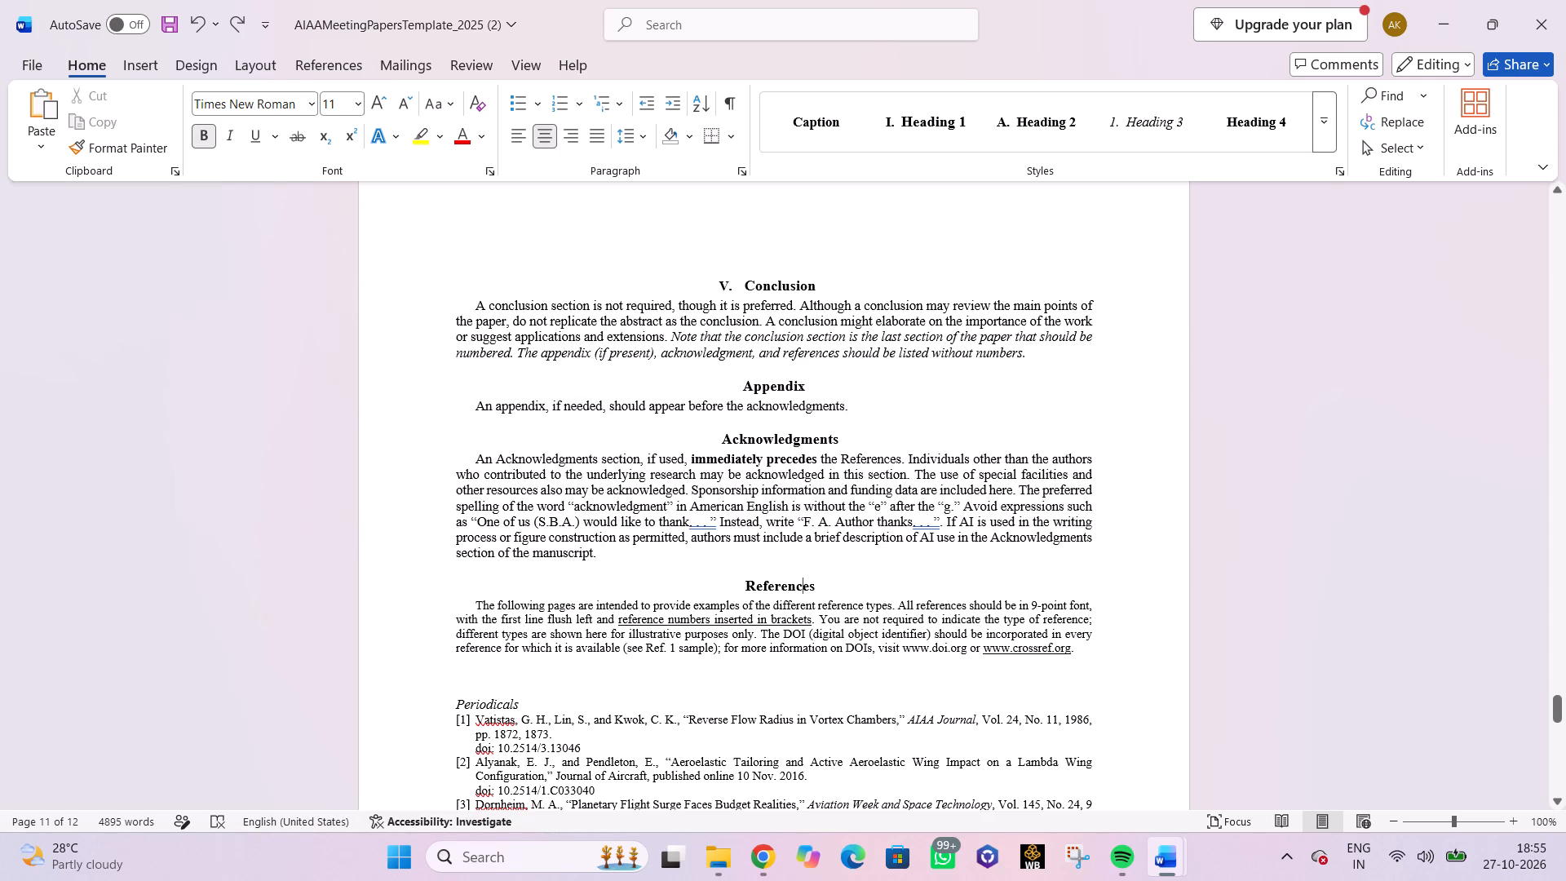
Delete the Acknowledgments and Appendix sections plus the Conclusion placeholder text following "A conclusion might elaborate on the importance".
{"action": "left_click_drag", "start_coordinate": [611, 560], "coordinate": [506, 451]}
{"action": "key", "text": "BackSpace"}
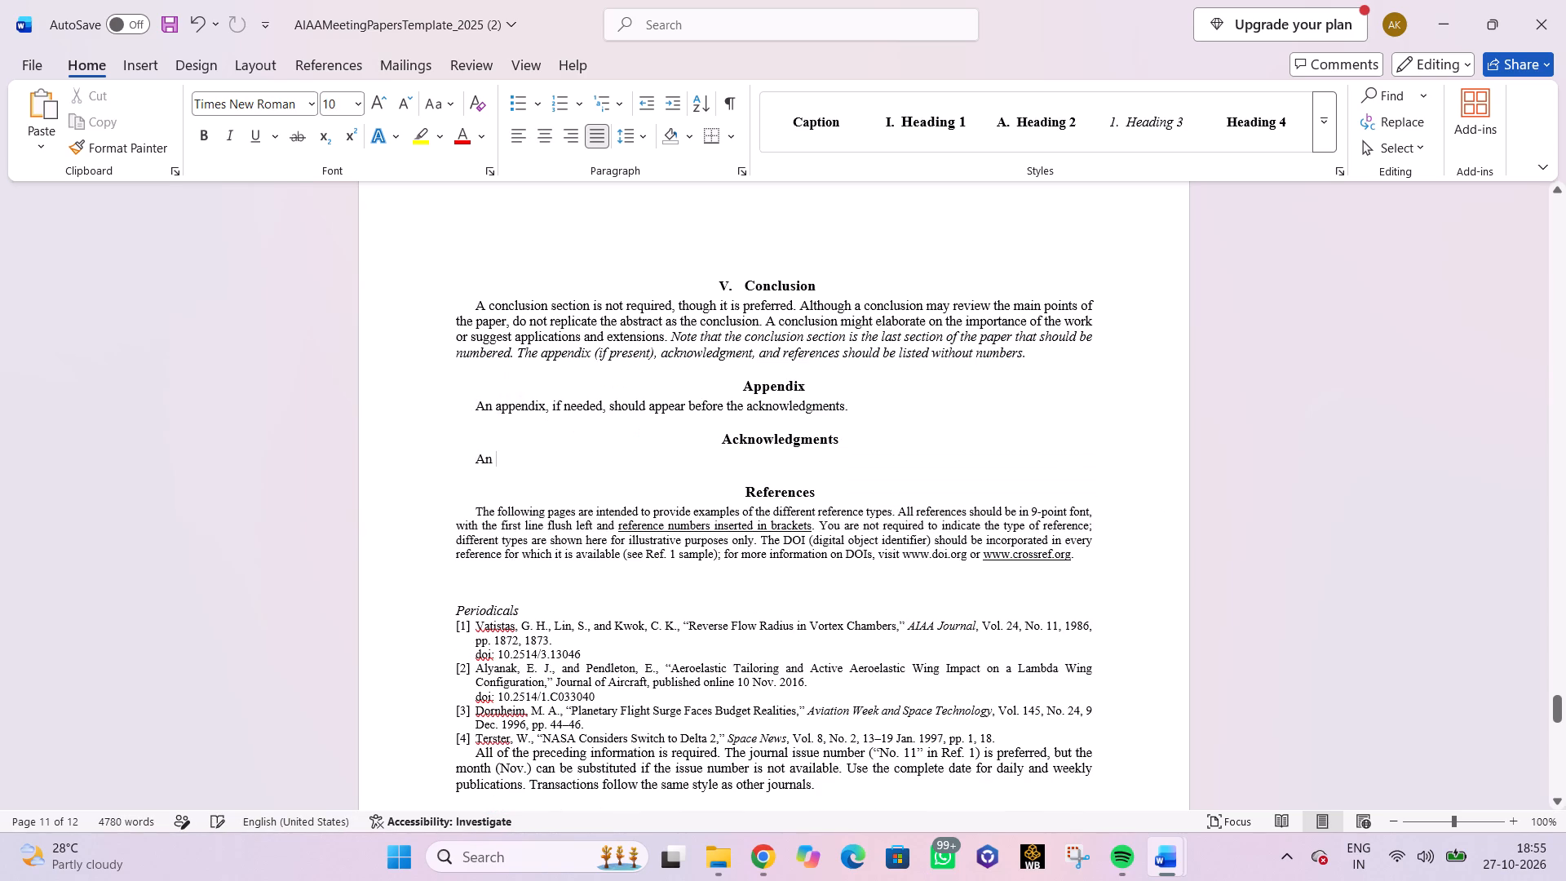
{"action": "key", "text": "BackSpace"}
{"action": "key", "text": "BackSpace"}
{"action": "key", "text": "BackSpace"}
{"action": "key", "text": "BackSpace"}
{"action": "key", "text": "BackSpace"}
{"action": "key", "text": "BackSpace"}
{"action": "key", "text": "BackSpace"}
{"action": "key", "text": "BackSpace"}
{"action": "key", "text": "BackSpace"}
{"action": "key", "text": "BackSpace"}
{"action": "key", "text": "BackSpace"}
{"action": "key", "text": "BackSpace"}
{"action": "key", "text": "BackSpace"}
{"action": "key", "text": "BackSpace"}
{"action": "key", "text": "BackSpace"}
{"action": "key", "text": "BackSpace"}
{"action": "key", "text": "BackSpace"}
{"action": "key", "text": "BackSpace"}
{"action": "key", "text": "BackSpace"}
{"action": "key", "text": "BackSpace"}
{"action": "key", "text": "BackSpace"}
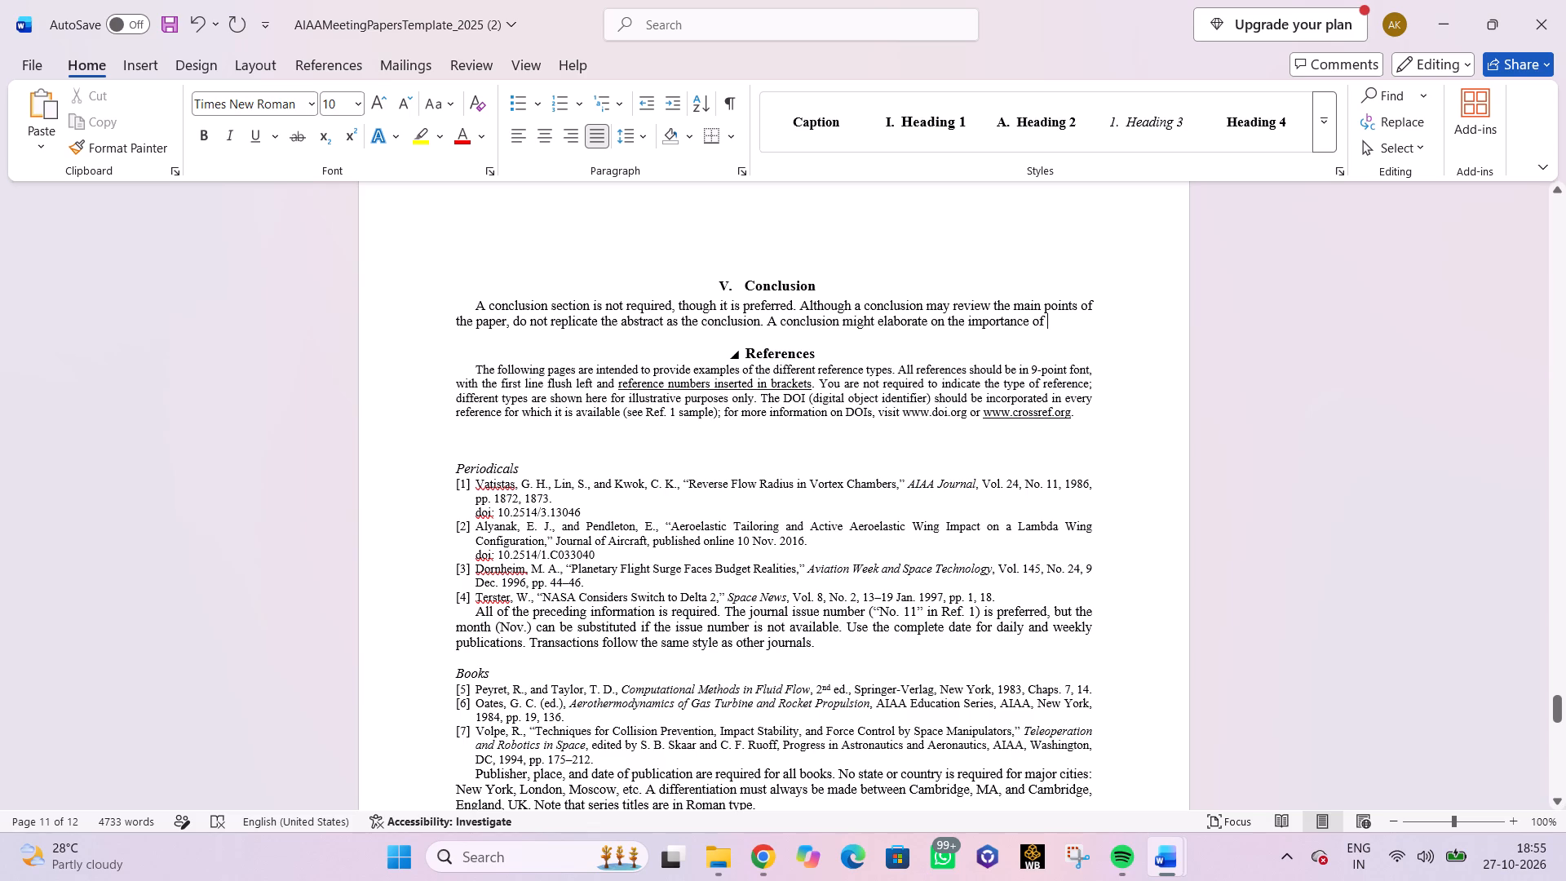
{"action": "key", "text": "BackSpace"}
{"action": "key", "text": "BackSpace"}
{"action": "key", "text": "BackSpace"}
{"action": "key", "text": "BackSpace"}
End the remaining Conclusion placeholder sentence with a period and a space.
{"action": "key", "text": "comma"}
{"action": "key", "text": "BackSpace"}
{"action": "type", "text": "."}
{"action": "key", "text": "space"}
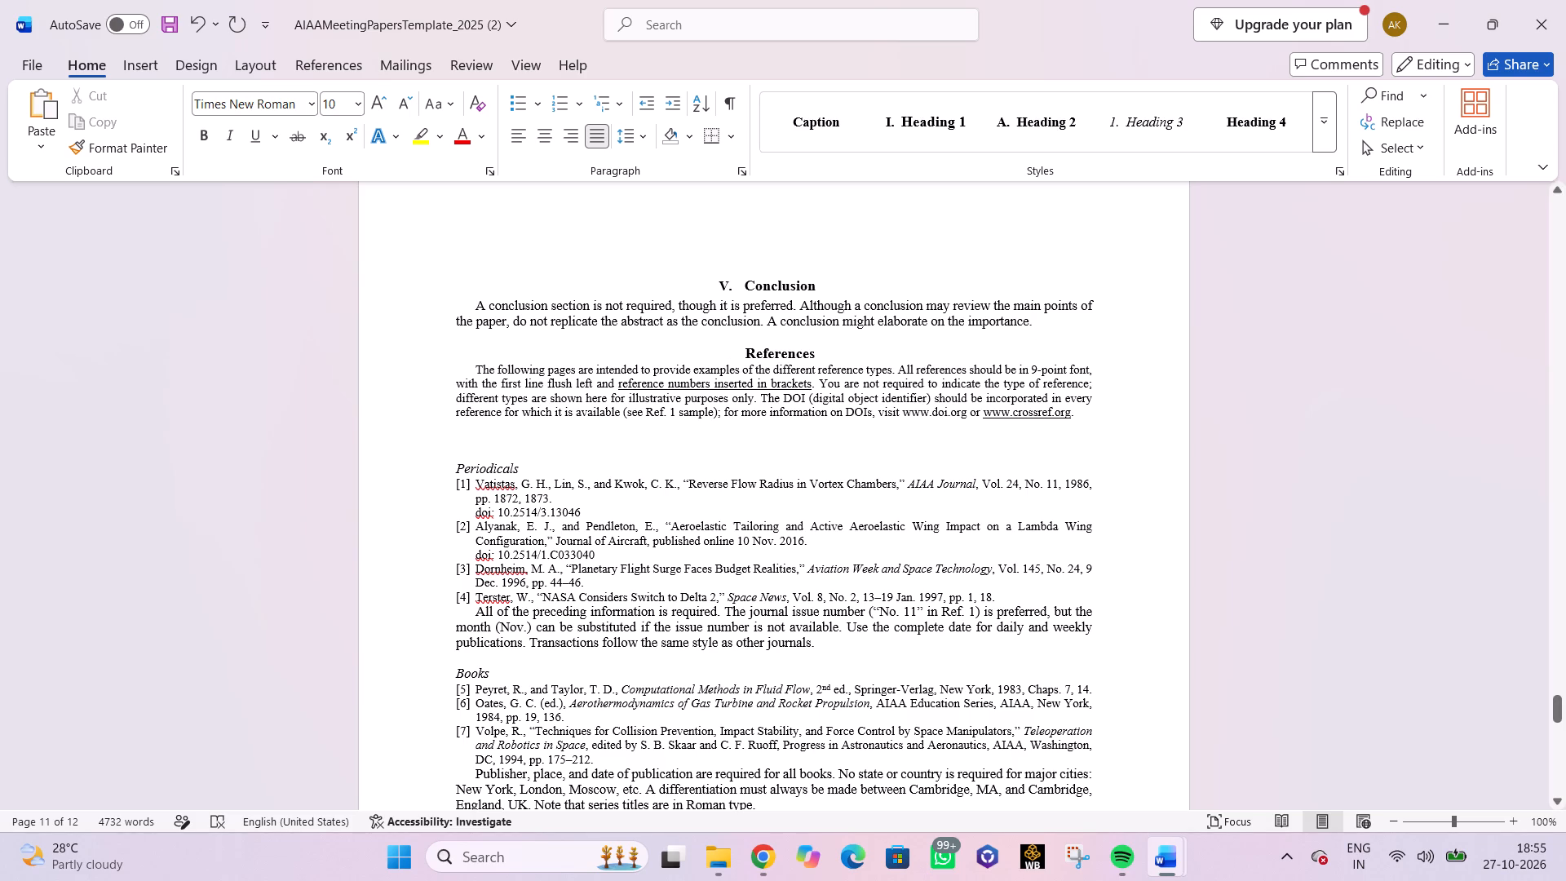
Copy both Conclusion paragraphs from AIAAFINAL and paste them into the template after the placeholder sentence in its Conclusion section.
{"action": "left_click", "coordinate": [1263, 746]}
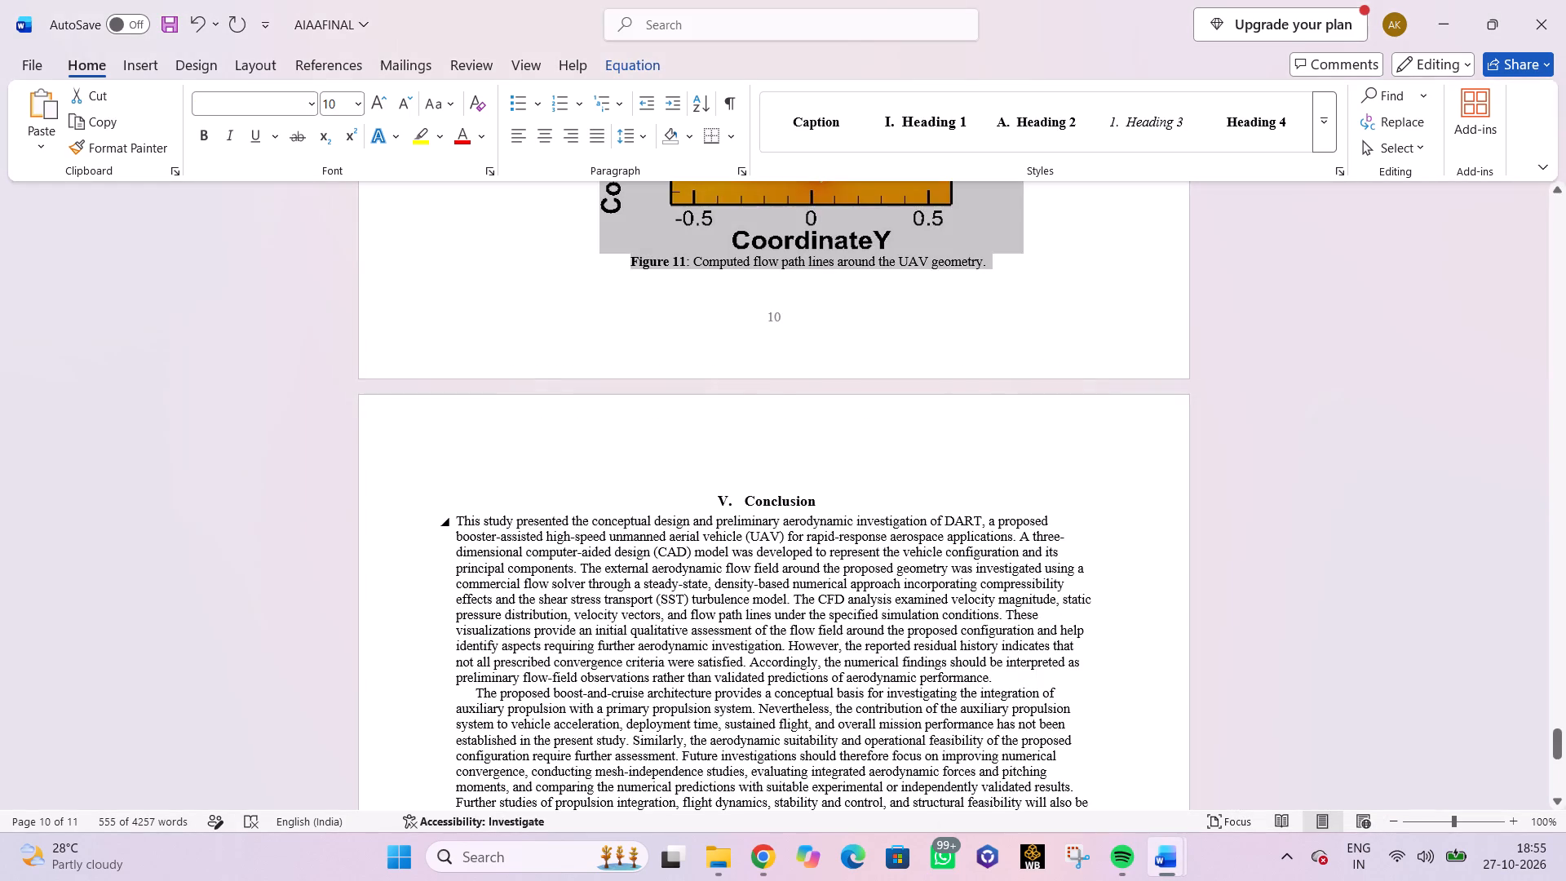
{"action": "scroll", "coordinate": [765, 545], "scroll_direction": "down", "scroll_amount": 5}
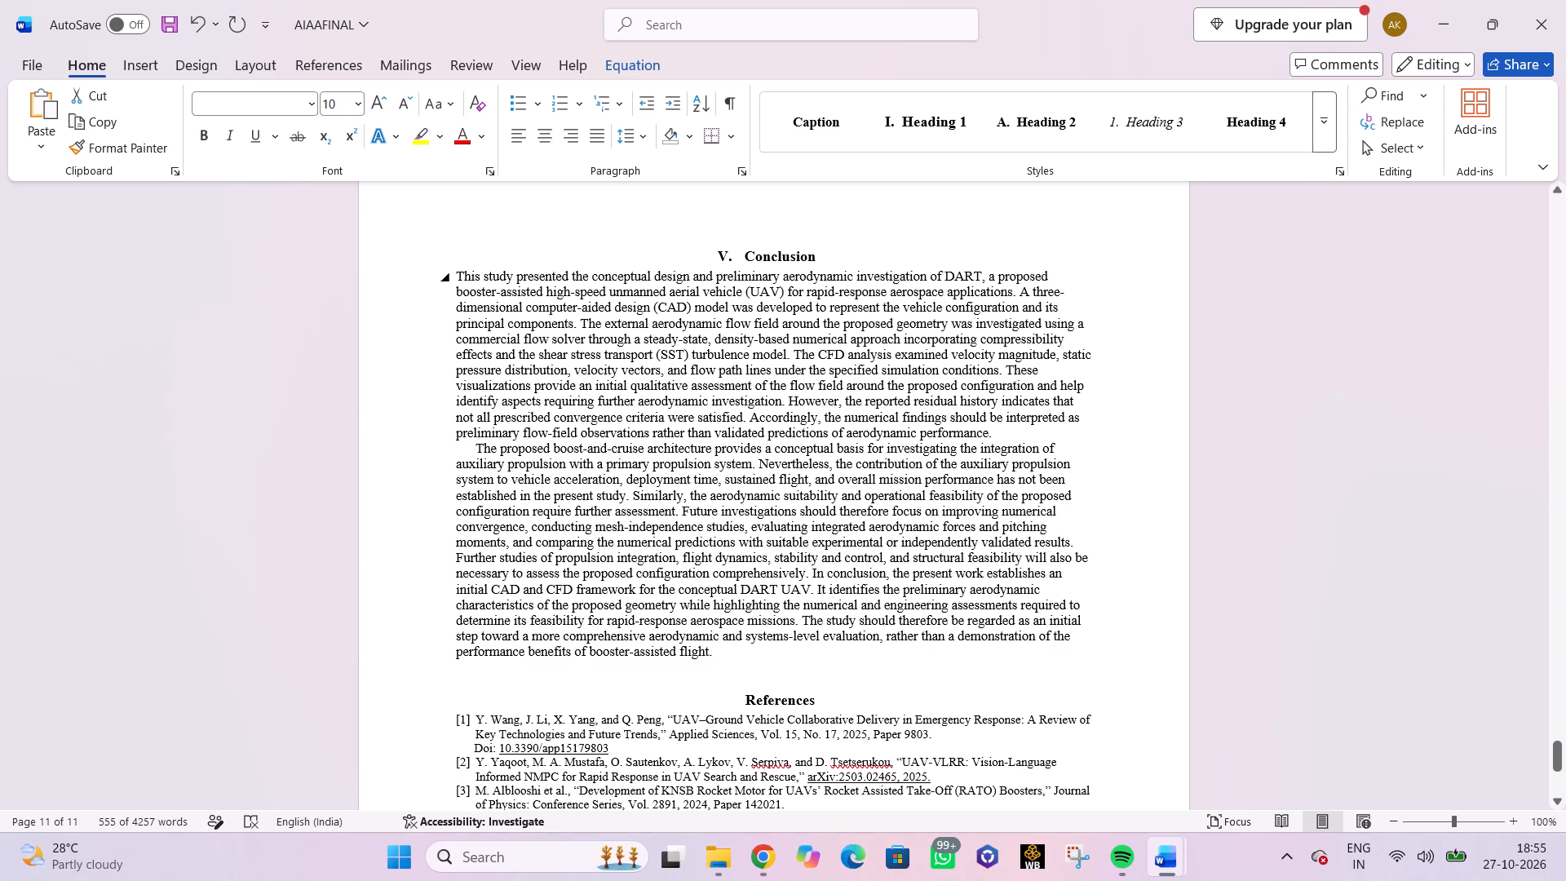
{"action": "left_click_drag", "start_coordinate": [455, 273], "coordinate": [721, 652]}
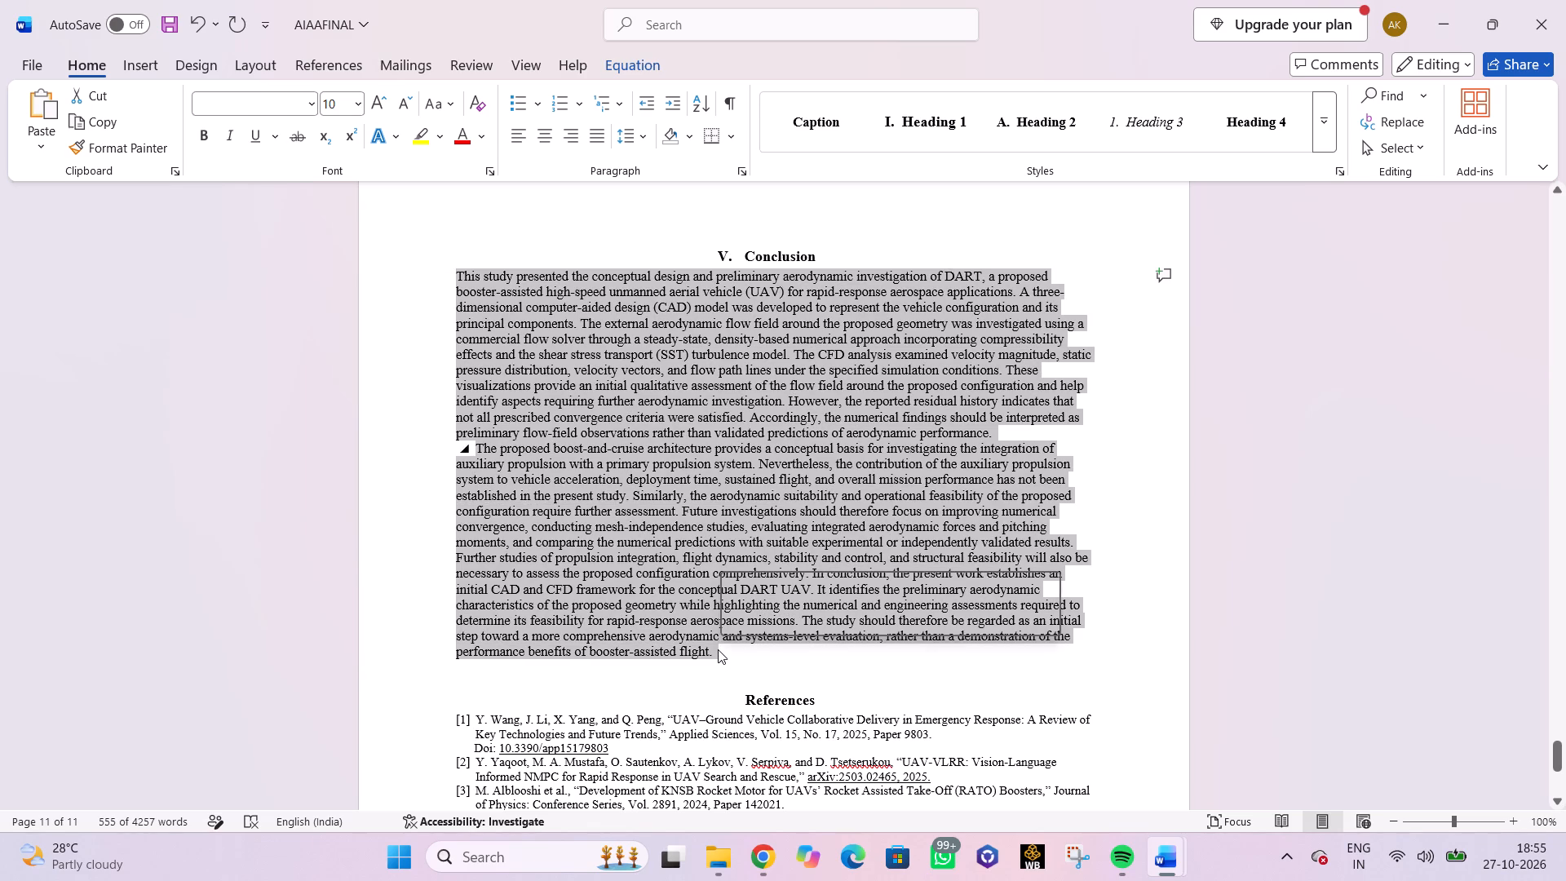
{"action": "key", "text": "ctrl+c"}
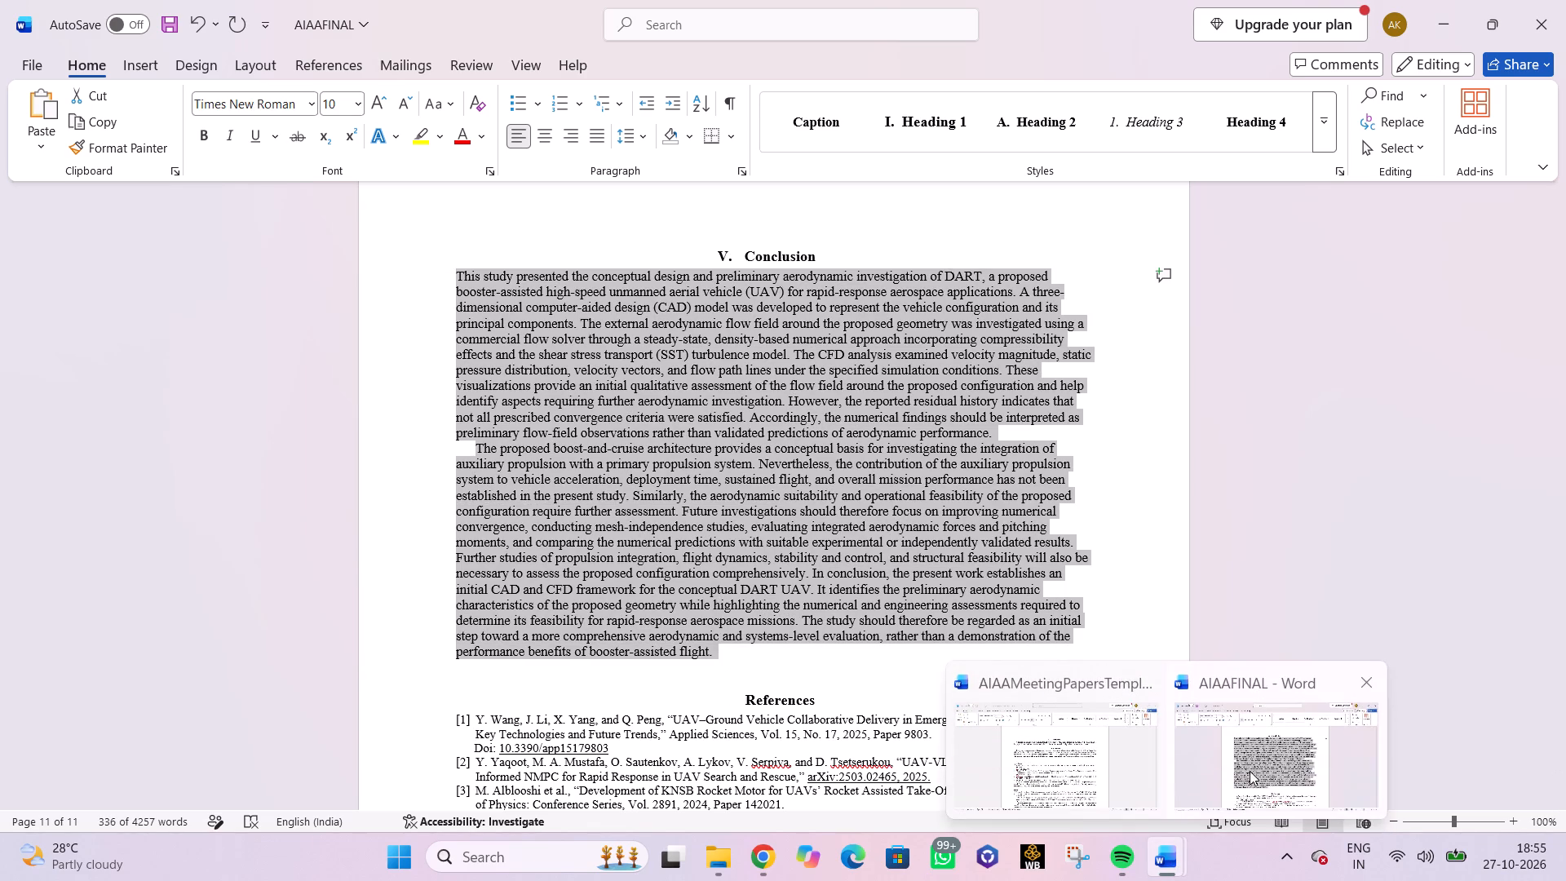
{"action": "left_click", "coordinate": [1084, 764]}
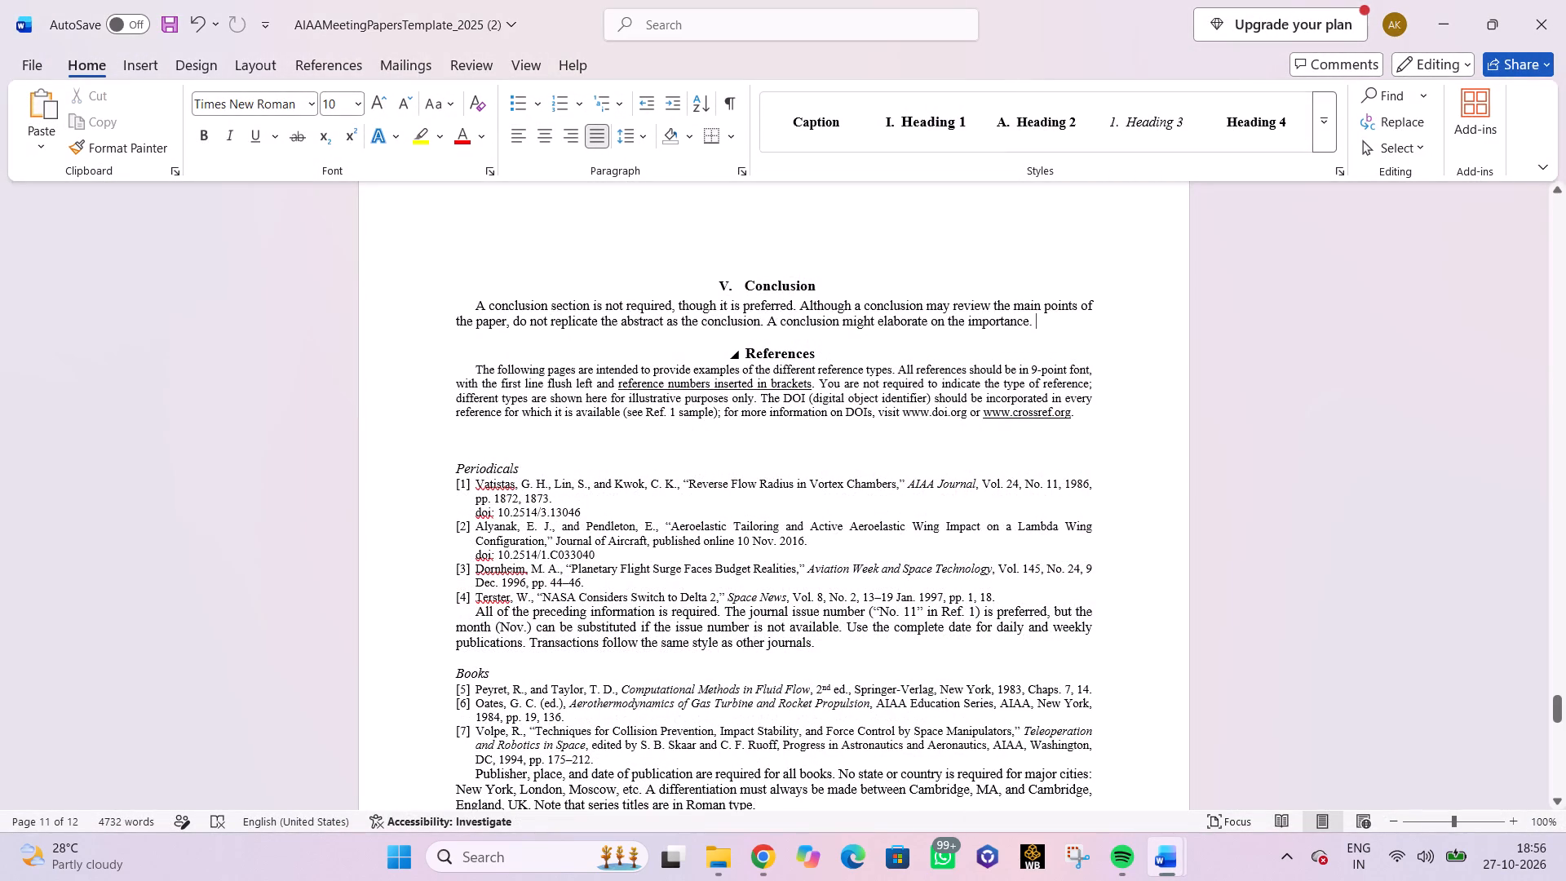
{"action": "key", "text": "ctrl+v"}
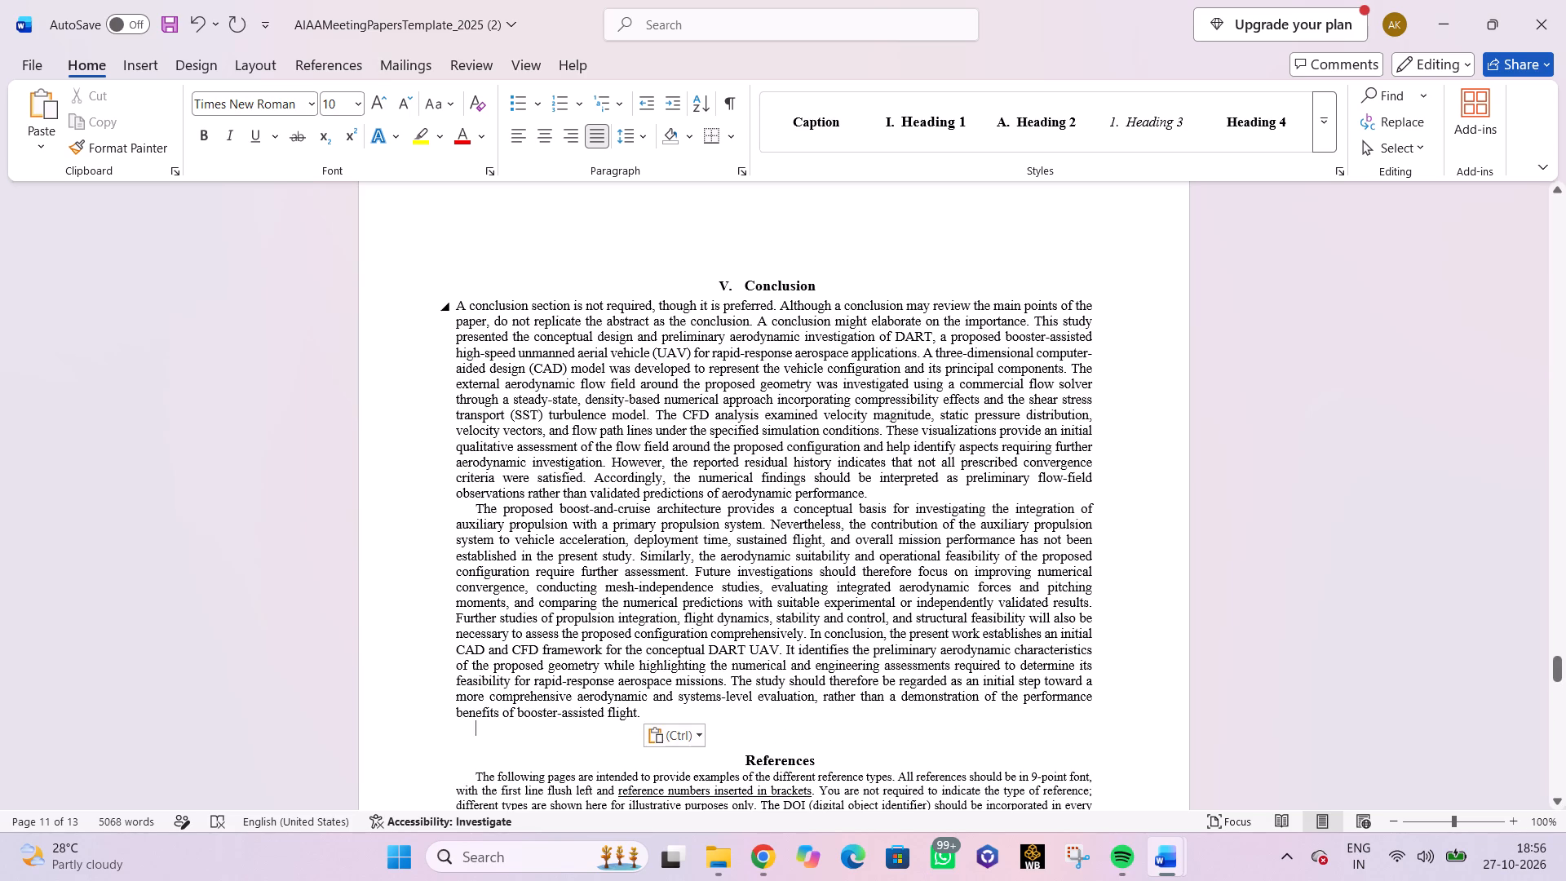
Delete the leftover placeholder sentences ahead of "This study presented" in the template's Conclusion.
{"action": "scroll", "coordinate": [911, 458], "scroll_direction": "down", "scroll_amount": 3}
{"action": "scroll", "coordinate": [911, 458], "scroll_direction": "up", "scroll_amount": 3}
{"action": "scroll", "coordinate": [855, 564], "scroll_direction": "up", "scroll_amount": 2}
{"action": "scroll", "coordinate": [855, 564], "scroll_direction": "down", "scroll_amount": 5}
{"action": "scroll", "coordinate": [847, 557], "scroll_direction": "up", "scroll_amount": 4}
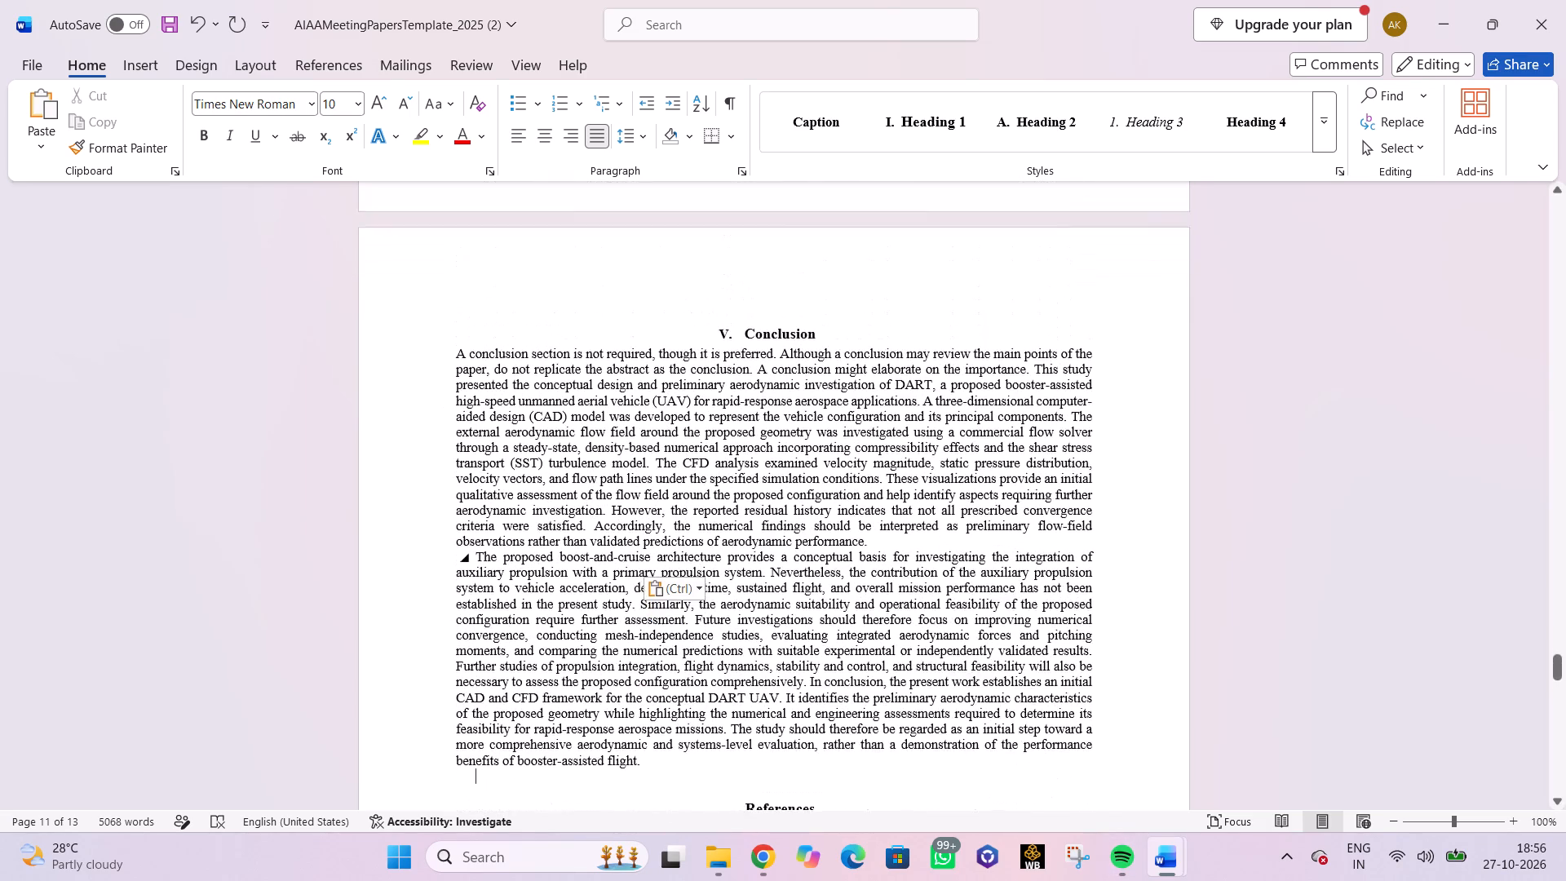
{"action": "scroll", "coordinate": [847, 554], "scroll_direction": "down", "scroll_amount": 3}
{"action": "scroll", "coordinate": [847, 554], "scroll_direction": "up", "scroll_amount": 3}
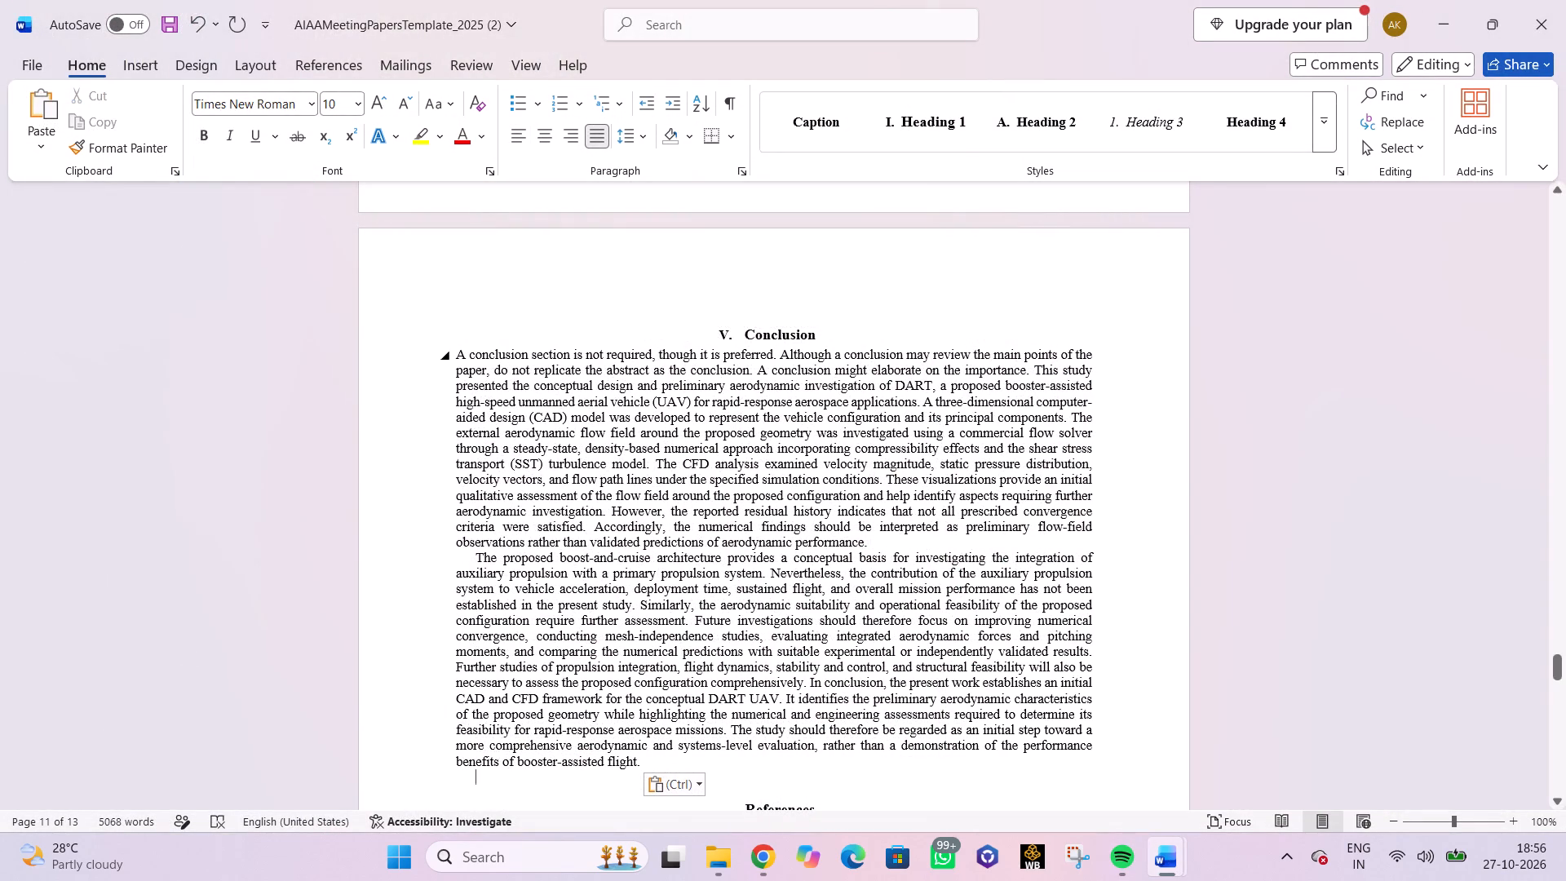
{"action": "left_click_drag", "start_coordinate": [1033, 370], "coordinate": [462, 362]}
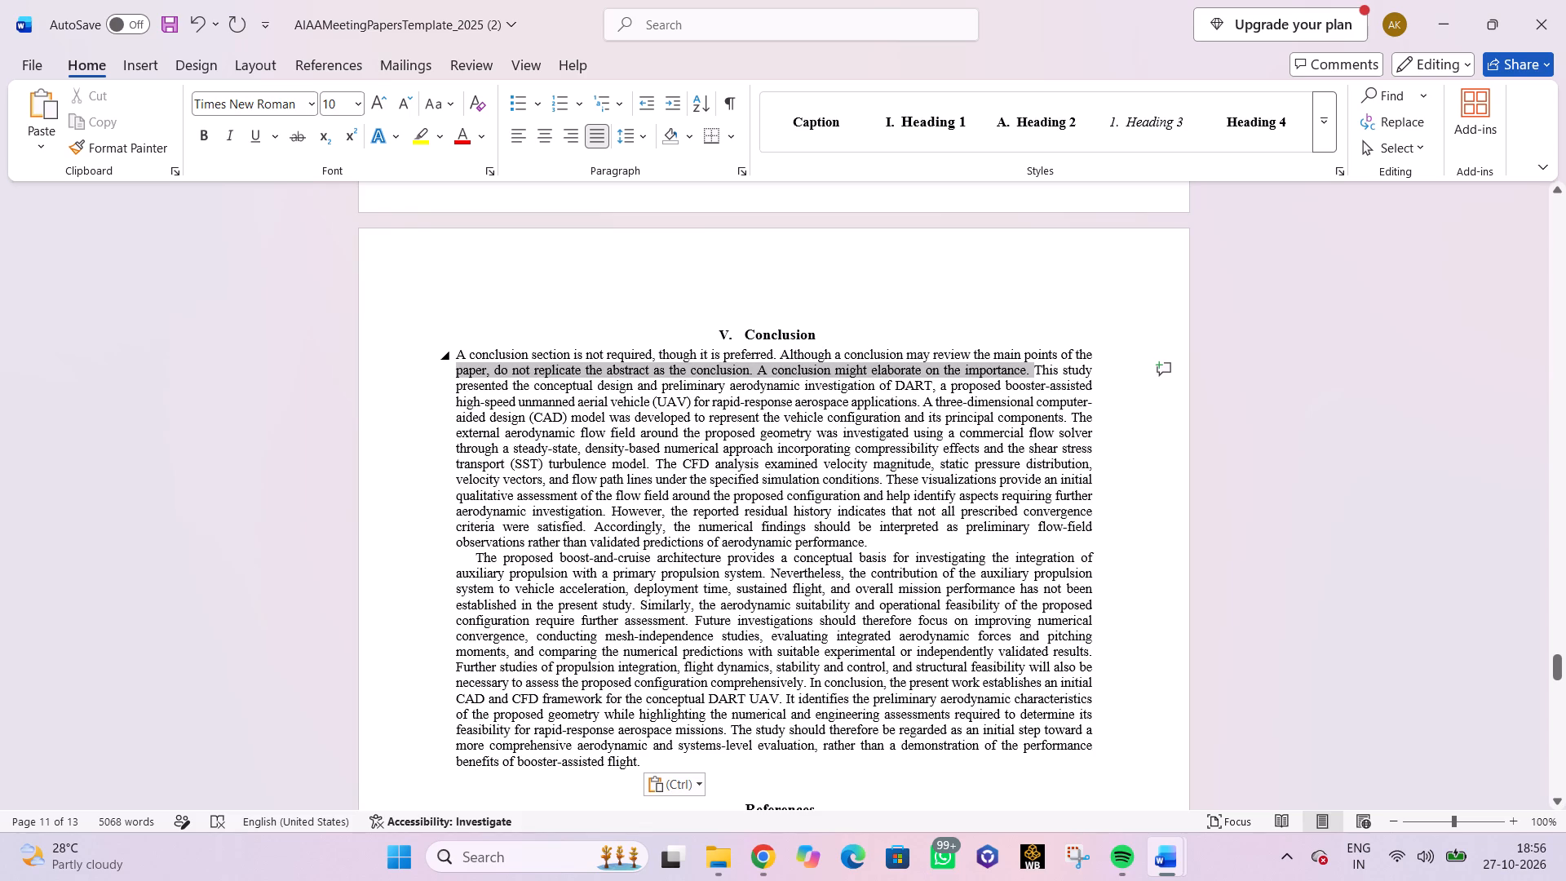
{"action": "left_click_drag", "start_coordinate": [462, 362], "coordinate": [459, 360]}
{"action": "key", "text": "BackSpace"}
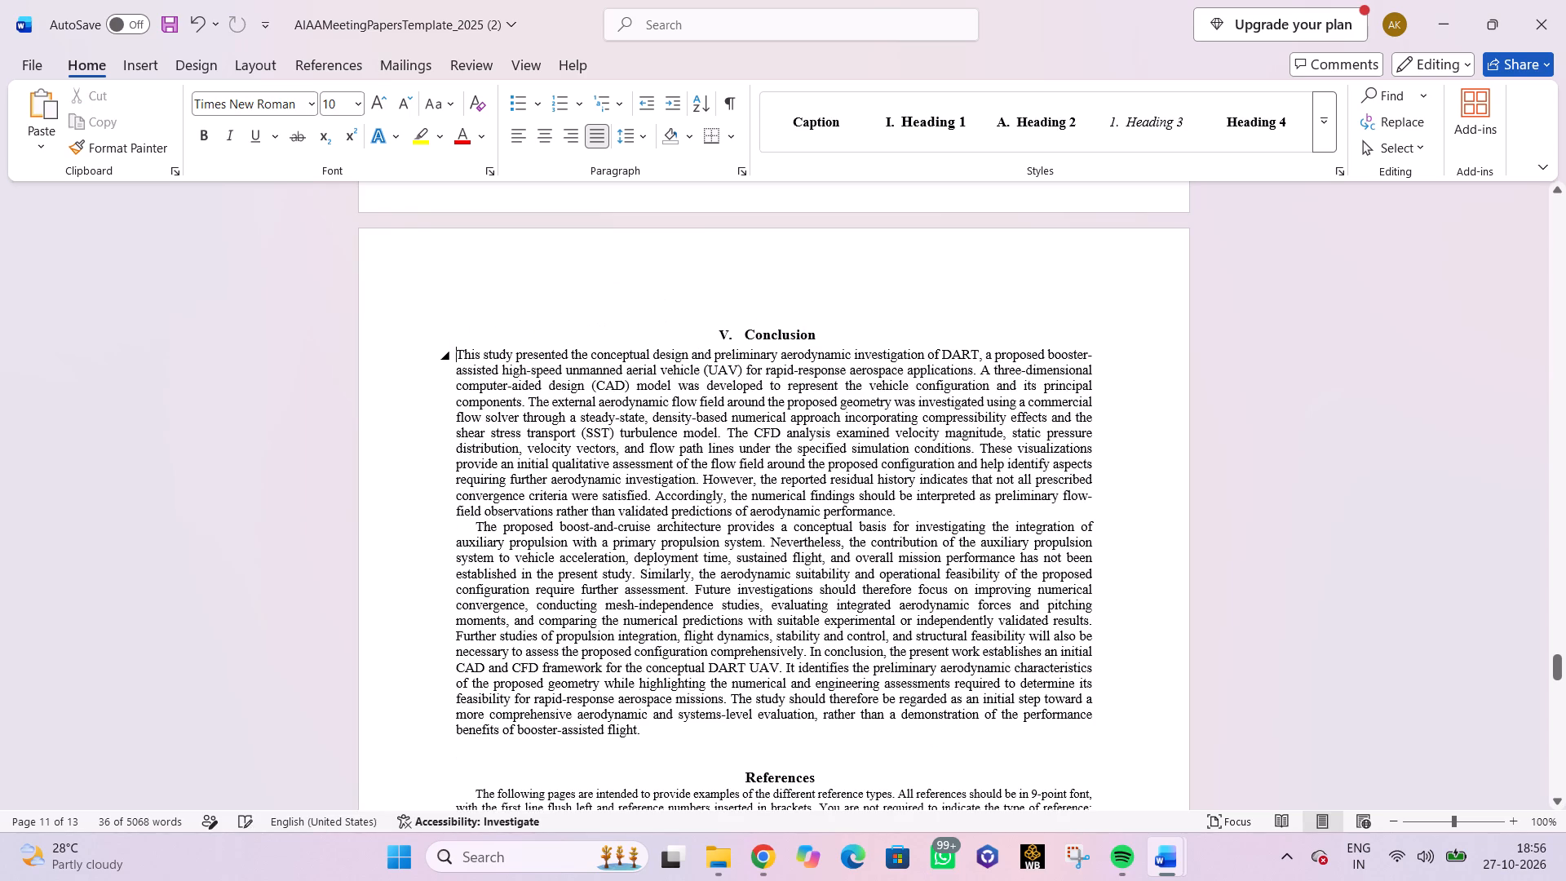
Indent the first line of the Conclusion's opening paragraph, beginning "This study presented".
{"action": "left_click", "coordinate": [449, 356]}
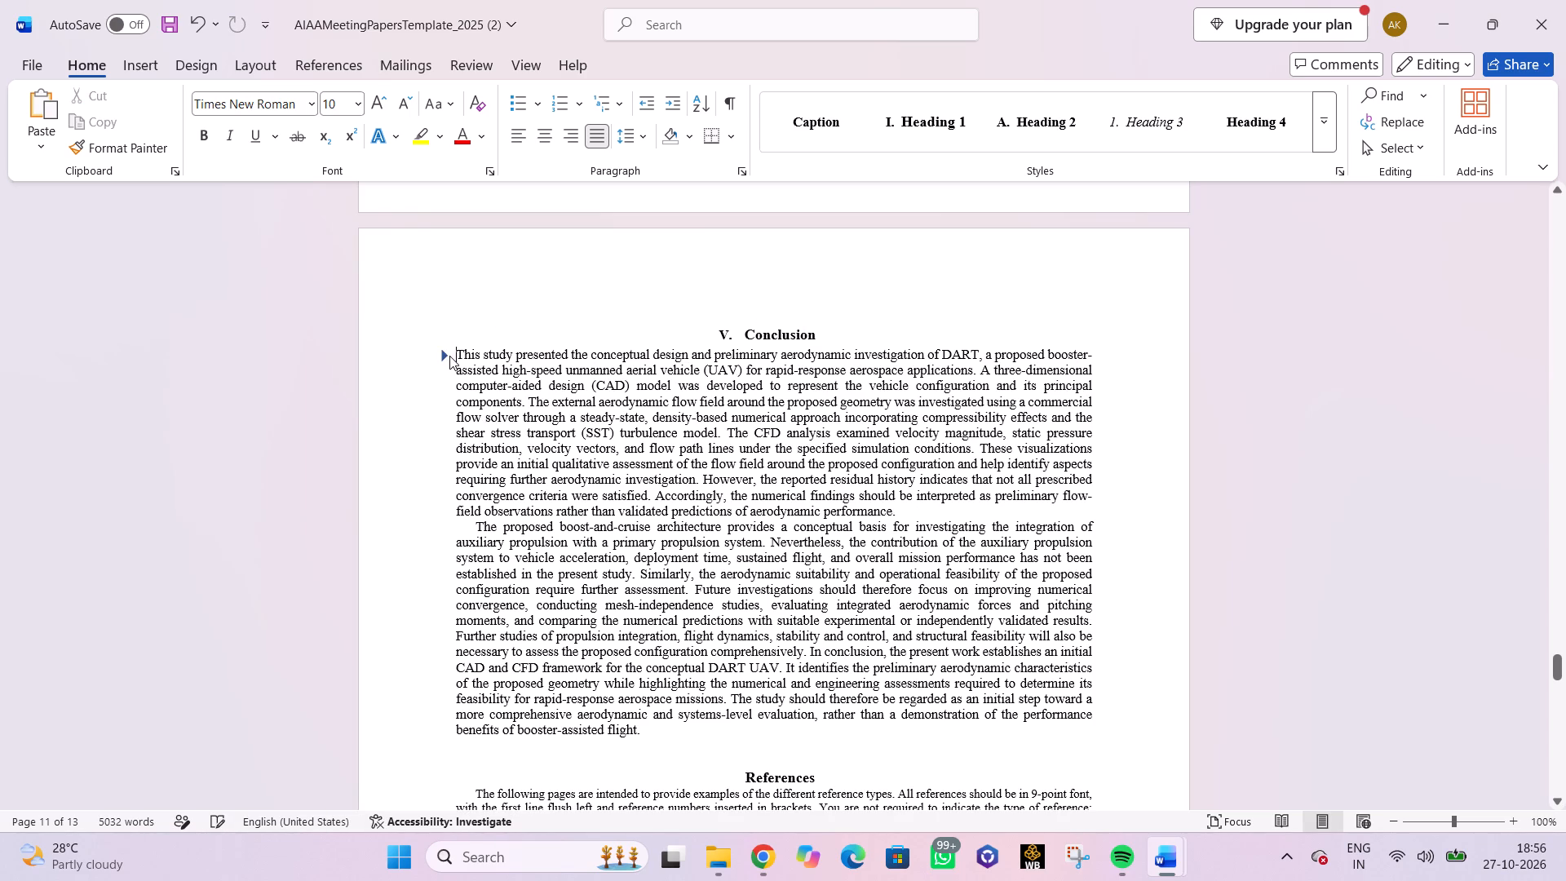
{"action": "left_click", "coordinate": [446, 356]}
{"action": "scroll", "coordinate": [852, 467], "scroll_direction": "down", "scroll_amount": 1}
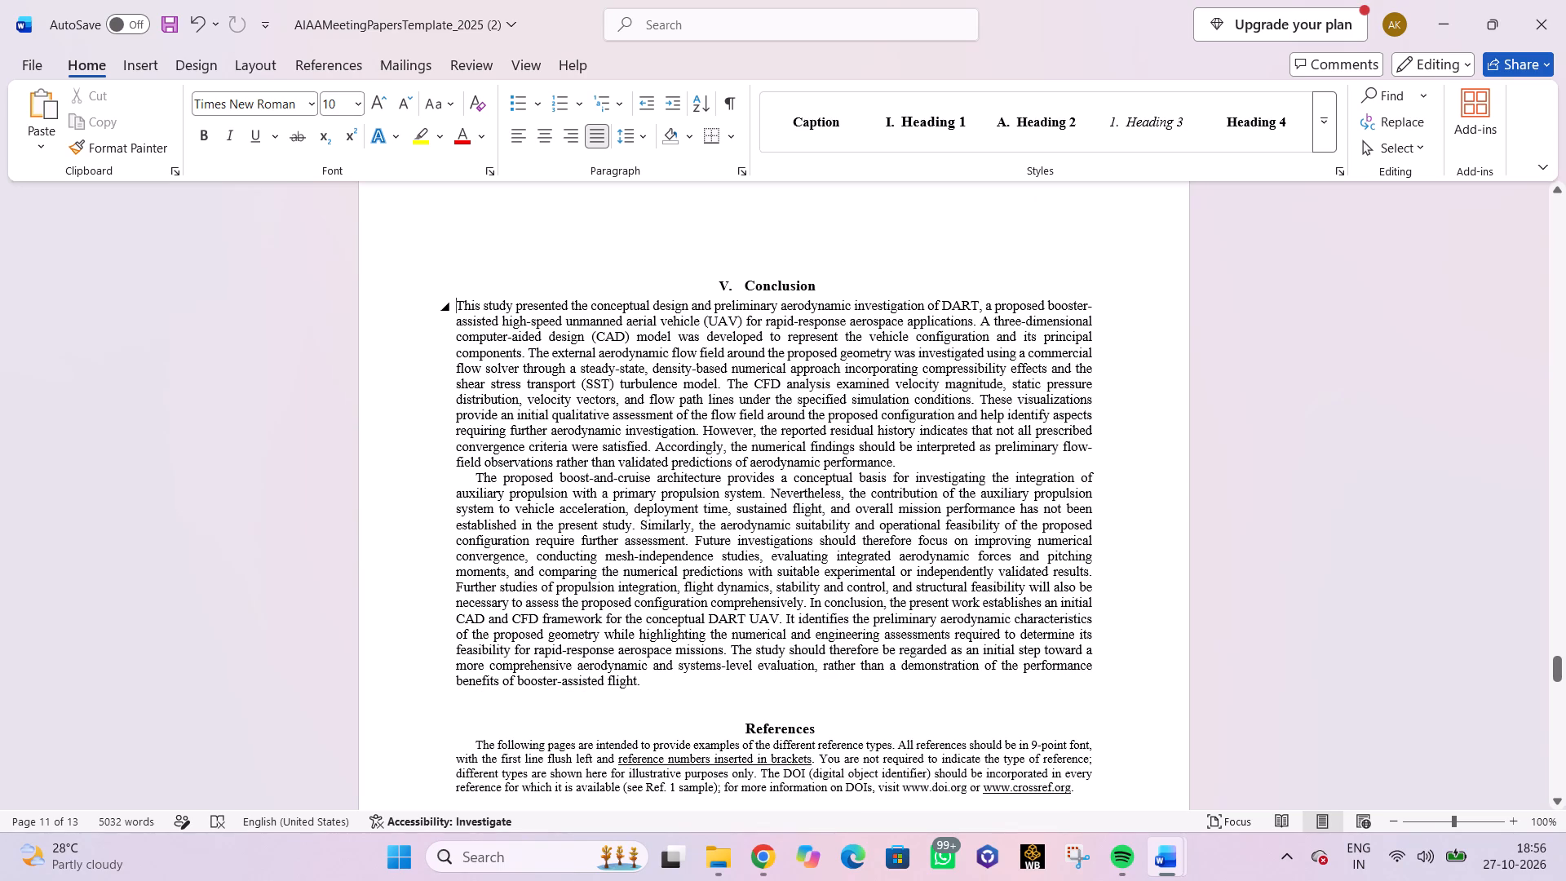
{"action": "key", "text": "Tab"}
{"action": "left_click", "coordinate": [1290, 370]}
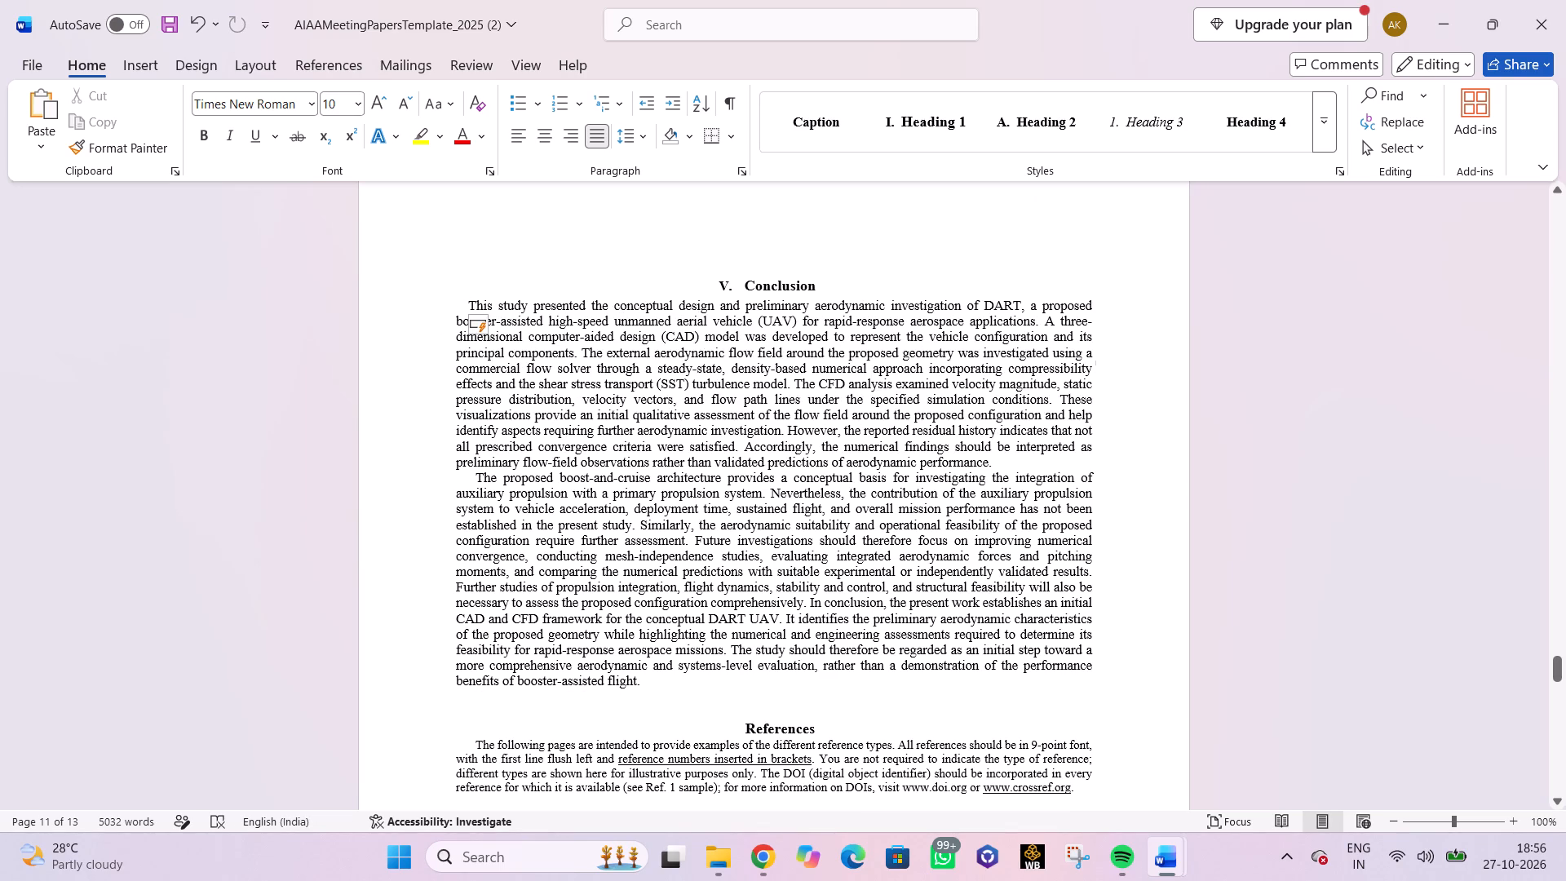
{"action": "left_click", "coordinate": [1356, 404]}
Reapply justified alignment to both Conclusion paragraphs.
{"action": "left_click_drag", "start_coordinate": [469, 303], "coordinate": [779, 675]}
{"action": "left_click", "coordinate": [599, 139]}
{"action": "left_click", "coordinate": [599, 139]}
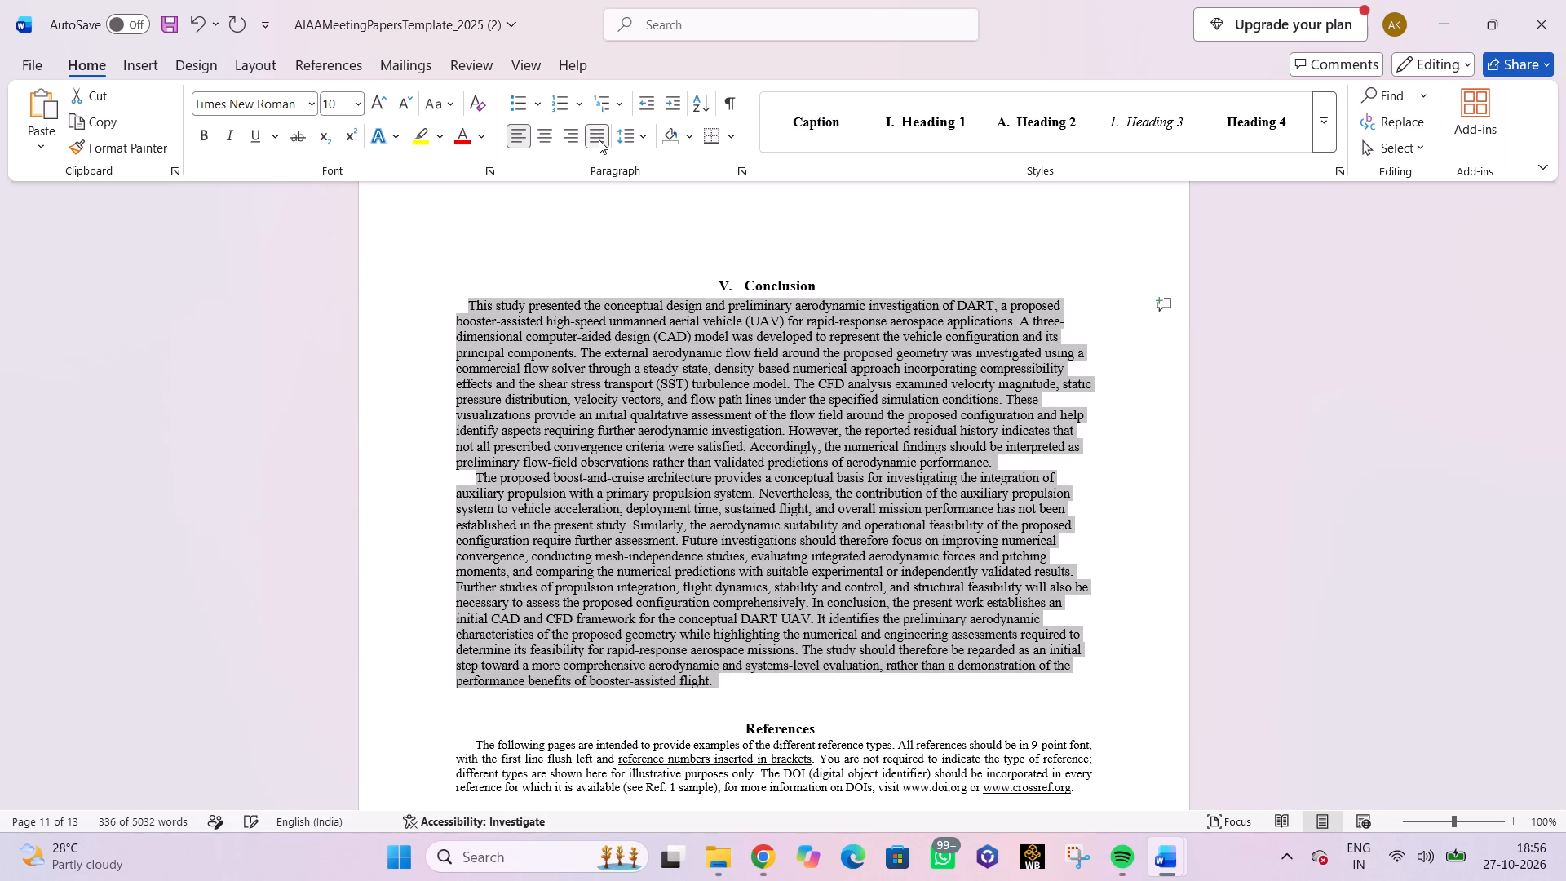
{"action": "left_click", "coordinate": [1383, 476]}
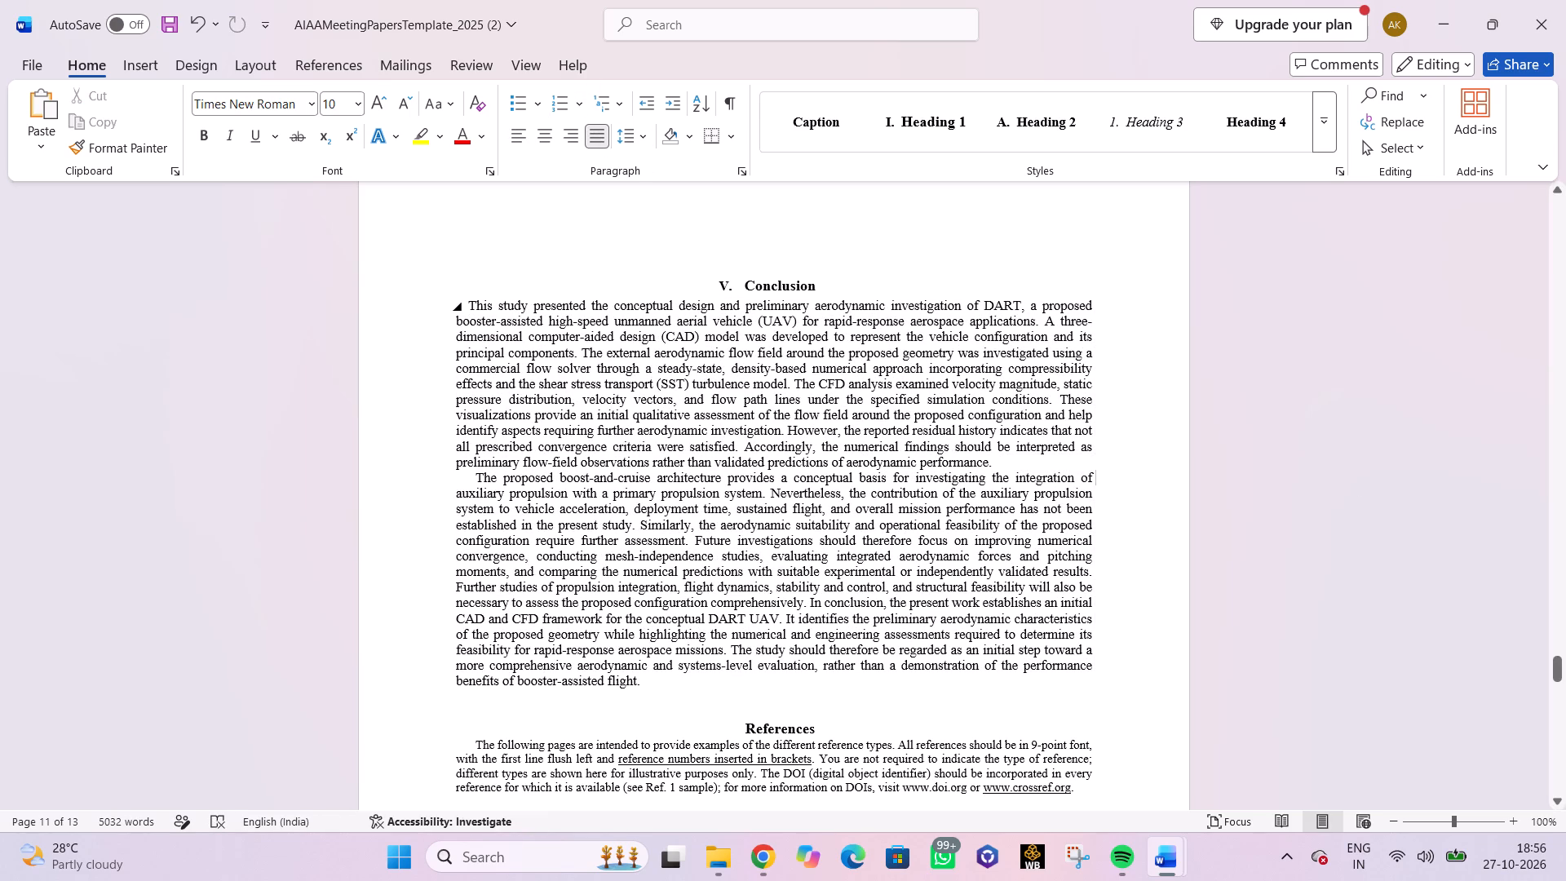
Delete the guidance paragraph beginning "The following pages are intended" beneath the References heading.
{"action": "scroll", "coordinate": [929, 384], "scroll_direction": "down", "scroll_amount": 2}
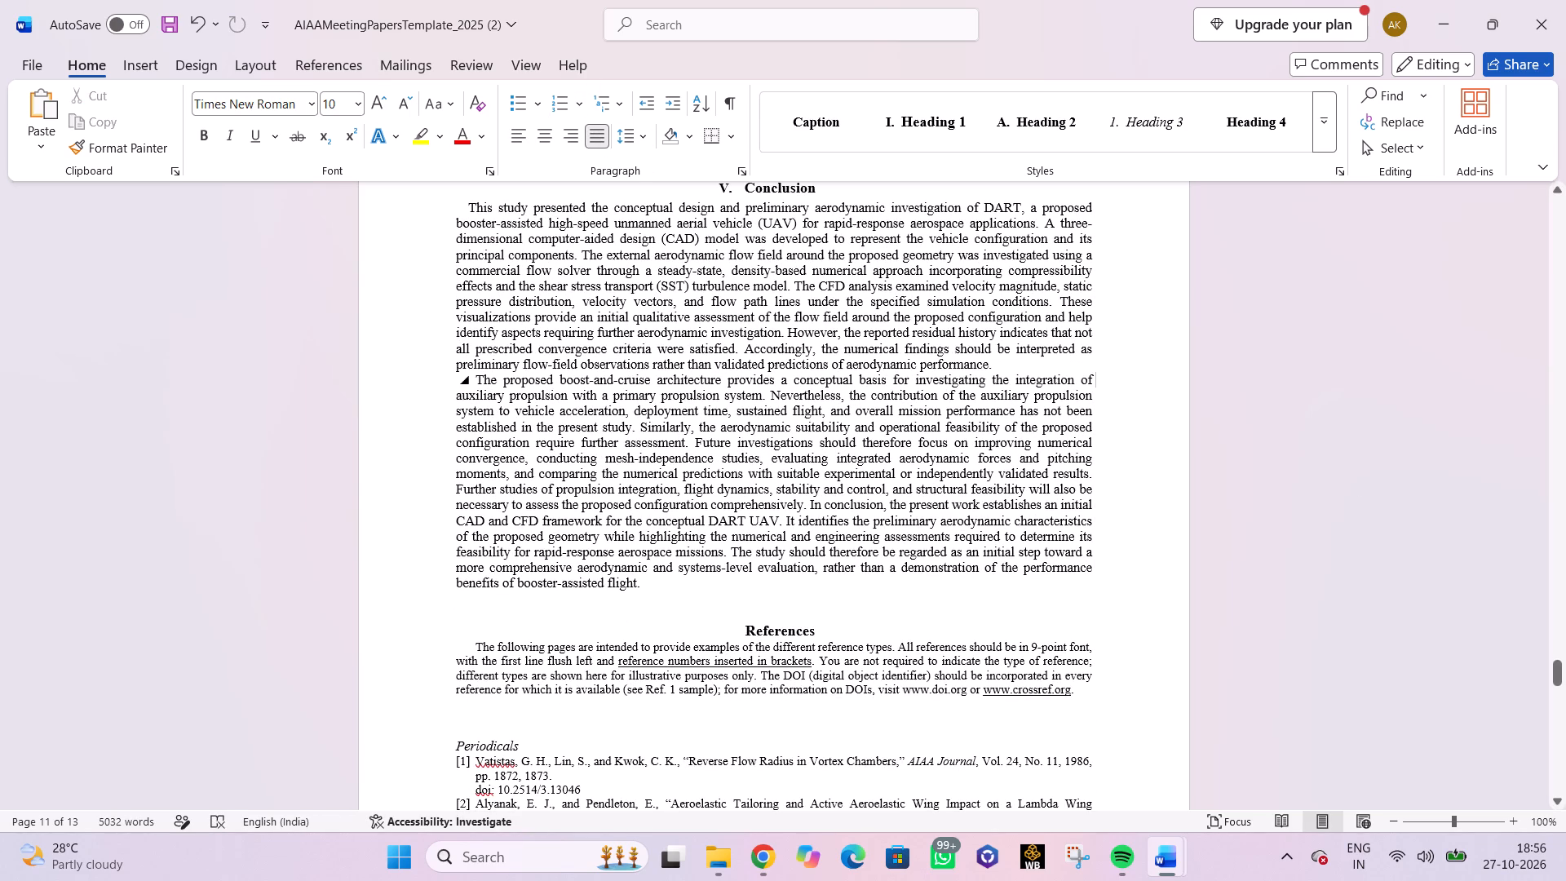
{"action": "scroll", "coordinate": [739, 353], "scroll_direction": "down", "scroll_amount": 4}
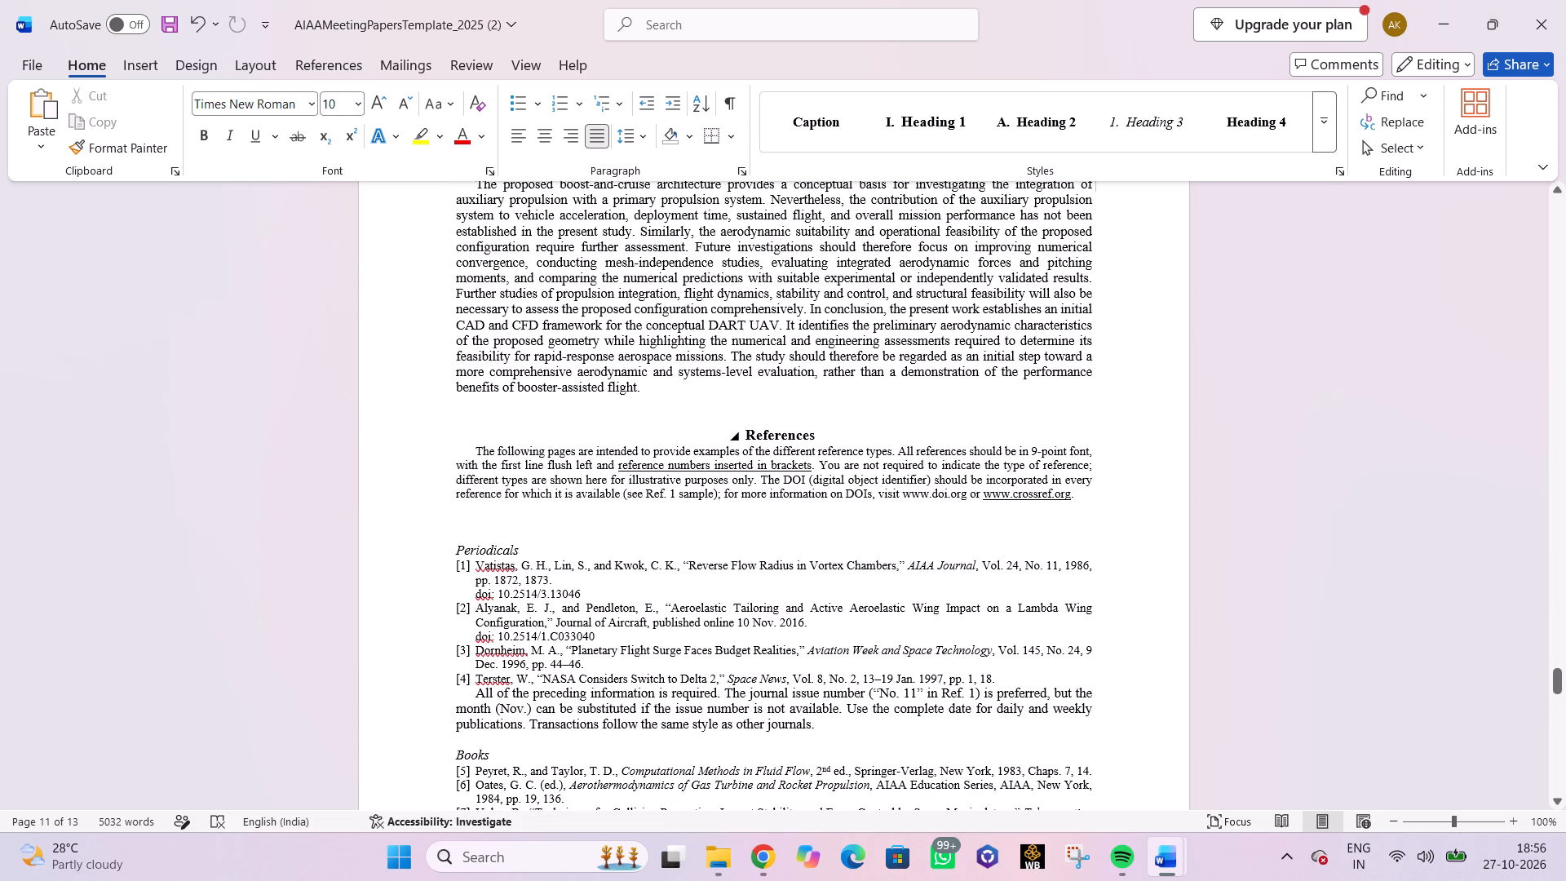
{"action": "left_click", "coordinate": [557, 361]}
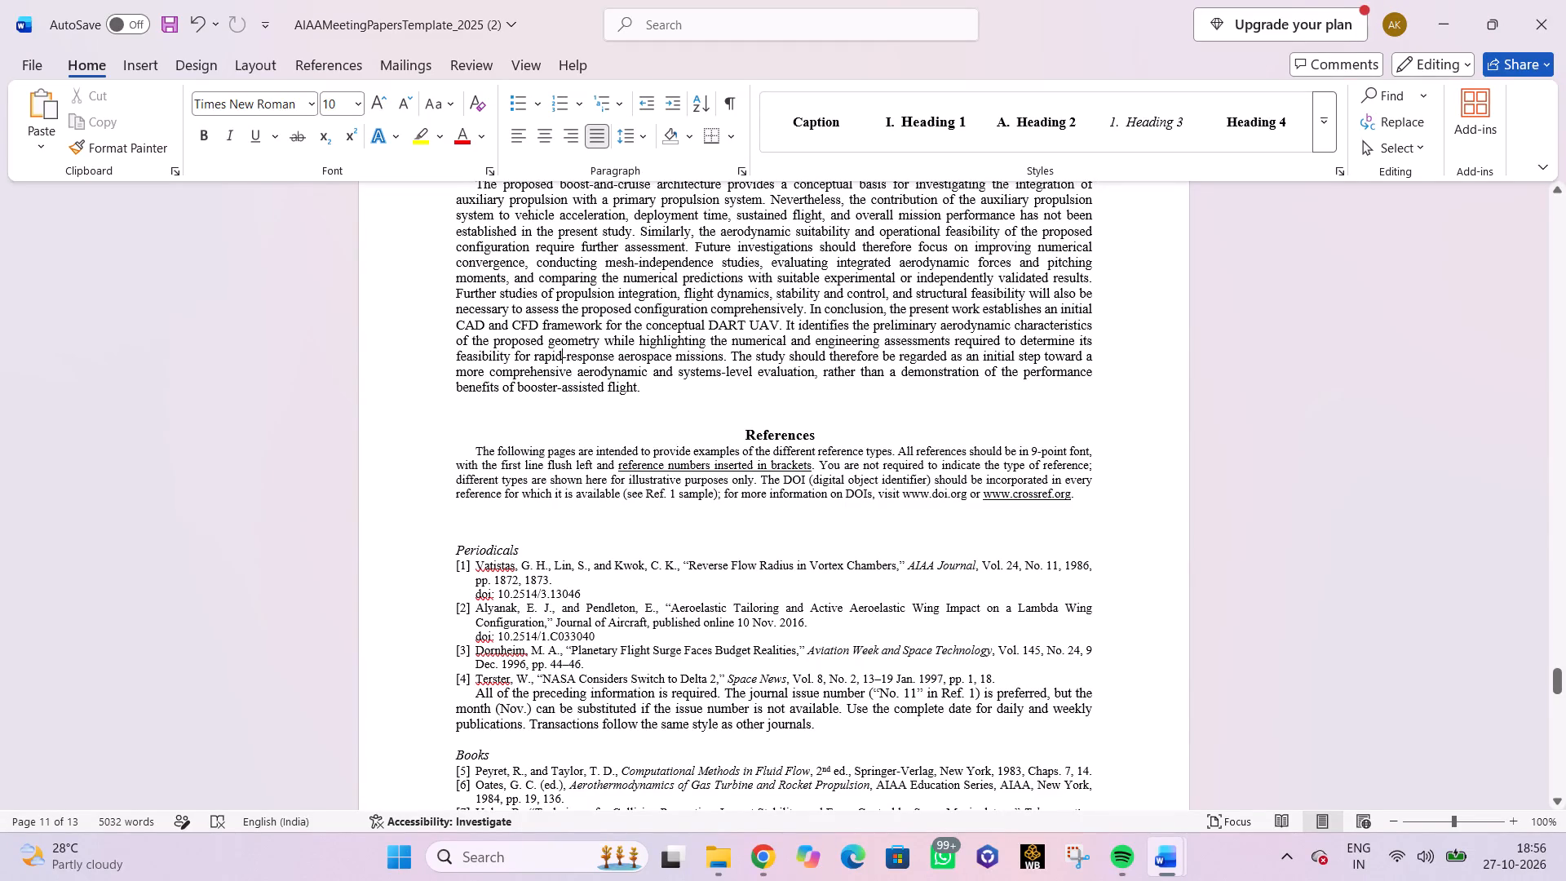
{"action": "left_click", "coordinate": [551, 471]}
{"action": "left_click_drag", "start_coordinate": [471, 449], "coordinate": [492, 453]}
{"action": "left_click_drag", "start_coordinate": [492, 453], "coordinate": [1081, 496]}
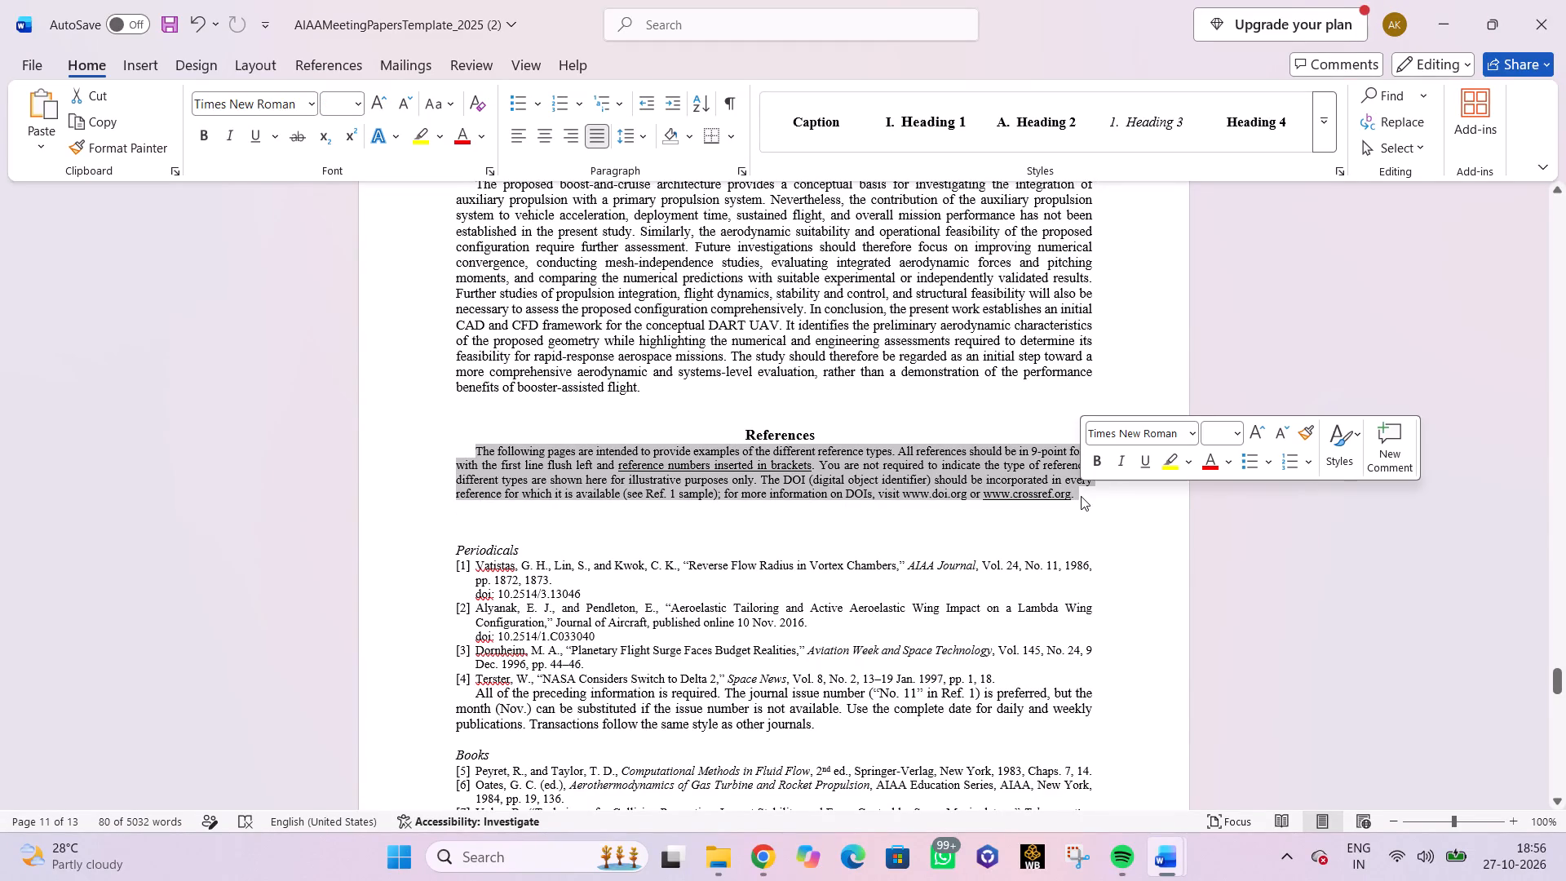
{"action": "key", "text": "BackSpace"}
{"action": "key", "text": "BackSpace"}
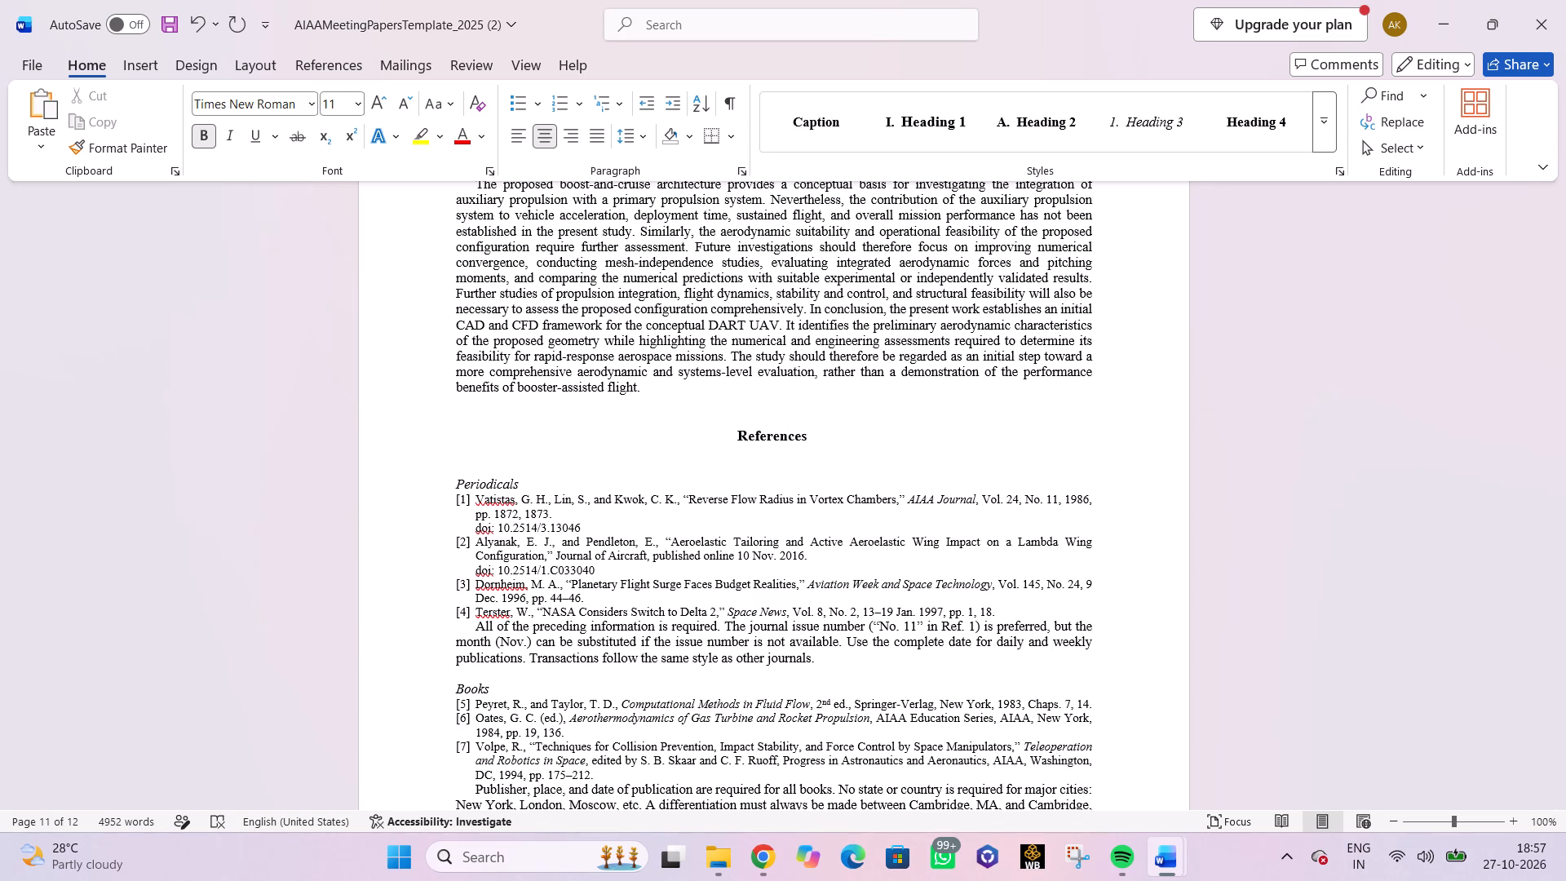
Delete all sample references and guidance from "Periodicals" through the end of "Unpublished Papers and Books", keeping the References heading.
{"action": "left_click_drag", "start_coordinate": [458, 482], "coordinate": [596, 538]}
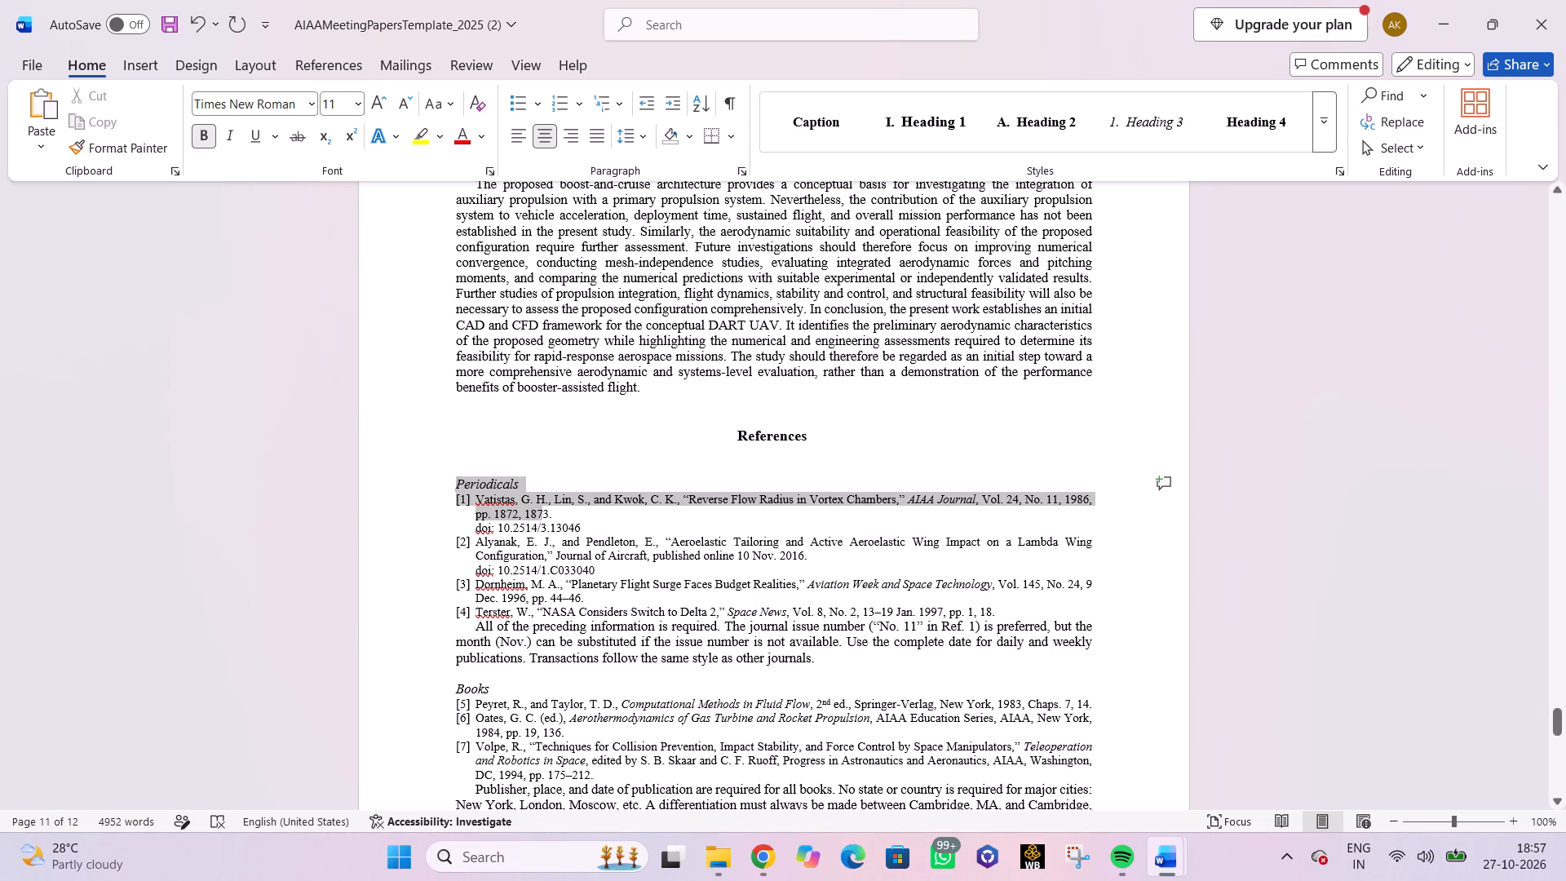
{"action": "left_click_drag", "start_coordinate": [596, 538], "coordinate": [785, 520]}
{"action": "scroll", "coordinate": [750, 575], "scroll_direction": "down", "scroll_amount": 2}
{"action": "scroll", "coordinate": [755, 571], "scroll_direction": "up", "scroll_amount": 2}
{"action": "scroll", "coordinate": [757, 570], "scroll_direction": "down", "scroll_amount": 18}
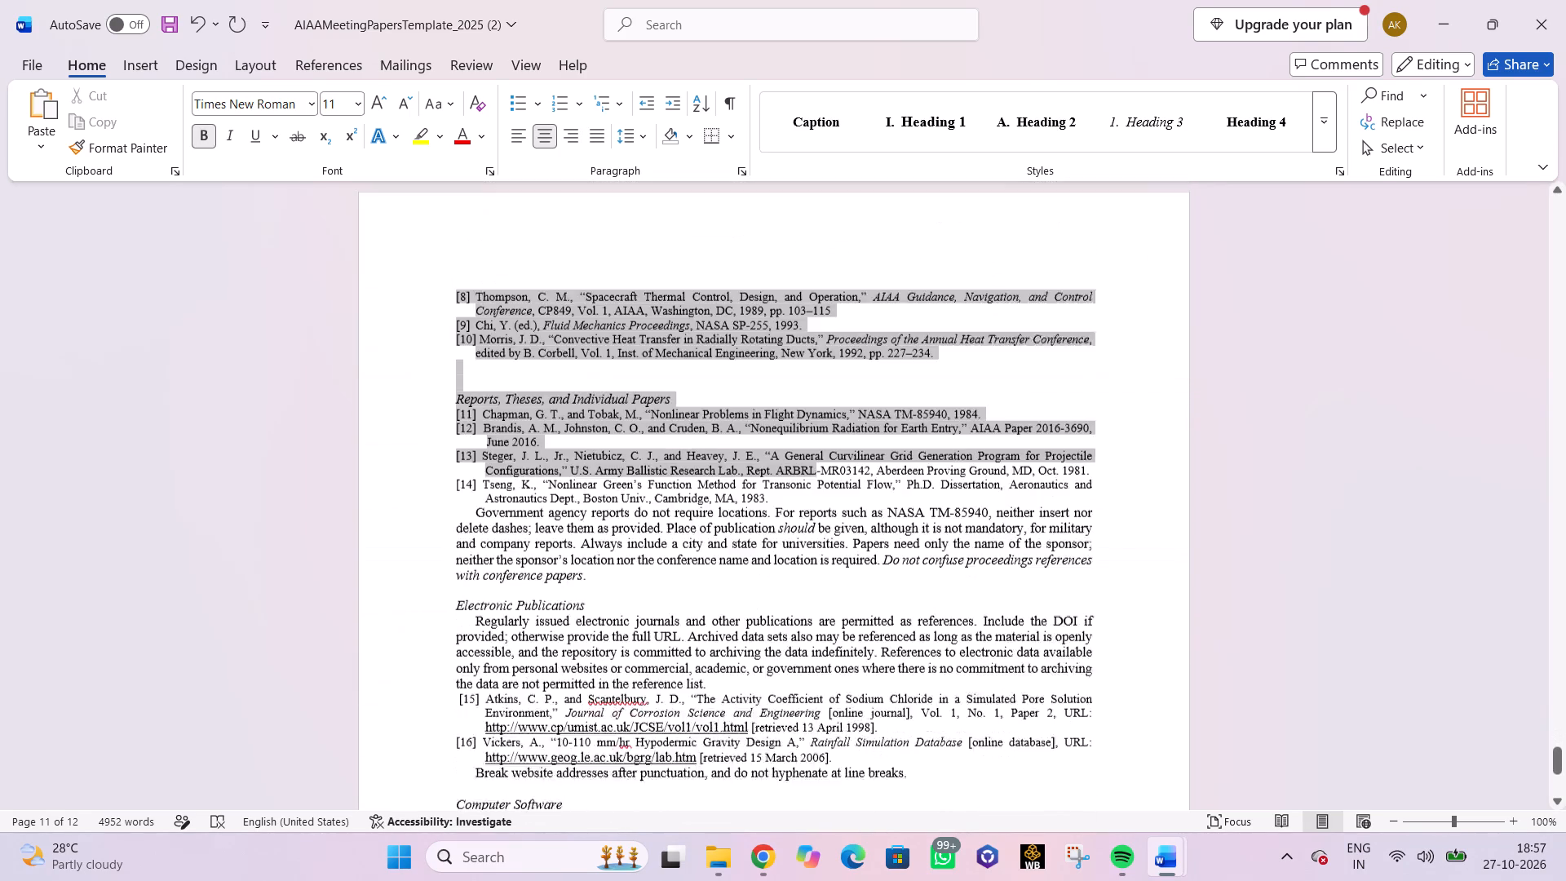
{"action": "left_click_drag", "start_coordinate": [785, 520], "coordinate": [812, 507]}
{"action": "scroll", "coordinate": [785, 515], "scroll_direction": "down", "scroll_amount": 8}
{"action": "scroll", "coordinate": [786, 507], "scroll_direction": "up", "scroll_amount": 1}
{"action": "scroll", "coordinate": [786, 507], "scroll_direction": "down", "scroll_amount": 13}
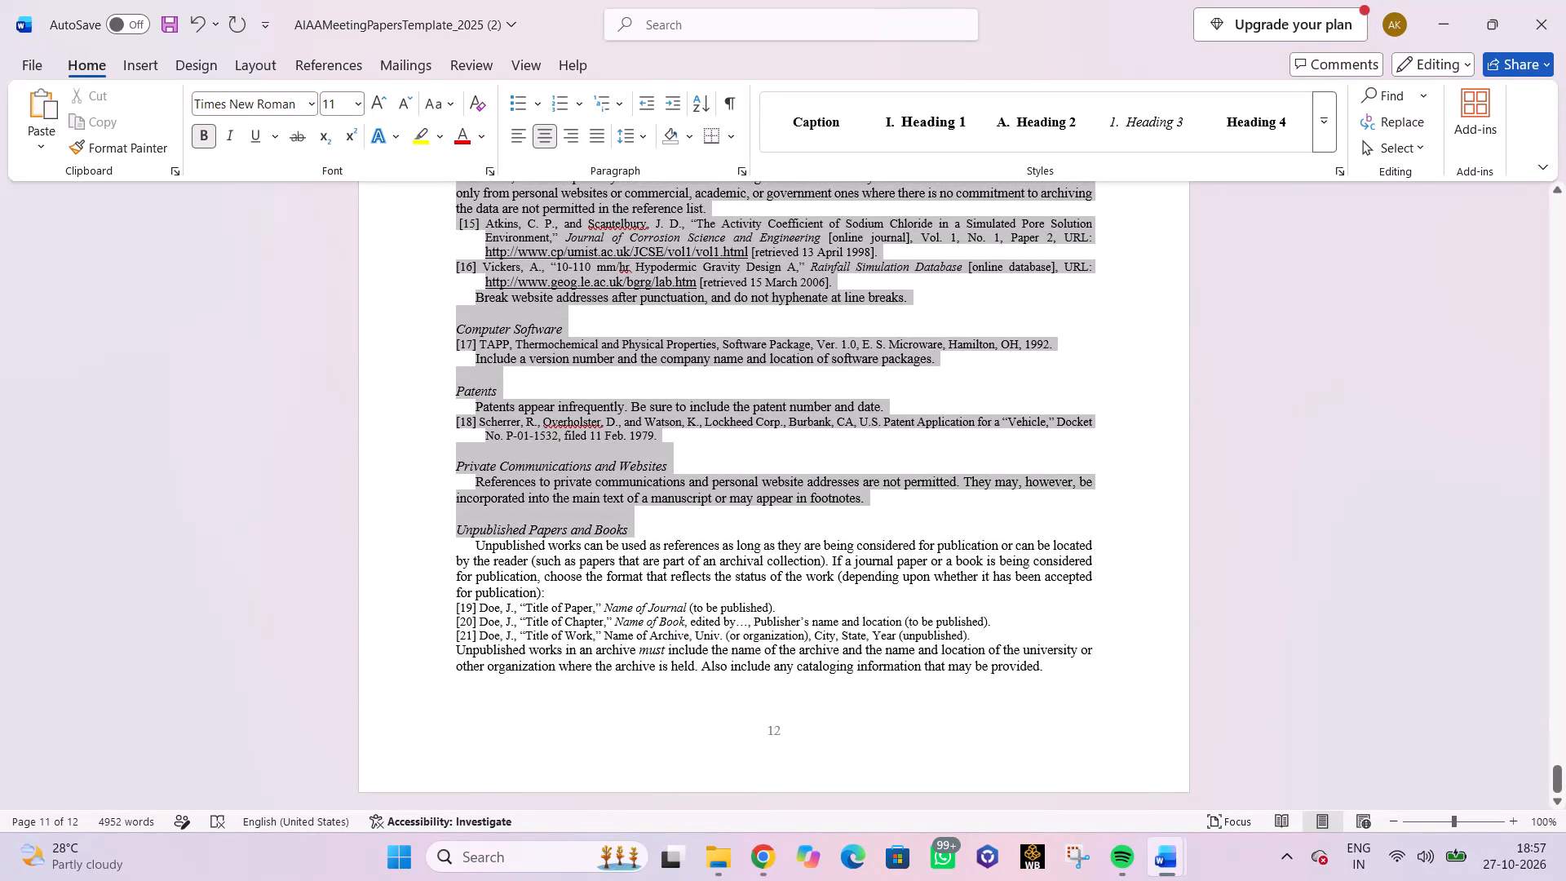
{"action": "left_click_drag", "start_coordinate": [812, 507], "coordinate": [1064, 671]}
{"action": "key", "text": "BackSpace"}
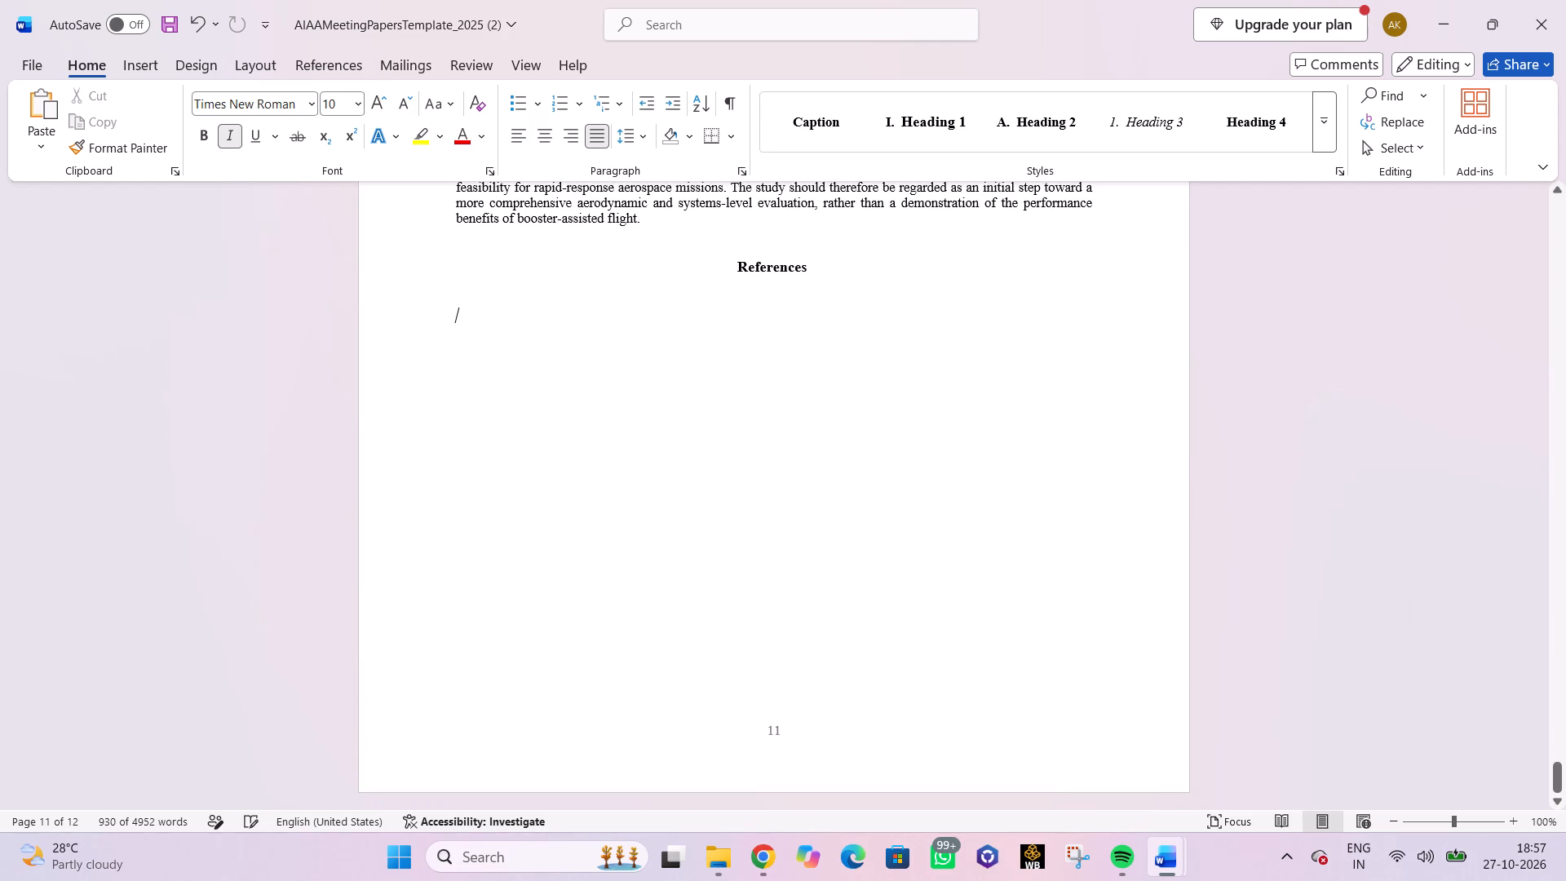
Copy references [1] through [9] from AIAAFINAL beneath the template's References heading and remove the trailing blank lines.
{"action": "scroll", "coordinate": [1053, 669], "scroll_direction": "up", "scroll_amount": 6}
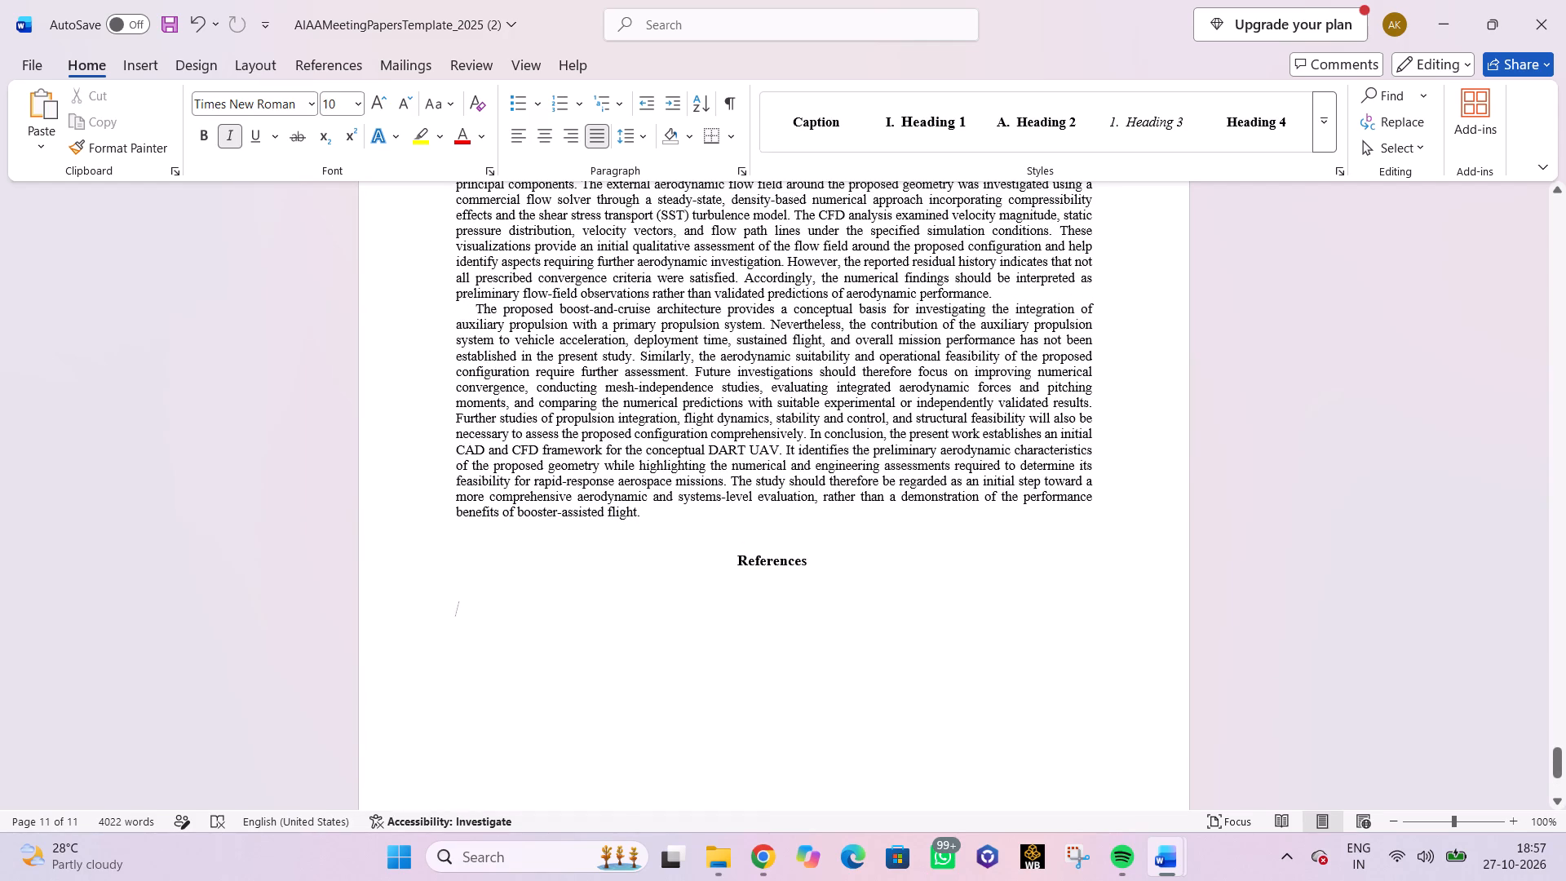
{"action": "left_click", "coordinate": [1265, 761]}
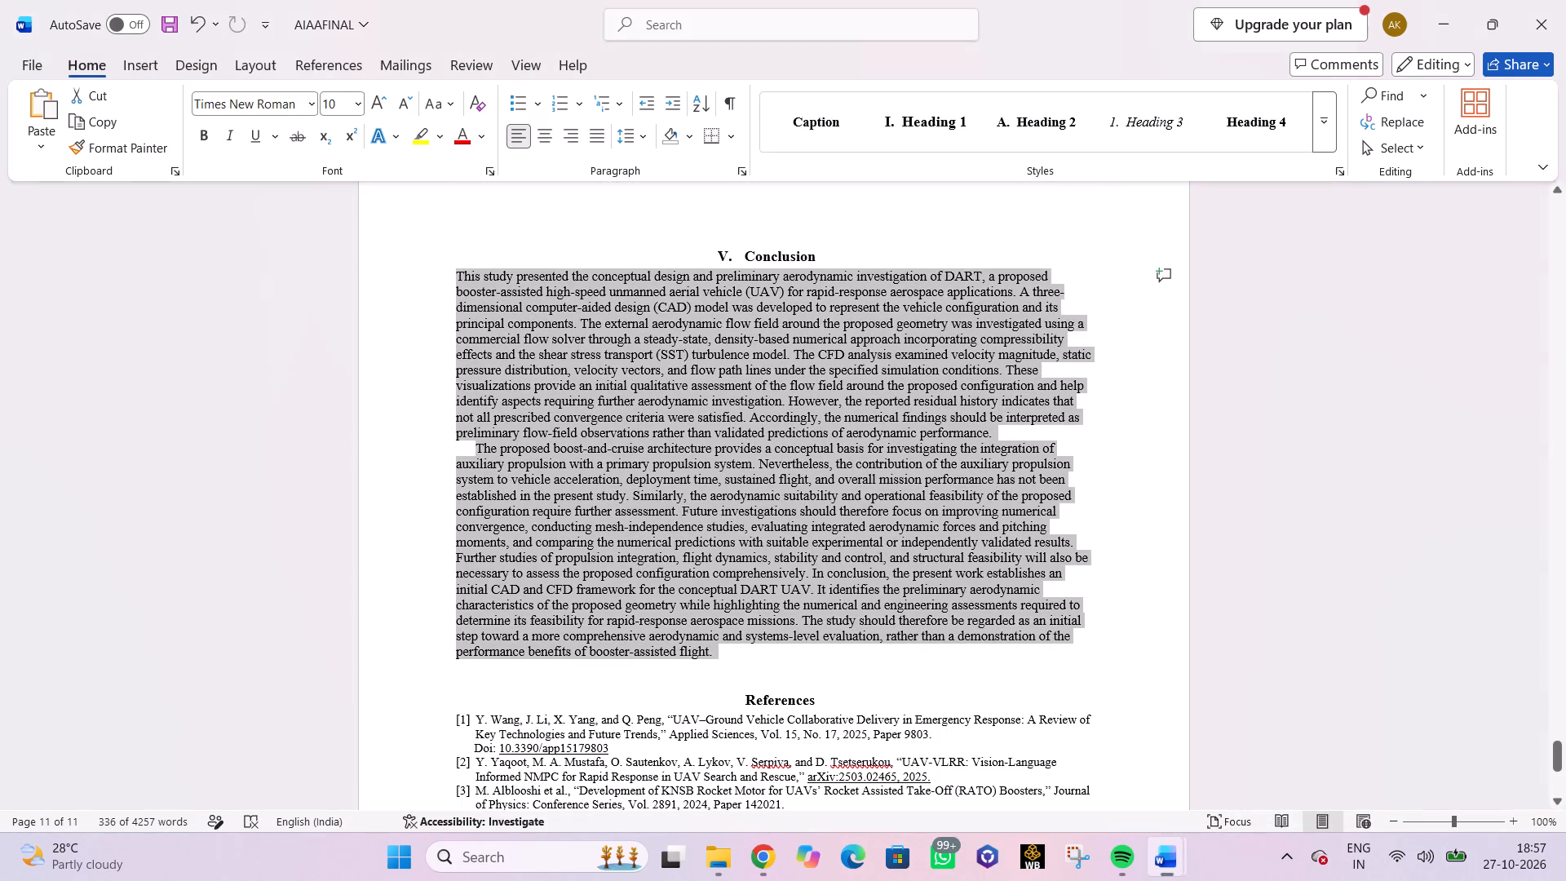
{"action": "scroll", "coordinate": [891, 665], "scroll_direction": "down", "scroll_amount": 8}
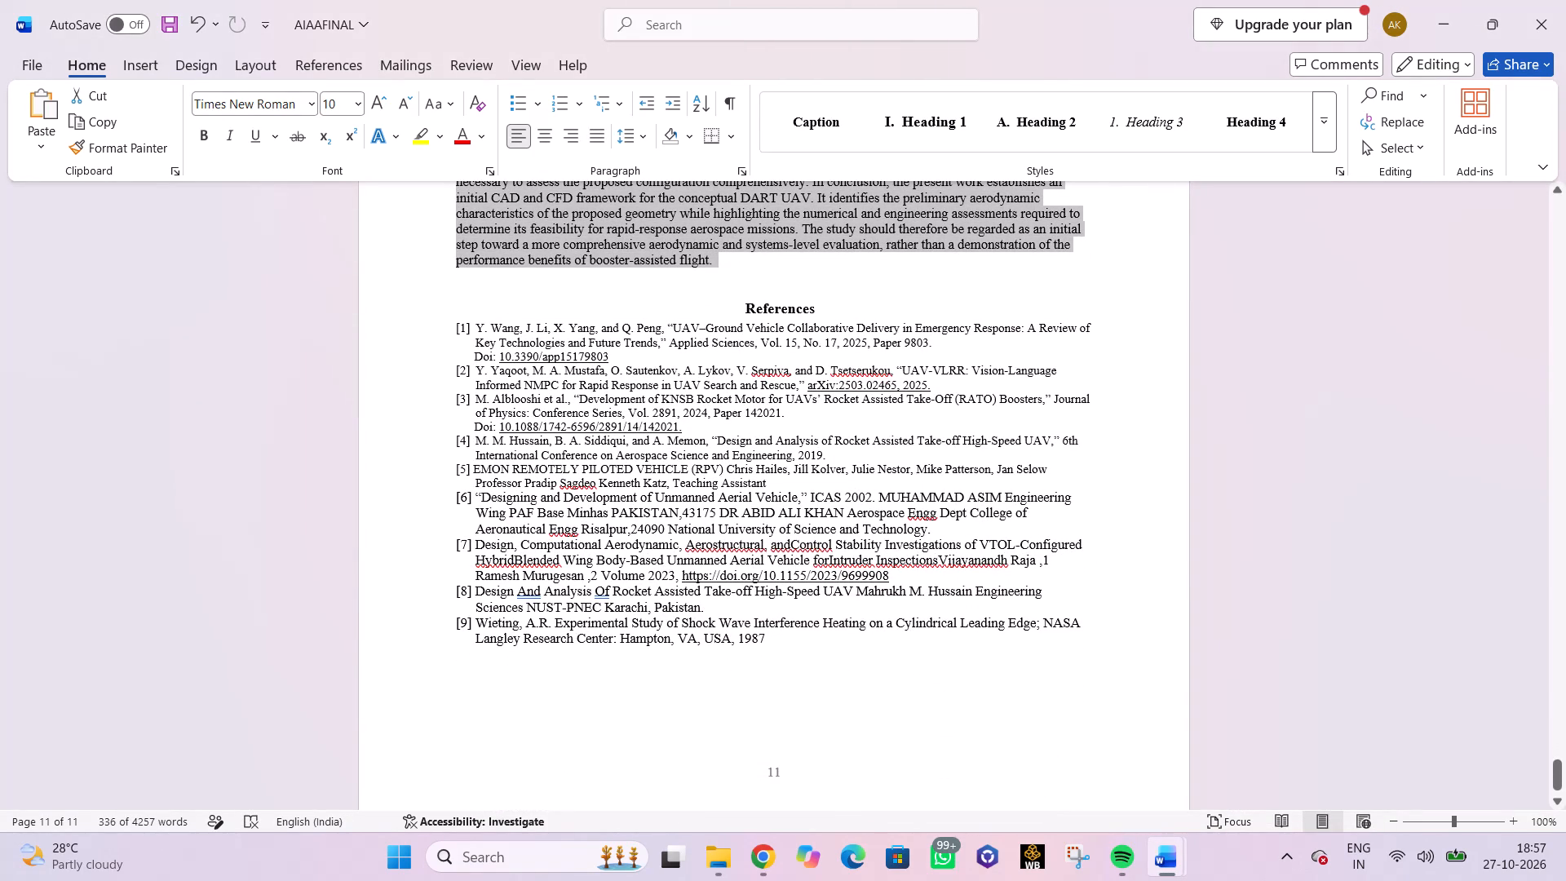
{"action": "left_click_drag", "start_coordinate": [452, 326], "coordinate": [803, 649]}
{"action": "key", "text": "ctrl+c"}
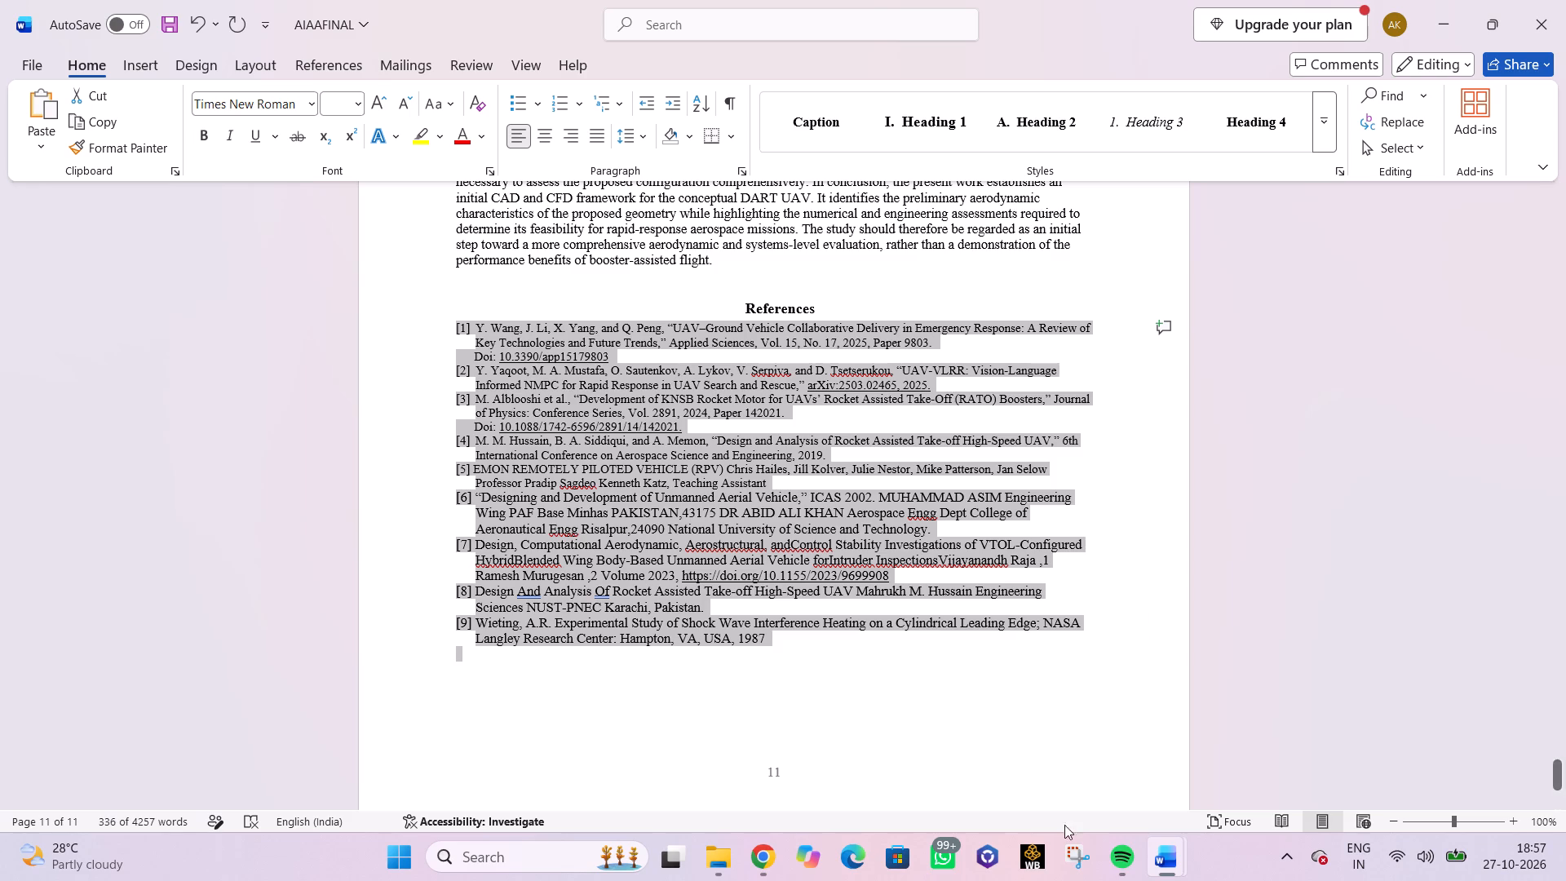
{"action": "left_click", "coordinate": [1070, 738]}
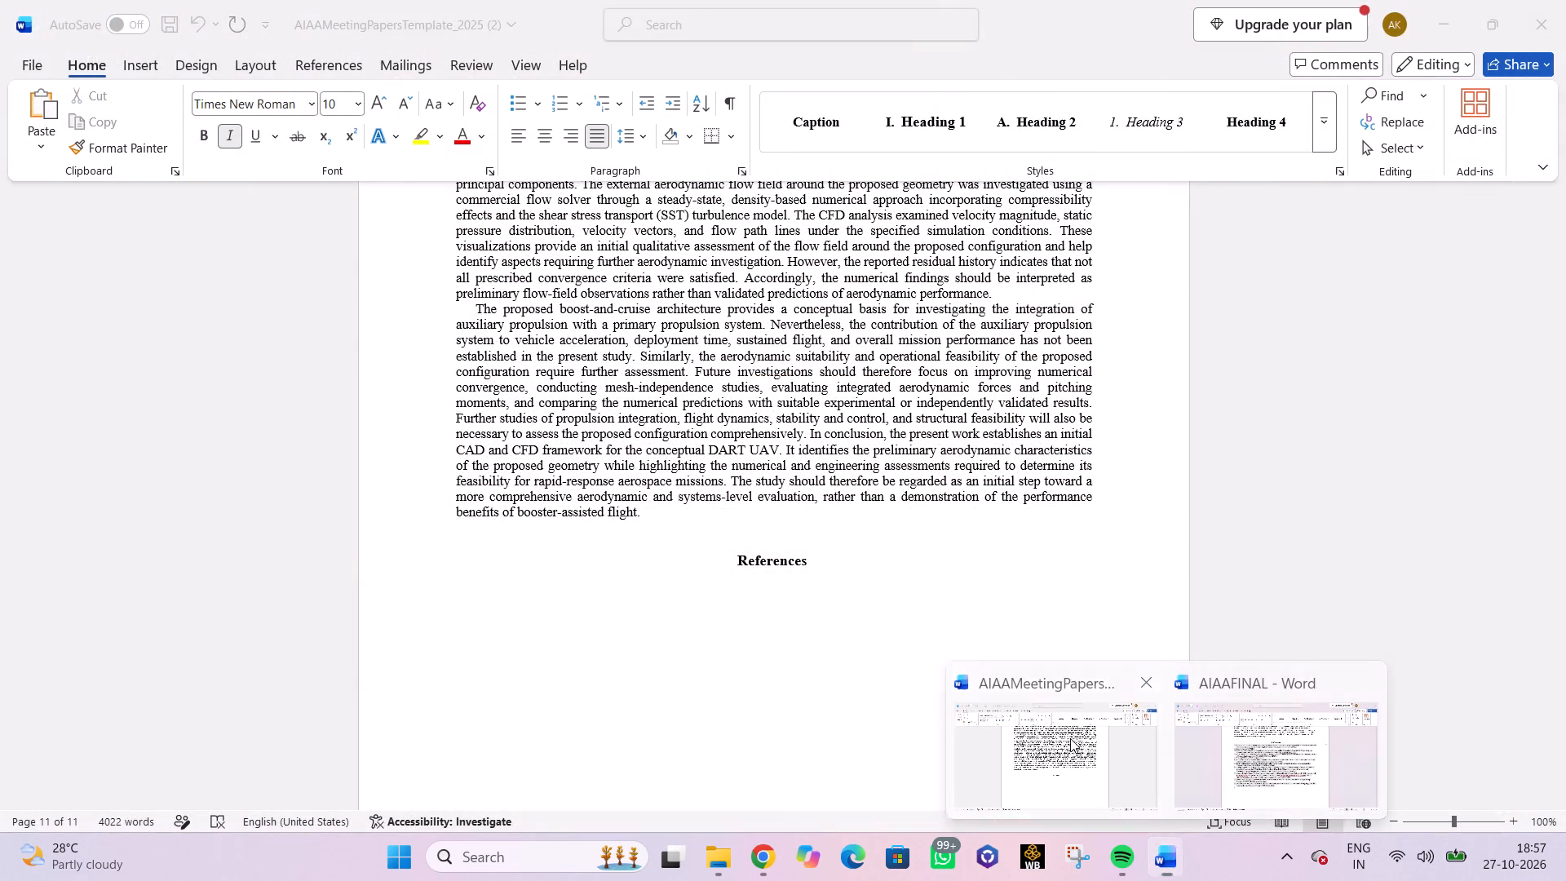
{"action": "key", "text": "ctrl+v"}
{"action": "scroll", "coordinate": [611, 511], "scroll_direction": "up", "scroll_amount": 4}
{"action": "scroll", "coordinate": [612, 511], "scroll_direction": "down", "scroll_amount": 4}
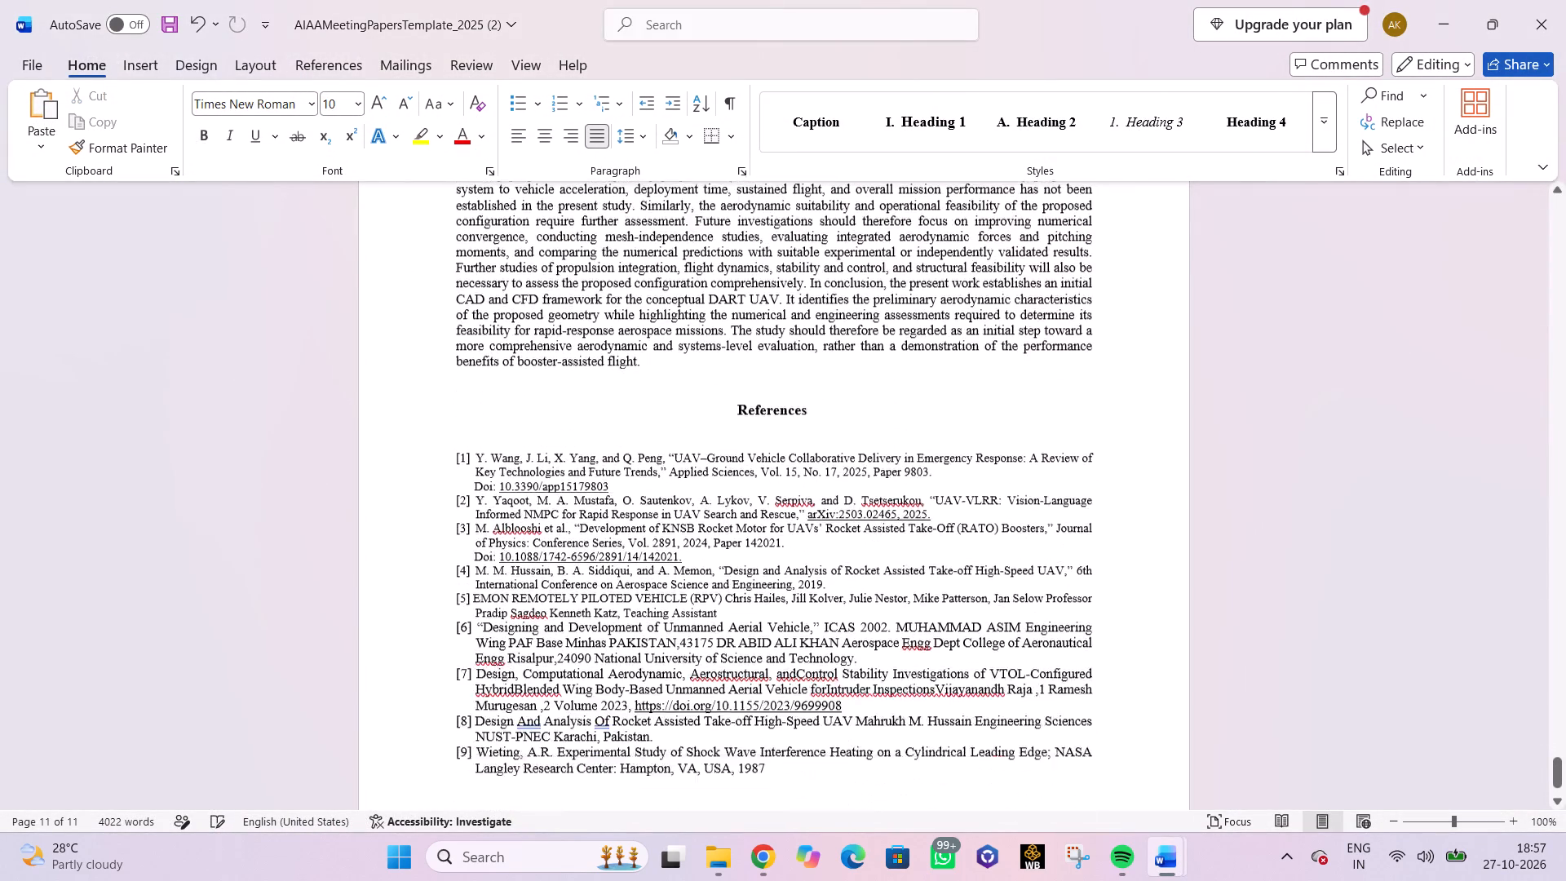
{"action": "scroll", "coordinate": [612, 511], "scroll_direction": "down", "scroll_amount": 6}
{"action": "key", "text": "BackSpace"}
{"action": "key", "text": "BackSpace"}
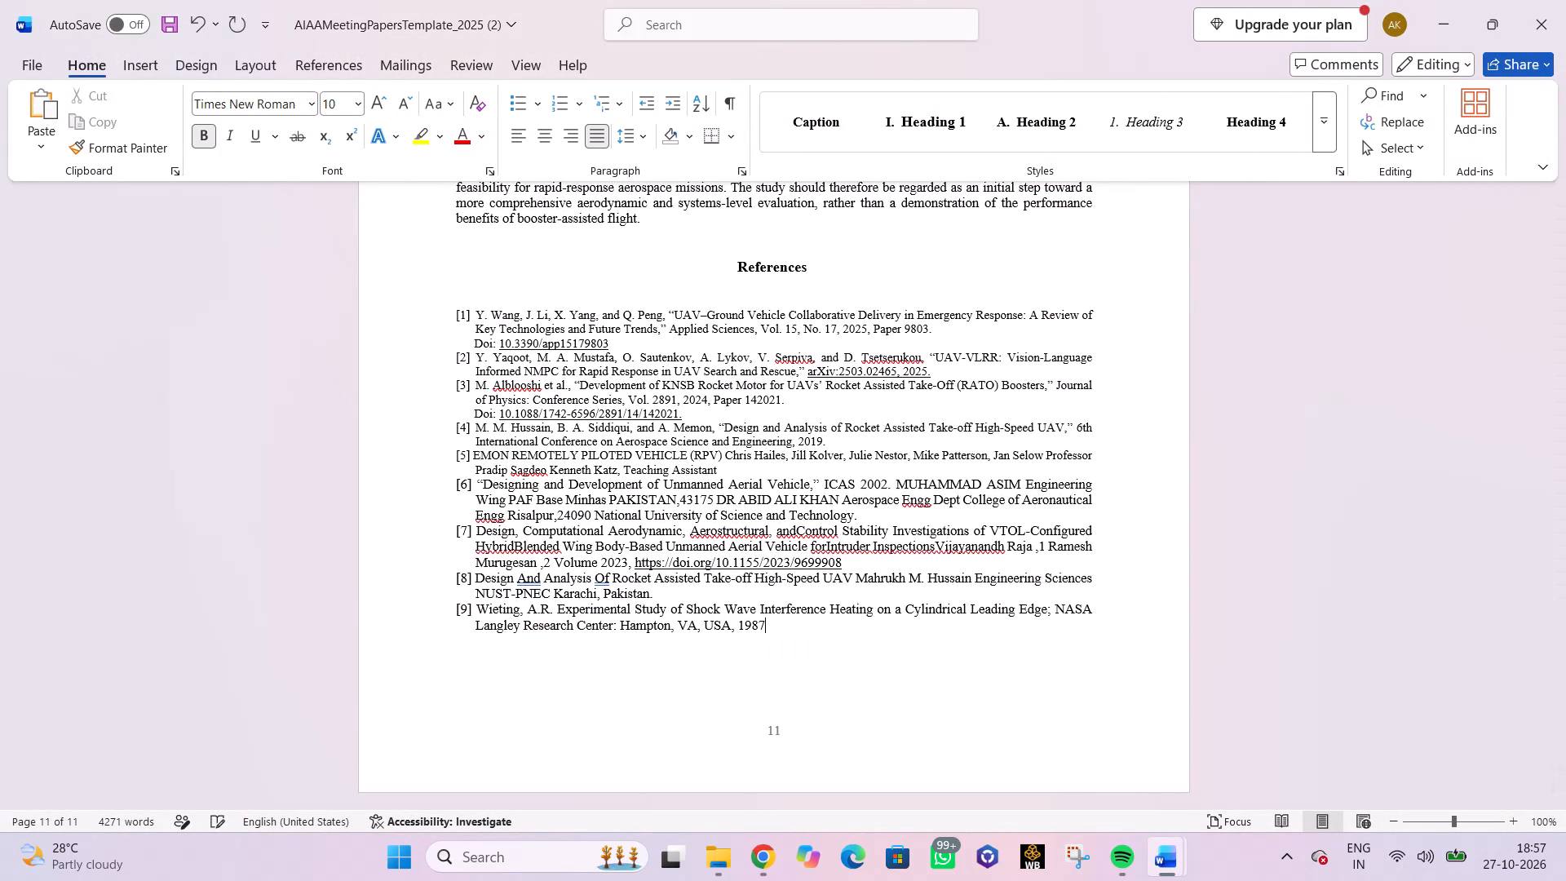
Save the AIAAMeetingPapersTemplate_2025 (2) document with its completed references.
{"action": "scroll", "coordinate": [620, 504], "scroll_direction": "up", "scroll_amount": 5}
{"action": "scroll", "coordinate": [693, 386], "scroll_direction": "down", "scroll_amount": 1}
{"action": "scroll", "coordinate": [695, 382], "scroll_direction": "up", "scroll_amount": 19}
{"action": "scroll", "coordinate": [697, 379], "scroll_direction": "down", "scroll_amount": 1}
{"action": "scroll", "coordinate": [697, 379], "scroll_direction": "up", "scroll_amount": 9}
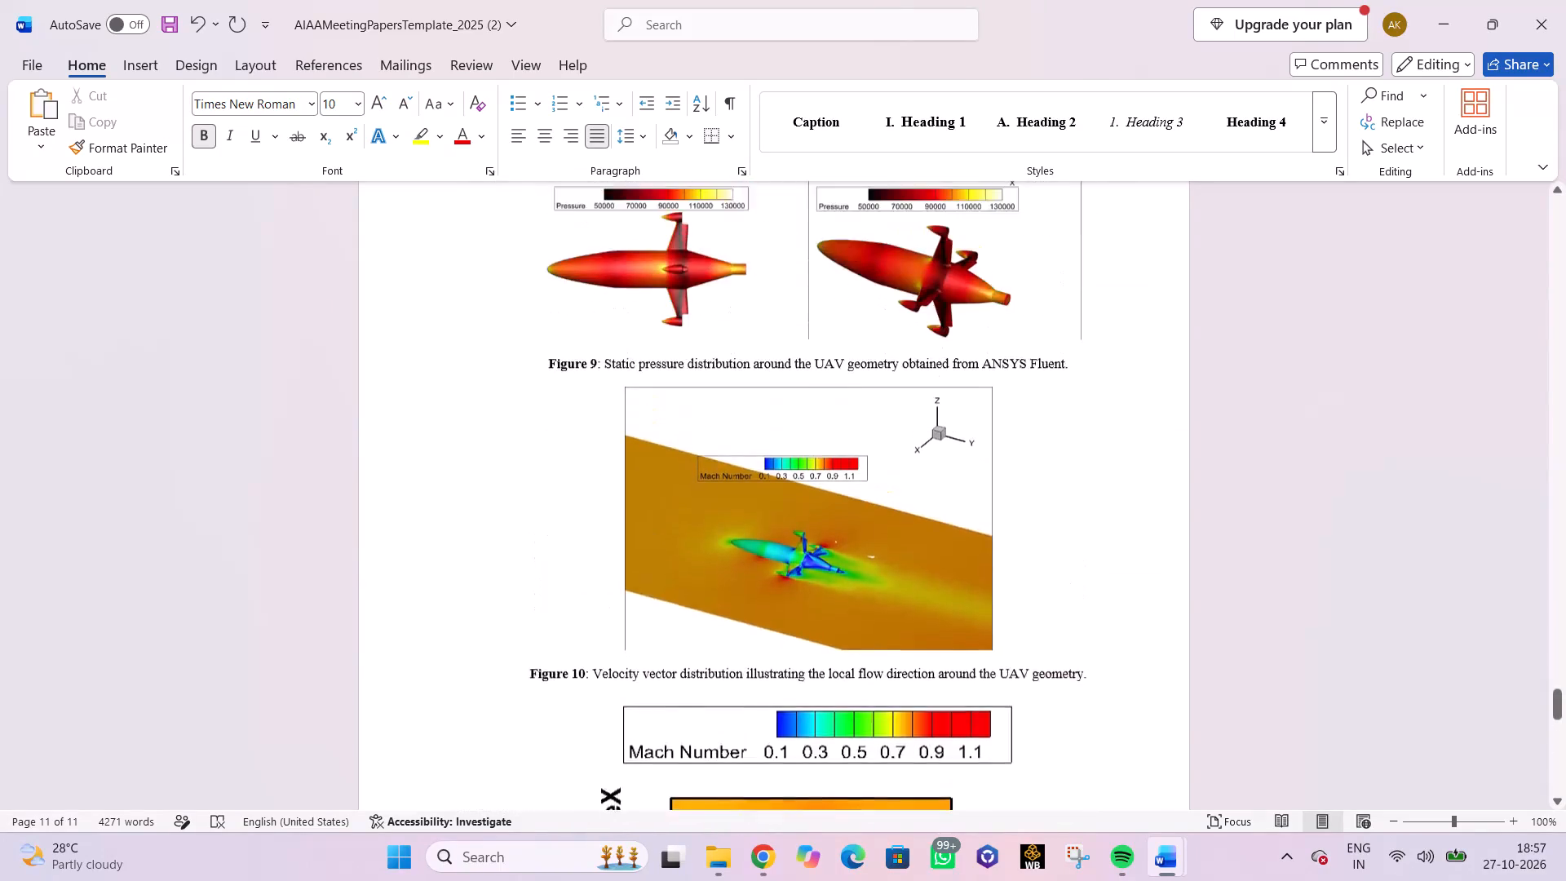
{"action": "scroll", "coordinate": [697, 379], "scroll_direction": "up", "scroll_amount": 1}
{"action": "key", "text": "ctrl+s"}
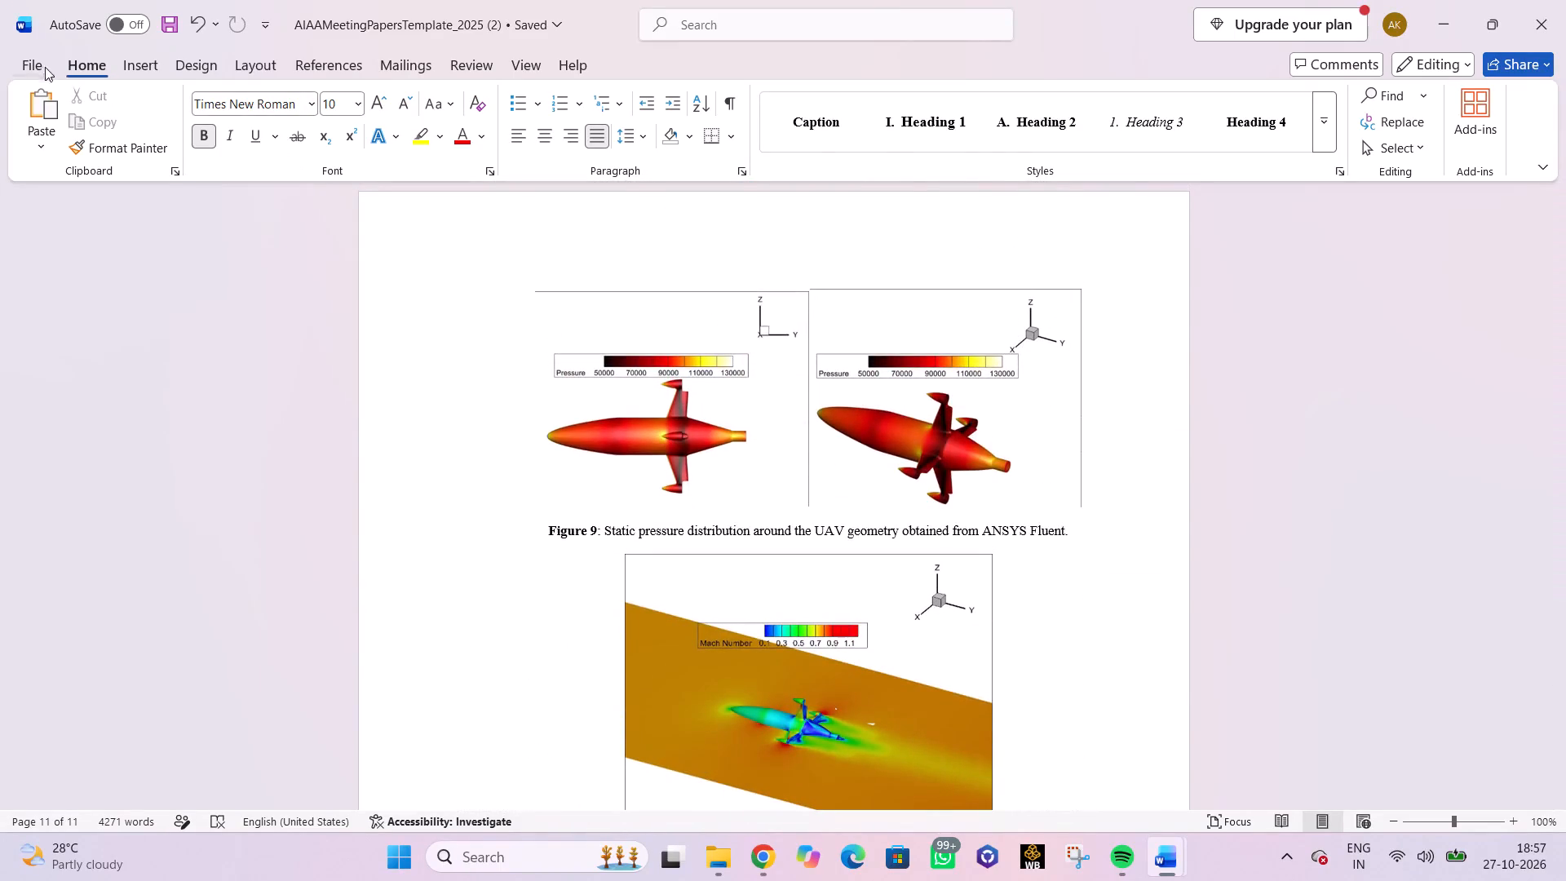
Save a copy of the paper in Downloads as a Word document named "final 2nd".
{"action": "left_click", "coordinate": [35, 59]}
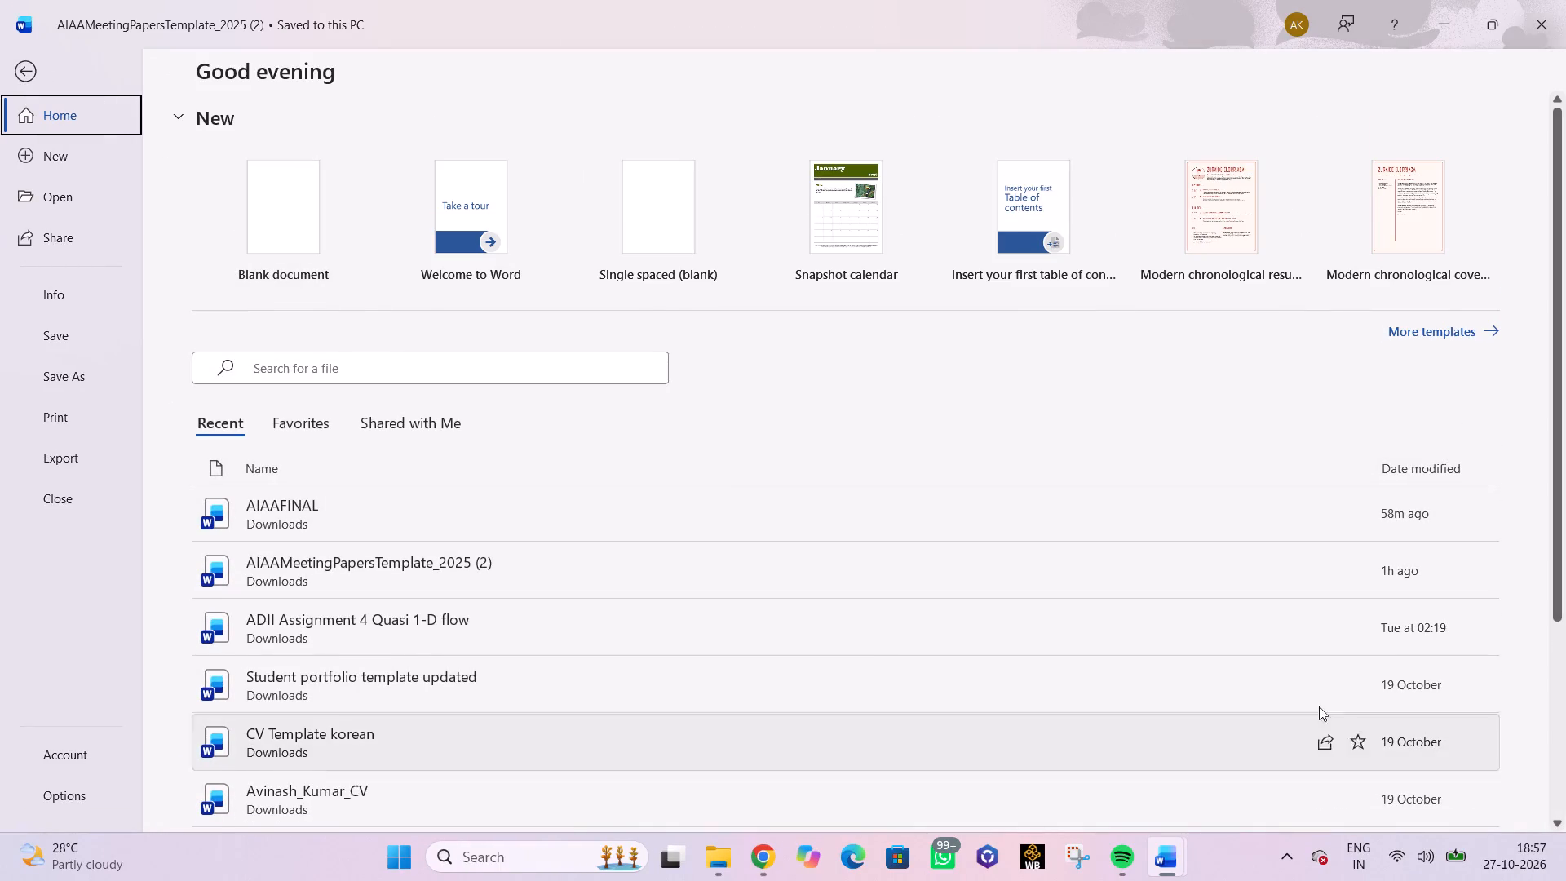
{"action": "left_click", "coordinate": [92, 380]}
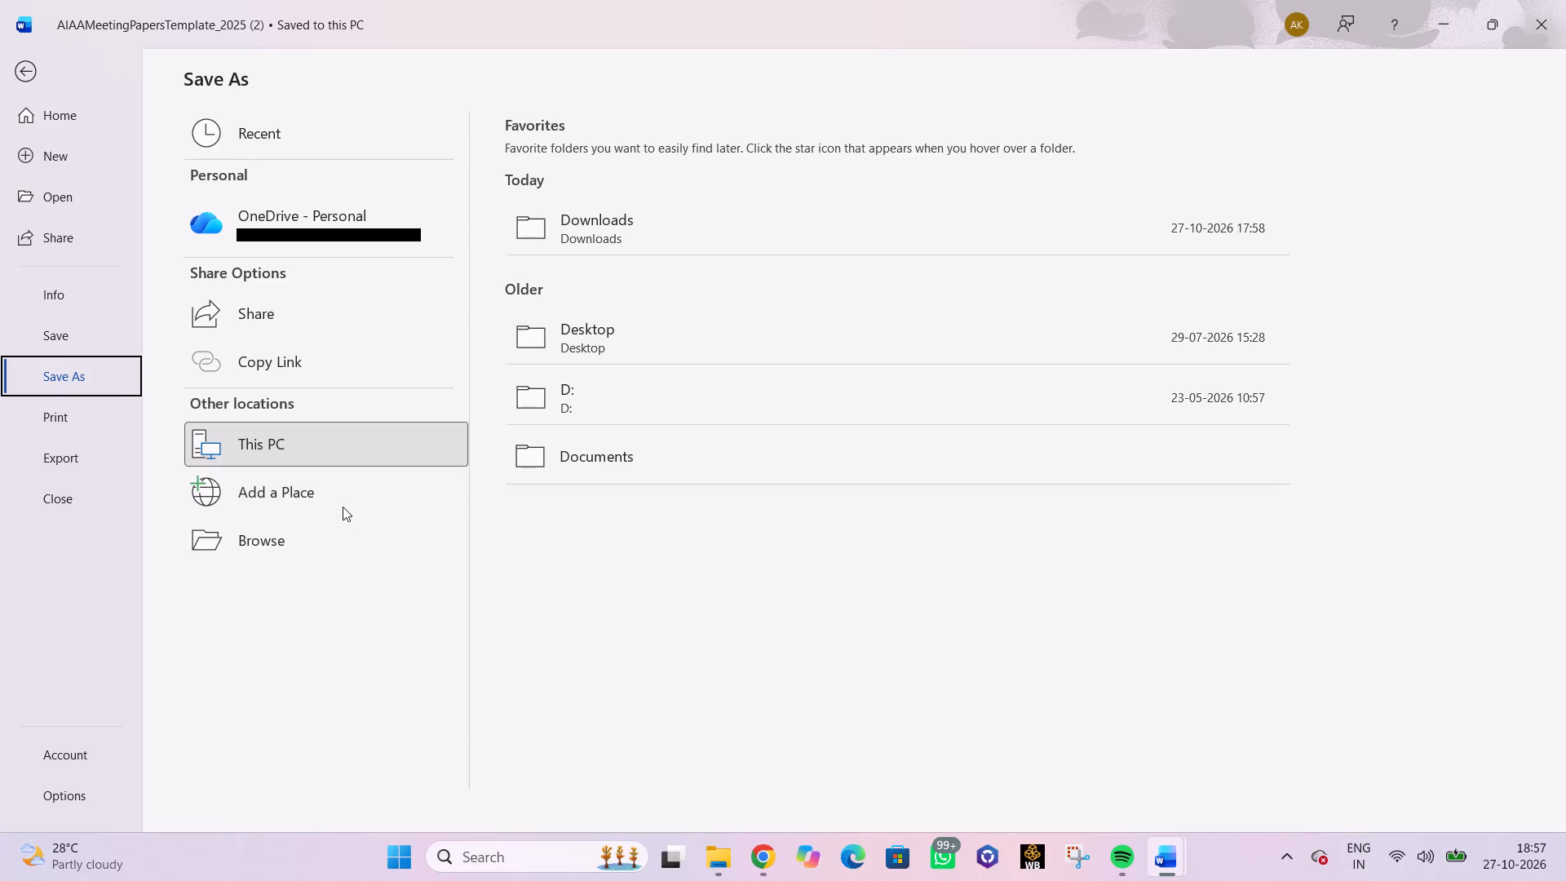
{"action": "left_click", "coordinate": [348, 529]}
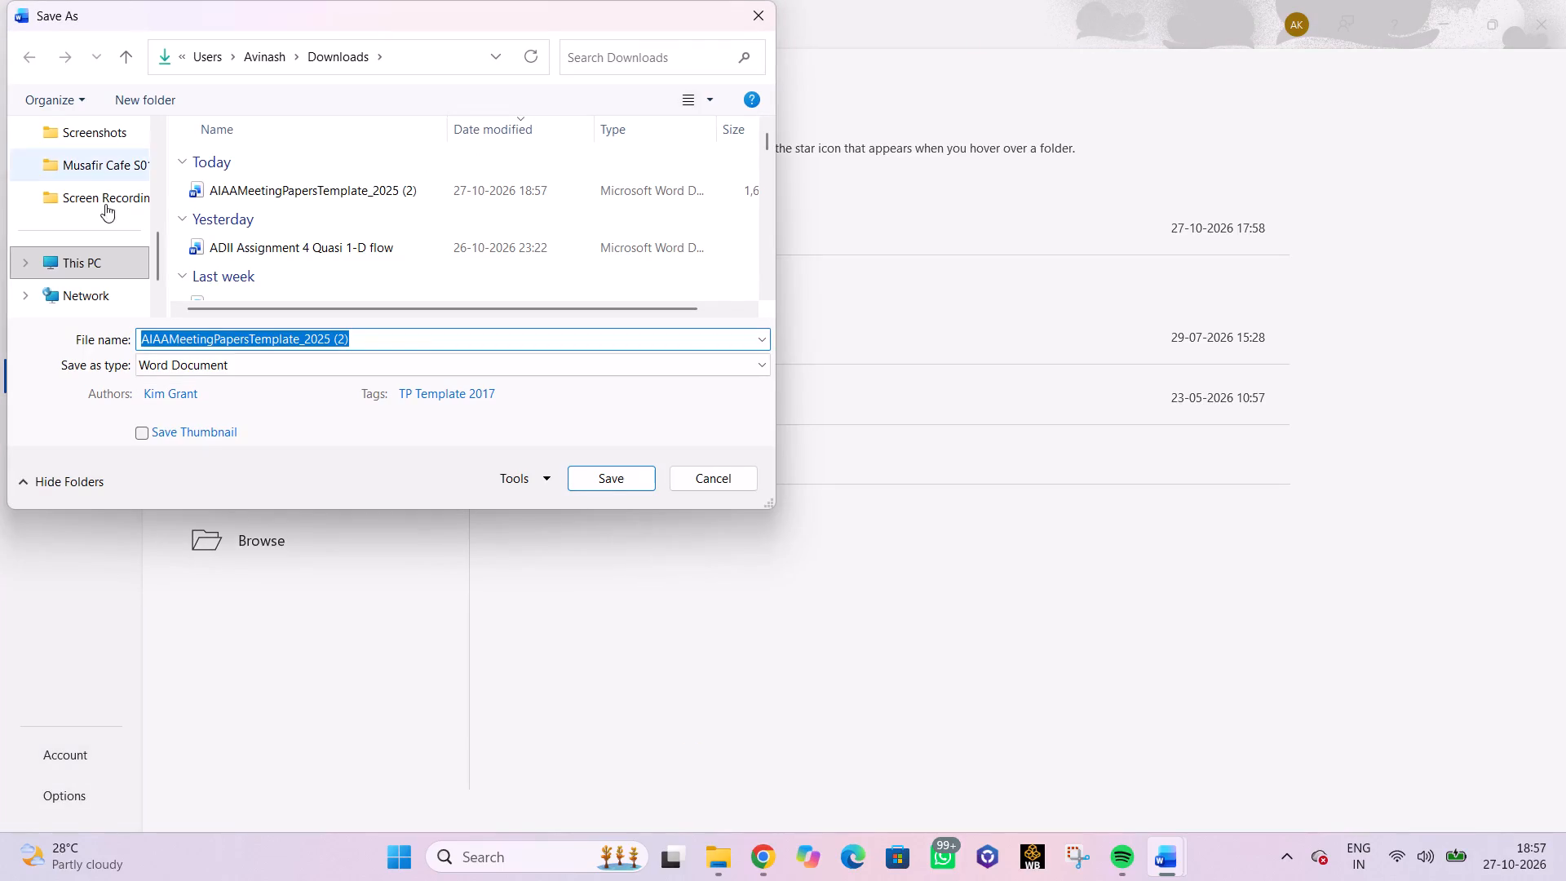
{"action": "scroll", "coordinate": [91, 197], "scroll_direction": "up", "scroll_amount": 4}
{"action": "left_click", "coordinate": [106, 303]}
{"action": "left_click_drag", "start_coordinate": [361, 339], "coordinate": [152, 348]}
{"action": "type", "text": "final"}
{"action": "key", "text": "space"}
{"action": "type", "text": "2nd"}
{"action": "key", "text": "space"}
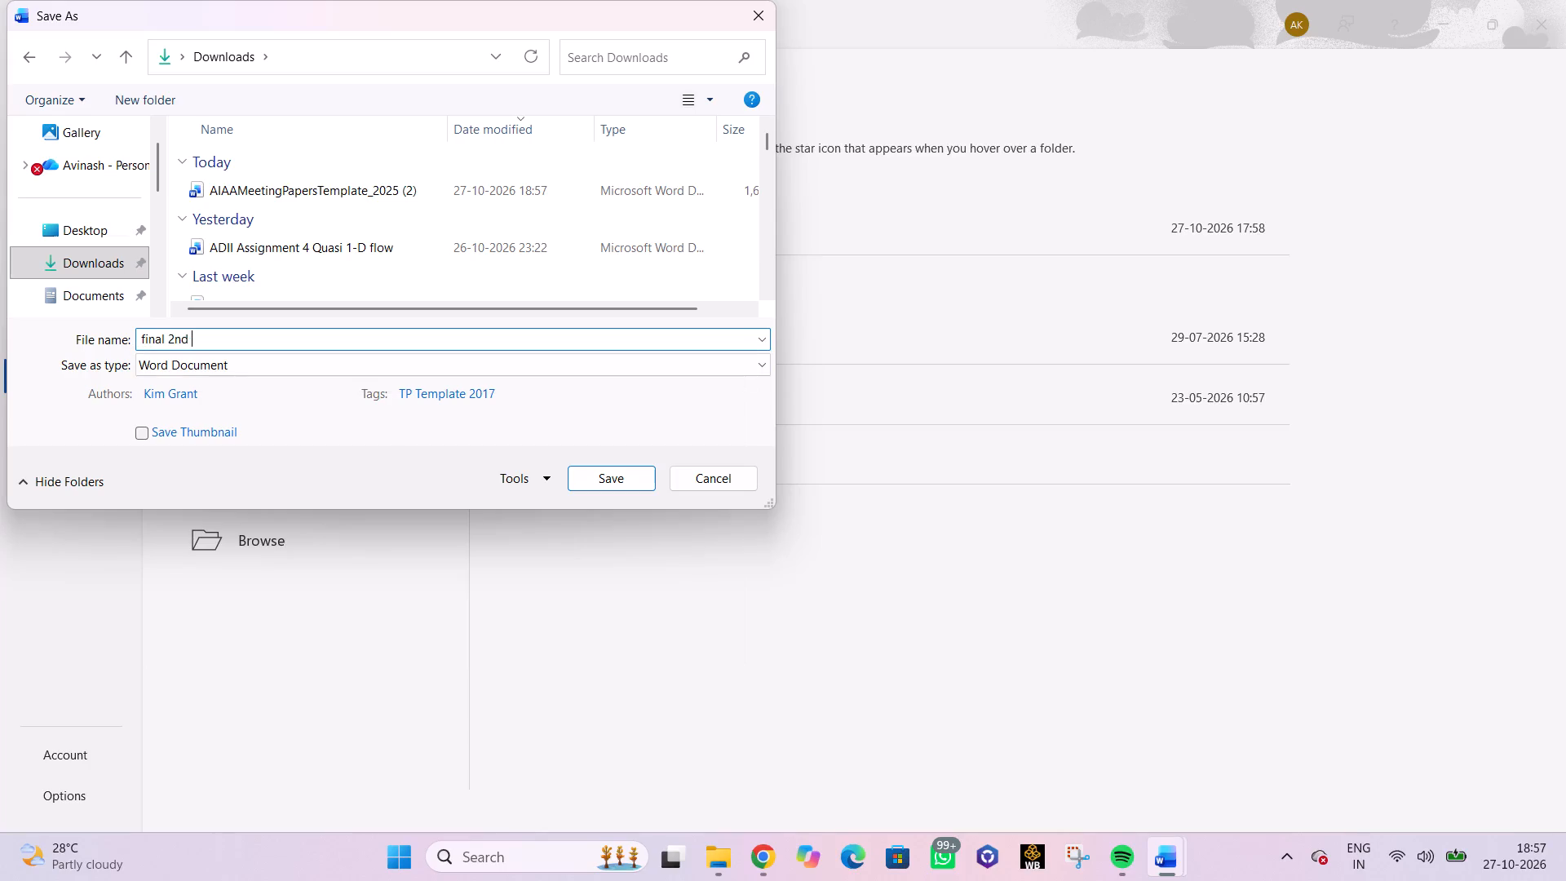
{"action": "left_click", "coordinate": [254, 363]}
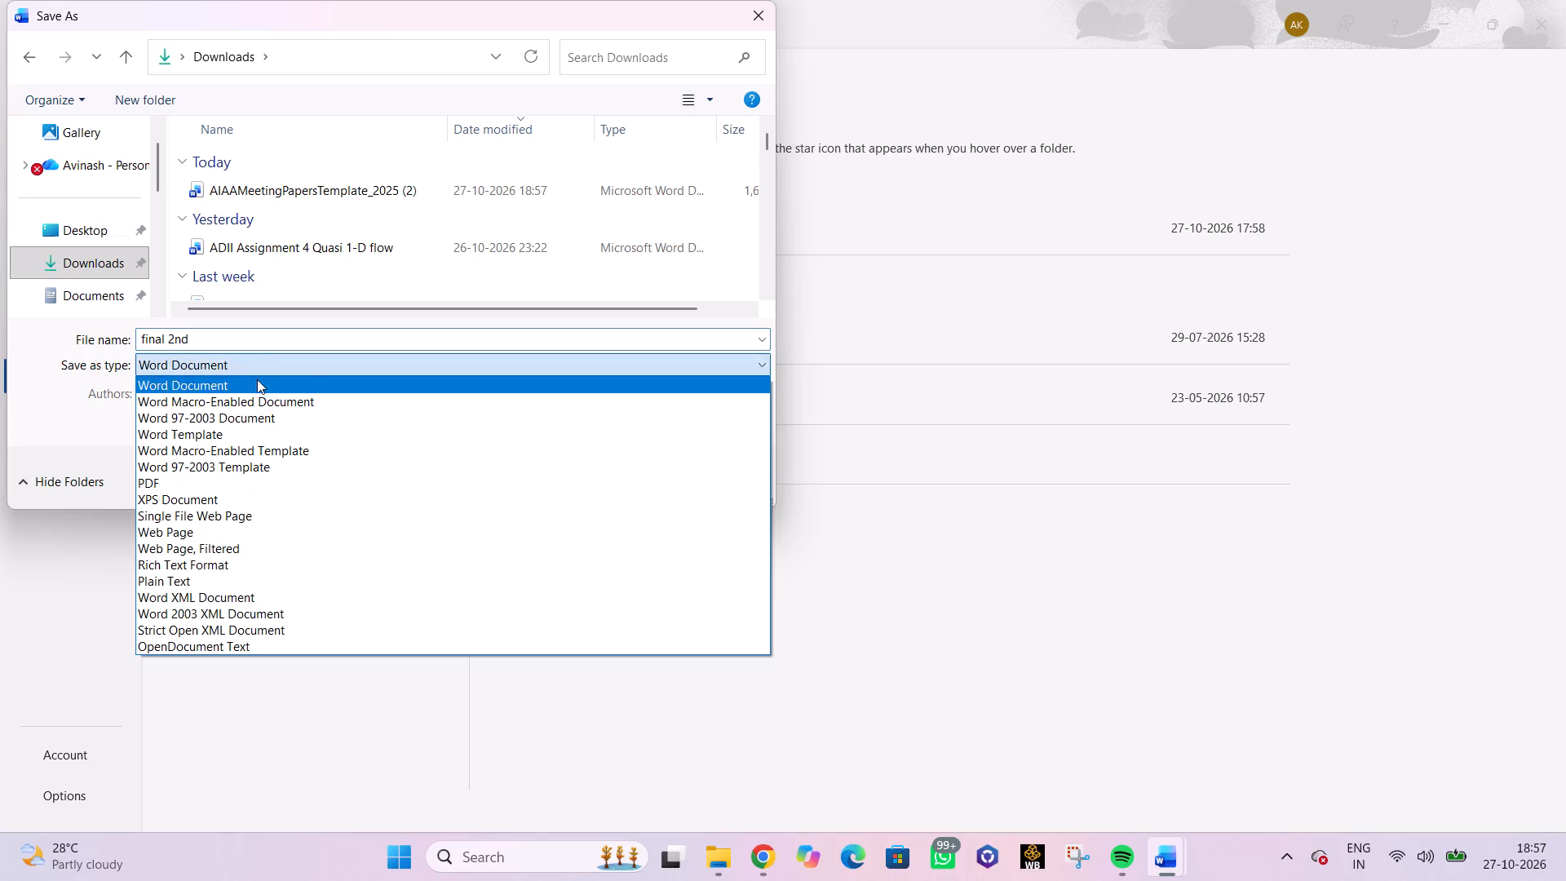
{"action": "left_click", "coordinate": [255, 378]}
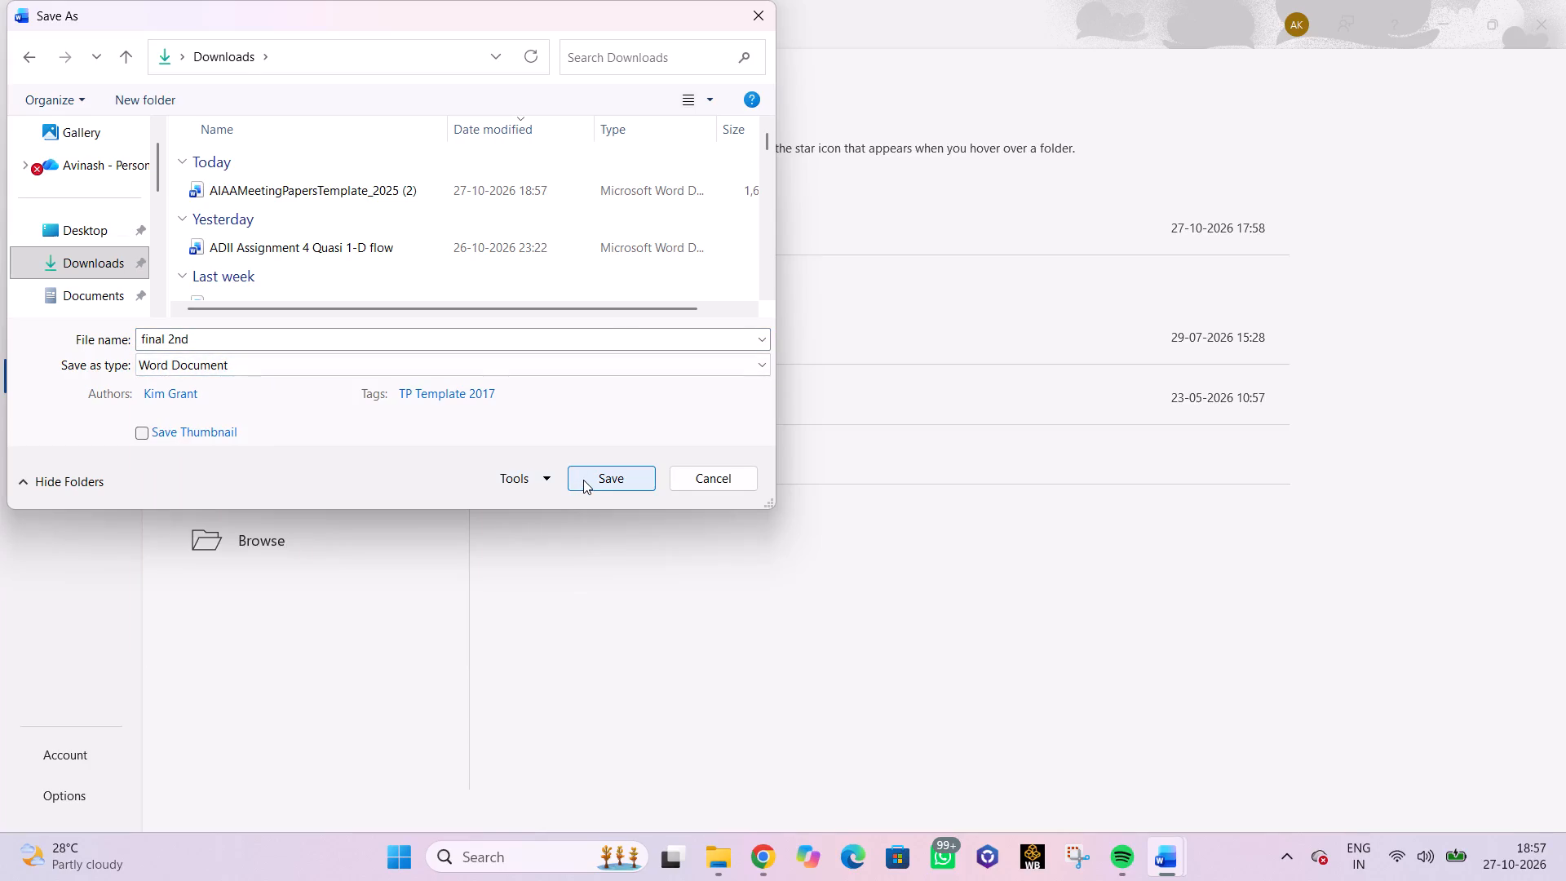
{"action": "left_click", "coordinate": [583, 480]}
Save the paper as a PDF named "final 2nd" in the Downloads folder, using standard optimization and opening it after publishing.
{"action": "left_click", "coordinate": [32, 60]}
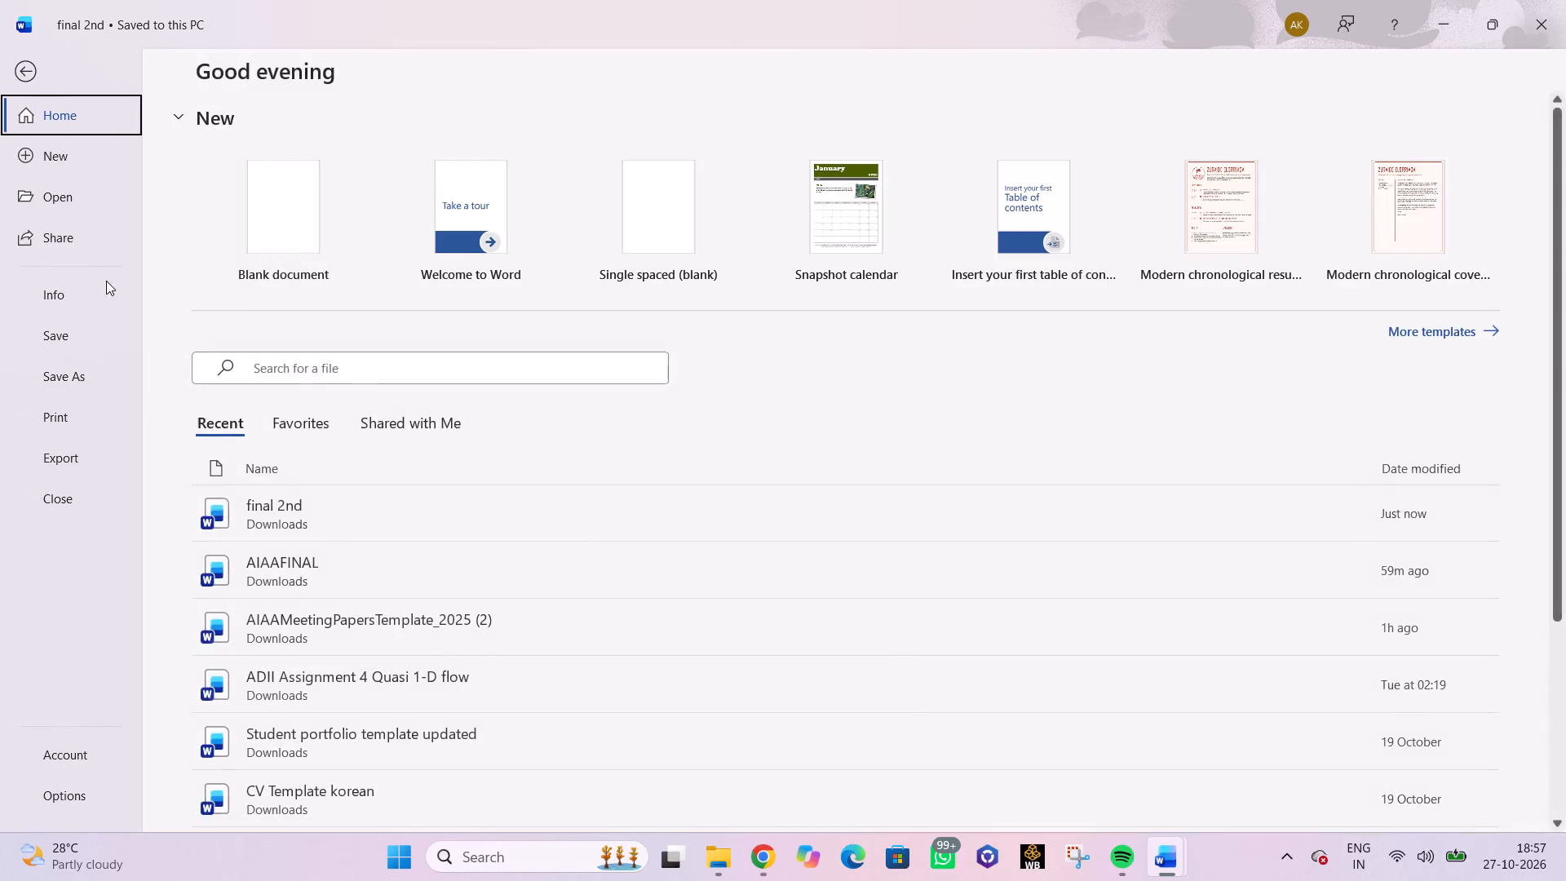
{"action": "left_click", "coordinate": [80, 377]}
{"action": "left_click", "coordinate": [259, 526]}
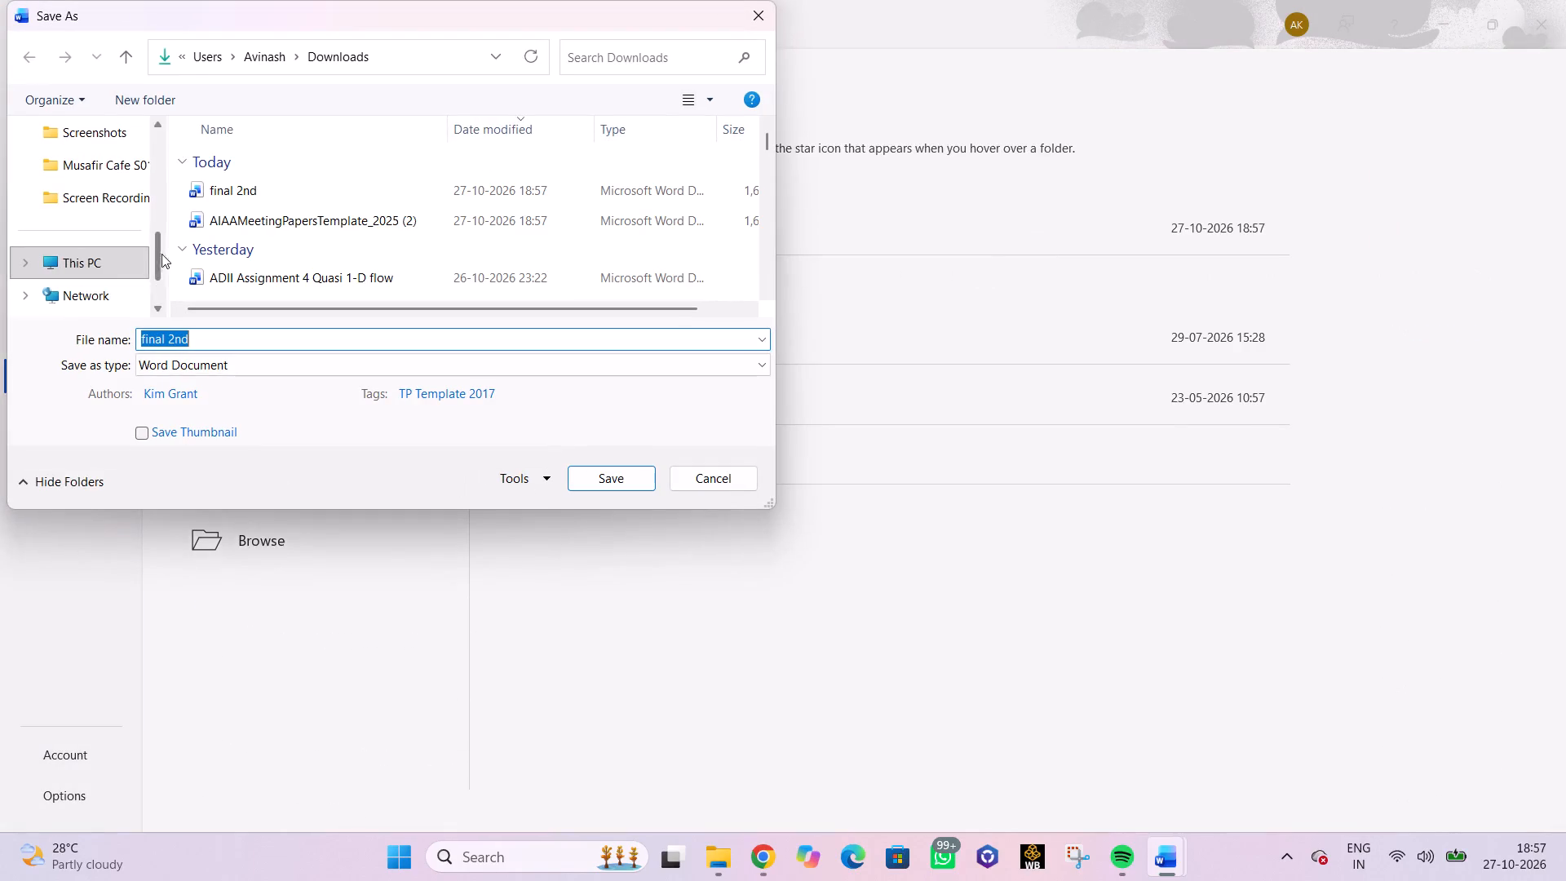
{"action": "scroll", "coordinate": [102, 220], "scroll_direction": "up", "scroll_amount": 4}
{"action": "left_click", "coordinate": [103, 306]}
{"action": "left_click", "coordinate": [231, 361]}
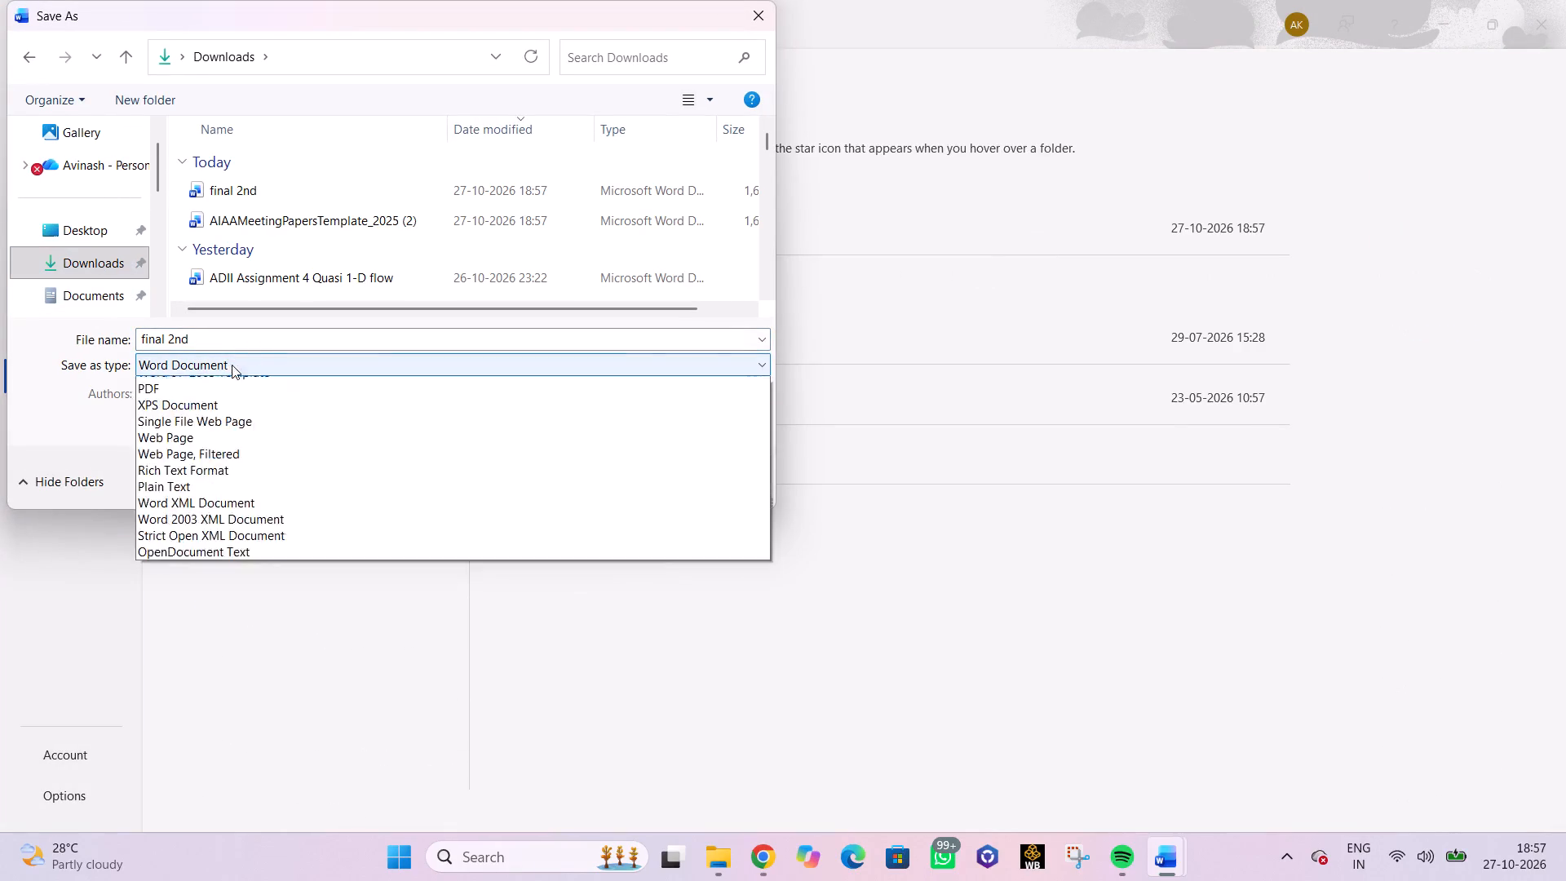
{"action": "left_click", "coordinate": [234, 480]}
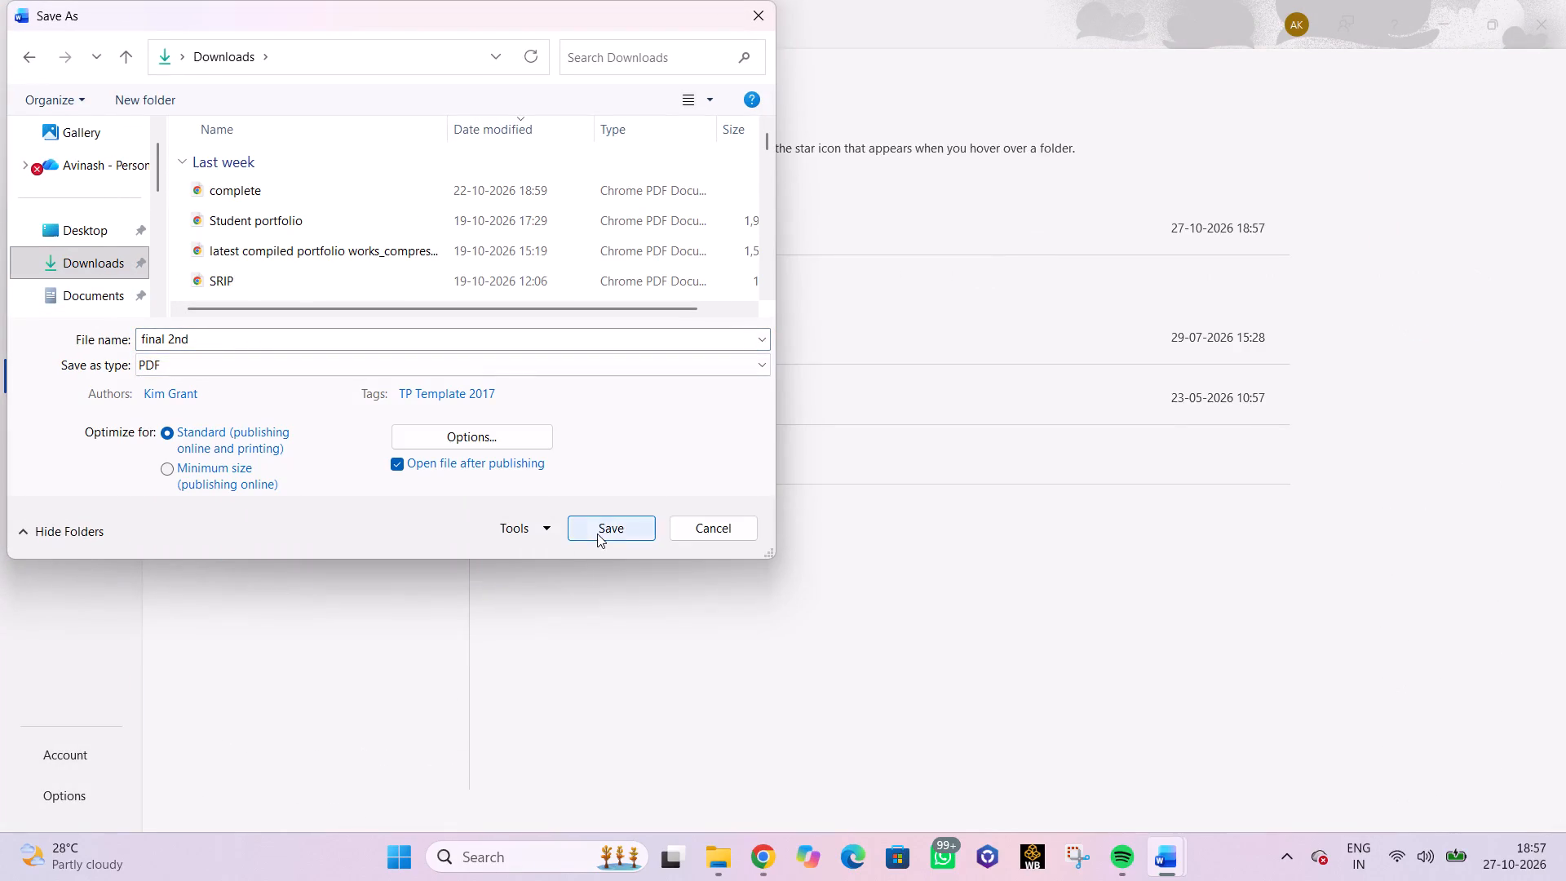
{"action": "left_click", "coordinate": [597, 533]}
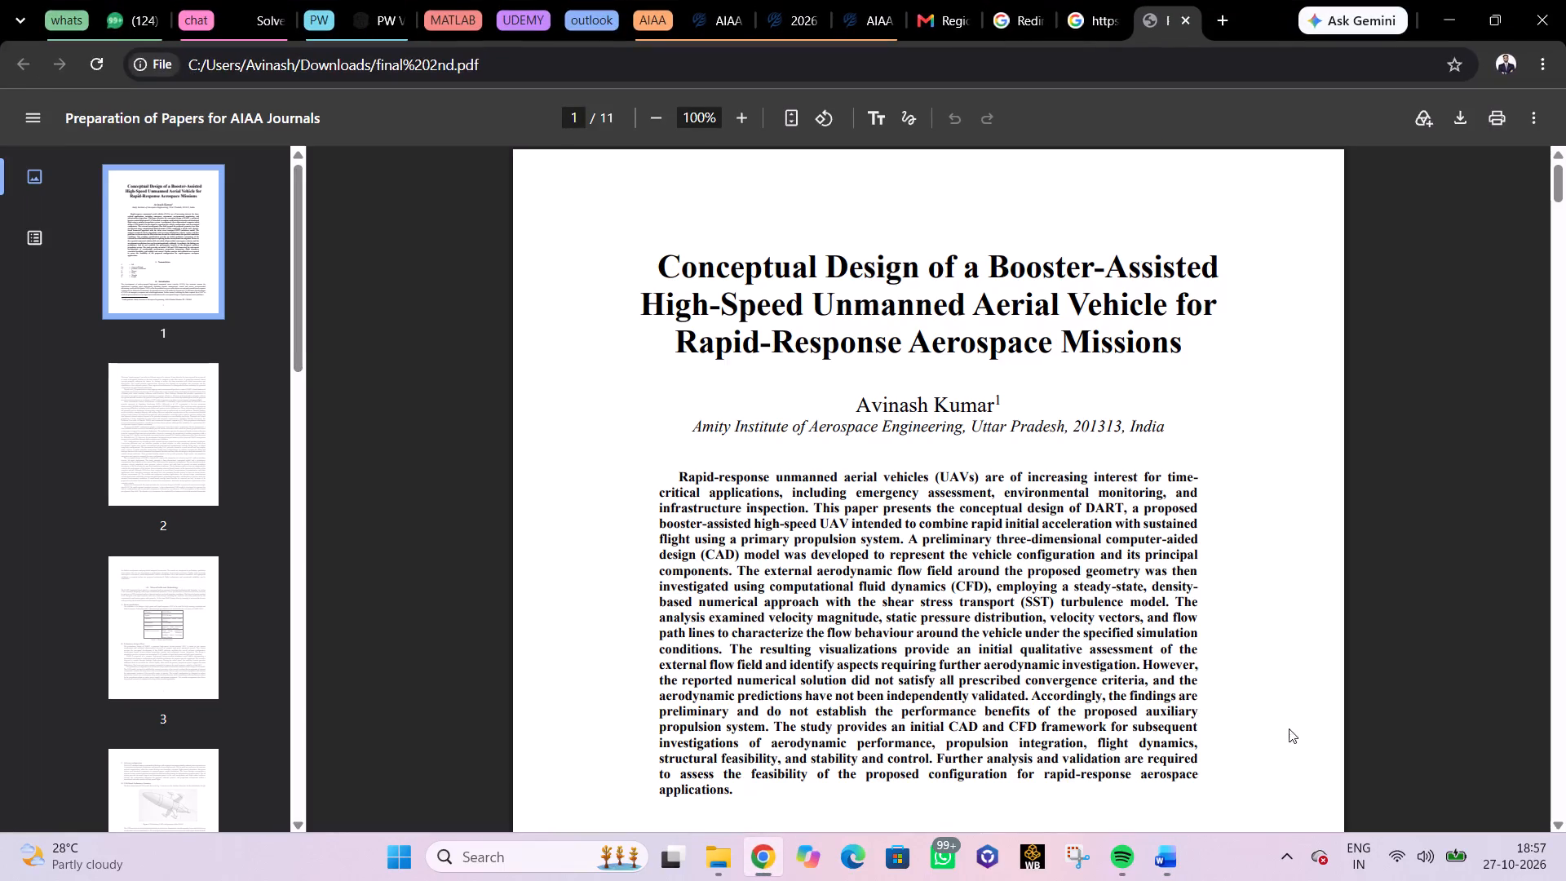
Review the exported PDF from the title page through the References, examining the text, equations, tables and figure layout.
{"action": "scroll", "coordinate": [1108, 552], "scroll_direction": "down", "scroll_amount": 5}
{"action": "scroll", "coordinate": [1051, 494], "scroll_direction": "down", "scroll_amount": 3}
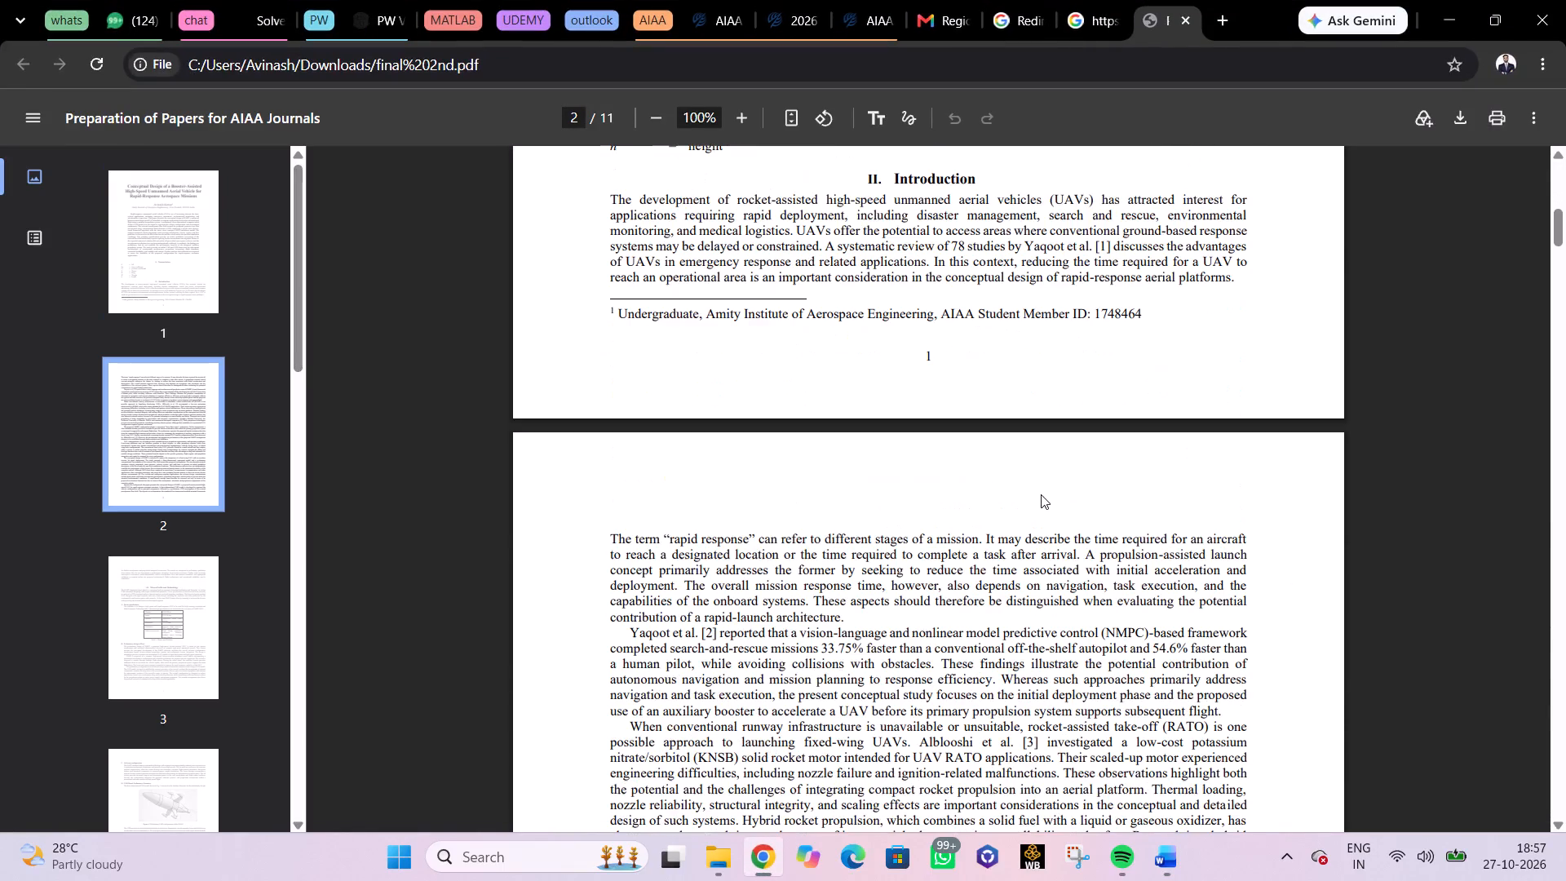
{"action": "scroll", "coordinate": [1011, 461], "scroll_direction": "down", "scroll_amount": 6}
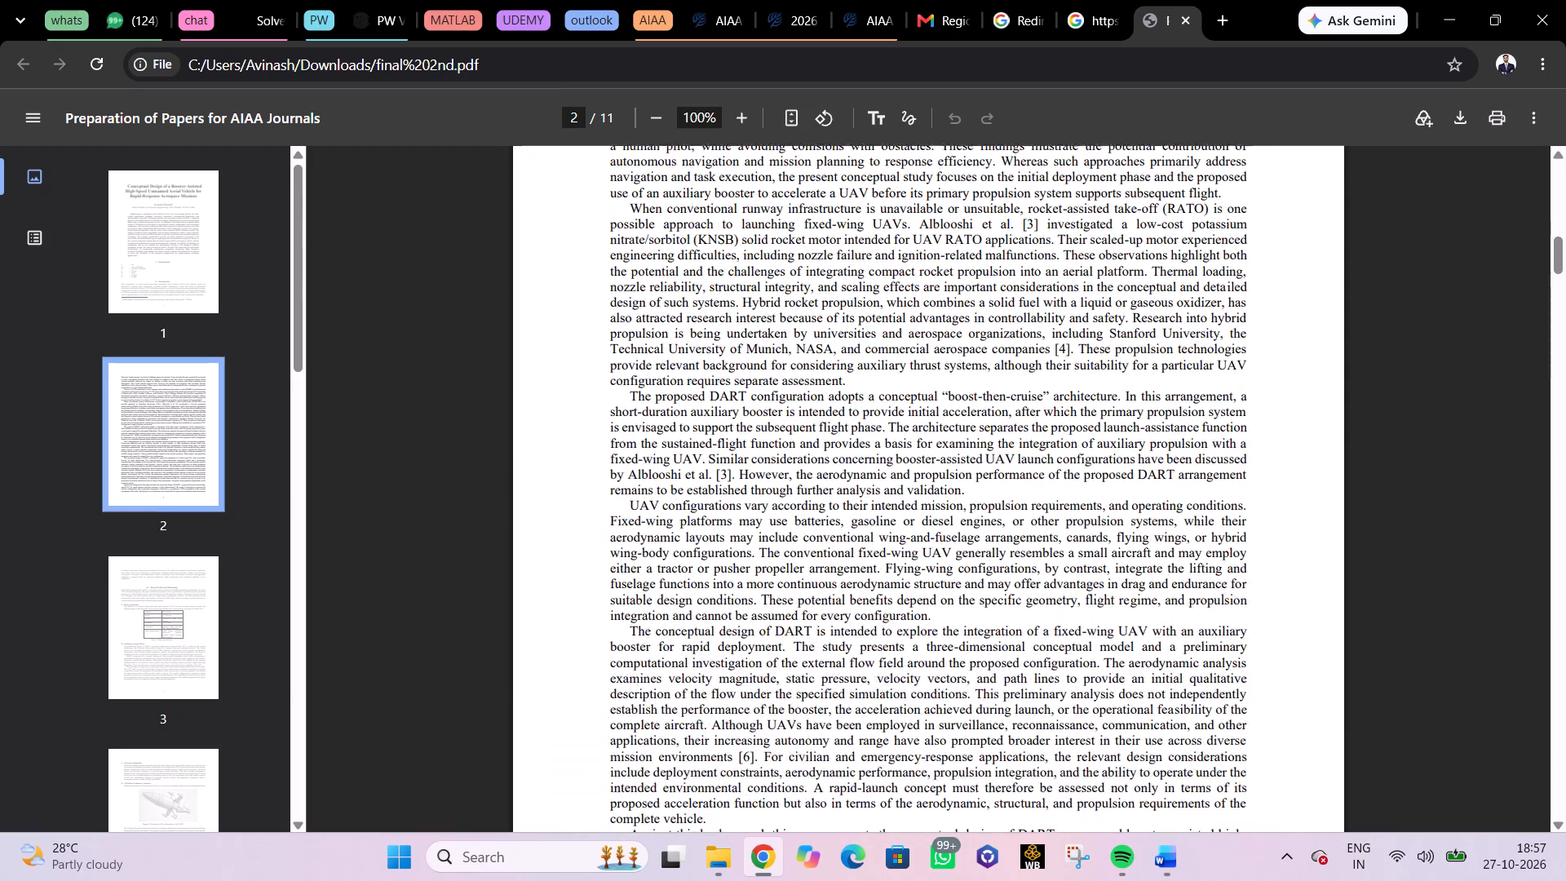
{"action": "scroll", "coordinate": [1011, 460], "scroll_direction": "down", "scroll_amount": 15}
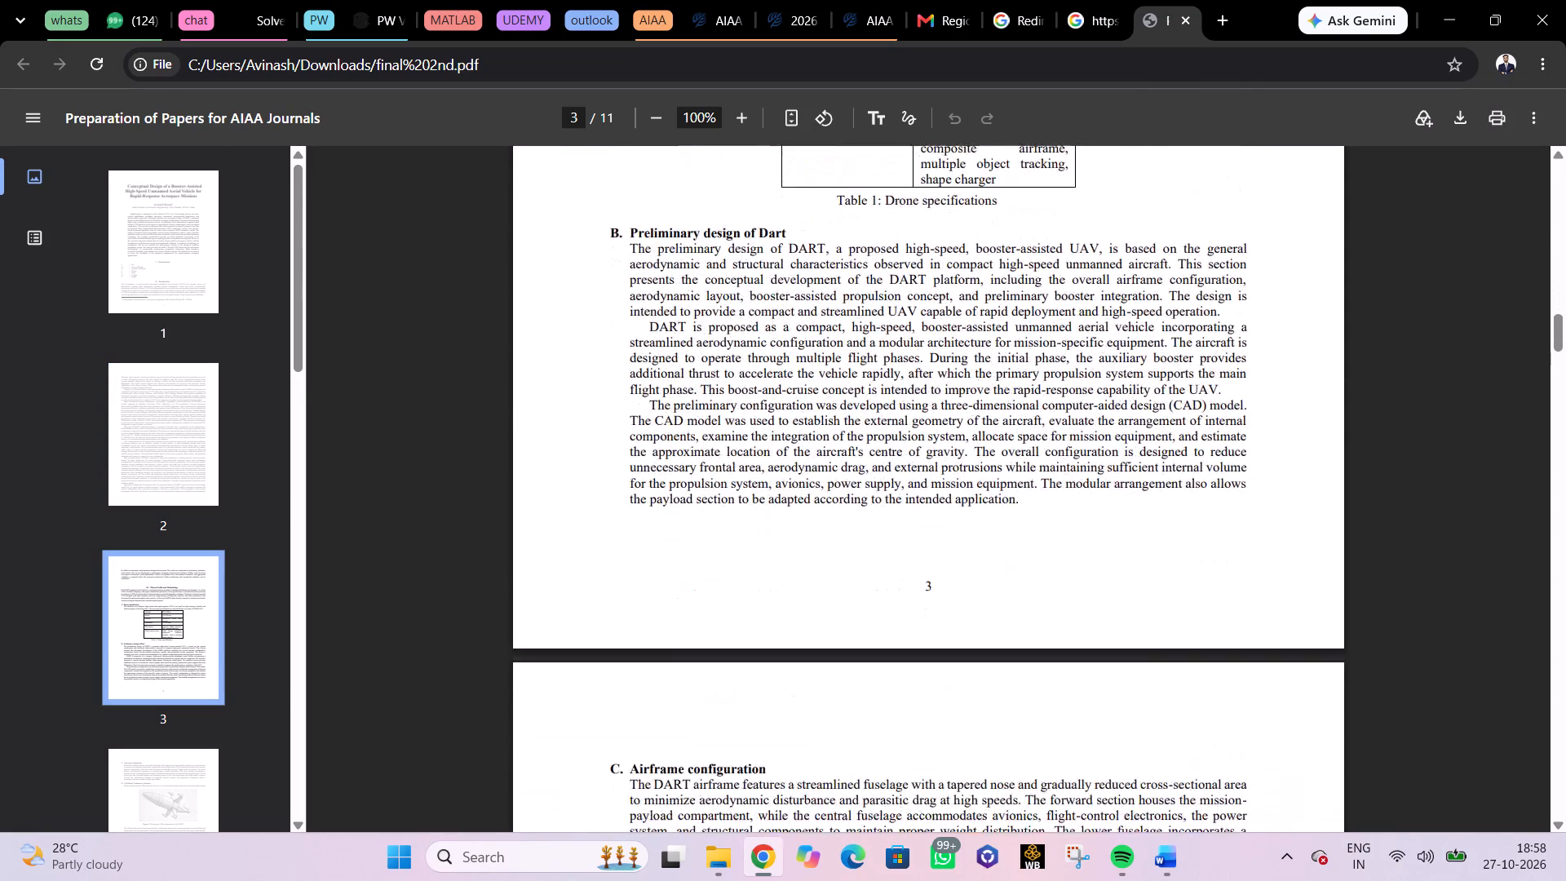
{"action": "scroll", "coordinate": [1010, 460], "scroll_direction": "down", "scroll_amount": 10}
{"action": "scroll", "coordinate": [1006, 462], "scroll_direction": "up", "scroll_amount": 7}
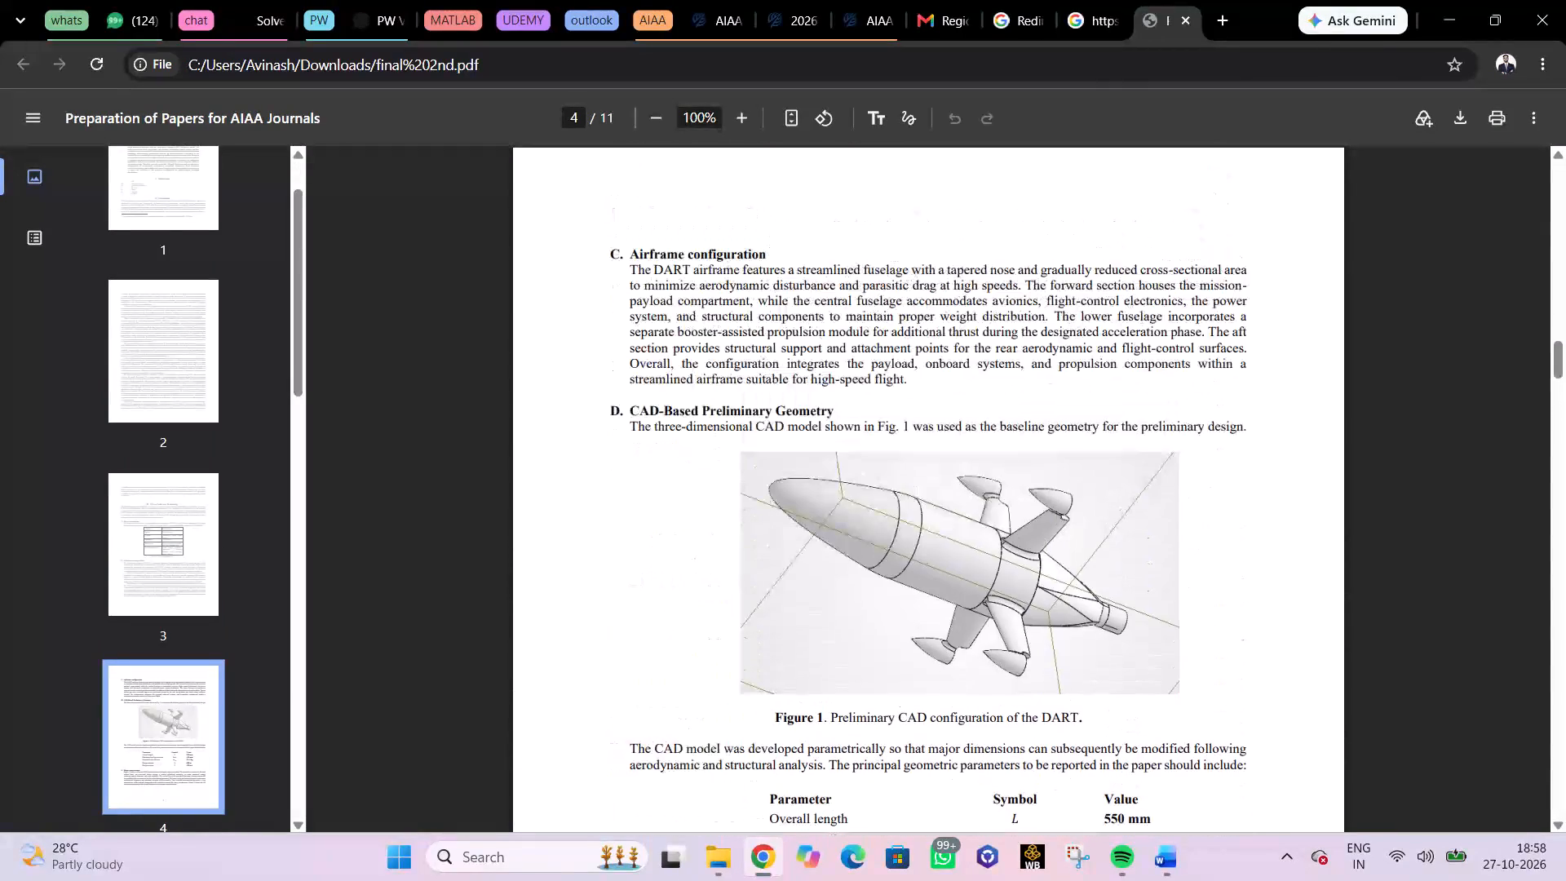
{"action": "scroll", "coordinate": [958, 457], "scroll_direction": "up", "scroll_amount": 1}
{"action": "scroll", "coordinate": [958, 456], "scroll_direction": "down", "scroll_amount": 1}
{"action": "scroll", "coordinate": [958, 456], "scroll_direction": "up", "scroll_amount": 6}
{"action": "scroll", "coordinate": [960, 454], "scroll_direction": "down", "scroll_amount": 4}
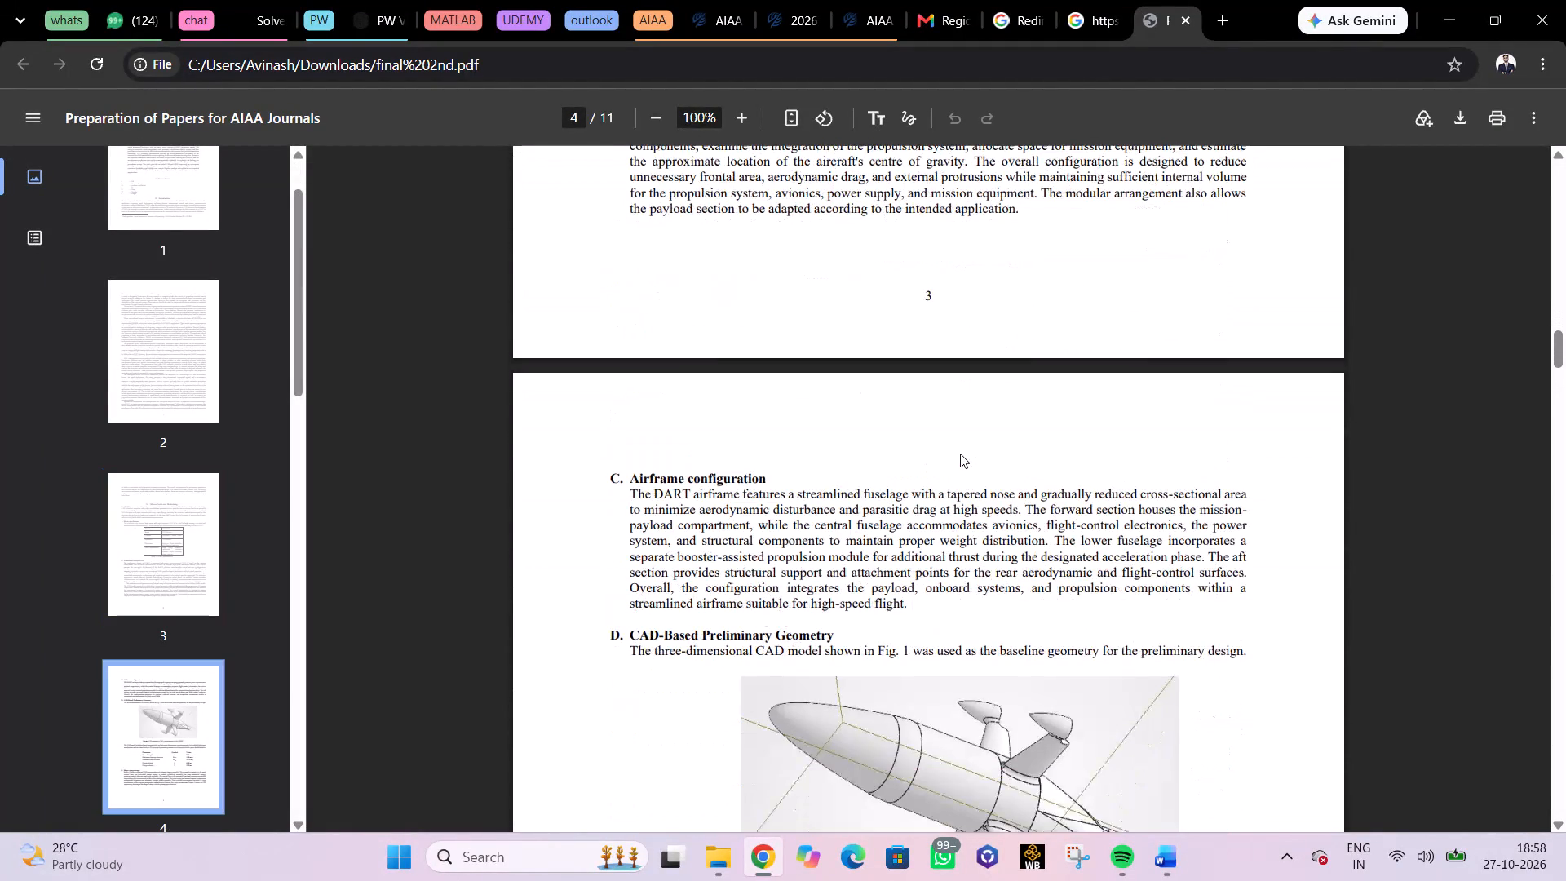
{"action": "scroll", "coordinate": [960, 454], "scroll_direction": "up", "scroll_amount": 3}
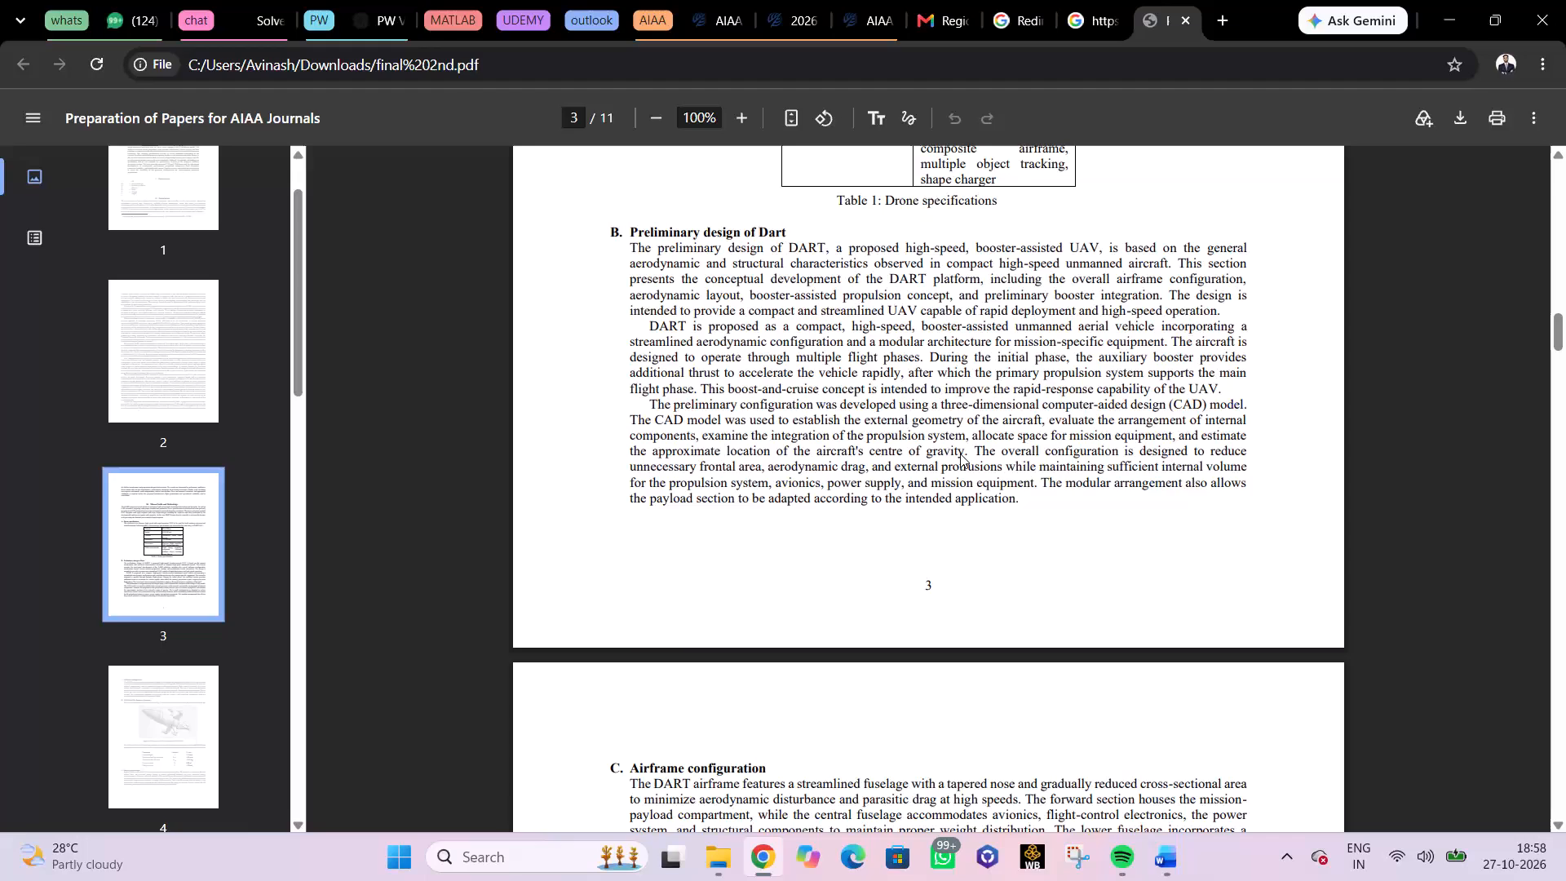
{"action": "scroll", "coordinate": [960, 454], "scroll_direction": "down", "scroll_amount": 15}
{"action": "scroll", "coordinate": [960, 454], "scroll_direction": "up", "scroll_amount": 4}
{"action": "scroll", "coordinate": [960, 454], "scroll_direction": "down", "scroll_amount": 14}
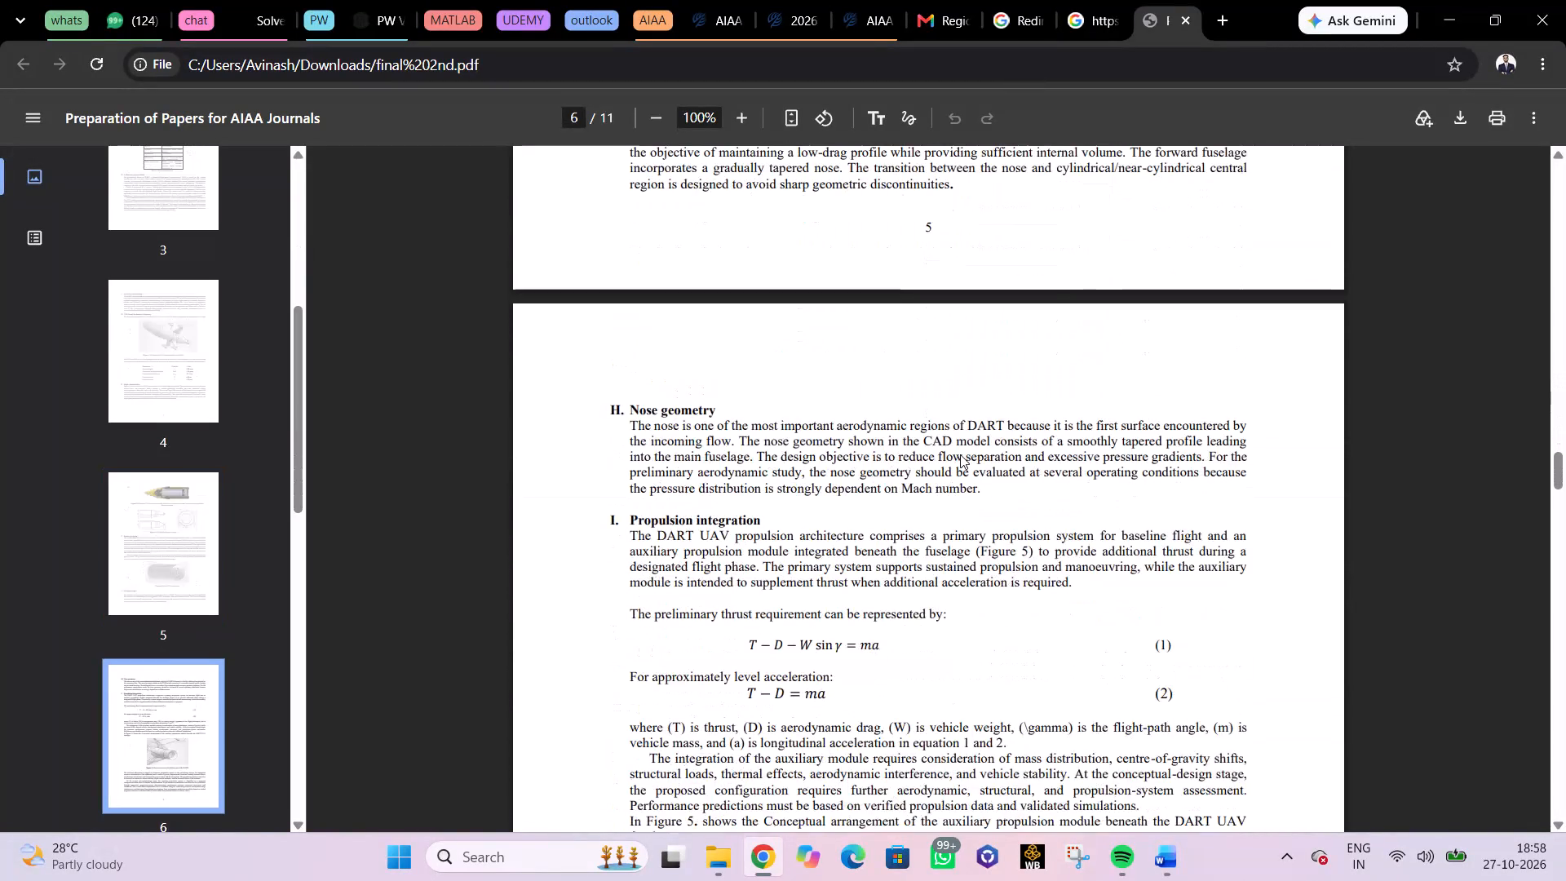
{"action": "scroll", "coordinate": [960, 454], "scroll_direction": "down", "scroll_amount": 8}
{"action": "scroll", "coordinate": [960, 454], "scroll_direction": "up", "scroll_amount": 5}
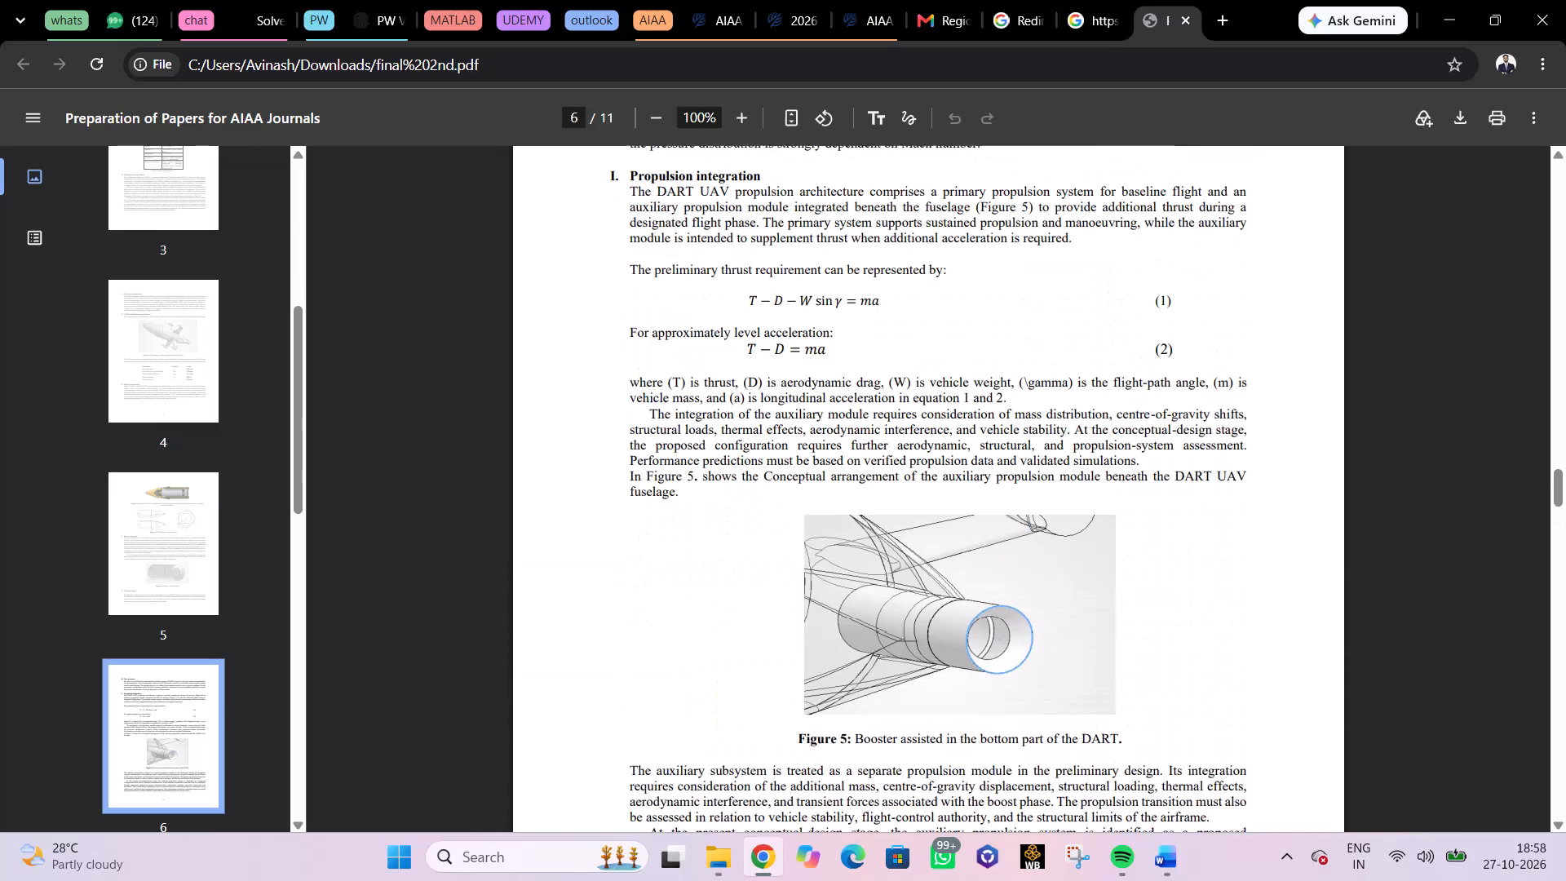
{"action": "scroll", "coordinate": [960, 452], "scroll_direction": "down", "scroll_amount": 5}
{"action": "scroll", "coordinate": [960, 452], "scroll_direction": "up", "scroll_amount": 4}
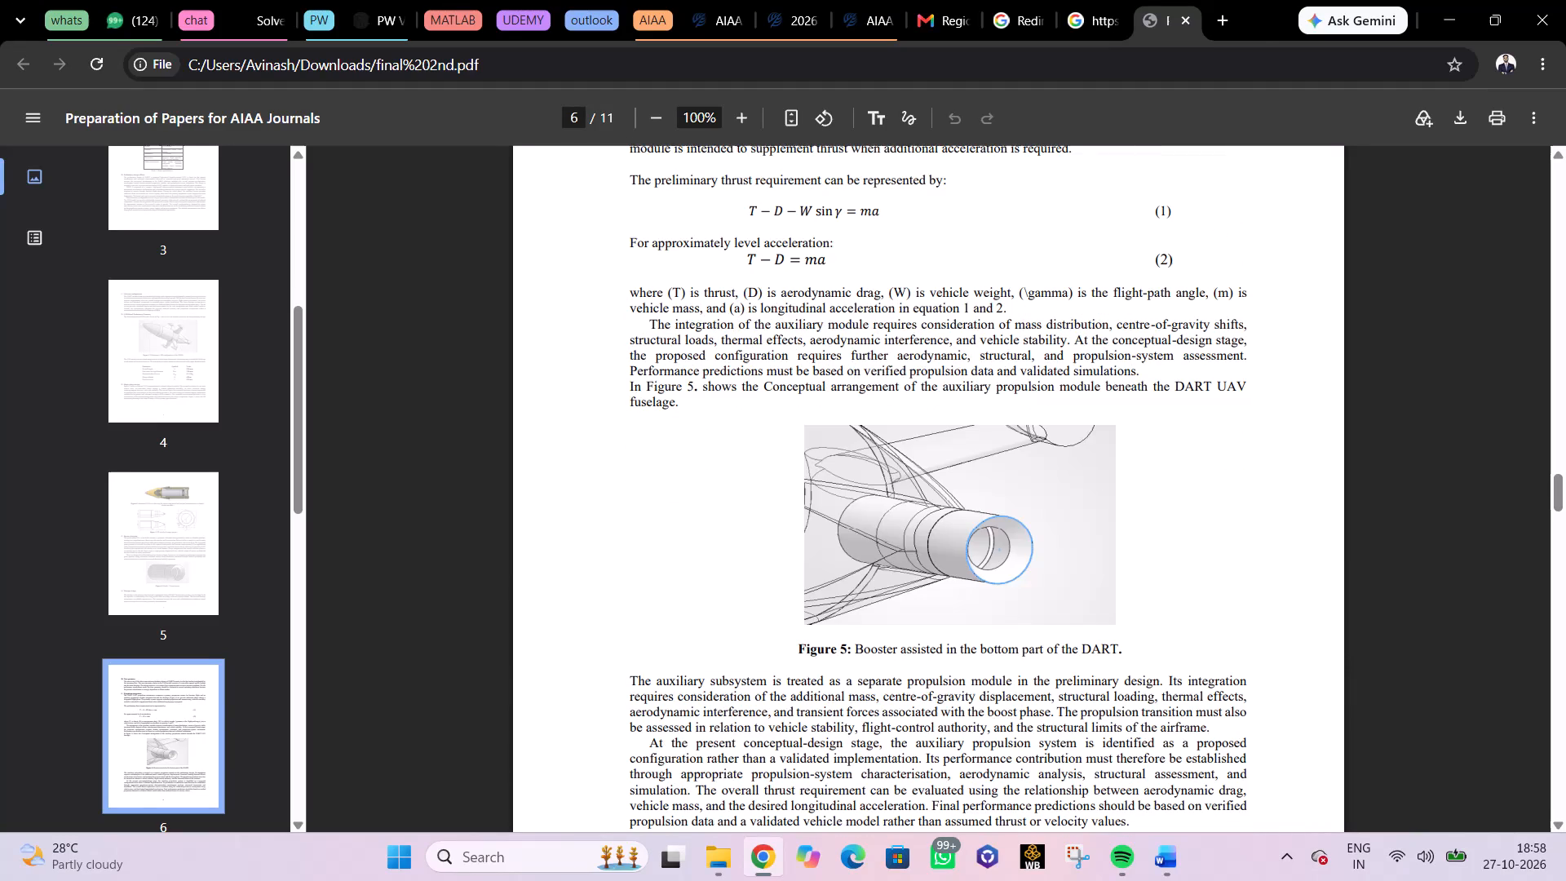
{"action": "scroll", "coordinate": [960, 452], "scroll_direction": "down", "scroll_amount": 8}
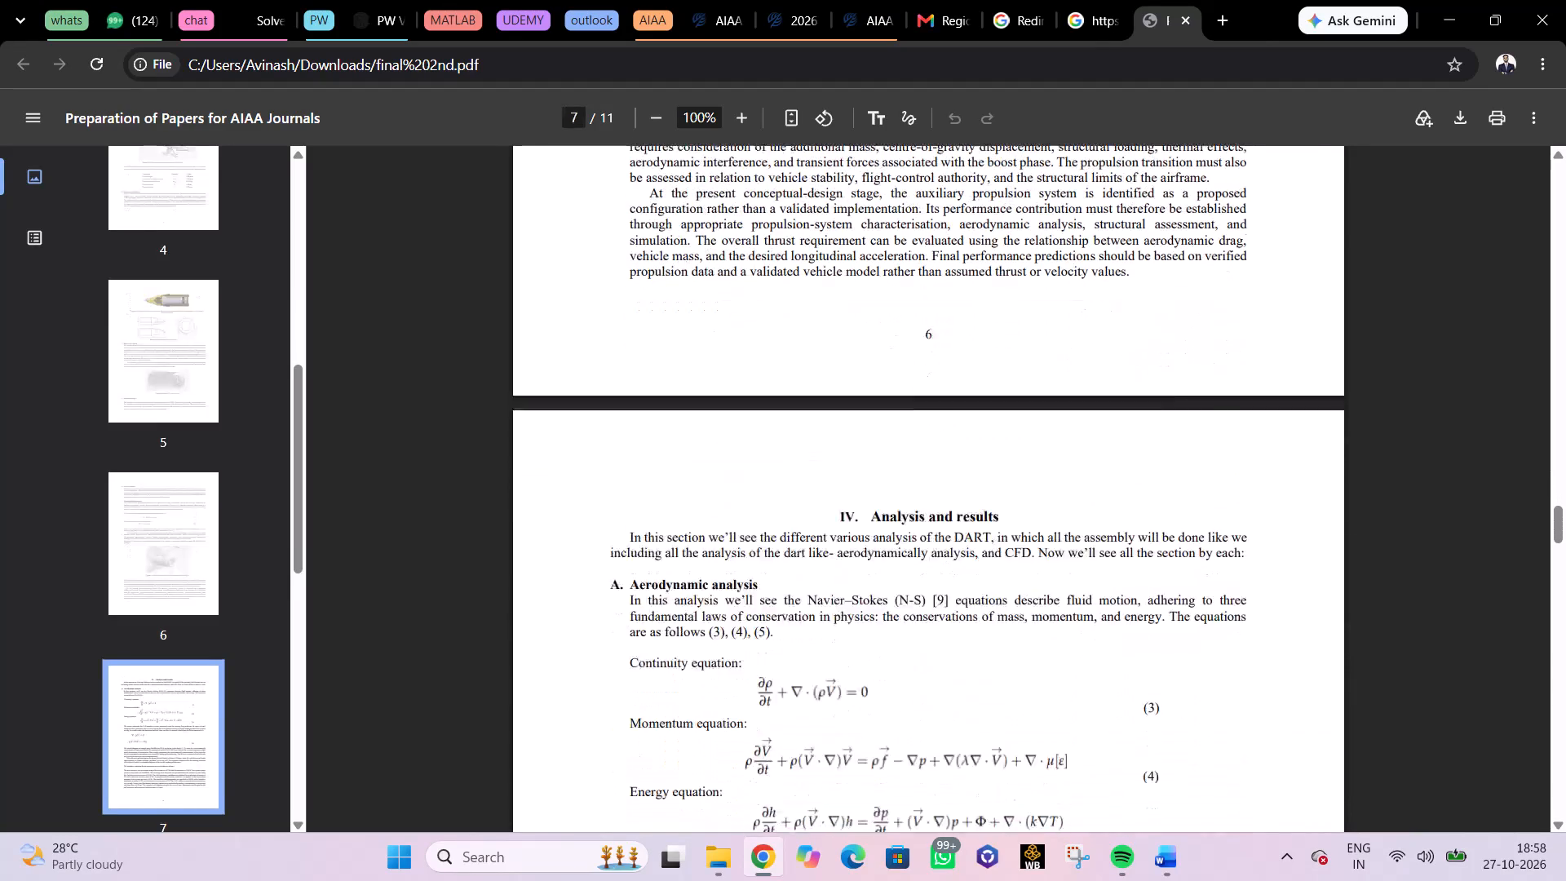
{"action": "scroll", "coordinate": [960, 452], "scroll_direction": "down", "scroll_amount": 3}
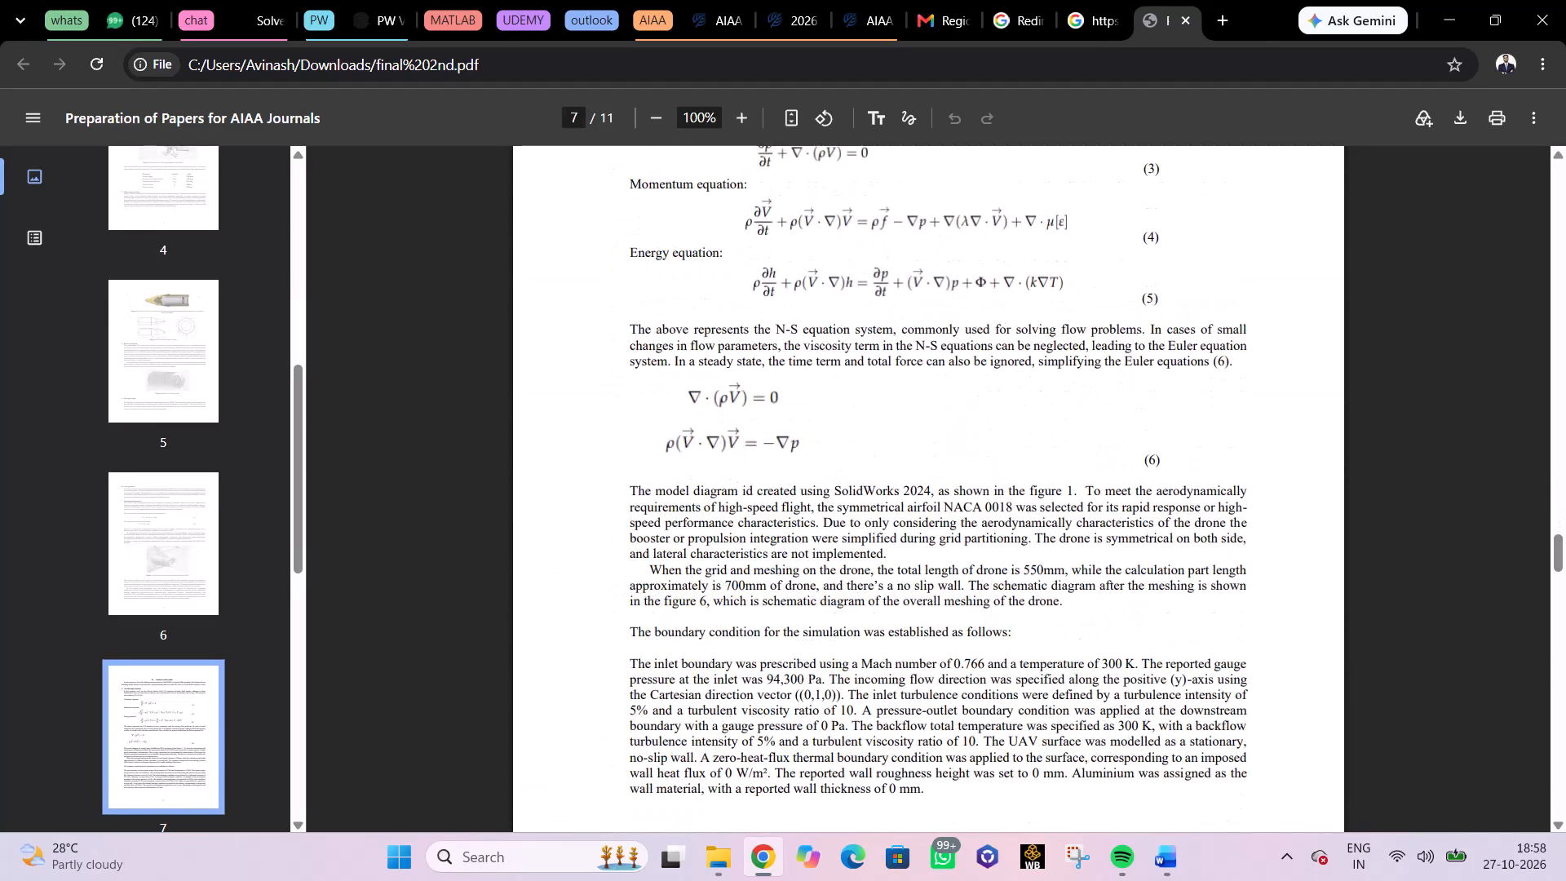
{"action": "scroll", "coordinate": [960, 452], "scroll_direction": "down", "scroll_amount": 13}
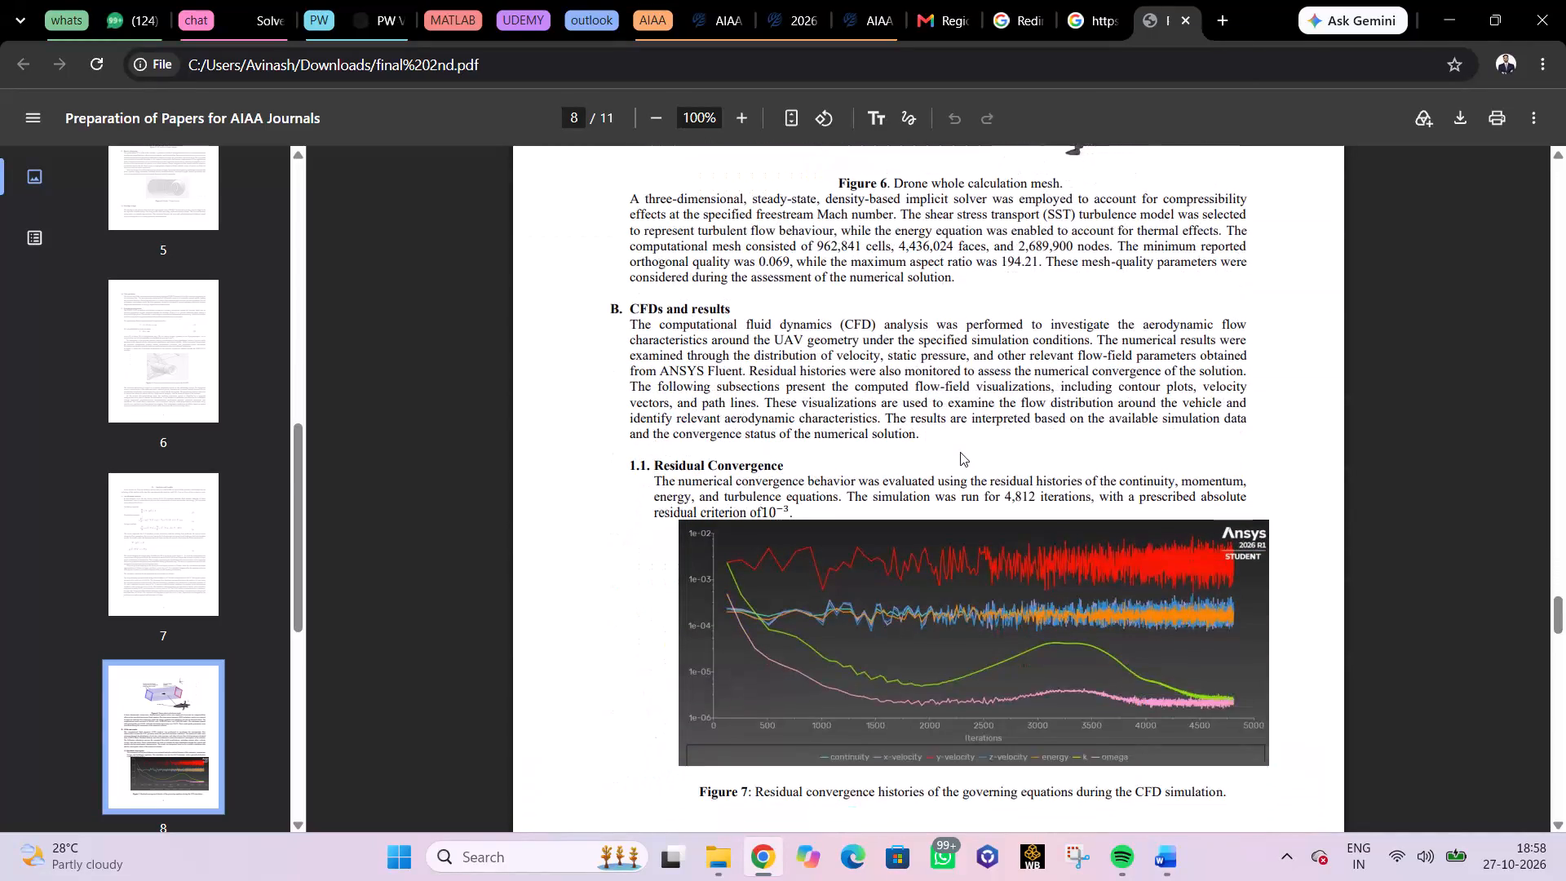
{"action": "scroll", "coordinate": [960, 452], "scroll_direction": "down", "scroll_amount": 12}
{"action": "scroll", "coordinate": [960, 452], "scroll_direction": "down", "scroll_amount": 9}
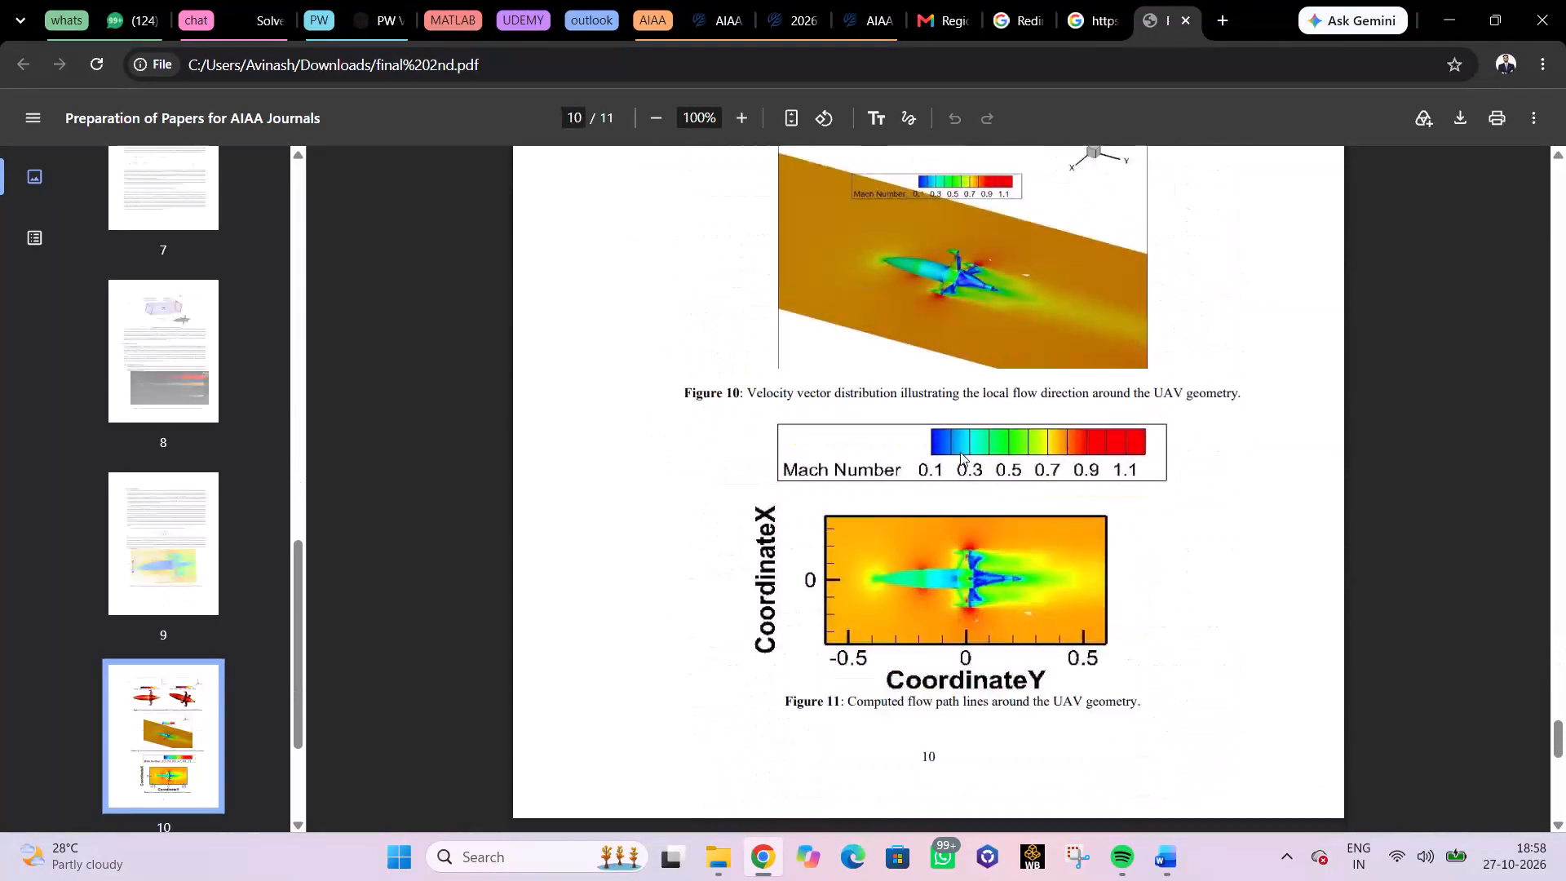
{"action": "scroll", "coordinate": [960, 452], "scroll_direction": "down", "scroll_amount": 8}
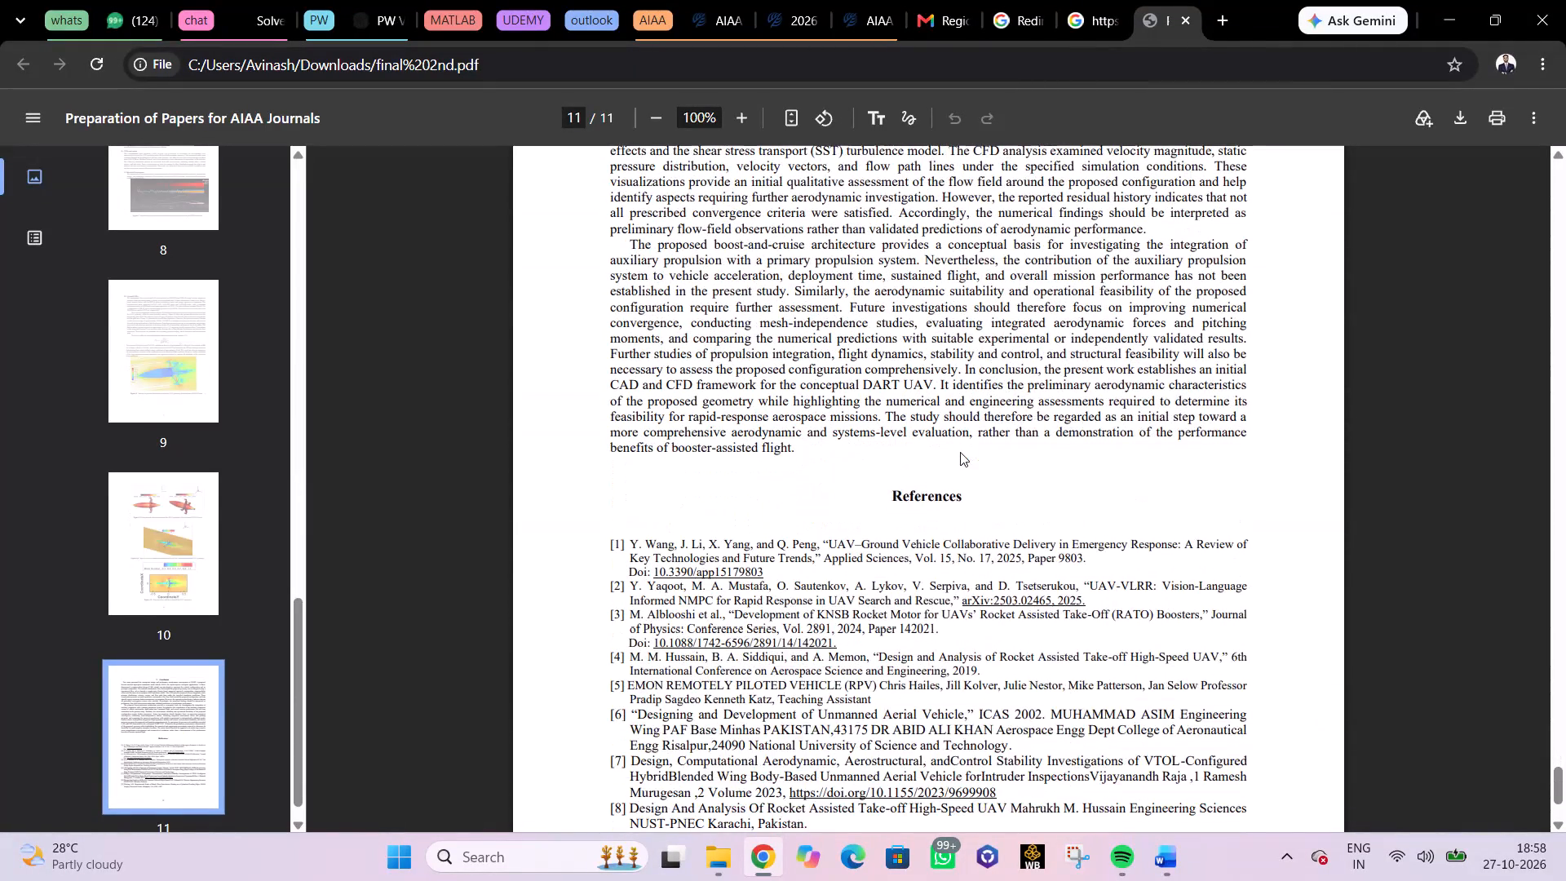
{"action": "scroll", "coordinate": [960, 452], "scroll_direction": "down", "scroll_amount": 5}
{"action": "scroll", "coordinate": [960, 452], "scroll_direction": "up", "scroll_amount": 1}
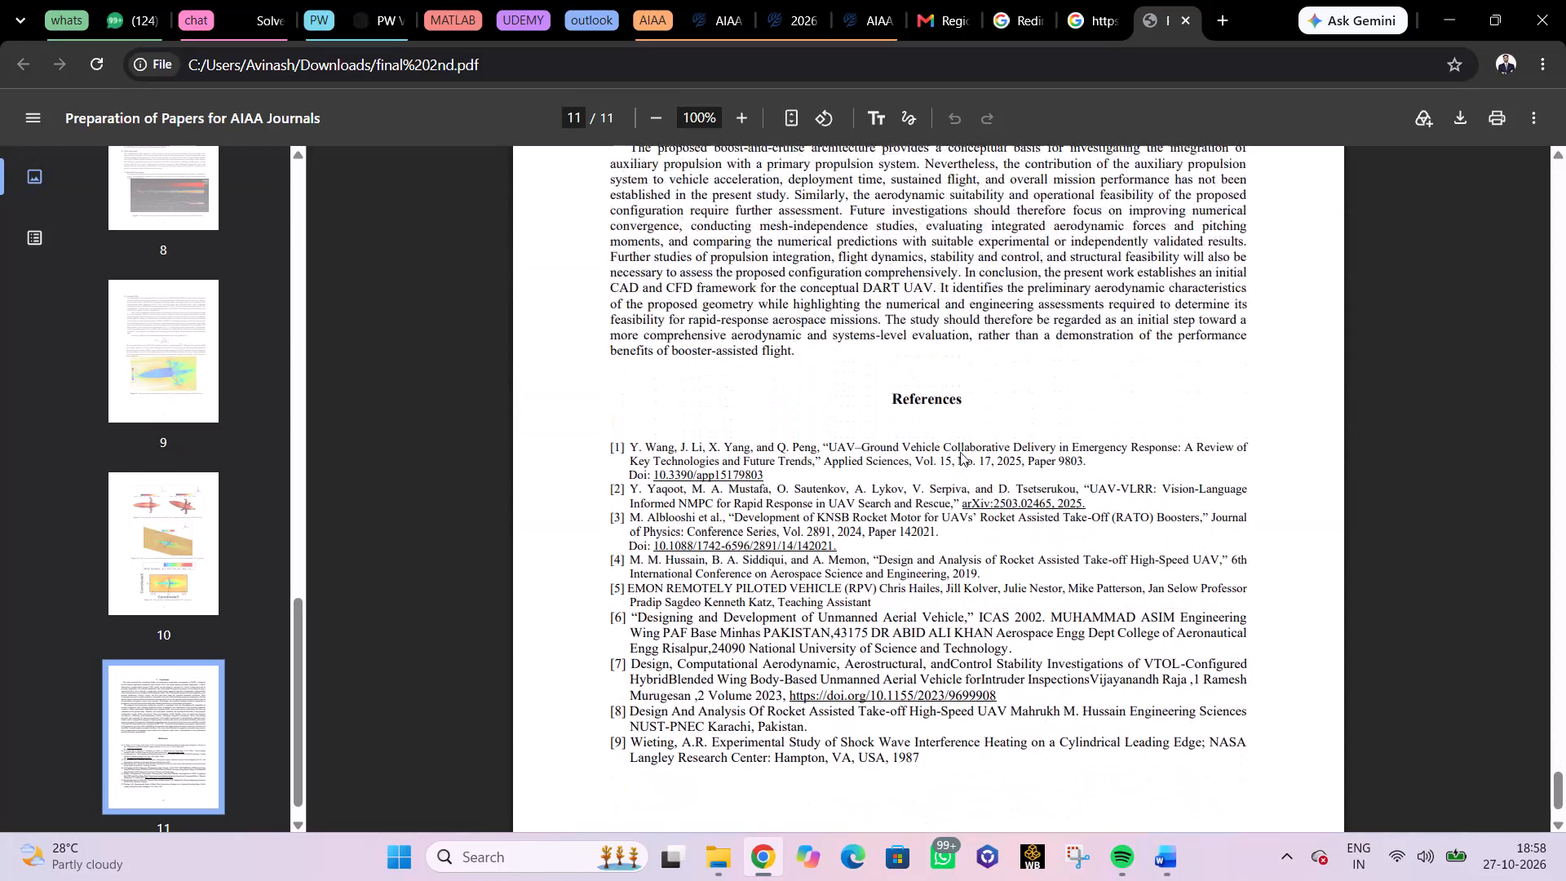
Recheck the last pages of the exported PDF, from the Mach number figures through the Conclusion and References.
{"action": "scroll", "coordinate": [960, 452], "scroll_direction": "up", "scroll_amount": 3}
{"action": "scroll", "coordinate": [960, 452], "scroll_direction": "down", "scroll_amount": 5}
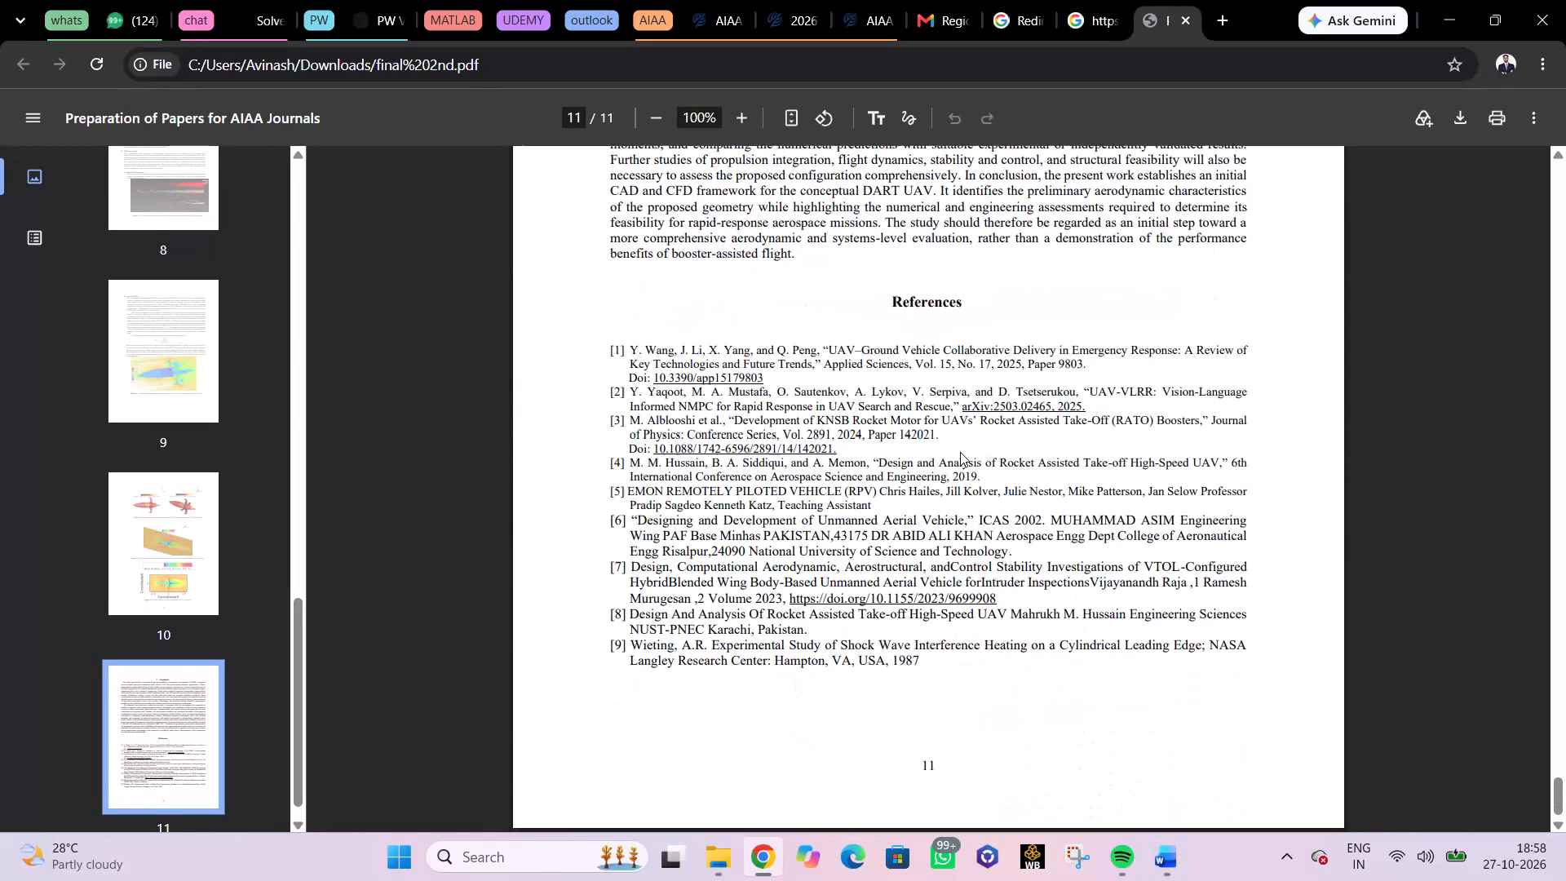
{"action": "scroll", "coordinate": [960, 452], "scroll_direction": "up", "scroll_amount": 7}
{"action": "scroll", "coordinate": [960, 452], "scroll_direction": "down", "scroll_amount": 1}
{"action": "scroll", "coordinate": [960, 452], "scroll_direction": "up", "scroll_amount": 3}
{"action": "scroll", "coordinate": [960, 452], "scroll_direction": "down", "scroll_amount": 1}
{"action": "scroll", "coordinate": [960, 452], "scroll_direction": "up", "scroll_amount": 5}
{"action": "scroll", "coordinate": [960, 452], "scroll_direction": "down", "scroll_amount": 2}
{"action": "scroll", "coordinate": [960, 452], "scroll_direction": "up", "scroll_amount": 2}
{"action": "scroll", "coordinate": [960, 452], "scroll_direction": "down", "scroll_amount": 6}
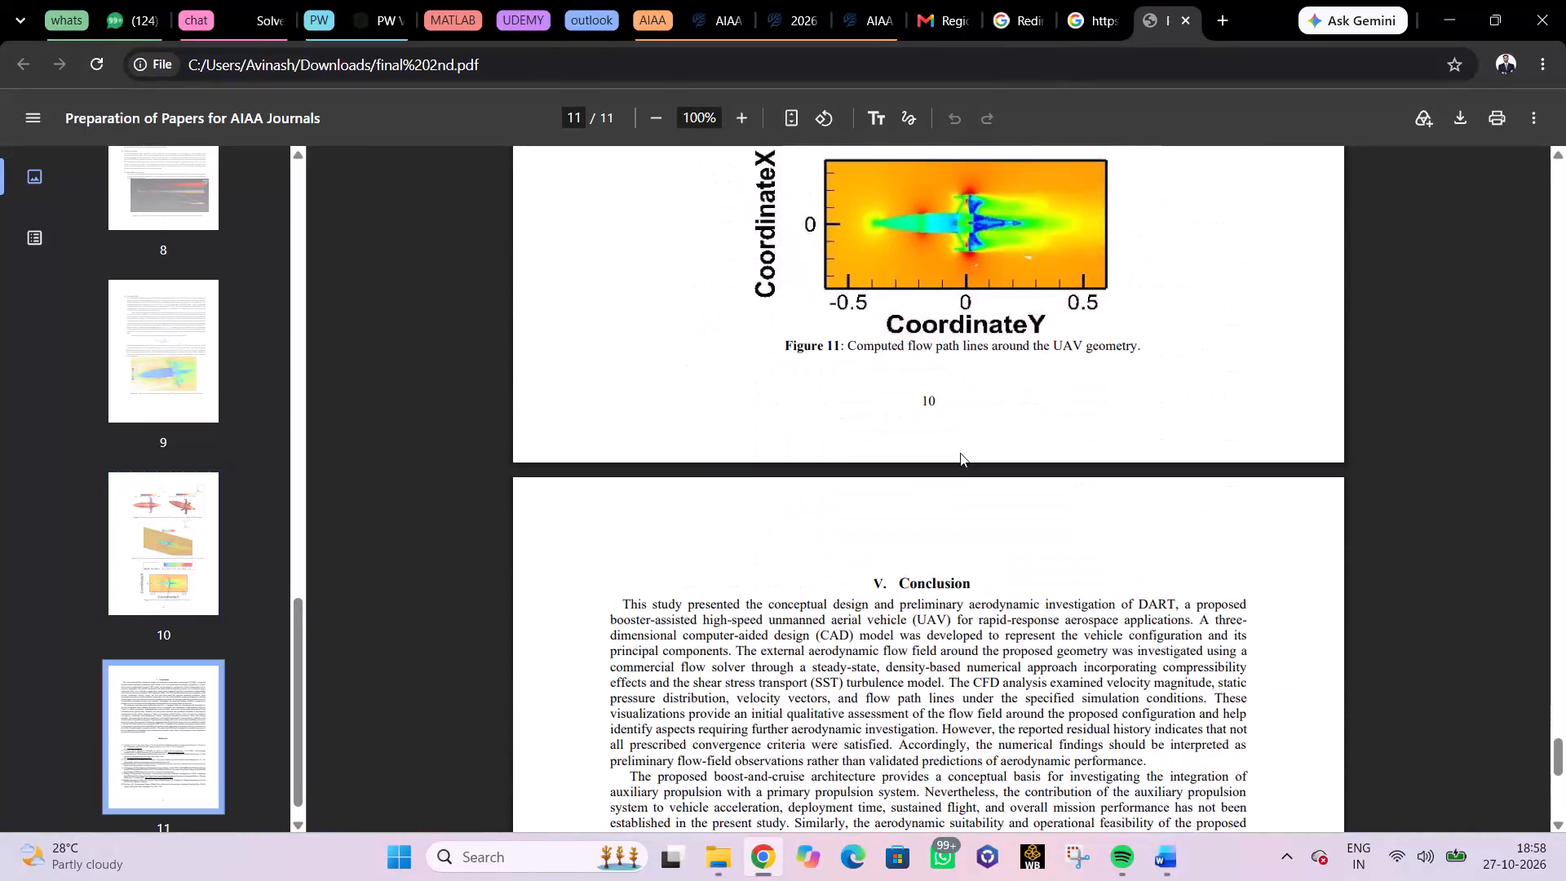
{"action": "scroll", "coordinate": [960, 453], "scroll_direction": "down", "scroll_amount": 8}
{"action": "scroll", "coordinate": [960, 453], "scroll_direction": "up", "scroll_amount": 1}
{"action": "scroll", "coordinate": [960, 453], "scroll_direction": "down", "scroll_amount": 3}
{"action": "scroll", "coordinate": [960, 453], "scroll_direction": "up", "scroll_amount": 12}
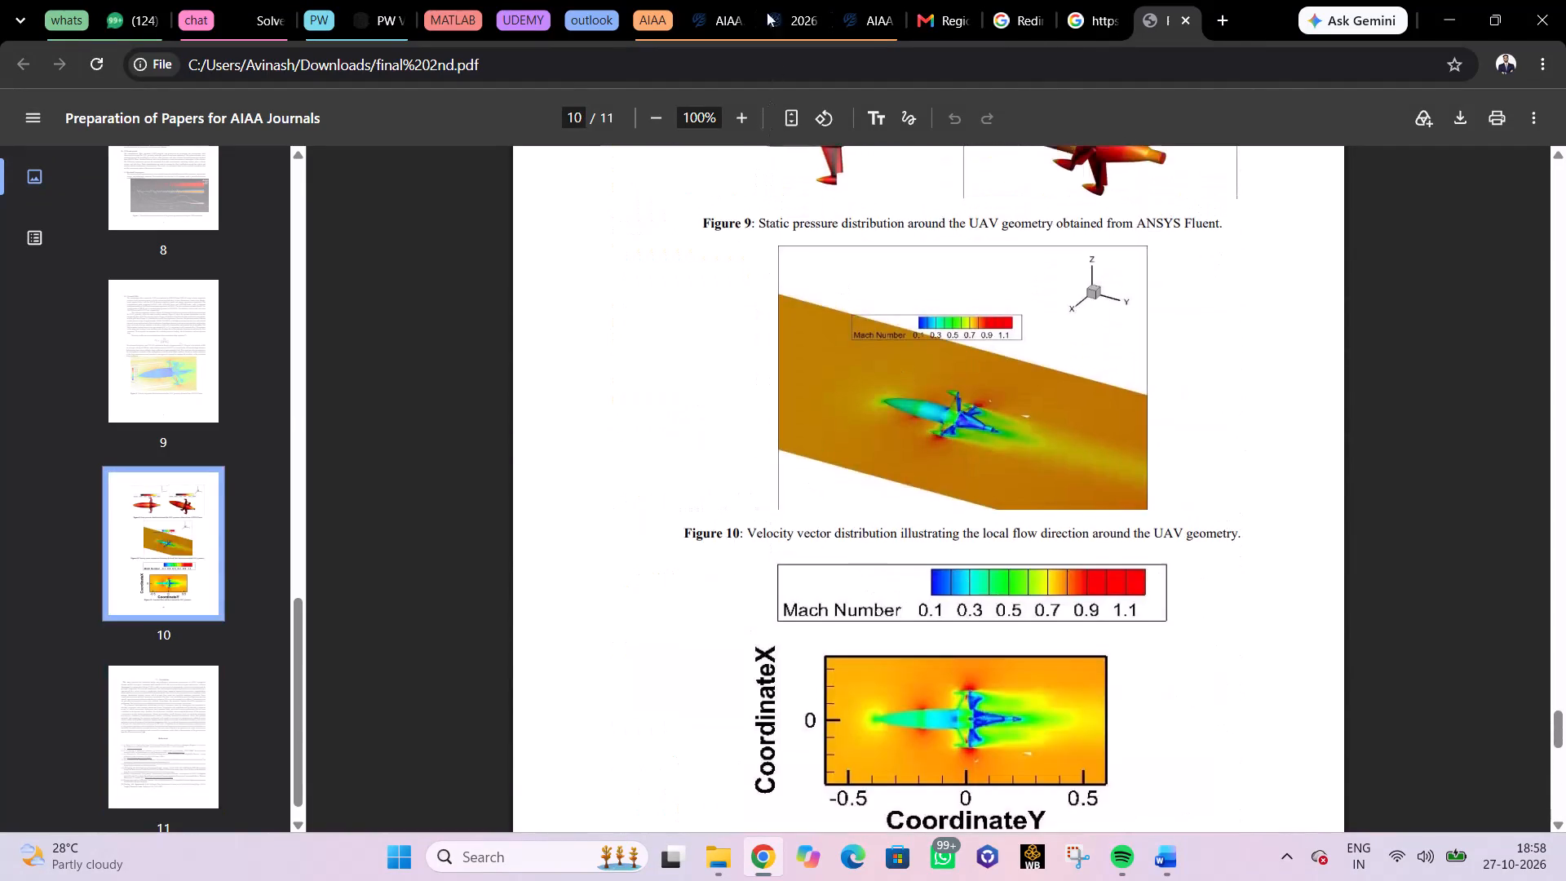
Delete the uploaded AIAAFINAL.pdf from the Final Paper Submission page of the AIAA Region VII Student Paper Conference application.
{"action": "left_click", "coordinate": [803, 0]}
{"action": "left_click", "coordinate": [862, 0]}
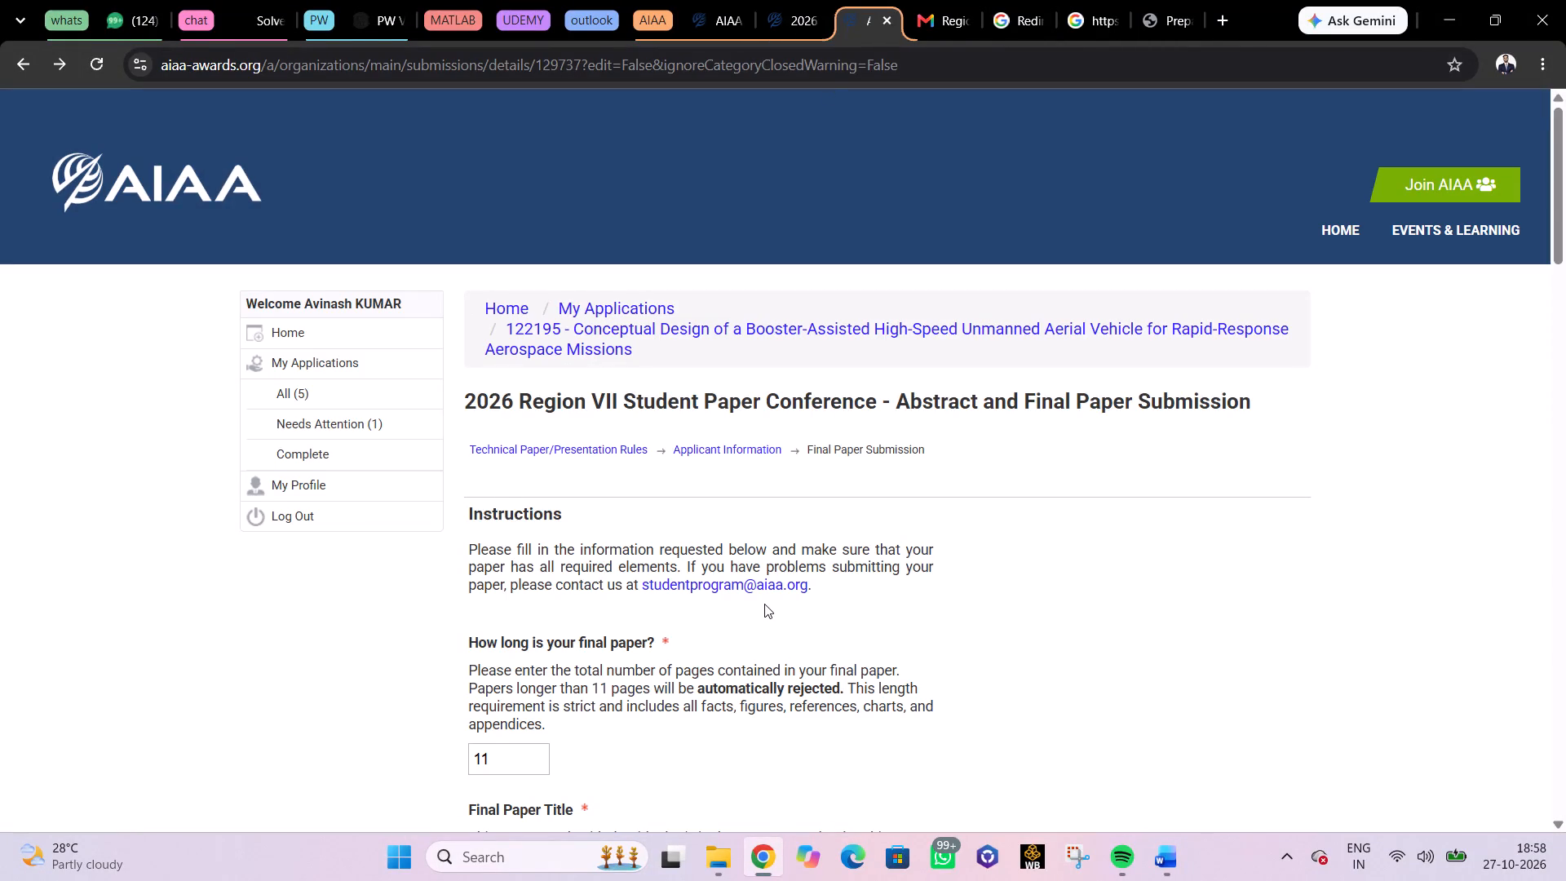
{"action": "scroll", "coordinate": [763, 601], "scroll_direction": "down", "scroll_amount": 7}
{"action": "scroll", "coordinate": [757, 593], "scroll_direction": "up", "scroll_amount": 2}
{"action": "scroll", "coordinate": [757, 593], "scroll_direction": "down", "scroll_amount": 10}
{"action": "scroll", "coordinate": [723, 562], "scroll_direction": "up", "scroll_amount": 1}
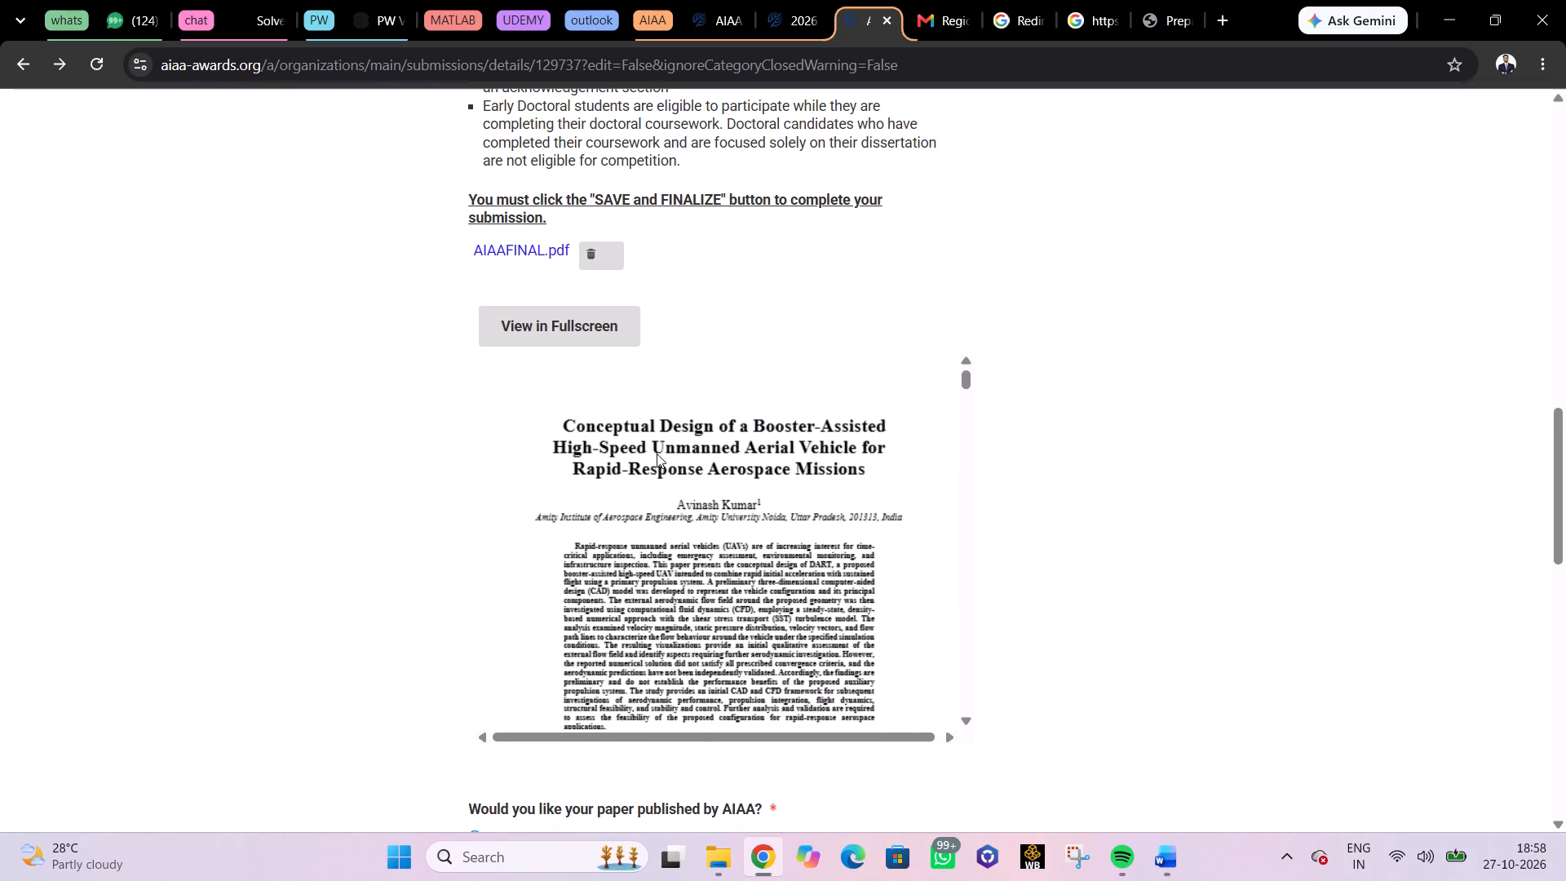
{"action": "left_click", "coordinate": [595, 256]}
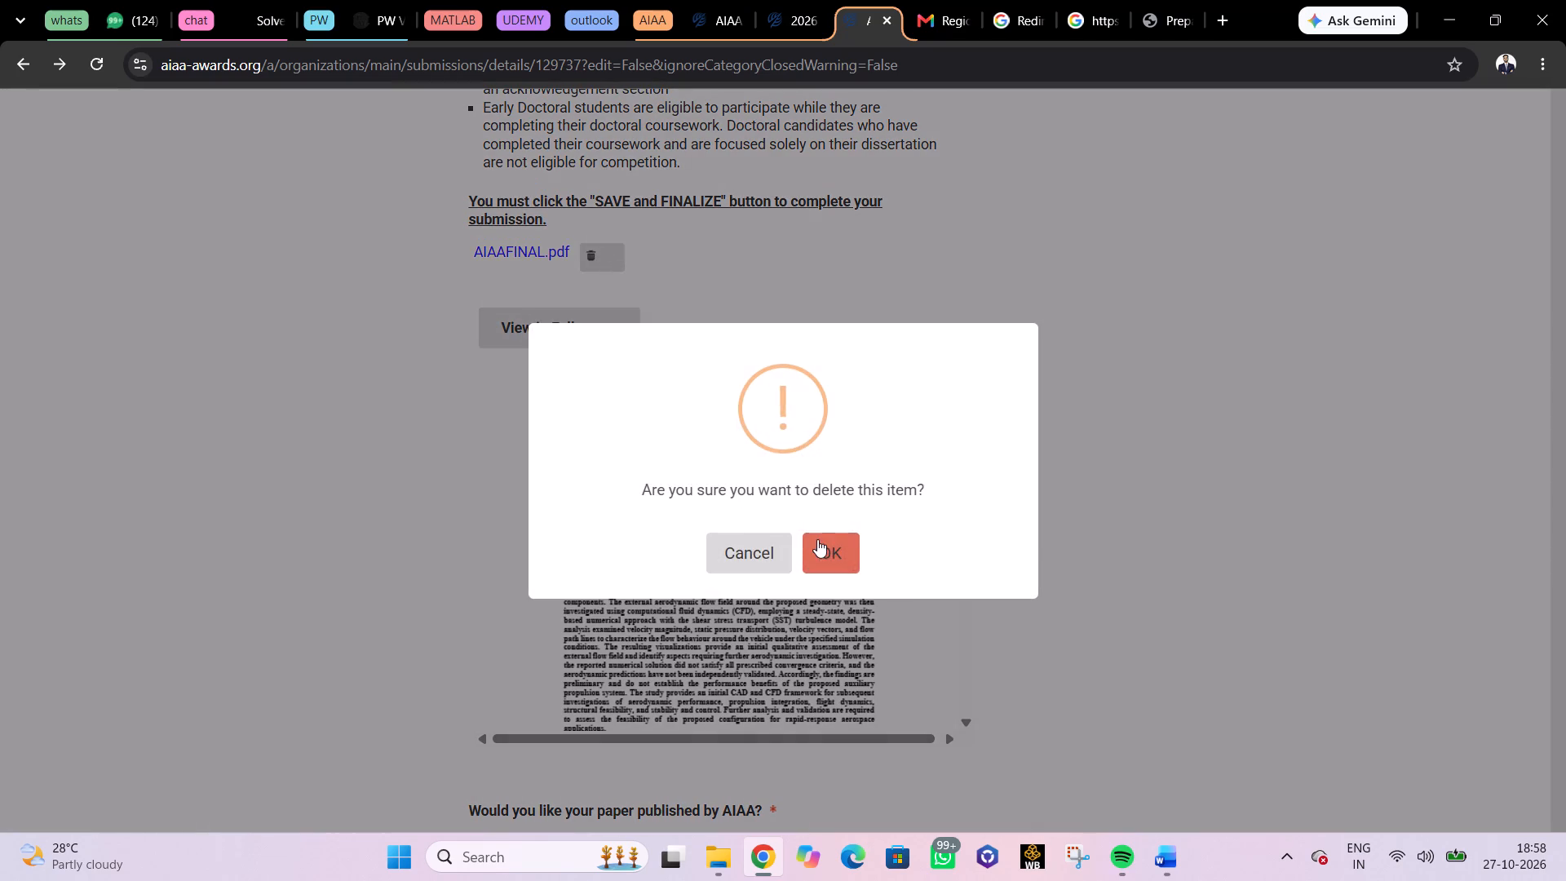
{"action": "left_click", "coordinate": [822, 541]}
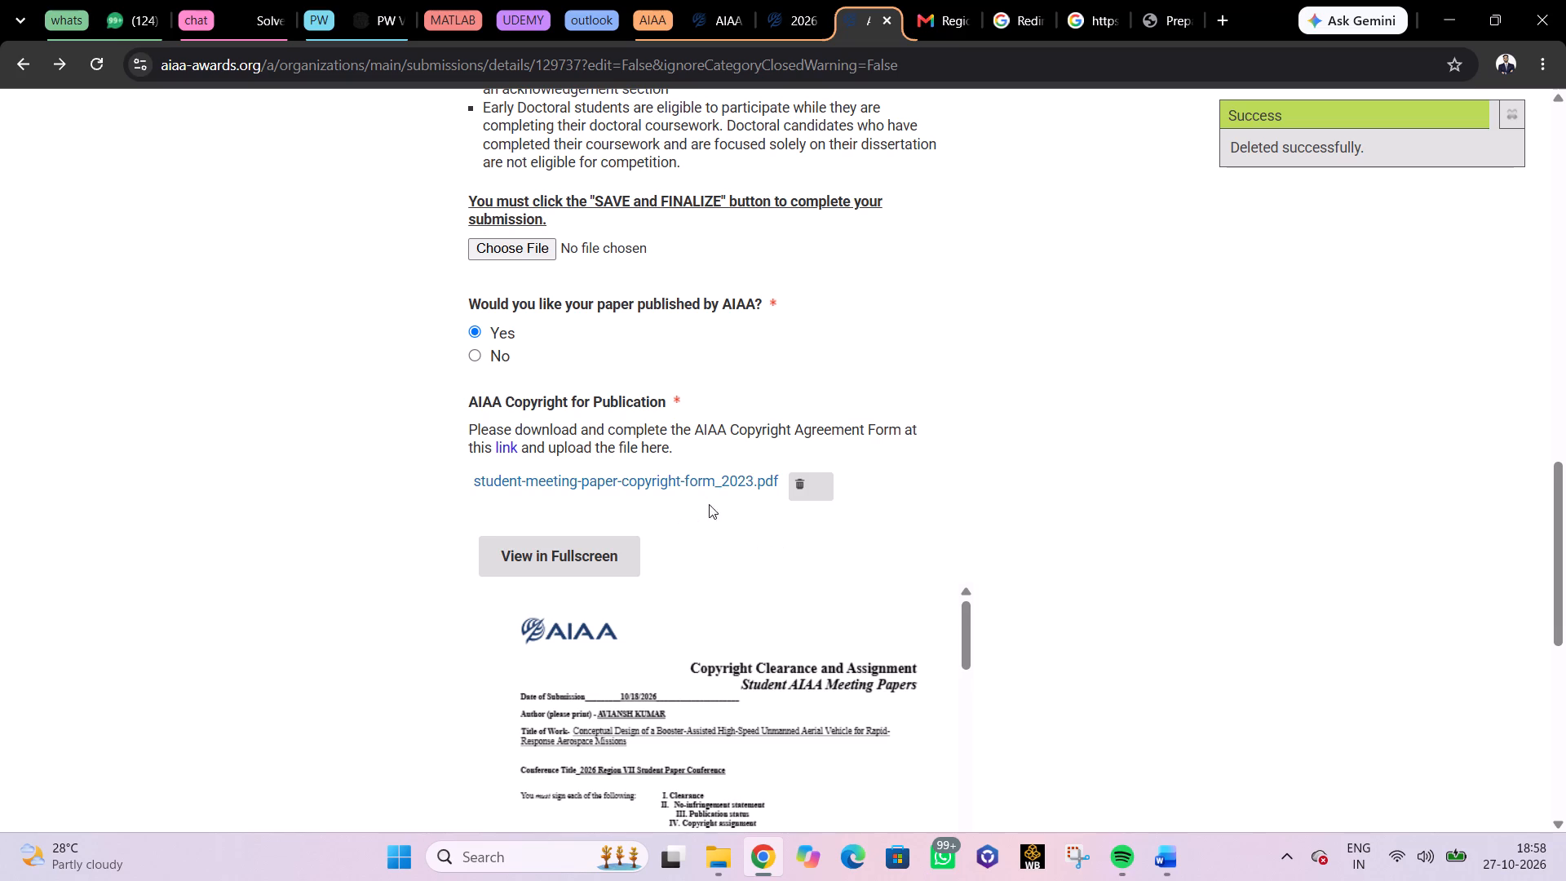
Upload the "final 2nd" PDF from Downloads as the final paper file.
{"action": "scroll", "coordinate": [662, 401], "scroll_direction": "up", "scroll_amount": 3}
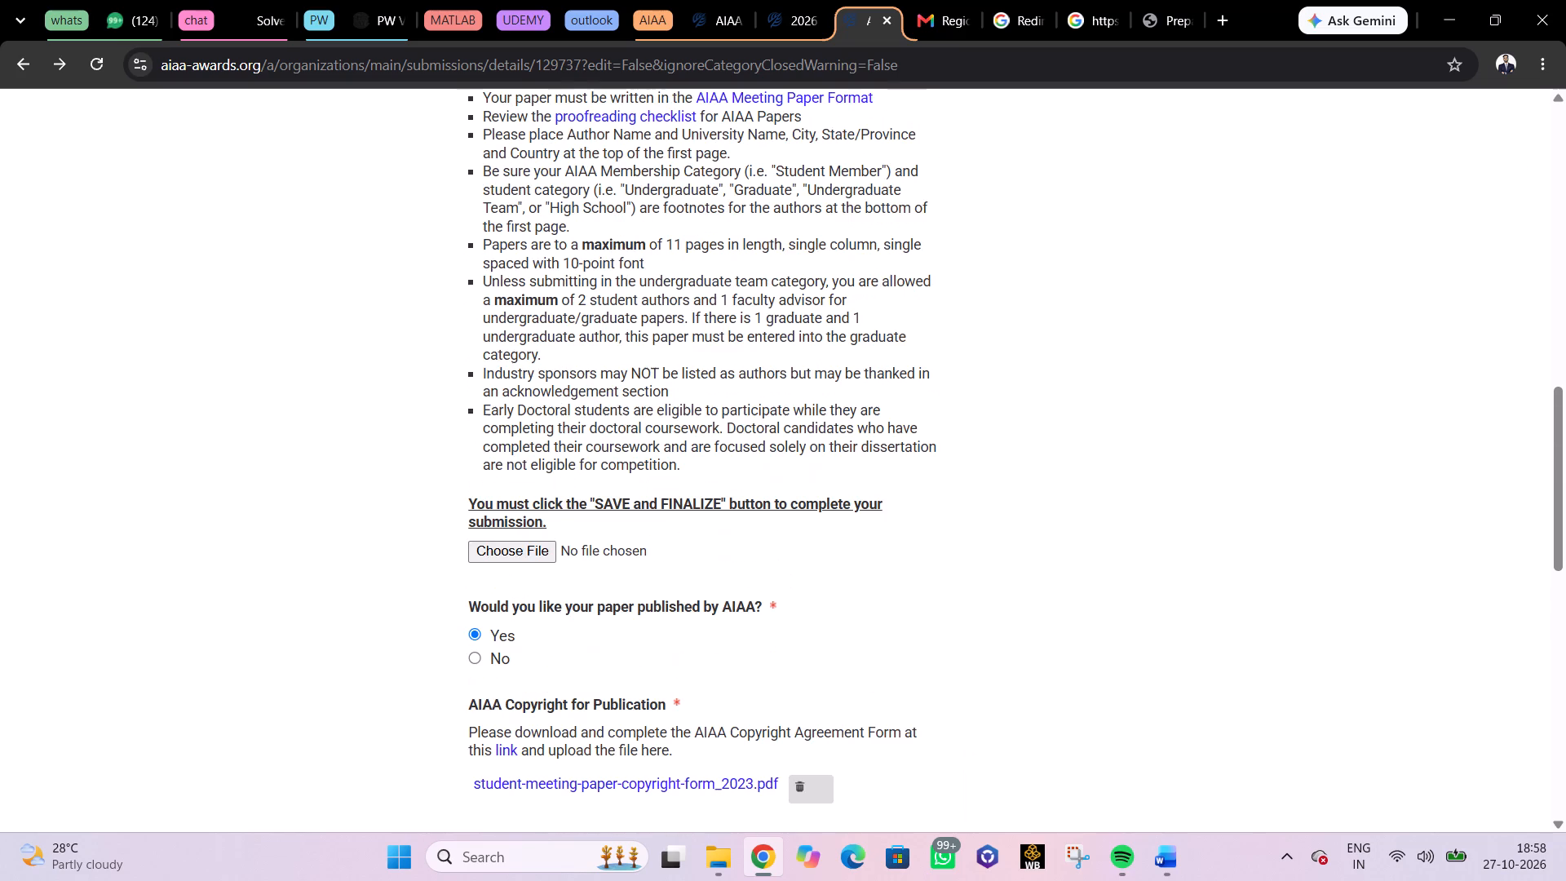
{"action": "left_click", "coordinate": [544, 544]}
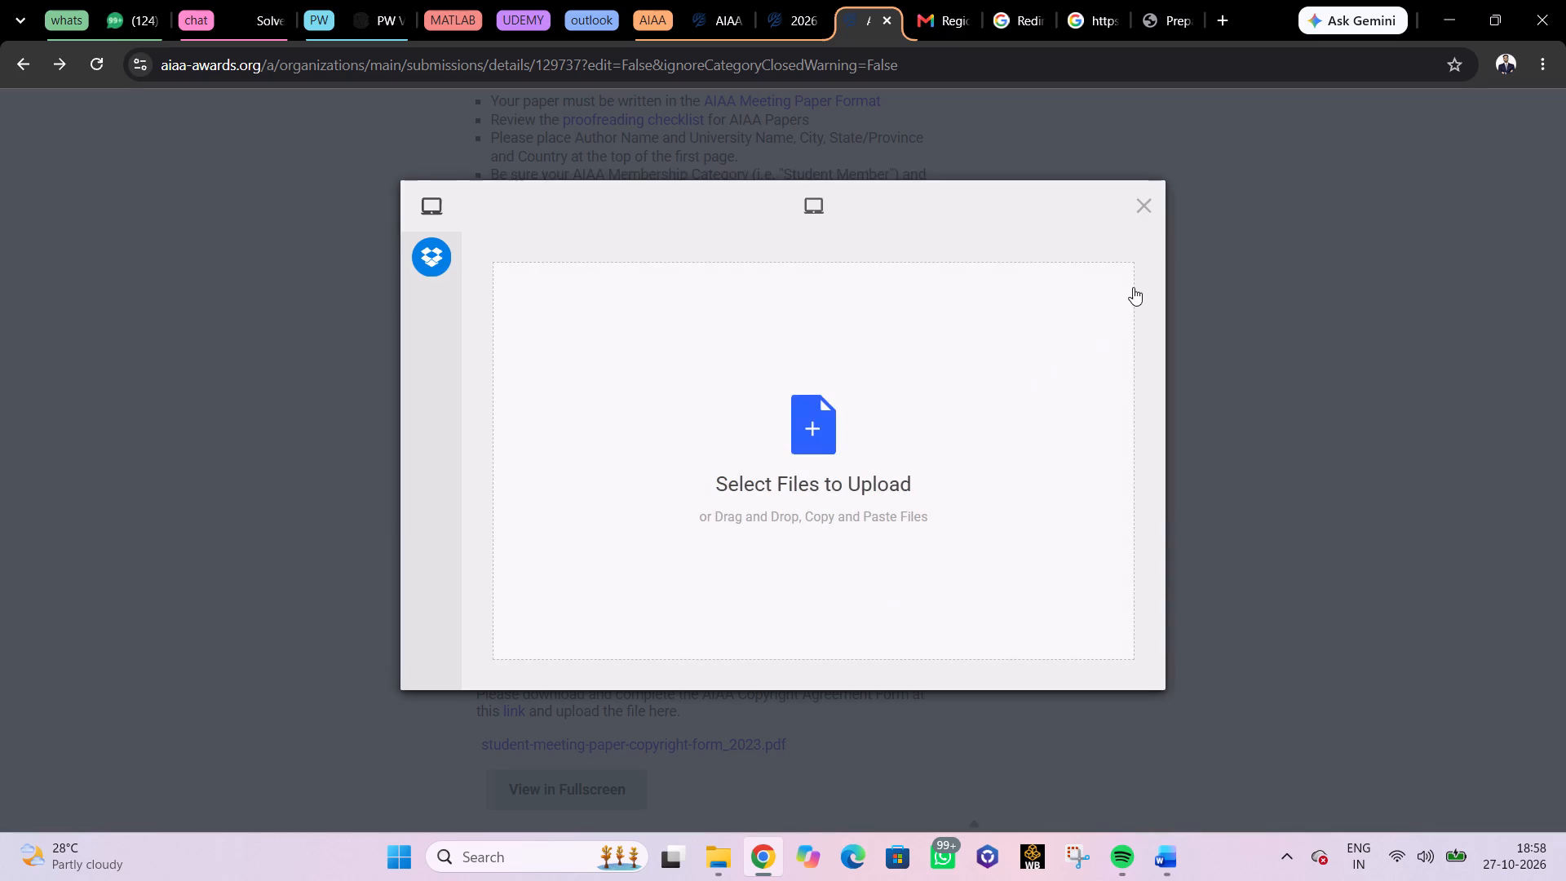
{"action": "left_click", "coordinate": [838, 435]}
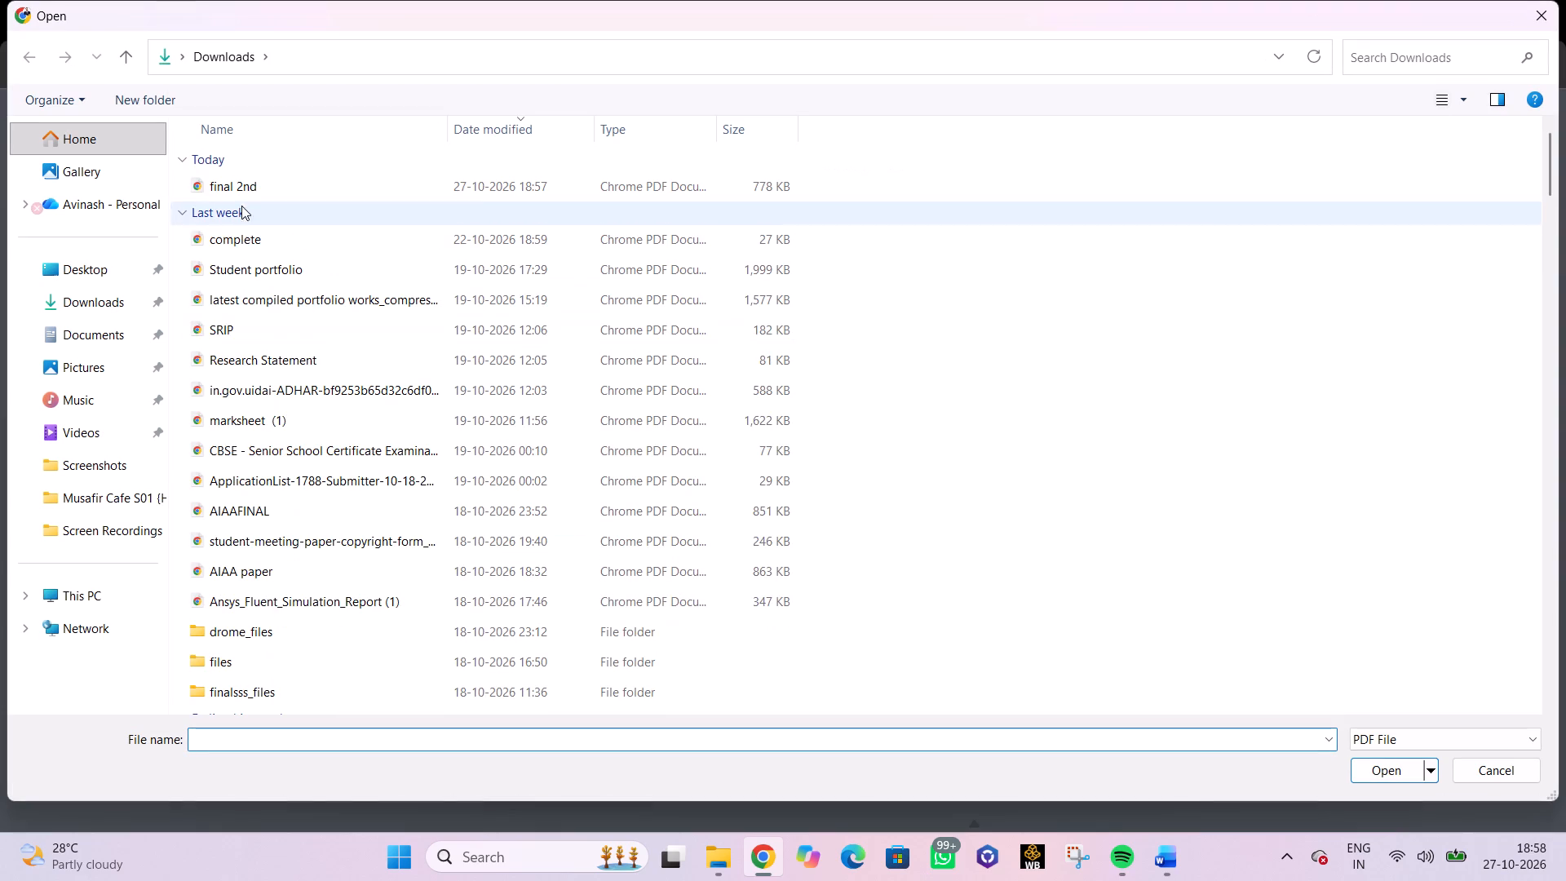
{"action": "left_click", "coordinate": [248, 190]}
{"action": "left_click", "coordinate": [1365, 771]}
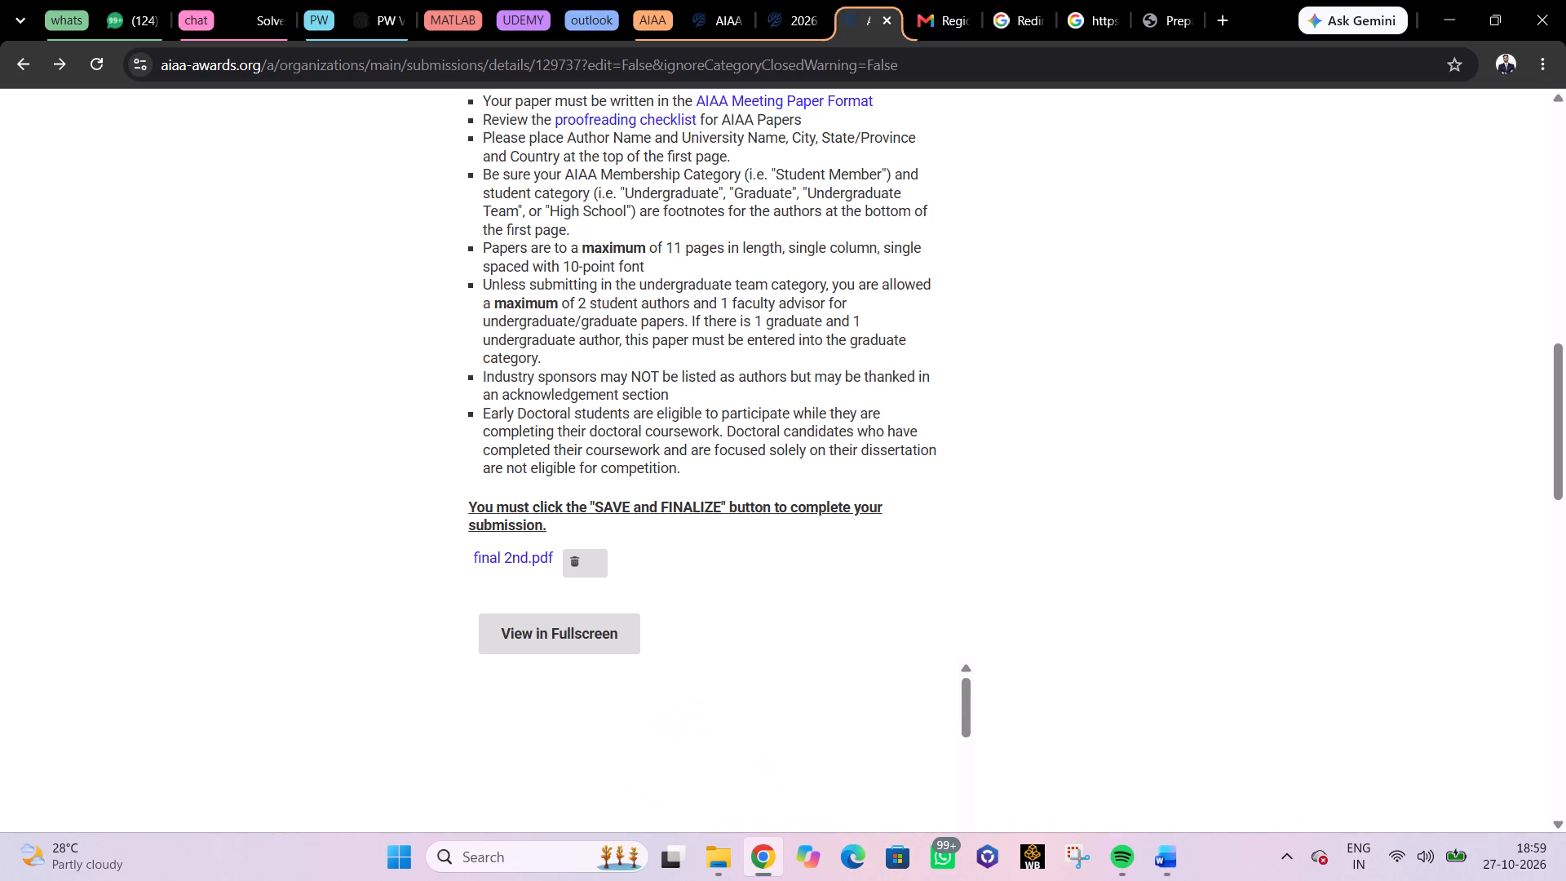
Review the uploaded paper in the embedded preview from the title page through the References.
{"action": "scroll", "coordinate": [782, 448], "scroll_direction": "down", "scroll_amount": 5}
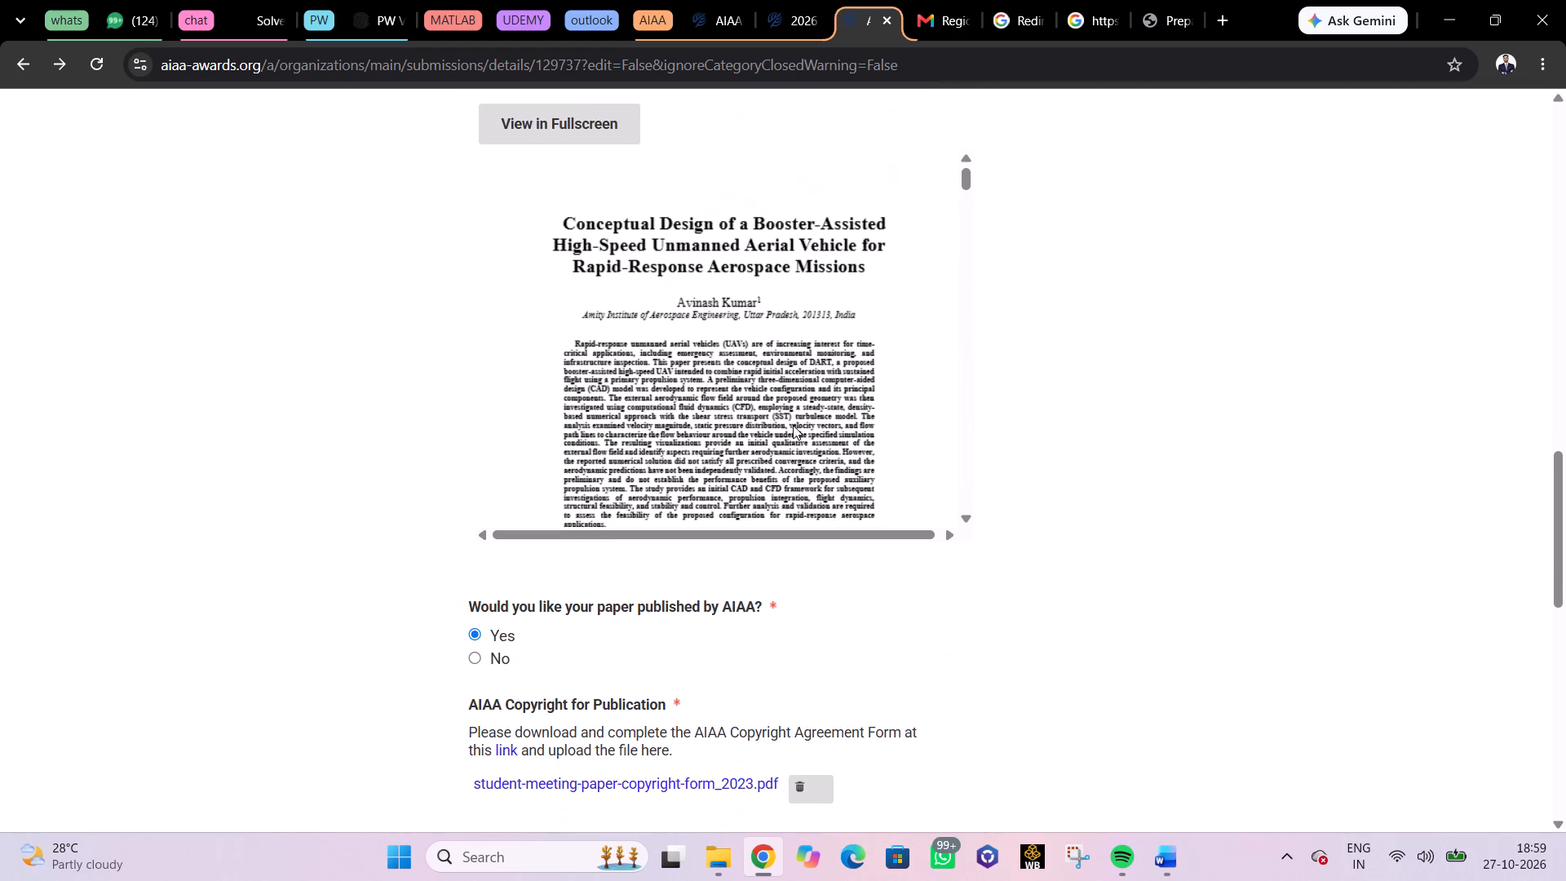
{"action": "scroll", "coordinate": [793, 422], "scroll_direction": "down", "scroll_amount": 4}
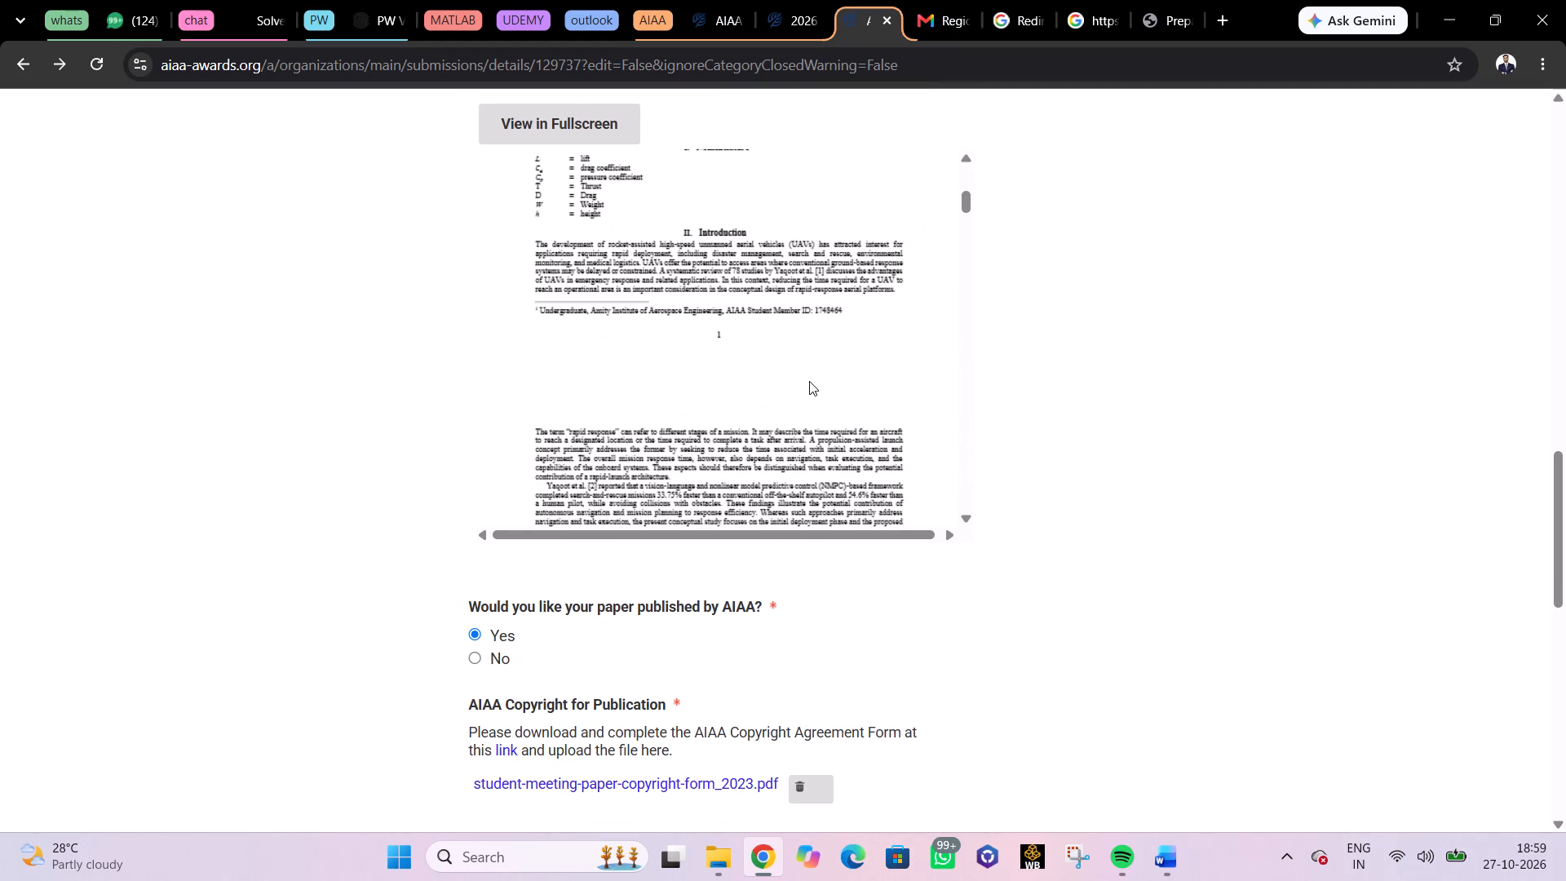
{"action": "scroll", "coordinate": [809, 381], "scroll_direction": "down", "scroll_amount": 12}
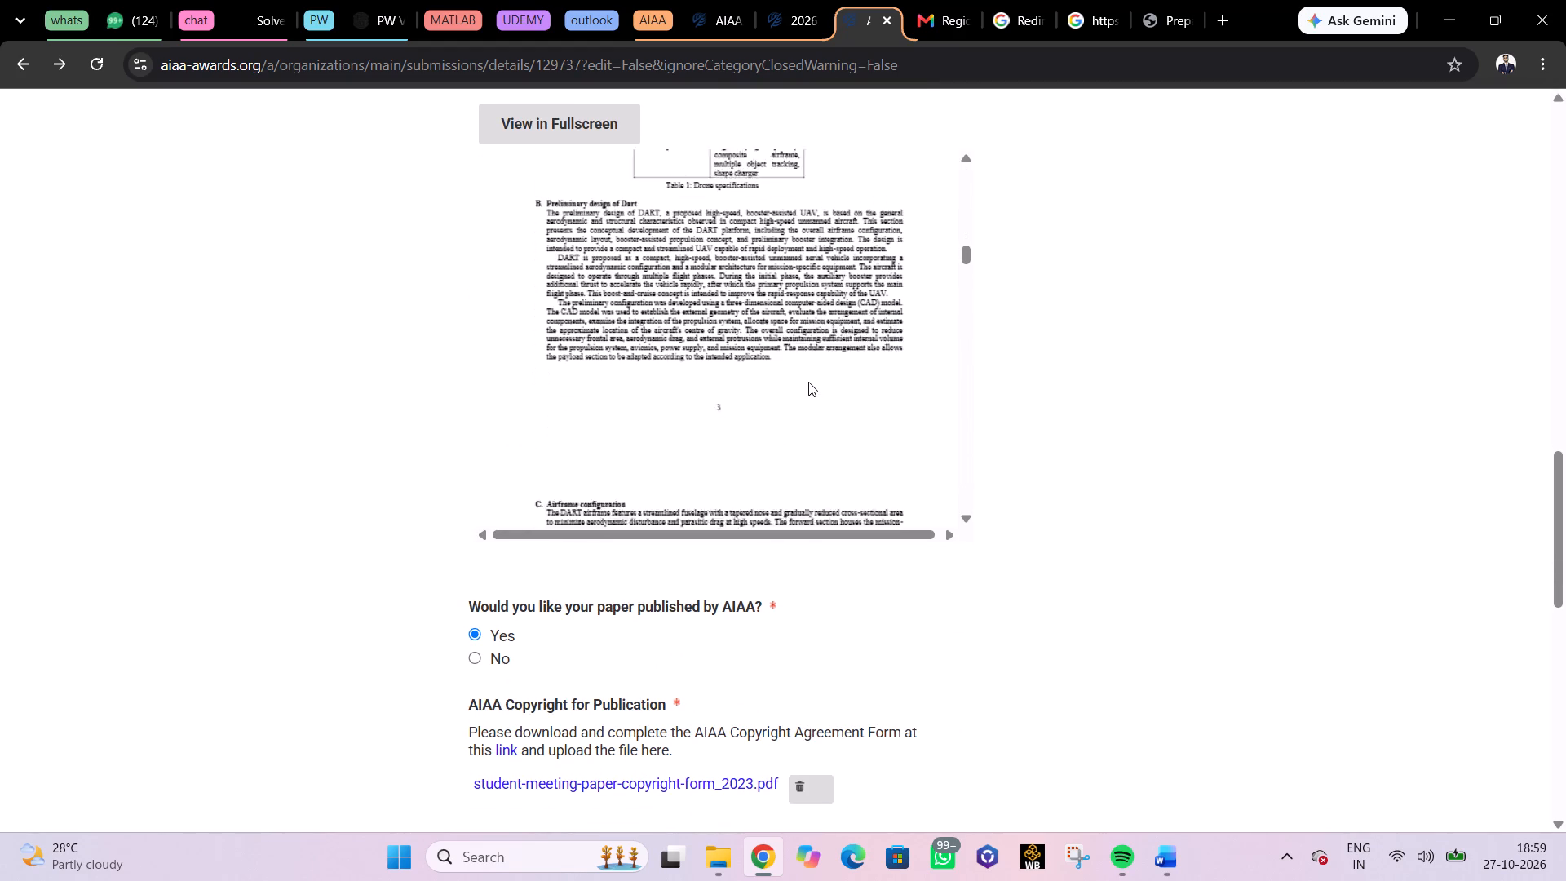
{"action": "scroll", "coordinate": [808, 382], "scroll_direction": "down", "scroll_amount": 6}
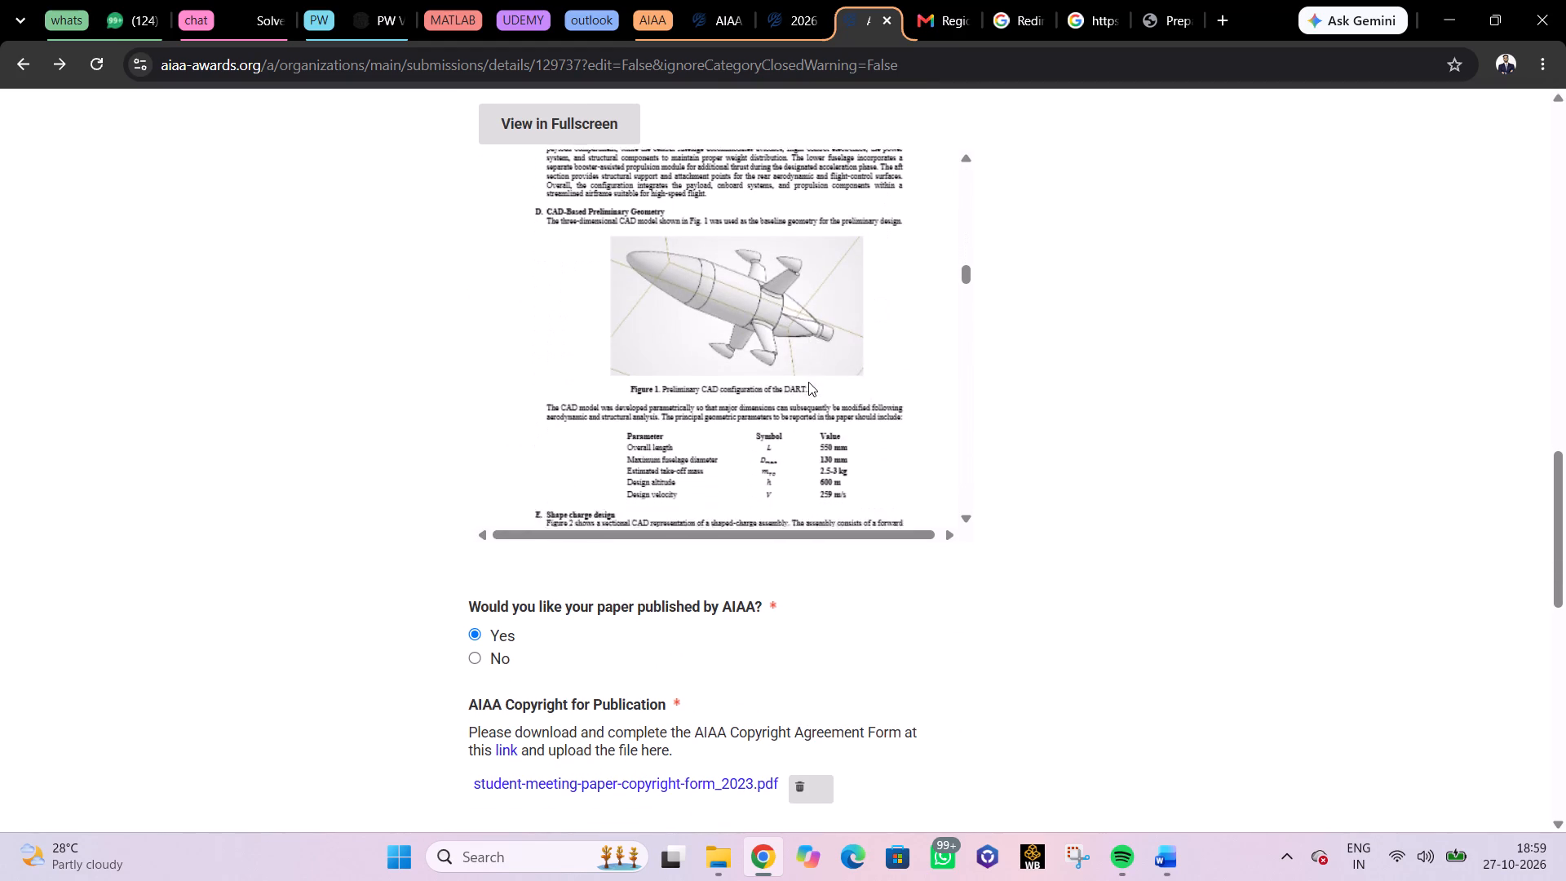
{"action": "scroll", "coordinate": [808, 382], "scroll_direction": "down", "scroll_amount": 2}
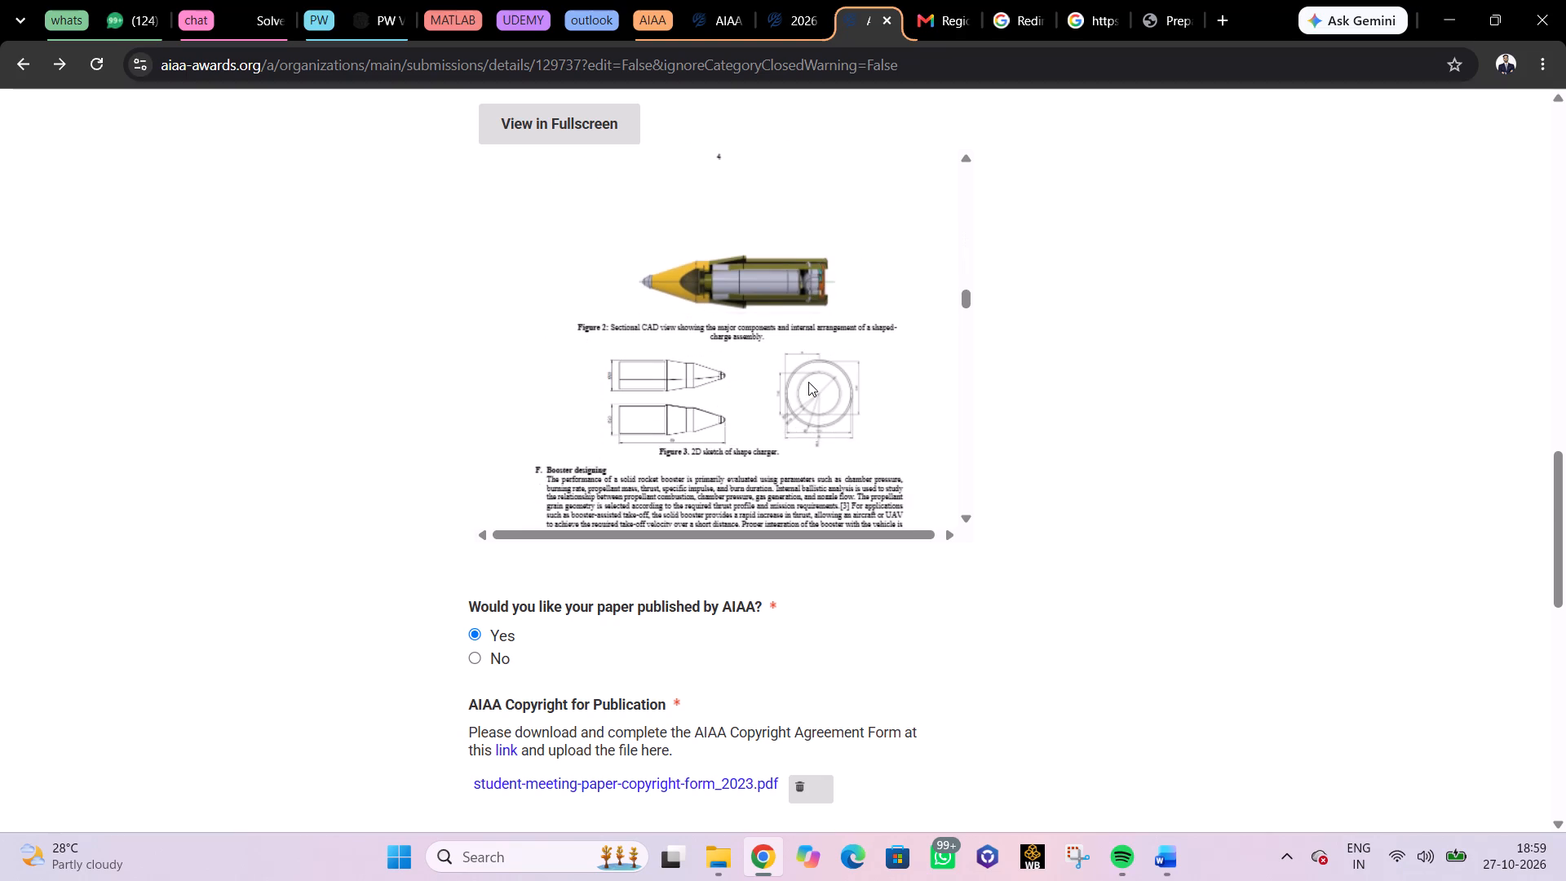
{"action": "scroll", "coordinate": [808, 382], "scroll_direction": "down", "scroll_amount": 5}
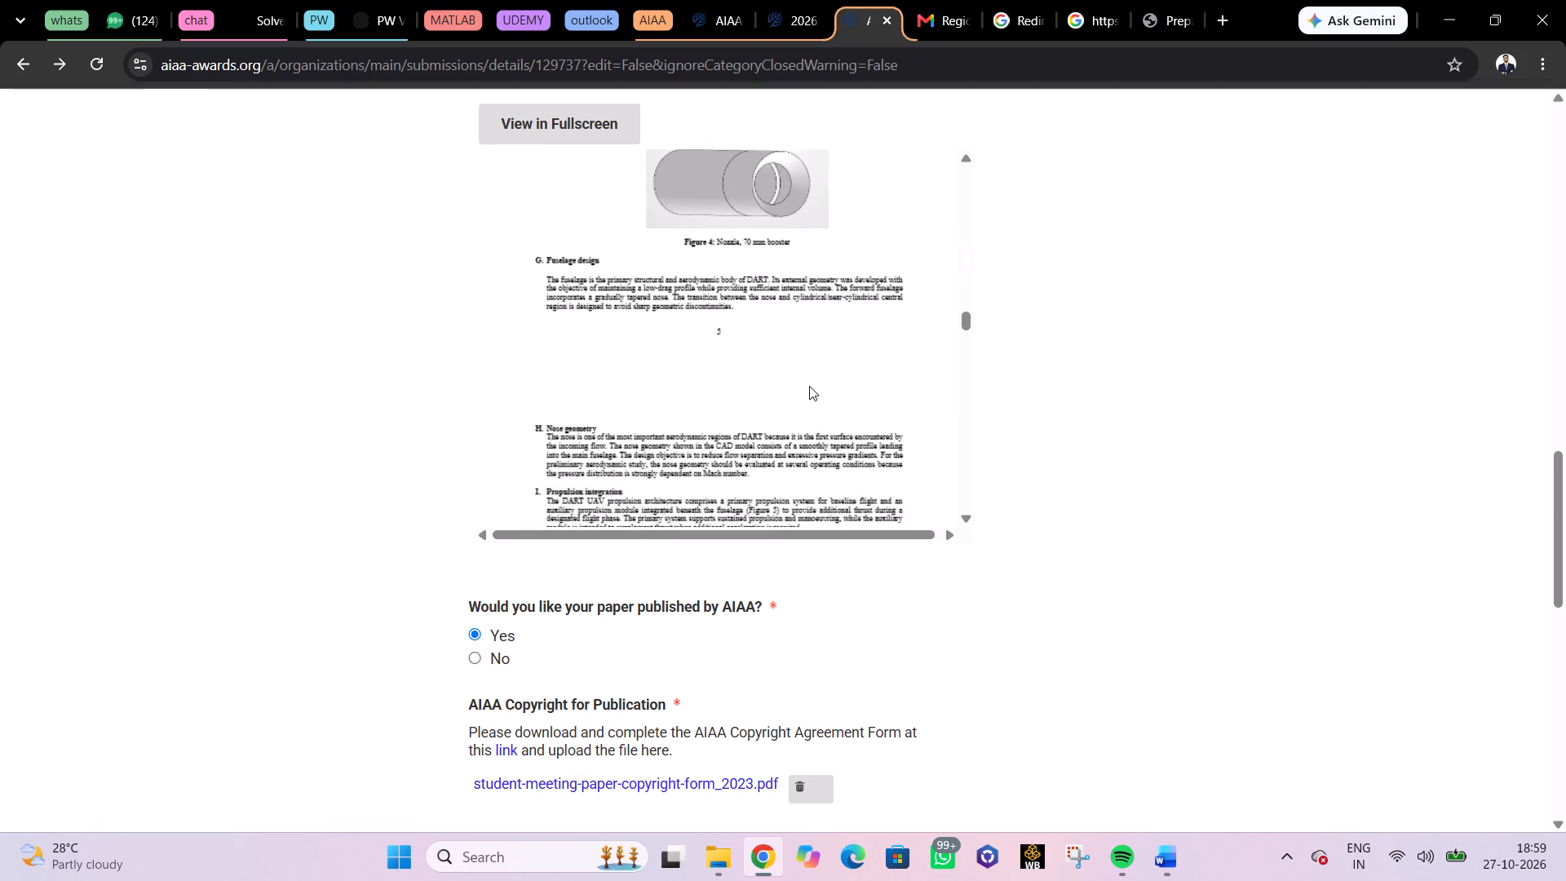
{"action": "scroll", "coordinate": [809, 386], "scroll_direction": "down", "scroll_amount": 10}
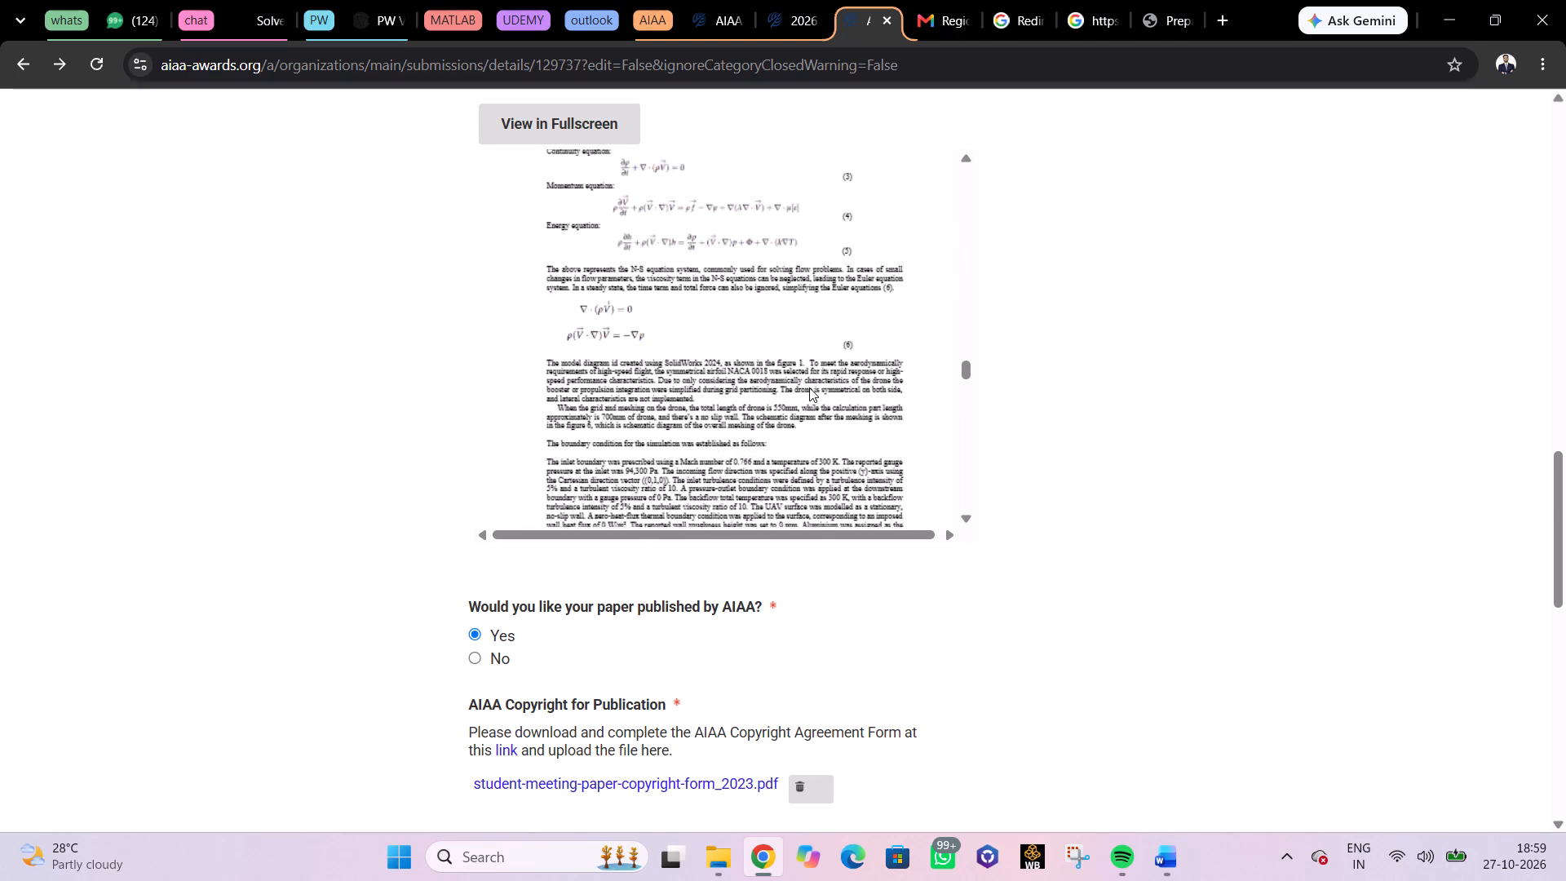
{"action": "scroll", "coordinate": [809, 387], "scroll_direction": "down", "scroll_amount": 12}
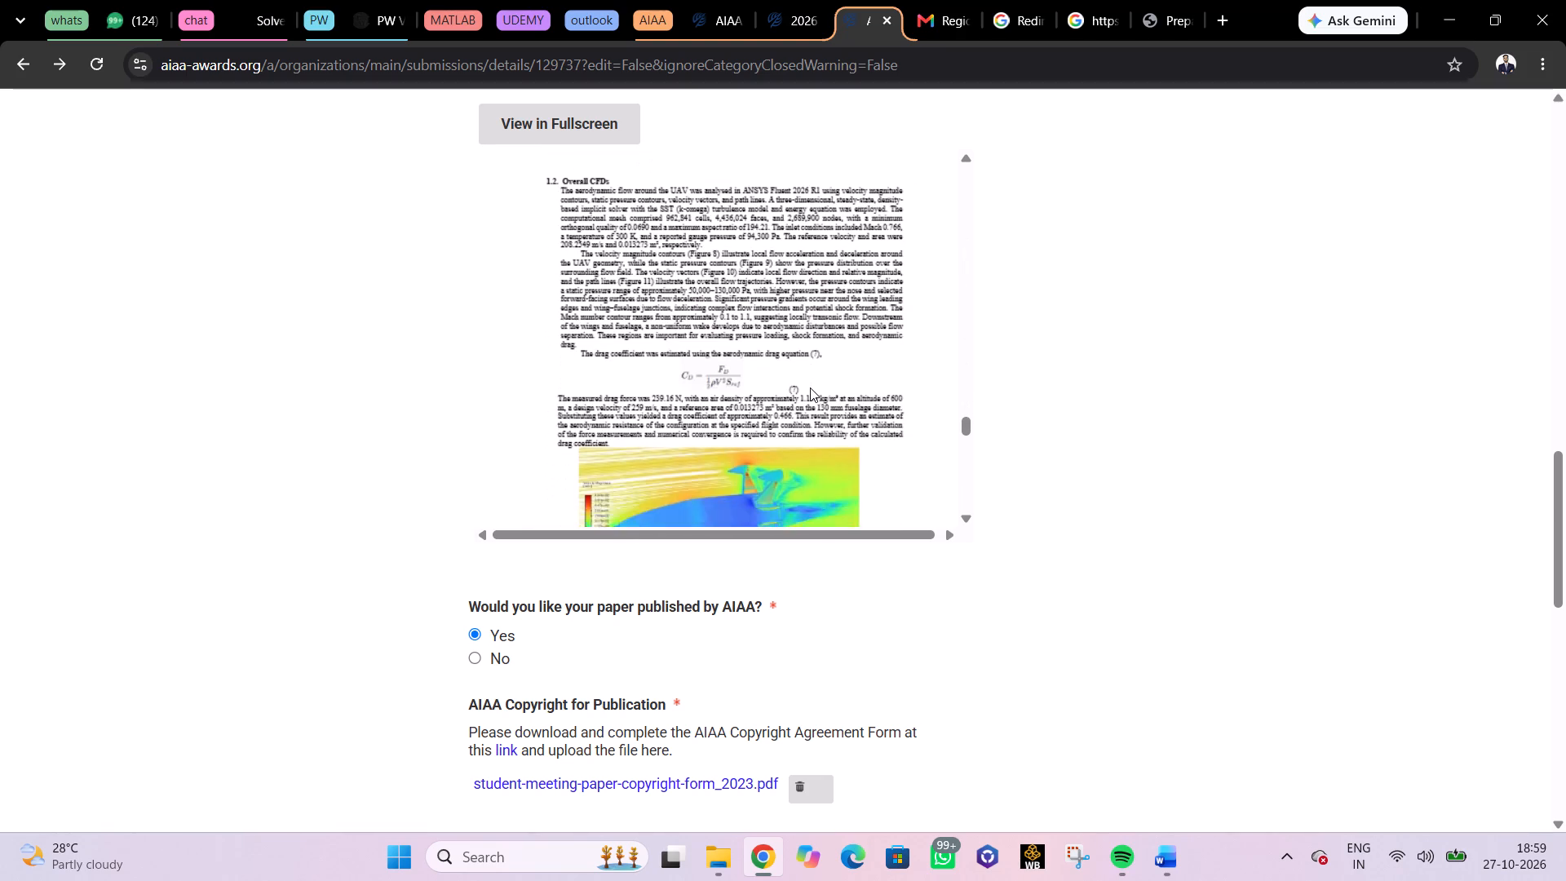
{"action": "scroll", "coordinate": [810, 387], "scroll_direction": "down", "scroll_amount": 20}
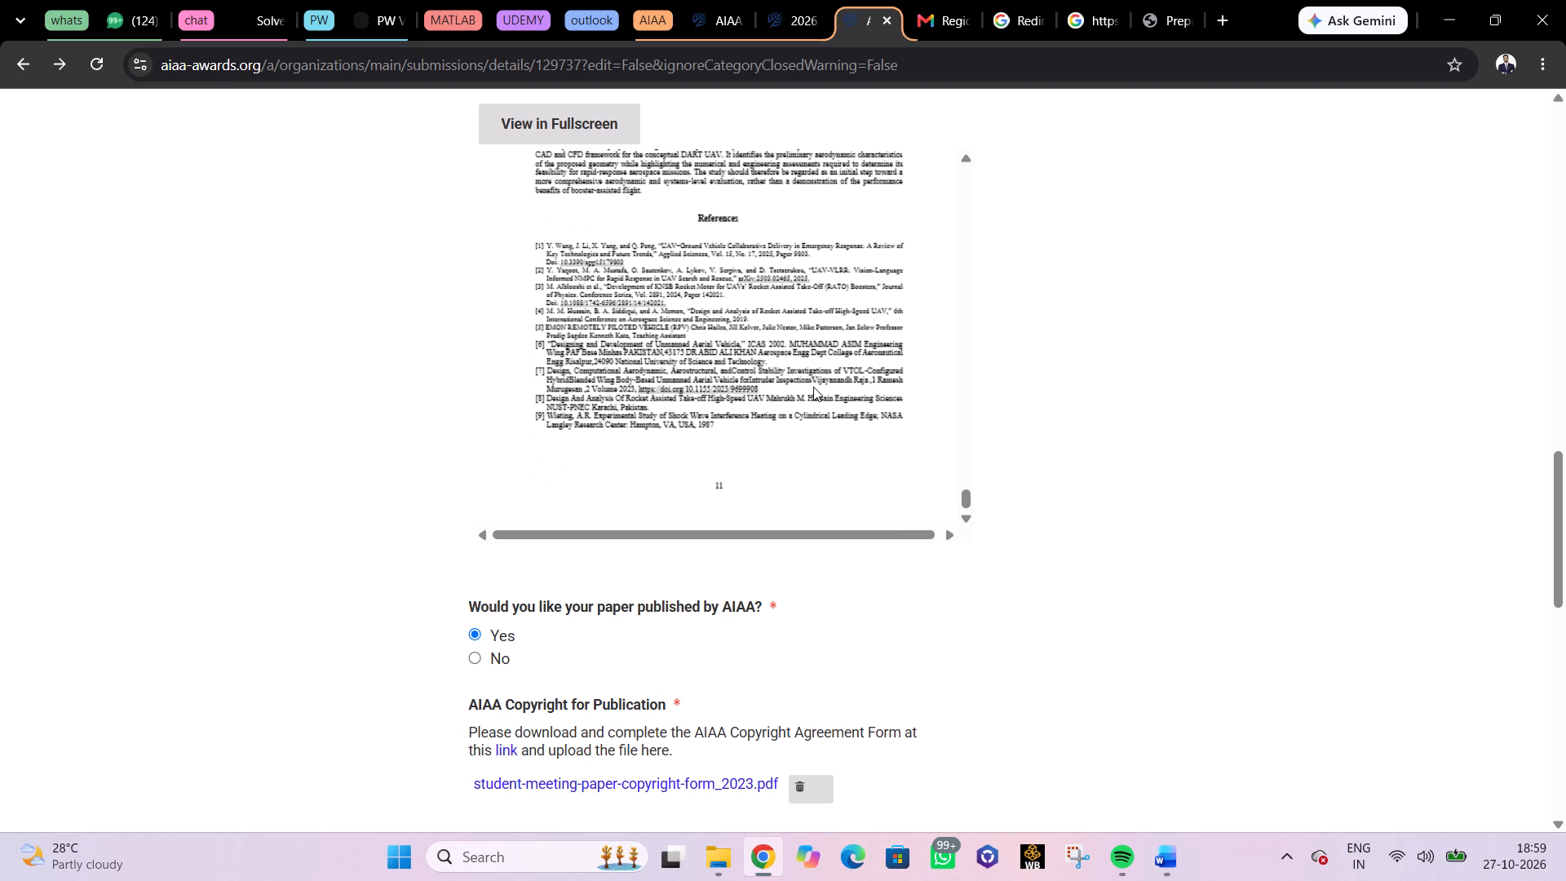
{"action": "scroll", "coordinate": [813, 387], "scroll_direction": "up", "scroll_amount": 13}
{"action": "scroll", "coordinate": [812, 384], "scroll_direction": "down", "scroll_amount": 1}
{"action": "scroll", "coordinate": [812, 384], "scroll_direction": "up", "scroll_amount": 1}
{"action": "left_click", "coordinate": [1215, 312]}
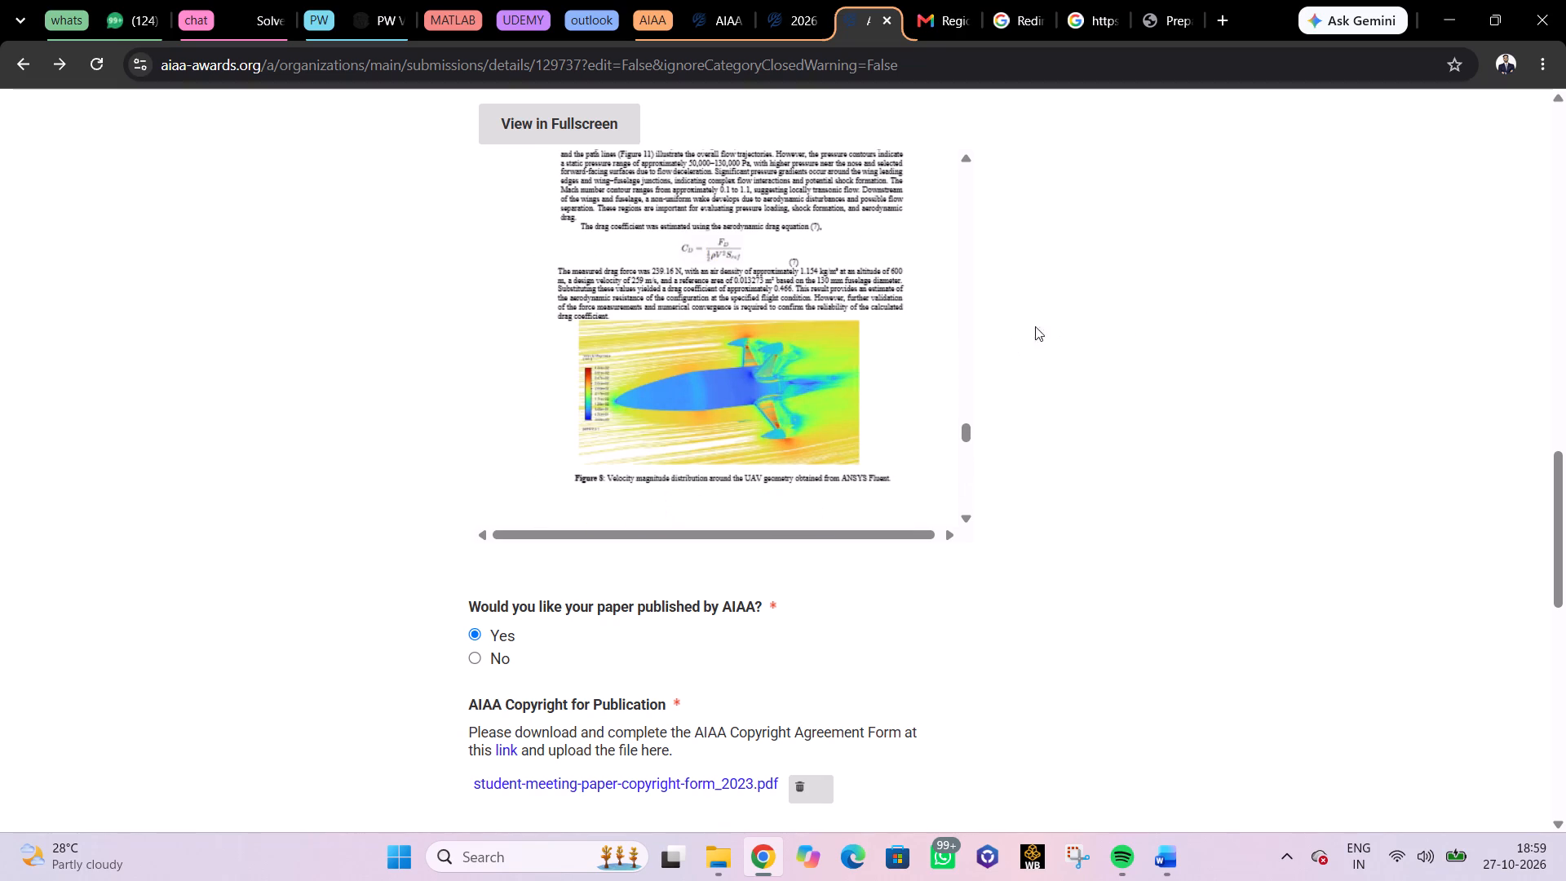
Examine the uploaded paper in fullscreen, going back from the Overall CFDs section to the booster figure, and exit fullscreen.
{"action": "left_click", "coordinate": [595, 122]}
{"action": "scroll", "coordinate": [852, 451], "scroll_direction": "up", "scroll_amount": 3}
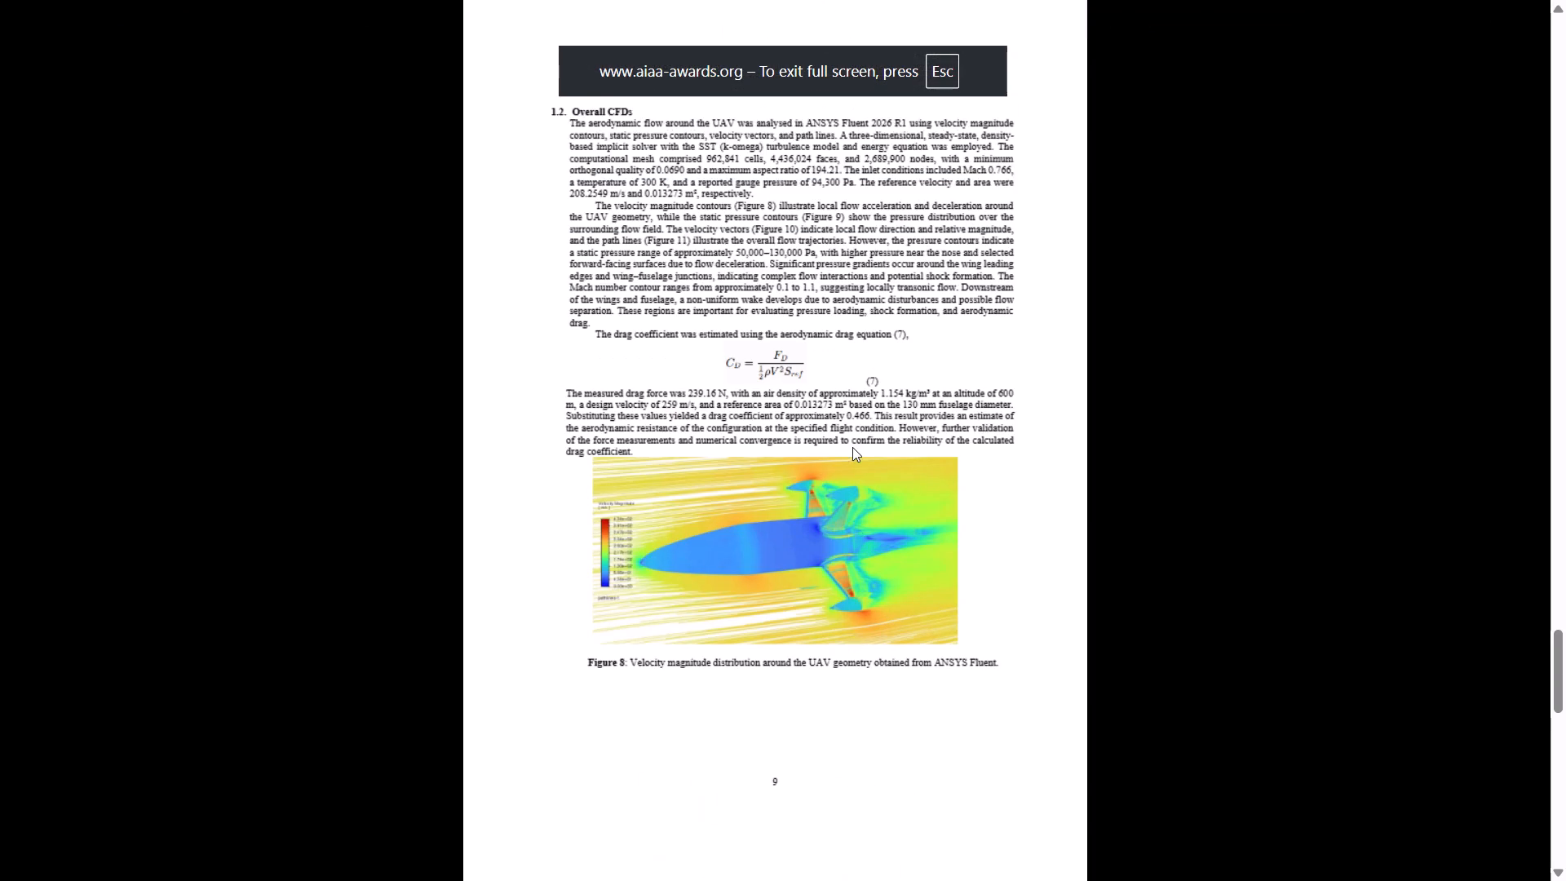
{"action": "scroll", "coordinate": [852, 447], "scroll_direction": "up", "scroll_amount": 4}
{"action": "scroll", "coordinate": [852, 447], "scroll_direction": "down", "scroll_amount": 1}
{"action": "scroll", "coordinate": [852, 447], "scroll_direction": "up", "scroll_amount": 1}
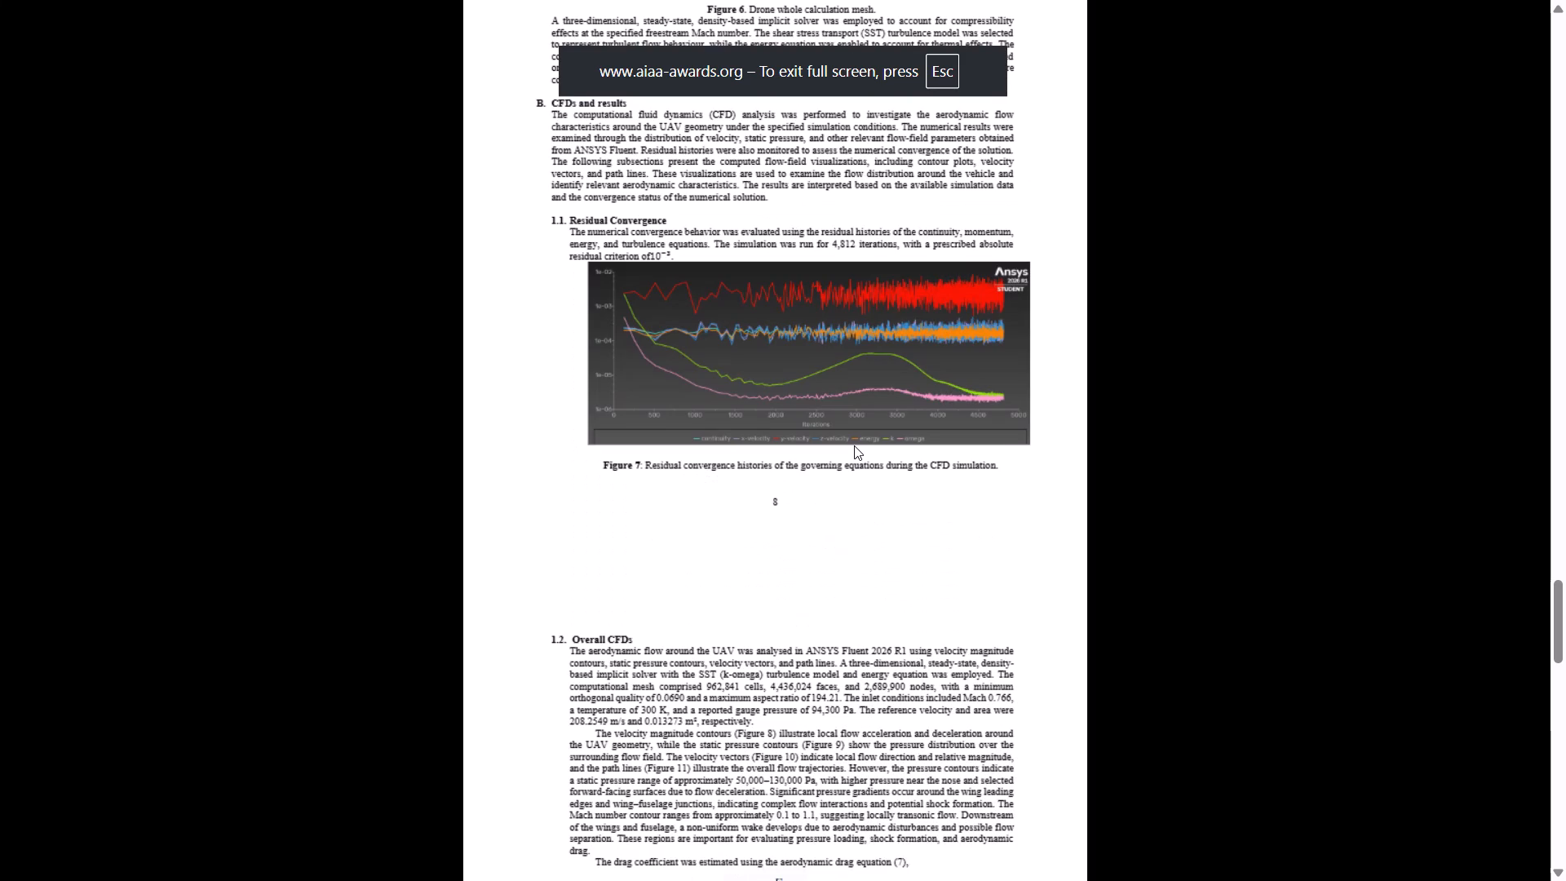
{"action": "scroll", "coordinate": [854, 445], "scroll_direction": "up", "scroll_amount": 2}
{"action": "scroll", "coordinate": [854, 445], "scroll_direction": "down", "scroll_amount": 1}
{"action": "scroll", "coordinate": [854, 445], "scroll_direction": "up", "scroll_amount": 2}
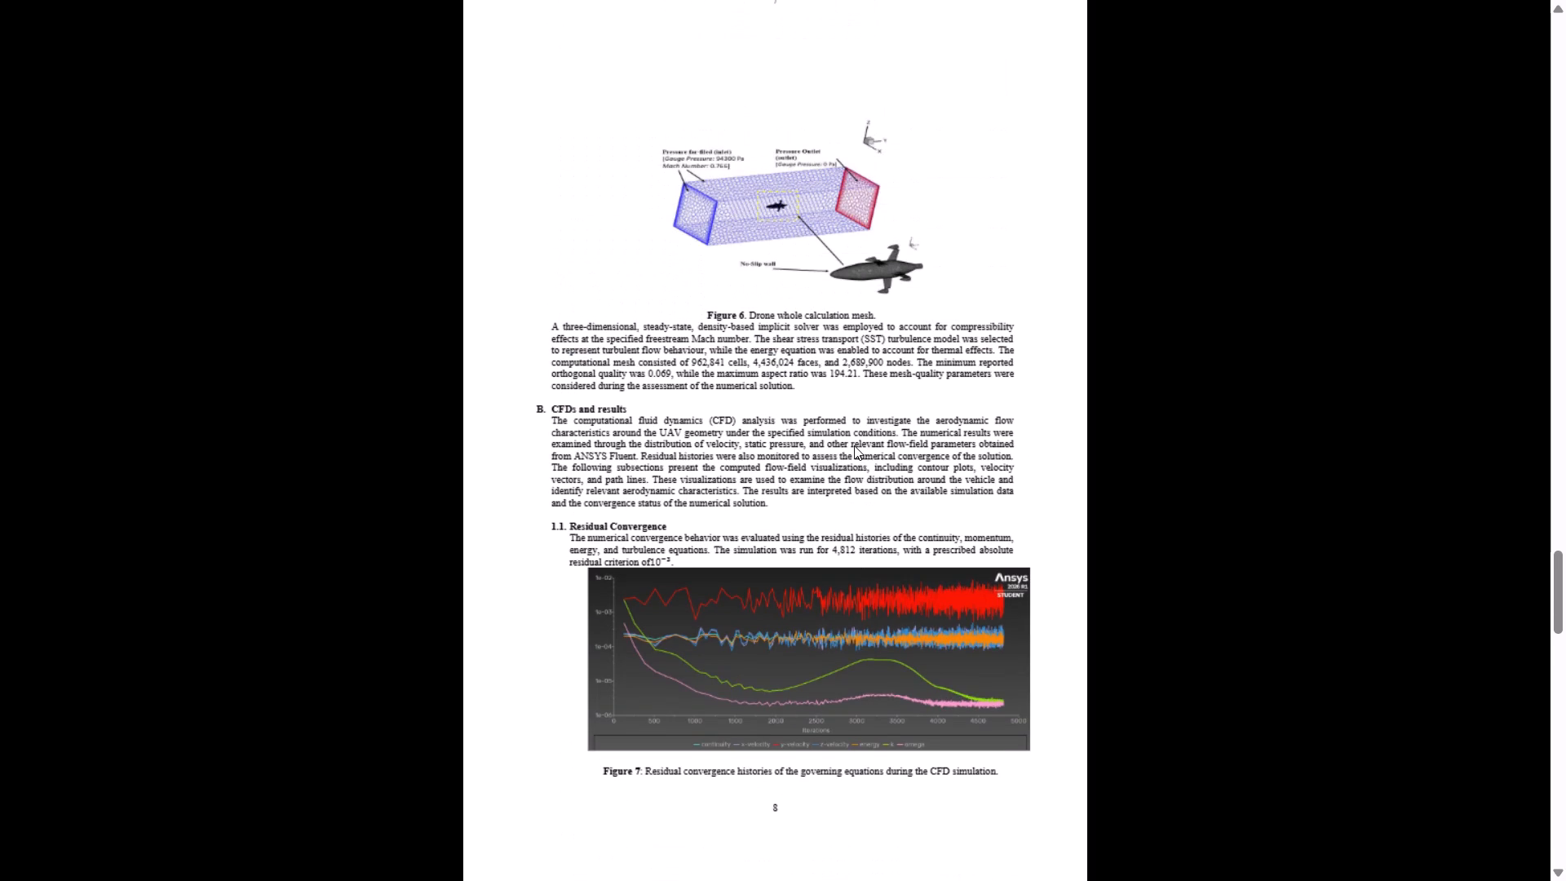
{"action": "scroll", "coordinate": [854, 445], "scroll_direction": "up", "scroll_amount": 10}
{"action": "scroll", "coordinate": [857, 441], "scroll_direction": "down", "scroll_amount": 1}
{"action": "scroll", "coordinate": [859, 441], "scroll_direction": "up", "scroll_amount": 3}
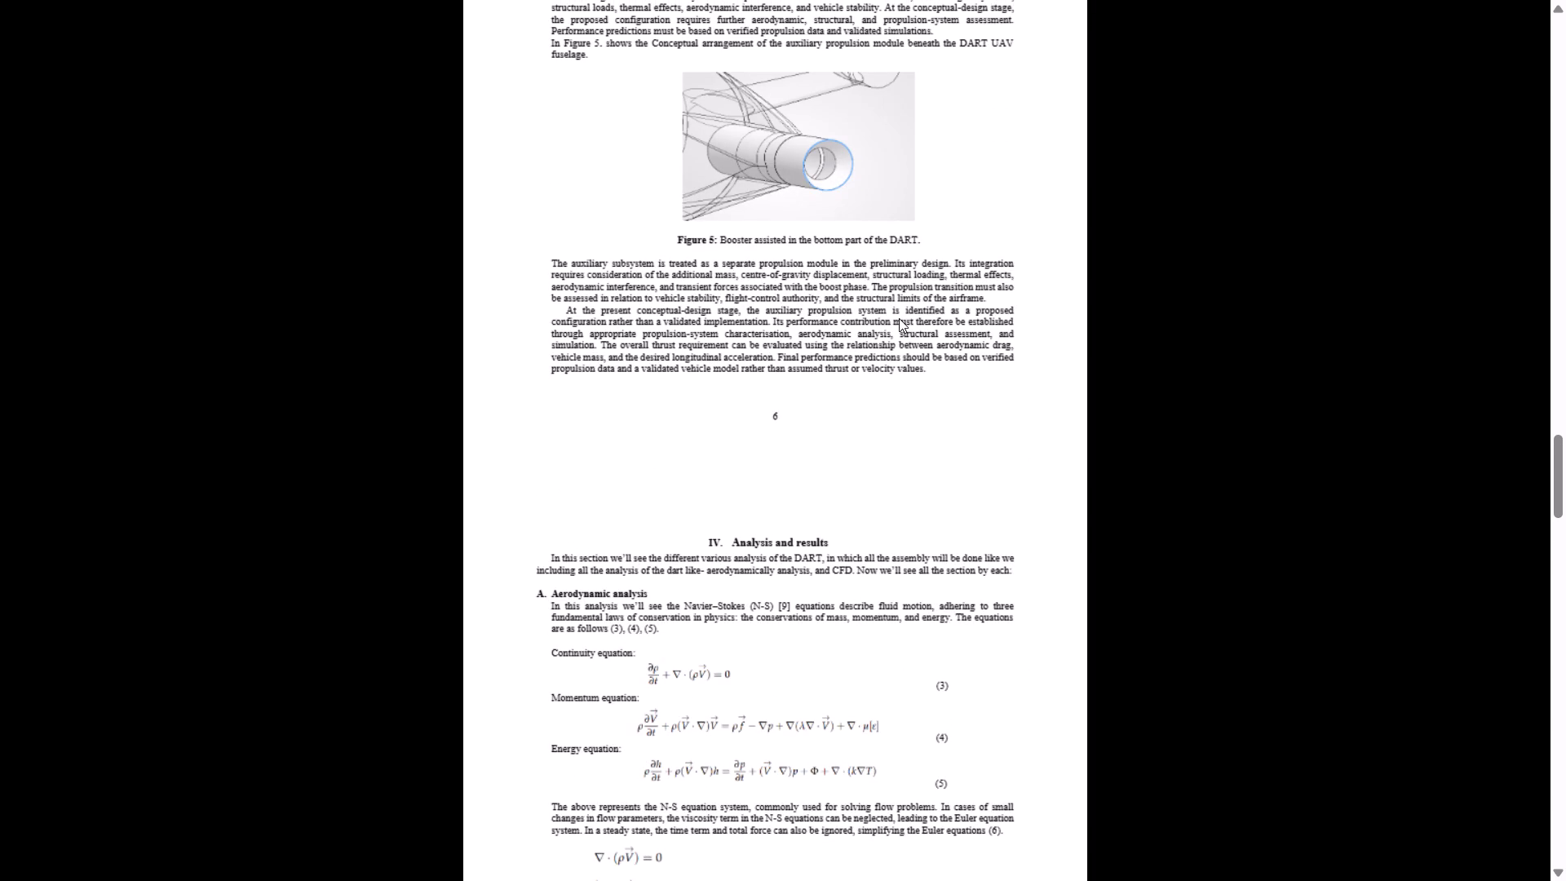
{"action": "key", "text": "Escape"}
Save the Final Paper Submission form and finalize the submission as done.
{"action": "scroll", "coordinate": [901, 332], "scroll_direction": "down", "scroll_amount": 9}
{"action": "scroll", "coordinate": [1200, 691], "scroll_direction": "down", "scroll_amount": 1}
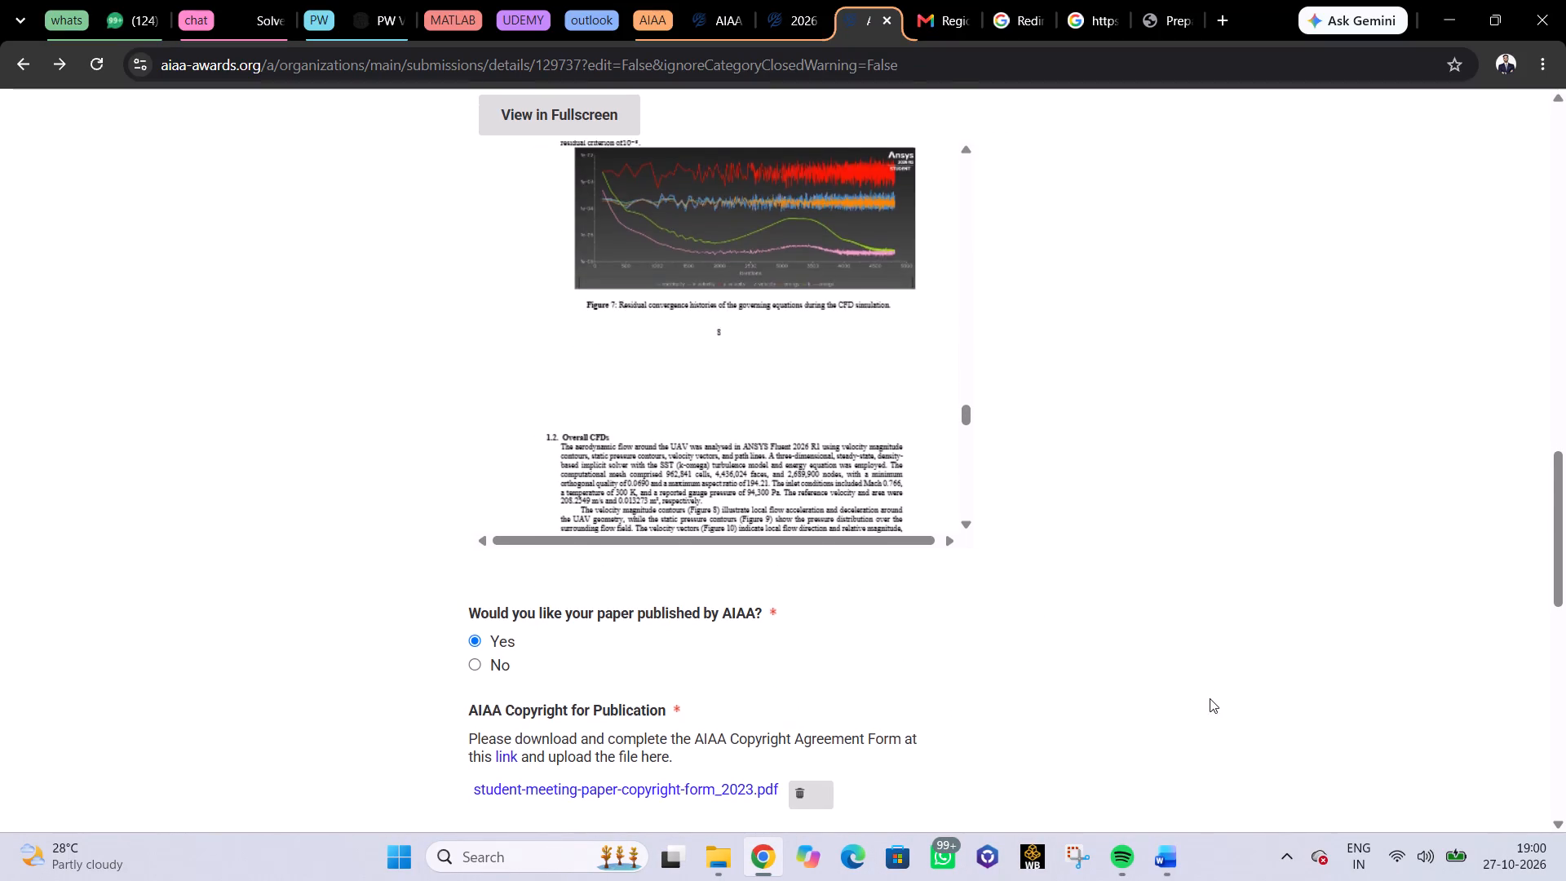
{"action": "scroll", "coordinate": [1210, 698], "scroll_direction": "down", "scroll_amount": 1}
{"action": "scroll", "coordinate": [1109, 538], "scroll_direction": "down", "scroll_amount": 10}
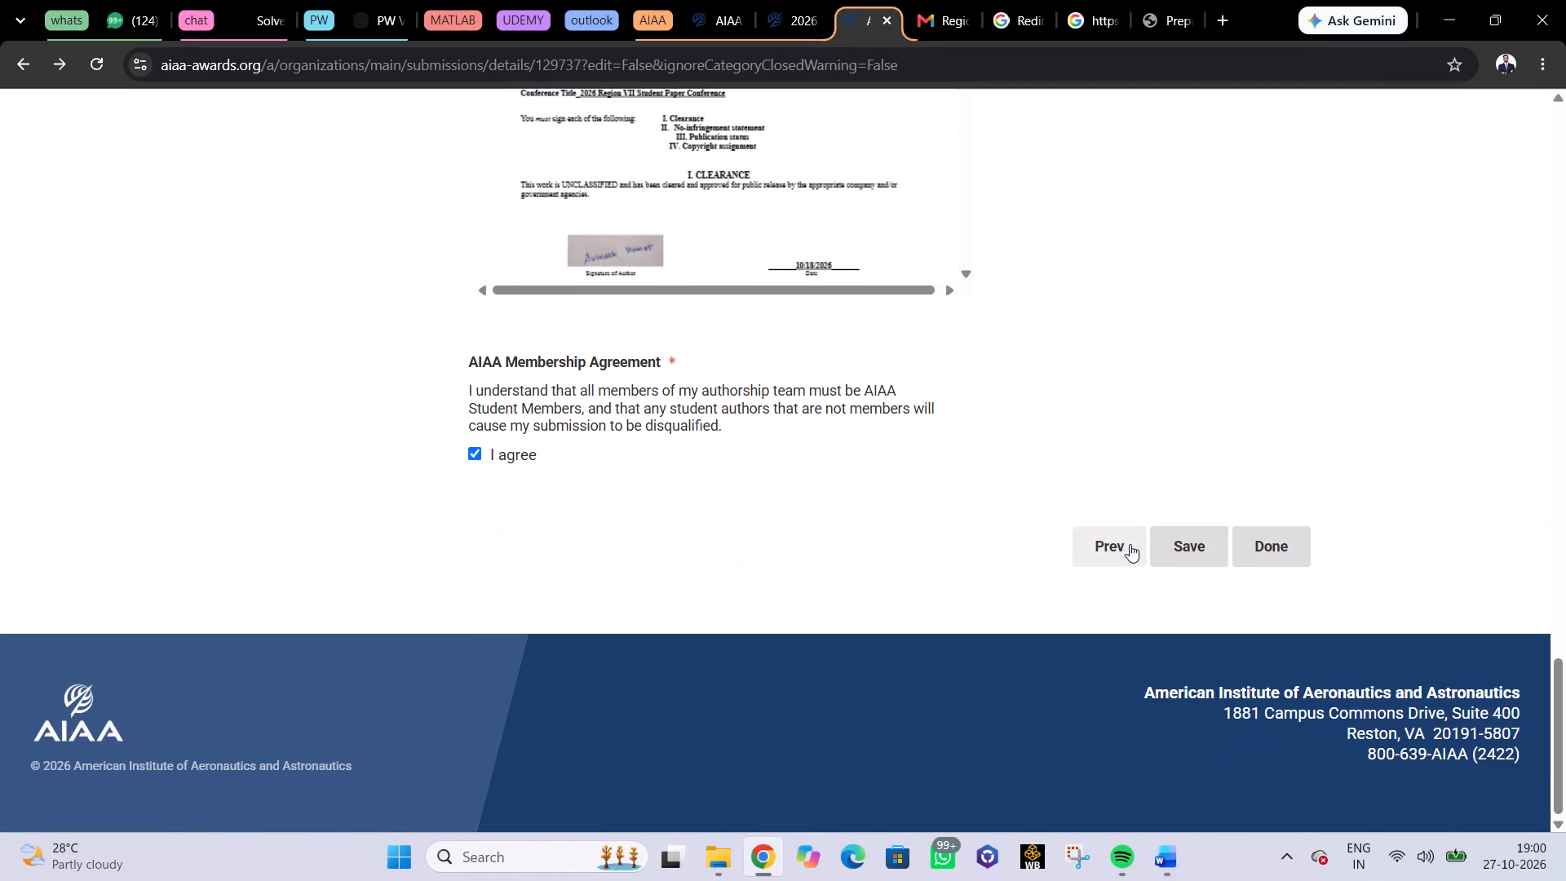
{"action": "left_click", "coordinate": [1196, 552]}
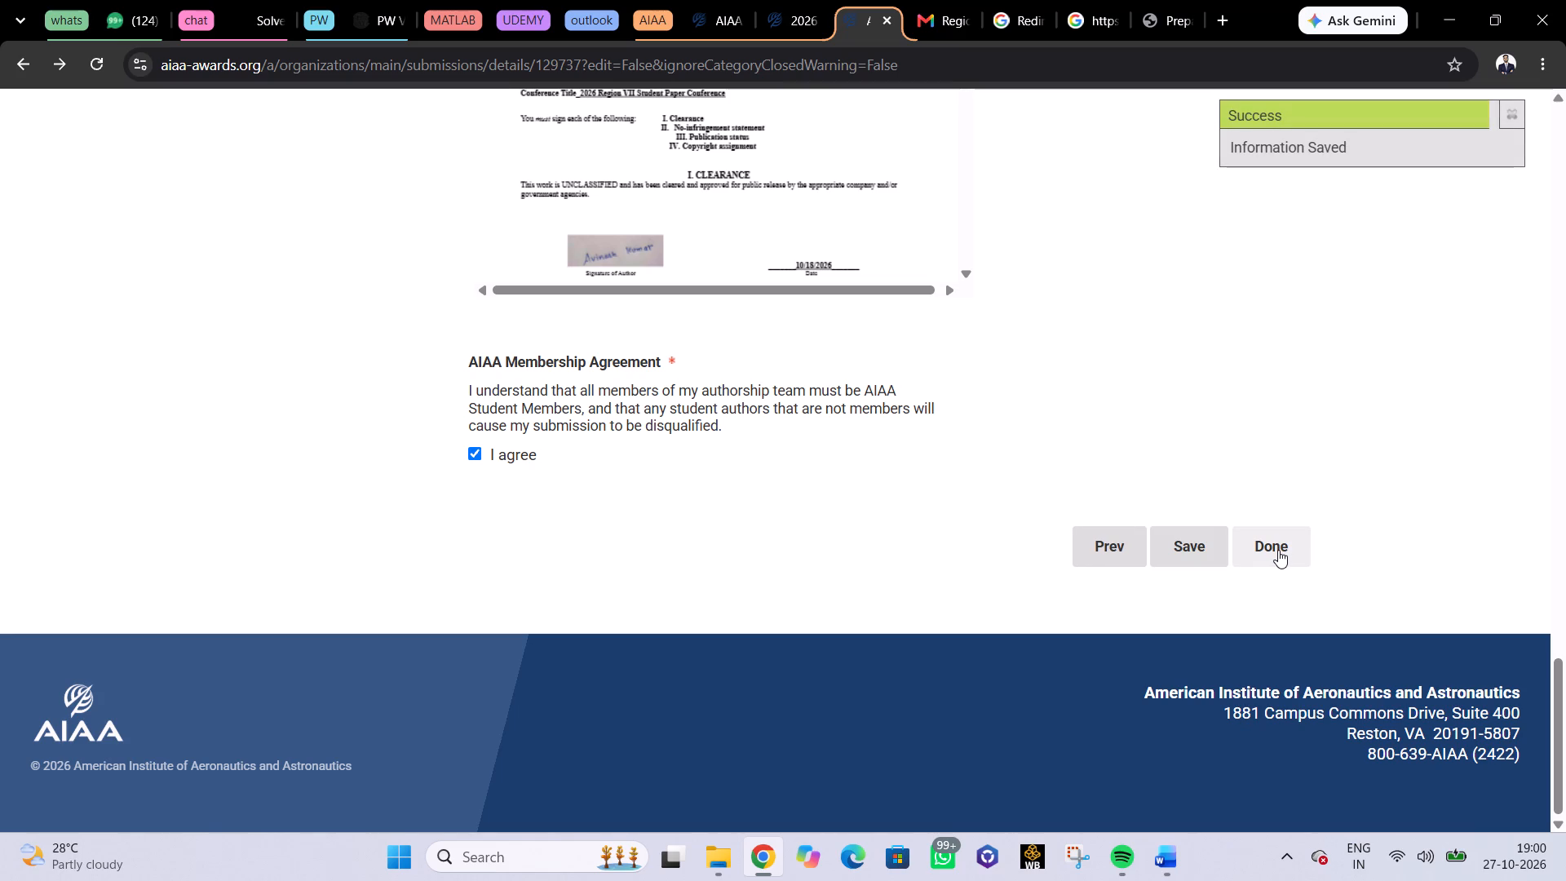
{"action": "left_click", "coordinate": [1279, 550]}
Review the Technical Paper/Presentation Rules page of the received submission through to the rules acknowledgement.
{"action": "scroll", "coordinate": [847, 443], "scroll_direction": "up", "scroll_amount": 5}
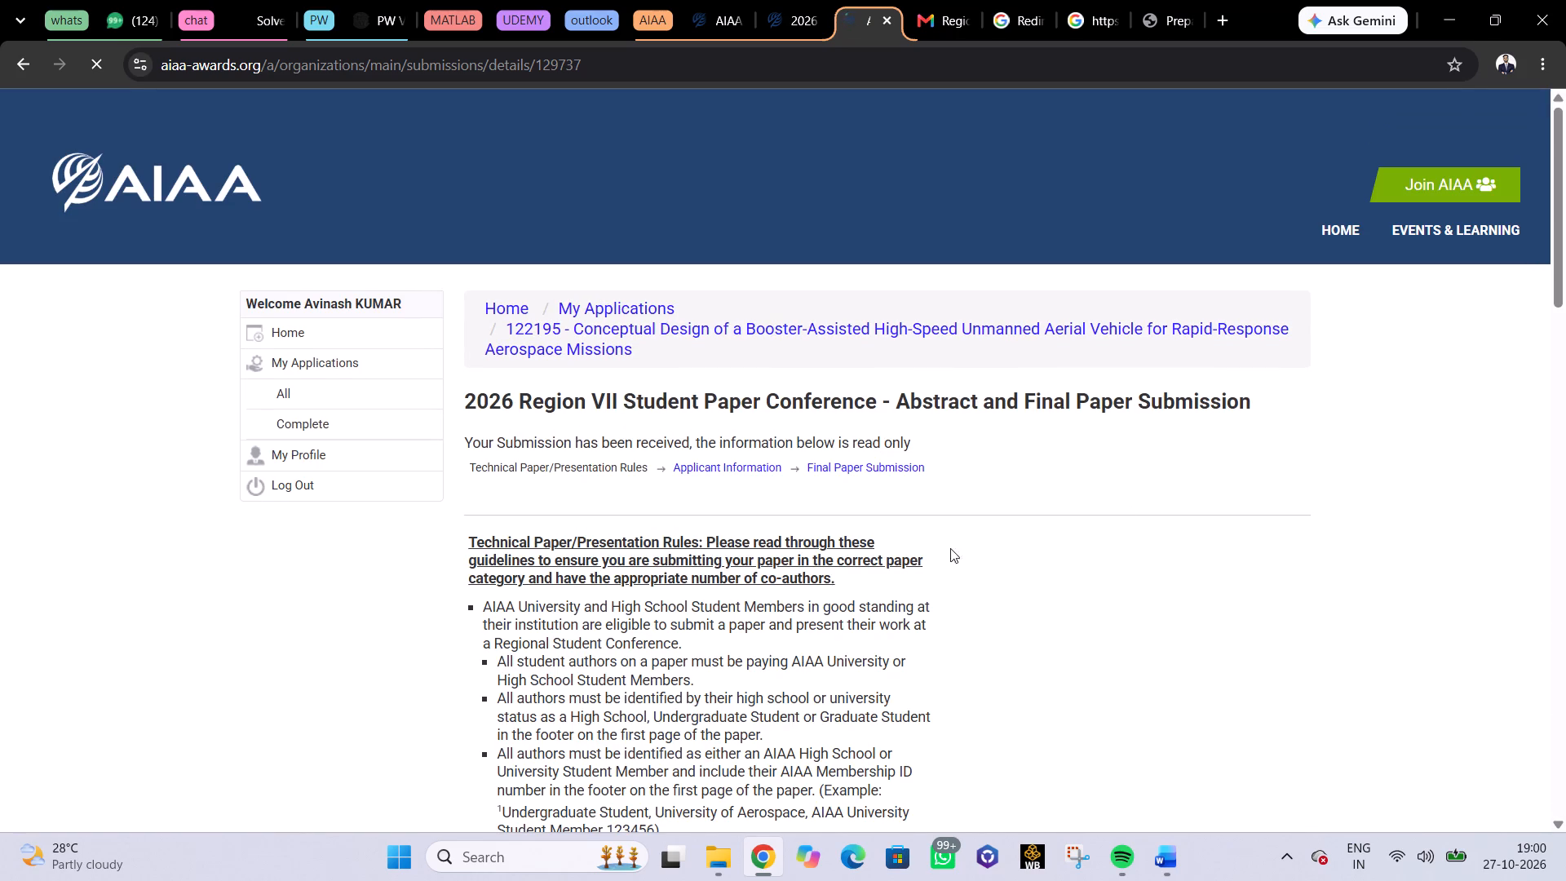
{"action": "scroll", "coordinate": [940, 478], "scroll_direction": "down", "scroll_amount": 2}
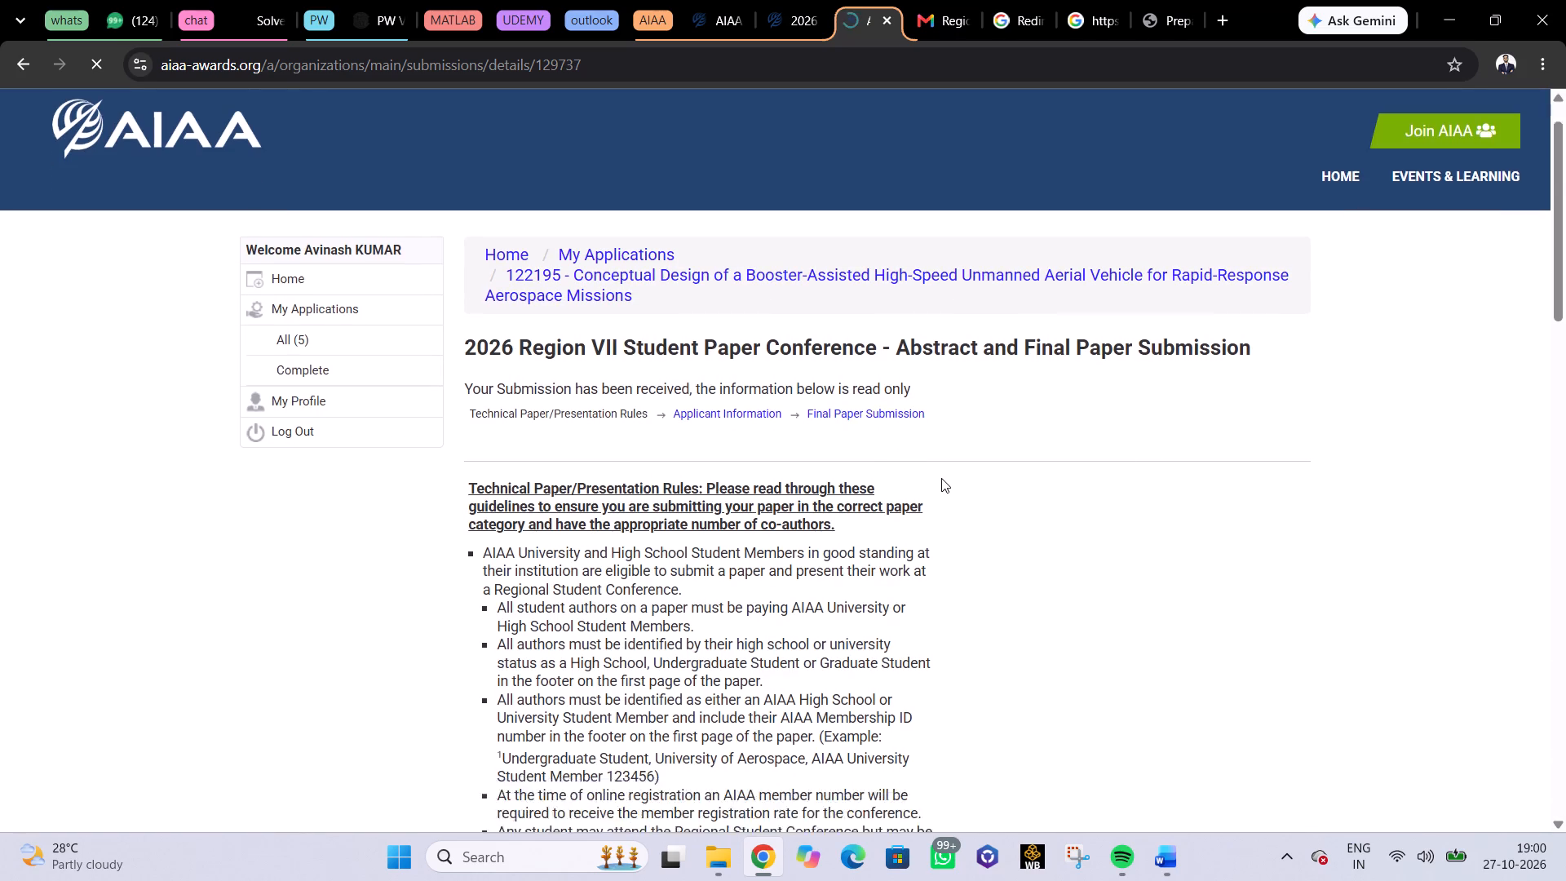
{"action": "scroll", "coordinate": [941, 478], "scroll_direction": "down", "scroll_amount": 8}
{"action": "scroll", "coordinate": [934, 469], "scroll_direction": "up", "scroll_amount": 1}
{"action": "scroll", "coordinate": [934, 469], "scroll_direction": "down", "scroll_amount": 7}
{"action": "scroll", "coordinate": [934, 468], "scroll_direction": "up", "scroll_amount": 1}
{"action": "scroll", "coordinate": [934, 468], "scroll_direction": "down", "scroll_amount": 3}
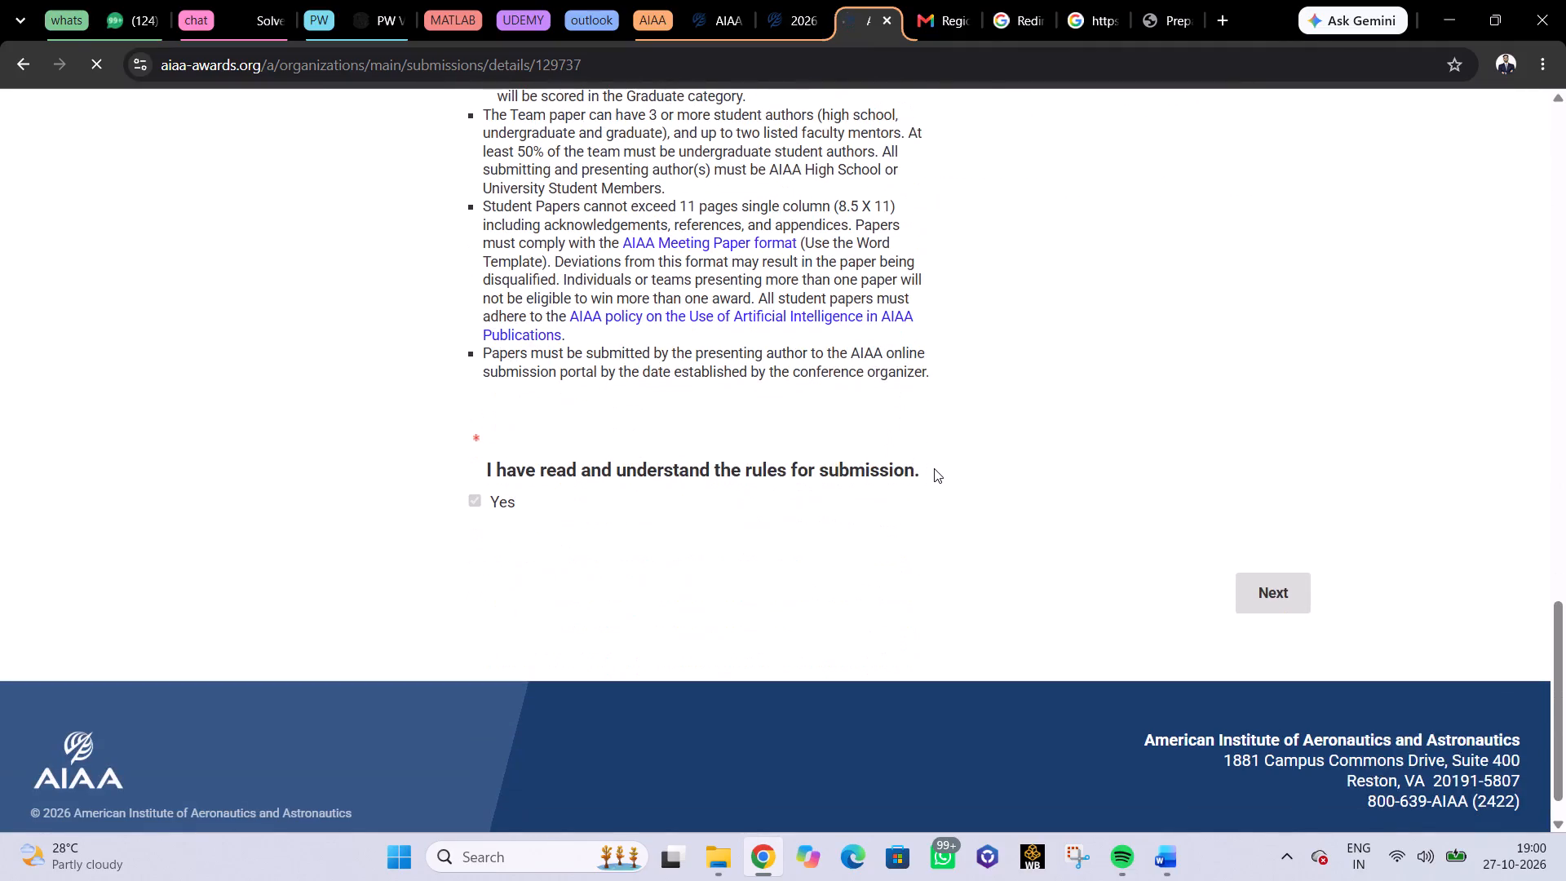
Advance to the read-only Applicant Information page and review the abstract, paper category, co-author, faculty advisor and checklist entries.
{"action": "left_click", "coordinate": [1292, 604]}
{"action": "scroll", "coordinate": [772, 392], "scroll_direction": "up", "scroll_amount": 2}
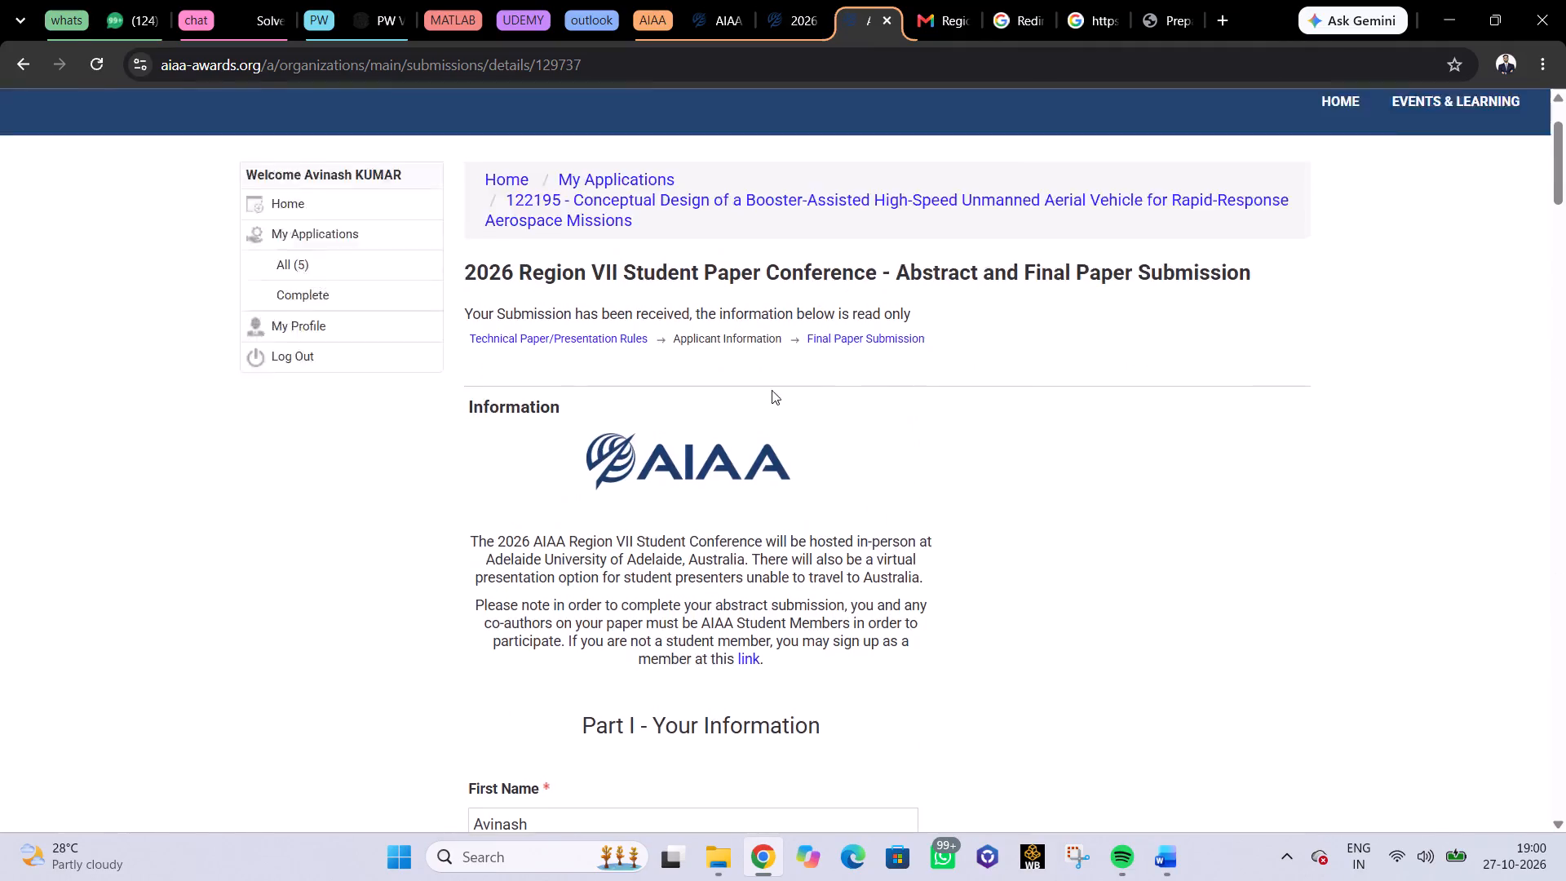
{"action": "scroll", "coordinate": [772, 390], "scroll_direction": "up", "scroll_amount": 1}
{"action": "scroll", "coordinate": [775, 389], "scroll_direction": "down", "scroll_amount": 16}
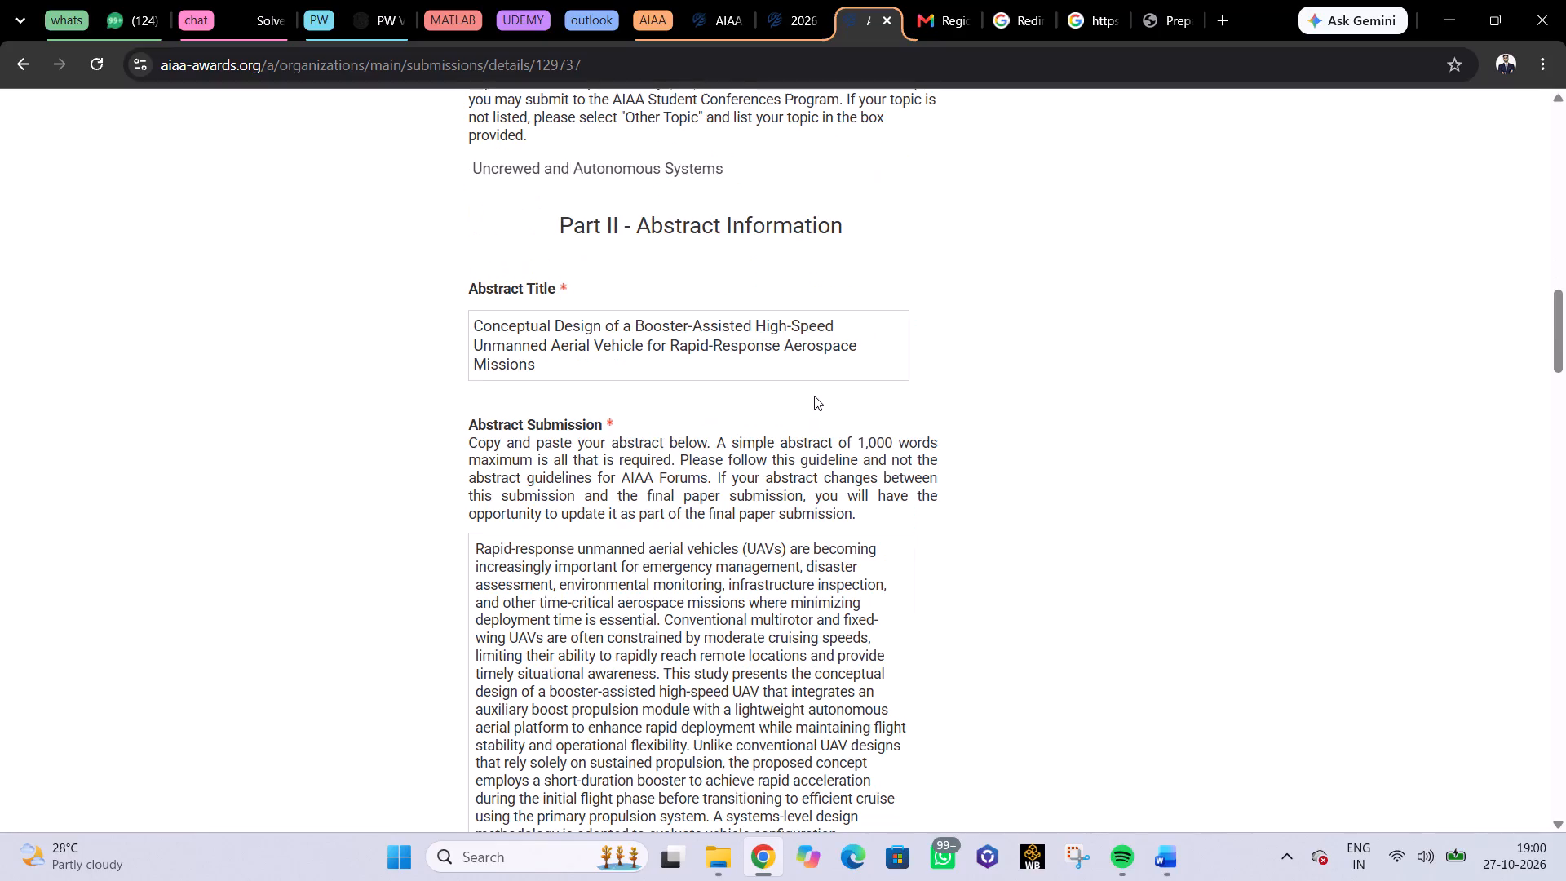
{"action": "scroll", "coordinate": [814, 396], "scroll_direction": "down", "scroll_amount": 5}
{"action": "left_click", "coordinate": [803, 426]}
{"action": "left_click_drag", "start_coordinate": [832, 432], "coordinate": [809, 434]}
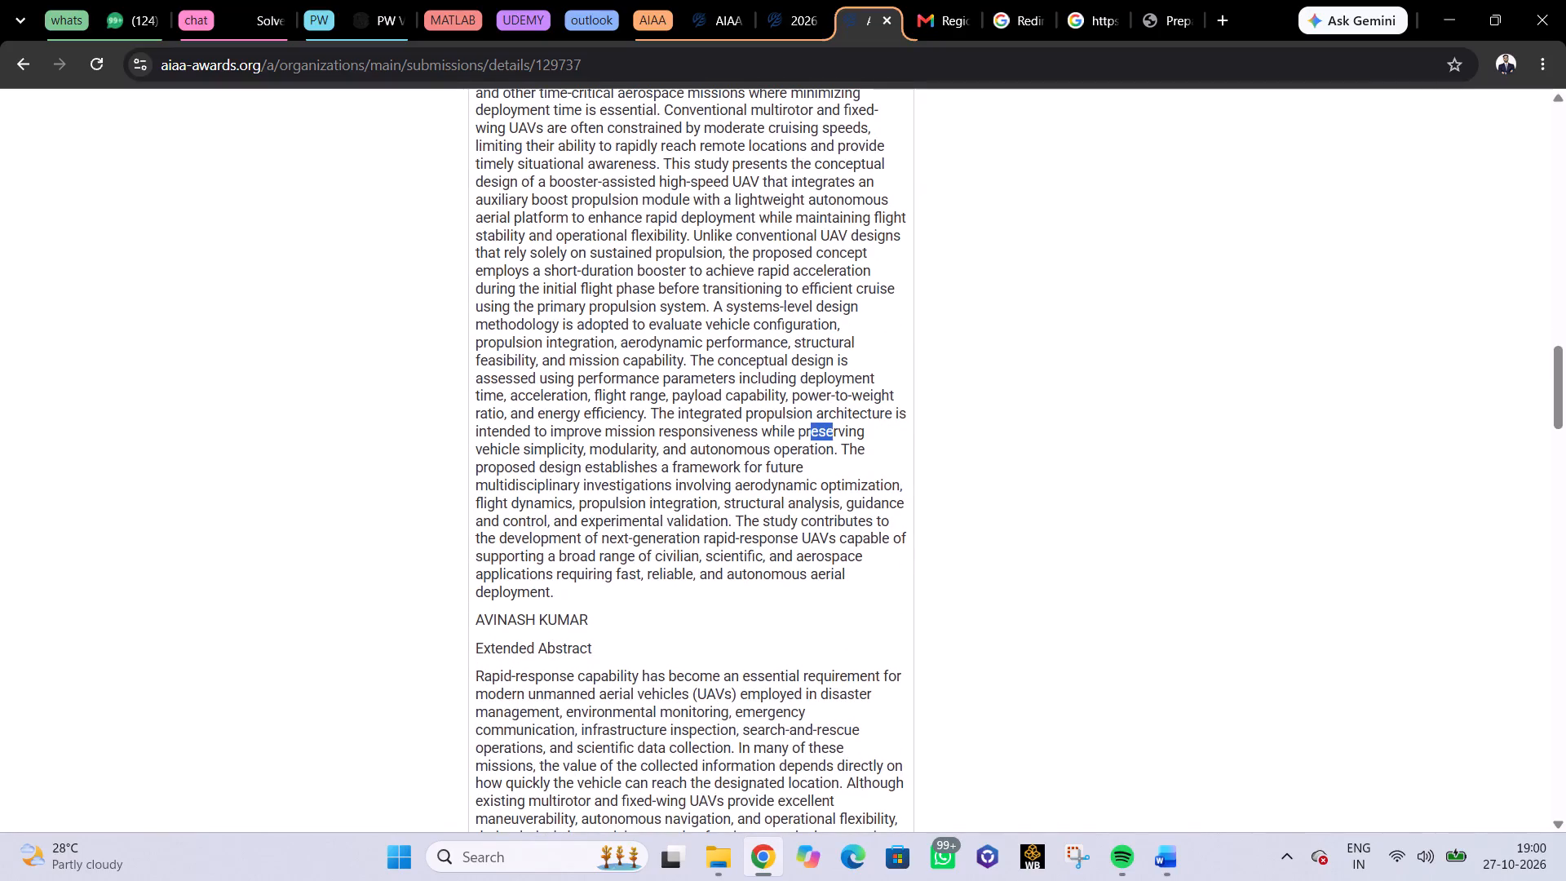
{"action": "left_click", "coordinate": [1056, 404]}
{"action": "scroll", "coordinate": [683, 387], "scroll_direction": "down", "scroll_amount": 20}
{"action": "scroll", "coordinate": [683, 387], "scroll_direction": "down", "scroll_amount": 6}
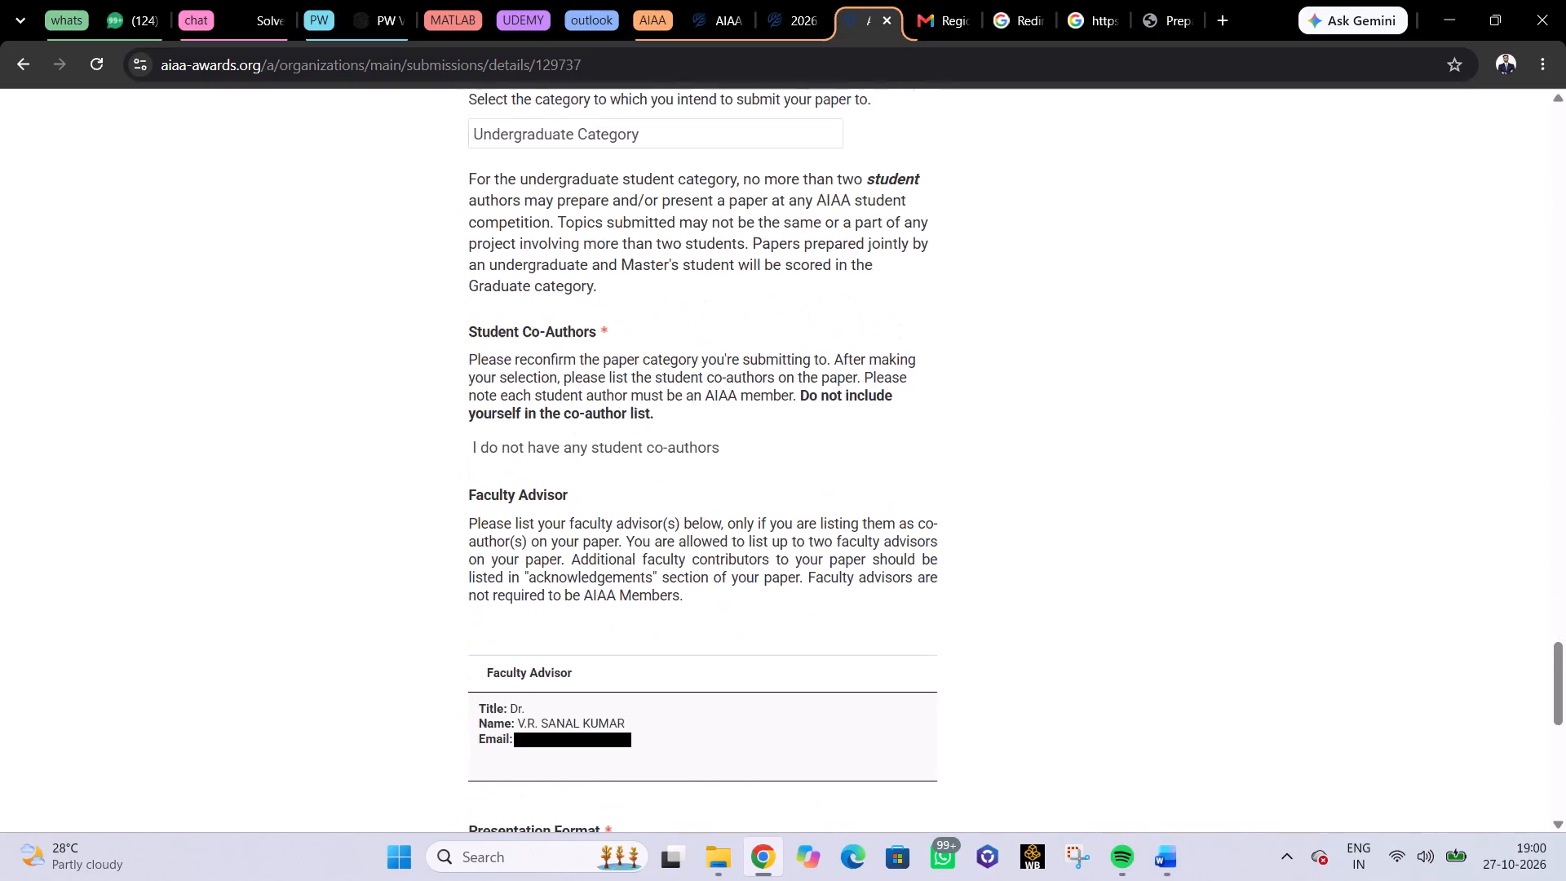
{"action": "scroll", "coordinate": [718, 379], "scroll_direction": "down", "scroll_amount": 2}
{"action": "scroll", "coordinate": [718, 379], "scroll_direction": "up", "scroll_amount": 1}
{"action": "scroll", "coordinate": [718, 379], "scroll_direction": "down", "scroll_amount": 13}
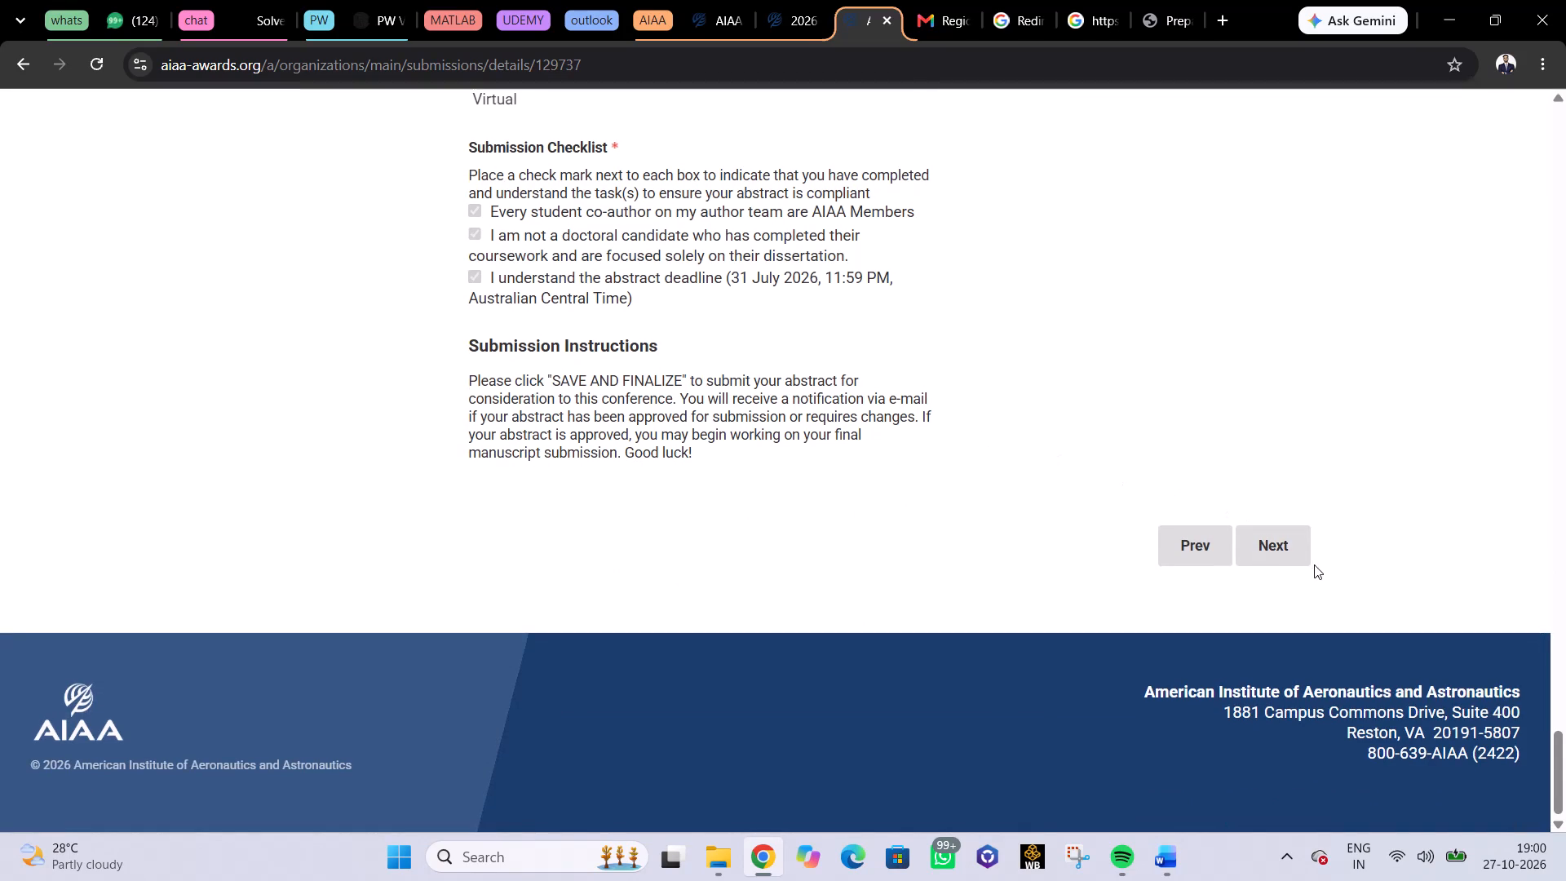
Advance to the read-only Final Paper Submission page and review its entries from the paper length to the AIAA Membership Agreement.
{"action": "left_click", "coordinate": [1295, 551]}
{"action": "scroll", "coordinate": [632, 402], "scroll_direction": "up", "scroll_amount": 4}
{"action": "scroll", "coordinate": [642, 398], "scroll_direction": "down", "scroll_amount": 4}
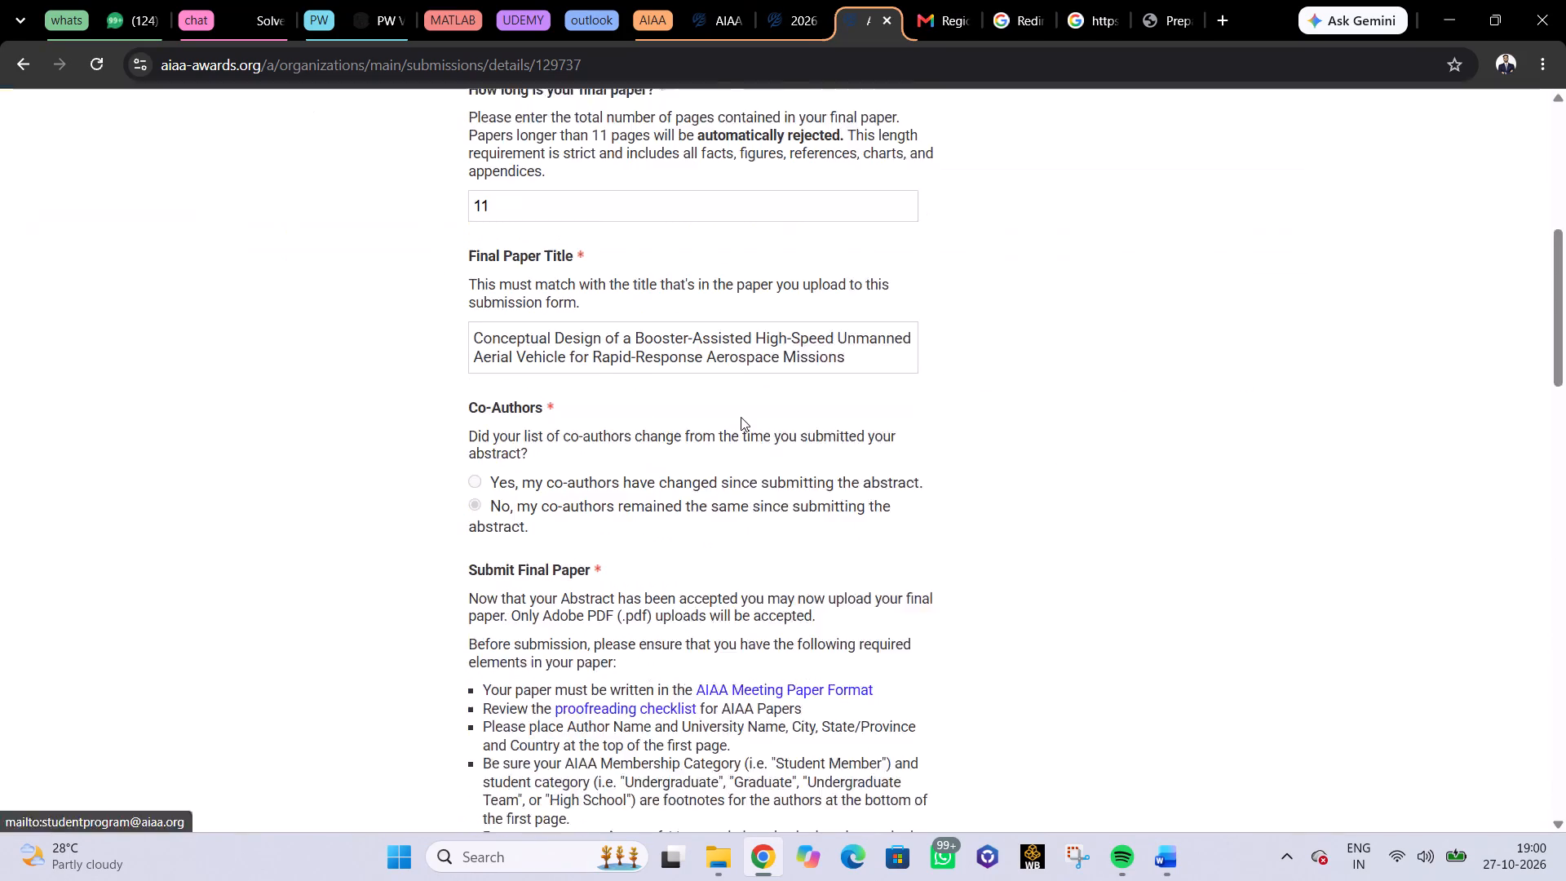
{"action": "scroll", "coordinate": [741, 417], "scroll_direction": "down", "scroll_amount": 11}
{"action": "scroll", "coordinate": [753, 410], "scroll_direction": "up", "scroll_amount": 1}
{"action": "scroll", "coordinate": [753, 410], "scroll_direction": "down", "scroll_amount": 2}
{"action": "scroll", "coordinate": [753, 410], "scroll_direction": "up", "scroll_amount": 1}
{"action": "scroll", "coordinate": [753, 410], "scroll_direction": "down", "scroll_amount": 5}
{"action": "scroll", "coordinate": [753, 410], "scroll_direction": "up", "scroll_amount": 1}
{"action": "scroll", "coordinate": [754, 410], "scroll_direction": "down", "scroll_amount": 12}
{"action": "scroll", "coordinate": [1003, 408], "scroll_direction": "up", "scroll_amount": 1}
{"action": "scroll", "coordinate": [1003, 408], "scroll_direction": "down", "scroll_amount": 1}
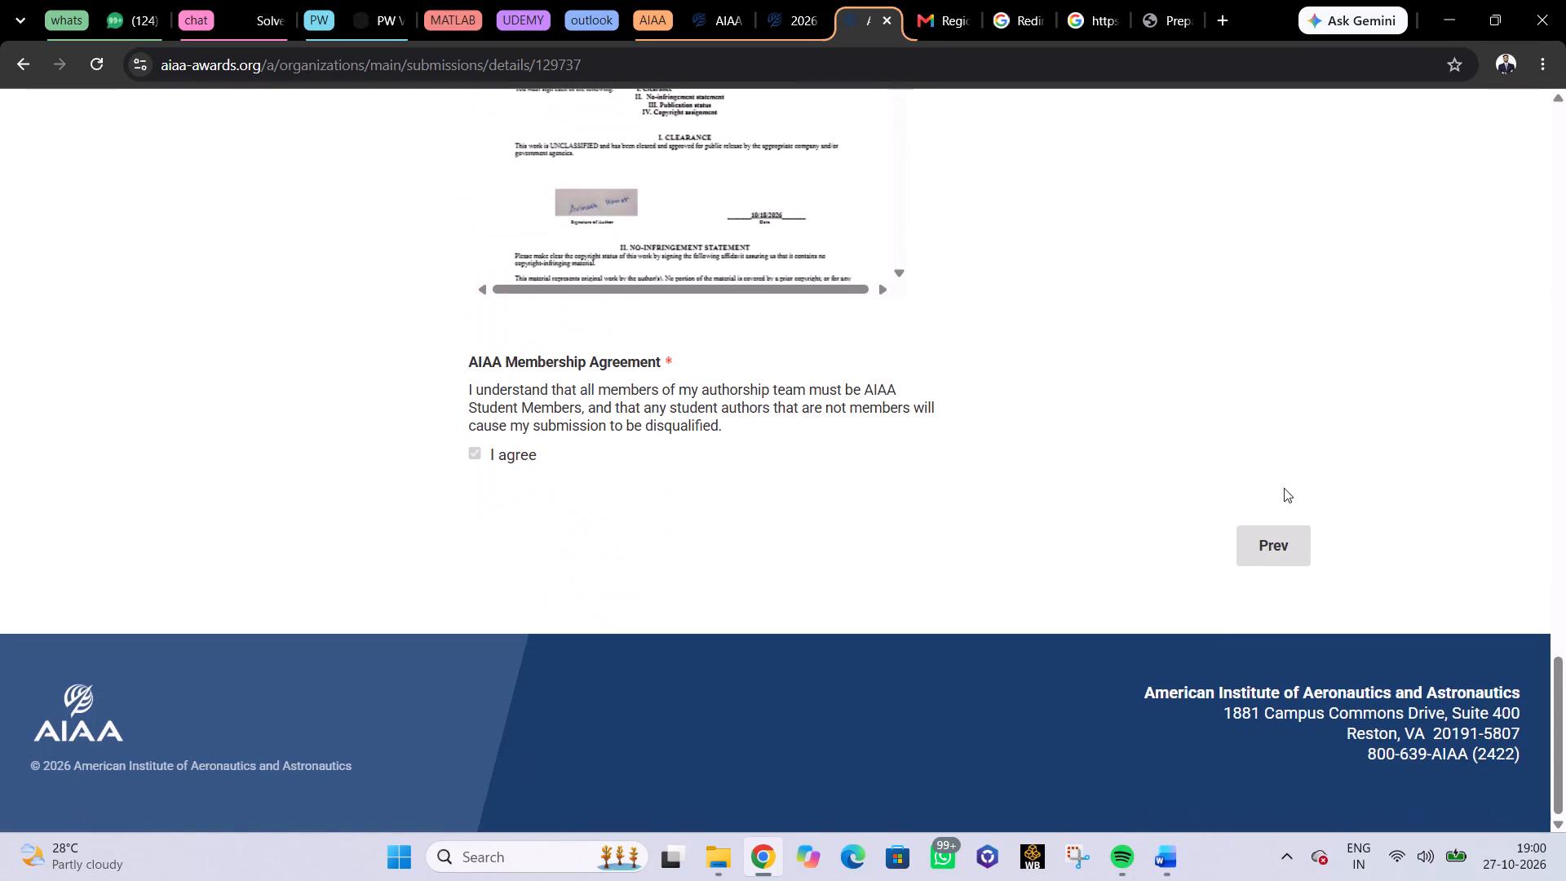
{"action": "scroll", "coordinate": [745, 410], "scroll_direction": "up", "scroll_amount": 1}
{"action": "scroll", "coordinate": [744, 409], "scroll_direction": "down", "scroll_amount": 1}
{"action": "scroll", "coordinate": [744, 409], "scroll_direction": "up", "scroll_amount": 1}
{"action": "scroll", "coordinate": [744, 409], "scroll_direction": "down", "scroll_amount": 1}
{"action": "scroll", "coordinate": [744, 409], "scroll_direction": "up", "scroll_amount": 12}
{"action": "scroll", "coordinate": [744, 409], "scroll_direction": "down", "scroll_amount": 1}
{"action": "scroll", "coordinate": [744, 409], "scroll_direction": "up", "scroll_amount": 4}
{"action": "scroll", "coordinate": [744, 409], "scroll_direction": "down", "scroll_amount": 1}
{"action": "scroll", "coordinate": [744, 409], "scroll_direction": "up", "scroll_amount": 16}
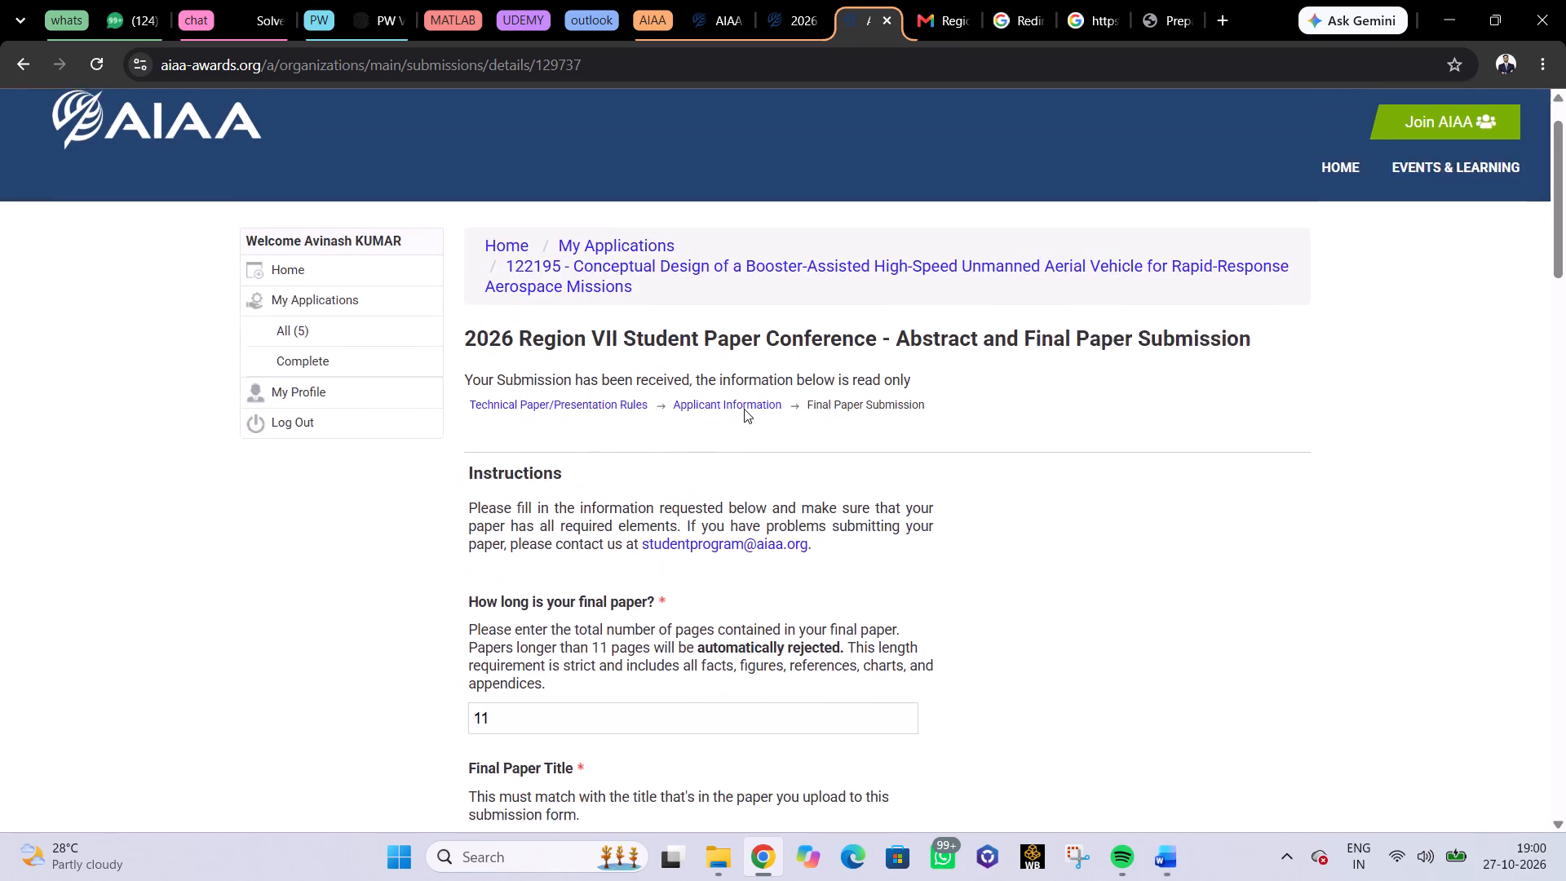
{"action": "scroll", "coordinate": [744, 409], "scroll_direction": "up", "scroll_amount": 1}
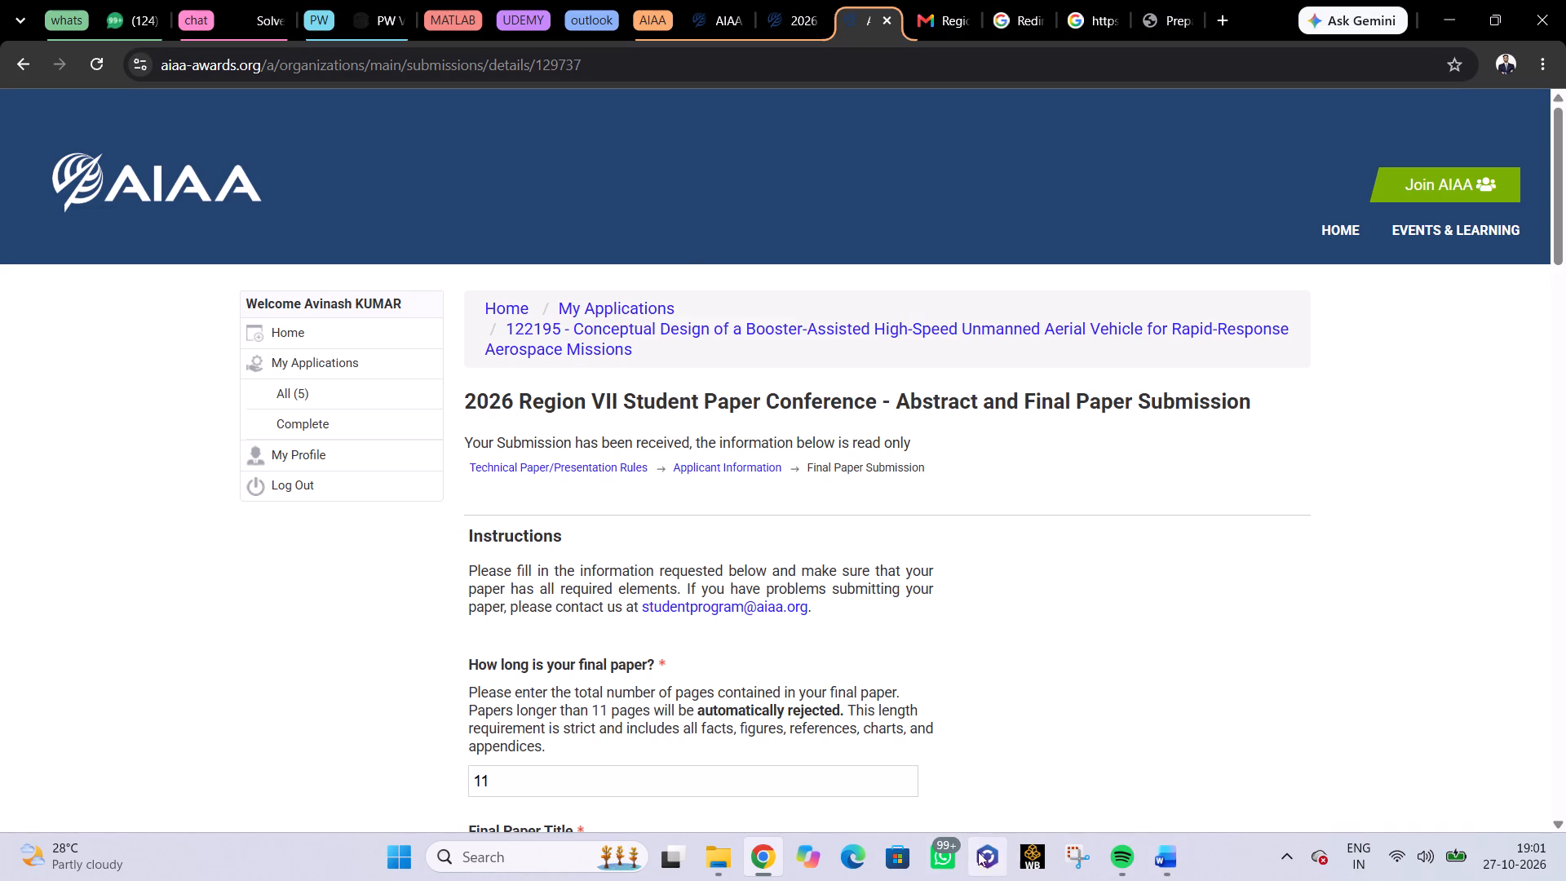
Switch to WhatsApp.
{"action": "left_click", "coordinate": [944, 856]}
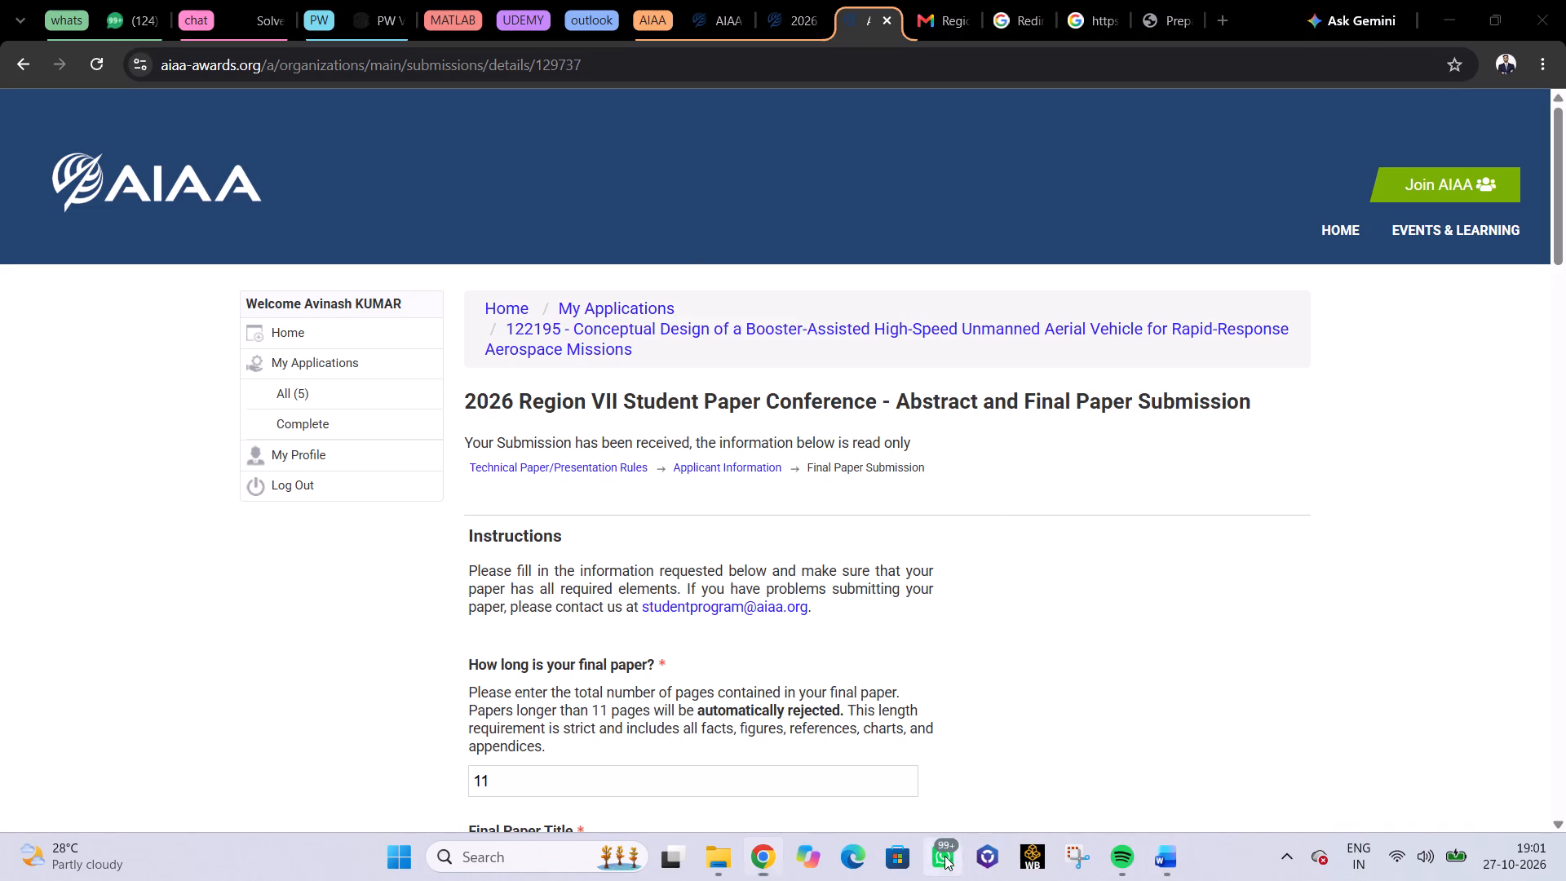